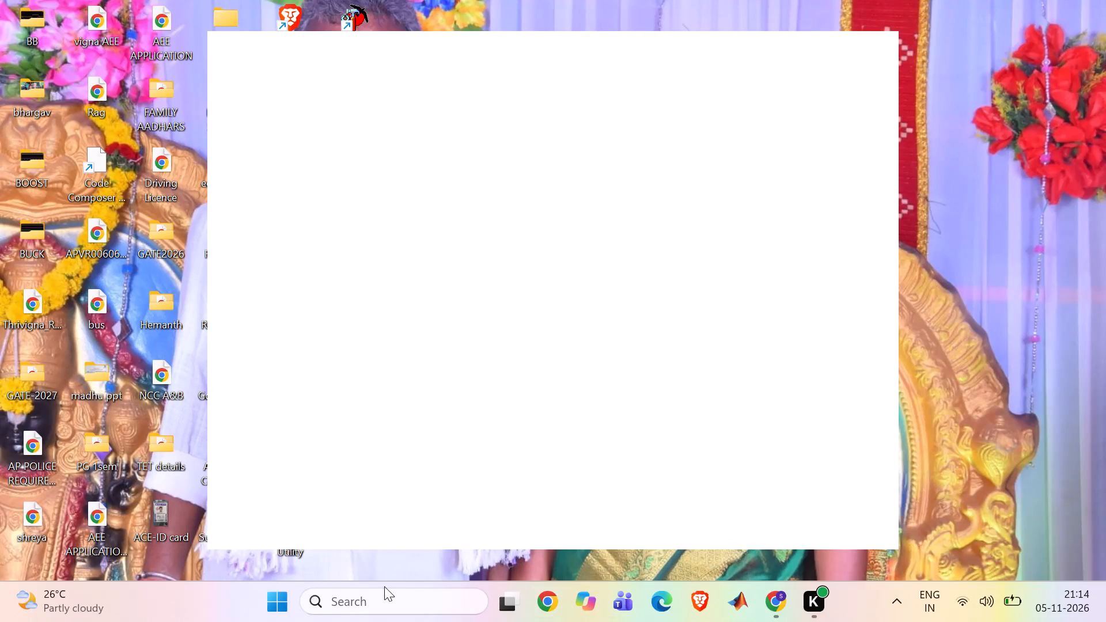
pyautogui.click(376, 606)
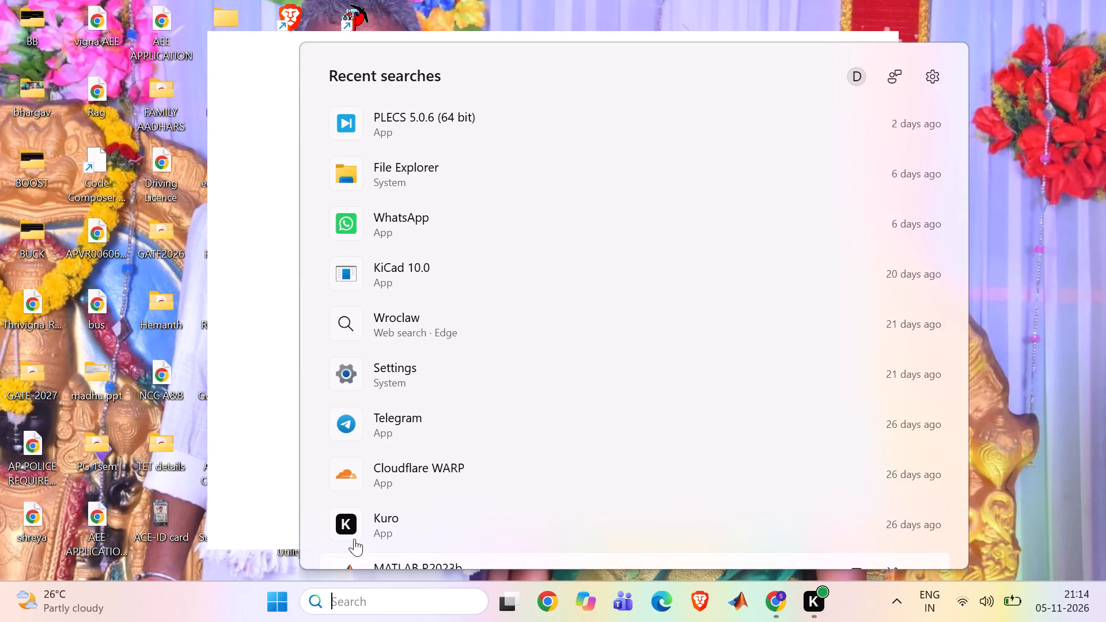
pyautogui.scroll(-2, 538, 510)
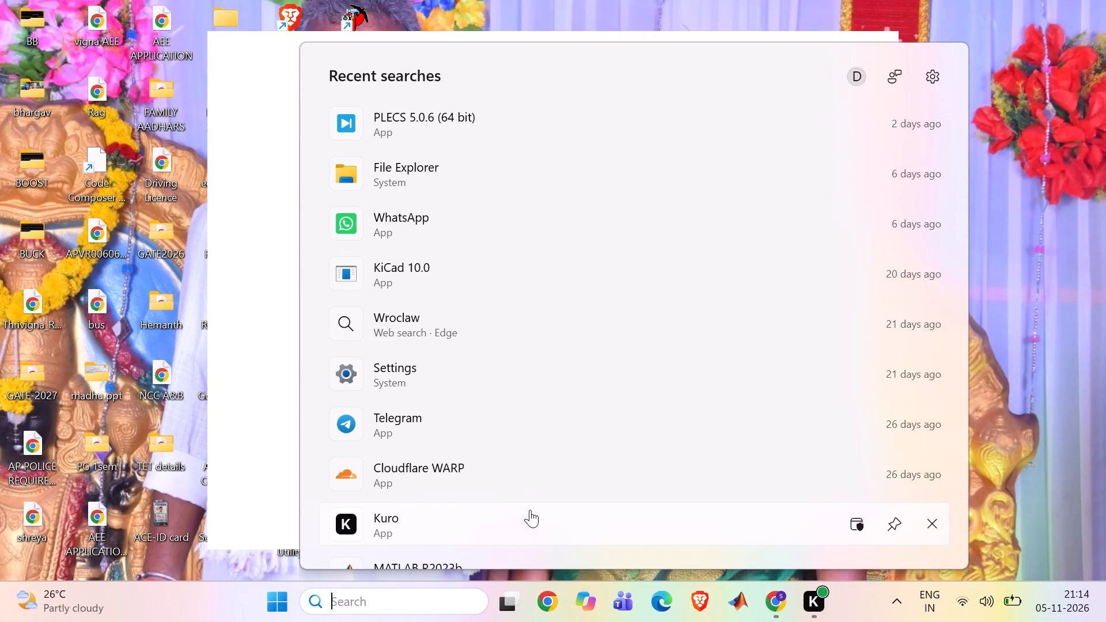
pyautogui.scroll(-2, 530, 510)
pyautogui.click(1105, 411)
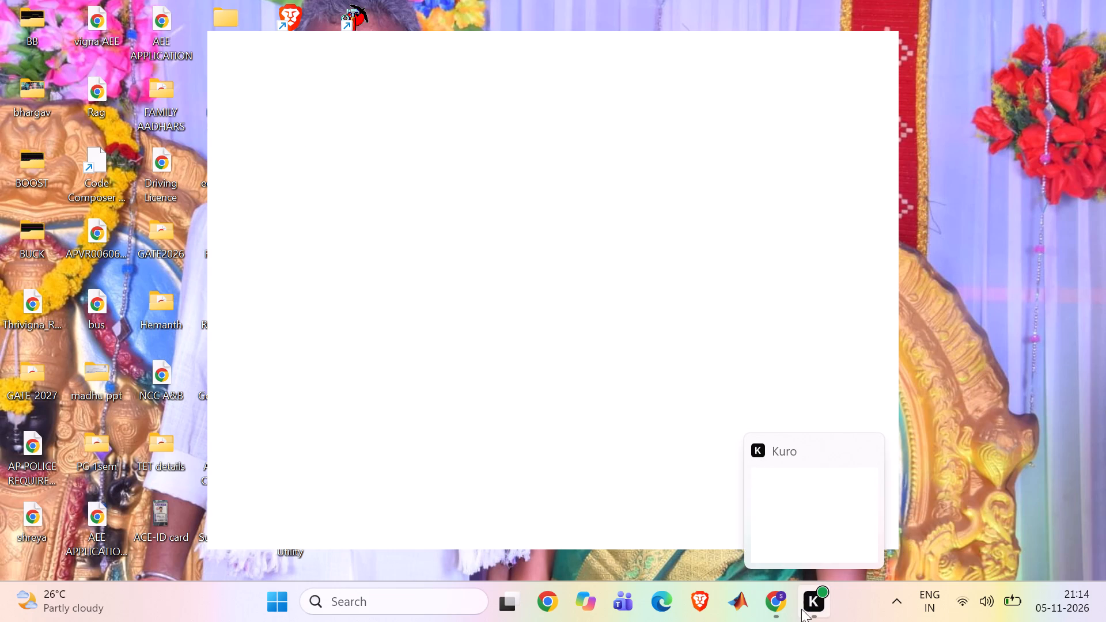
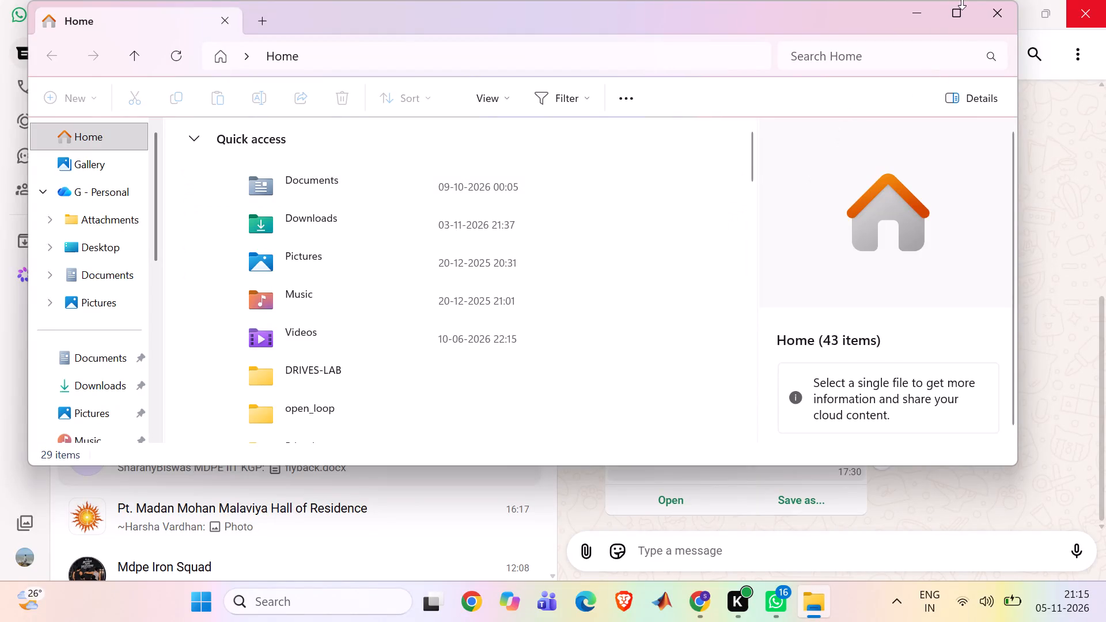
# Maximize the File Explorer window and open the dc dc Word document from the recent files.
pyautogui.click(955, 13)
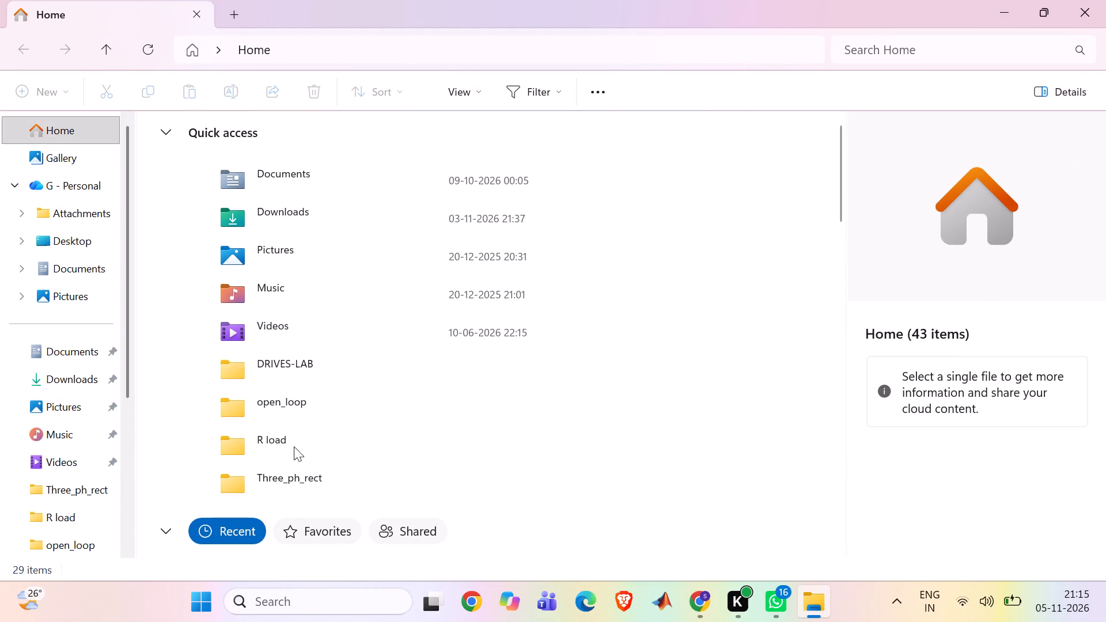
pyautogui.scroll(-4, 284, 409)
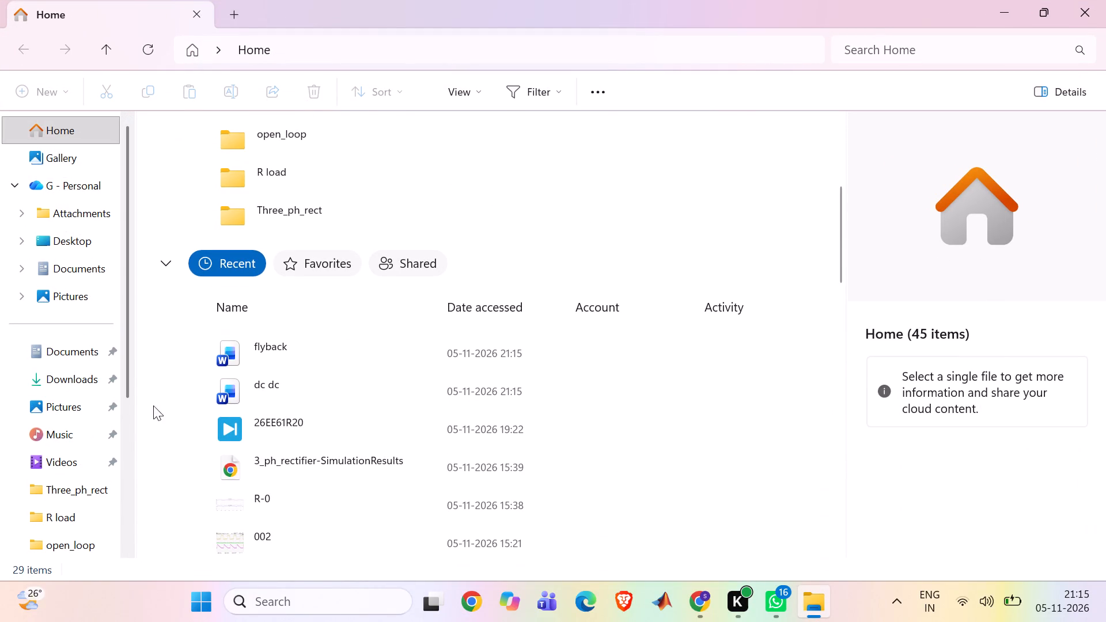
pyautogui.doubleClick(267, 378)
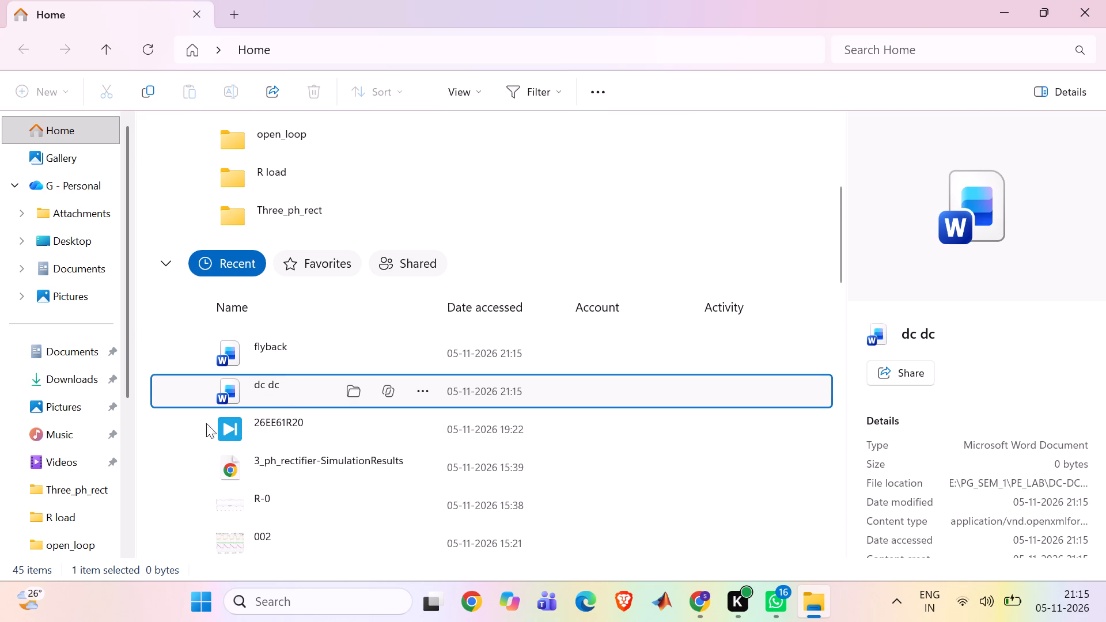
# Move the flyback Word document from the DC-DC converter folder in PE_LAB to the FLYBACK conveter folder.
pyautogui.scroll(-1, 76, 437)
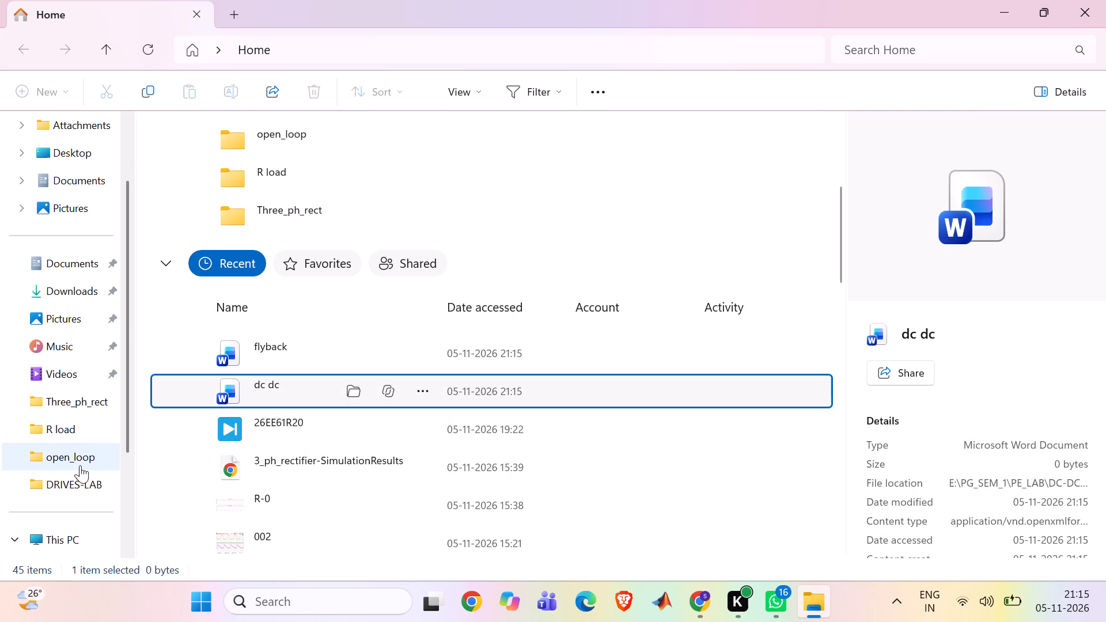
pyautogui.click(75, 473)
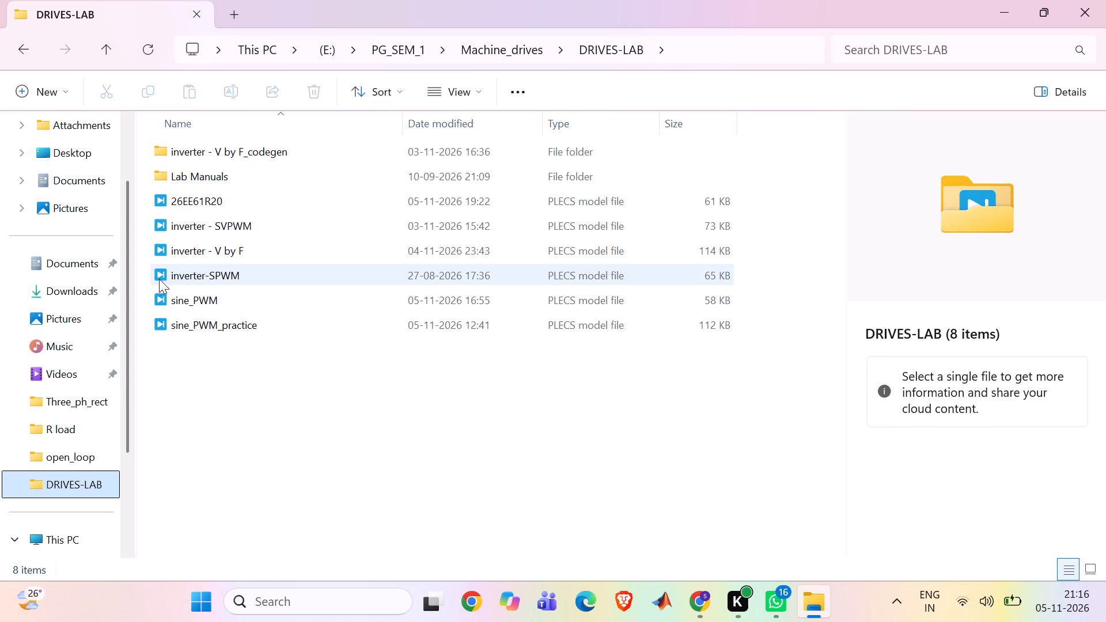
pyautogui.click(62, 407)
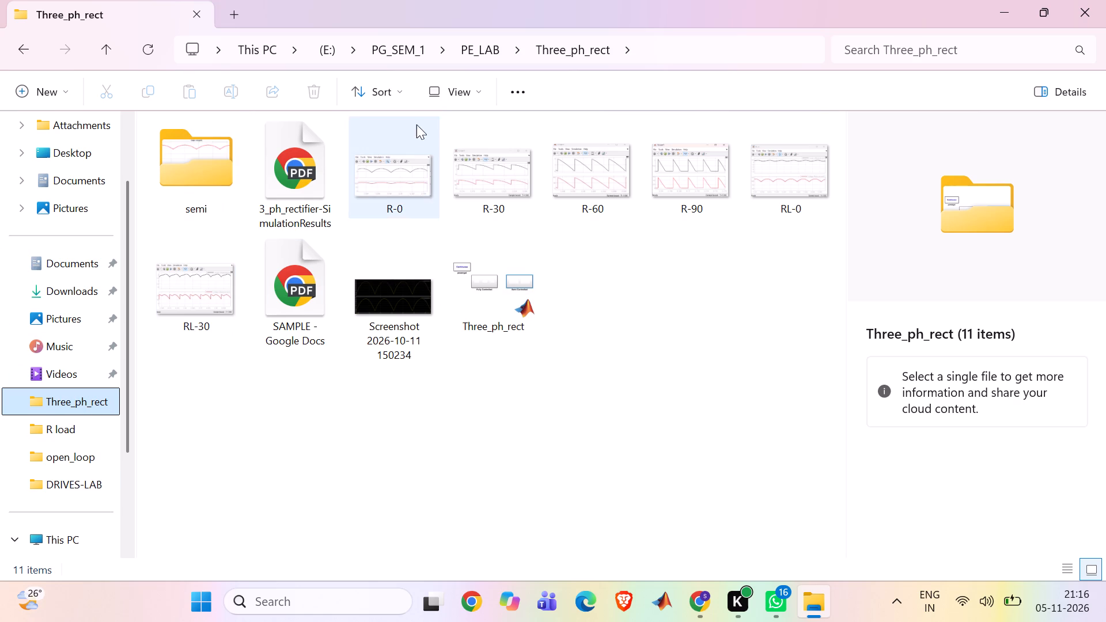
pyautogui.click(486, 50)
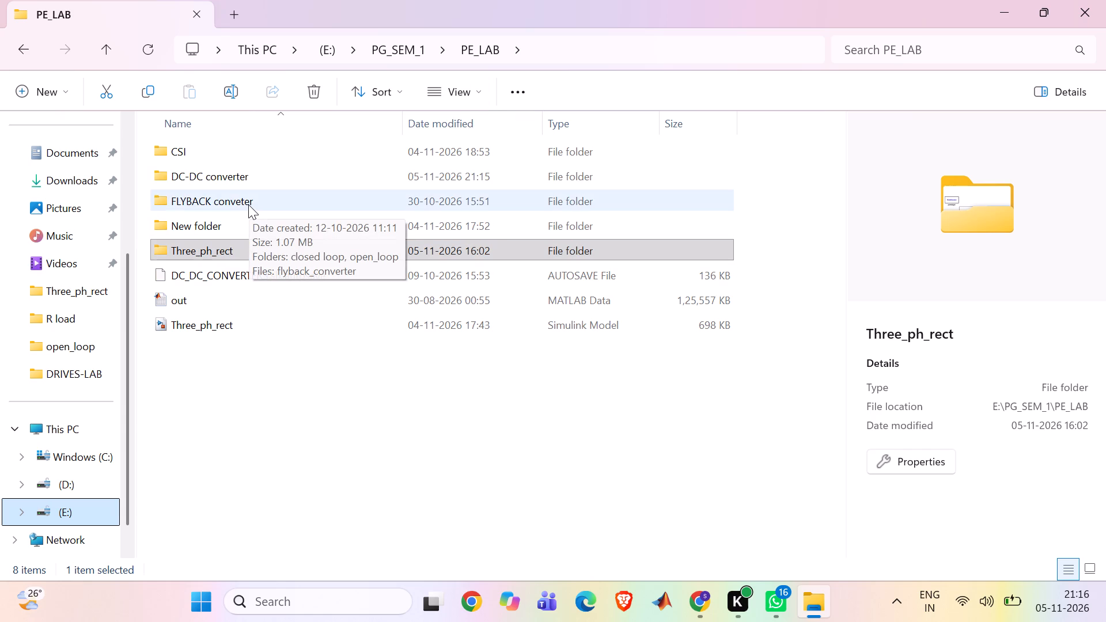
pyautogui.click(248, 204)
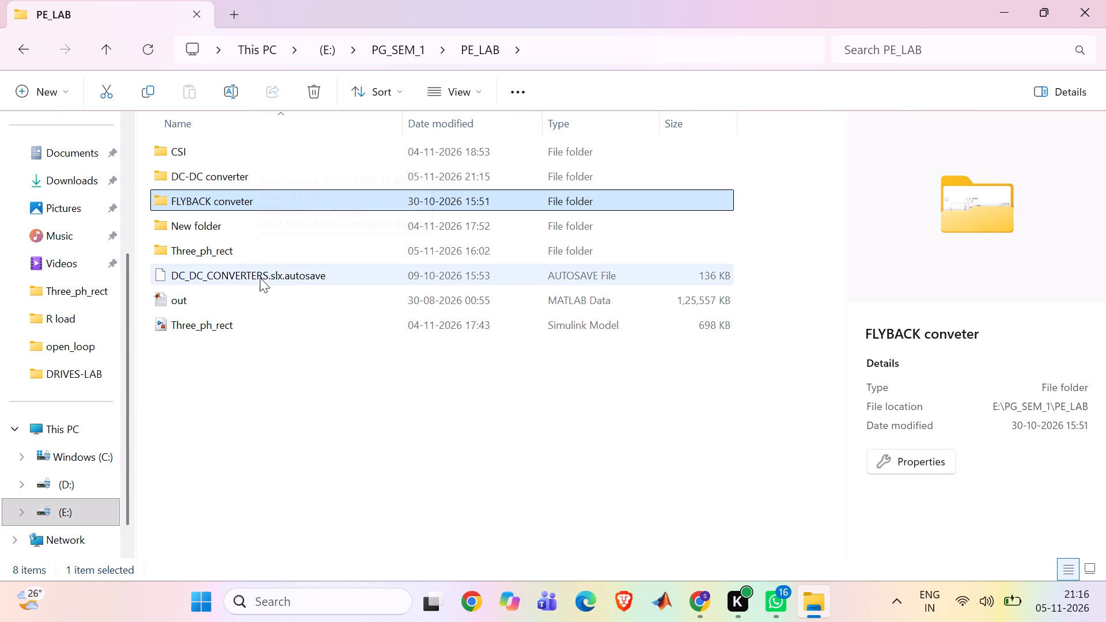
pyautogui.doubleClick(247, 184)
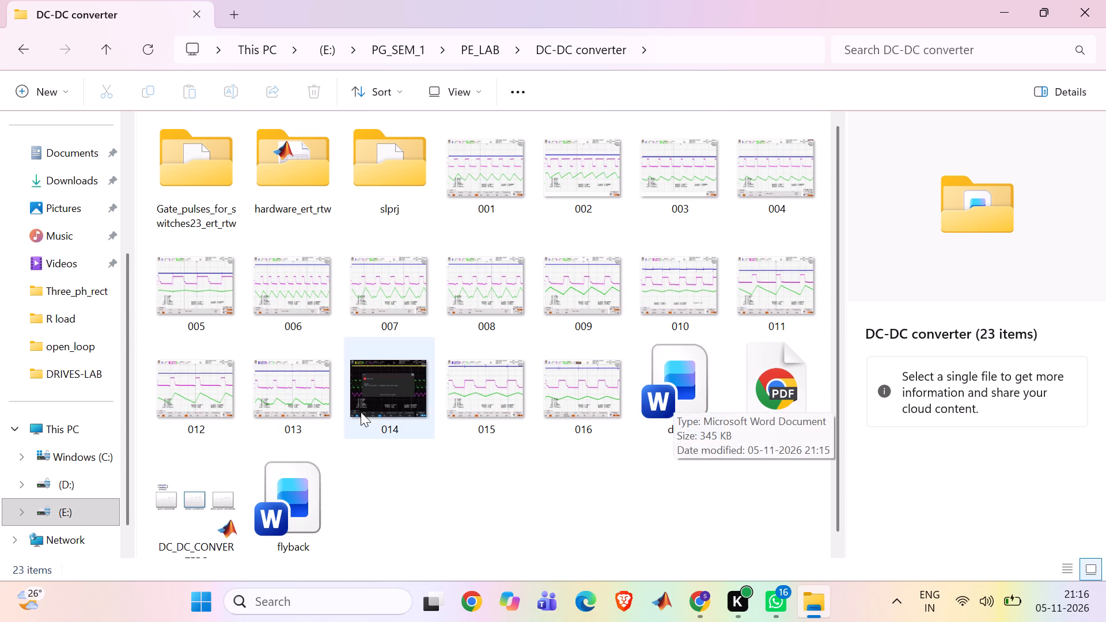
pyautogui.click(300, 488)
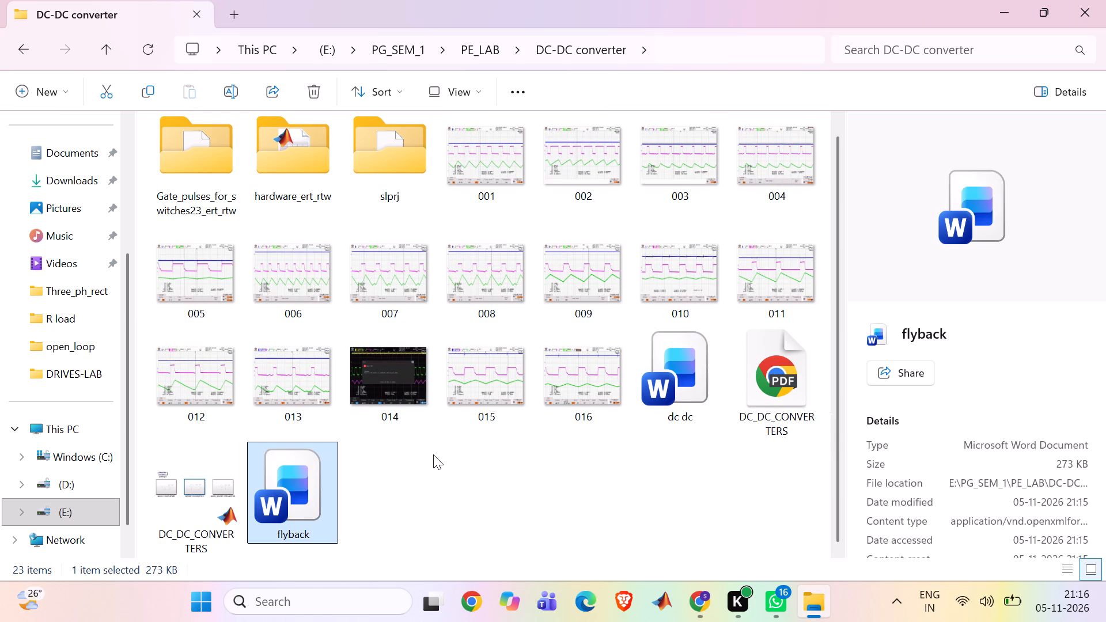
pyautogui.hotkey('ctrl', 'x')
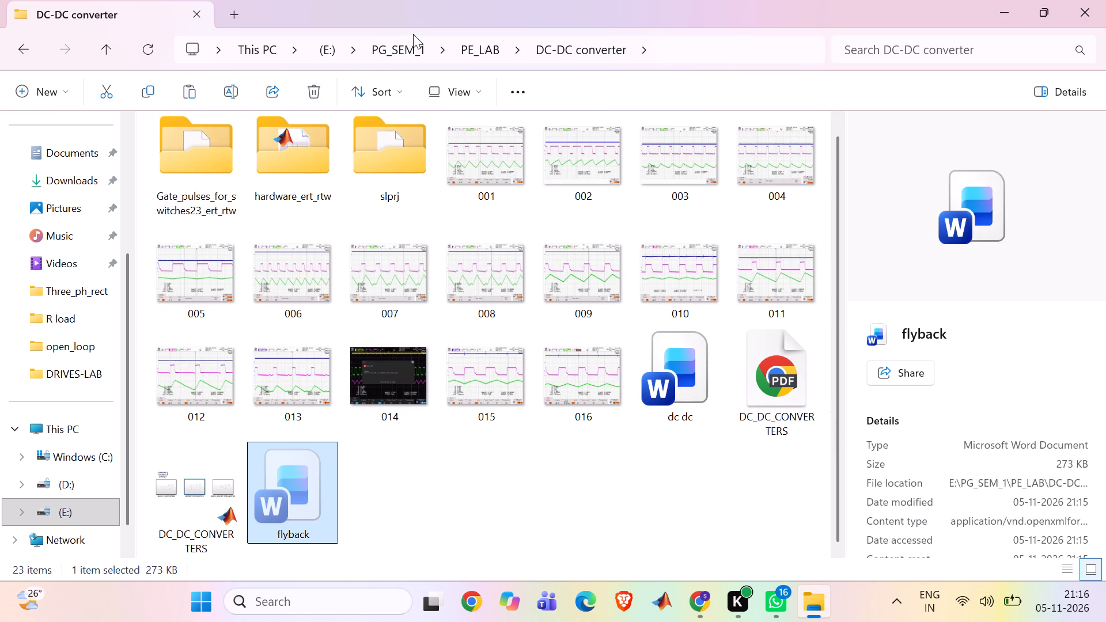
pyautogui.click(468, 44)
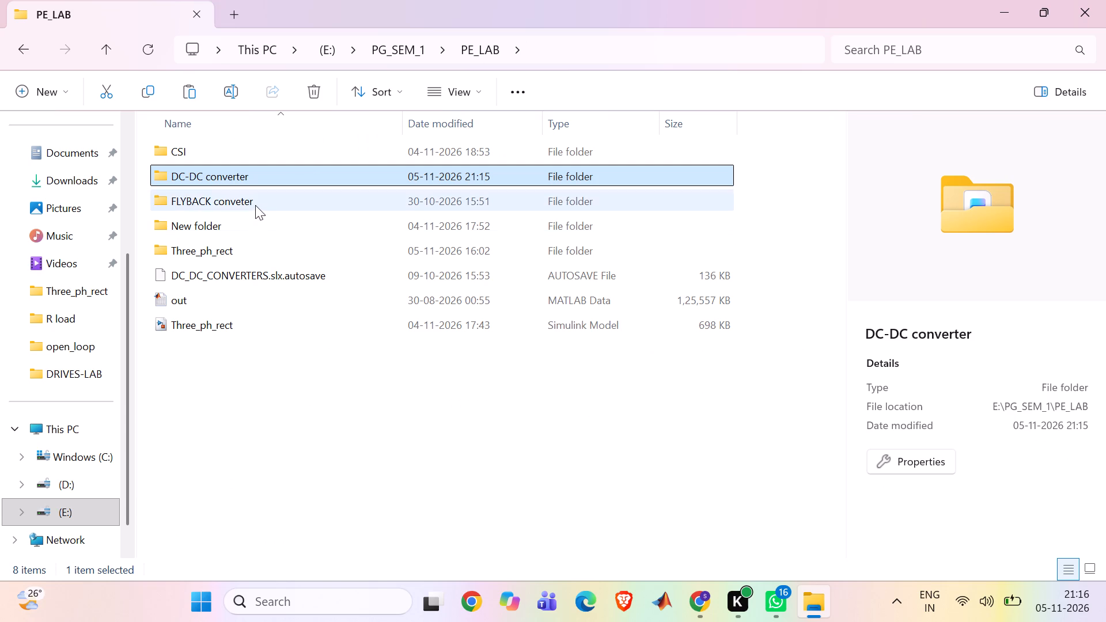
pyautogui.doubleClick(255, 204)
pyautogui.click(264, 251)
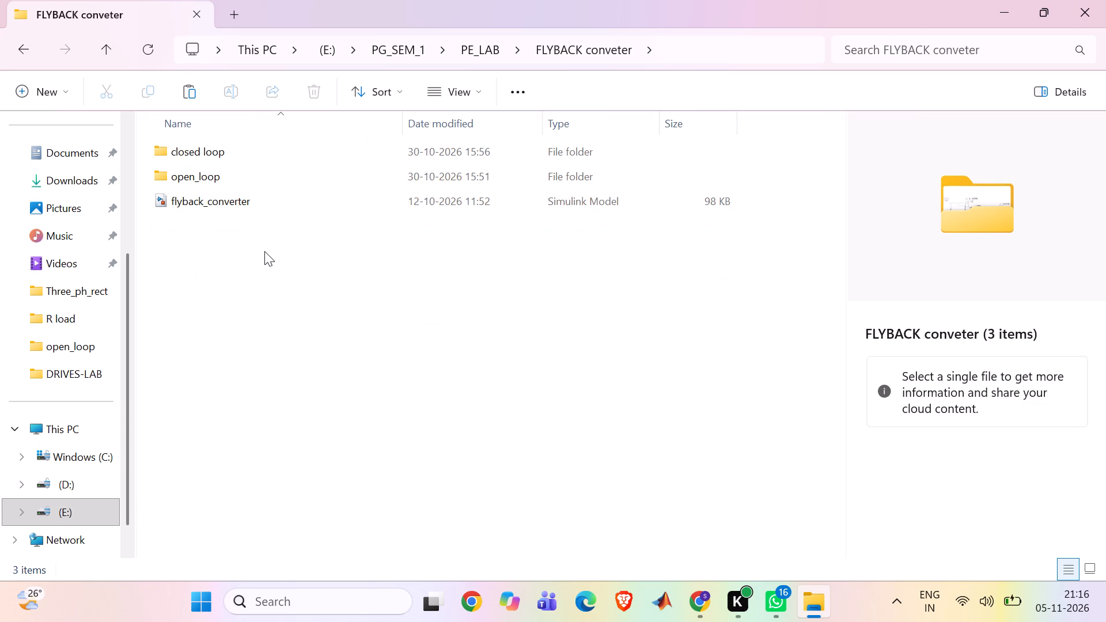
pyautogui.hotkey('ctrl', 'v')
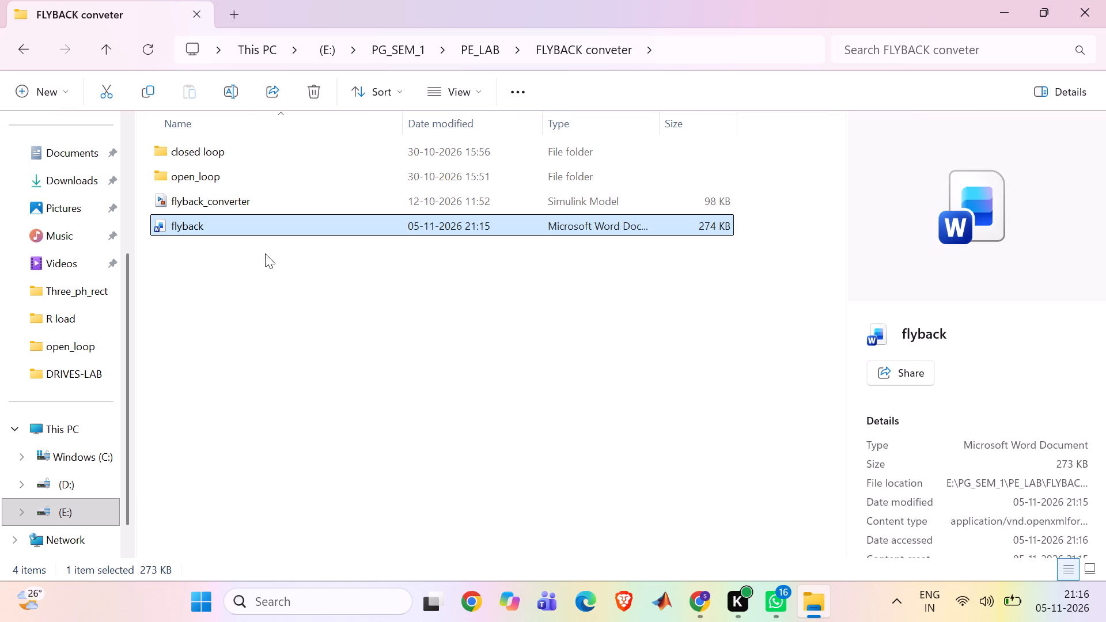
pyautogui.click(265, 253)
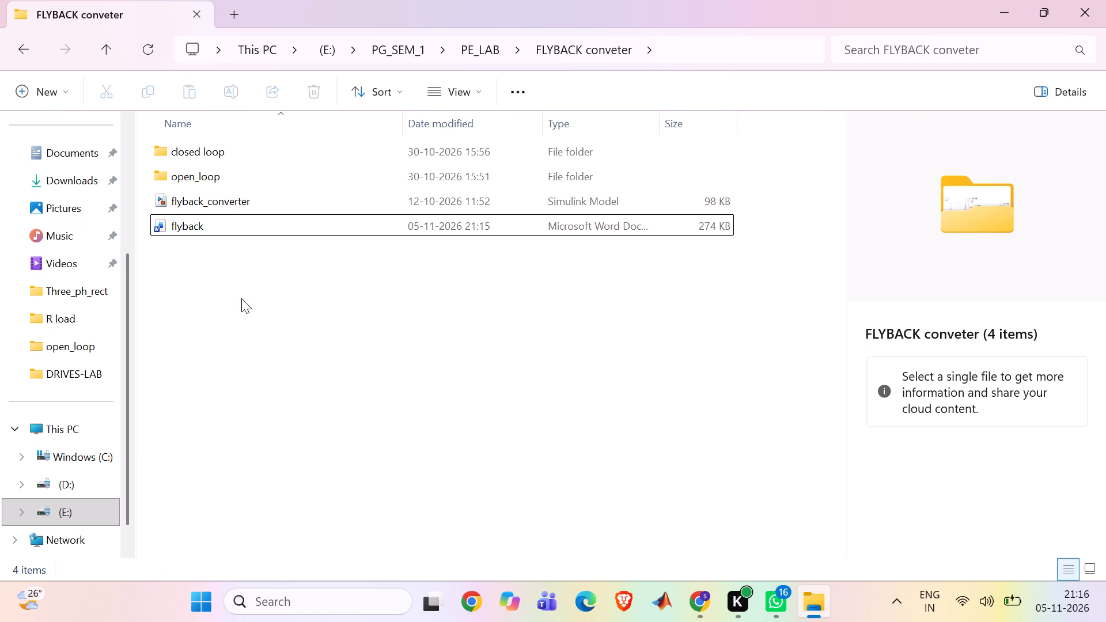
# Open the moved flyback document in Word, maximized, and enable editing.
pyautogui.click(176, 231)
pyautogui.click(176, 231)
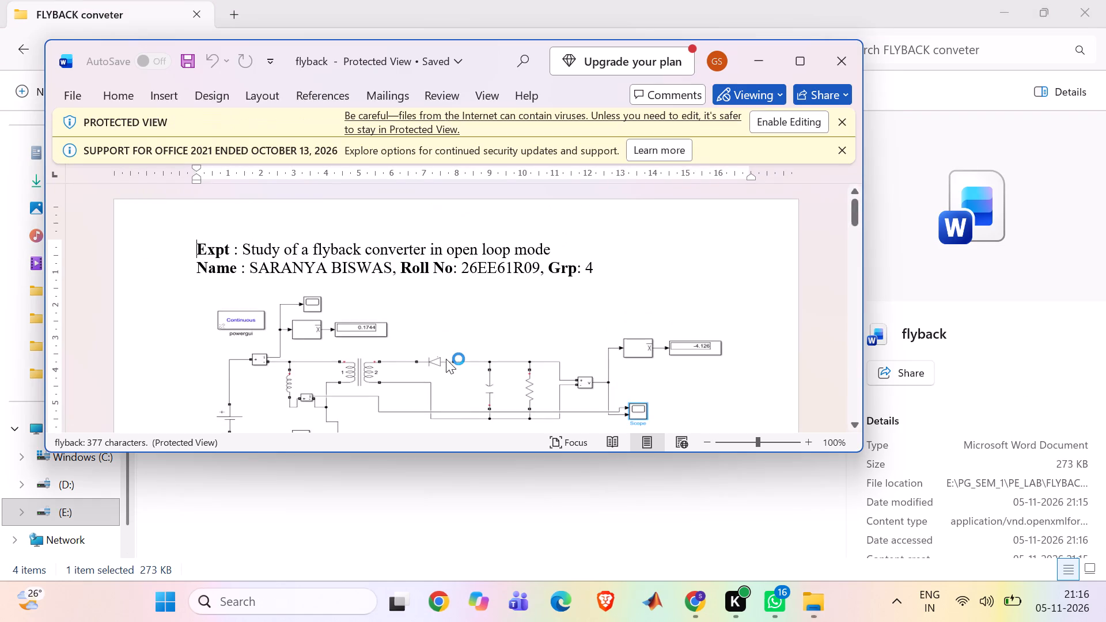
pyautogui.moveTo(801, 61); pyautogui.dragTo(809, 50)
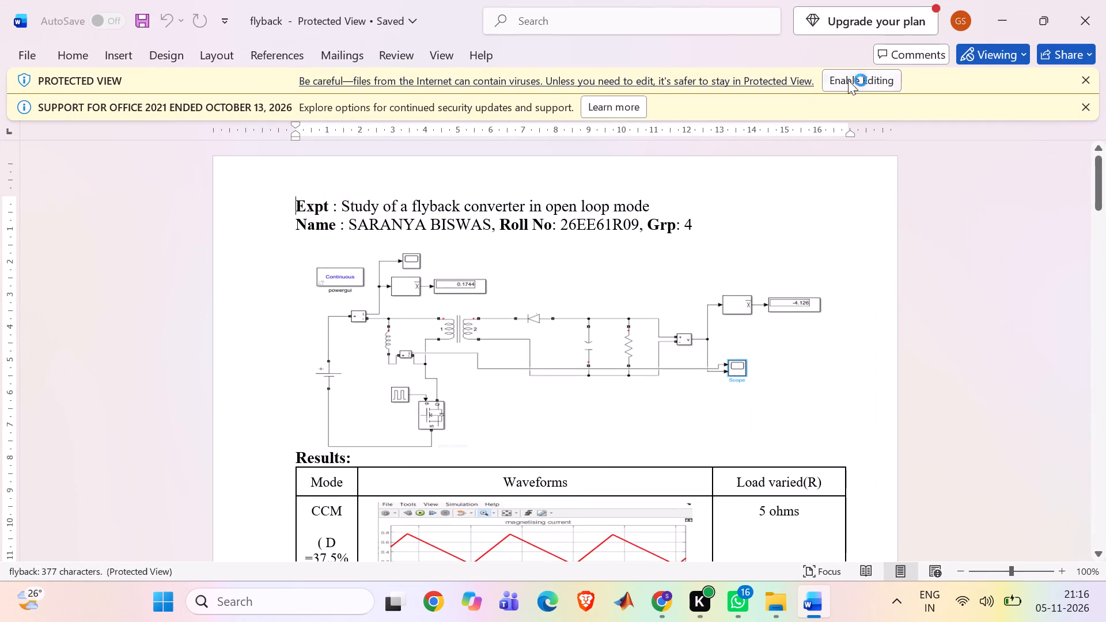
pyautogui.click(845, 77)
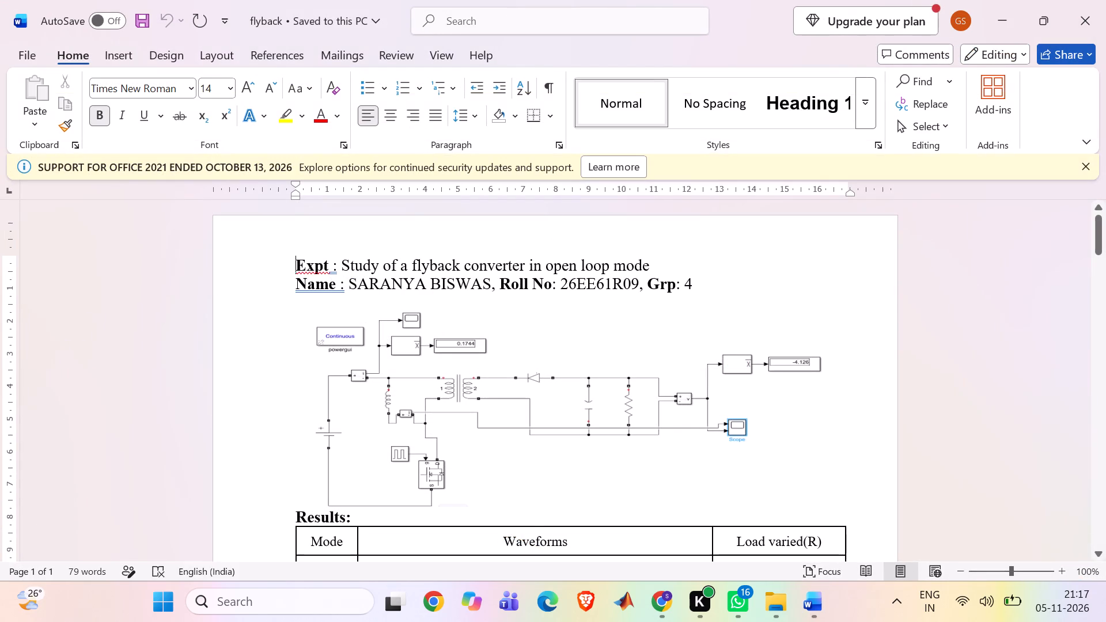
# Replace the last two digits of the roll number in the first page's heading with the new student's digits.
pyautogui.click(691, 283)
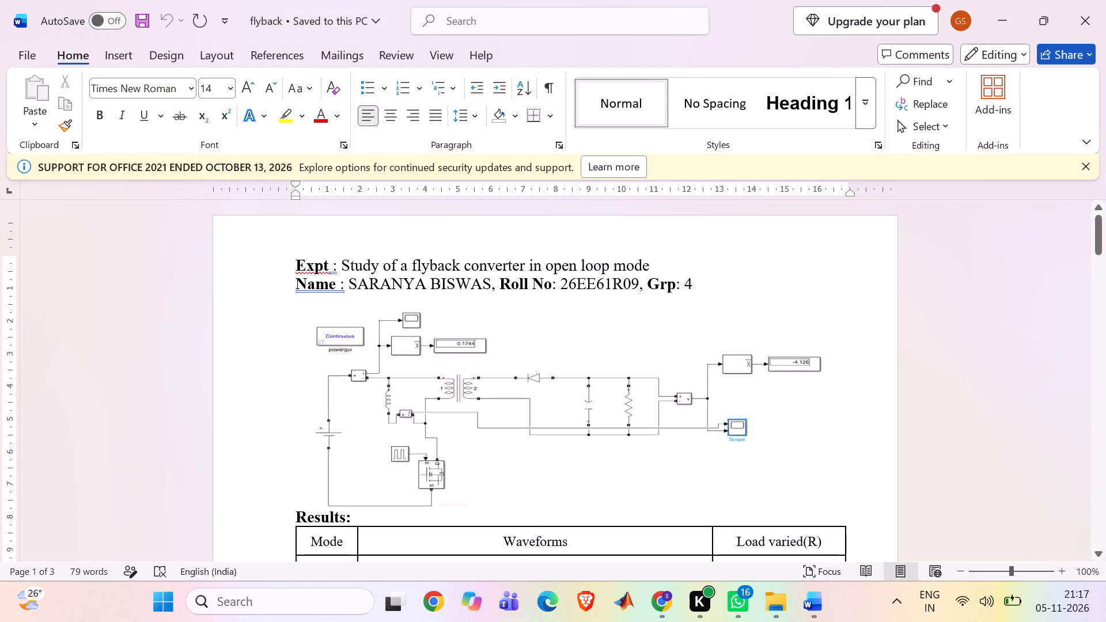
pyautogui.click(634, 285)
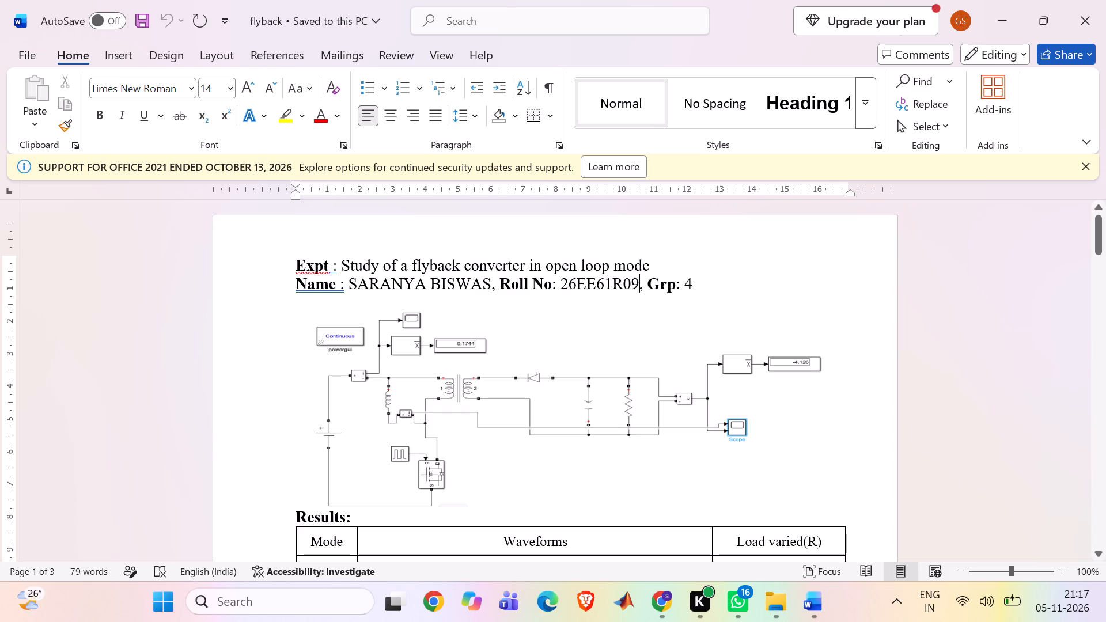
pyautogui.press('BackSpace')
pyautogui.press('BackSpace')
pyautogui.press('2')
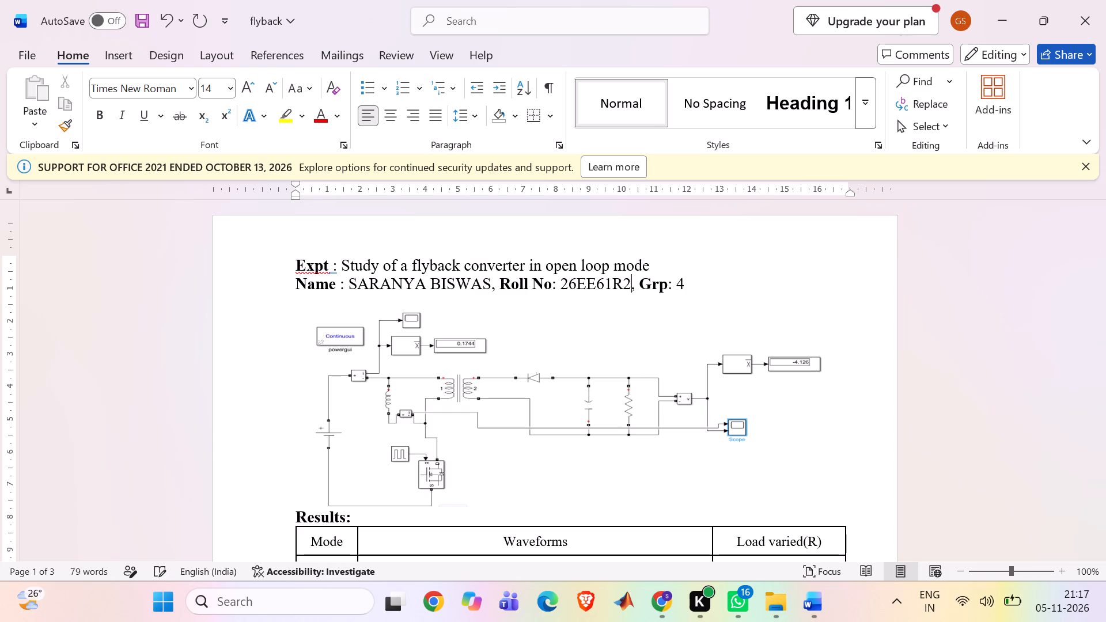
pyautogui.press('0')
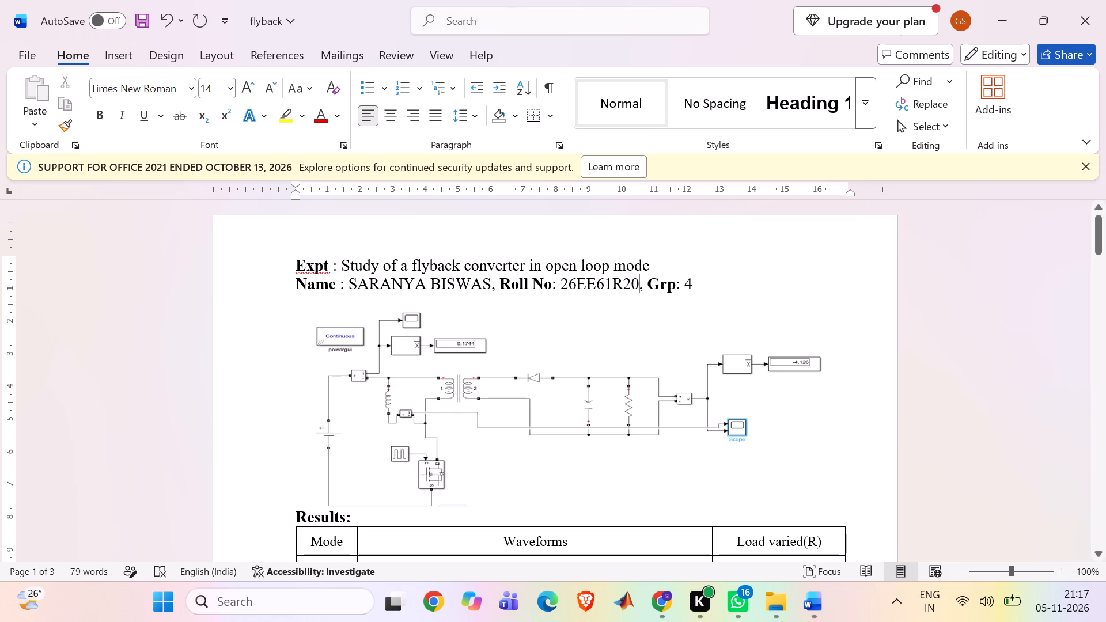
# Replace the student name in the first page's heading with the new student's name in capital letters.
pyautogui.click(488, 287)
pyautogui.press('BackSpace')
pyautogui.press('BackSpace')
pyautogui.press('BackSpace')
pyautogui.press('BackSpace')
pyautogui.press('BackSpace')
pyautogui.press('BackSpace')
pyautogui.press('BackSpace')
pyautogui.press('BackSpace')
pyautogui.press('BackSpace')
pyautogui.press('BackSpace')
pyautogui.press('BackSpace')
pyautogui.press('BackSpace')
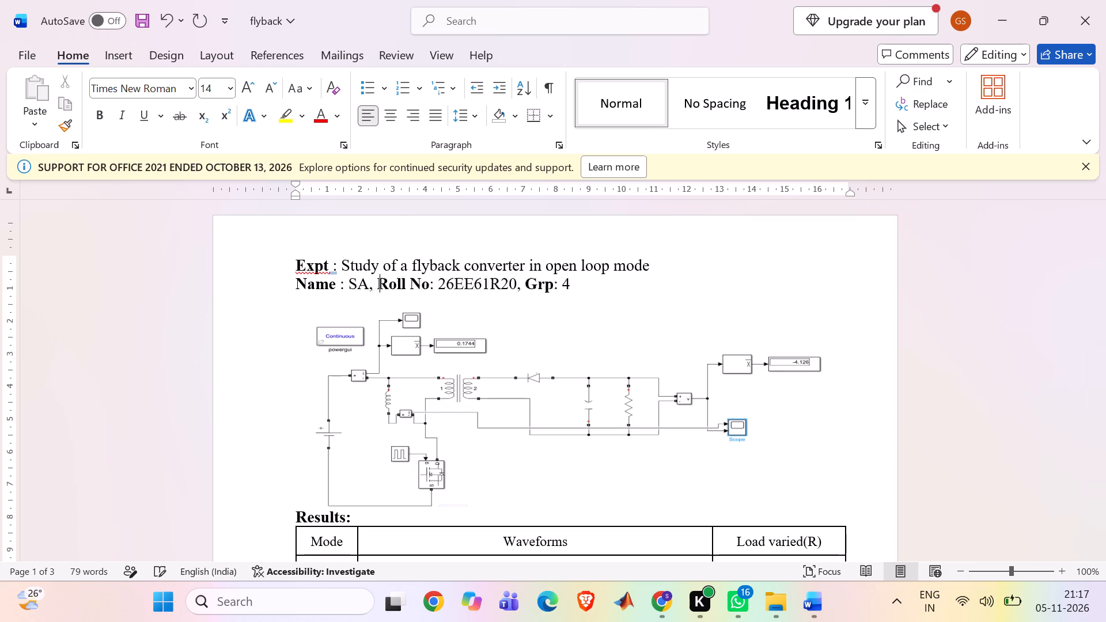
pyautogui.press('BackSpace')
pyautogui.press('BackSpace')
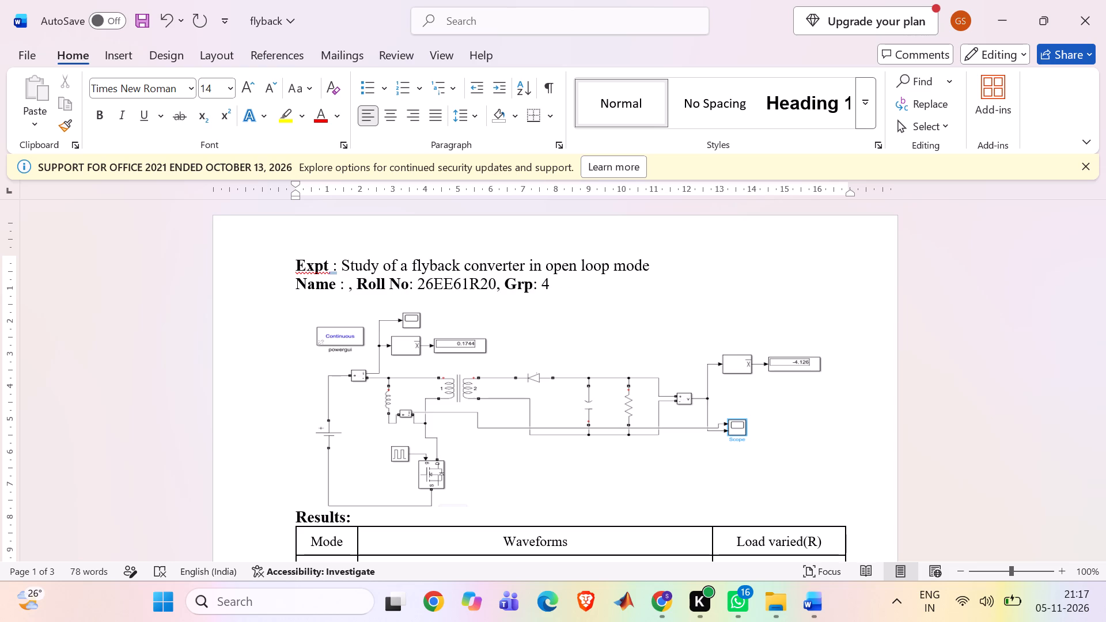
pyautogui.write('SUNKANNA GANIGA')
pyautogui.click(701, 305)
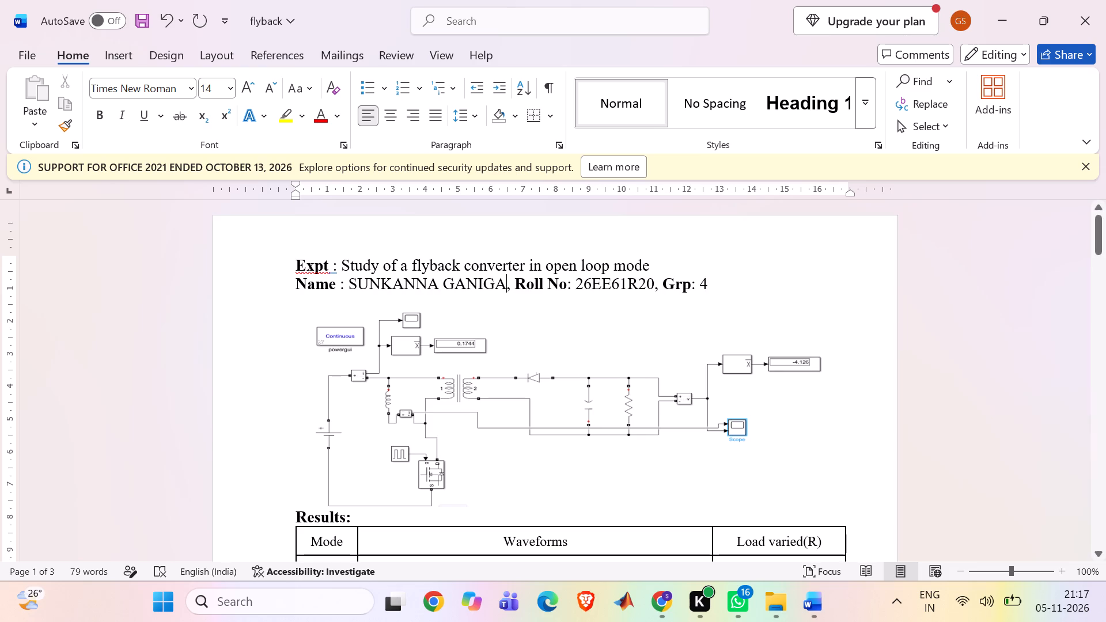
# Review the first experiment's results table, checking the waveforms and load values for the CCM, BCM and DCM modes.
pyautogui.scroll(-2, 701, 305)
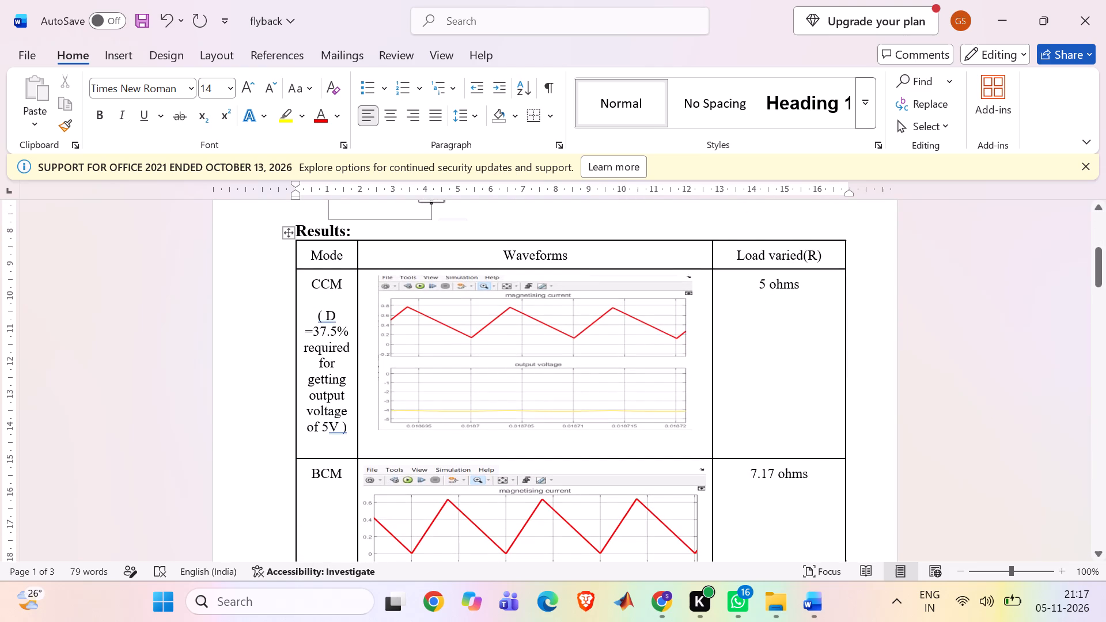
pyautogui.scroll(-2, 701, 305)
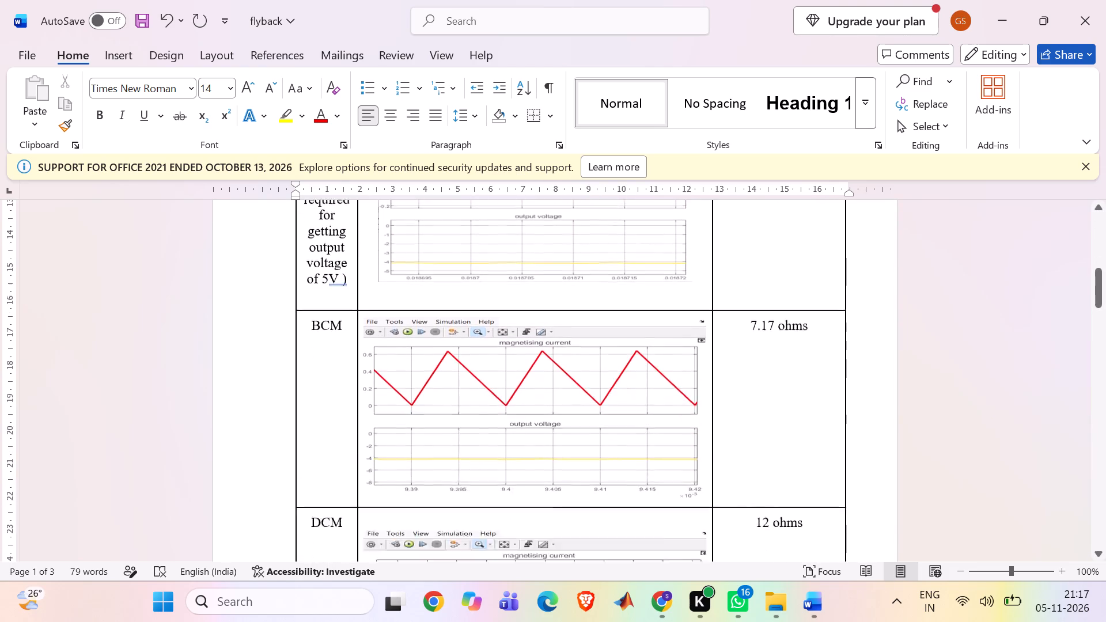
pyautogui.scroll(-2, 701, 305)
pyautogui.scroll(1, 701, 305)
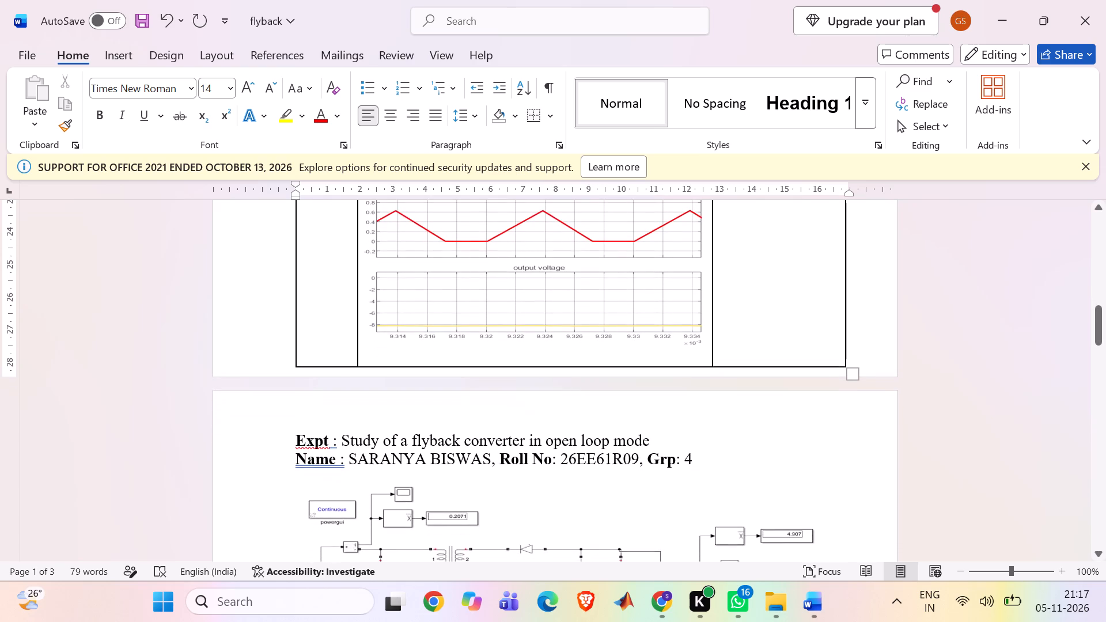
pyautogui.scroll(2, 701, 305)
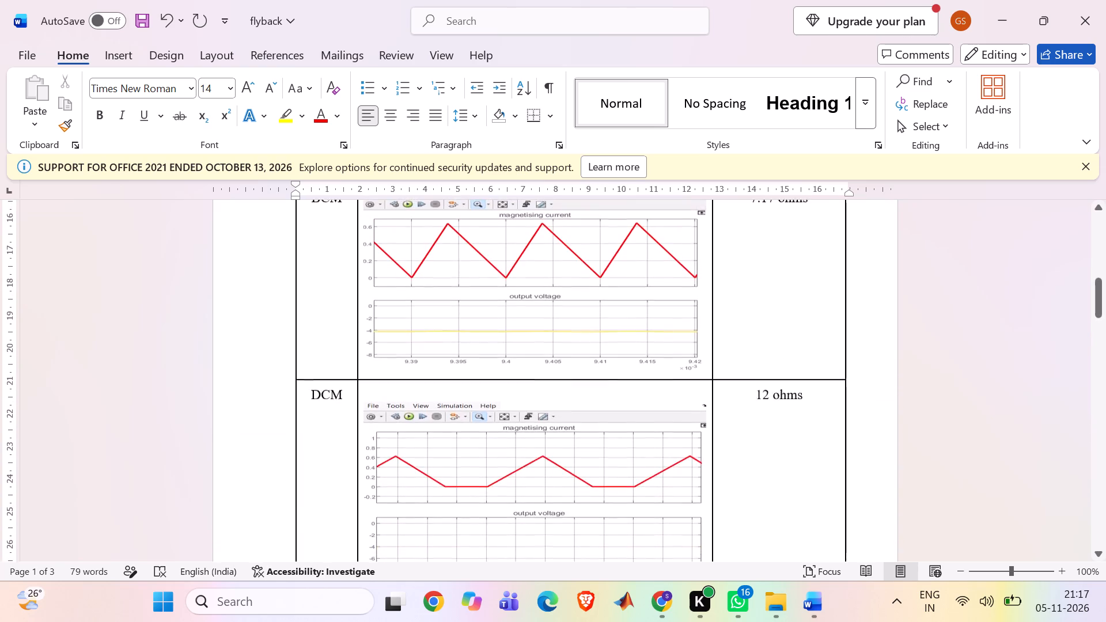
pyautogui.scroll(3, 701, 305)
pyautogui.scroll(-1, 701, 305)
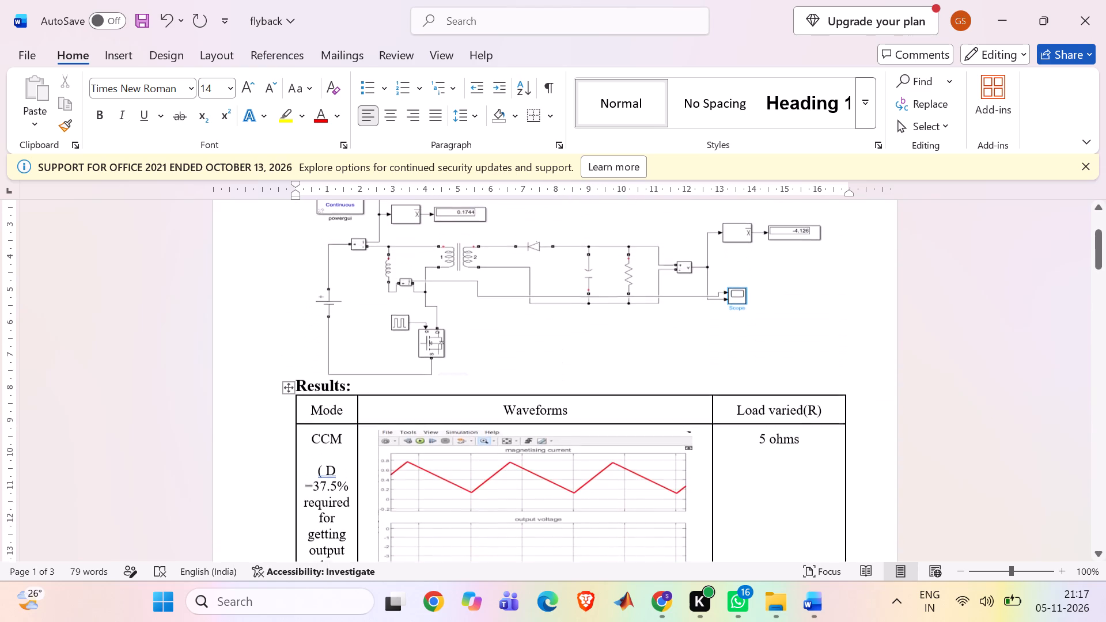
pyautogui.scroll(-2, 701, 305)
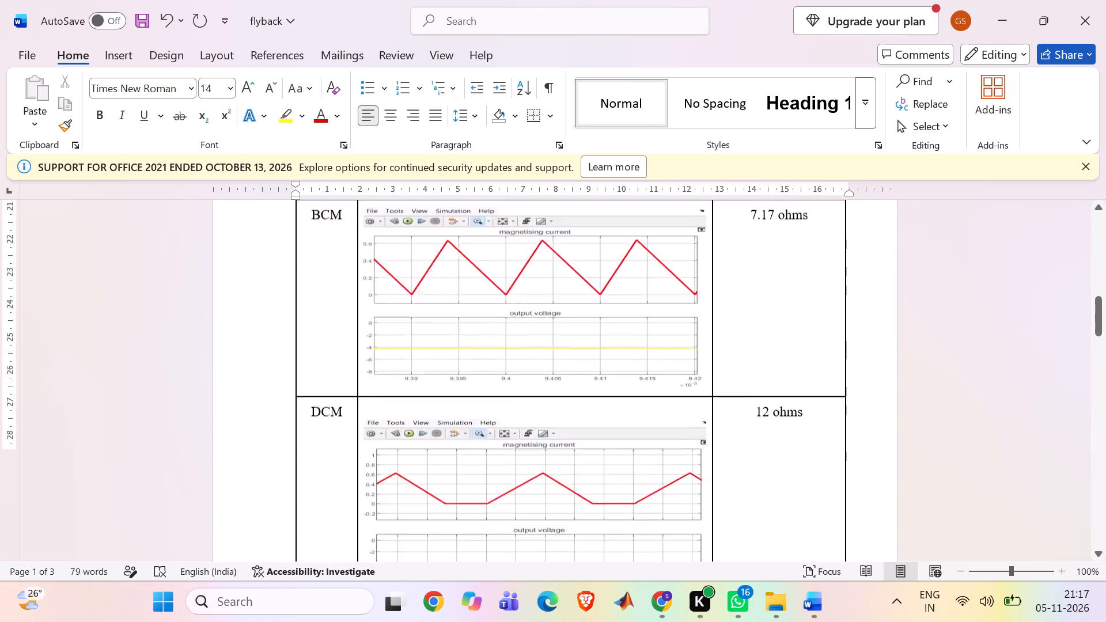
pyautogui.scroll(-1, 701, 305)
pyautogui.scroll(1, 701, 305)
pyautogui.scroll(-1, 701, 305)
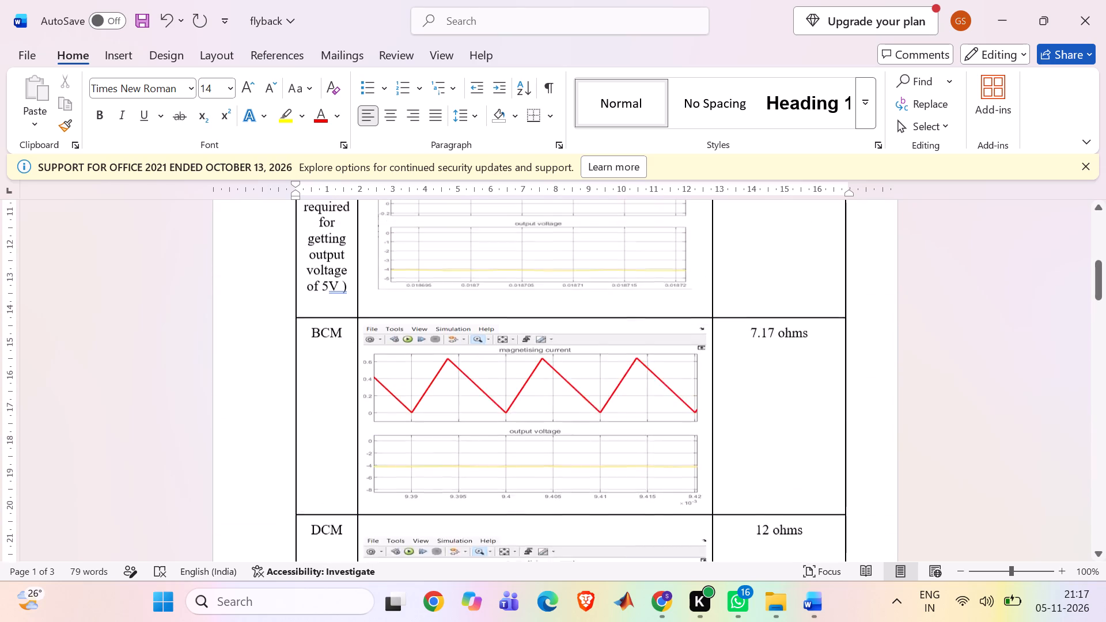
pyautogui.scroll(-1, 701, 305)
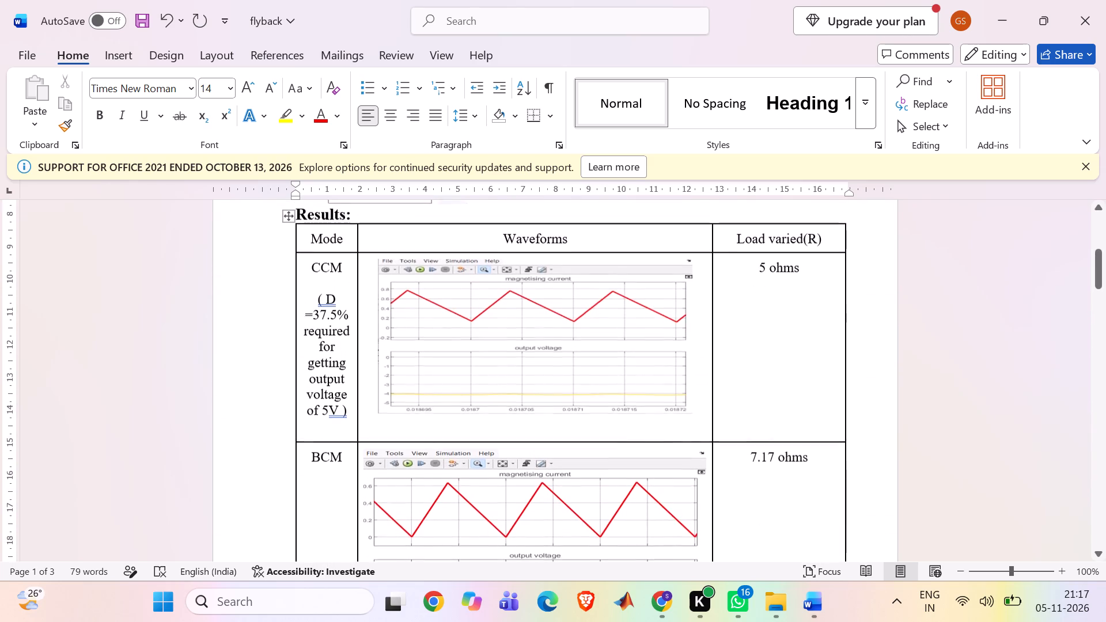
# Replace the last two digits of the roll number in the second page's heading to match the first page.
pyautogui.scroll(-1, 701, 305)
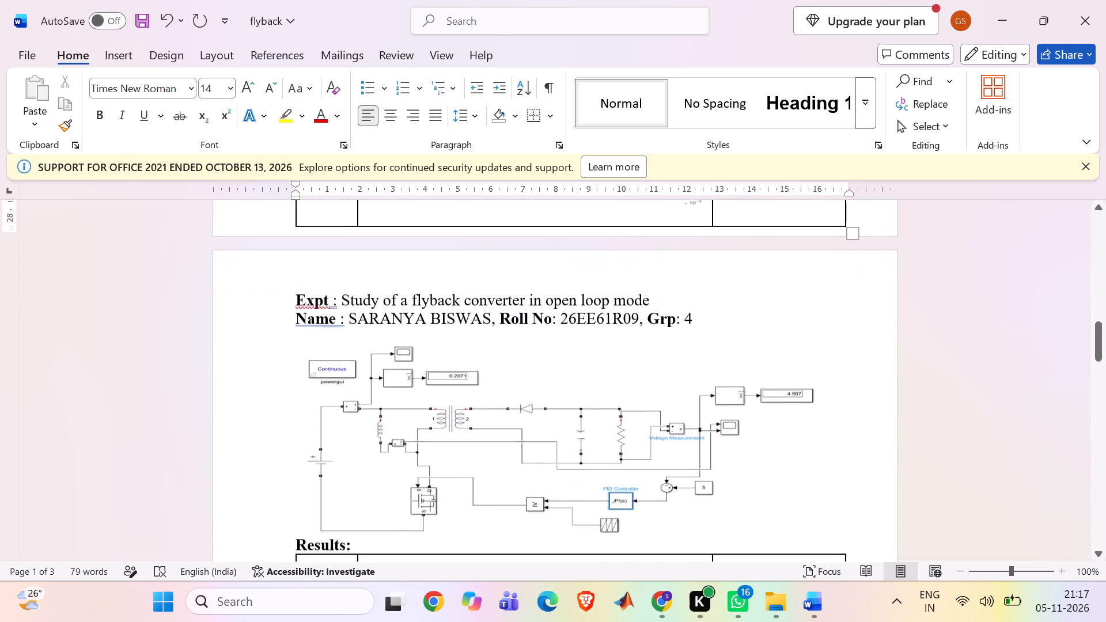
pyautogui.scroll(-1, 701, 305)
pyautogui.click(635, 240)
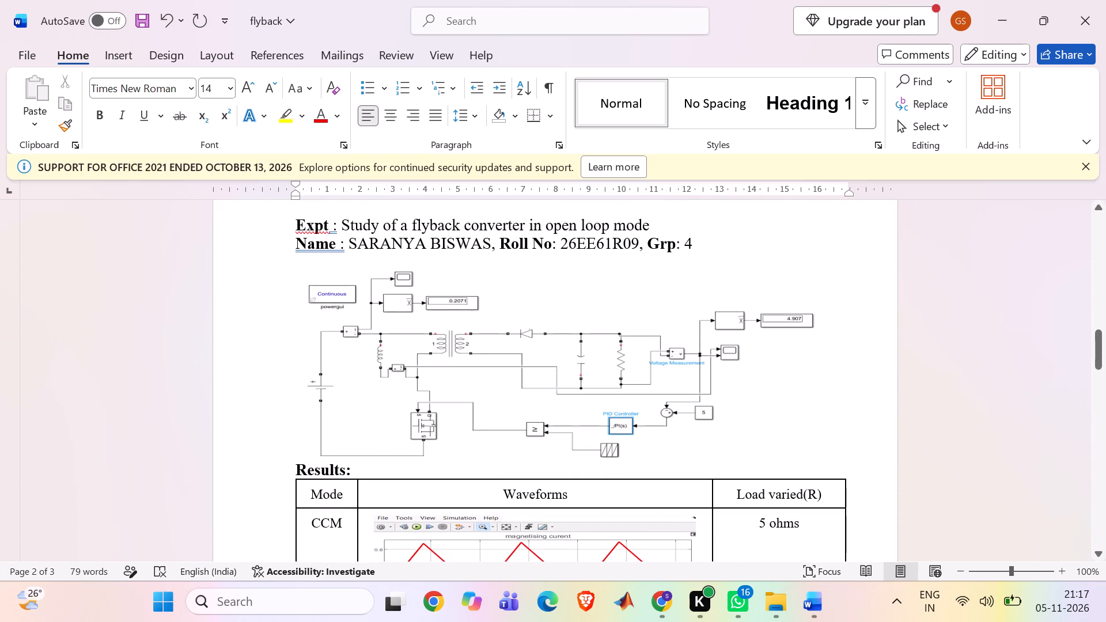
pyautogui.press('BackSpace')
pyautogui.press('BackSpace')
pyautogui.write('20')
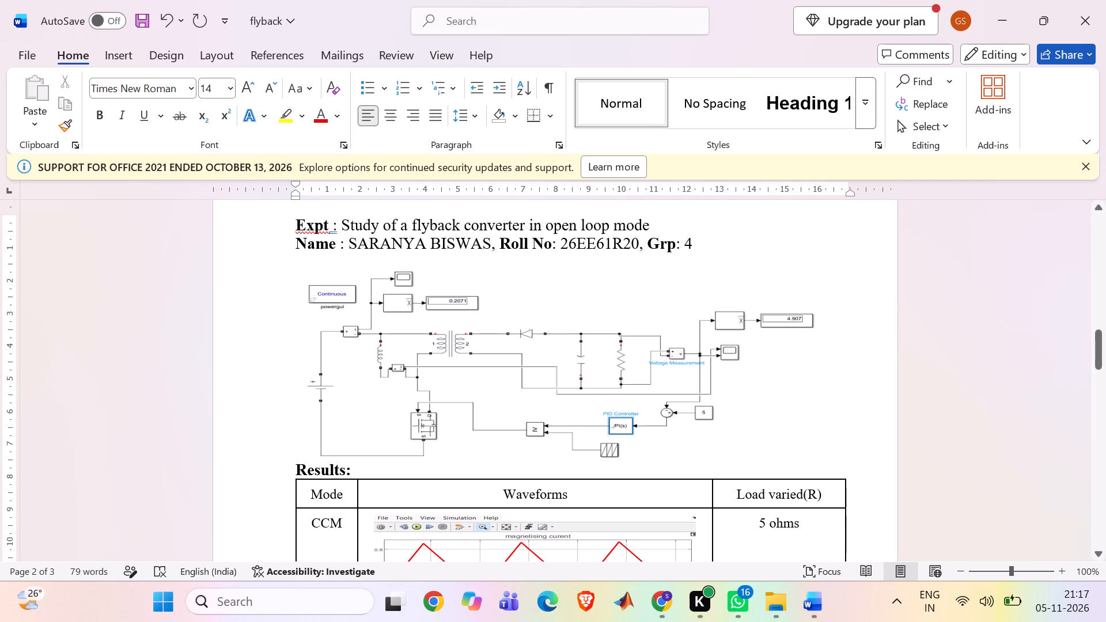
# Close the flyback report without saving its changes.
pyautogui.click(492, 243)
pyautogui.click(1080, 6)
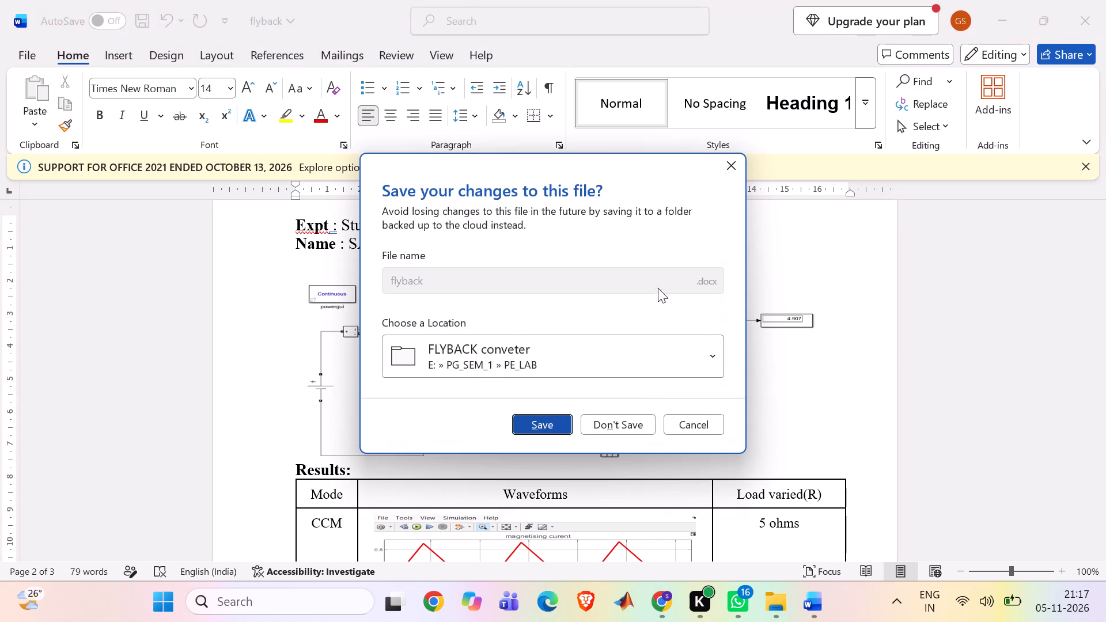
pyautogui.click(630, 420)
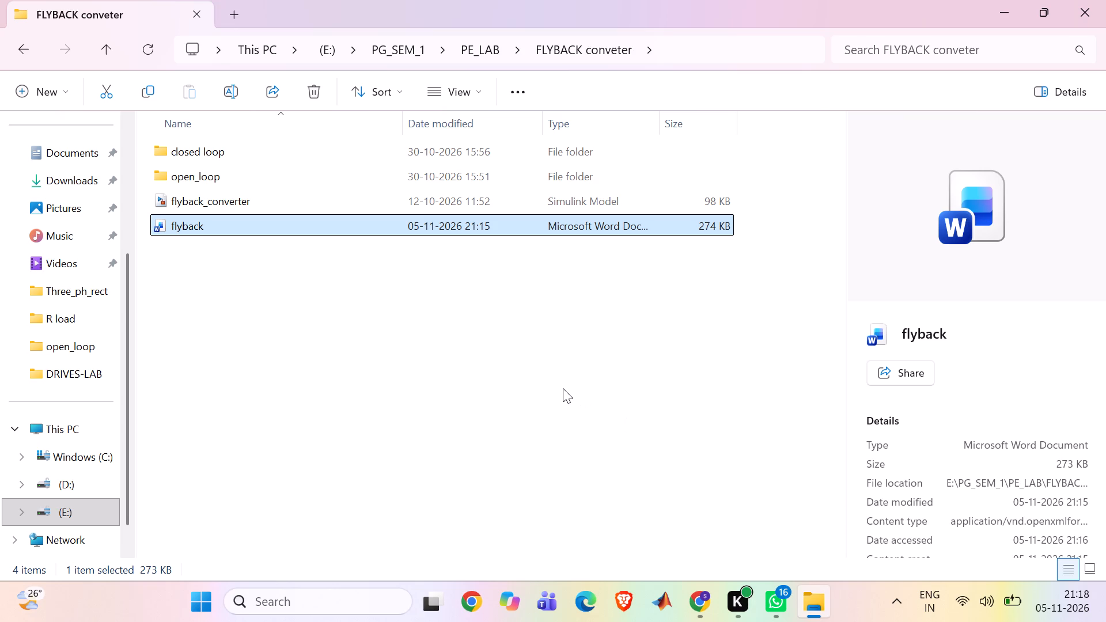
# Open the dc dc report from the DC-DC converter folder in PE_LAB and enable editing.
pyautogui.click(113, 41)
pyautogui.doubleClick(233, 181)
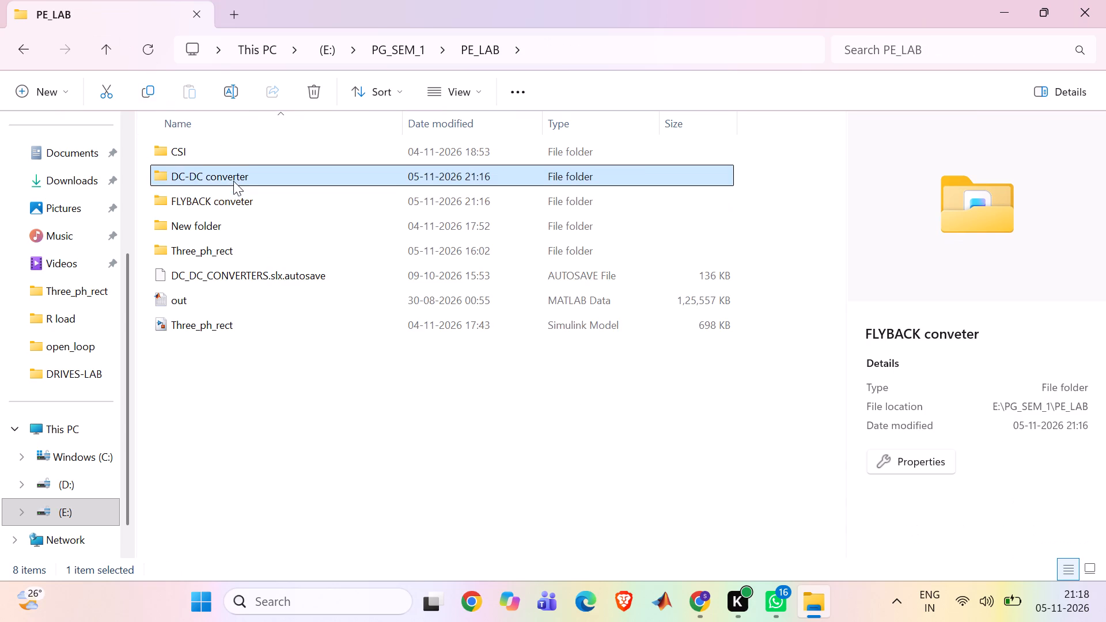
pyautogui.doubleClick(676, 383)
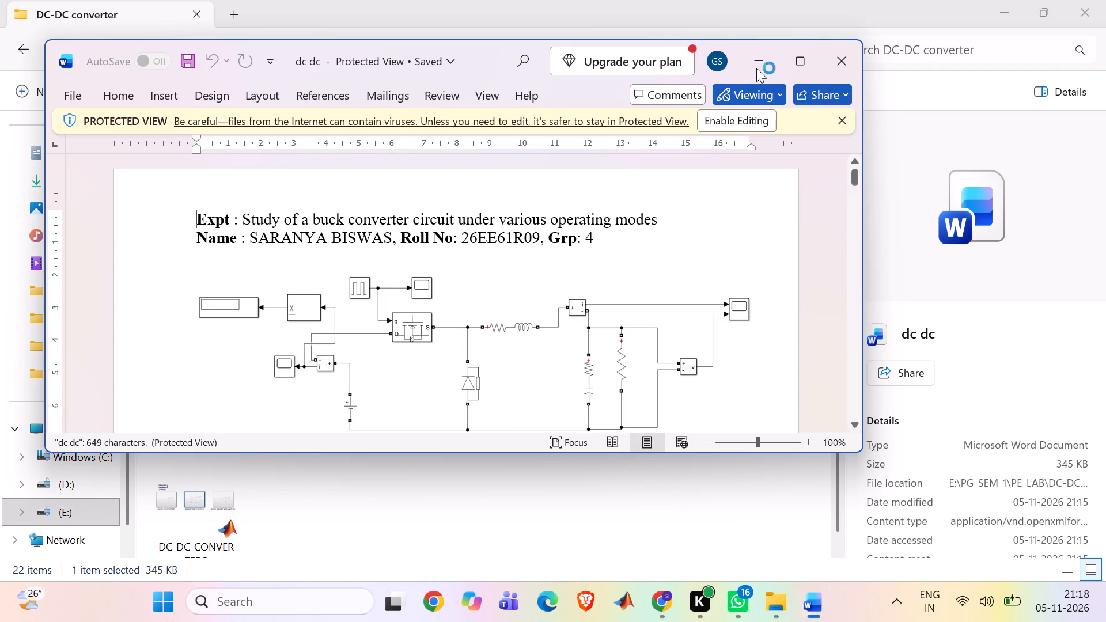
pyautogui.click(787, 63)
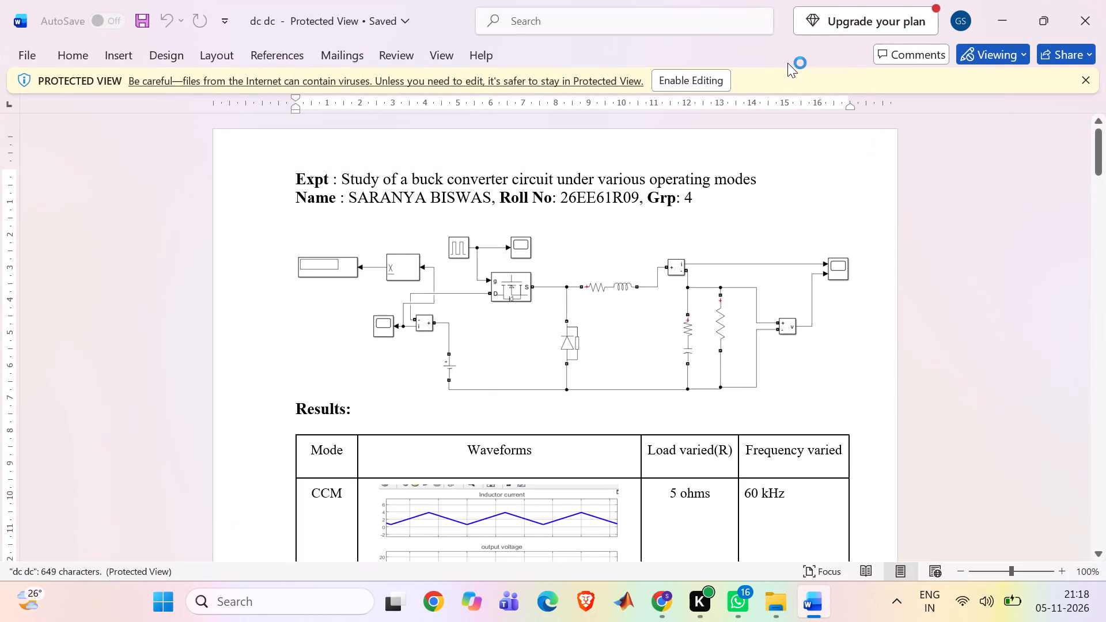
pyautogui.scroll(-2, 696, 236)
pyautogui.scroll(1, 696, 236)
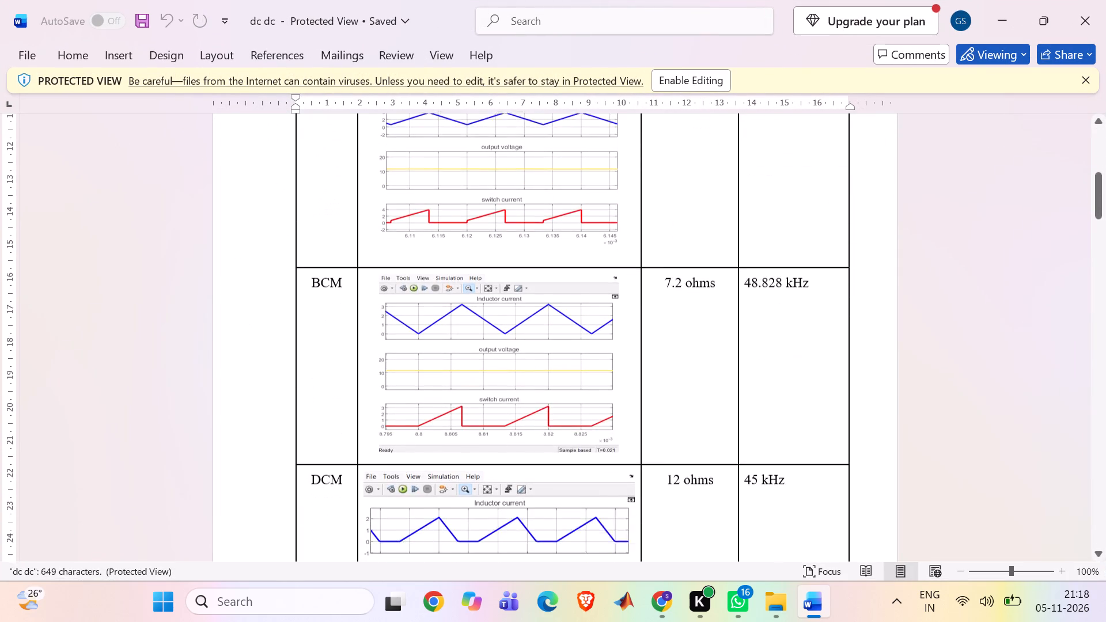
pyautogui.scroll(2, 696, 236)
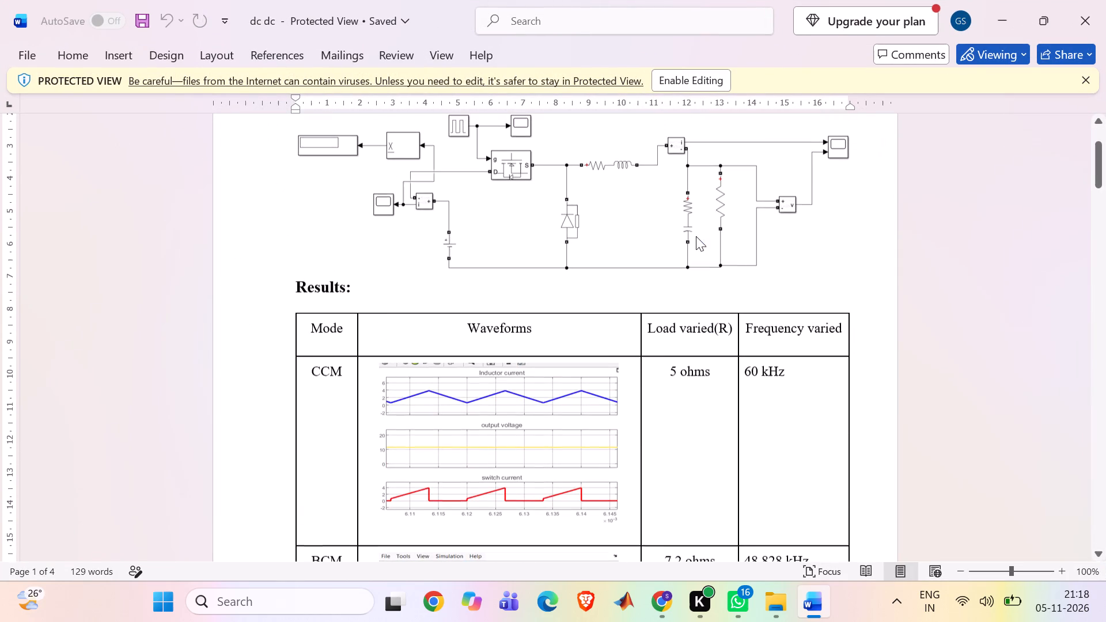
pyautogui.click(697, 82)
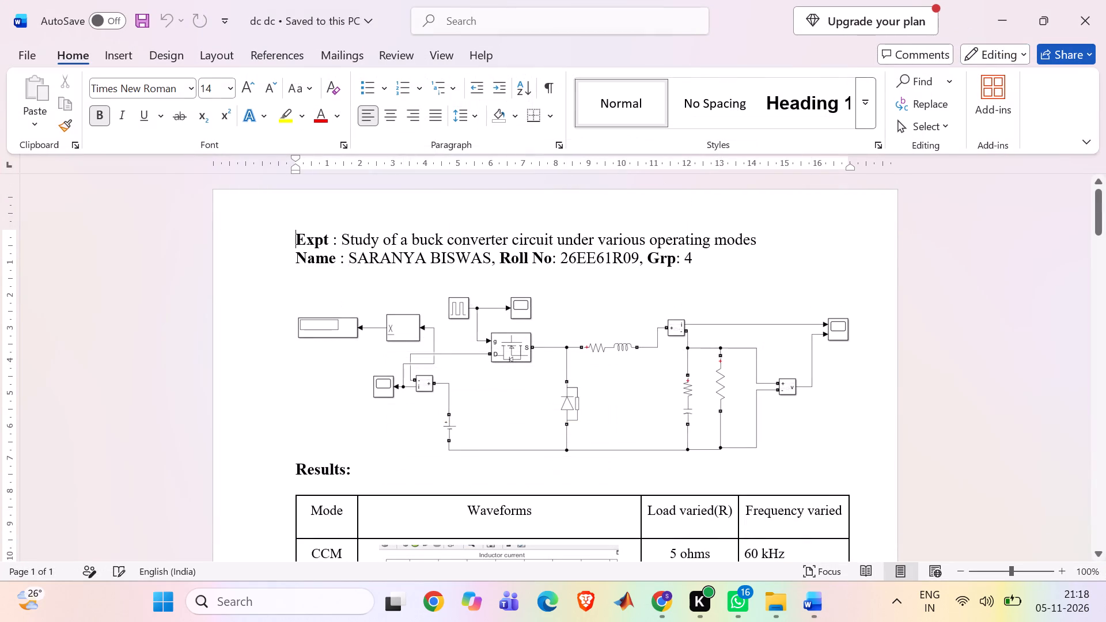
# Replace the last two digits of the roll number in the buck converter heading with the new student's digits.
pyautogui.click(637, 260)
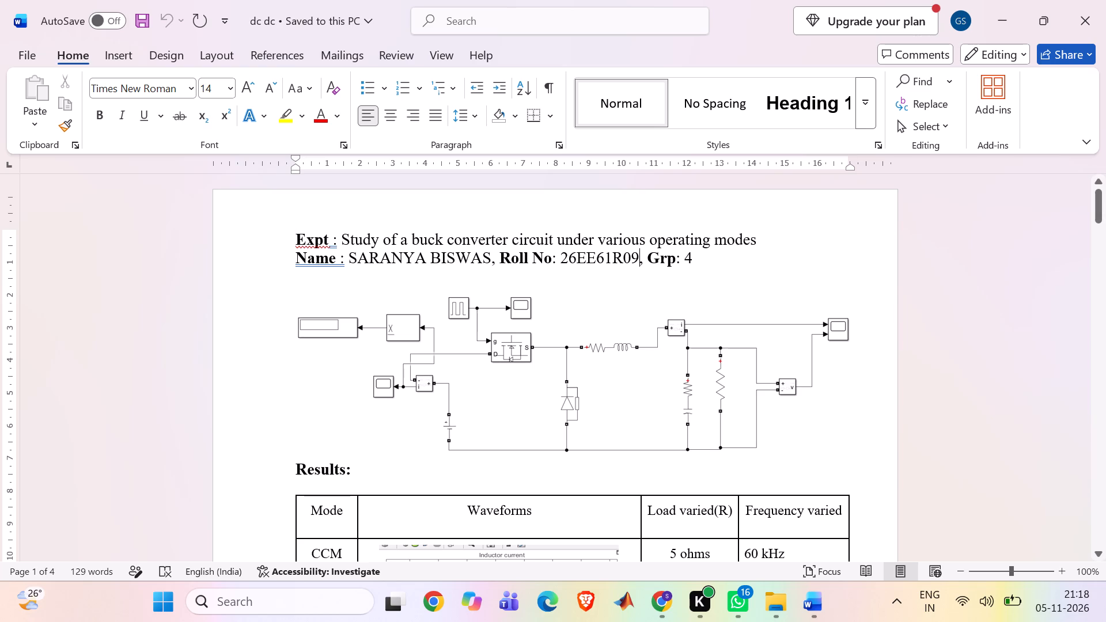
pyautogui.press('BackSpace')
pyautogui.press('BackSpace')
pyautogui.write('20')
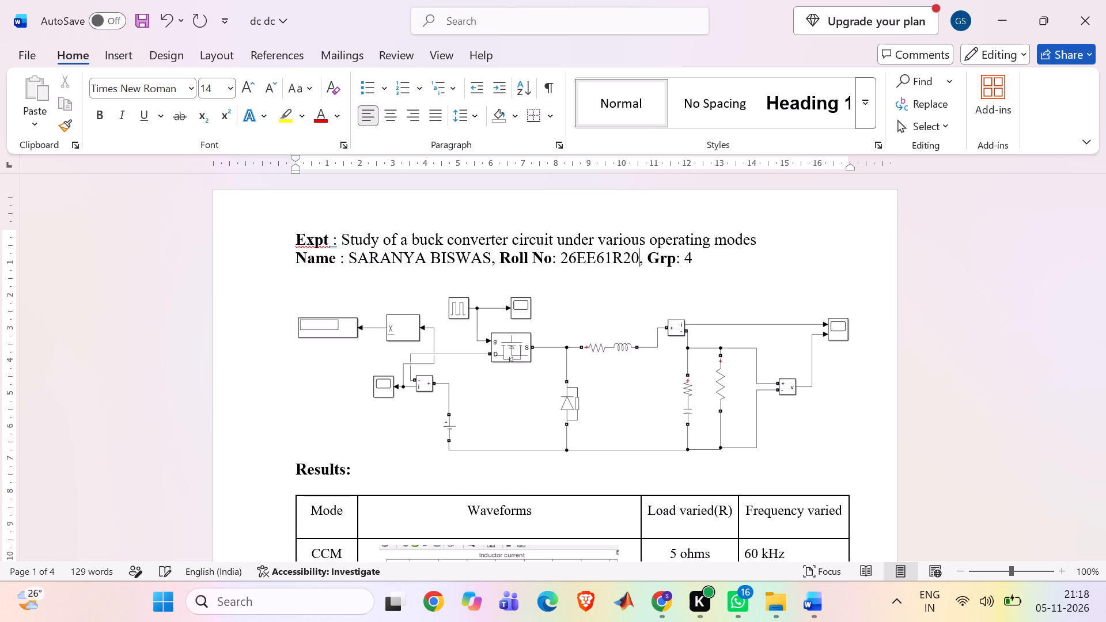
# Replace the student name in the buck converter heading with the new student's name in capital letters.
pyautogui.click(491, 257)
pyautogui.press('BackSpace')
pyautogui.press('BackSpace')
pyautogui.press('BackSpace')
pyautogui.press('BackSpace')
pyautogui.press('BackSpace')
pyautogui.press('BackSpace')
pyautogui.press('BackSpace')
pyautogui.press('BackSpace')
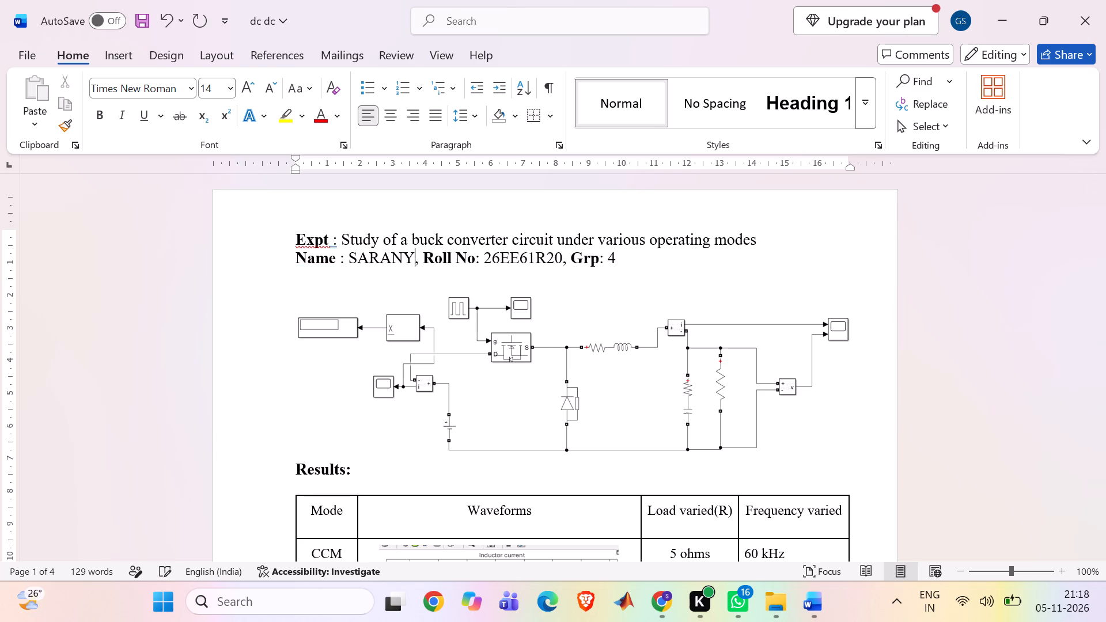
pyautogui.press('BackSpace')
pyautogui.press('BackSpace')
pyautogui.press('BackSpace')
pyautogui.press('BackSpace')
pyautogui.press('BackSpace')
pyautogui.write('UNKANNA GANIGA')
pyautogui.click(650, 314)
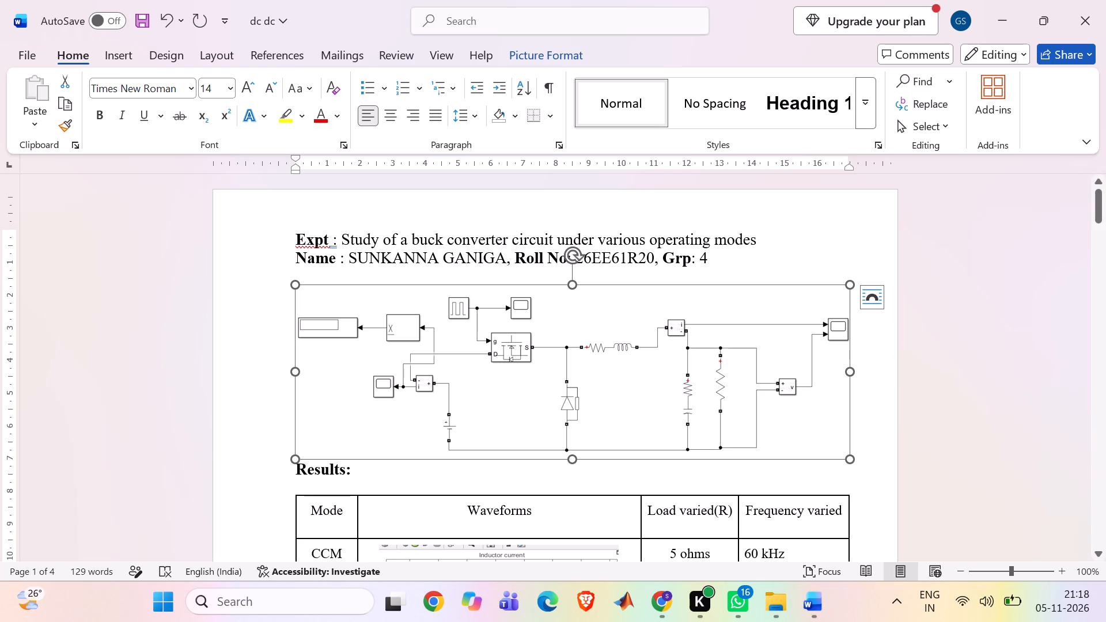
pyautogui.click(775, 248)
# Replace the last two digits of the roll number in the boost converter heading with the new student's digits.
pyautogui.scroll(-3, 775, 248)
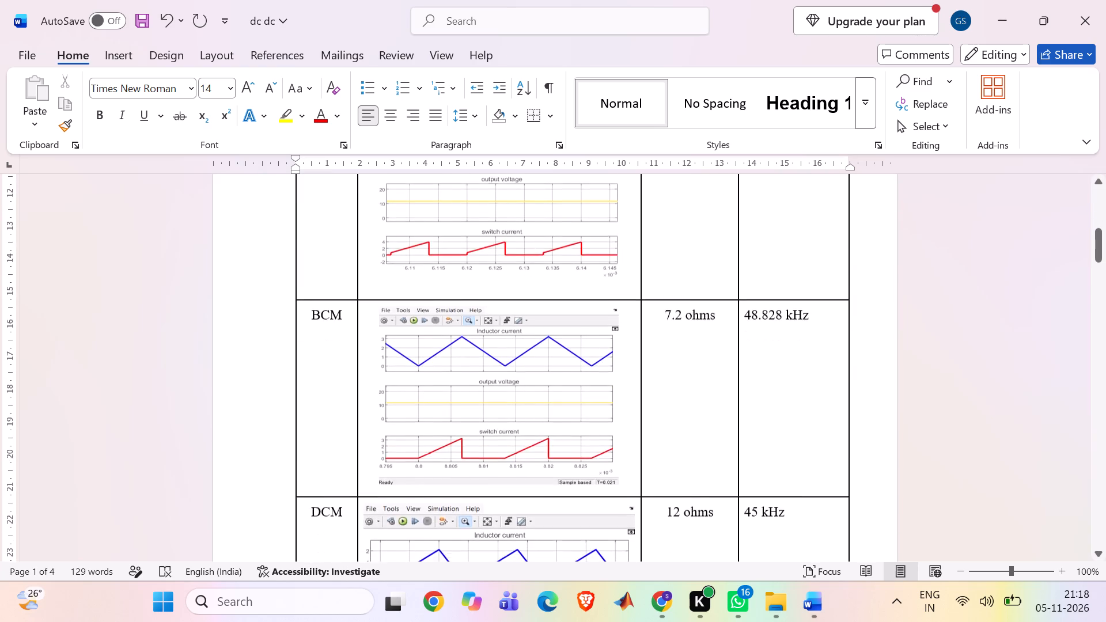
pyautogui.scroll(-3, 775, 248)
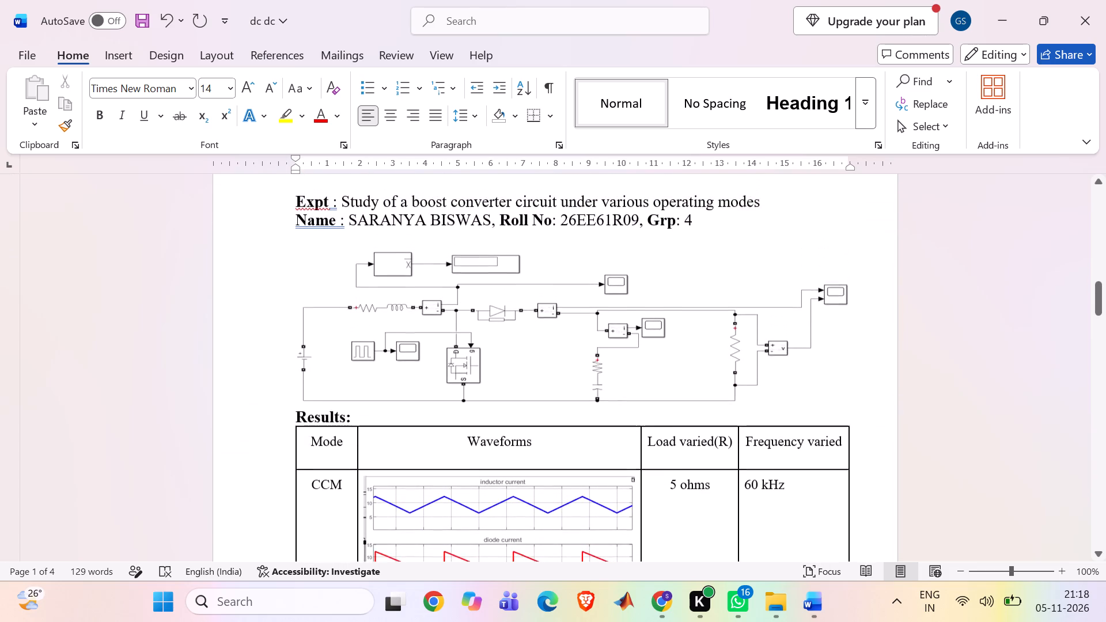
pyautogui.click(638, 226)
pyautogui.press('BackSpace')
pyautogui.press('BackSpace')
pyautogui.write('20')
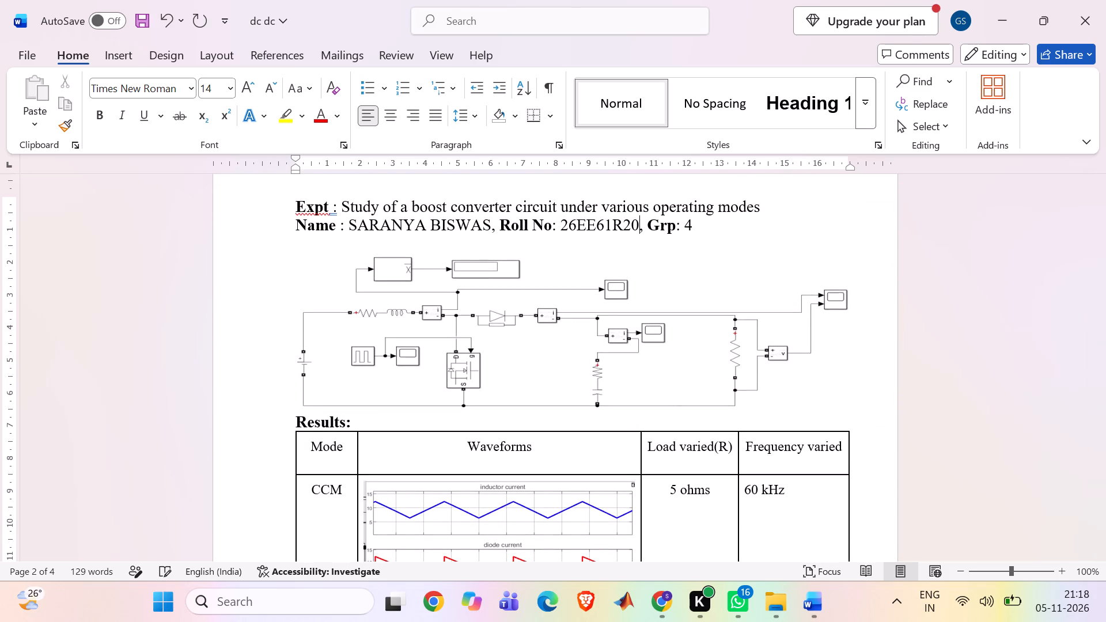
# Replace the student name in the boost converter heading with the new student's name in capital letters.
pyautogui.click(488, 228)
pyautogui.press('BackSpace')
pyautogui.press('BackSpace')
pyautogui.press('BackSpace')
pyautogui.press('BackSpace')
pyautogui.press('BackSpace')
pyautogui.press('BackSpace')
pyautogui.press('BackSpace')
pyautogui.press('BackSpace')
pyautogui.press('BackSpace')
pyautogui.press('BackSpace')
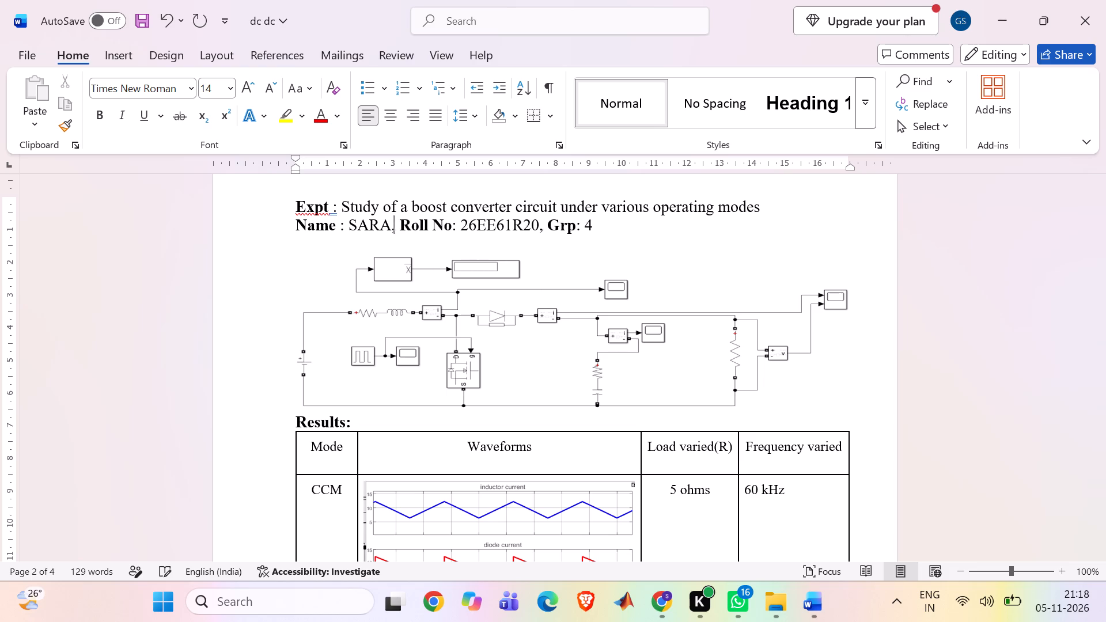
pyautogui.press('BackSpace')
pyautogui.press('BackSpace')
pyautogui.press('BackSpace')
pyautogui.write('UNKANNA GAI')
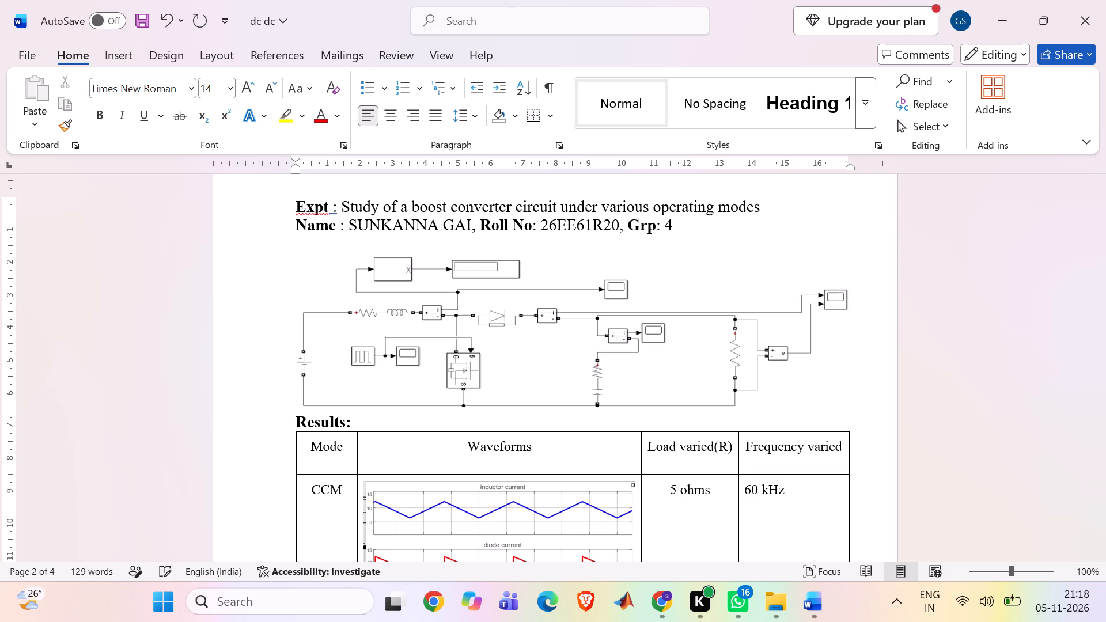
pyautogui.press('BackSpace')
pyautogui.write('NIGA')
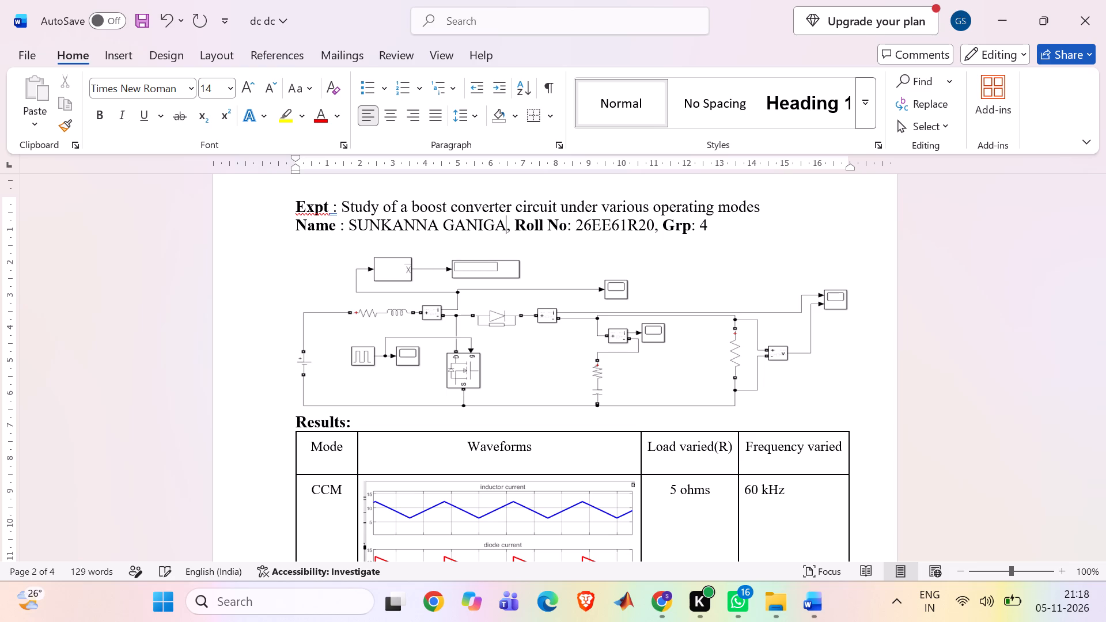
pyautogui.click(716, 270)
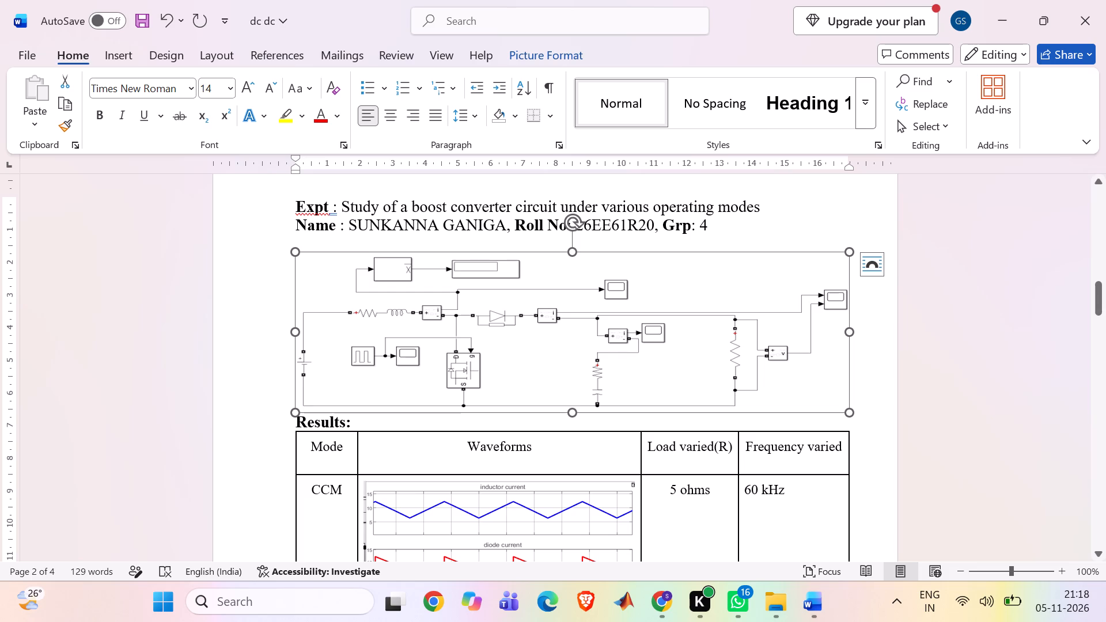
pyautogui.click(774, 219)
# Change the ending of the roll number in the buck-boost converter heading to match the new student's roll number.
pyautogui.scroll(-1, 840, 345)
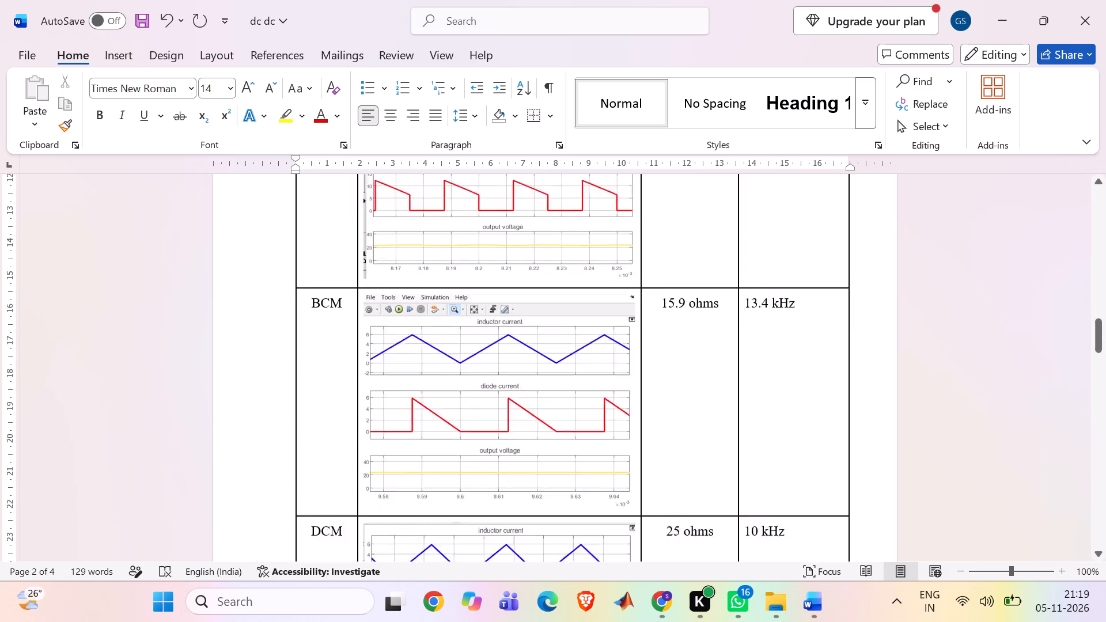
pyautogui.scroll(-6, 840, 345)
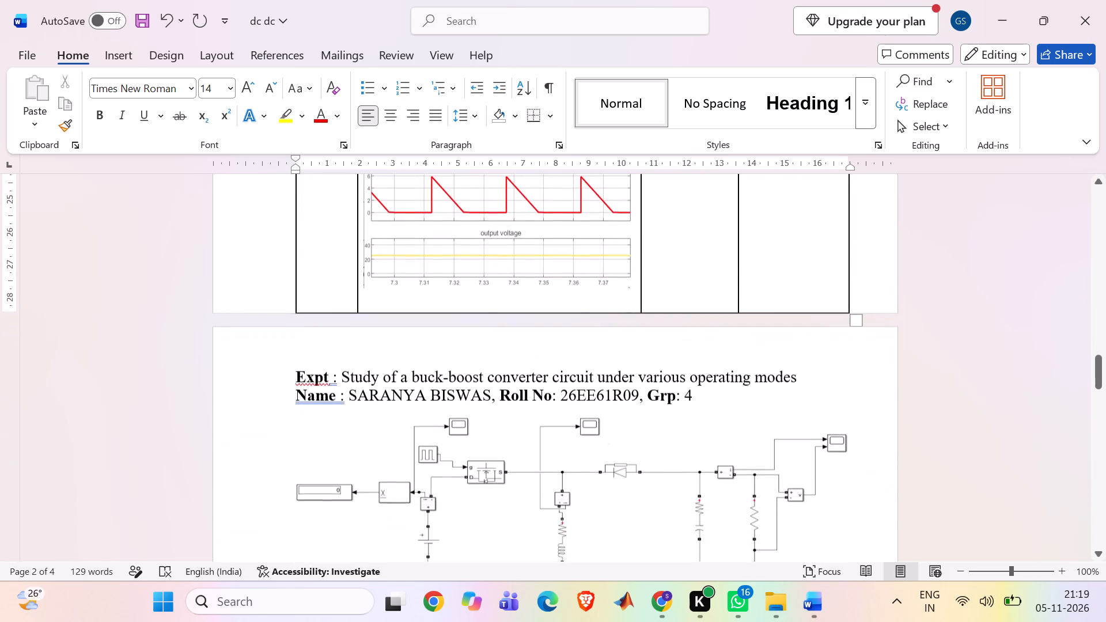
pyautogui.scroll(-1, 840, 345)
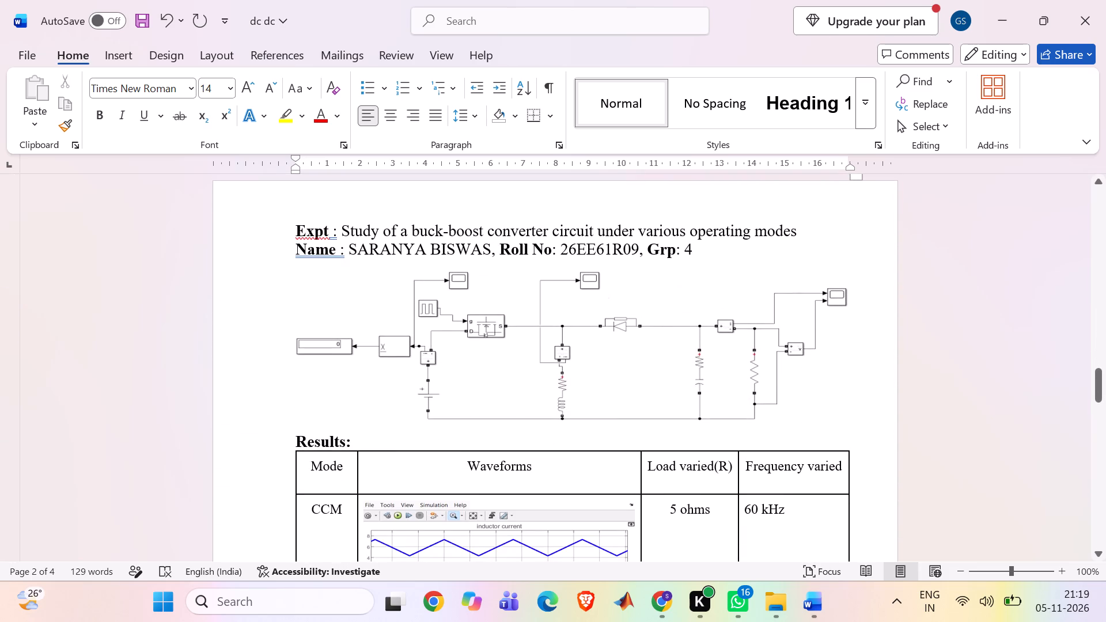
pyautogui.click(638, 249)
pyautogui.press('BackSpace')
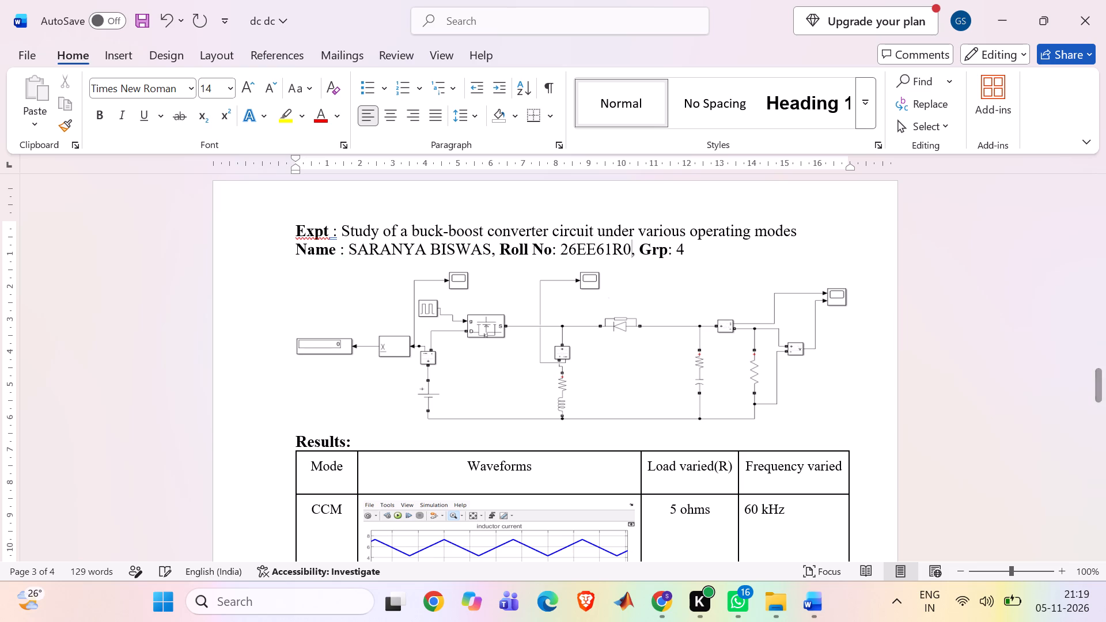
pyautogui.press('BackSpace')
pyautogui.press('BackSpace')
pyautogui.press('BackSpace')
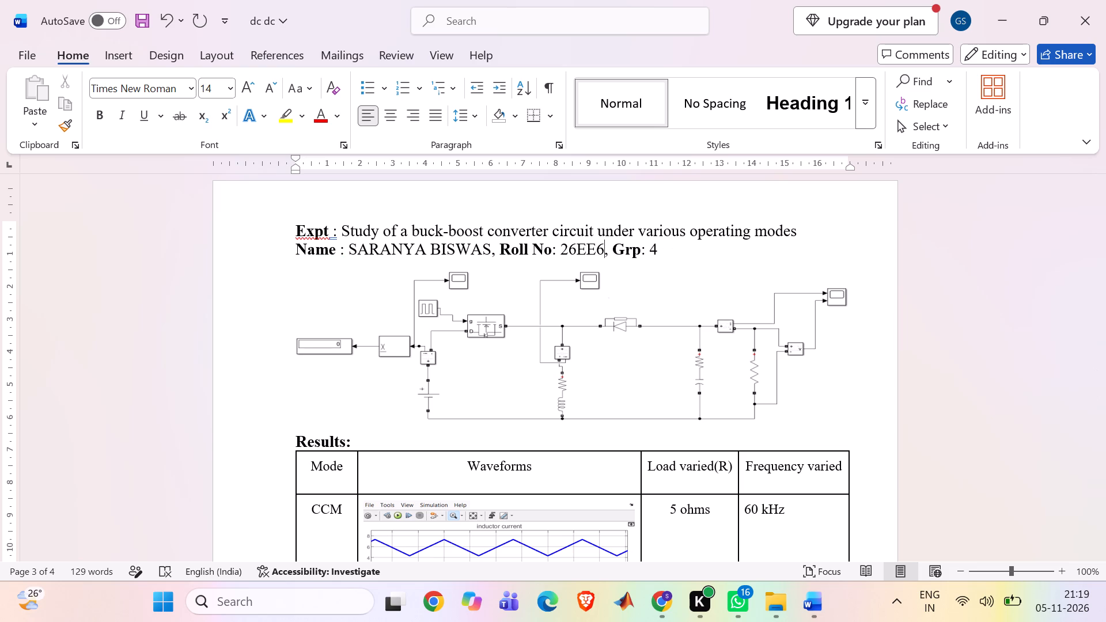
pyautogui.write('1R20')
# Replace the student name in the buck-boost converter heading with the new student's name in capital letters.
pyautogui.click(491, 251)
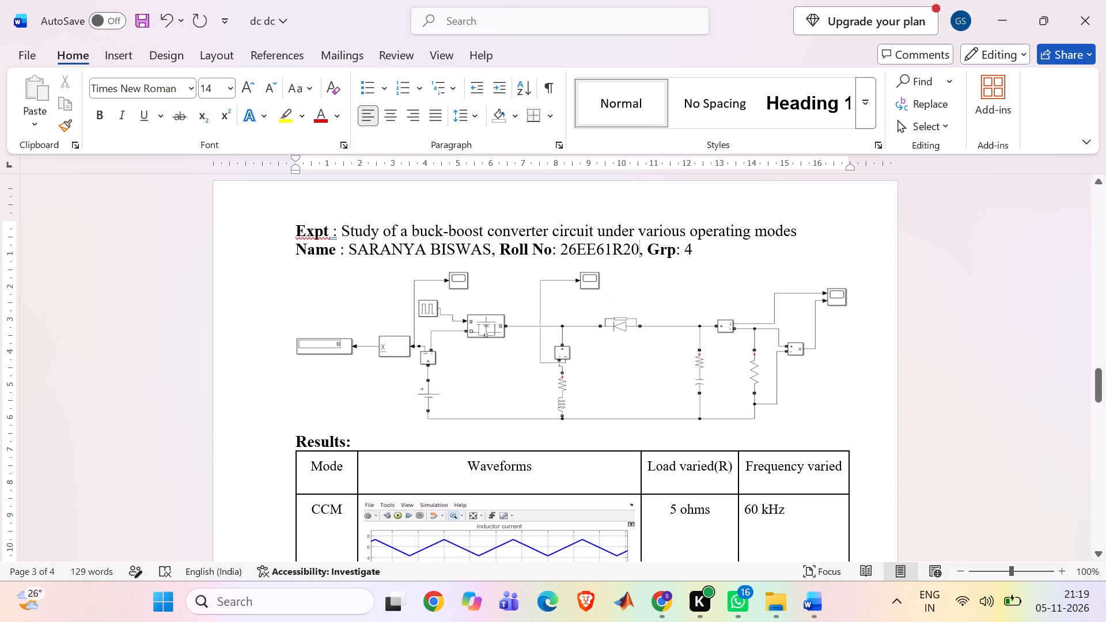
pyautogui.press('BackSpace')
pyautogui.press('BackSpace')
pyautogui.press('BackSpace')
pyautogui.press('BackSpace')
pyautogui.press('BackSpace')
pyautogui.press('BackSpace')
pyautogui.press('BackSpace')
pyautogui.press('BackSpace')
pyautogui.press('BackSpace')
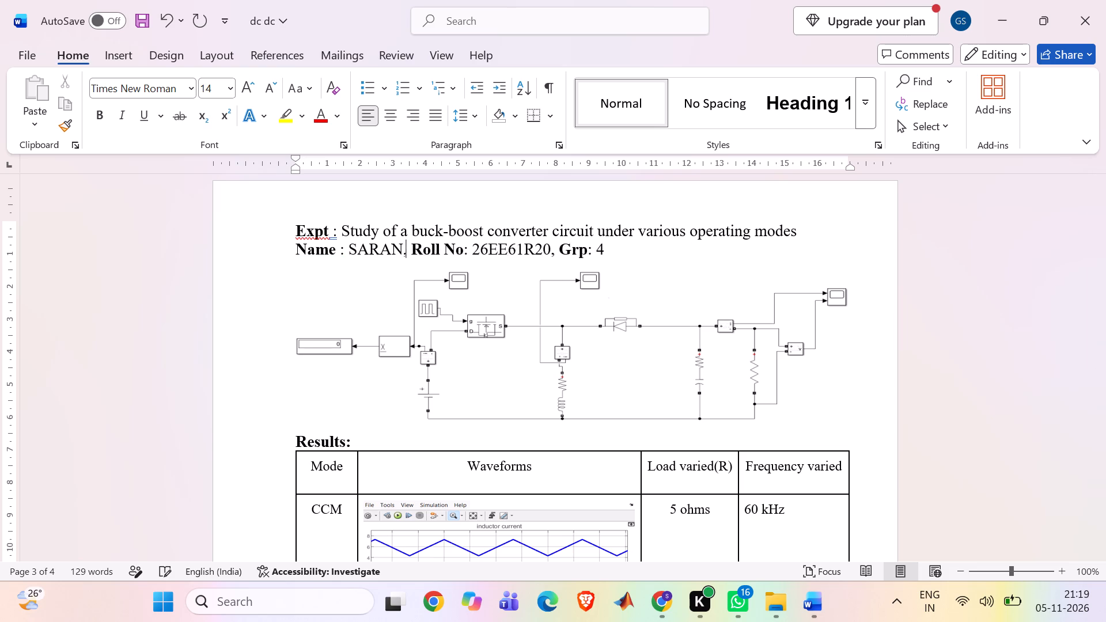
pyautogui.press('BackSpace')
pyautogui.press('BackSpace')
pyautogui.press('BackSpace')
pyautogui.press('BackSpace')
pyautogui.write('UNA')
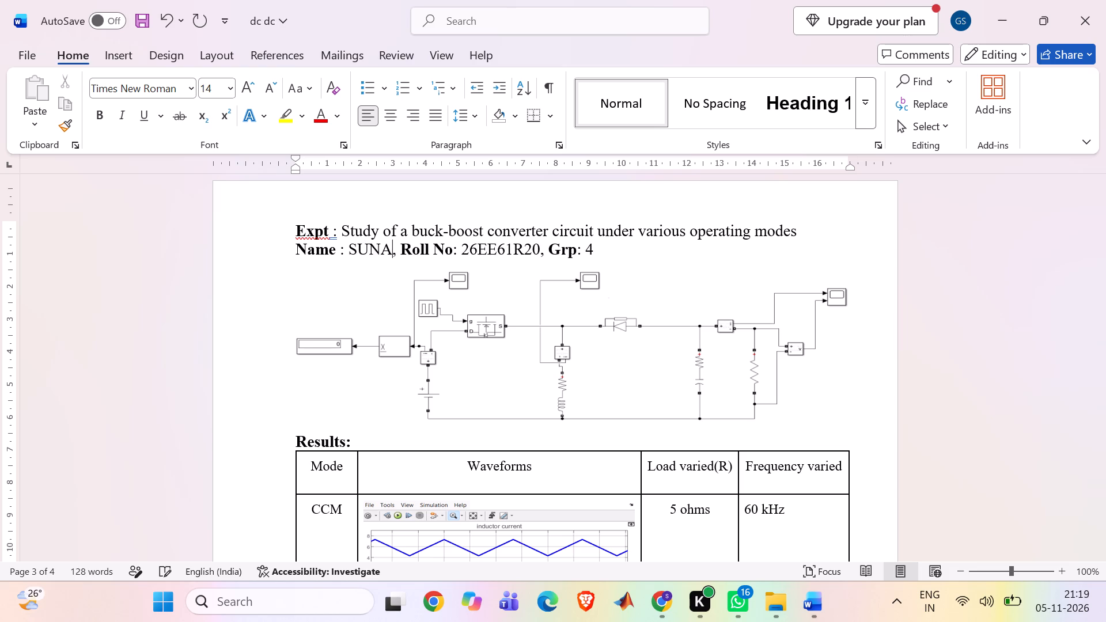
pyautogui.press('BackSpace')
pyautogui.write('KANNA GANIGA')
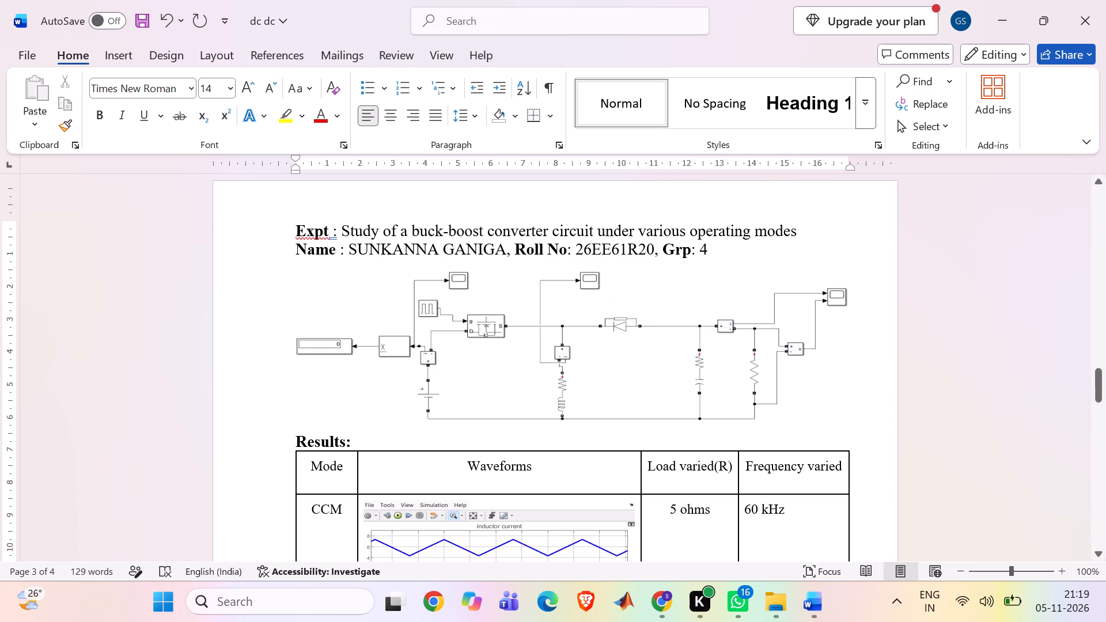
pyautogui.click(706, 287)
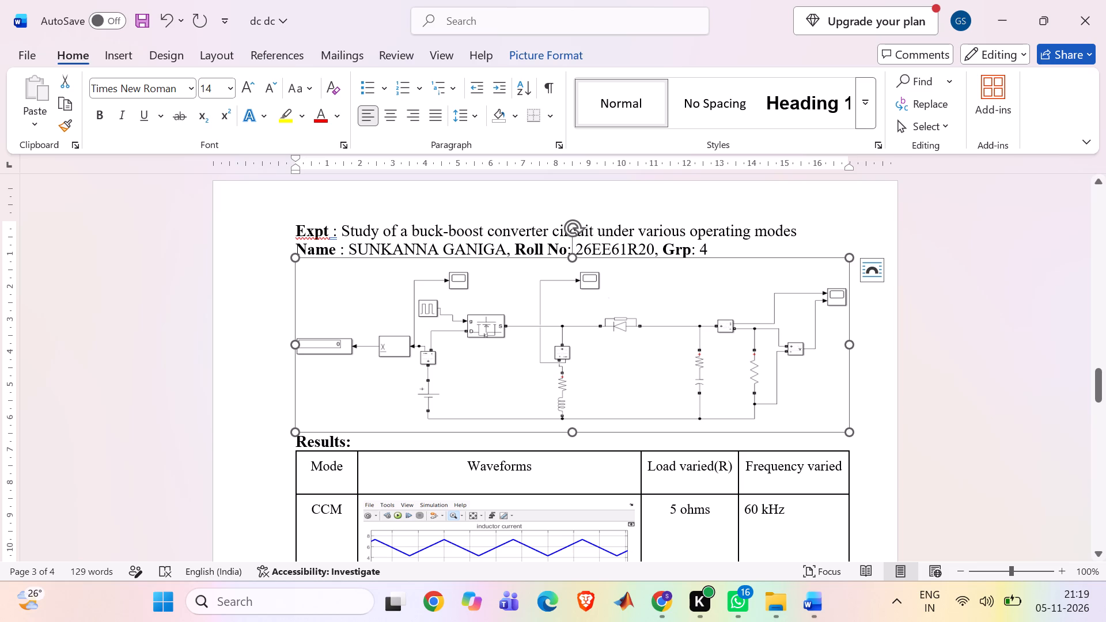
pyautogui.click(270, 314)
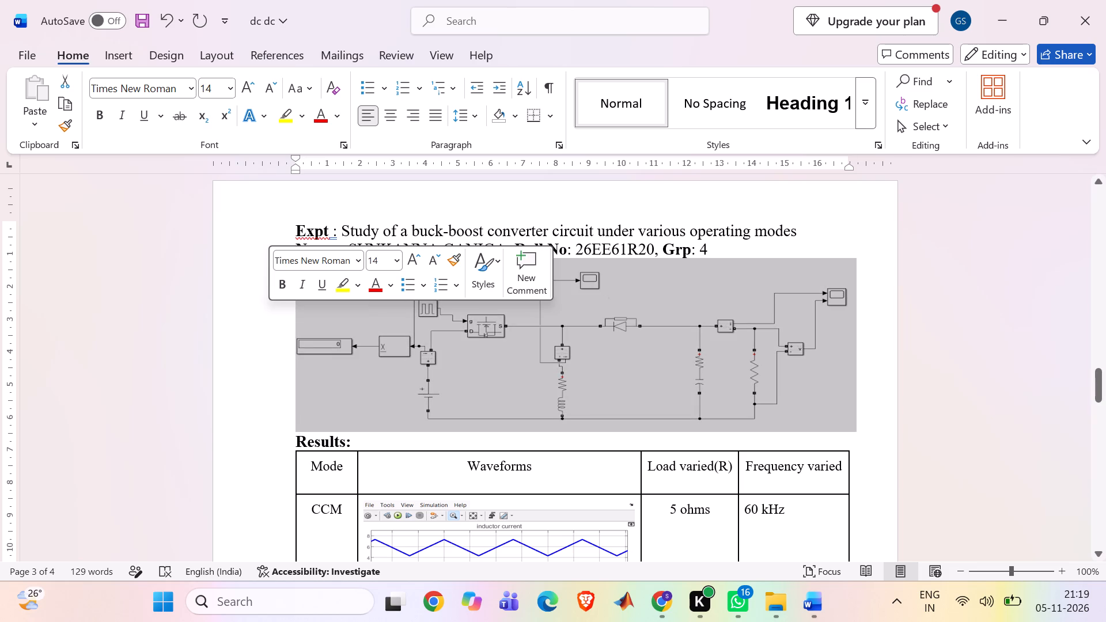
pyautogui.click(874, 203)
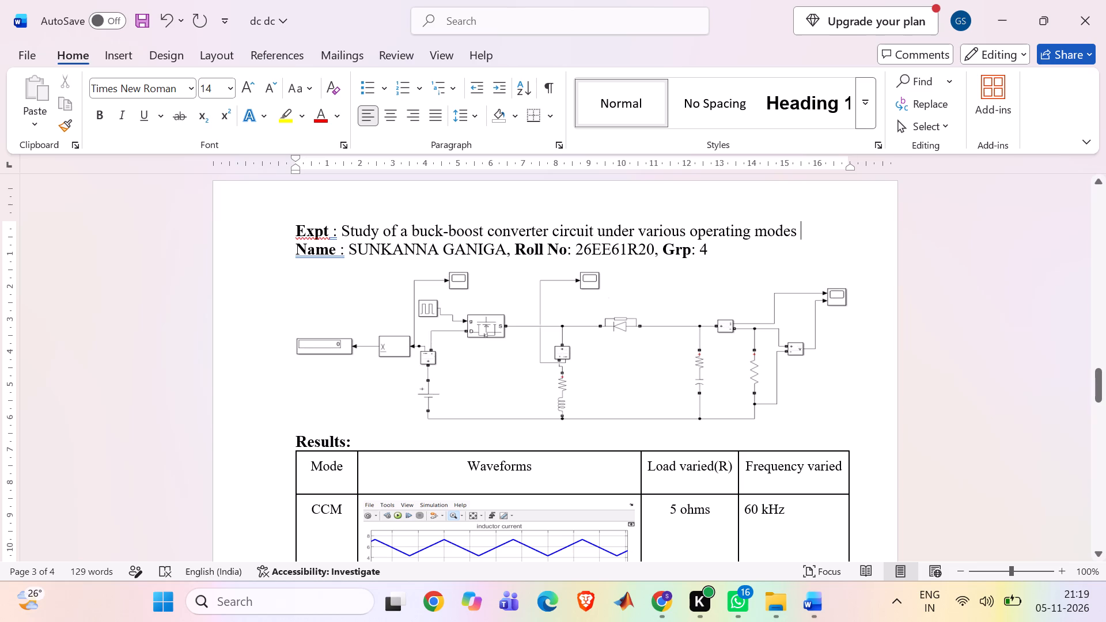
pyautogui.scroll(-2, 851, 409)
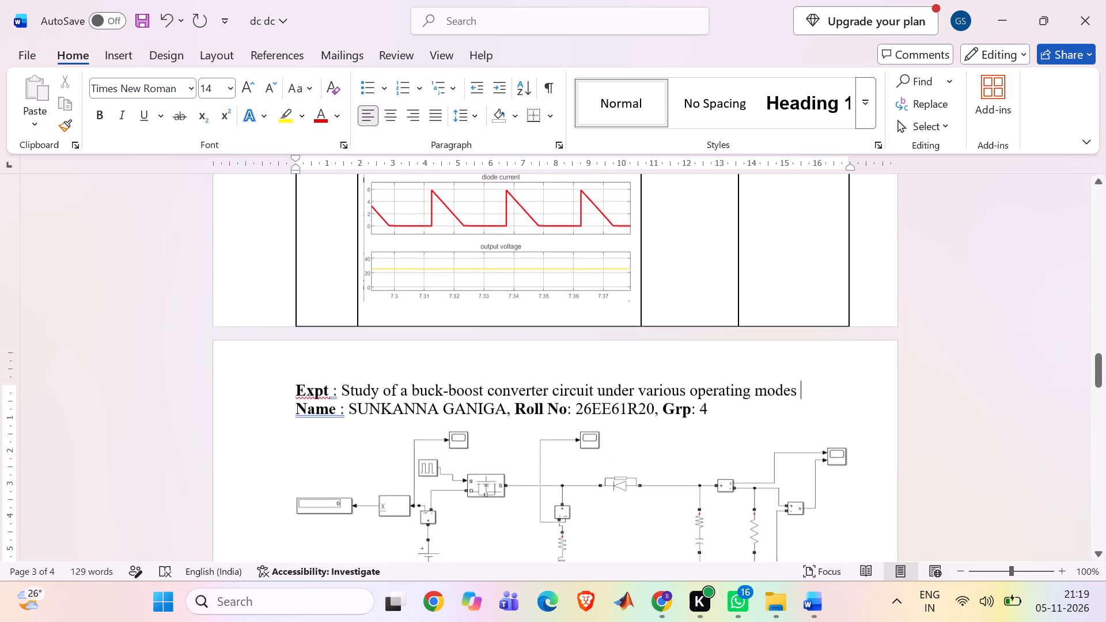
# Examine the remaining buck-boost converter results through the end of the document for leftover headings or blank pages.
pyautogui.scroll(-2, 851, 409)
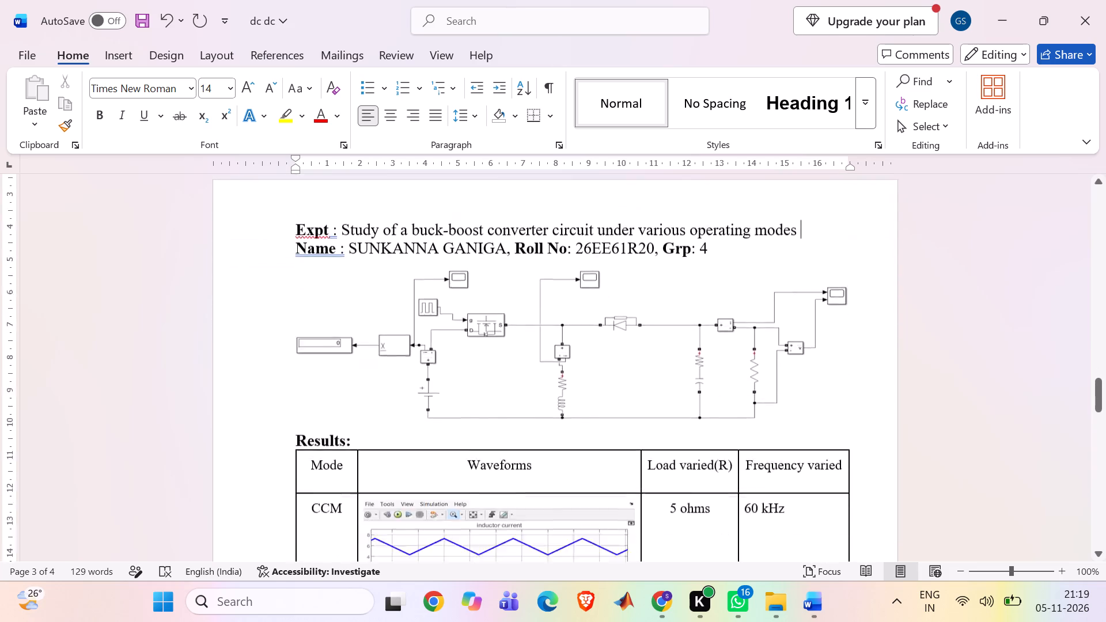
pyautogui.scroll(-8, 851, 409)
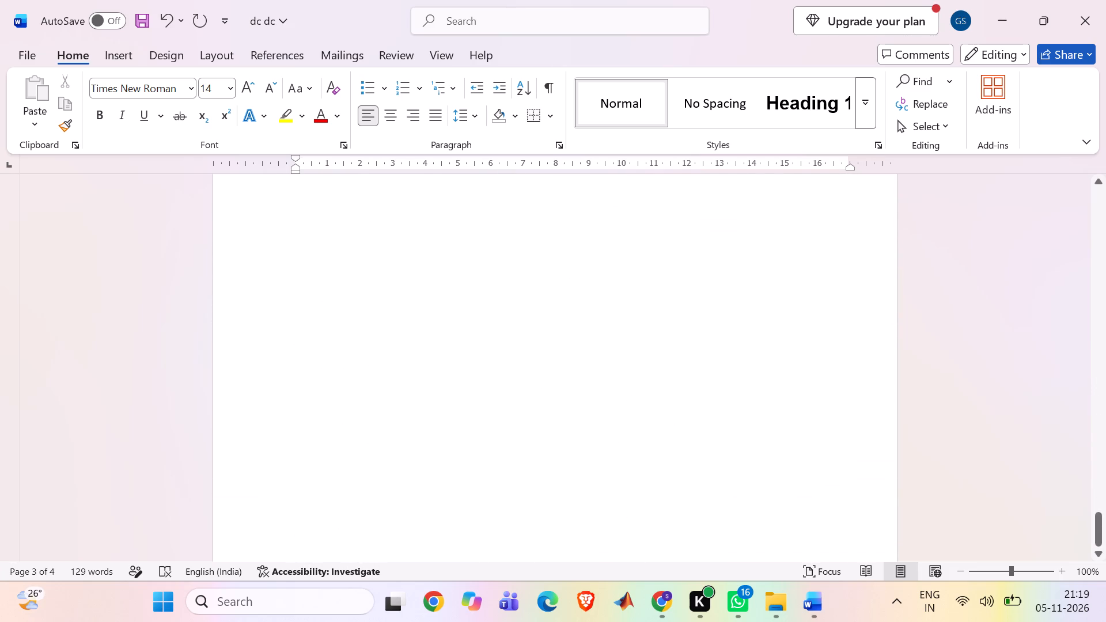
pyautogui.scroll(-1, 851, 409)
pyautogui.scroll(4, 851, 409)
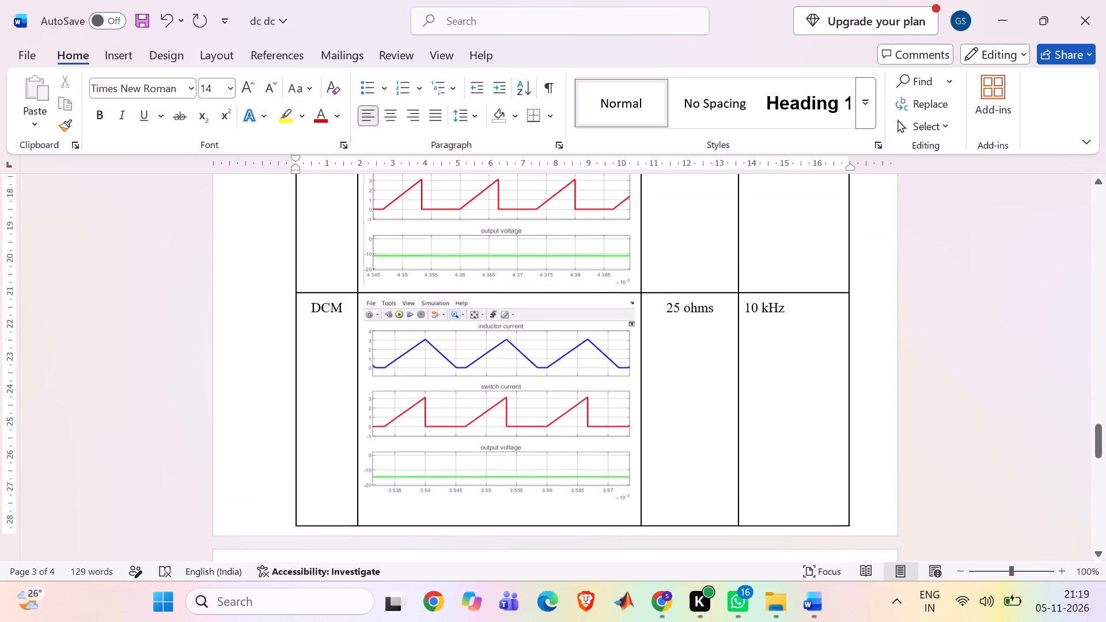
pyautogui.click(534, 424)
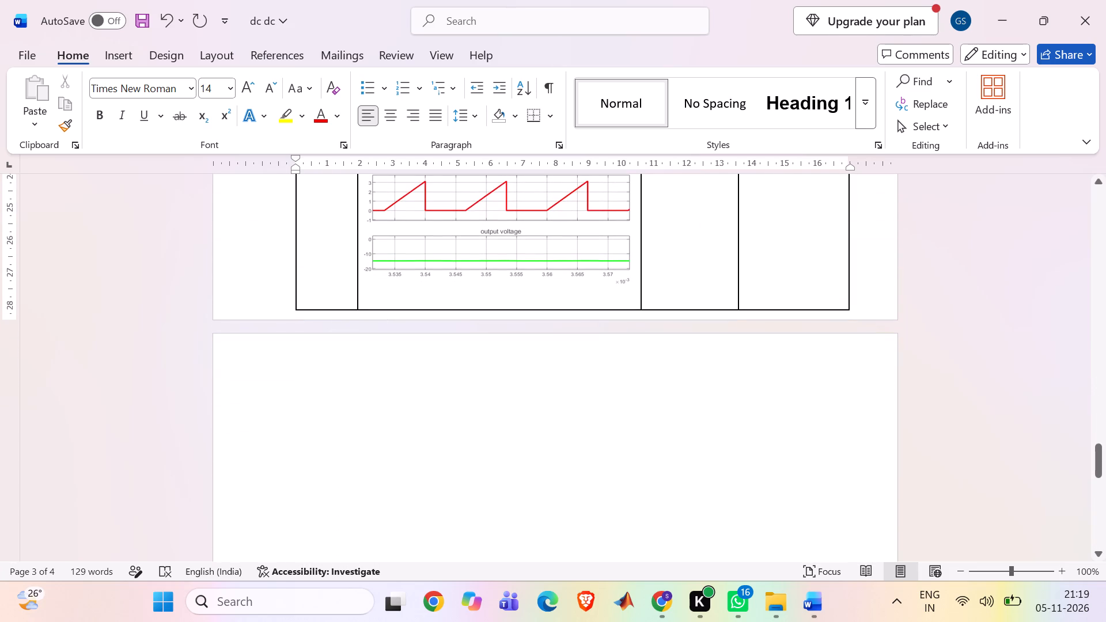
pyautogui.scroll(-9, 534, 424)
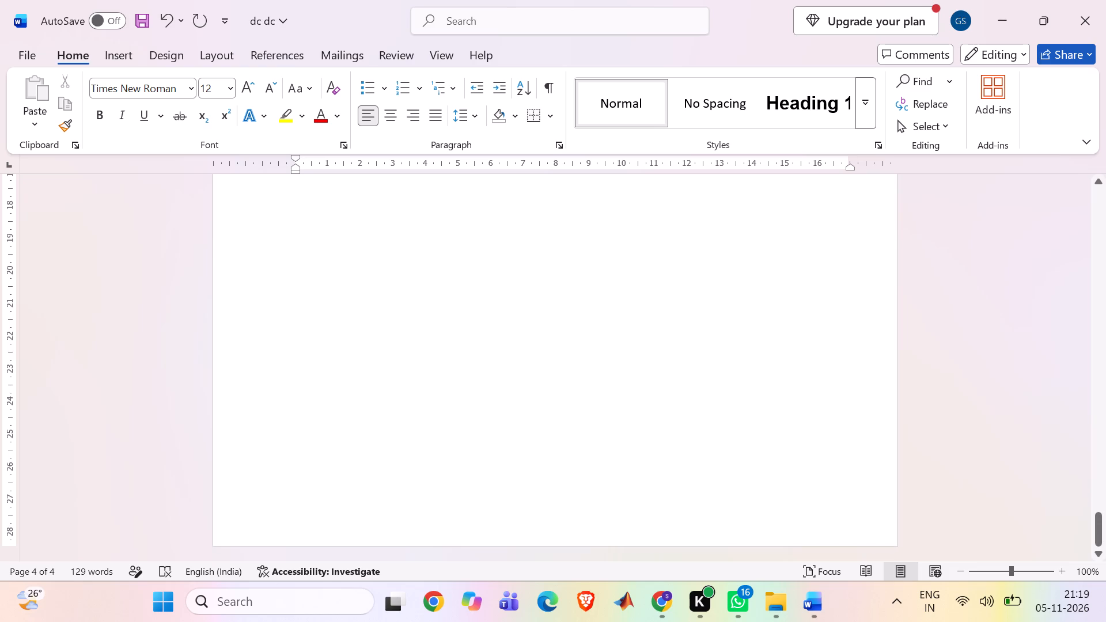
pyautogui.scroll(4, 305, 316)
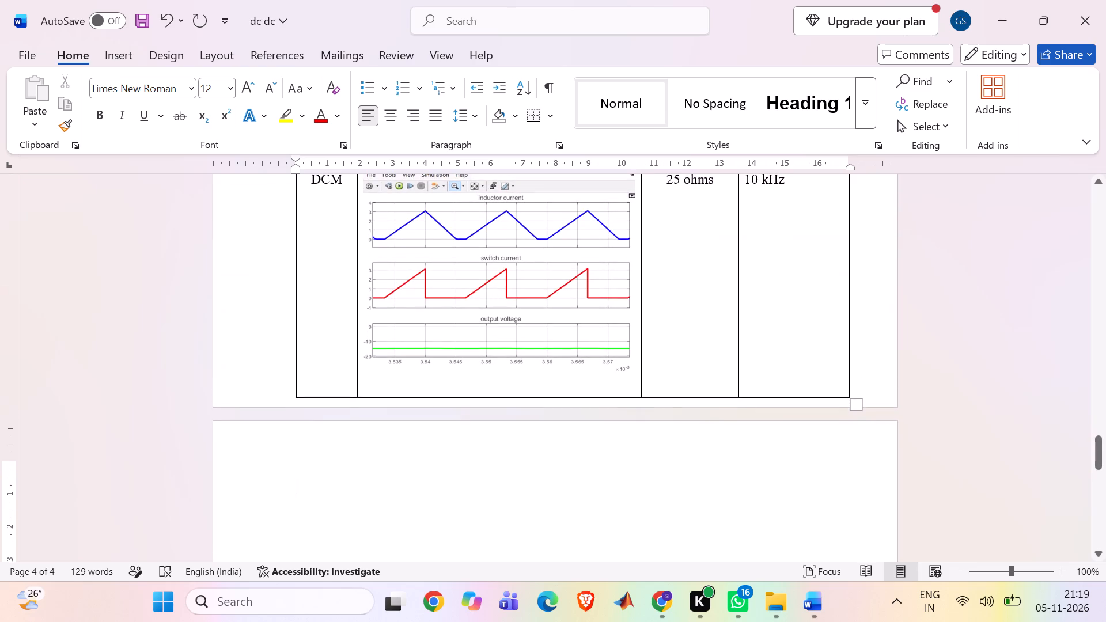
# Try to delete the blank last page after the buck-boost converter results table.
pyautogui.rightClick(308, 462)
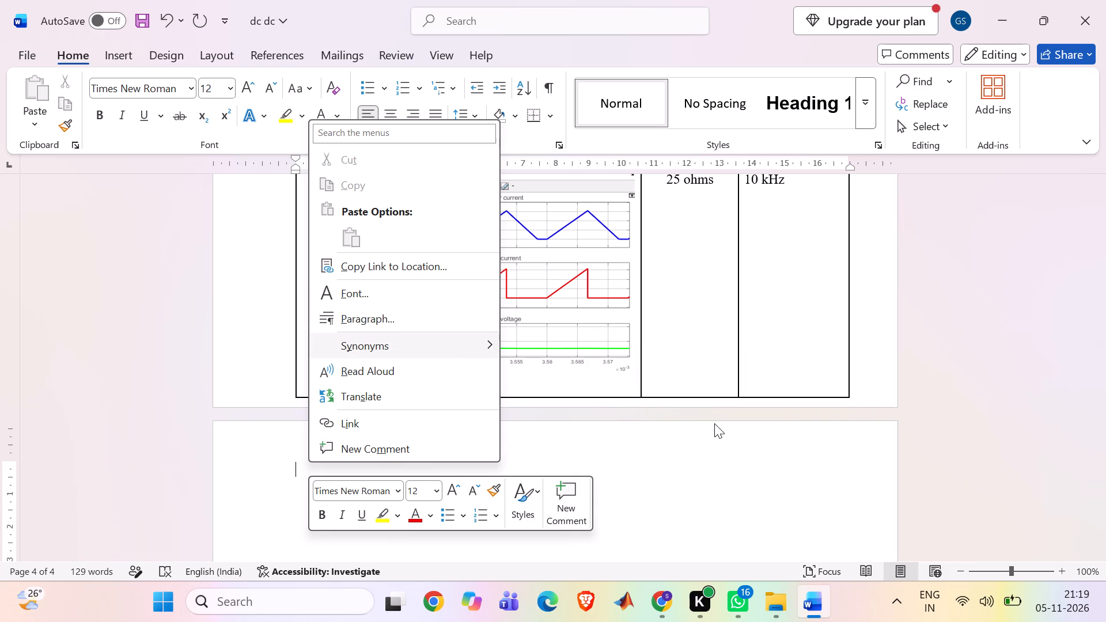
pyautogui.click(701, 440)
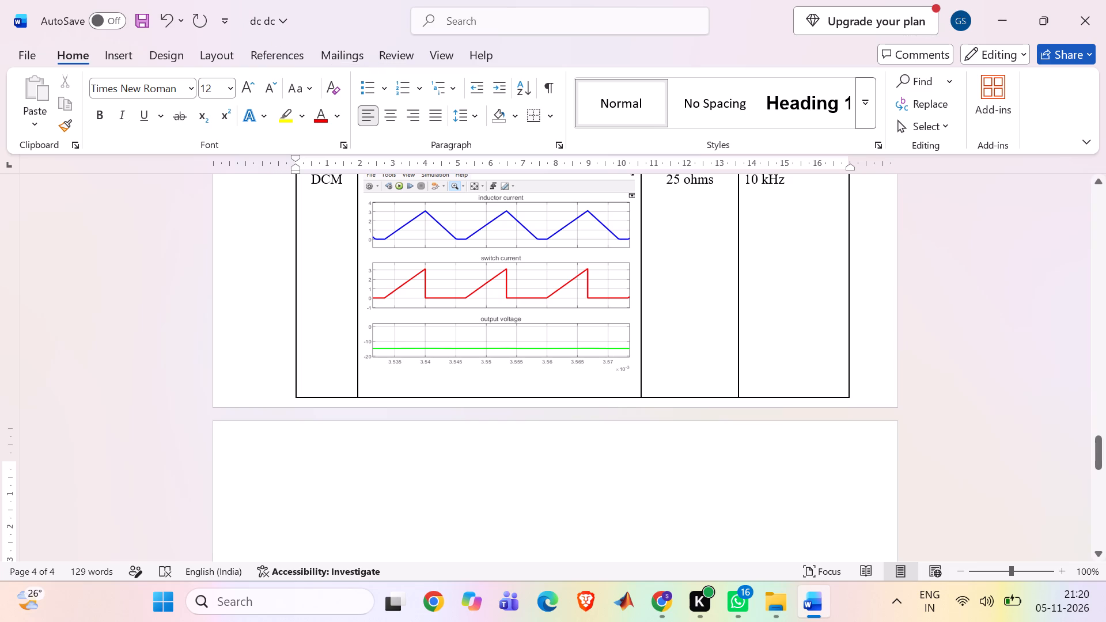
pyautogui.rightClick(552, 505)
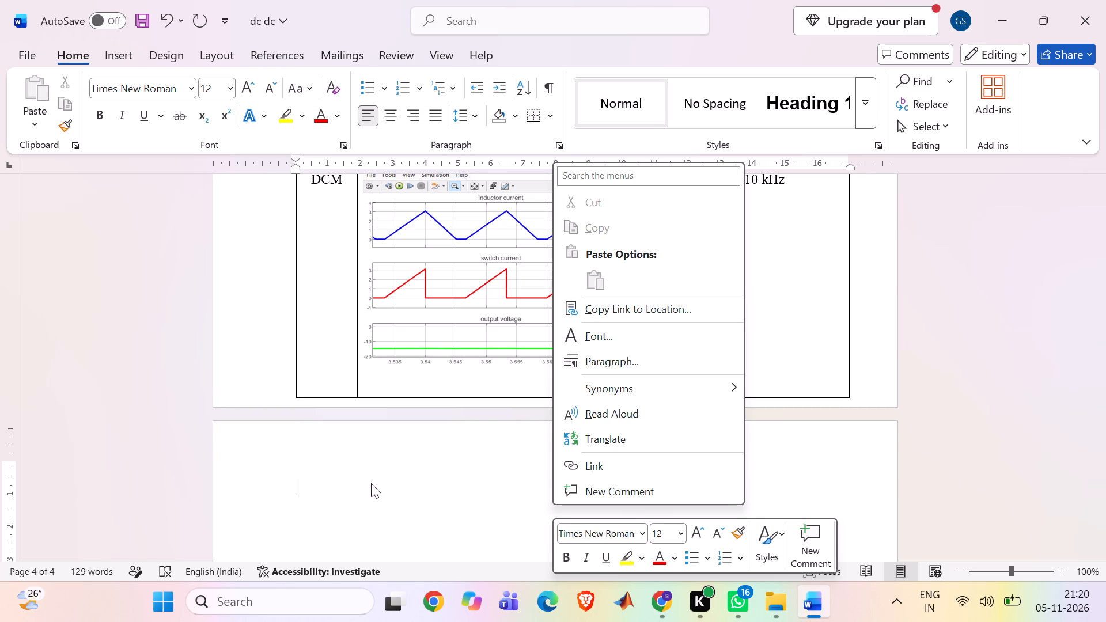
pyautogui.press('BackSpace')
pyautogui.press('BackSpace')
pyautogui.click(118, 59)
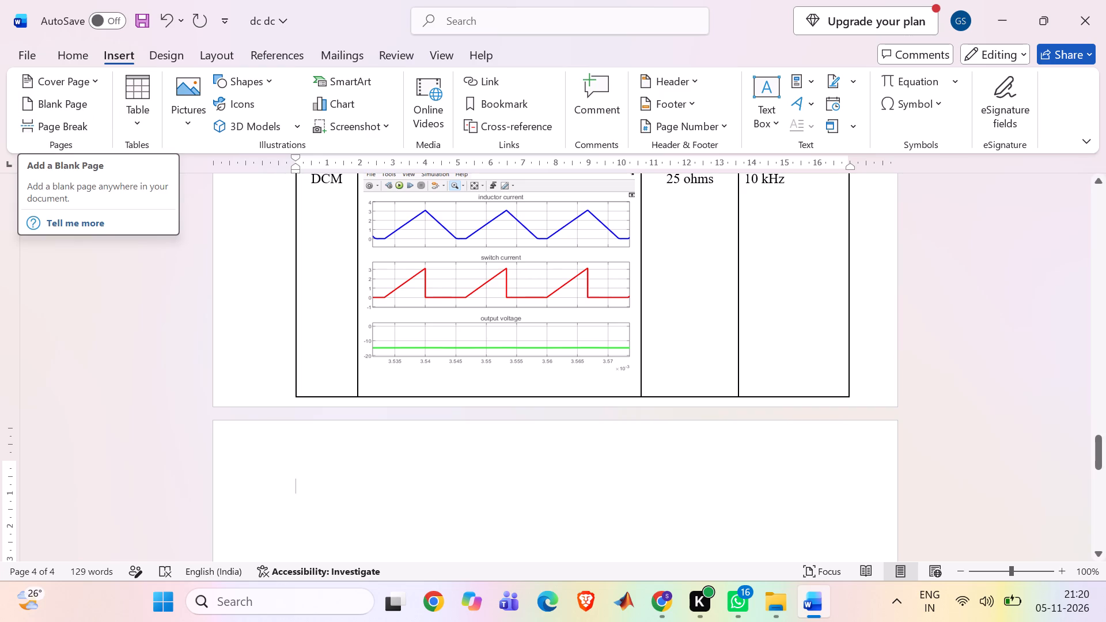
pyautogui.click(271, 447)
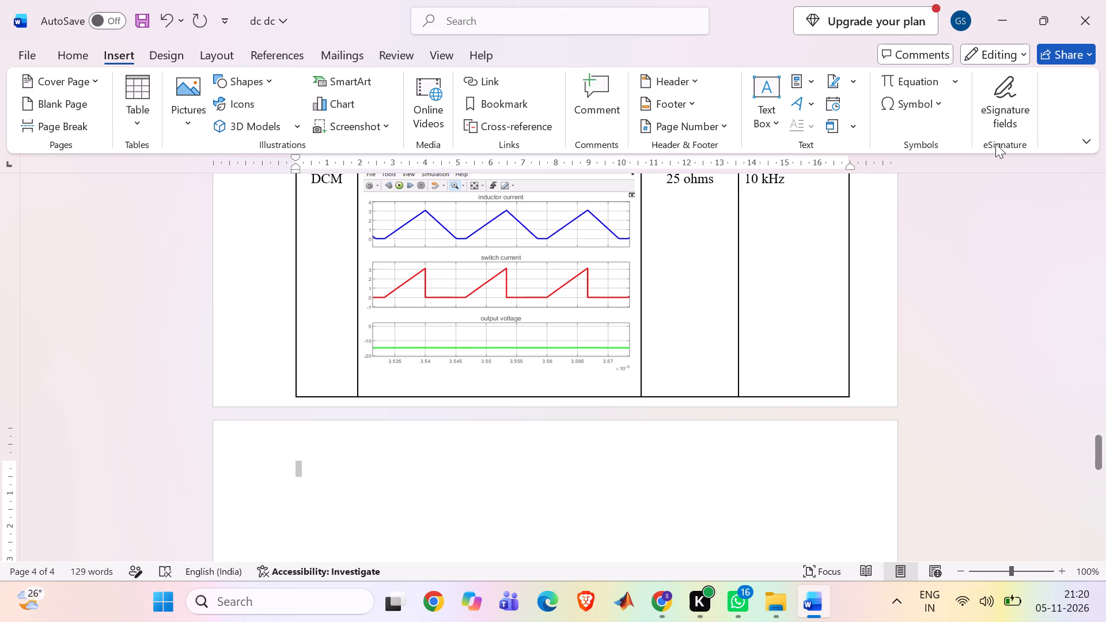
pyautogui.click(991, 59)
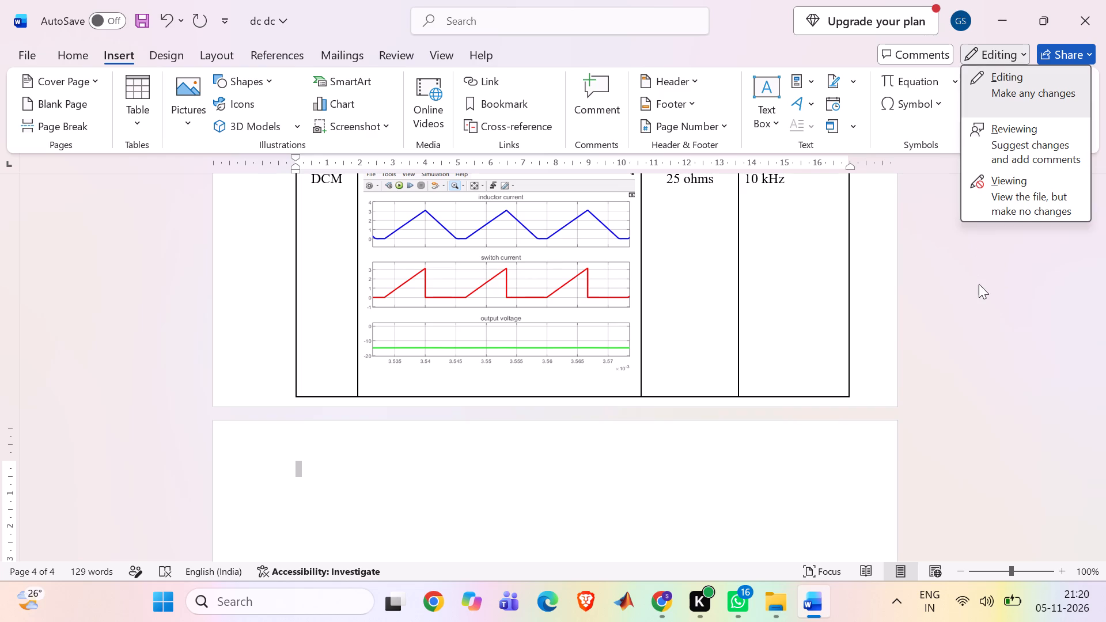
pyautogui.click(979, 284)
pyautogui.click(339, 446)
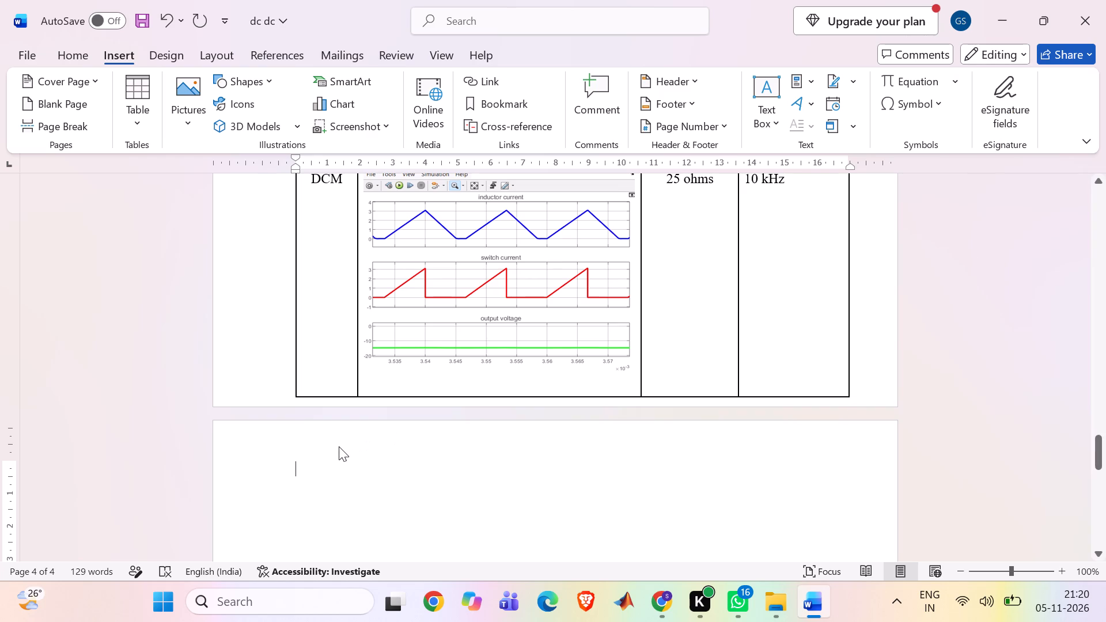
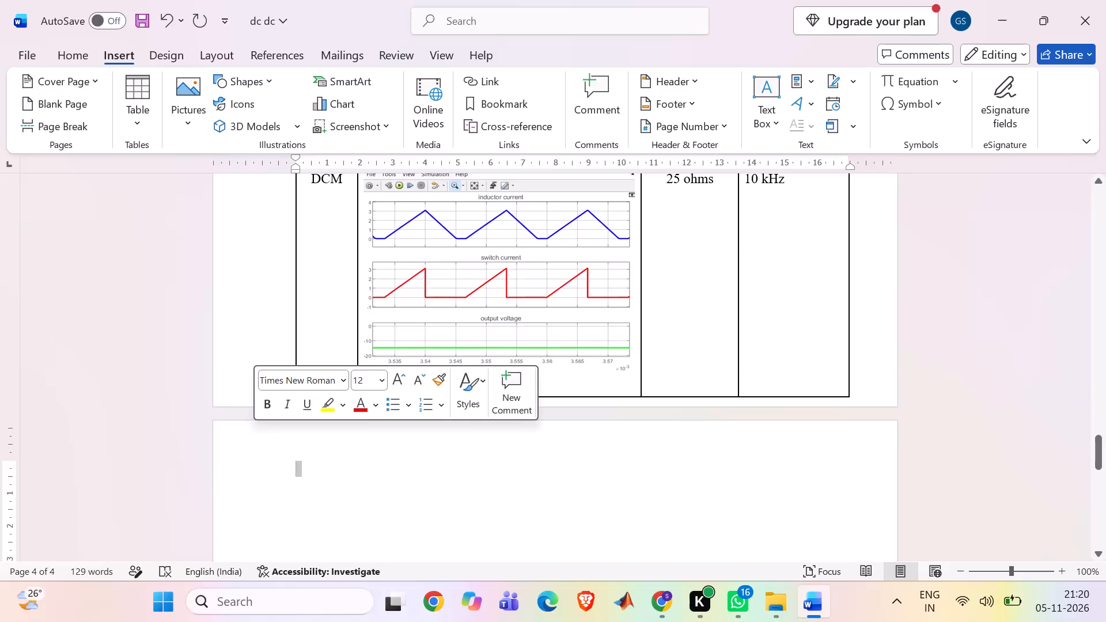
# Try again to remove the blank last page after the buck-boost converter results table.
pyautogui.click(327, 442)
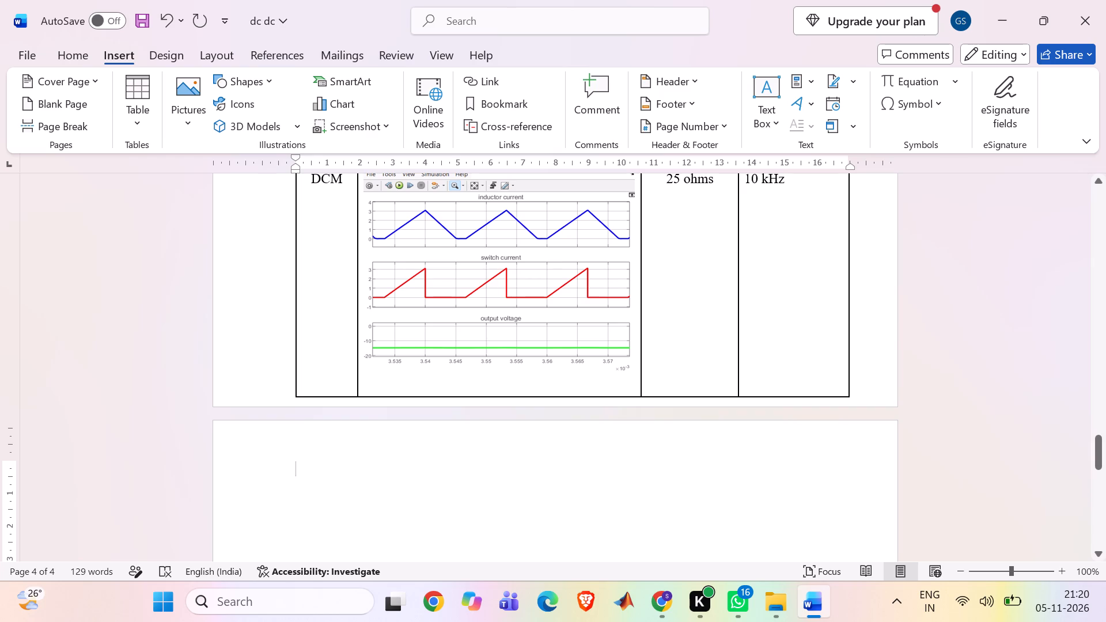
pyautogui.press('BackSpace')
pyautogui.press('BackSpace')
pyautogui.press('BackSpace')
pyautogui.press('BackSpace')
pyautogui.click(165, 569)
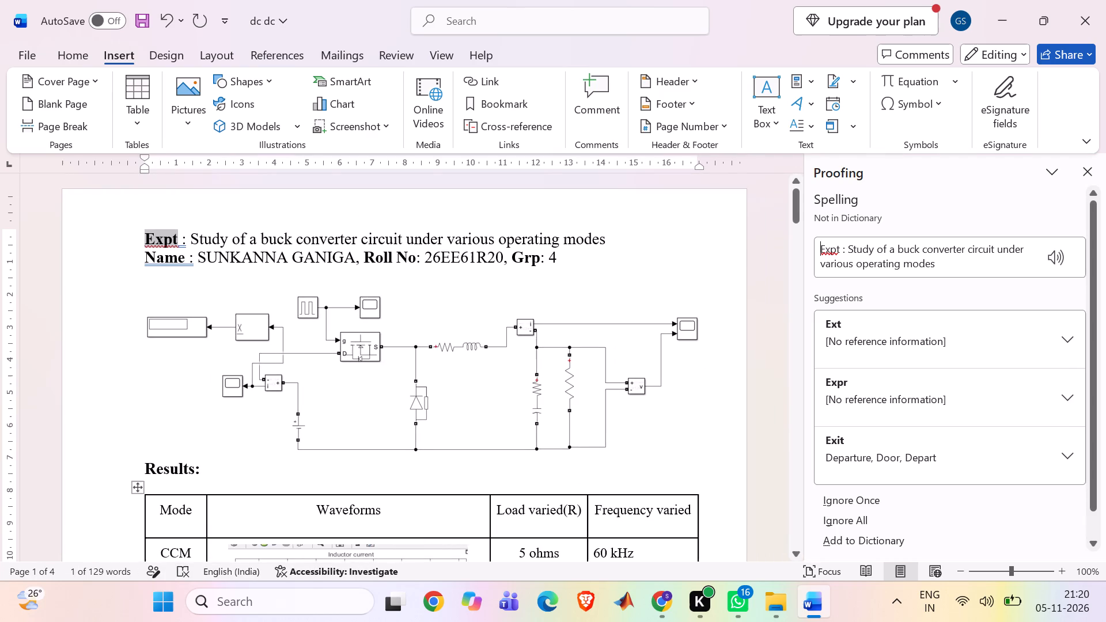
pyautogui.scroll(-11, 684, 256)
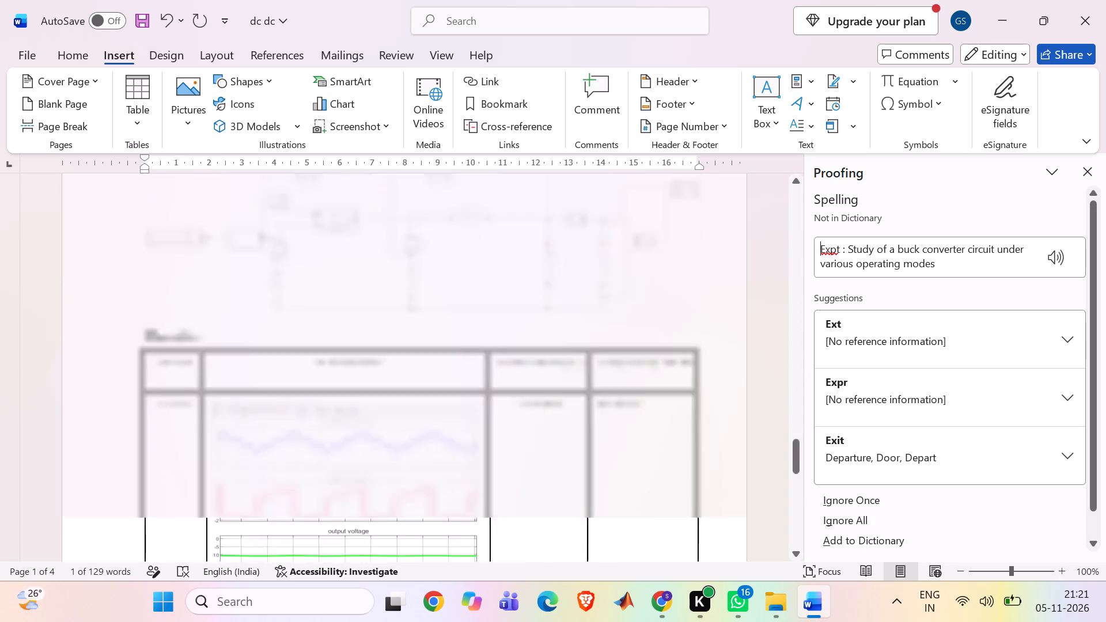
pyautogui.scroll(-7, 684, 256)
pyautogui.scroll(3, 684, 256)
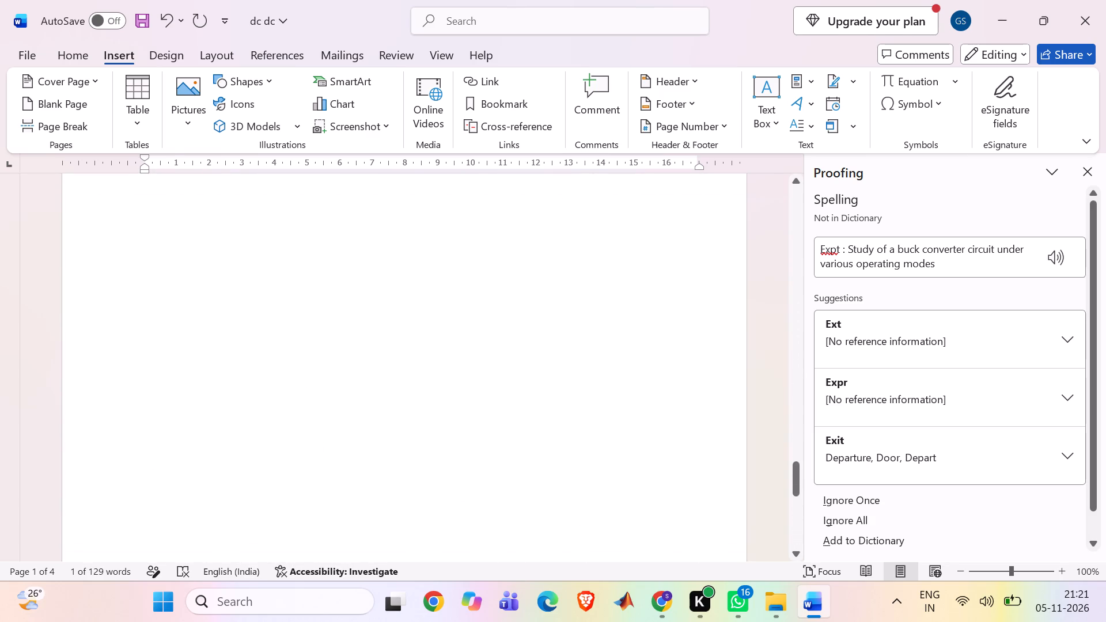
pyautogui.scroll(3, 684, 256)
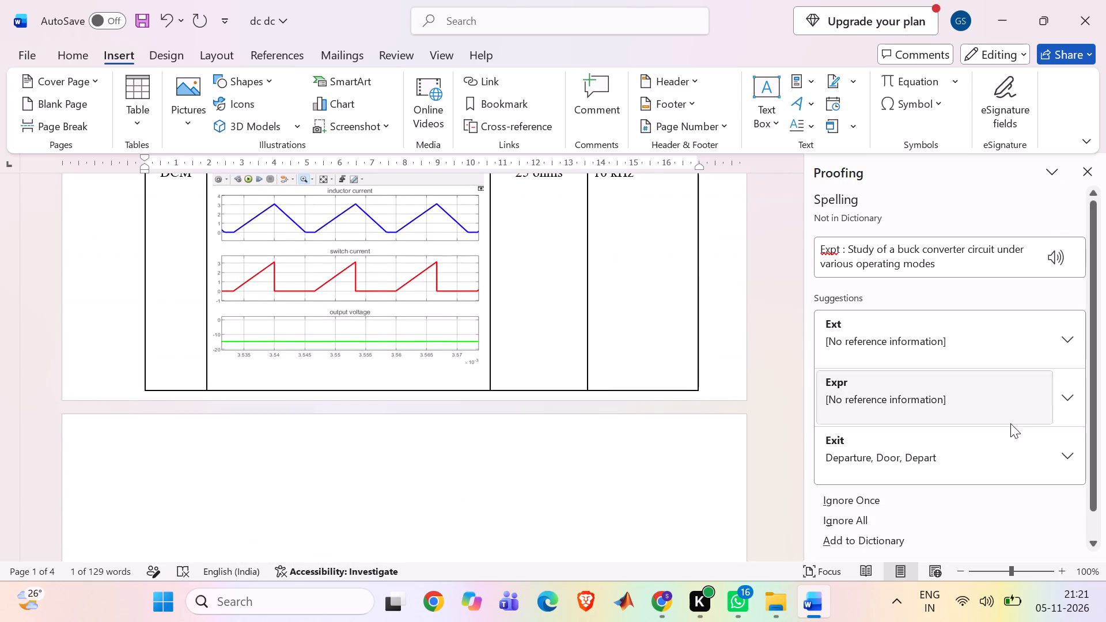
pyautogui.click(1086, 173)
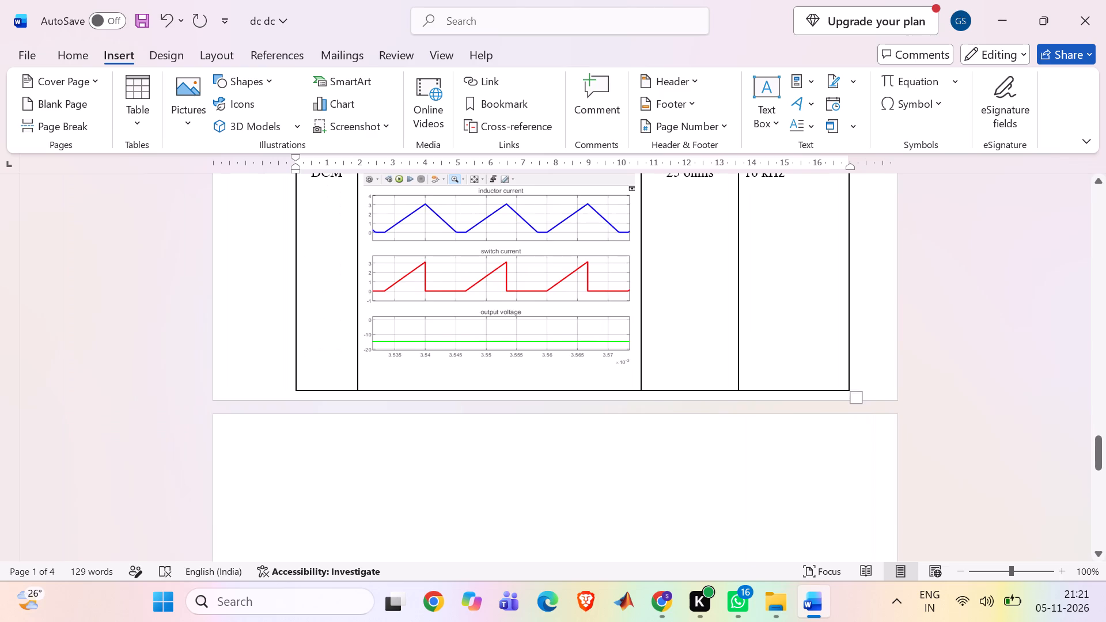
# Look back through the report's earlier pages, and return to the start of the blank last page.
pyautogui.scroll(13, 710, 473)
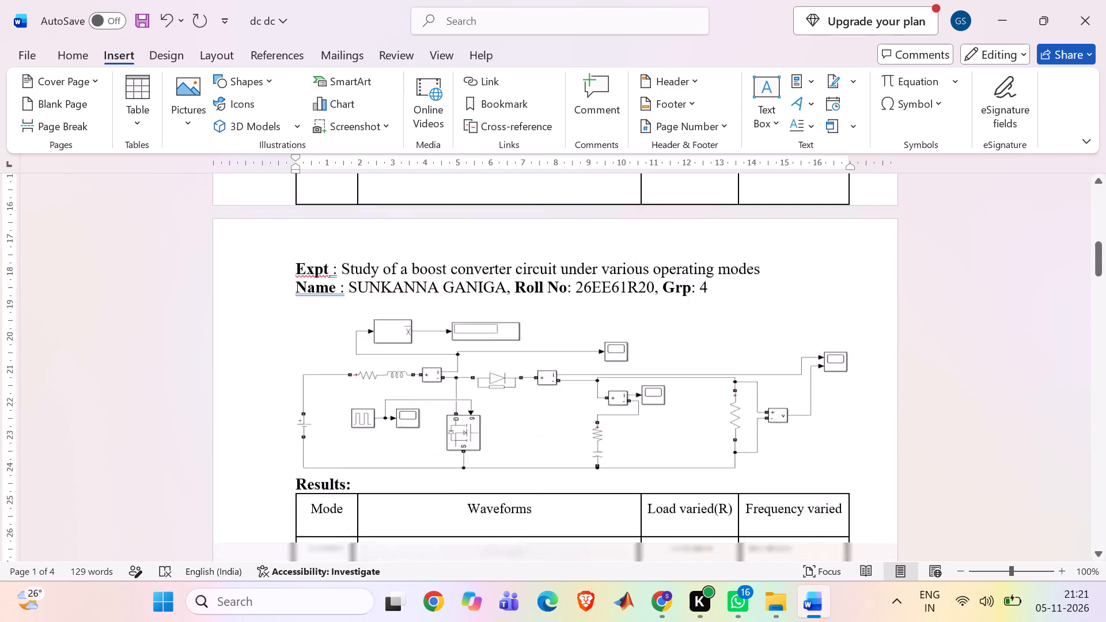
pyautogui.scroll(8, 710, 473)
pyautogui.scroll(-7, 710, 473)
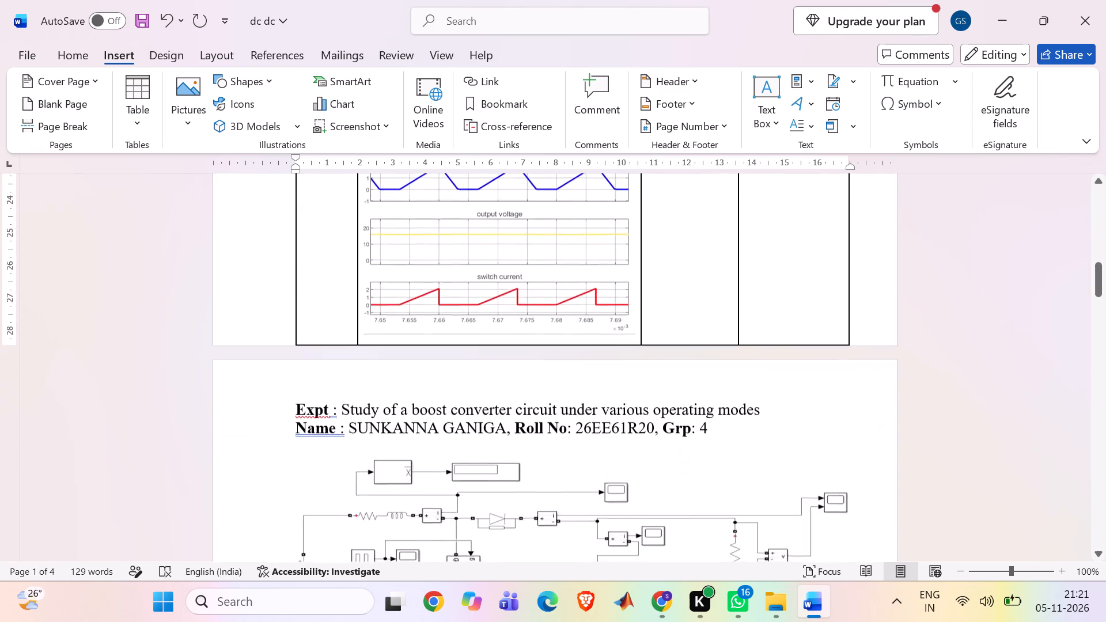
pyautogui.scroll(-11, 710, 473)
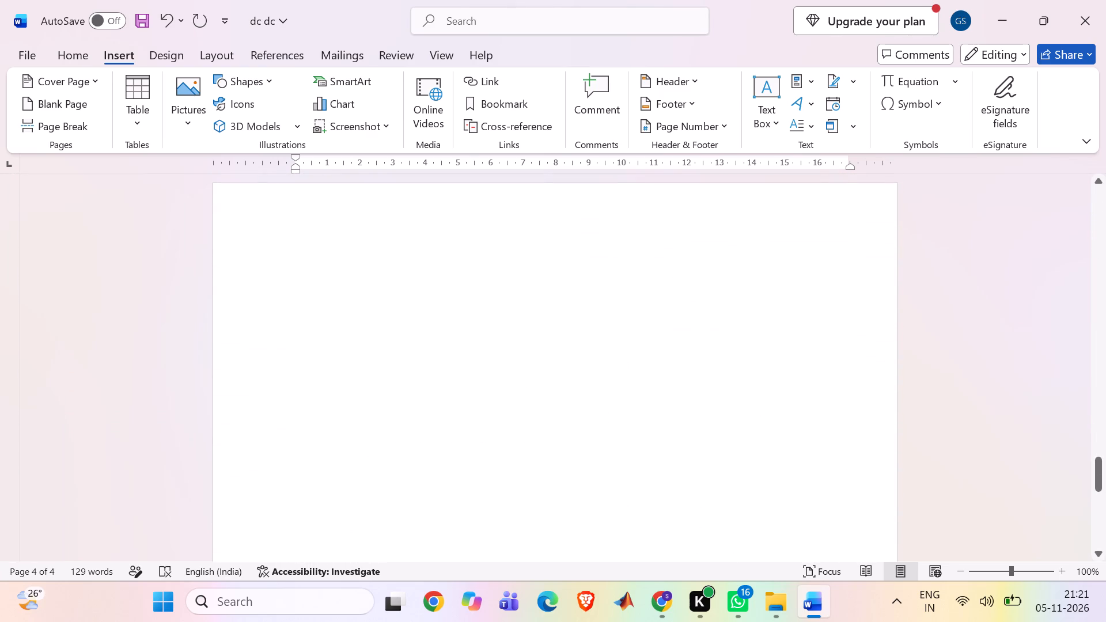
pyautogui.click(293, 256)
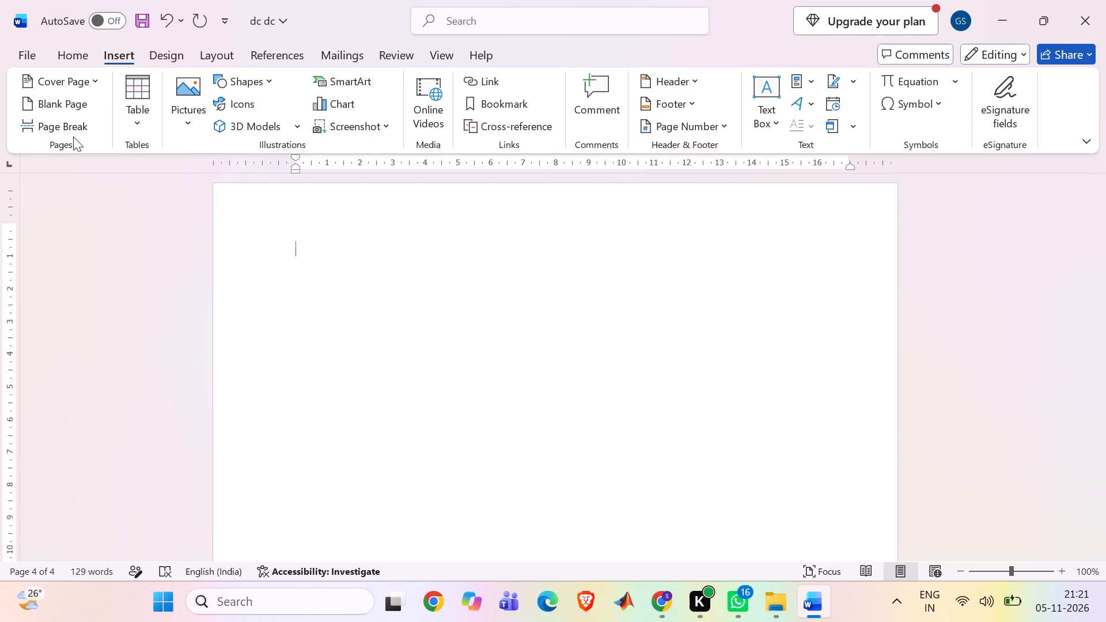
# Review the name and roll number headings and the results tables of the buck, boost and buck-boost converter experiments.
pyautogui.scroll(3, 300, 309)
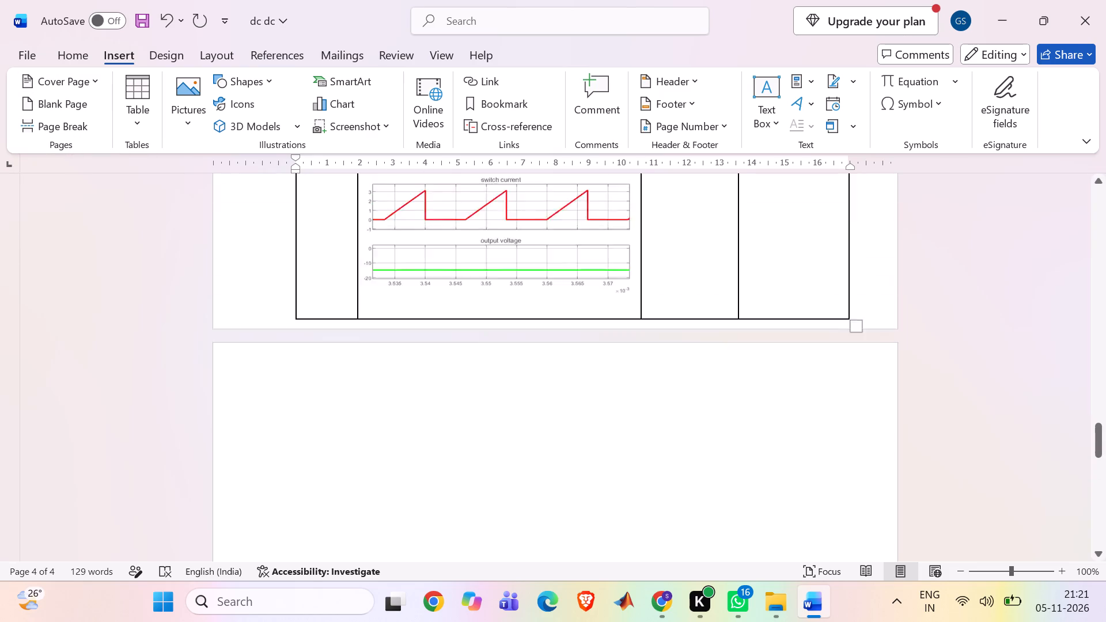
pyautogui.scroll(12, 300, 309)
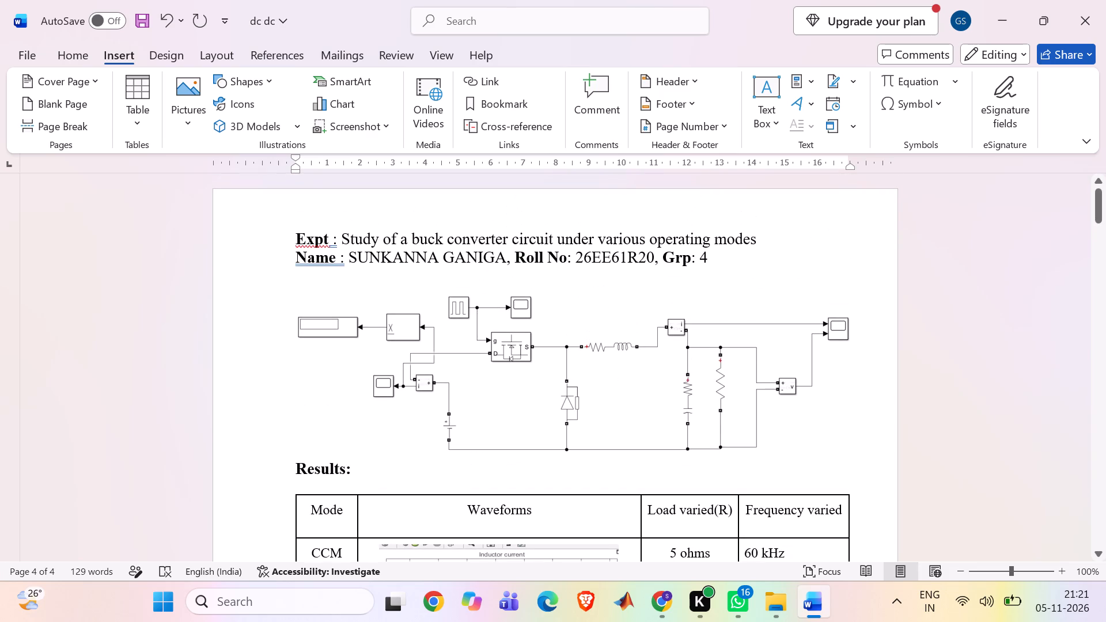
pyautogui.scroll(-3, 282, 376)
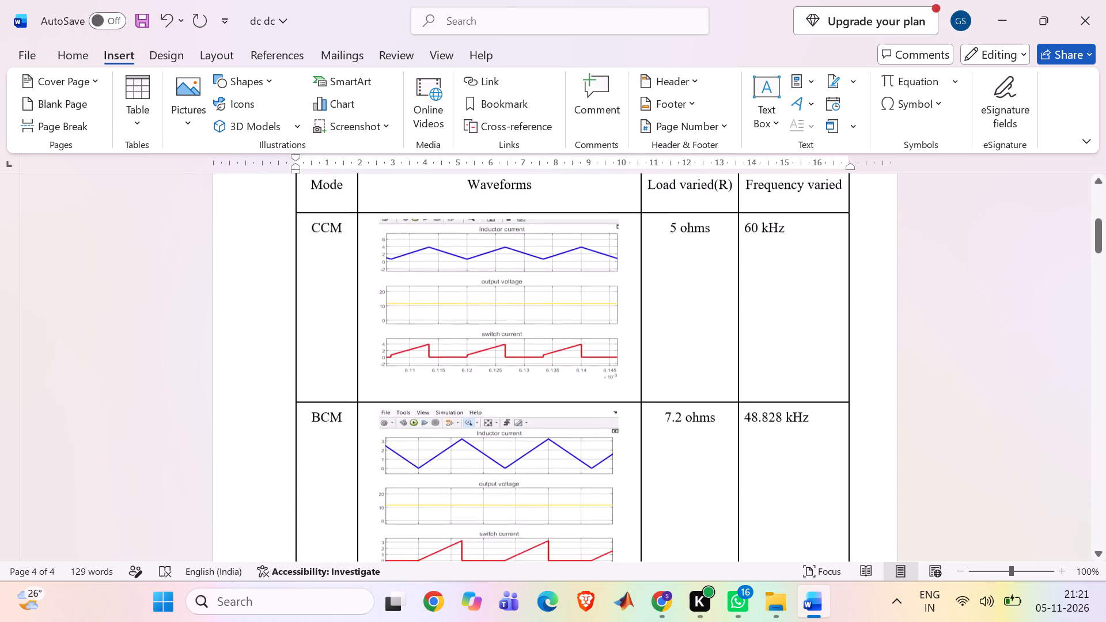
pyautogui.scroll(-5, 282, 376)
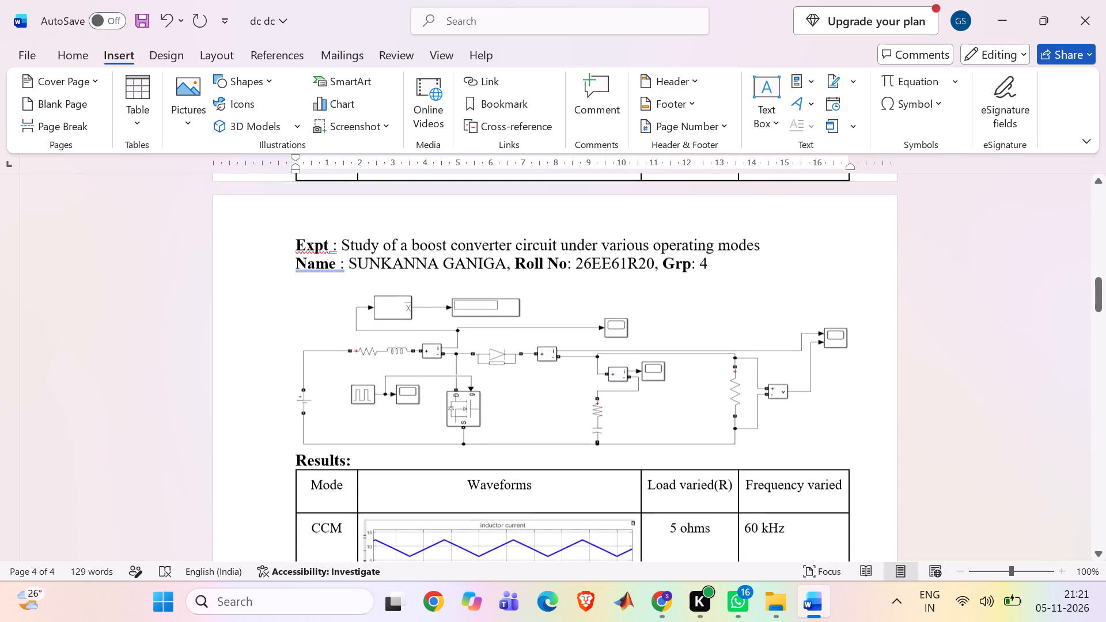
pyautogui.scroll(-2, 282, 376)
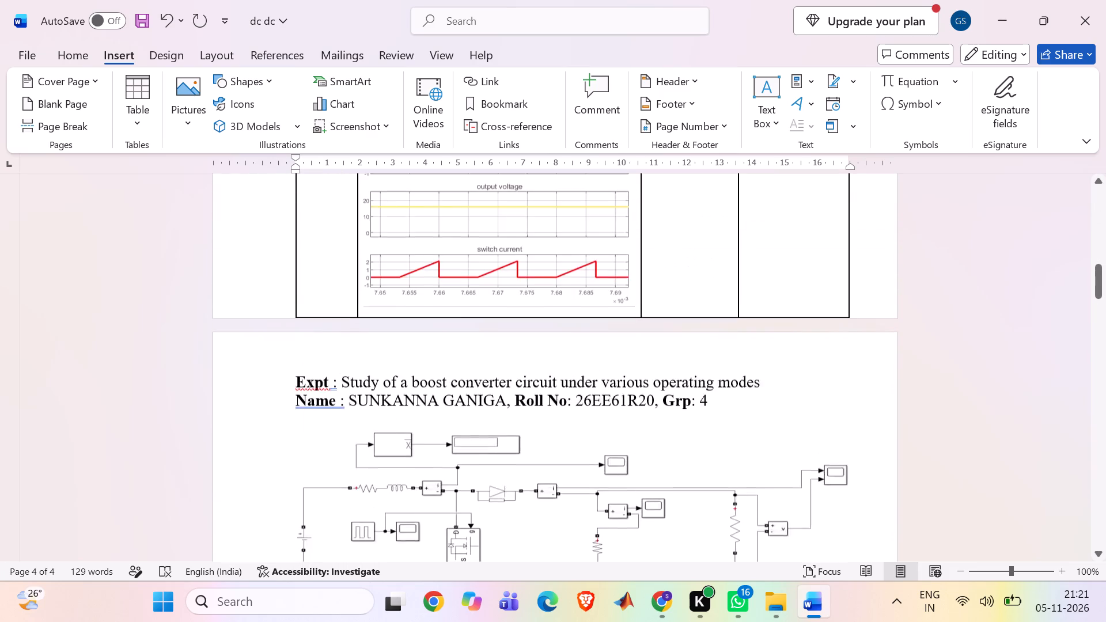
pyautogui.scroll(-3, 282, 376)
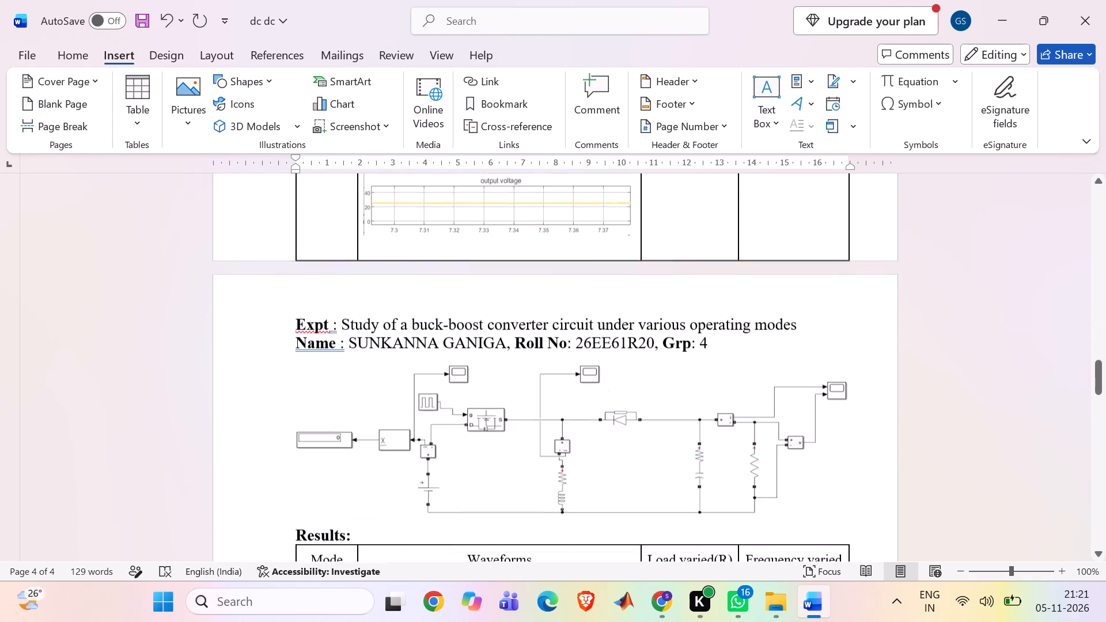
pyautogui.scroll(2, 282, 376)
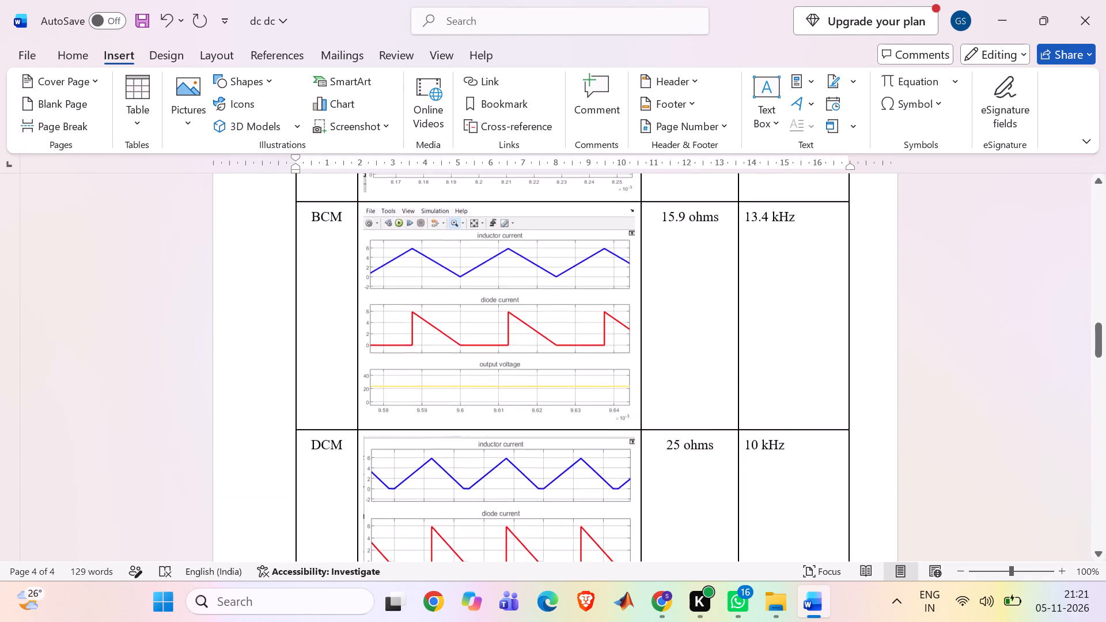
pyautogui.scroll(6, 282, 376)
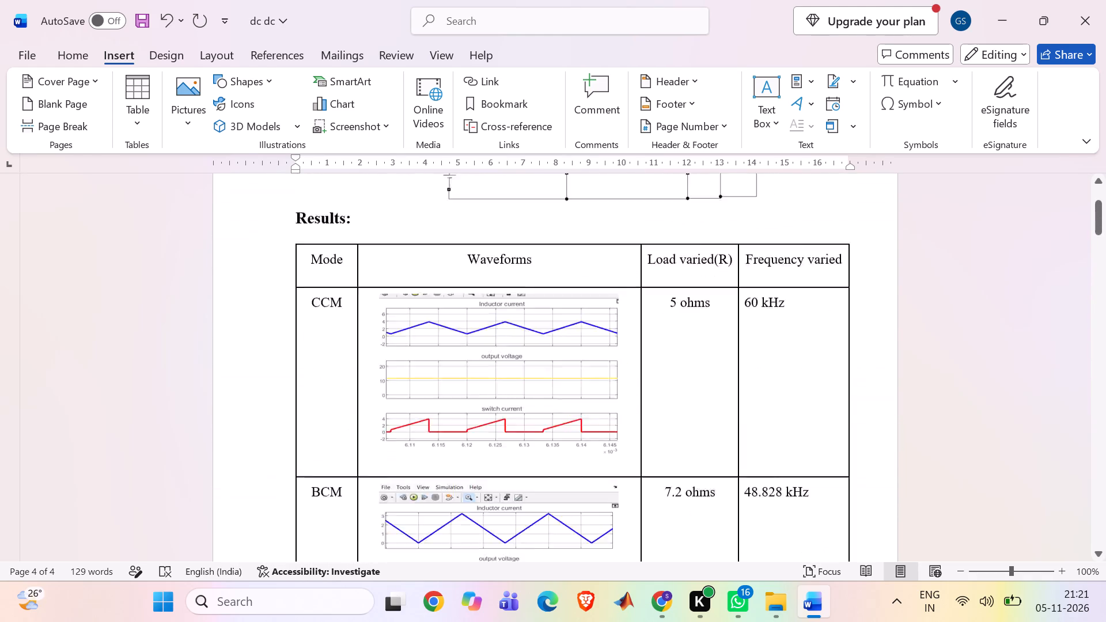
pyautogui.scroll(5, 282, 376)
pyautogui.scroll(-2, 282, 376)
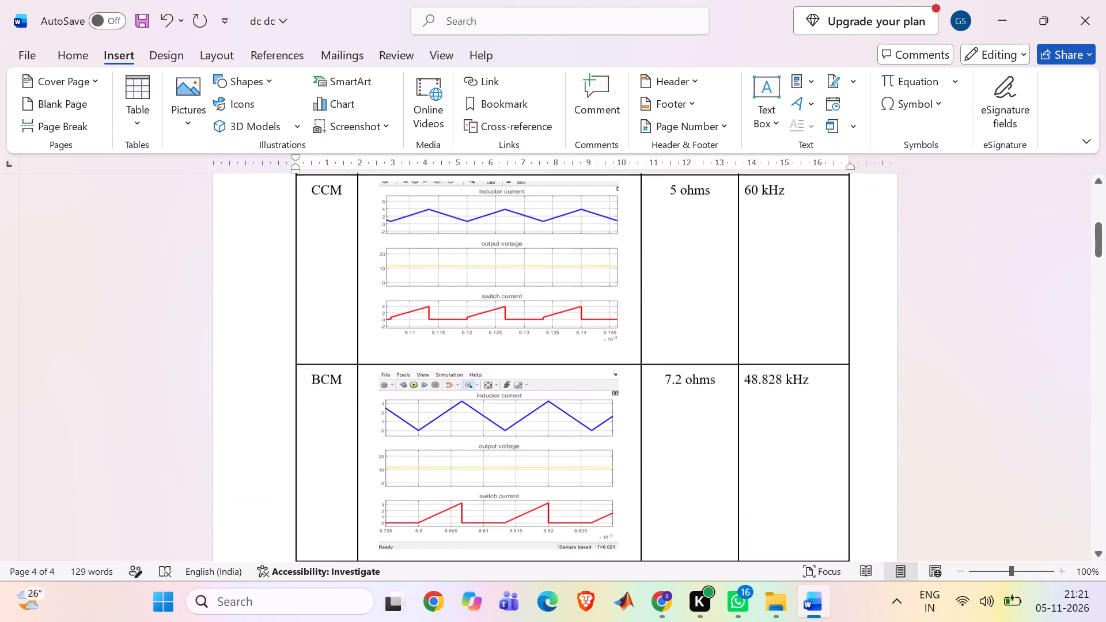
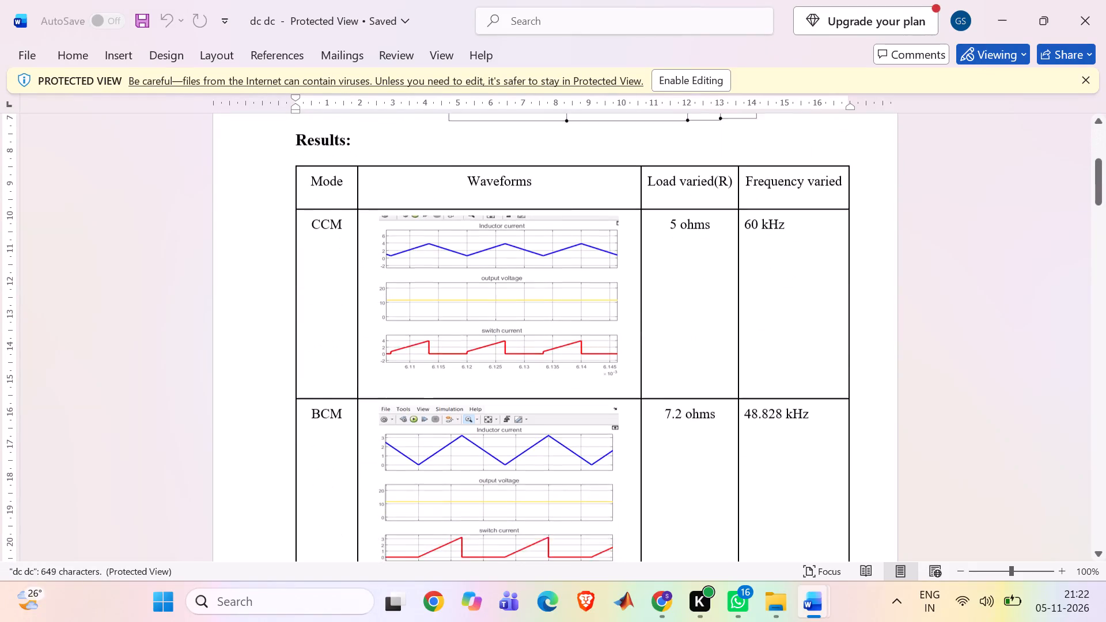
# Examine the buck, boost and buck-boost sections through the last page of the read-only dc dc copy, and close that copy.
pyautogui.scroll(-1, 689, 241)
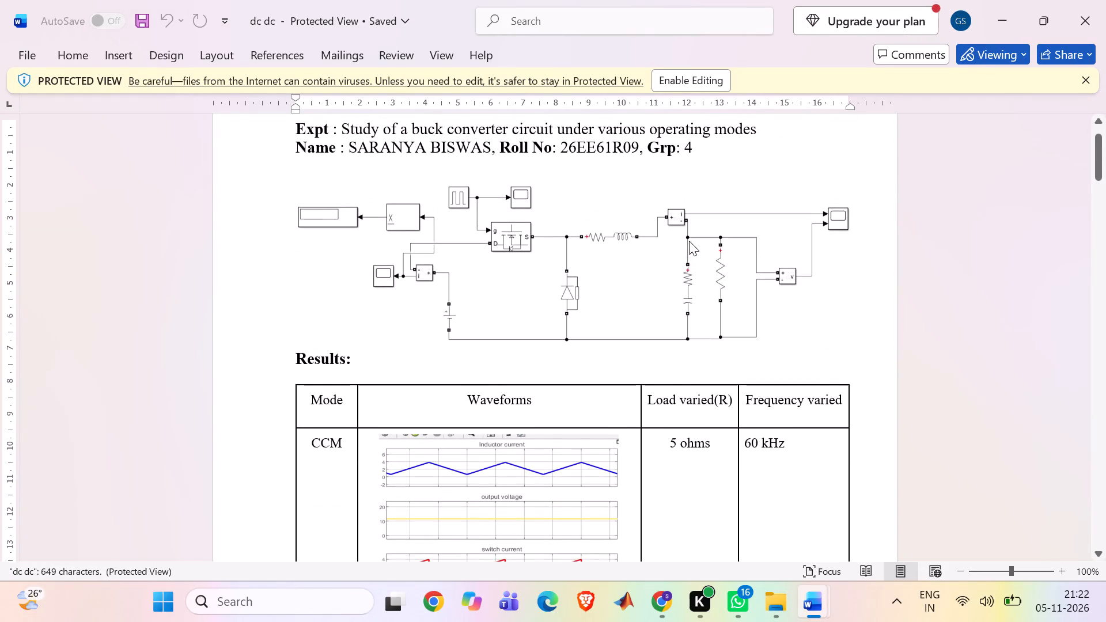
pyautogui.scroll(-2, 689, 241)
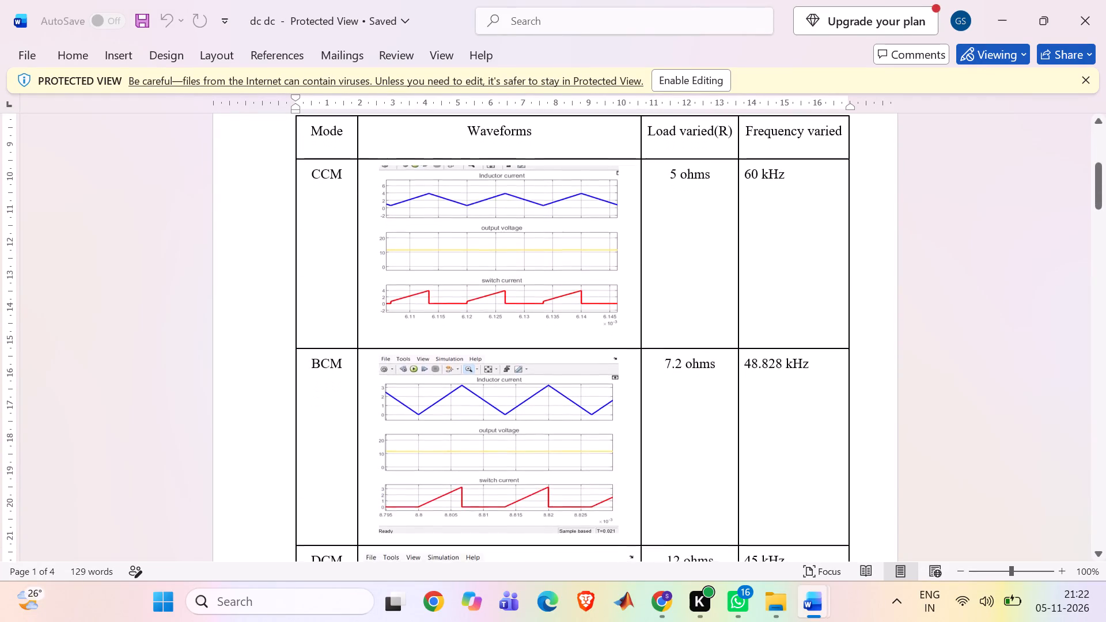
pyautogui.scroll(-3, 689, 241)
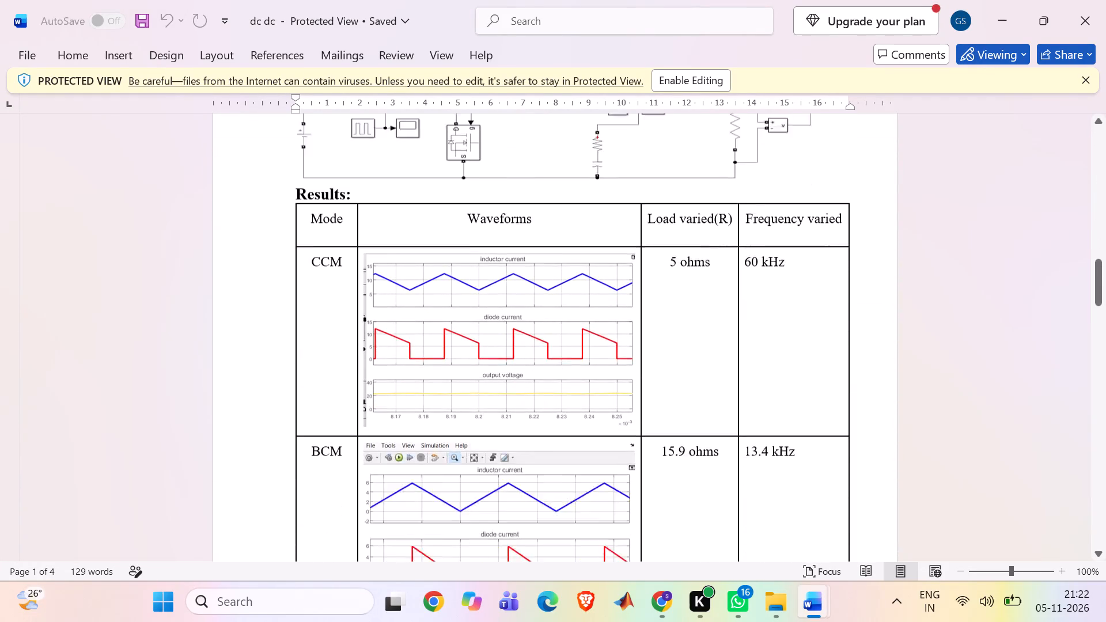
pyautogui.scroll(-2, 689, 241)
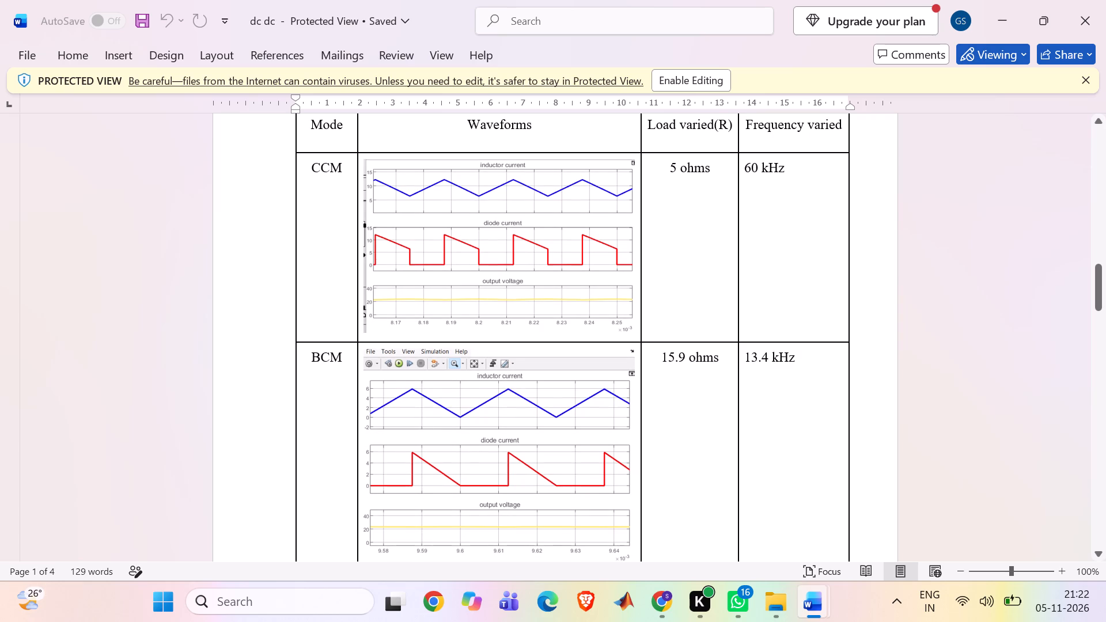
pyautogui.scroll(-1, 689, 241)
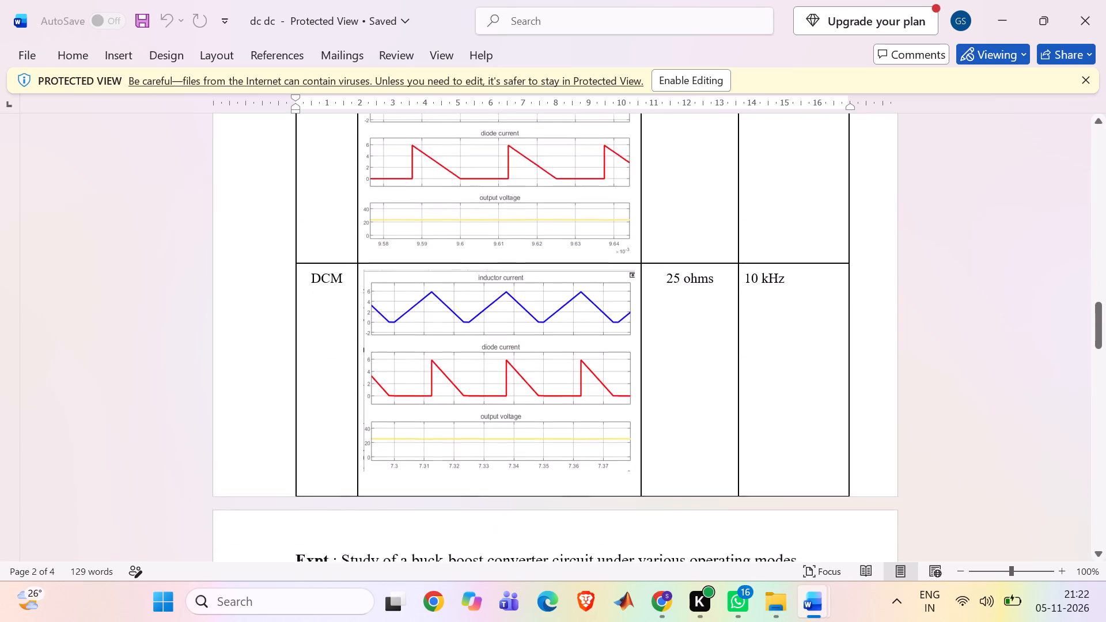
pyautogui.scroll(-1, 689, 241)
pyautogui.scroll(1, 689, 241)
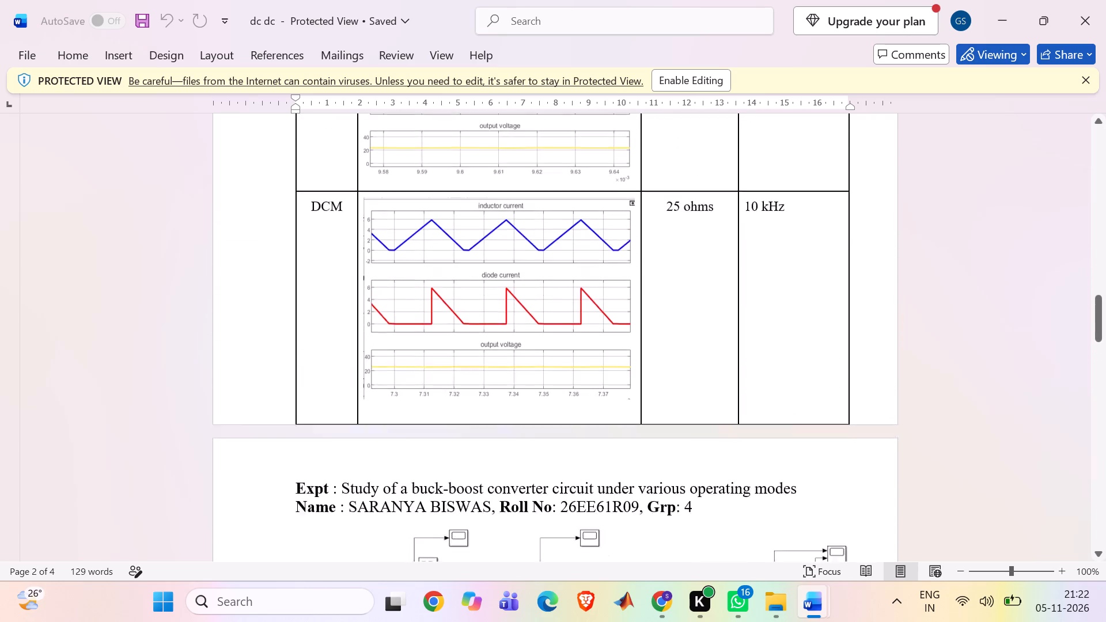
pyautogui.scroll(3, 689, 241)
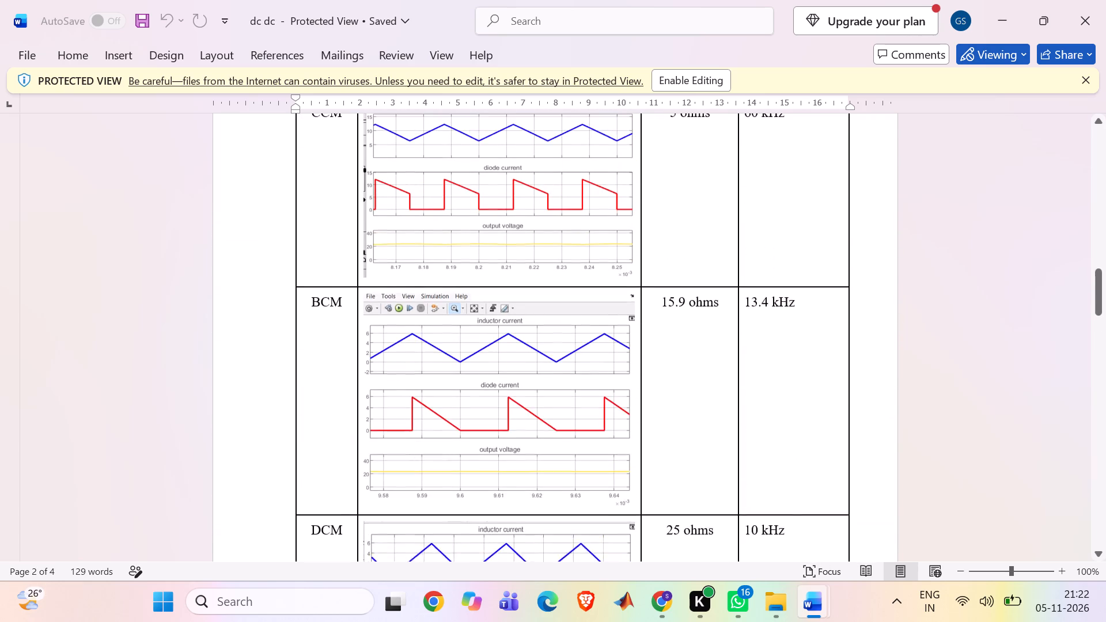
pyautogui.scroll(-2, 689, 241)
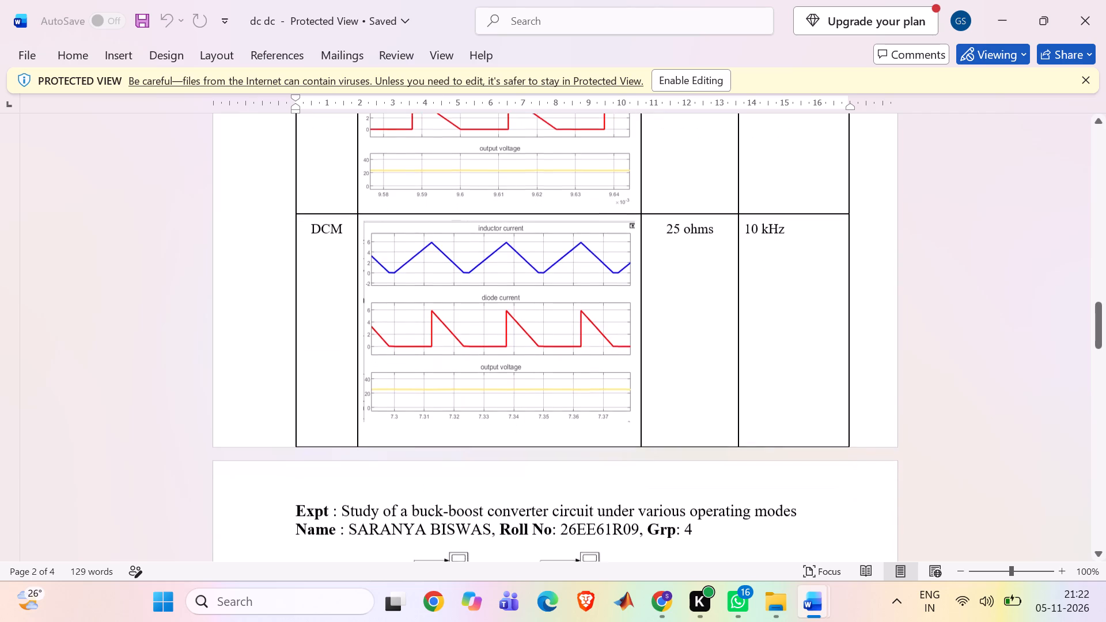
pyautogui.scroll(-2, 689, 241)
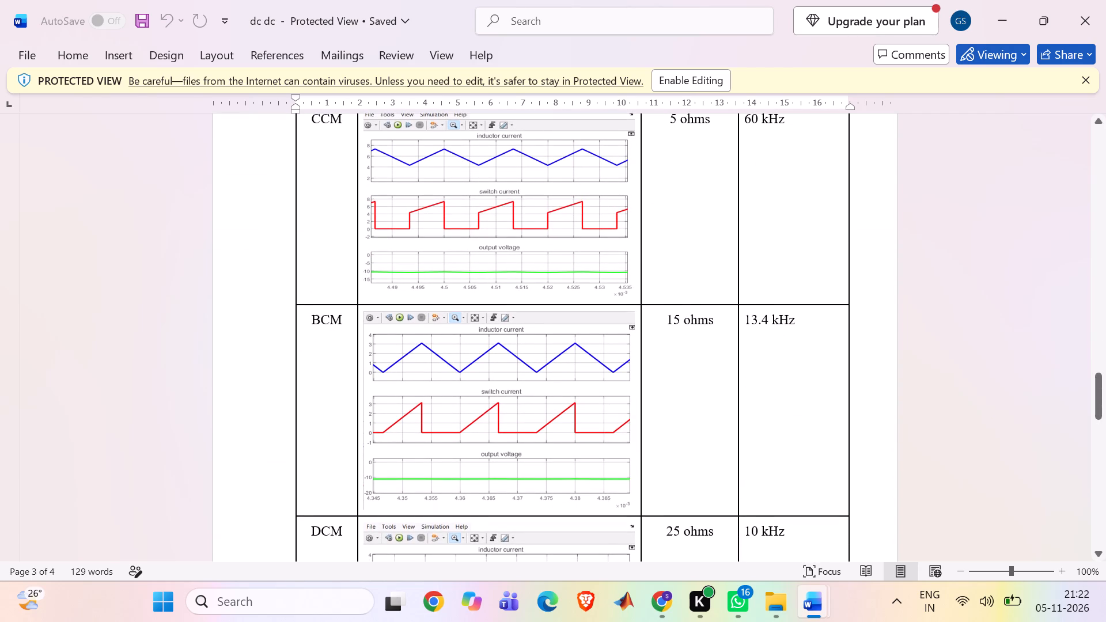
pyautogui.scroll(-3, 689, 241)
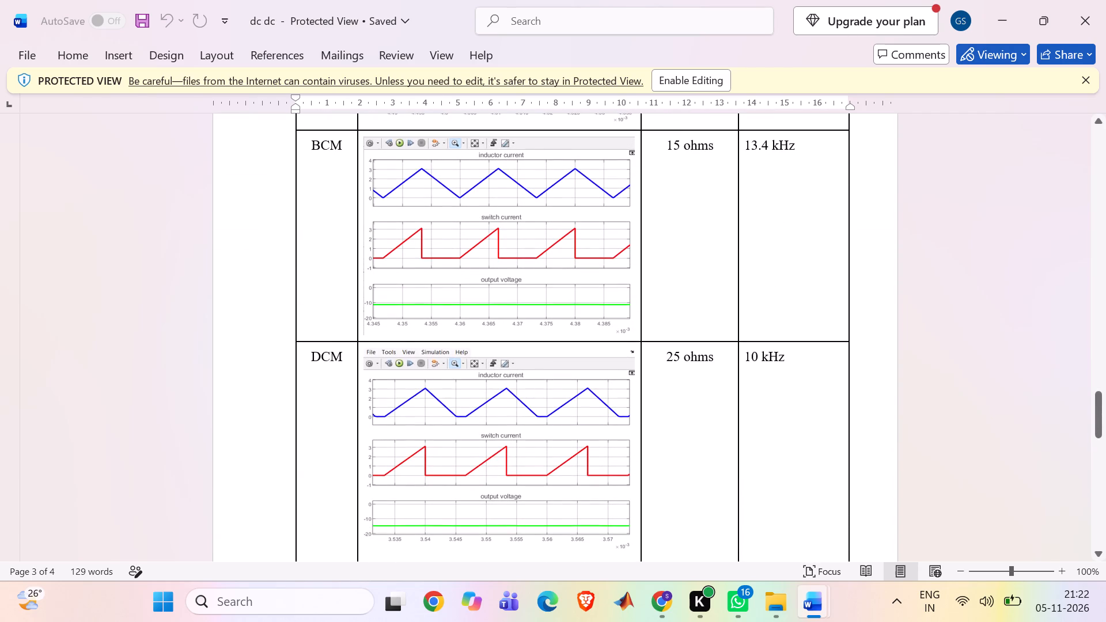
pyautogui.scroll(-8, 689, 241)
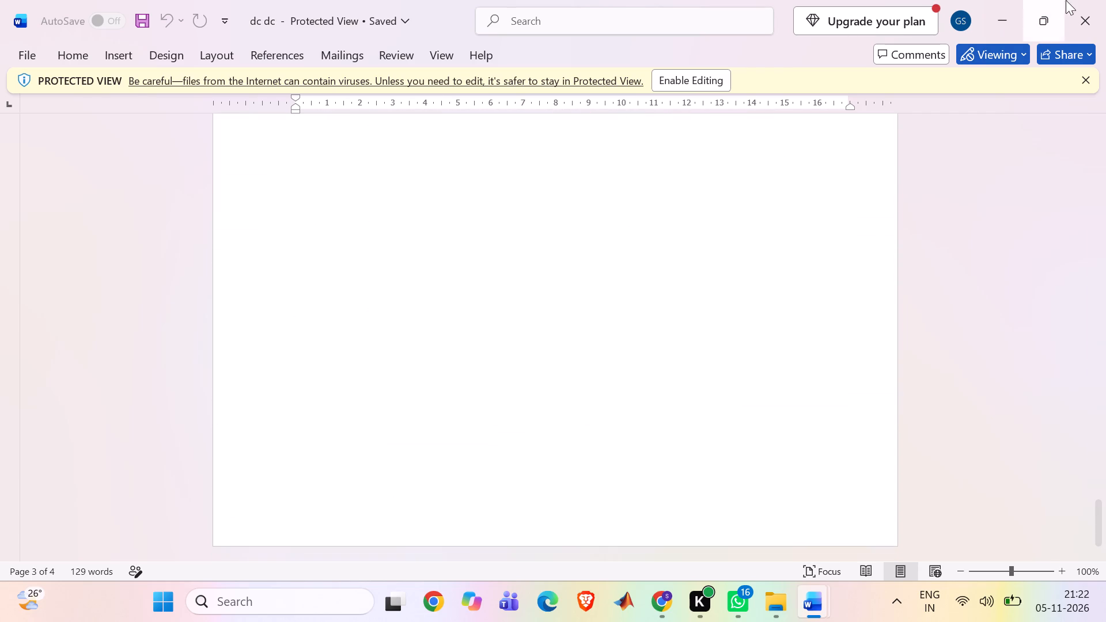
pyautogui.click(1085, 5)
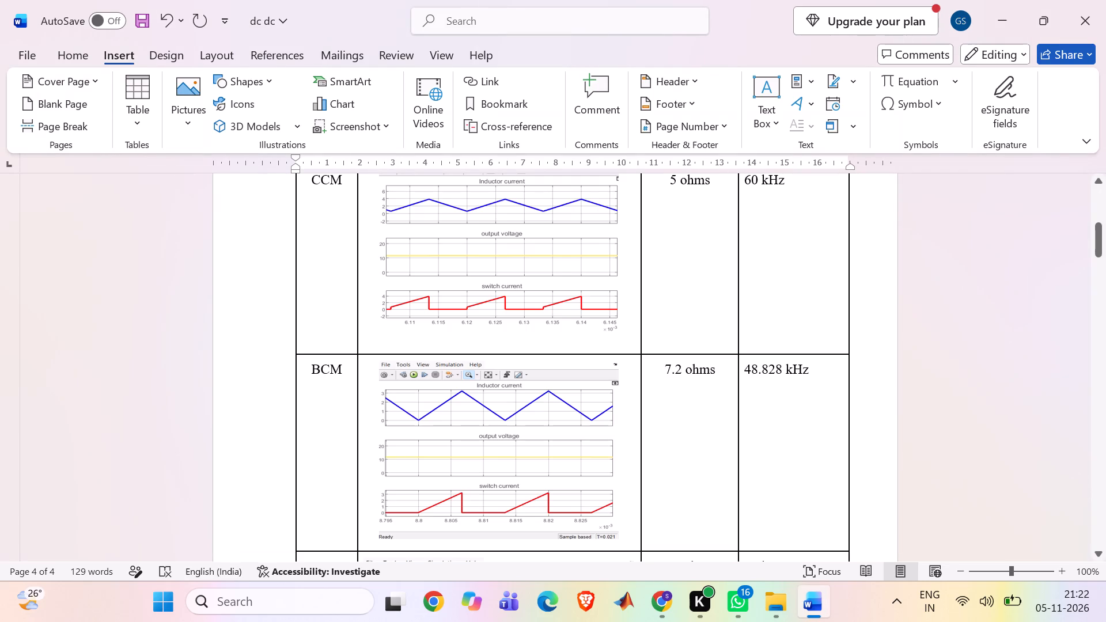
# Save the edited report as the Word document dc dc in the DC-DC converter folder, over the existing file.
pyautogui.scroll(16, 783, 473)
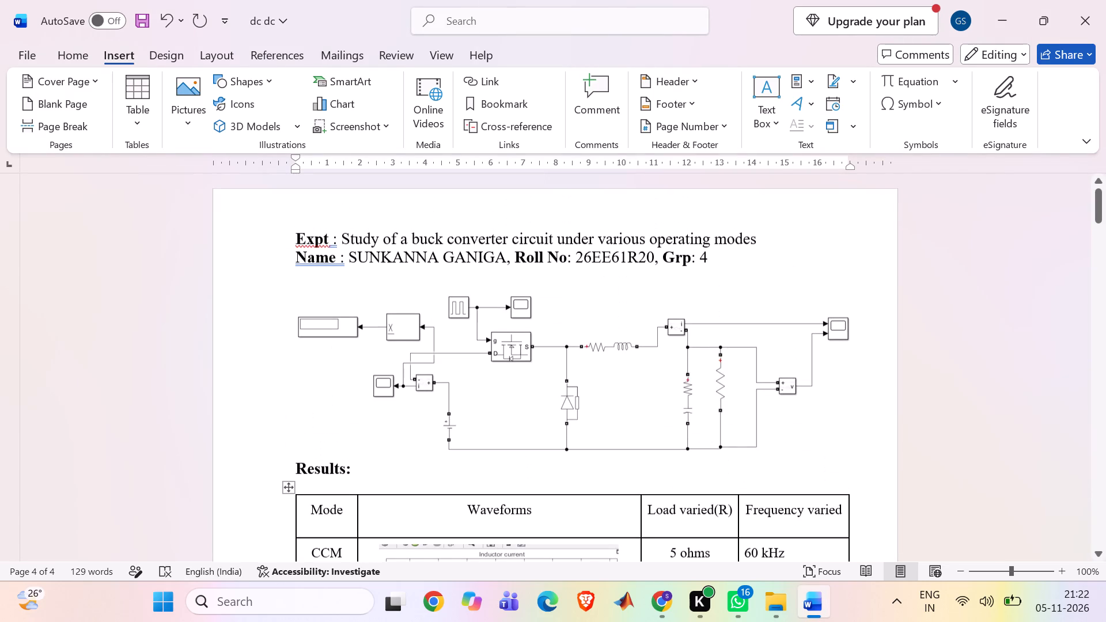
pyautogui.scroll(1, 783, 473)
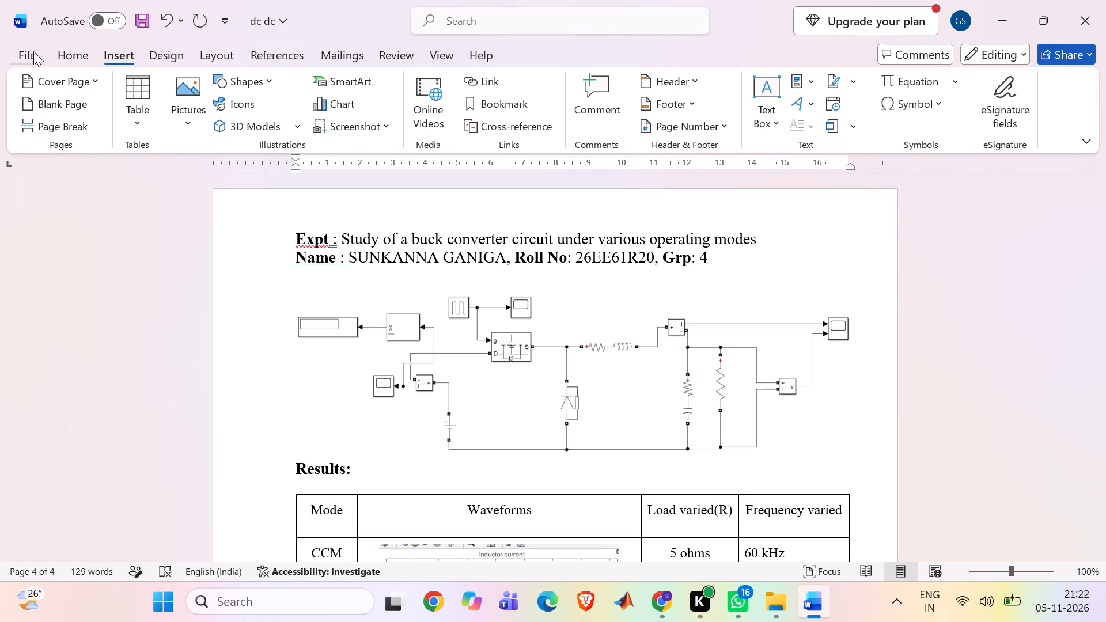
pyautogui.click(33, 51)
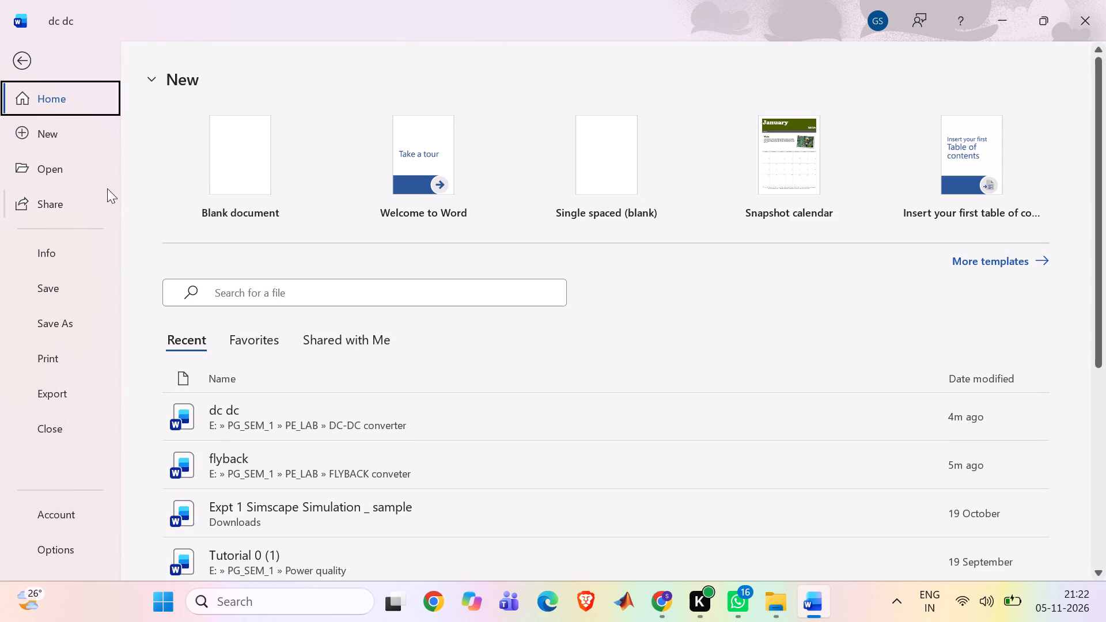
pyautogui.click(65, 330)
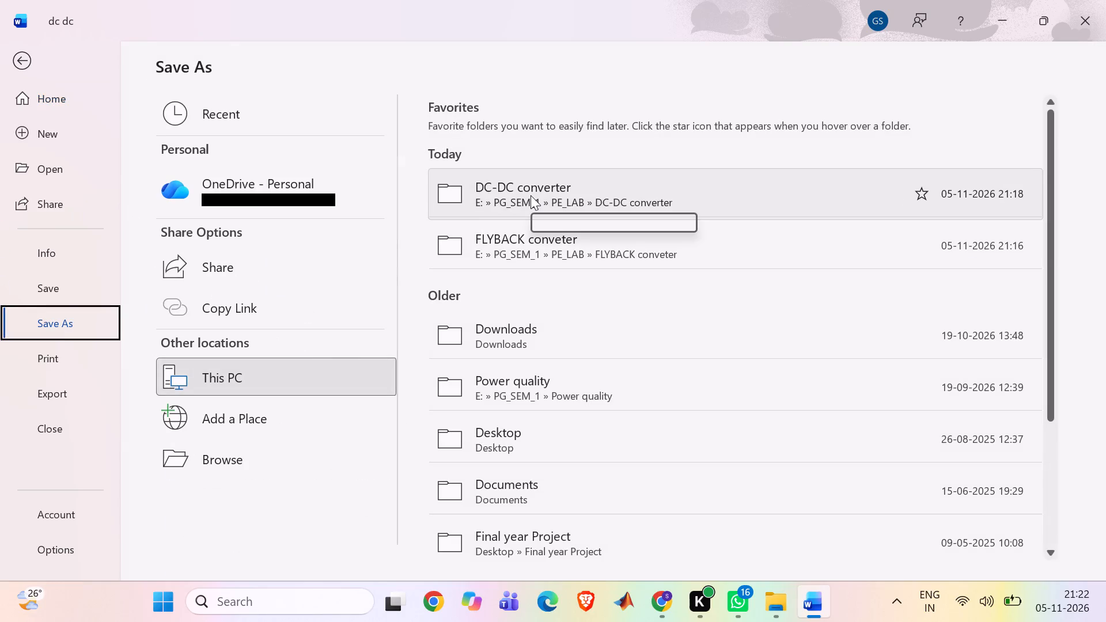
pyautogui.doubleClick(531, 195)
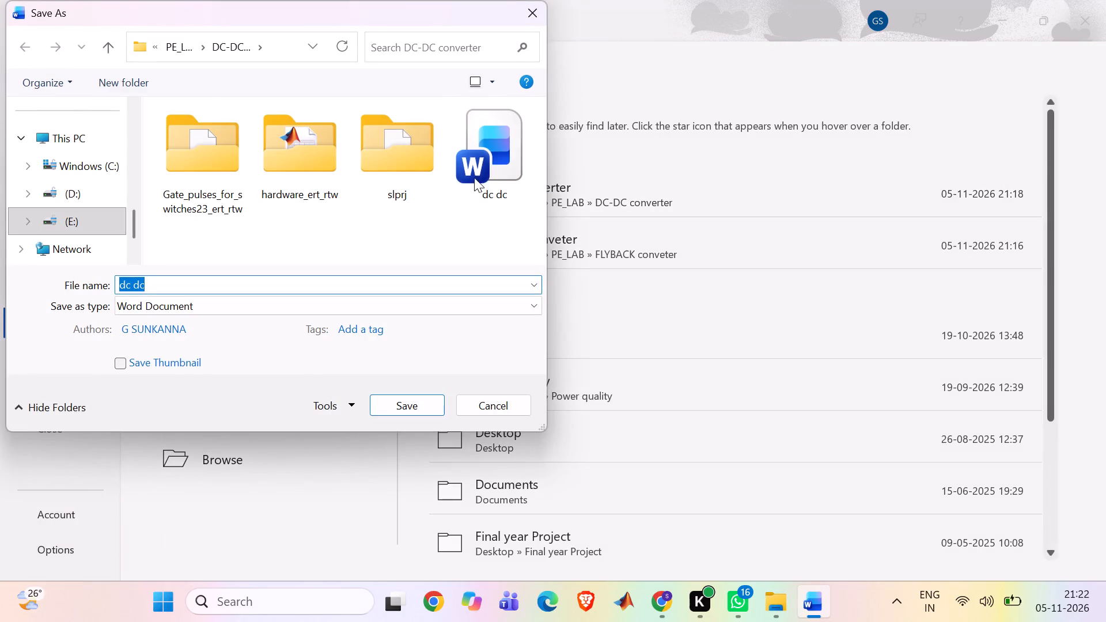
pyautogui.click(487, 175)
pyautogui.click(414, 401)
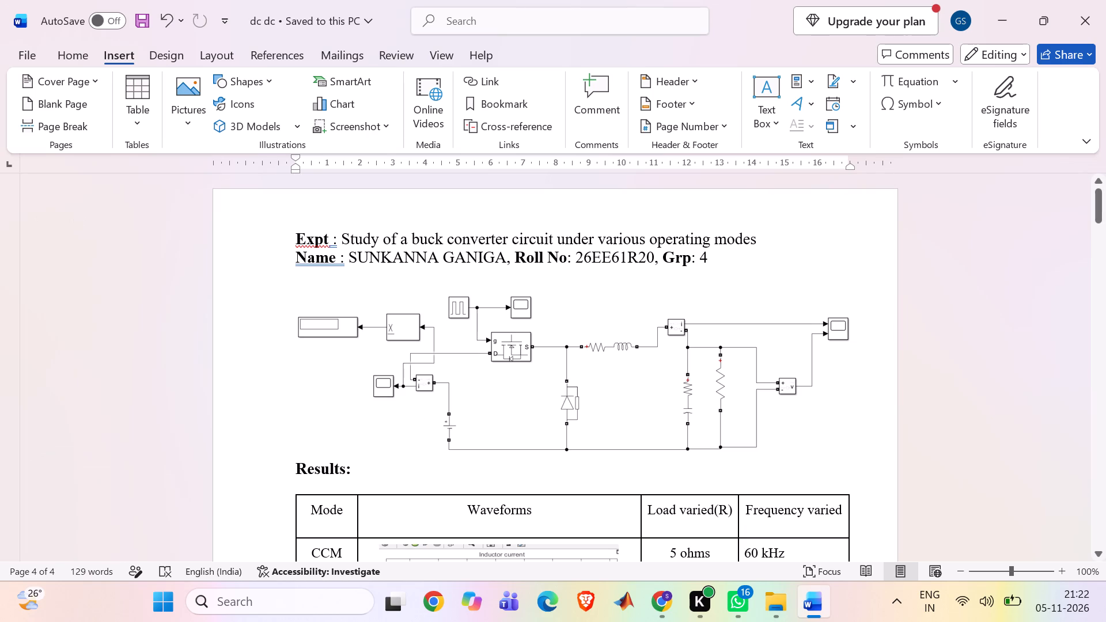
# Review the saved report's headings, circuit diagrams and results tables from the buck experiment through the buck-boost experiment.
pyautogui.click(826, 248)
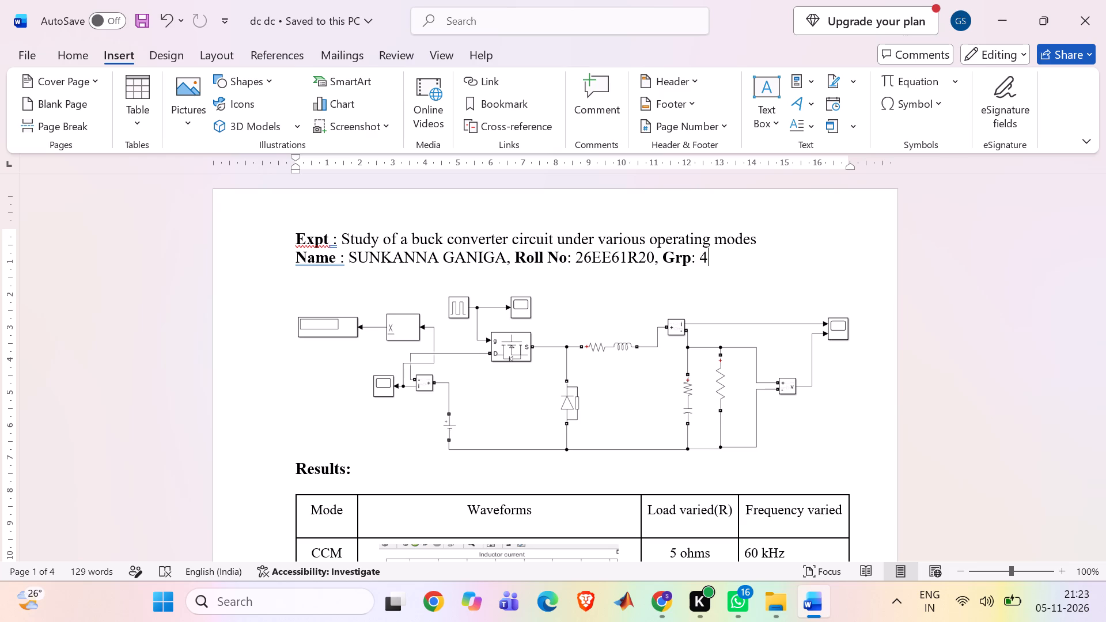
pyautogui.click(847, 387)
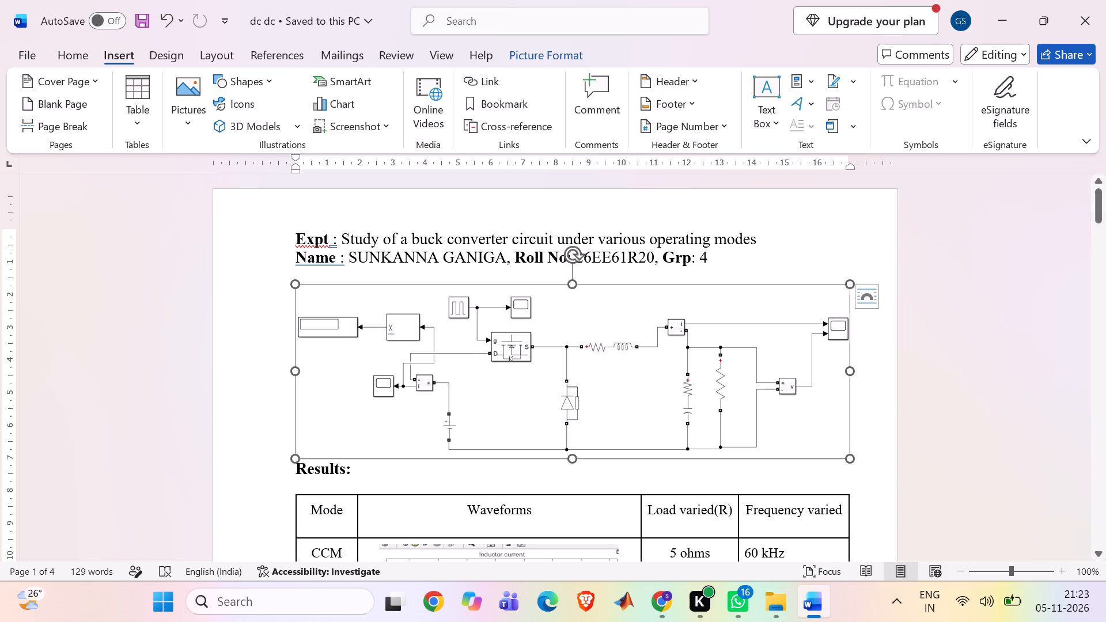
pyautogui.click(840, 251)
pyautogui.scroll(-4, 840, 251)
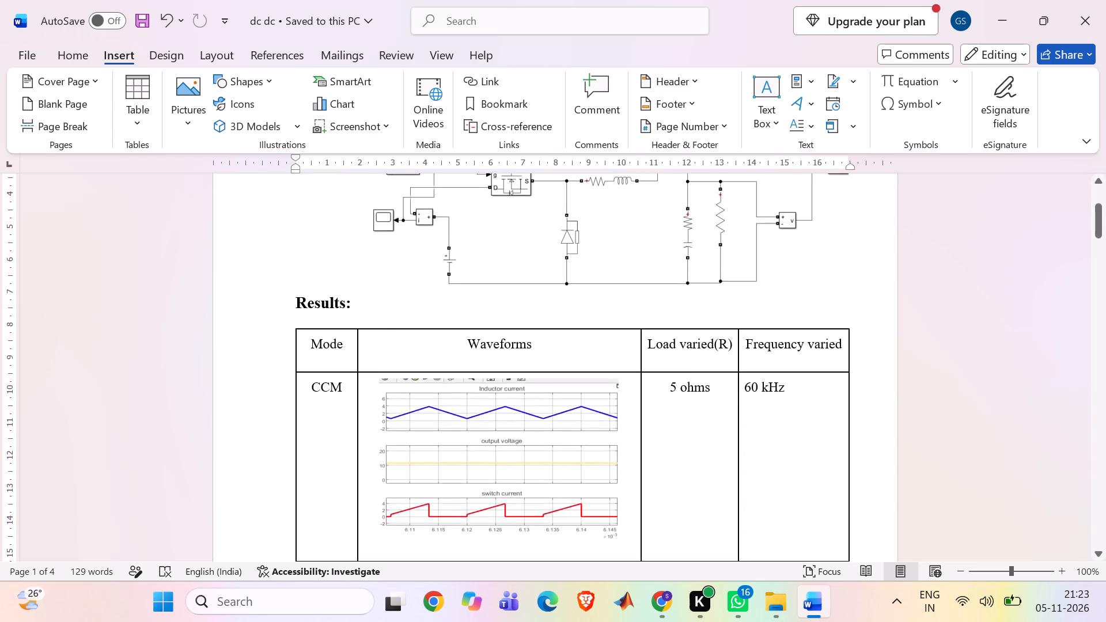
pyautogui.scroll(-7, 842, 282)
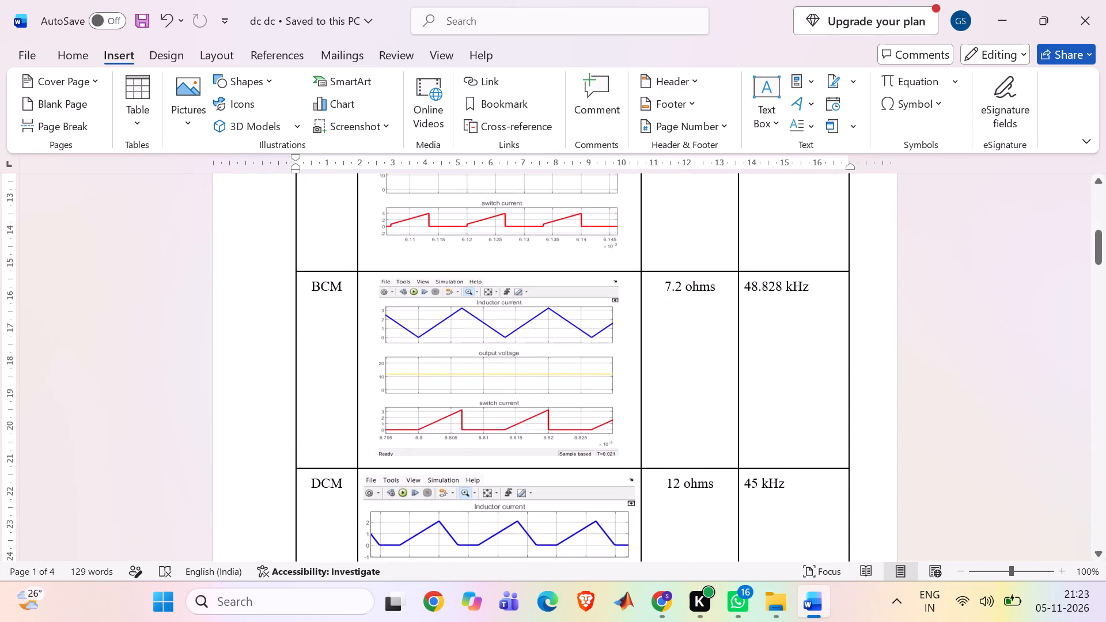
pyautogui.scroll(4, 825, 268)
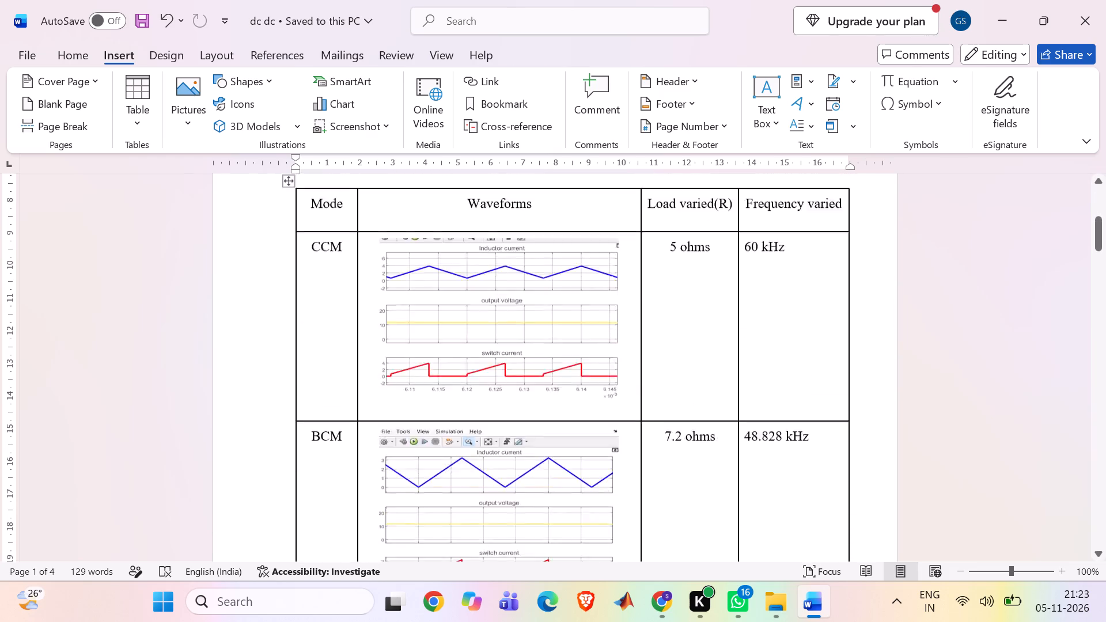
pyautogui.scroll(-3, 825, 268)
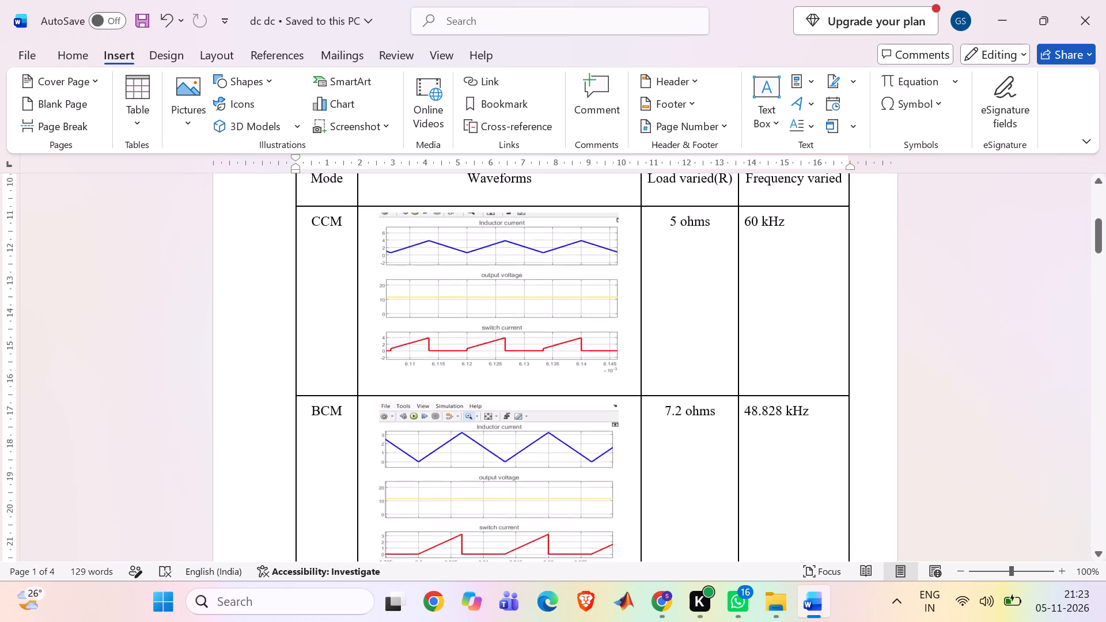
pyautogui.scroll(-8, 825, 268)
pyautogui.scroll(-4, 778, 272)
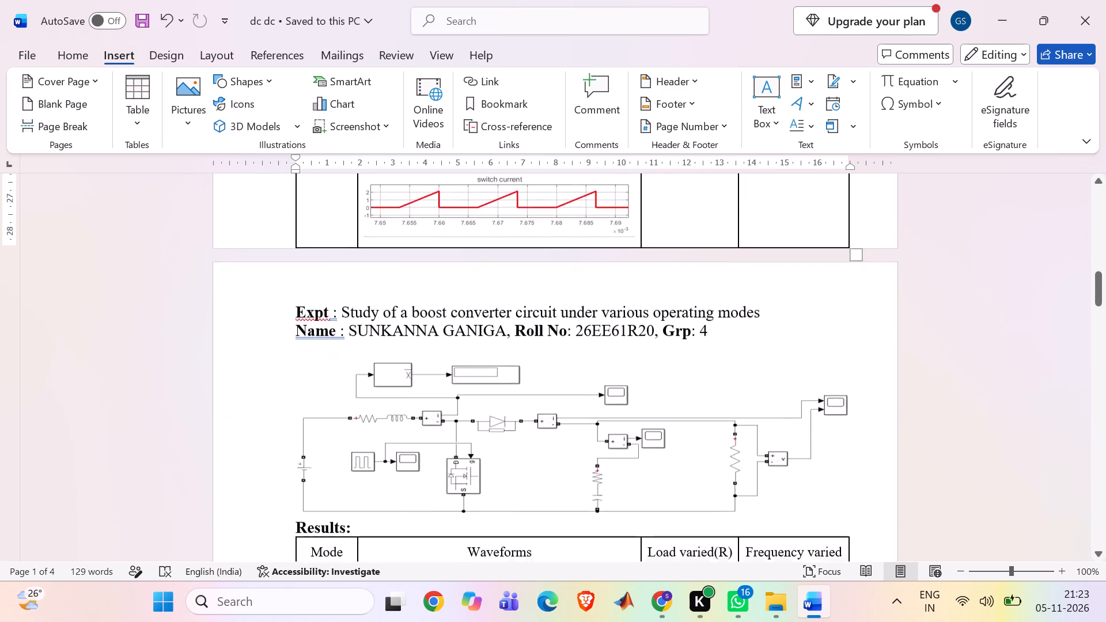
pyautogui.scroll(-17, 778, 272)
pyautogui.scroll(-11, 778, 272)
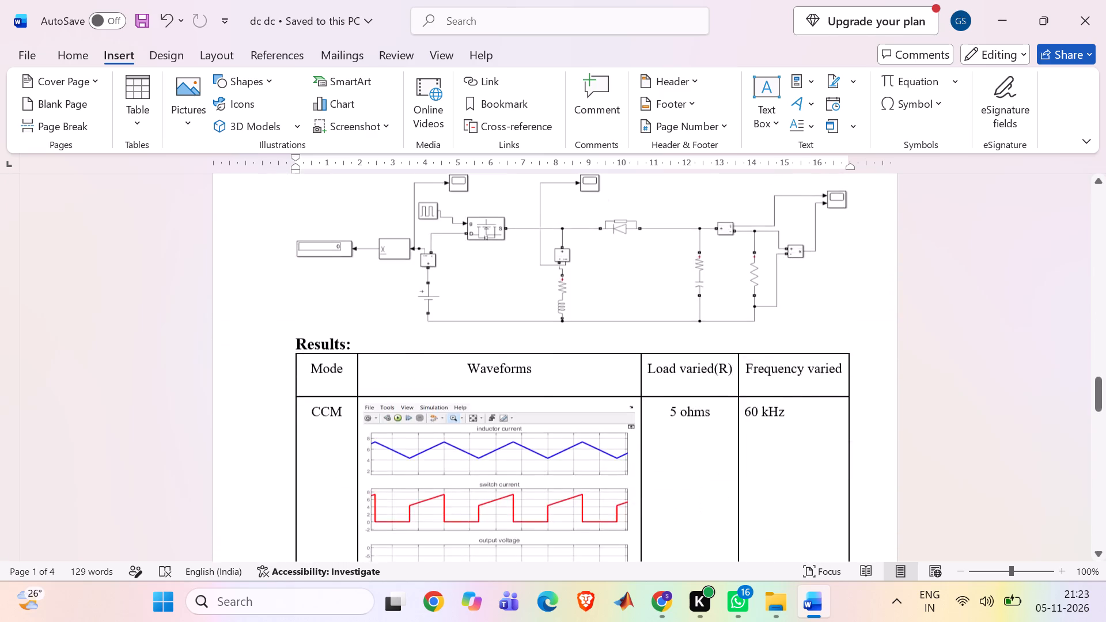
pyautogui.scroll(-5, 778, 272)
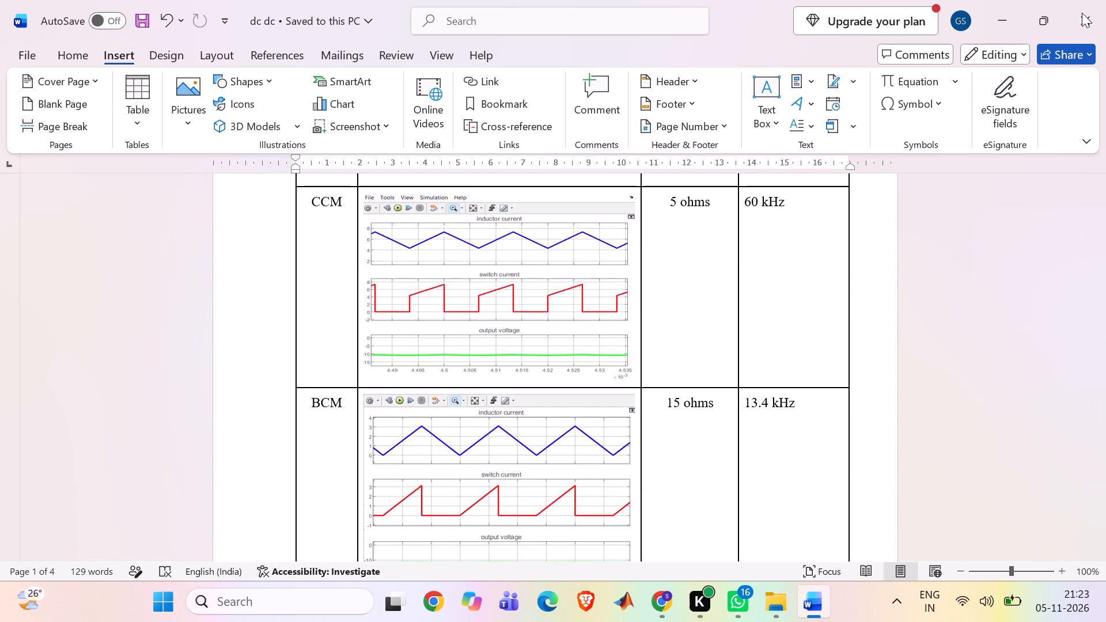
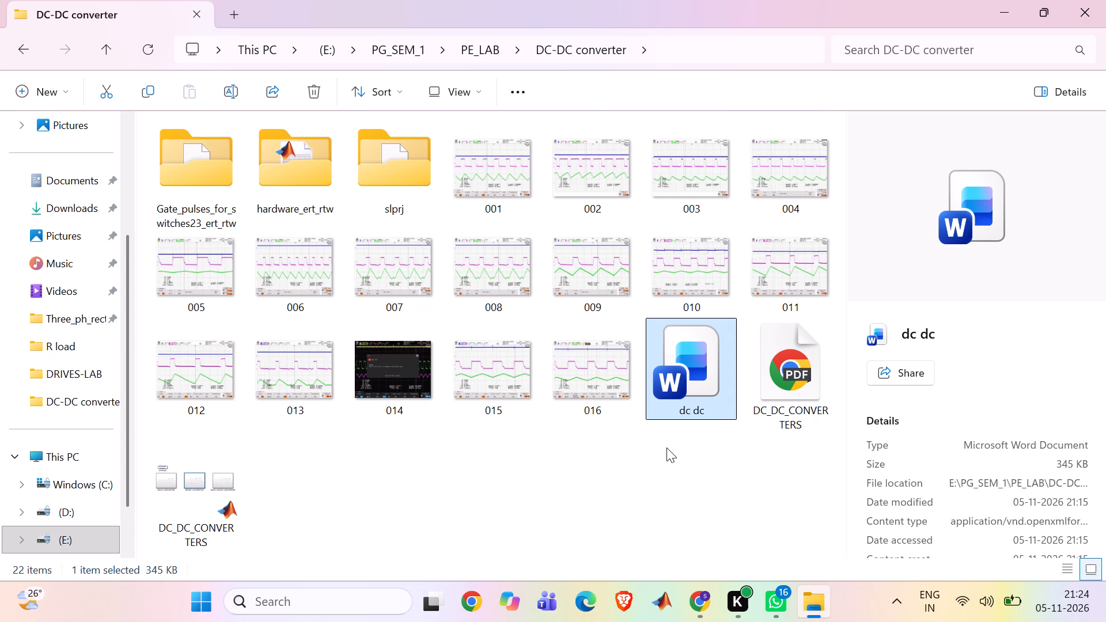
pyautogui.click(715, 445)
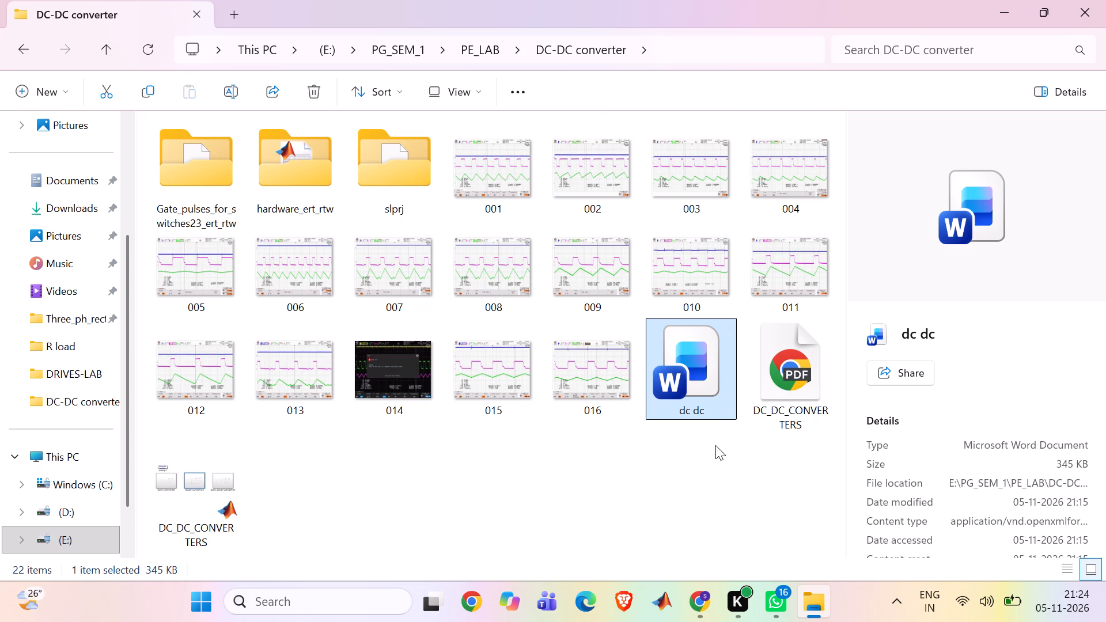
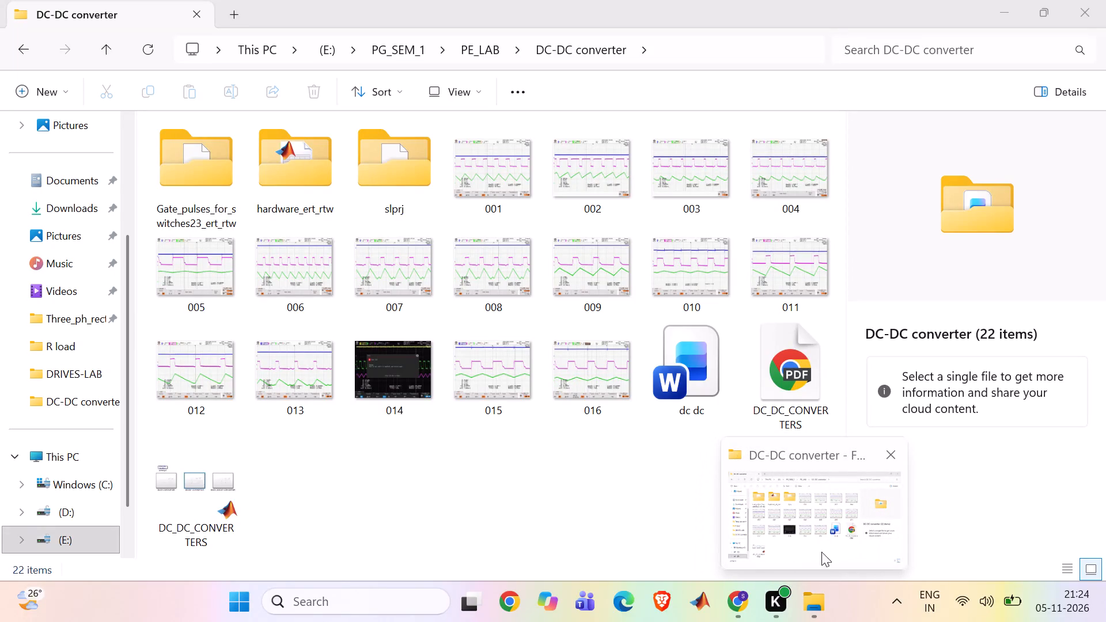
# Open Windows Search from the desktop, ready for a new search.
pyautogui.click(334, 596)
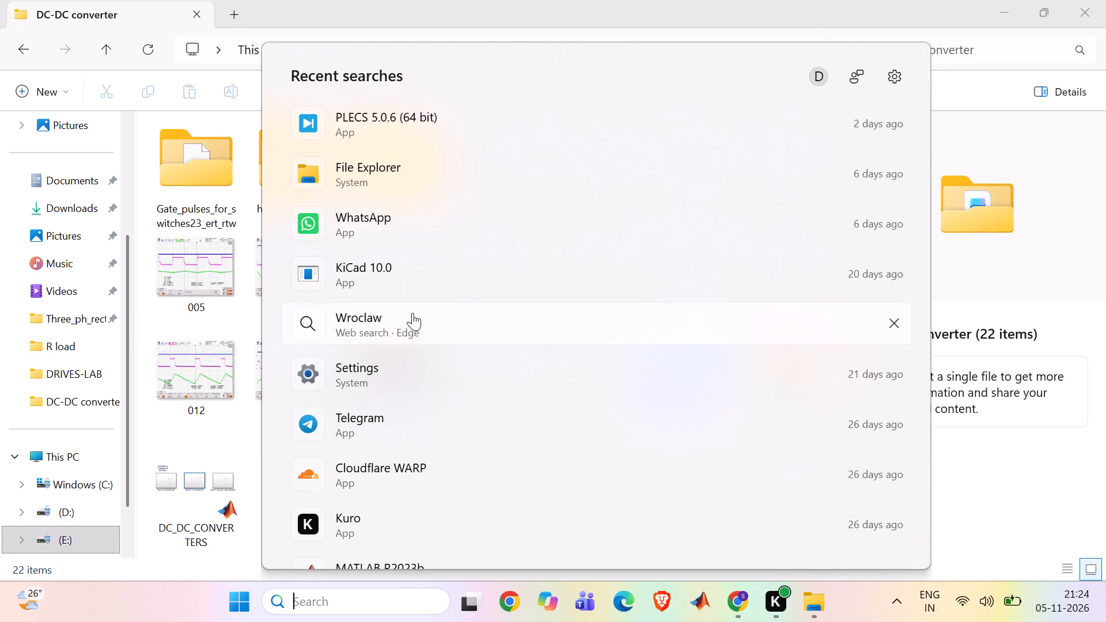
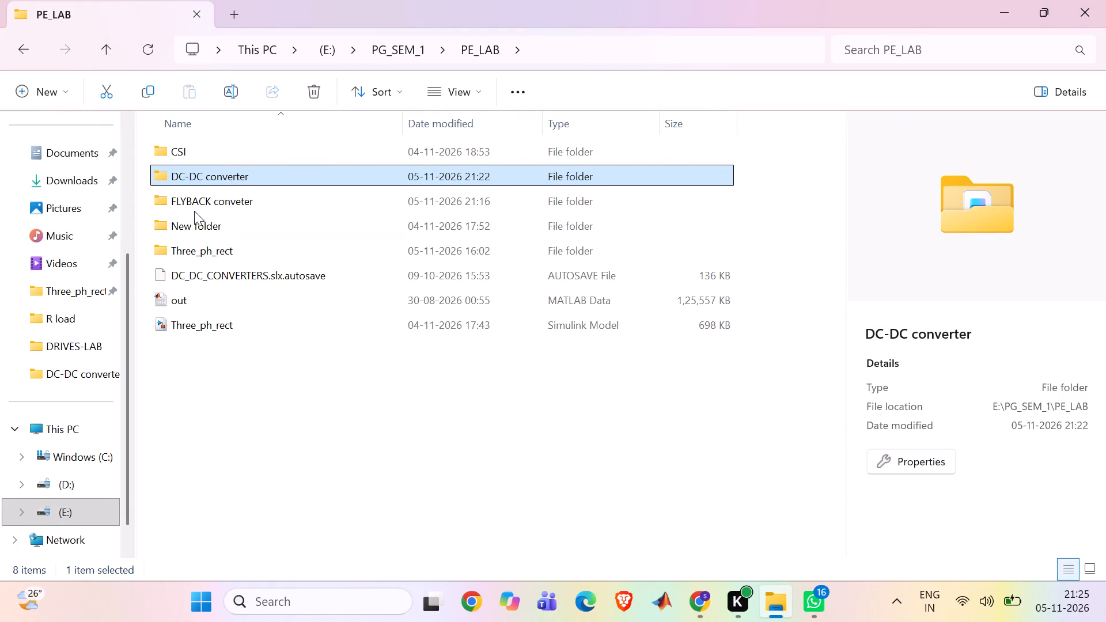
# Check the contents of the closed loop subfolder inside the FLYBACK conveter folder, and return to the FLYBACK conveter folder.
pyautogui.click(194, 211)
pyautogui.doubleClick(196, 204)
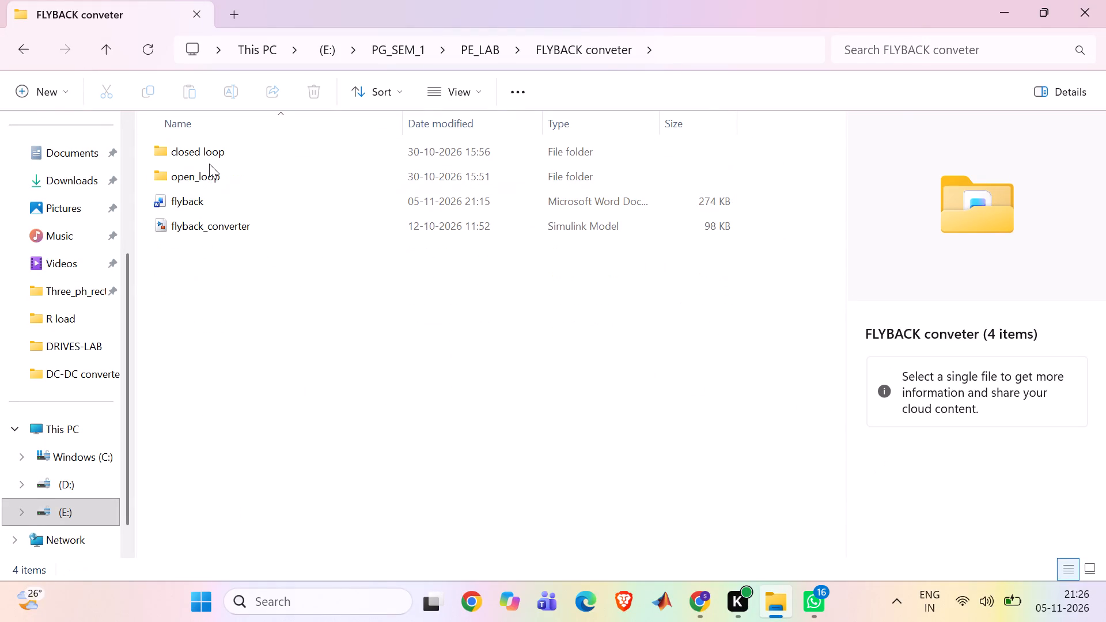
pyautogui.doubleClick(210, 160)
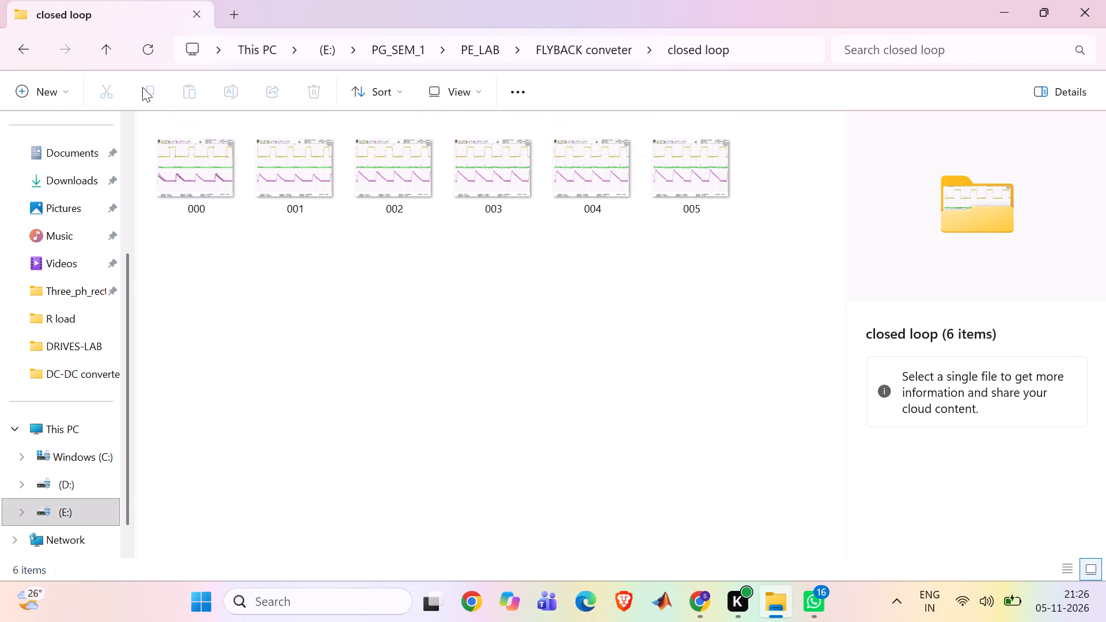
pyautogui.click(103, 59)
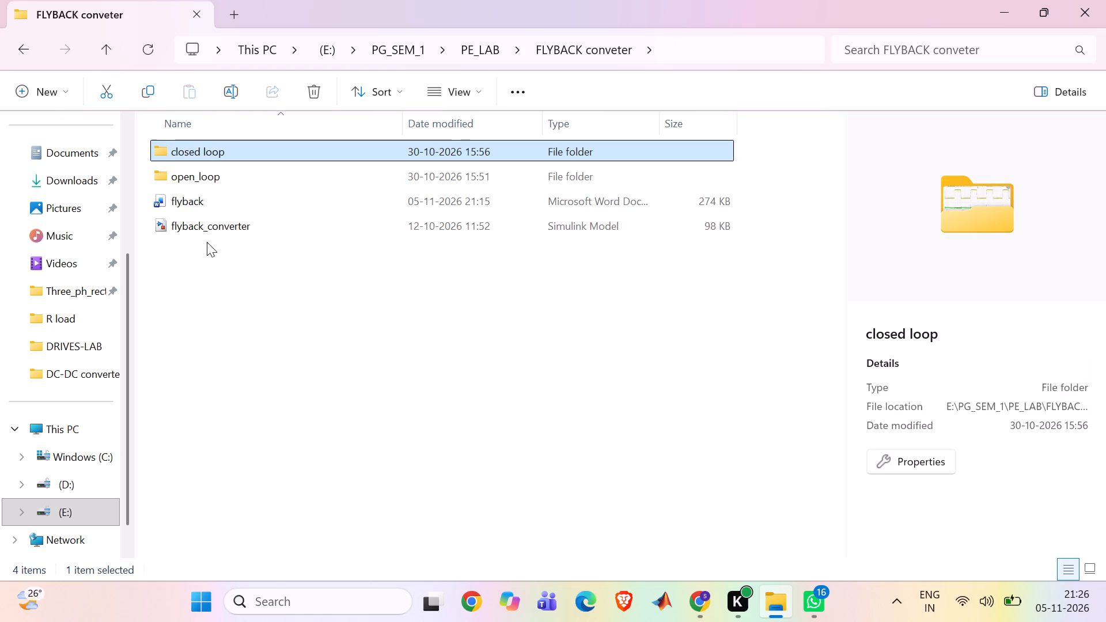
# Look through the contents of the CSI folder, its R load subfolder and the Three_ph_rect folder in PE_LAB.
pyautogui.click(103, 41)
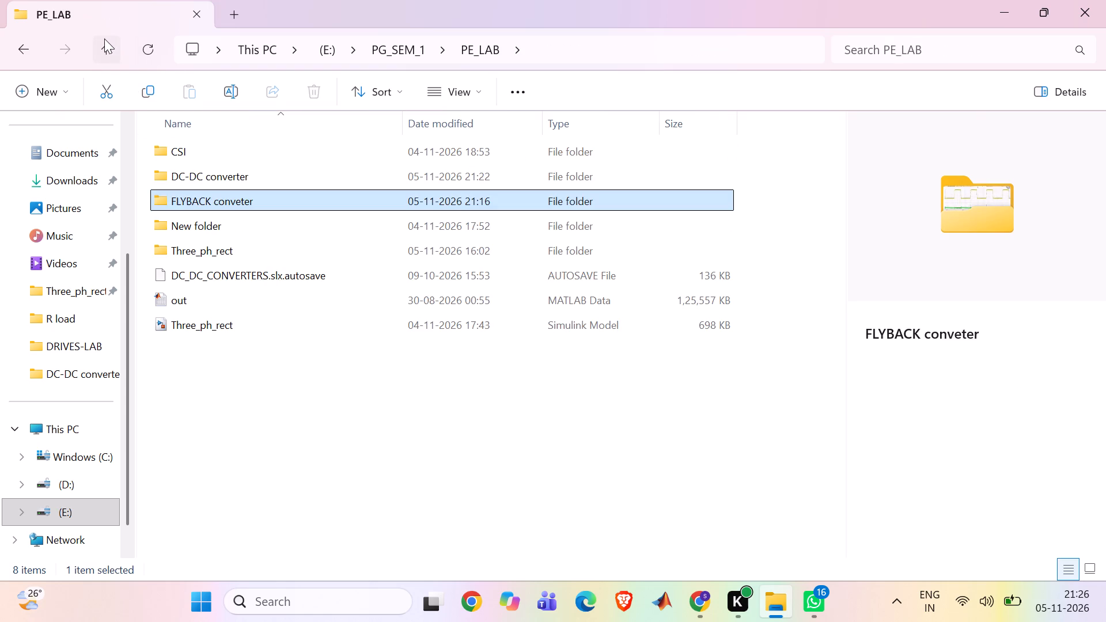
pyautogui.click(200, 156)
pyautogui.moveTo(200, 156); pyautogui.dragTo(187, 144)
pyautogui.doubleClick(196, 157)
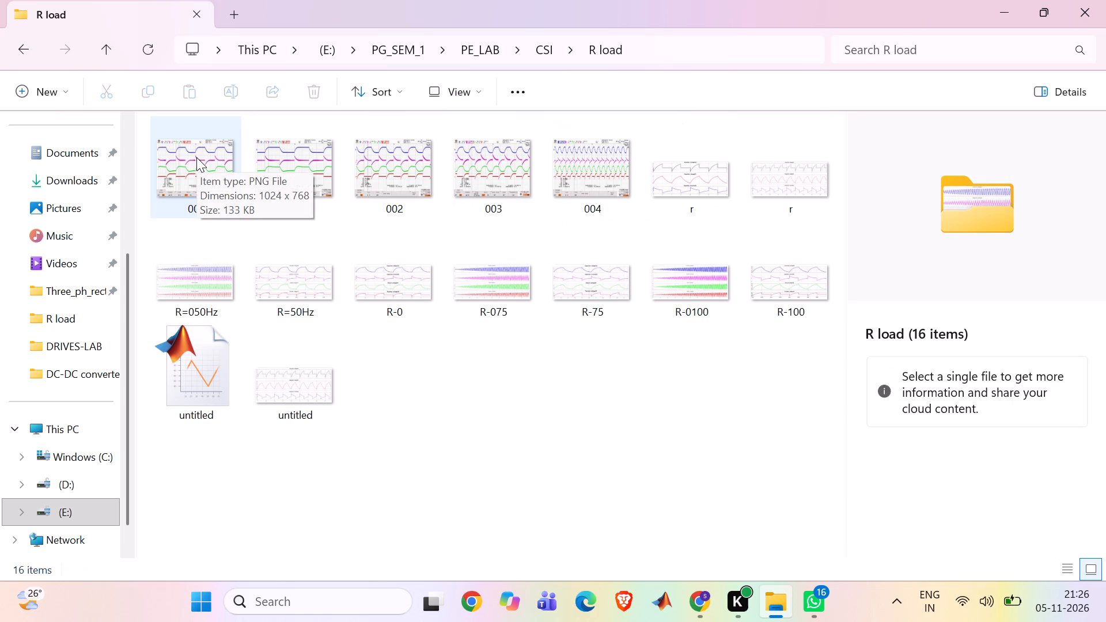
pyautogui.click(115, 54)
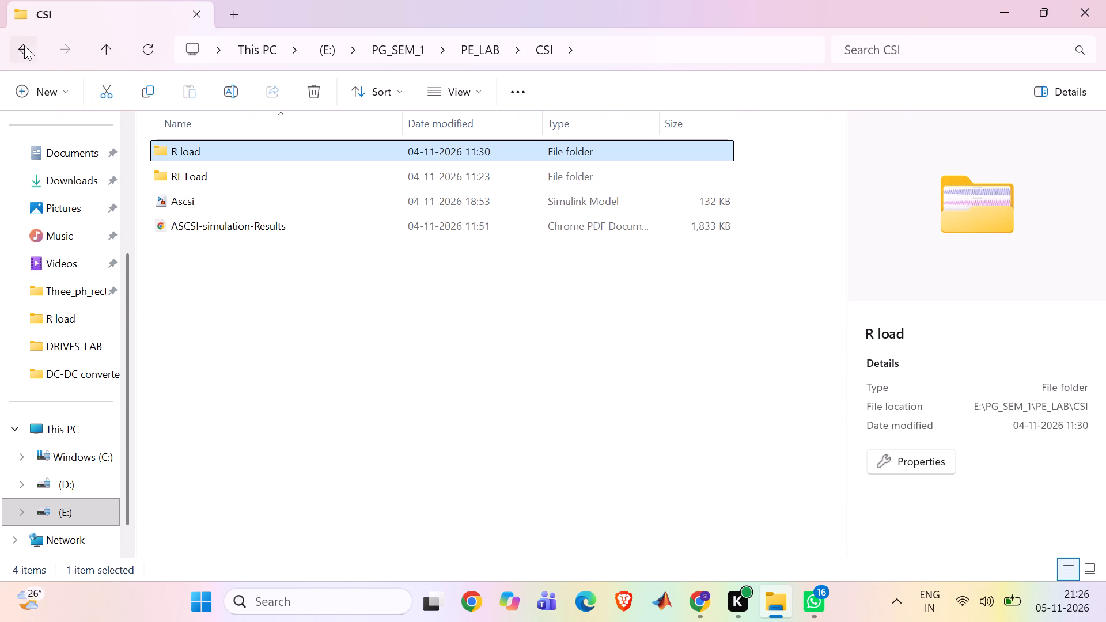
pyautogui.click(115, 63)
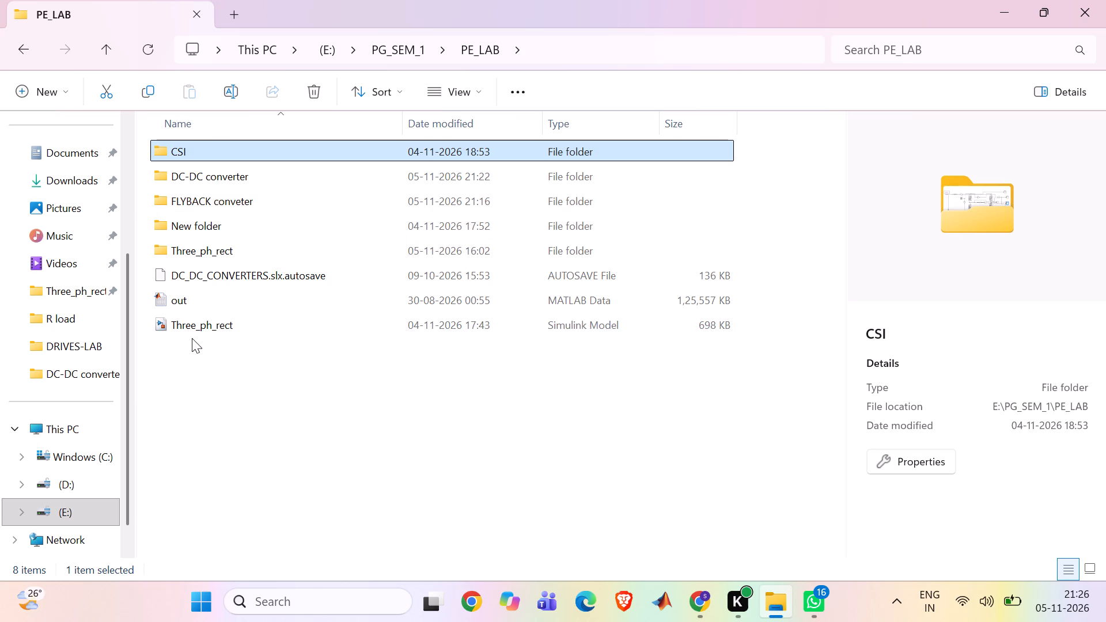
pyautogui.click(214, 396)
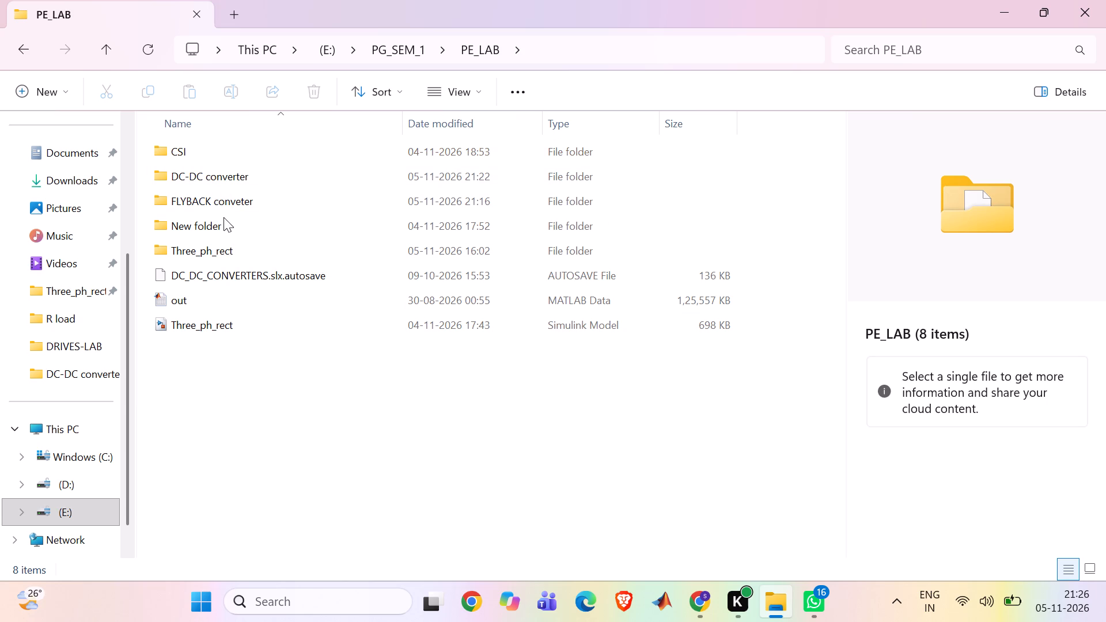
pyautogui.doubleClick(225, 241)
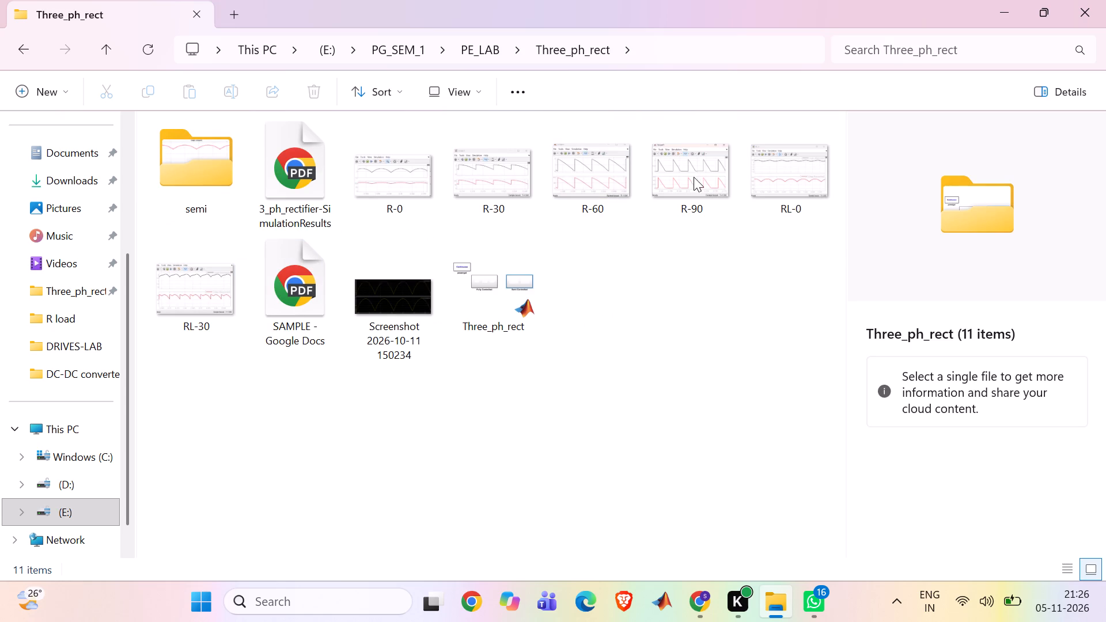
pyautogui.click(318, 186)
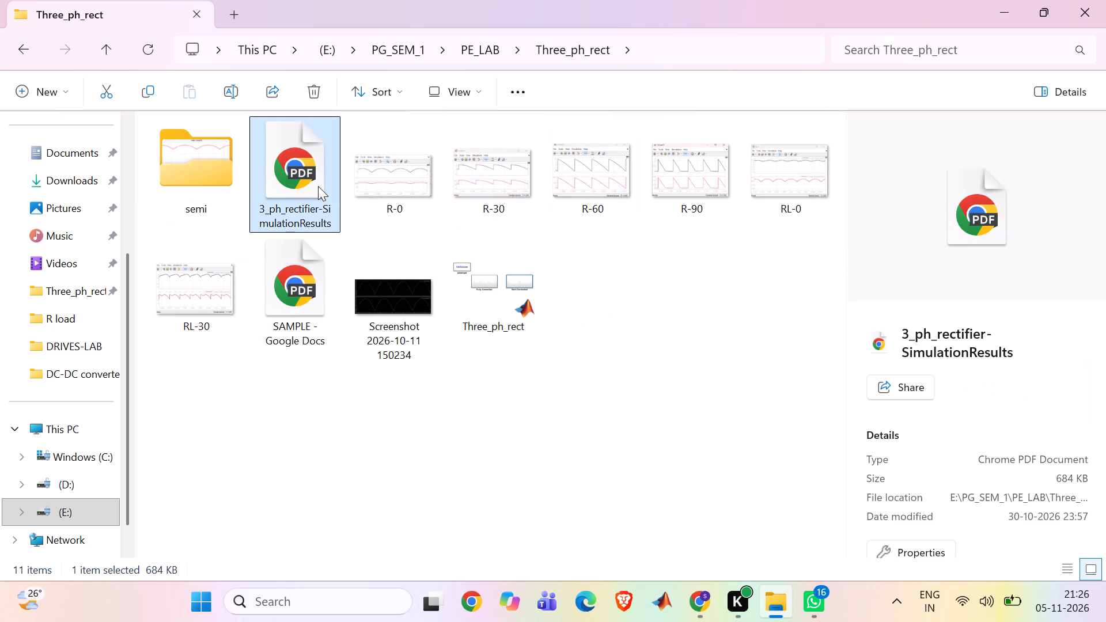
pyautogui.click(344, 376)
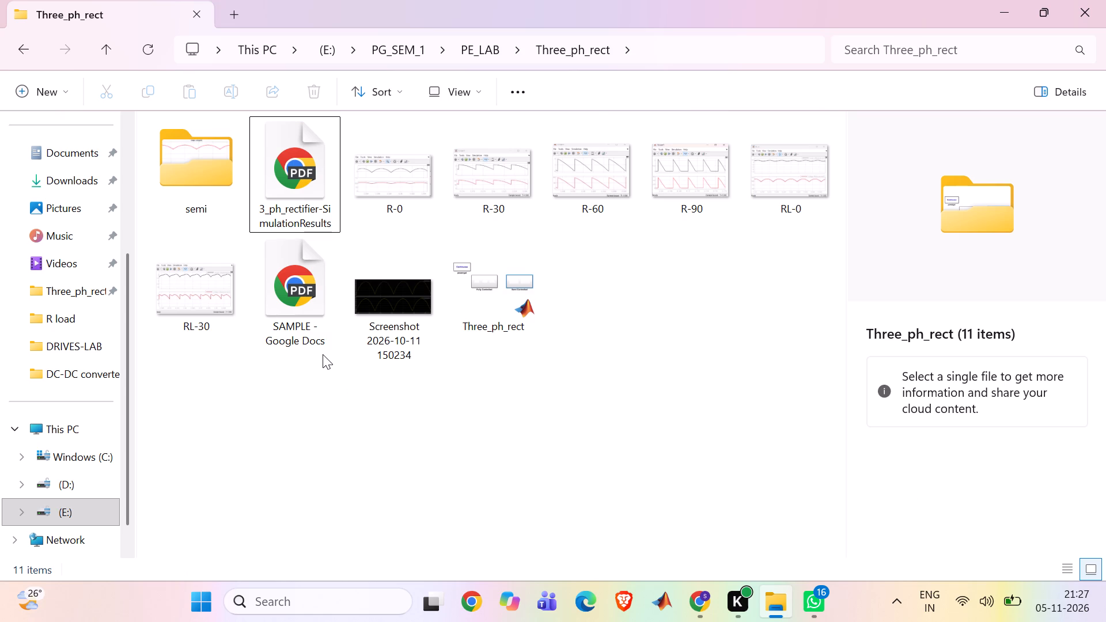
pyautogui.click(653, 241)
pyautogui.click(770, 287)
pyautogui.click(107, 52)
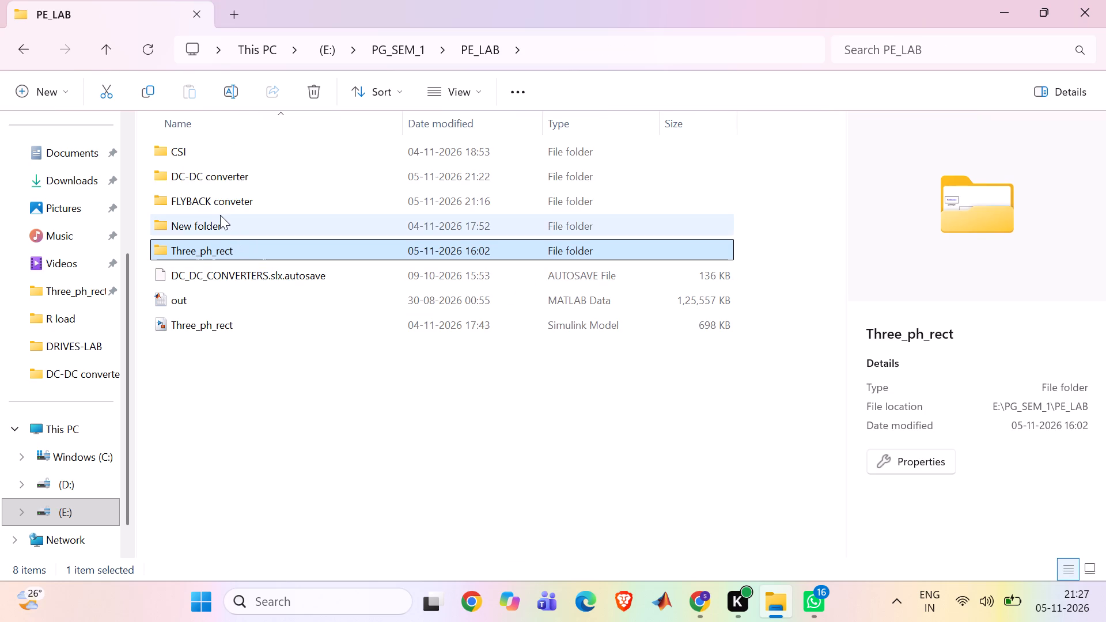
# Examine oscilloscope captures 000 to 003 one by one in the closed loop folder of FLYBACK conveter, and return to the parent folder.
pyautogui.doubleClick(216, 198)
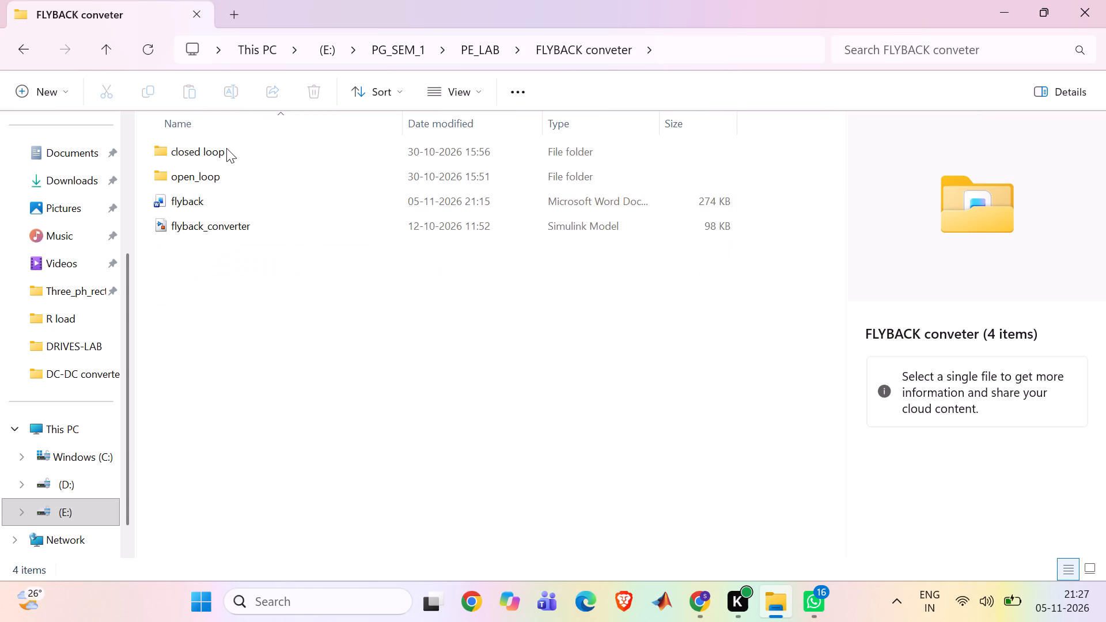
pyautogui.doubleClick(229, 154)
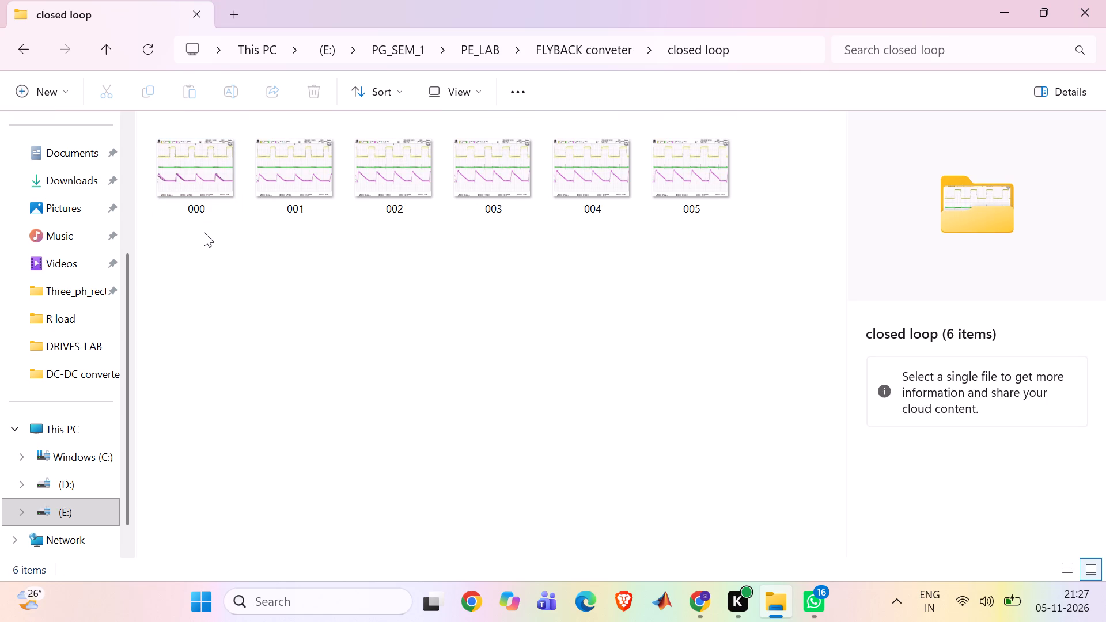
pyautogui.click(107, 47)
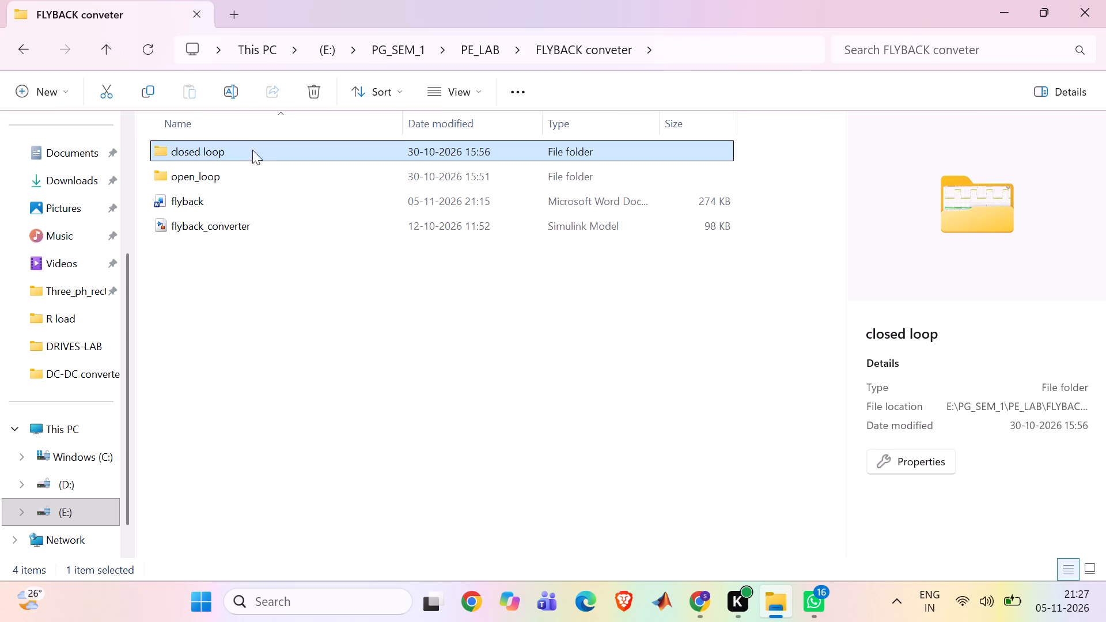
pyautogui.doubleClick(275, 157)
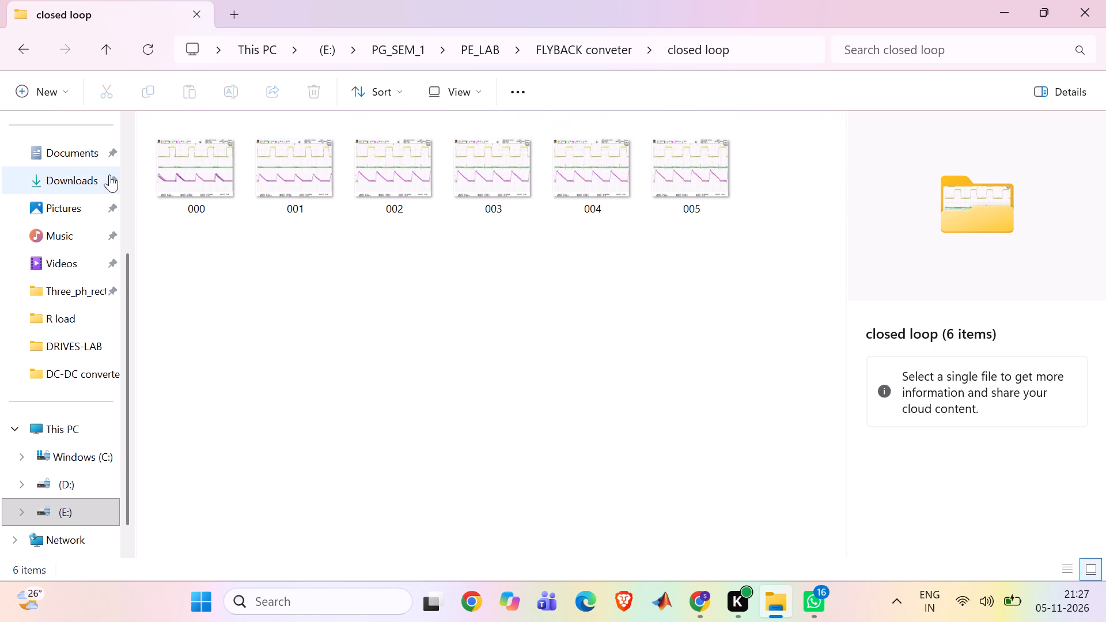
pyautogui.doubleClick(201, 186)
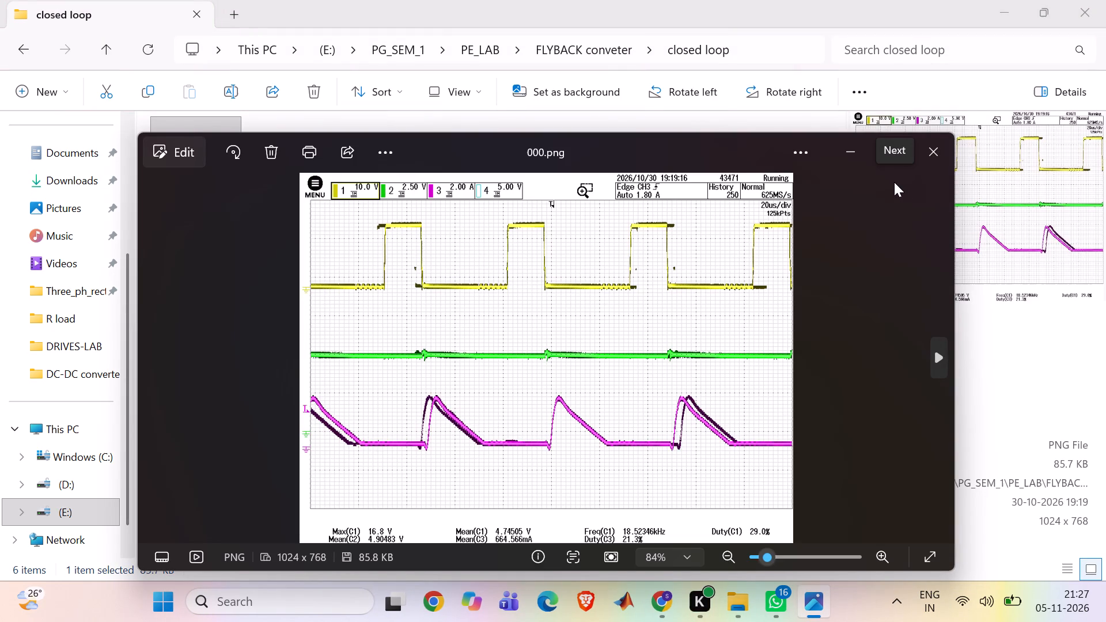
pyautogui.click(927, 168)
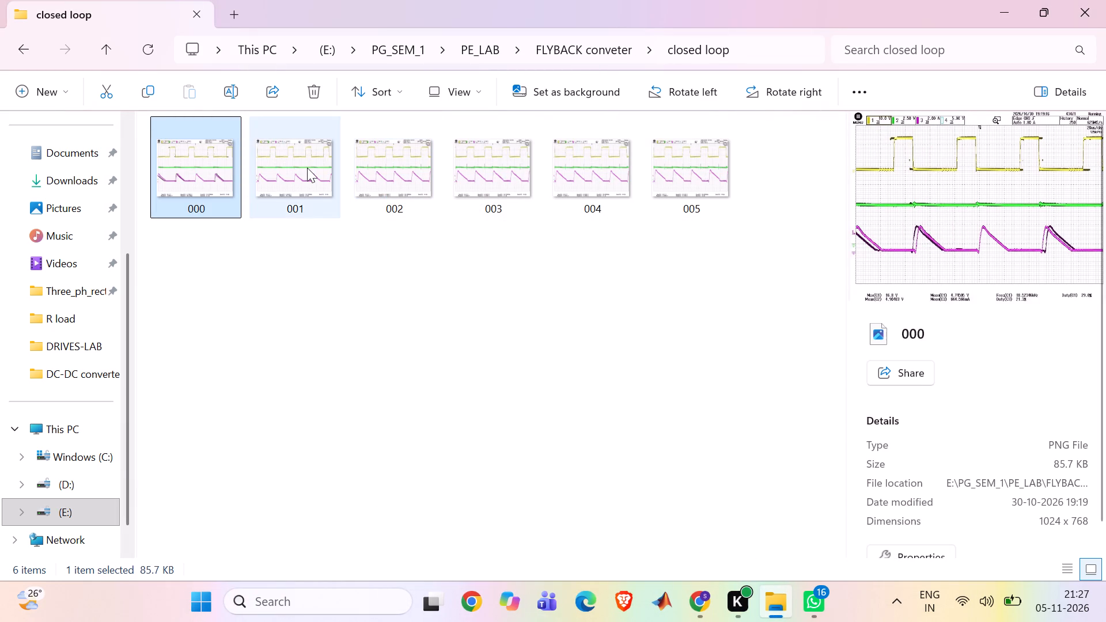
pyautogui.doubleClick(307, 168)
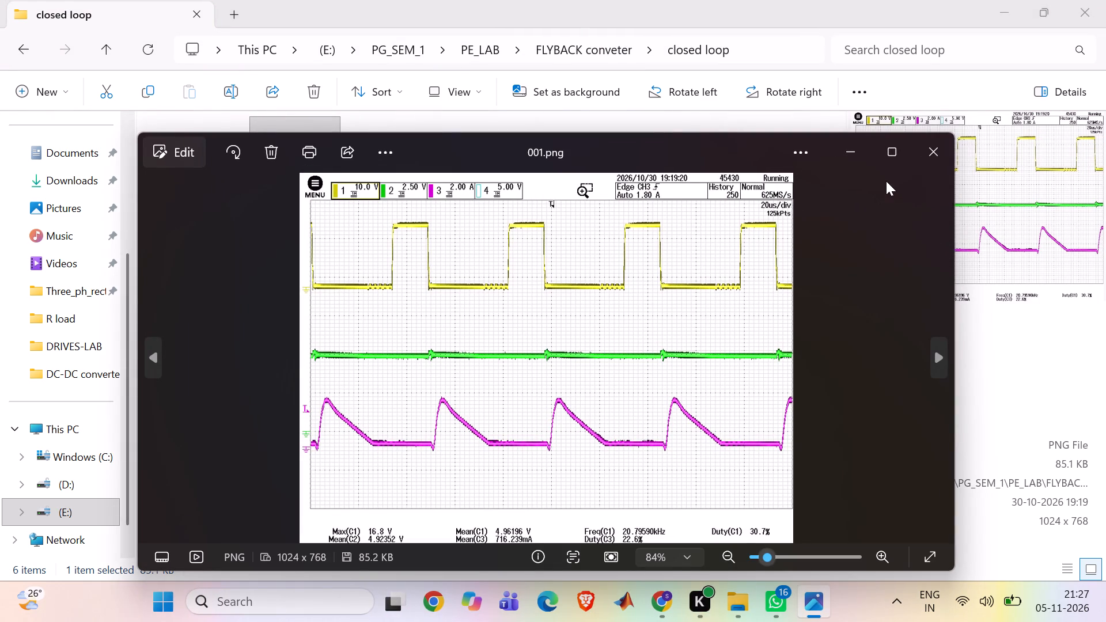
pyautogui.click(921, 151)
pyautogui.doubleClick(416, 176)
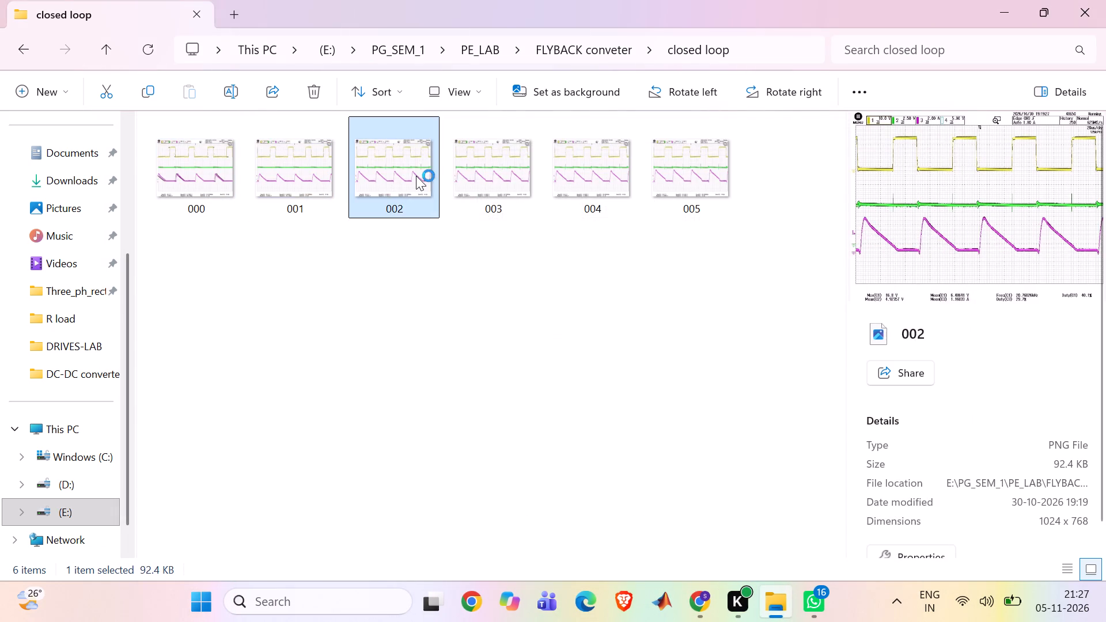
pyautogui.click(945, 153)
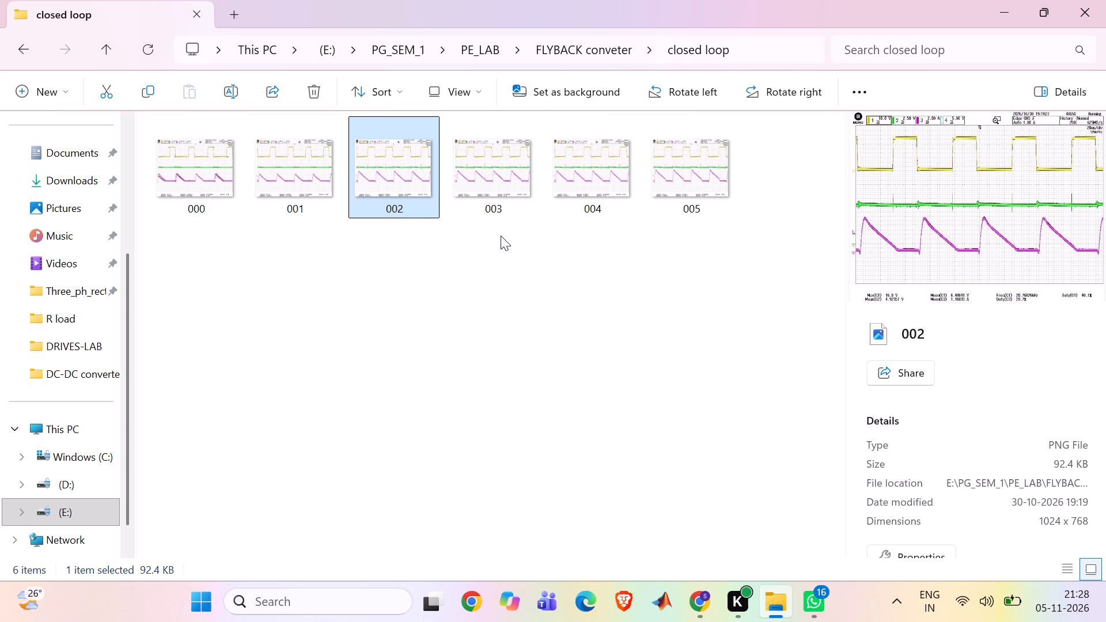
pyautogui.doubleClick(478, 176)
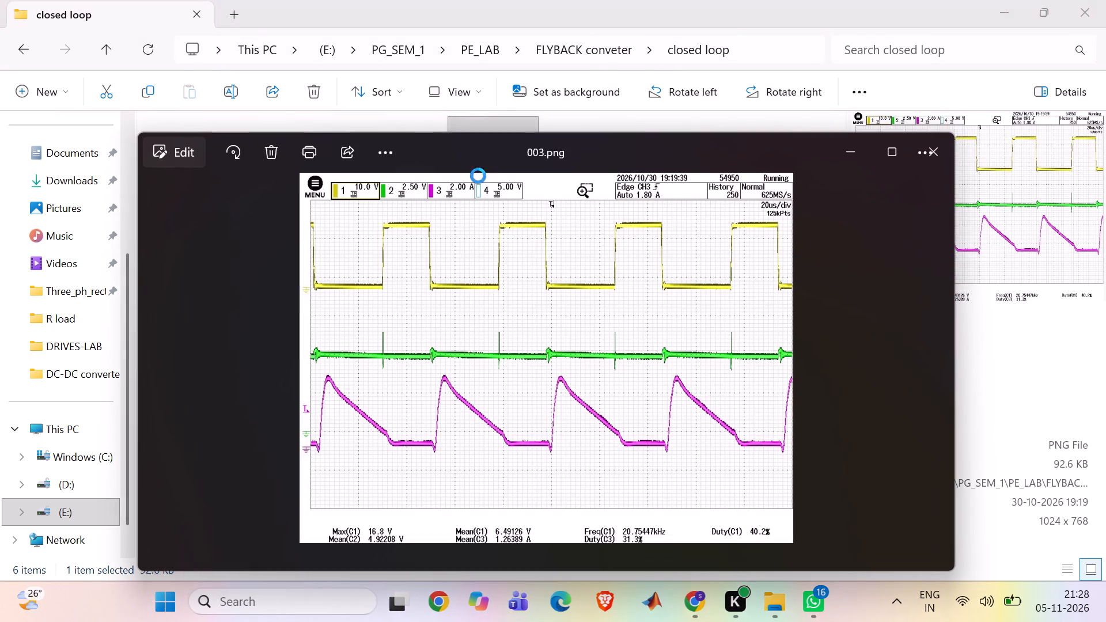
pyautogui.click(946, 142)
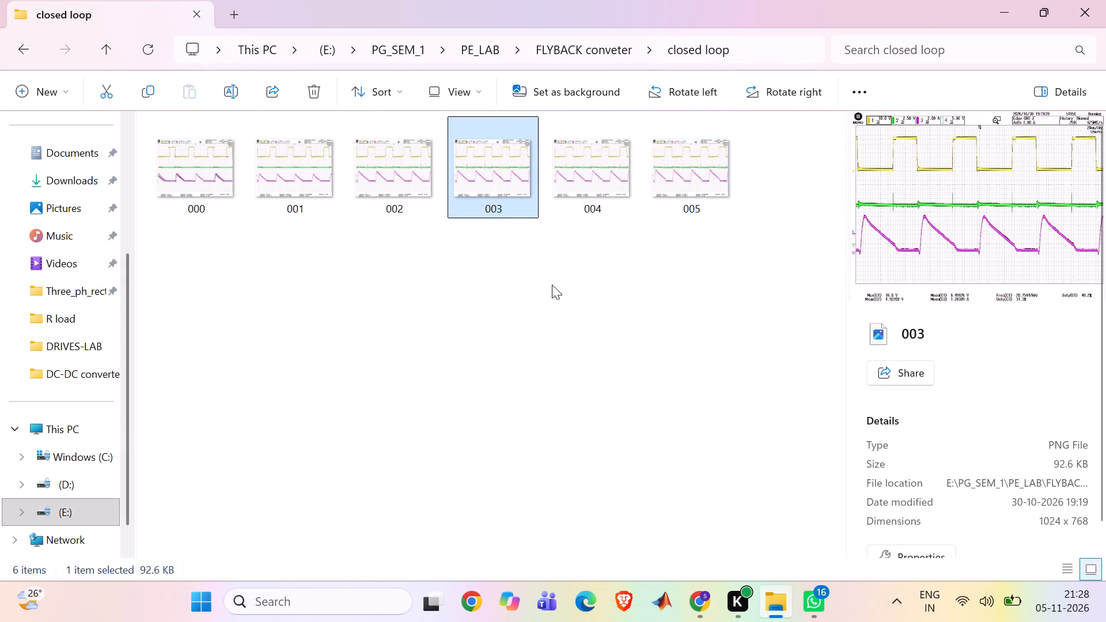
pyautogui.click(105, 62)
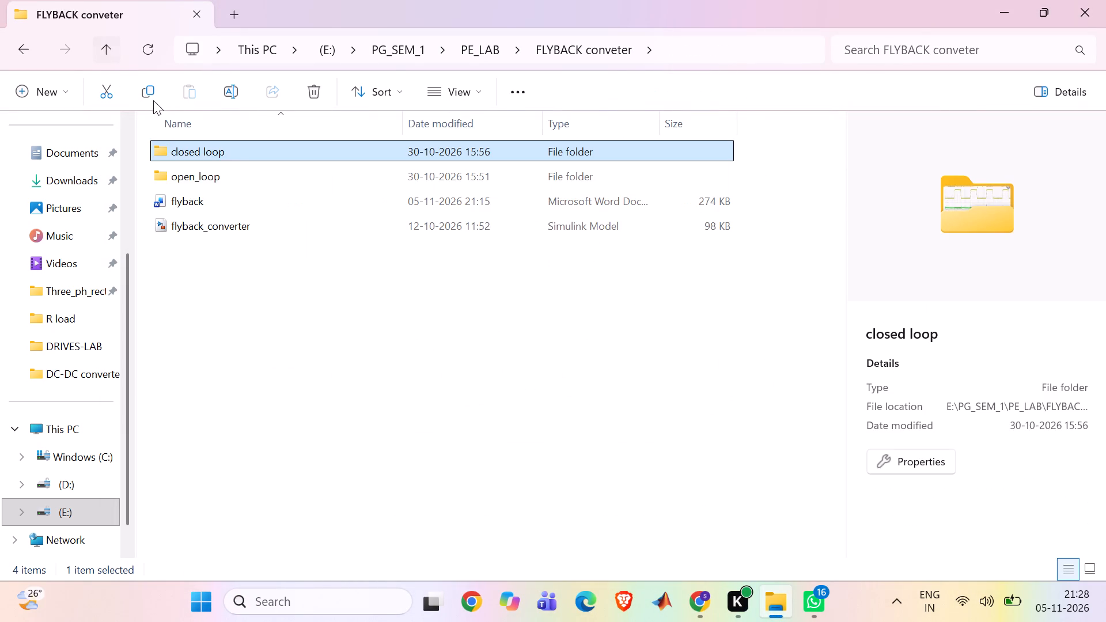
# Open the open_loop folder of FLYBACK conveter to look at its oscilloscope captures.
pyautogui.doubleClick(241, 170)
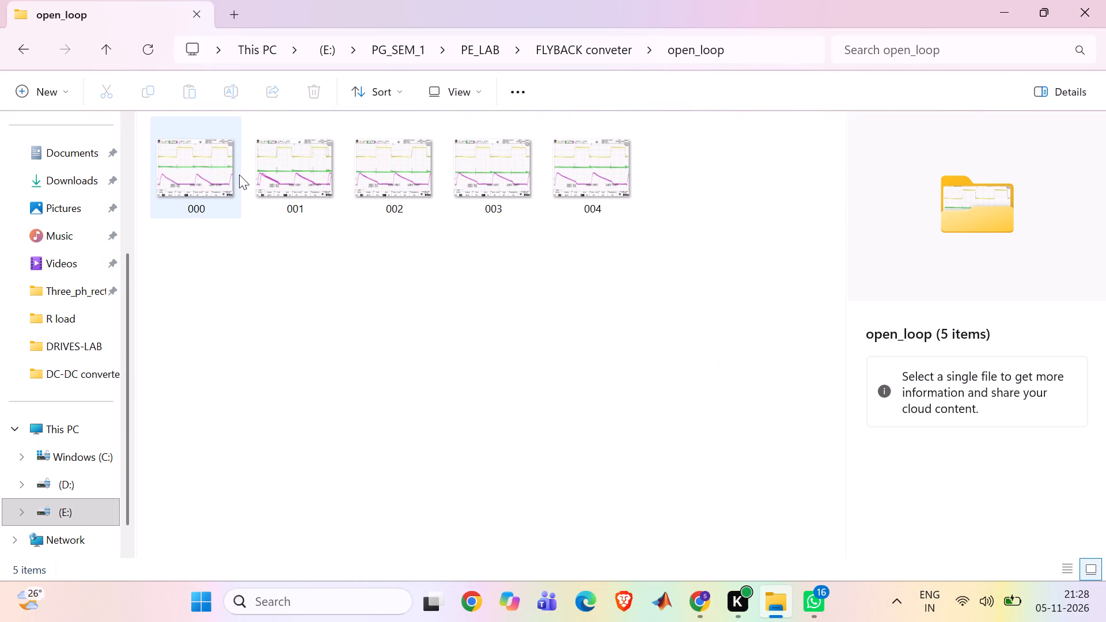
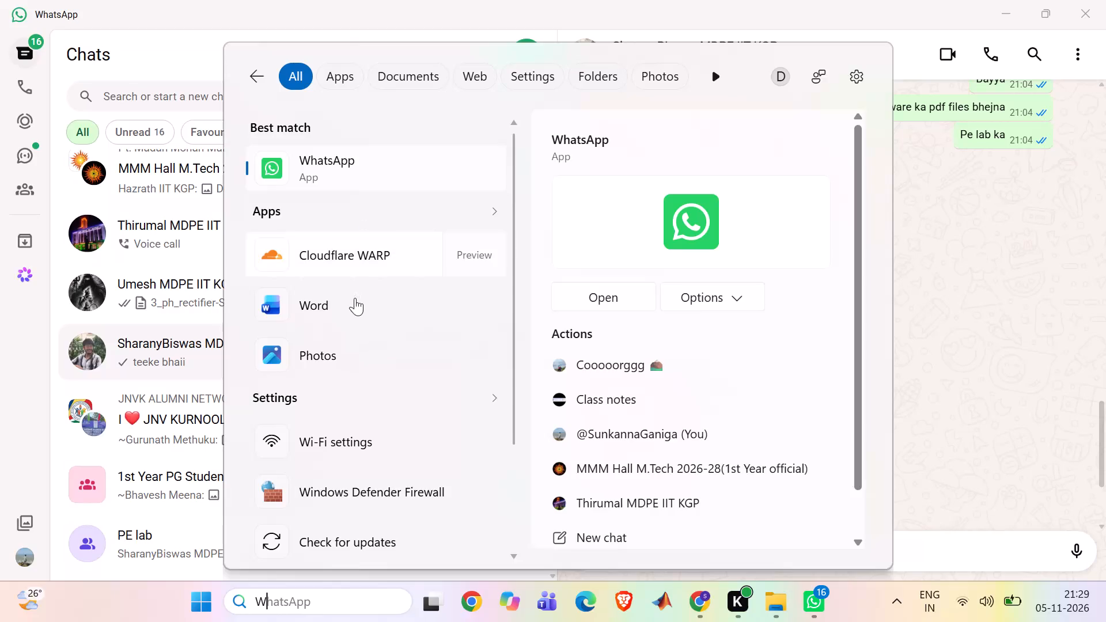
# Switch to Word and create a new blank document in a maximized window.
pyautogui.click(355, 298)
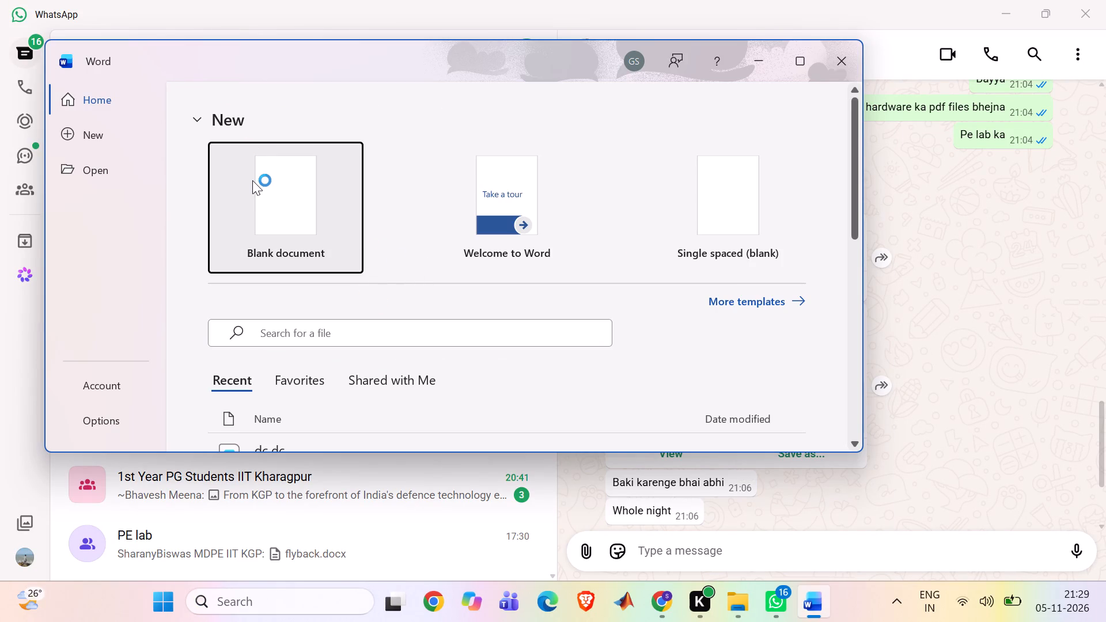
pyautogui.click(252, 180)
pyautogui.click(804, 67)
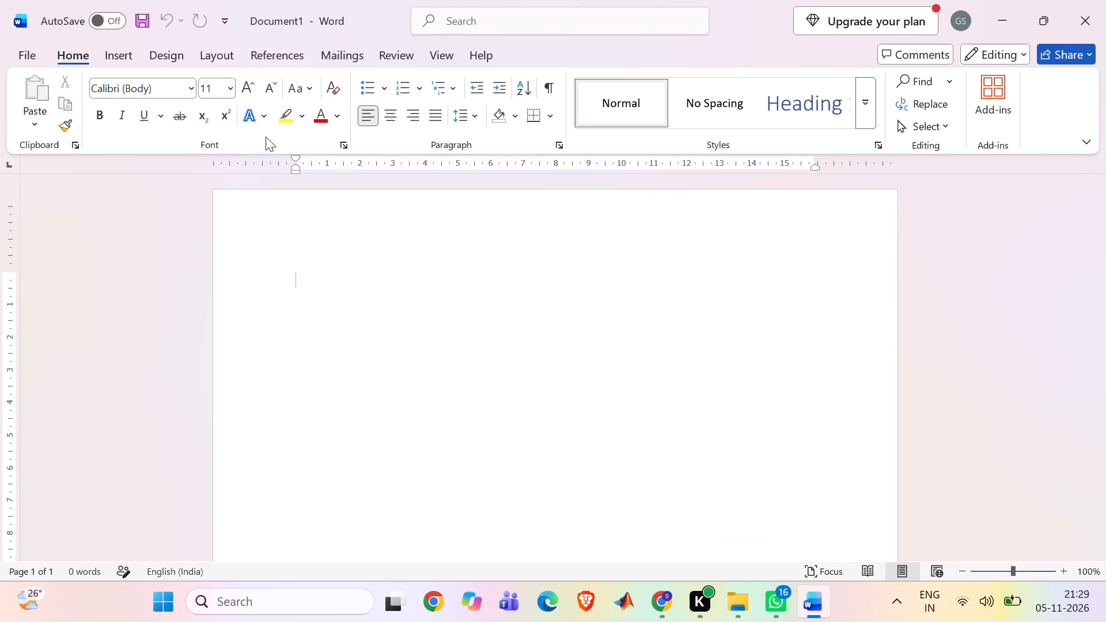
# Enter the word HARDWARE as the start of the title on the document's first line.
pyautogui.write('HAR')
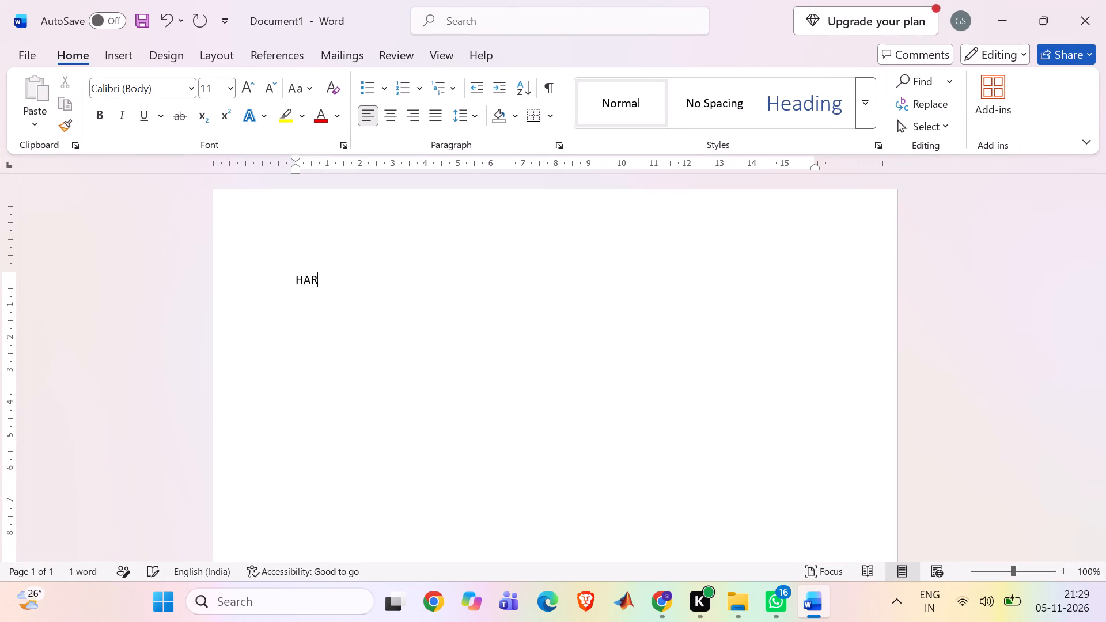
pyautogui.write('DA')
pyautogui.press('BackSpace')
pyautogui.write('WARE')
# Complete the heading on the blank document's first line so that it reads "HARDWARE RESULS".
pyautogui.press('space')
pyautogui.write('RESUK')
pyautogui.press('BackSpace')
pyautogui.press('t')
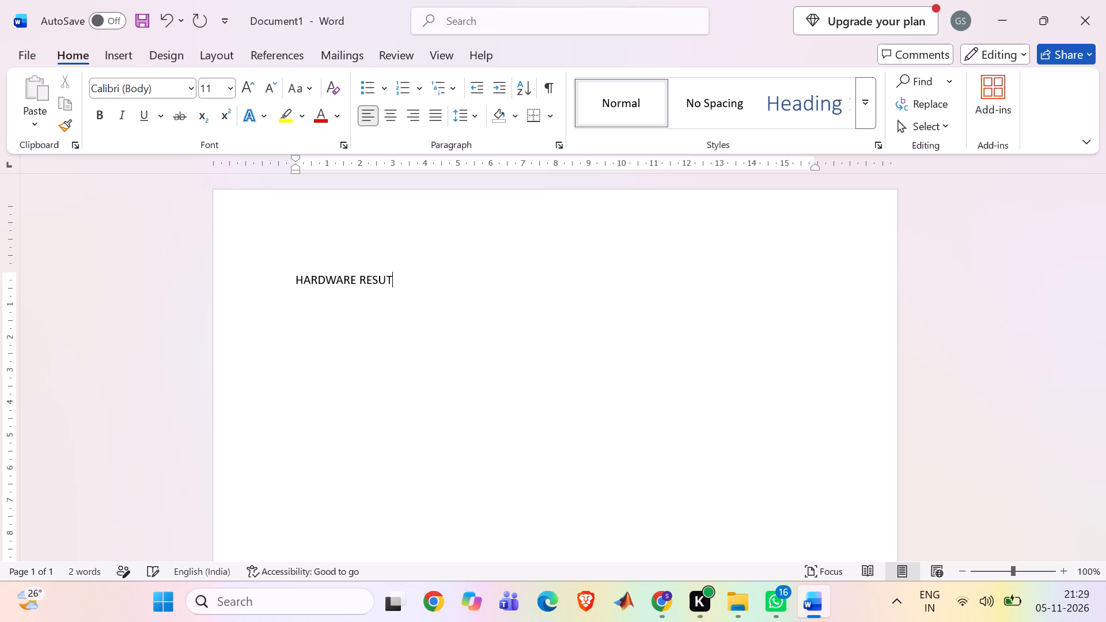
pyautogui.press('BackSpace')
pyautogui.write('LS')
pyautogui.press('space')
pyautogui.write('OF')
pyautogui.press('space')
pyautogui.press('BackSpace')
pyautogui.press('BackSpace')
pyautogui.press('BackSpace')
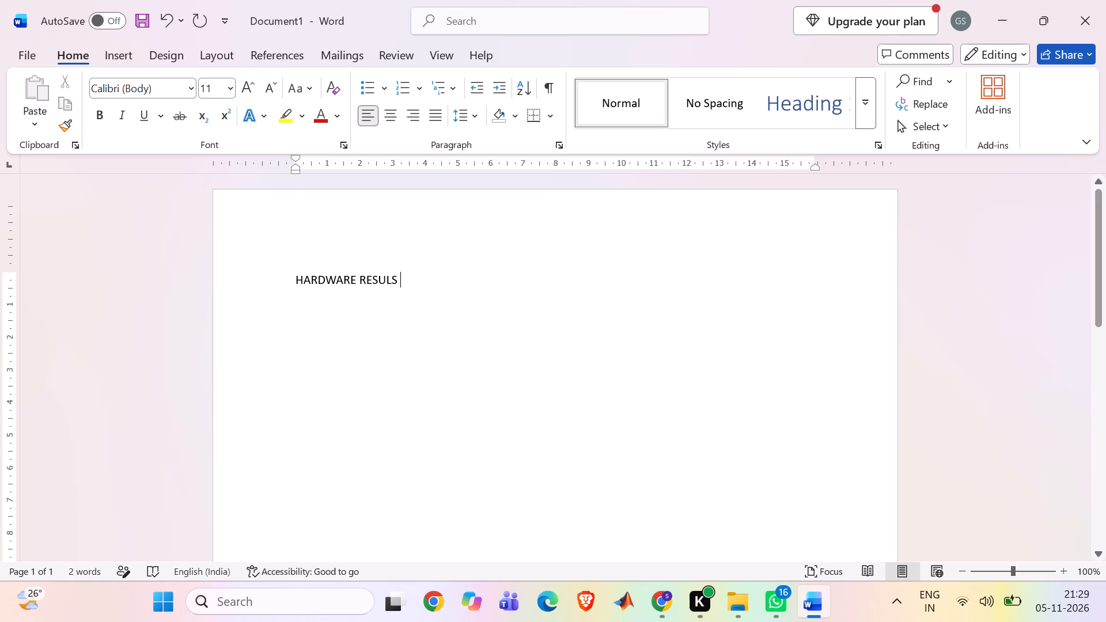
# Format the heading "HARDWARE RESULS" in Calibri (Body), size 18, bold.
pyautogui.click(346, 257)
pyautogui.click(386, 257)
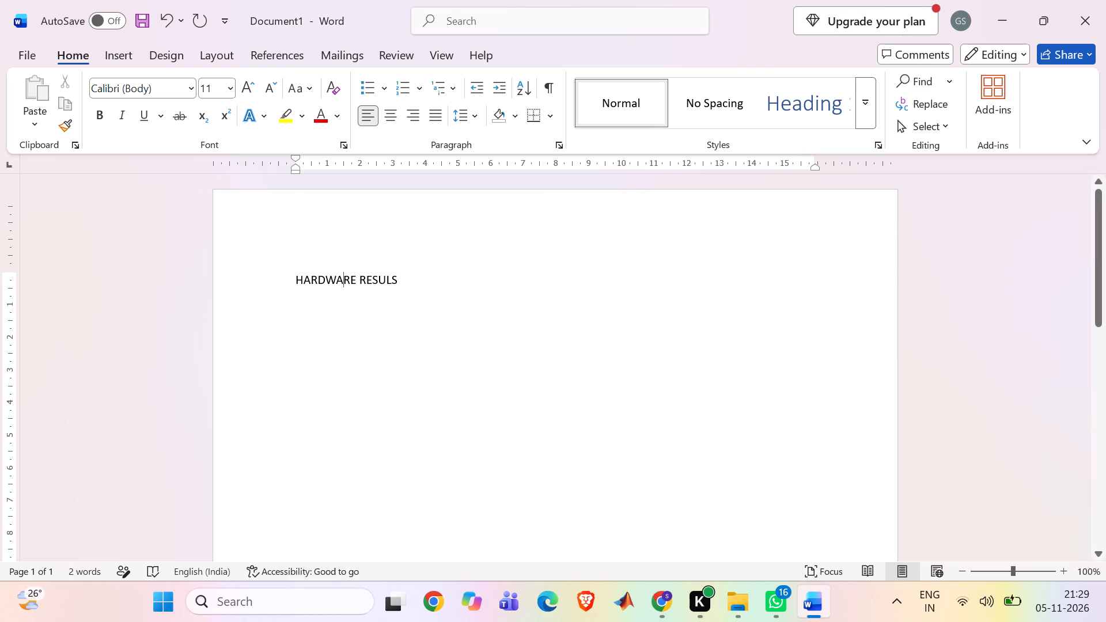
pyautogui.moveTo(400, 278); pyautogui.dragTo(300, 277)
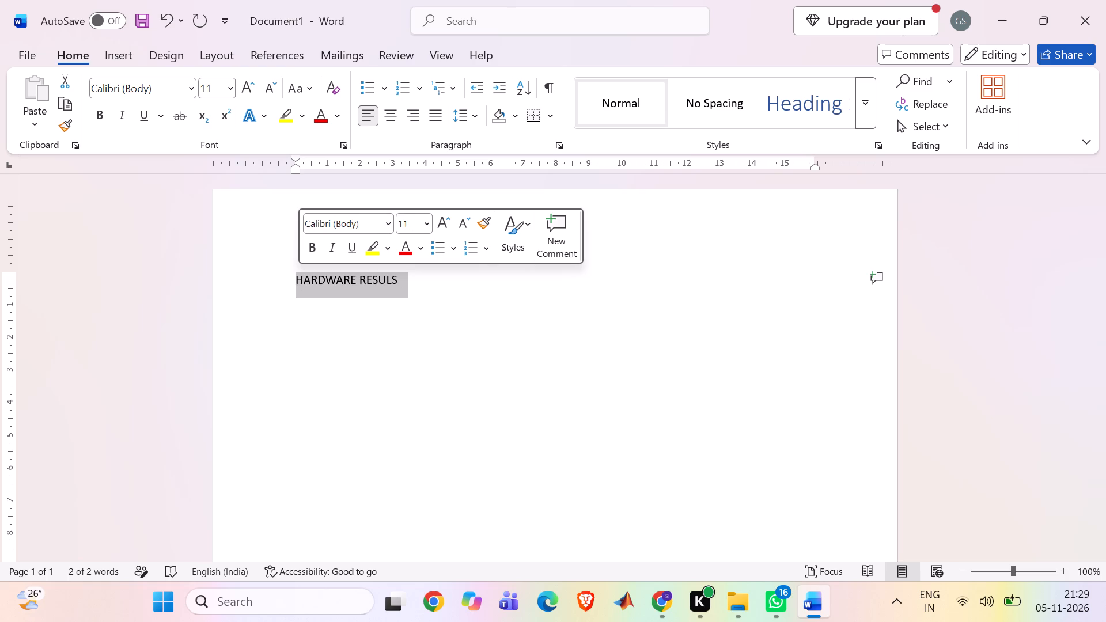
pyautogui.click(388, 225)
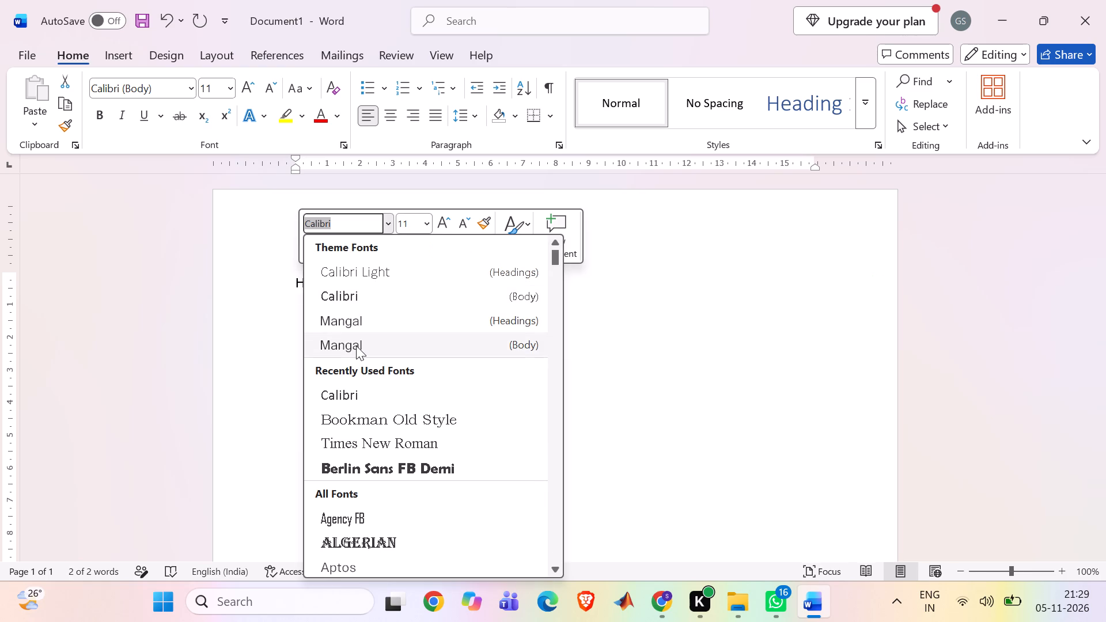
pyautogui.click(367, 294)
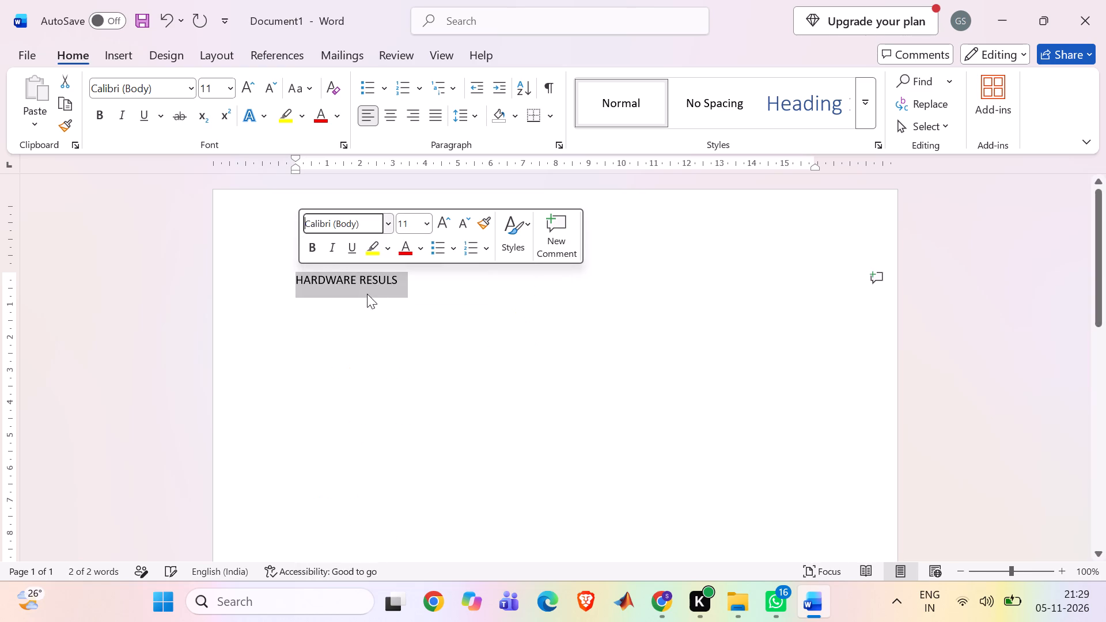
pyautogui.click(425, 224)
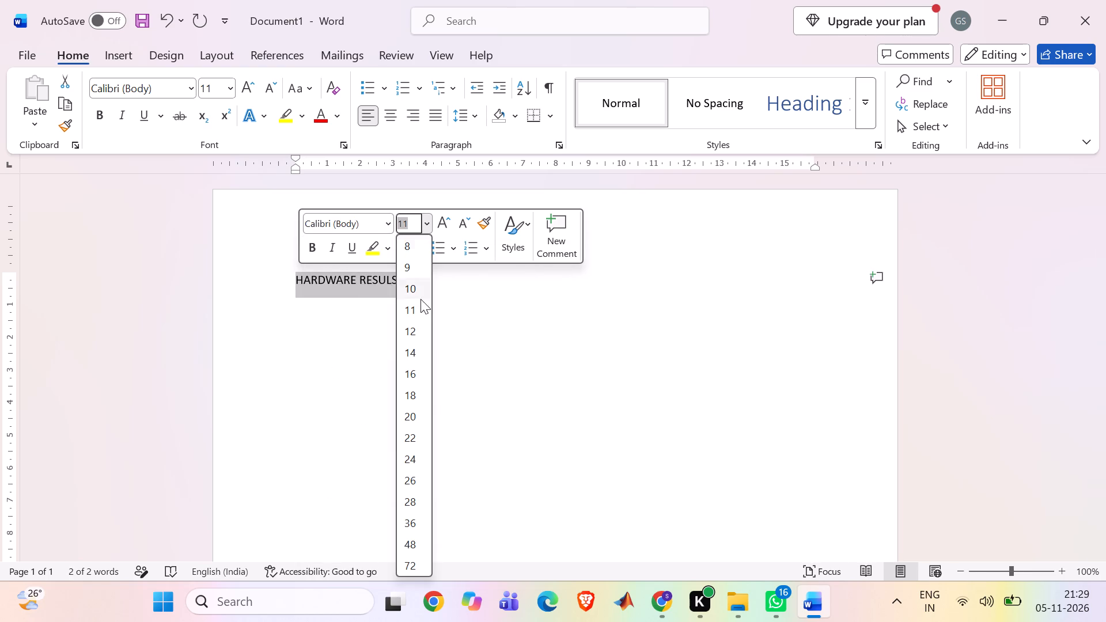
pyautogui.click(410, 399)
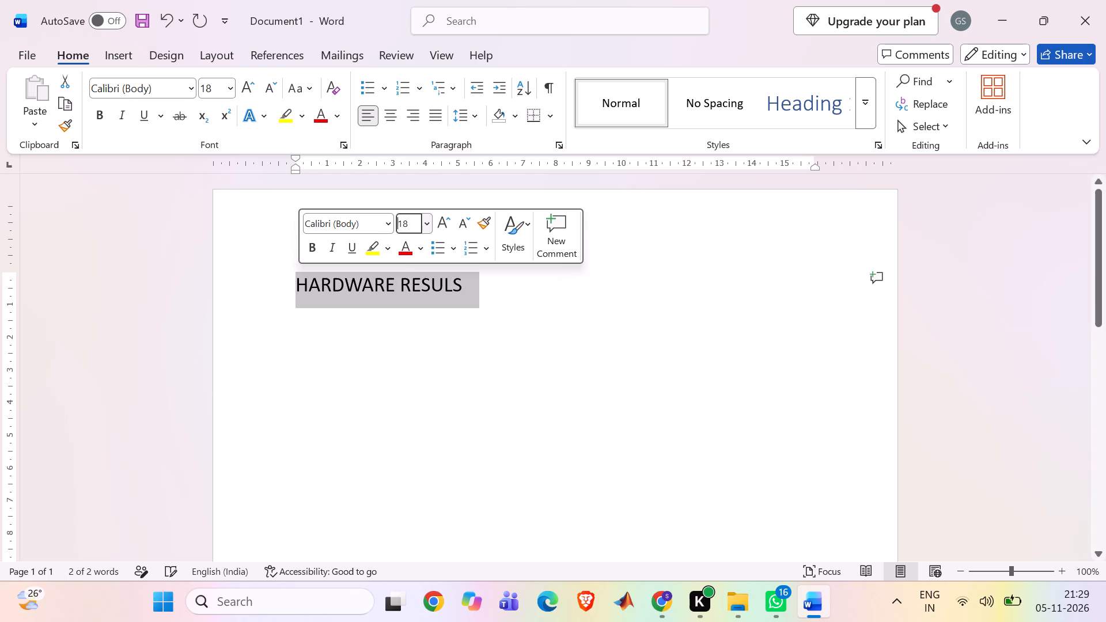
pyautogui.click(309, 254)
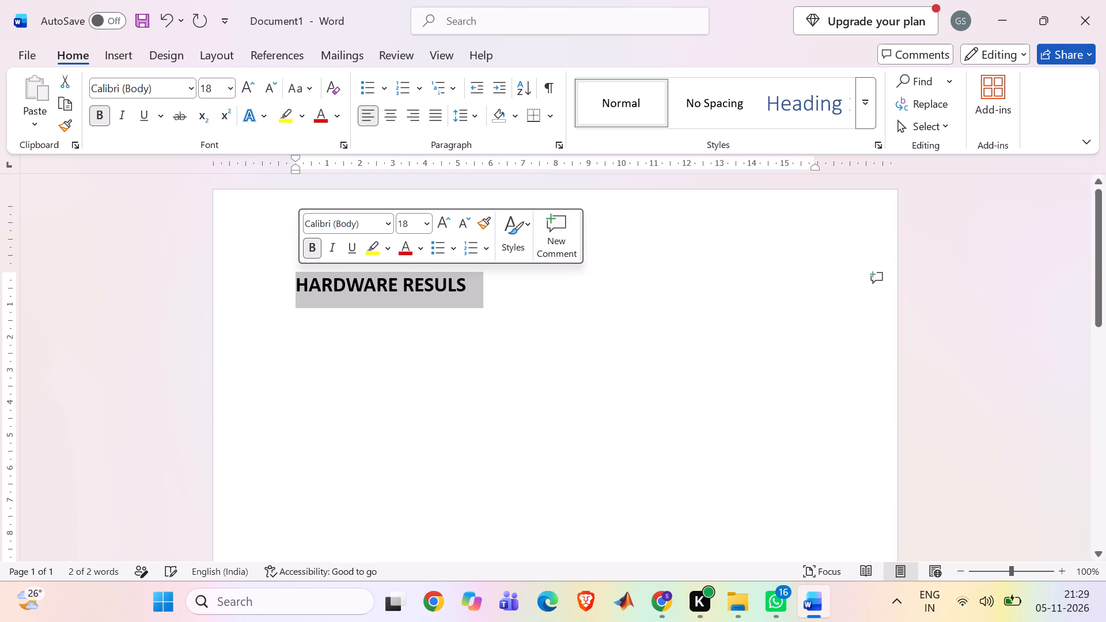
pyautogui.click(471, 346)
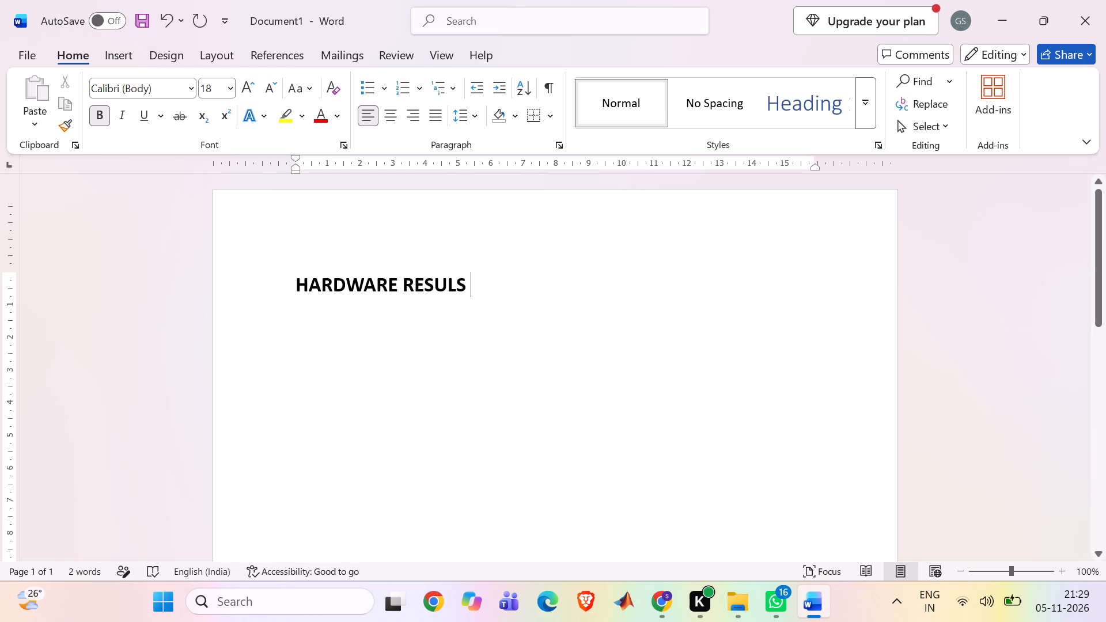
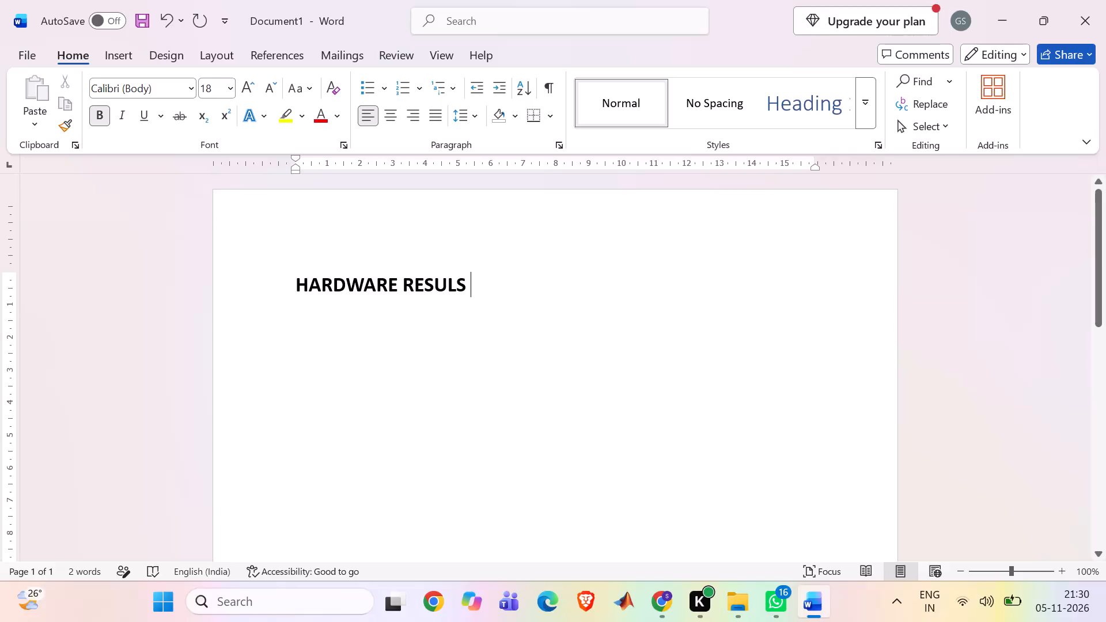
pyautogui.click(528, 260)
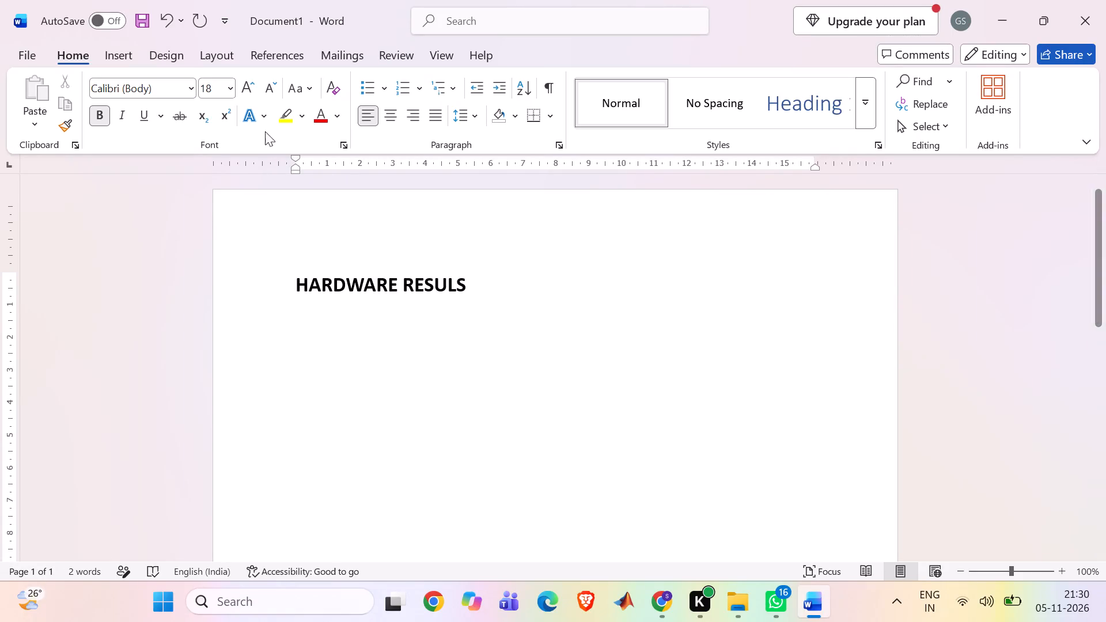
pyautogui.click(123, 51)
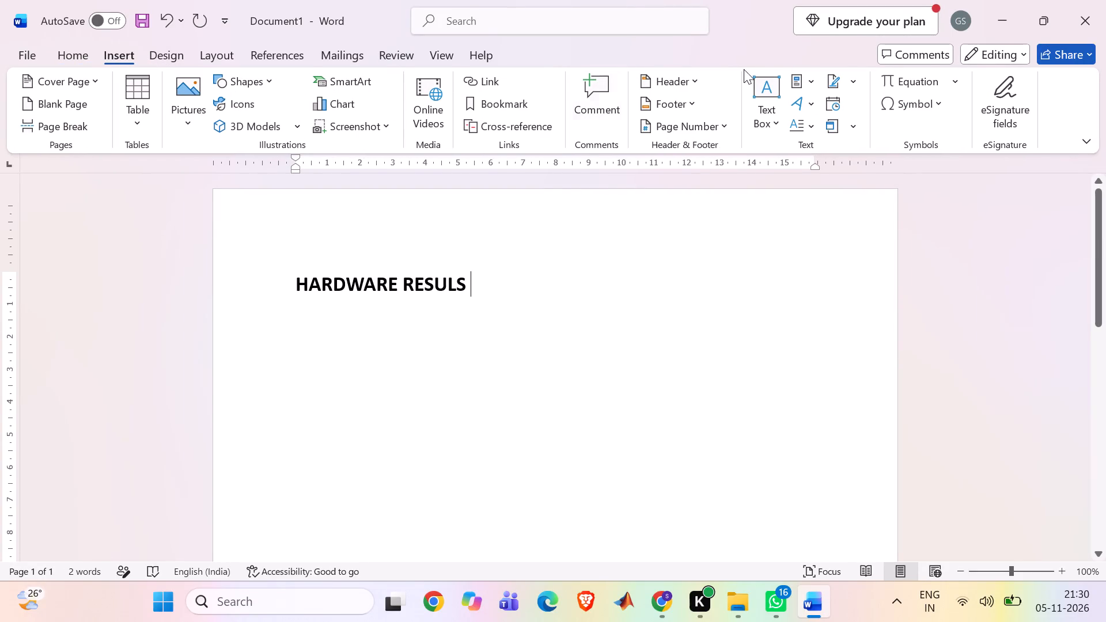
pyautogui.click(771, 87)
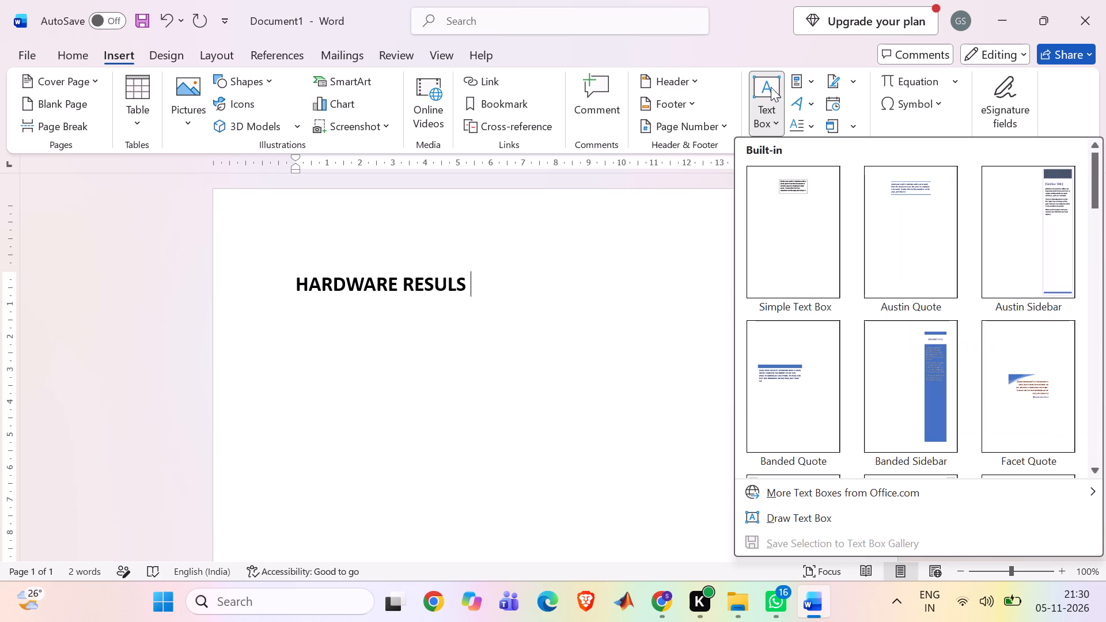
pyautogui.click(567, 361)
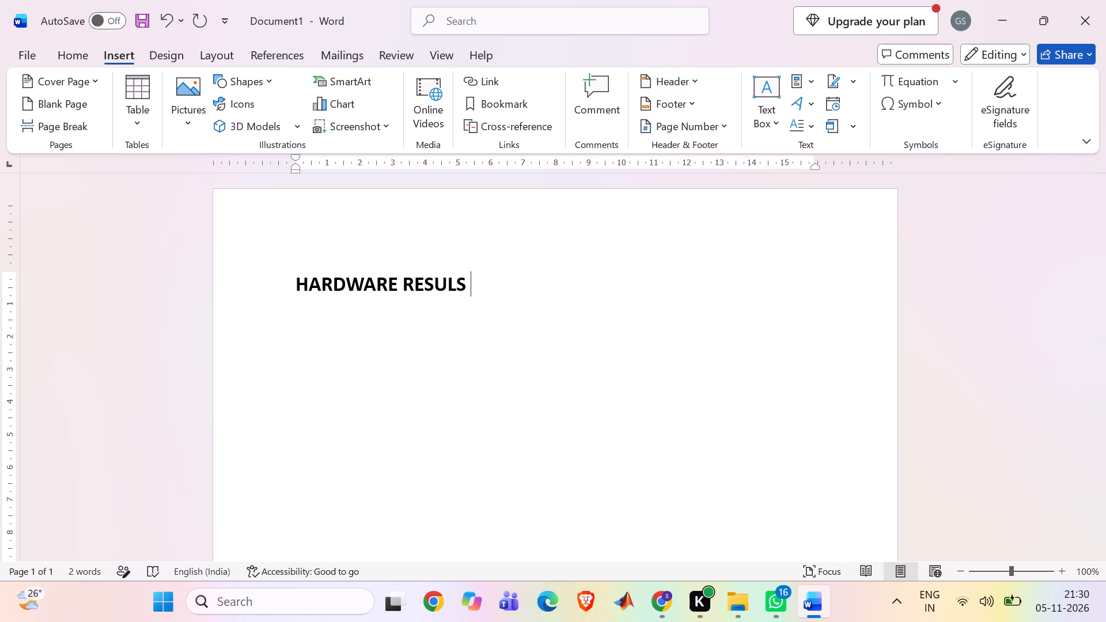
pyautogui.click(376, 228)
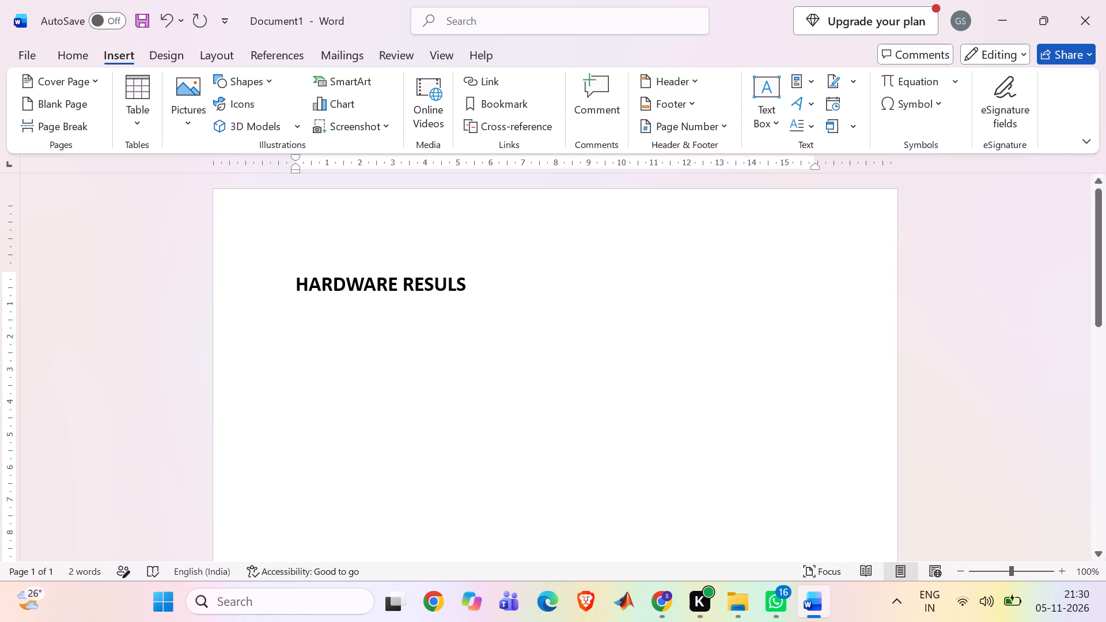
# Append ":-" directly after the last word of the hardware results heading.
pyautogui.click(464, 282)
pyautogui.write(':-')
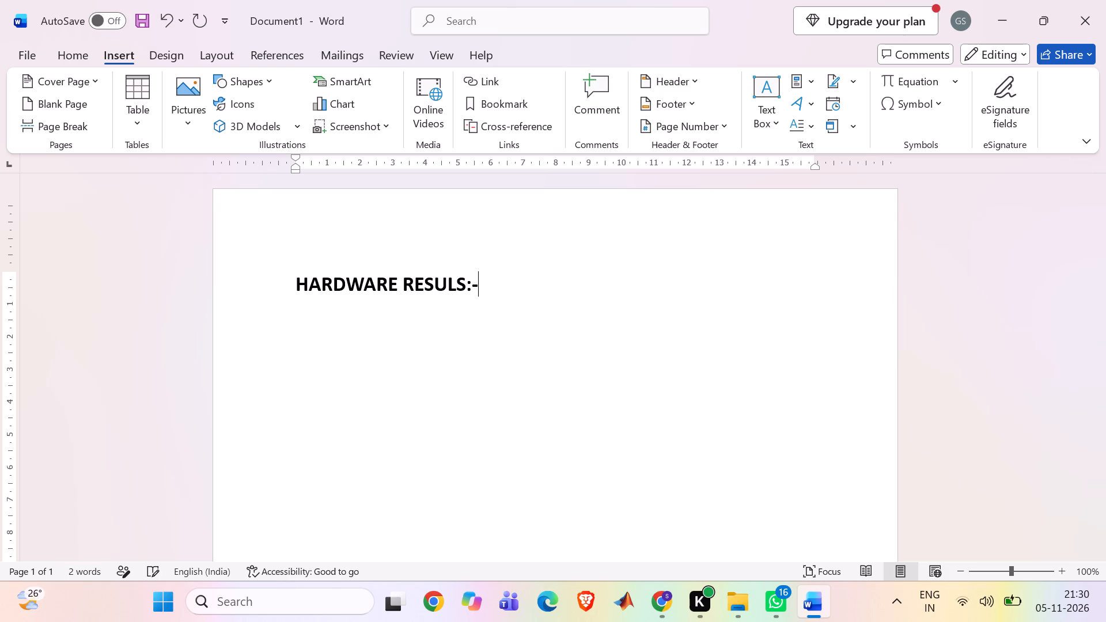
pyautogui.click(590, 220)
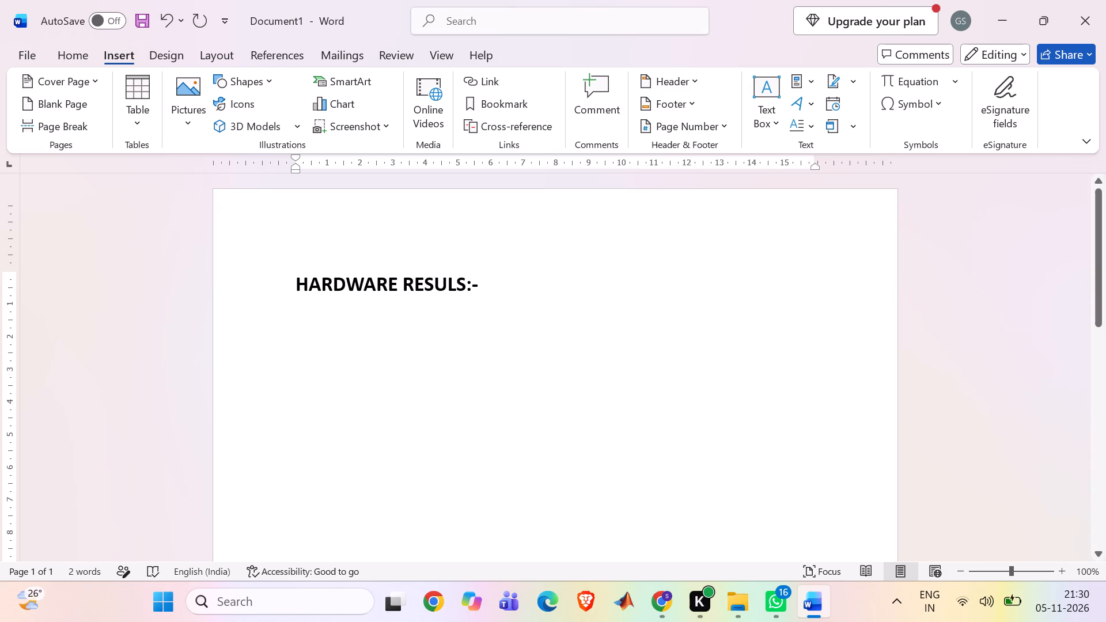
# Add three lines above the hardware results heading and enter the title "FLYBACK CONVERTER" on the first one.
pyautogui.click(296, 281)
pyautogui.press('Return')
pyautogui.press('Return')
pyautogui.press('Return')
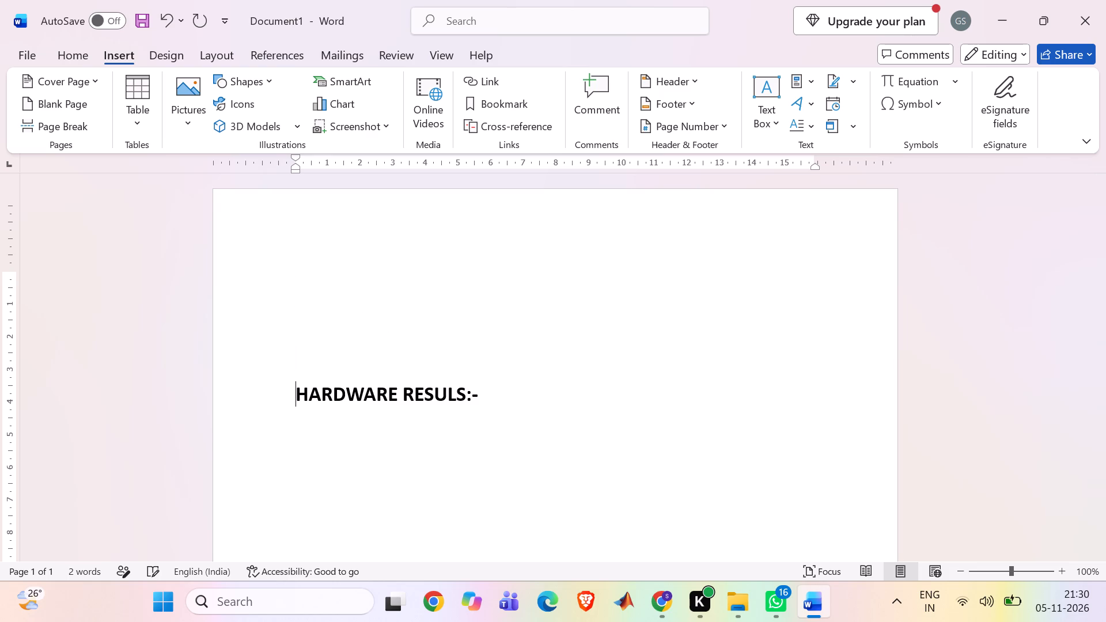
pyautogui.click(341, 280)
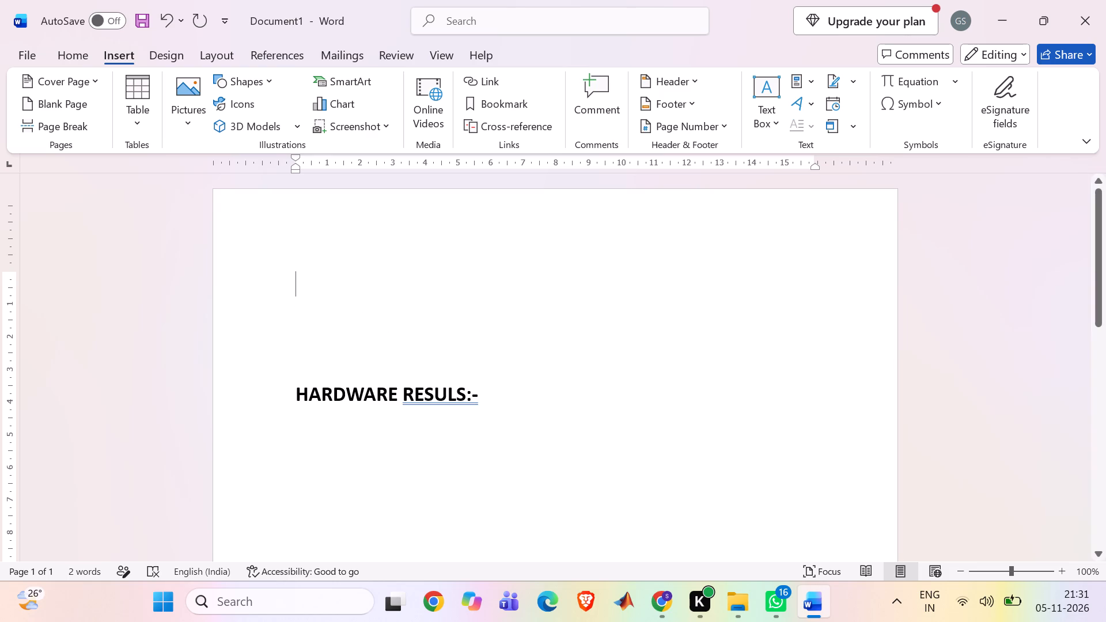
pyautogui.write('FLYBAV')
pyautogui.press('BackSpace')
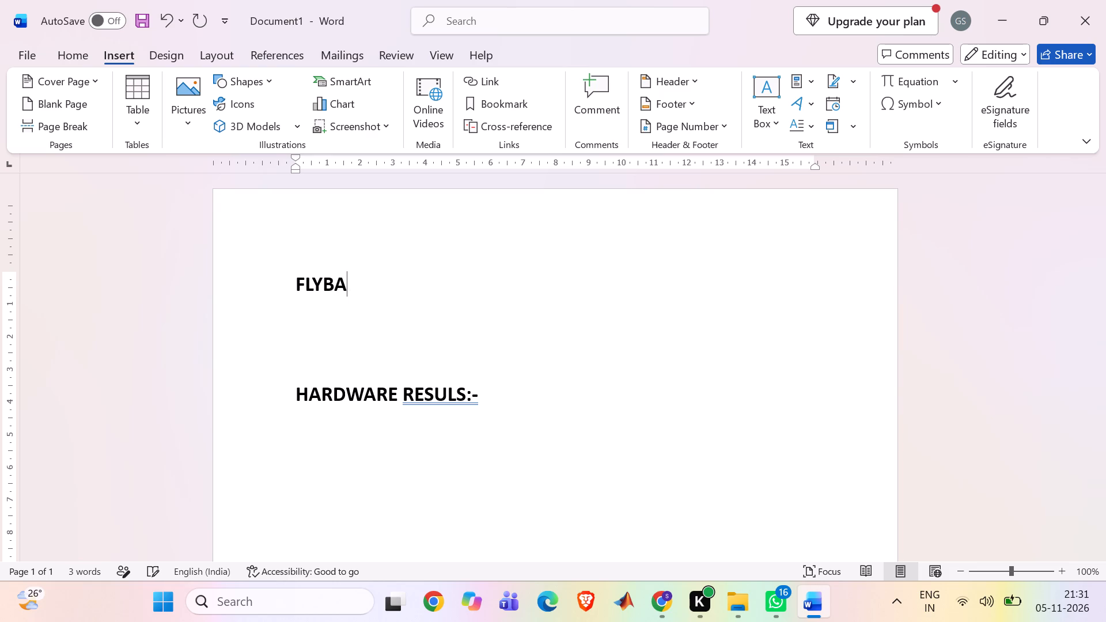
pyautogui.press('c')
pyautogui.write('K')
pyautogui.press('space')
pyautogui.write('CONVETER')
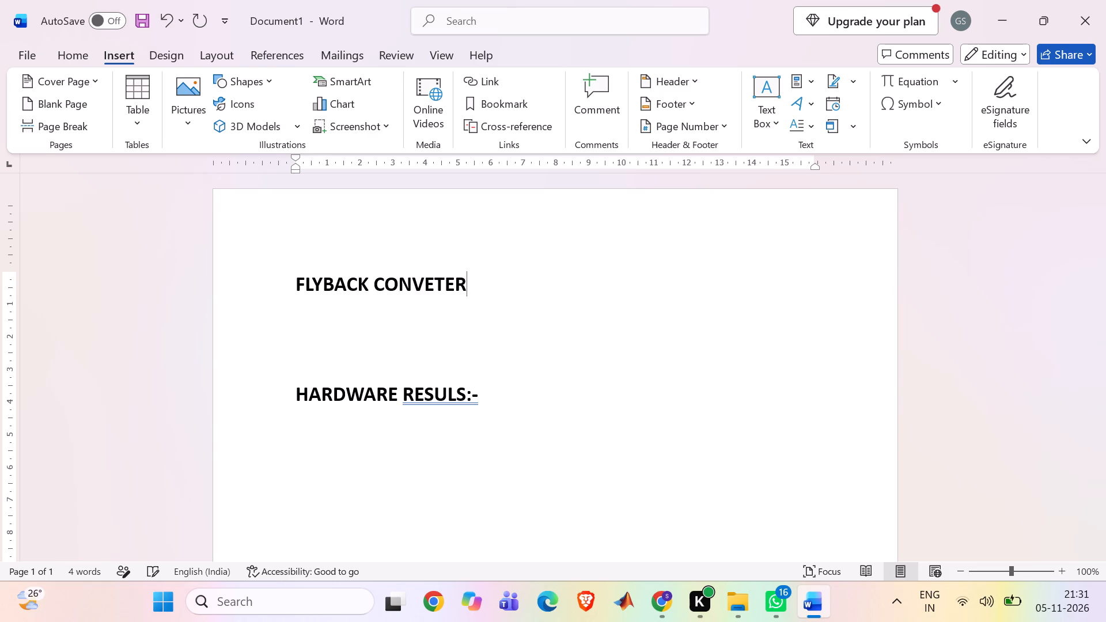
pyautogui.click(435, 280)
pyautogui.press('r')
# Format the title "FLYBACK CONVERTER" in Bookman Old Style, size 20.
pyautogui.moveTo(295, 281); pyautogui.dragTo(518, 275)
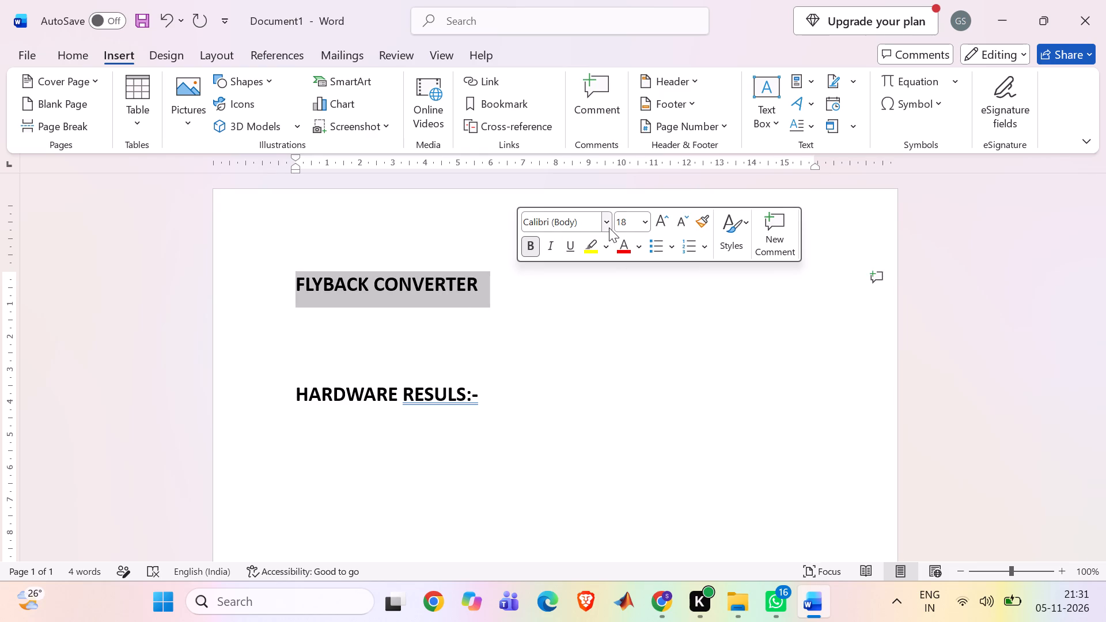
pyautogui.click(649, 221)
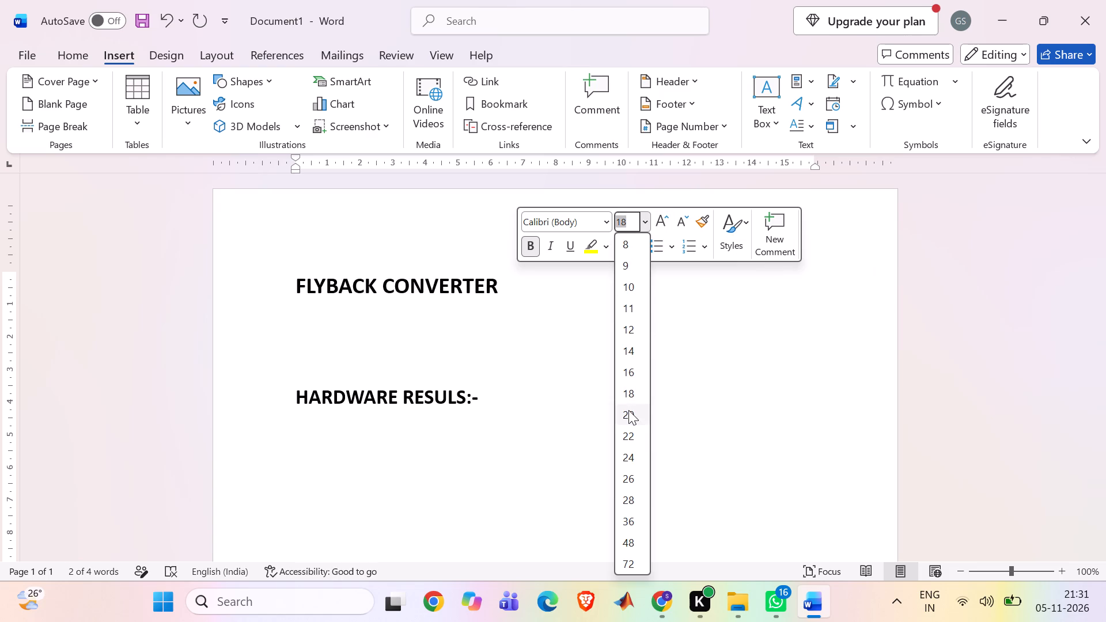
pyautogui.click(628, 410)
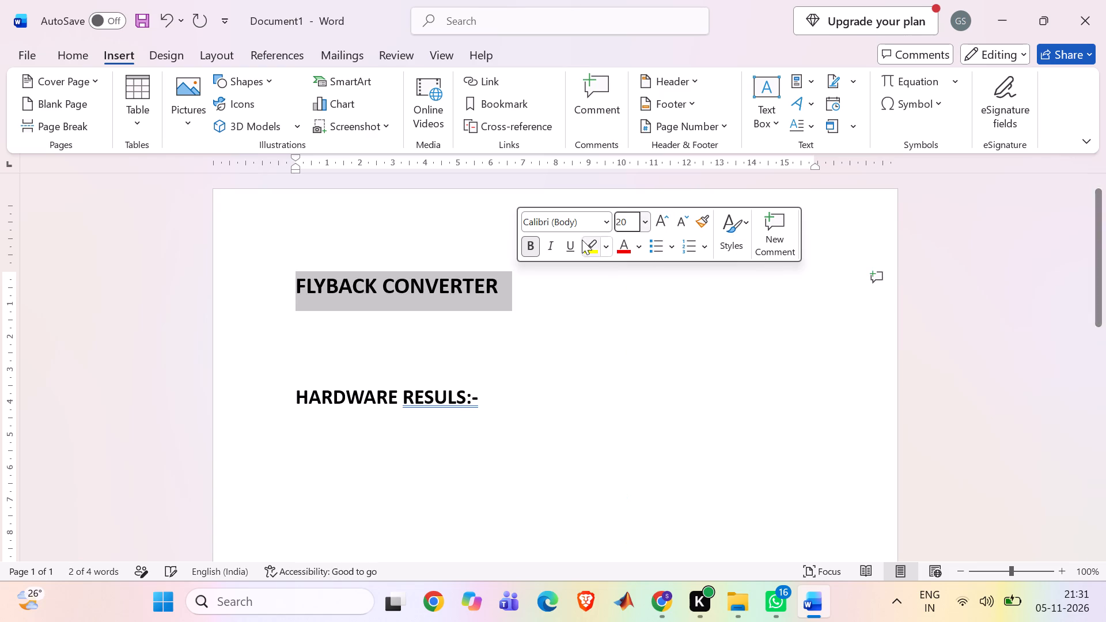
pyautogui.click(608, 219)
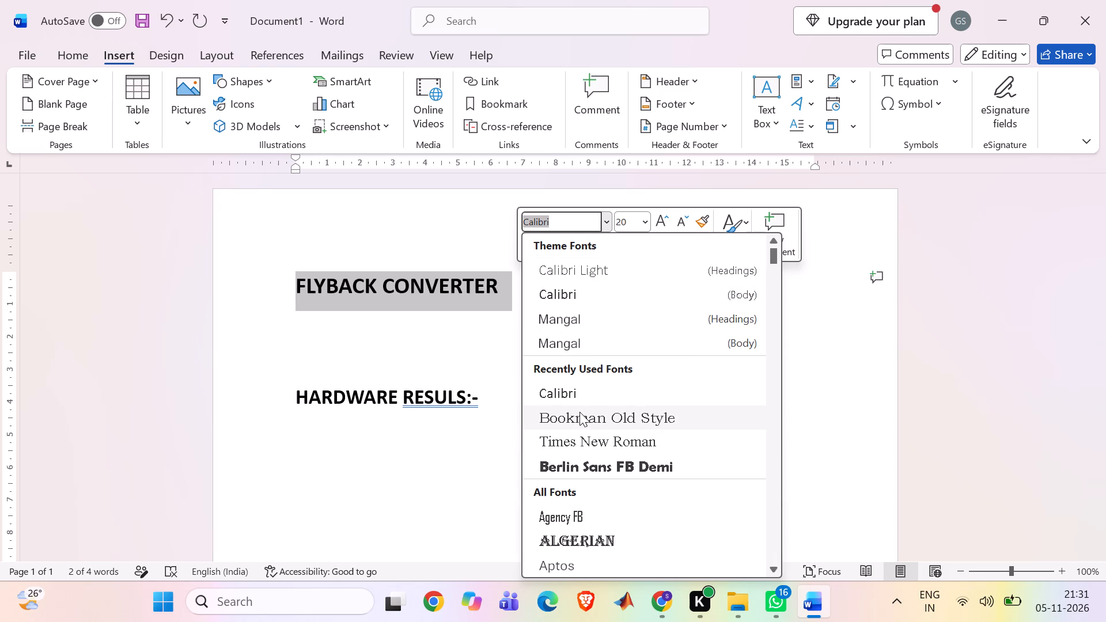
pyautogui.click(579, 412)
pyautogui.click(577, 324)
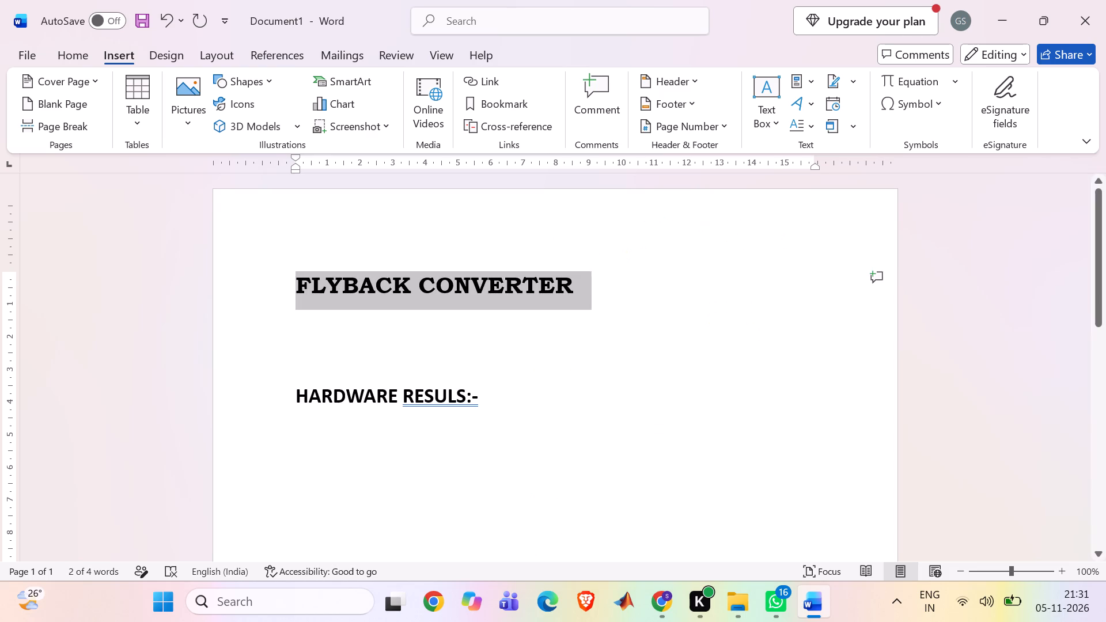
# Center the title "FLYBACK CONVERTER" horizontally on the page.
pyautogui.click(300, 279)
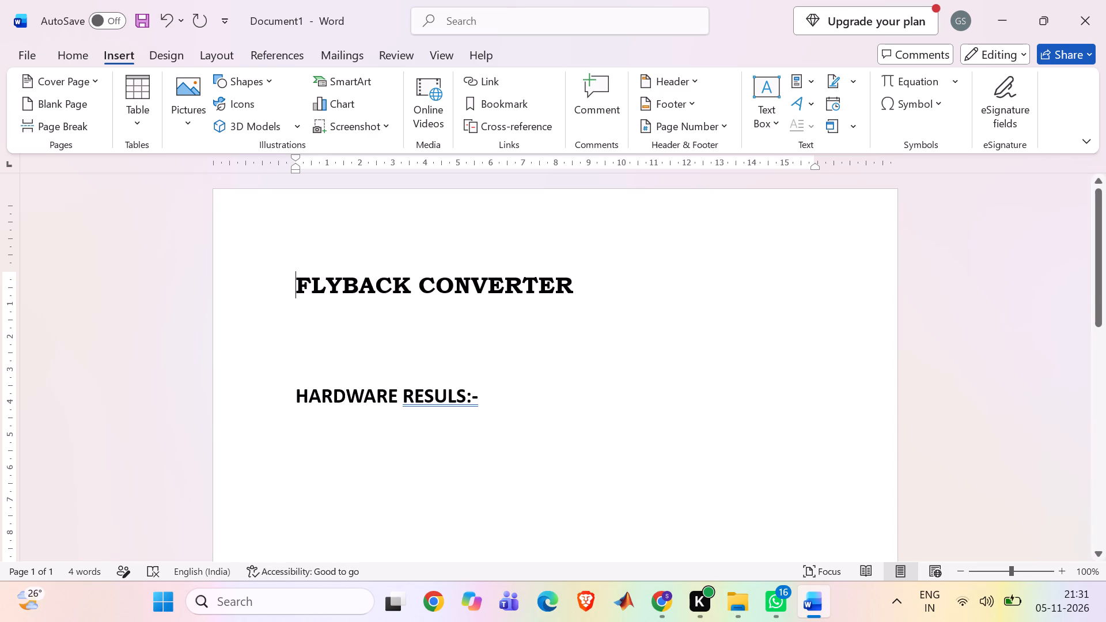
pyautogui.moveTo(300, 279); pyautogui.dragTo(629, 263)
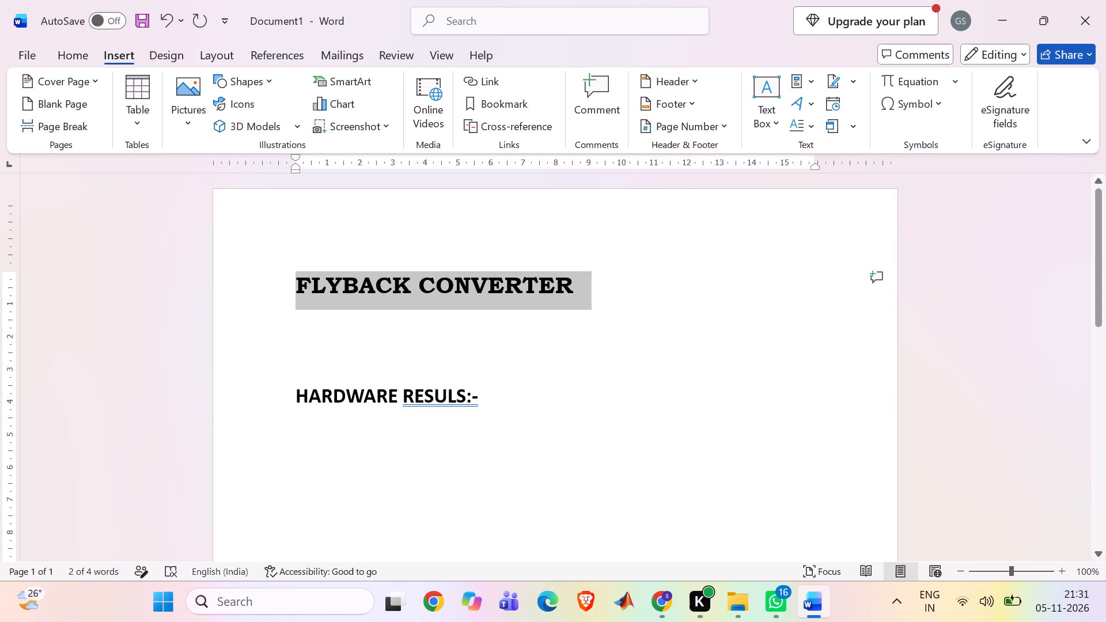
pyautogui.click(807, 124)
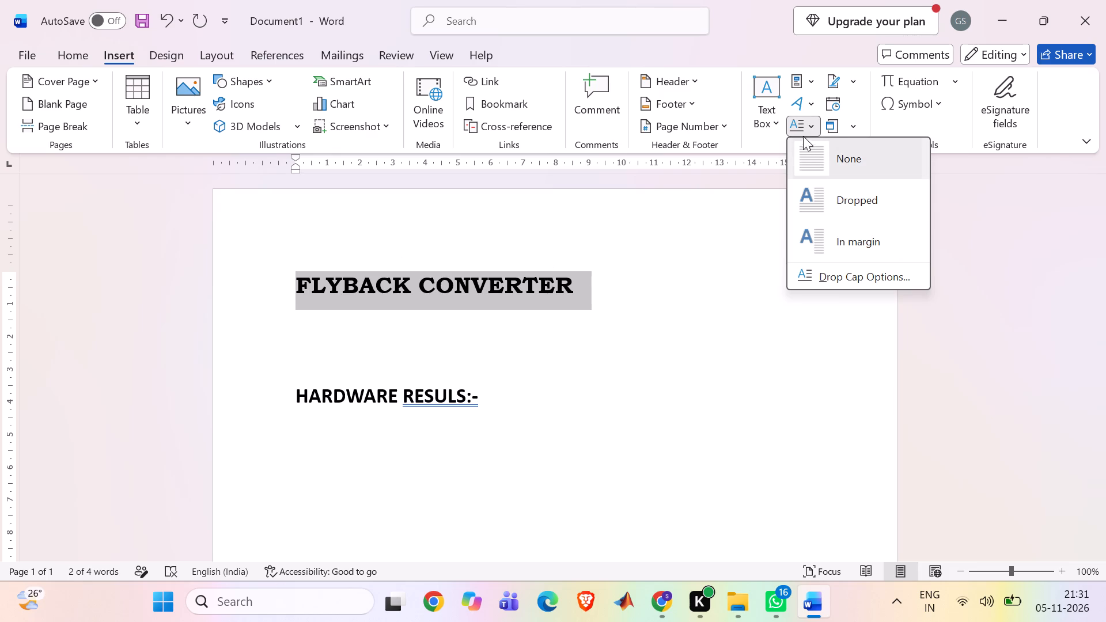
pyautogui.click(810, 101)
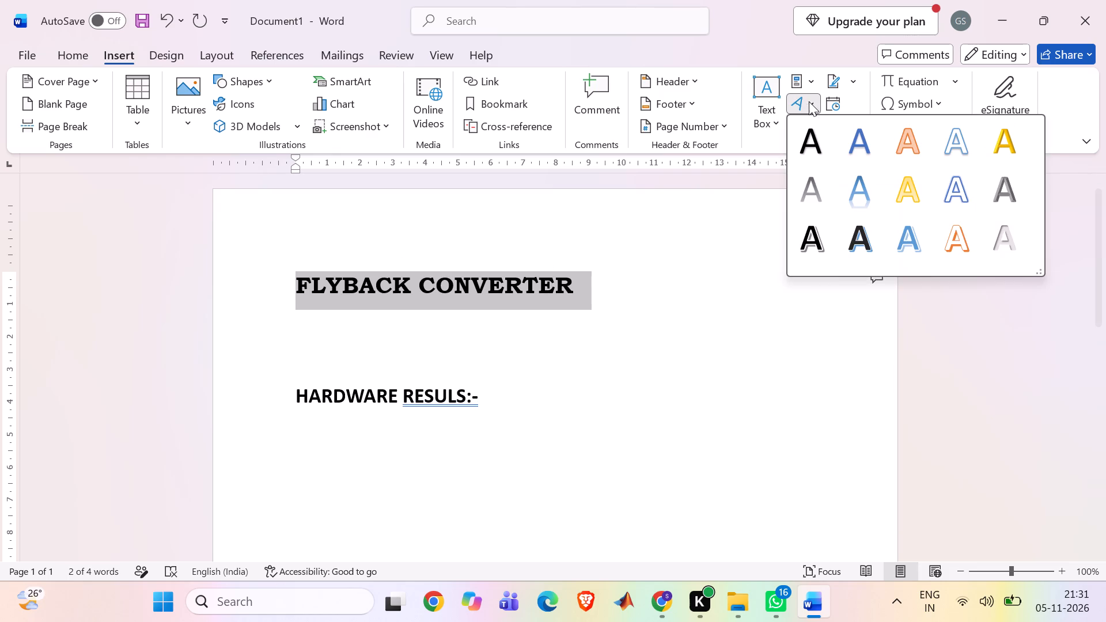
pyautogui.click(808, 84)
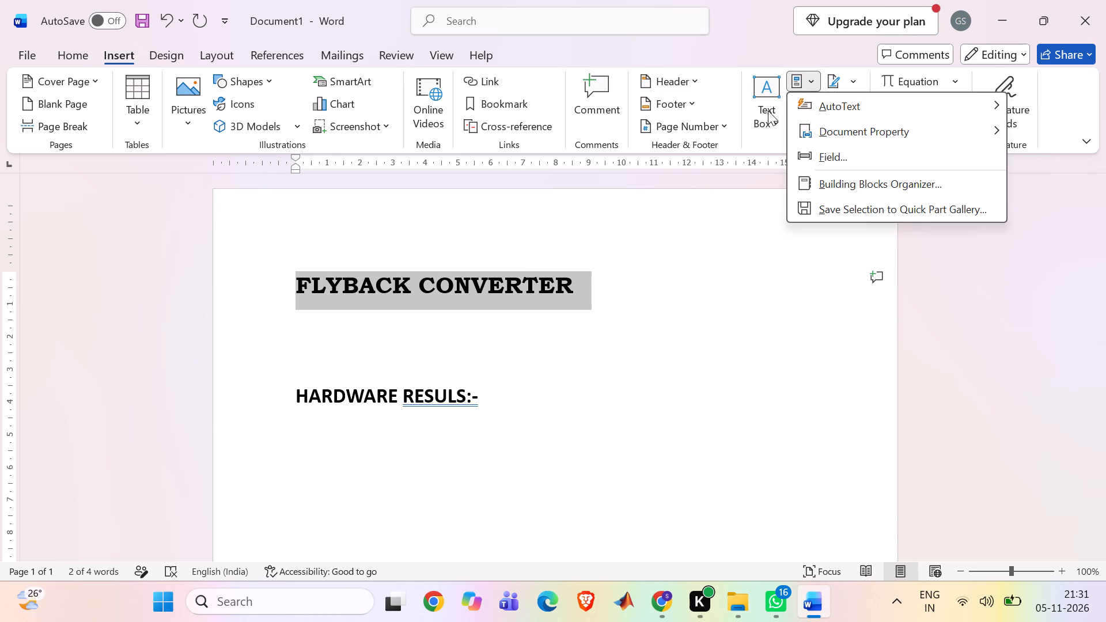
pyautogui.click(704, 86)
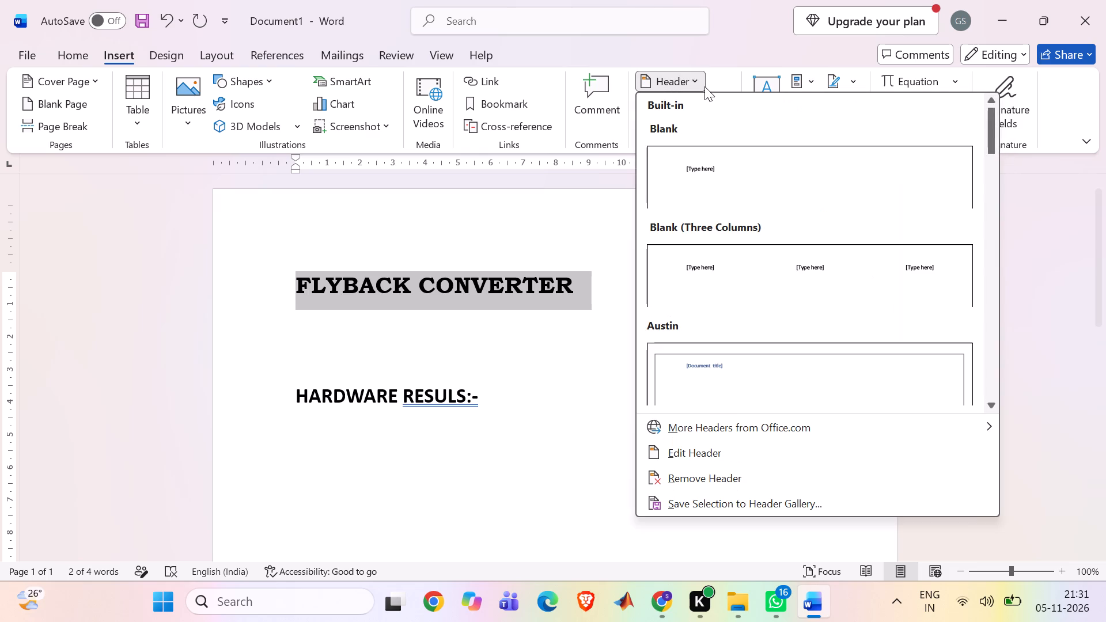
pyautogui.click(730, 44)
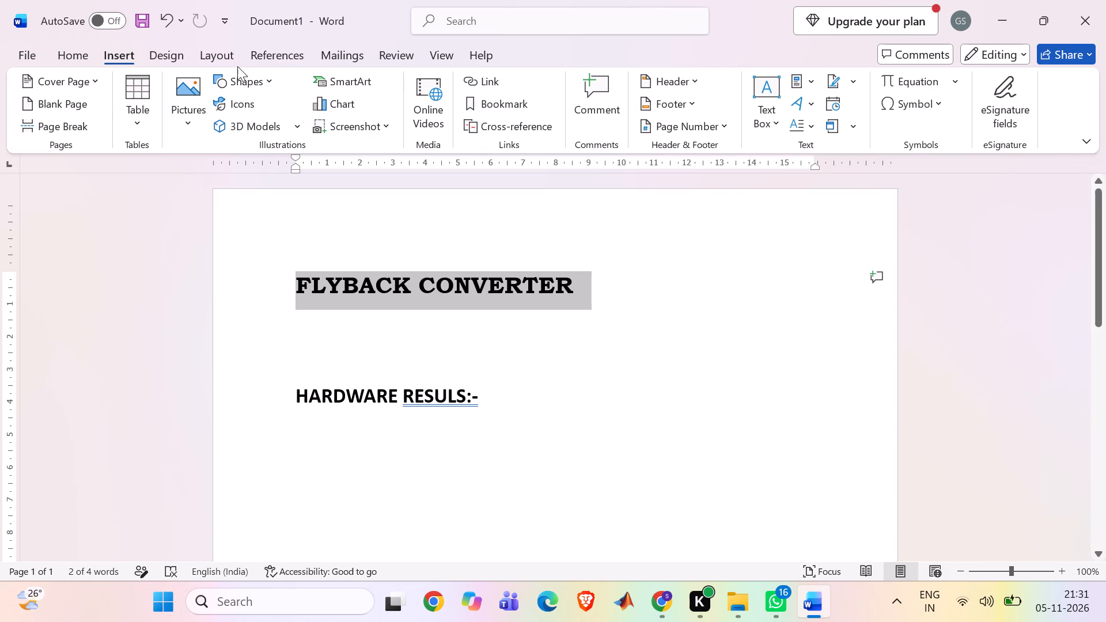
pyautogui.click(91, 56)
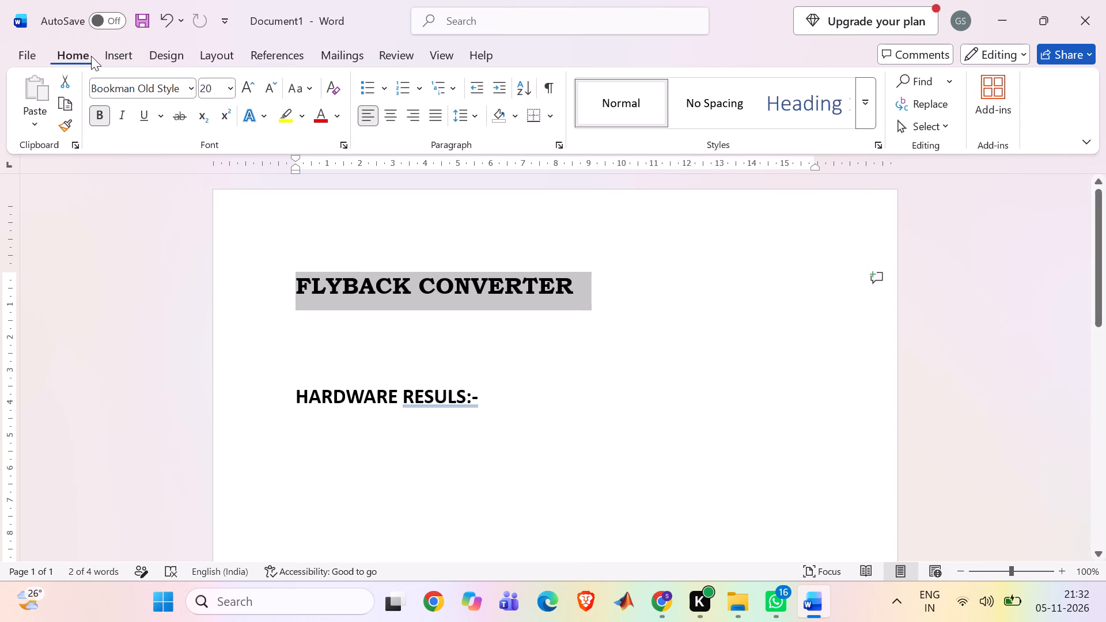
pyautogui.click(387, 118)
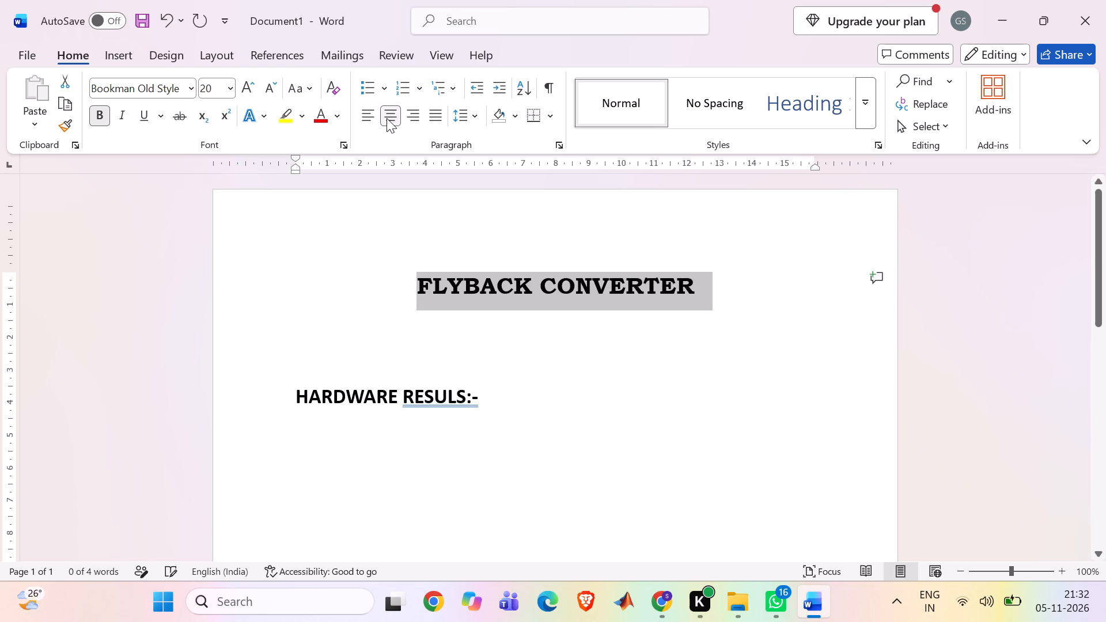
pyautogui.click(378, 275)
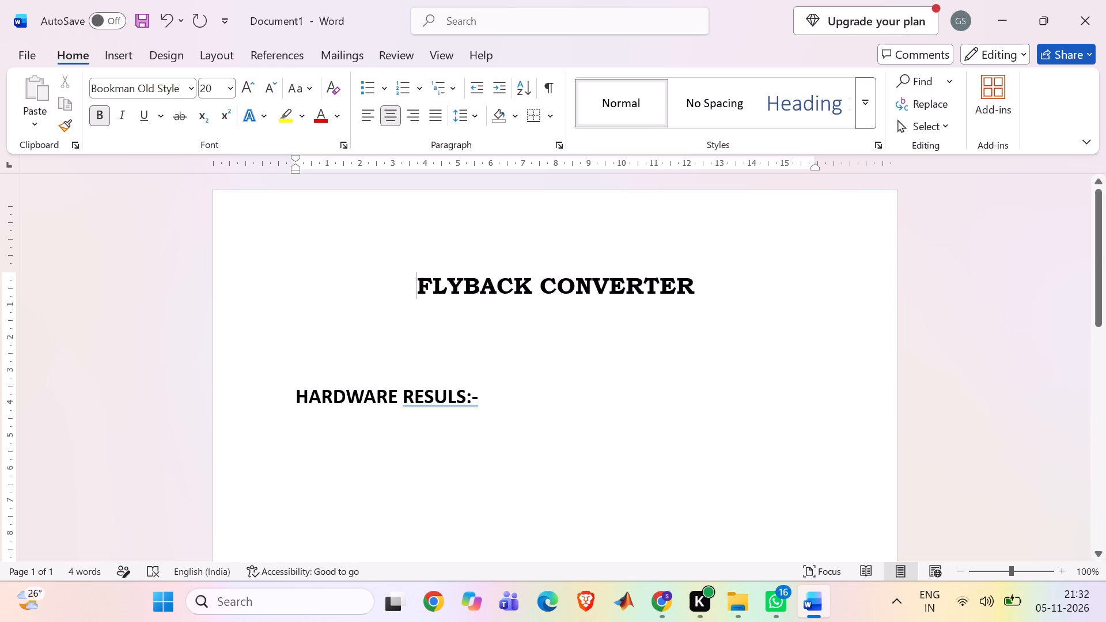
# Reduce the gap between the title and the hardware results heading to a single blank line.
pyautogui.click(298, 395)
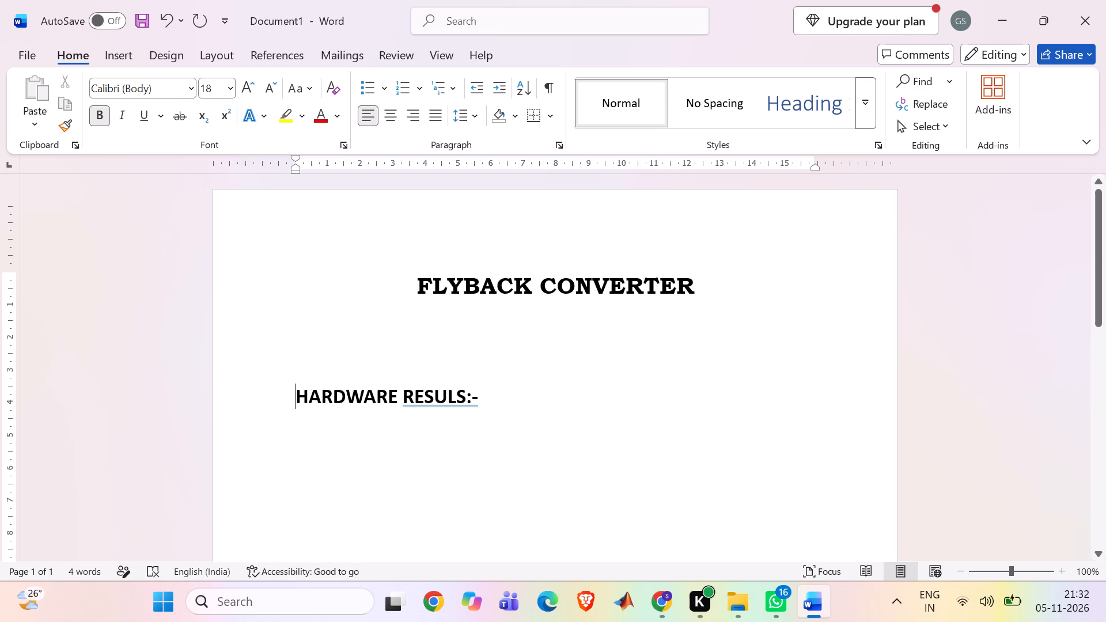
pyautogui.press('BackSpace')
pyautogui.press('BackSpace')
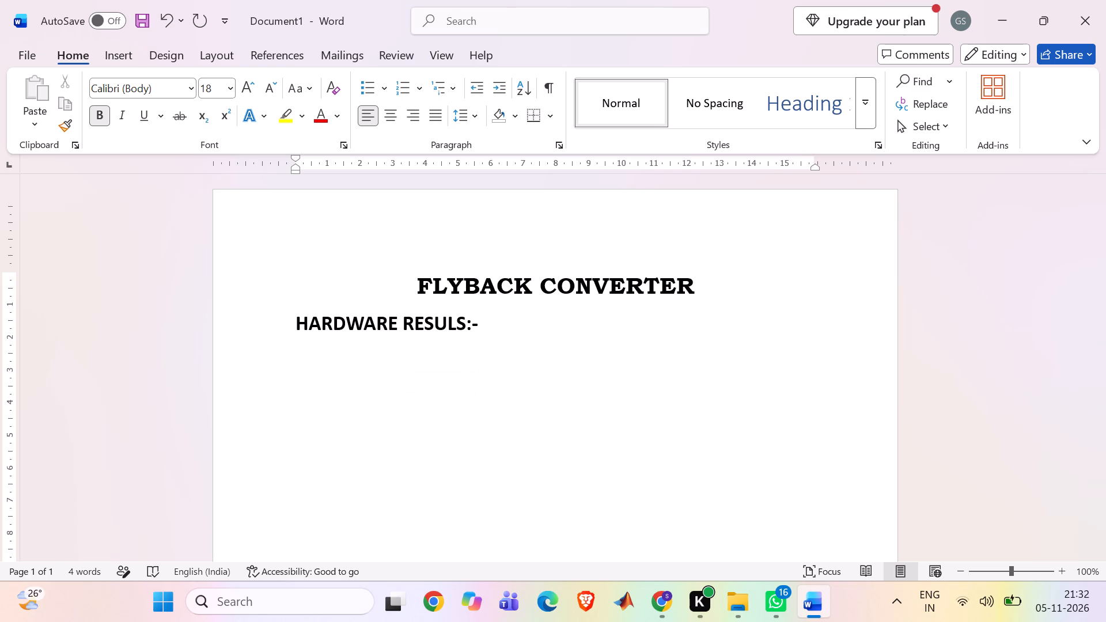
pyautogui.press('Return')
# Insert a table with three columns and two rows on a new line below the hardware results heading.
pyautogui.click(500, 354)
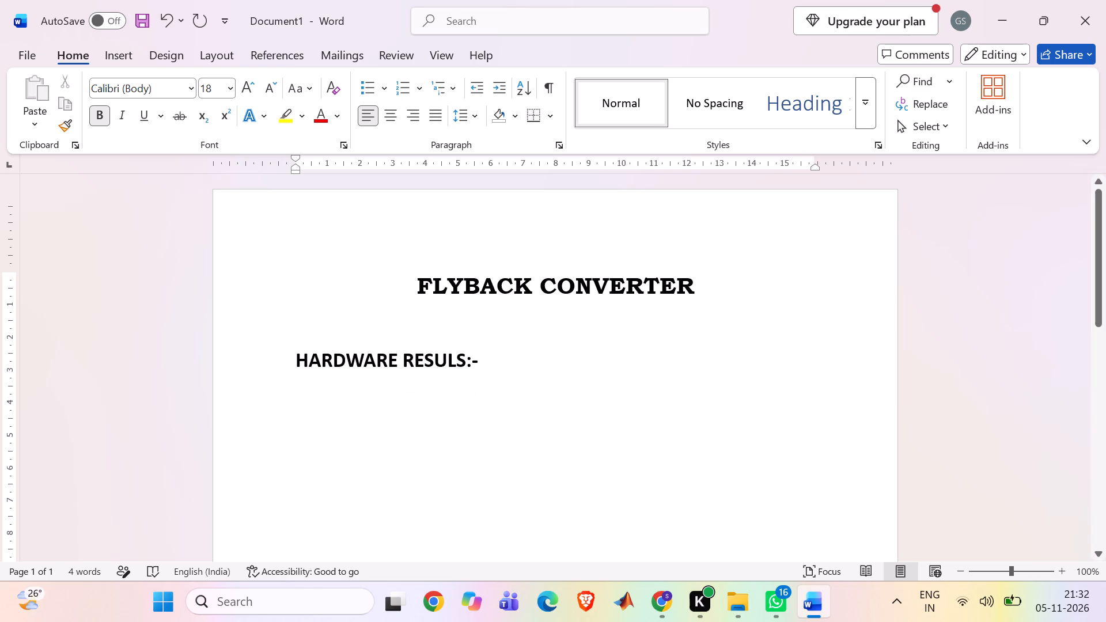
pyautogui.press('Return')
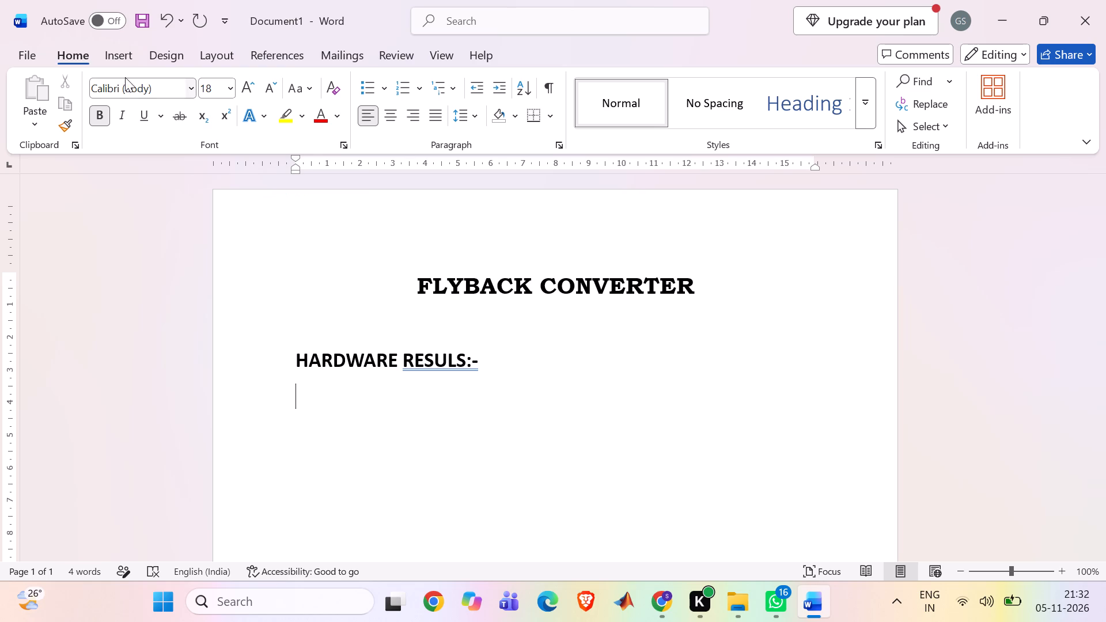
pyautogui.click(120, 63)
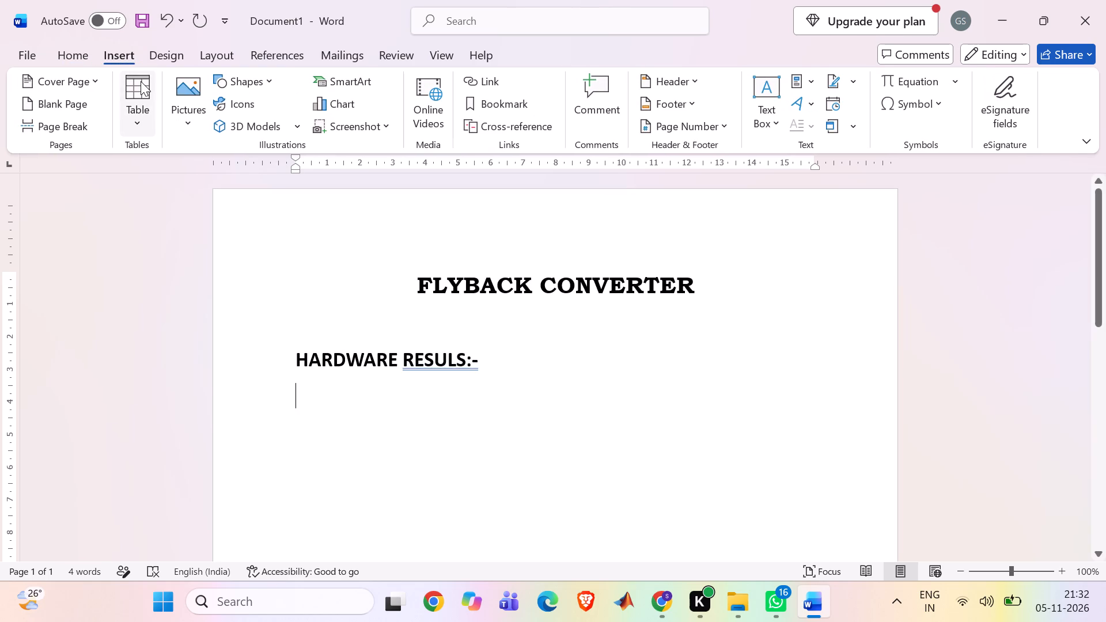
pyautogui.click(141, 84)
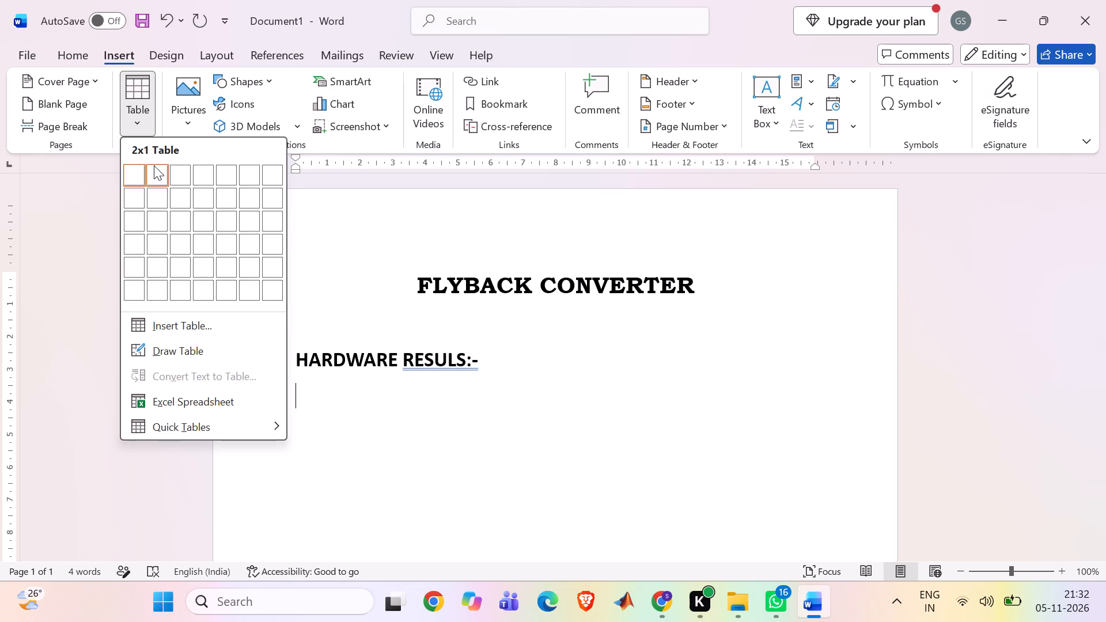
pyautogui.click(177, 194)
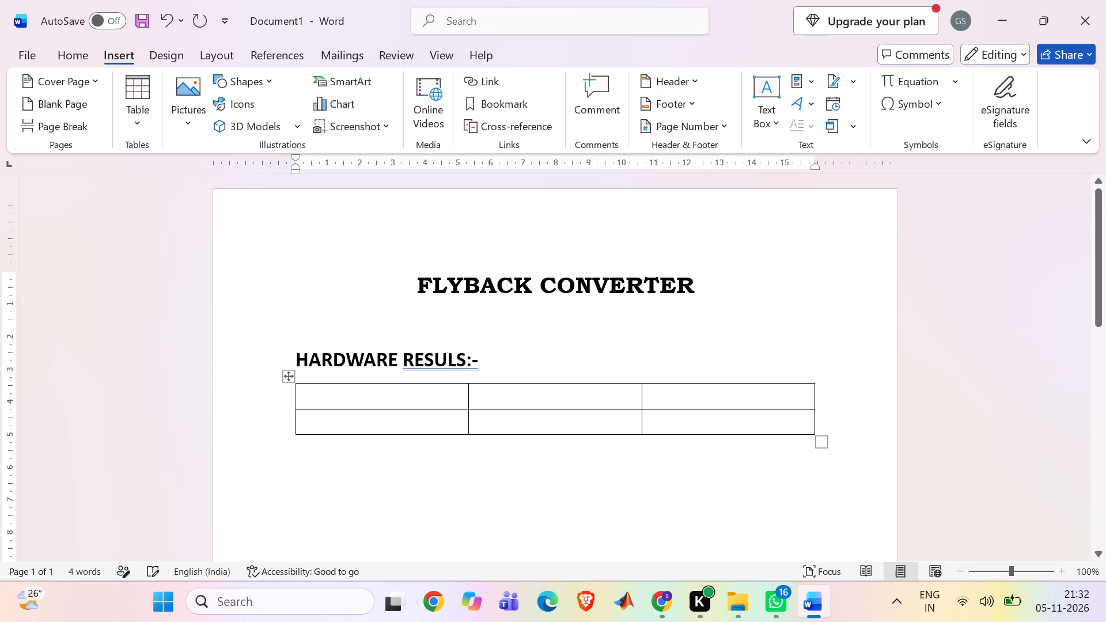
pyautogui.click(361, 397)
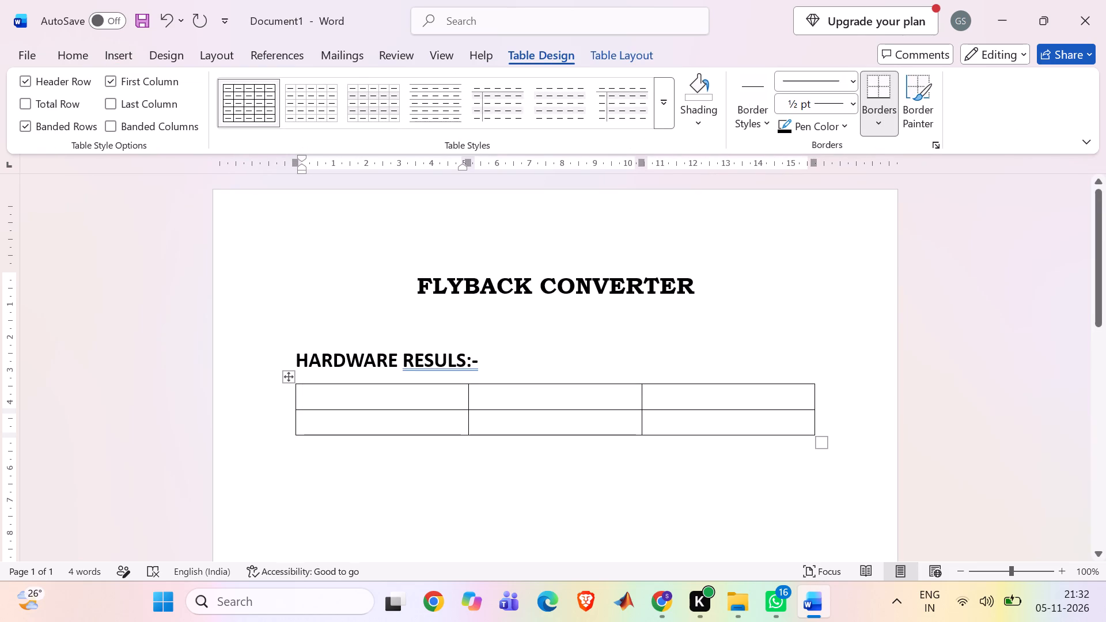
# Add the subheading "Open Loop:" in size 14 on a new line between the hardware results heading and the table.
pyautogui.click(502, 367)
pyautogui.press('Return')
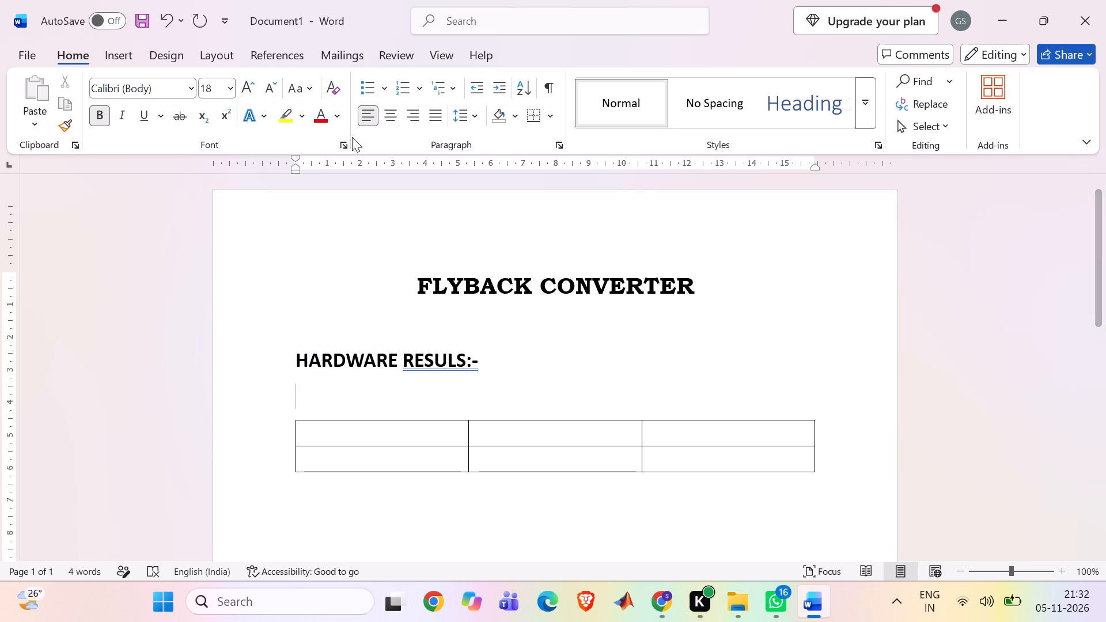
pyautogui.click(226, 92)
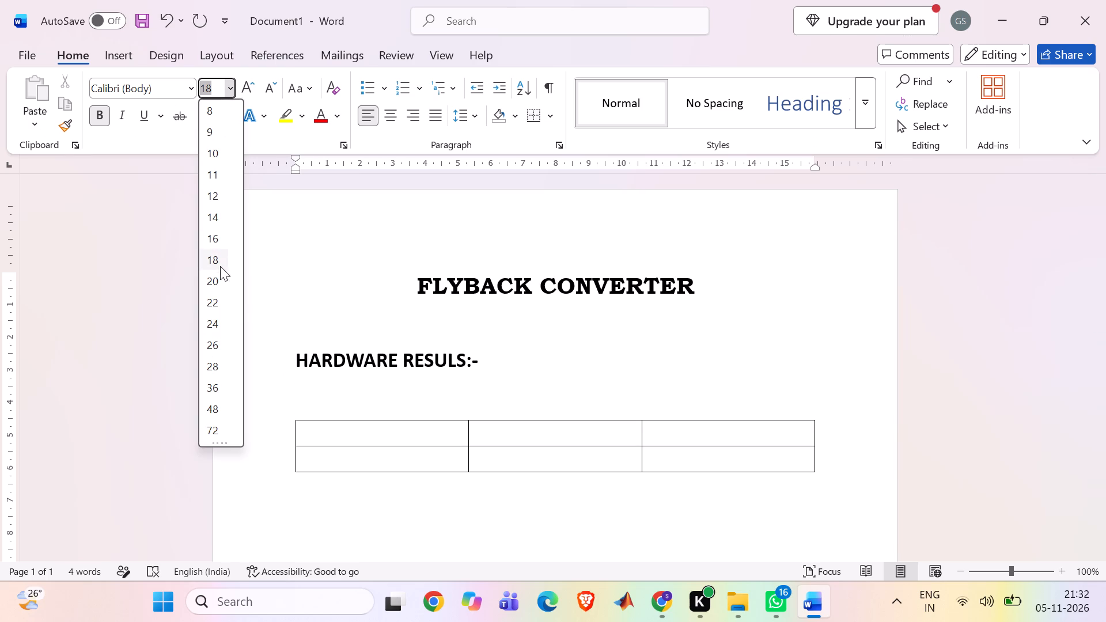
pyautogui.click(217, 218)
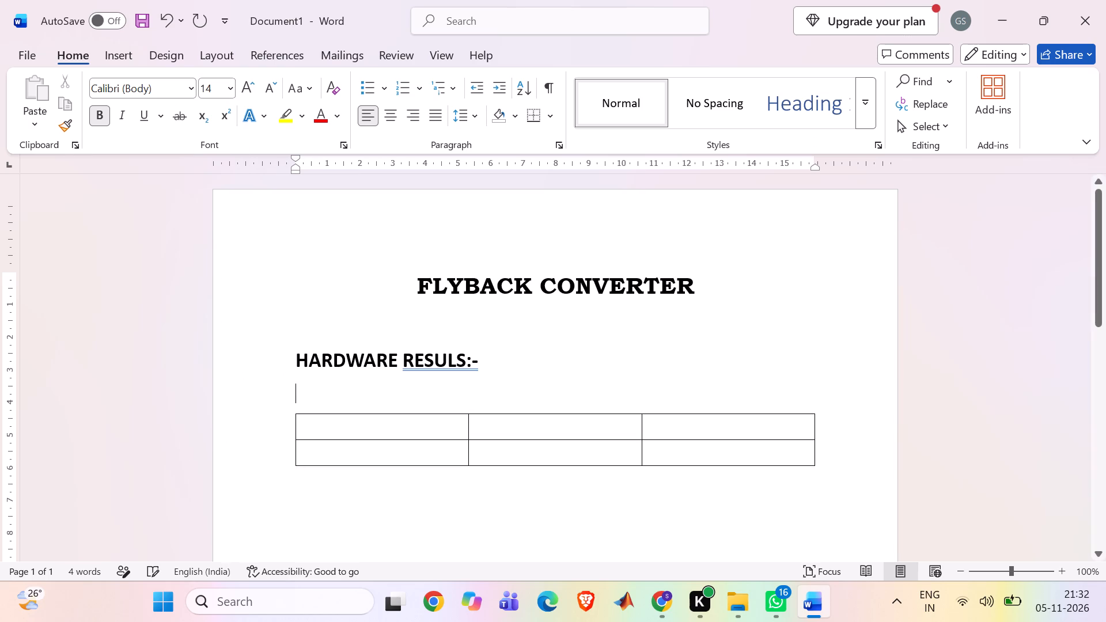
pyautogui.write('OPE')
pyautogui.press('BackSpace')
pyautogui.press('BackSpace')
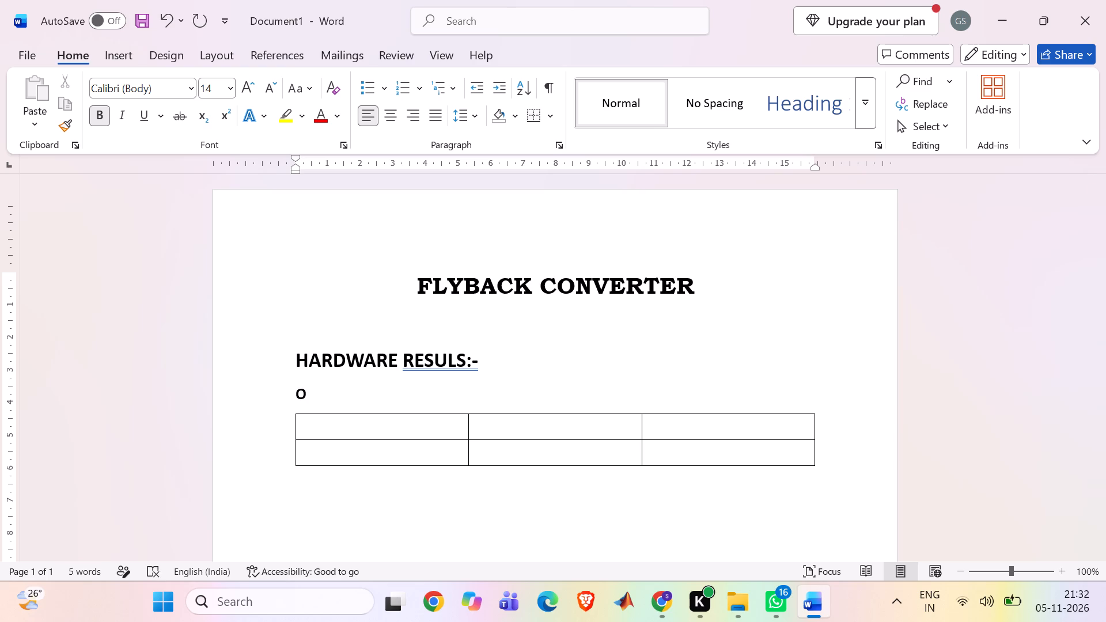
pyautogui.write('en')
pyautogui.press('BackSpace')
pyautogui.press('BackSpace')
pyautogui.write('pen')
pyautogui.press('space')
pyautogui.write('Loo')
pyautogui.press('p')
pyautogui.hotkey('shift', ':')
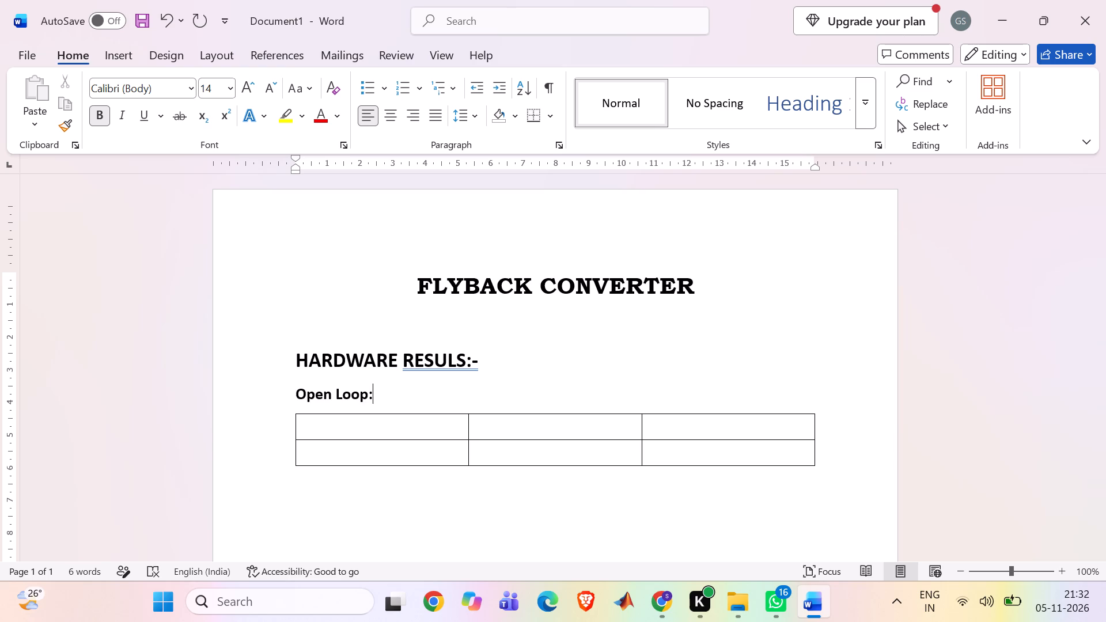
# Fill the table's header row with "S NO", "Load" and "Waveforms".
pyautogui.click(317, 423)
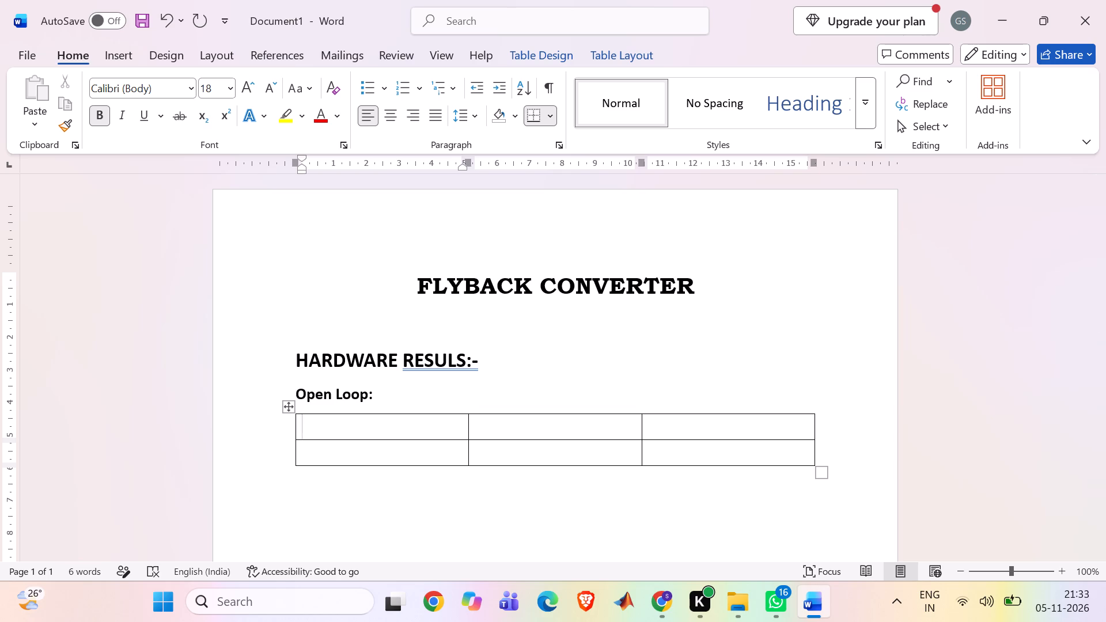
pyautogui.press('s')
pyautogui.press('space')
pyautogui.write('no')
pyautogui.press('BackSpace')
pyautogui.press('BackSpace')
pyautogui.write('NO')
pyautogui.click(510, 425)
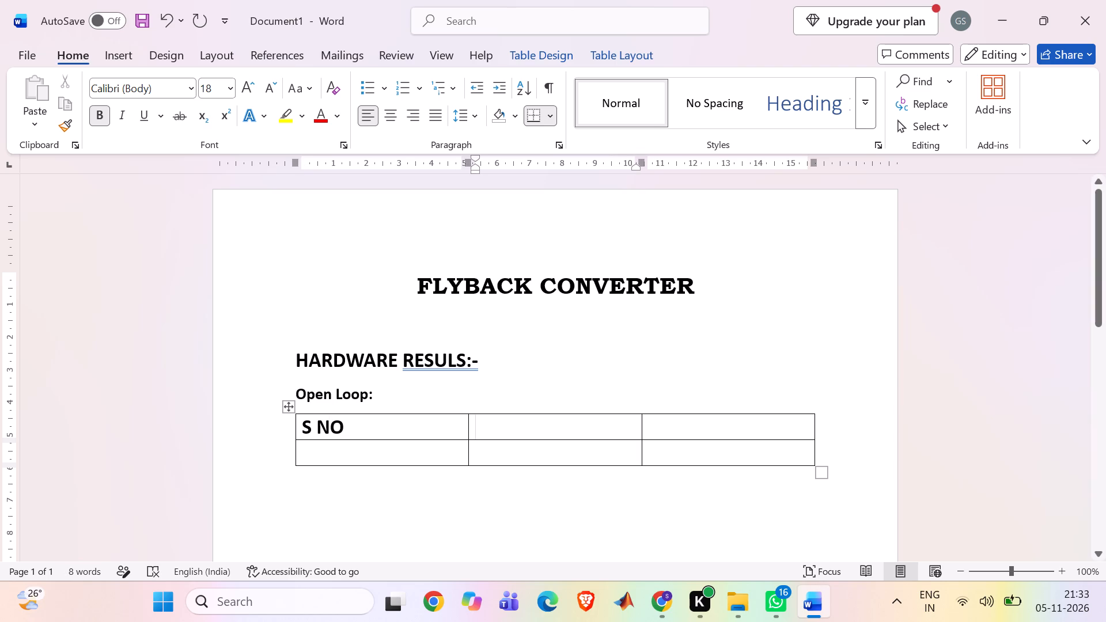
pyautogui.write('lo')
pyautogui.press('BackSpace')
pyautogui.press('BackSpace')
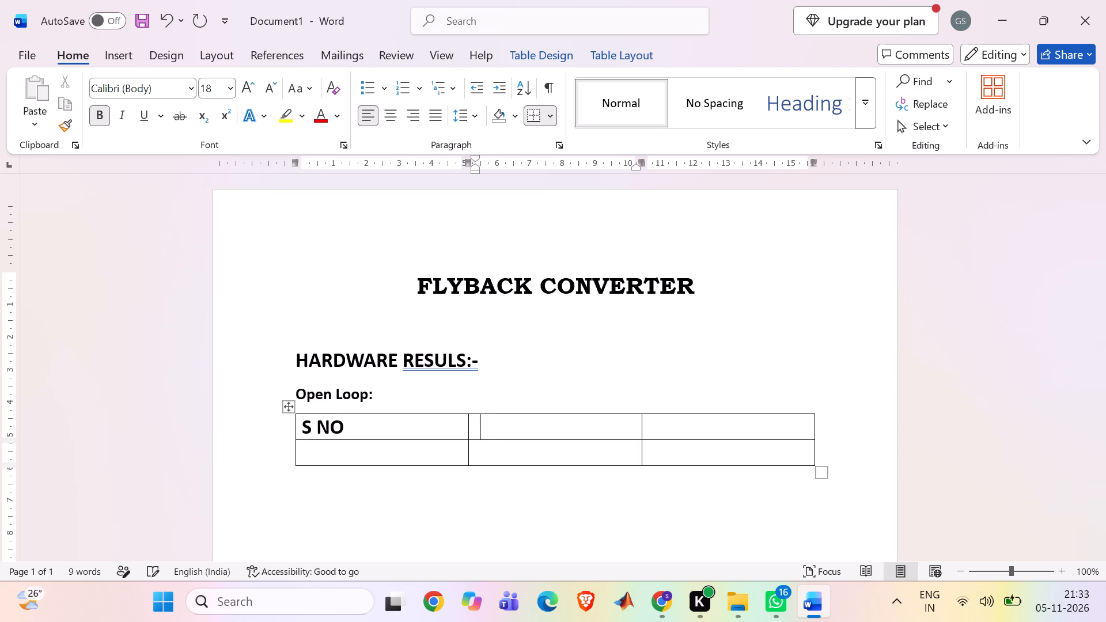
pyautogui.write('Load')
pyautogui.click(694, 430)
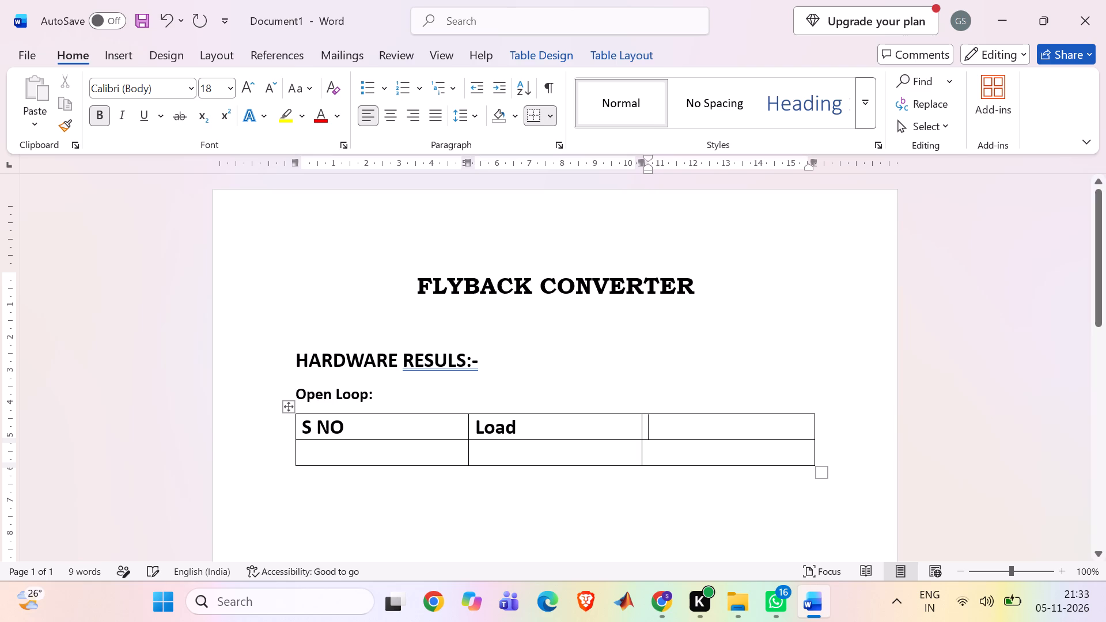
pyautogui.press('w')
pyautogui.press('BackSpace')
pyautogui.write('Waveform')
pyautogui.press('s')
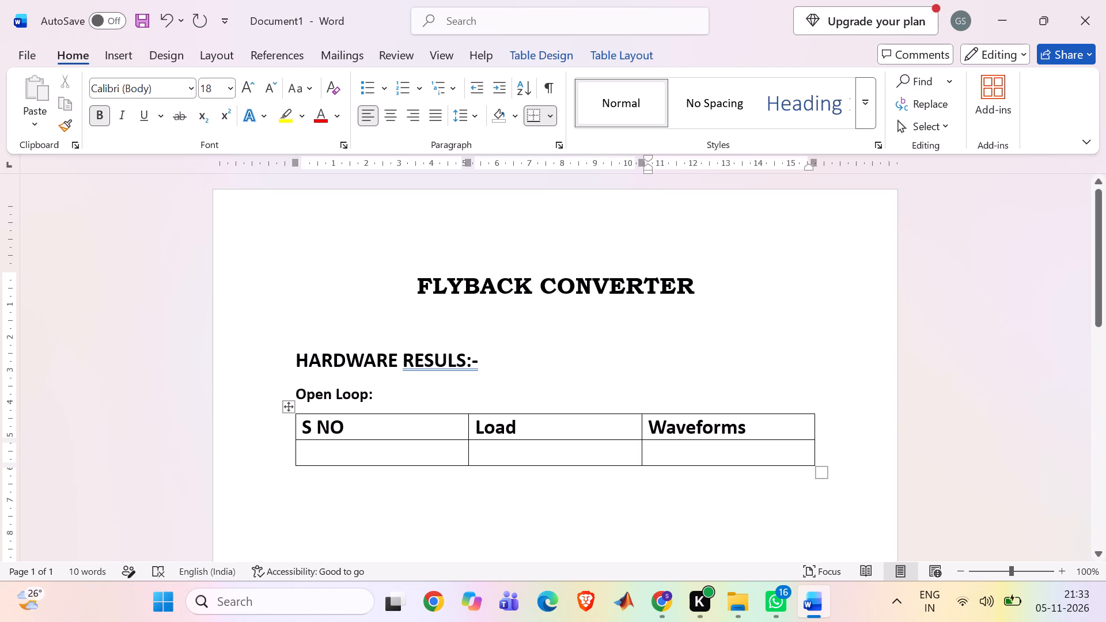
# Fill the table's second row with 1 under S NO and R1 under Load, and move to its Waveforms cell.
pyautogui.click(430, 458)
pyautogui.press('1')
pyautogui.click(533, 447)
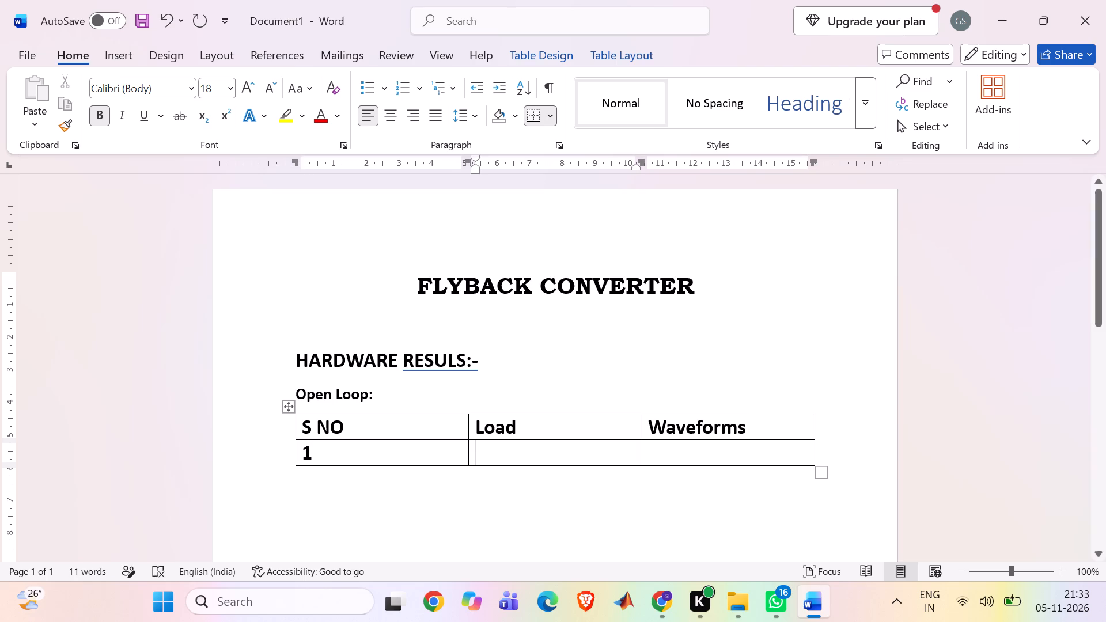
pyautogui.hotkey('shift', 'r')
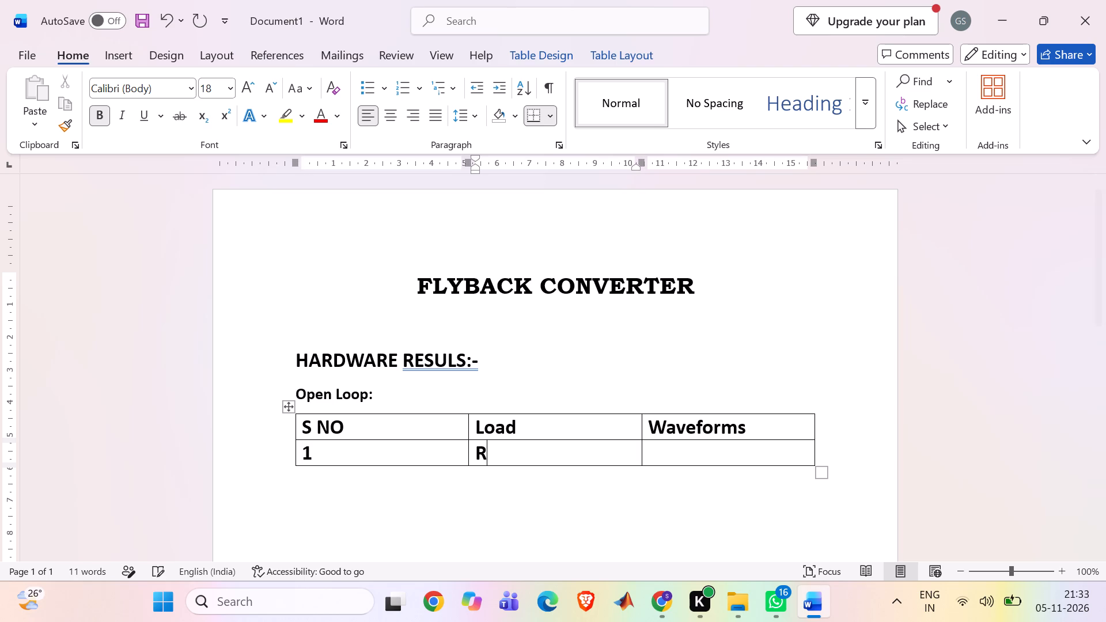
pyautogui.press('1')
pyautogui.click(684, 457)
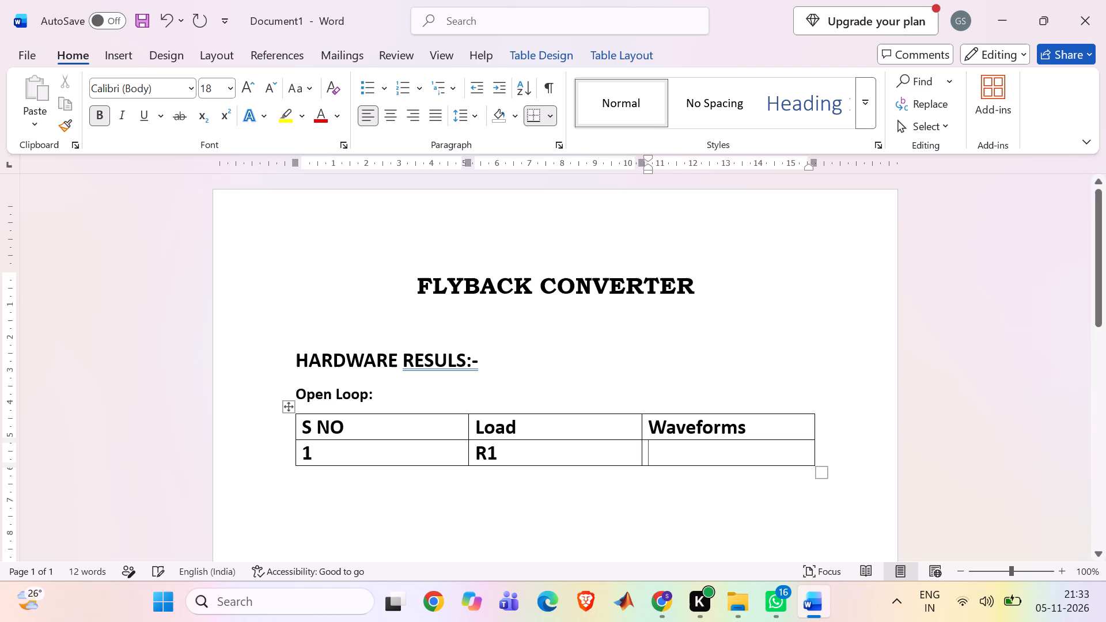
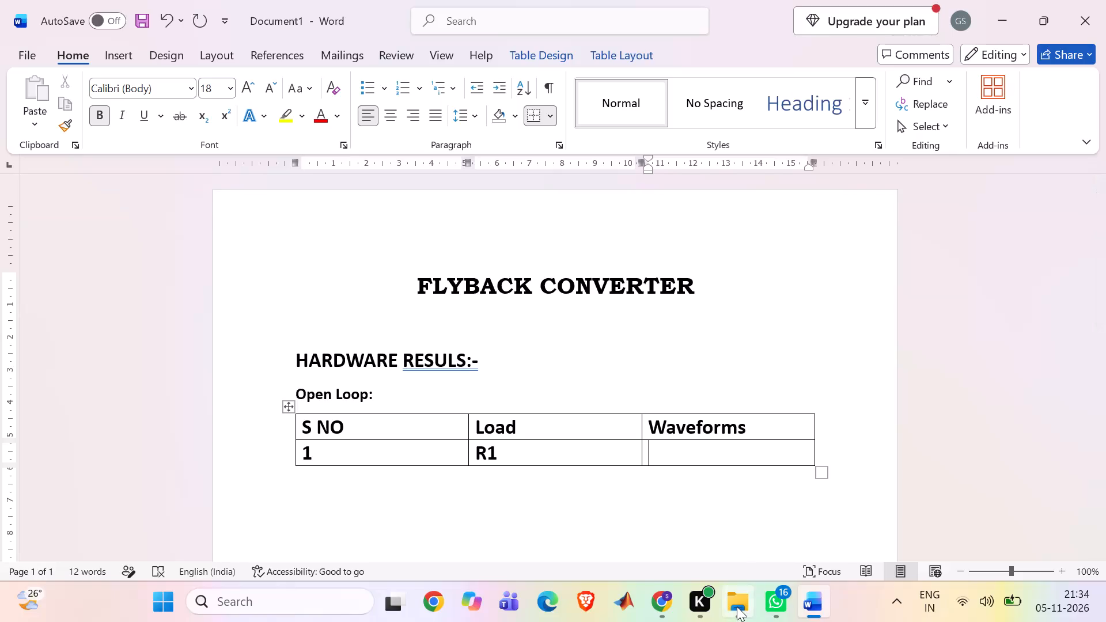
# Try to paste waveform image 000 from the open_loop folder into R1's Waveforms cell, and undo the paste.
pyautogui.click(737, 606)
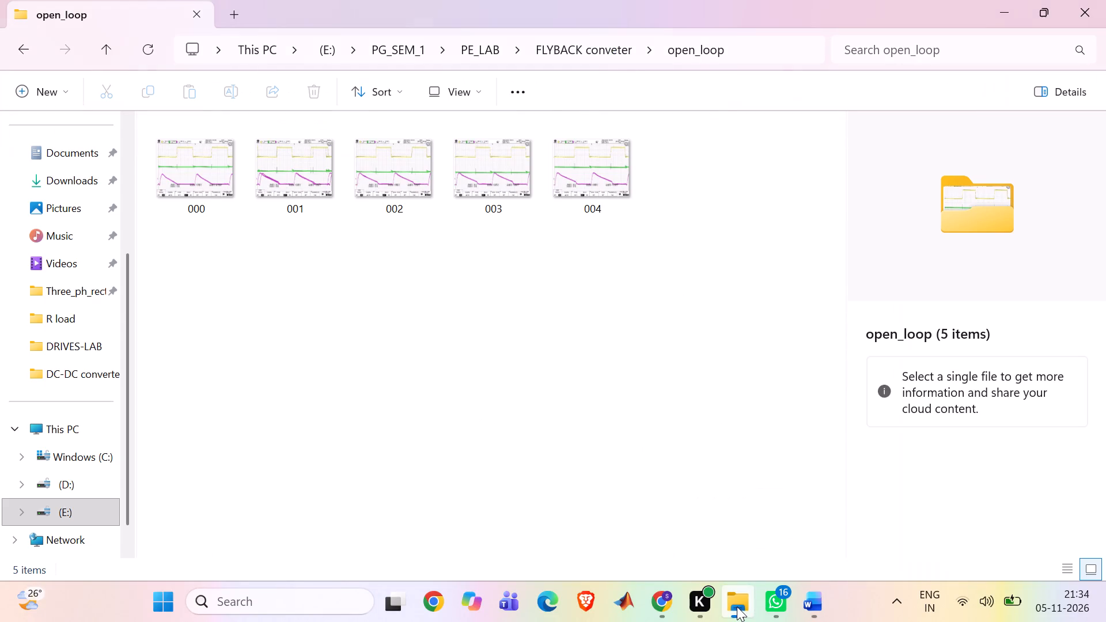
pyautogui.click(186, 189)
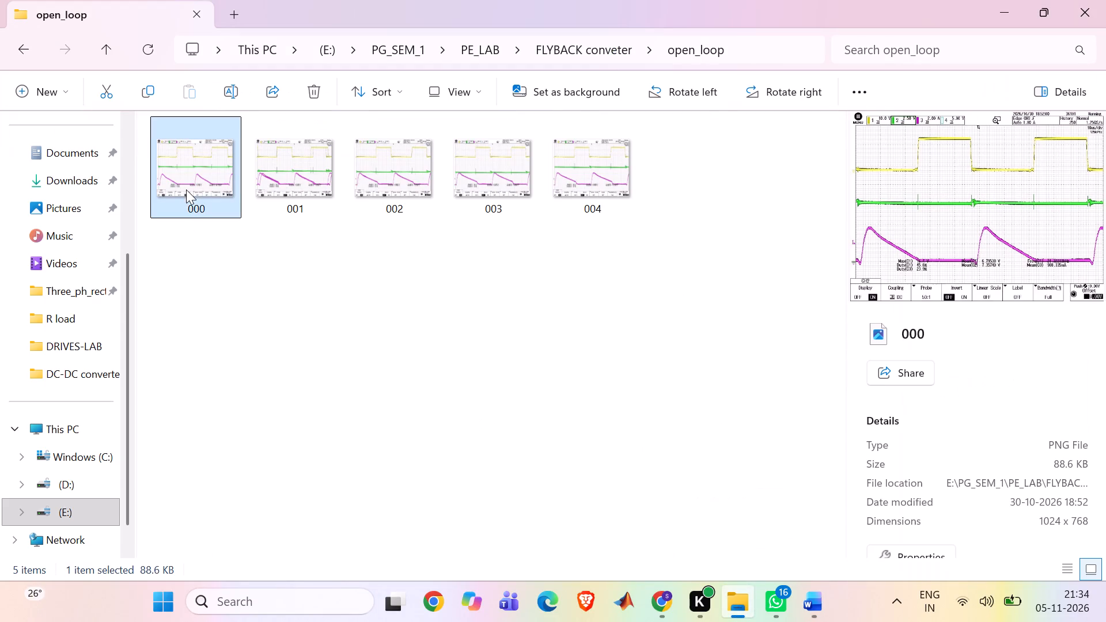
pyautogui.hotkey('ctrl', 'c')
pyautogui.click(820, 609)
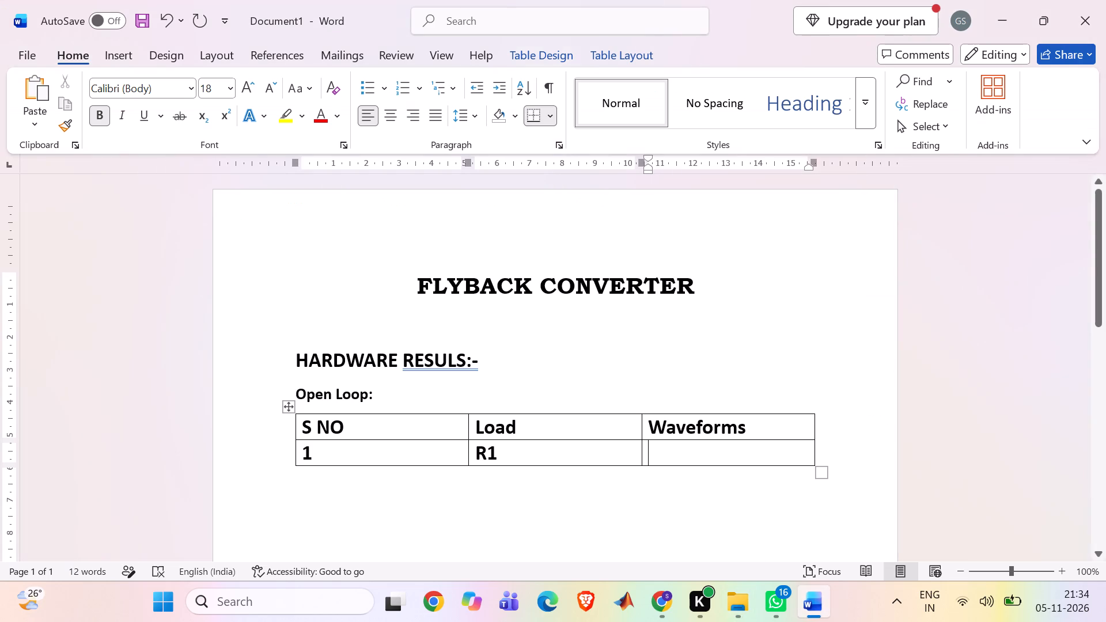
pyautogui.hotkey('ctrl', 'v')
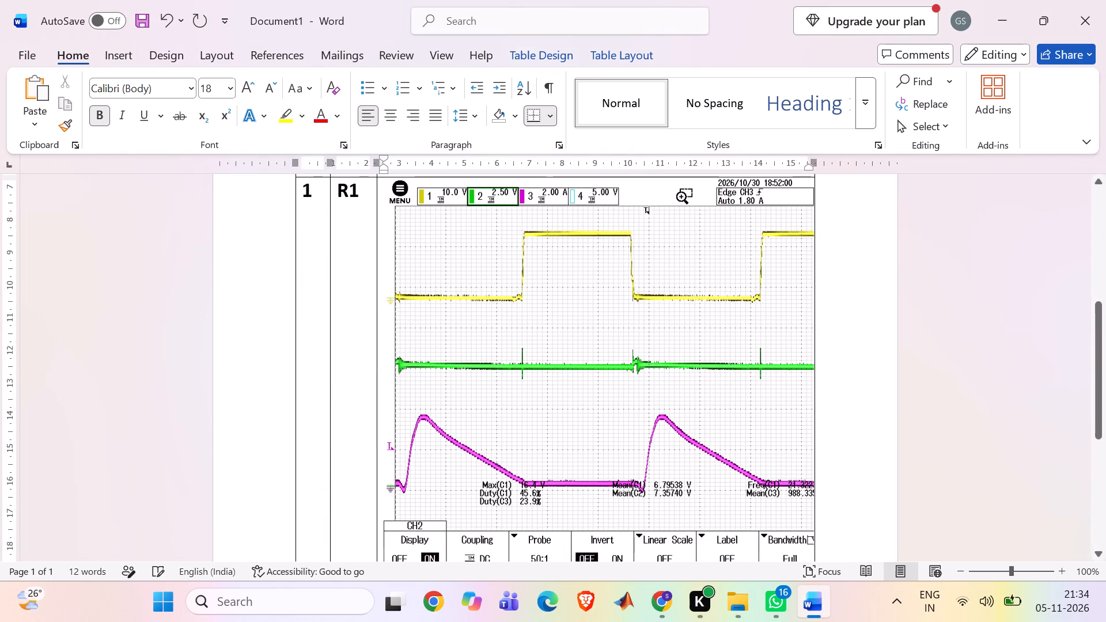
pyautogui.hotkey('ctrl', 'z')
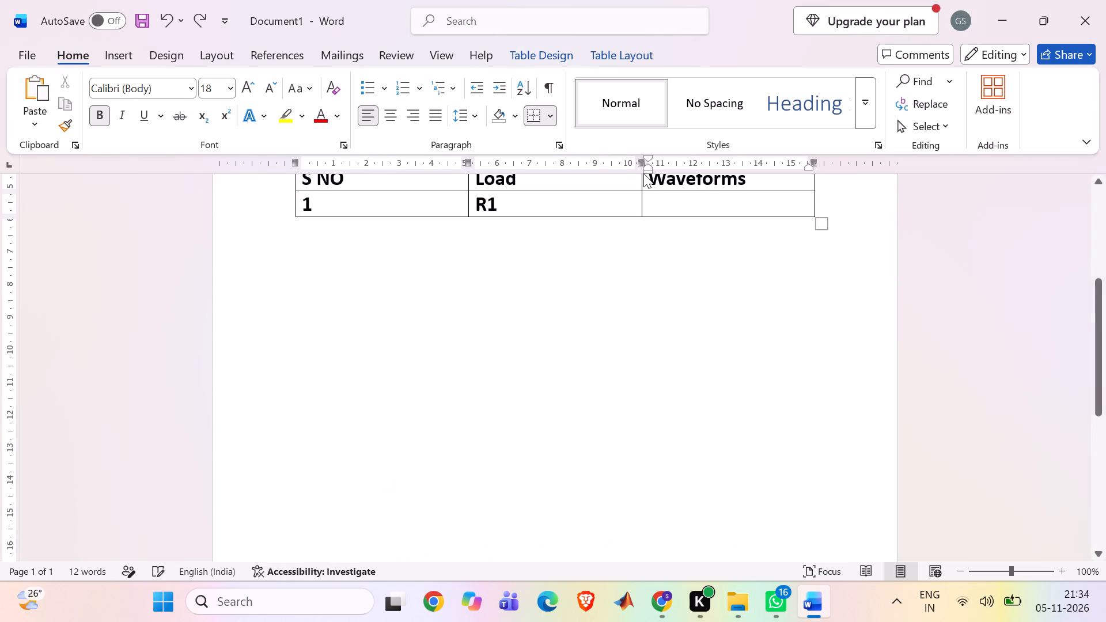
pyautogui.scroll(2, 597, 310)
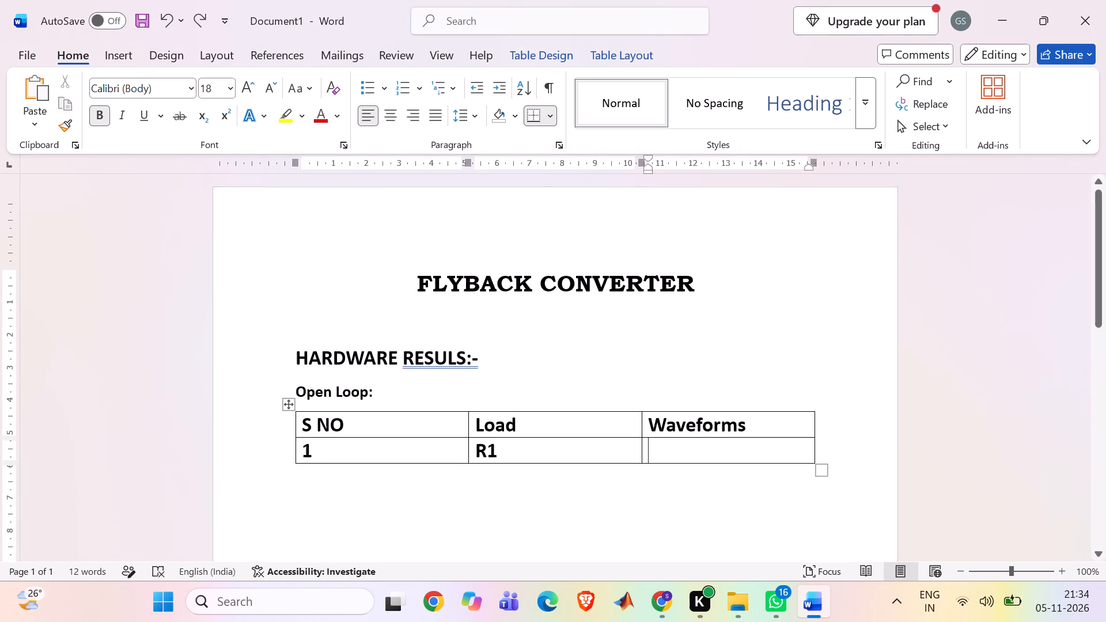
# Insert picture 000 from E: PG_SEM_1, PE_LAB, FLYBACK conveter, open_loop into R1's Waveforms cell.
pyautogui.click(118, 51)
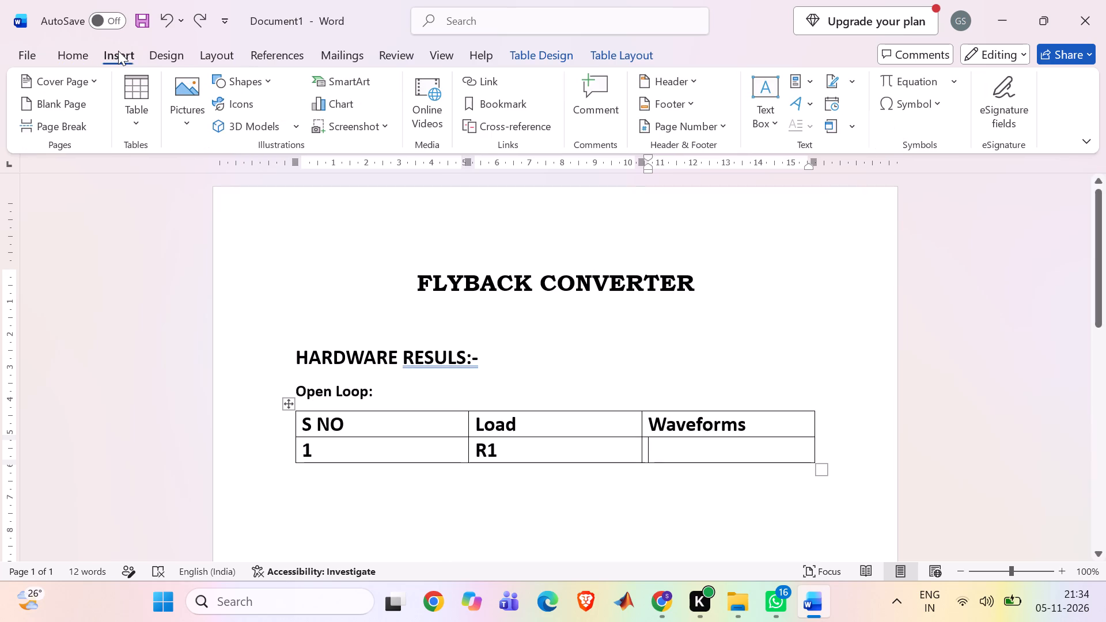
pyautogui.click(198, 105)
pyautogui.click(217, 184)
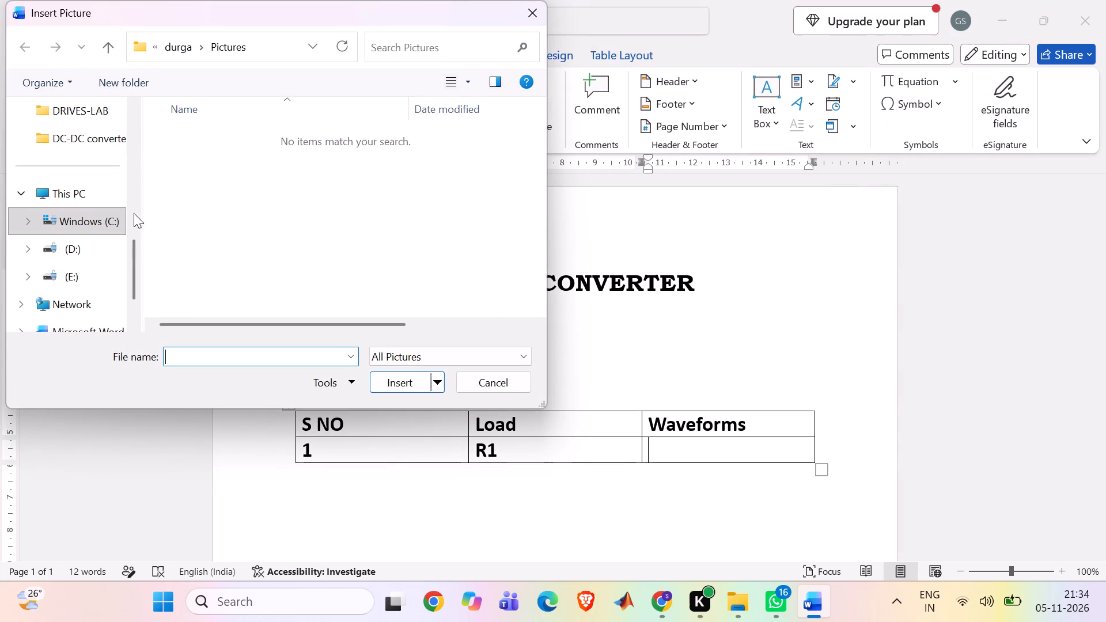
pyautogui.click(79, 279)
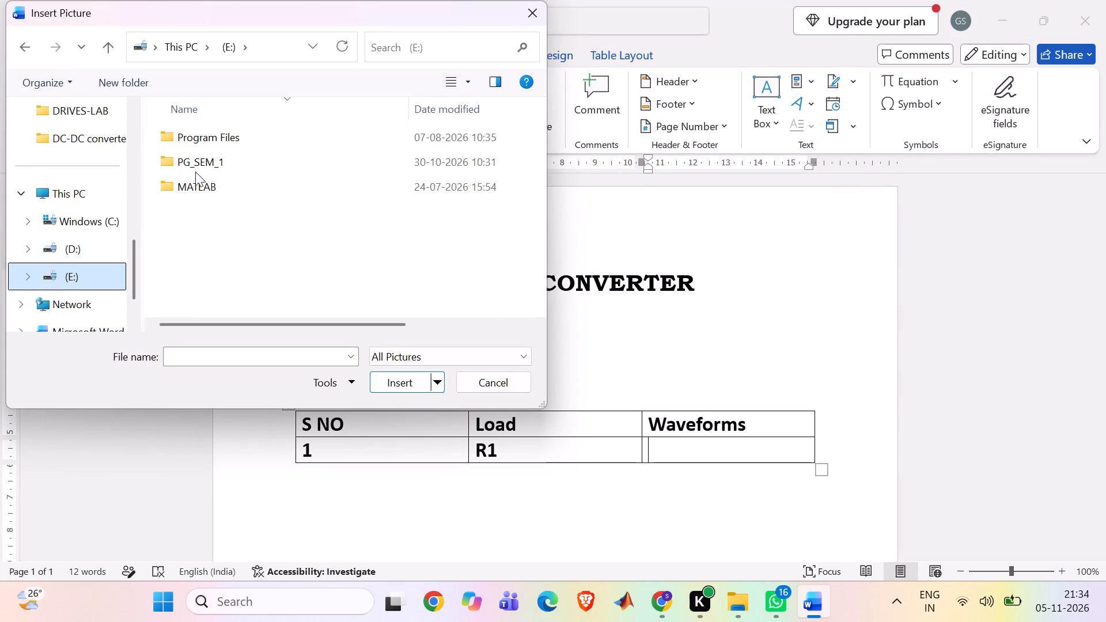
pyautogui.doubleClick(195, 167)
pyautogui.doubleClick(190, 203)
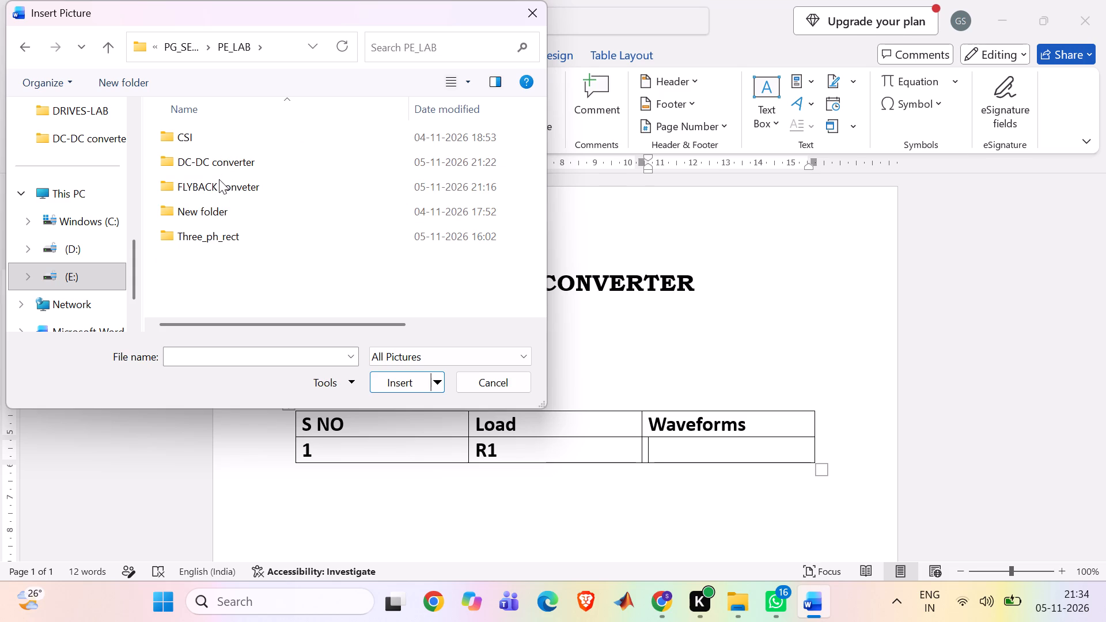
pyautogui.doubleClick(219, 179)
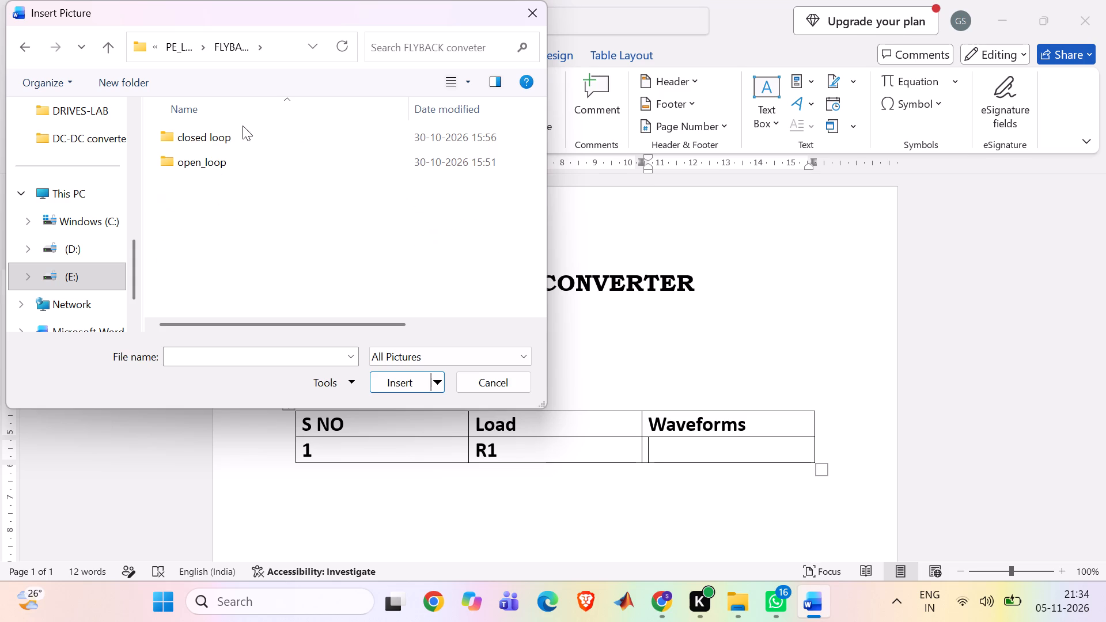
pyautogui.doubleClick(232, 164)
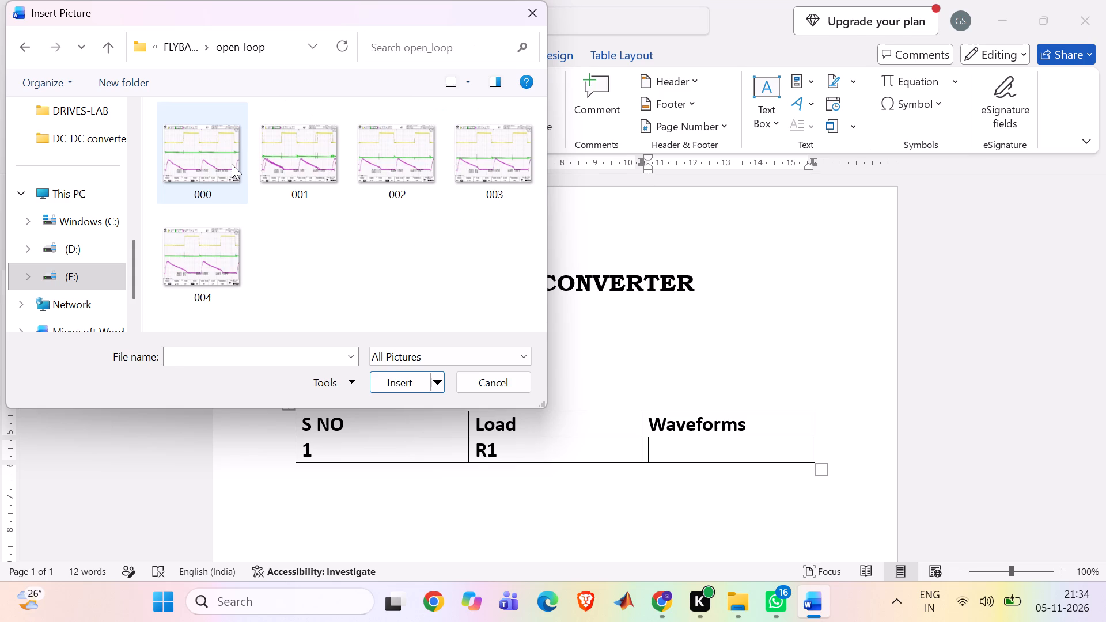
pyautogui.click(217, 165)
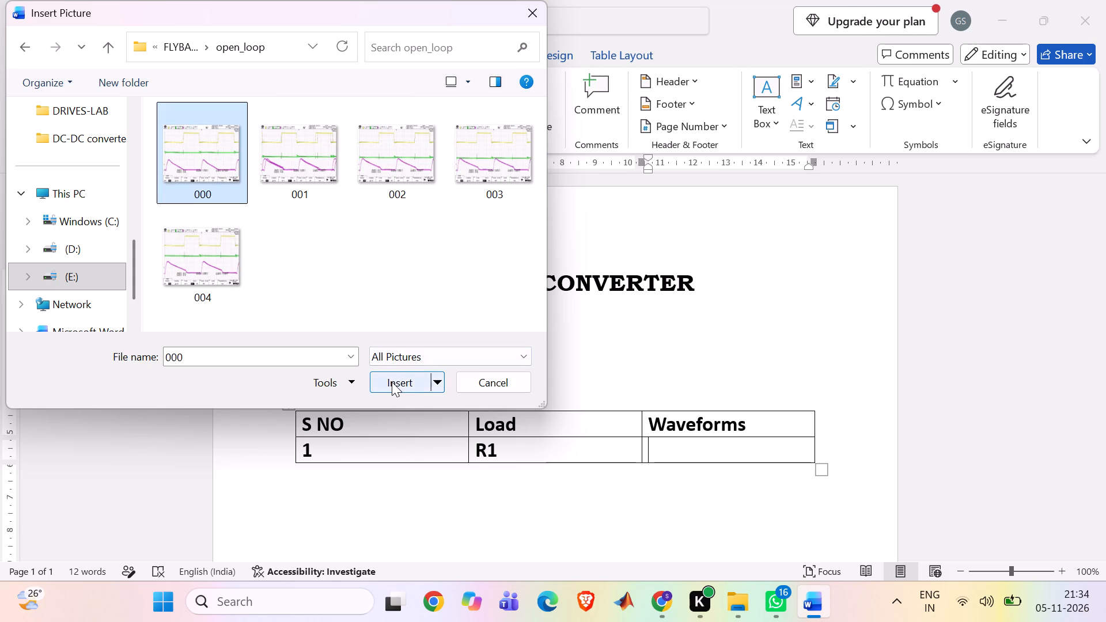
pyautogui.click(392, 382)
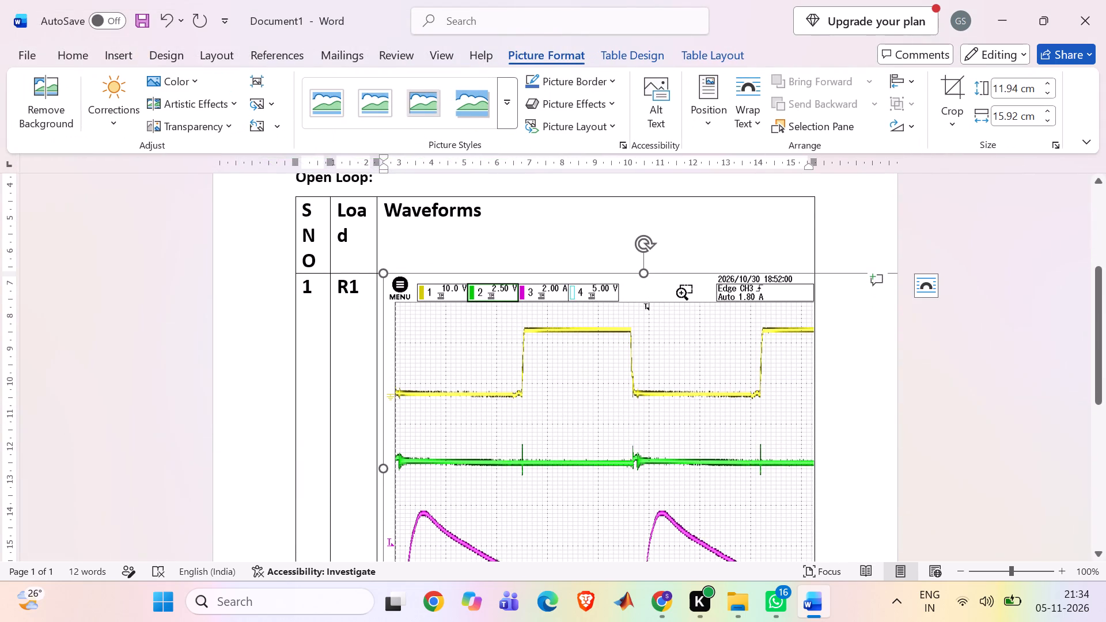
# Reduce the height of the inserted waveform picture to about 4.8 cm, keeping its width.
pyautogui.scroll(-2, 582, 458)
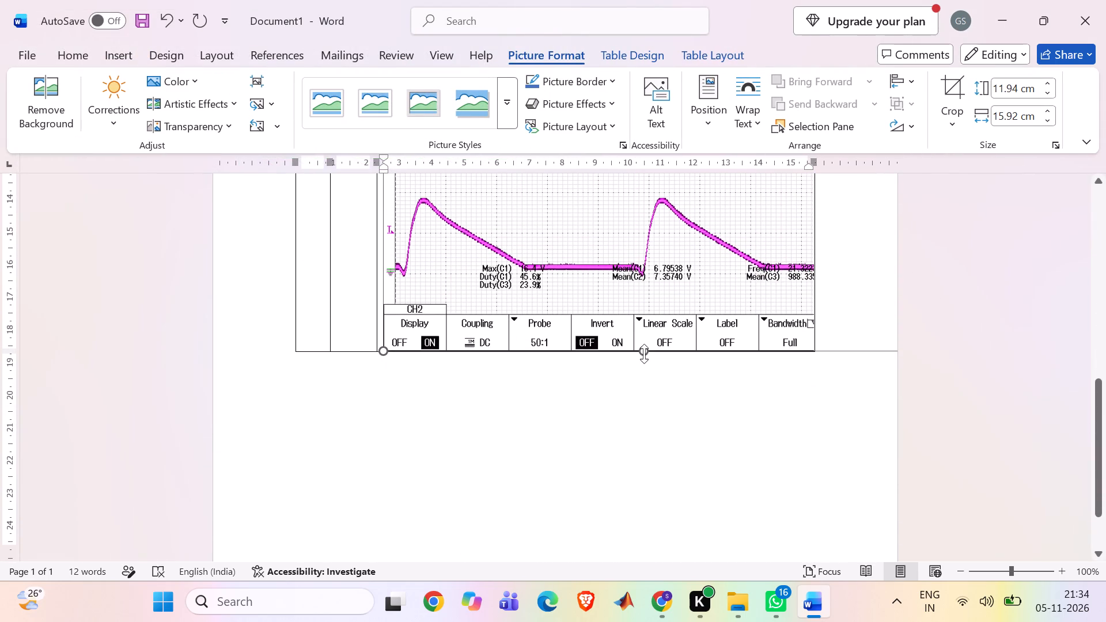
pyautogui.moveTo(644, 354); pyautogui.dragTo(629, 170)
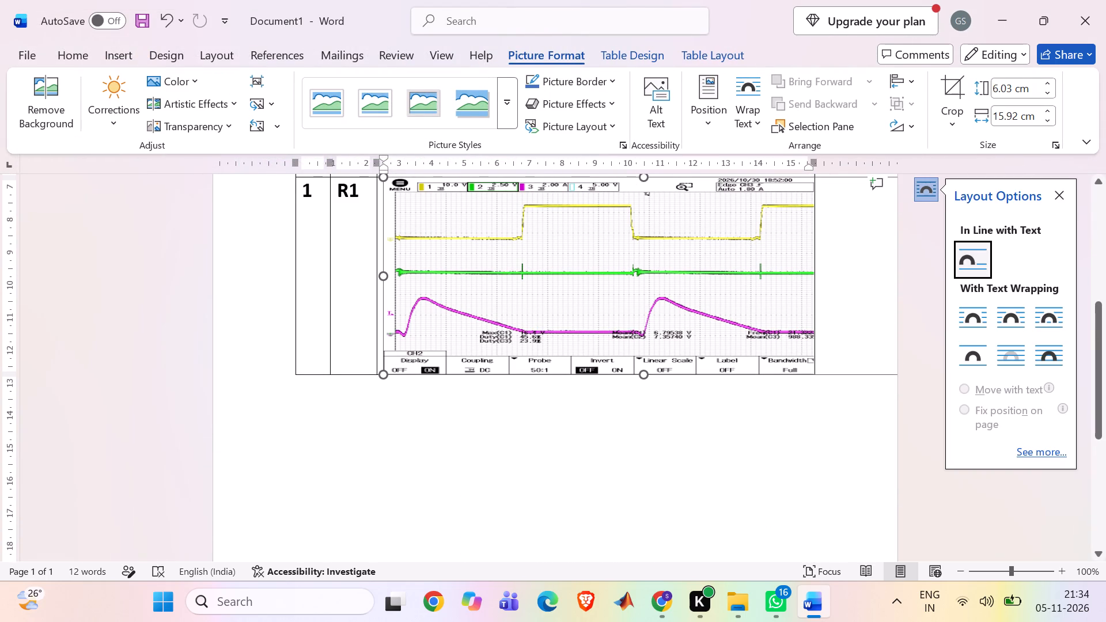
pyautogui.moveTo(645, 377); pyautogui.dragTo(646, 334)
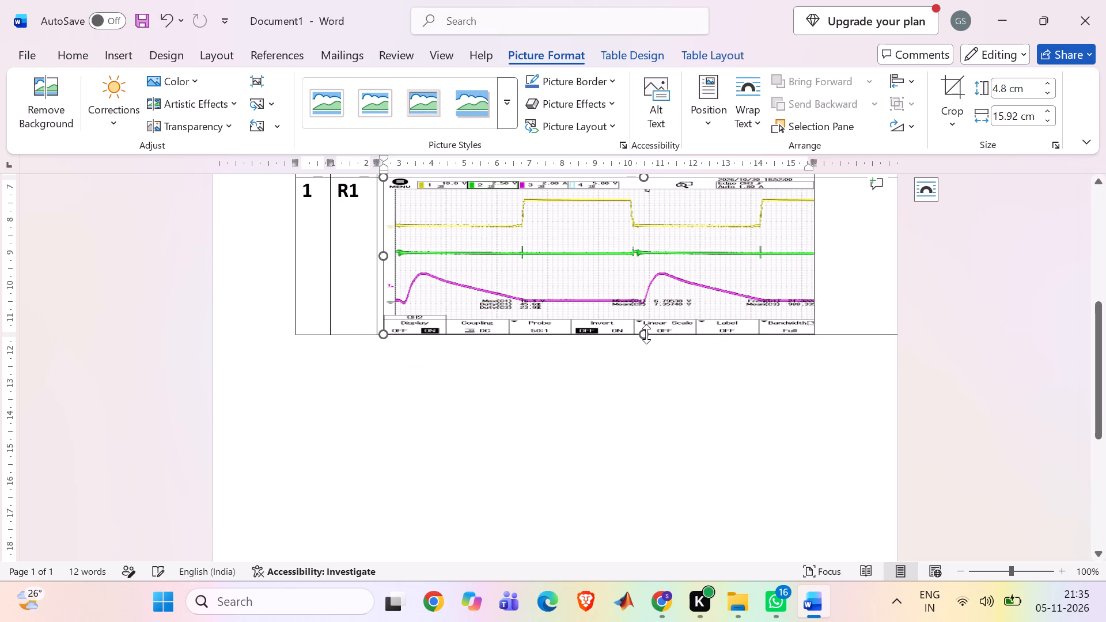
pyautogui.click(610, 426)
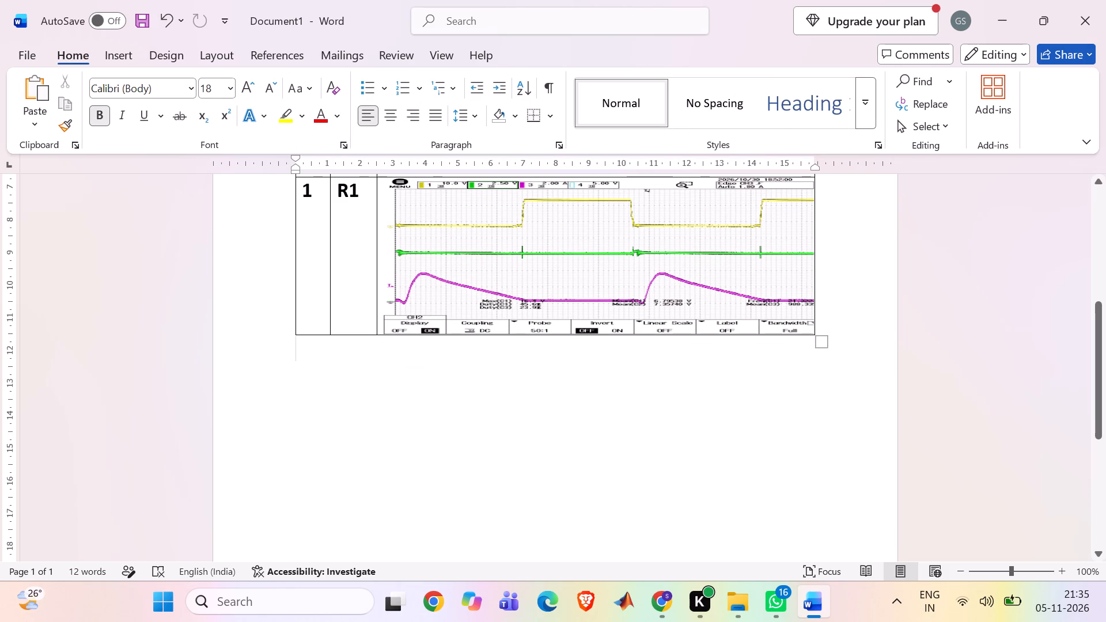
# Narrow the waveform picture to a little over half the Waveforms column's width, keeping its height.
pyautogui.scroll(1, 634, 390)
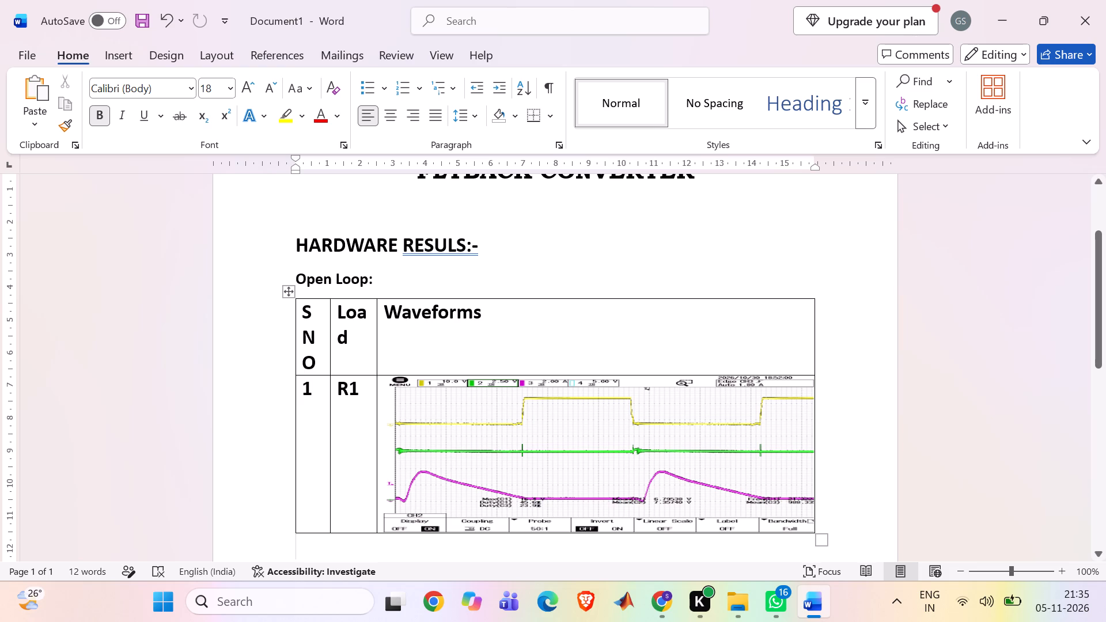
pyautogui.moveTo(330, 438); pyautogui.dragTo(354, 437)
pyautogui.click(402, 432)
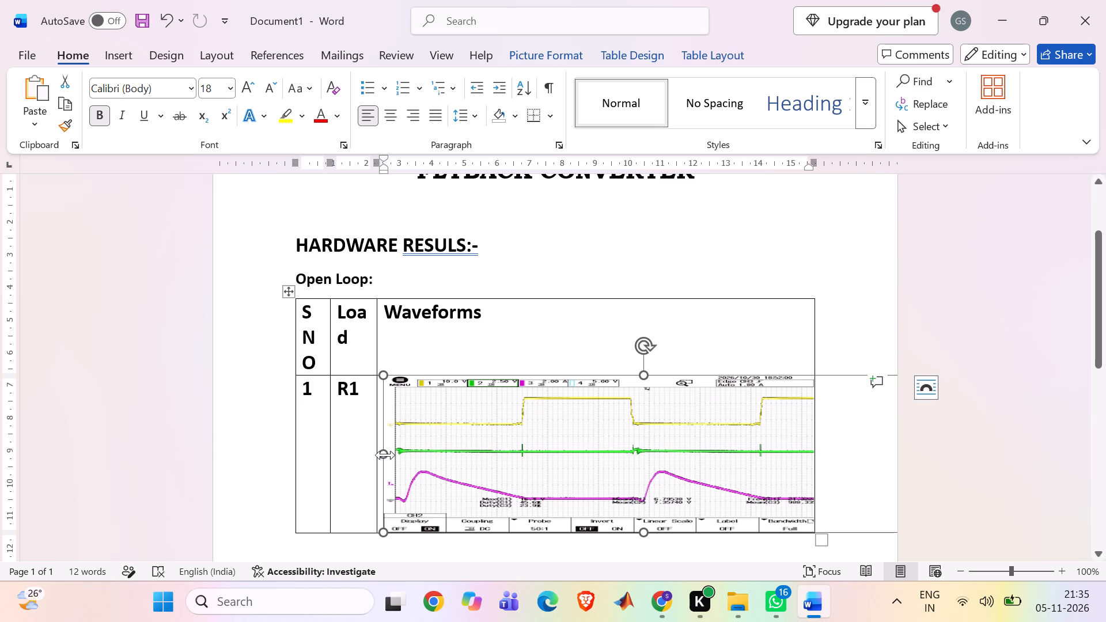
pyautogui.moveTo(385, 455); pyautogui.dragTo(492, 446)
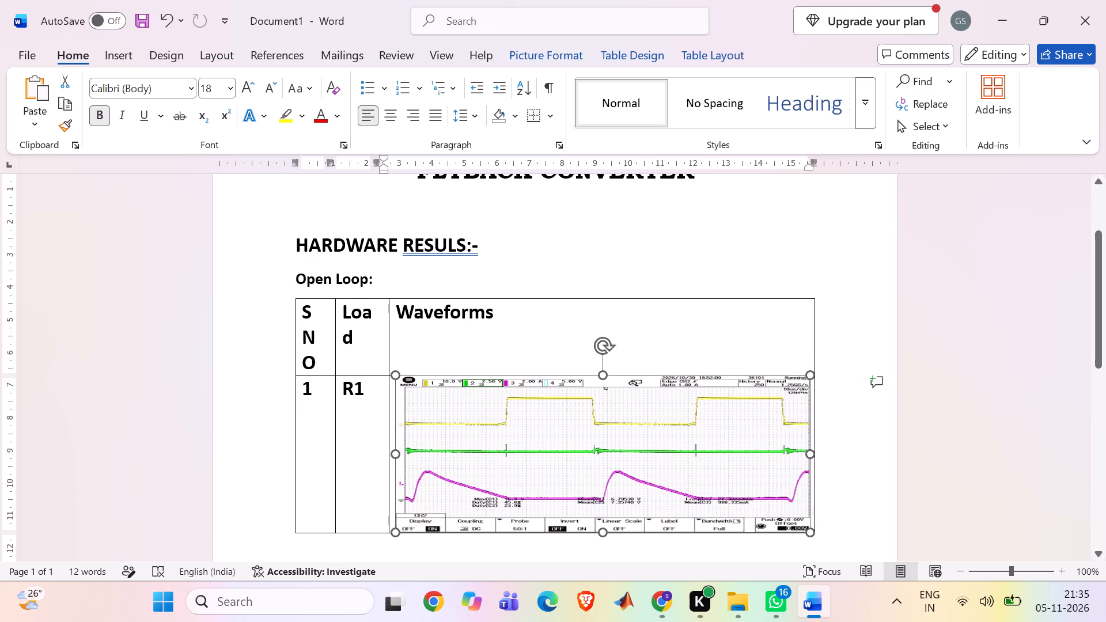
pyautogui.moveTo(492, 446); pyautogui.dragTo(555, 446)
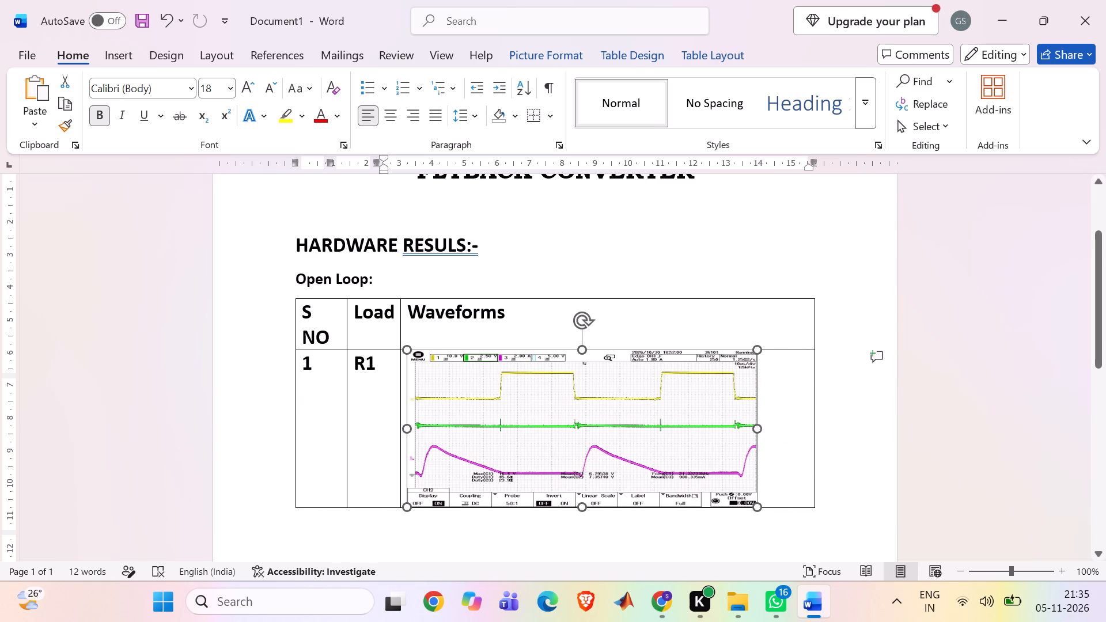
pyautogui.moveTo(555, 446); pyautogui.dragTo(587, 448)
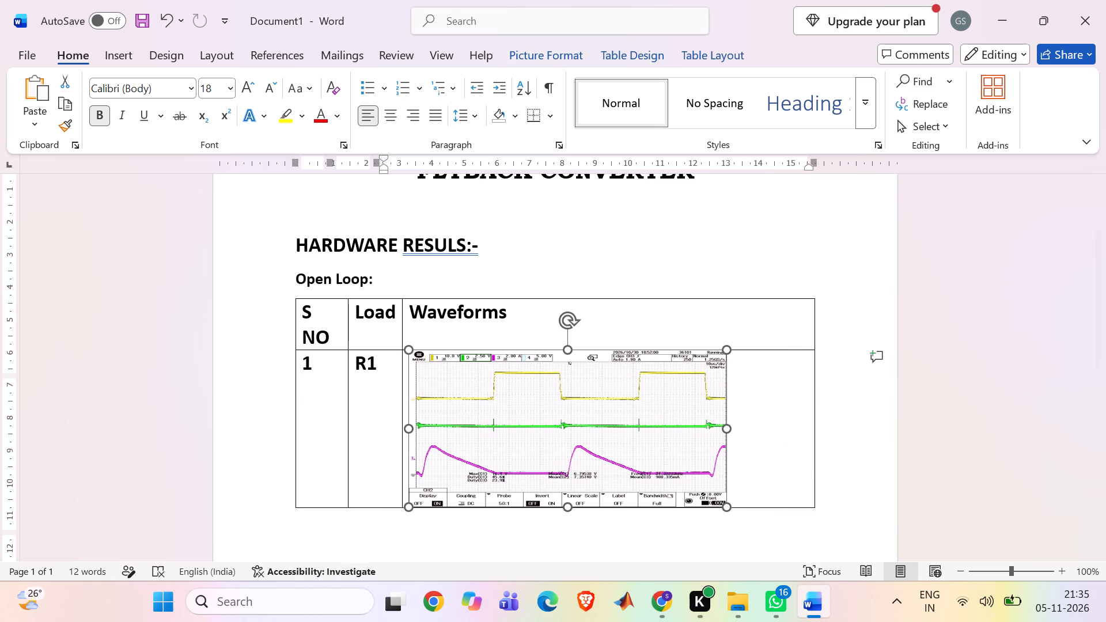
pyautogui.moveTo(587, 448); pyautogui.dragTo(678, 456)
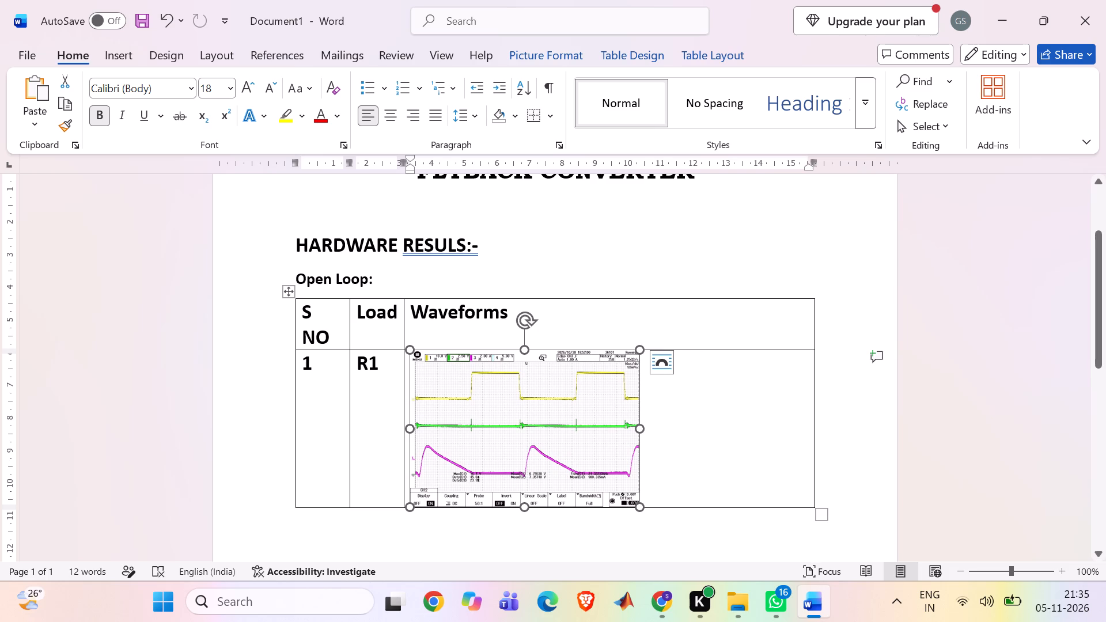
pyautogui.moveTo(559, 397); pyautogui.dragTo(675, 404)
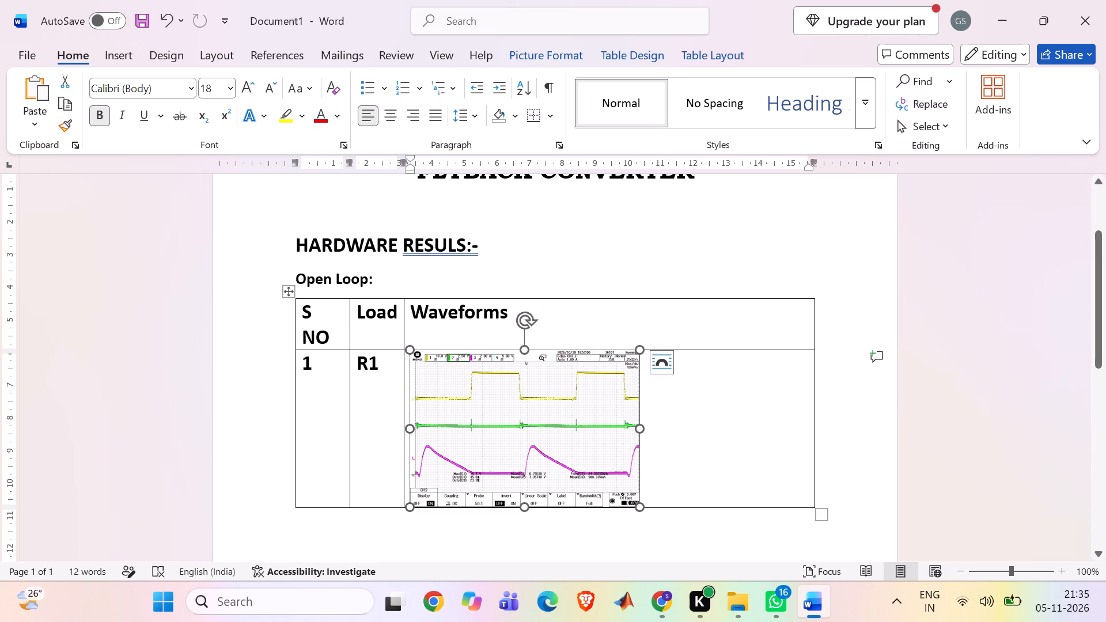
pyautogui.click(675, 404)
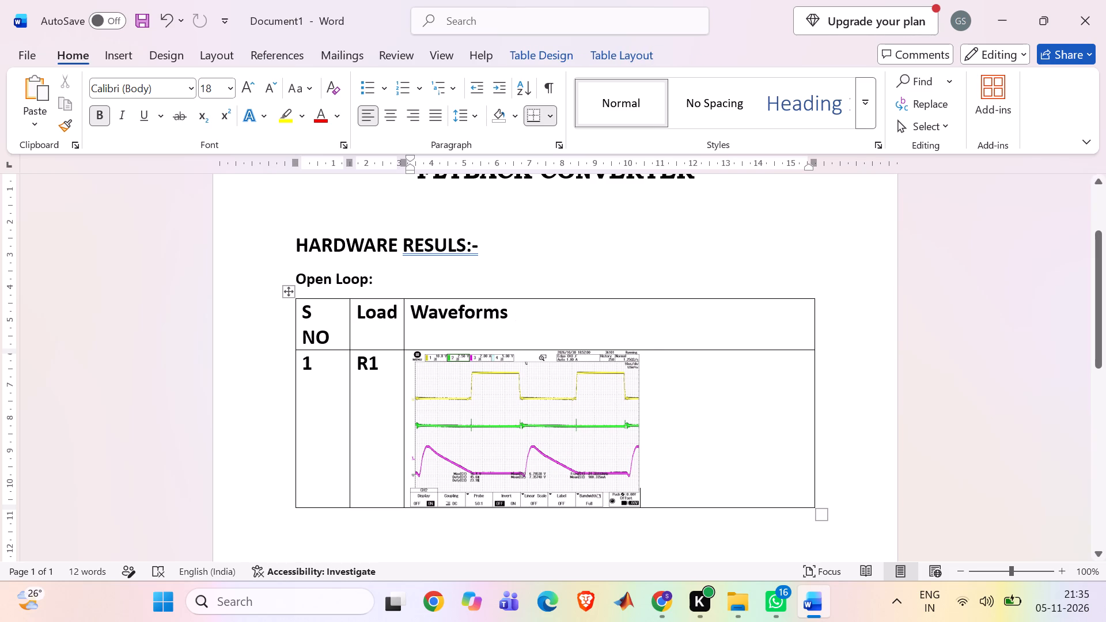
# Narrow the Waveforms column around the picture and widen the S NO and Load columns so each header fits on one line.
pyautogui.moveTo(813, 409); pyautogui.dragTo(687, 409)
pyautogui.click(570, 422)
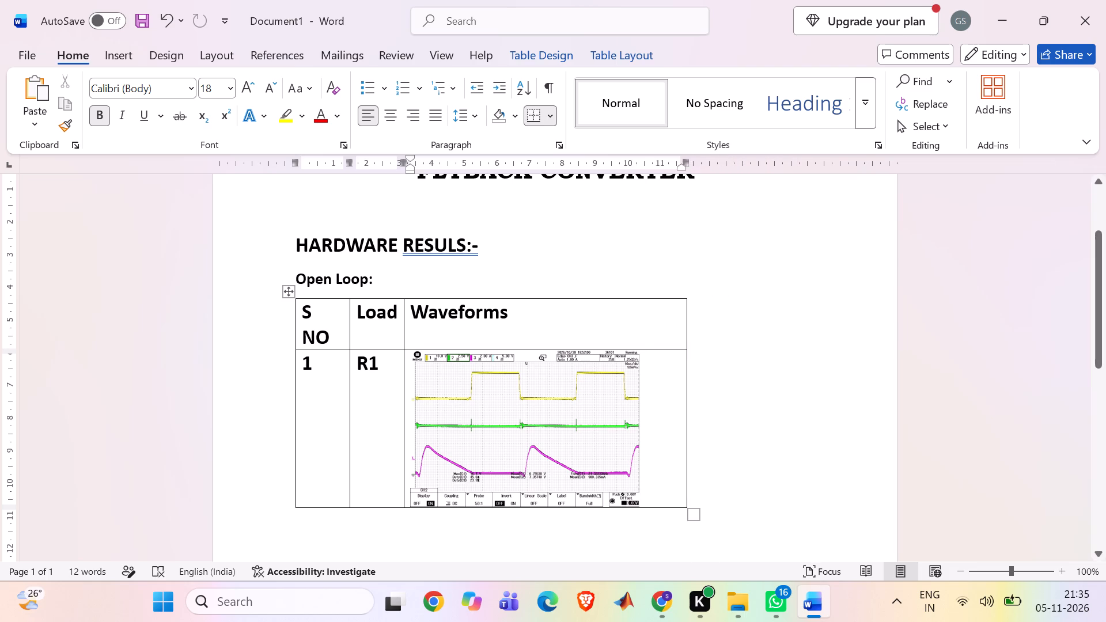
pyautogui.moveTo(570, 422); pyautogui.dragTo(636, 416)
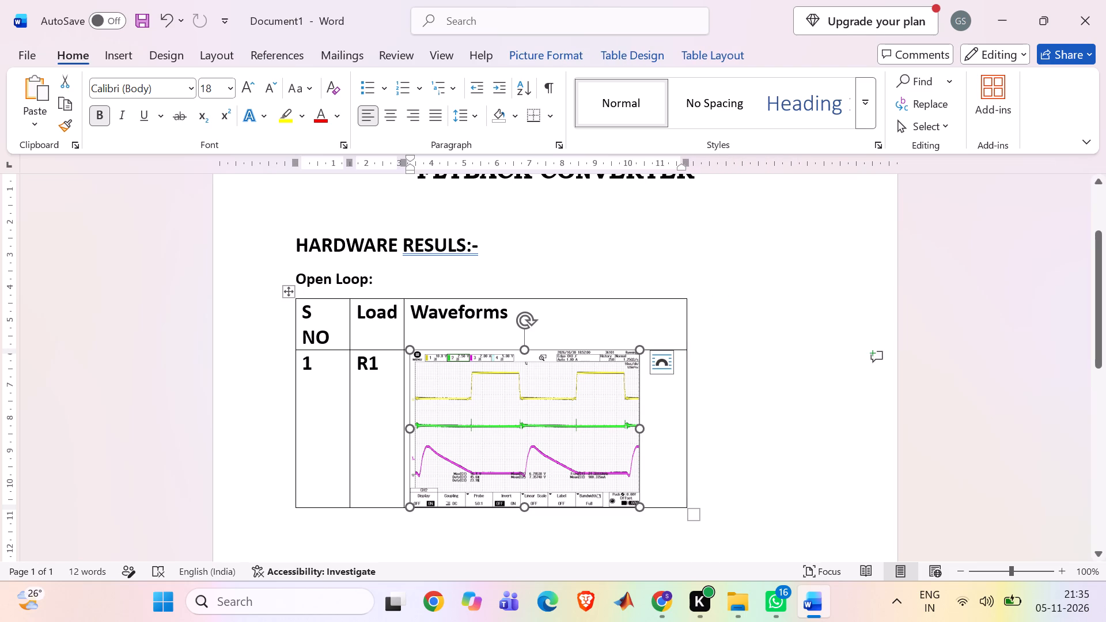
pyautogui.moveTo(350, 411); pyautogui.dragTo(359, 411)
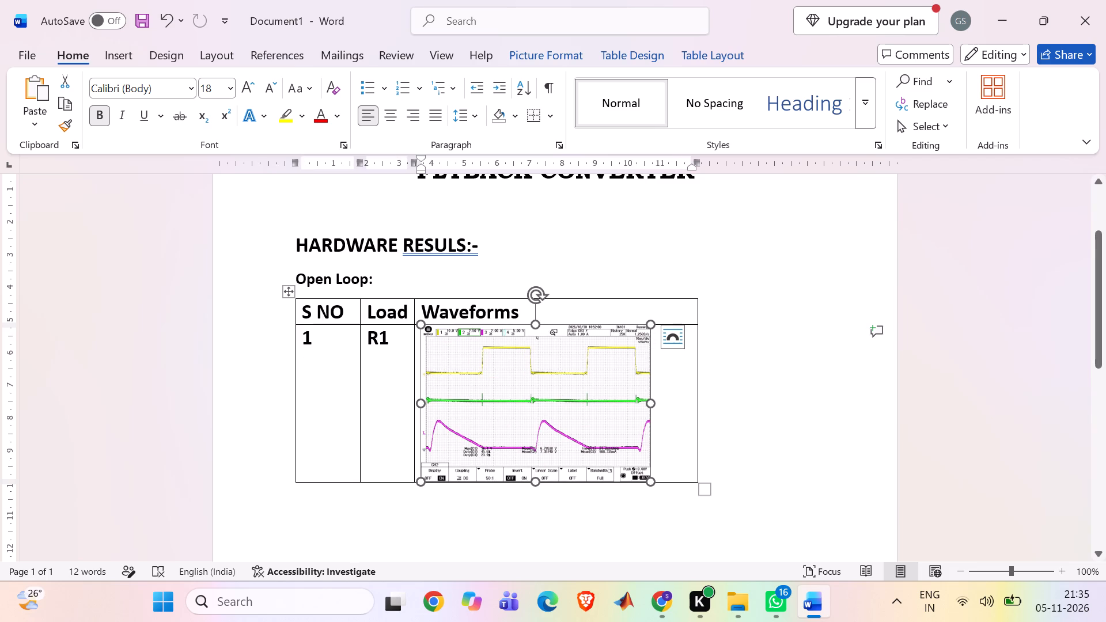
pyautogui.moveTo(413, 389); pyautogui.dragTo(423, 389)
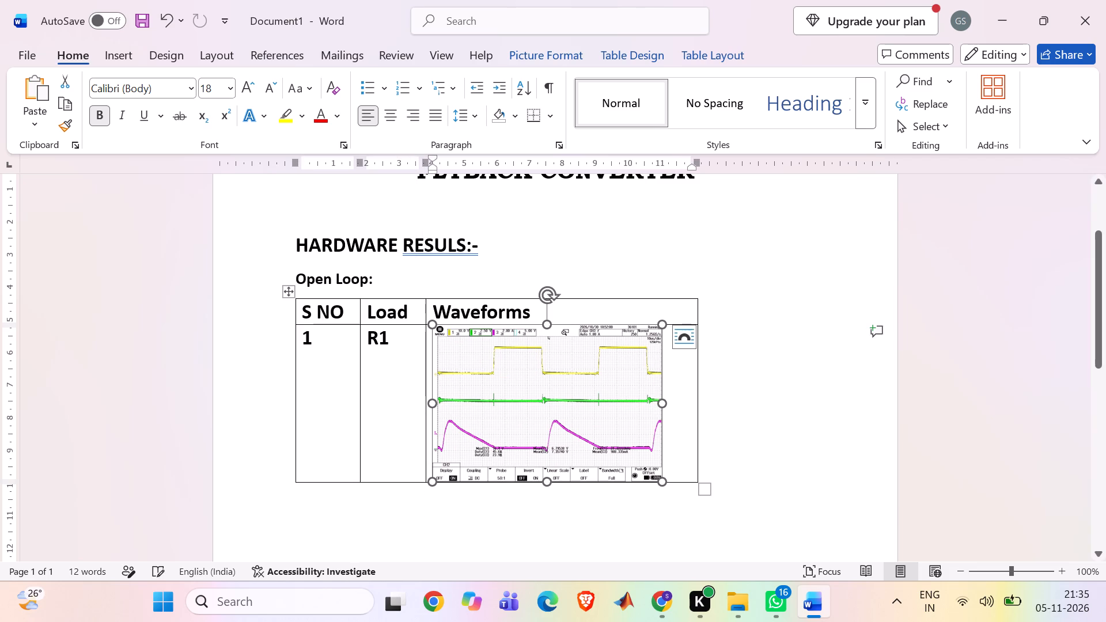
# Widen the waveform picture until the table reaches almost to the page's right margin, and deselect it.
pyautogui.click(544, 378)
pyautogui.moveTo(664, 407); pyautogui.dragTo(790, 395)
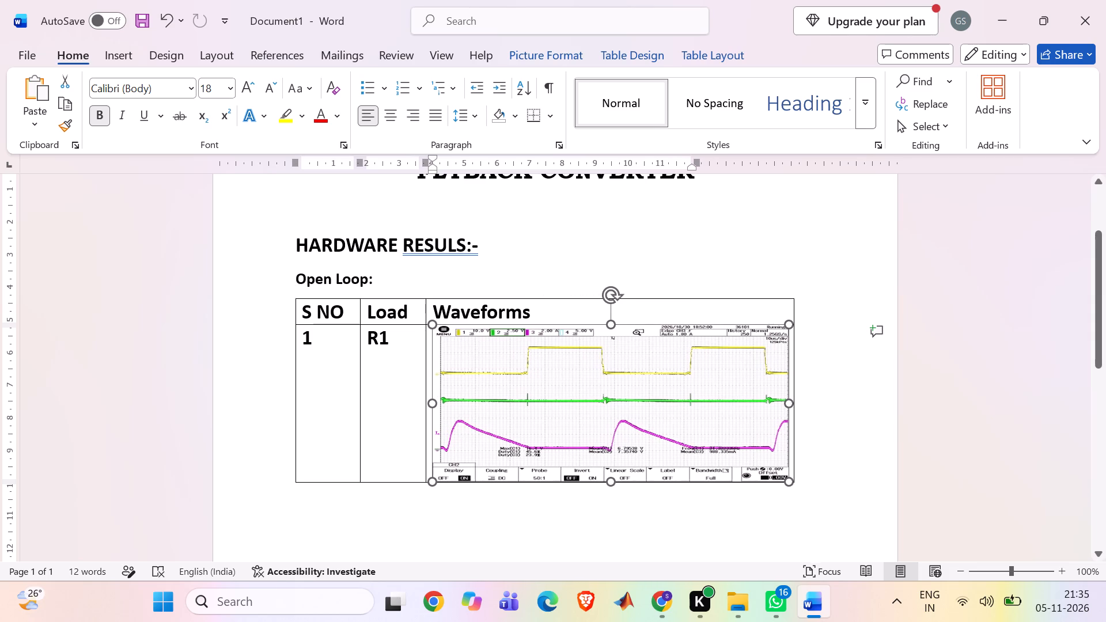
pyautogui.moveTo(790, 395); pyautogui.dragTo(806, 394)
pyautogui.click(787, 252)
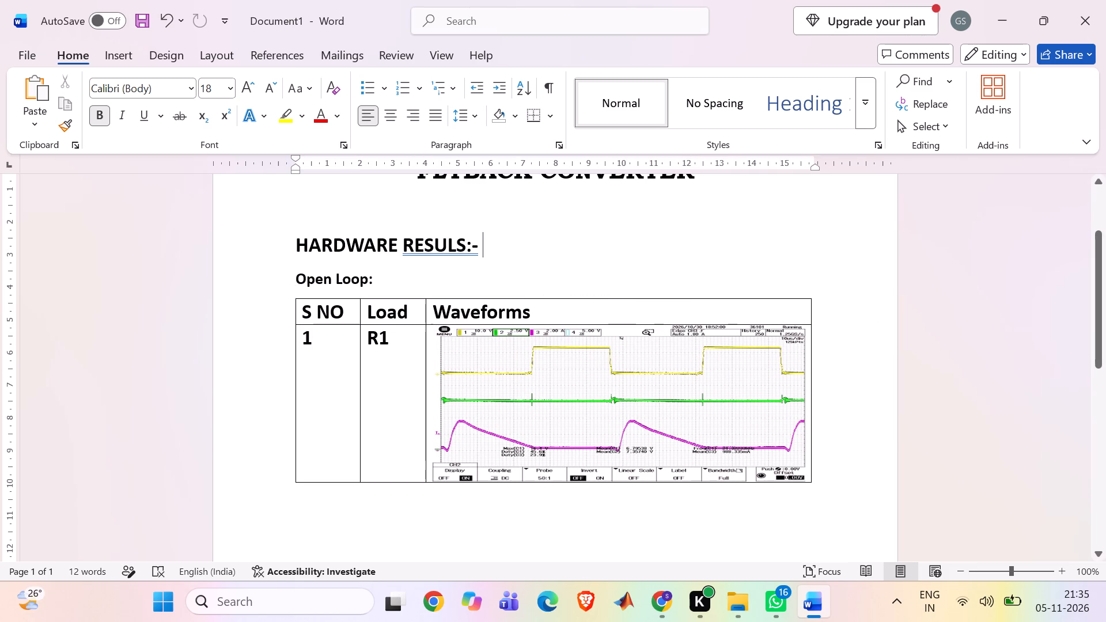
# Add a row at the bottom of the Open Loop table and enter 2 in its S NO cell.
pyautogui.keyDown('ctrl'); pyautogui.scroll(-3, 787, 252); pyautogui.keyUp('ctrl')
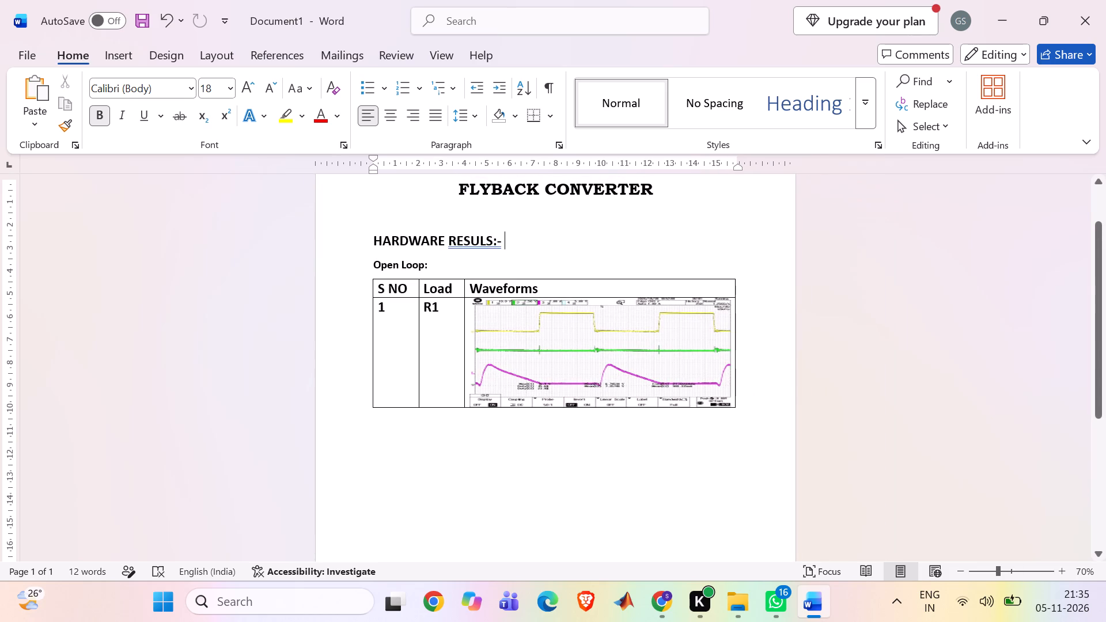
pyautogui.keyDown('ctrl'); pyautogui.scroll(-6, 787, 252); pyautogui.keyUp('ctrl')
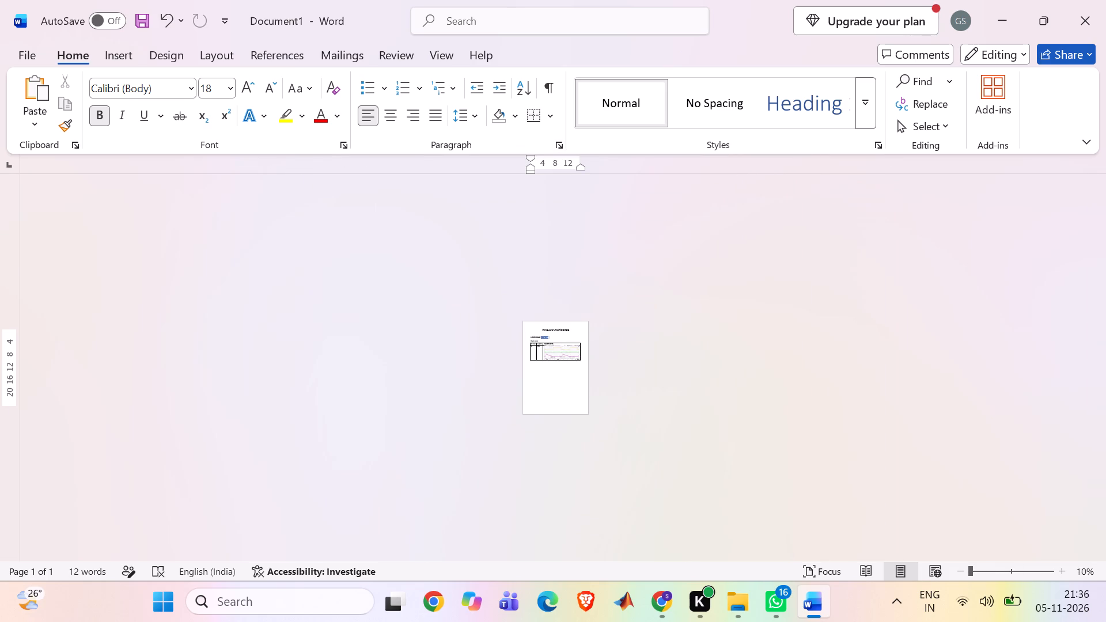
pyautogui.keyDown('ctrl'); pyautogui.scroll(4, 589, 178); pyautogui.keyUp('ctrl')
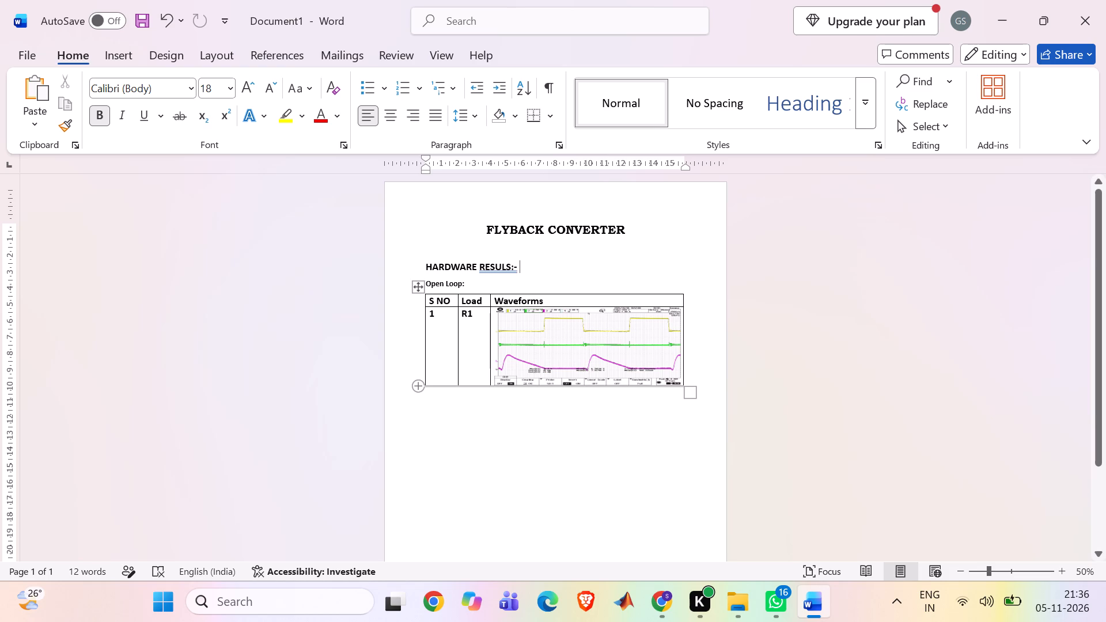
pyautogui.click(415, 387)
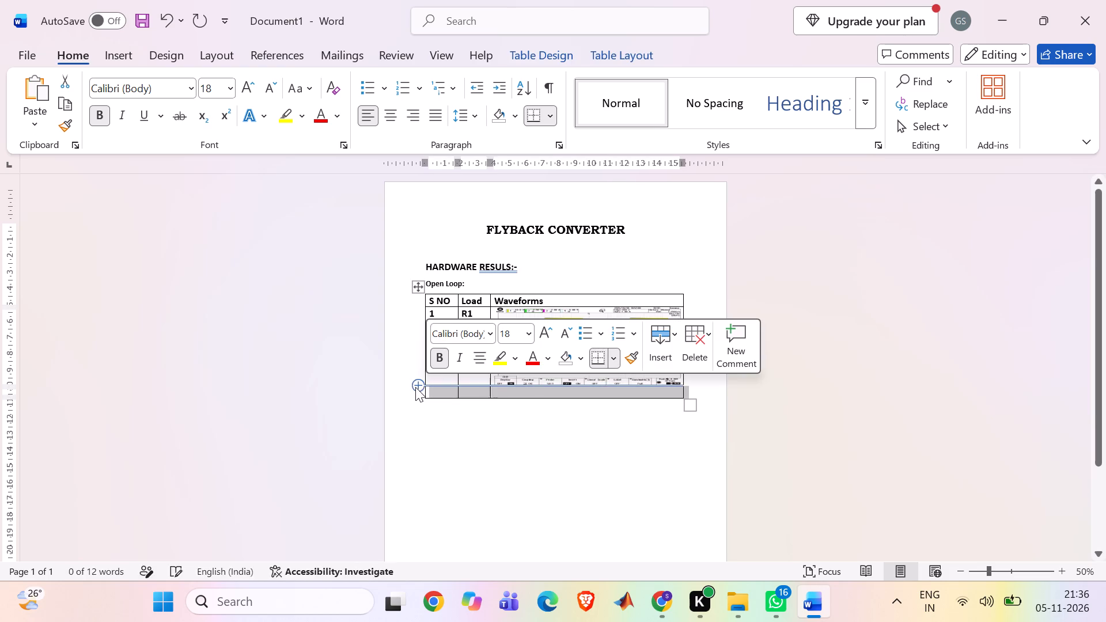
pyautogui.click(450, 456)
pyautogui.click(437, 393)
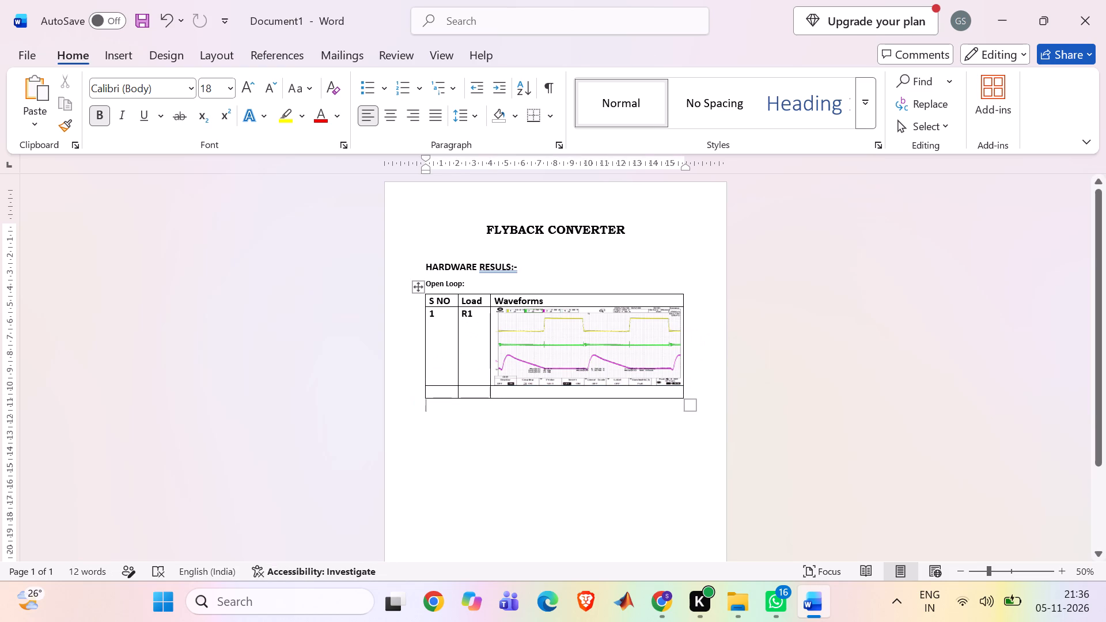
pyautogui.press('2')
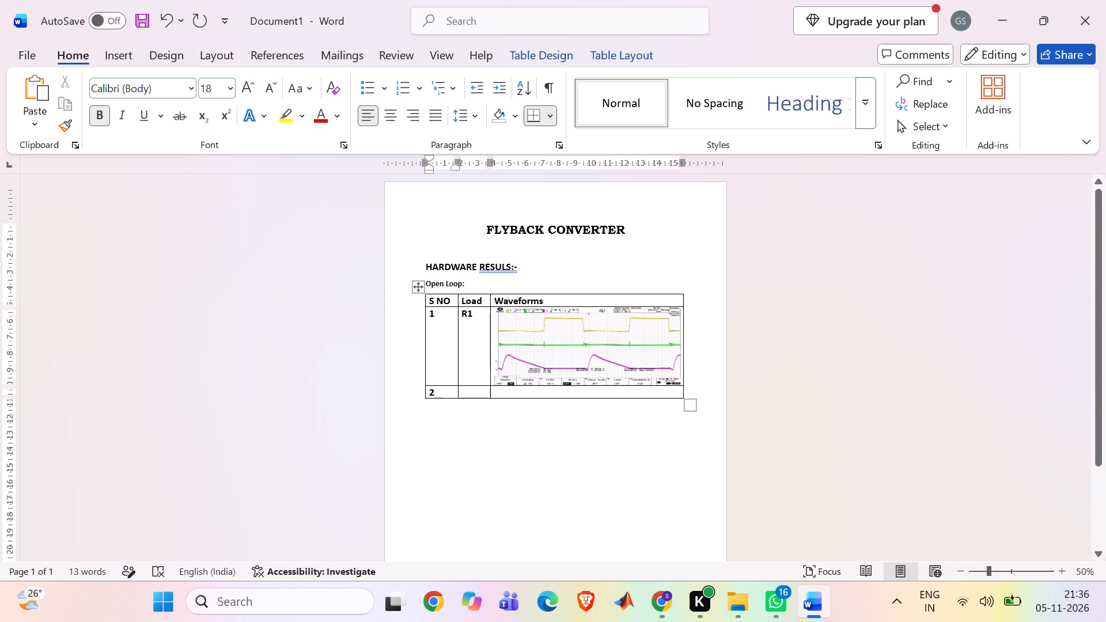
# Enter the load R1\\ in the Load cell of row 2.
pyautogui.click(475, 392)
pyautogui.press('r')
pyautogui.press('BackSpace')
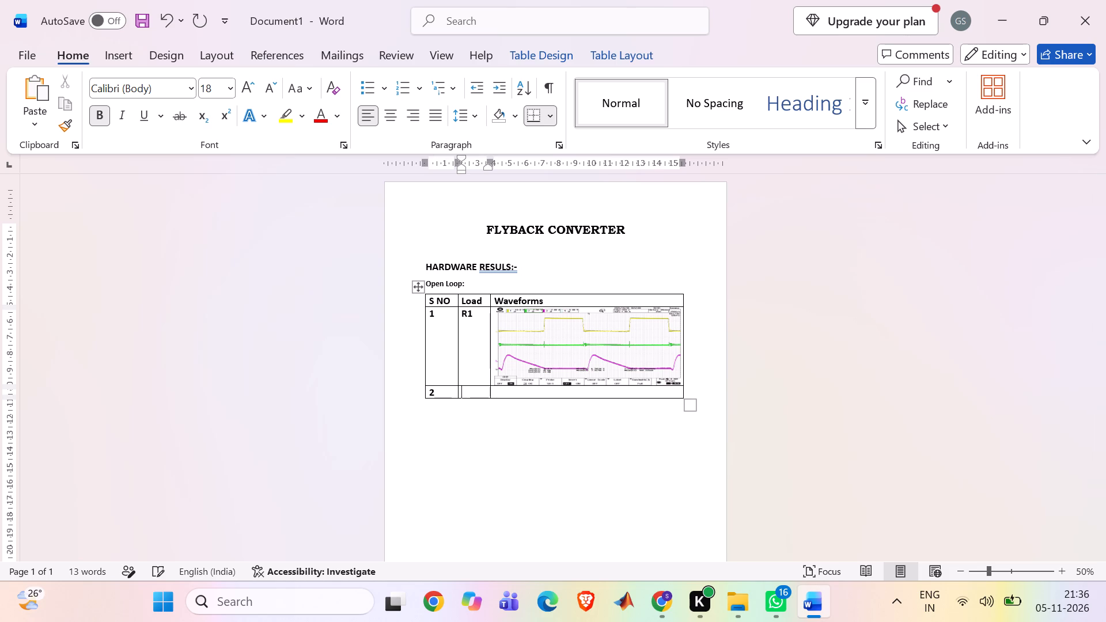
pyautogui.write('R1')
pyautogui.write('??')
pyautogui.press('BackSpace')
pyautogui.press('BackSpace')
pyautogui.write('\\\\')
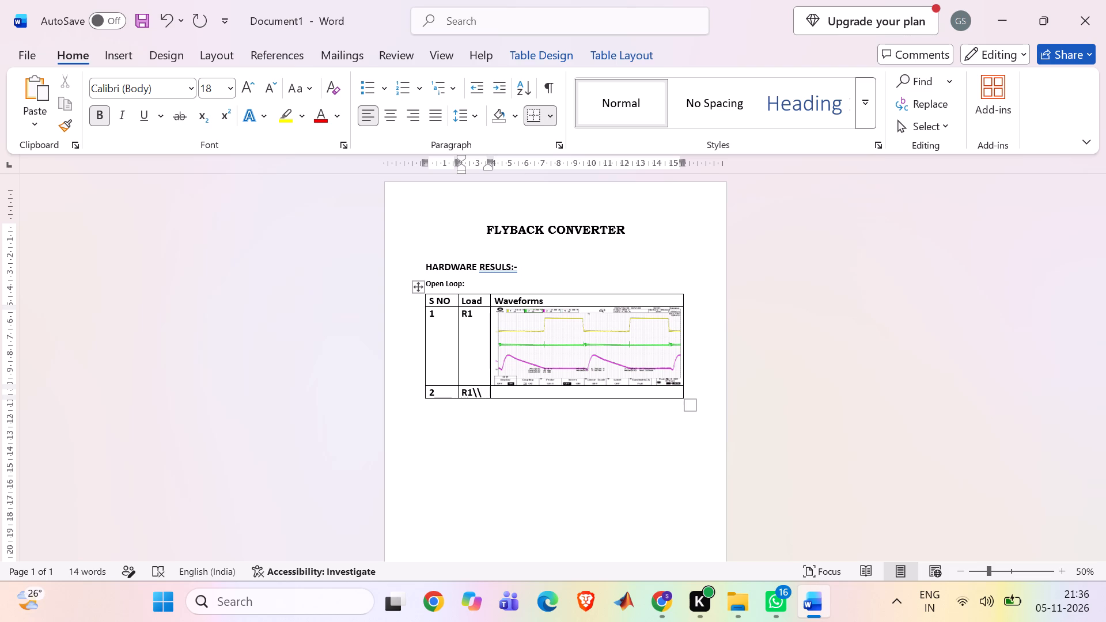
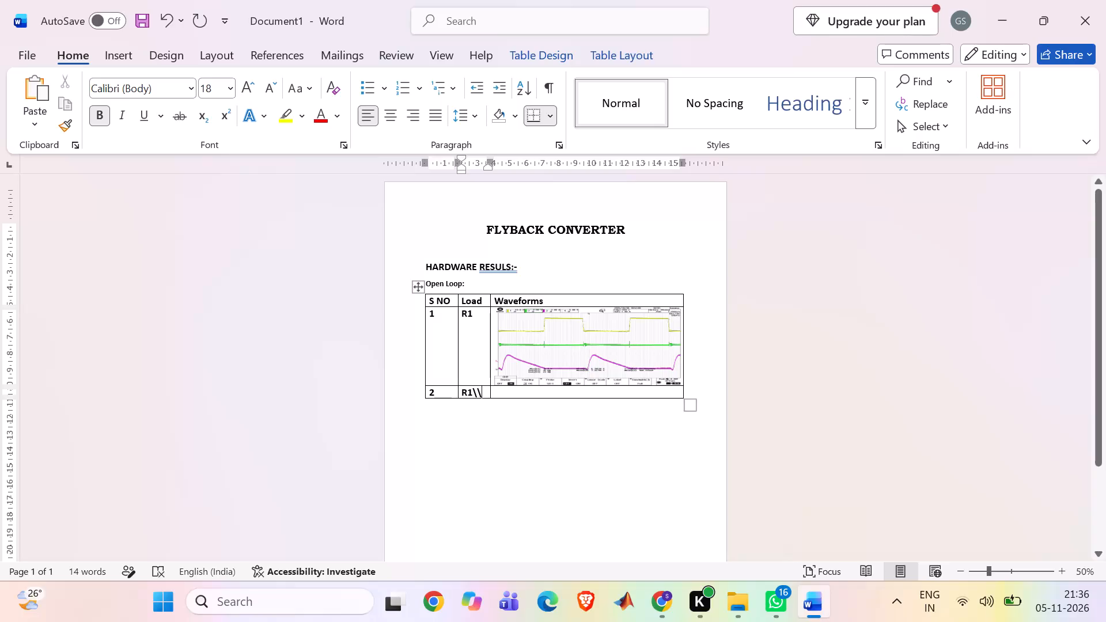
# Complete the load in row 2 of the Open Loop table as R1\\R2.
pyautogui.write('R2')
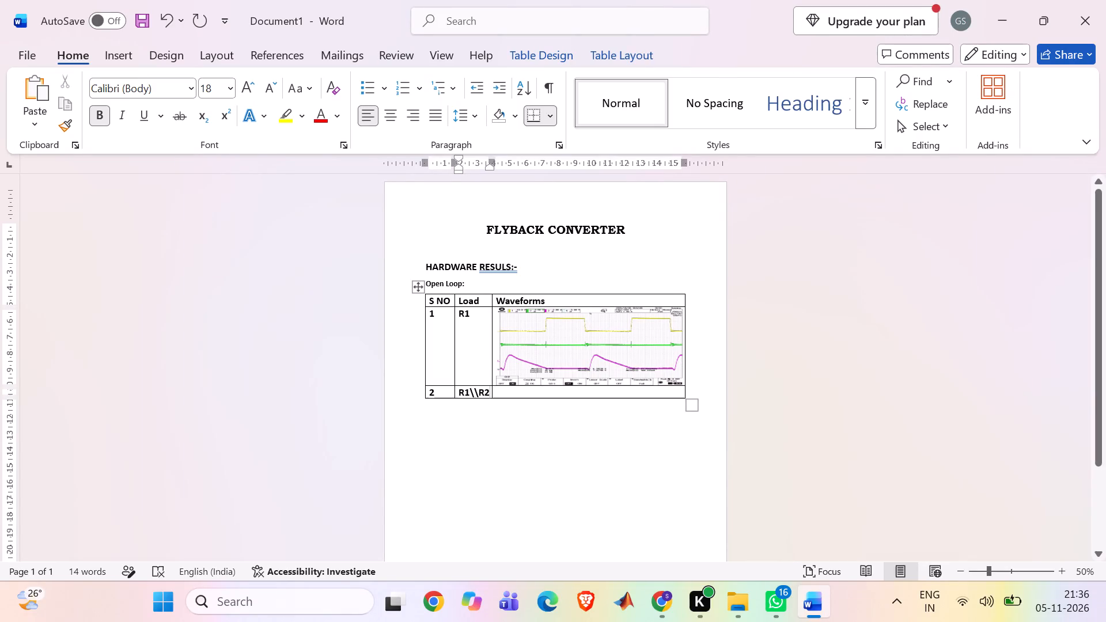
# Check waveform image 001 in the open_loop folder and insert it into row 2's Waveforms cell.
pyautogui.click(518, 395)
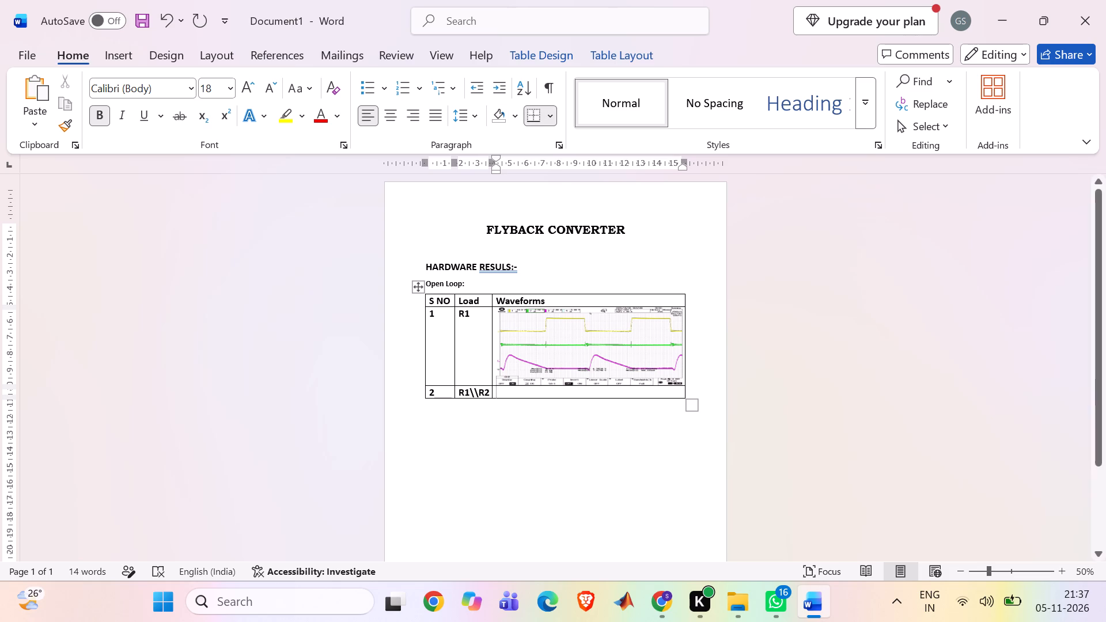
pyautogui.click(734, 591)
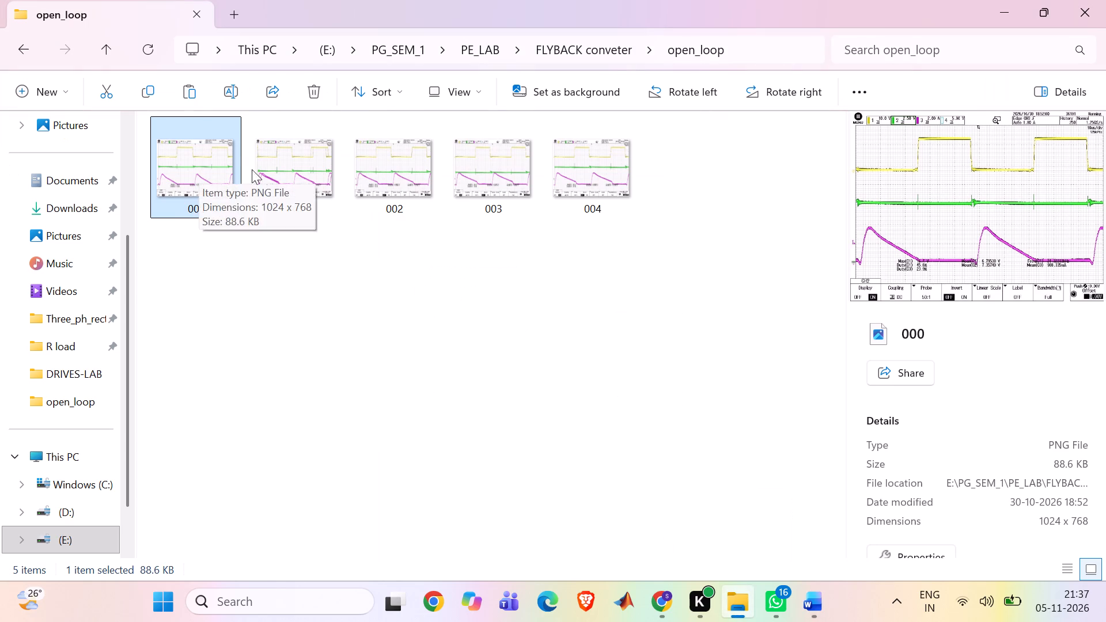
pyautogui.doubleClick(293, 172)
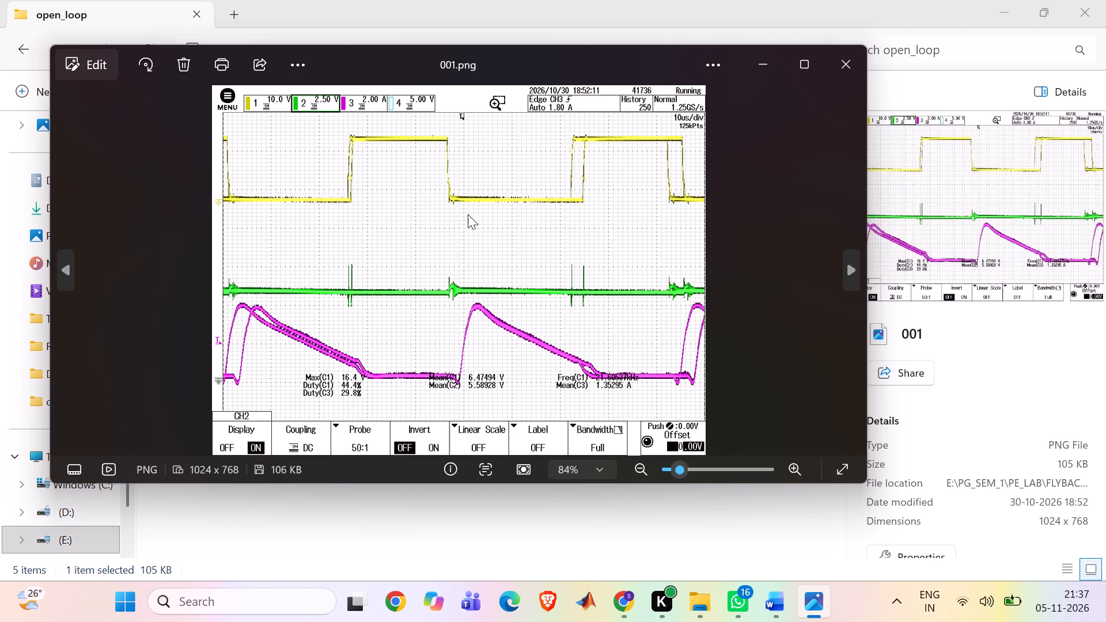
pyautogui.click(829, 65)
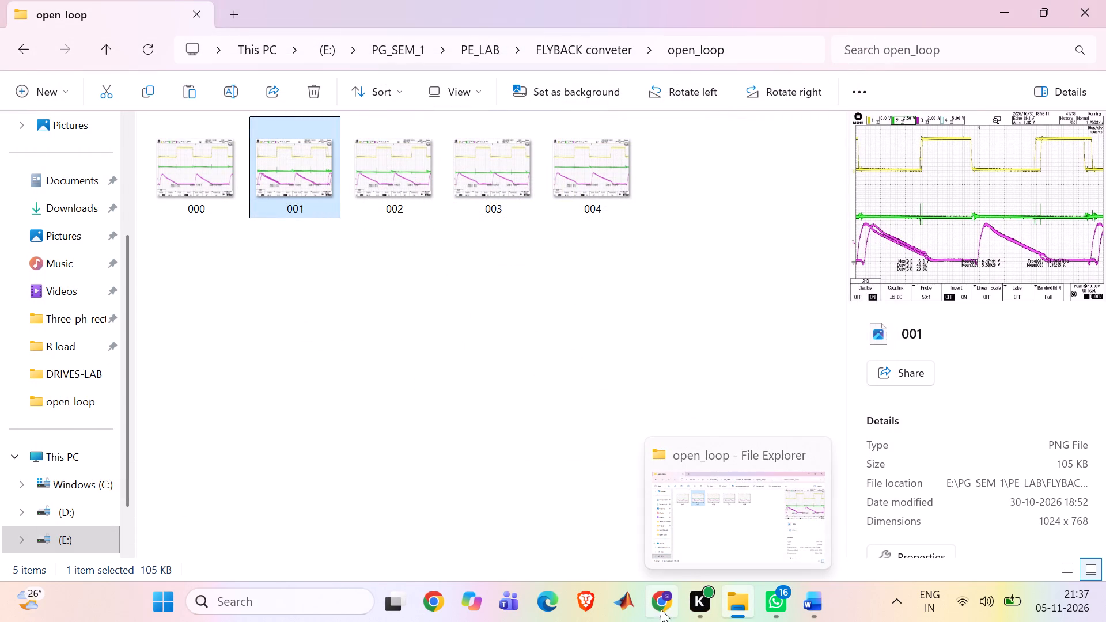
pyautogui.click(818, 543)
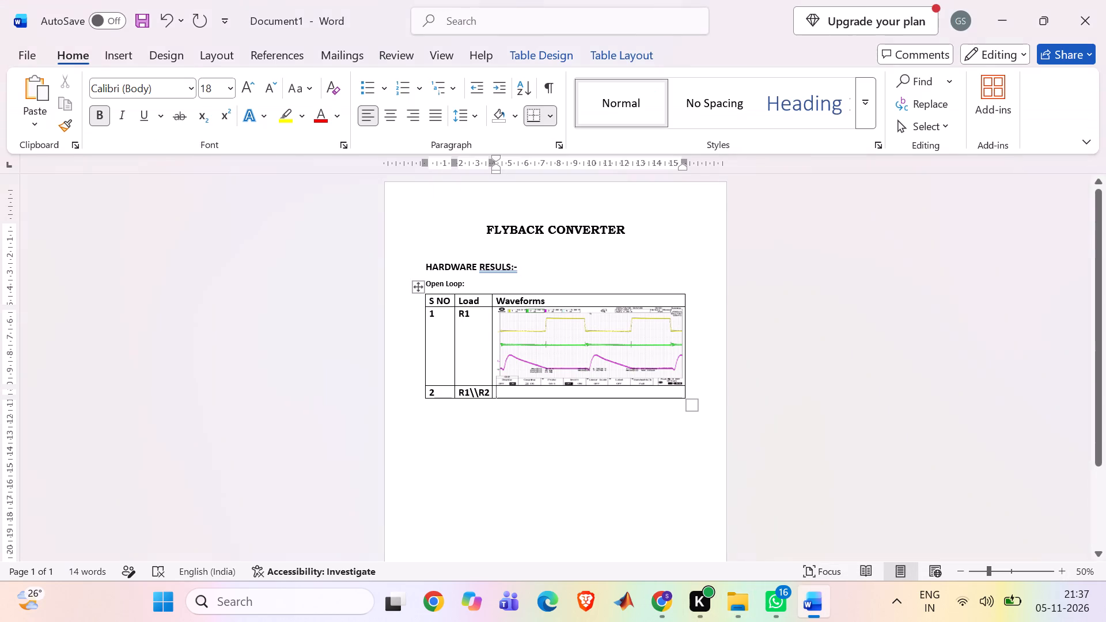
pyautogui.click(115, 51)
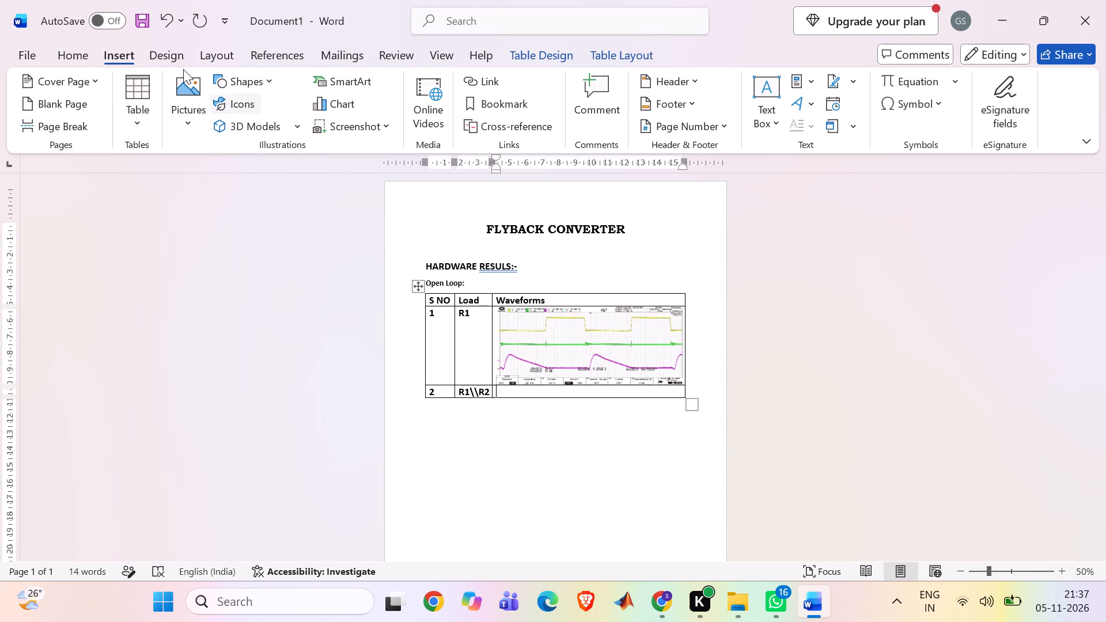
pyautogui.click(190, 81)
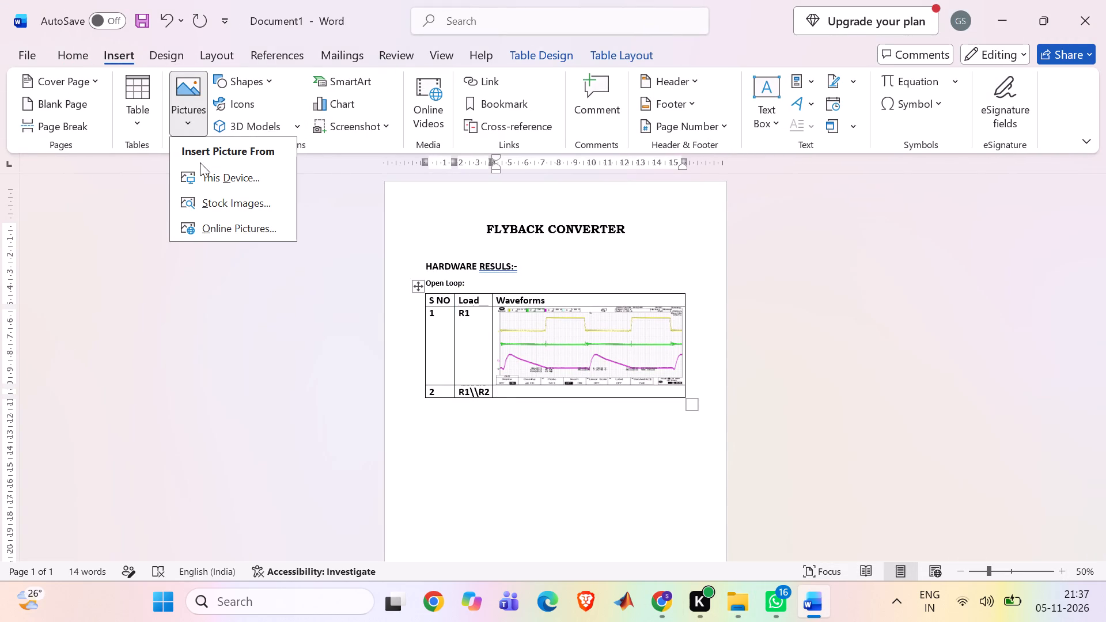
pyautogui.click(204, 173)
pyautogui.click(320, 165)
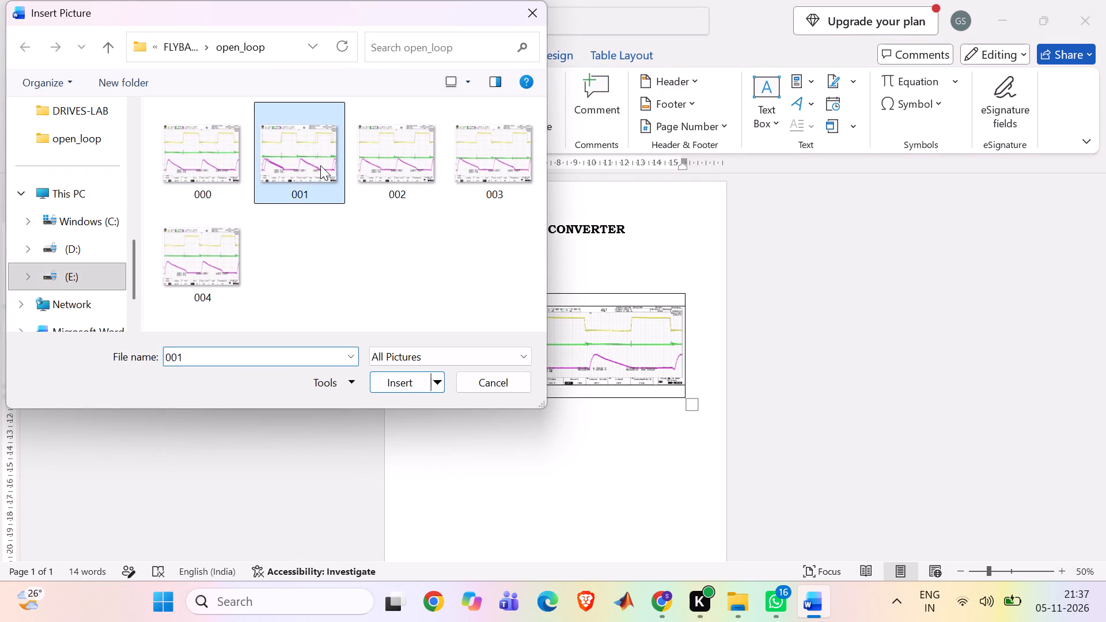
pyautogui.click(388, 381)
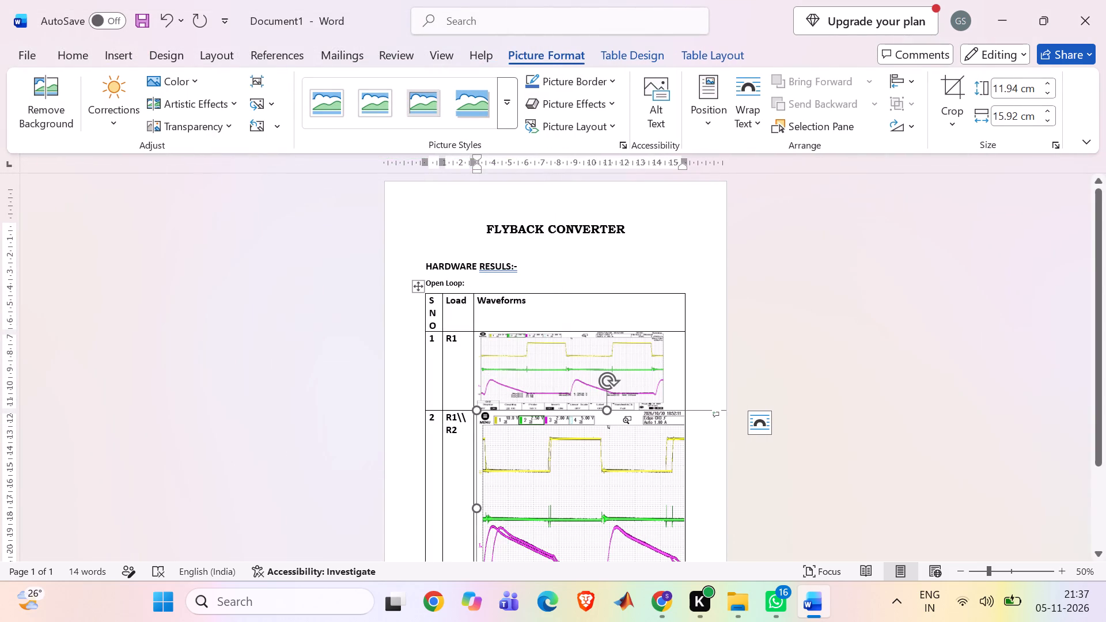
# Add a row at the bottom of the Open Loop table, below row 2.
pyautogui.scroll(-4, 589, 520)
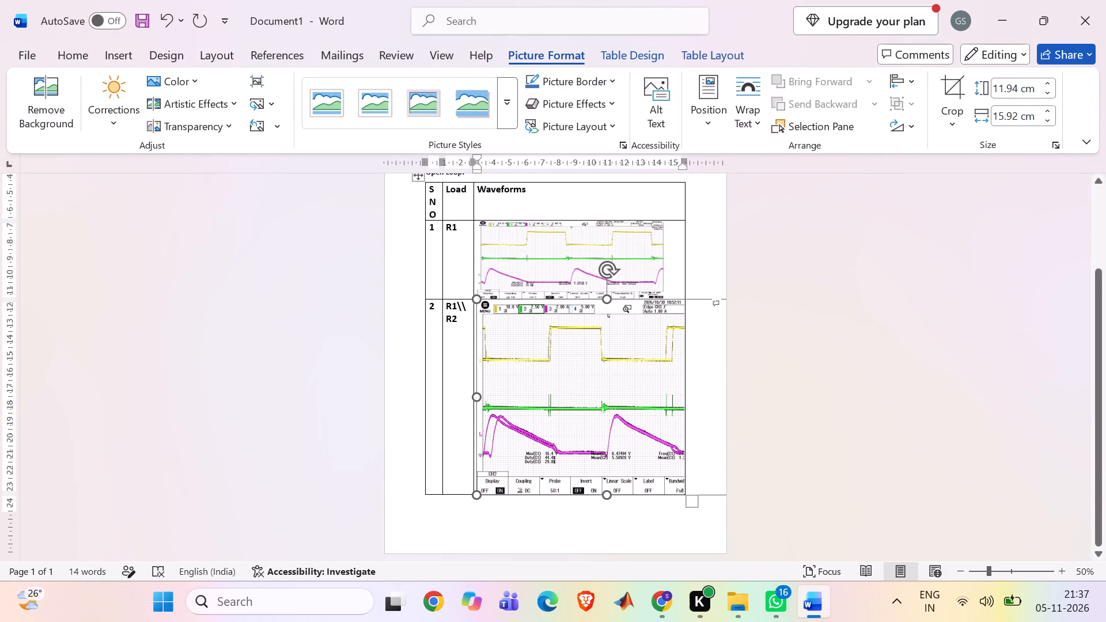
pyautogui.click(417, 493)
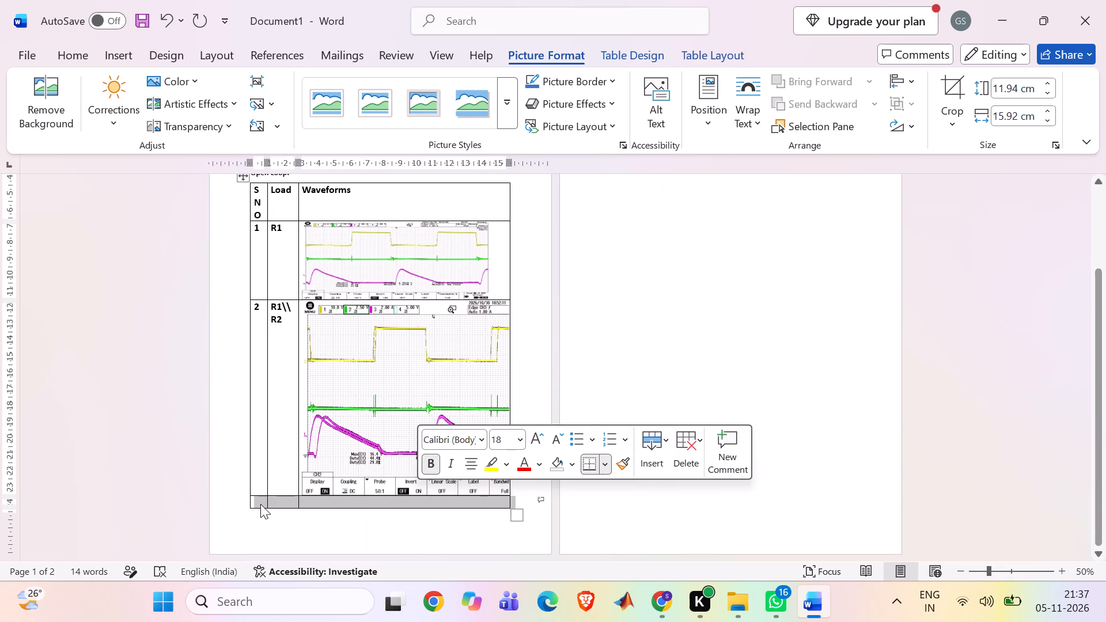
# Shrink row 2's waveform picture to about 4.66 cm high and 11.41 cm wide, matching the row 1 picture, and deselect it.
pyautogui.click(364, 472)
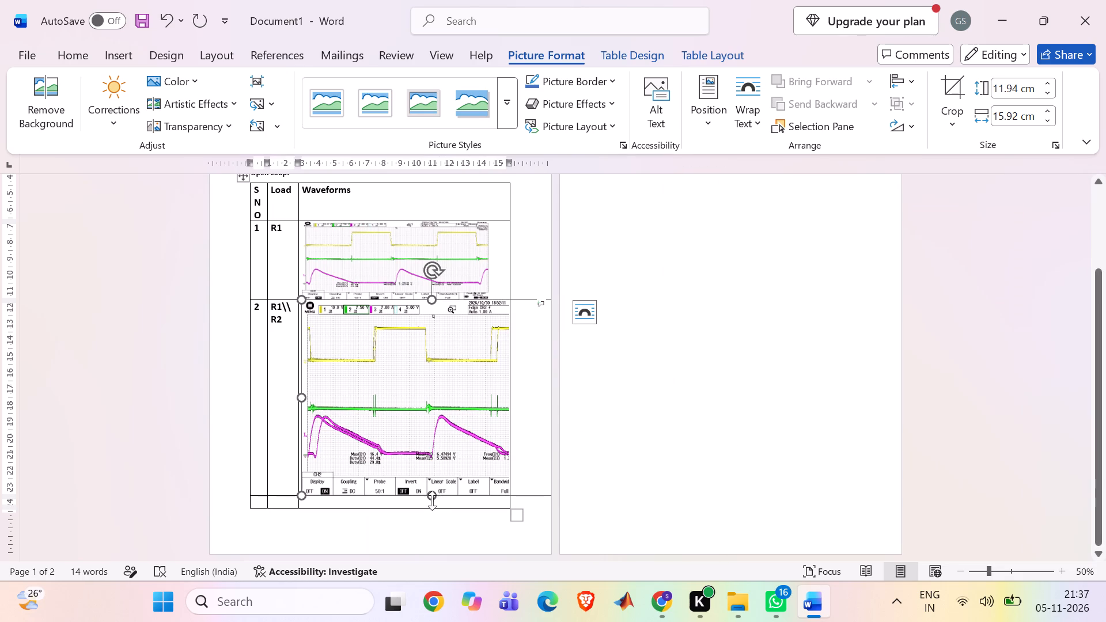
pyautogui.moveTo(431, 498); pyautogui.dragTo(472, 397)
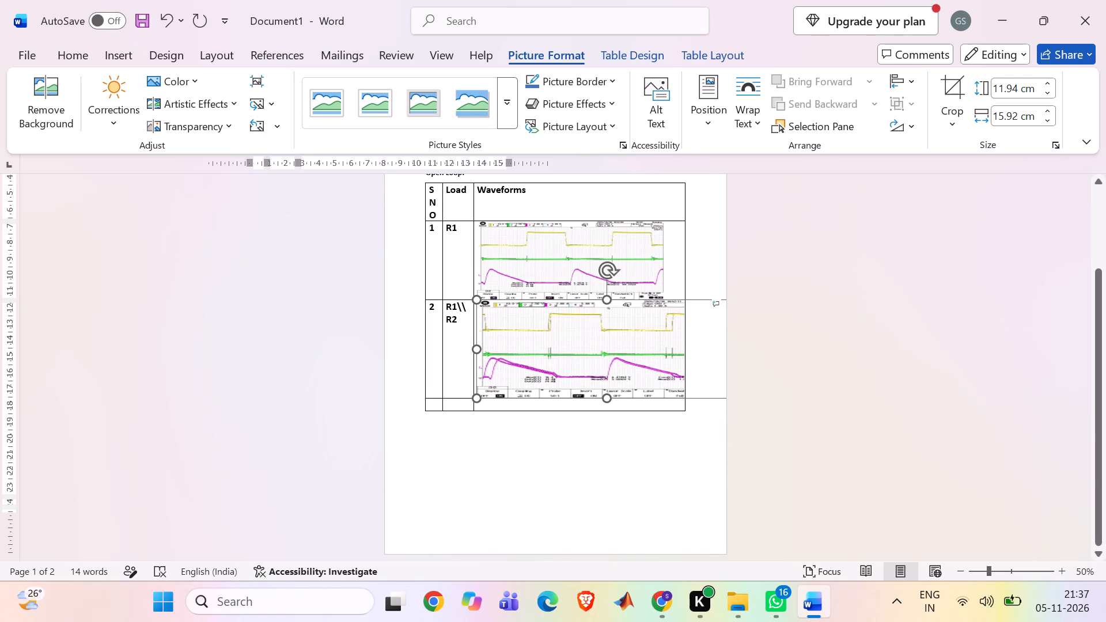
pyautogui.moveTo(472, 397); pyautogui.dragTo(496, 376)
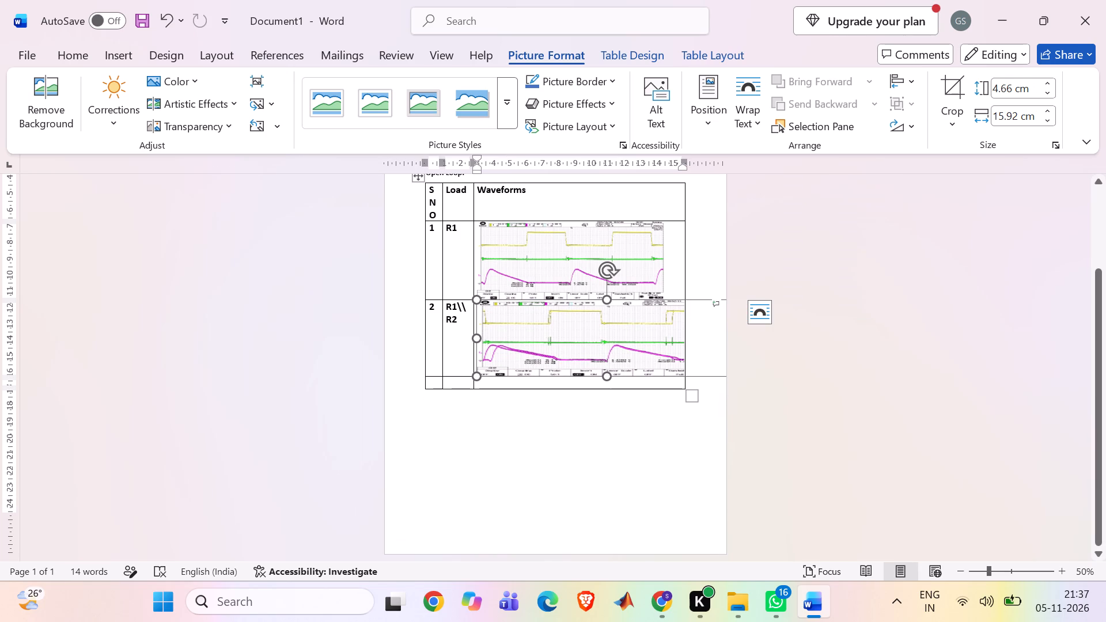
pyautogui.moveTo(476, 340); pyautogui.dragTo(484, 338)
pyautogui.moveTo(484, 338); pyautogui.dragTo(551, 338)
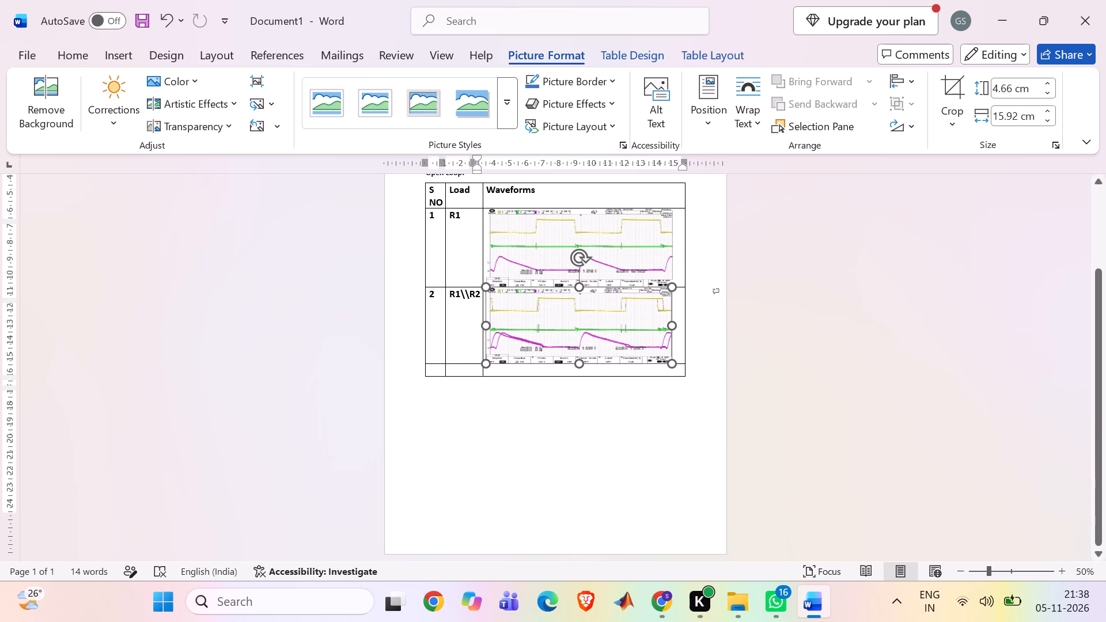
pyautogui.moveTo(551, 338); pyautogui.dragTo(551, 339)
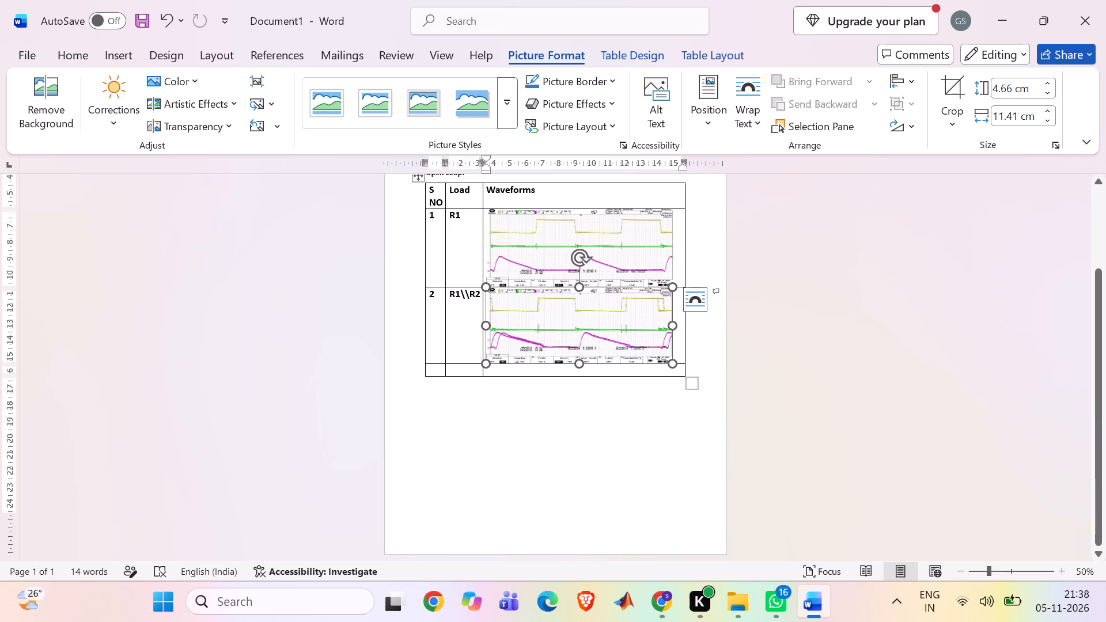
pyautogui.click(540, 430)
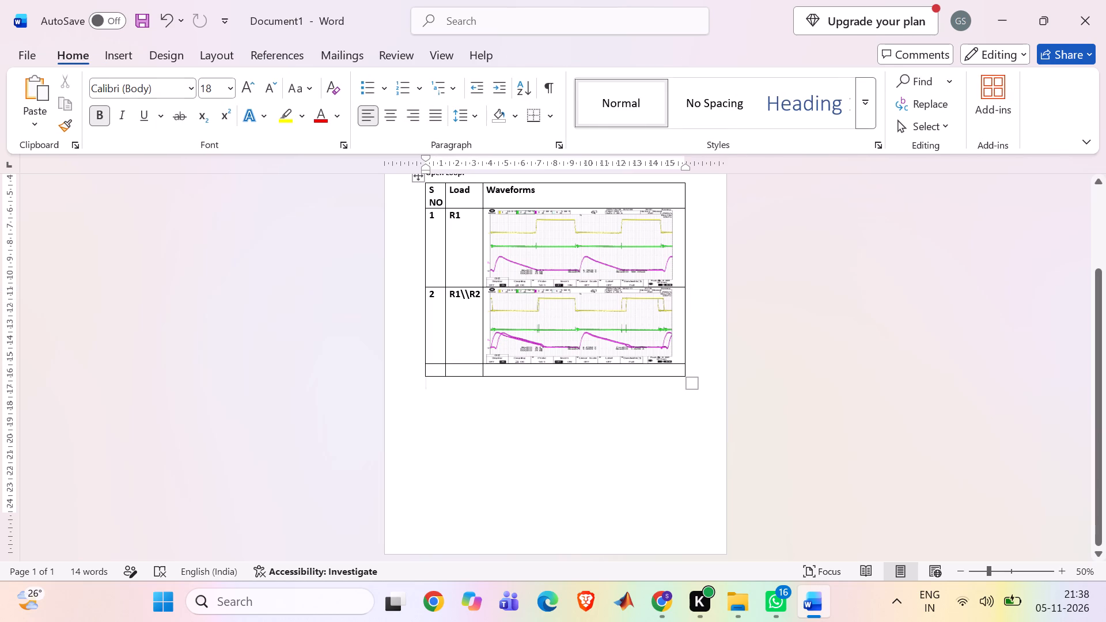
# Fill the new bottom row with S NO 3 and load R1\\R2\\R3, reusing the load text copied from row 2.
pyautogui.click(434, 372)
pyautogui.press('3')
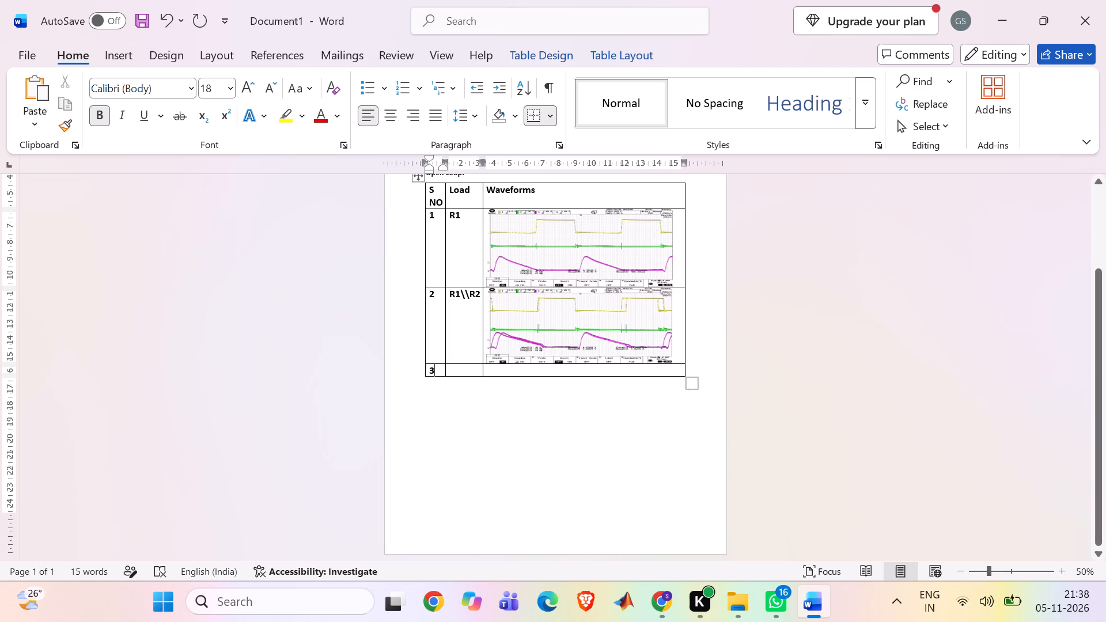
pyautogui.moveTo(450, 295); pyautogui.dragTo(481, 294)
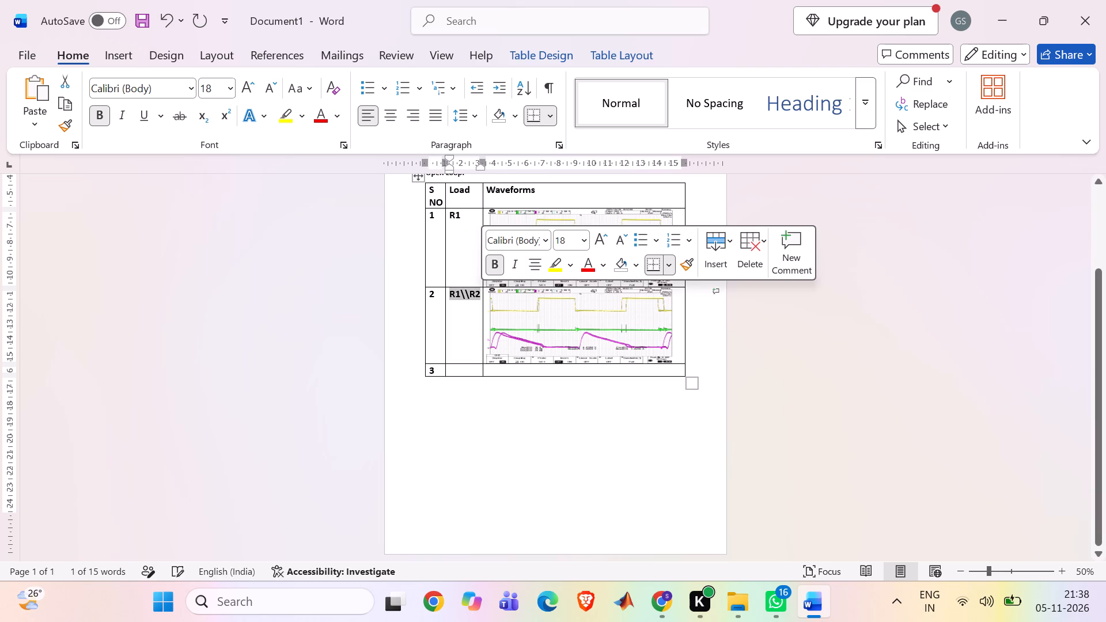
pyautogui.hotkey('ctrl', 'c')
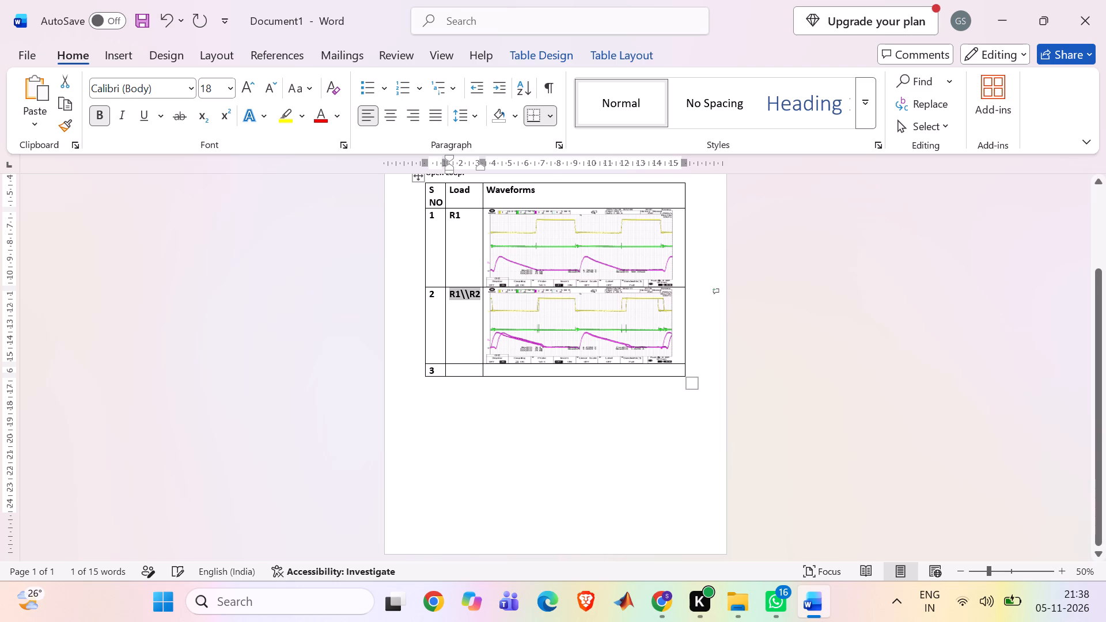
pyautogui.click(459, 371)
pyautogui.hotkey('ctrl', 'v')
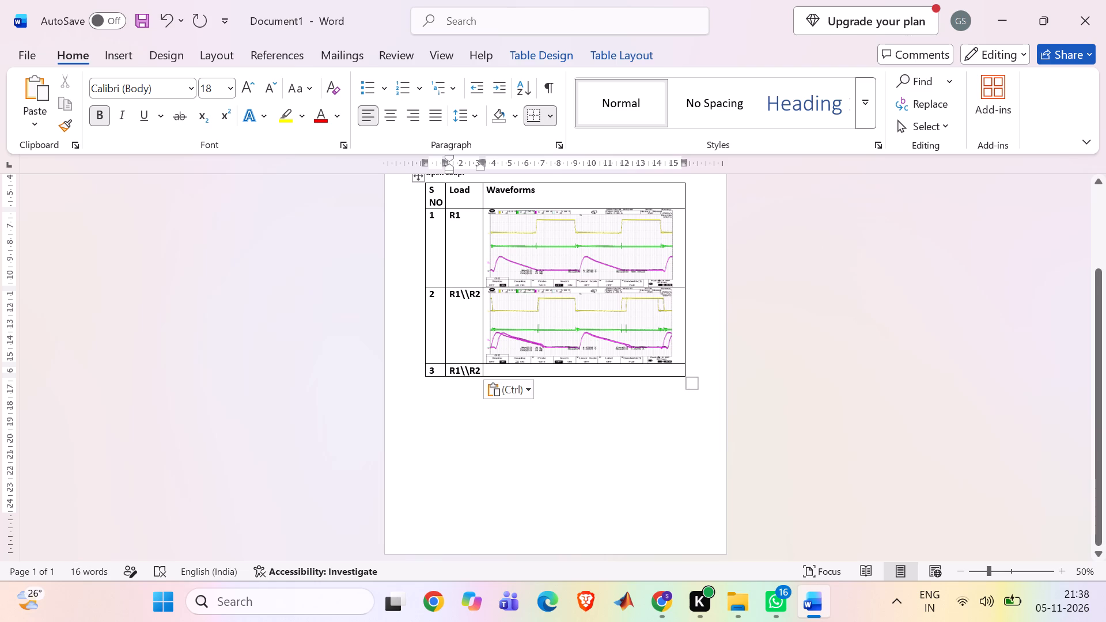
pyautogui.write('\\\\')
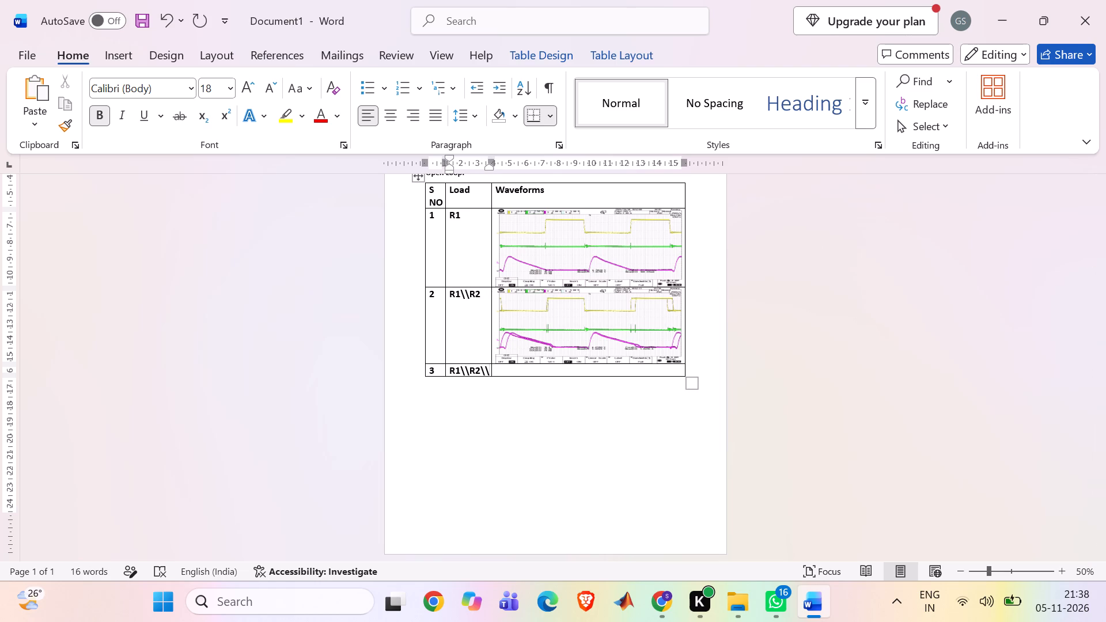
pyautogui.write('R#')
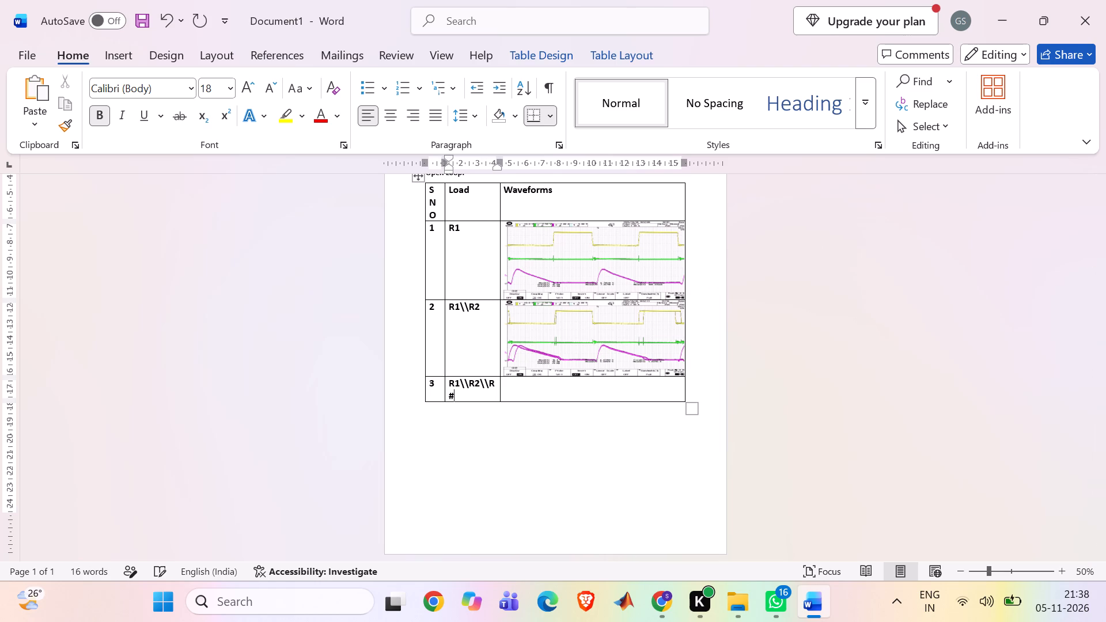
pyautogui.press('BackSpace')
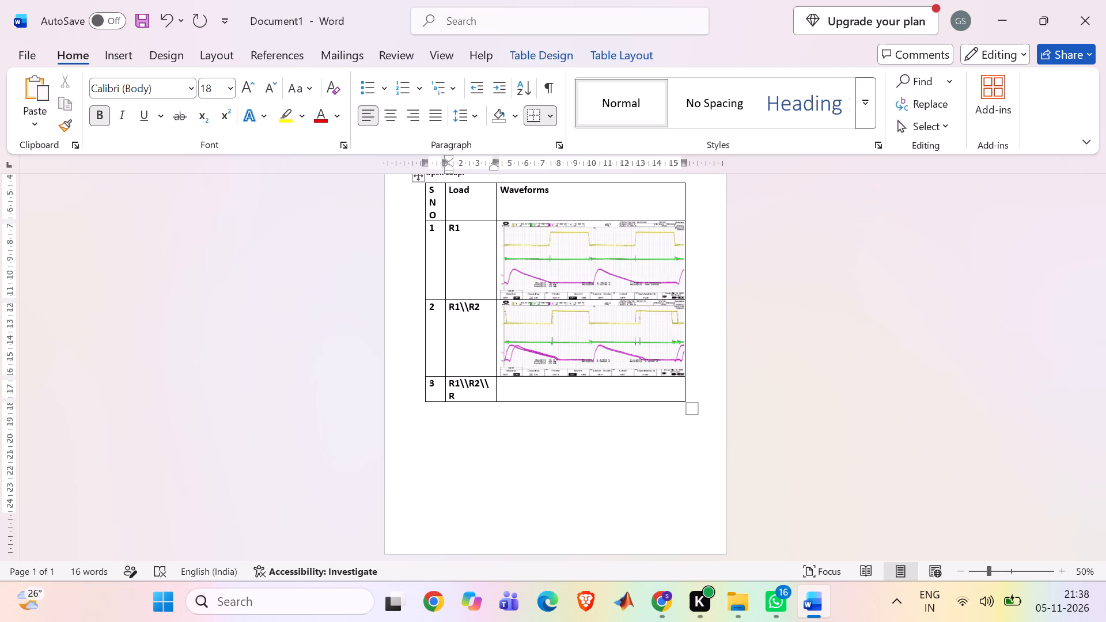
pyautogui.press('3')
# Insert waveform image 002 from the open_loop folder into row 3's Waveforms cell.
pyautogui.click(533, 392)
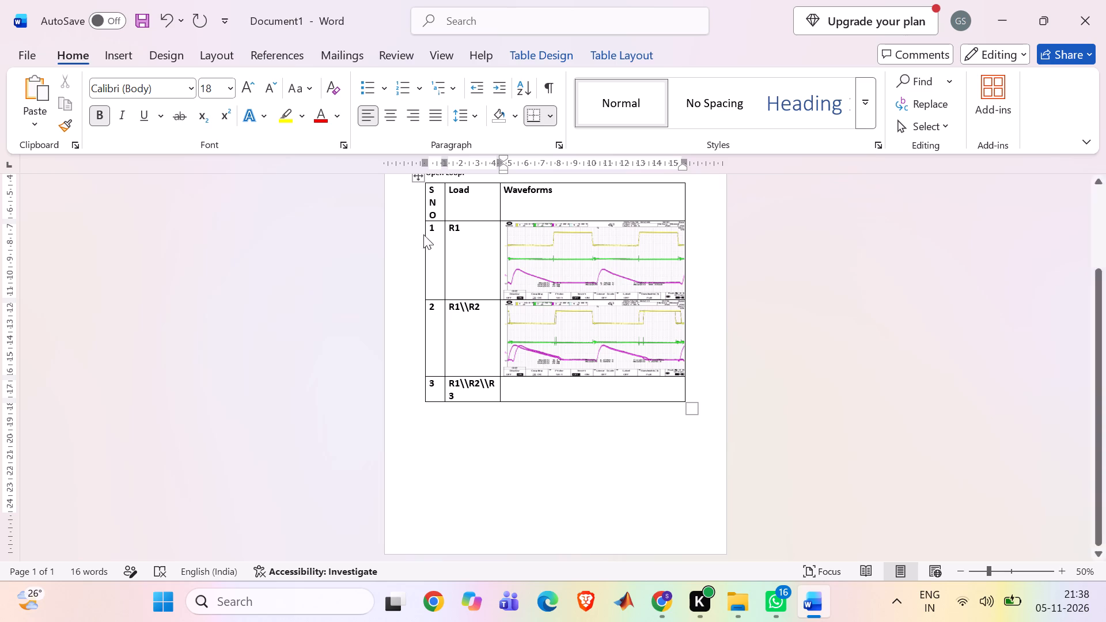
pyautogui.click(125, 59)
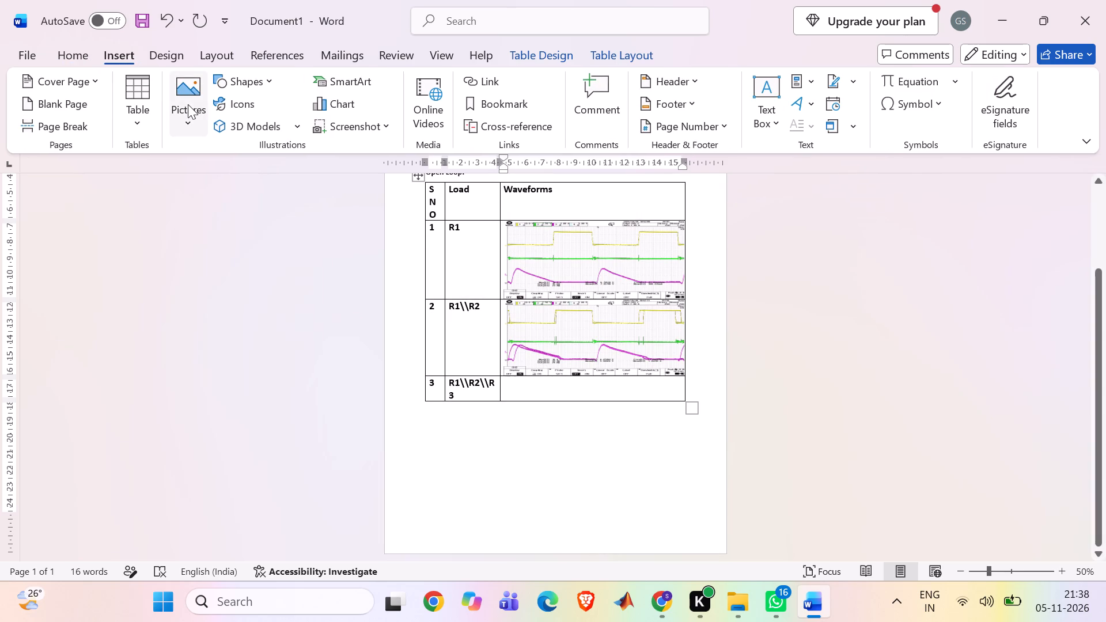
pyautogui.click(188, 104)
pyautogui.click(200, 179)
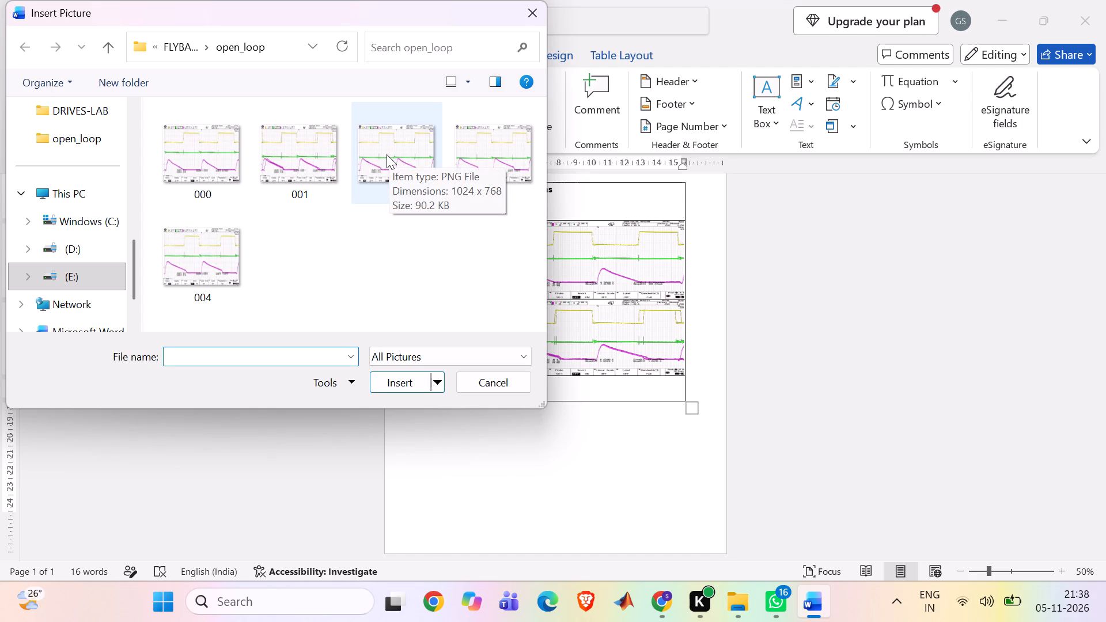
pyautogui.click(387, 154)
pyautogui.click(411, 382)
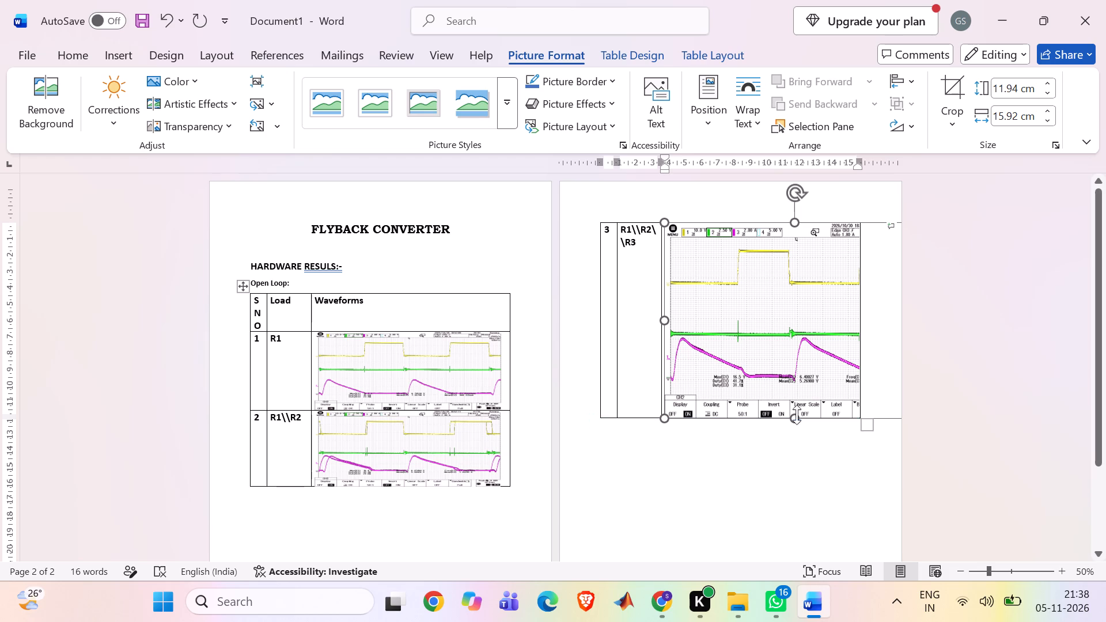
# Reduce the height and width of row 3's waveform picture so it fits inside the Waveforms column like the pictures above.
pyautogui.moveTo(798, 417); pyautogui.dragTo(795, 277)
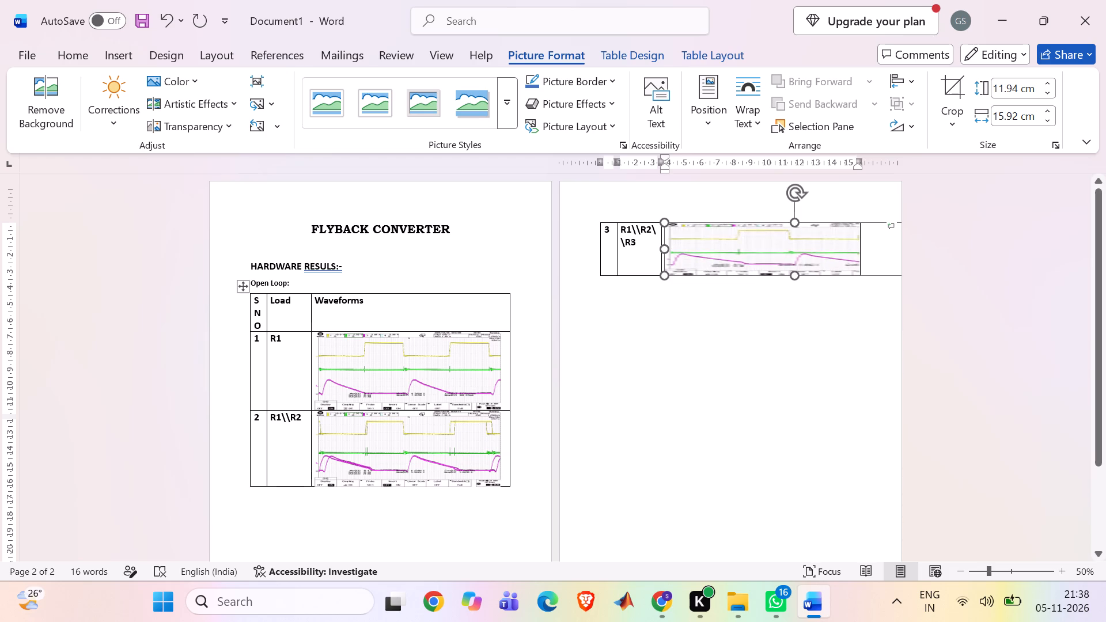
pyautogui.moveTo(795, 277); pyautogui.dragTo(793, 289)
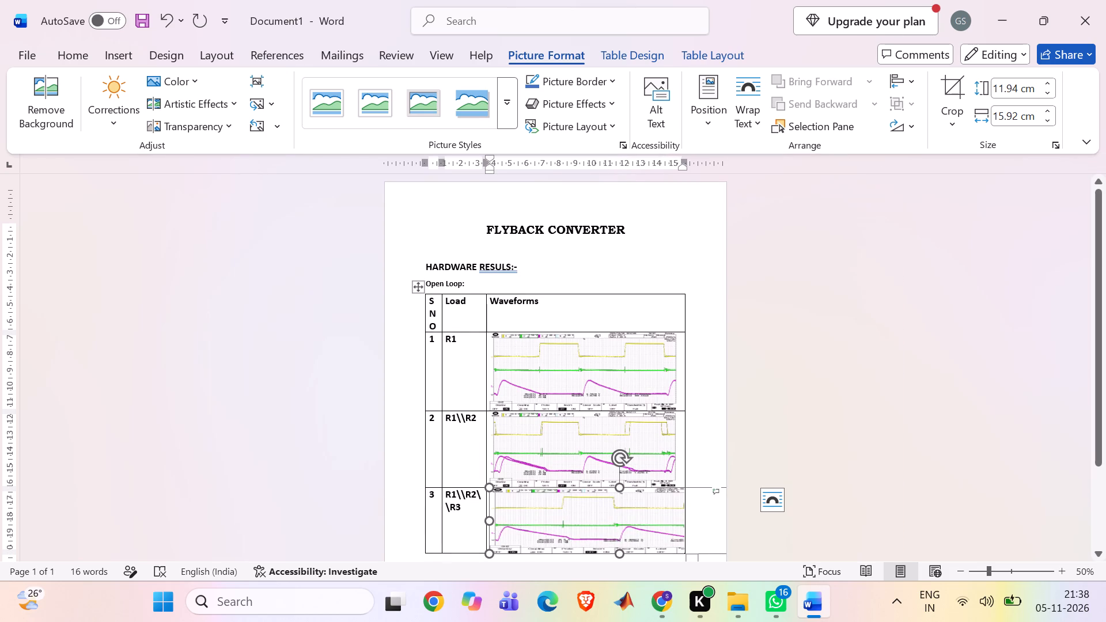
pyautogui.scroll(-5, 592, 348)
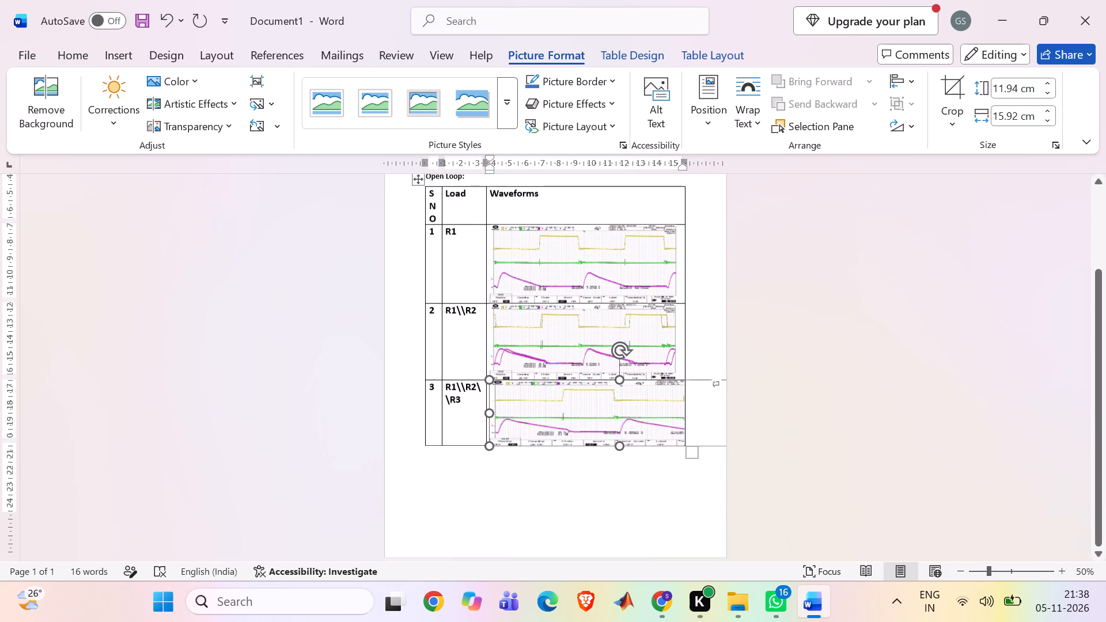
pyautogui.click(581, 480)
pyautogui.click(564, 420)
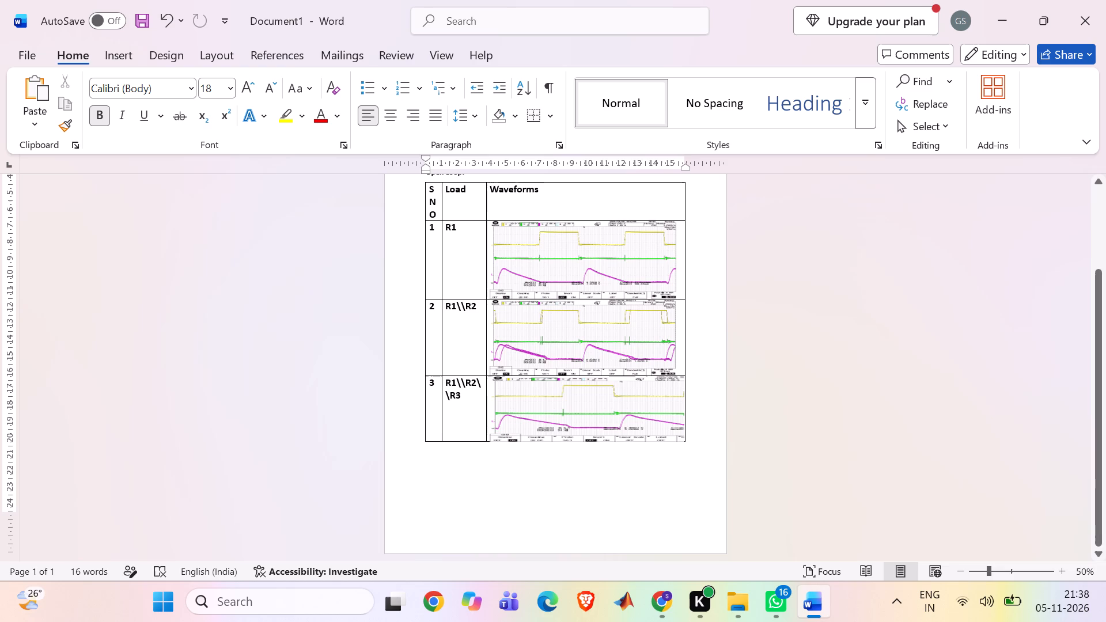
pyautogui.moveTo(489, 409); pyautogui.dragTo(562, 408)
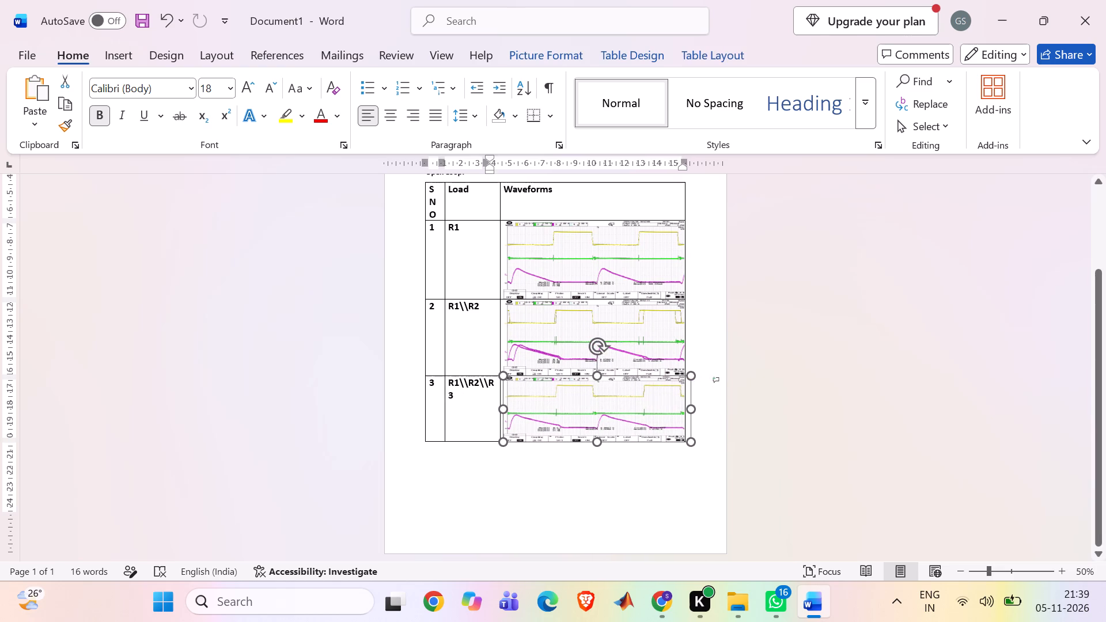
pyautogui.moveTo(562, 408); pyautogui.dragTo(571, 408)
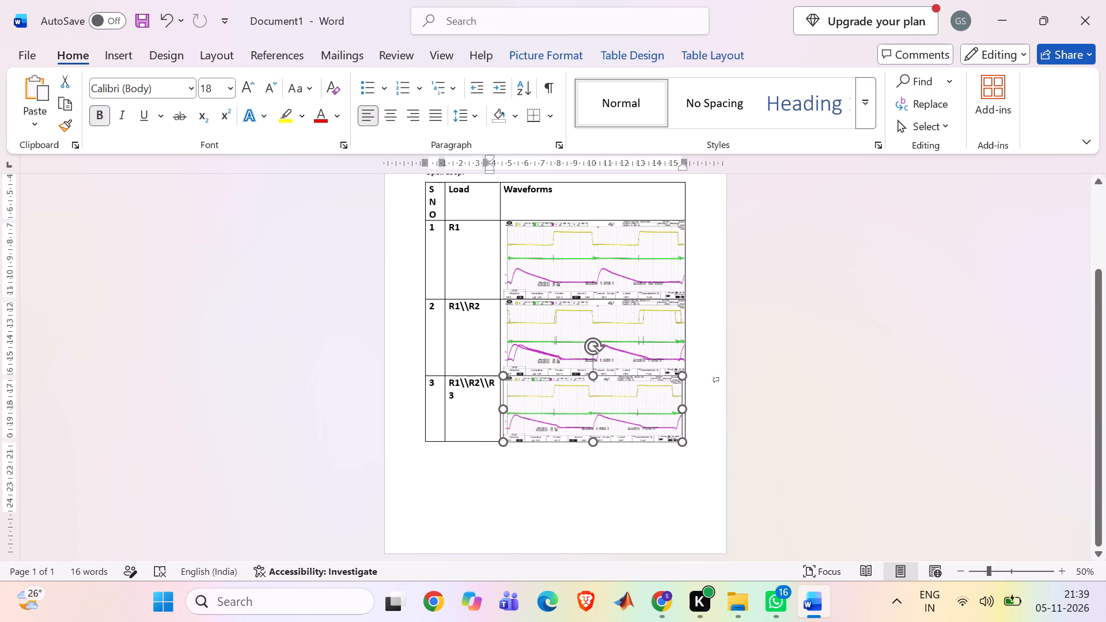
pyautogui.moveTo(571, 408); pyautogui.dragTo(573, 408)
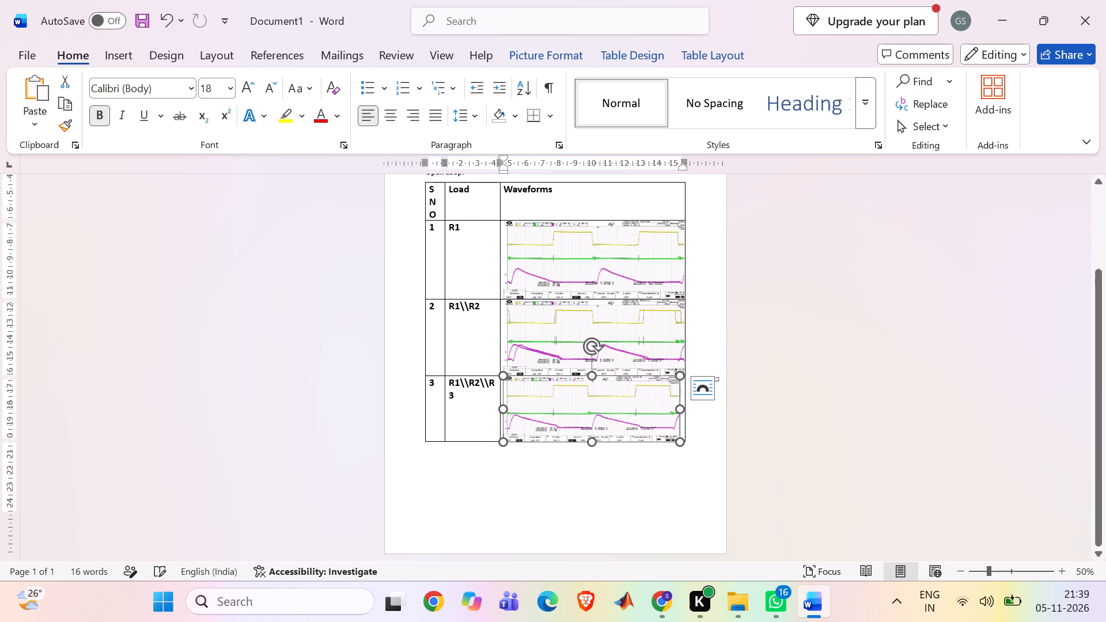
# Narrow the waveform pictures in rows 2 and 1 slightly so they fit within the Waveforms column.
pyautogui.click(554, 346)
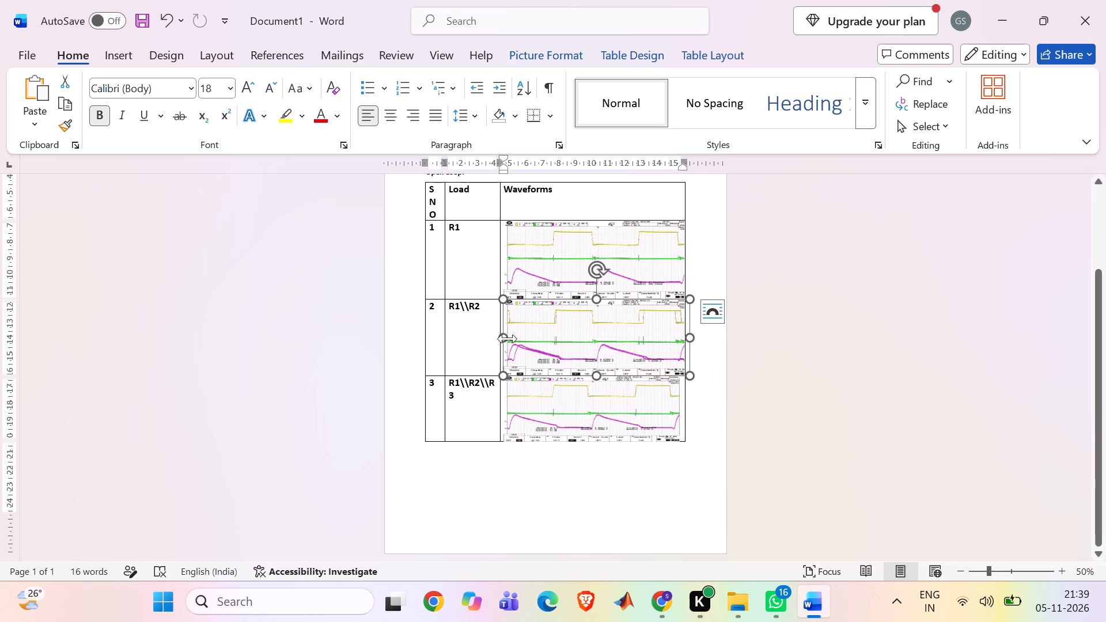
pyautogui.moveTo(506, 339); pyautogui.dragTo(513, 337)
pyautogui.click(709, 349)
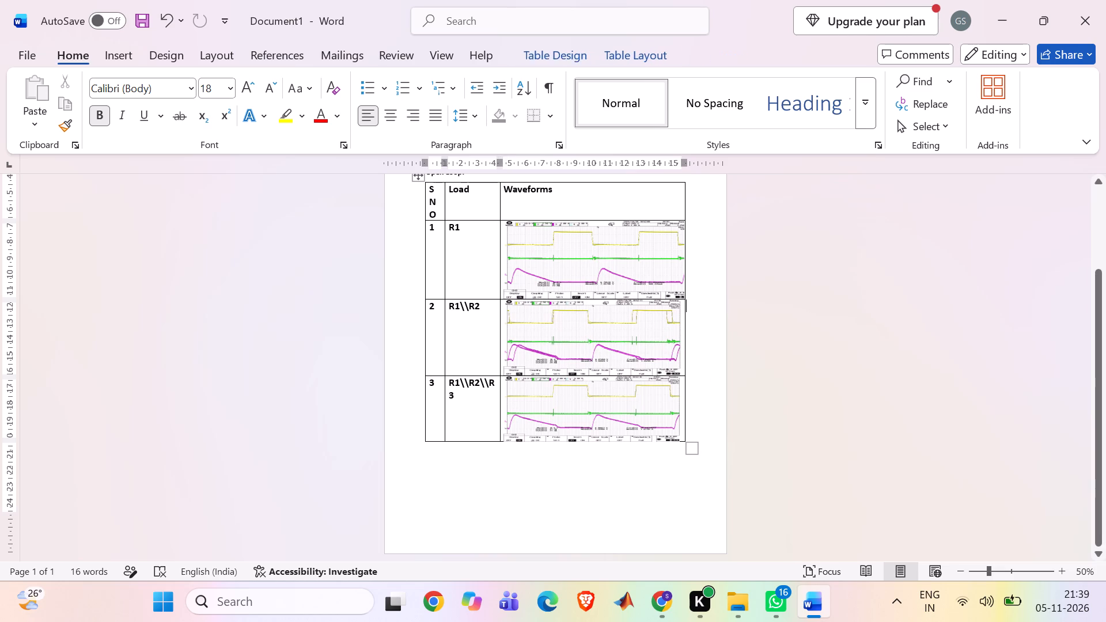
pyautogui.click(590, 237)
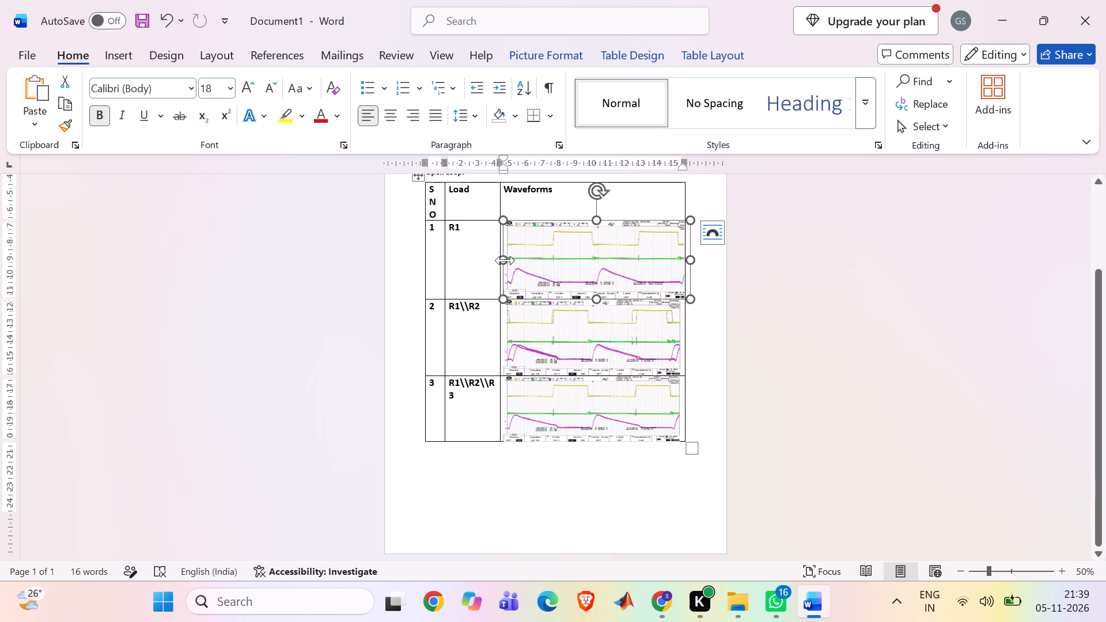
pyautogui.moveTo(505, 260); pyautogui.dragTo(510, 259)
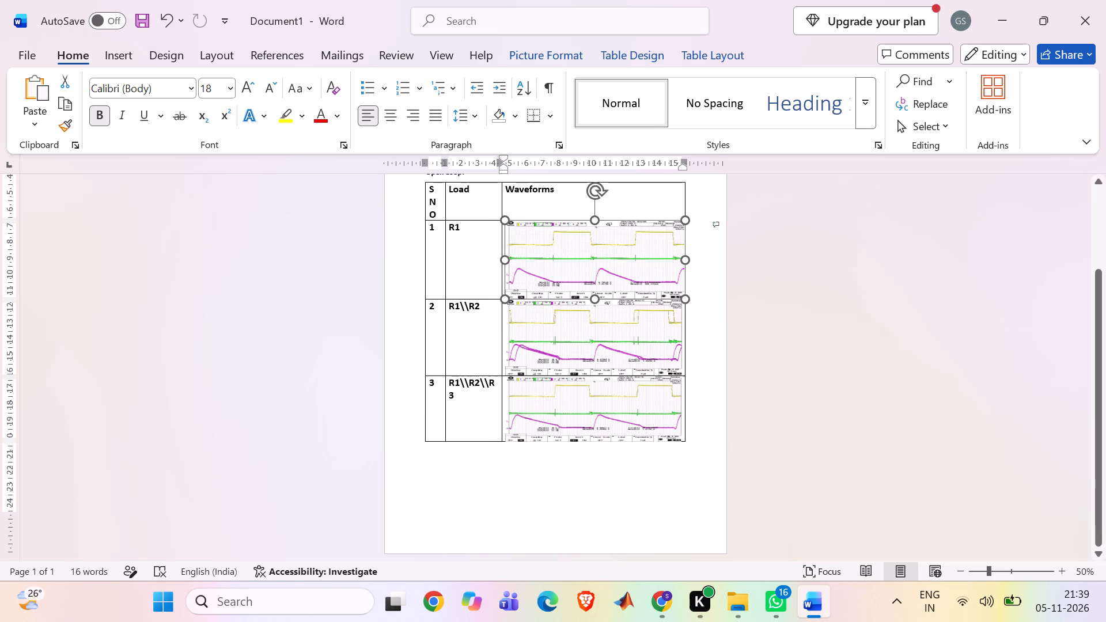
pyautogui.moveTo(510, 259); pyautogui.dragTo(510, 260)
pyautogui.click(715, 352)
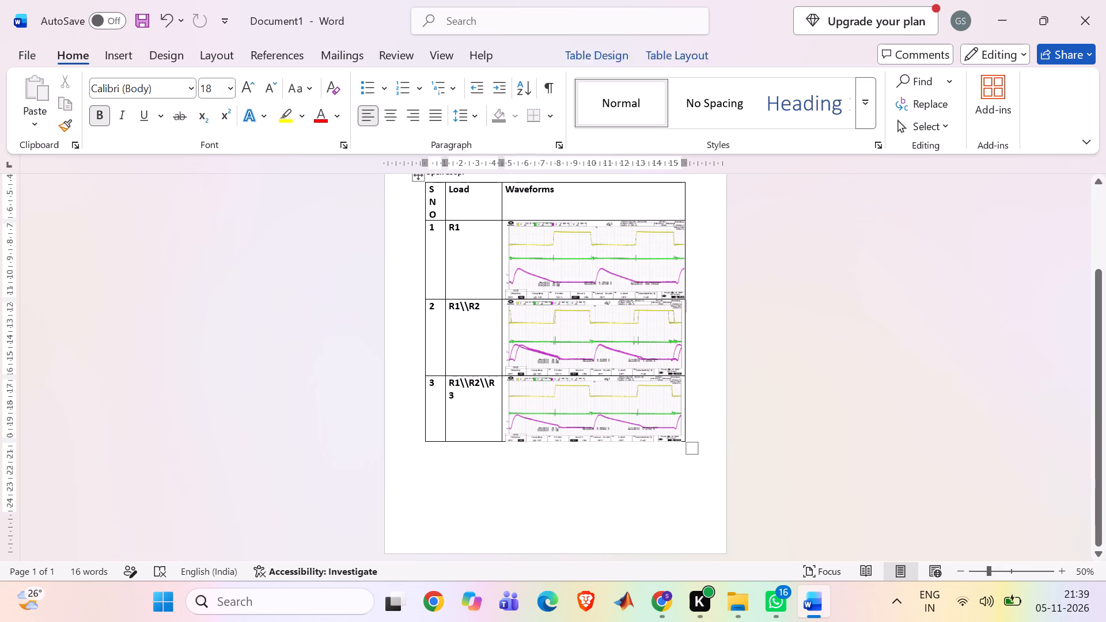
# Add a row at the bottom of the Open Loop table, below row 3.
pyautogui.click(418, 443)
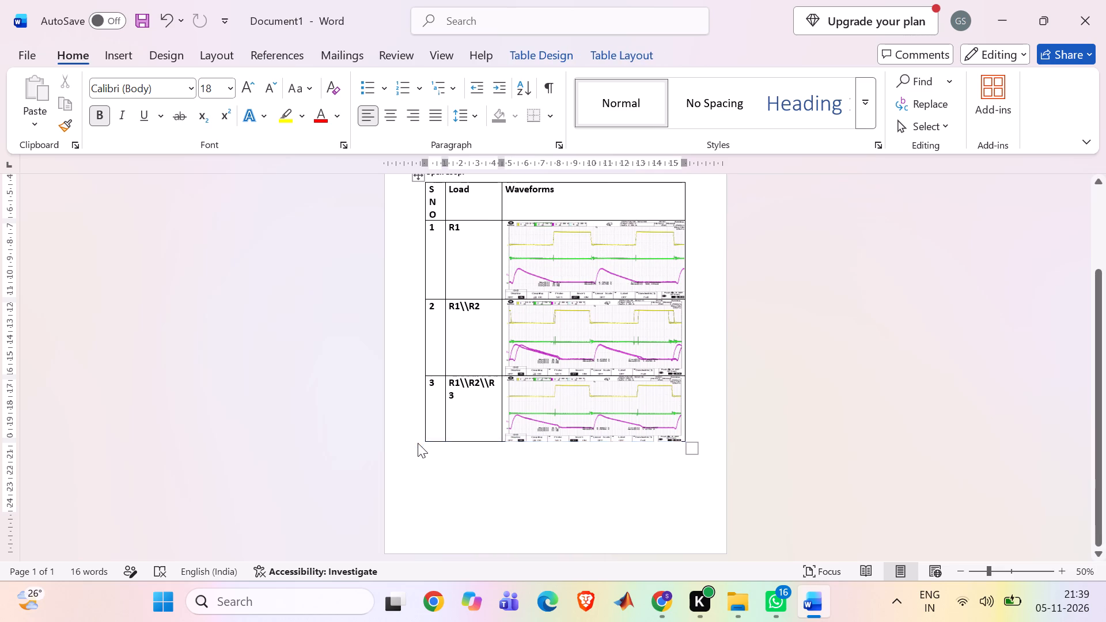
pyautogui.click(437, 443)
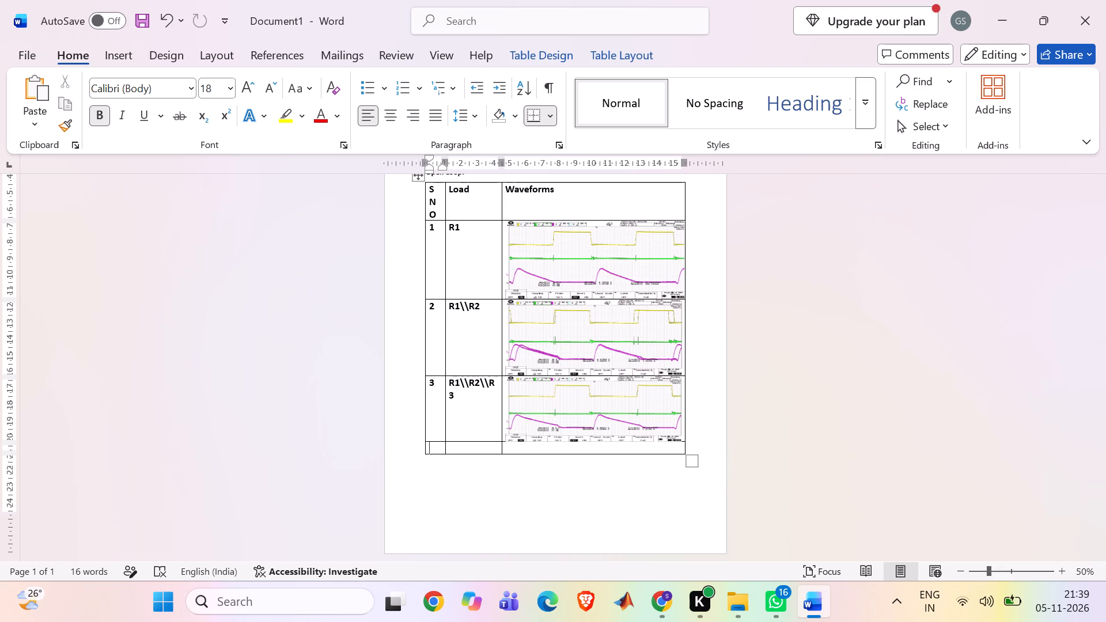
# Fill the new bottom row with S NO 4 and load R1\\R2\\R3\\R4, reusing the load text copied from row 3.
pyautogui.click(473, 443)
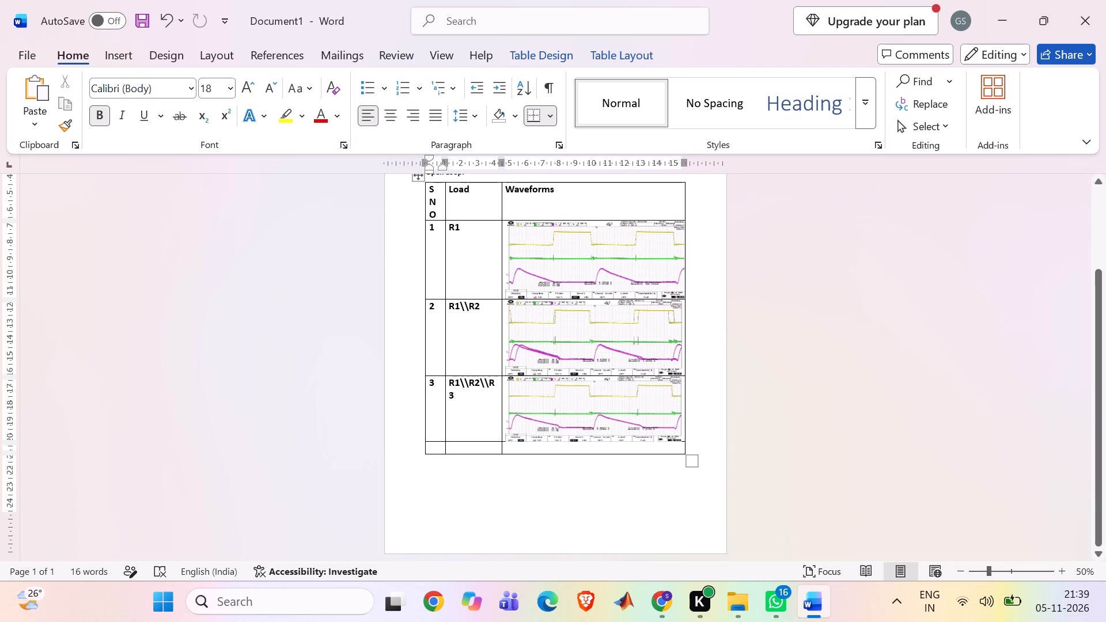
pyautogui.click(431, 449)
pyautogui.press('4')
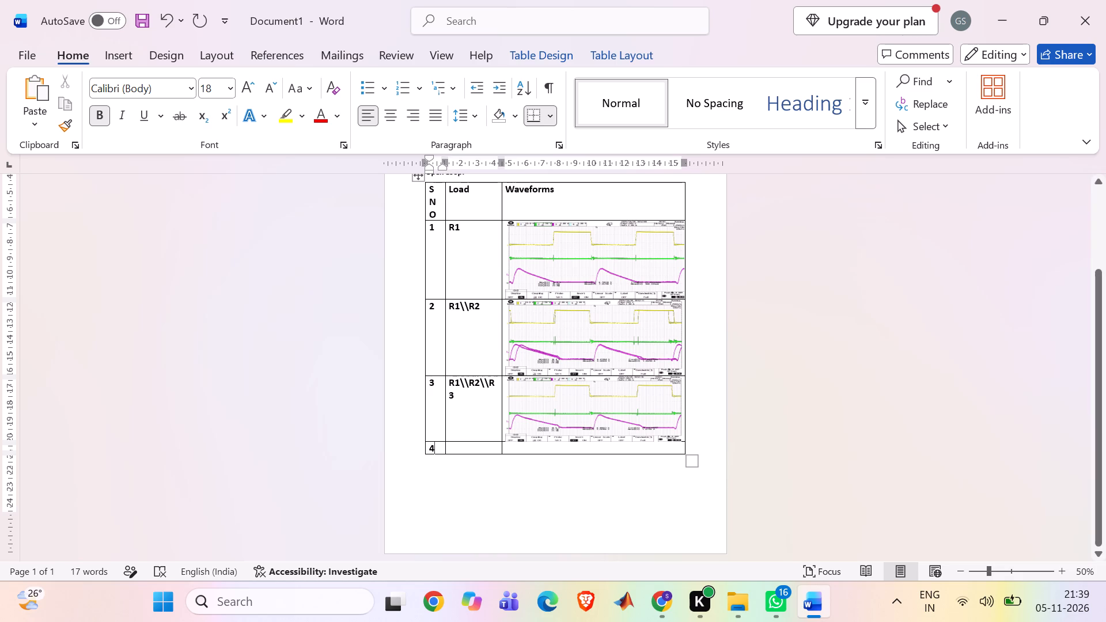
pyautogui.moveTo(449, 385); pyautogui.dragTo(486, 404)
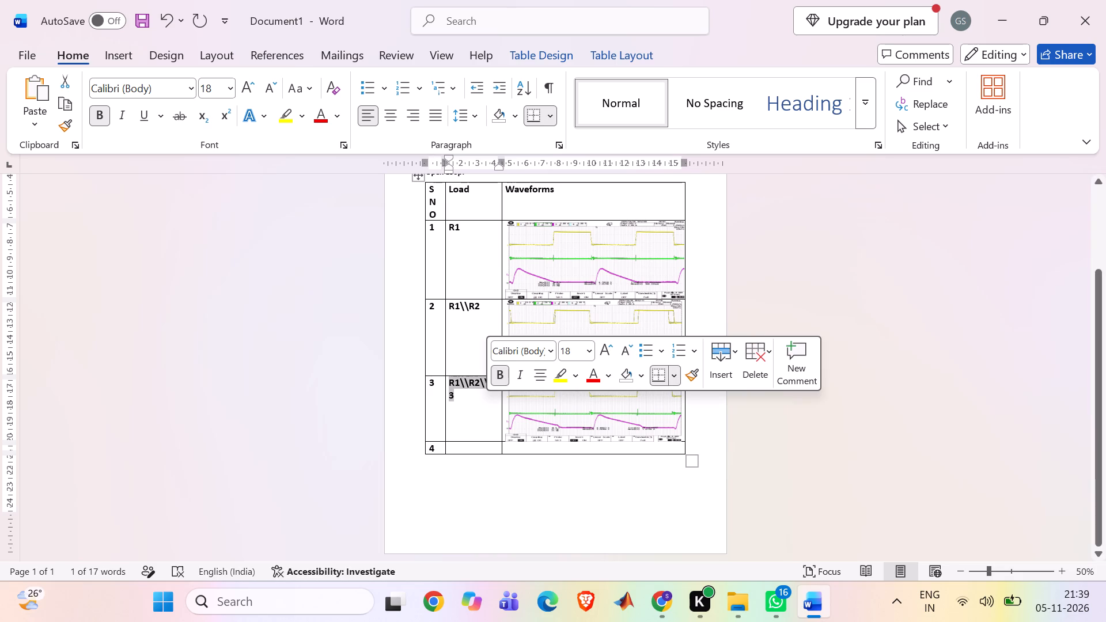
pyautogui.hotkey('ctrl', 'c')
pyautogui.click(478, 446)
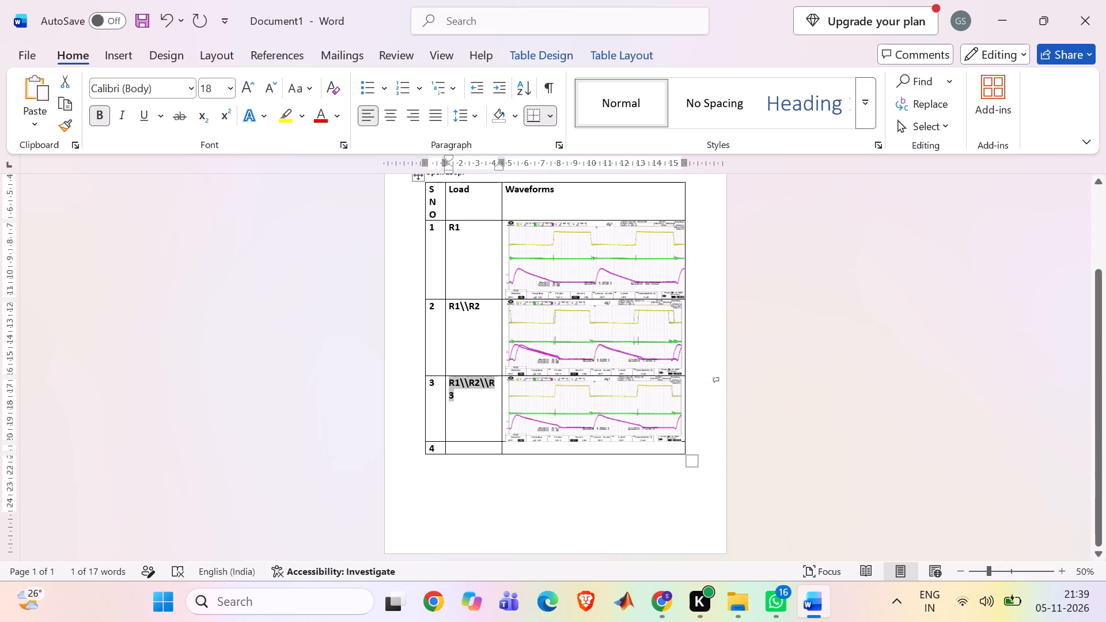
pyautogui.hotkey('ctrl', 'v')
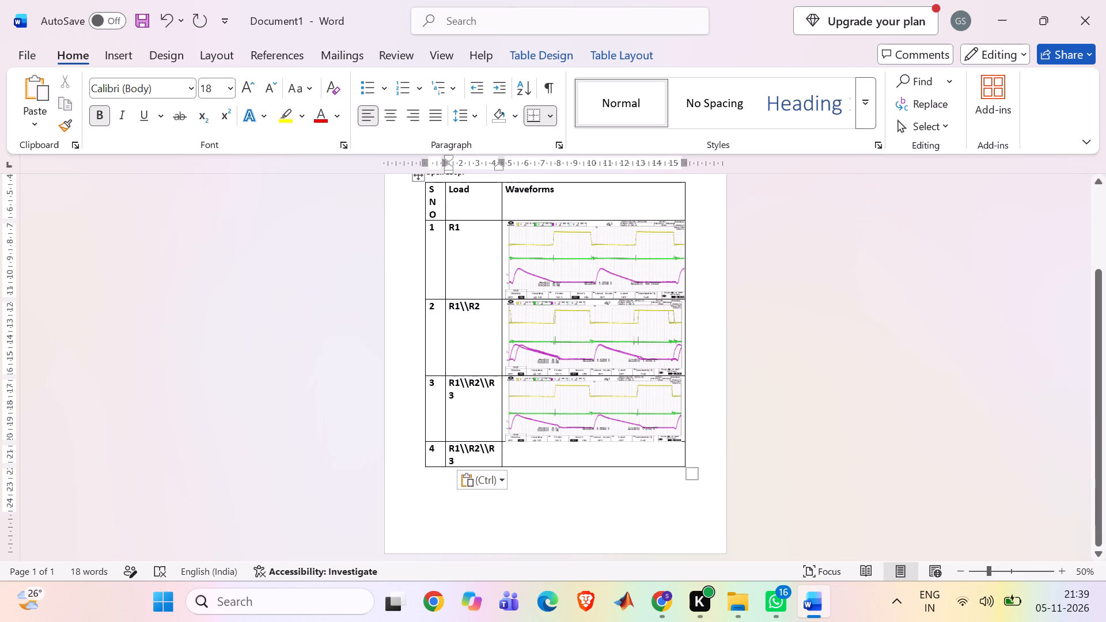
pyautogui.write('\\\\')
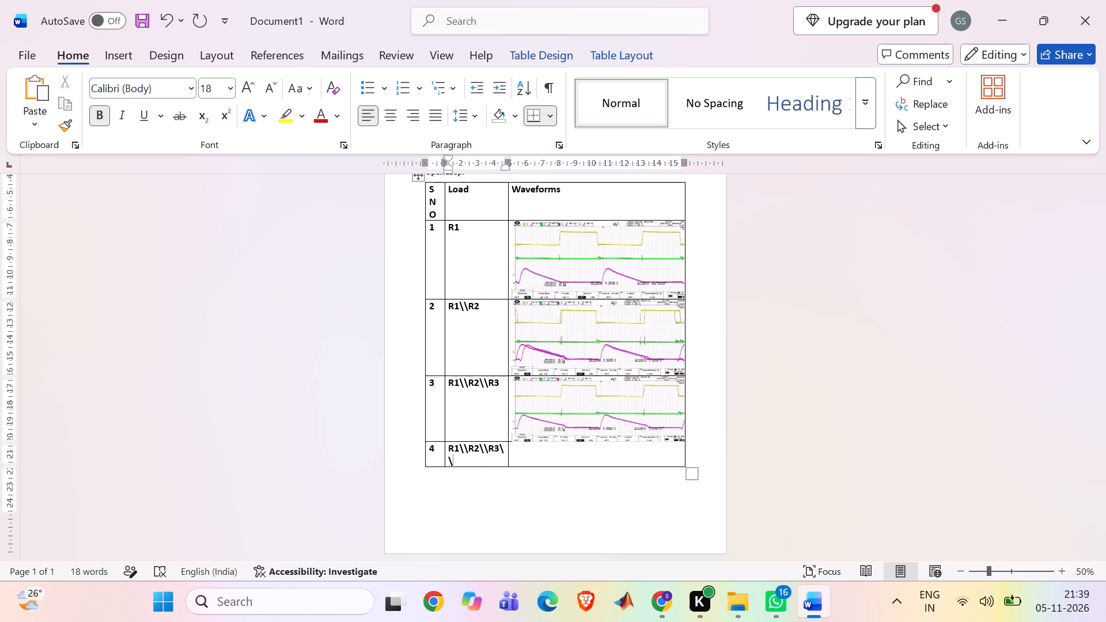
pyautogui.write('R4')
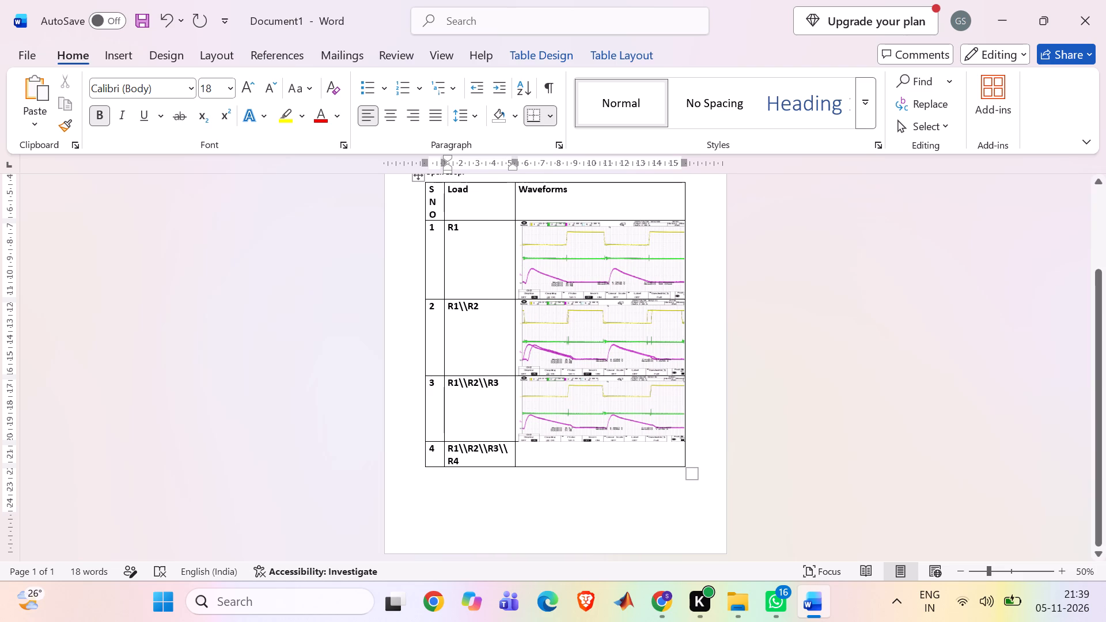
# Insert waveform image 004 from the open_loop folder into row 4's Waveforms cell.
pyautogui.click(568, 454)
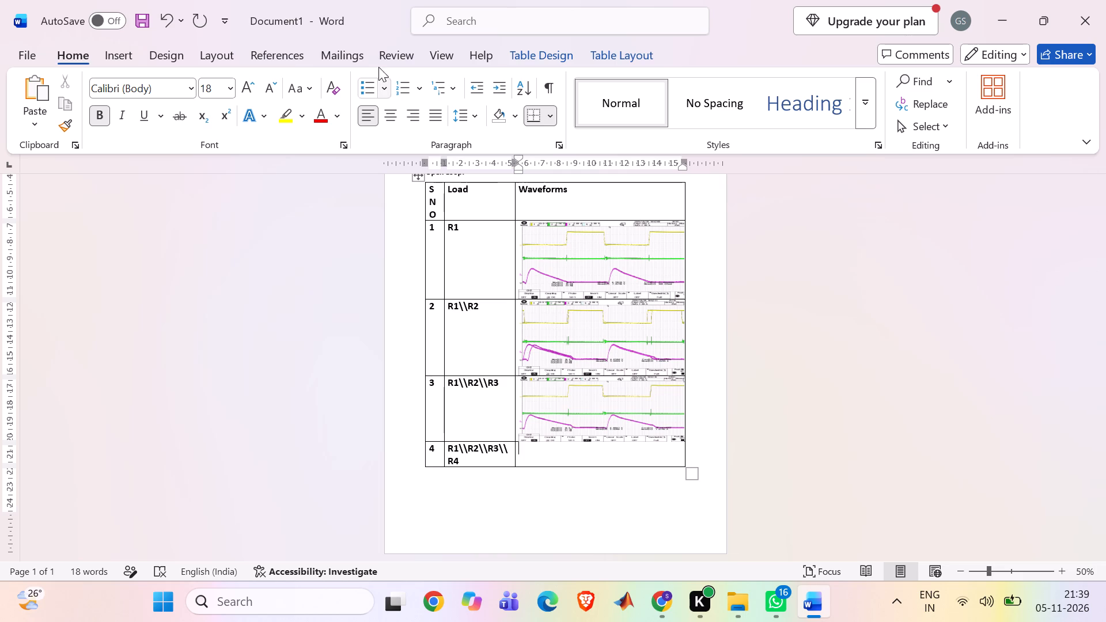
pyautogui.click(121, 52)
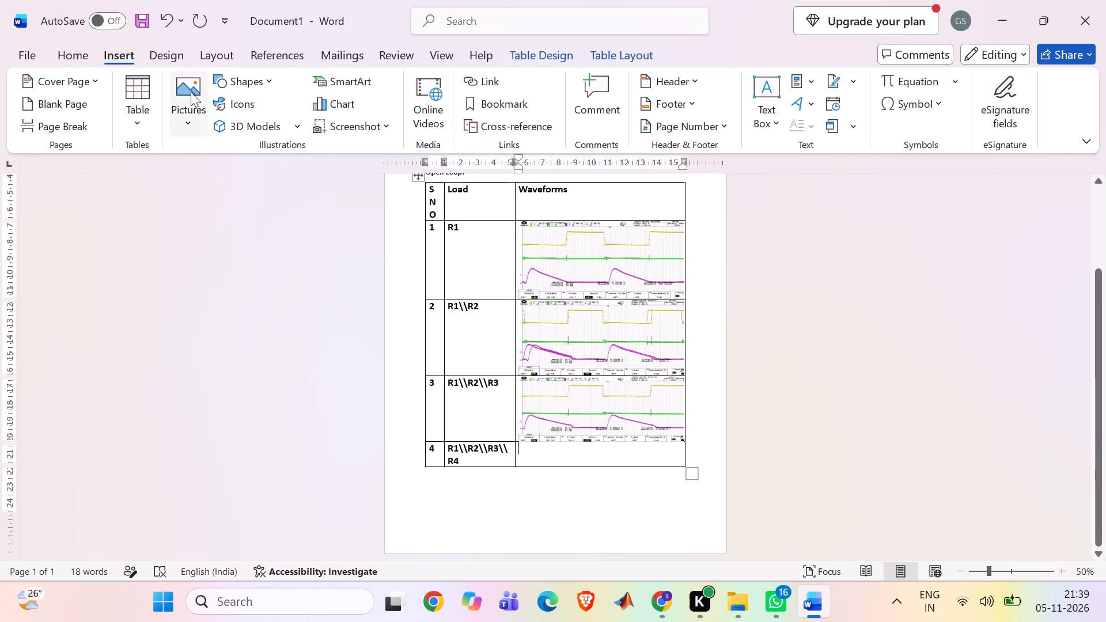
pyautogui.click(191, 92)
pyautogui.click(224, 181)
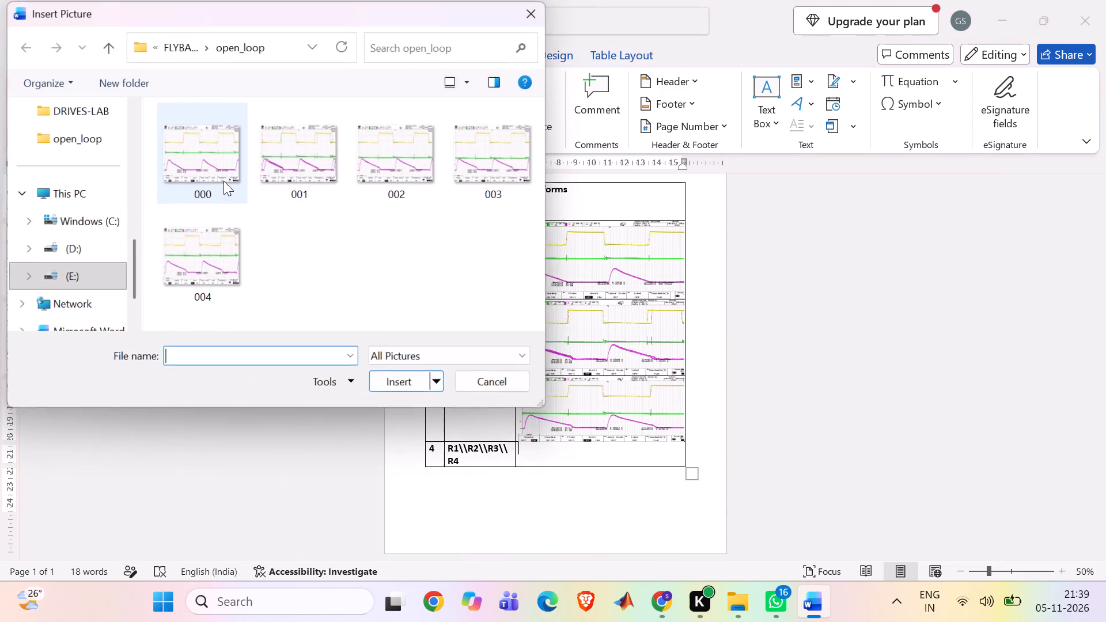
pyautogui.click(209, 257)
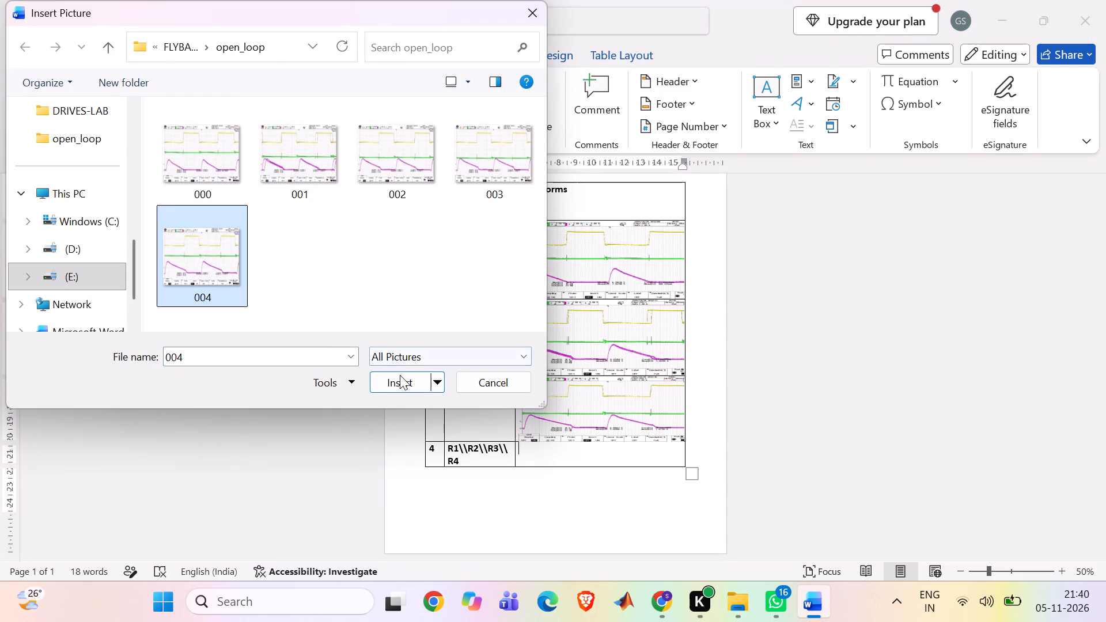
pyautogui.click(398, 380)
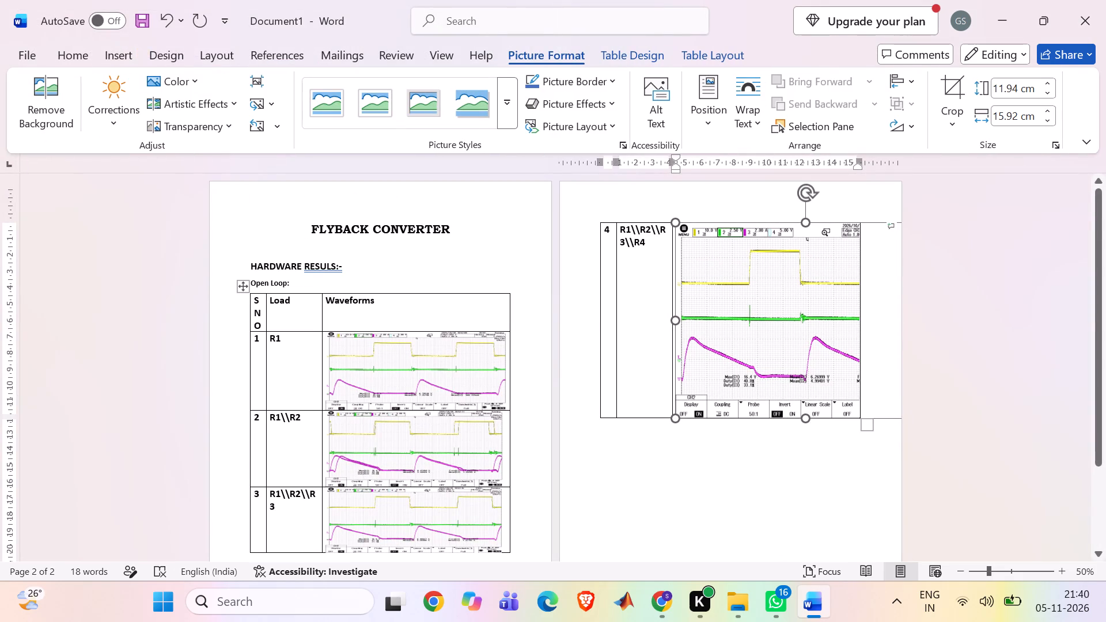
# Shrink row 4's waveform picture to about 2.33 cm high, flipped vertically, narrow it to fit the Waveforms column, and deselect it.
pyautogui.moveTo(806, 418); pyautogui.dragTo(800, 296)
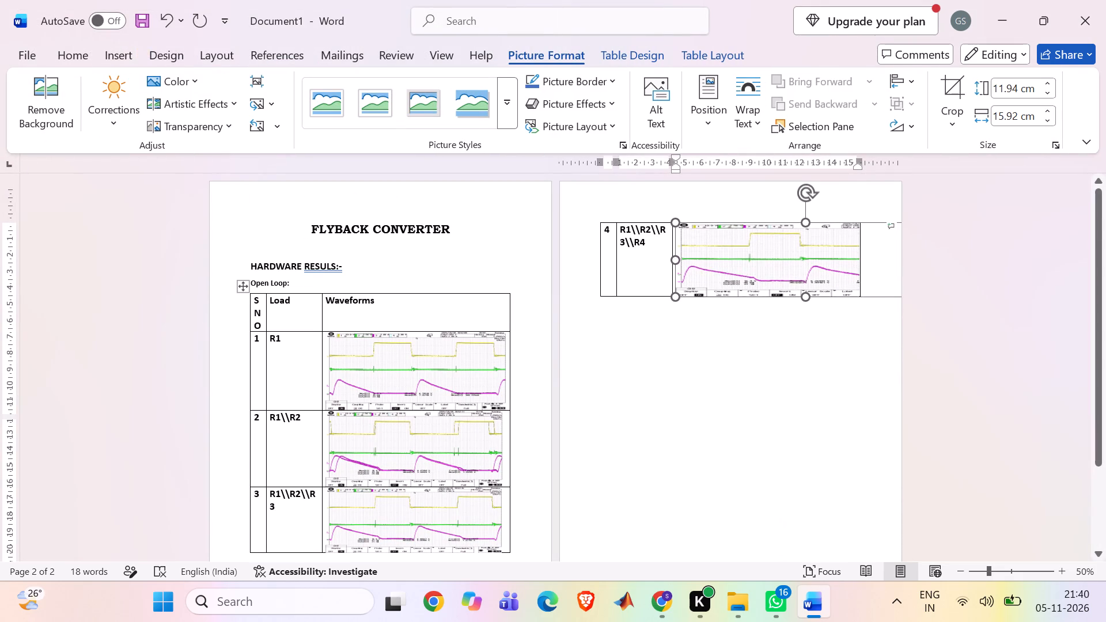
pyautogui.moveTo(800, 296); pyautogui.dragTo(789, 241)
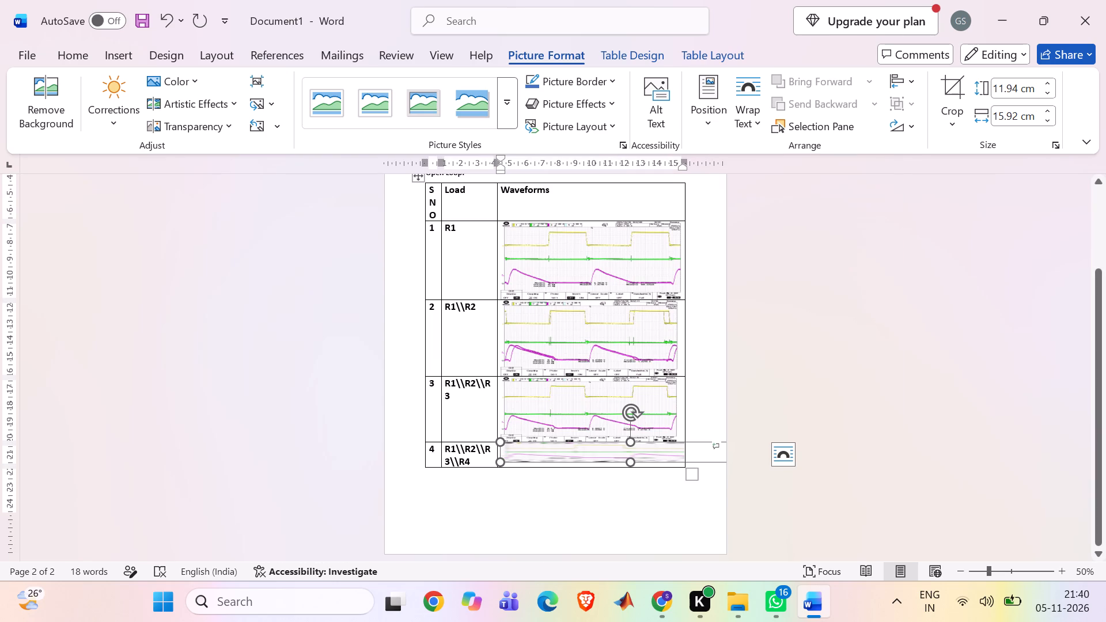
pyautogui.moveTo(634, 463); pyautogui.dragTo(604, 500)
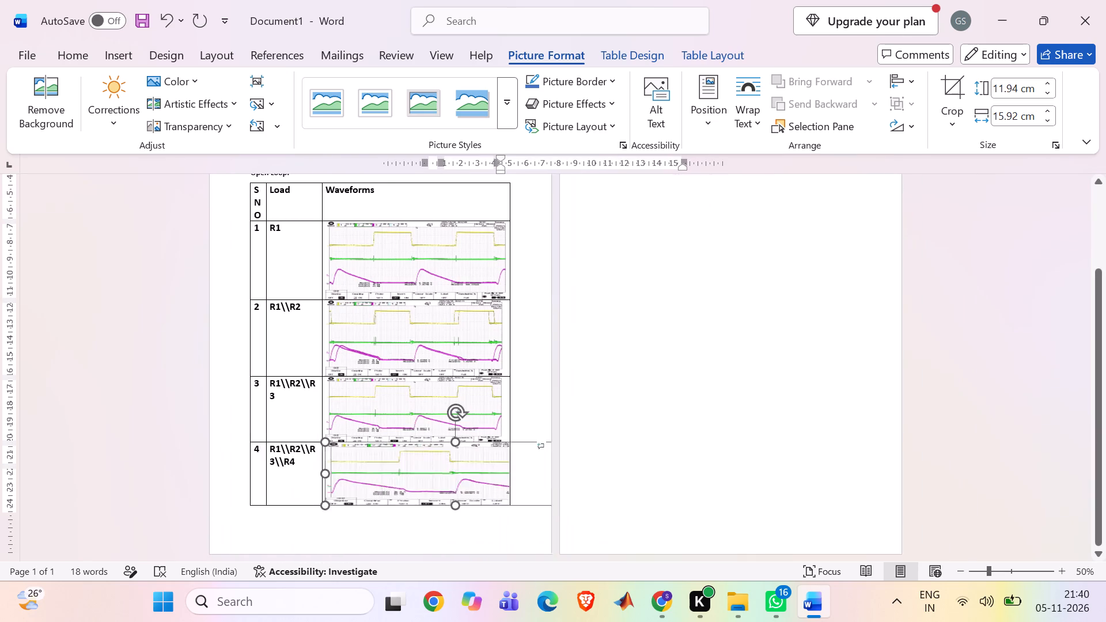
pyautogui.moveTo(604, 500); pyautogui.dragTo(629, 404)
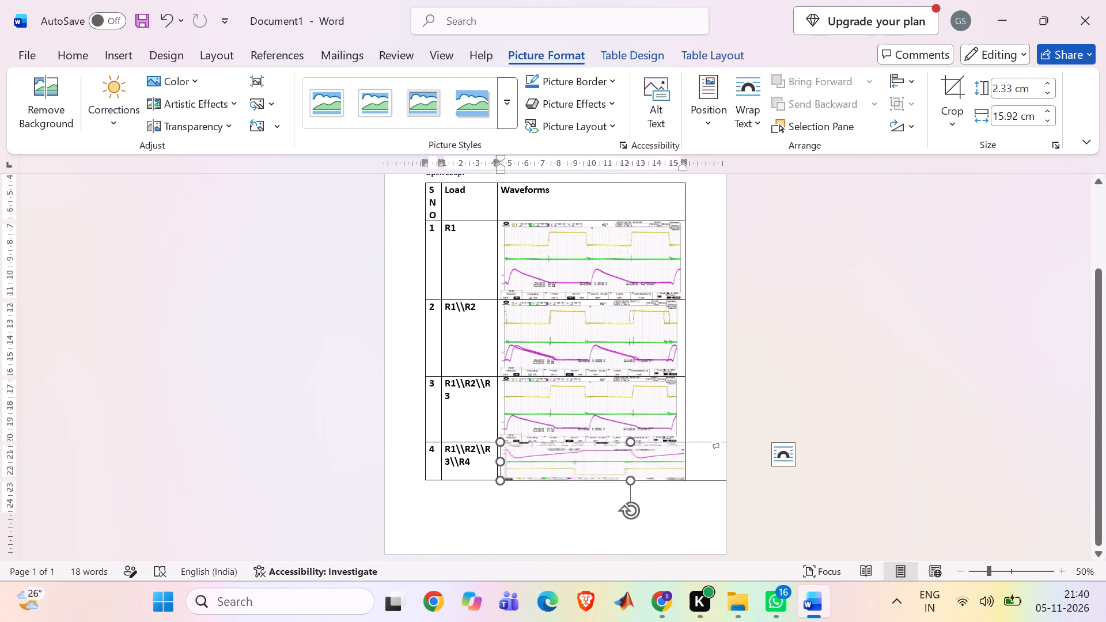
pyautogui.moveTo(500, 464); pyautogui.dragTo(613, 460)
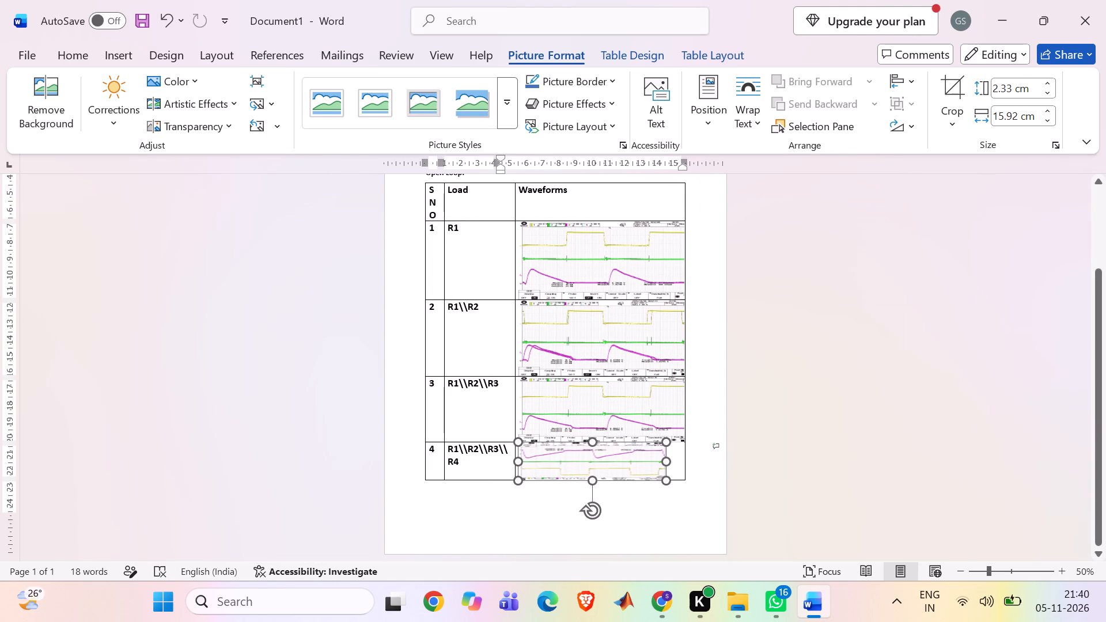
pyautogui.moveTo(613, 460); pyautogui.dragTo(596, 460)
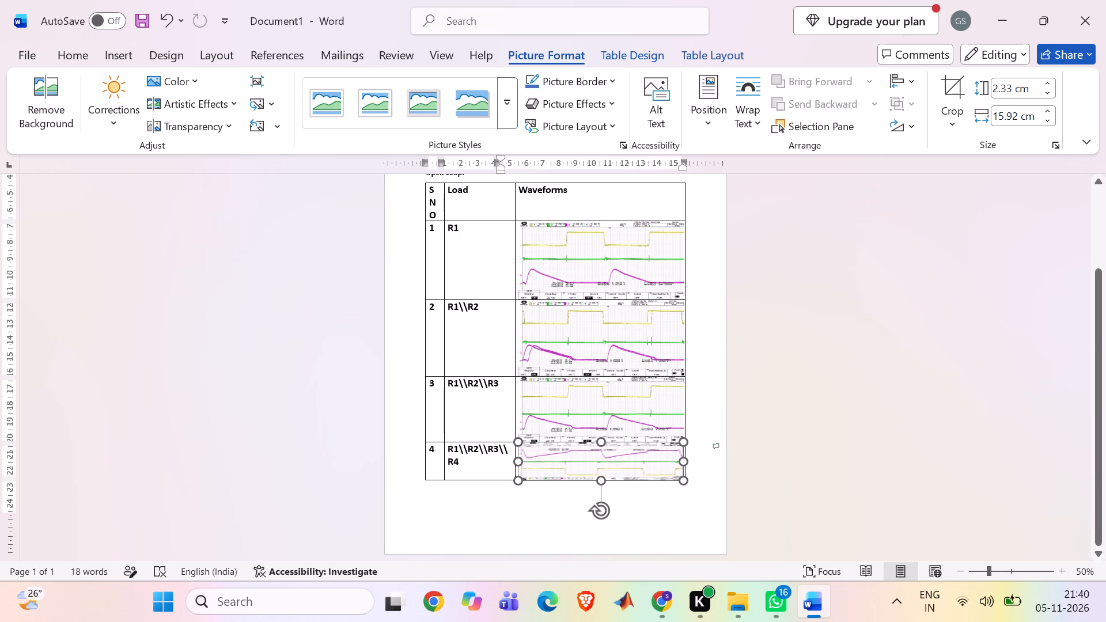
pyautogui.moveTo(596, 460); pyautogui.dragTo(596, 461)
pyautogui.click(569, 524)
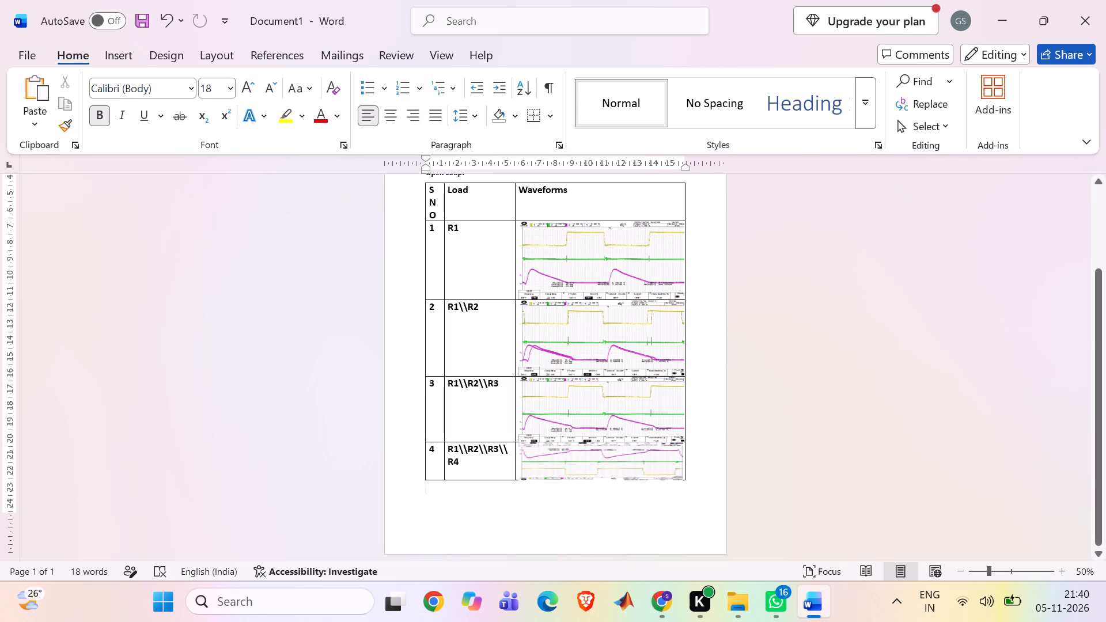
pyautogui.keyDown('ctrl'); pyautogui.scroll(3, 788, 388); pyautogui.keyUp('ctrl')
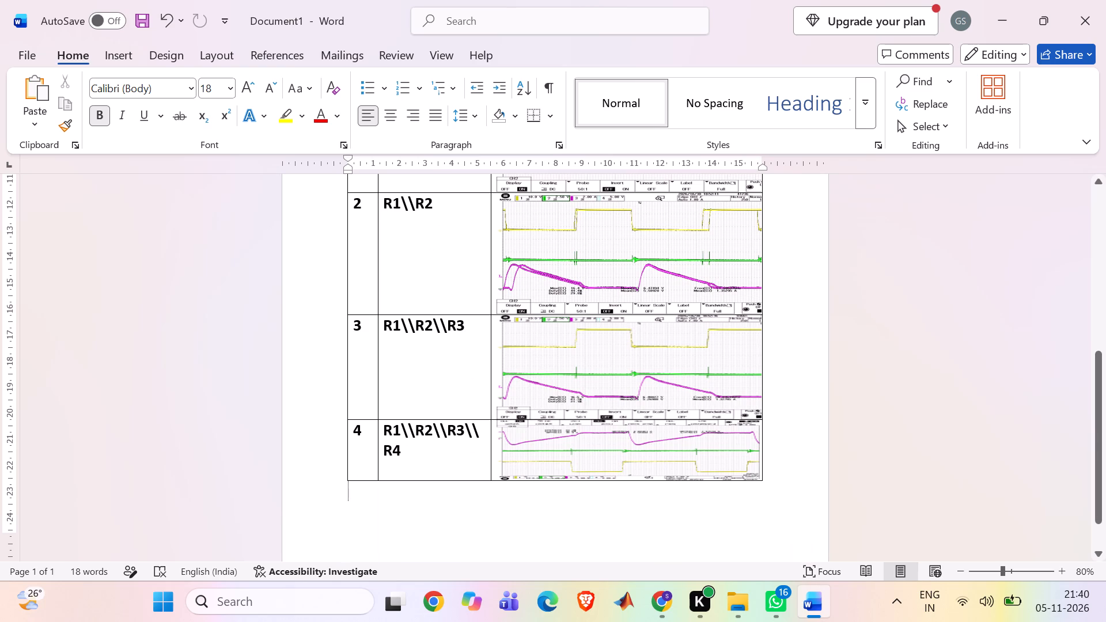
# Narrow the waveform pictures in rows 1 and 2 of the Open Loop table to fit inside the Waveforms column.
pyautogui.scroll(2, 788, 388)
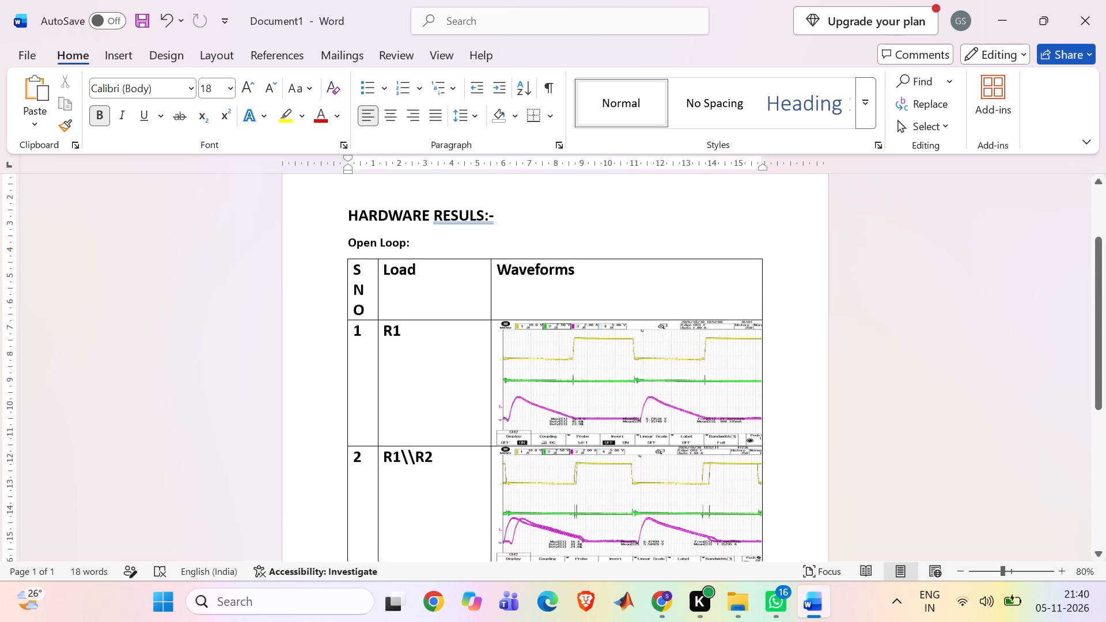
pyautogui.click(613, 366)
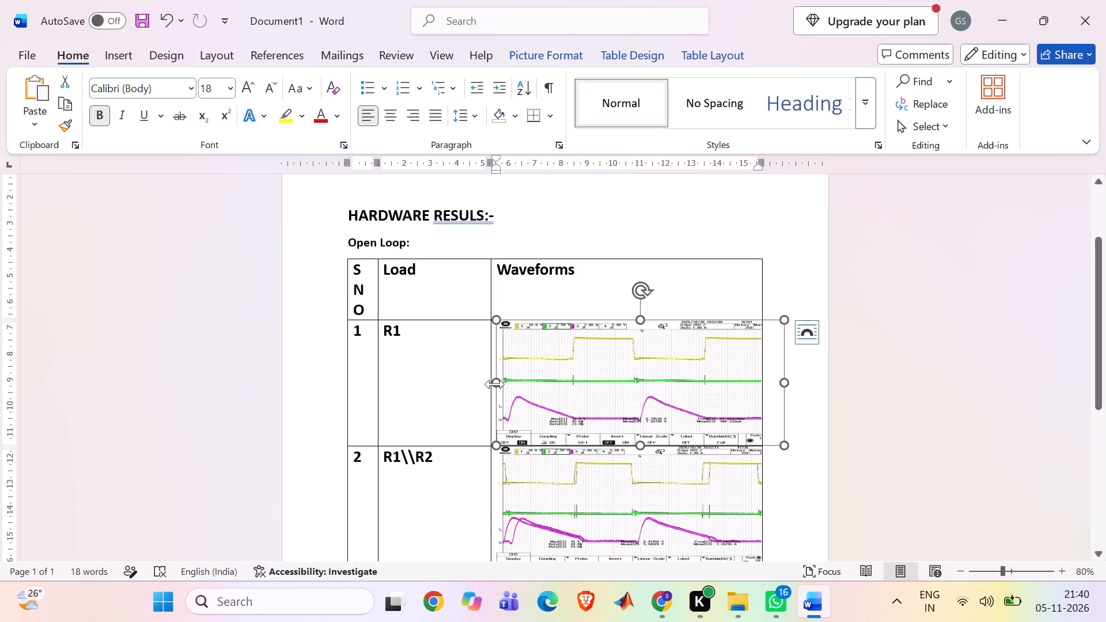
pyautogui.click(495, 384)
pyautogui.moveTo(495, 384); pyautogui.dragTo(531, 381)
pyautogui.scroll(-1, 590, 406)
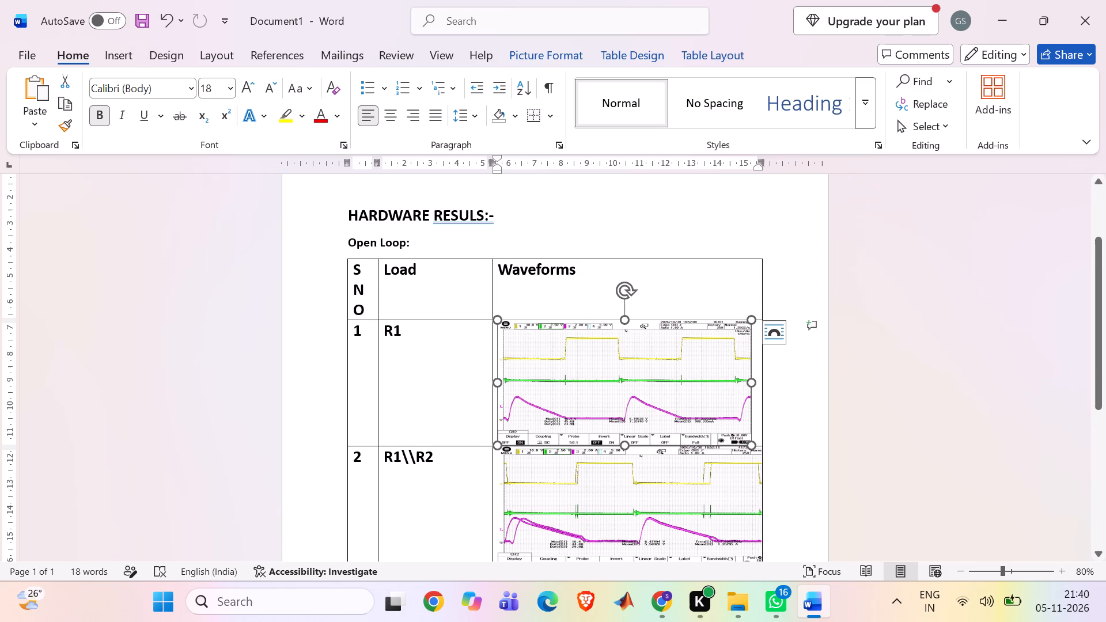
pyautogui.scroll(-1, 590, 406)
pyautogui.click(590, 406)
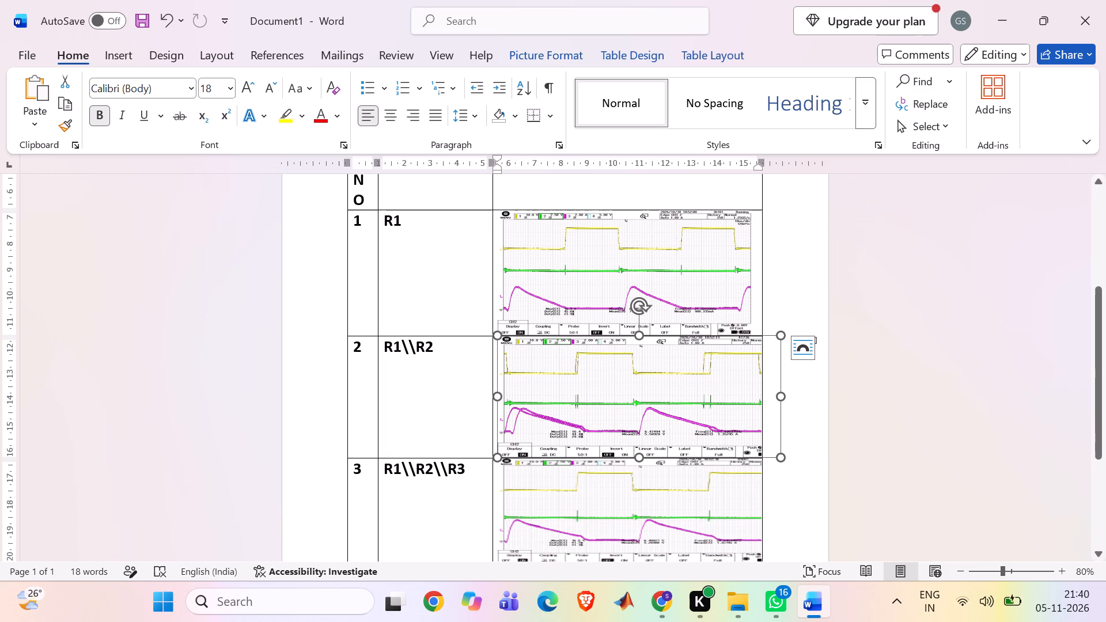
pyautogui.moveTo(498, 399); pyautogui.dragTo(522, 397)
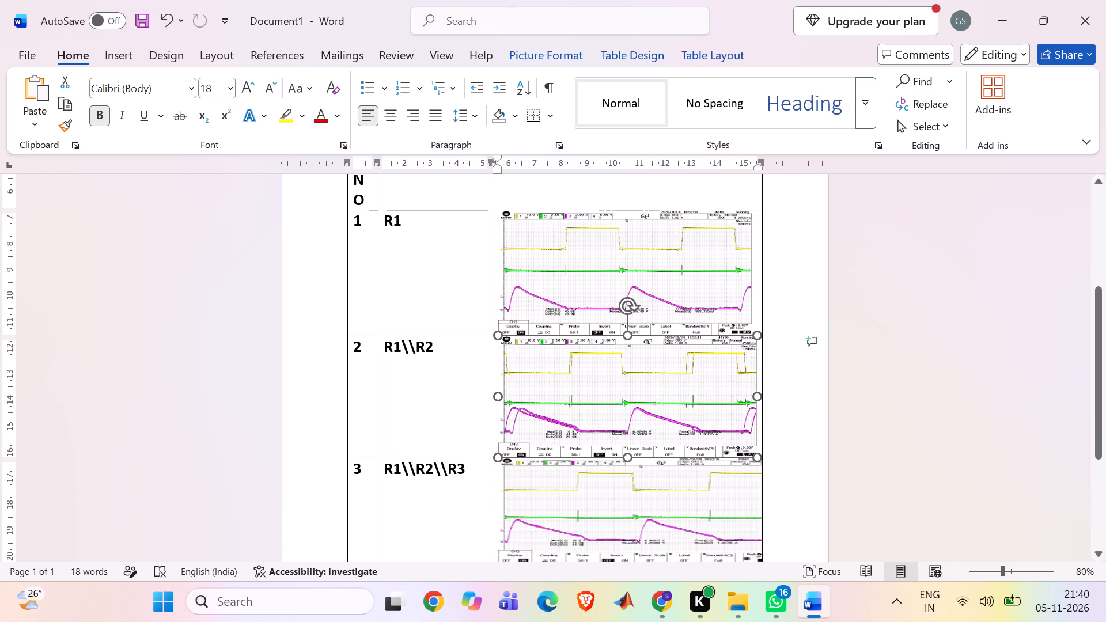
pyautogui.click(818, 441)
# Narrow the waveform pictures in rows 3 and 4 to match the Waveforms column's width, and deselect them.
pyautogui.scroll(-1, 818, 441)
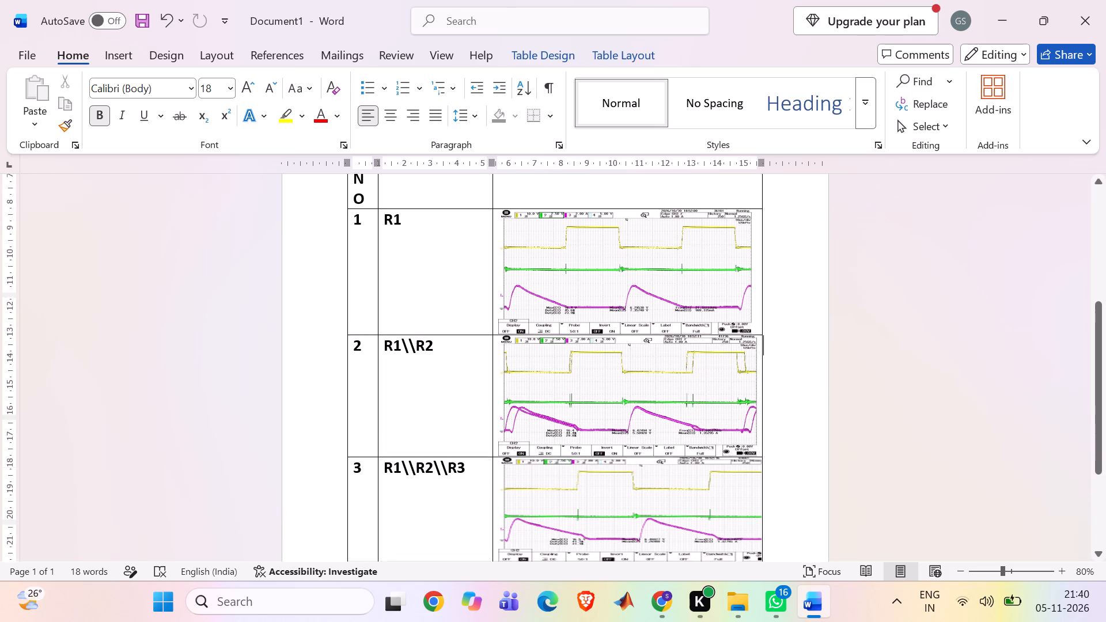
pyautogui.scroll(-1, 818, 441)
pyautogui.click(673, 336)
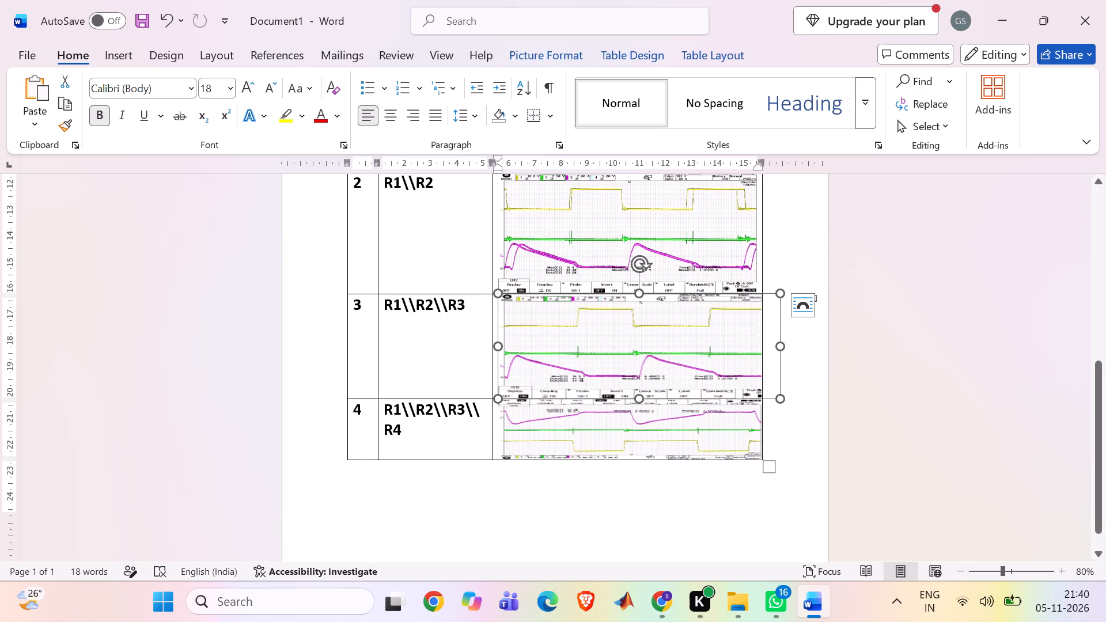
pyautogui.moveTo(499, 346); pyautogui.dragTo(525, 348)
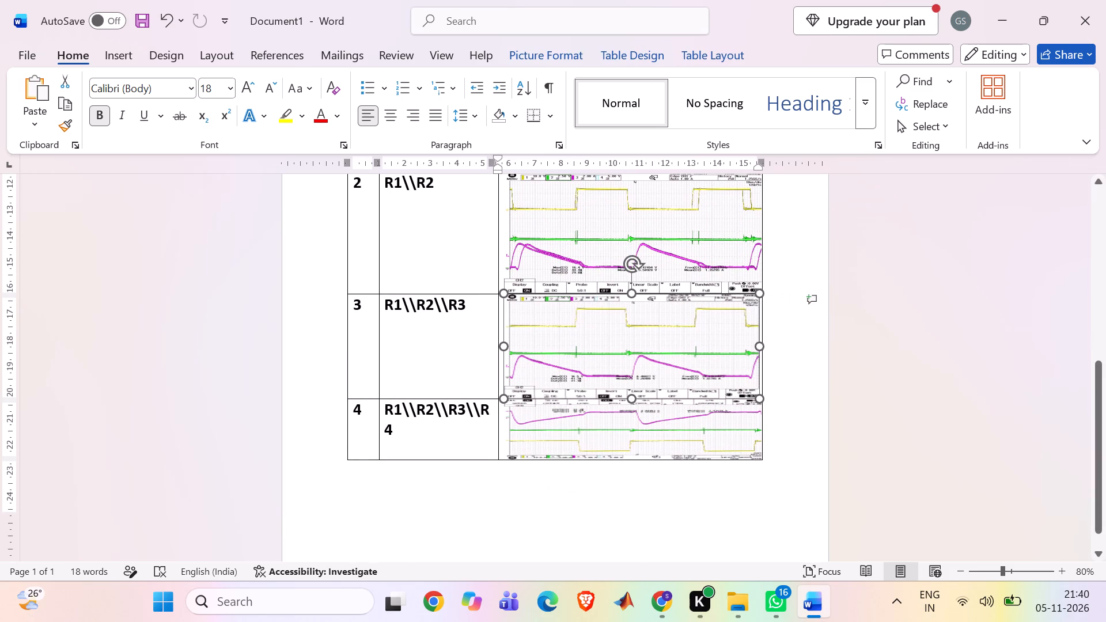
pyautogui.moveTo(525, 348); pyautogui.dragTo(521, 348)
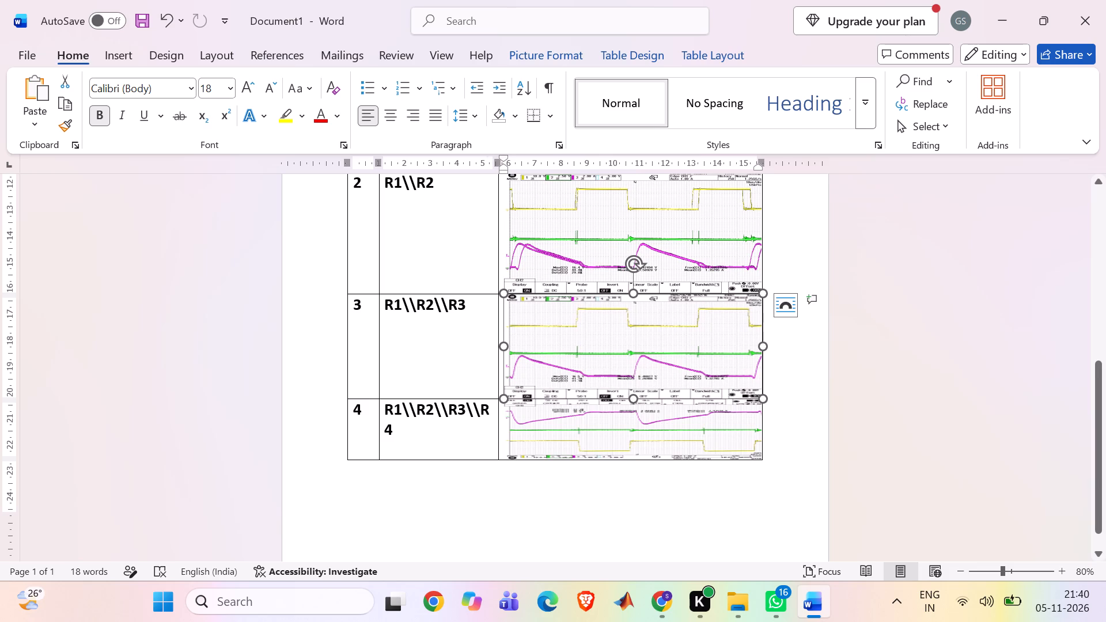
pyautogui.click(646, 213)
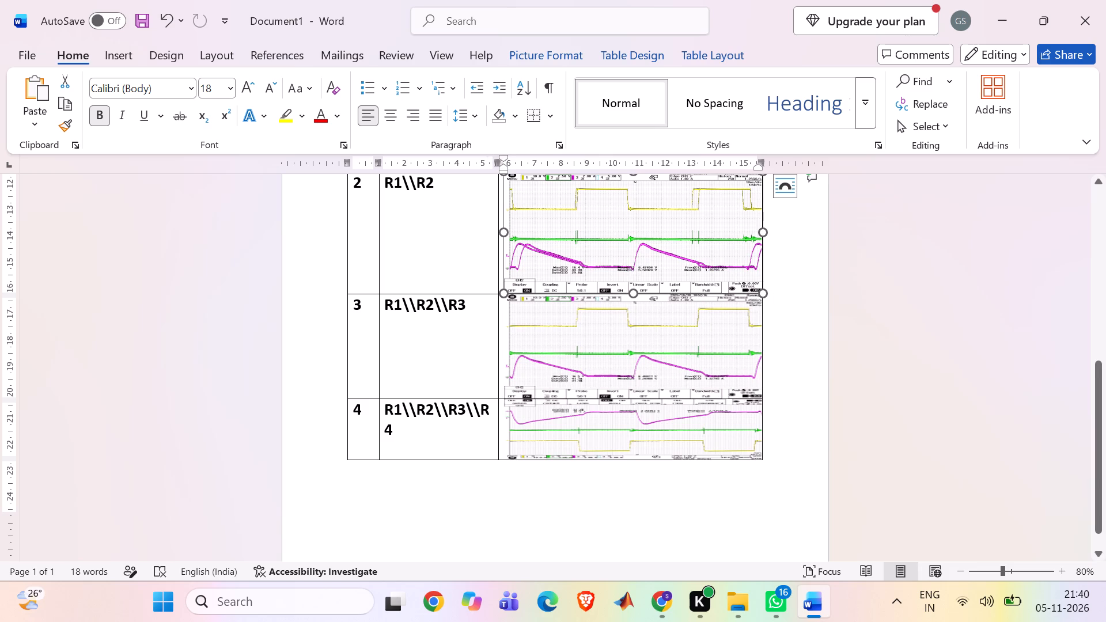
pyautogui.click(653, 452)
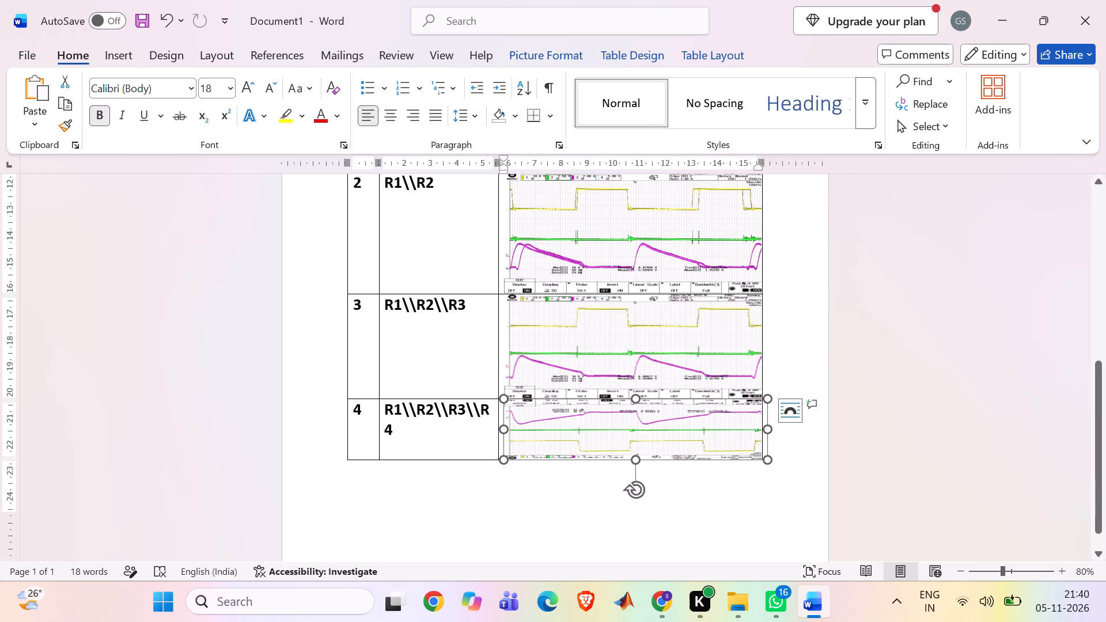
pyautogui.click(508, 431)
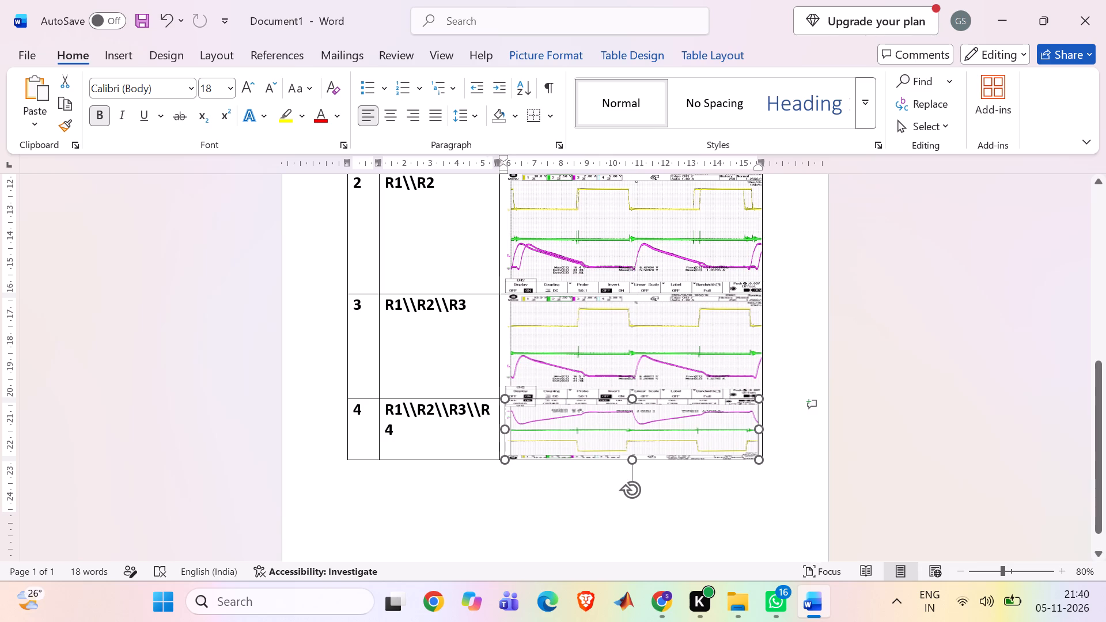
pyautogui.click(783, 275)
pyautogui.click(689, 236)
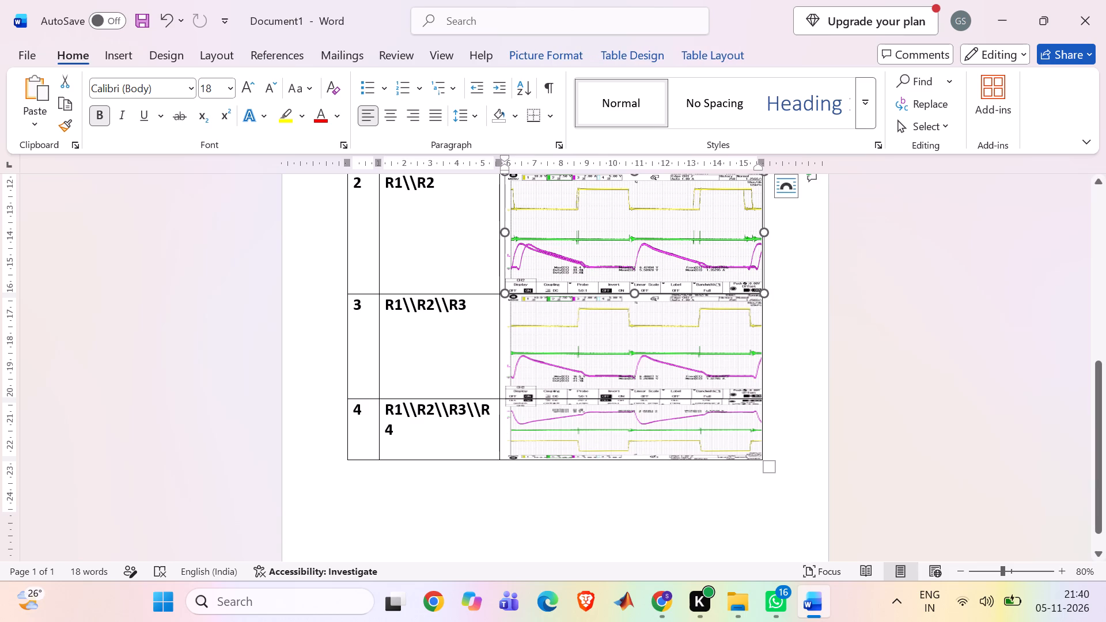
pyautogui.click(785, 335)
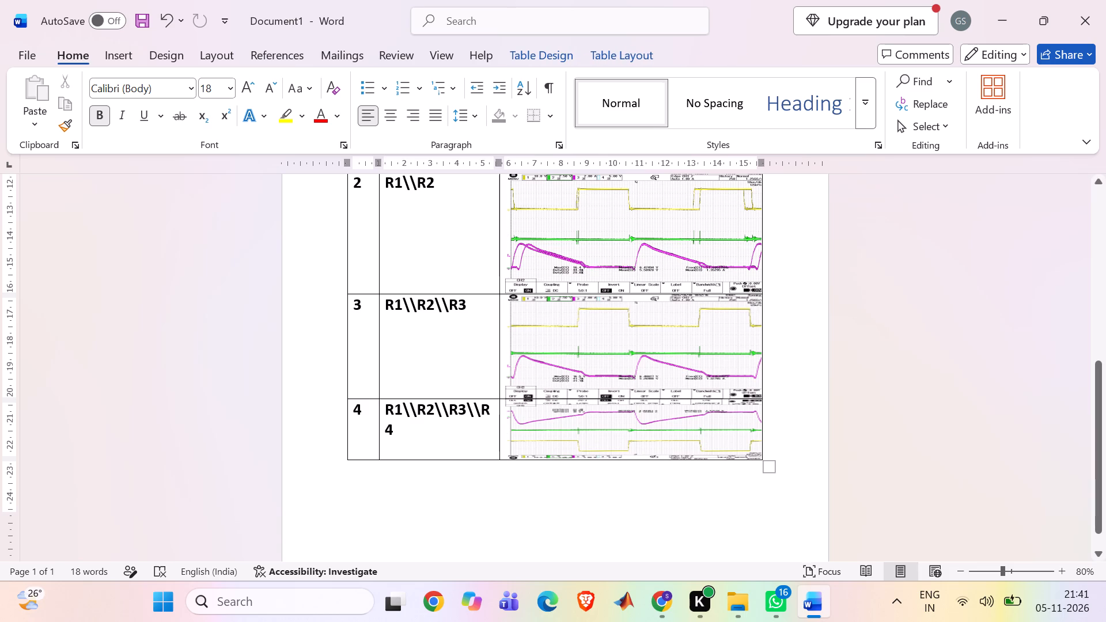
# Increase row 4's height and stretch its waveform picture vertically to about the height of row 3's picture.
pyautogui.moveTo(601, 460); pyautogui.dragTo(601, 481)
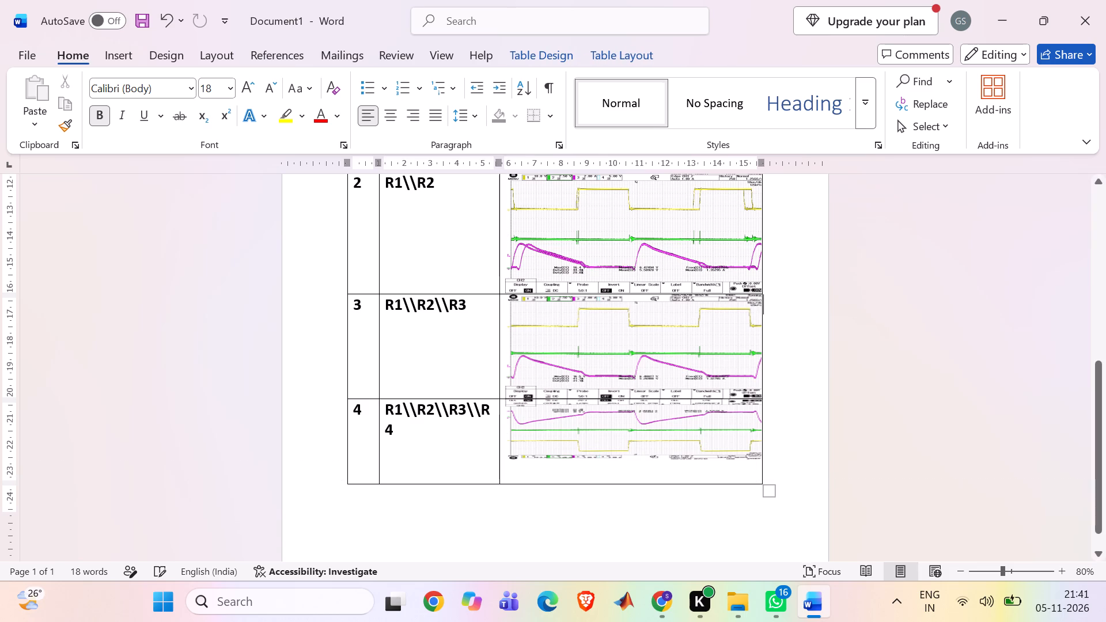
pyautogui.click(581, 444)
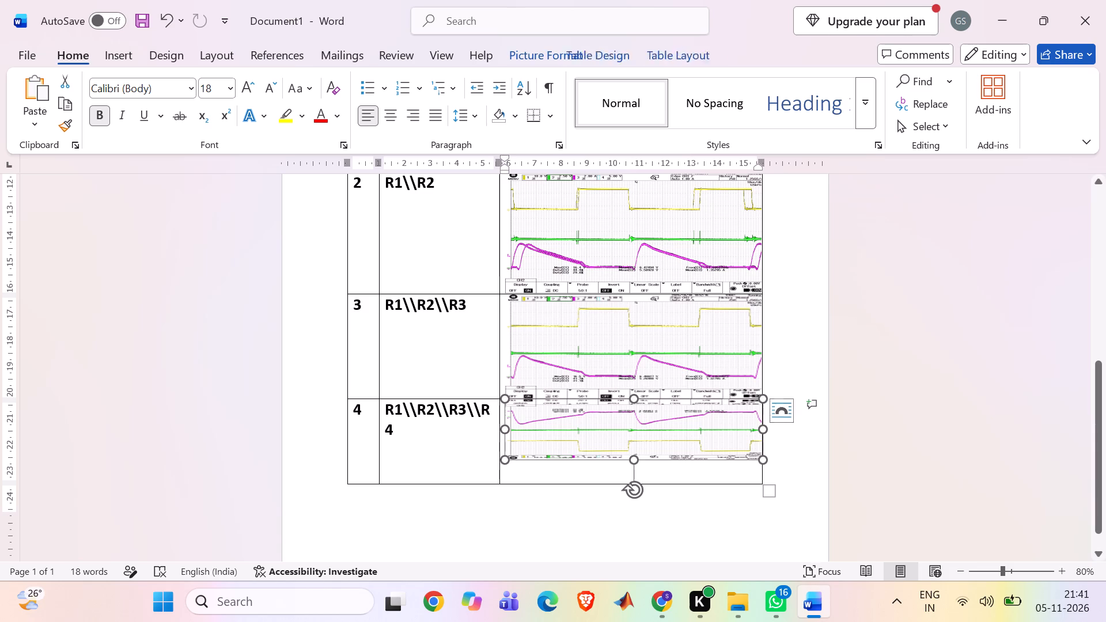
pyautogui.moveTo(634, 458); pyautogui.dragTo(635, 471)
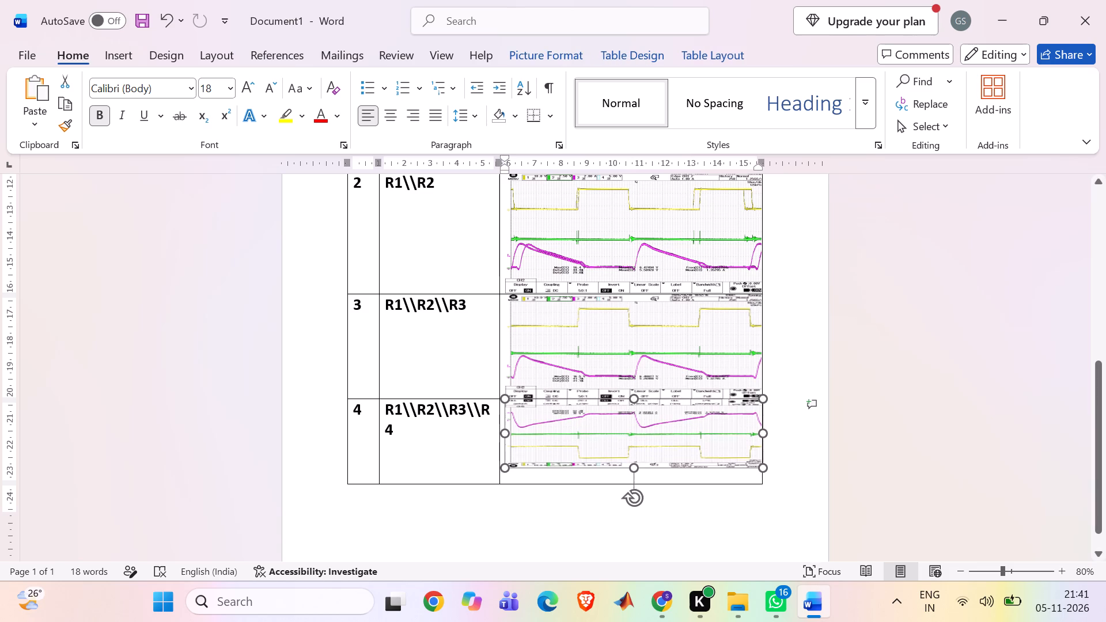
pyautogui.moveTo(635, 471); pyautogui.dragTo(635, 482)
pyautogui.moveTo(635, 482); pyautogui.dragTo(635, 487)
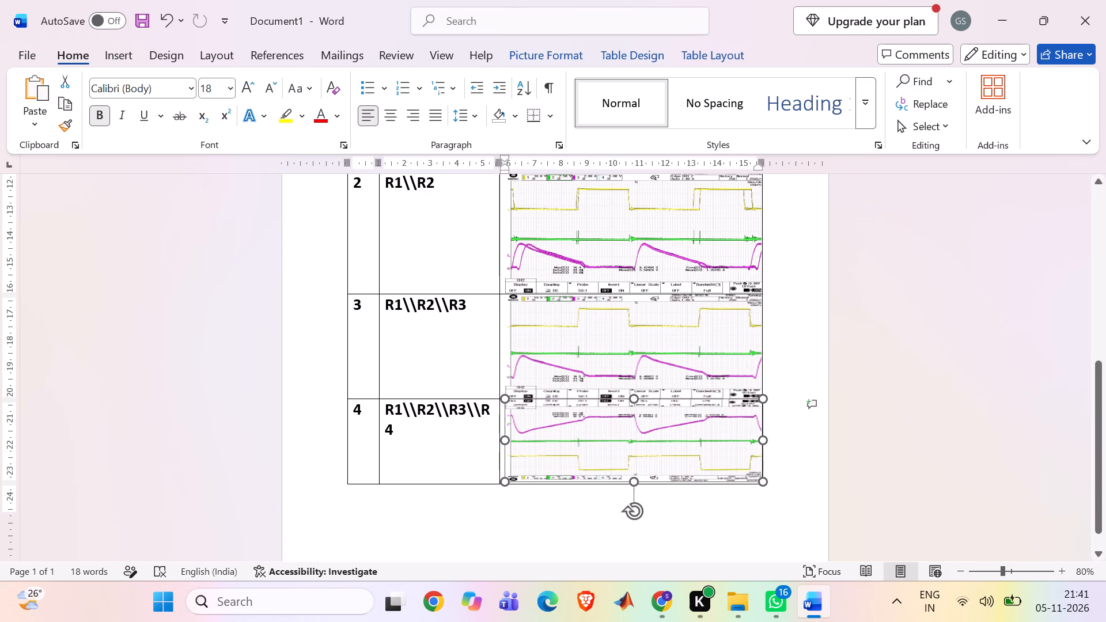
pyautogui.moveTo(635, 487); pyautogui.dragTo(637, 498)
pyautogui.moveTo(637, 498); pyautogui.dragTo(637, 509)
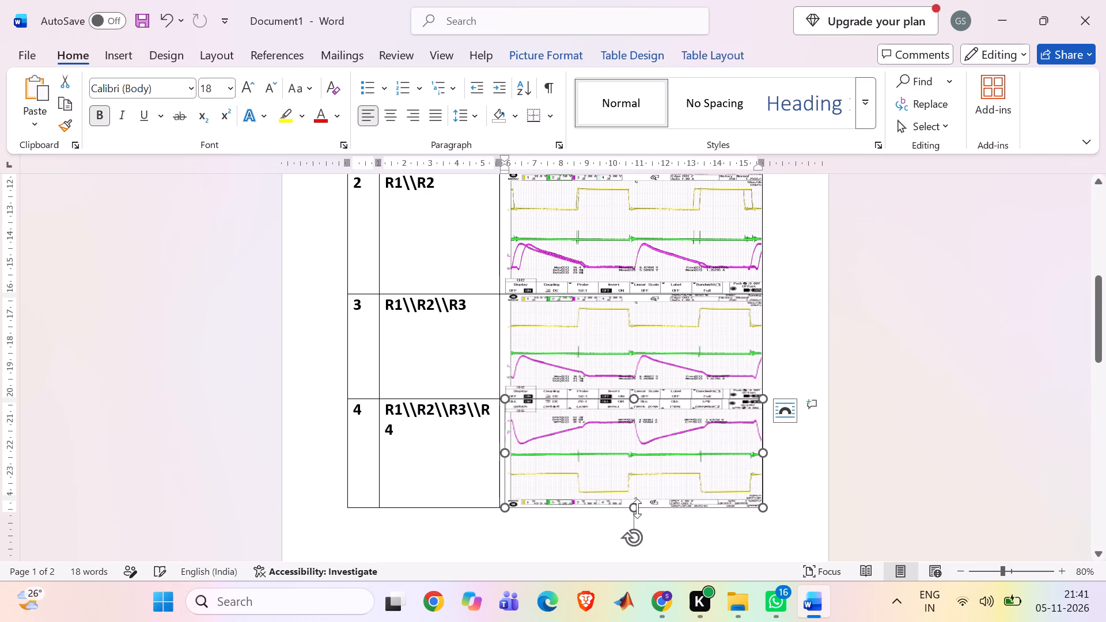
pyautogui.click(787, 481)
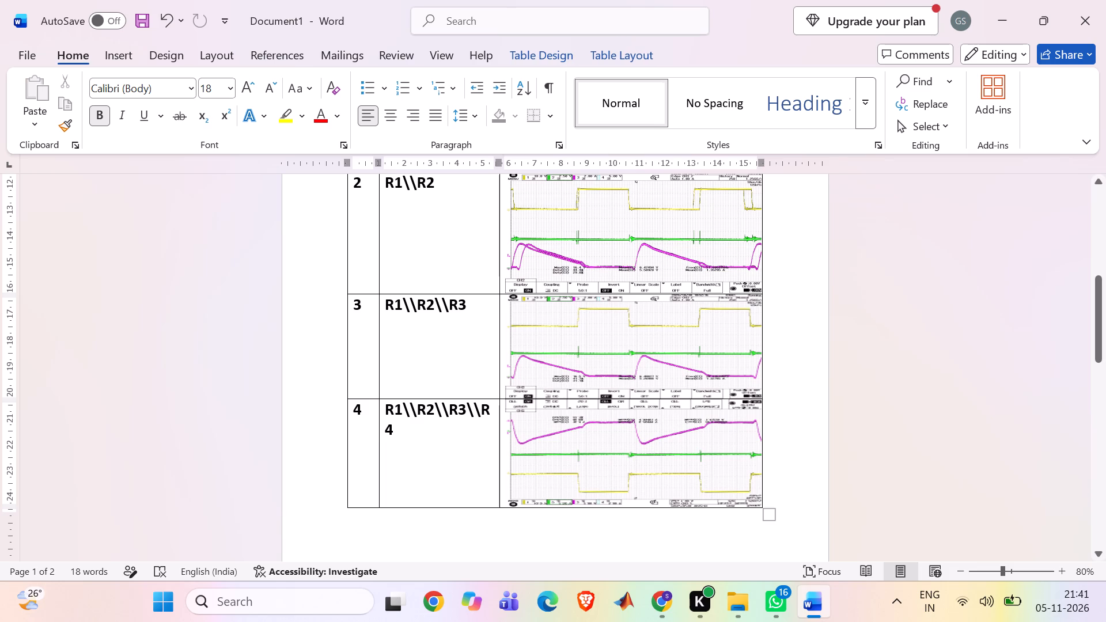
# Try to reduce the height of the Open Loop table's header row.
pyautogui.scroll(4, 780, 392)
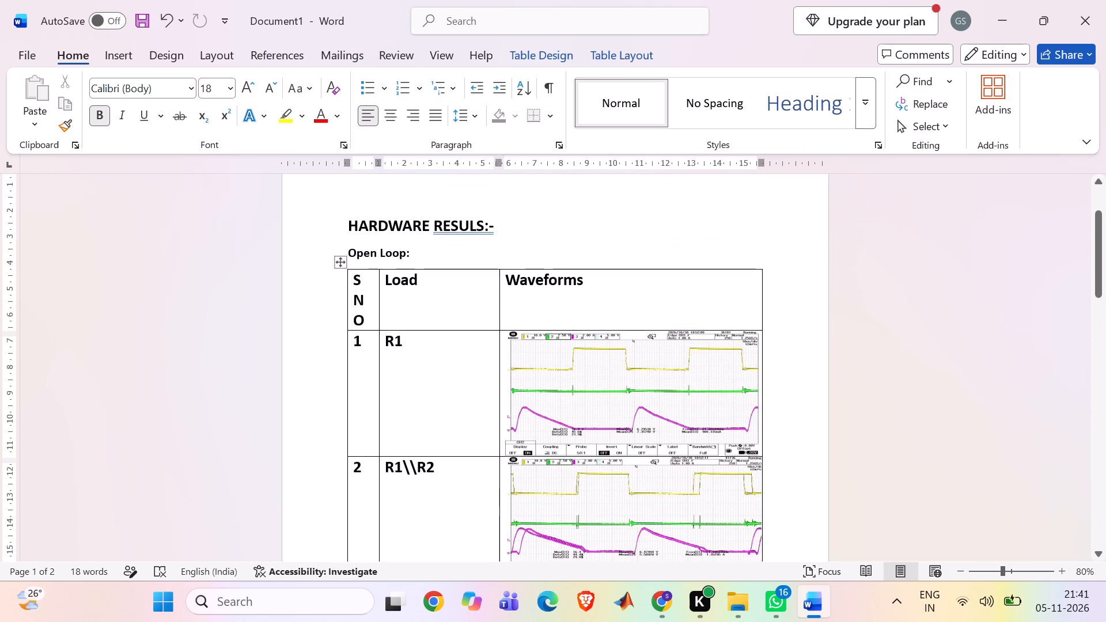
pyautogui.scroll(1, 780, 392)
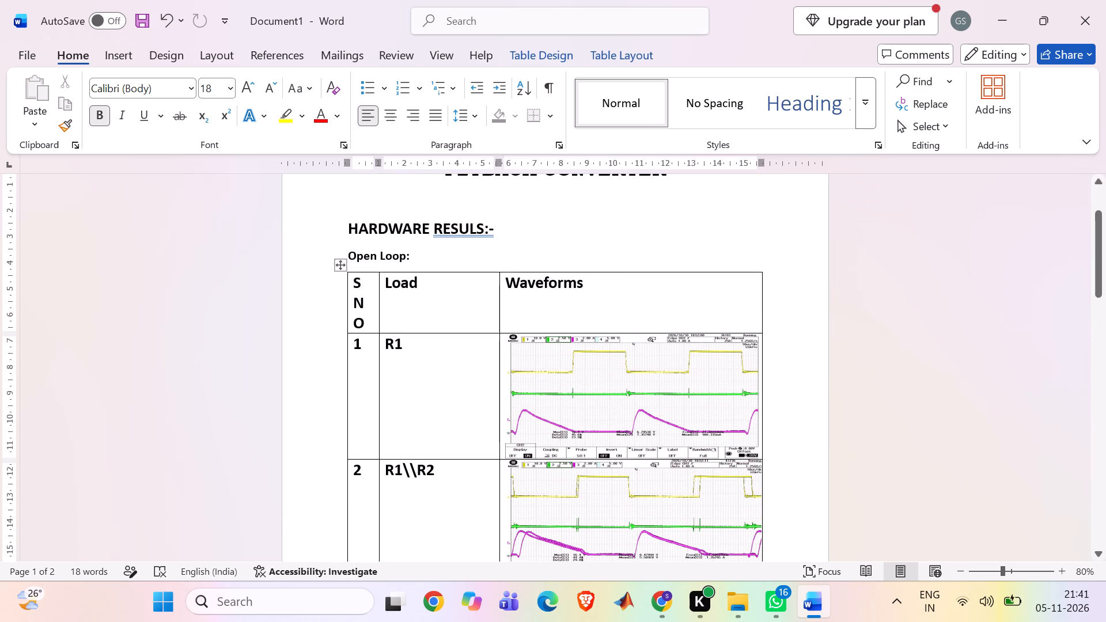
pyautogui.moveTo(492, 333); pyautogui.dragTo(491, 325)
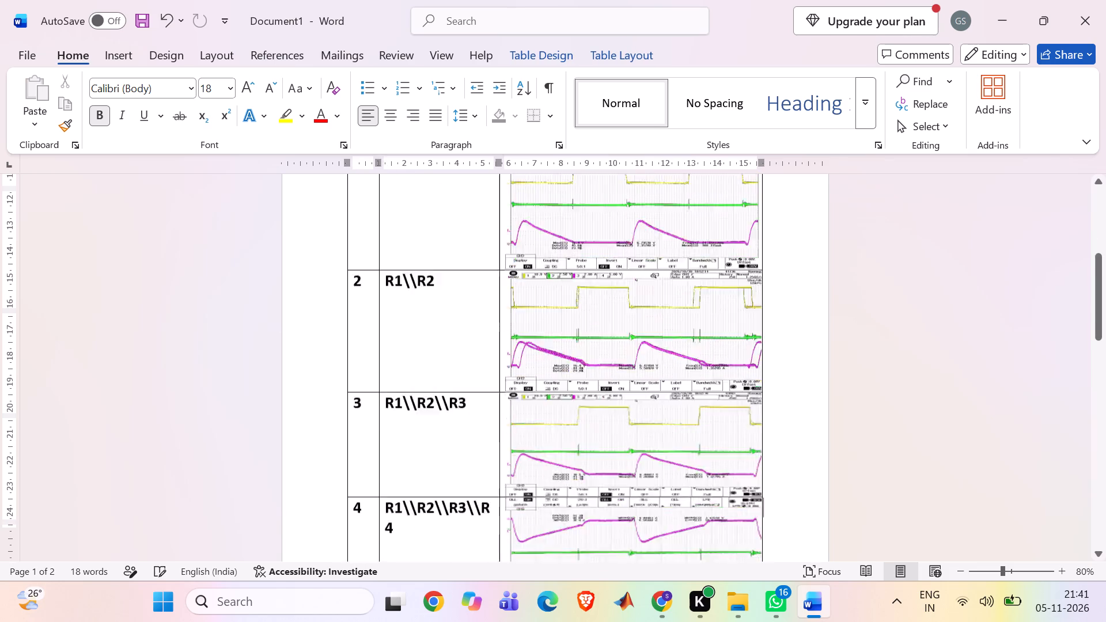
# Delete the blank line between the FLYBACK CONVERTER title and the HARDWARE RESULS heading.
pyautogui.scroll(4, 461, 380)
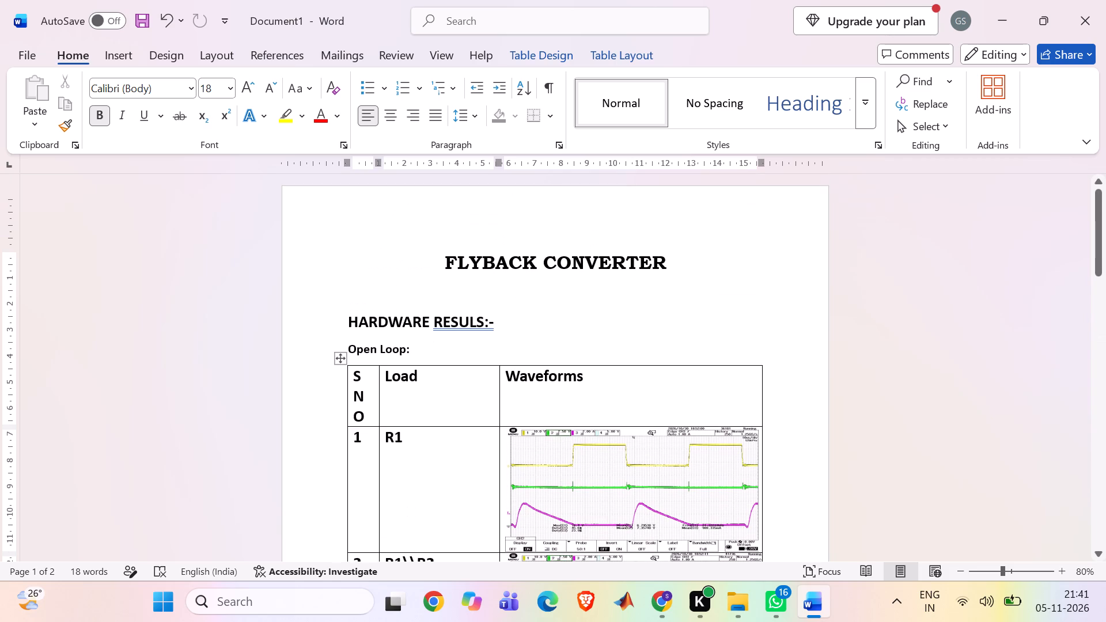
pyautogui.click(353, 303)
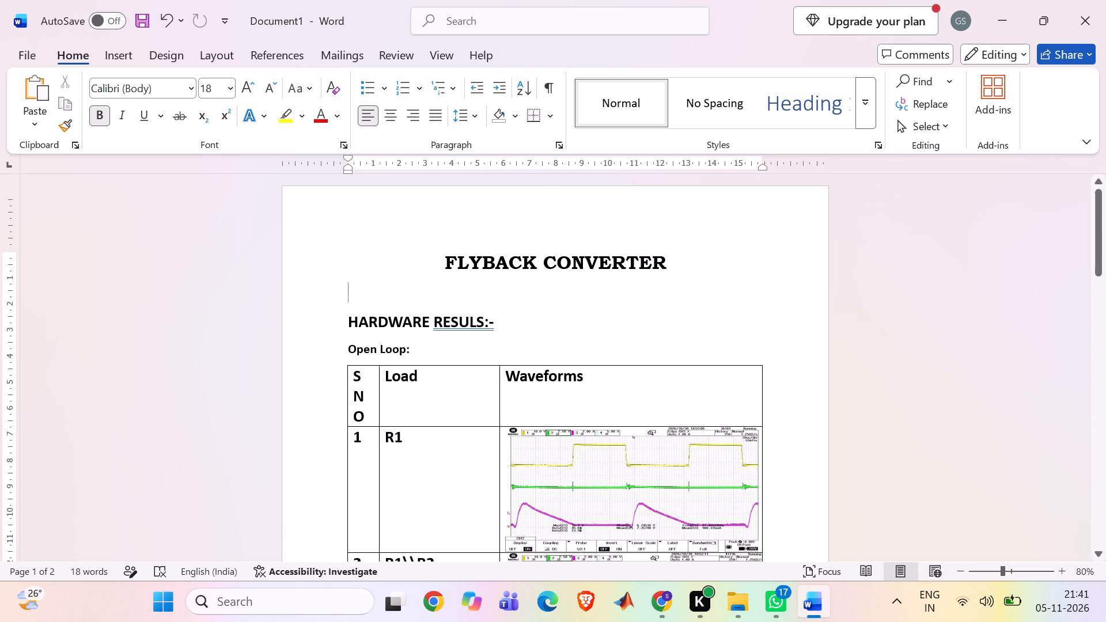
pyautogui.click(349, 321)
pyautogui.press('BackSpace')
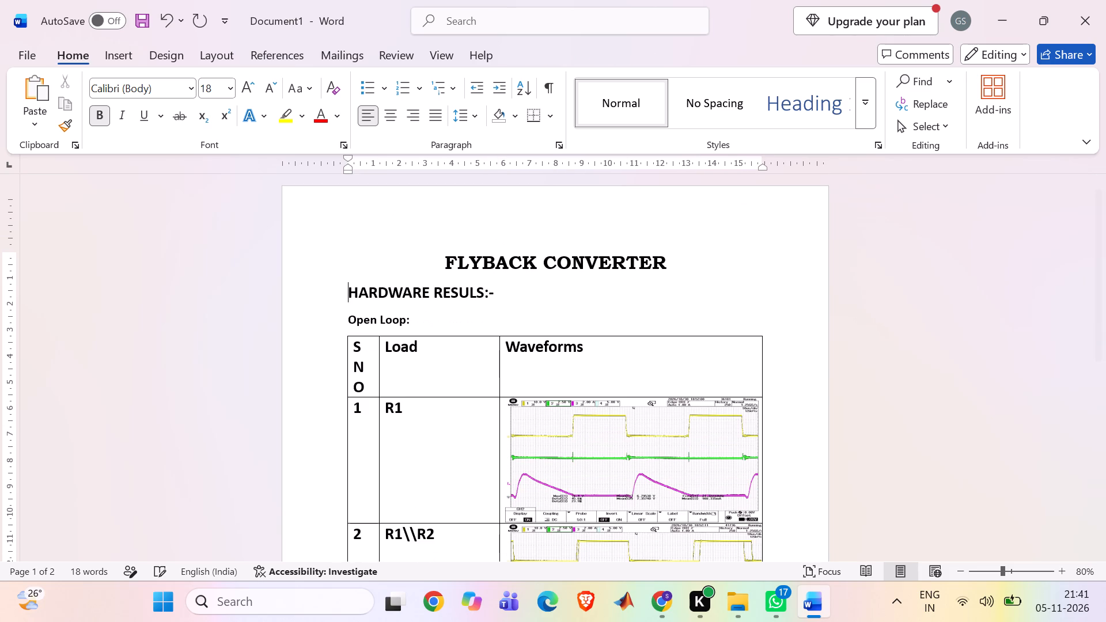
# Stretch row 4's waveform picture further downward, to slightly taller than row 1's picture.
pyautogui.scroll(-2, 601, 316)
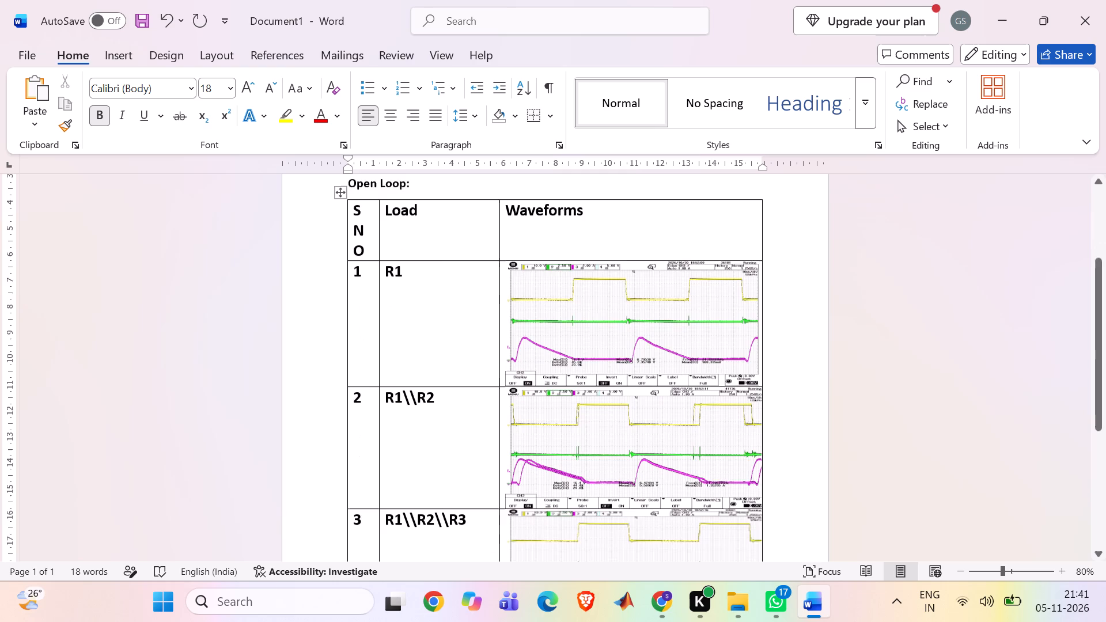
pyautogui.scroll(-2, 601, 316)
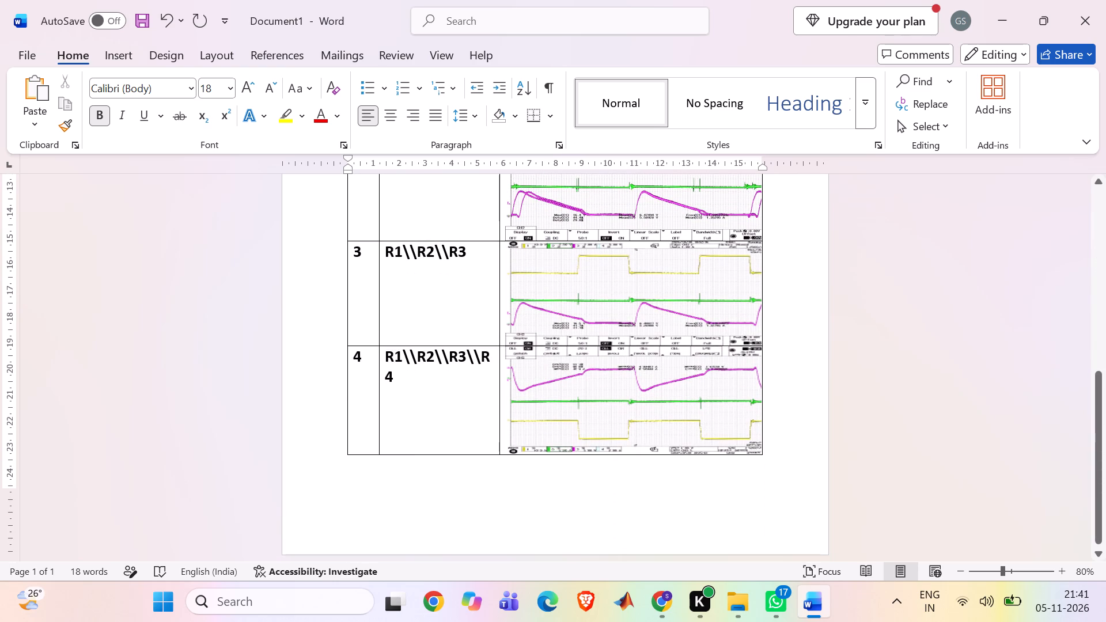
pyautogui.click(608, 430)
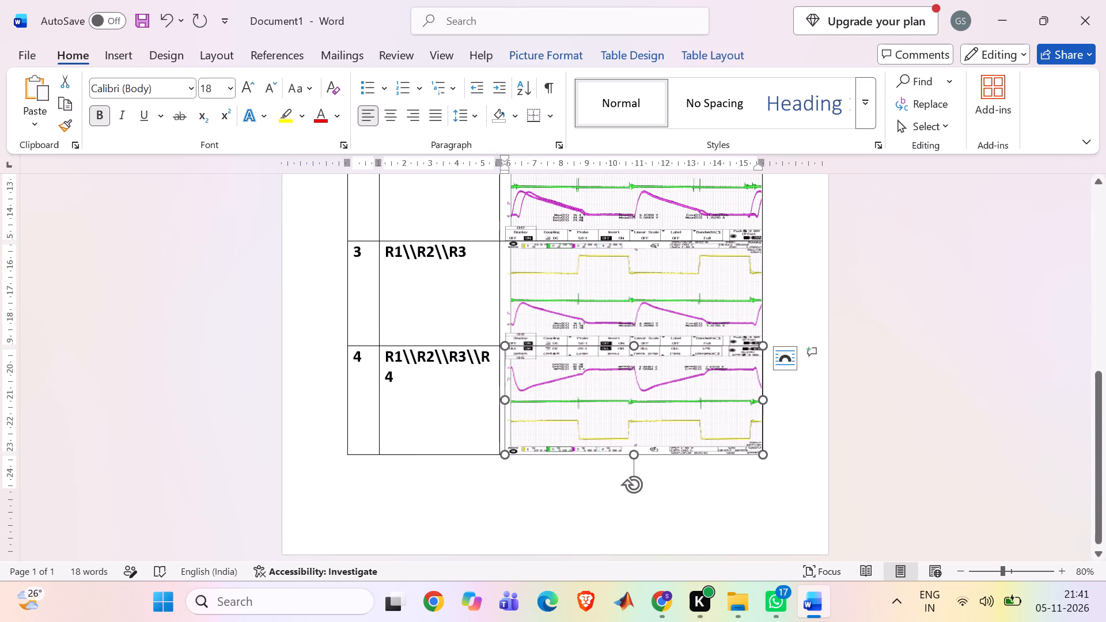
pyautogui.moveTo(635, 457); pyautogui.dragTo(635, 480)
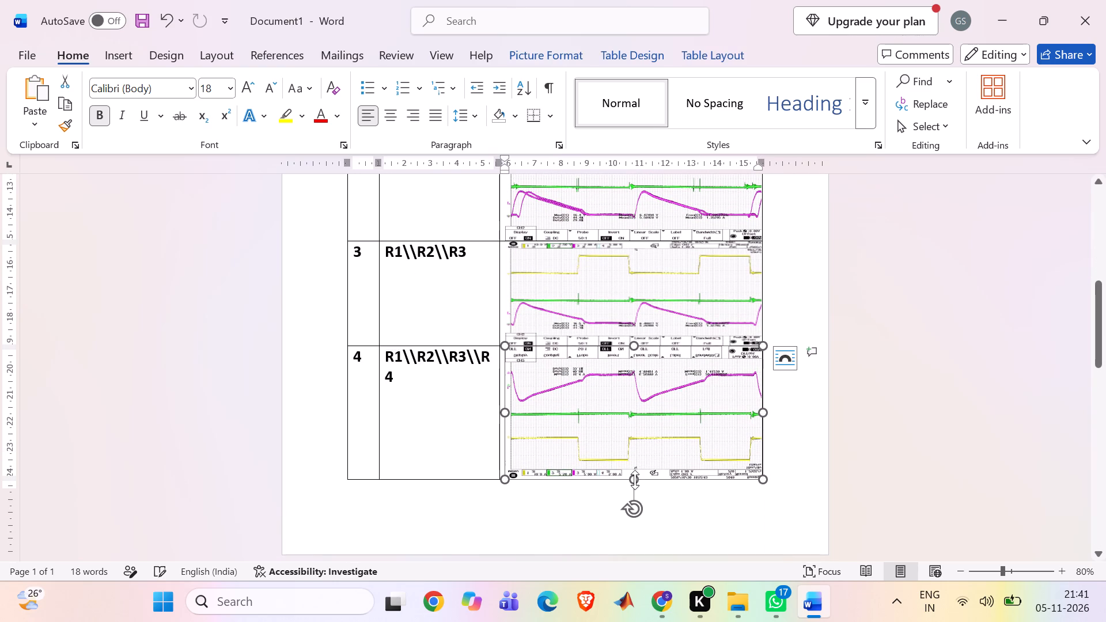
# Shrink row 1's waveform picture vertically from its bottom edge, to slightly shorter than row 2's picture.
pyautogui.click(644, 313)
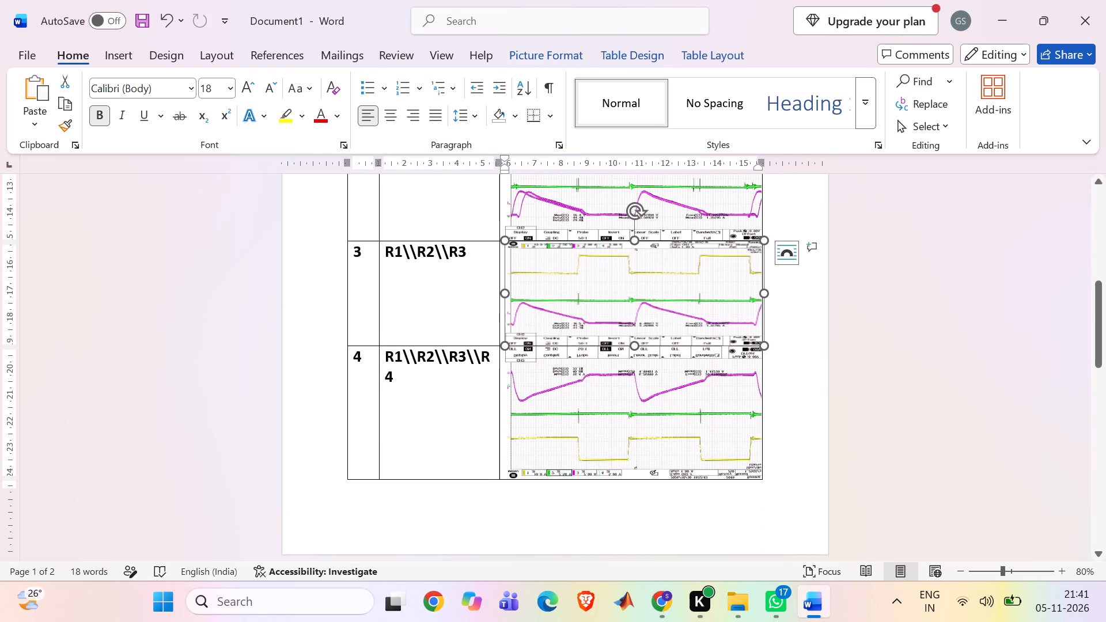
pyautogui.scroll(1, 787, 361)
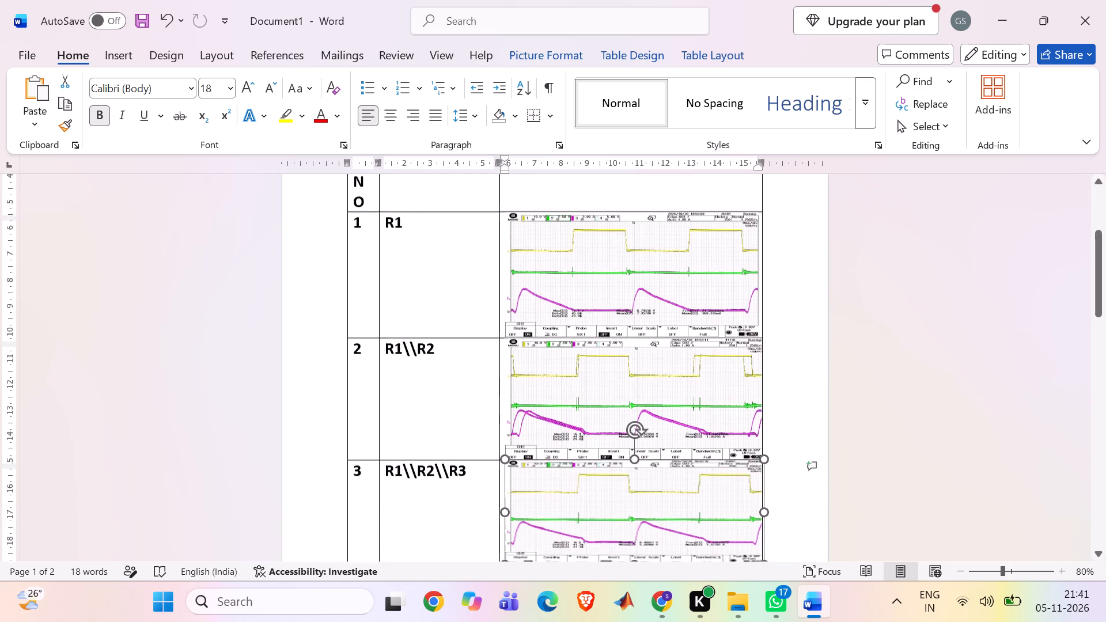
pyautogui.scroll(1, 787, 361)
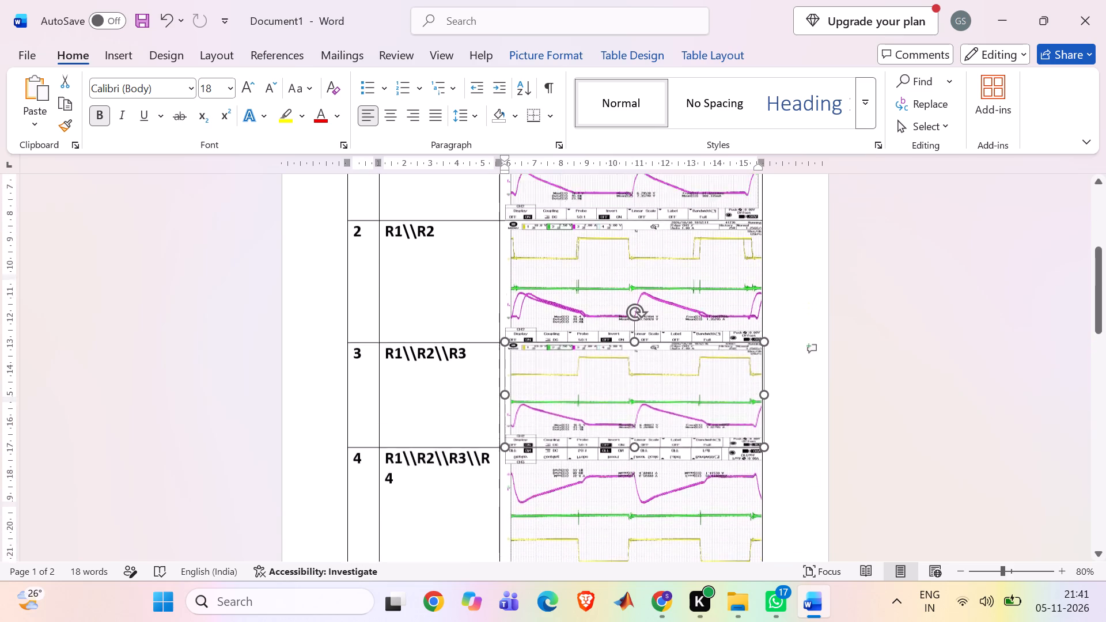
pyautogui.scroll(1, 787, 361)
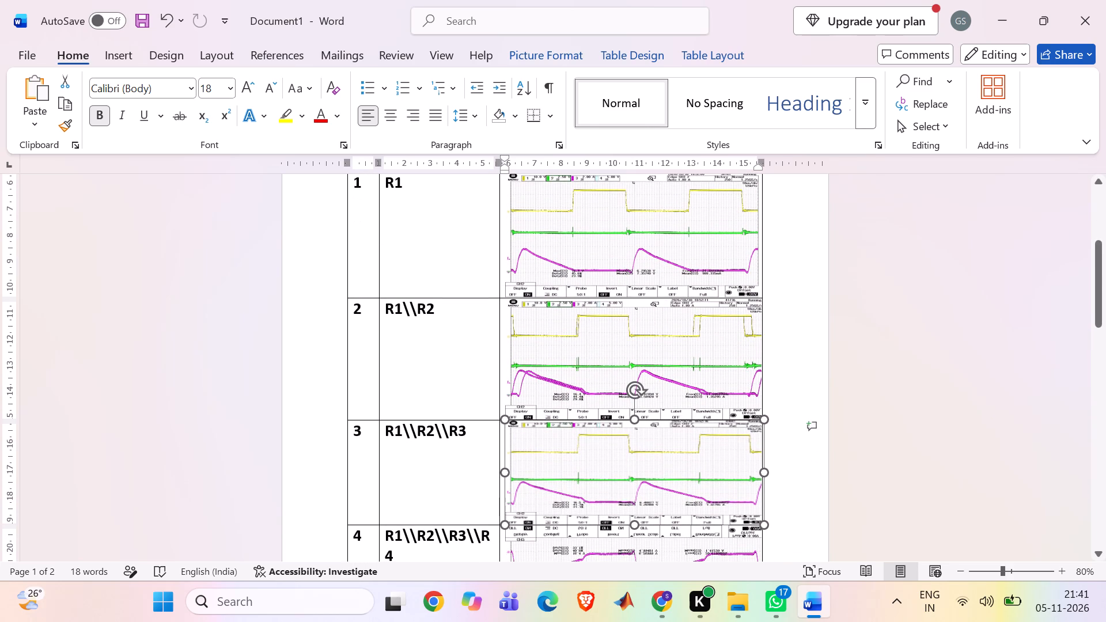
pyautogui.click(634, 524)
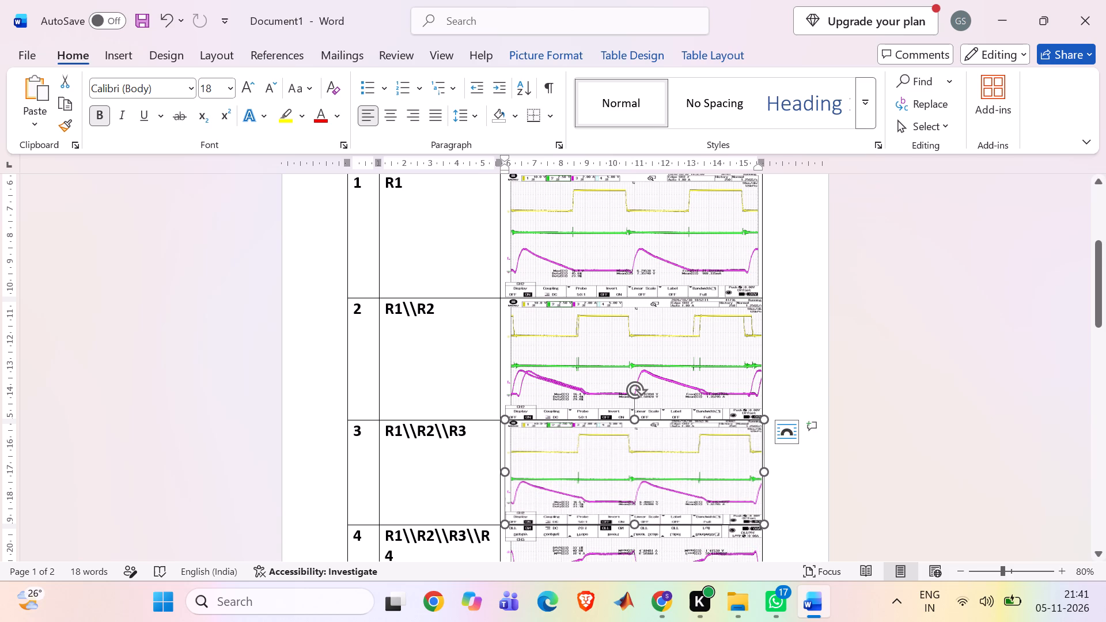
pyautogui.click(601, 264)
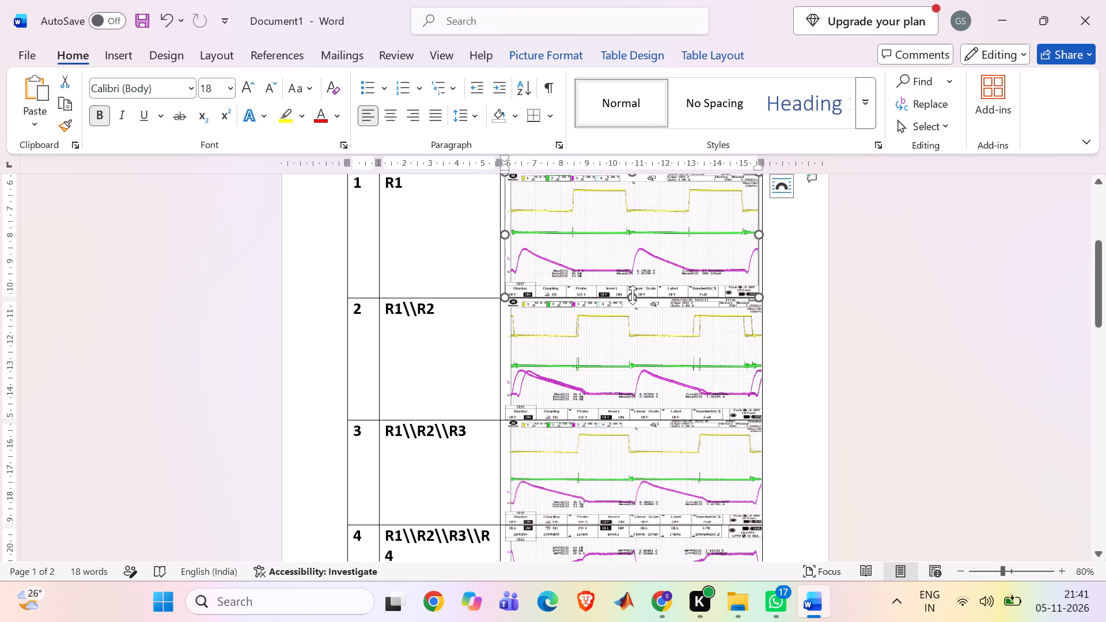
pyautogui.moveTo(632, 295); pyautogui.dragTo(632, 289)
# Stretch row 3's waveform picture downward to about the height of row 1's picture.
pyautogui.click(623, 341)
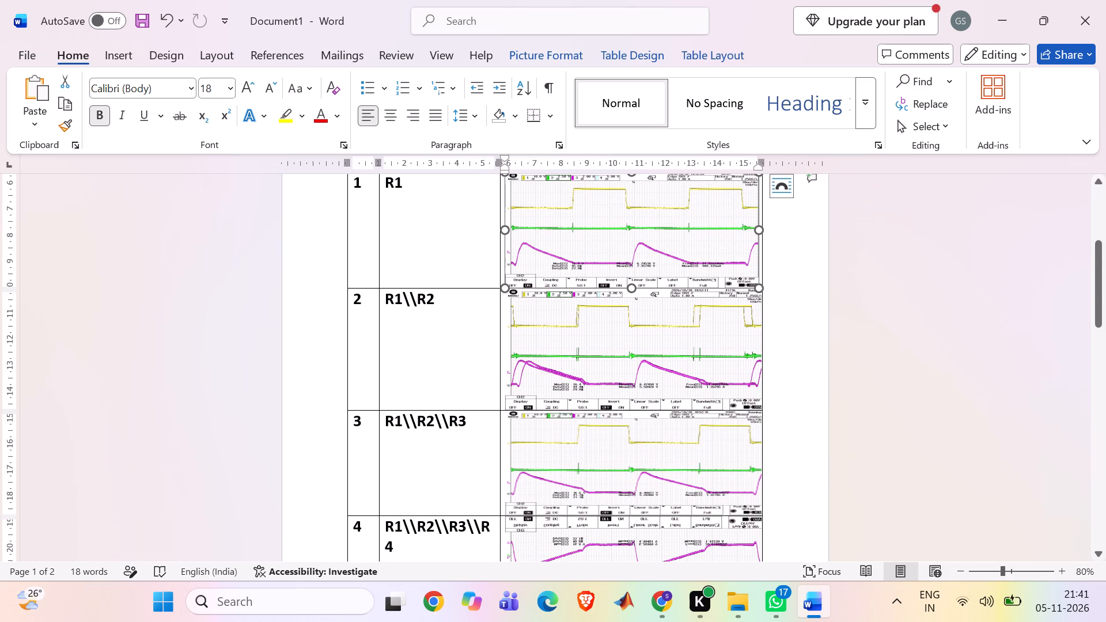
pyautogui.click(610, 468)
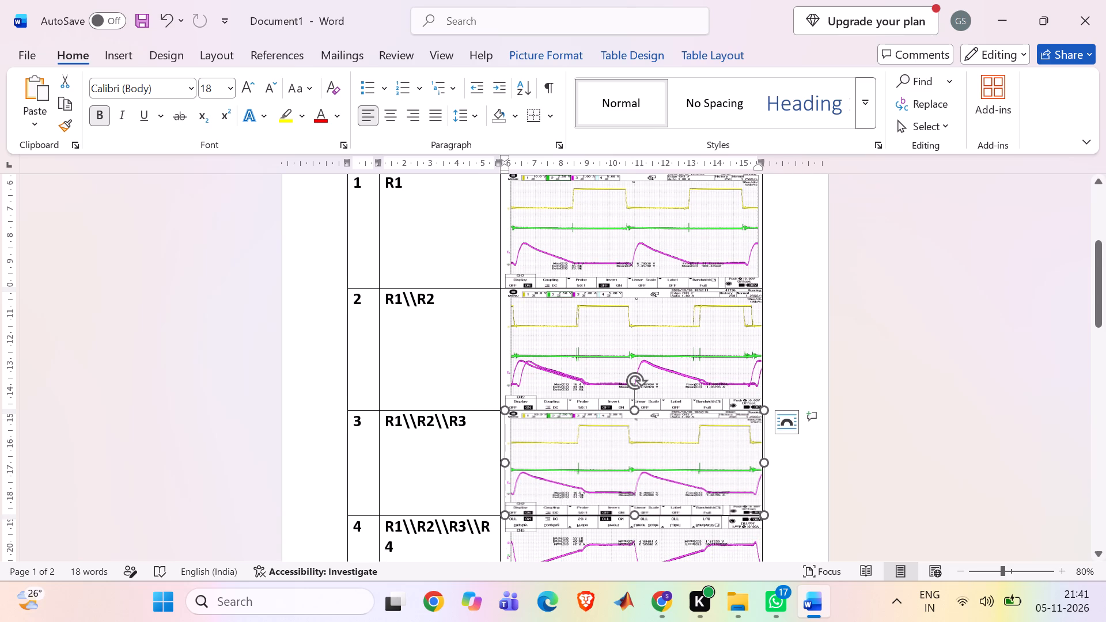
pyautogui.moveTo(634, 515); pyautogui.dragTo(634, 528)
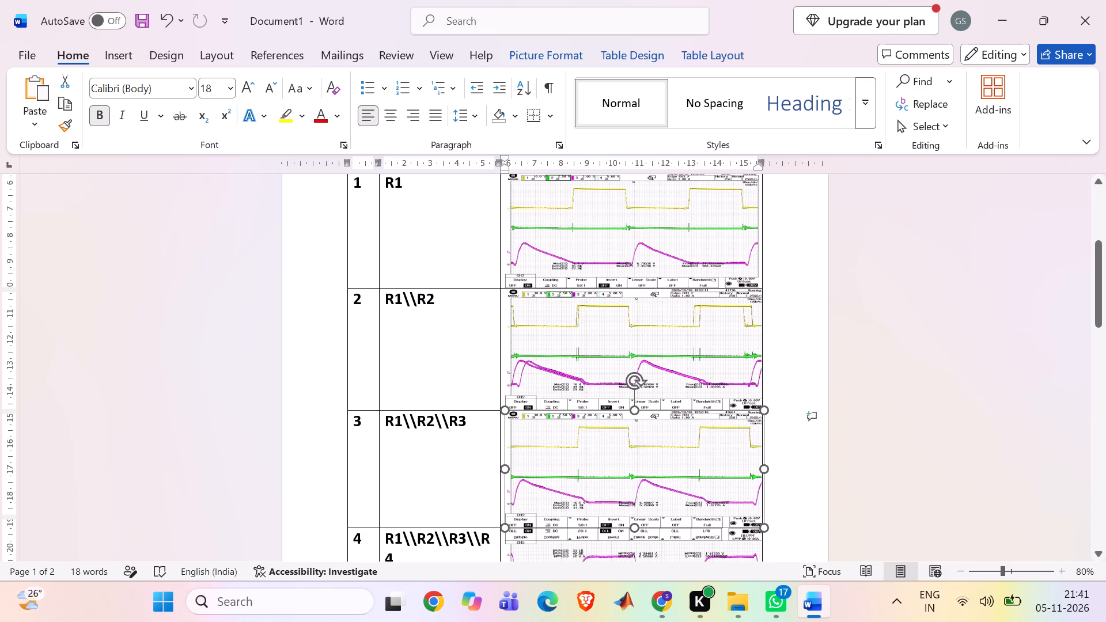
pyautogui.moveTo(634, 528); pyautogui.dragTo(634, 528)
pyautogui.click(819, 505)
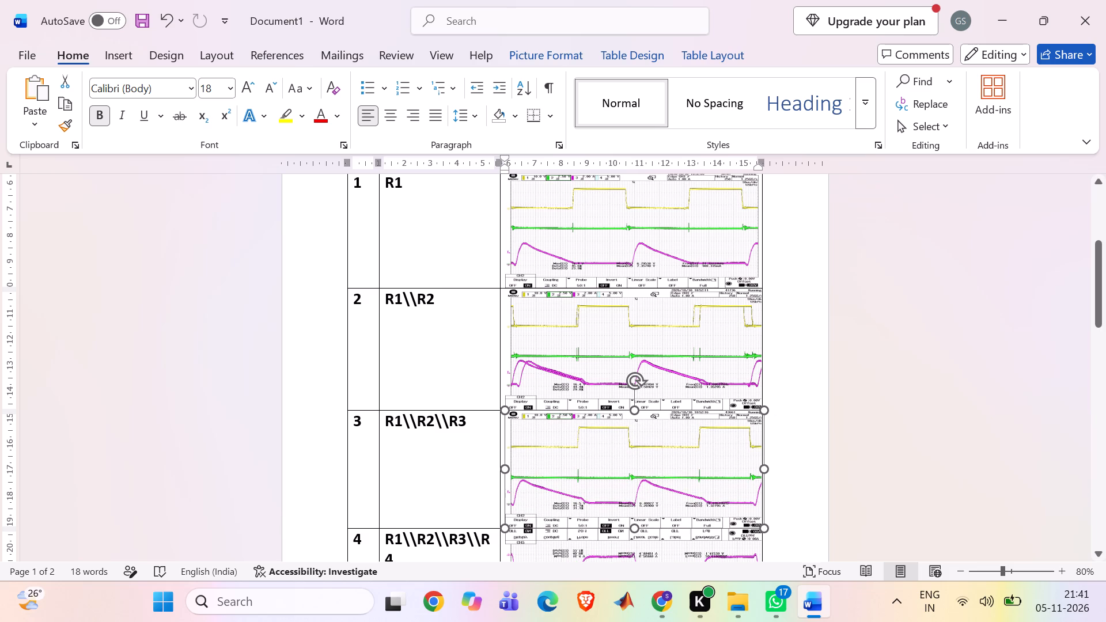
# Examine the page from the FLYBACK CONVERTER title down to row 4 to check the table layout and picture sizes.
pyautogui.scroll(1, 819, 505)
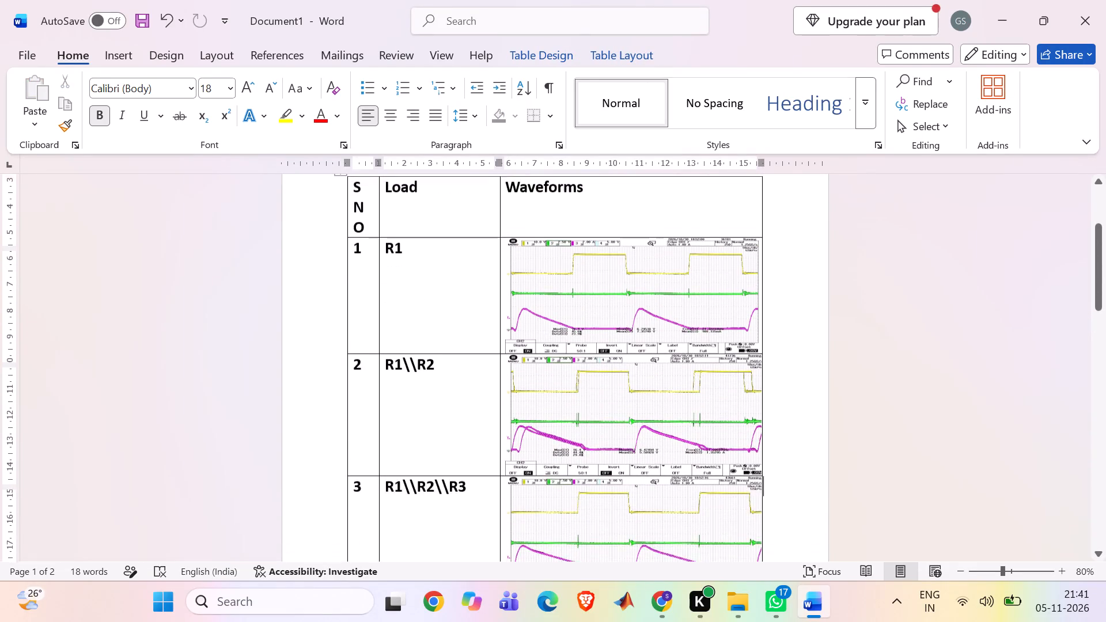
pyautogui.scroll(3, 819, 505)
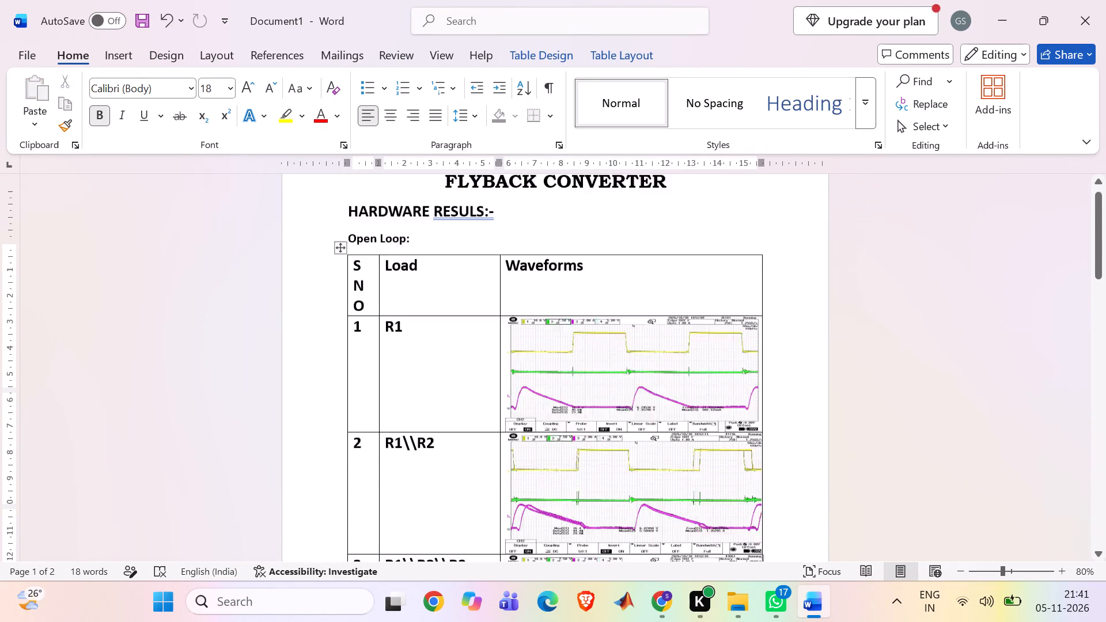
pyautogui.scroll(1, 819, 505)
pyautogui.scroll(-4, 819, 505)
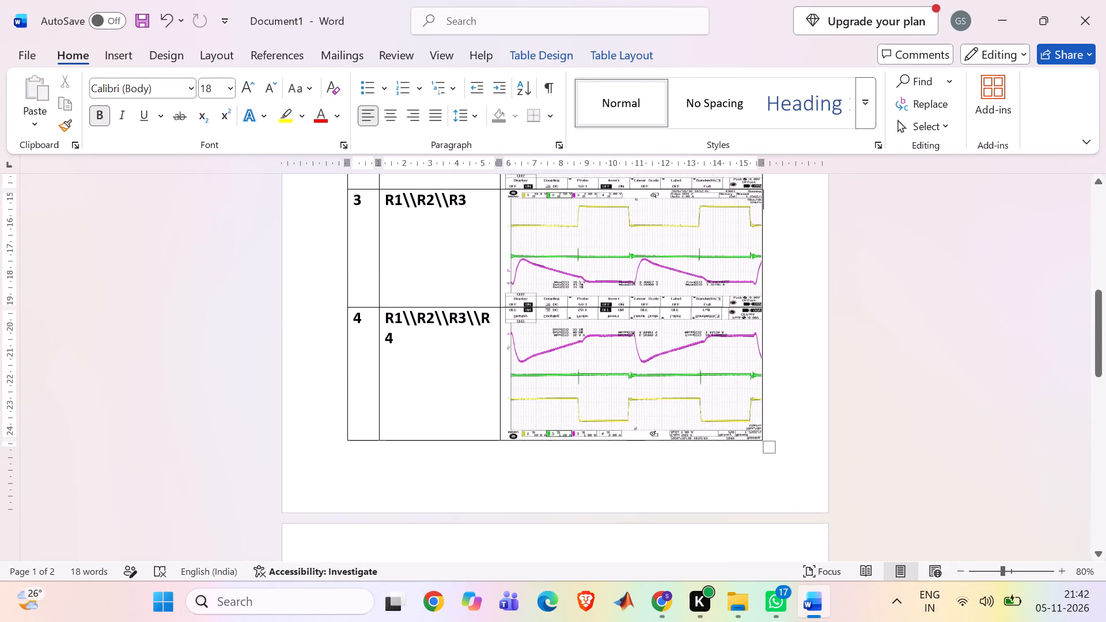
pyautogui.scroll(6, 819, 505)
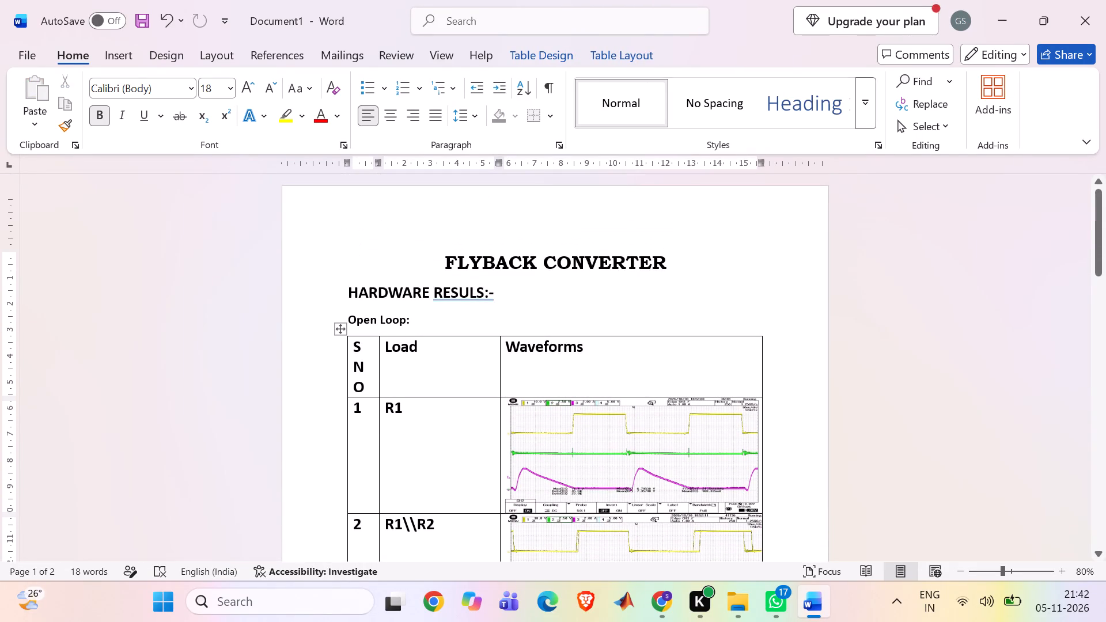
pyautogui.scroll(-4, 819, 505)
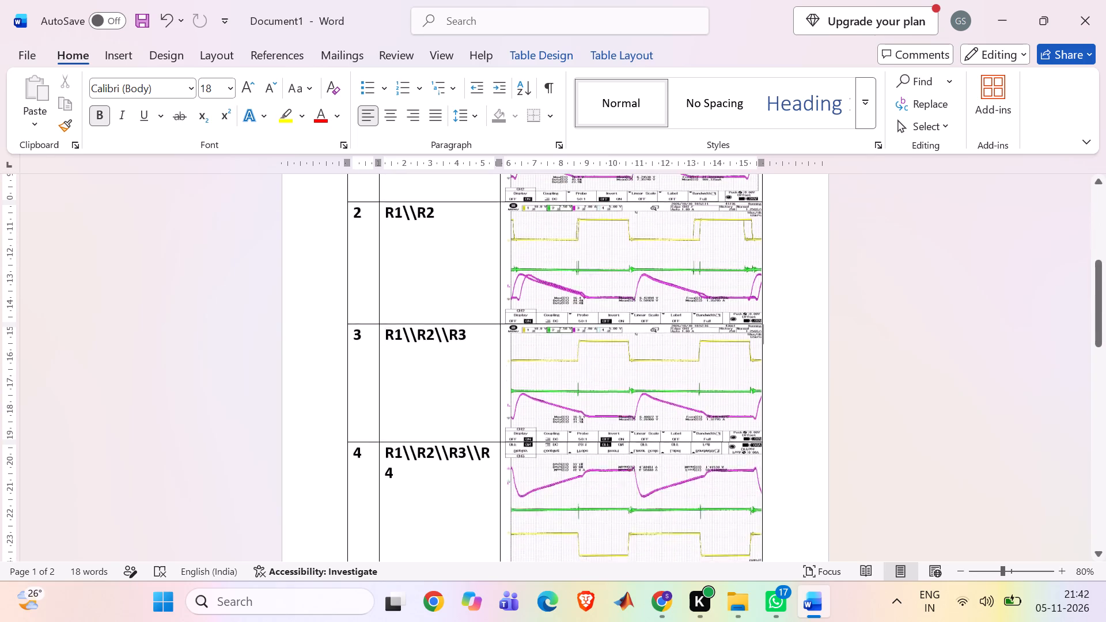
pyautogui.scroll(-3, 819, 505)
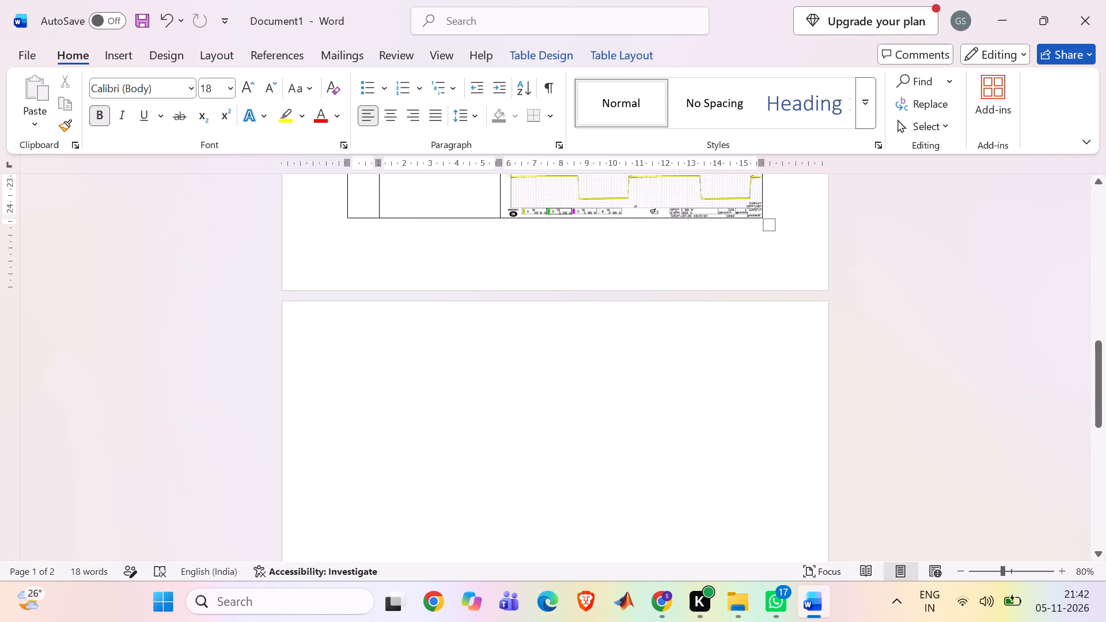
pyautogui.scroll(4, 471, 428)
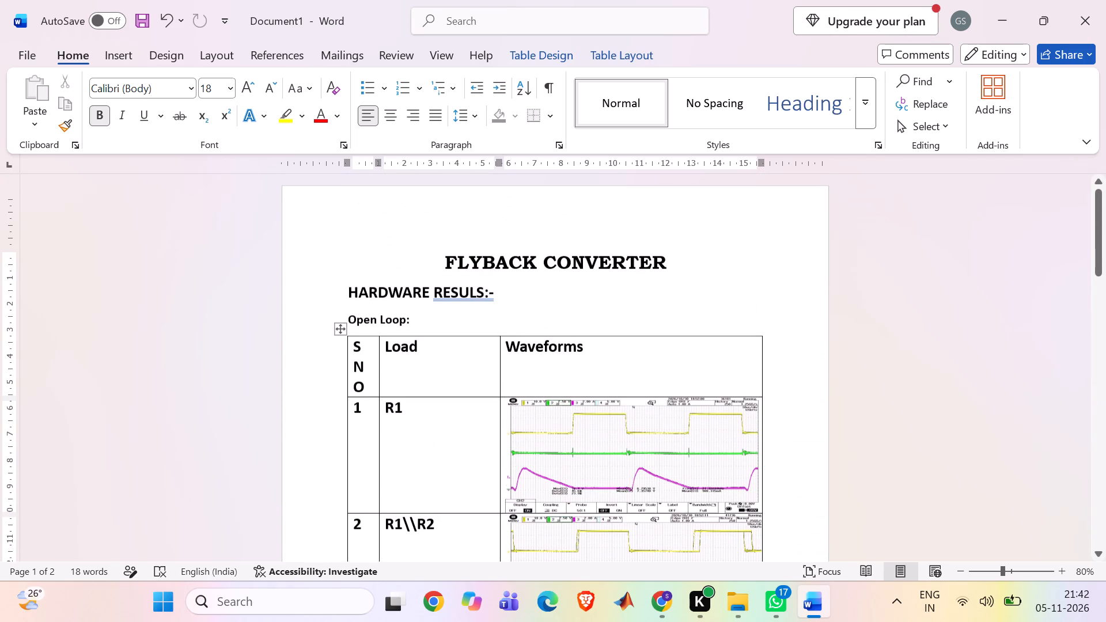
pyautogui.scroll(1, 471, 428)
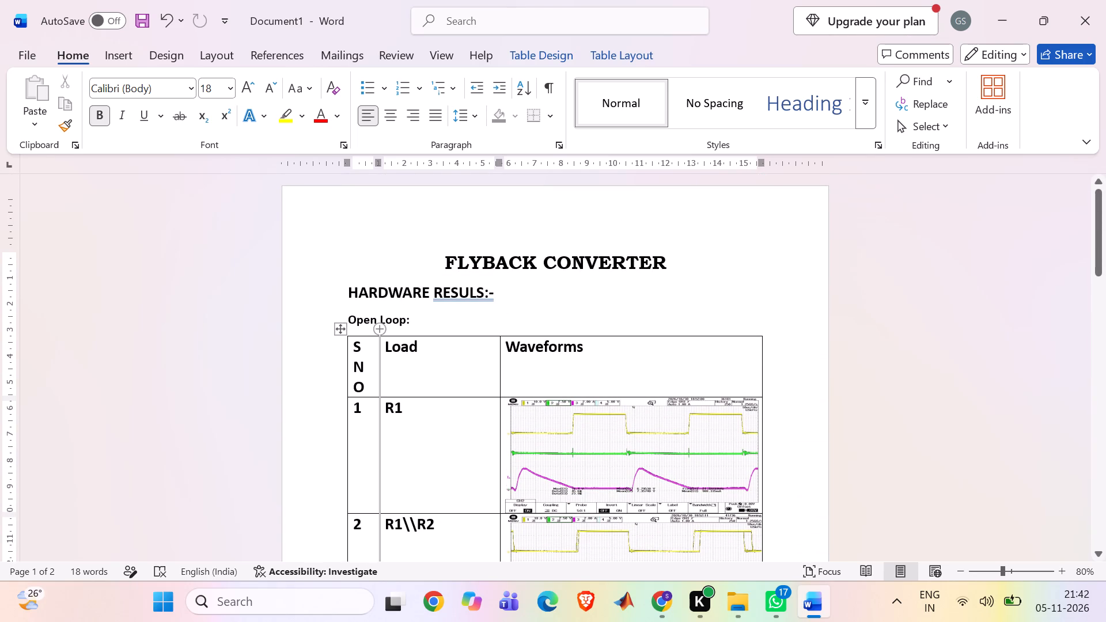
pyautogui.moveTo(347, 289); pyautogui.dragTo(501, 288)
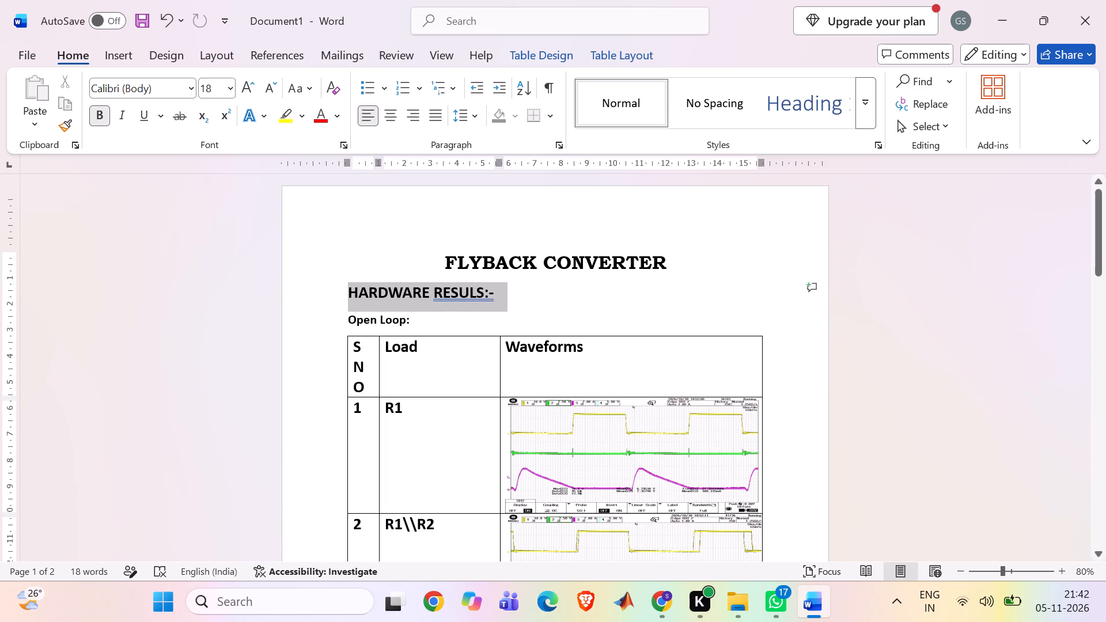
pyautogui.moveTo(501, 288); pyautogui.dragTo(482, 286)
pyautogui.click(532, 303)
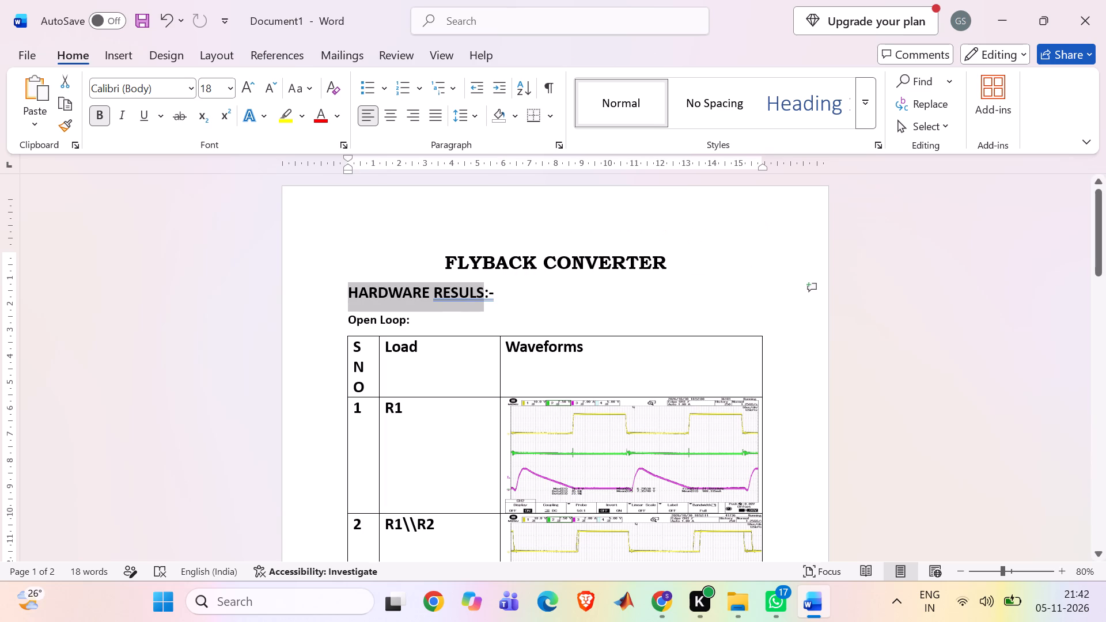
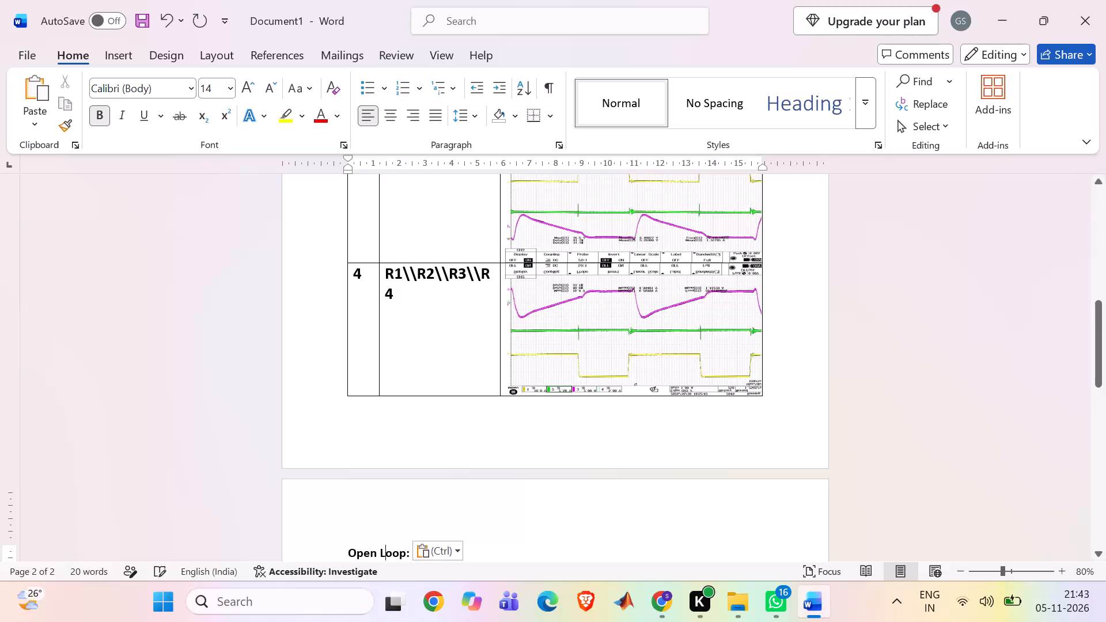
# Change the copied "Open Loop:" subheading on the page after the waveform table to "Closed Loop:".
pyautogui.scroll(-1, 384, 511)
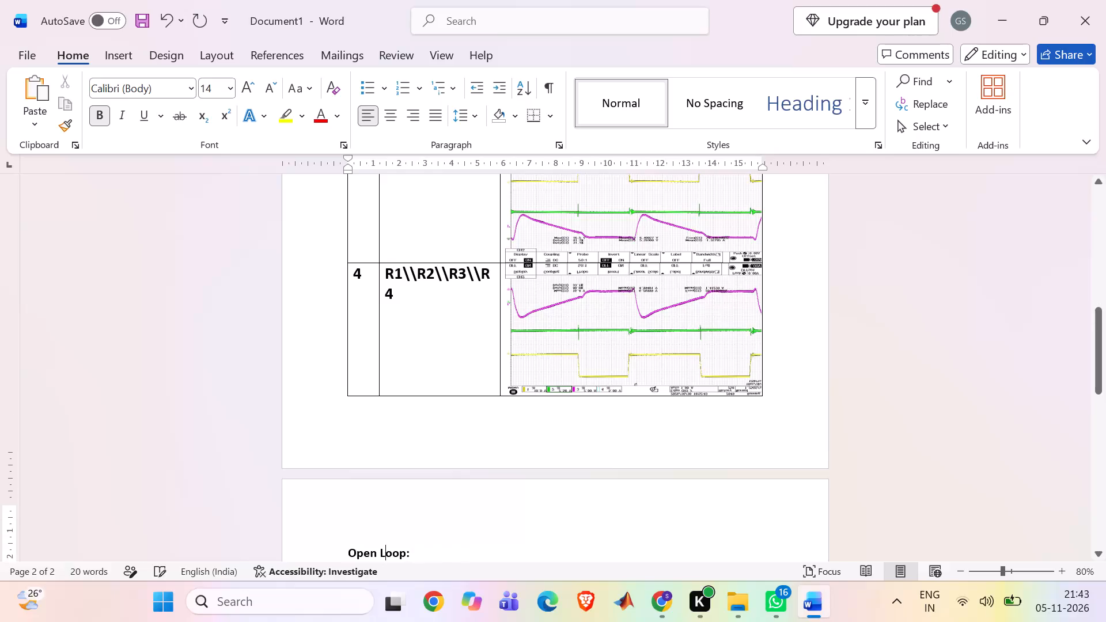
pyautogui.scroll(-1, 384, 511)
pyautogui.click(373, 466)
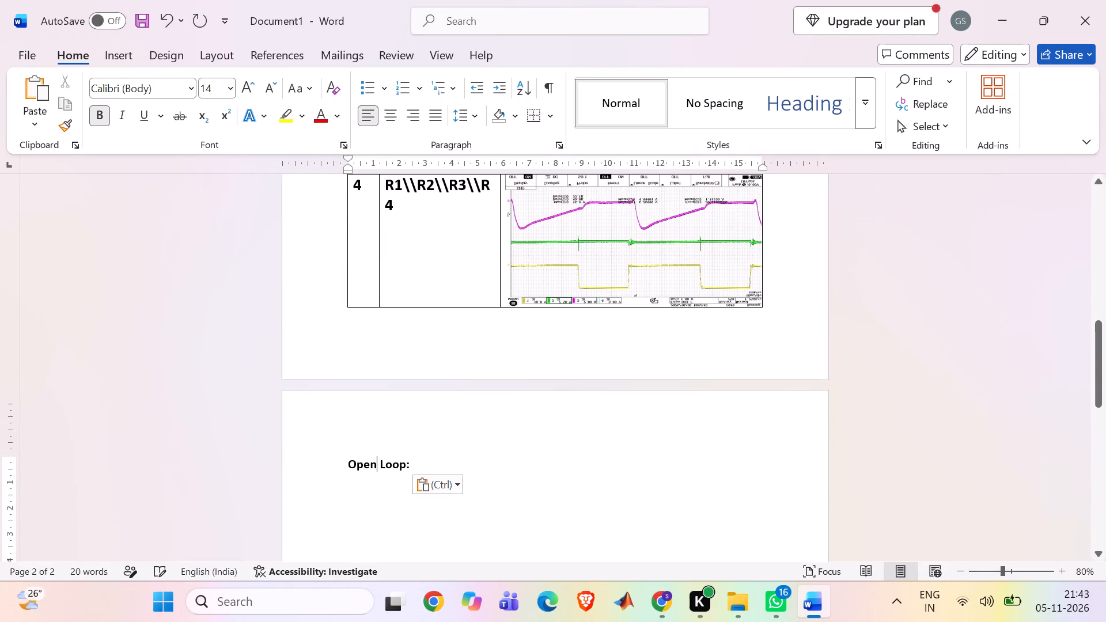
pyautogui.press('BackSpace')
pyautogui.press('BackSpace')
pyautogui.press('BackSpace')
pyautogui.press('BackSpace')
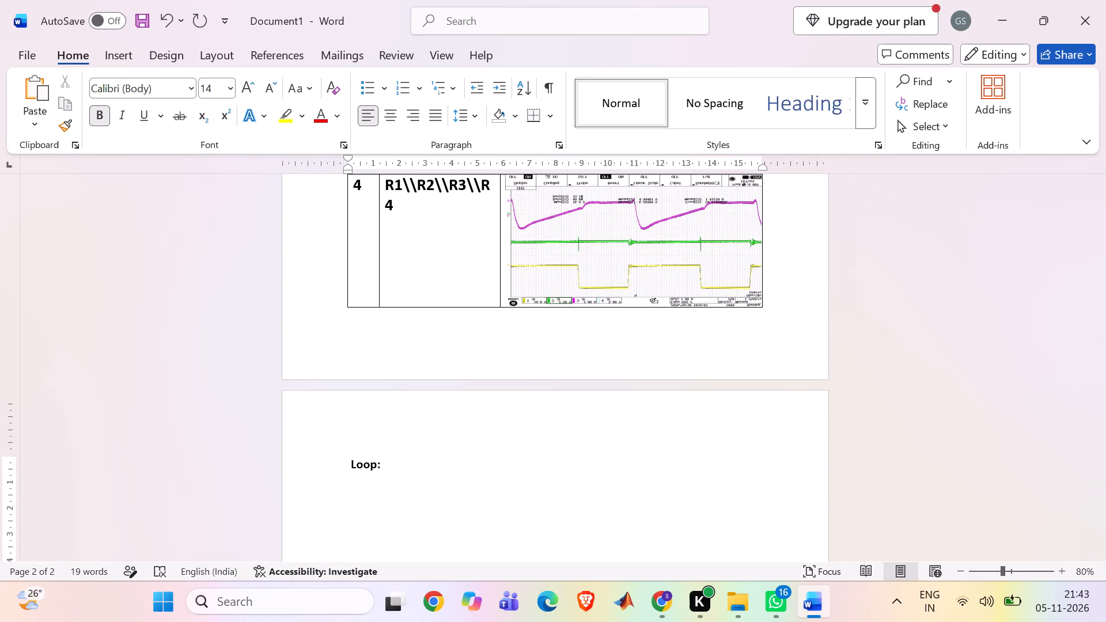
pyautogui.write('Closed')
pyautogui.click(433, 474)
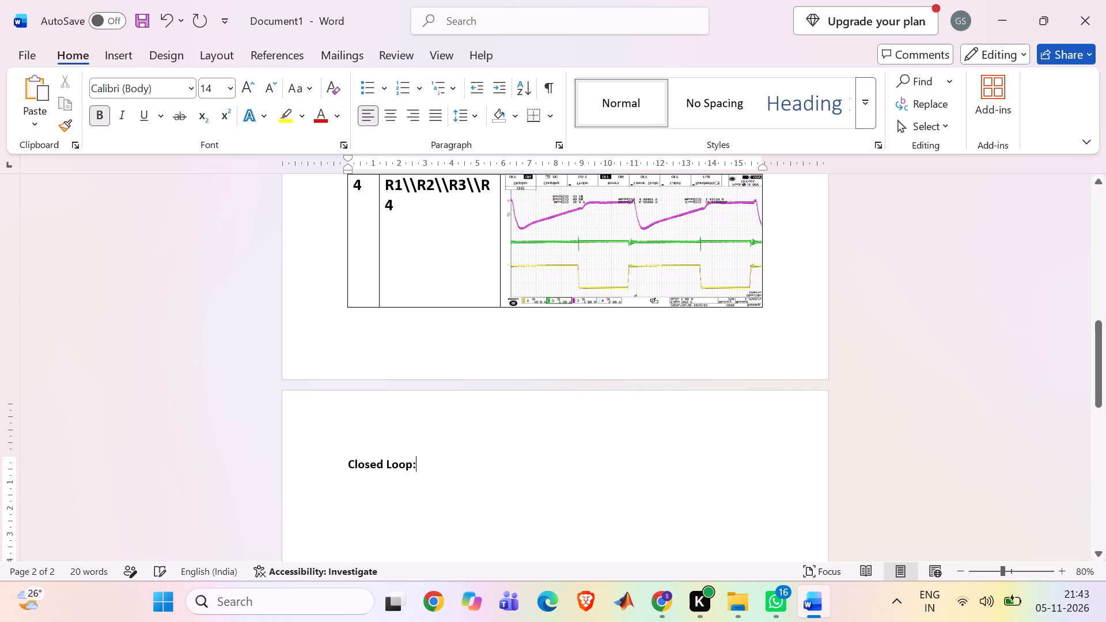
pyautogui.scroll(2, 437, 355)
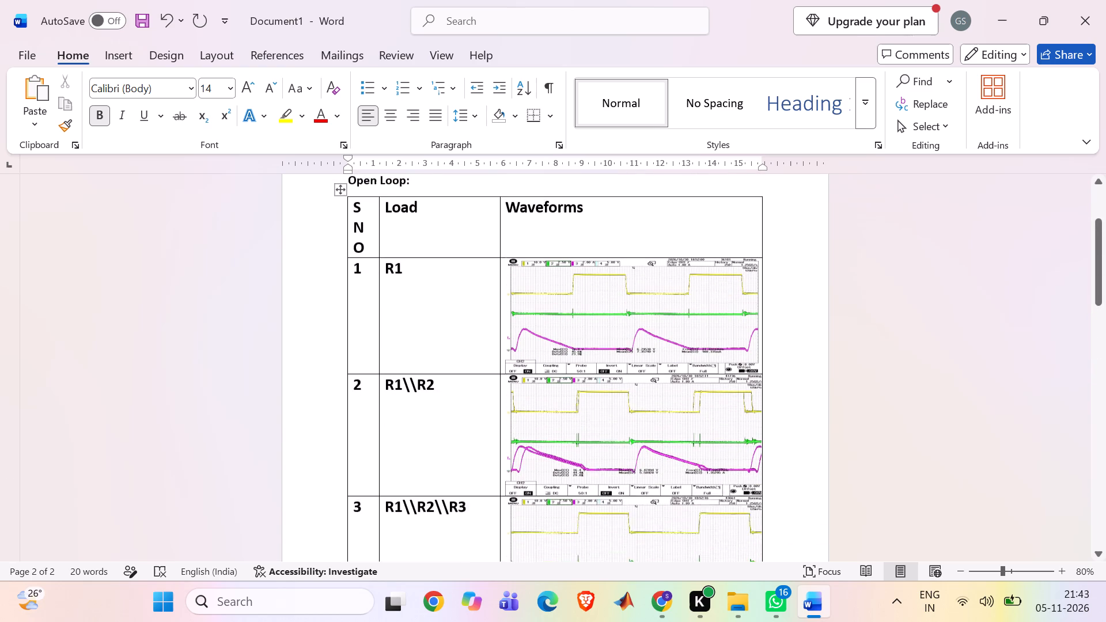
# Copy the whole open-loop table, with its load labels and waveform pictures, to a new line below the Closed Loop heading.
pyautogui.scroll(1, 437, 355)
pyautogui.moveTo(354, 229); pyautogui.dragTo(593, 553)
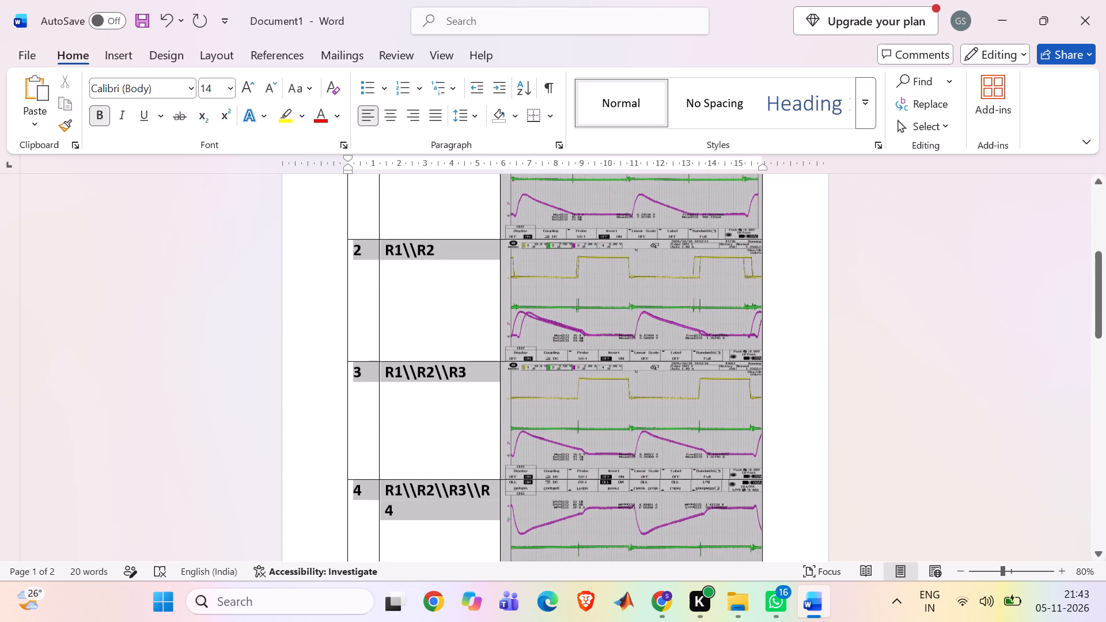
pyautogui.moveTo(593, 553); pyautogui.dragTo(594, 561)
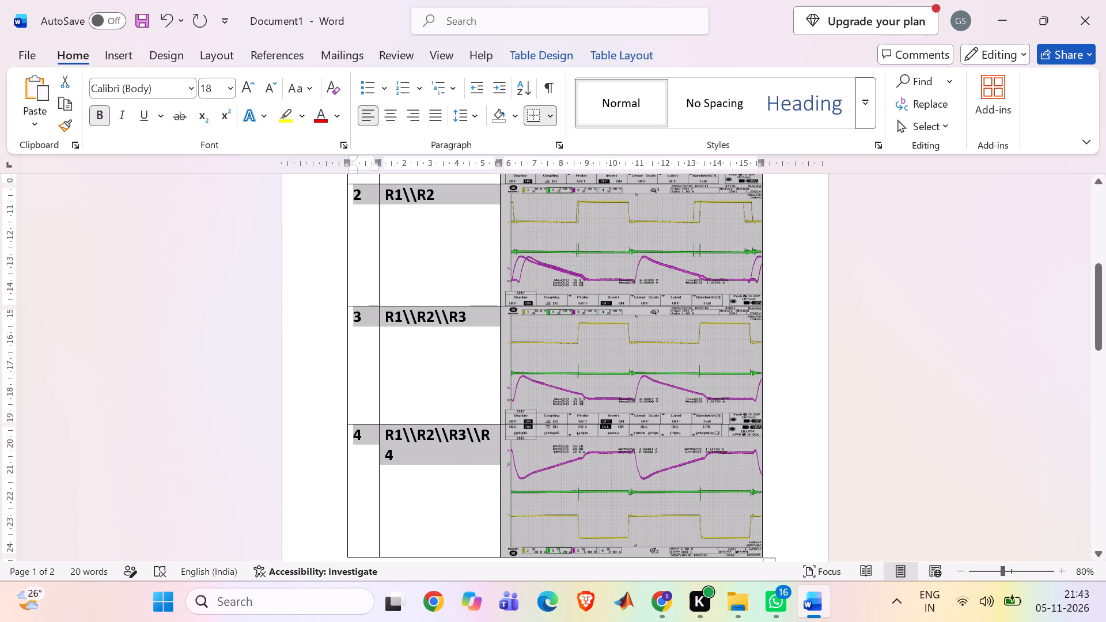
pyautogui.hotkey('ctrl', 'c')
pyautogui.click(313, 469)
pyautogui.scroll(-3, 313, 469)
pyautogui.click(416, 392)
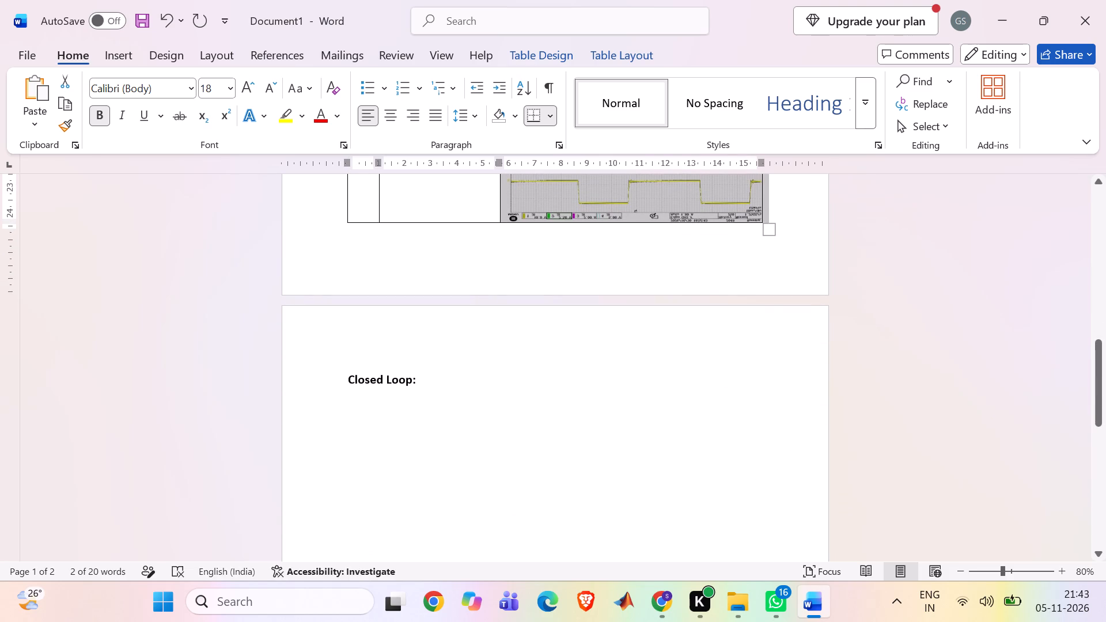
pyautogui.press('Return')
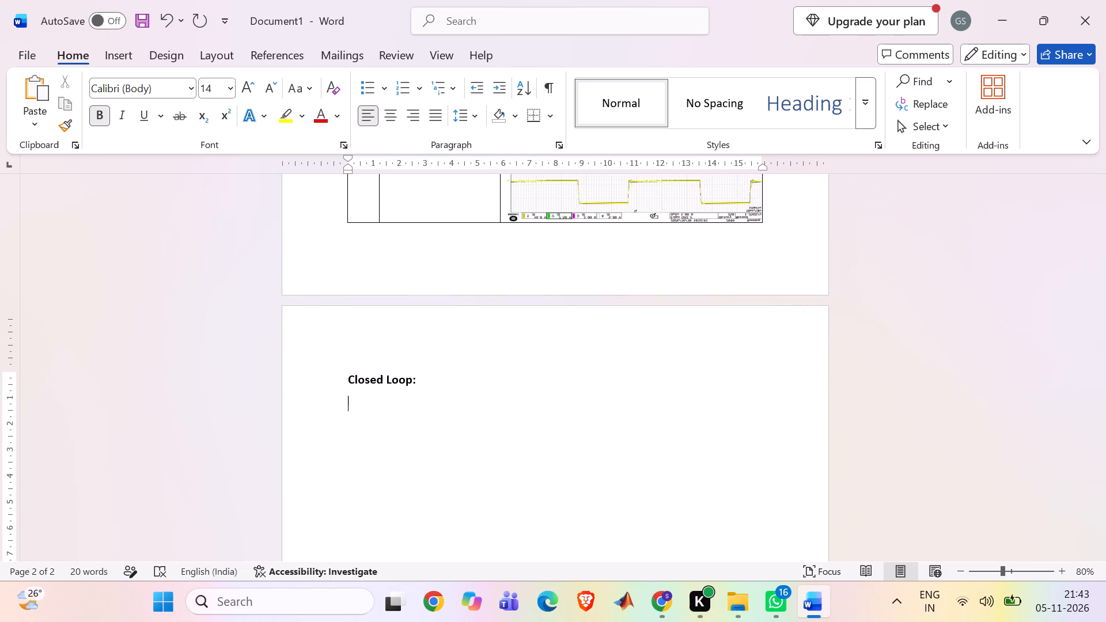
pyautogui.hotkey('ctrl', 'v')
# Delete the four open-loop waveform pictures from rows 1 to 4 of the Closed Loop table, keeping the load labels.
pyautogui.scroll(1, 416, 392)
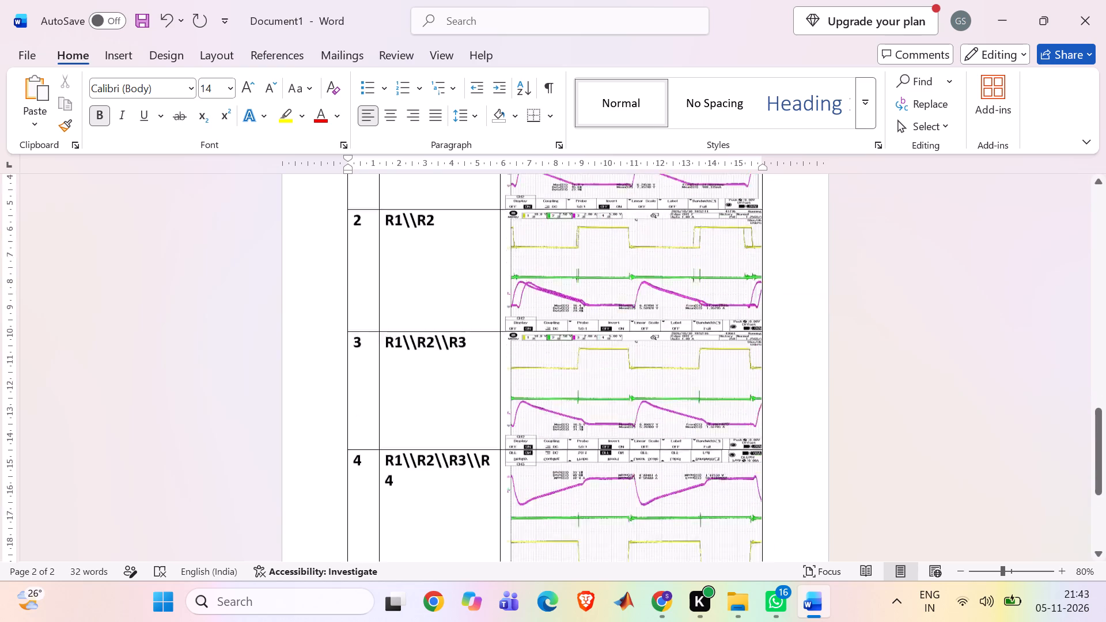
pyautogui.scroll(1, 416, 392)
pyautogui.click(582, 395)
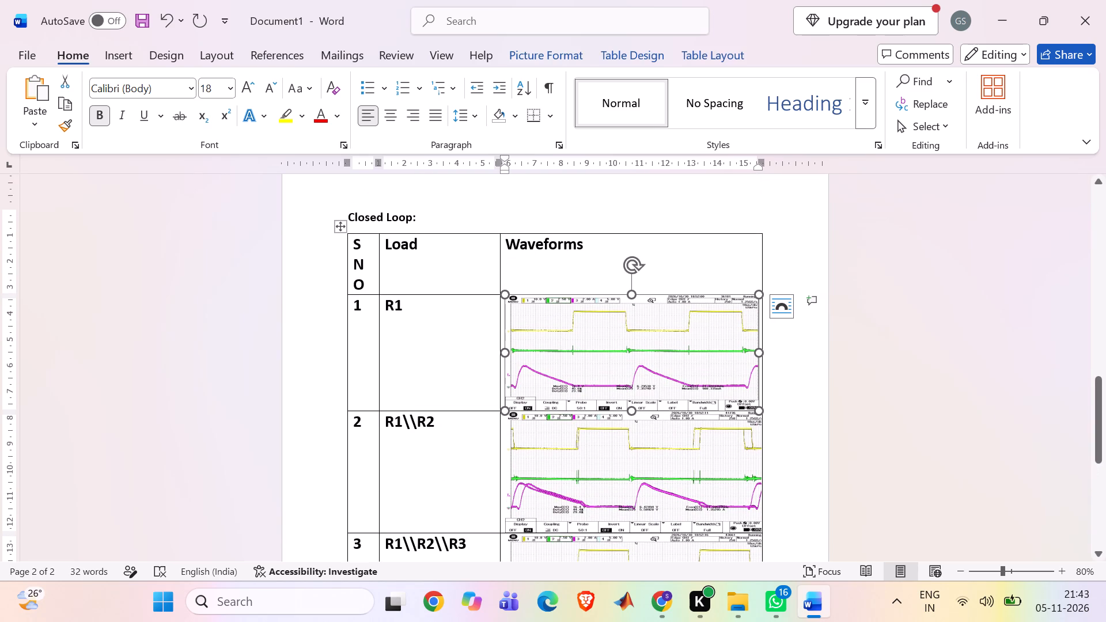
pyautogui.press('BackSpace')
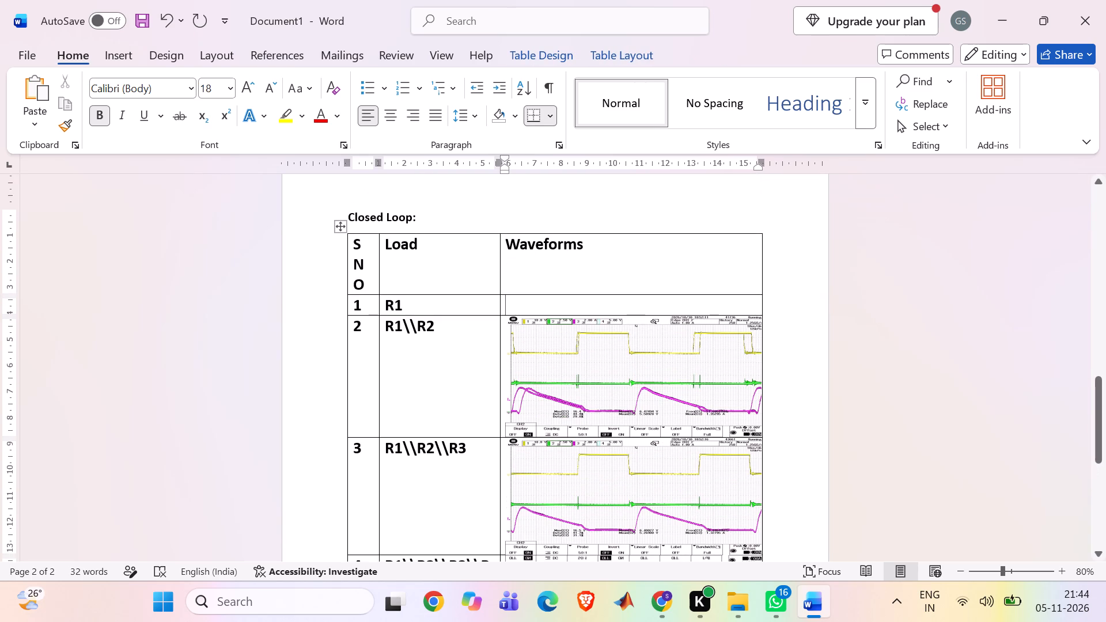
pyautogui.click(612, 399)
pyautogui.press('BackSpace')
pyautogui.click(612, 399)
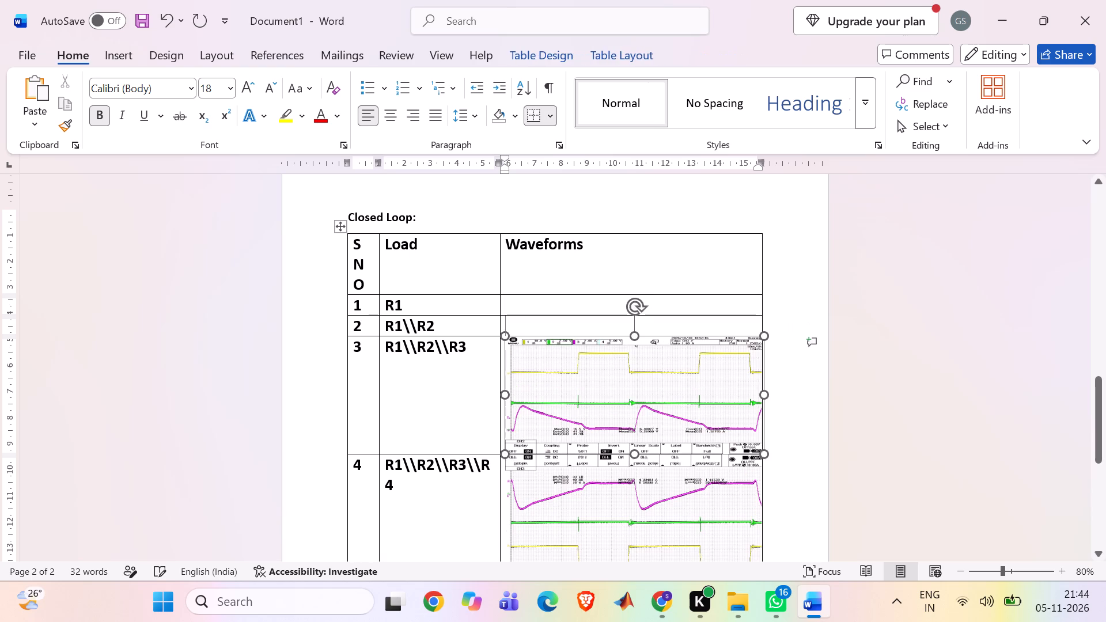
pyautogui.press('BackSpace')
pyautogui.click(612, 399)
pyautogui.press('BackSpace')
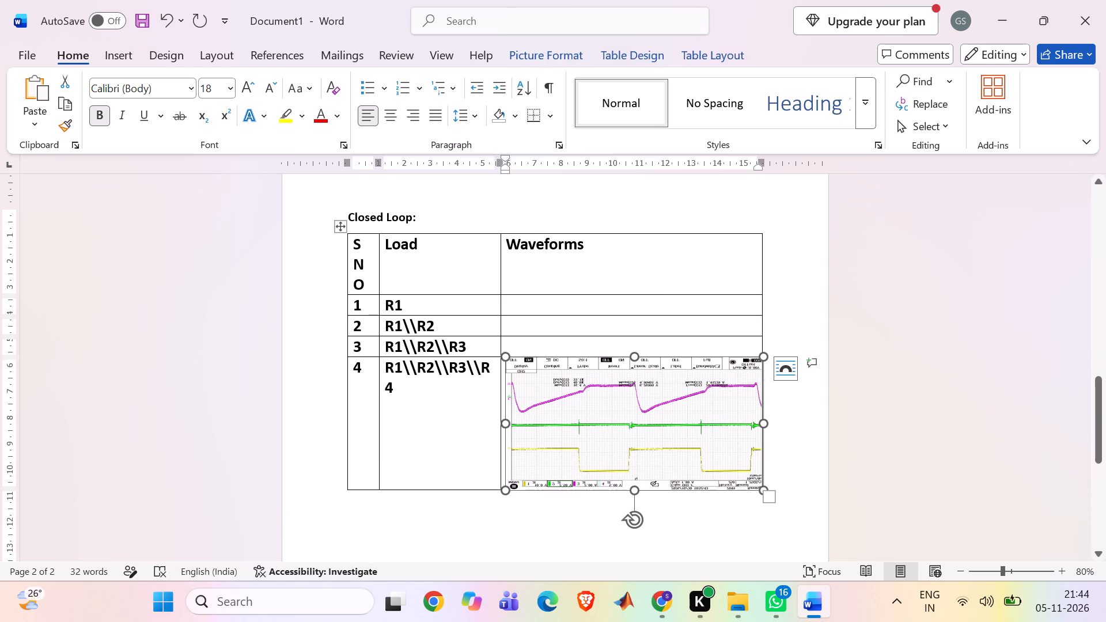
# For the Closed Loop table's R1 waveform cell, switch to File Explorer and open picture 000 from the closed loop folder.
pyautogui.click(539, 301)
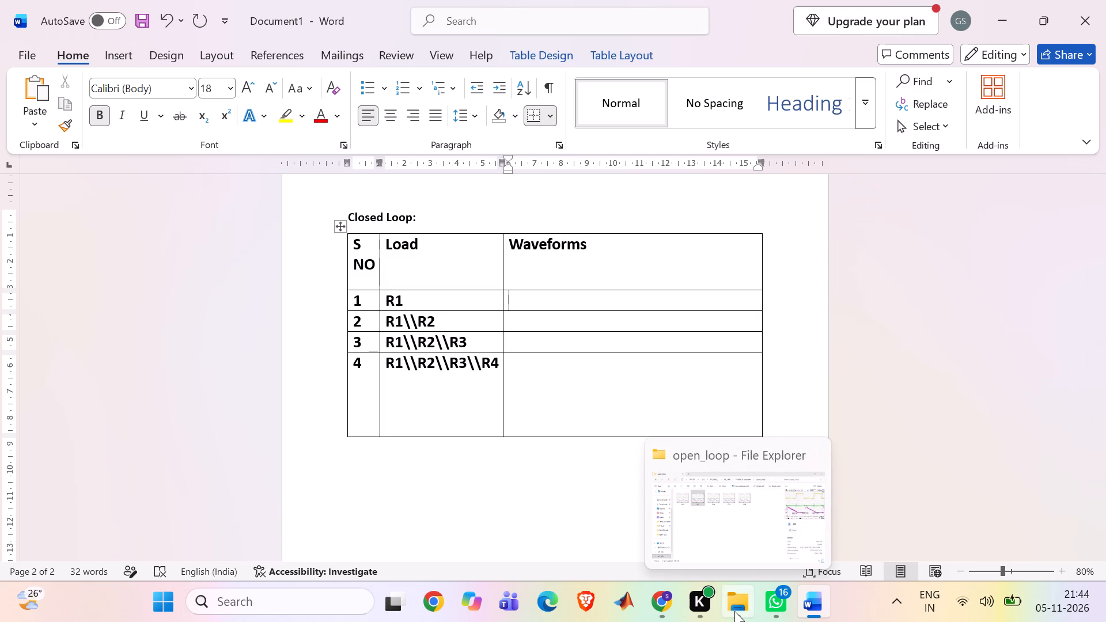
pyautogui.click(743, 545)
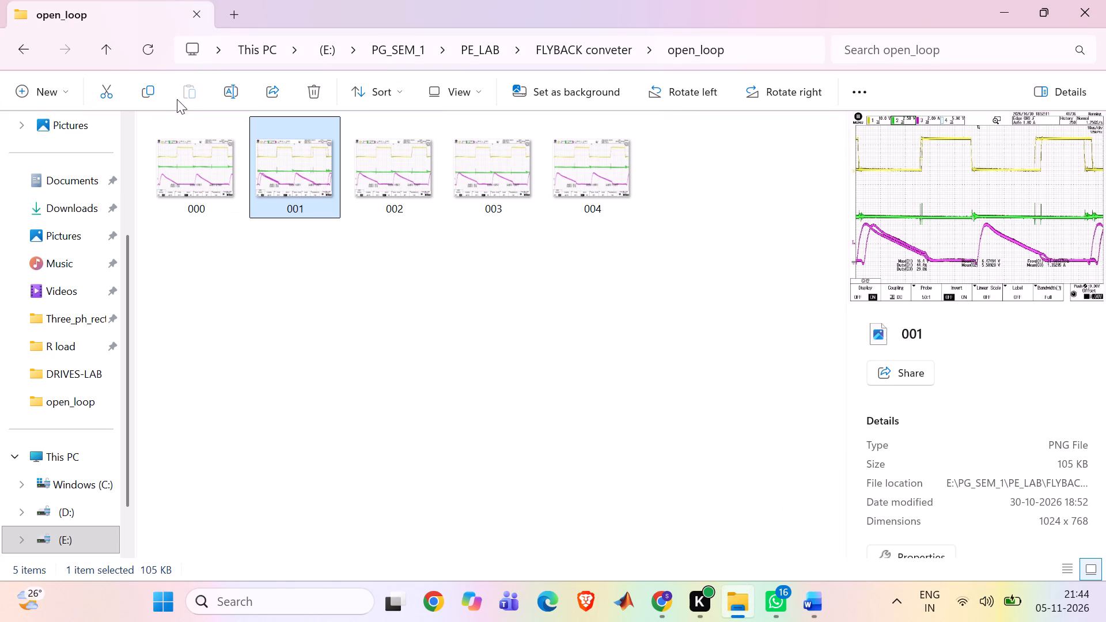
pyautogui.click(111, 48)
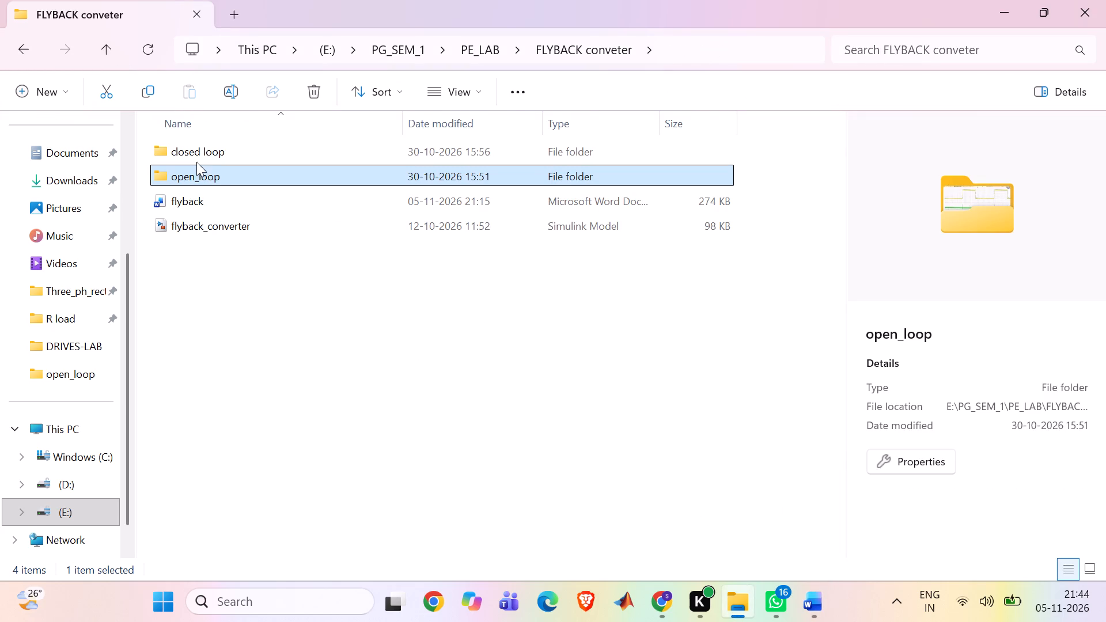
pyautogui.doubleClick(200, 157)
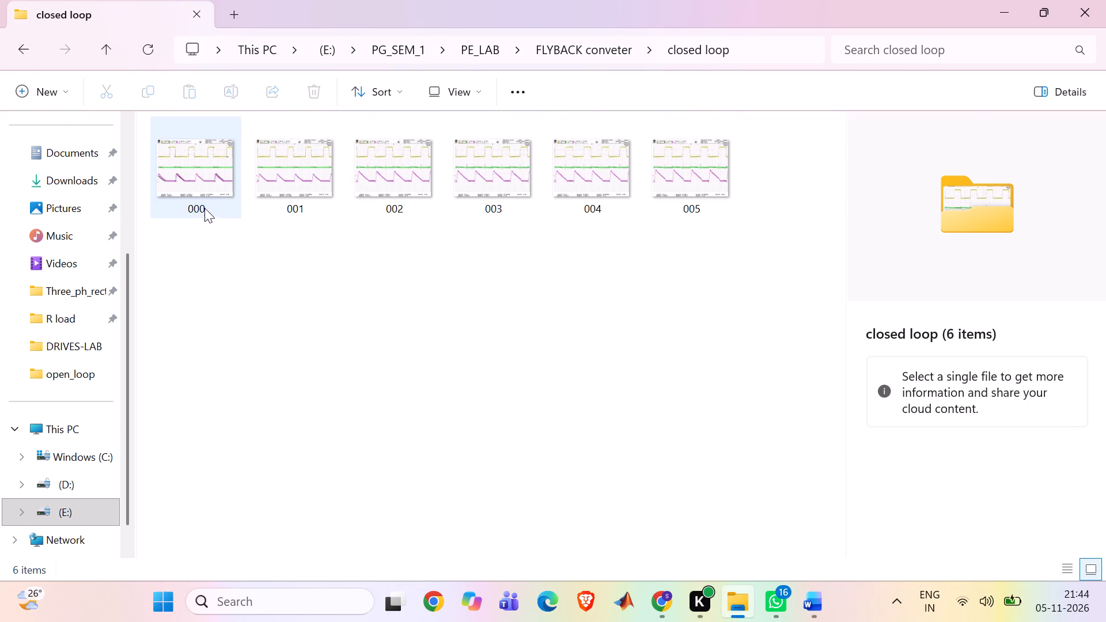
pyautogui.doubleClick(209, 192)
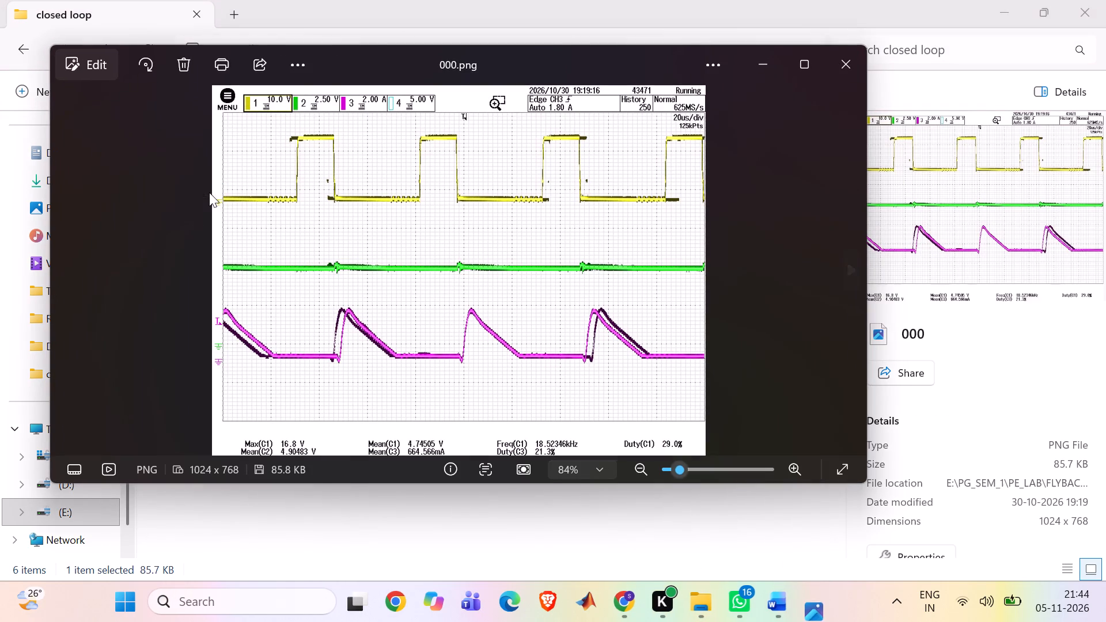
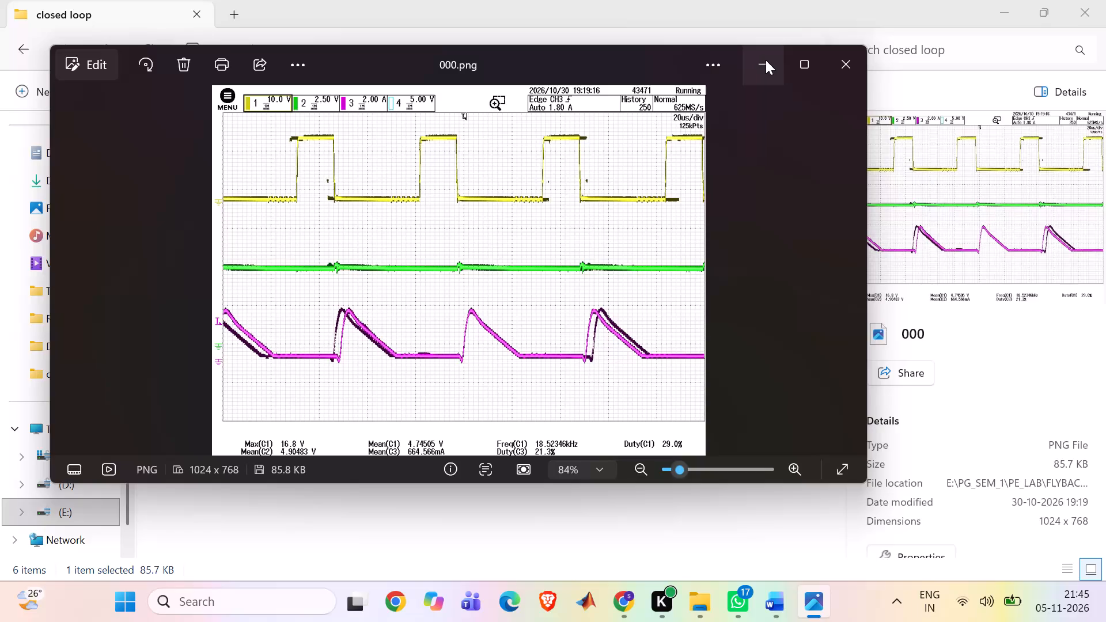
# Compare closed-loop pictures 000 and 001 side by side, examining their waveforms and measurement values, and close both.
pyautogui.click(766, 60)
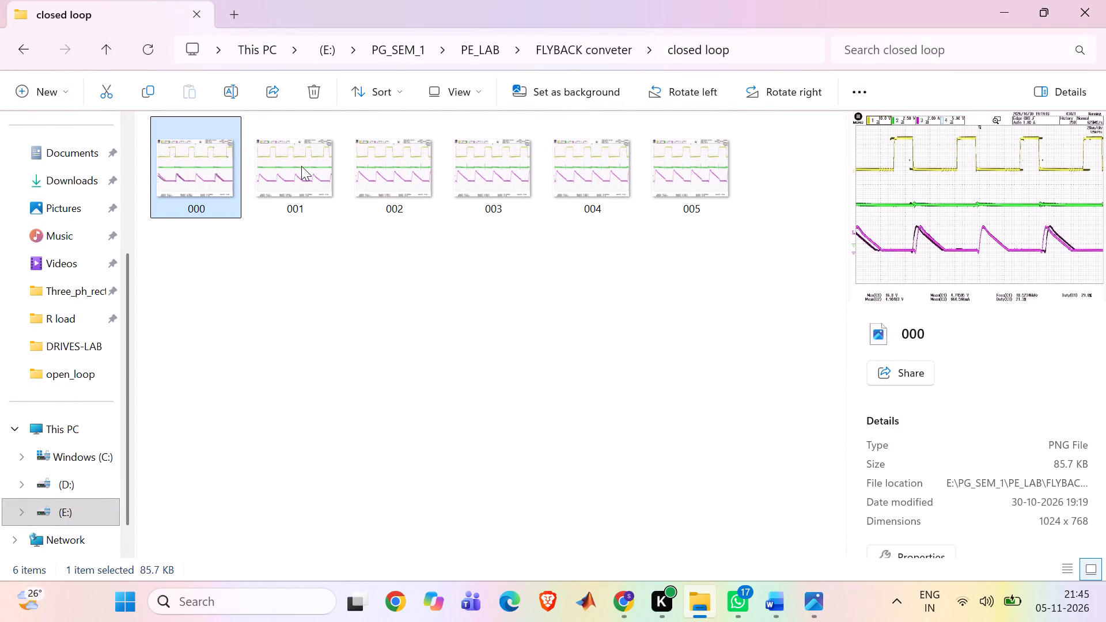
pyautogui.doubleClick(301, 166)
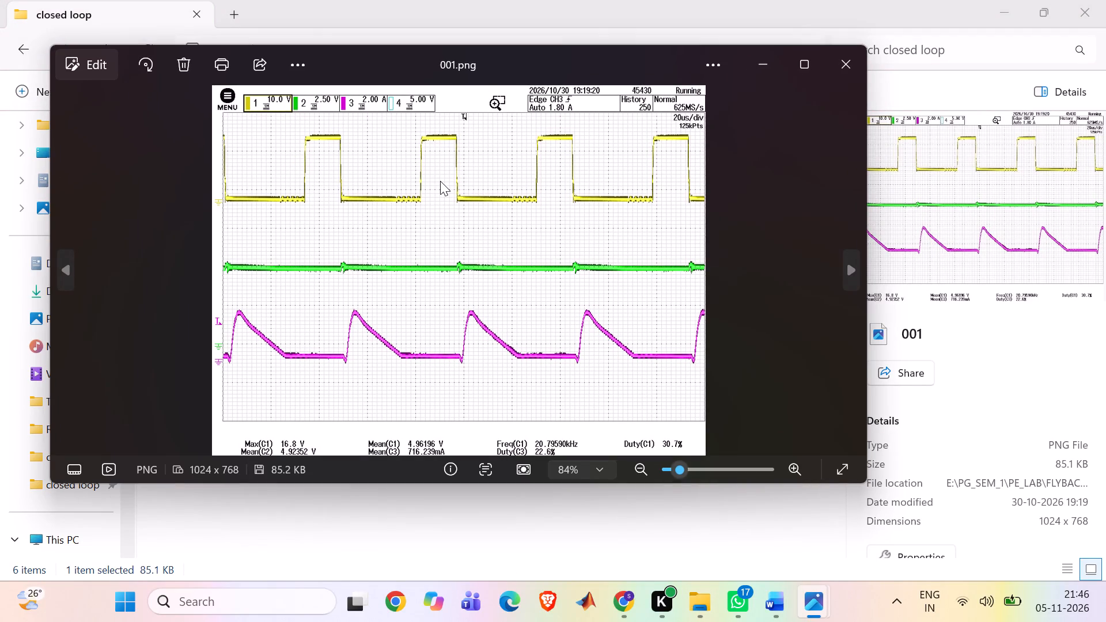
pyautogui.click(832, 66)
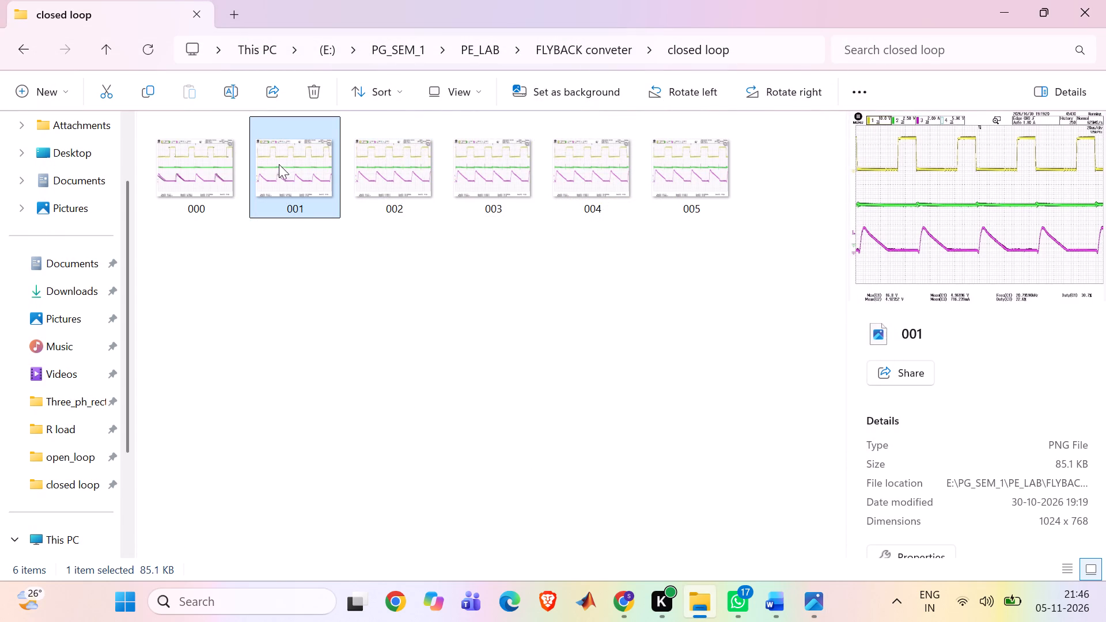
pyautogui.click(225, 162)
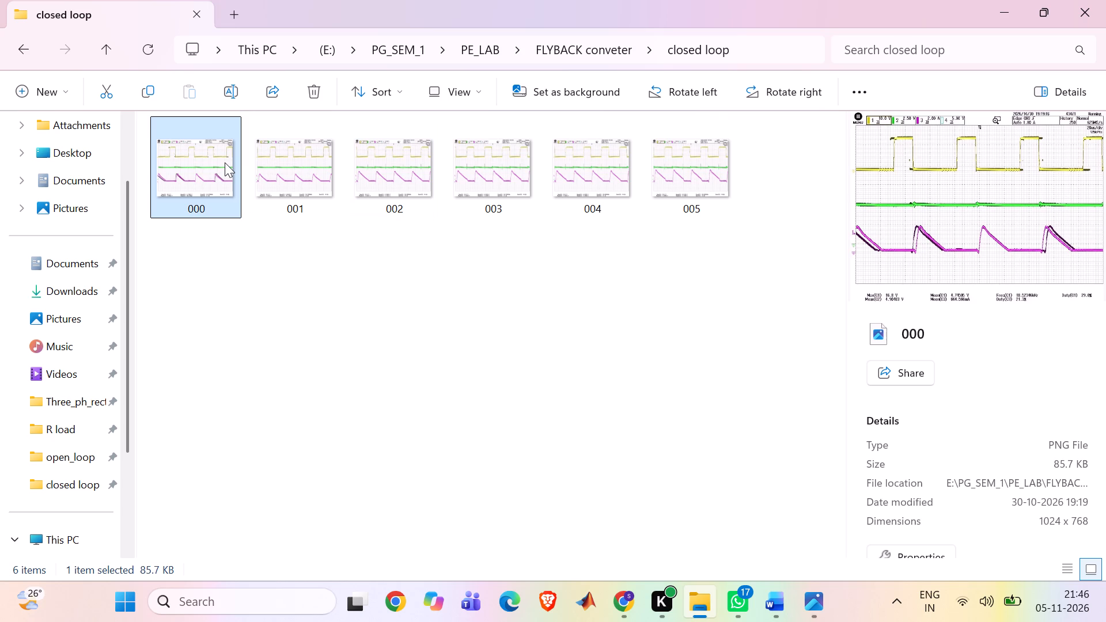
pyautogui.doubleClick(225, 162)
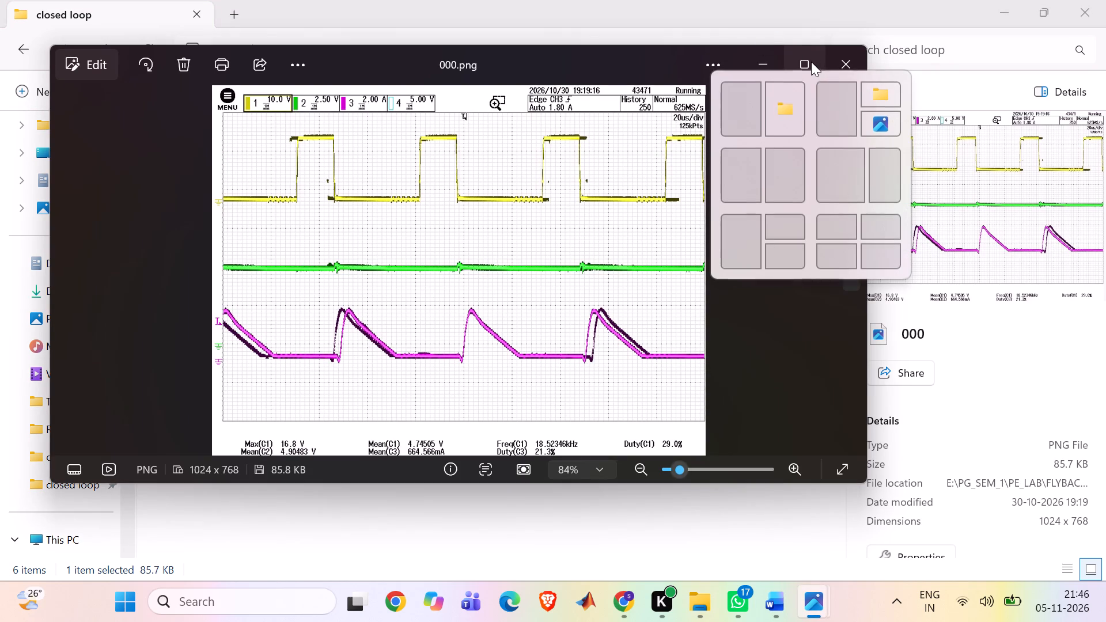
pyautogui.click(766, 104)
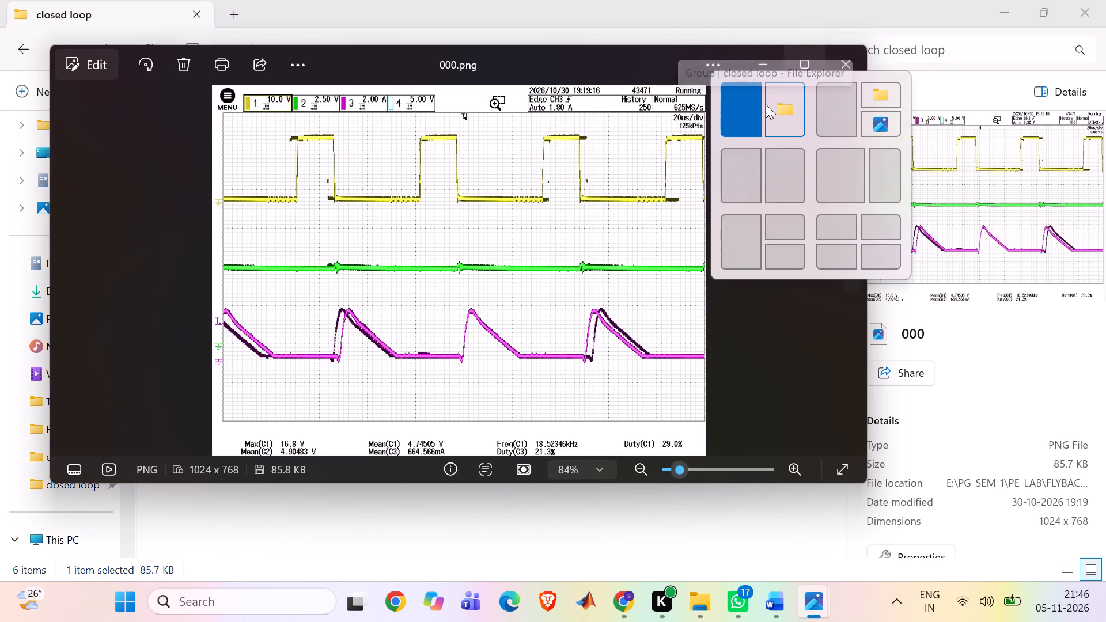
pyautogui.click(766, 104)
pyautogui.doubleClick(832, 172)
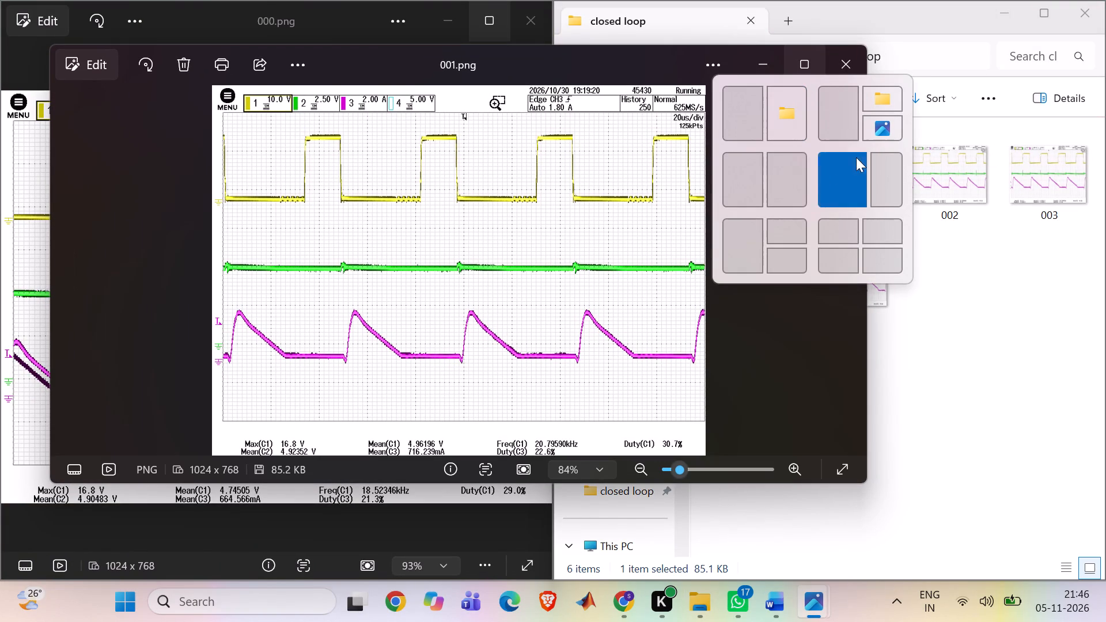
pyautogui.click(782, 177)
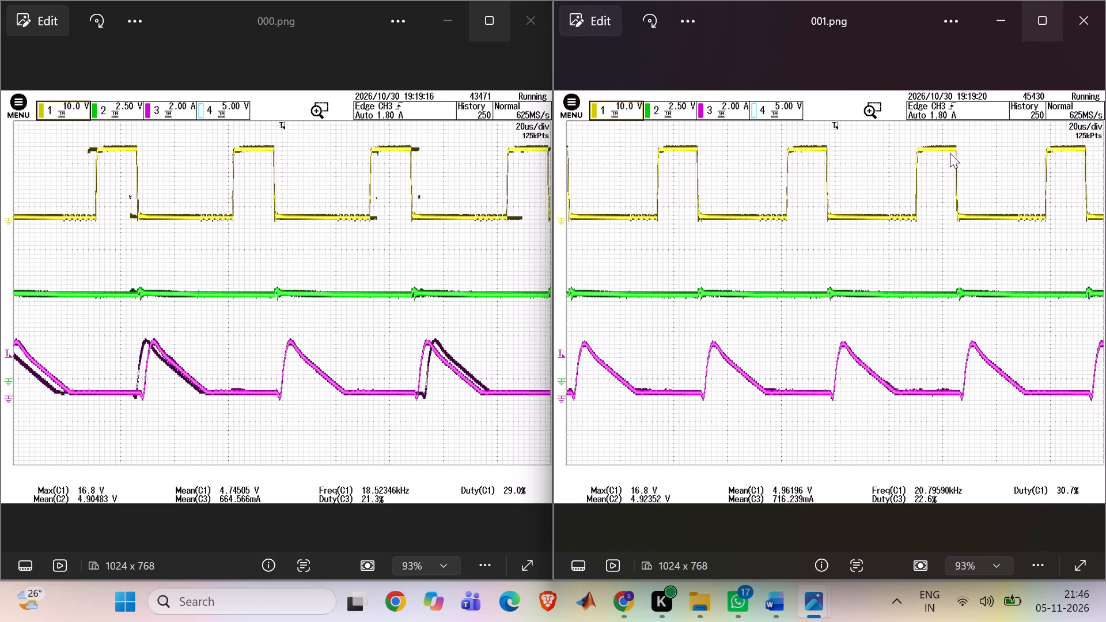
pyautogui.click(1088, 32)
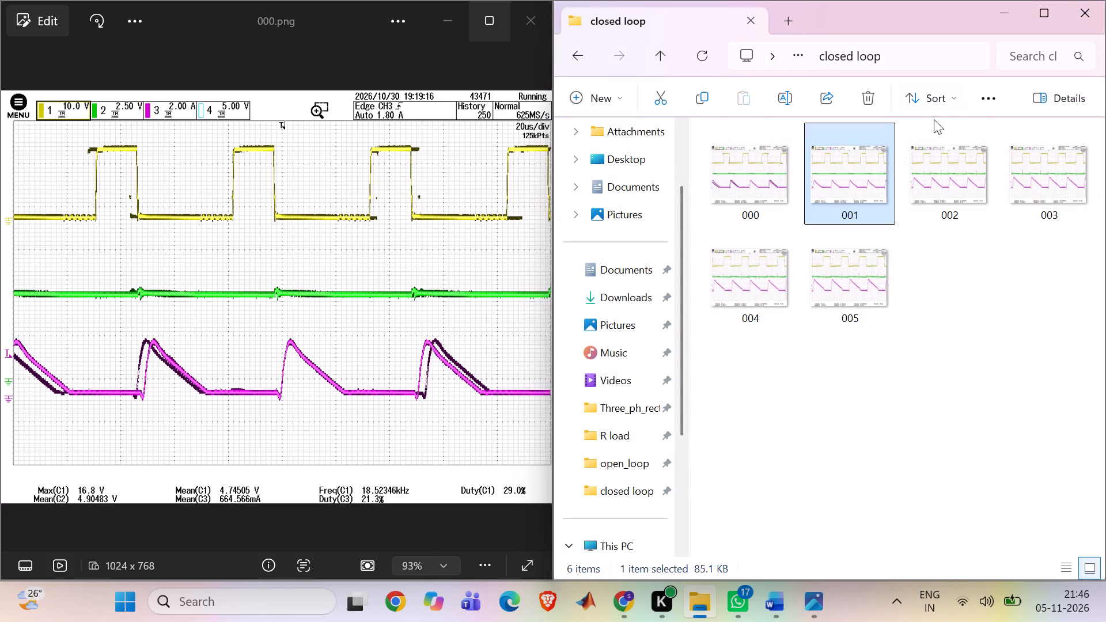
pyautogui.doubleClick(538, 27)
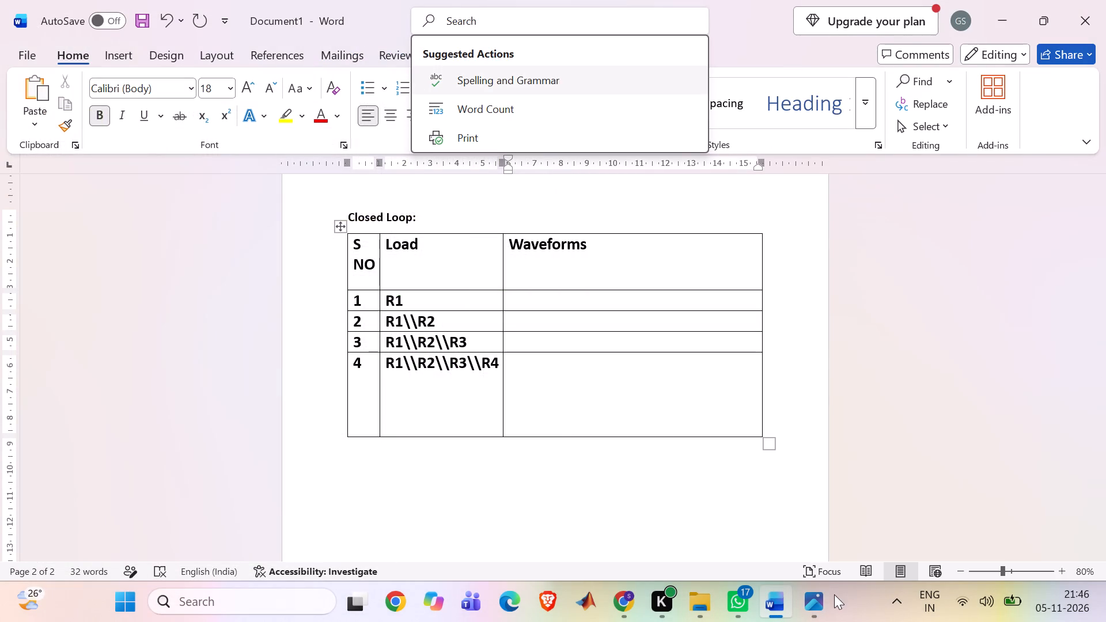
# From the closed loop folder, open pictures 002 and 003 side by side and compare their waveforms and measurement values.
pyautogui.click(708, 606)
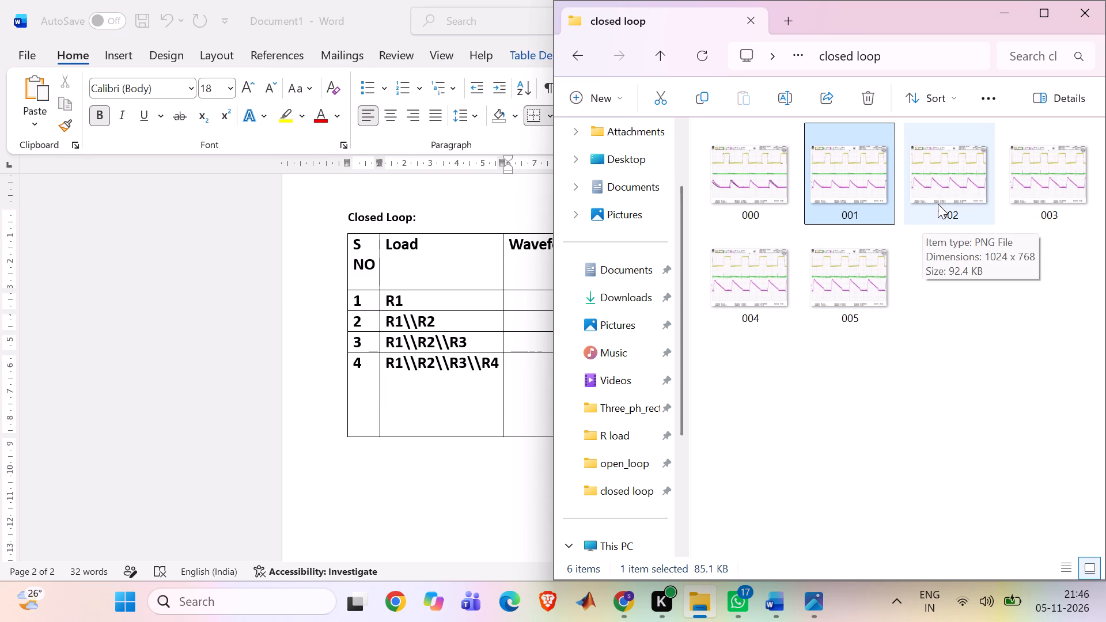
pyautogui.doubleClick(940, 200)
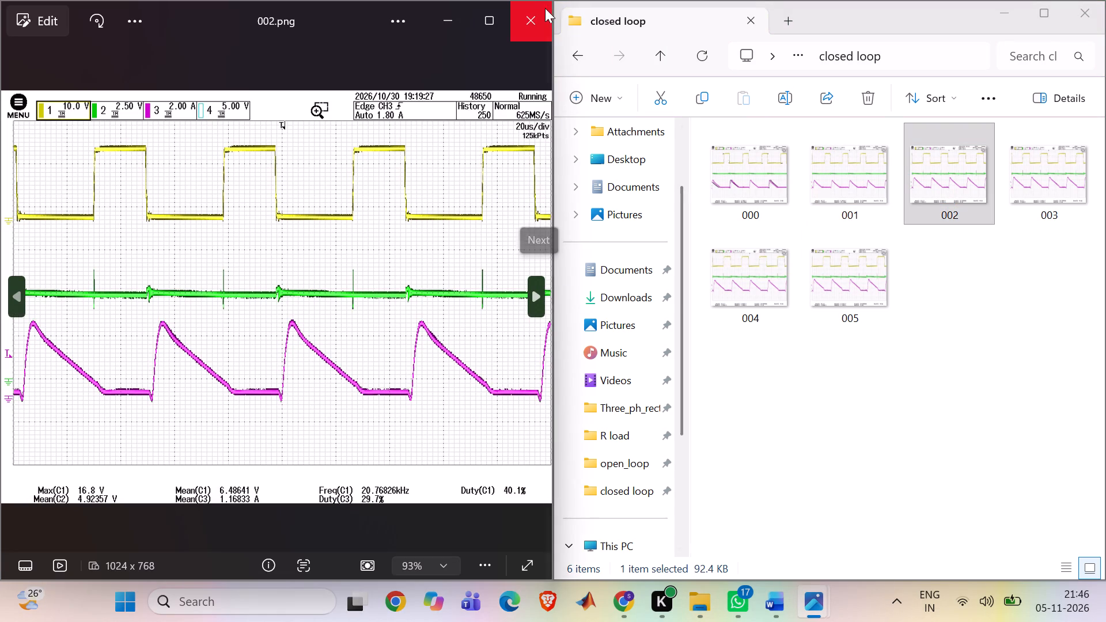
pyautogui.doubleClick(1043, 170)
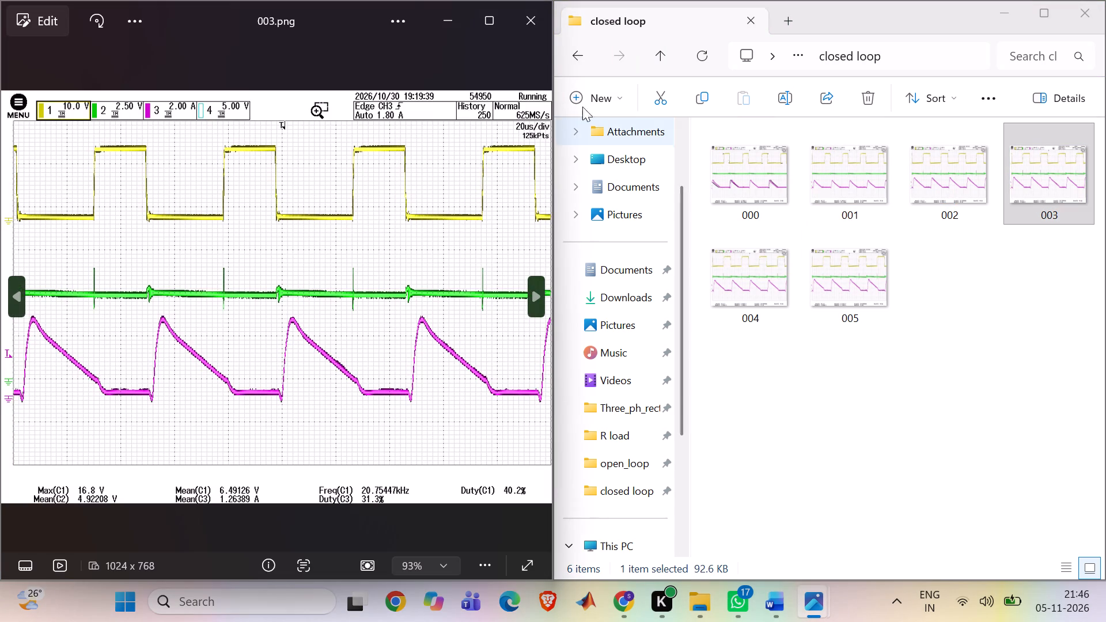
pyautogui.moveTo(349, 10); pyautogui.dragTo(679, 14)
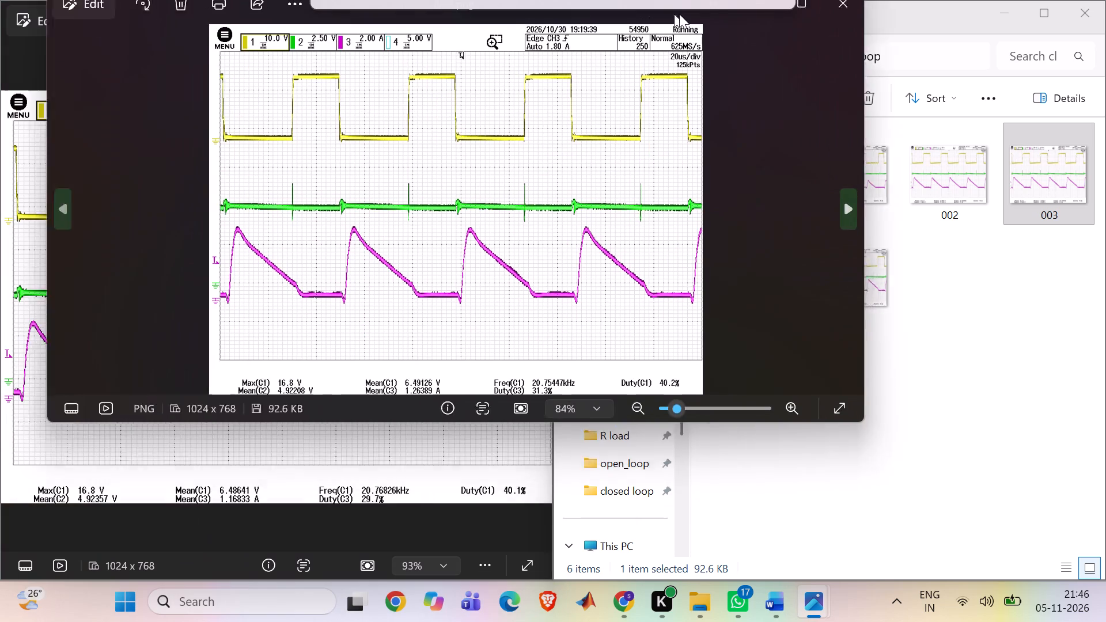
pyautogui.moveTo(679, 14); pyautogui.dragTo(859, 125)
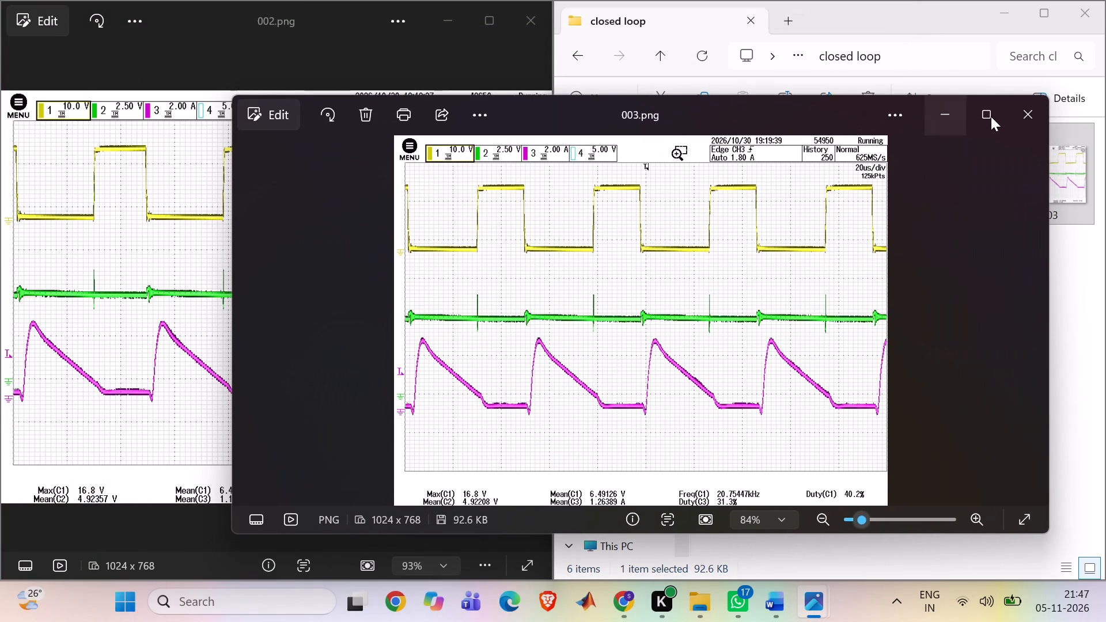
pyautogui.click(961, 226)
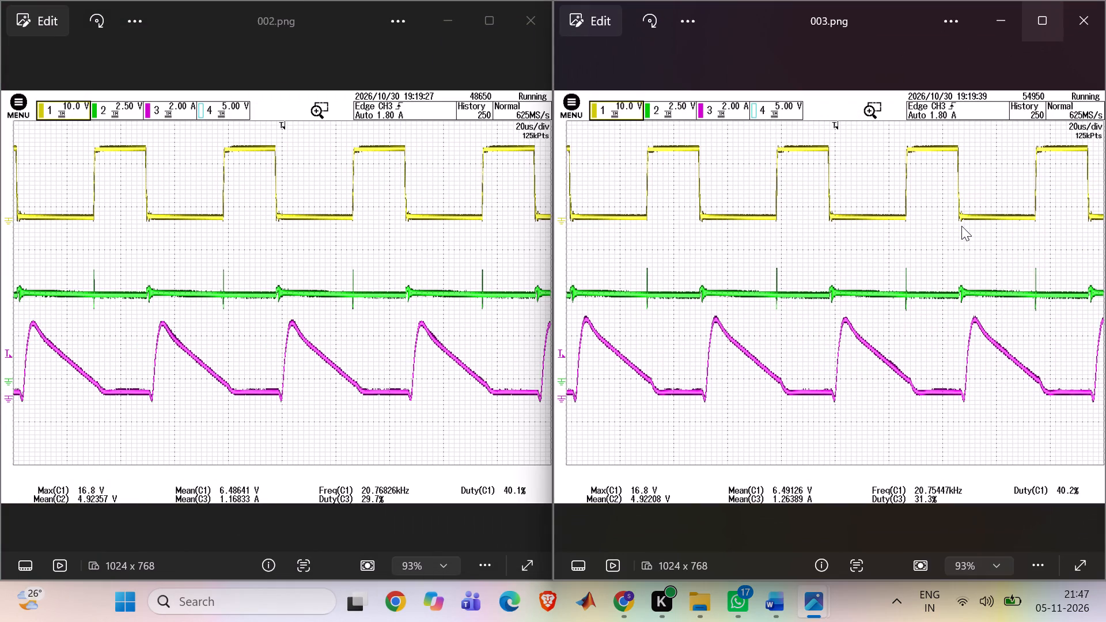
pyautogui.click(1093, 18)
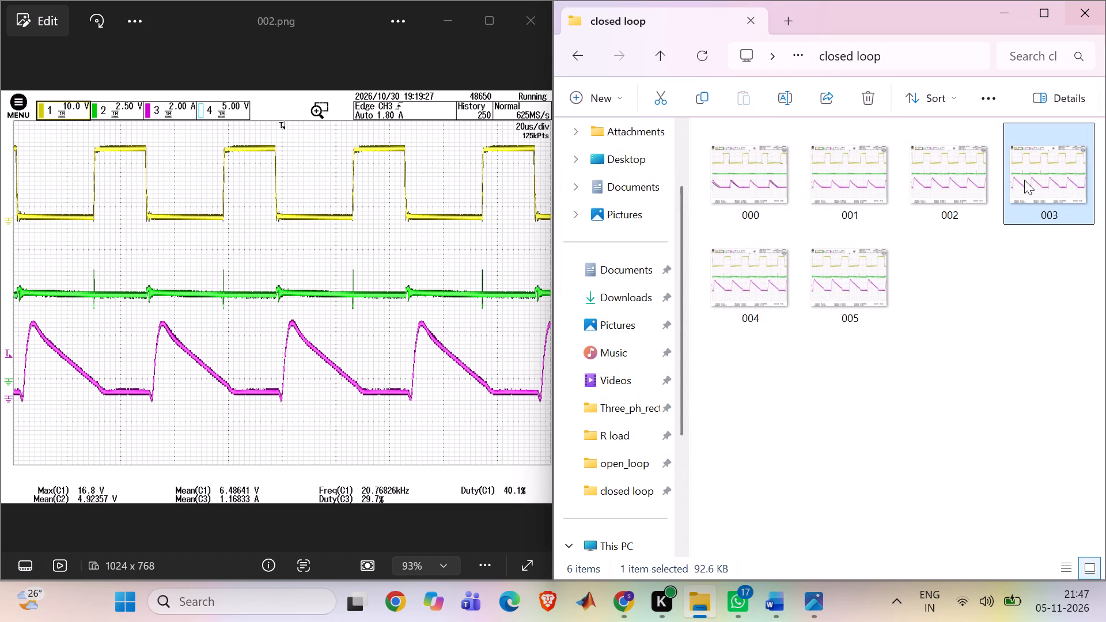
# Close the open picture 002 and delete picture 003 from the closed loop folder.
pyautogui.hotkey('shift', 'BackSpace')
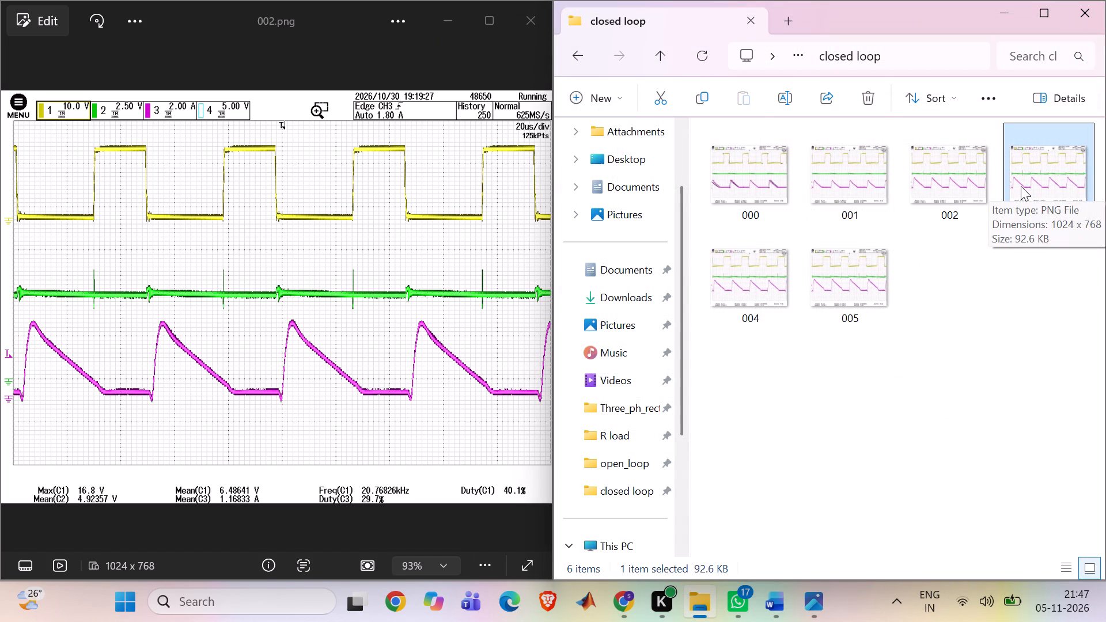
pyautogui.click(1019, 185)
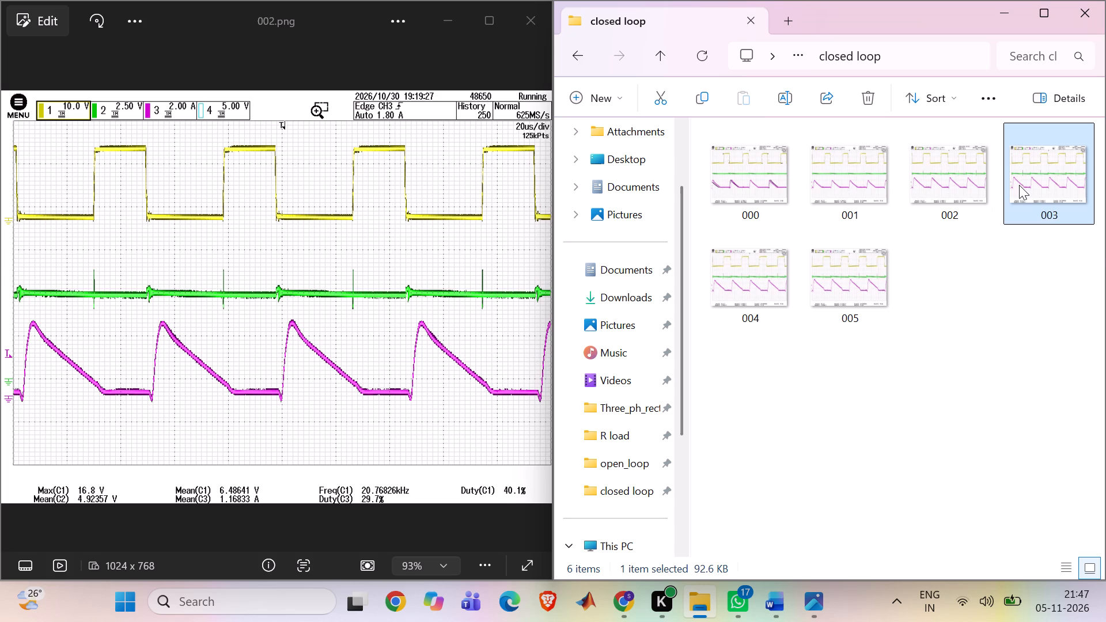
pyautogui.hotkey('shift', 'BackSpace')
pyautogui.click(542, 22)
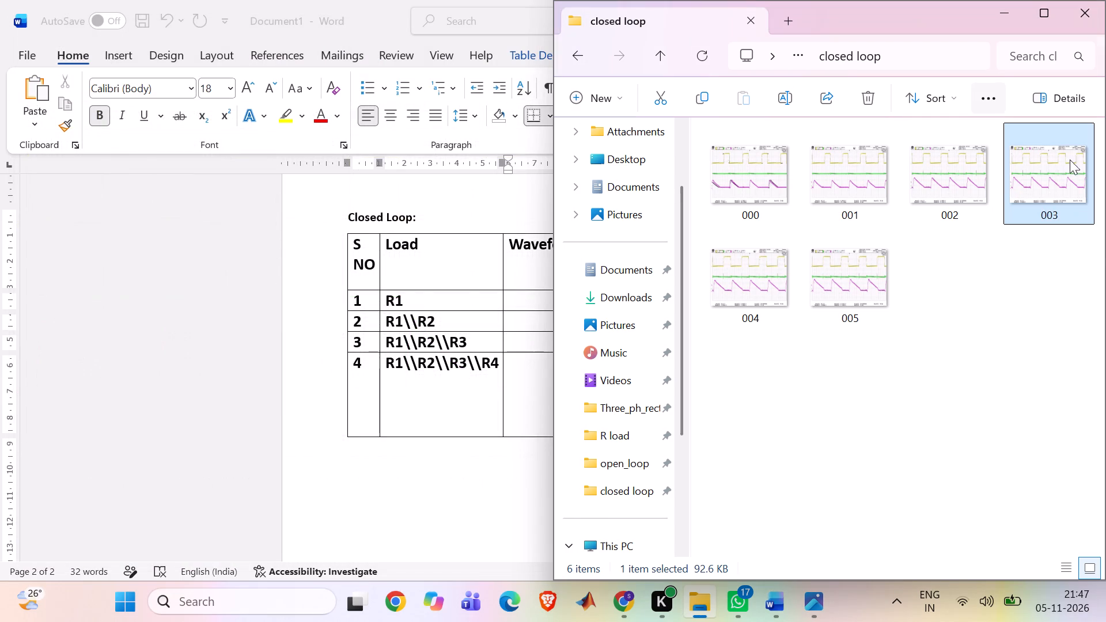
pyautogui.click(1063, 177)
pyautogui.hotkey('shift', 'BackSpace')
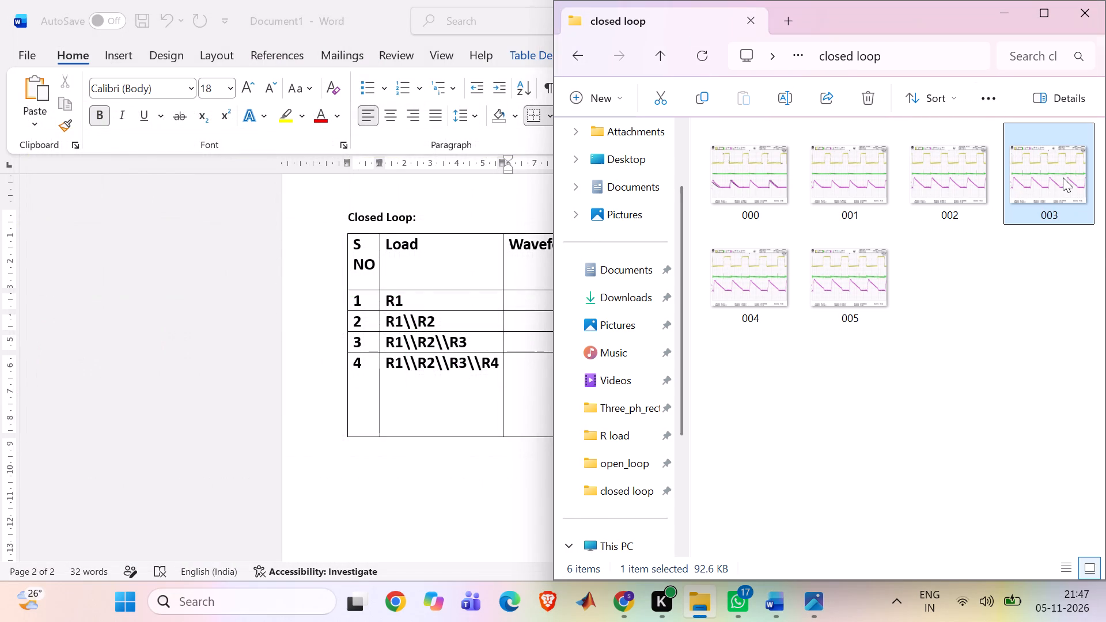
pyautogui.rightClick(1063, 177)
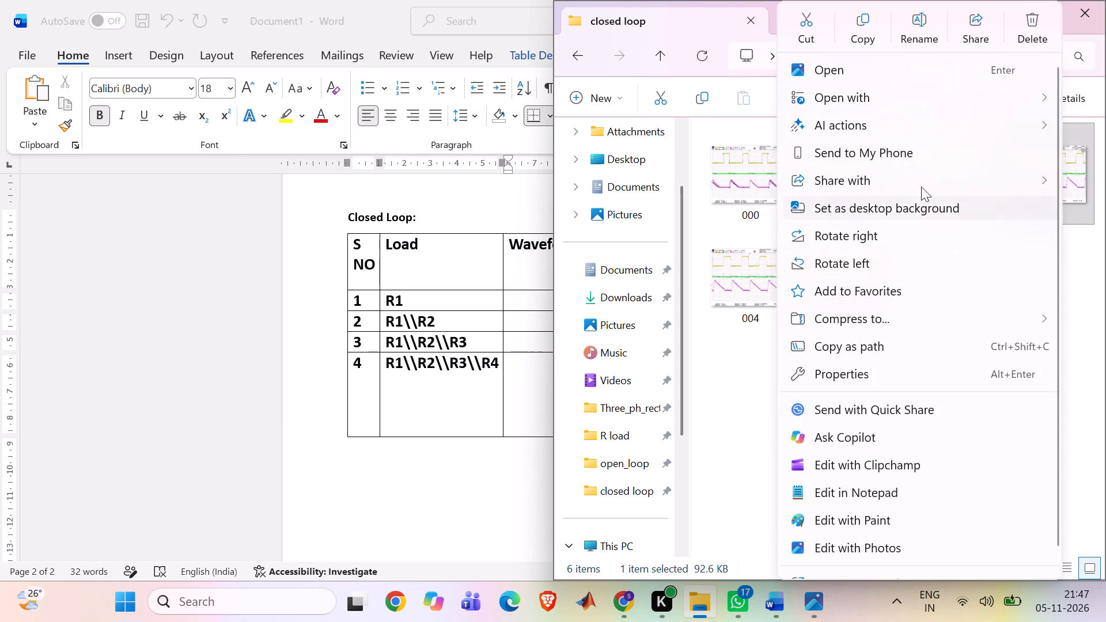
pyautogui.scroll(-1, 917, 449)
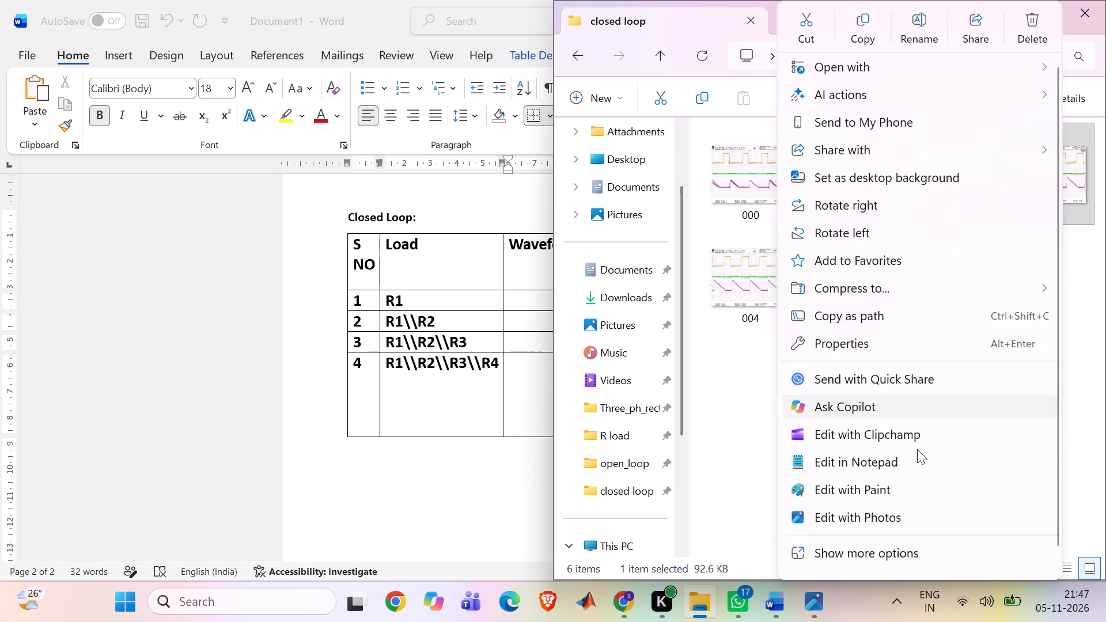
pyautogui.scroll(-3, 917, 449)
pyautogui.click(1034, 18)
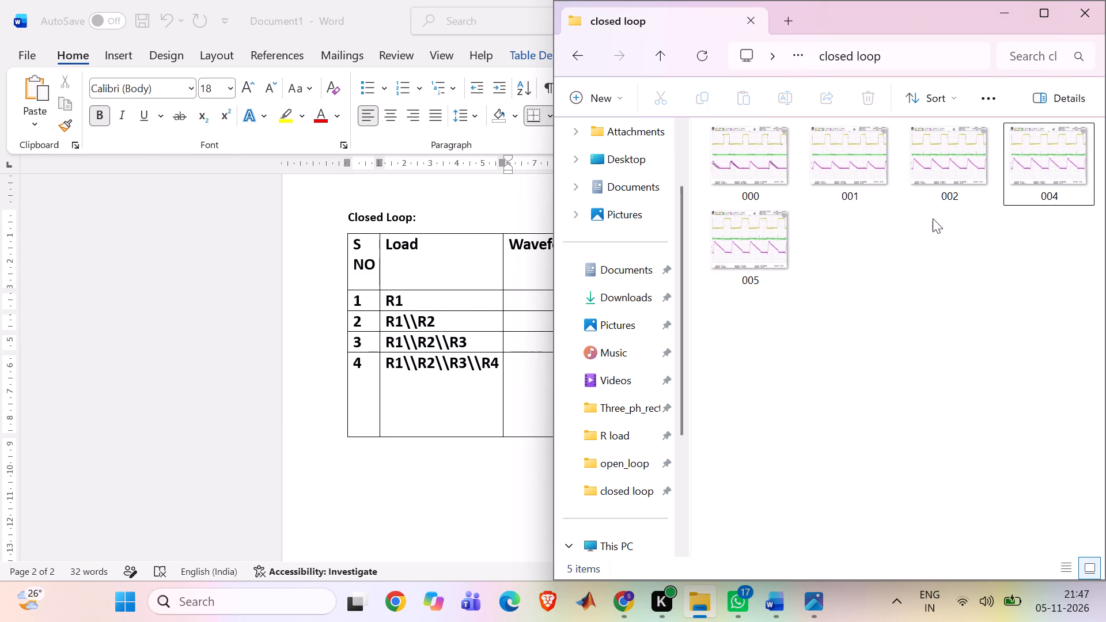
# Examine the remaining closed-loop waveforms: view picture 005 and close it, and compare pictures 002 and 004 side by side.
pyautogui.doubleClick(753, 251)
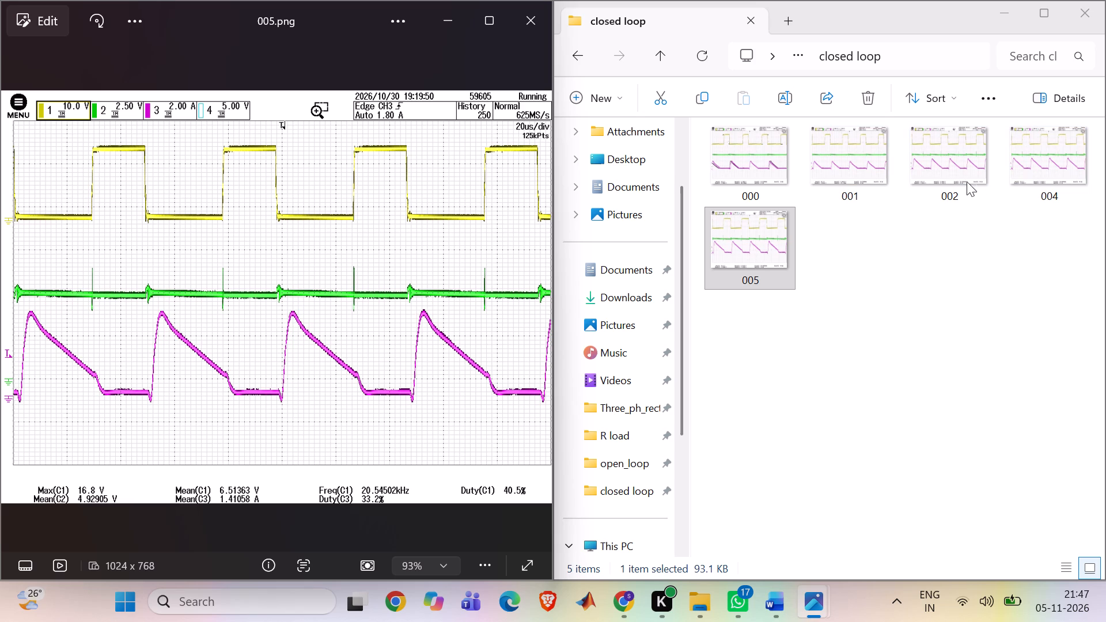
pyautogui.doubleClick(754, 246)
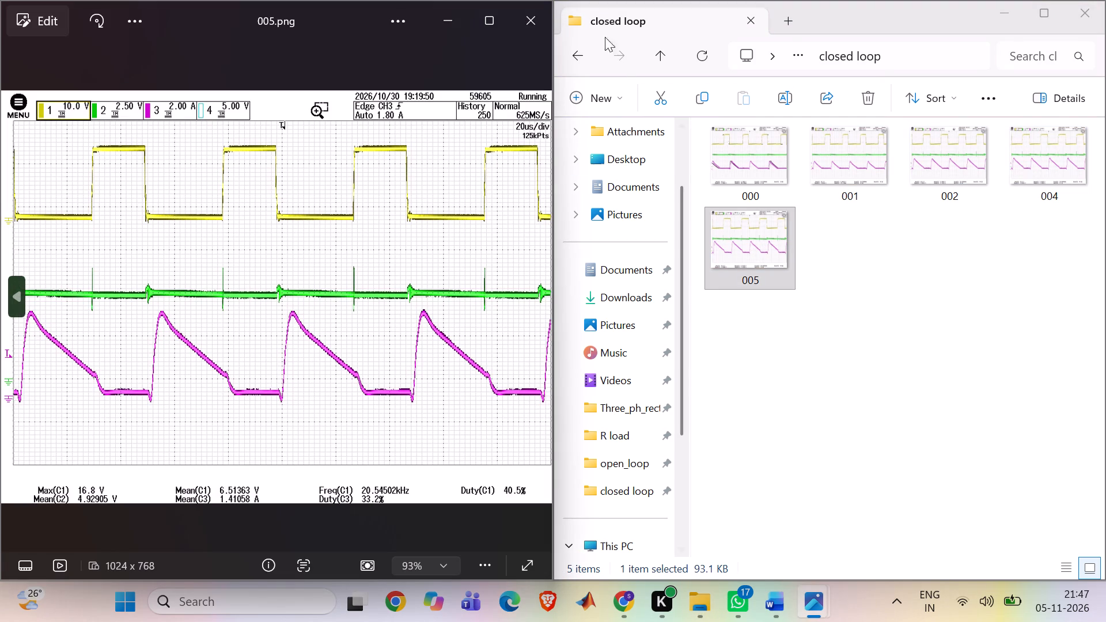
pyautogui.click(544, 19)
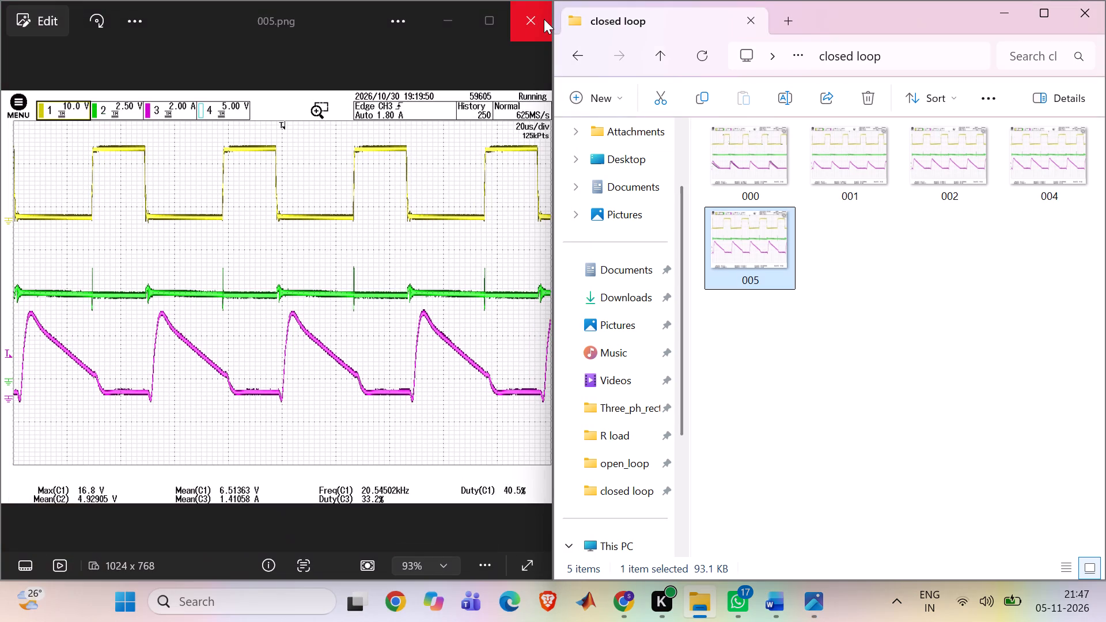
pyautogui.click(544, 19)
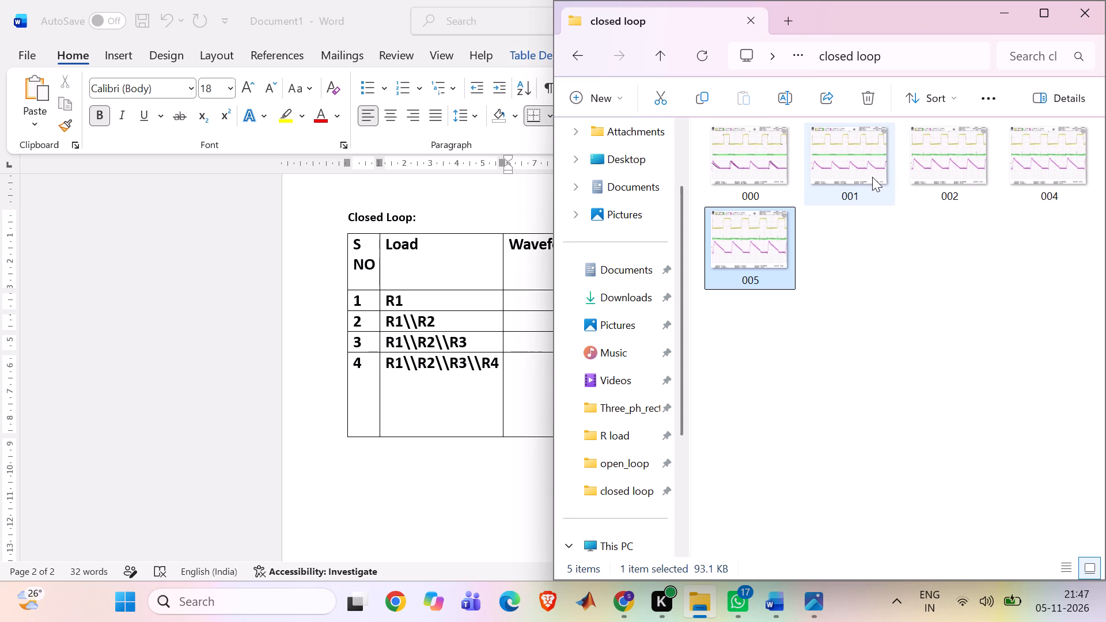
pyautogui.doubleClick(933, 164)
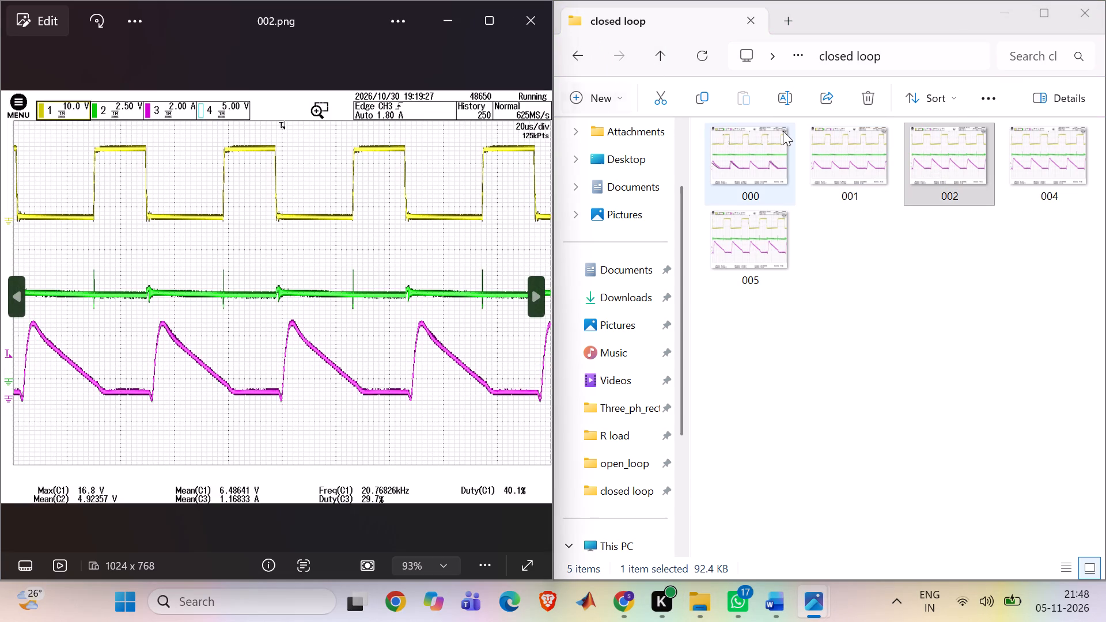
pyautogui.click(1059, 168)
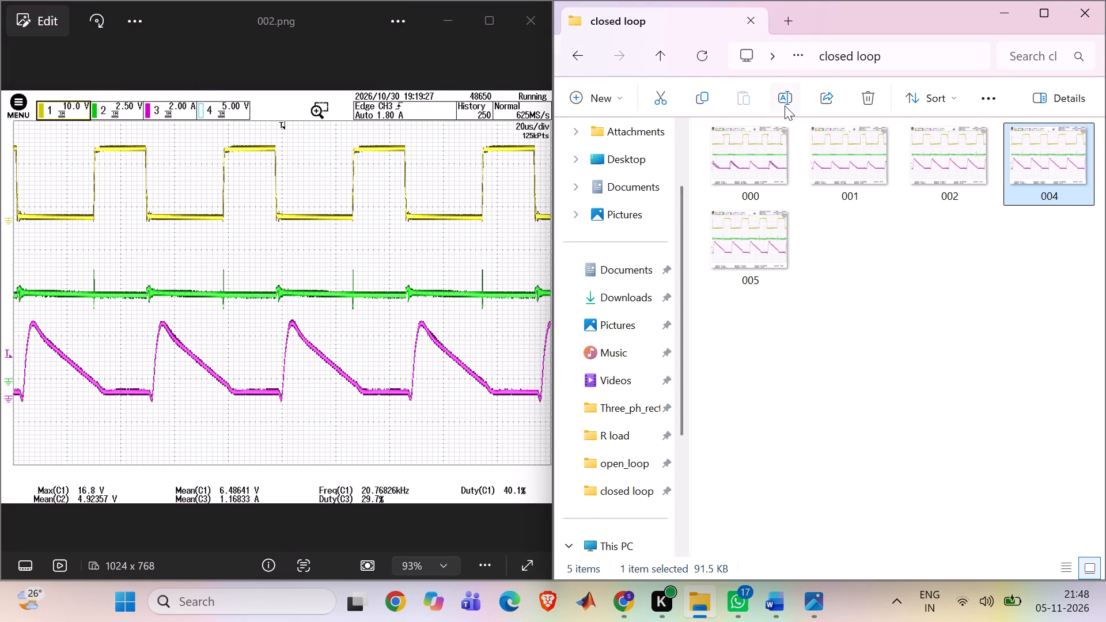
pyautogui.doubleClick(1024, 159)
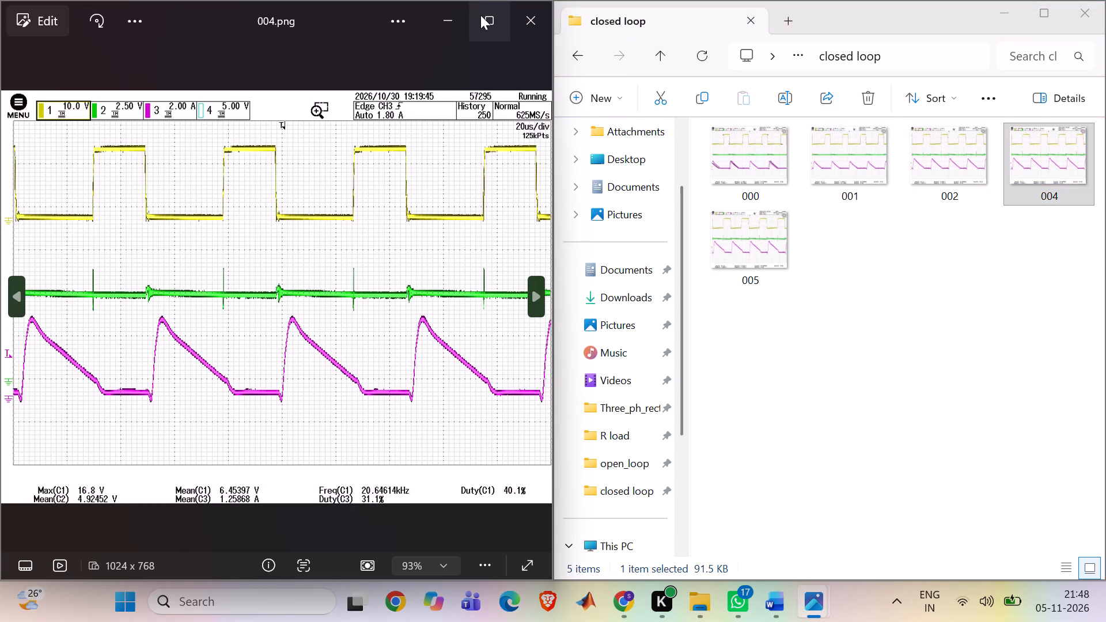
pyautogui.click(462, 142)
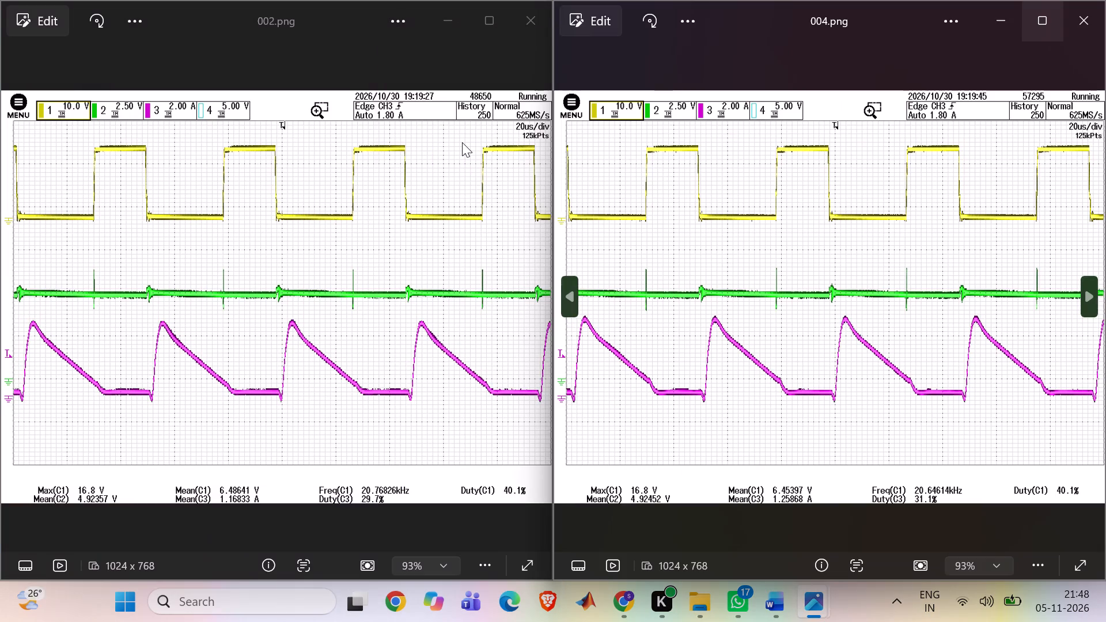
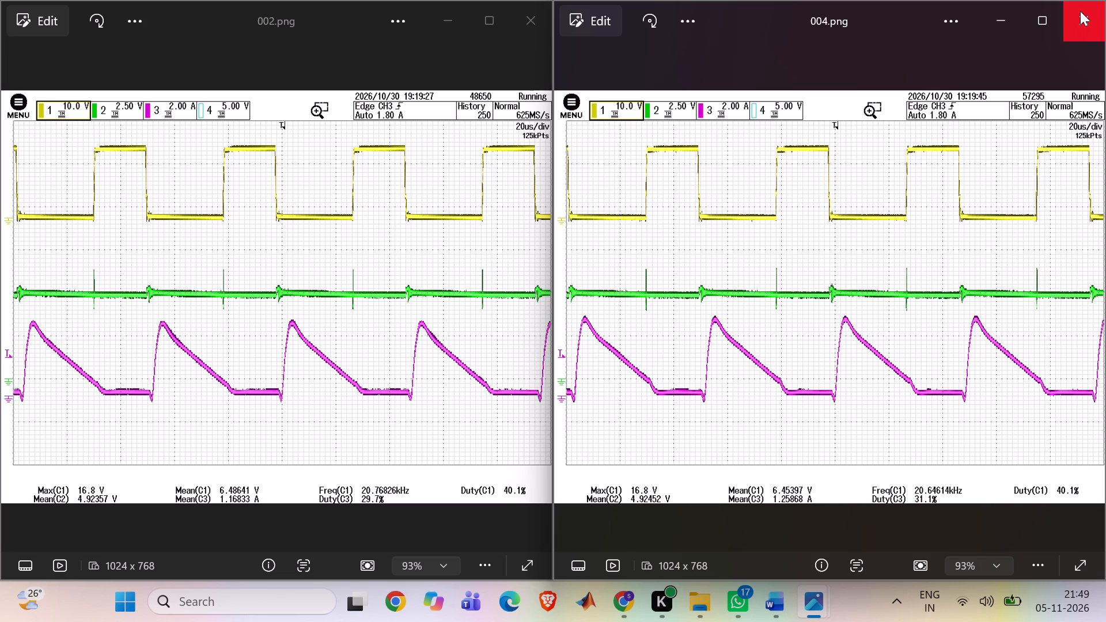
# Close picture 004 and compare closed-loop pictures 005, 000 and 001 against the open picture 002, examining waveforms and measurement values.
pyautogui.click(1080, 11)
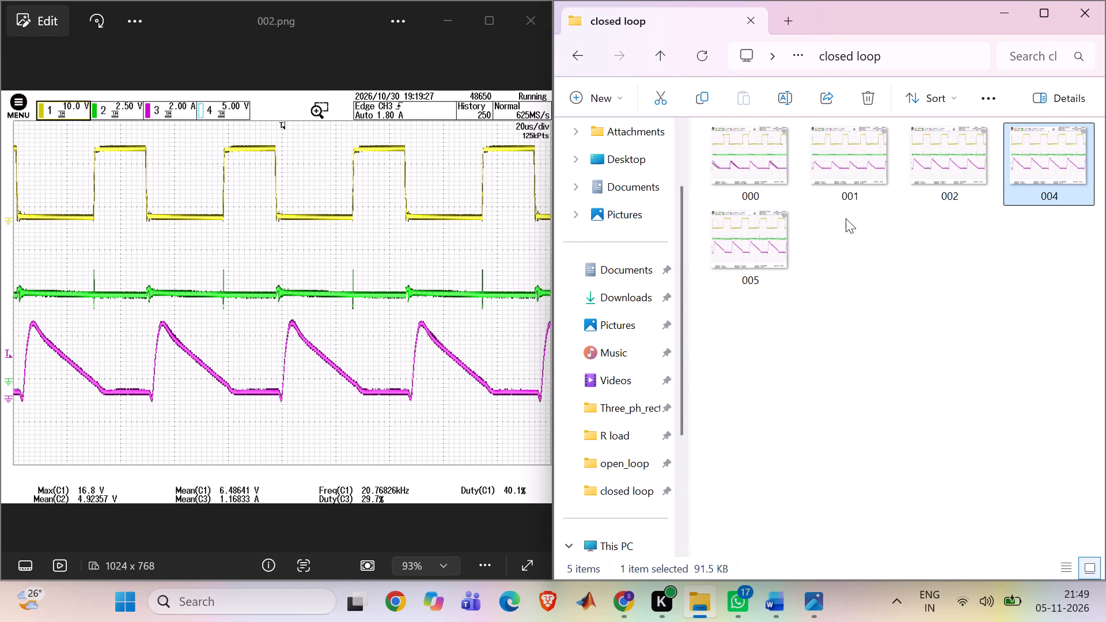
pyautogui.doubleClick(728, 241)
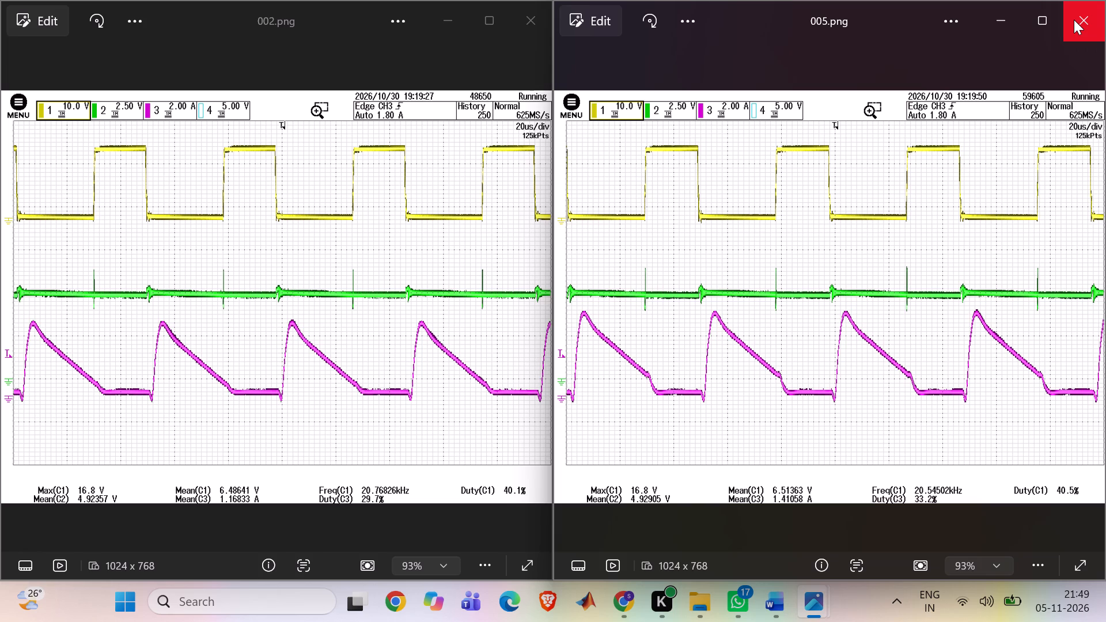
pyautogui.click(1074, 20)
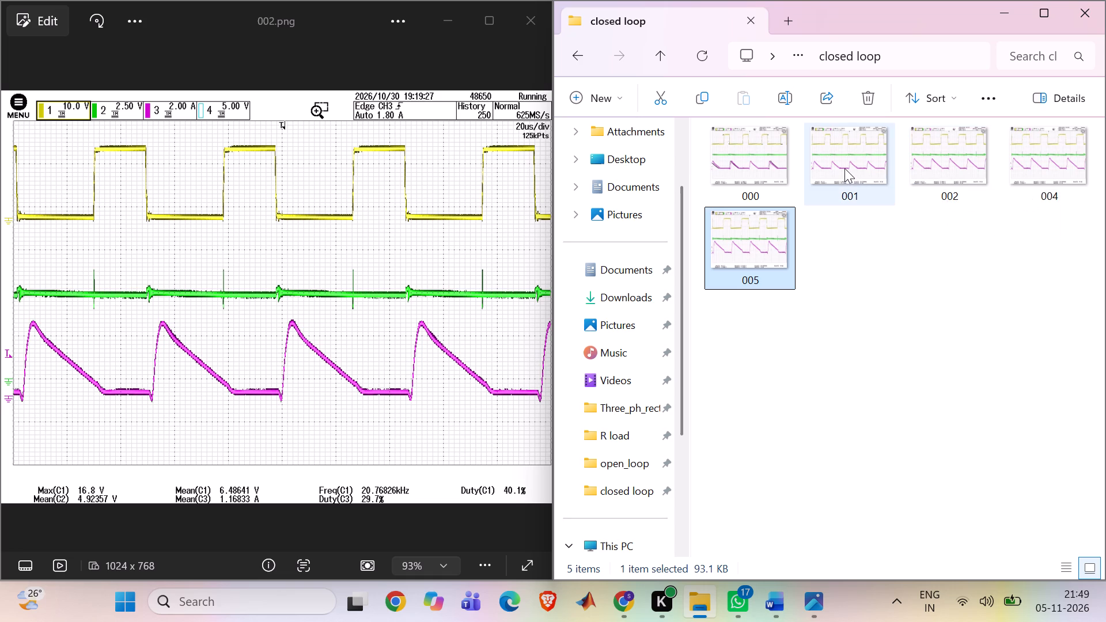
pyautogui.doubleClick(758, 162)
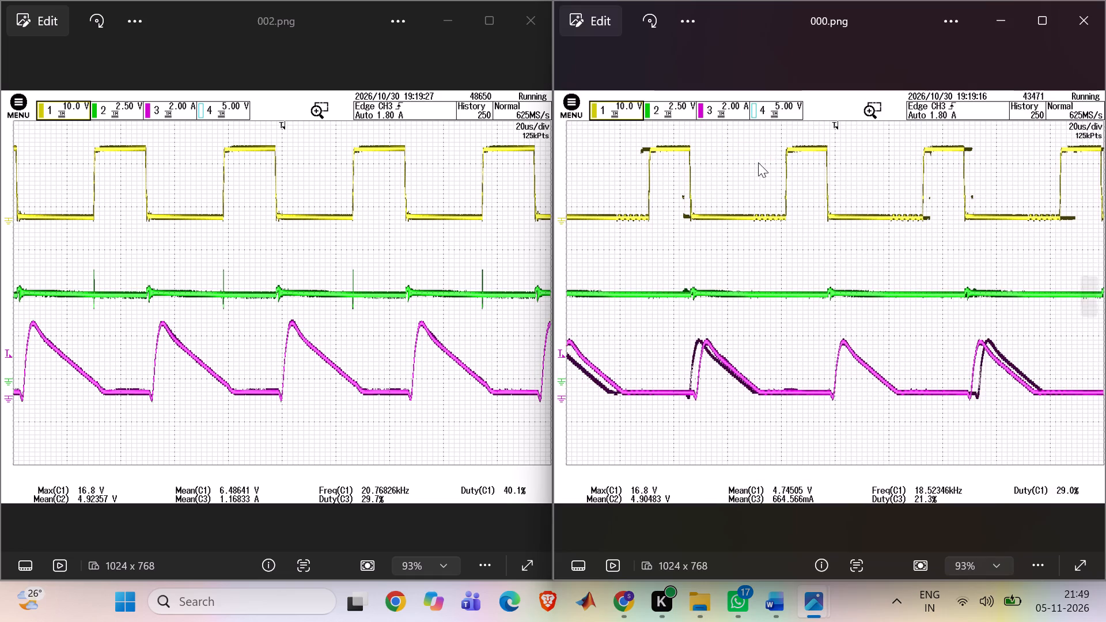
pyautogui.click(1101, 7)
pyautogui.doubleClick(847, 161)
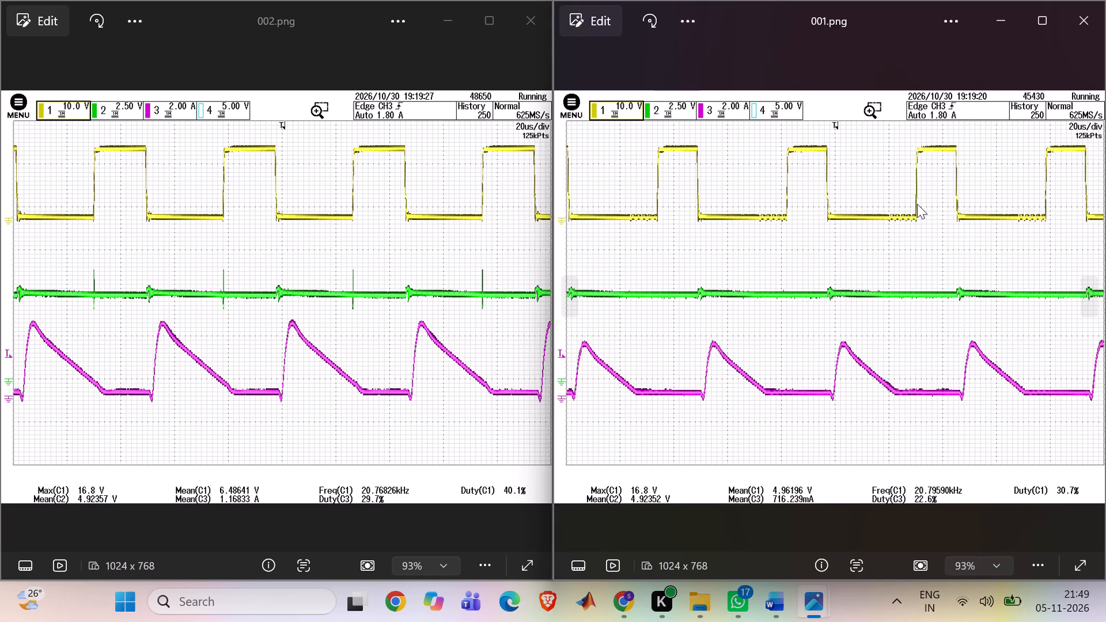
pyautogui.click(1084, 31)
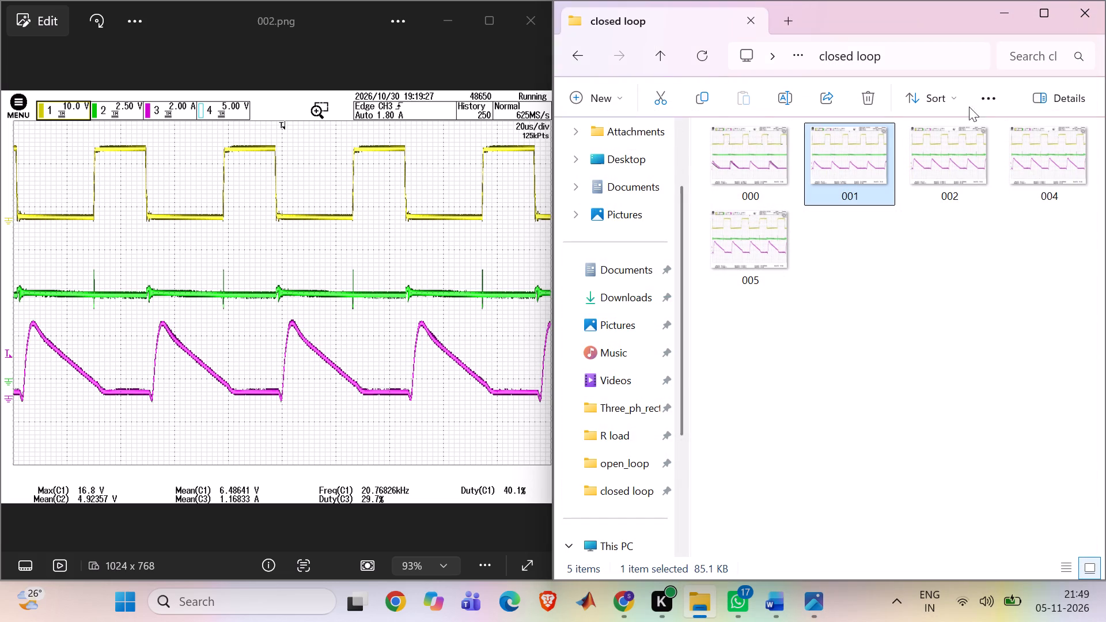
pyautogui.doubleClick(950, 167)
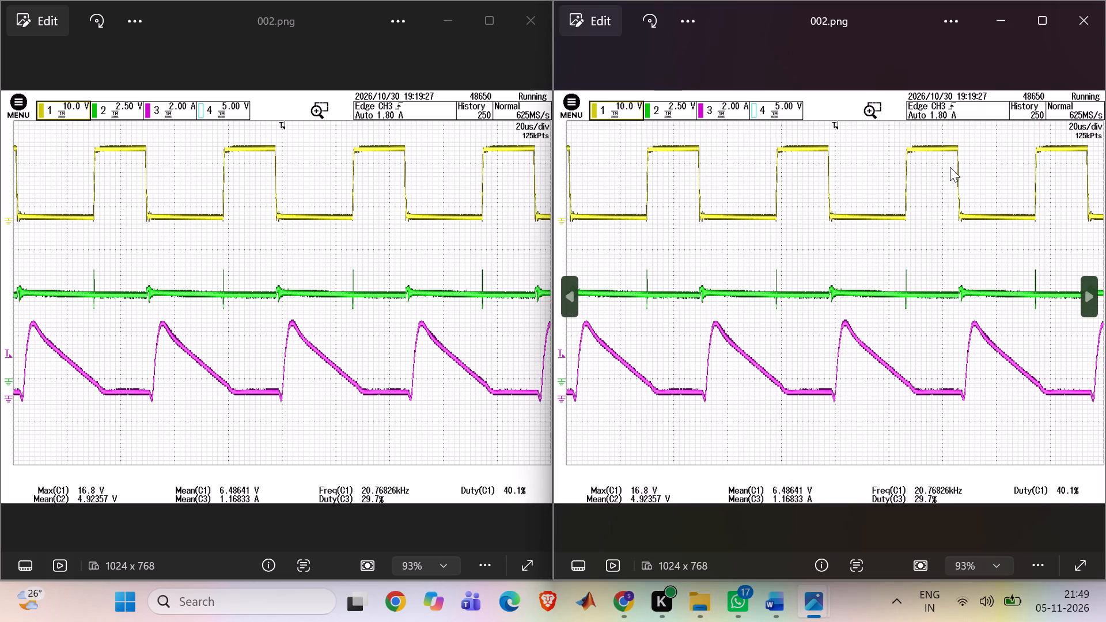
pyautogui.click(1071, 6)
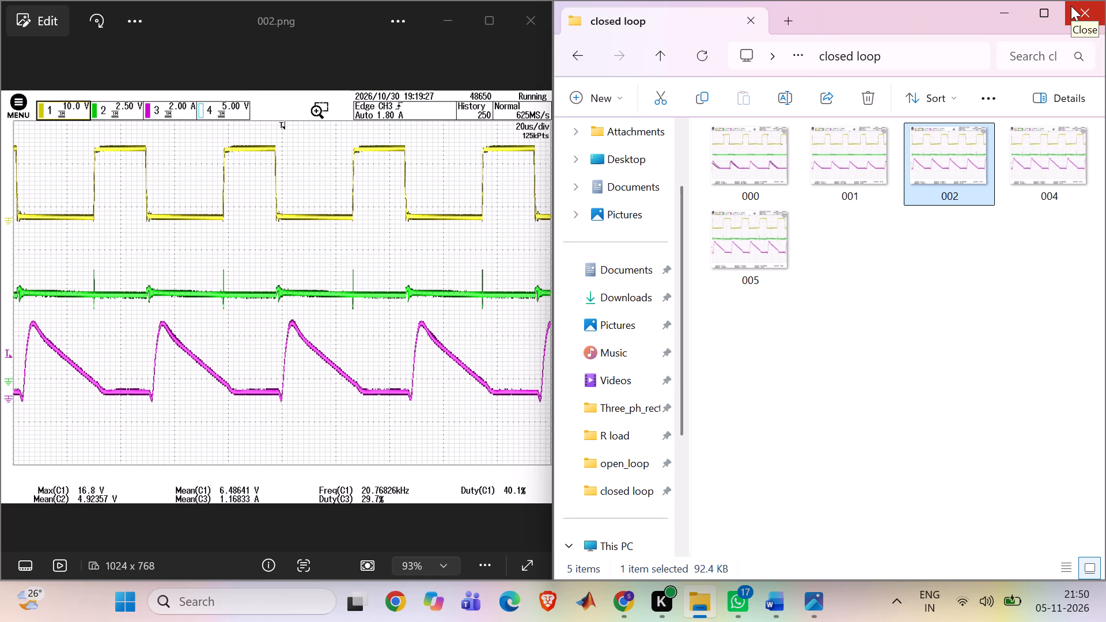
# Maximise the closed loop folder window and examine the waveforms and measurement values of pictures 000, 001 and 002.
pyautogui.click(1043, 9)
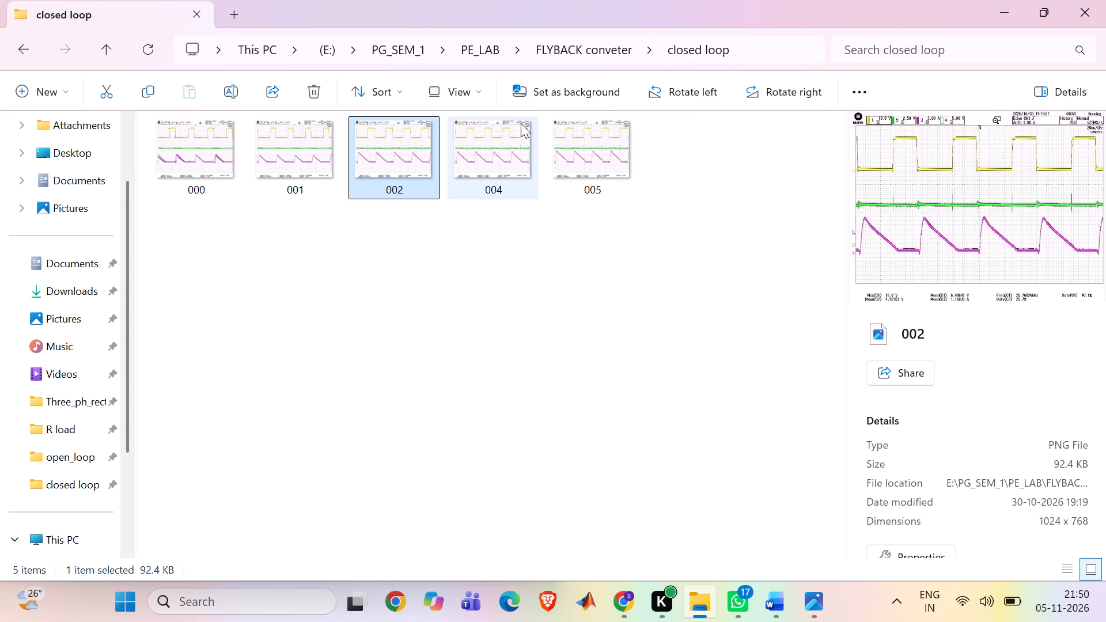
pyautogui.doubleClick(186, 160)
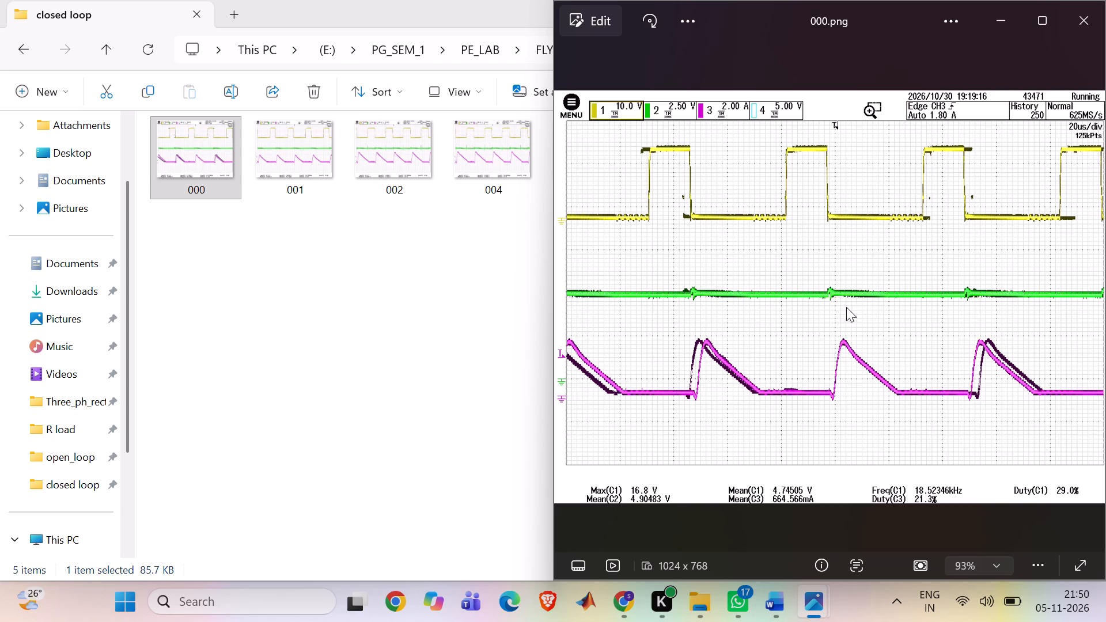
pyautogui.click(311, 173)
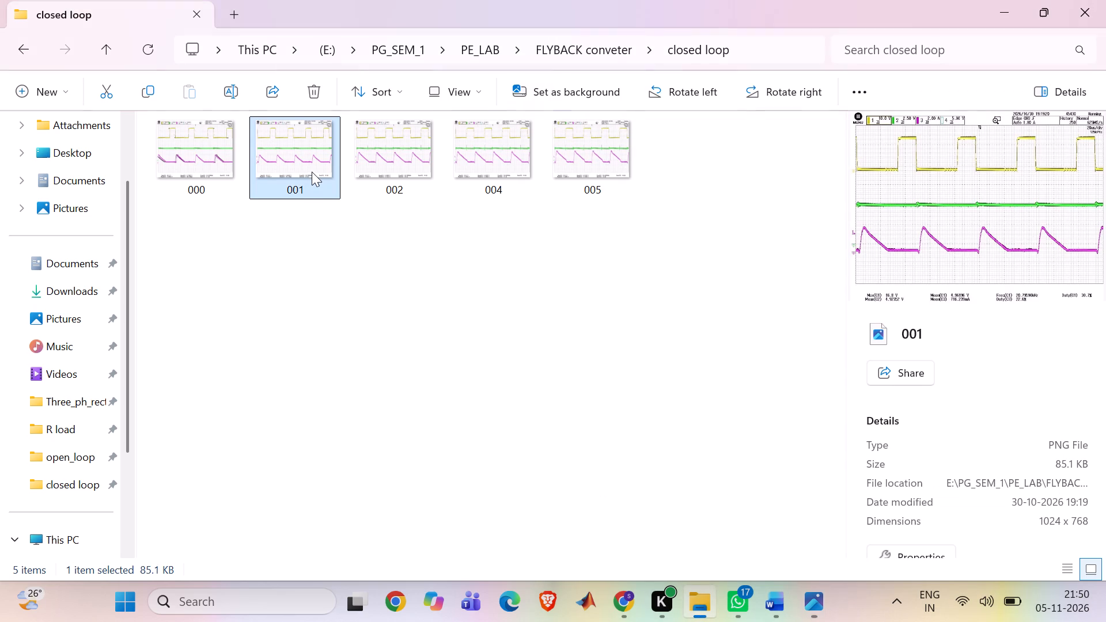
pyautogui.doubleClick(312, 172)
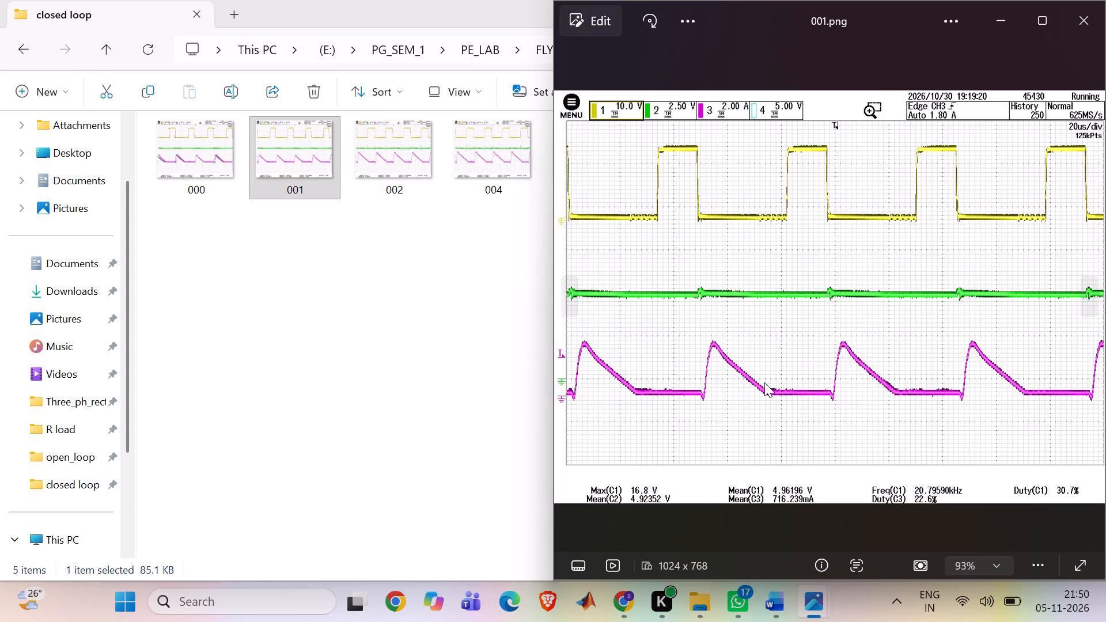
pyautogui.click(379, 295)
pyautogui.doubleClick(374, 167)
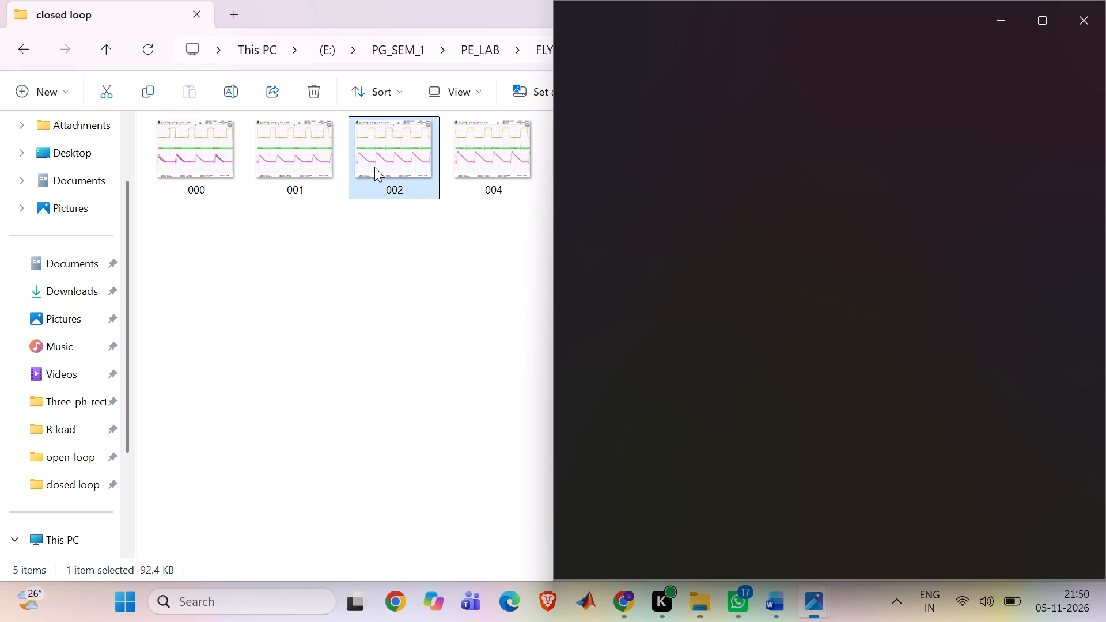
pyautogui.doubleClick(280, 153)
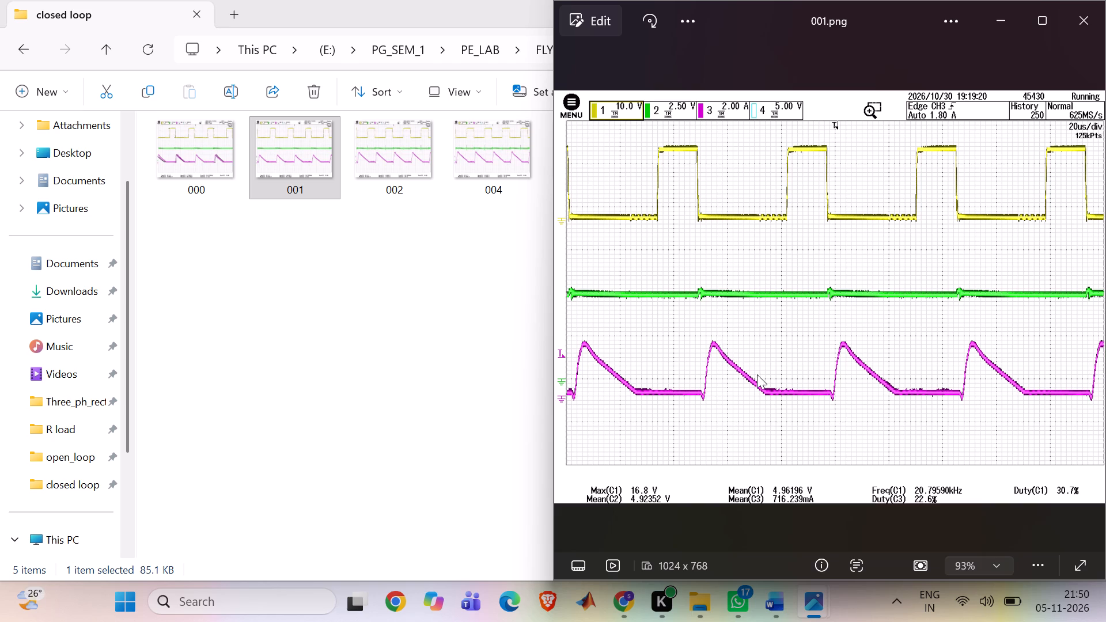
pyautogui.click(1083, 33)
pyautogui.doubleClick(403, 158)
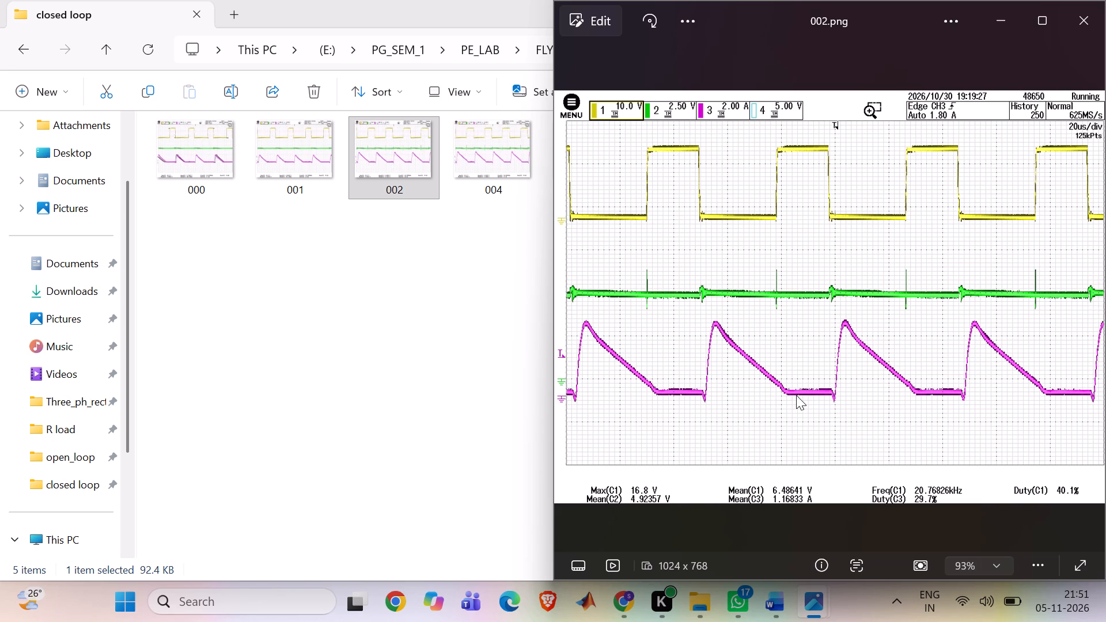
pyautogui.click(1071, 5)
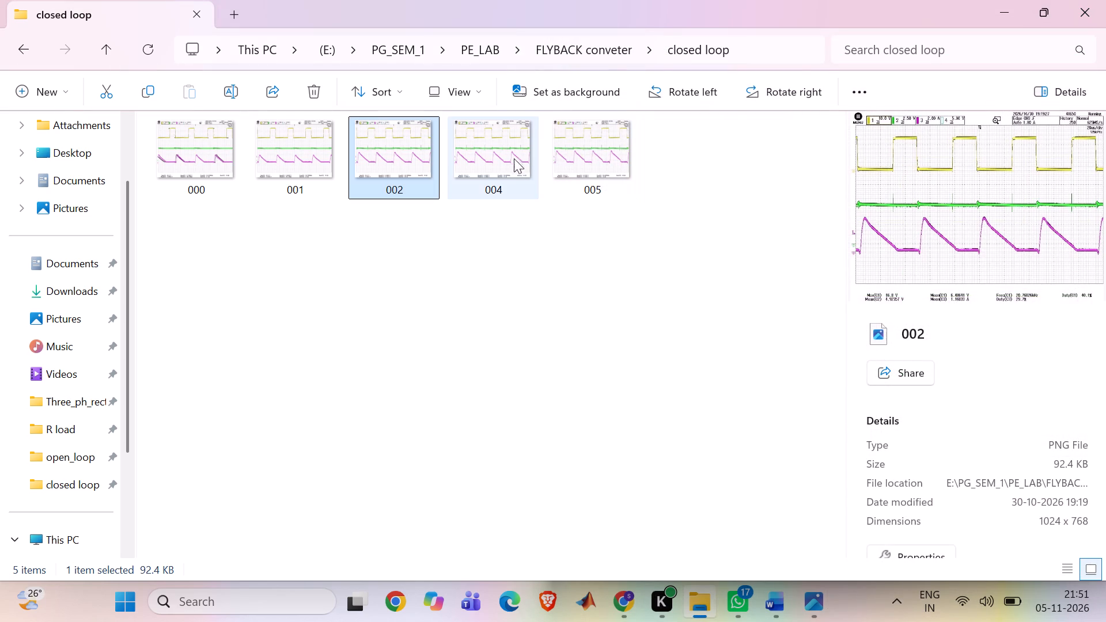
# Examine closed-loop pictures 004 and 005, and recheck 002 and 004, viewing and closing each one in turn.
pyautogui.doubleClick(502, 154)
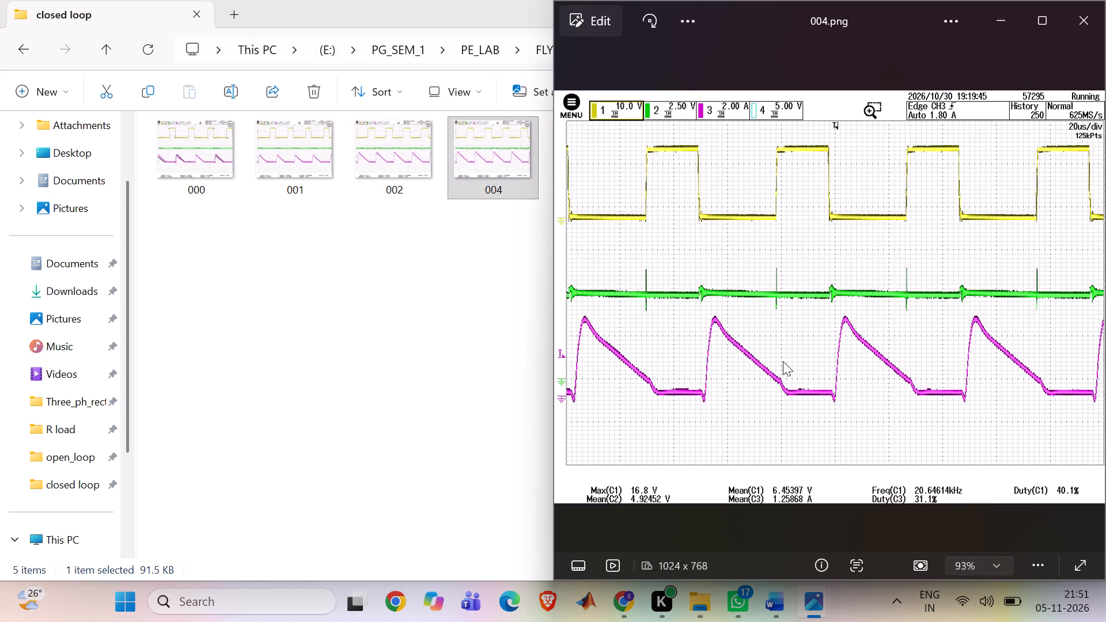
pyautogui.click(1077, 12)
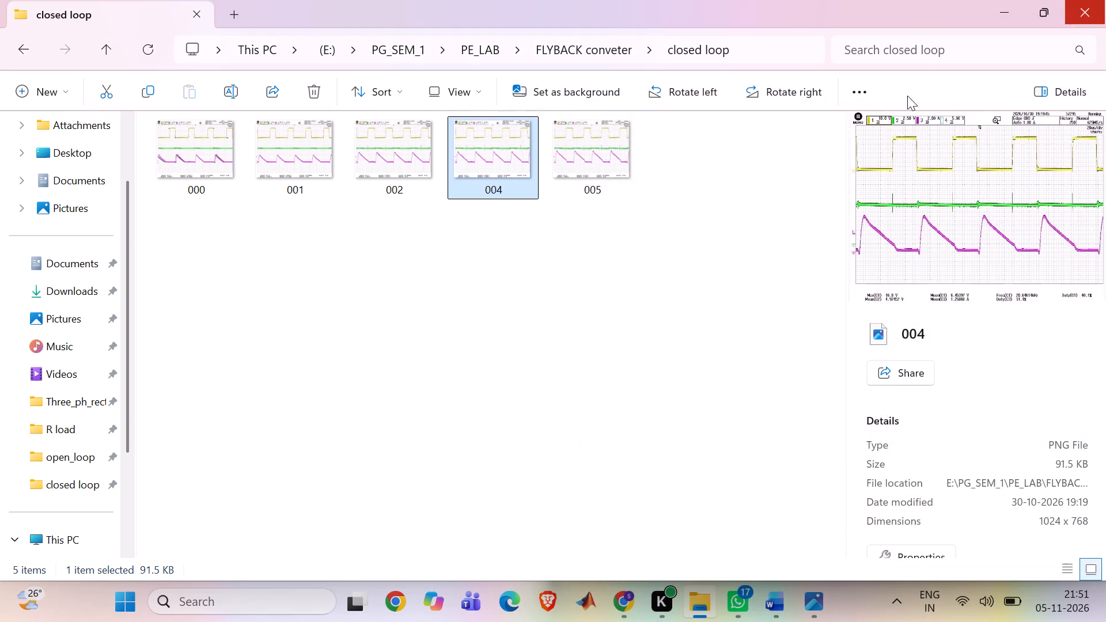
pyautogui.doubleClick(589, 166)
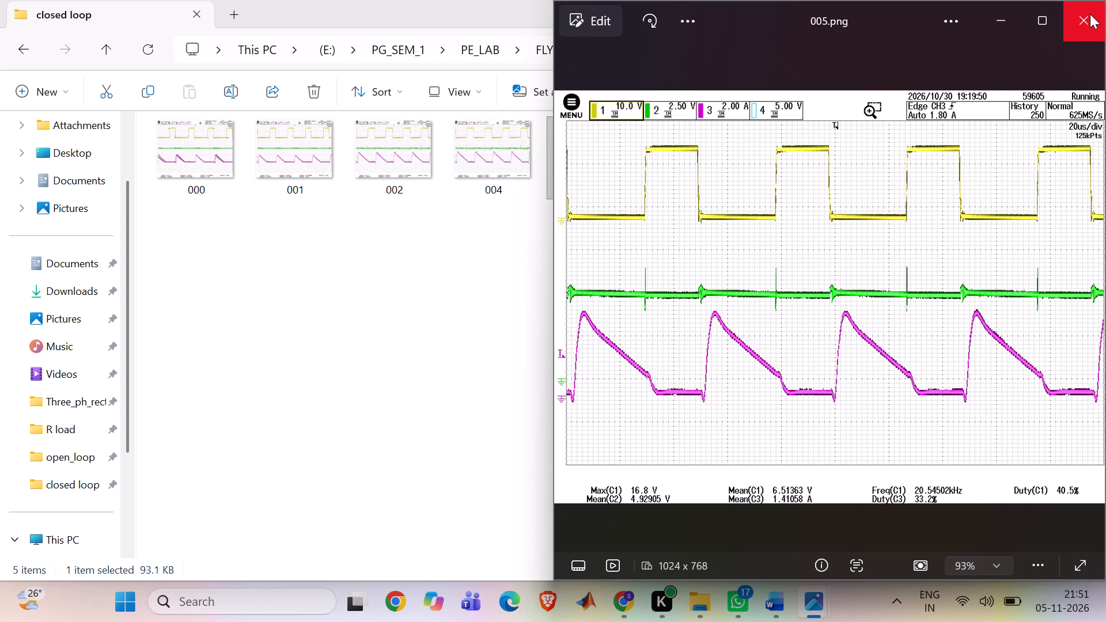
pyautogui.click(1090, 14)
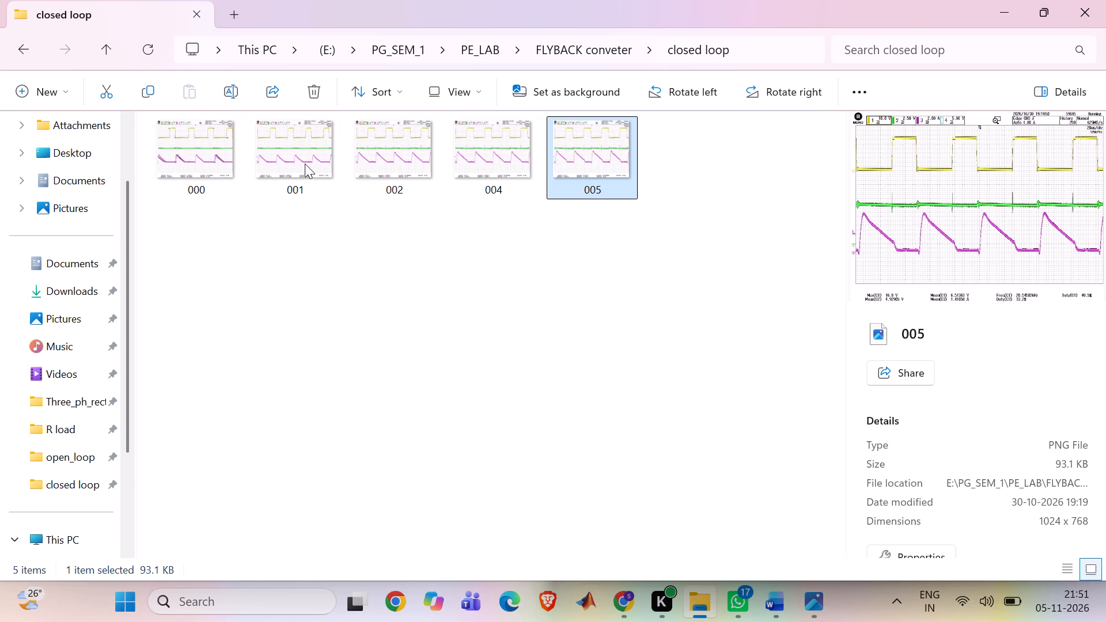
pyautogui.doubleClick(406, 142)
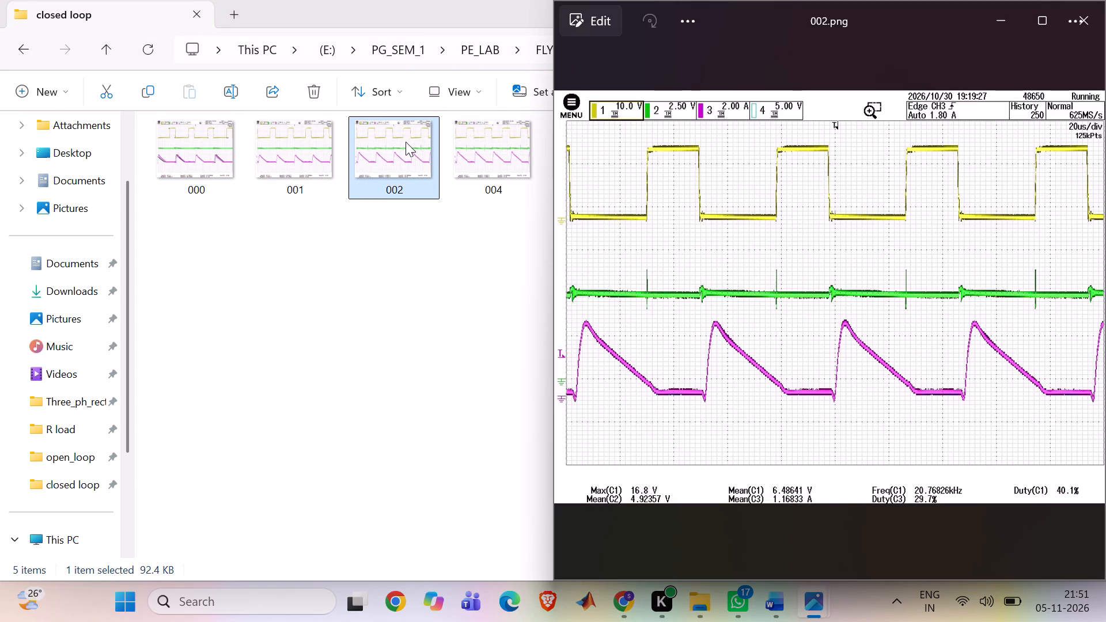
pyautogui.click(1088, 20)
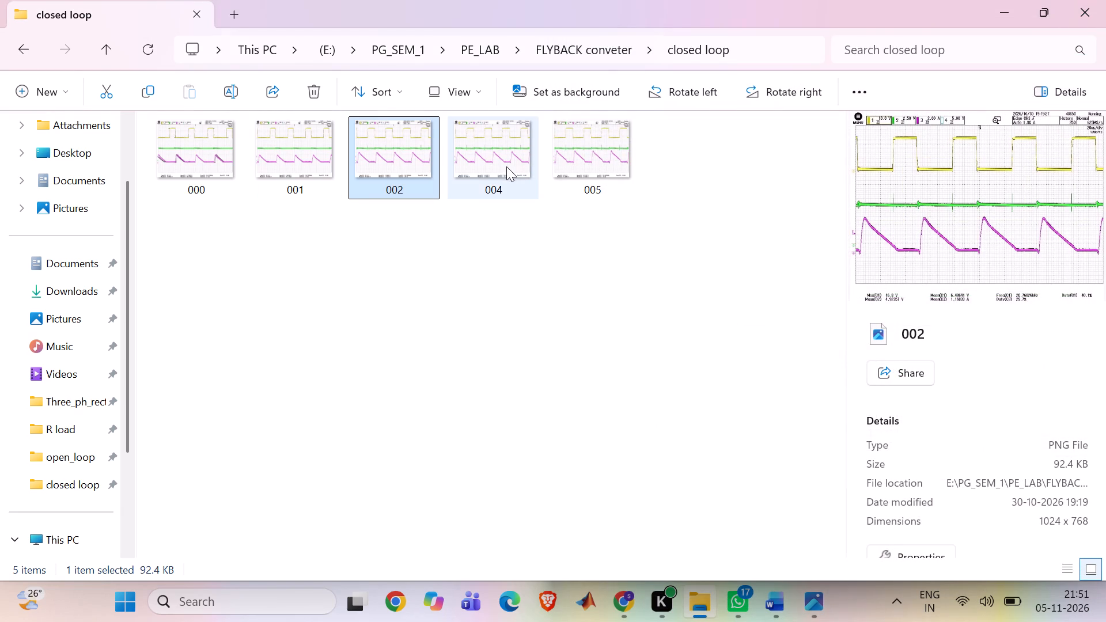
pyautogui.doubleClick(506, 166)
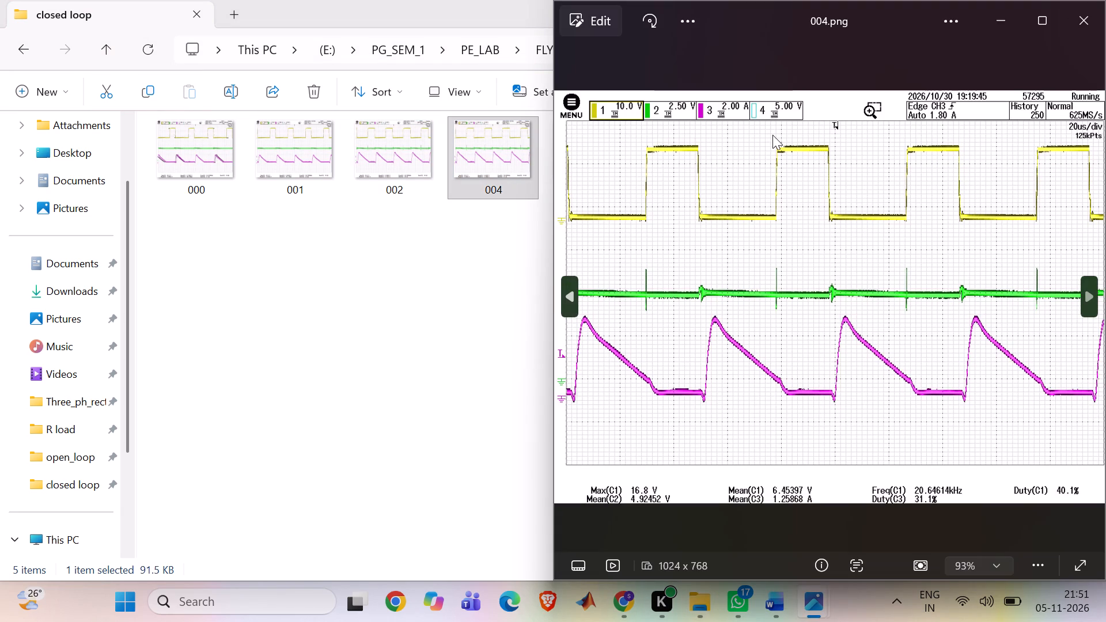
pyautogui.click(1083, 12)
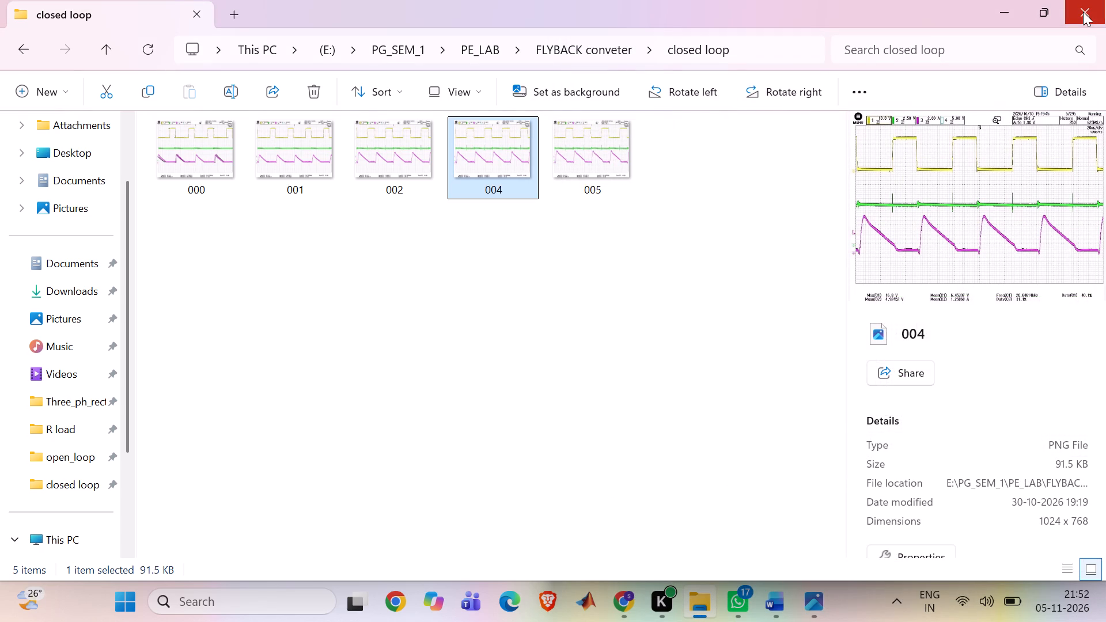
# Minimise the closed loop folder window and close all remaining open pictures to return to the Word document.
pyautogui.click(1004, 12)
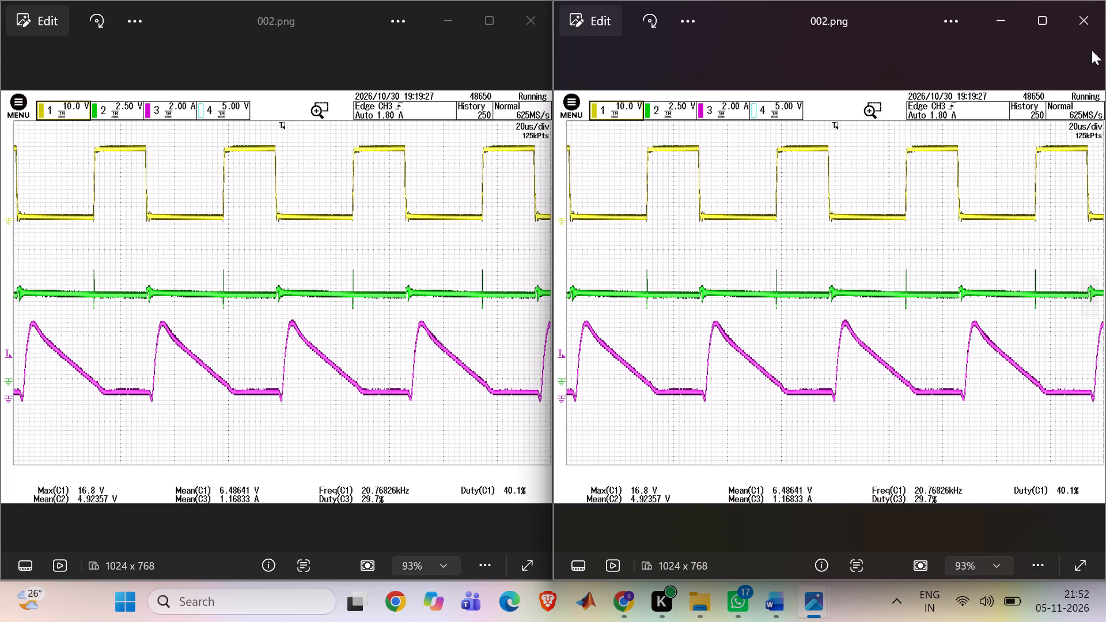
pyautogui.click(1081, 18)
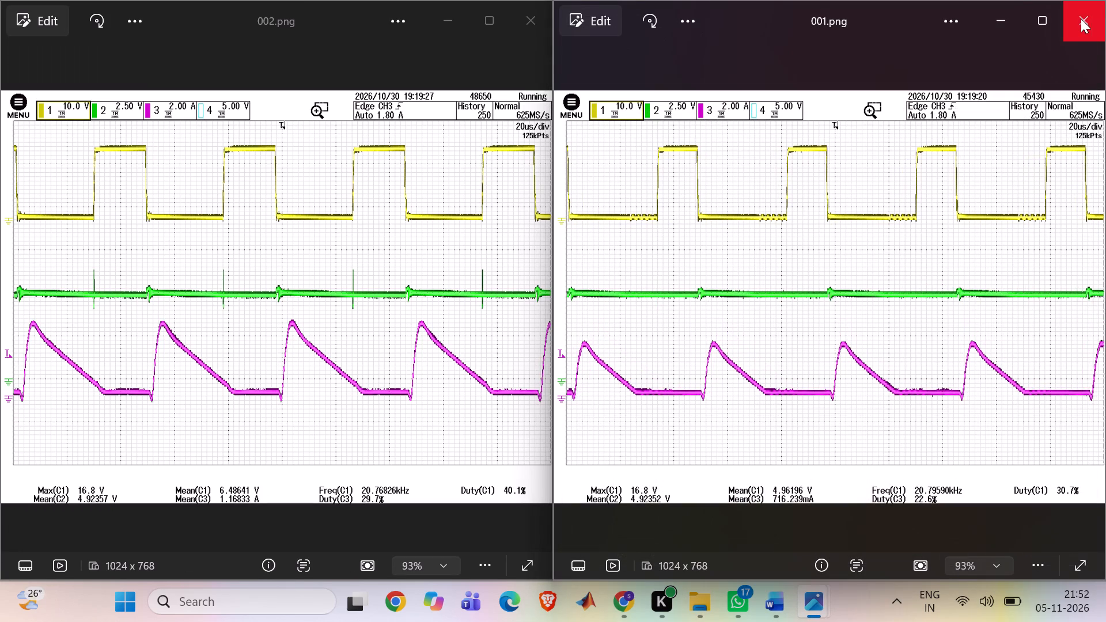
pyautogui.click(1080, 18)
pyautogui.click(1080, 18)
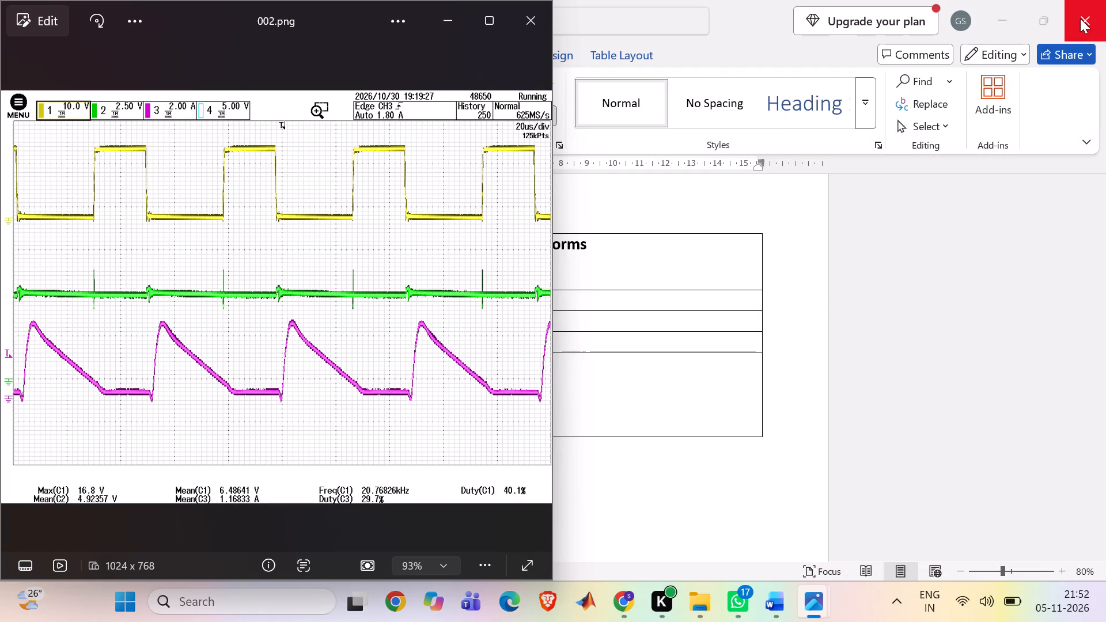
pyautogui.click(536, 12)
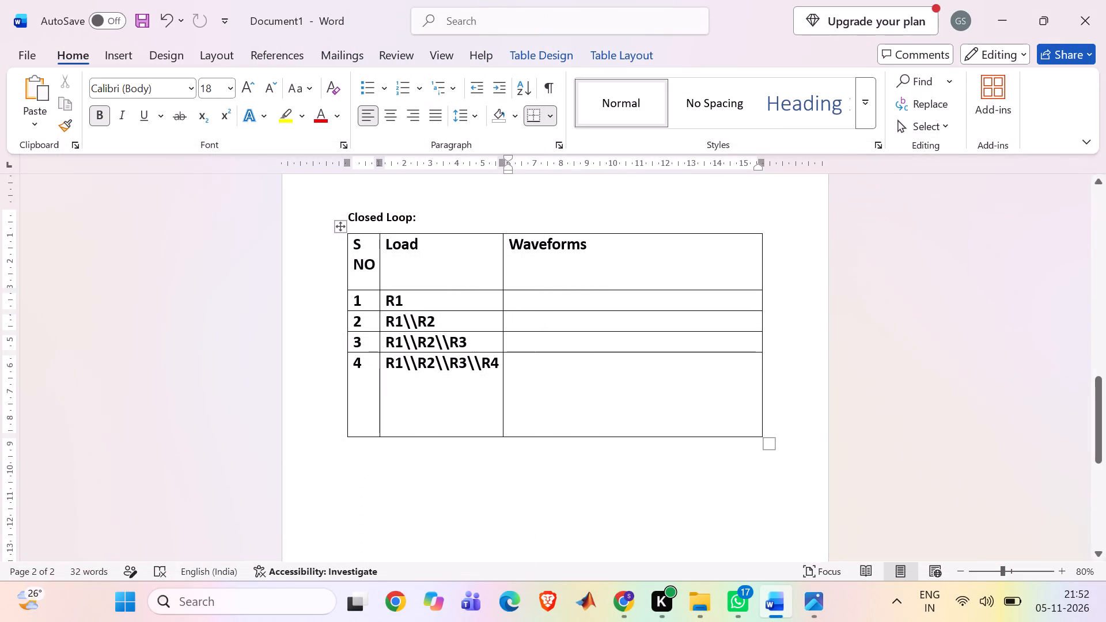
# Insert picture 000 from the open_loop folder into the Waveforms cell of the R1 row in the Closed Loop table.
pyautogui.click(130, 59)
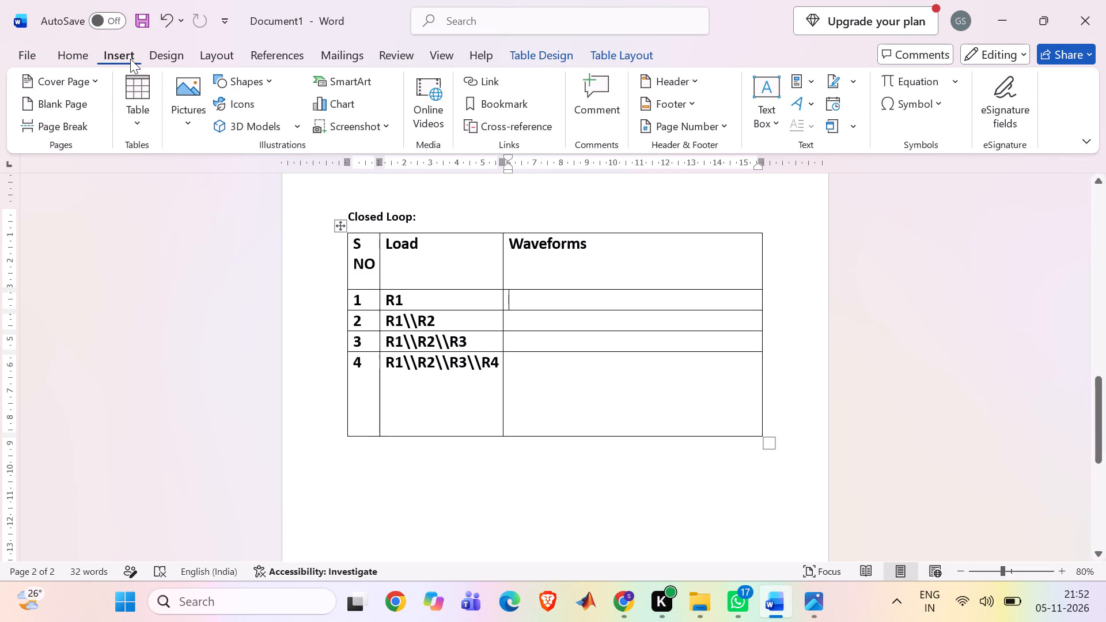
pyautogui.click(192, 100)
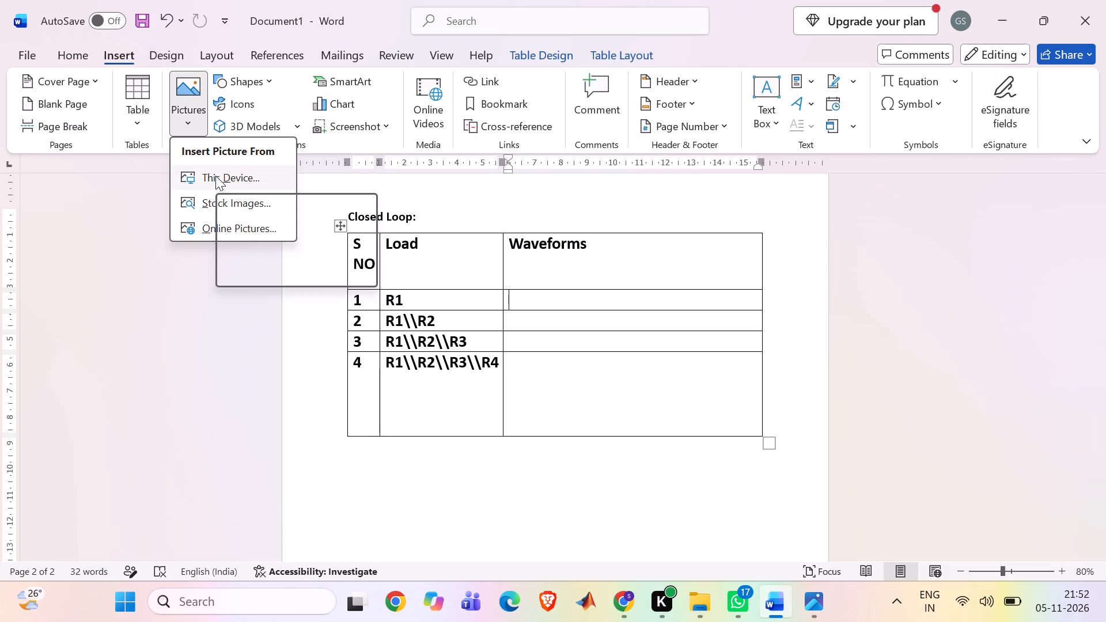
pyautogui.click(215, 176)
pyautogui.click(197, 162)
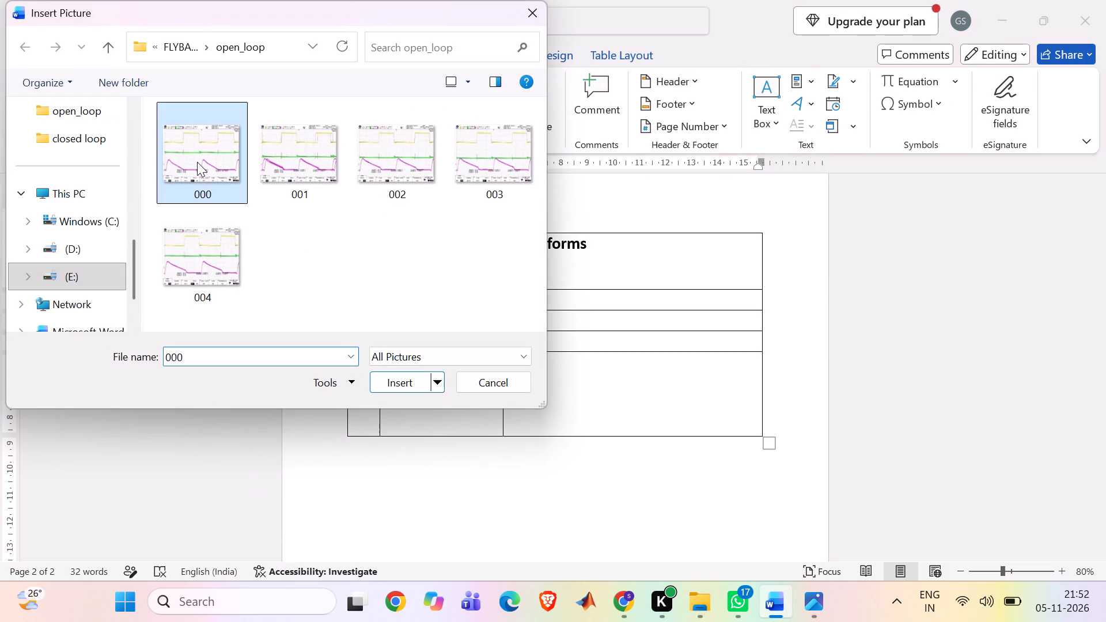
pyautogui.click(376, 377)
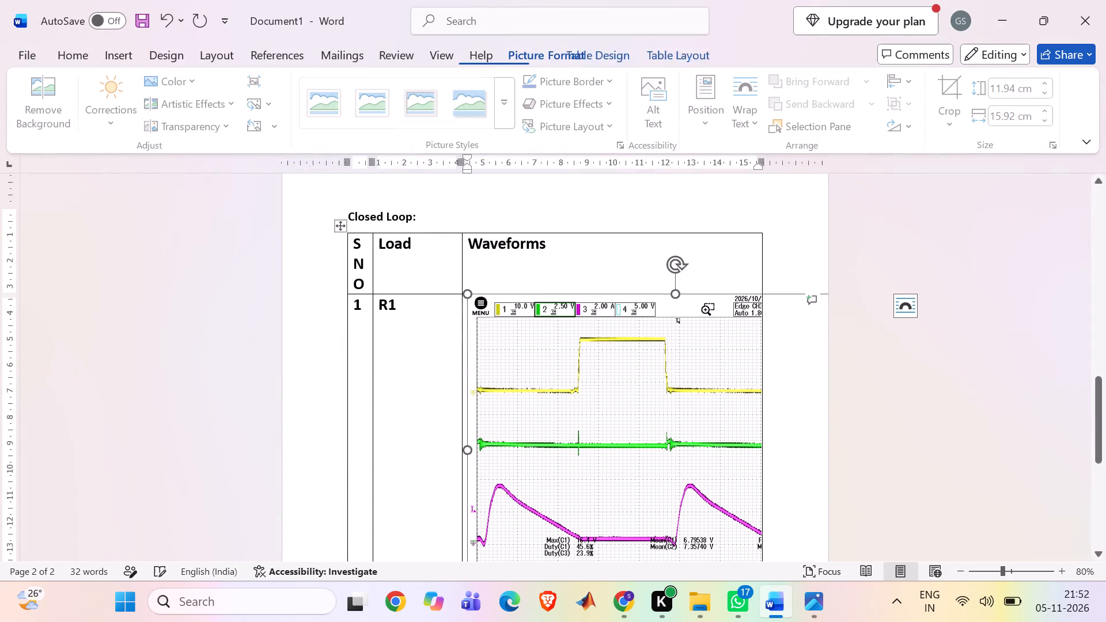
# Resize the waveform picture in the R1 row to about 5.17 cm high and 9.61 cm wide so it fits its cell.
pyautogui.scroll(-1, 586, 432)
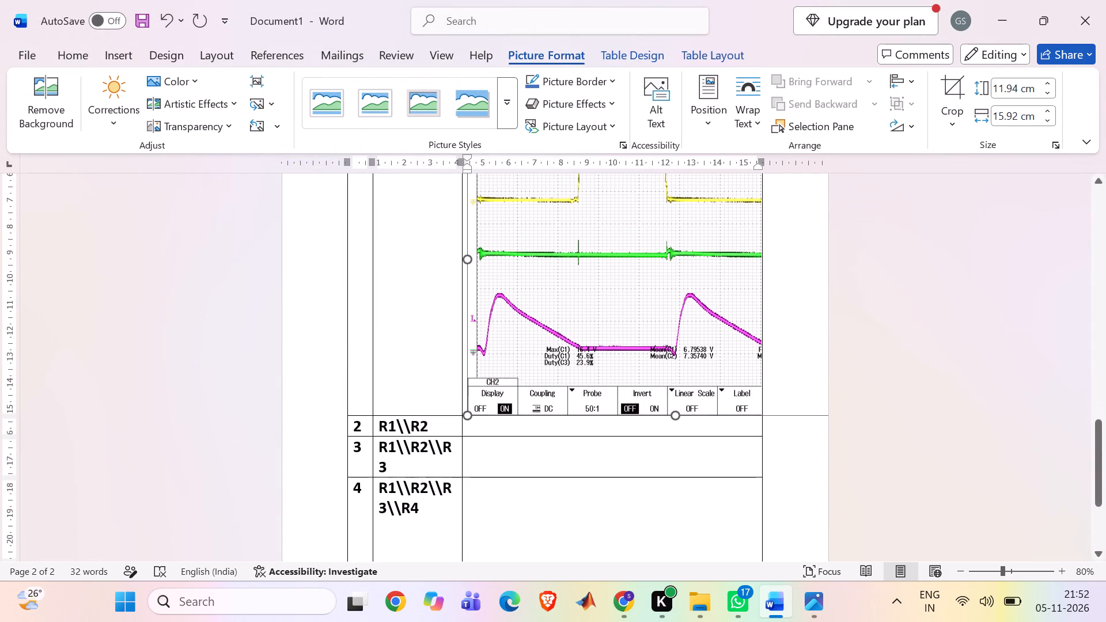
pyautogui.click(634, 361)
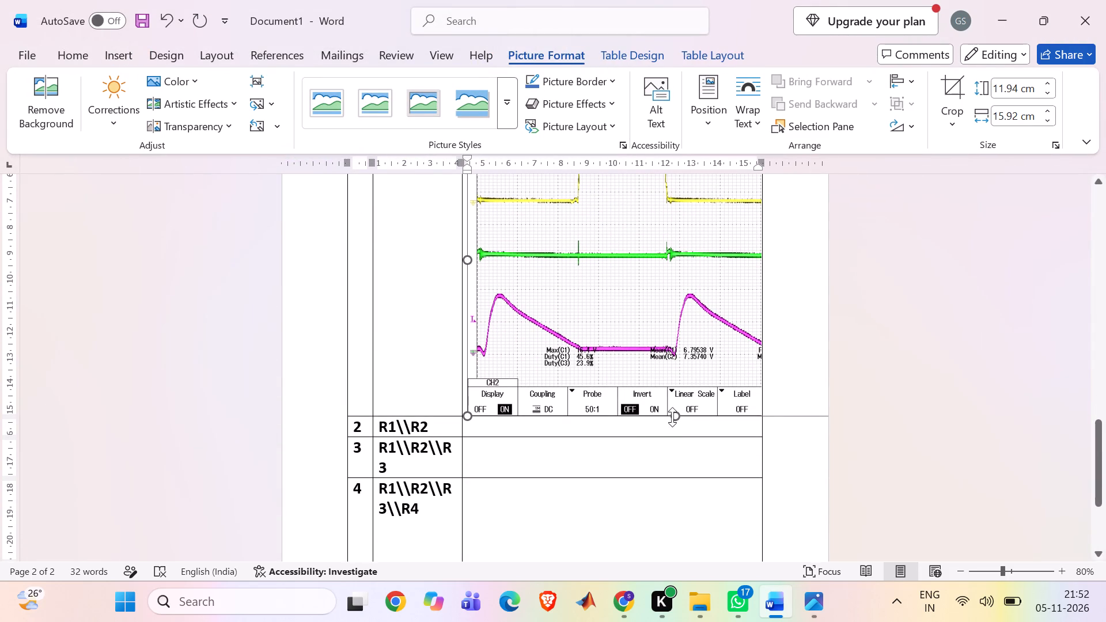
pyautogui.moveTo(676, 415); pyautogui.dragTo(657, 184)
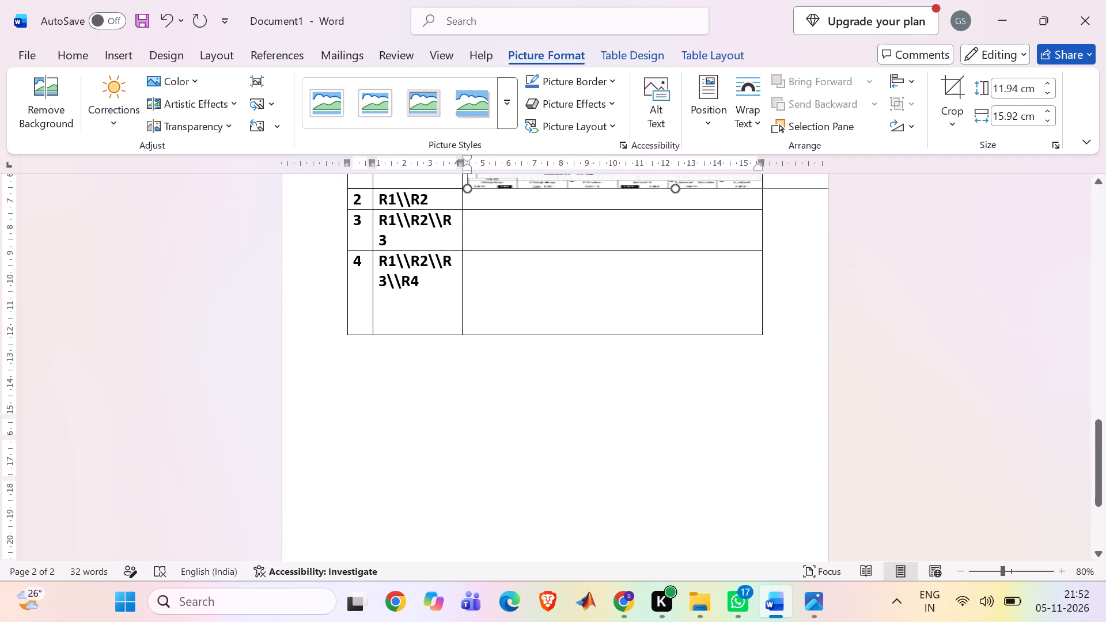
pyautogui.moveTo(657, 184); pyautogui.dragTo(656, 168)
pyautogui.scroll(1, 656, 168)
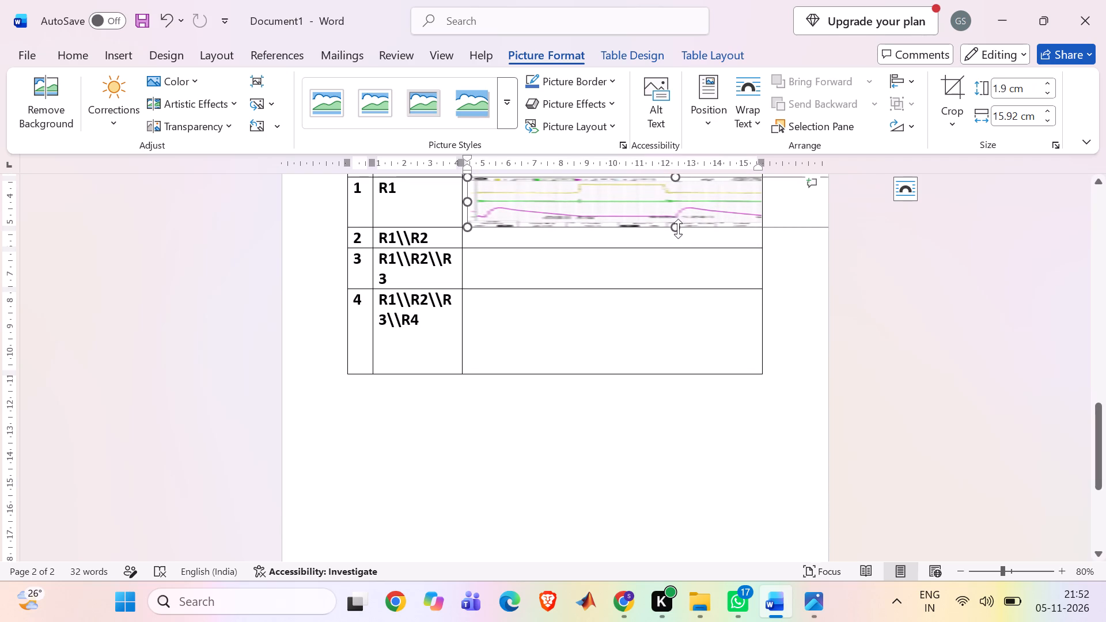
pyautogui.moveTo(678, 230); pyautogui.dragTo(683, 313)
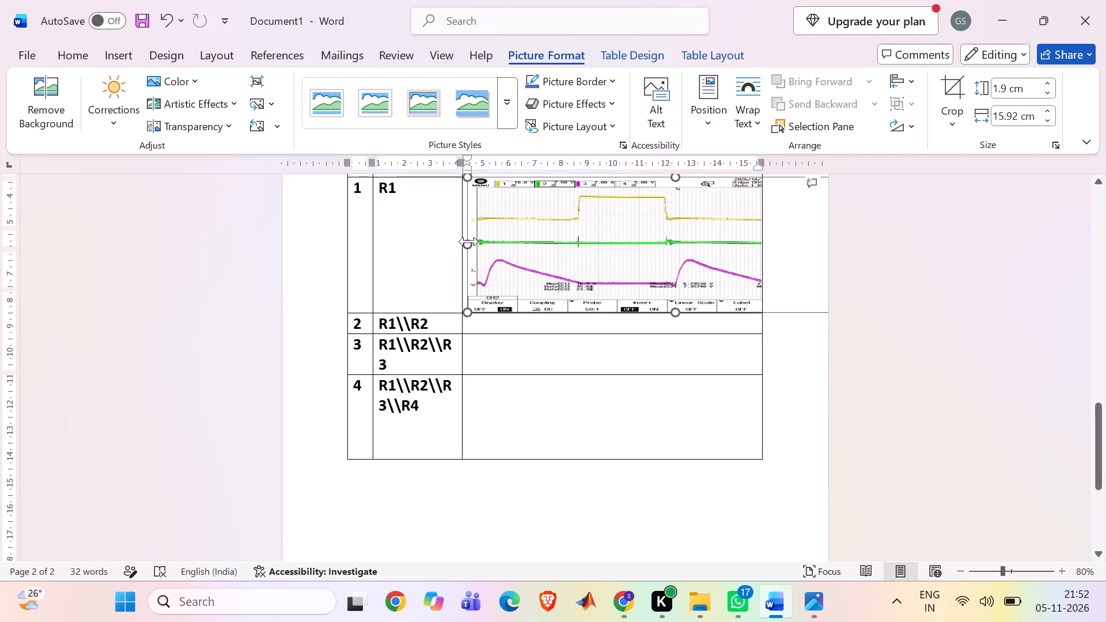
pyautogui.moveTo(465, 242); pyautogui.dragTo(593, 247)
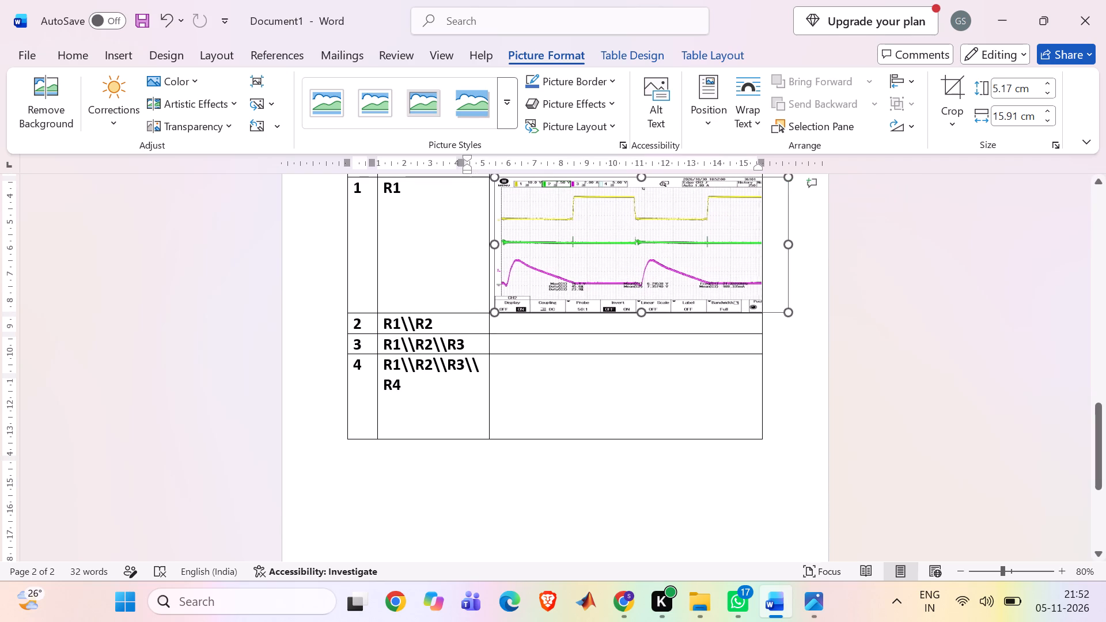
pyautogui.moveTo(593, 247); pyautogui.dragTo(632, 252)
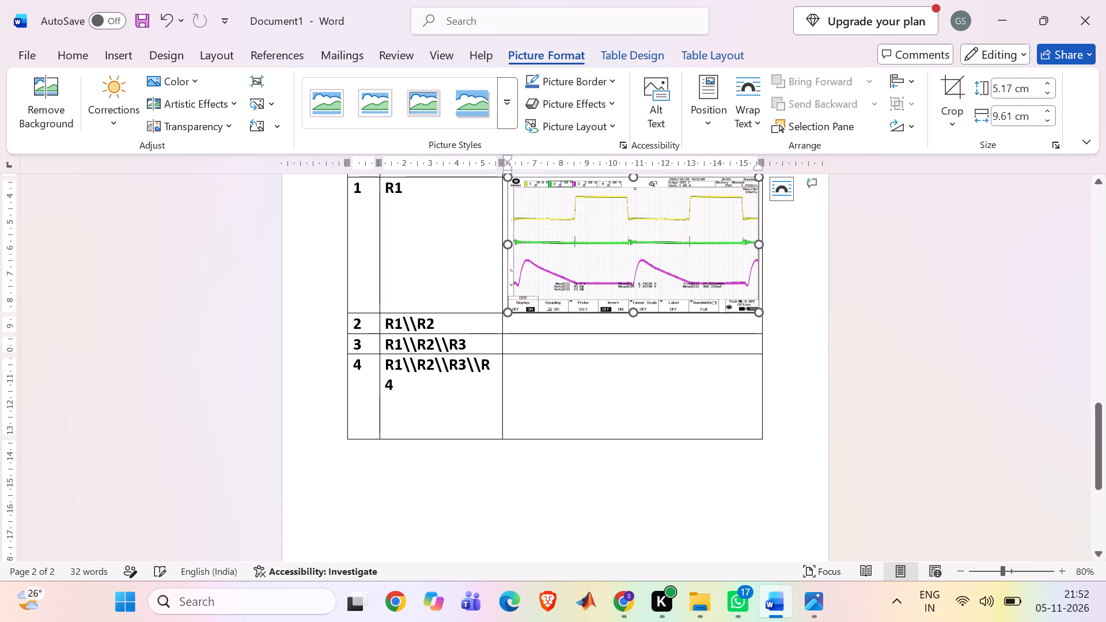
pyautogui.click(786, 296)
# Insert picture 001 from the open_loop folder into the Waveforms cell of the R1\\R2 row.
pyautogui.click(618, 329)
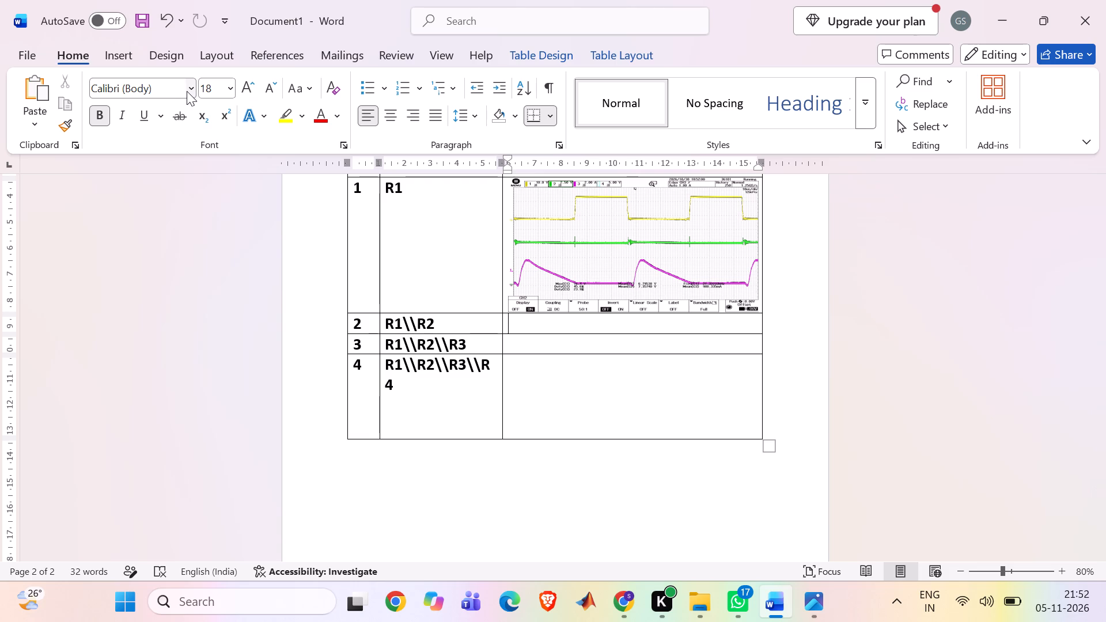
pyautogui.click(109, 49)
pyautogui.click(175, 94)
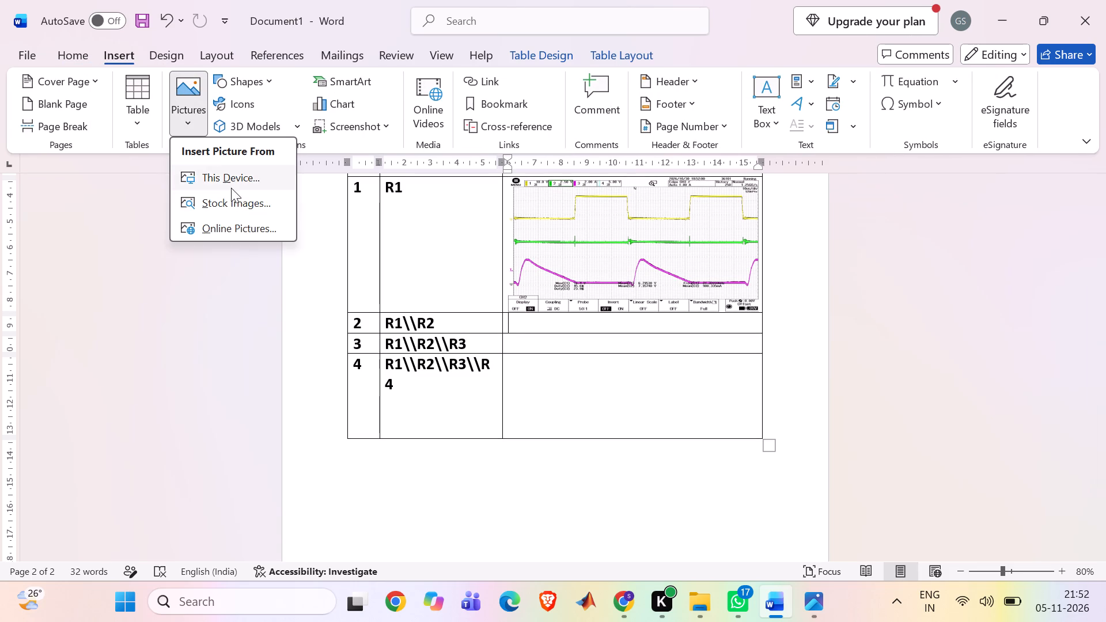
pyautogui.click(231, 180)
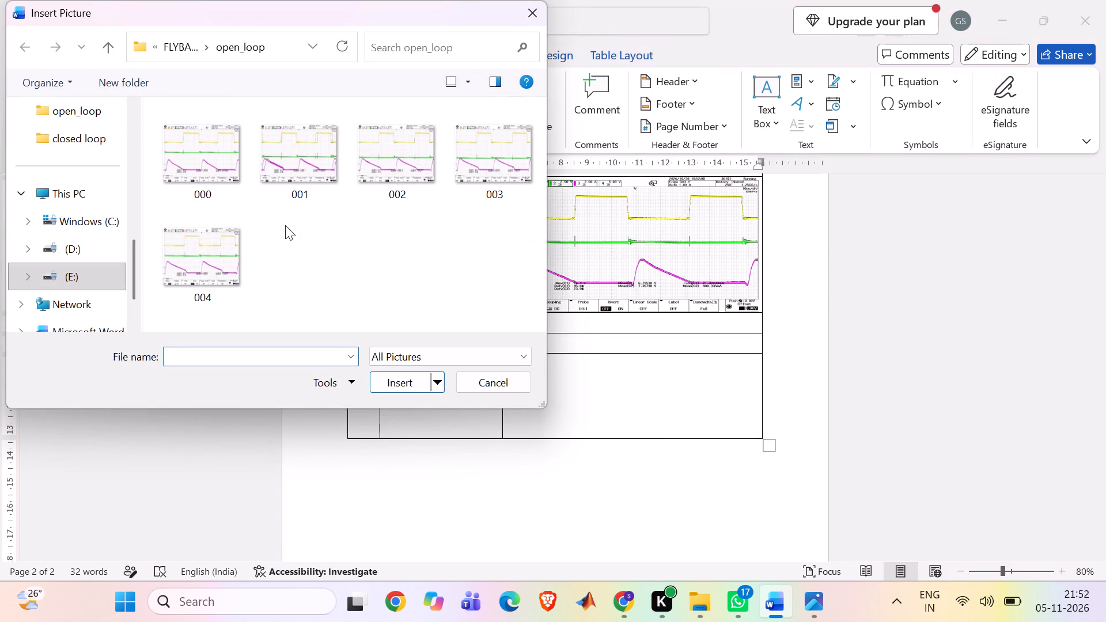
pyautogui.click(311, 168)
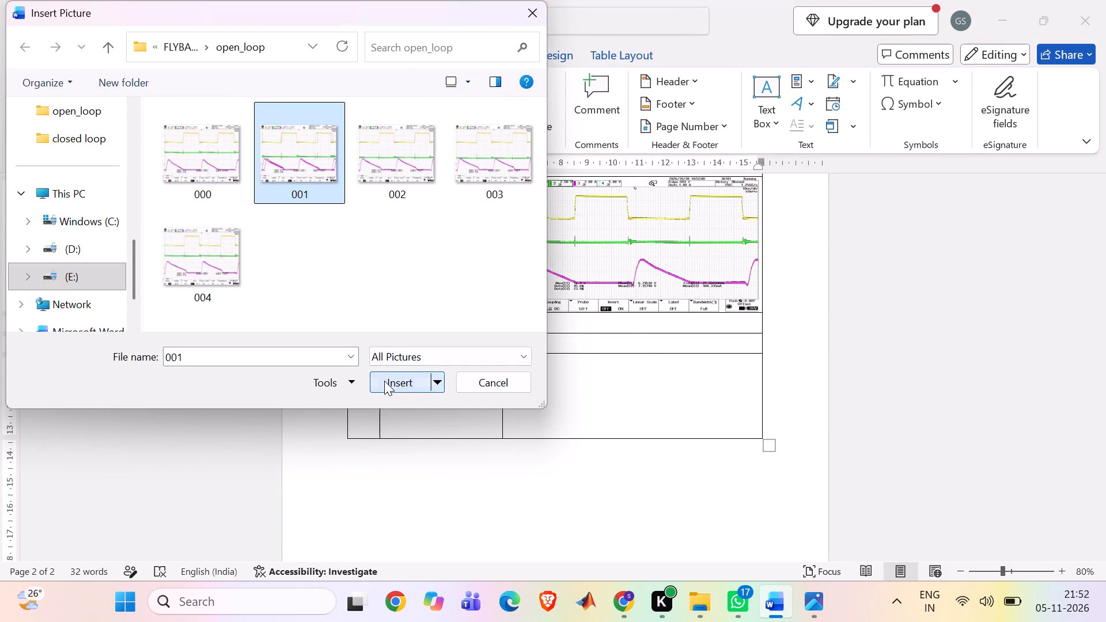
pyautogui.click(384, 381)
# Shrink the R1\\R2 waveform picture to about 9.65 cm wide and slightly shorter than the R1 picture.
pyautogui.scroll(-1, 588, 464)
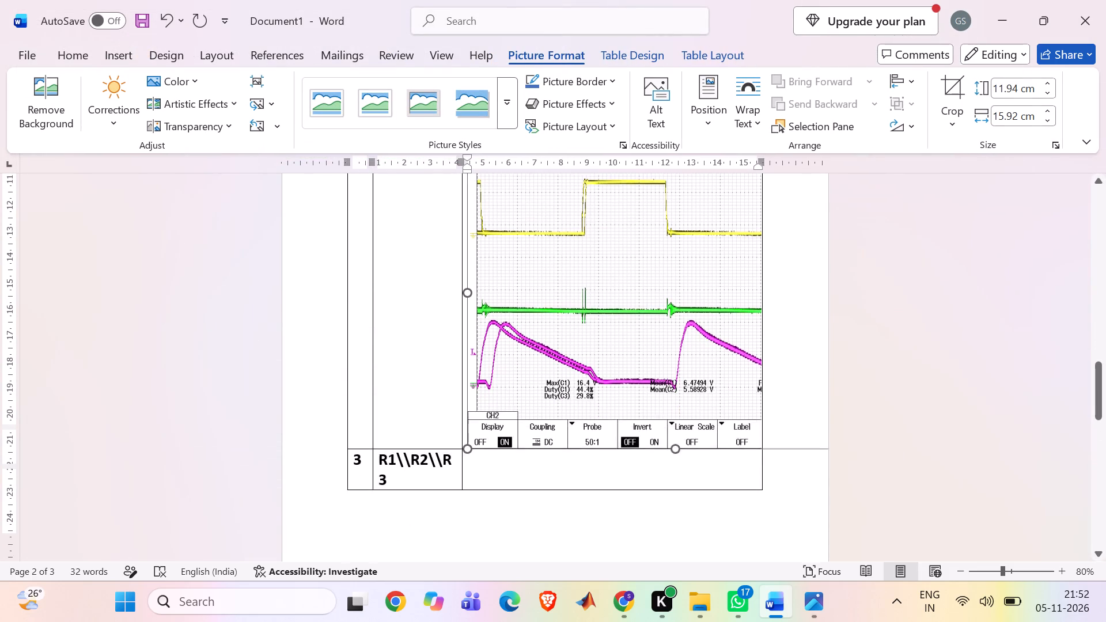
pyautogui.scroll(-1, 588, 464)
pyautogui.moveTo(675, 420); pyautogui.dragTo(669, 335)
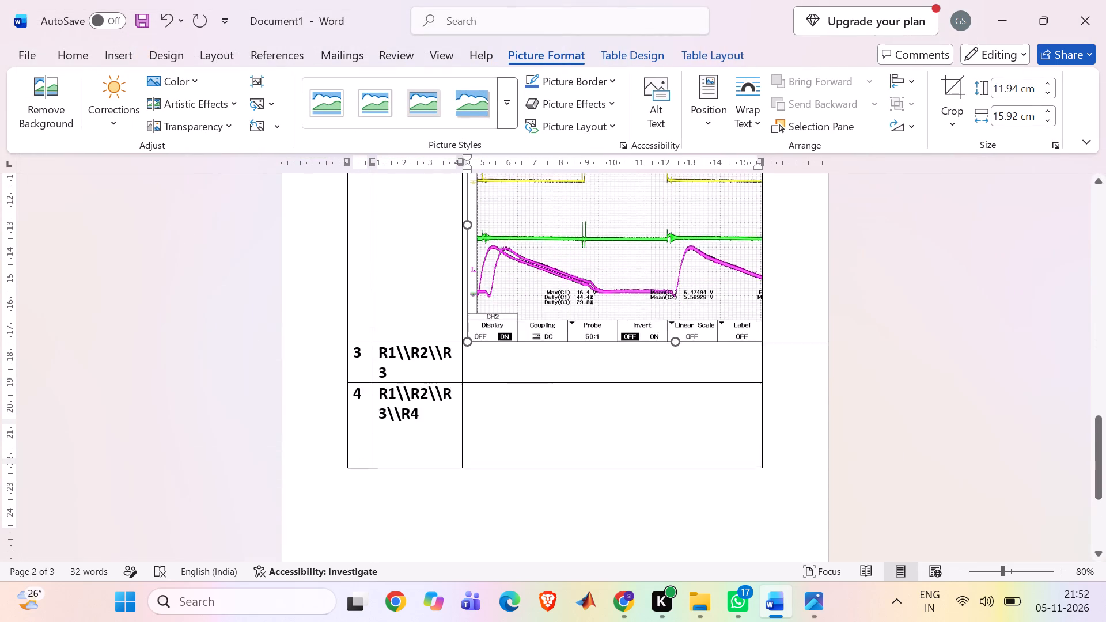
pyautogui.moveTo(669, 335); pyautogui.dragTo(671, 298)
pyautogui.scroll(1, 671, 298)
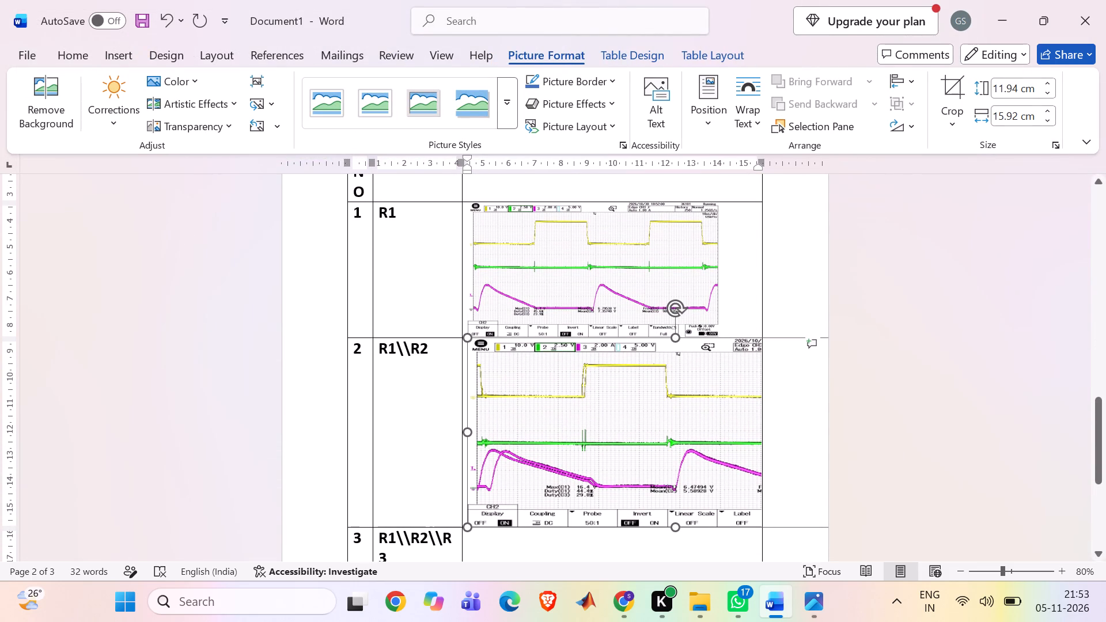
pyautogui.moveTo(469, 433); pyautogui.dragTo(570, 433)
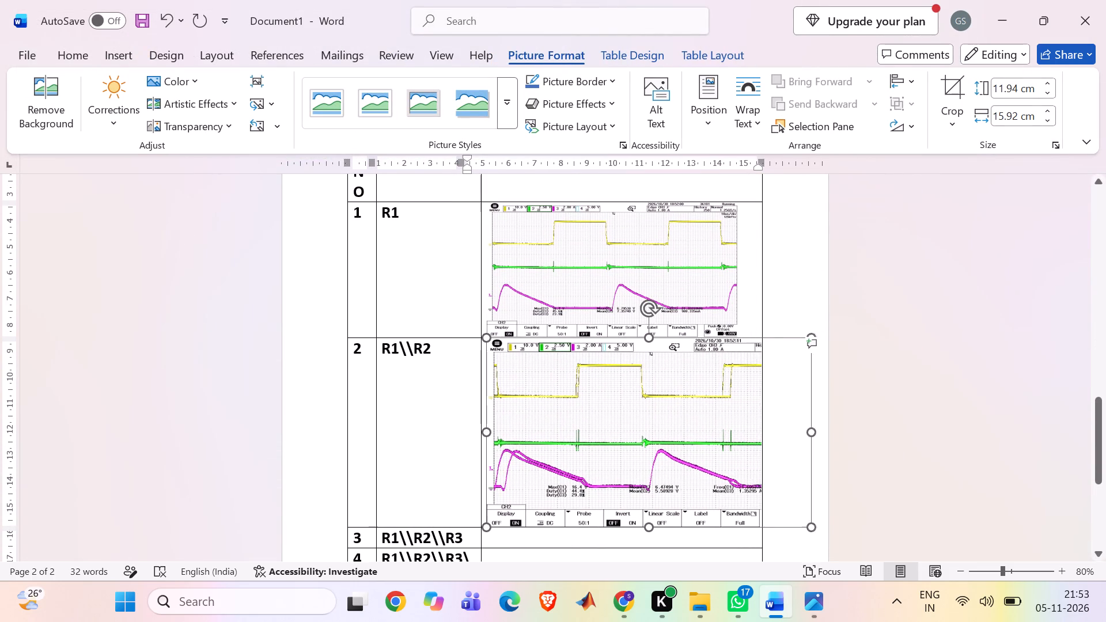
pyautogui.moveTo(570, 433); pyautogui.dragTo(631, 429)
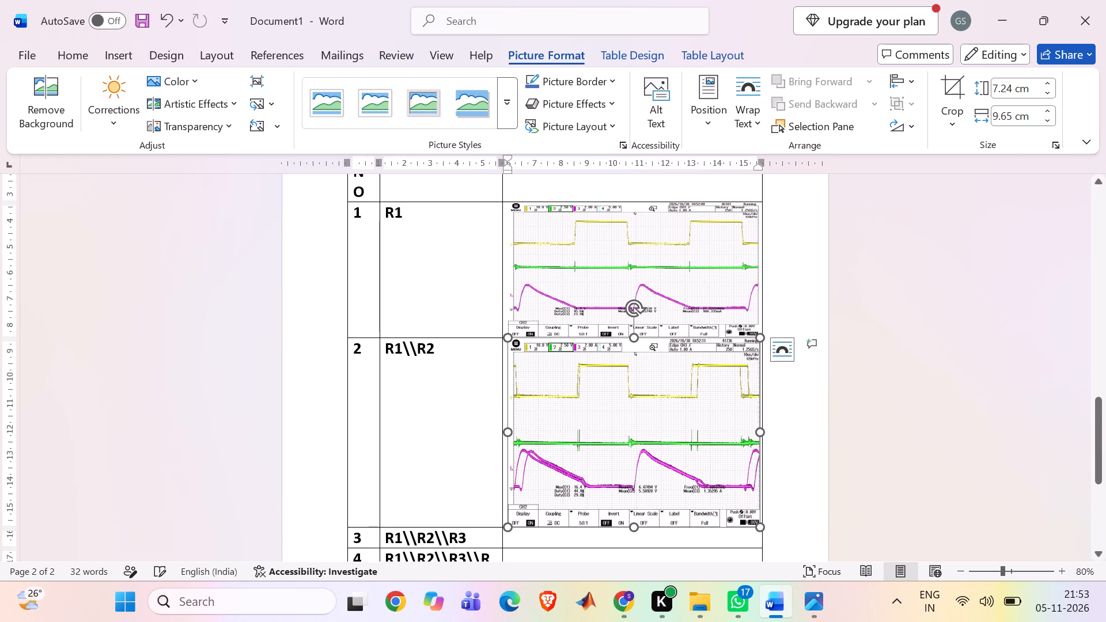
pyautogui.moveTo(631, 526); pyautogui.dragTo(641, 460)
pyautogui.click(816, 415)
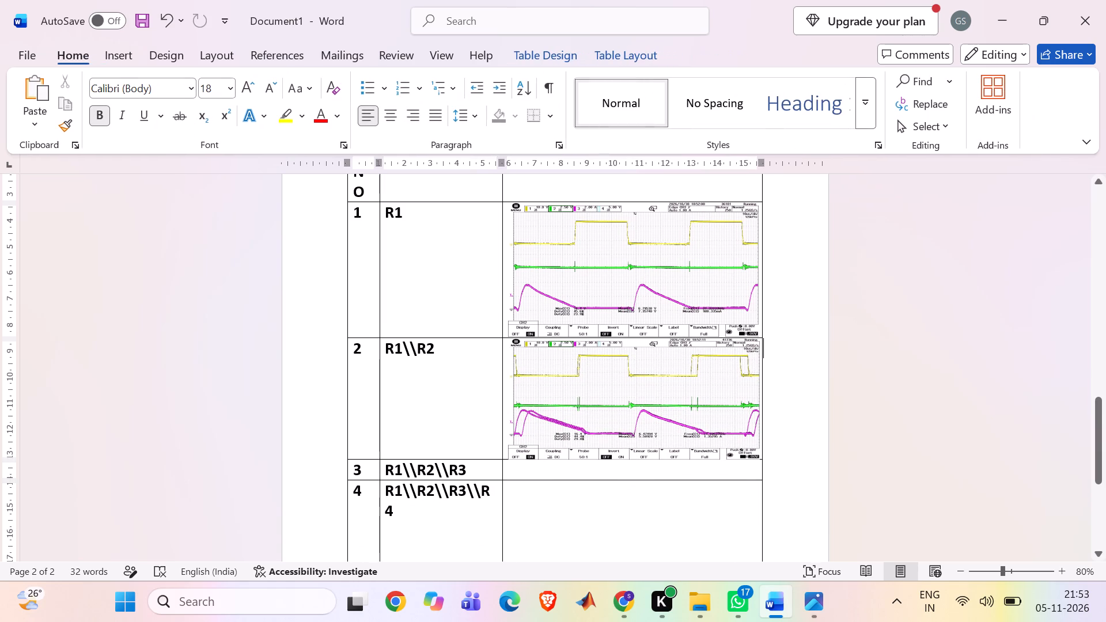
# Insert picture 002 from the open_loop folder into the Waveforms cell of the R1\\R2\\R3 row.
pyautogui.click(613, 471)
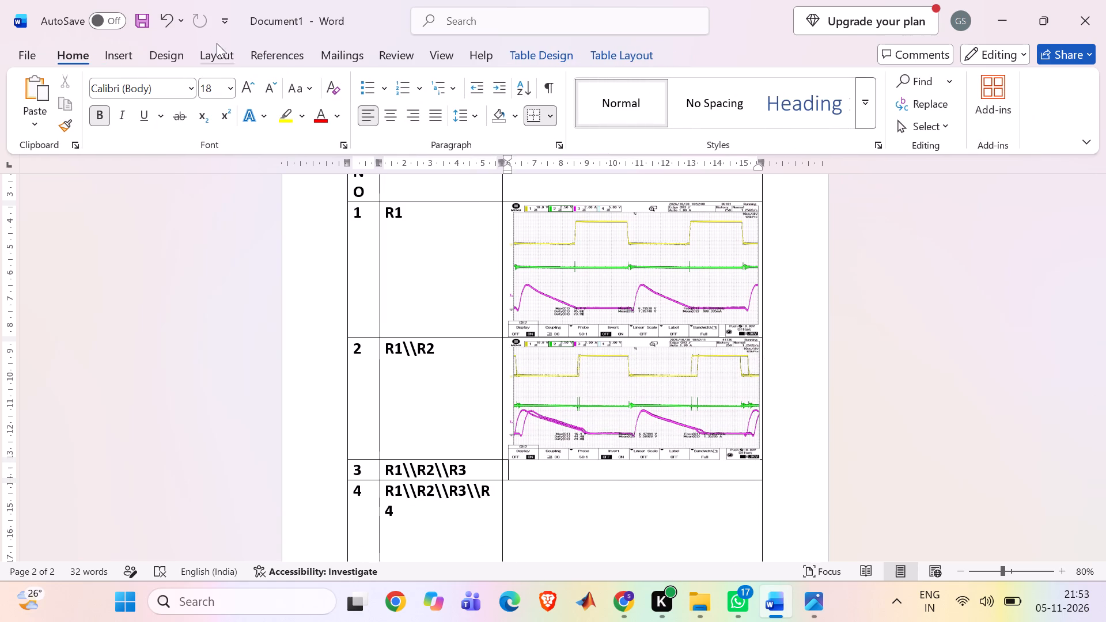
pyautogui.click(129, 54)
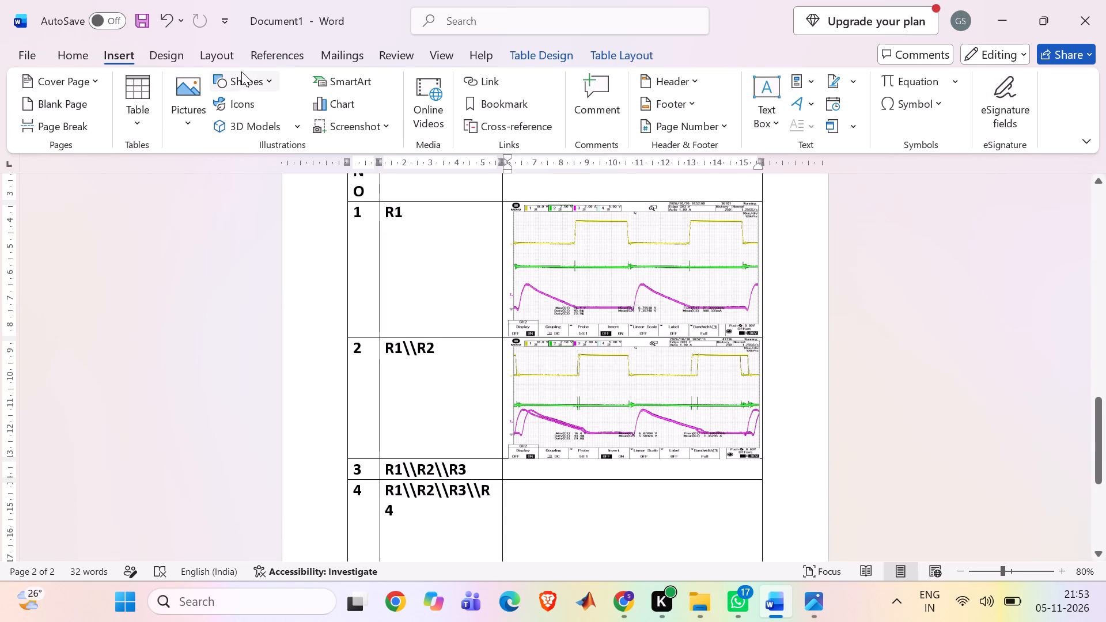
pyautogui.click(187, 97)
pyautogui.click(214, 166)
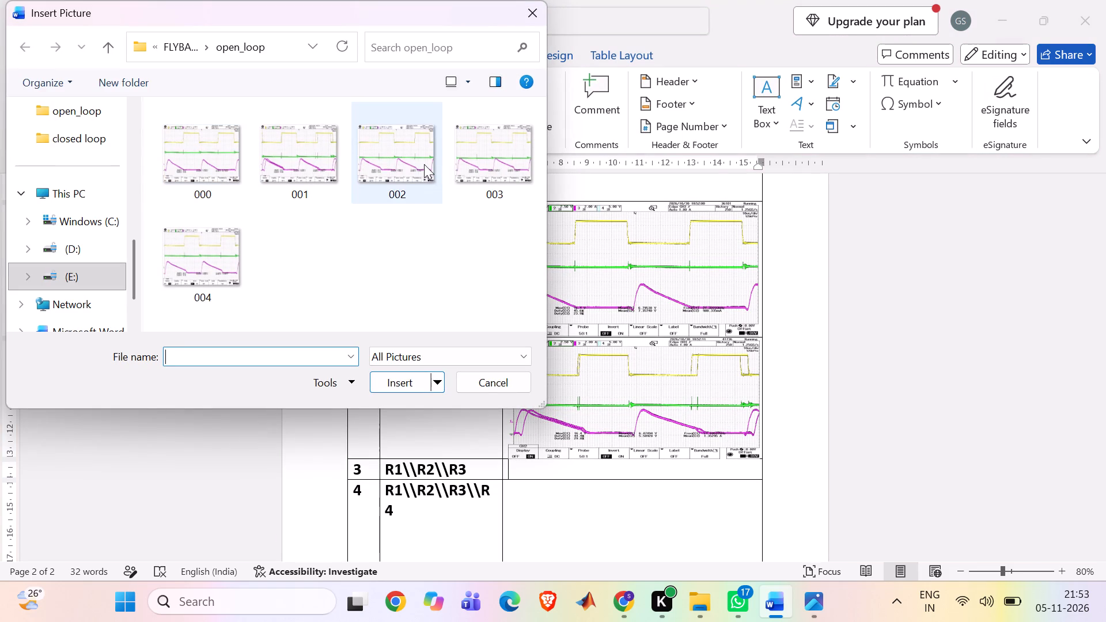
pyautogui.click(424, 164)
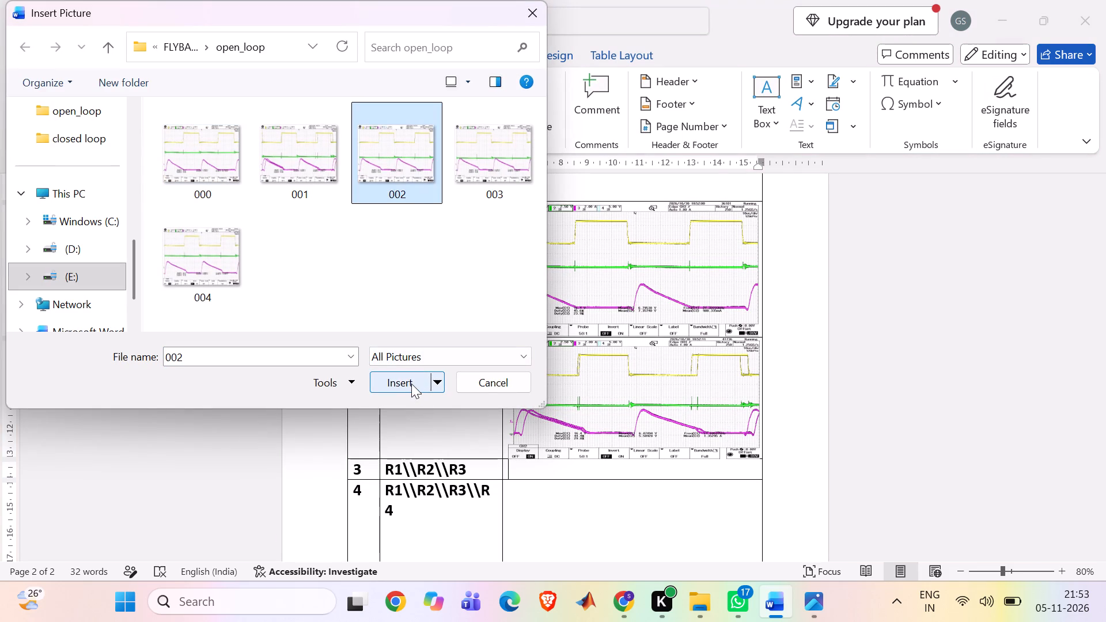
pyautogui.click(411, 384)
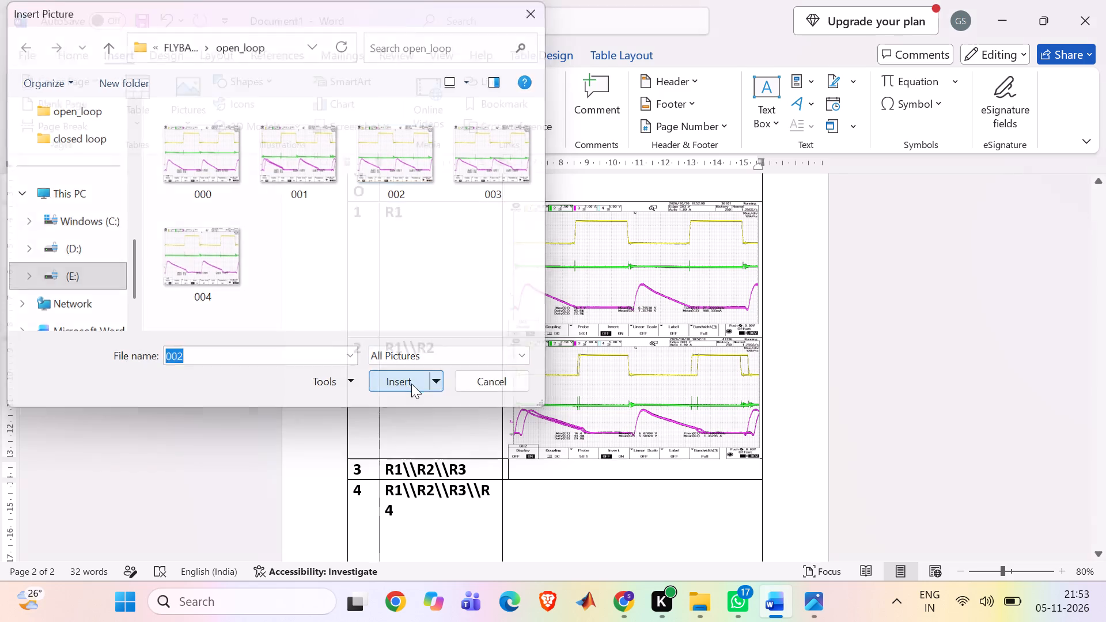
# Shrink the R1\\R2\\R3 waveform picture to about 9.45 cm wide and only slightly taller than the pictures above it.
pyautogui.scroll(-1, 618, 450)
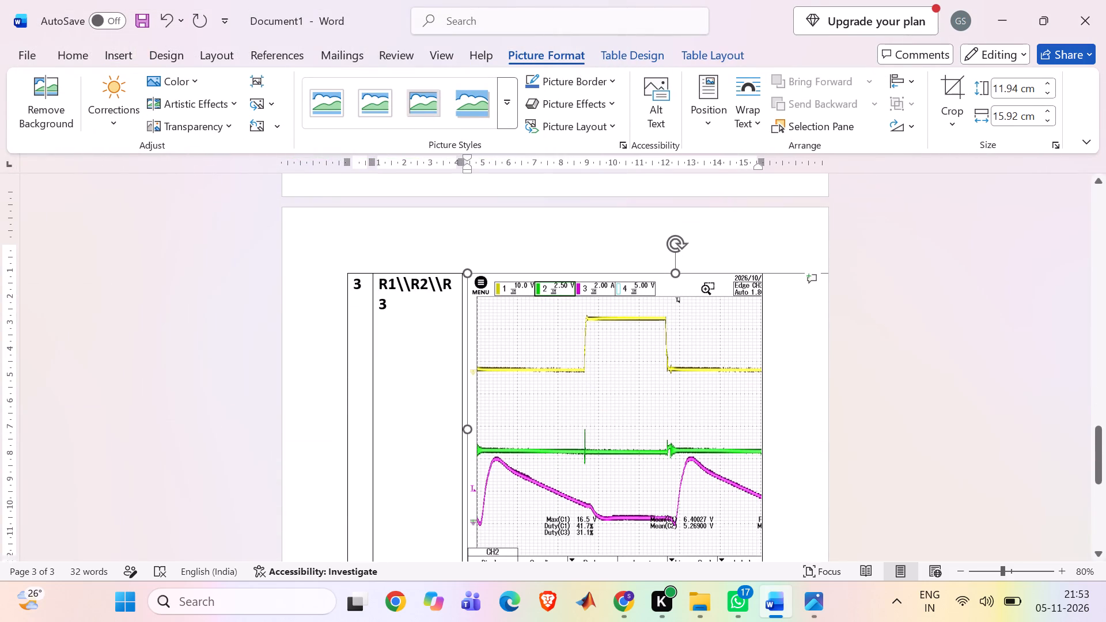
pyautogui.scroll(-1, 618, 450)
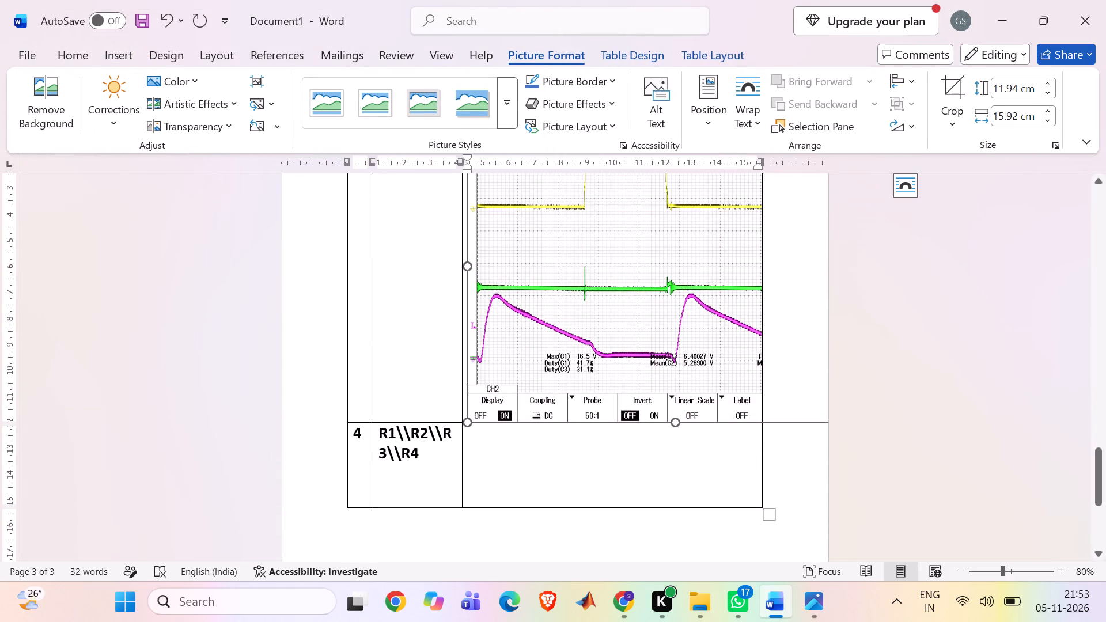
pyautogui.moveTo(673, 423); pyautogui.dragTo(671, 305)
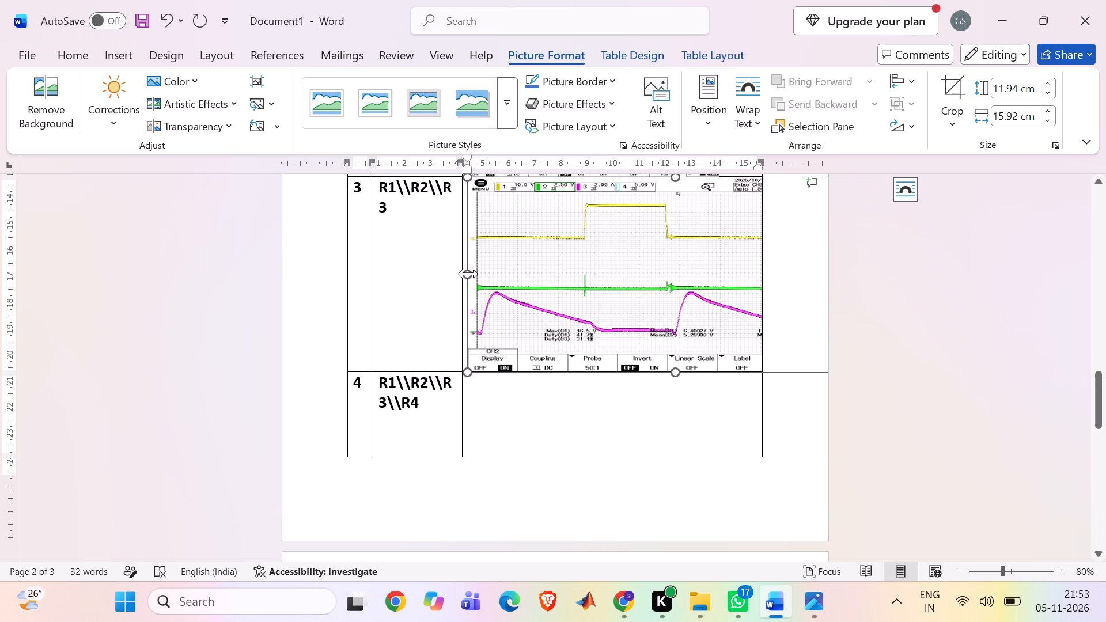
pyautogui.moveTo(468, 274); pyautogui.dragTo(637, 274)
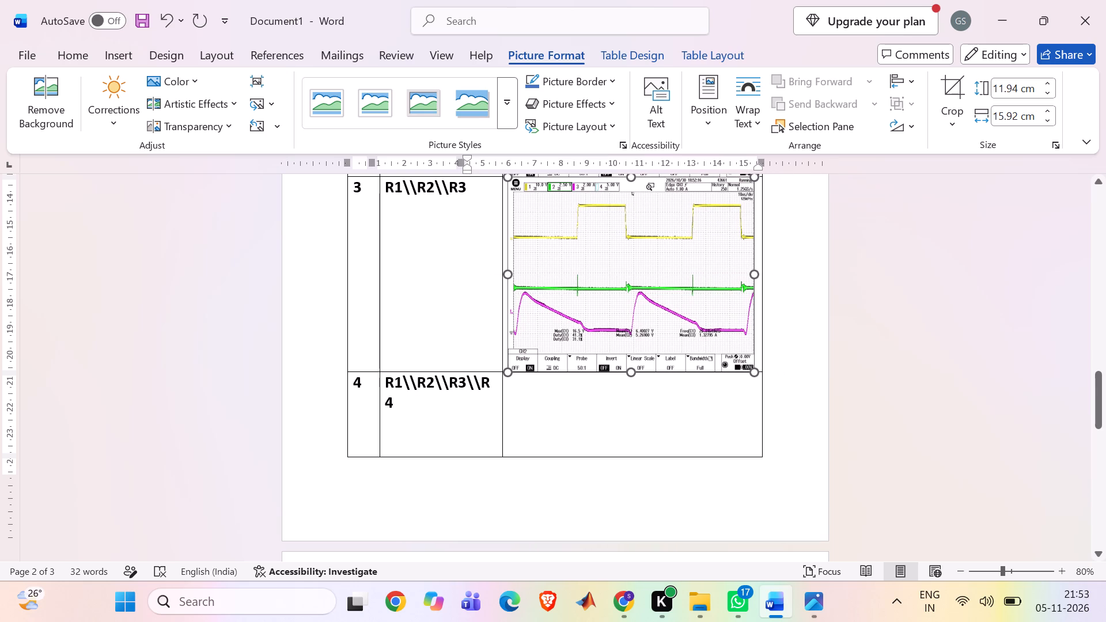
pyautogui.moveTo(637, 274); pyautogui.dragTo(637, 277)
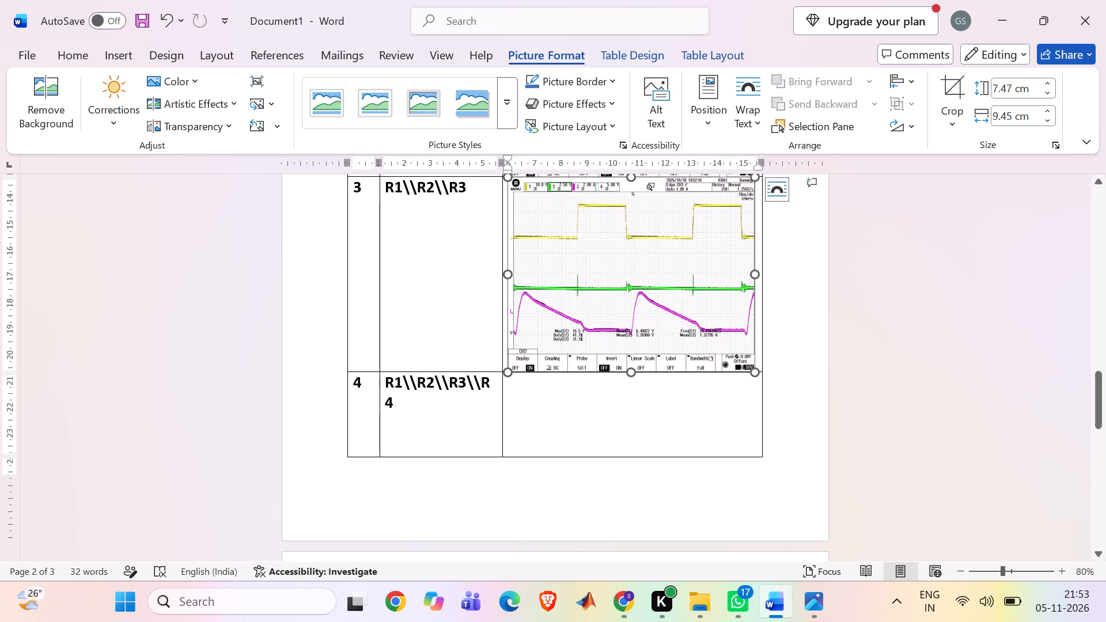
pyautogui.click(809, 290)
pyautogui.scroll(2, 809, 290)
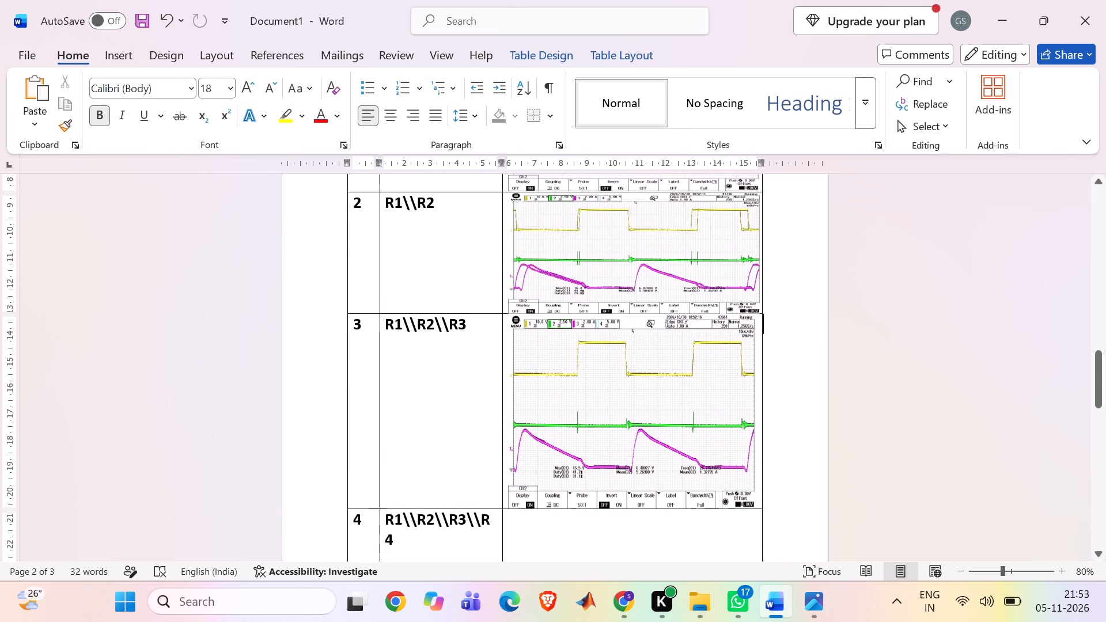
pyautogui.click(649, 430)
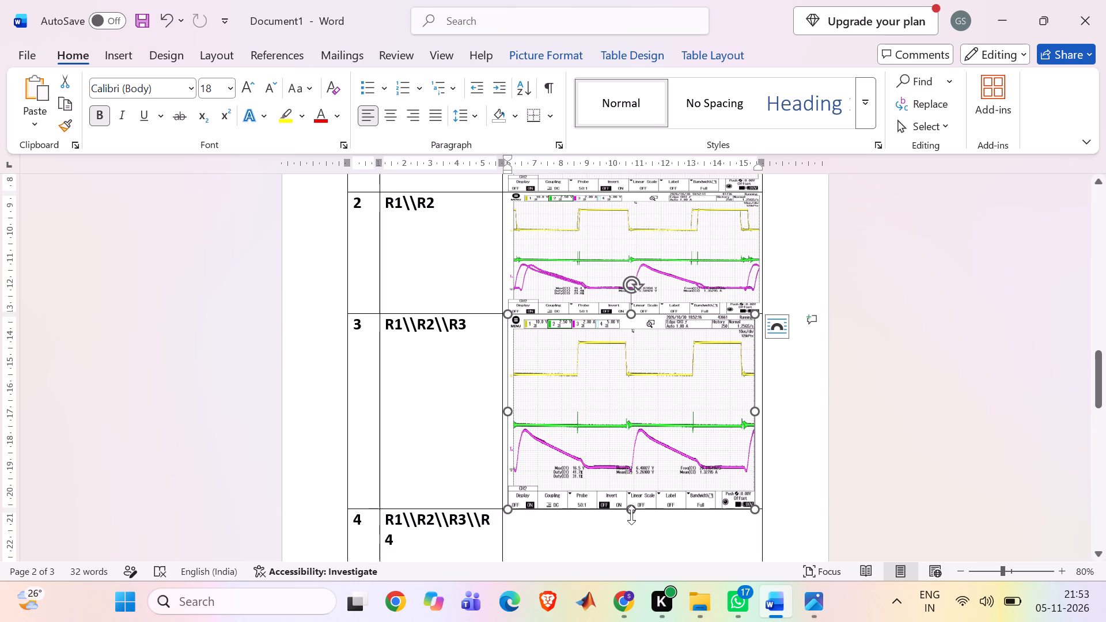
pyautogui.moveTo(631, 512); pyautogui.dragTo(637, 464)
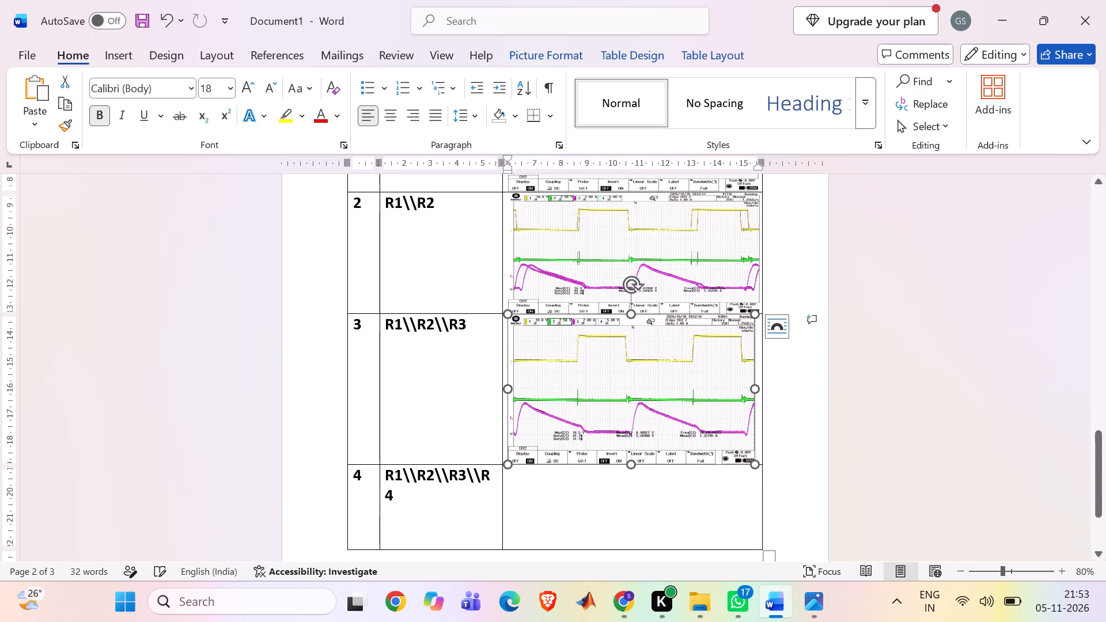
pyautogui.click(804, 440)
# Insert picture 004 from the open_loop folder into the Waveforms cell of the R1\\R2\\R3\\R4 row.
pyautogui.scroll(-1, 804, 440)
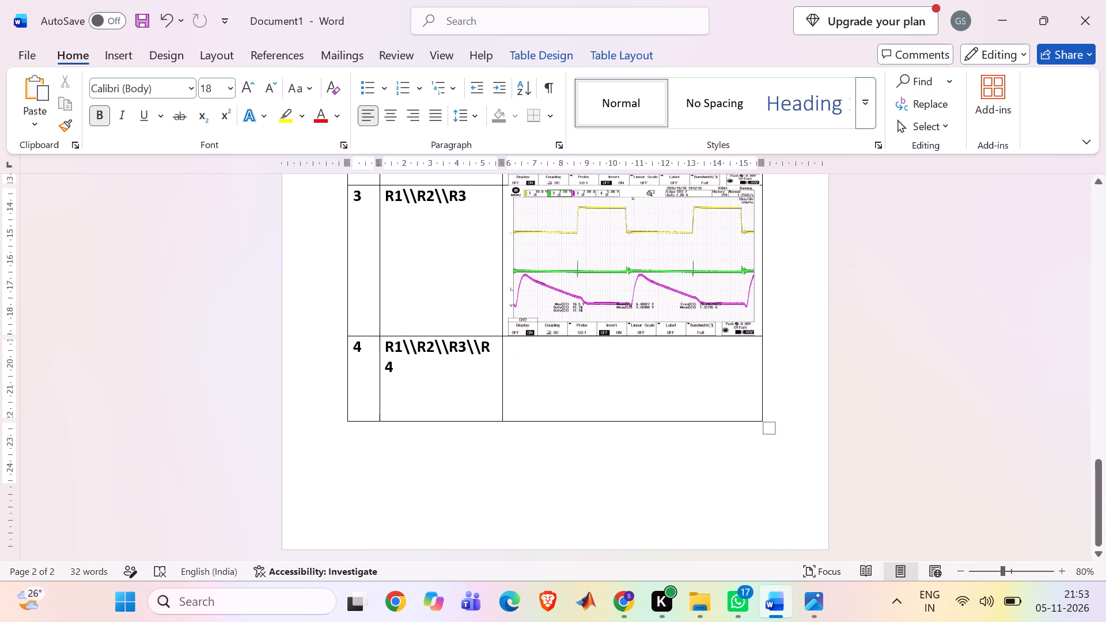
pyautogui.click(528, 361)
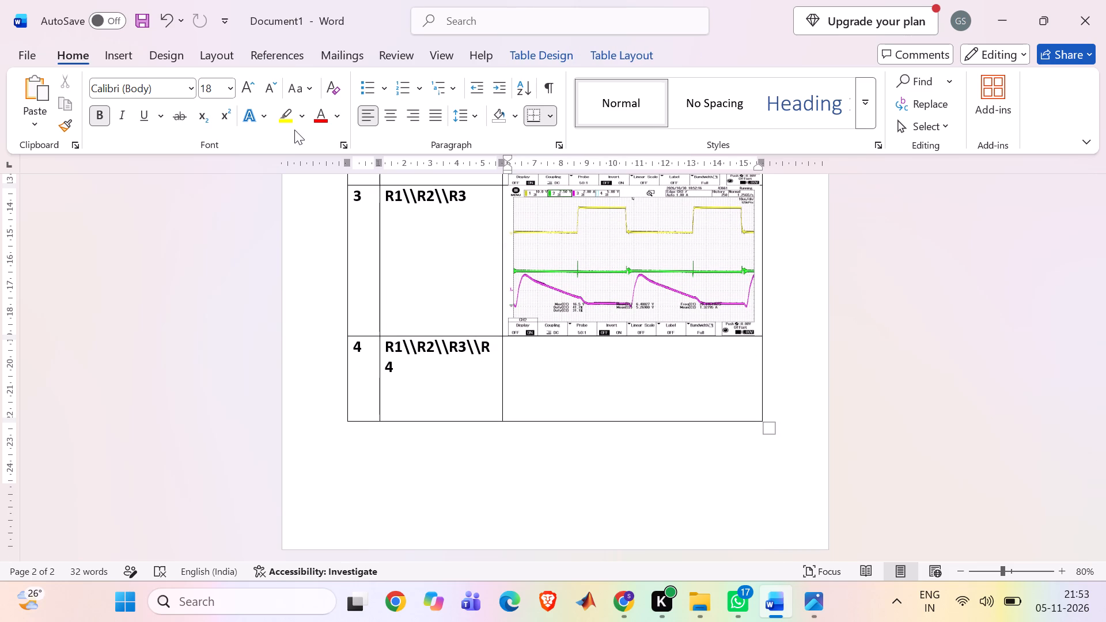
pyautogui.click(116, 51)
pyautogui.click(194, 90)
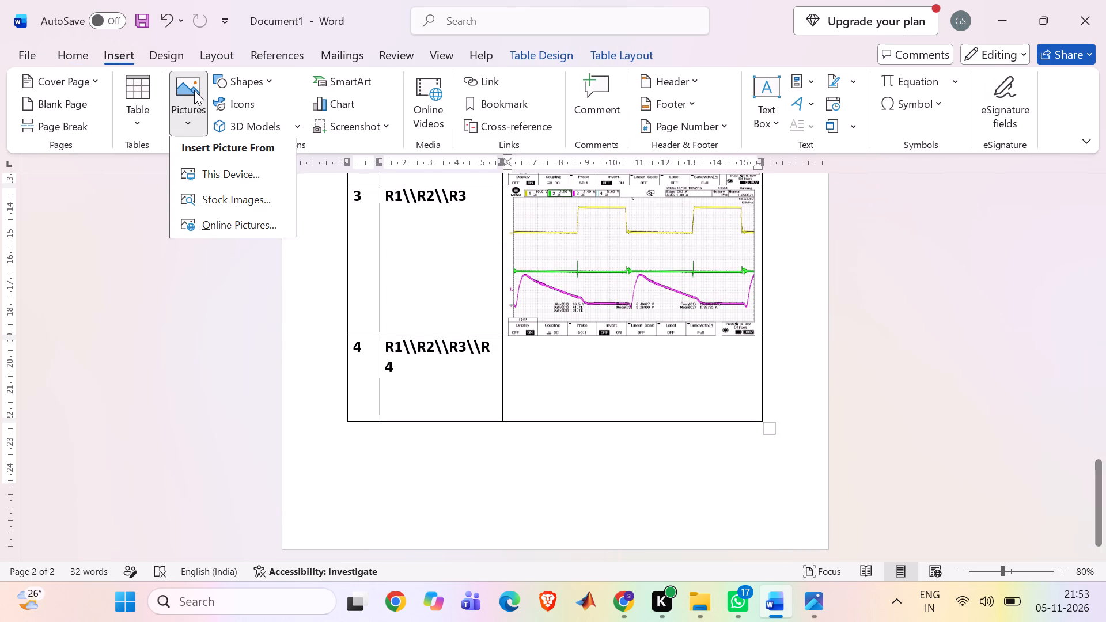
pyautogui.click(224, 173)
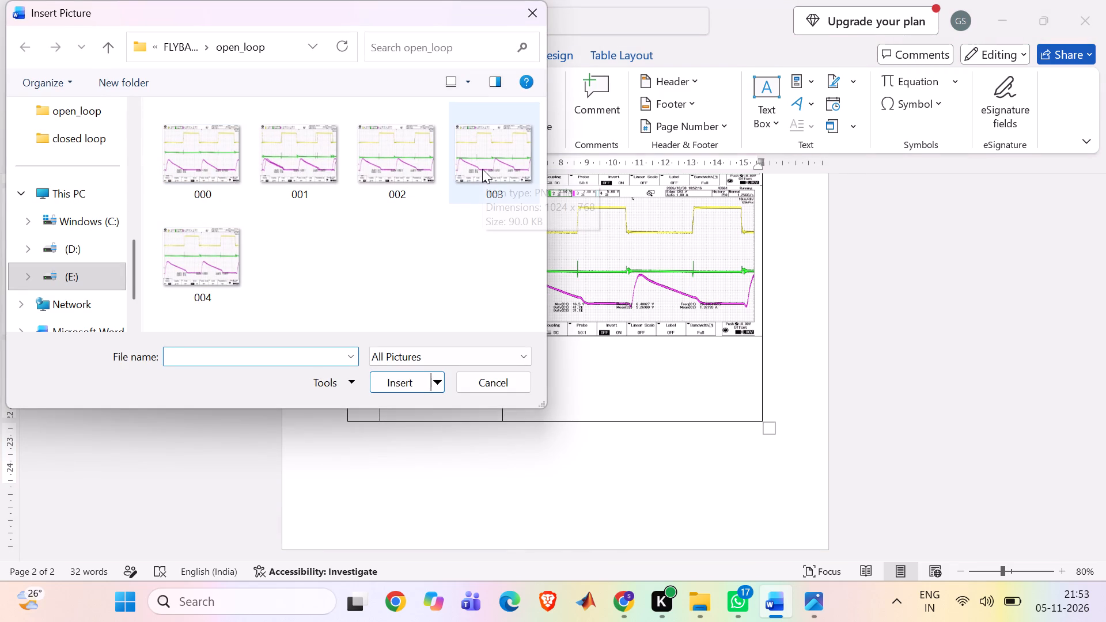
pyautogui.click(190, 259)
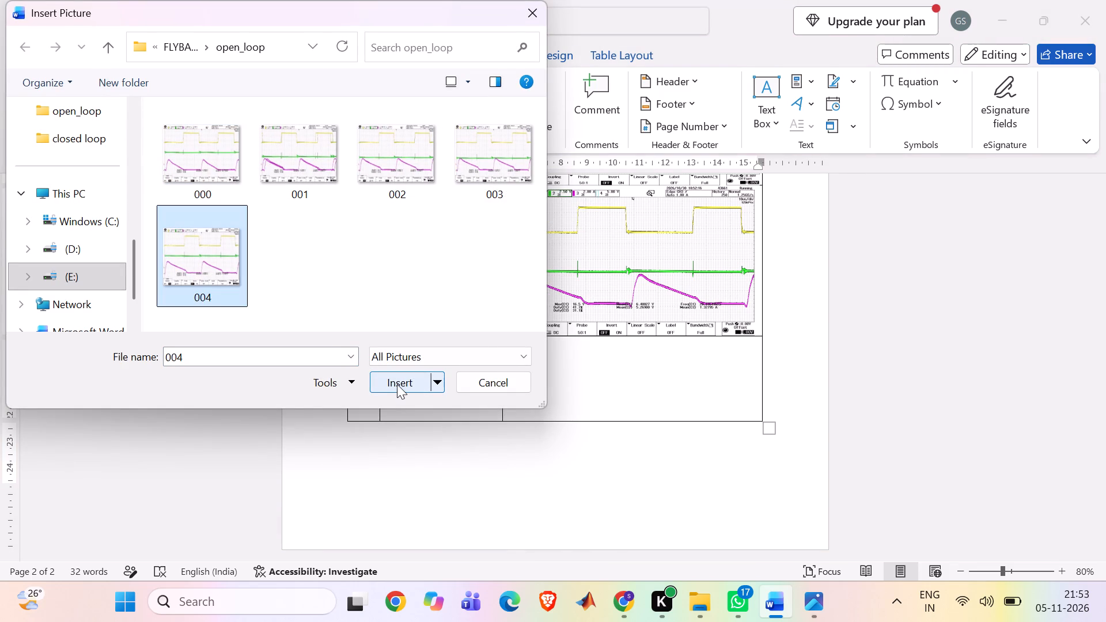
pyautogui.click(397, 384)
pyautogui.click(552, 420)
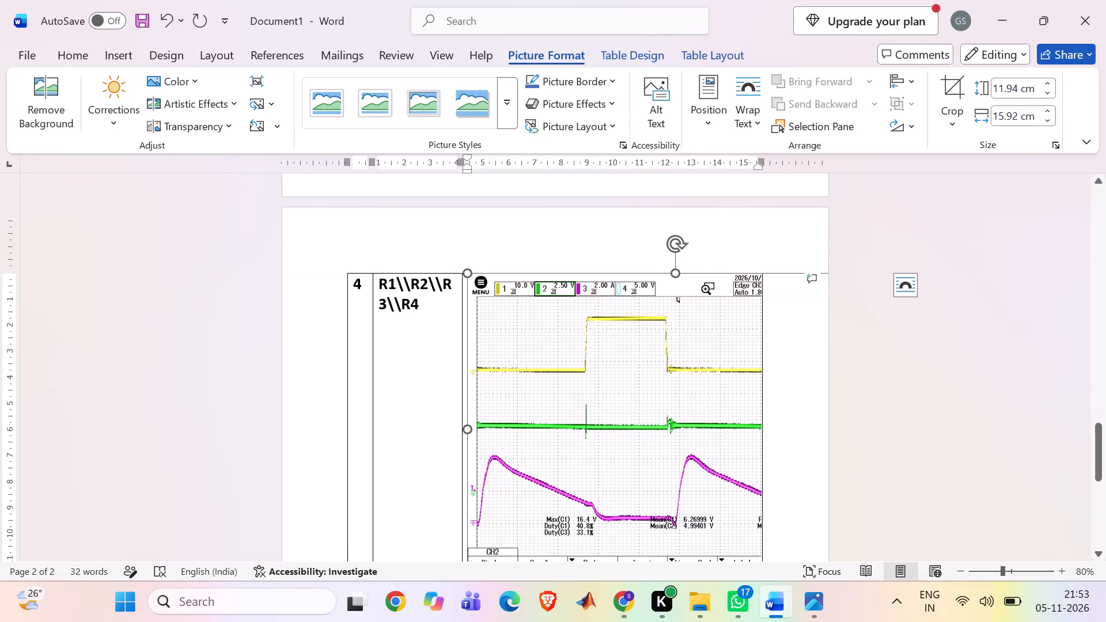
# Shrink the R1\\R2\\R3\\R4 waveform picture to about 5.5 cm high and 9.56 cm wide so it fits its cell.
pyautogui.scroll(-1, 578, 446)
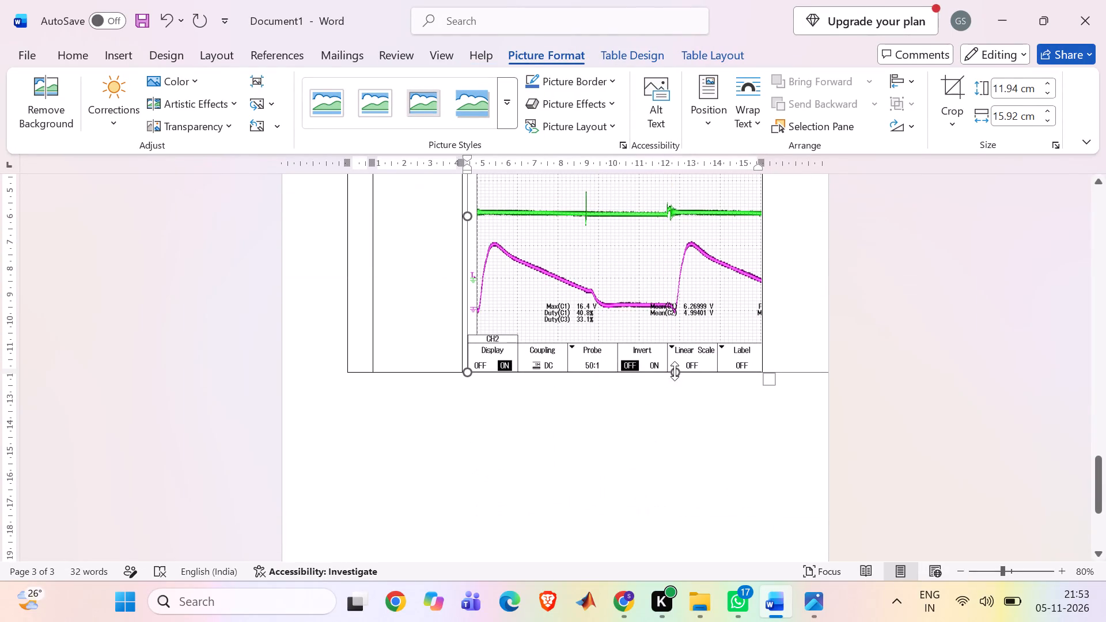
pyautogui.moveTo(676, 370); pyautogui.dragTo(660, 136)
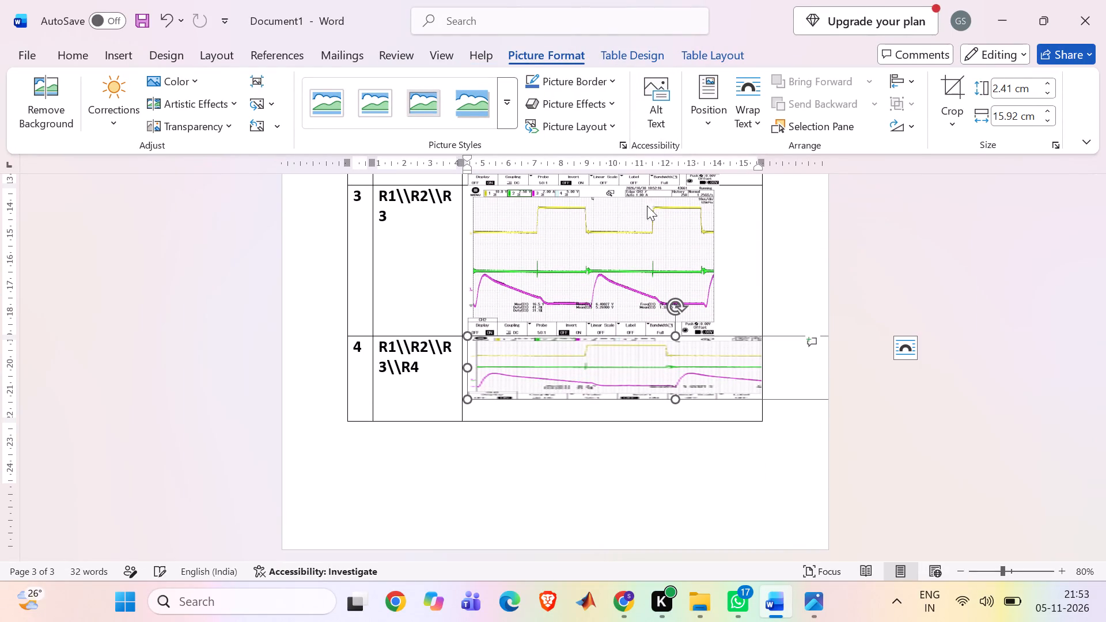
pyautogui.click(584, 371)
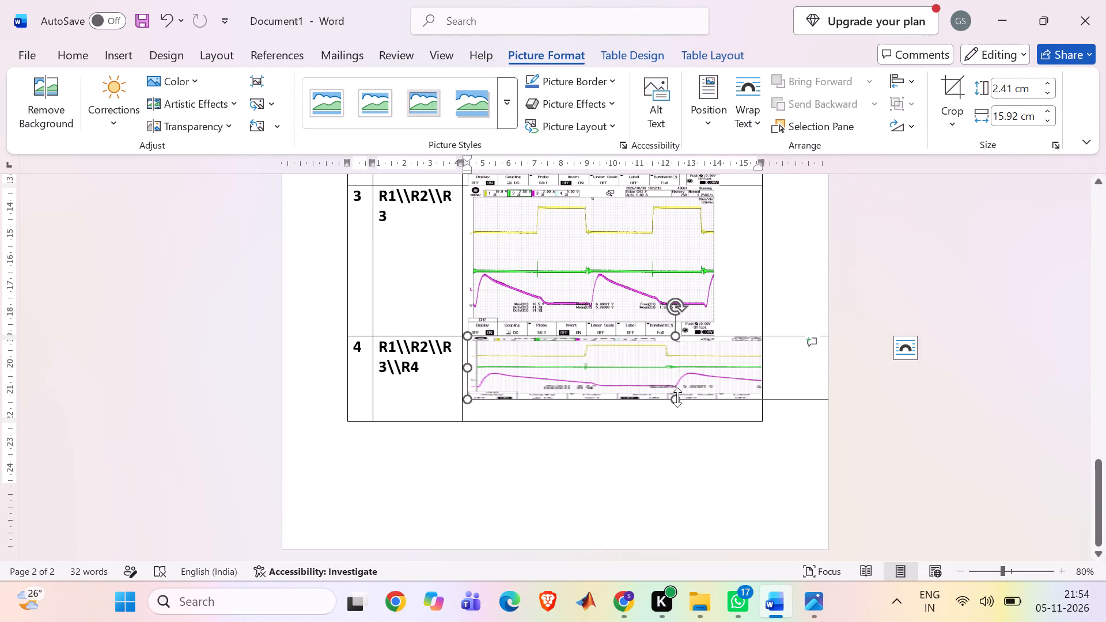
pyautogui.moveTo(677, 397); pyautogui.dragTo(678, 454)
pyautogui.moveTo(678, 454); pyautogui.dragTo(678, 480)
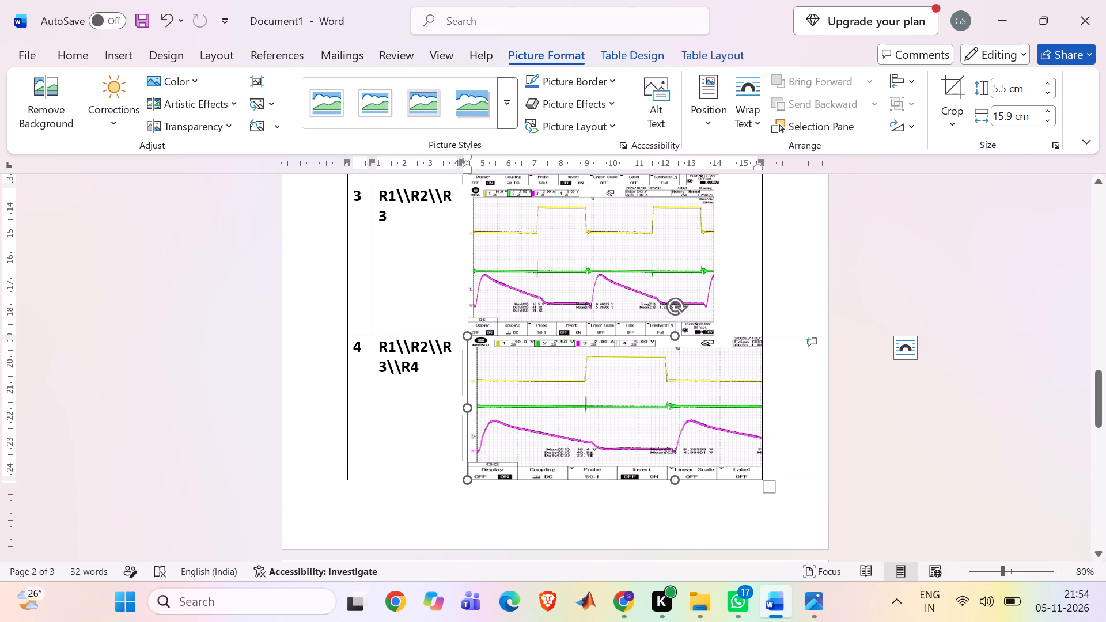
pyautogui.moveTo(471, 409); pyautogui.dragTo(536, 413)
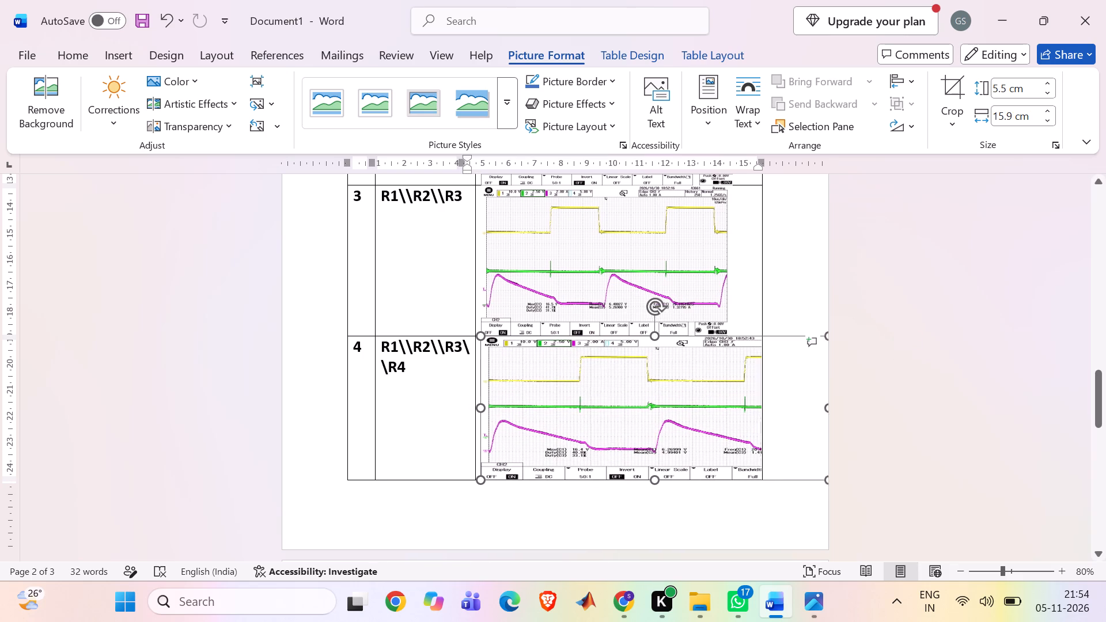
pyautogui.moveTo(536, 413); pyautogui.dragTo(633, 414)
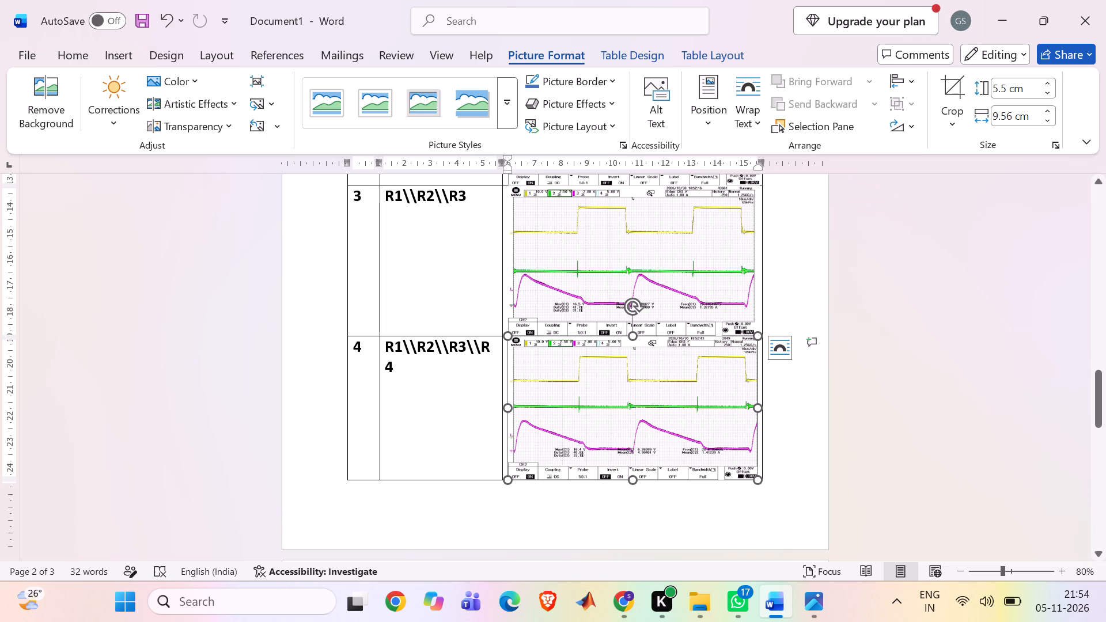
# Look over the waveform pictures in all four rows of the Closed Loop table.
pyautogui.scroll(3, 438, 318)
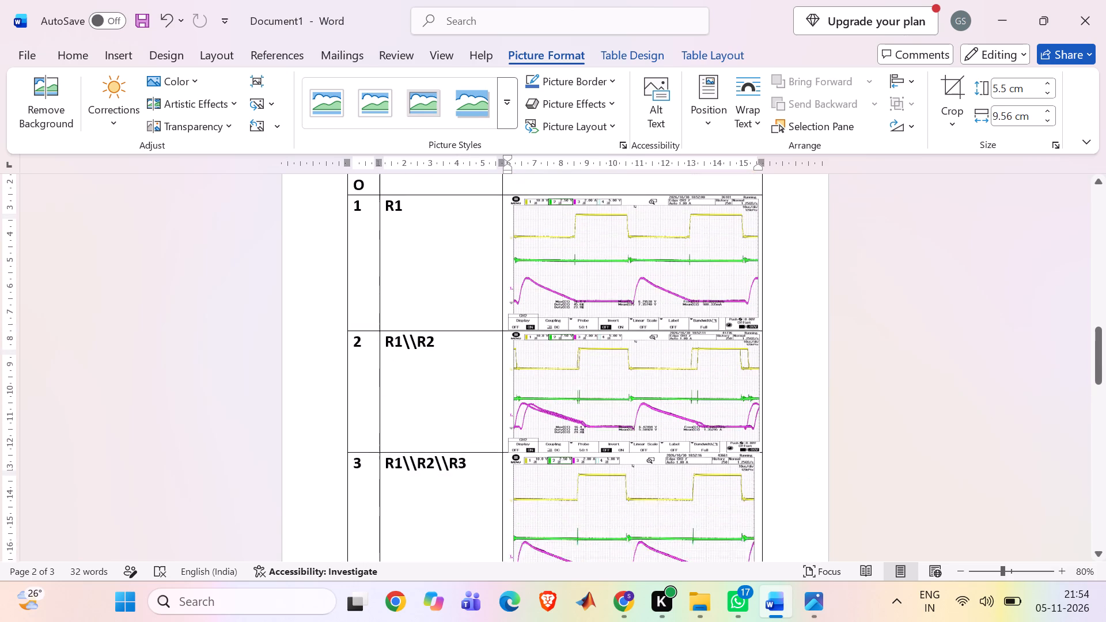
pyautogui.scroll(2, 438, 318)
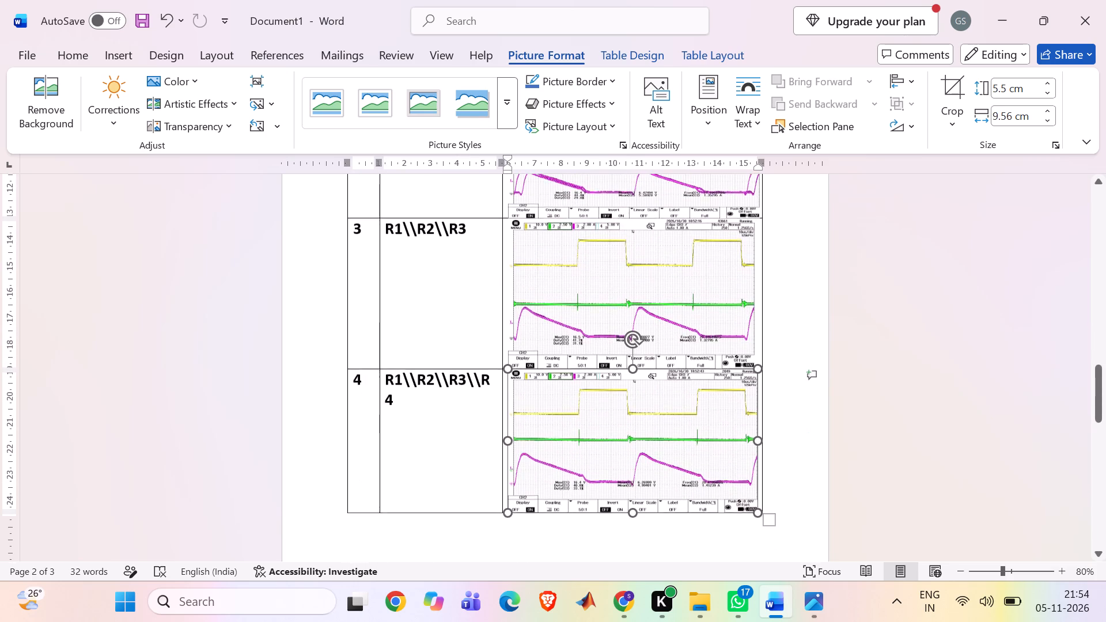
pyautogui.scroll(2, 438, 318)
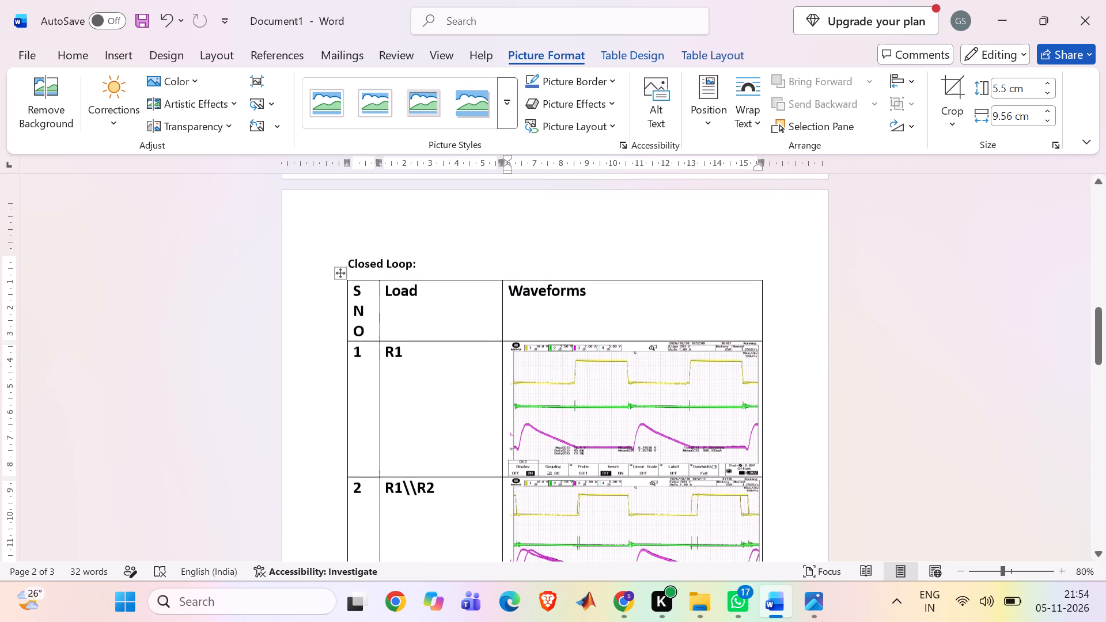
pyautogui.scroll(1, 438, 318)
pyautogui.click(613, 406)
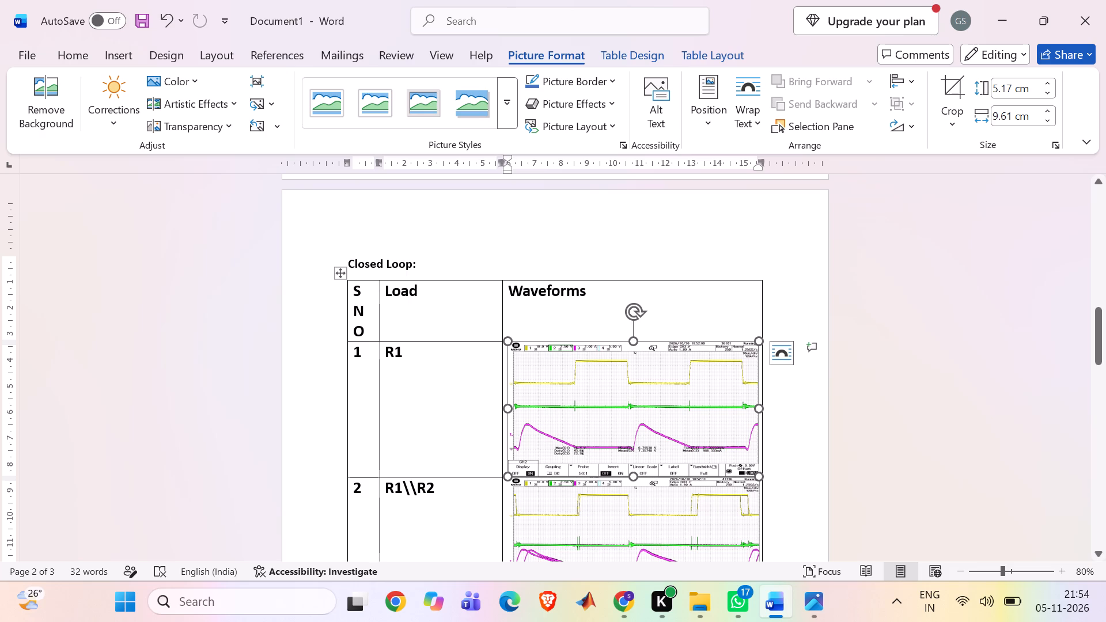
pyautogui.scroll(-3, 670, 248)
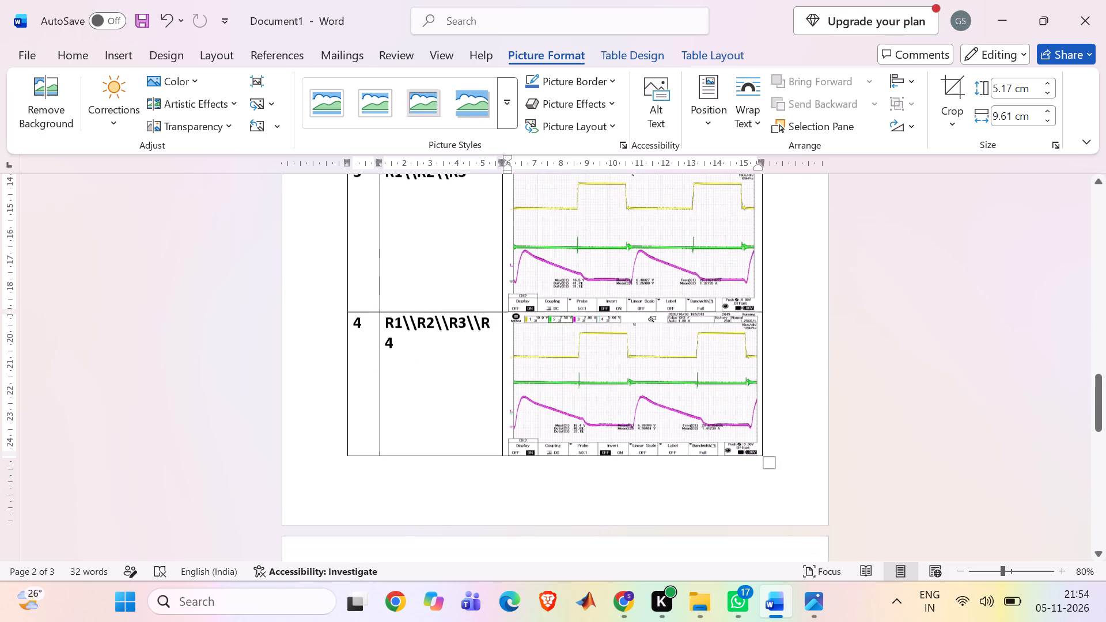
# Add two new lines below R1 in the Load cell of the Closed Loop table's first row.
pyautogui.scroll(4, 670, 248)
pyautogui.click(431, 251)
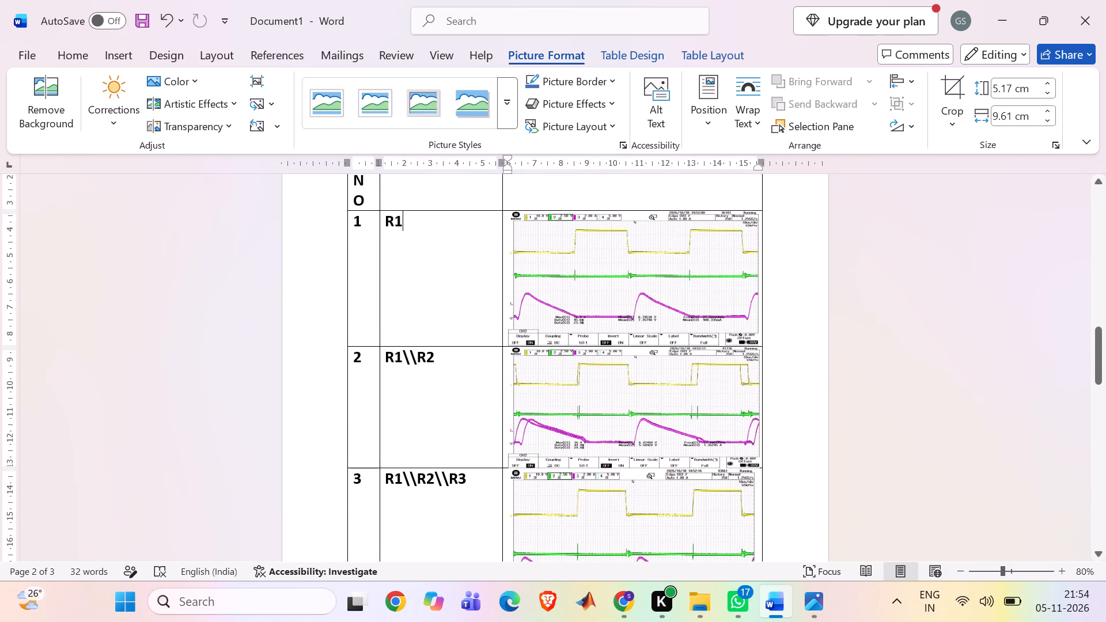
pyautogui.press('Return')
pyautogui.press('Return')
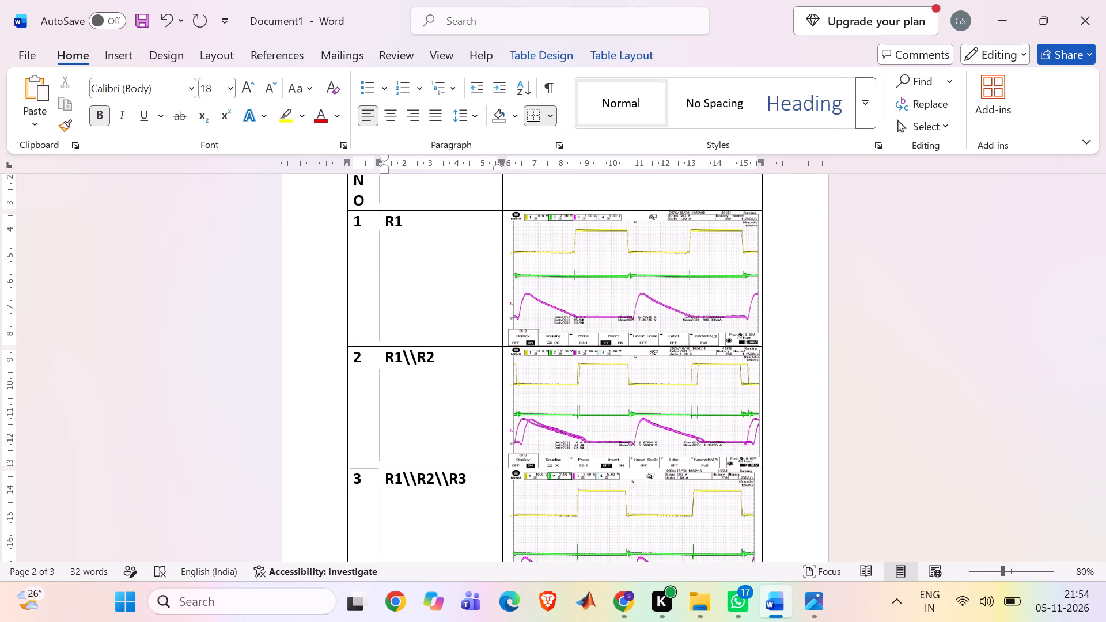
# Extend the Load column heading of the Closed Loop table to read "Load & condition".
pyautogui.scroll(1, 431, 251)
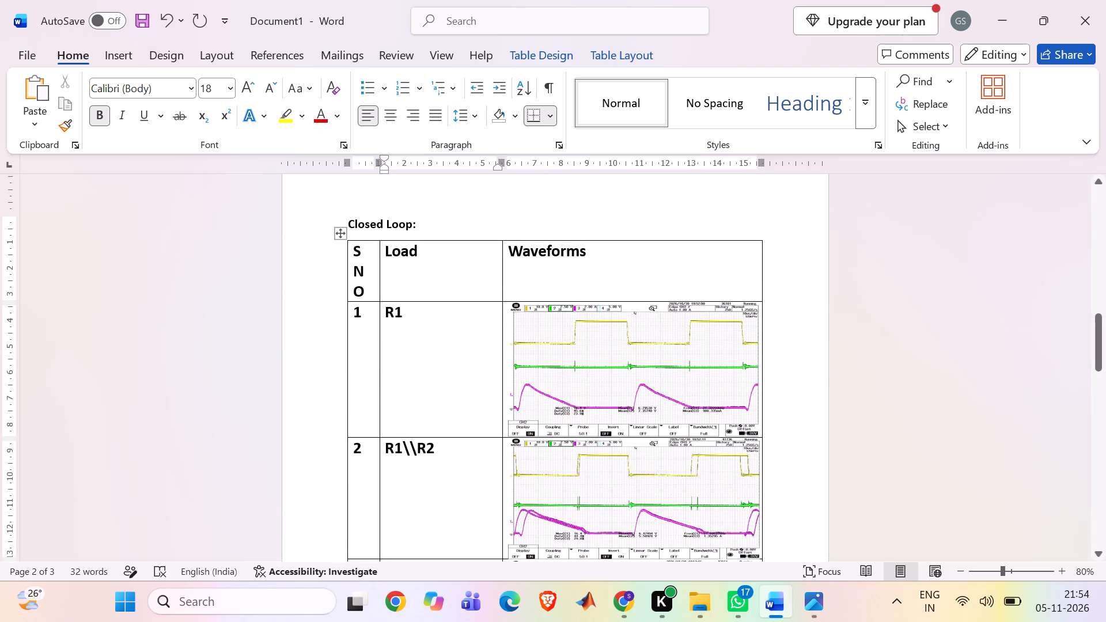
pyautogui.click(440, 253)
pyautogui.press('space')
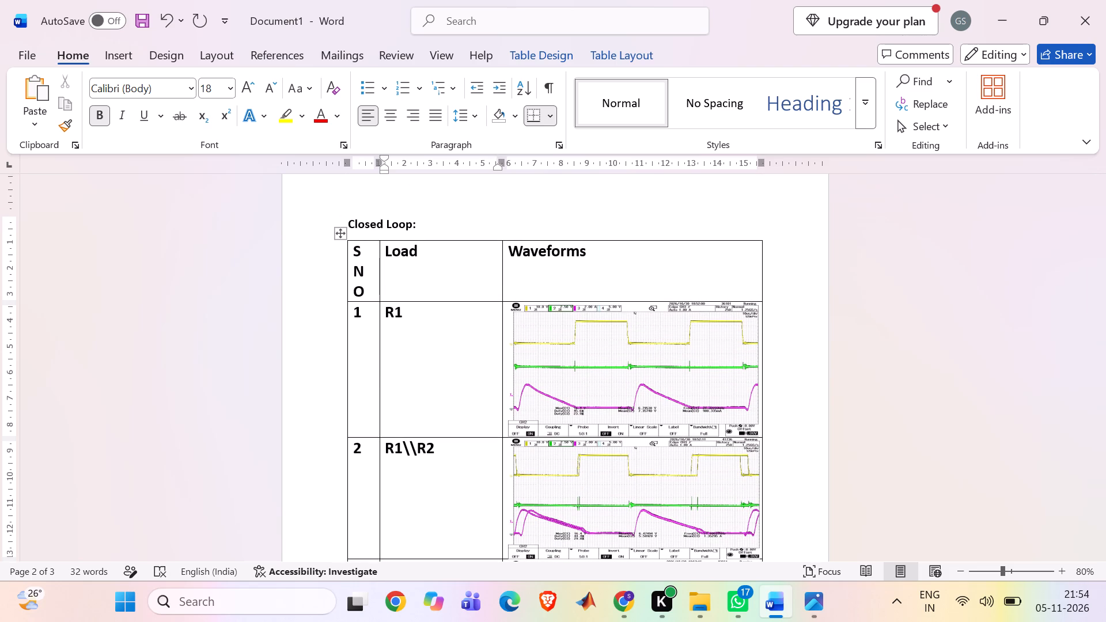
pyautogui.hotkey('shift', '&')
pyautogui.press('space')
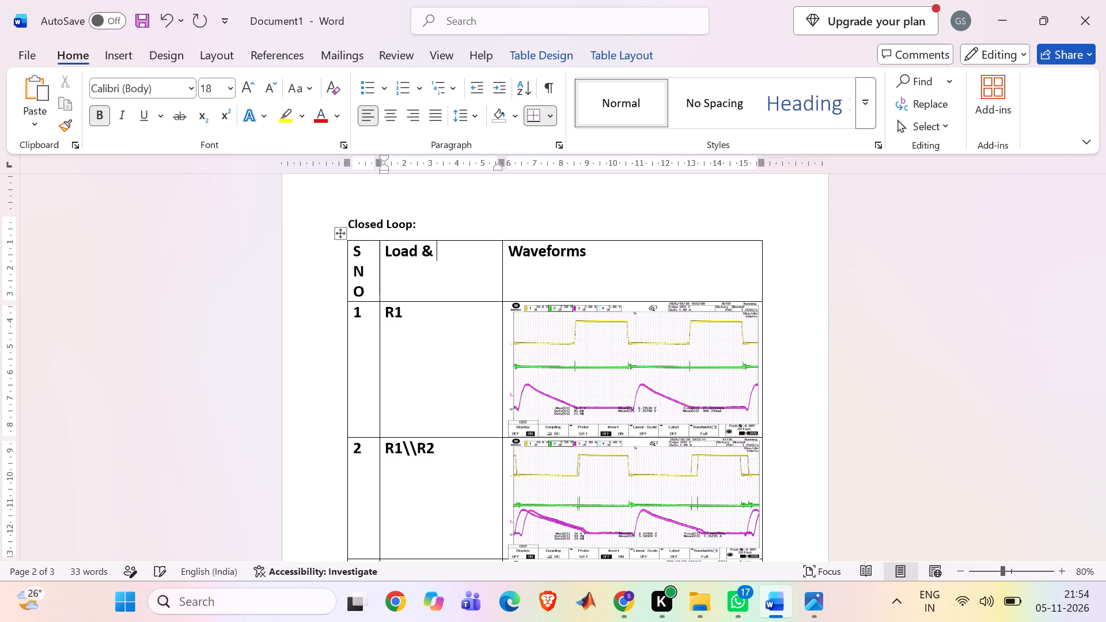
pyautogui.write('co')
pyautogui.write('ndition')
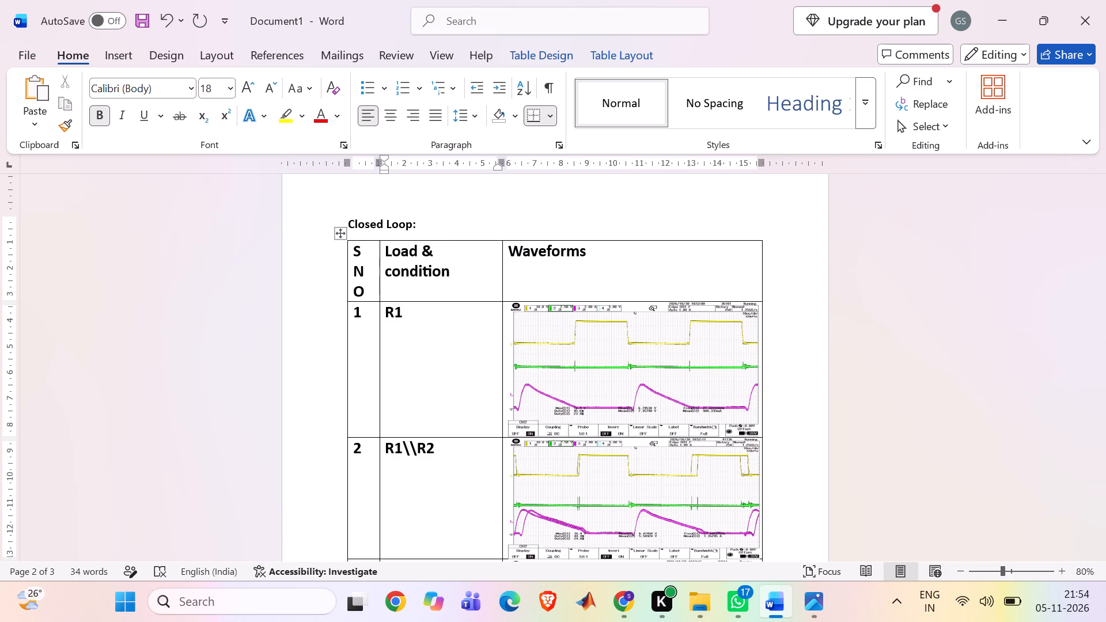
# Enter the condition DCM two lines below R1 in the first row's Load & condition cell.
pyautogui.click(434, 355)
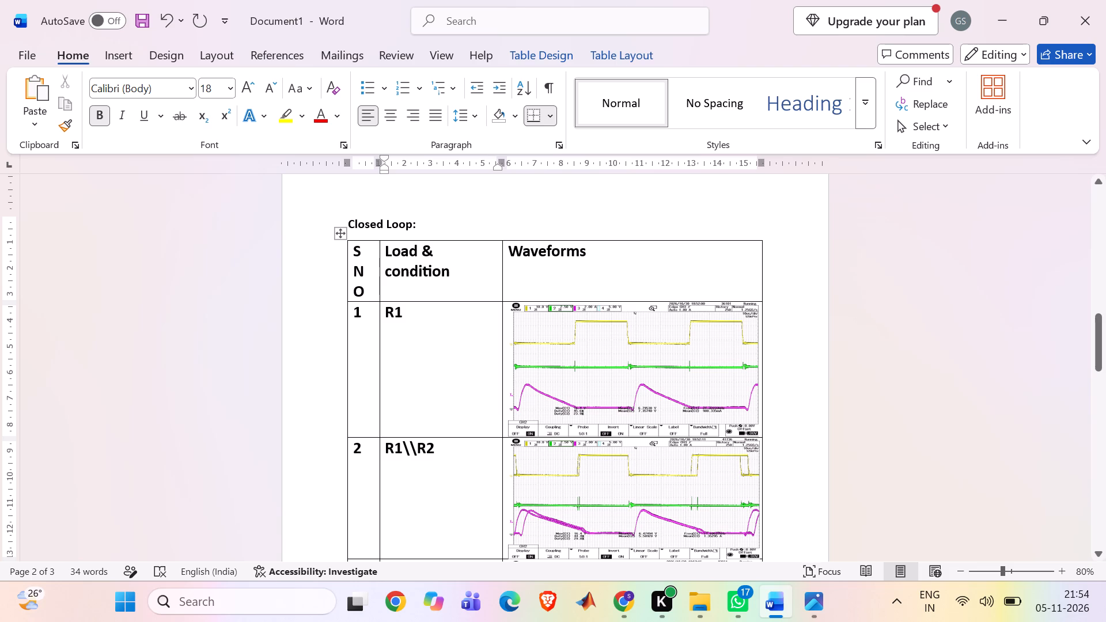
pyautogui.write('DCm')
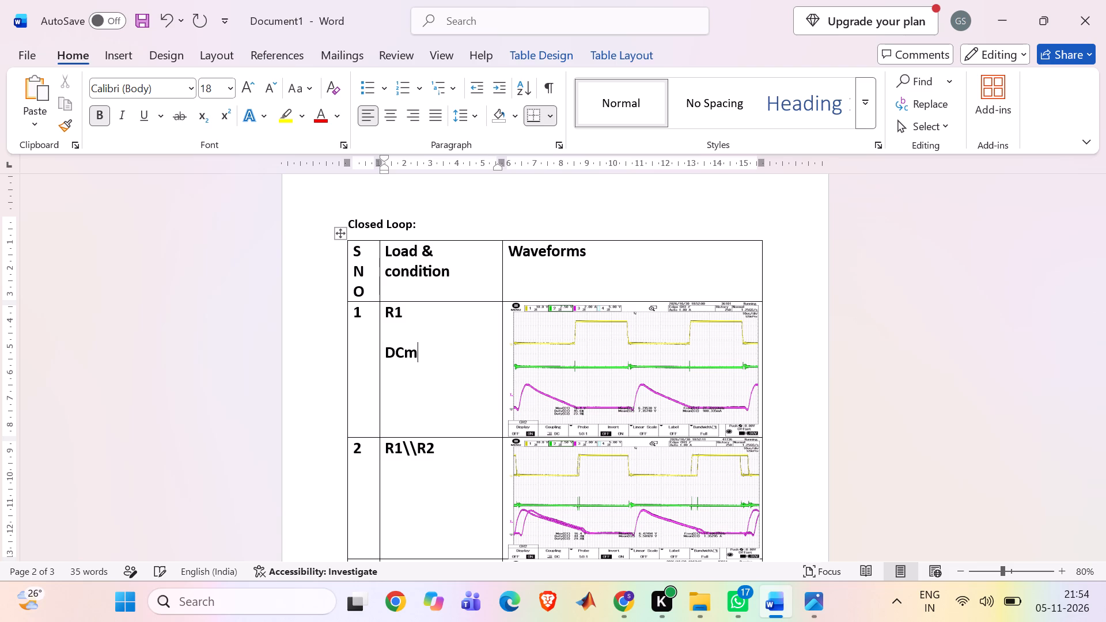
pyautogui.press('BackSpace')
pyautogui.hotkey('shift', 'm')
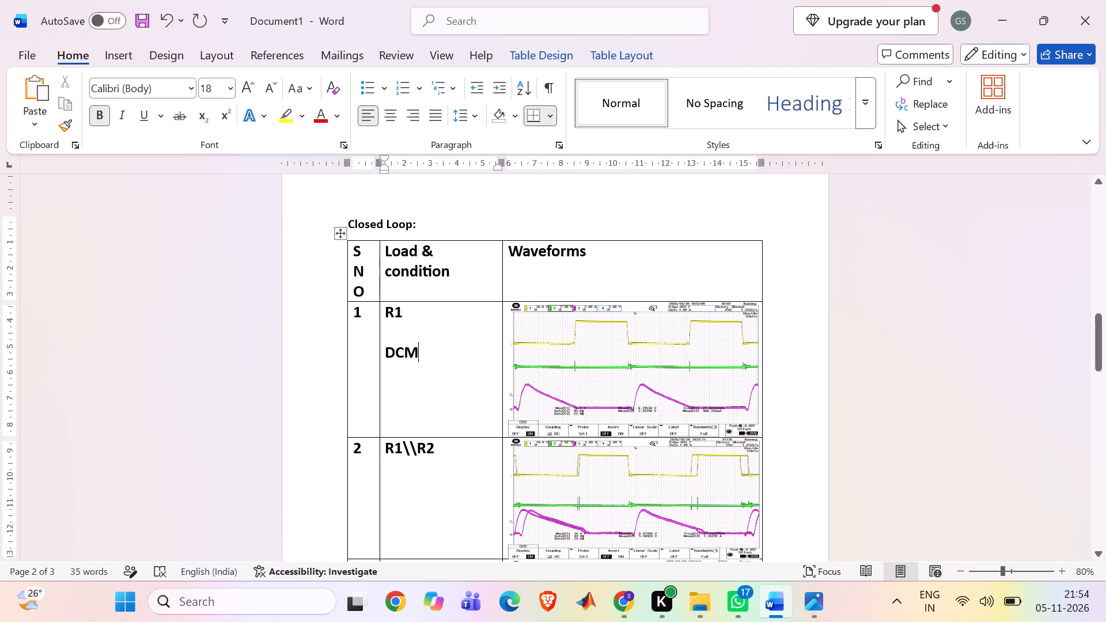
# Open picture 000 from the closed loop folder in File Explorer to examine its waveform, and return to the Word document.
pyautogui.click(411, 485)
pyautogui.scroll(-1, 411, 485)
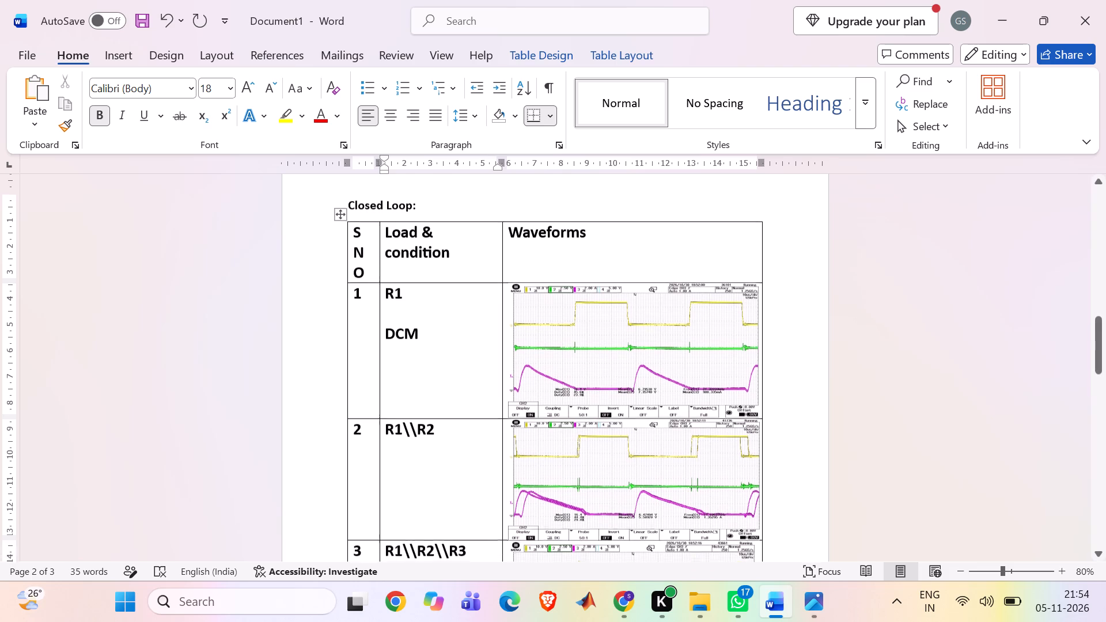
pyautogui.scroll(-1, 411, 485)
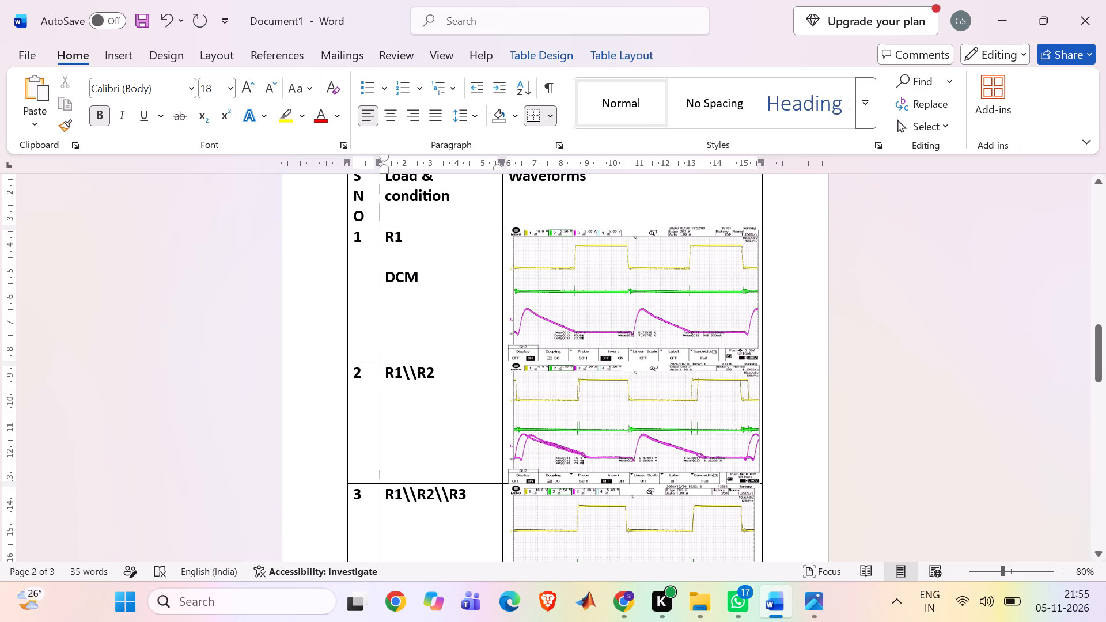
pyautogui.scroll(-1, 635, 428)
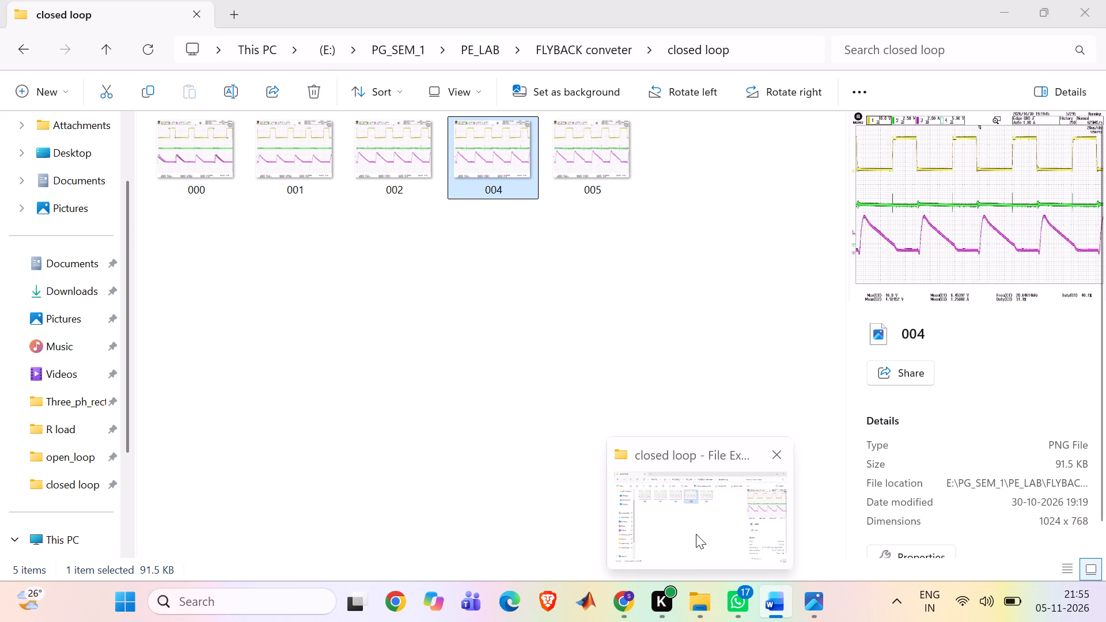
pyautogui.click(696, 534)
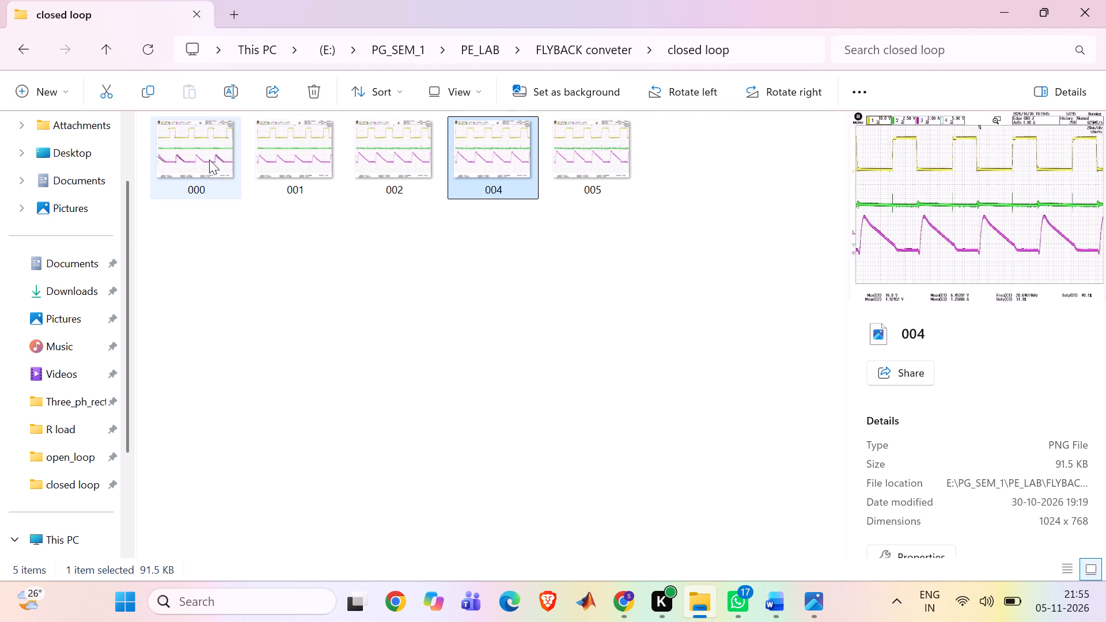
pyautogui.doubleClick(209, 160)
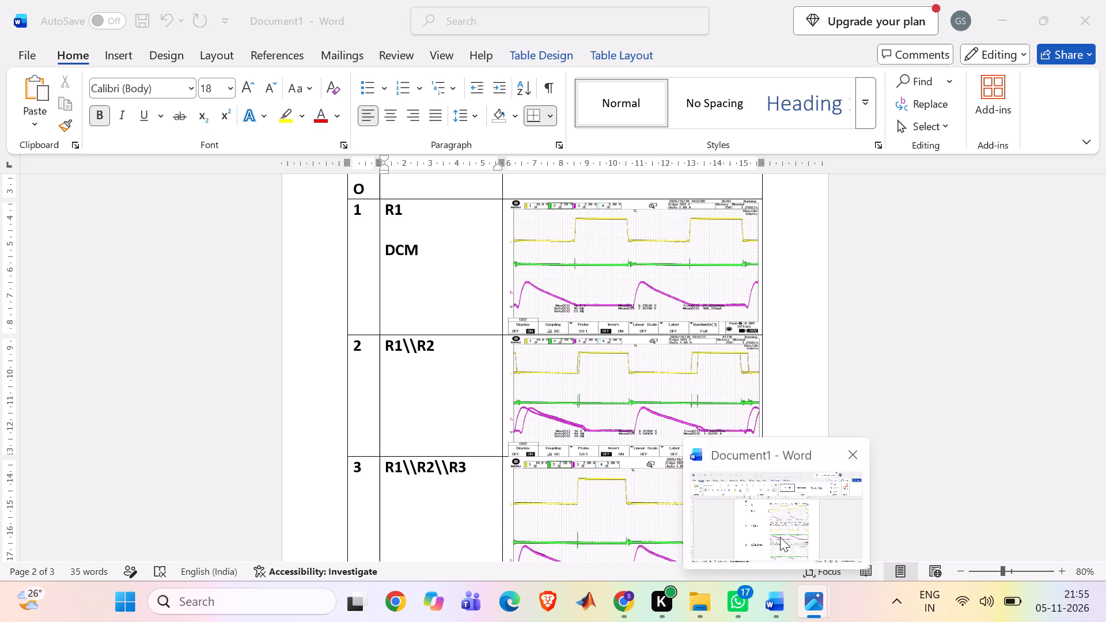
pyautogui.click(780, 537)
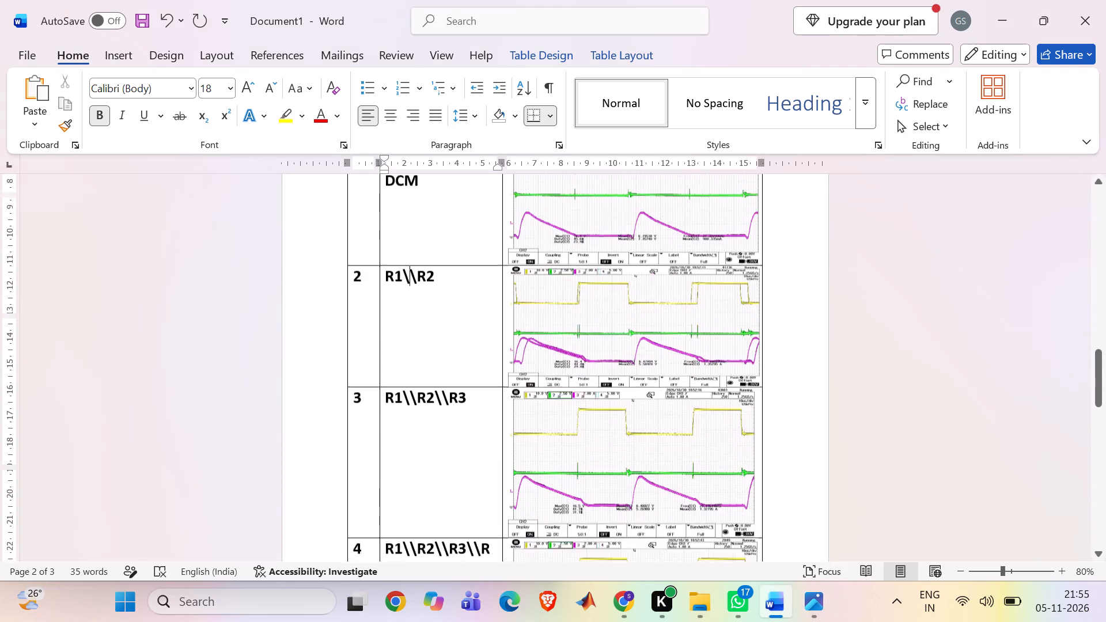
# Replace the waveform picture in row 1 of the Closed Loop table with picture 000 from the closed loop folder.
pyautogui.scroll(1, 698, 427)
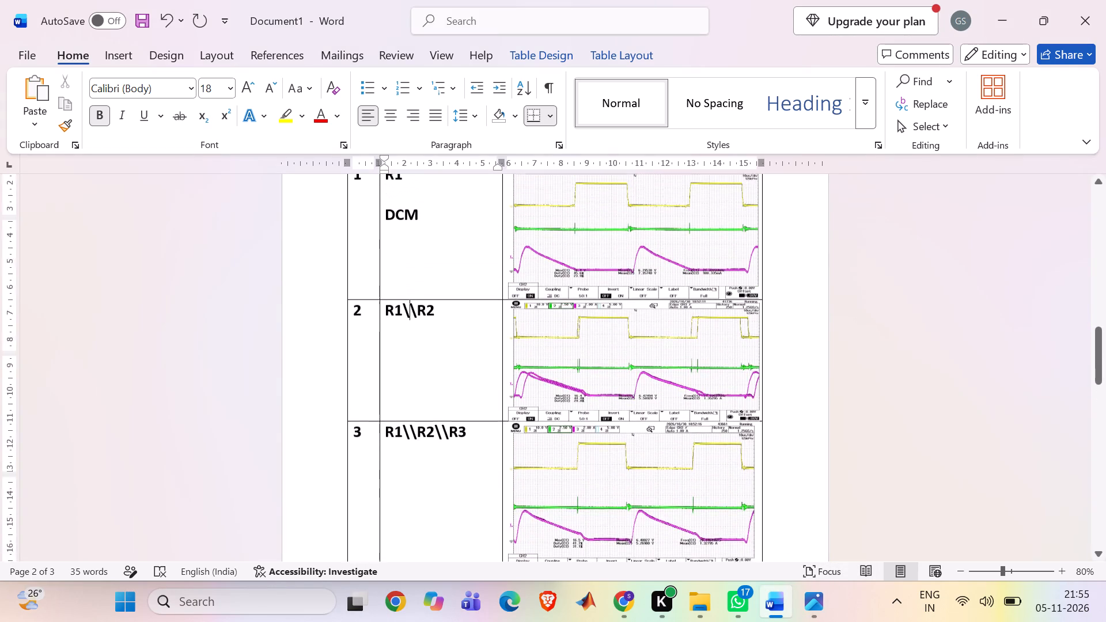
pyautogui.scroll(2, 698, 427)
pyautogui.click(629, 358)
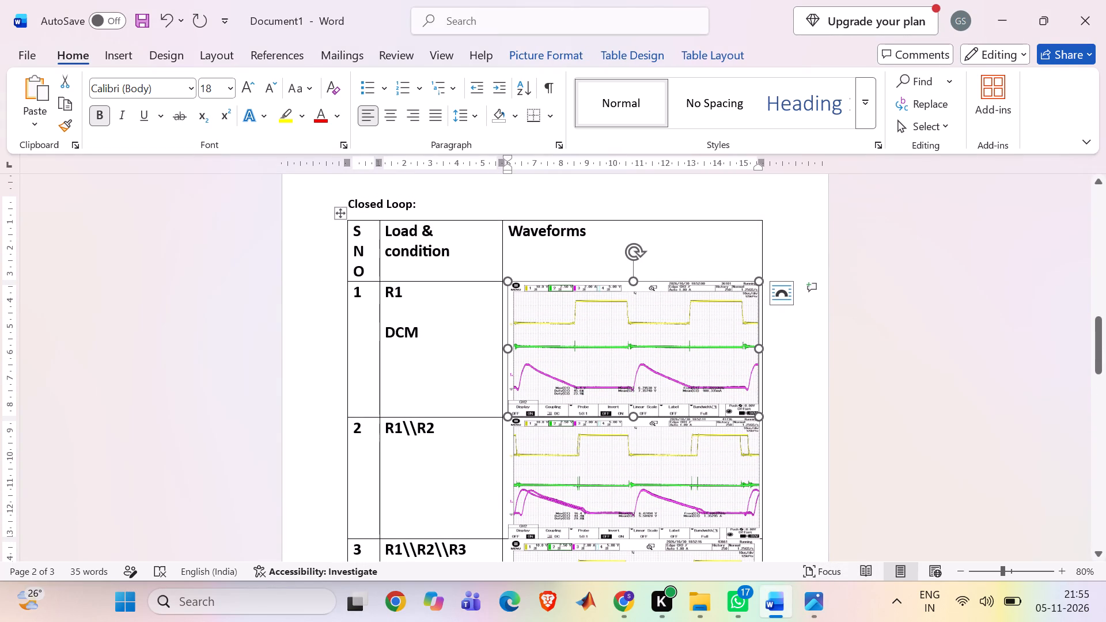
pyautogui.press('BackSpace')
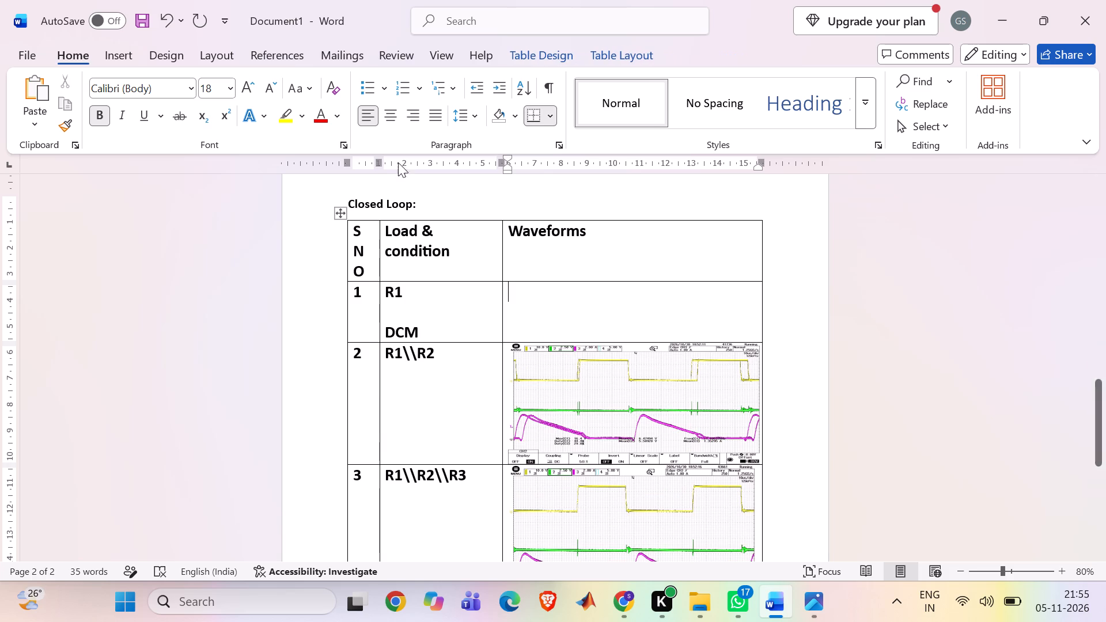
pyautogui.click(122, 51)
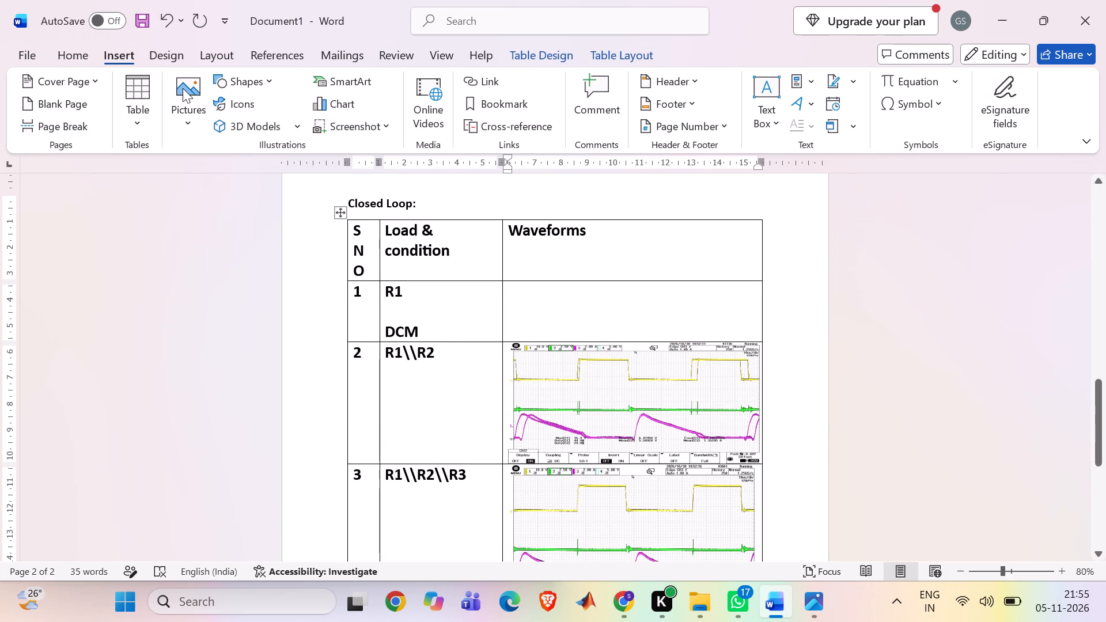
pyautogui.click(183, 88)
pyautogui.click(213, 179)
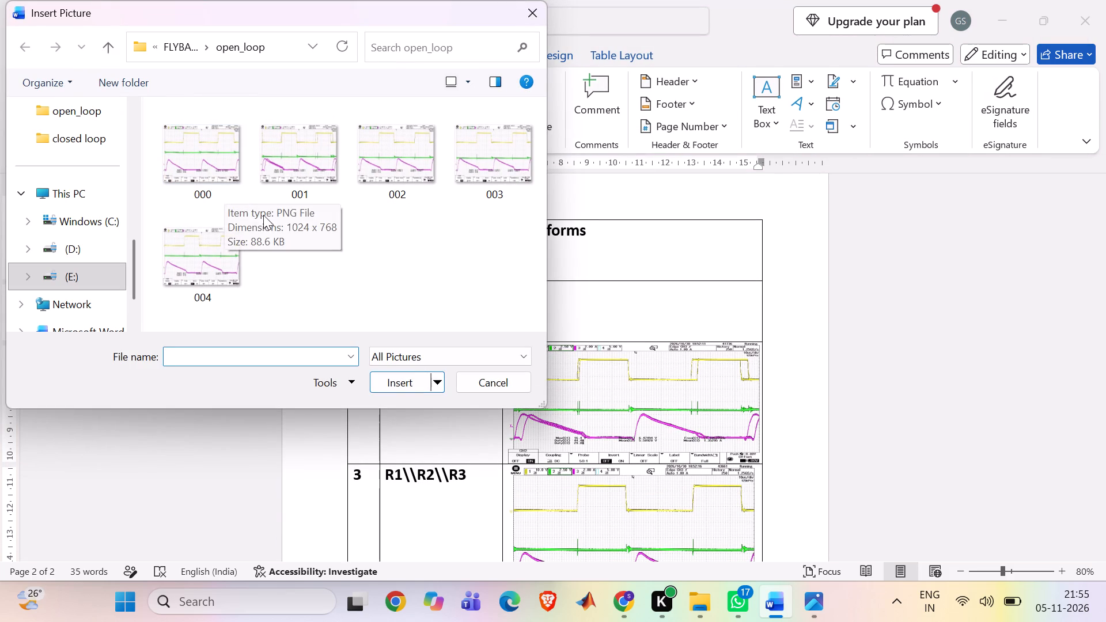
pyautogui.click(105, 48)
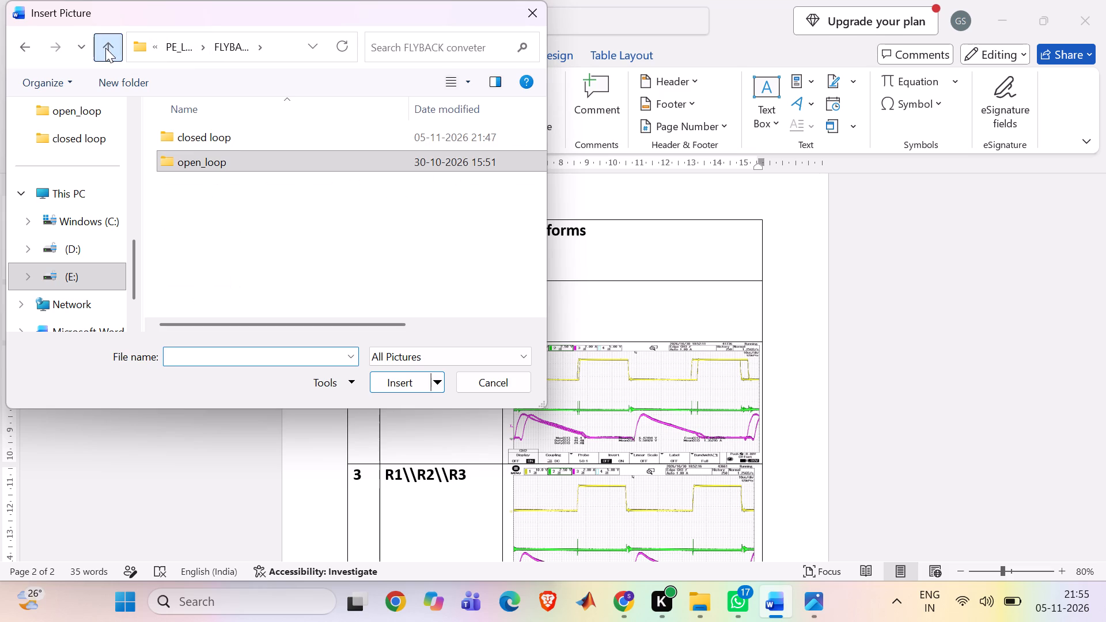
pyautogui.doubleClick(240, 139)
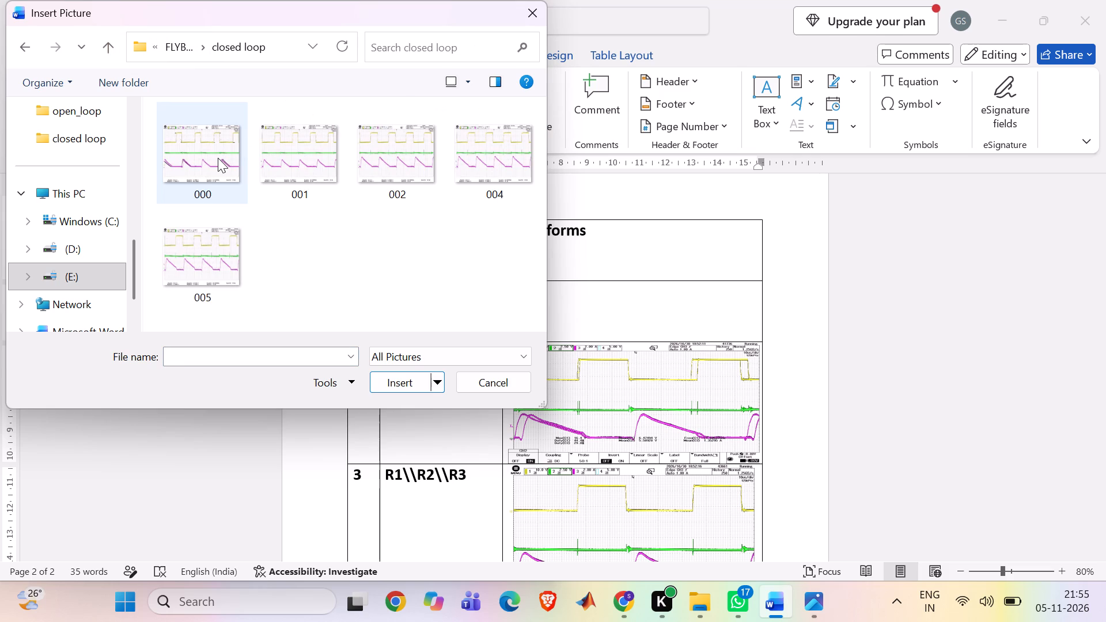
pyautogui.click(218, 158)
pyautogui.click(396, 381)
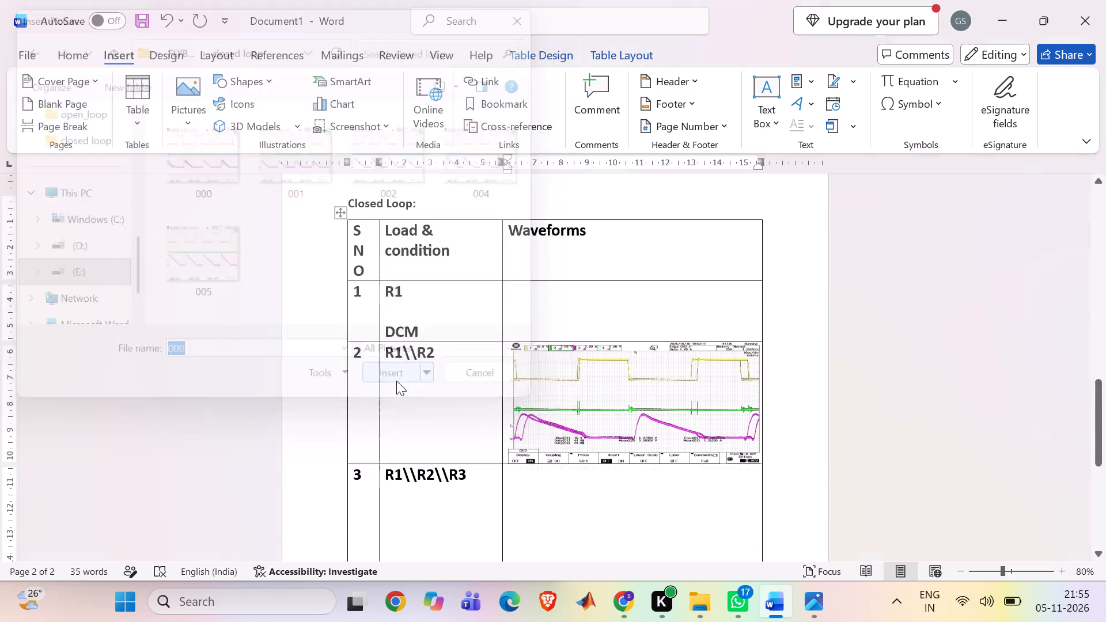
# Resize the new row 1 waveform picture to about 5.48 cm high and 9.55 cm wide so it fits its cell.
pyautogui.scroll(-1, 638, 404)
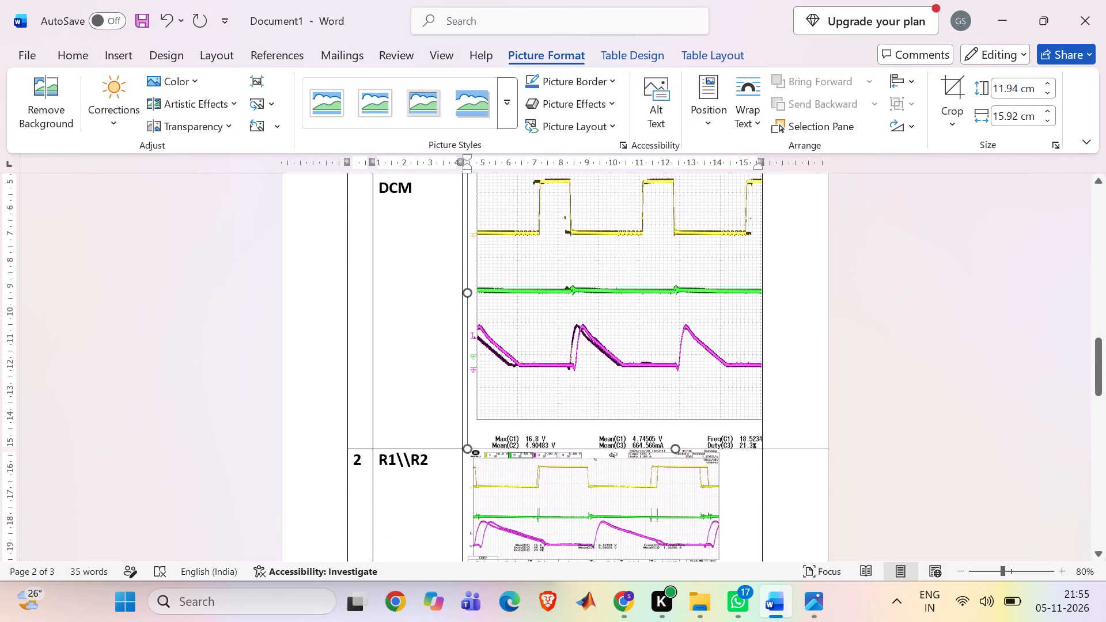
pyautogui.moveTo(677, 450); pyautogui.dragTo(654, 317)
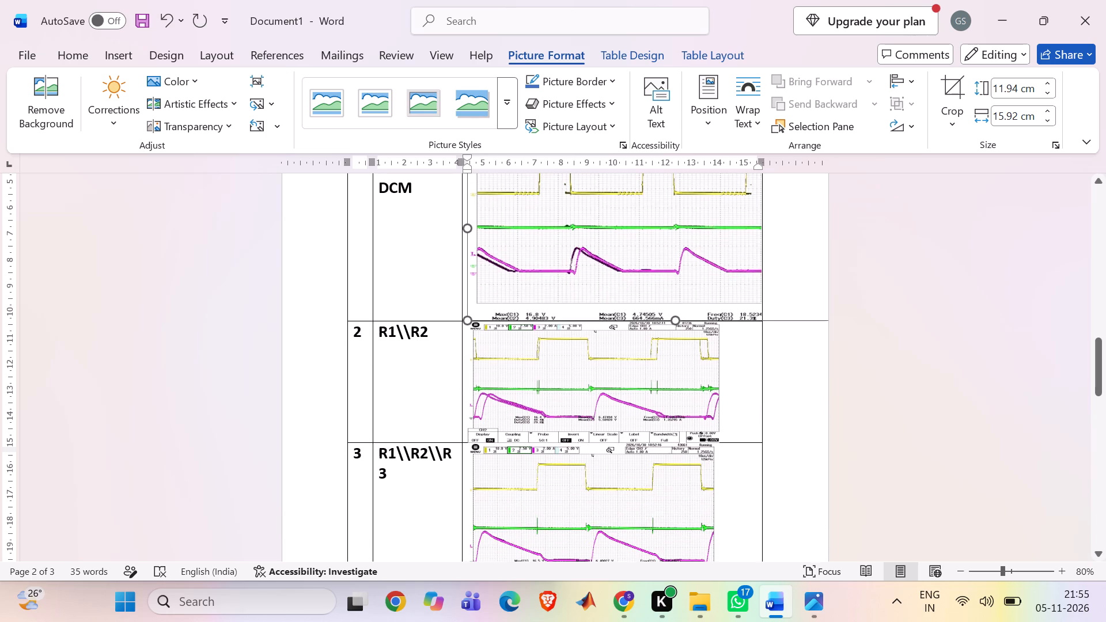
pyautogui.moveTo(654, 317); pyautogui.dragTo(654, 259)
pyautogui.scroll(1, 654, 259)
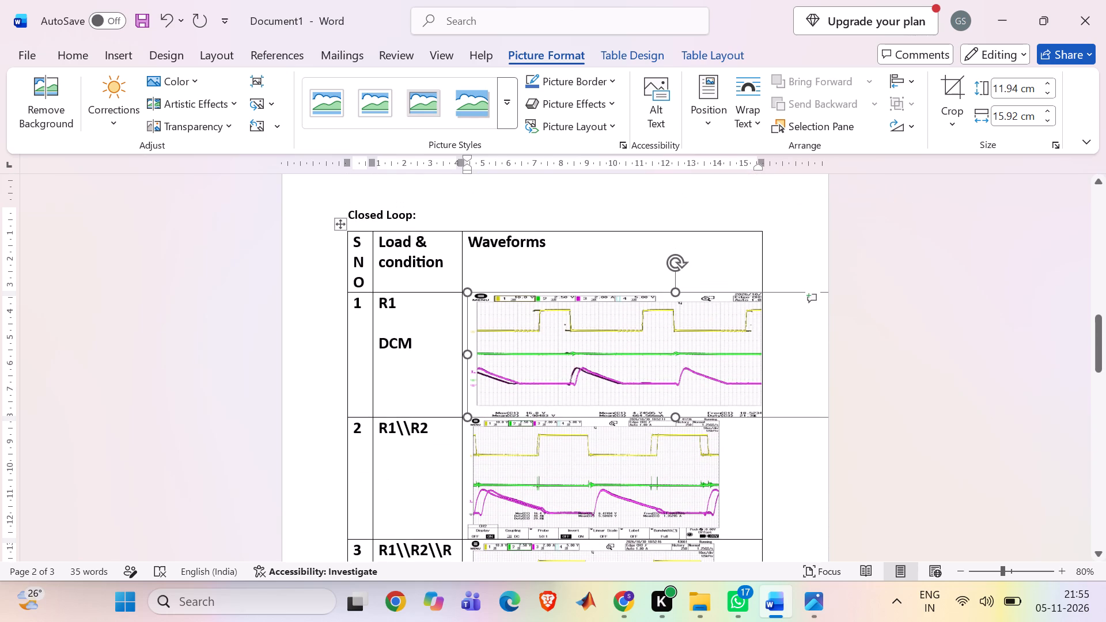
pyautogui.moveTo(675, 412); pyautogui.dragTo(673, 433)
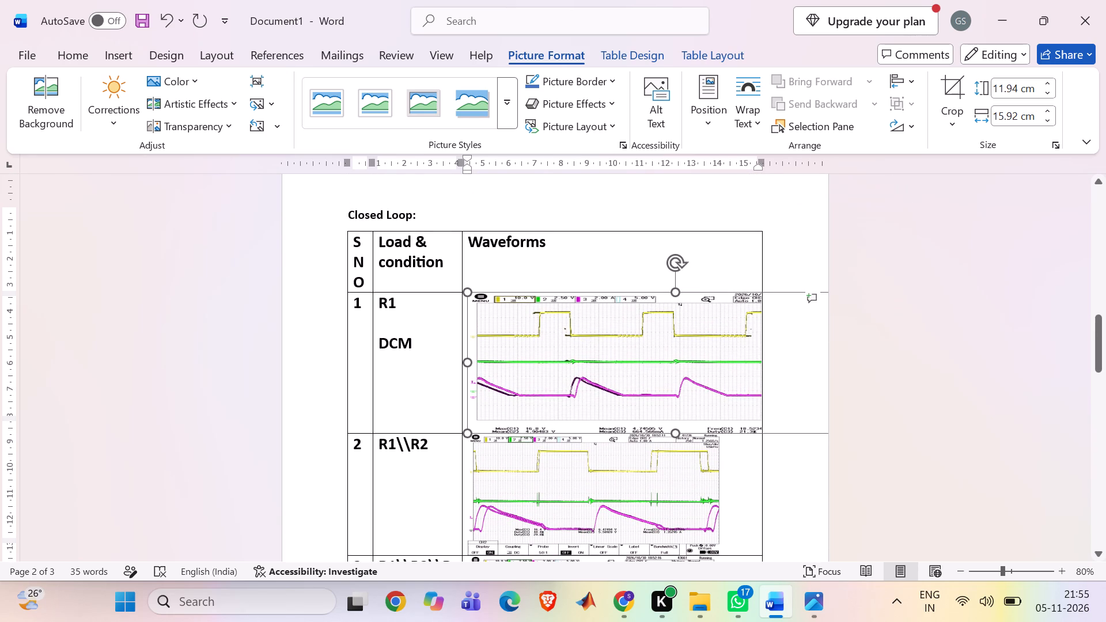
pyautogui.moveTo(673, 433); pyautogui.dragTo(673, 435)
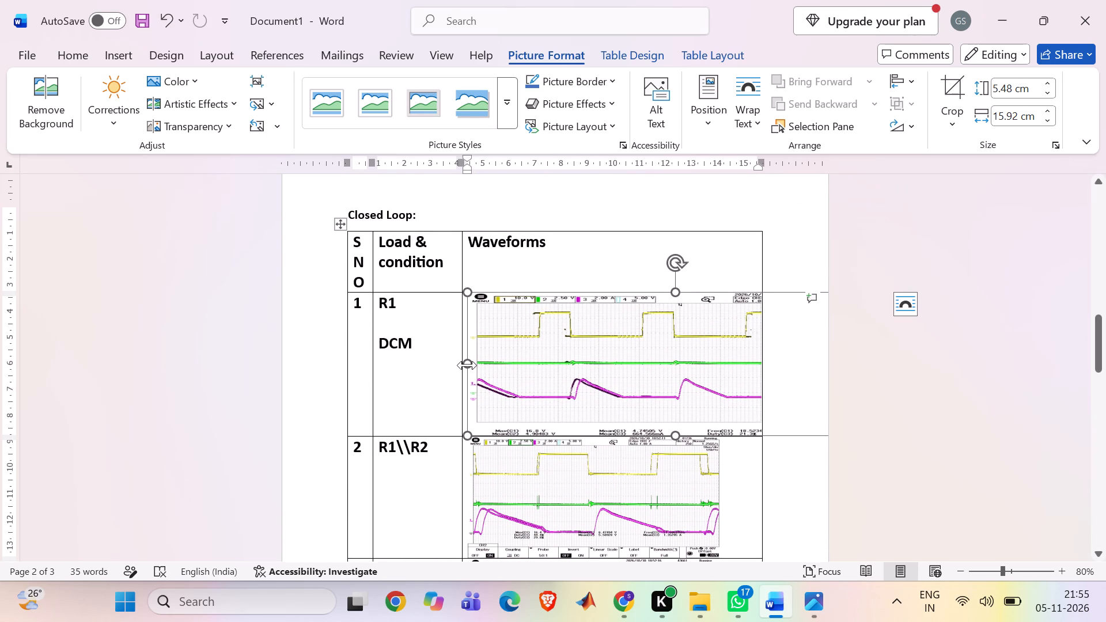
pyautogui.moveTo(468, 365); pyautogui.dragTo(636, 370)
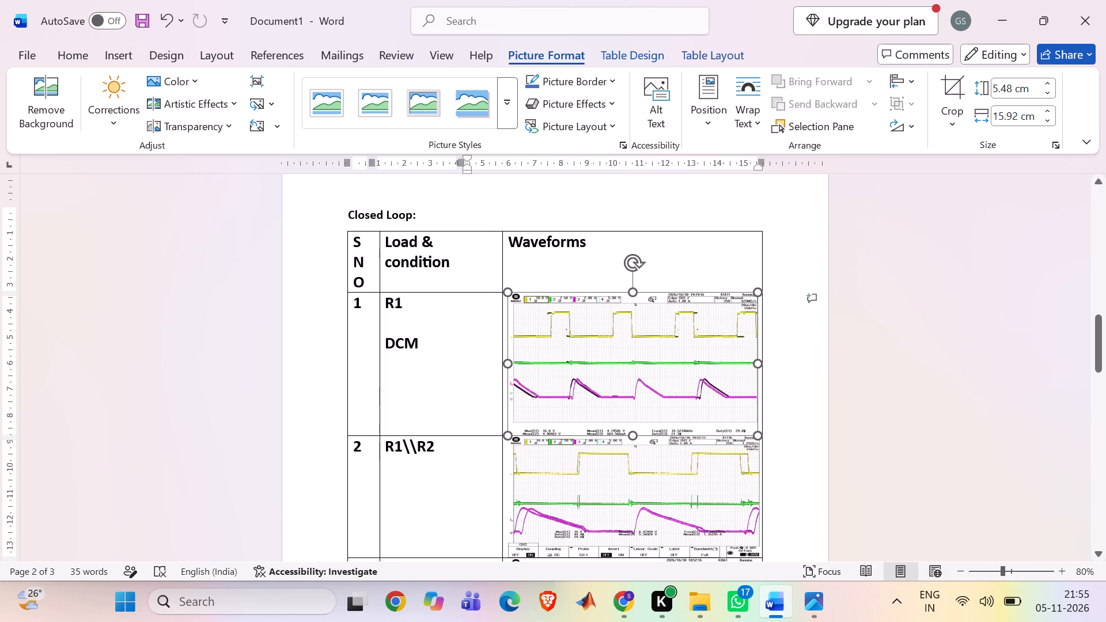
pyautogui.moveTo(636, 370); pyautogui.dragTo(634, 370)
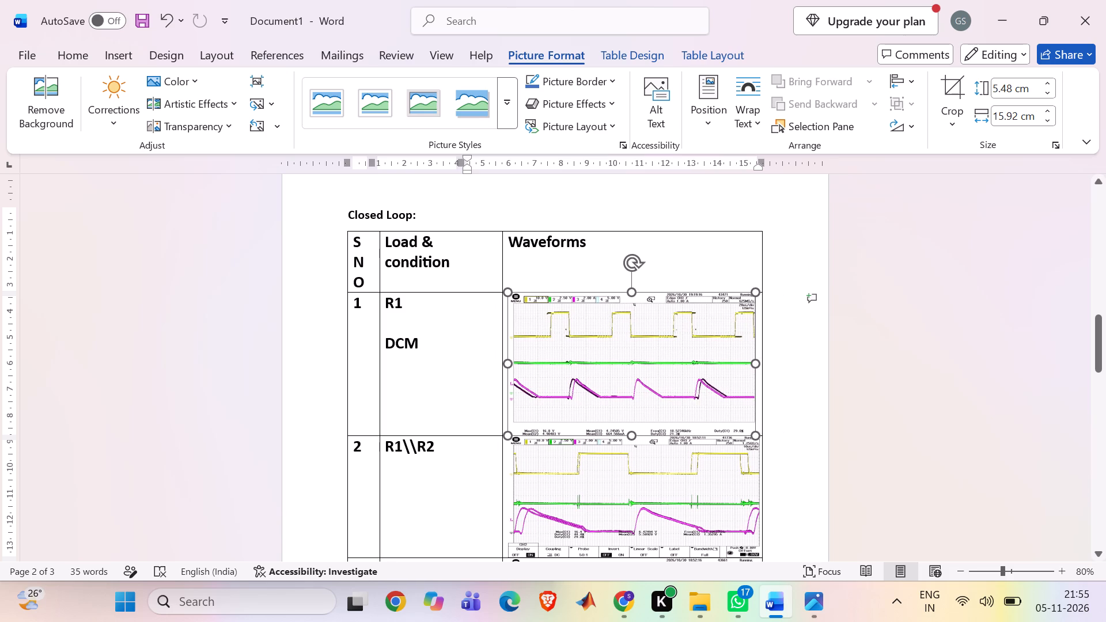
pyautogui.moveTo(634, 370); pyautogui.dragTo(634, 370)
pyautogui.click(778, 389)
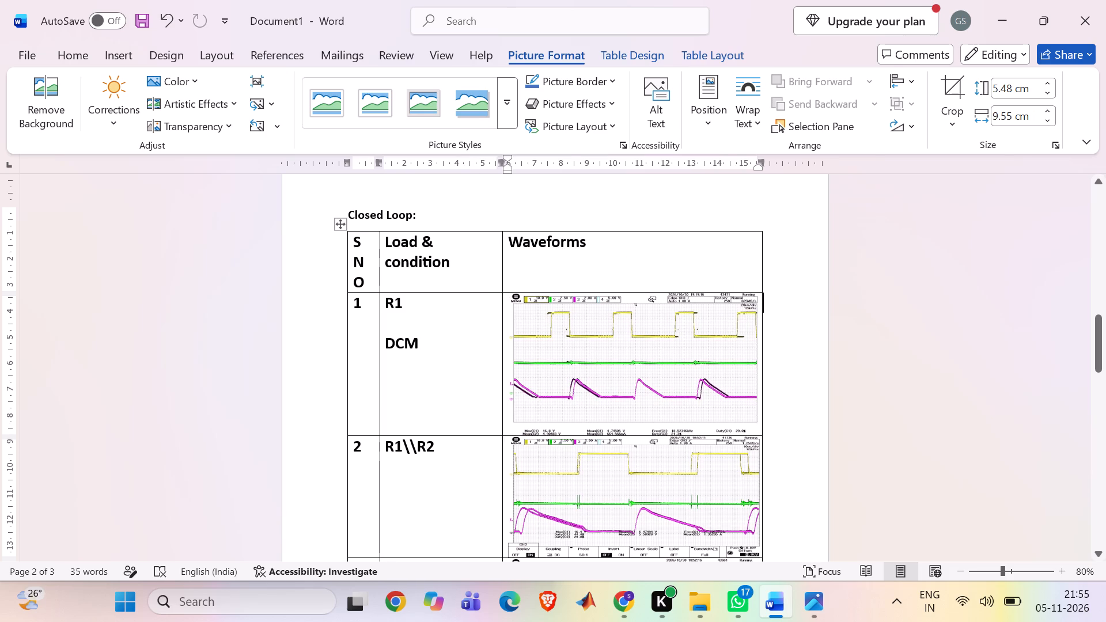
# Delete the old waveform pictures from rows 2, 3 and 4 of the Closed Loop table.
pyautogui.scroll(-1, 778, 389)
pyautogui.click(653, 356)
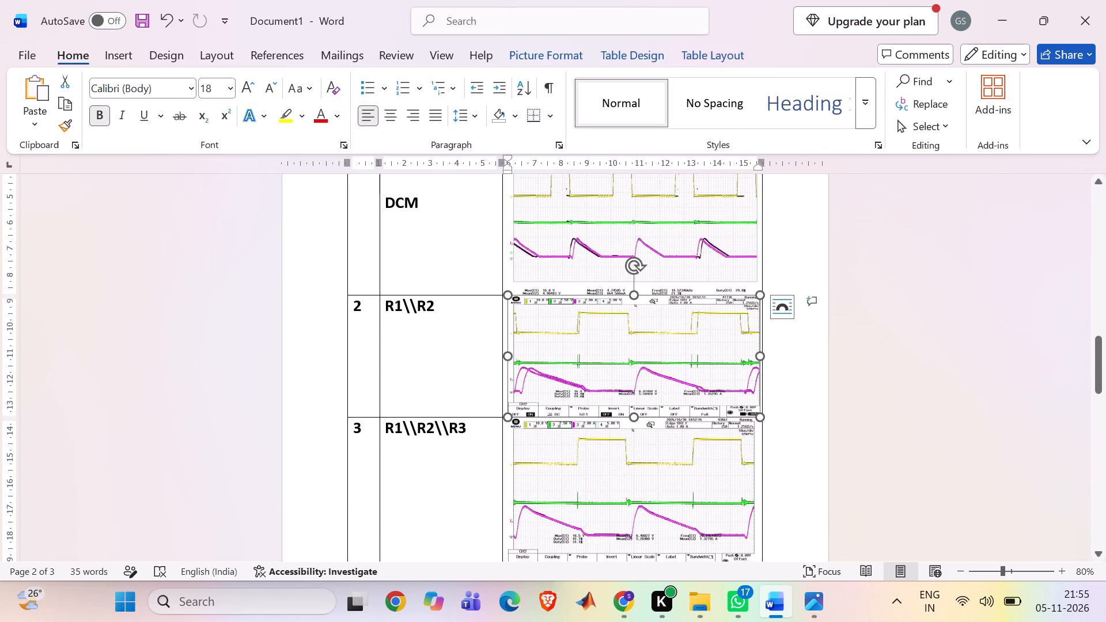
pyautogui.press('BackSpace')
pyautogui.click(653, 356)
pyautogui.press('BackSpace')
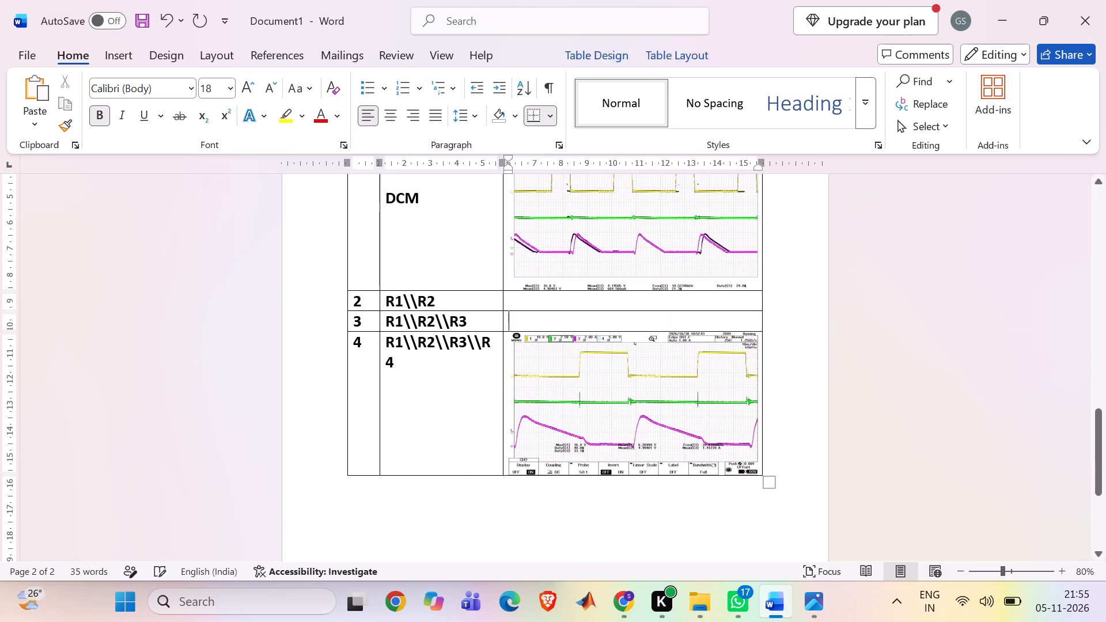
pyautogui.click(653, 356)
pyautogui.press('BackSpace')
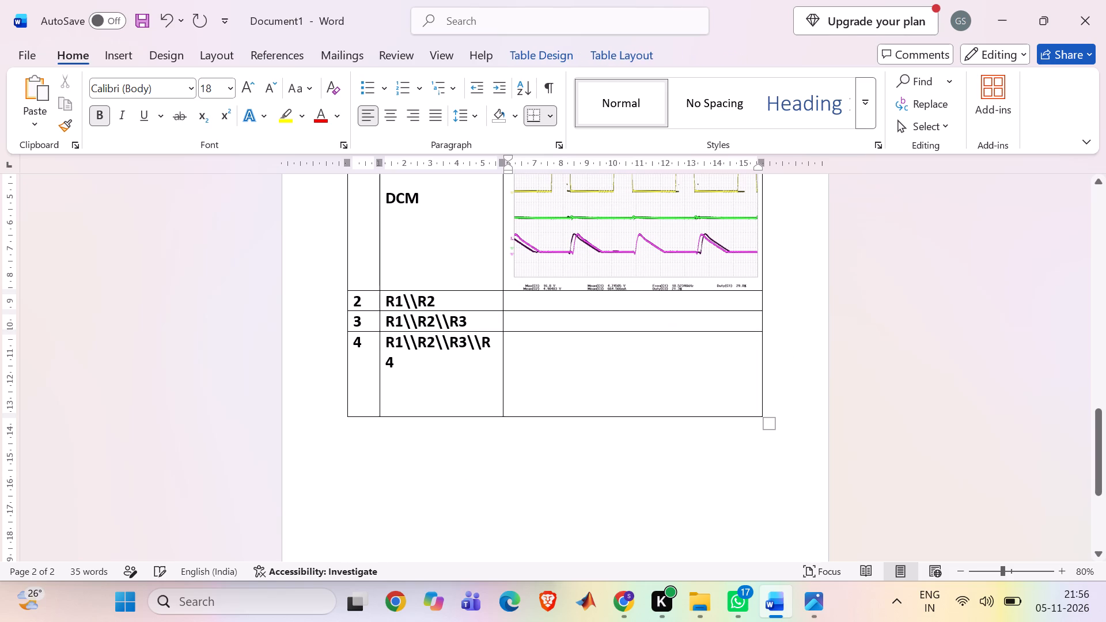
# Insert picture 001 from the closed loop folder into the Waveforms cell of row 2.
pyautogui.click(550, 303)
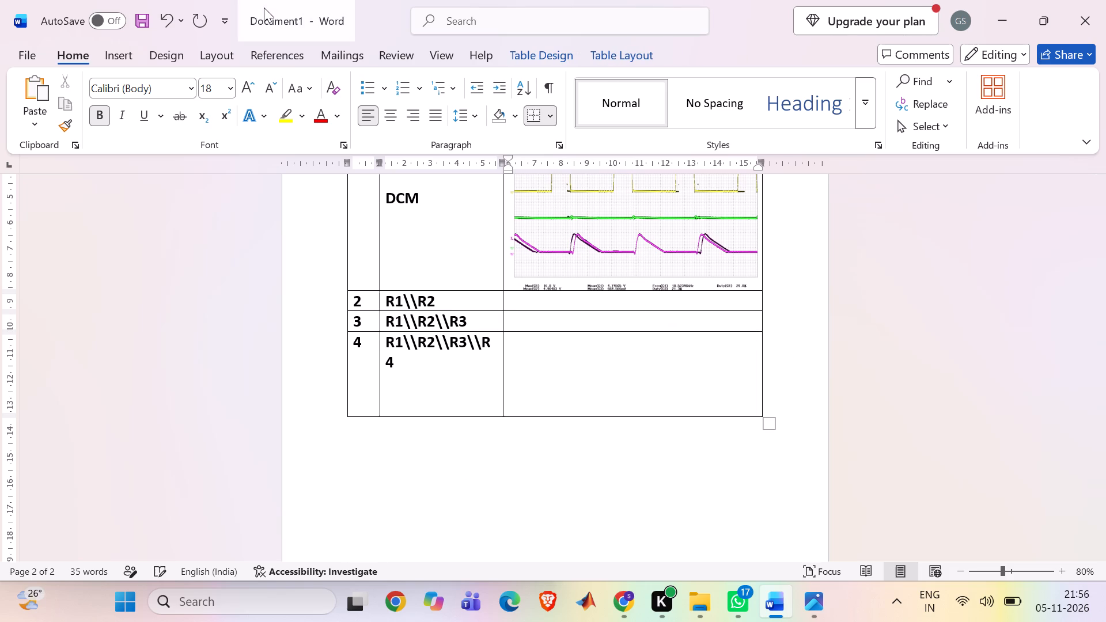
pyautogui.click(123, 54)
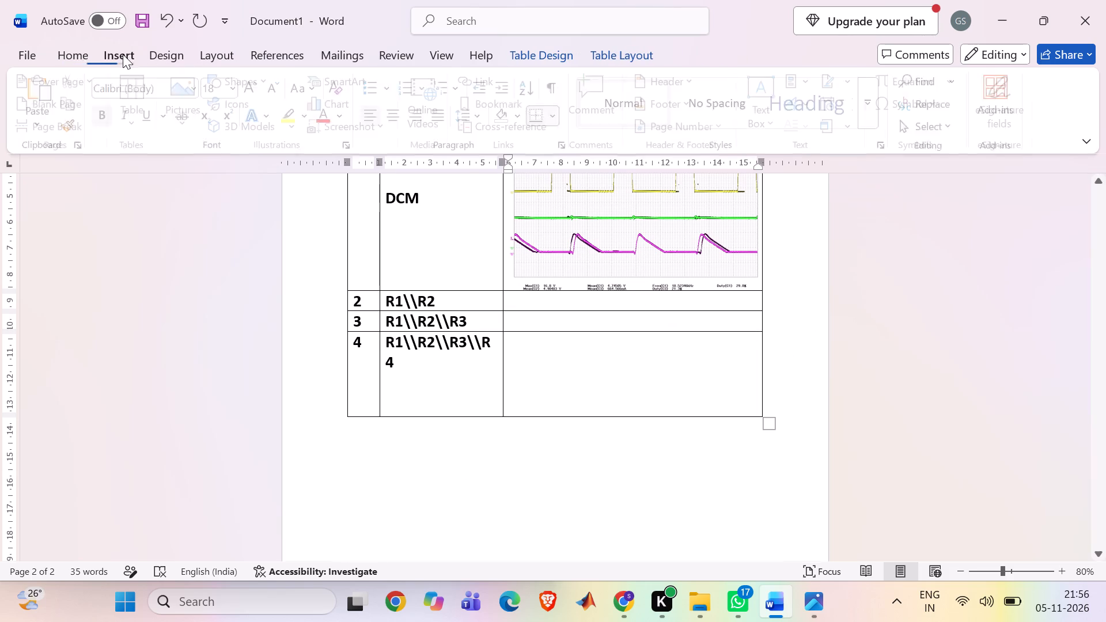
pyautogui.click(185, 101)
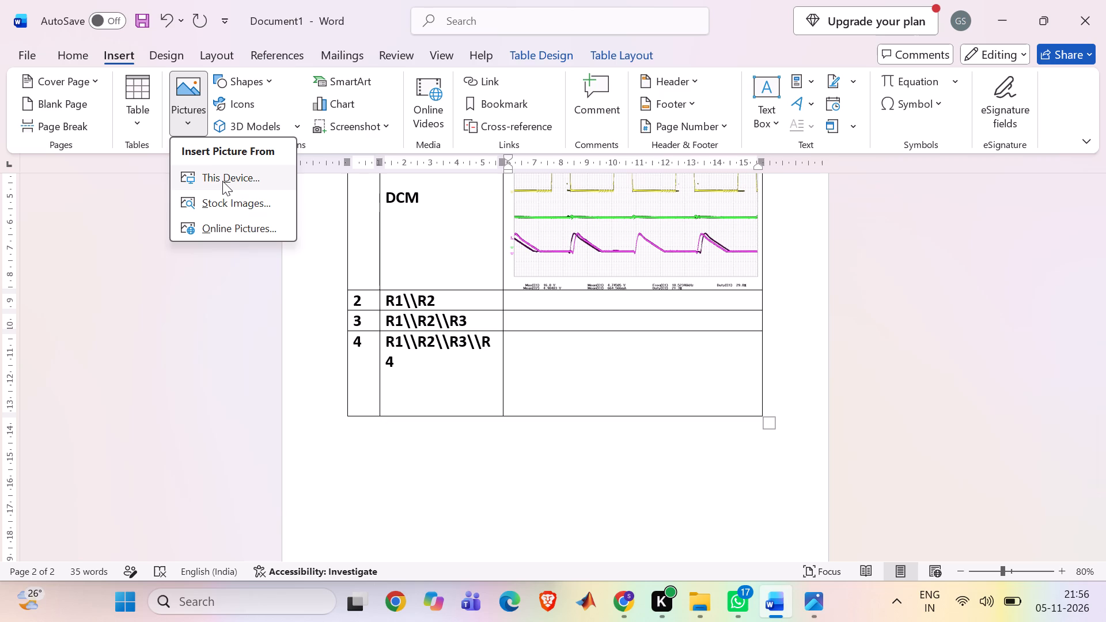
pyautogui.click(222, 181)
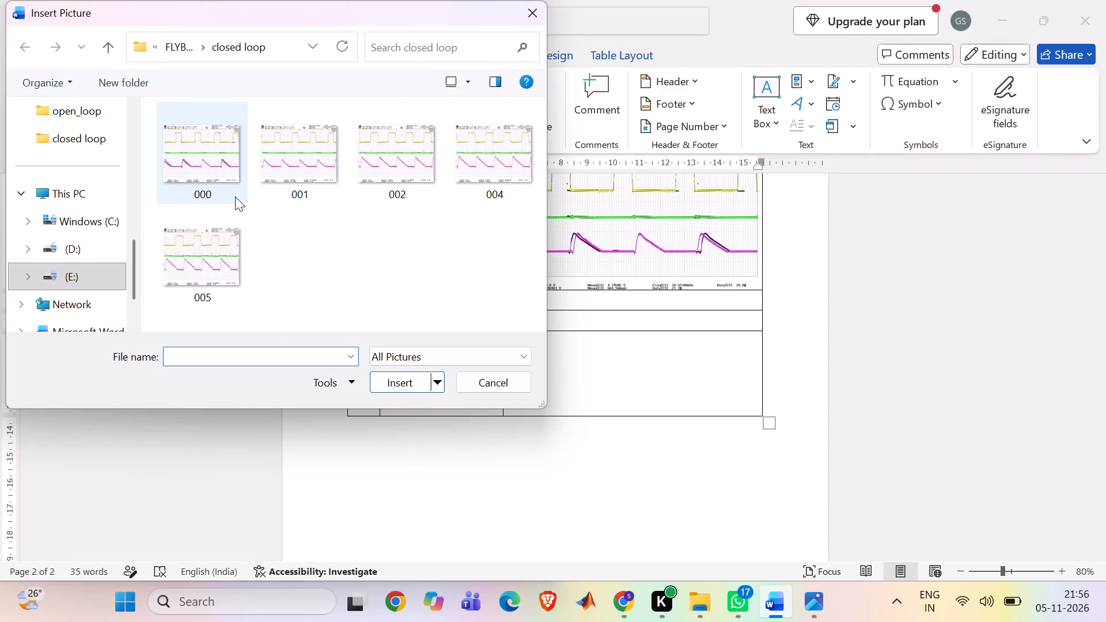
pyautogui.click(314, 190)
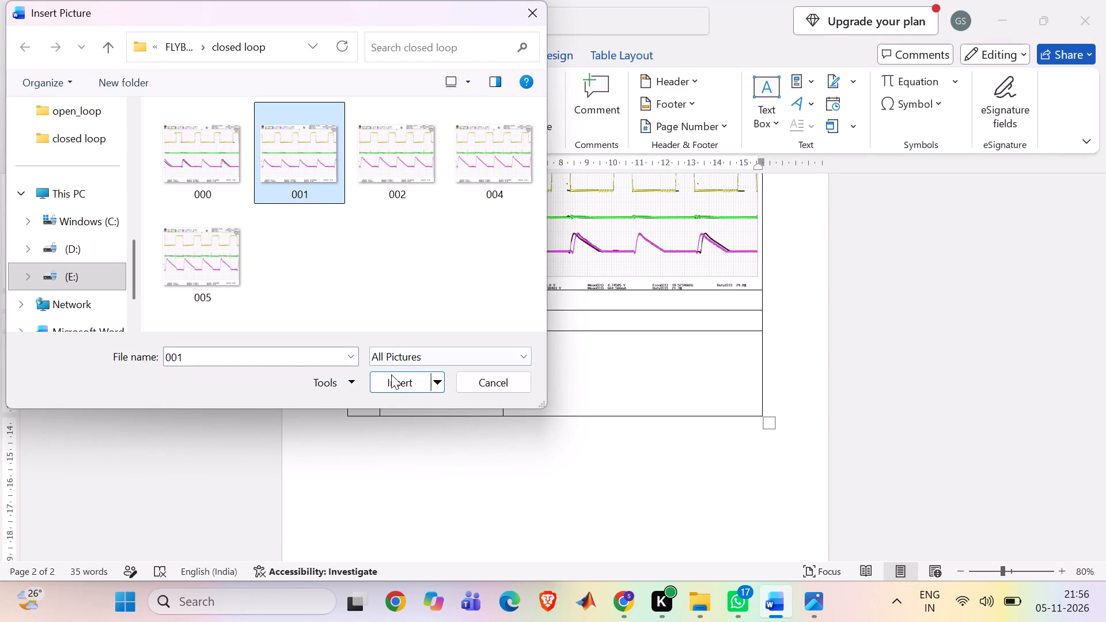
pyautogui.click(390, 388)
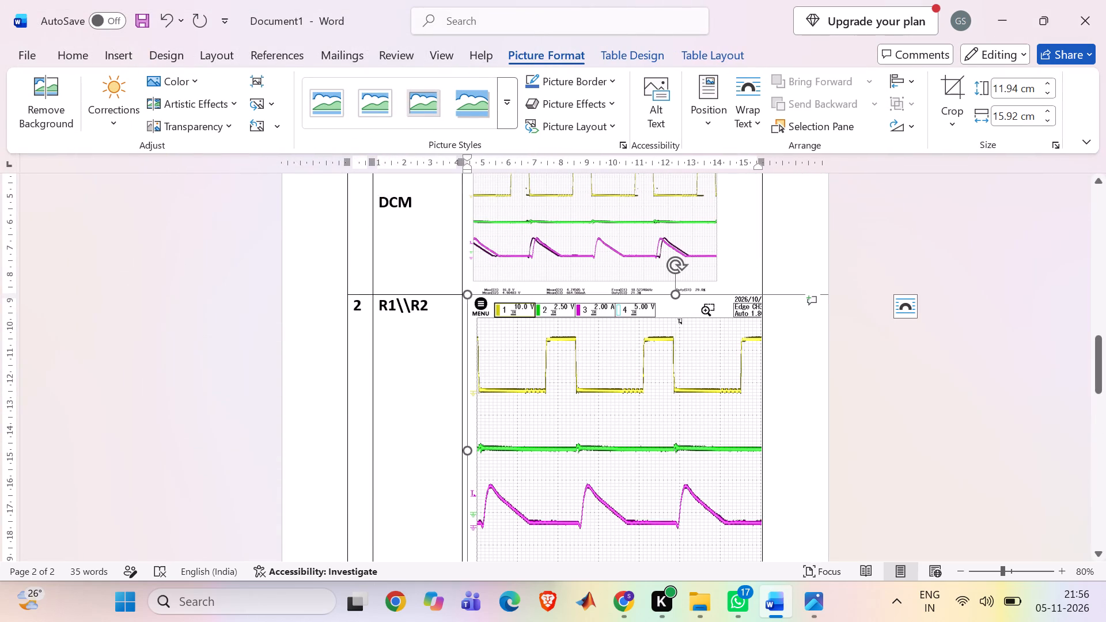
# Resize the row 2 waveform picture to about 5.57 cm high and 9.53 cm wide so it fits its cell.
pyautogui.scroll(-3, 559, 427)
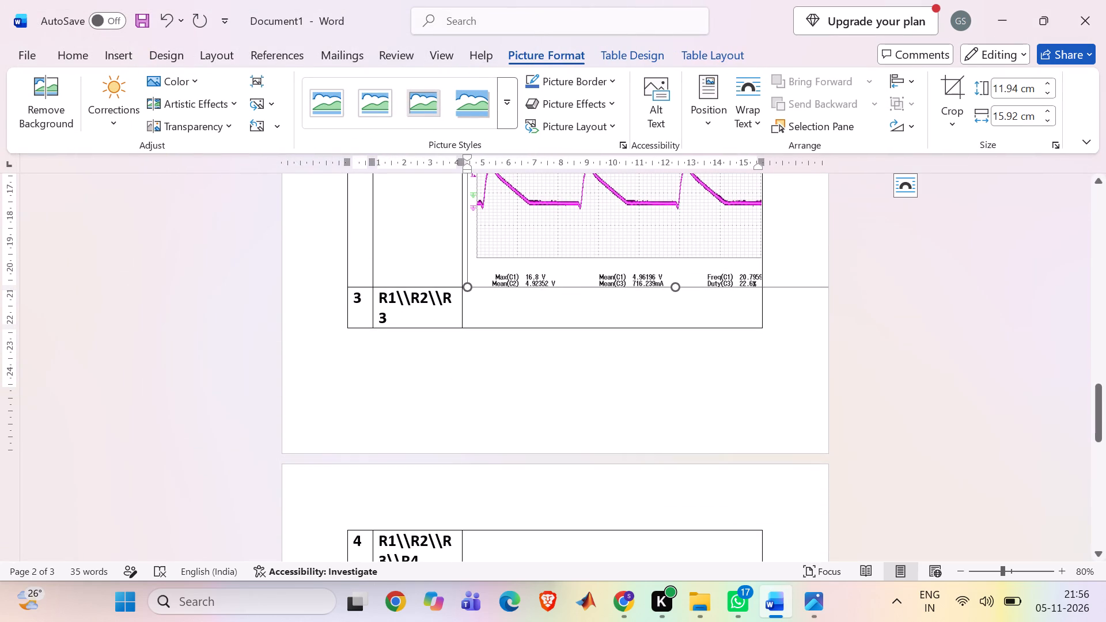
pyautogui.moveTo(674, 286); pyautogui.dragTo(659, 194)
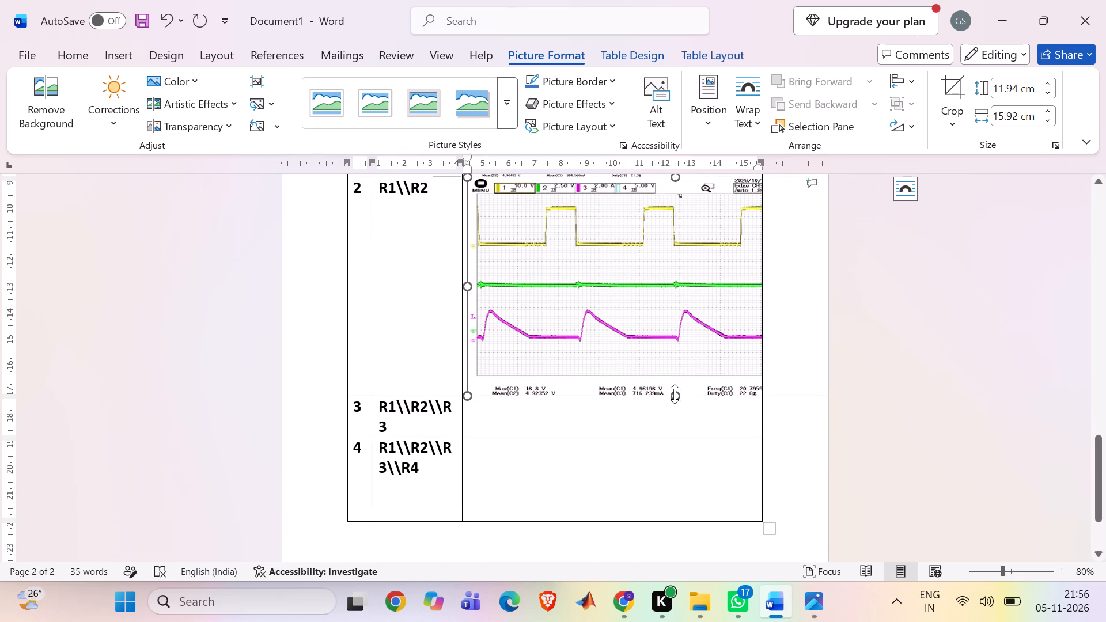
pyautogui.moveTo(675, 394); pyautogui.dragTo(671, 320)
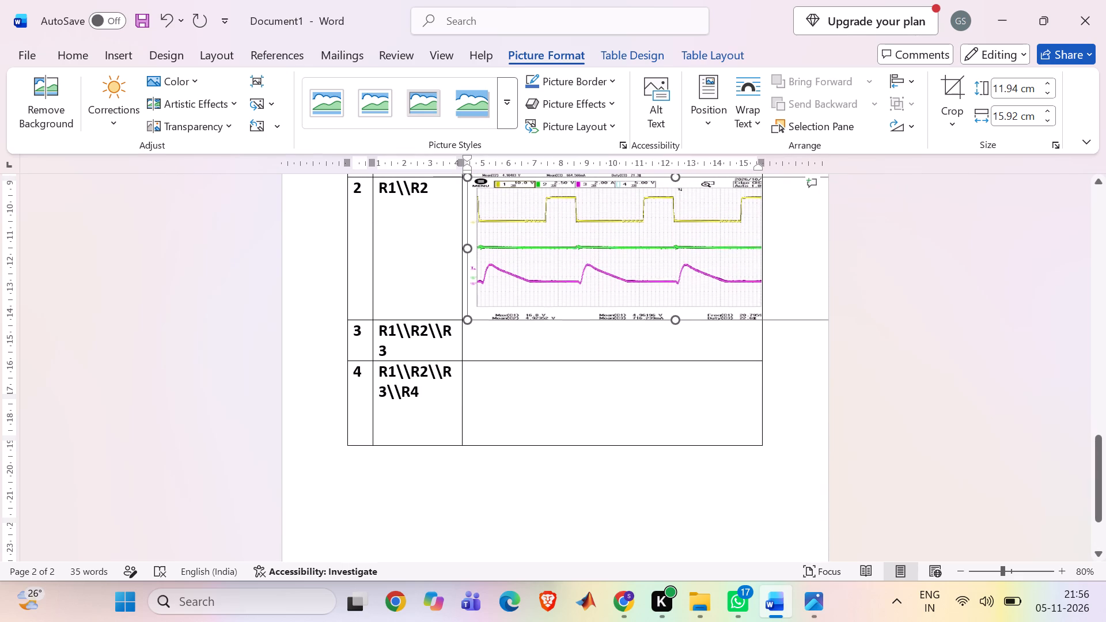
pyautogui.moveTo(671, 320); pyautogui.dragTo(671, 323)
pyautogui.moveTo(469, 248); pyautogui.dragTo(532, 253)
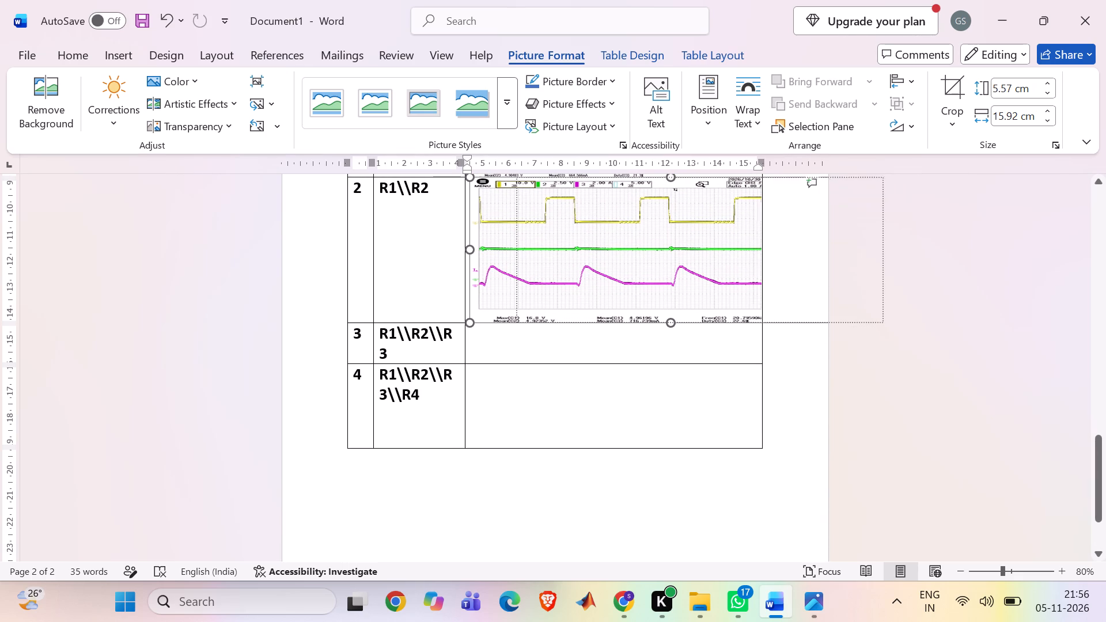
pyautogui.moveTo(532, 253); pyautogui.dragTo(635, 282)
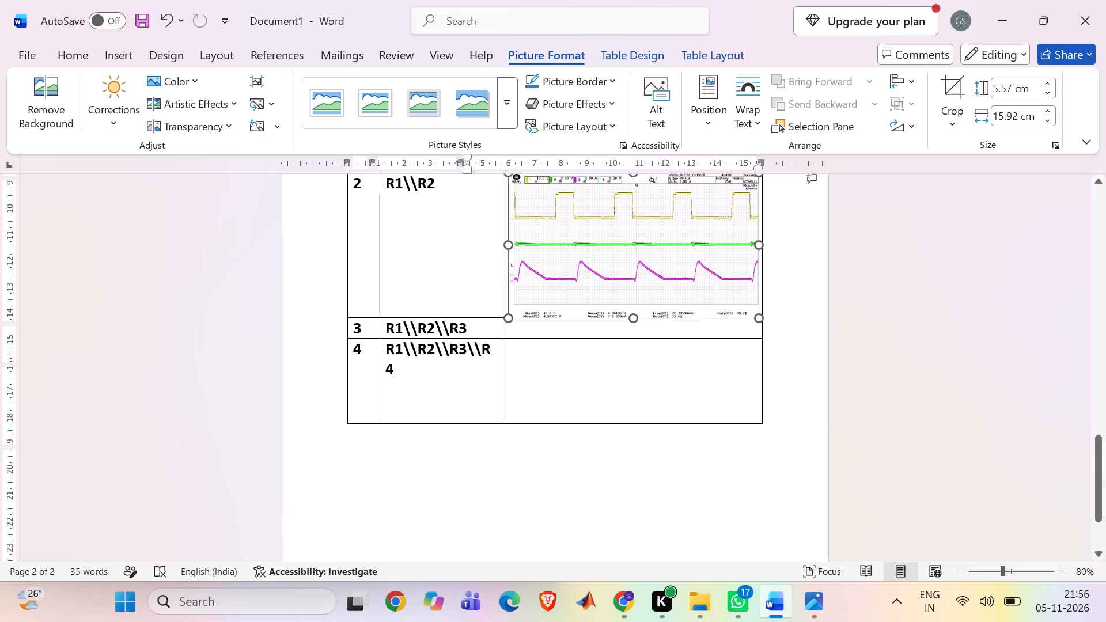
pyautogui.moveTo(635, 282); pyautogui.dragTo(634, 282)
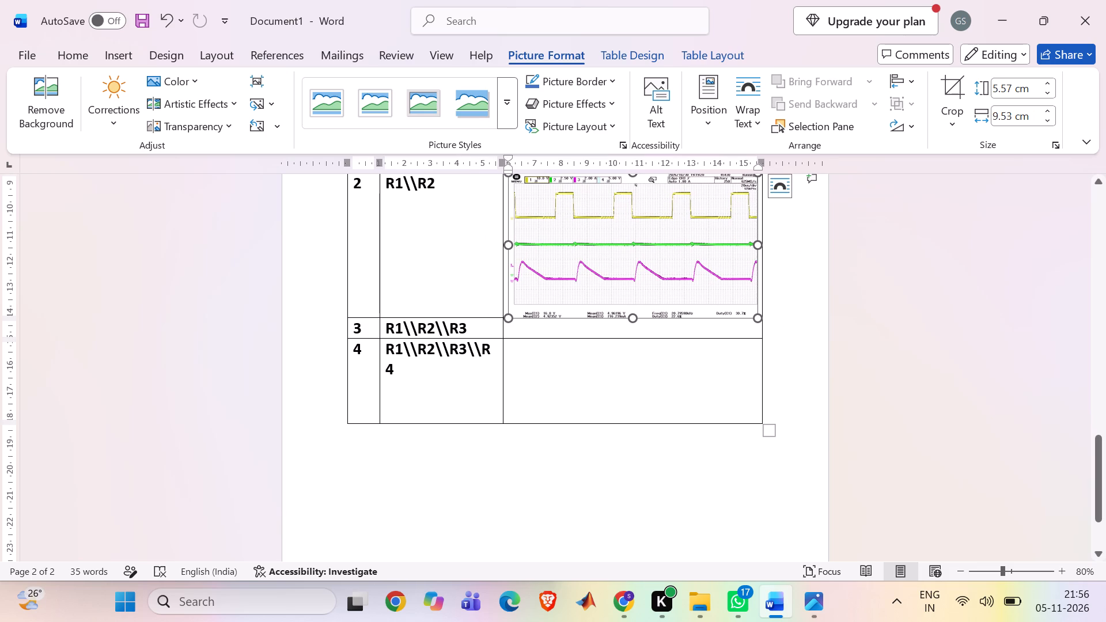
pyautogui.click(779, 283)
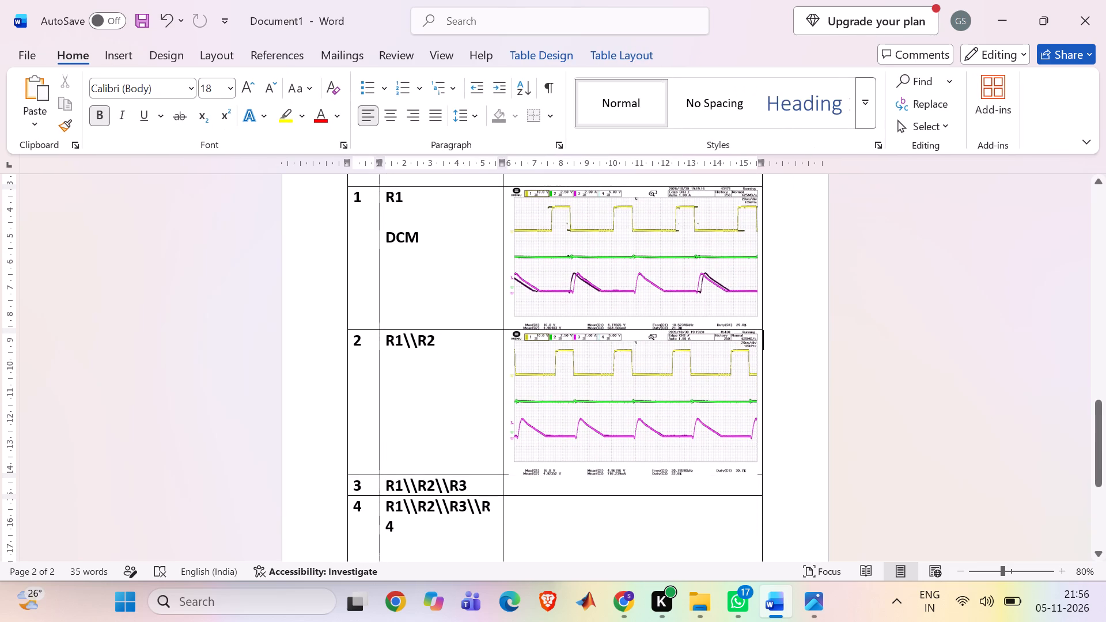
# Insert picture 002 from the closed loop folder into the Waveforms cell of row 3.
pyautogui.click(561, 481)
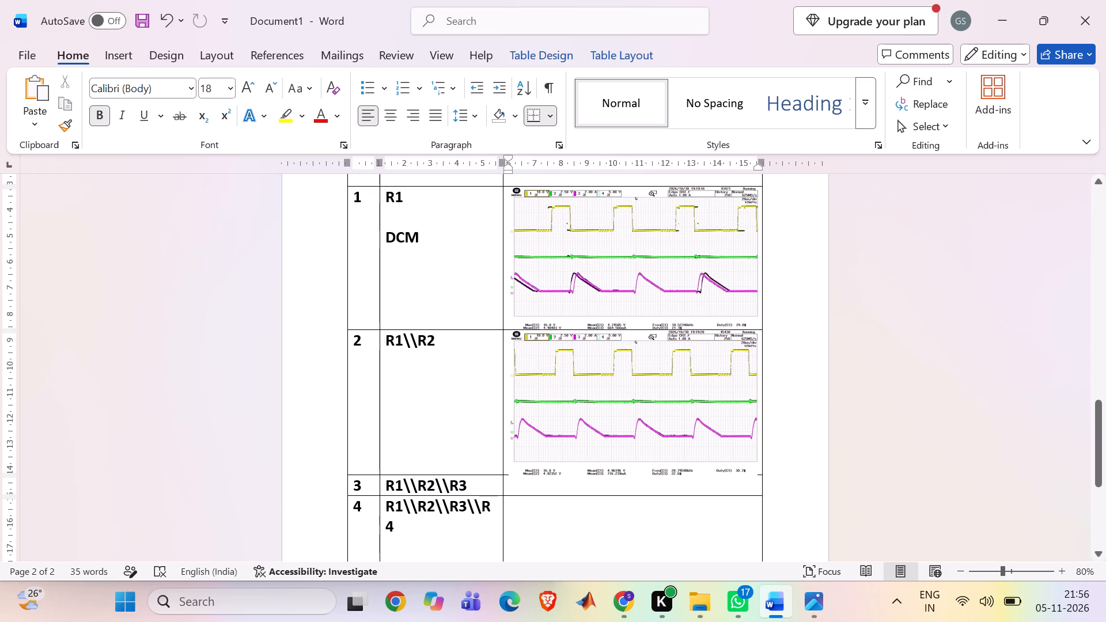
pyautogui.click(126, 59)
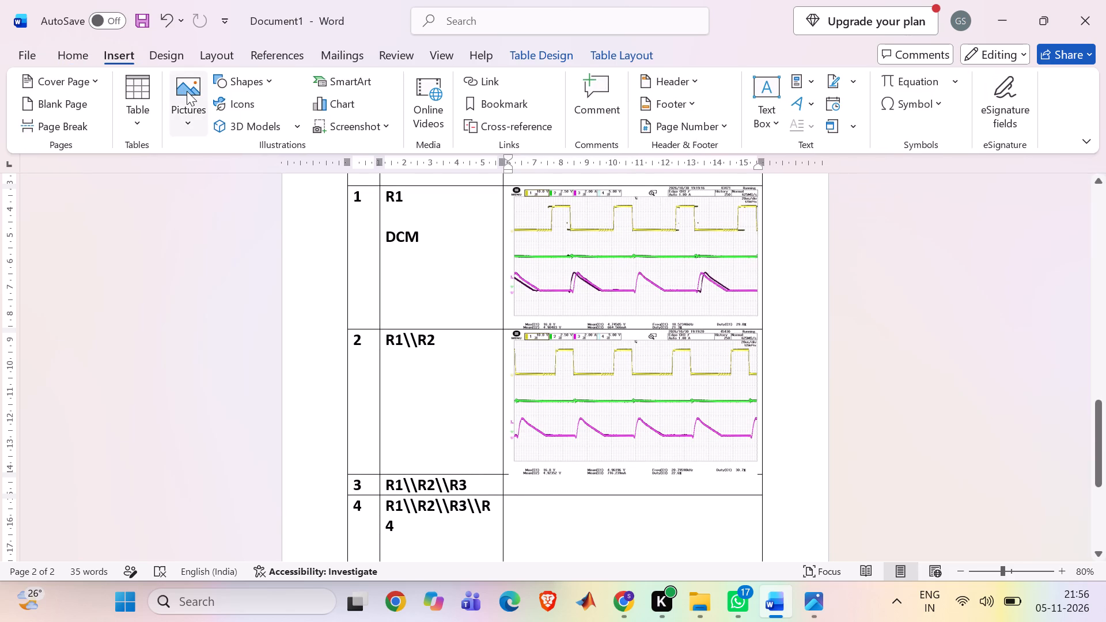
pyautogui.click(187, 91)
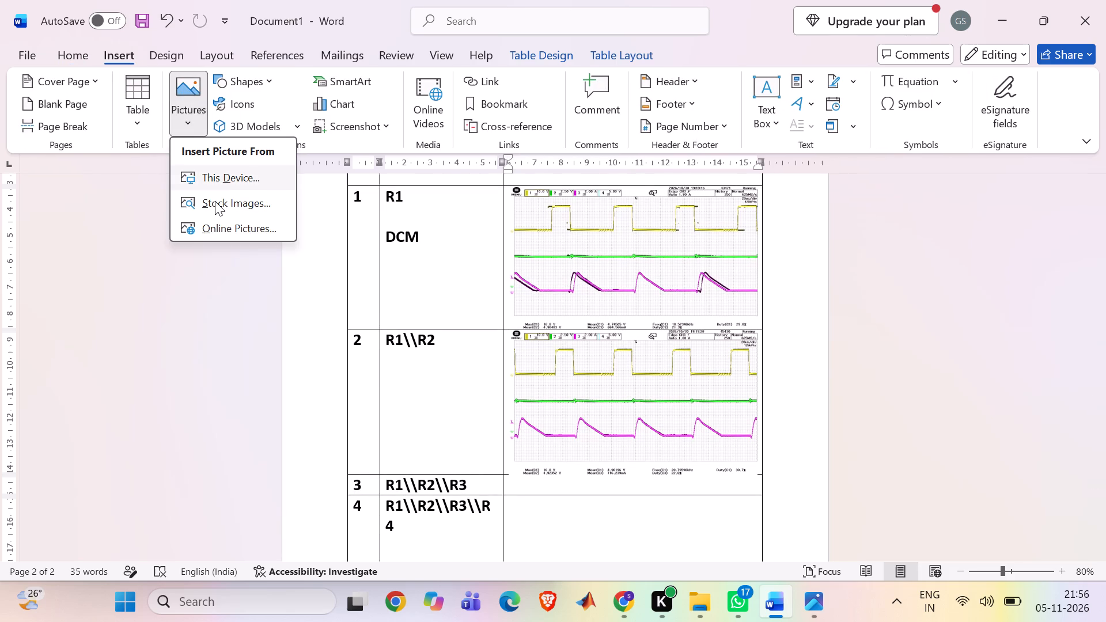
pyautogui.click(215, 176)
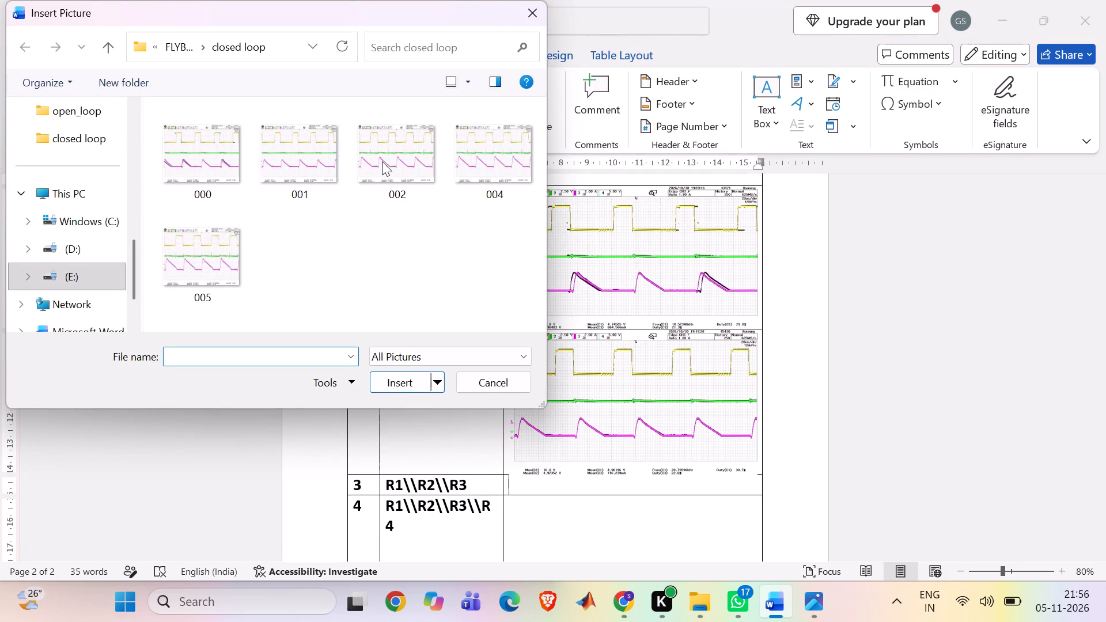
pyautogui.click(388, 165)
pyautogui.click(403, 379)
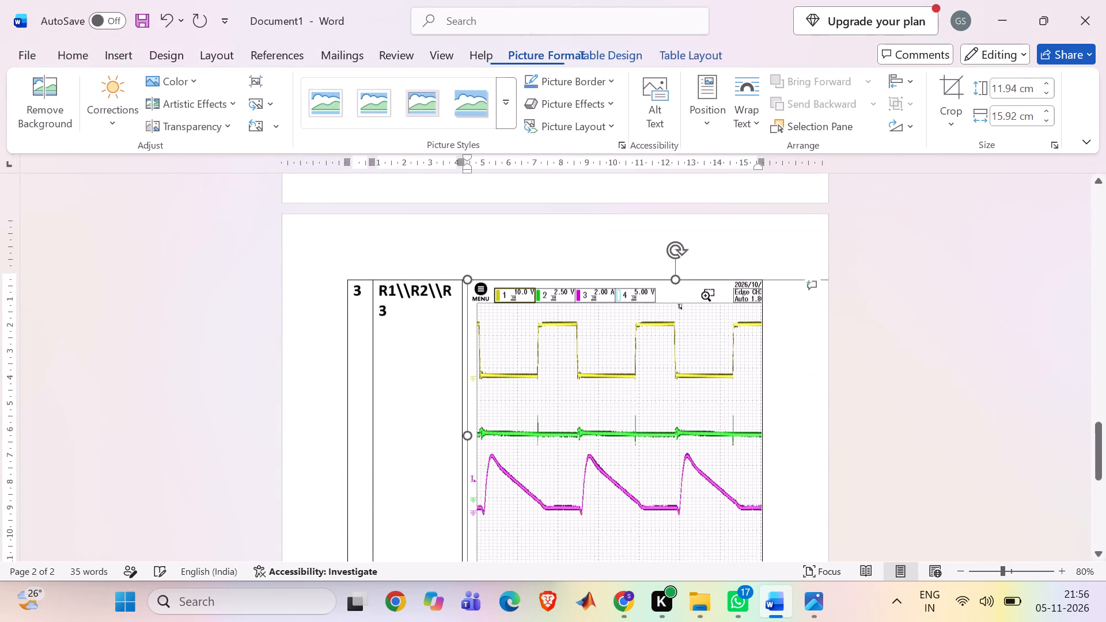
# Resize the row 3 waveform picture to about 5.39 cm high and 9.51 cm wide so it fits its cell.
pyautogui.scroll(-2, 611, 433)
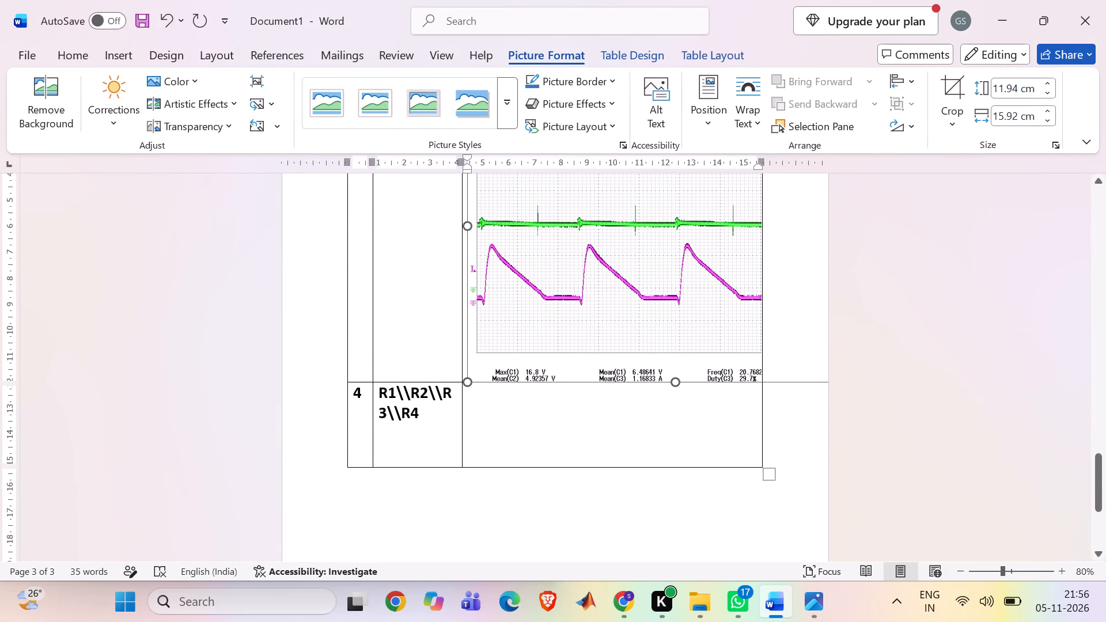
pyautogui.moveTo(679, 381); pyautogui.dragTo(663, 132)
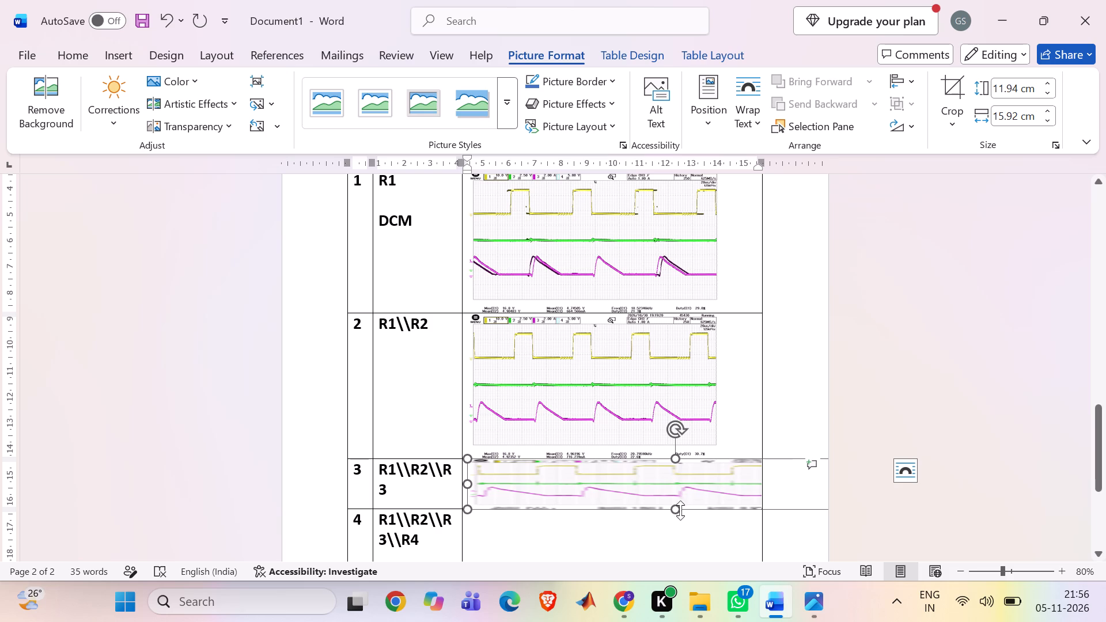
pyautogui.moveTo(677, 508); pyautogui.dragTo(676, 566)
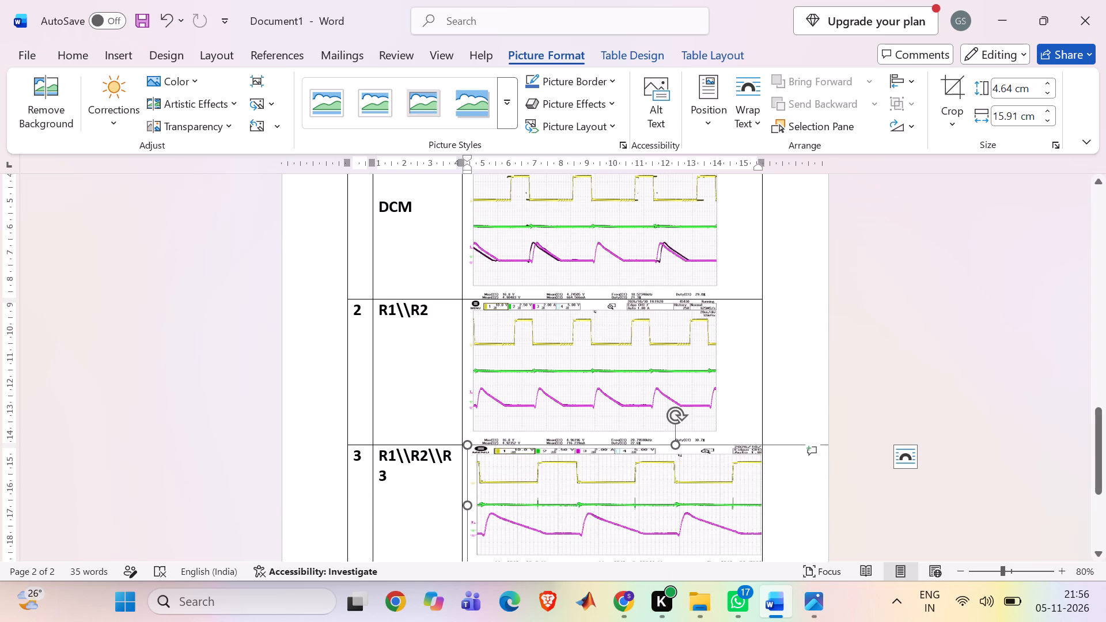
pyautogui.scroll(-1, 634, 481)
pyautogui.moveTo(469, 411); pyautogui.dragTo(553, 431)
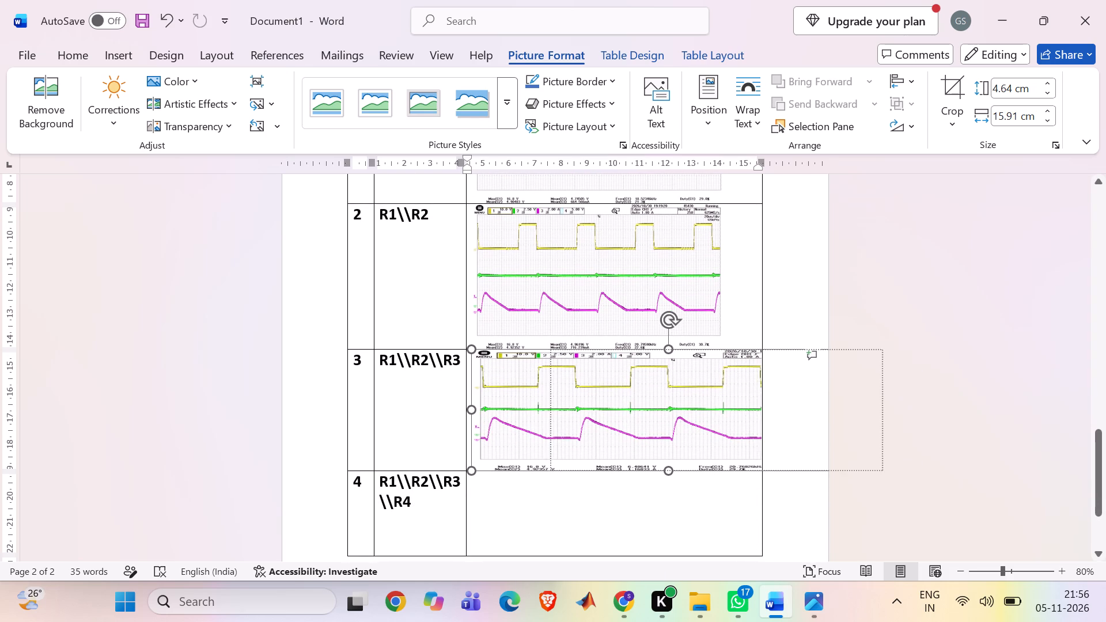
pyautogui.moveTo(553, 431); pyautogui.dragTo(625, 429)
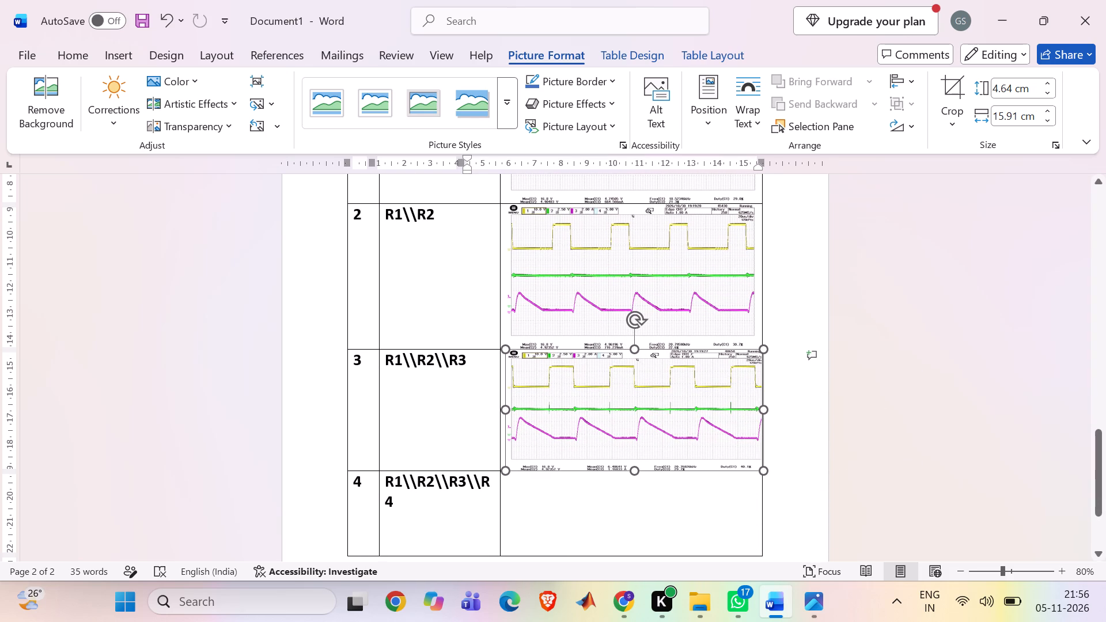
pyautogui.moveTo(625, 429); pyautogui.dragTo(635, 430)
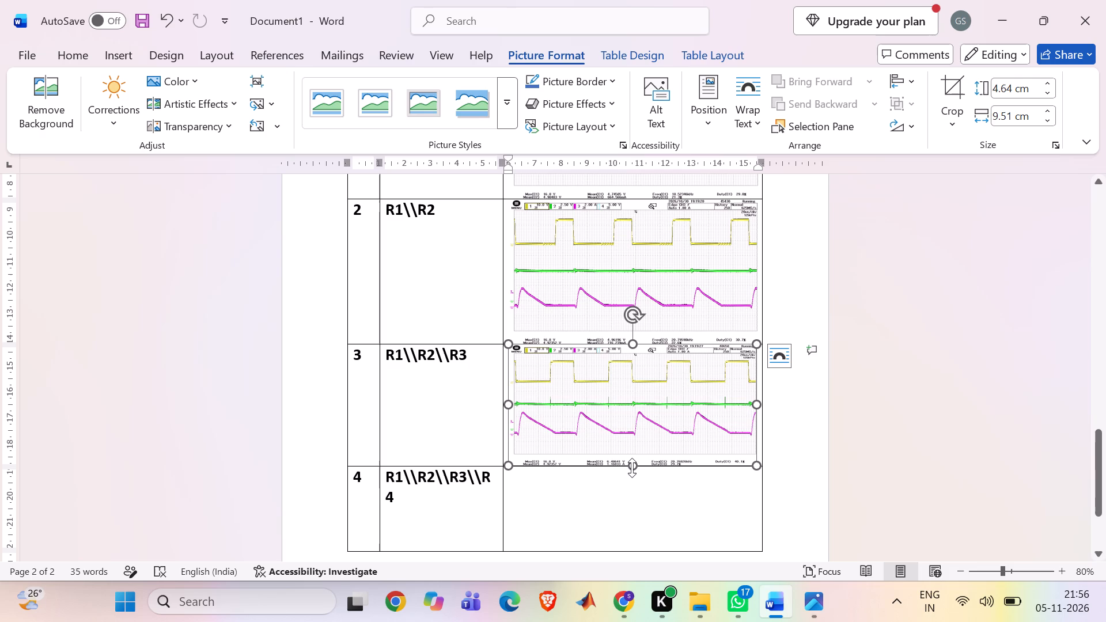
pyautogui.moveTo(632, 468); pyautogui.dragTo(632, 486)
pyautogui.click(778, 442)
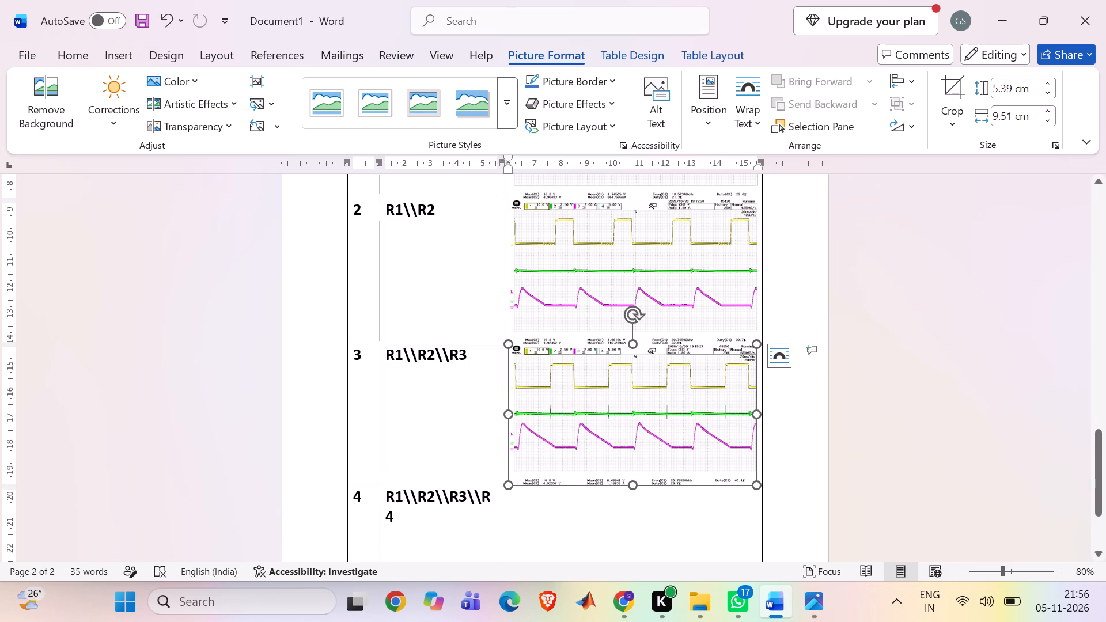
# Insert picture 005 from the closed loop folder into the Waveforms cell of row 4.
pyautogui.scroll(-1, 778, 442)
pyautogui.click(594, 423)
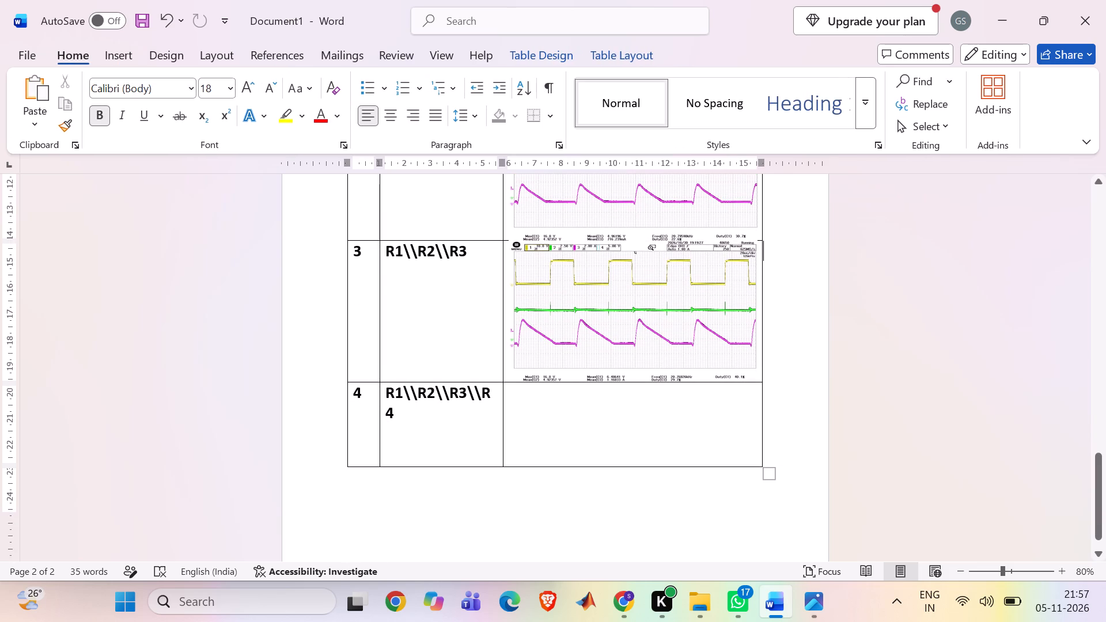
pyautogui.click(122, 62)
pyautogui.click(171, 97)
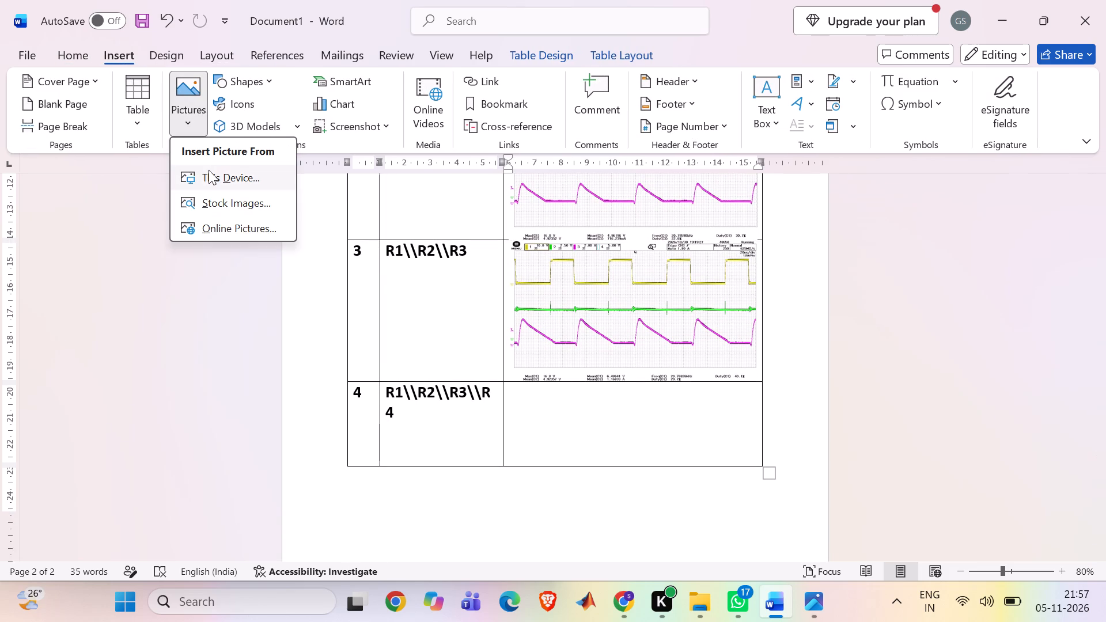
pyautogui.click(209, 170)
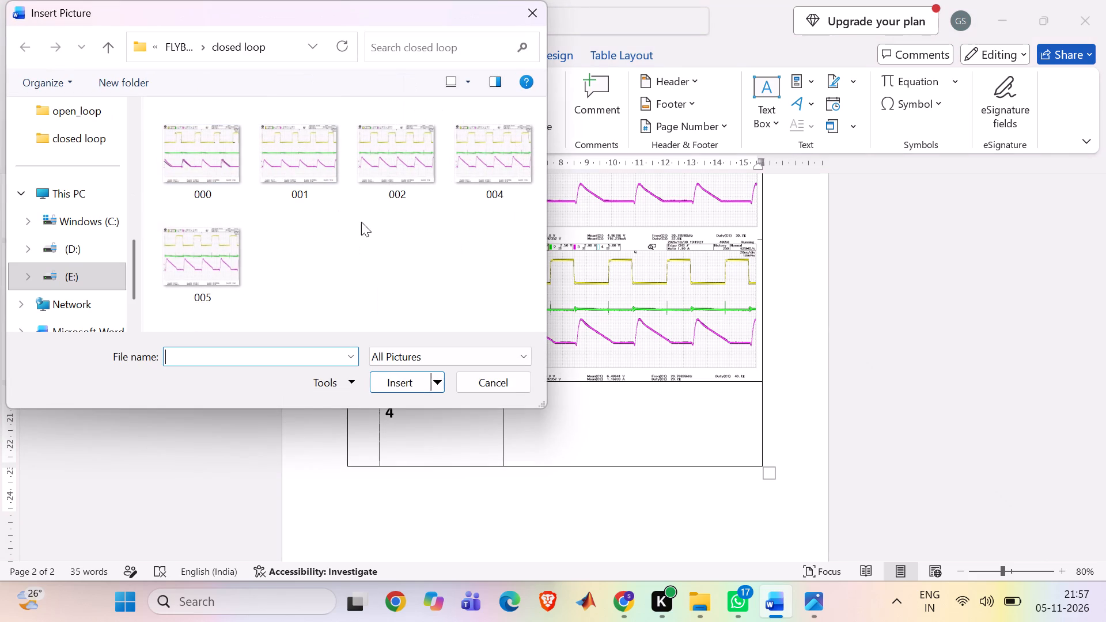
pyautogui.click(226, 259)
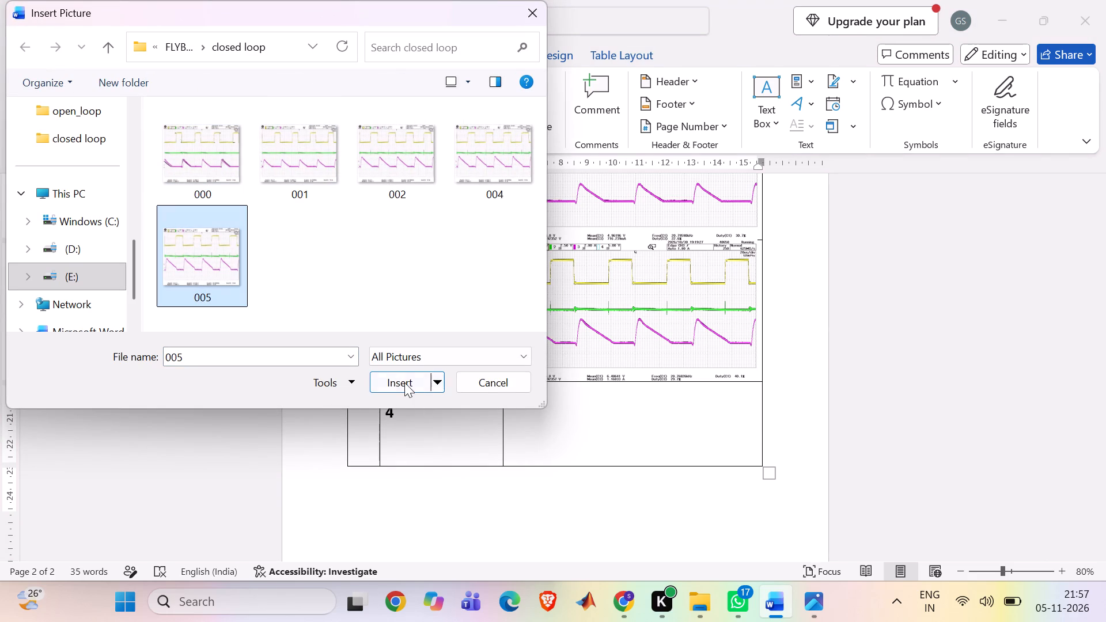
pyautogui.click(403, 378)
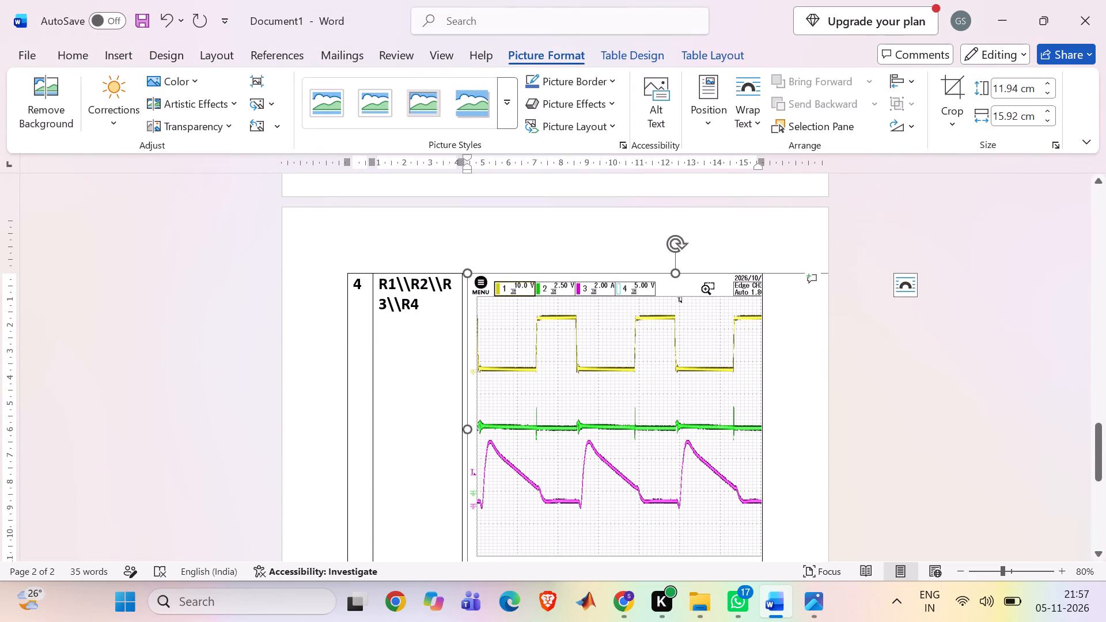
# Resize the row 4 waveform picture to about 3.75 cm high and 9.73 cm wide so it fits on the same page.
pyautogui.scroll(-2, 608, 433)
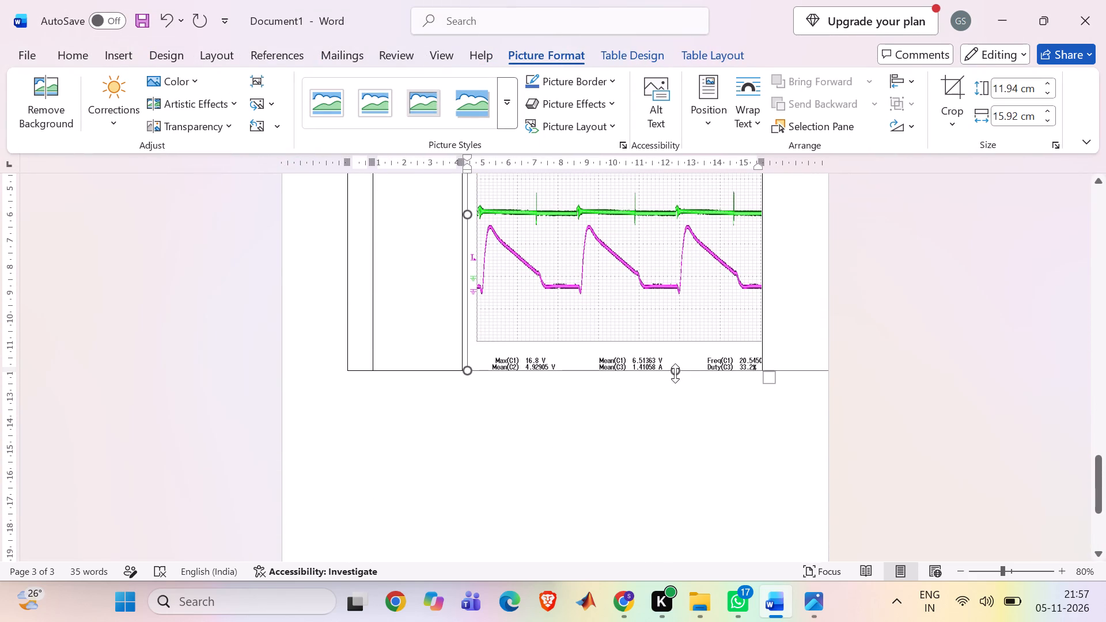
pyautogui.moveTo(675, 373); pyautogui.dragTo(651, 114)
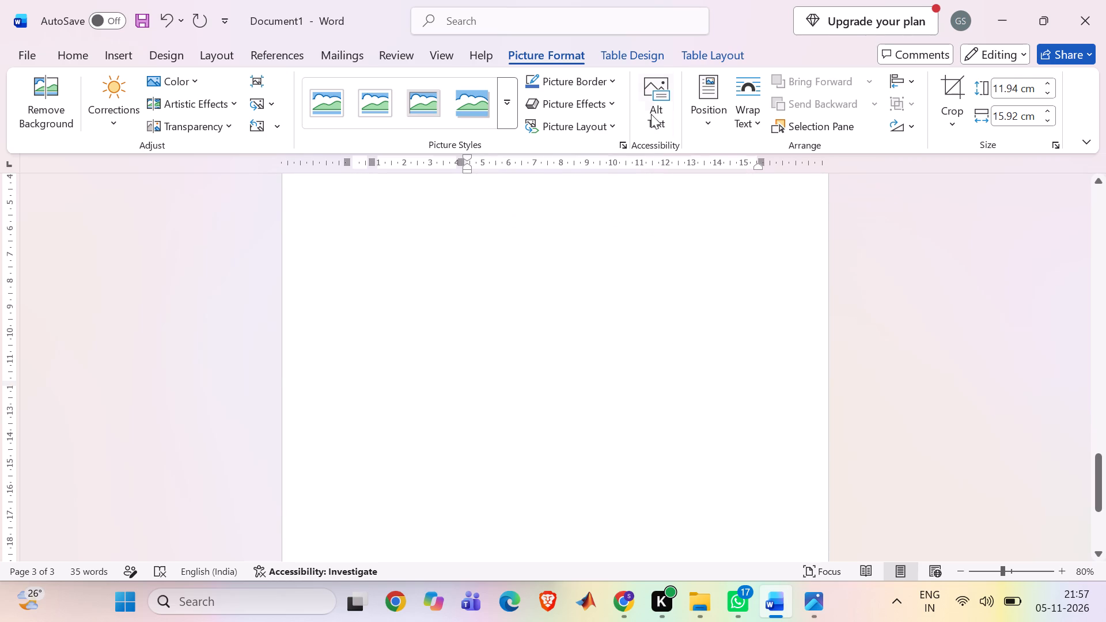
pyautogui.moveTo(674, 214); pyautogui.dragTo(677, 272)
pyautogui.scroll(1, 677, 272)
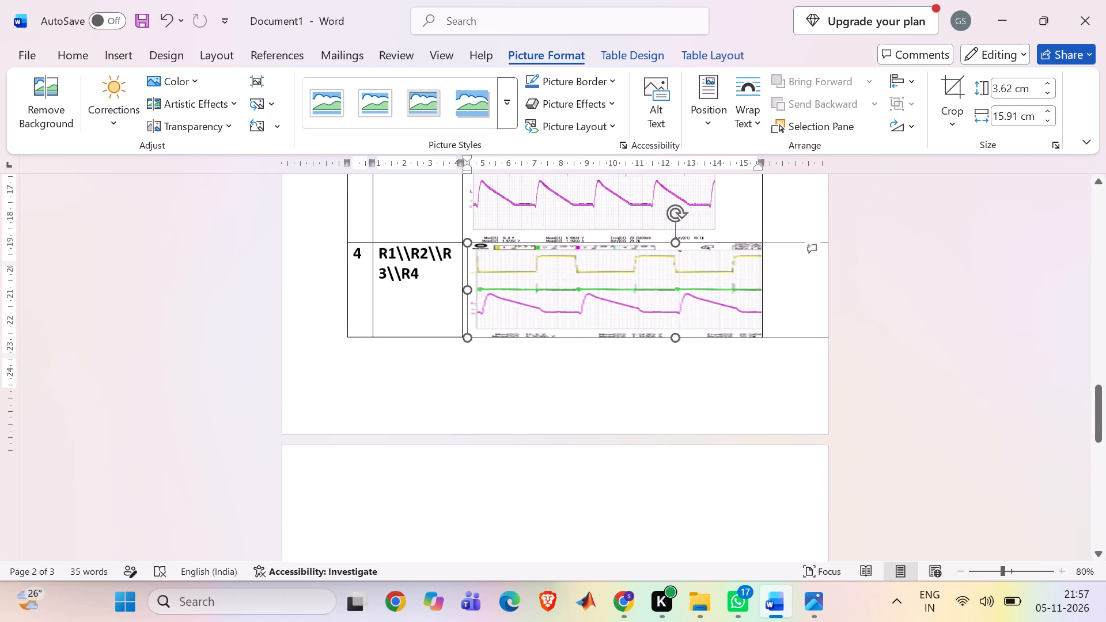
pyautogui.scroll(1, 677, 272)
pyautogui.moveTo(673, 402); pyautogui.dragTo(673, 436)
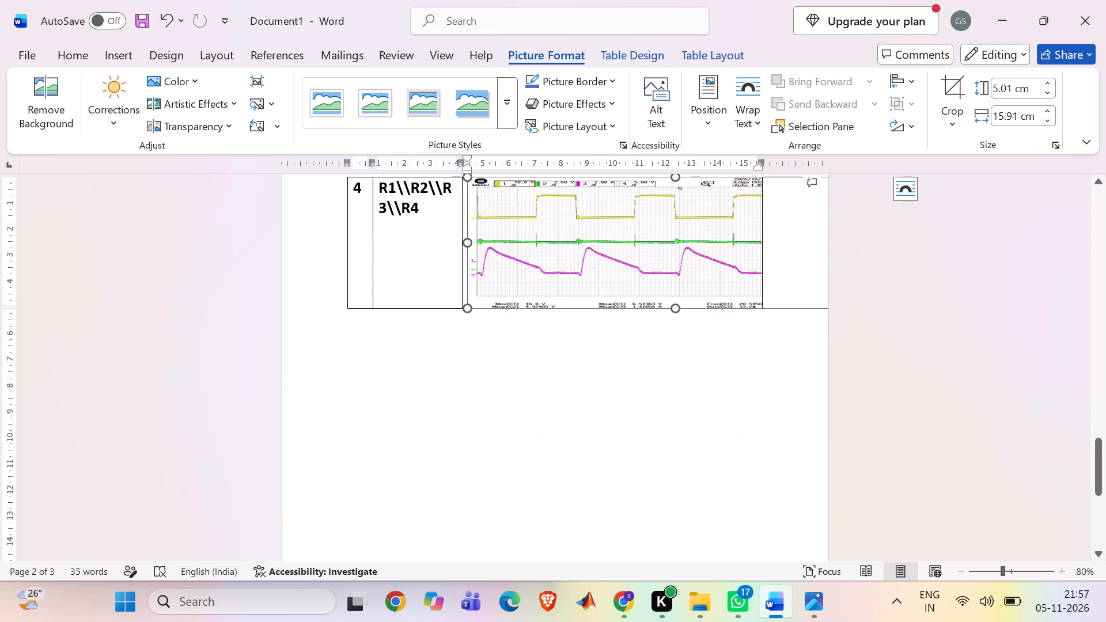
pyautogui.moveTo(679, 309); pyautogui.dragTo(677, 235)
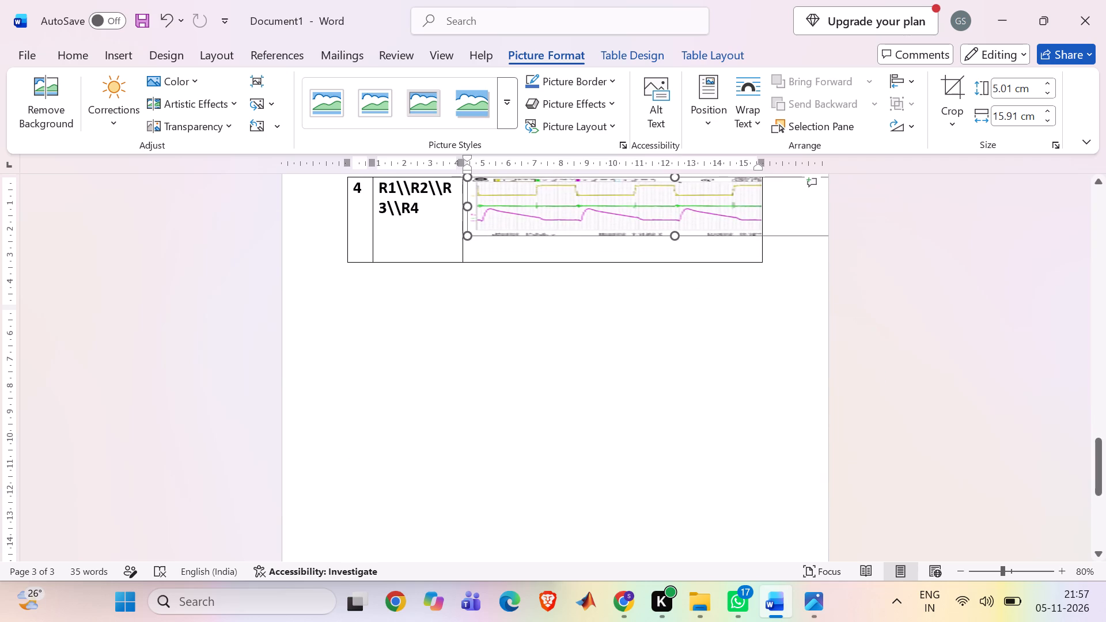
pyautogui.moveTo(677, 235); pyautogui.dragTo(677, 235)
pyautogui.moveTo(675, 236); pyautogui.dragTo(675, 259)
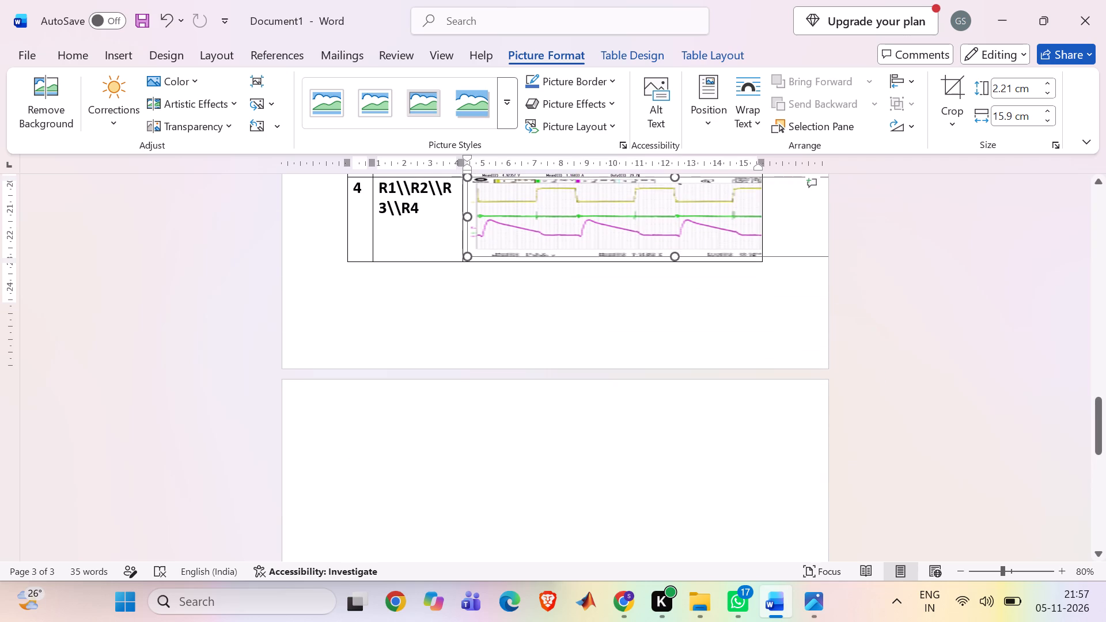
pyautogui.moveTo(675, 259); pyautogui.dragTo(675, 260)
pyautogui.click(675, 260)
pyautogui.moveTo(675, 260); pyautogui.dragTo(675, 275)
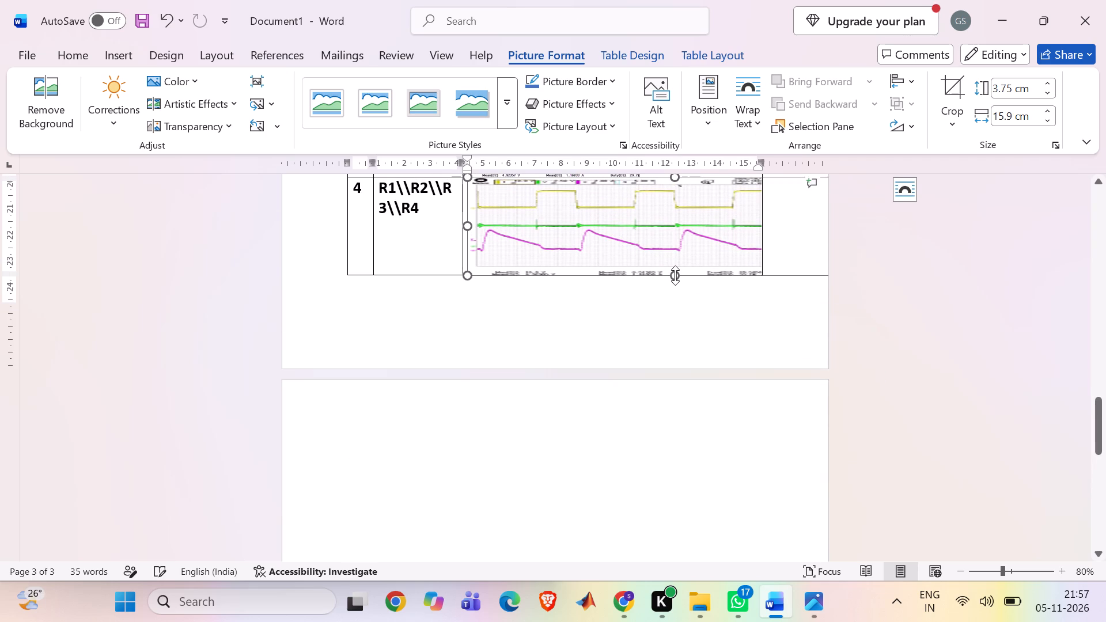
pyautogui.scroll(3, 675, 275)
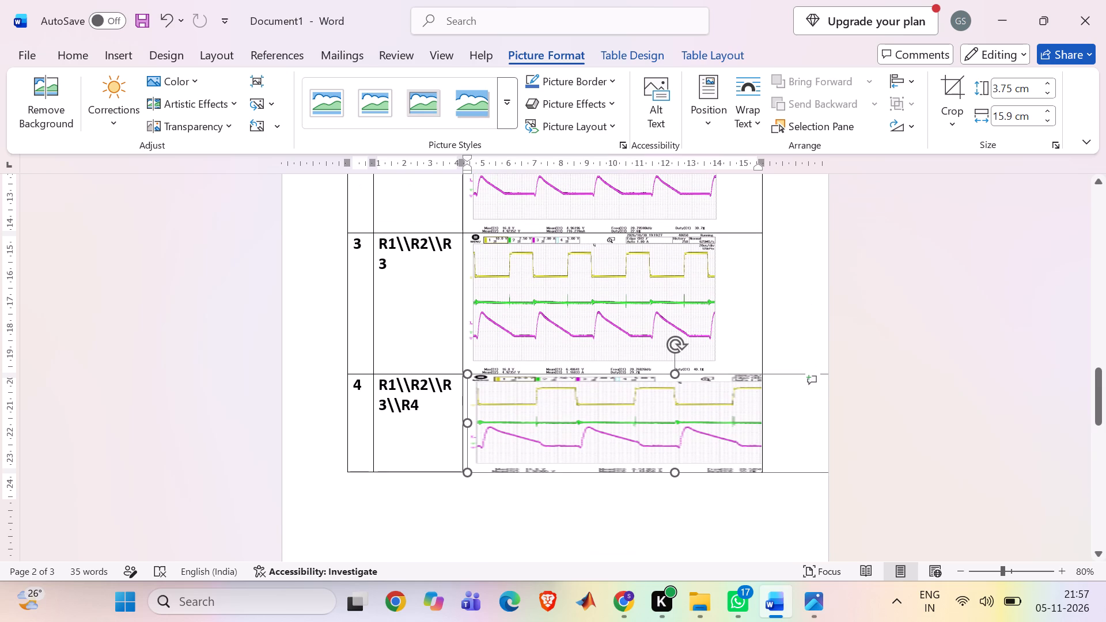
pyautogui.moveTo(469, 423); pyautogui.dragTo(622, 428)
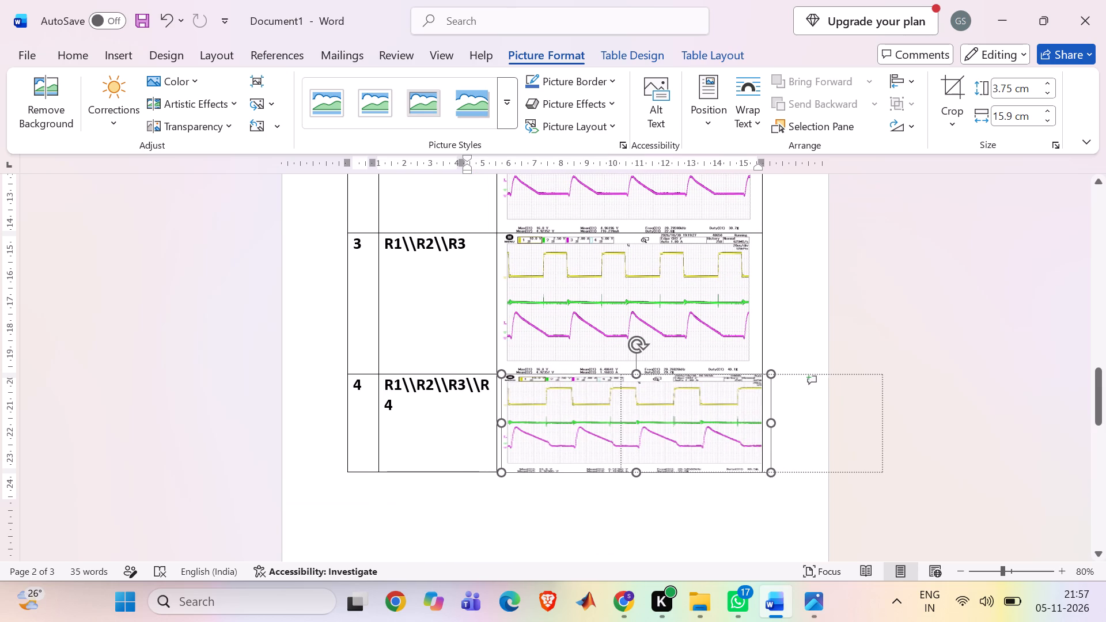
pyautogui.moveTo(622, 428); pyautogui.dragTo(630, 427)
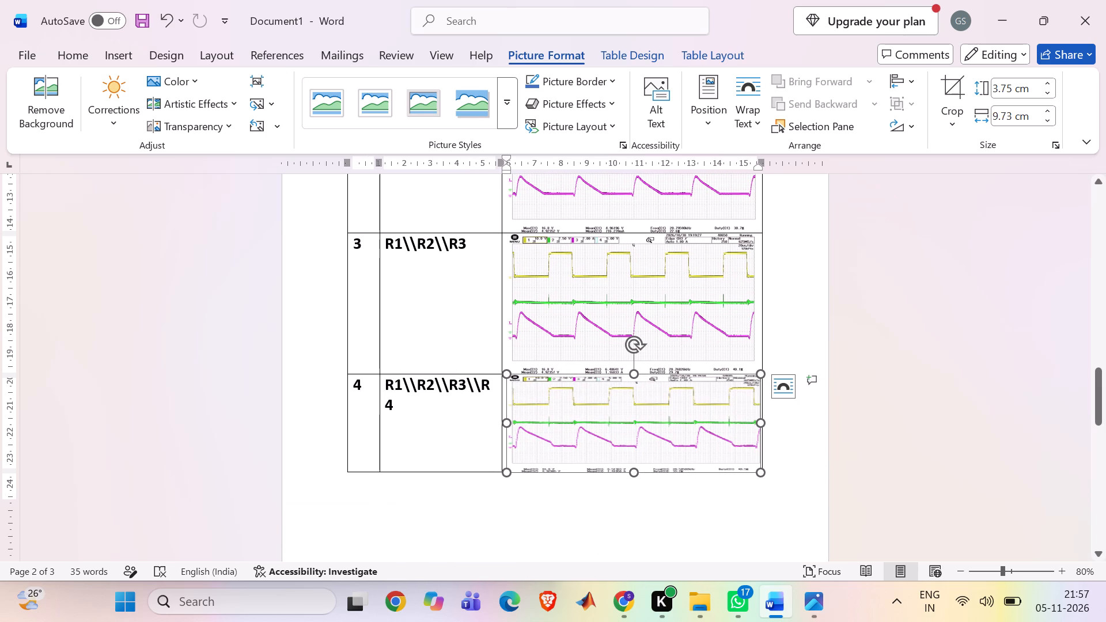
# Slightly reduce the height of the row 1 waveform picture in the Closed Loop table, keeping its width.
pyautogui.scroll(2, 666, 310)
pyautogui.hscroll(-1, 666, 310)
pyautogui.scroll(1, 666, 310)
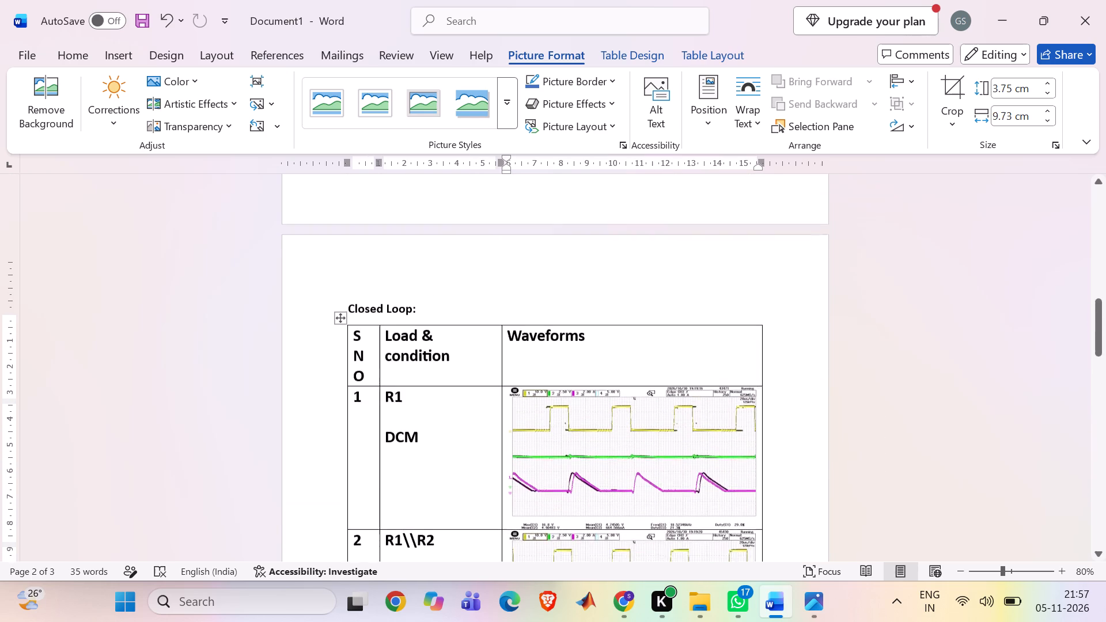
pyautogui.scroll(1, 666, 310)
pyautogui.click(604, 429)
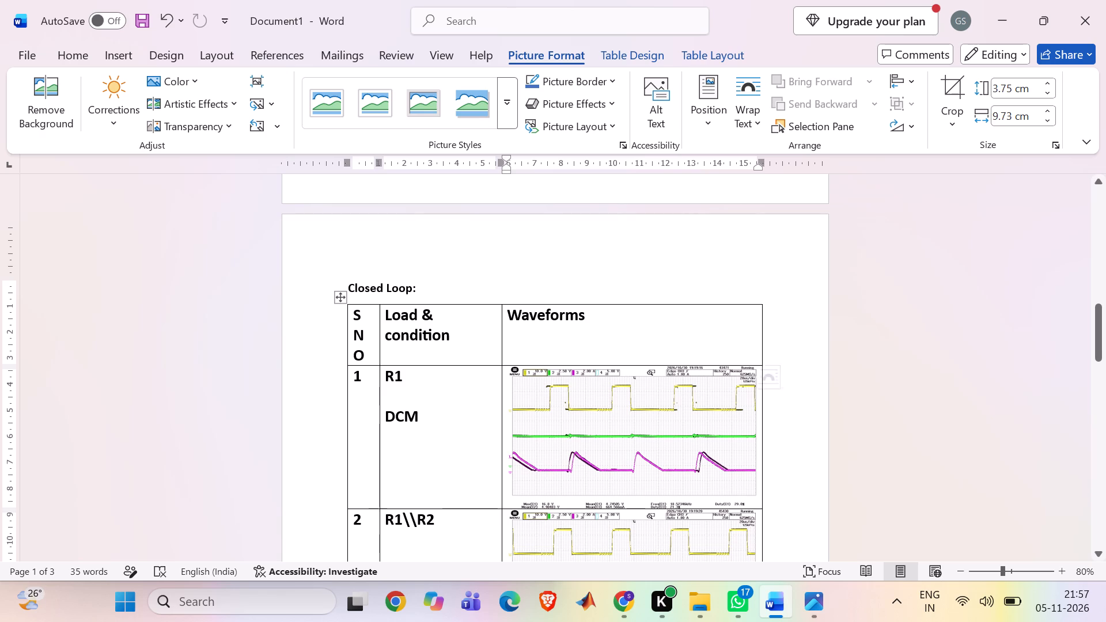
pyautogui.moveTo(630, 507); pyautogui.dragTo(630, 498)
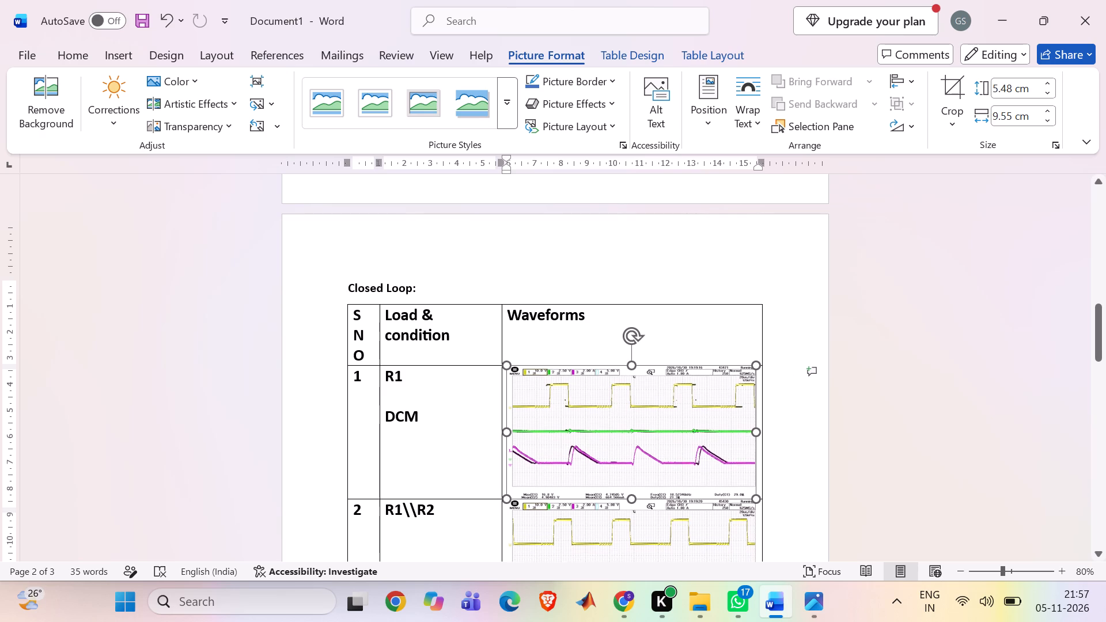
pyautogui.moveTo(630, 498); pyautogui.dragTo(630, 498)
# Reduce the height of the row 2 waveform picture to about 4.93 cm, keeping its width.
pyautogui.scroll(-1, 630, 498)
pyautogui.click(630, 498)
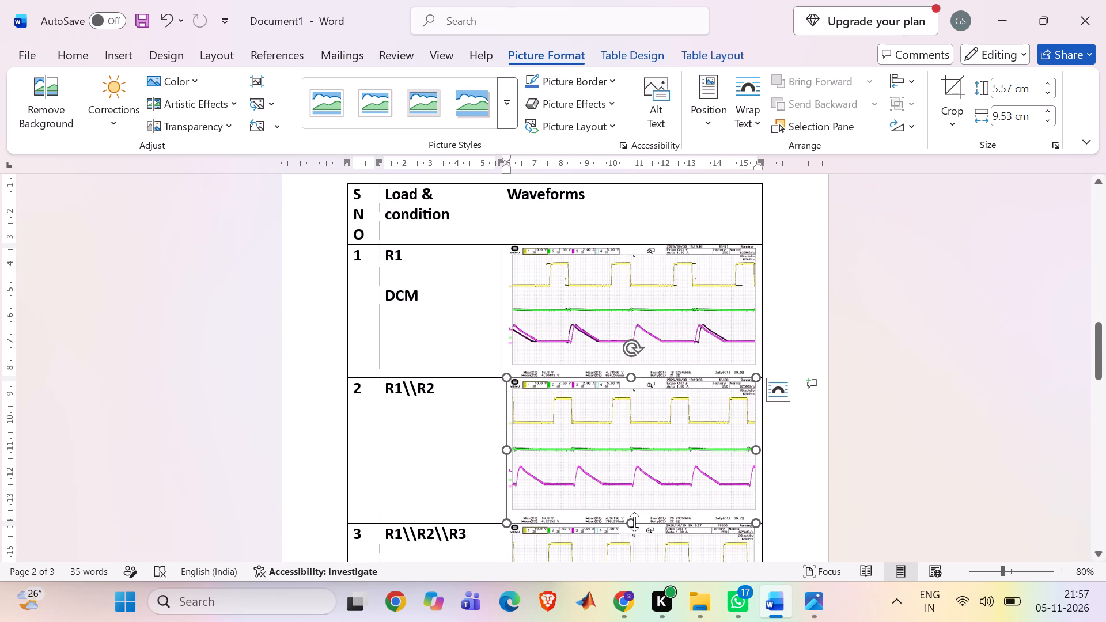
pyautogui.moveTo(634, 522); pyautogui.dragTo(632, 506)
# Slightly reduce the height of the row 3 waveform picture in the Closed Loop table, keeping its width.
pyautogui.scroll(-1, 632, 506)
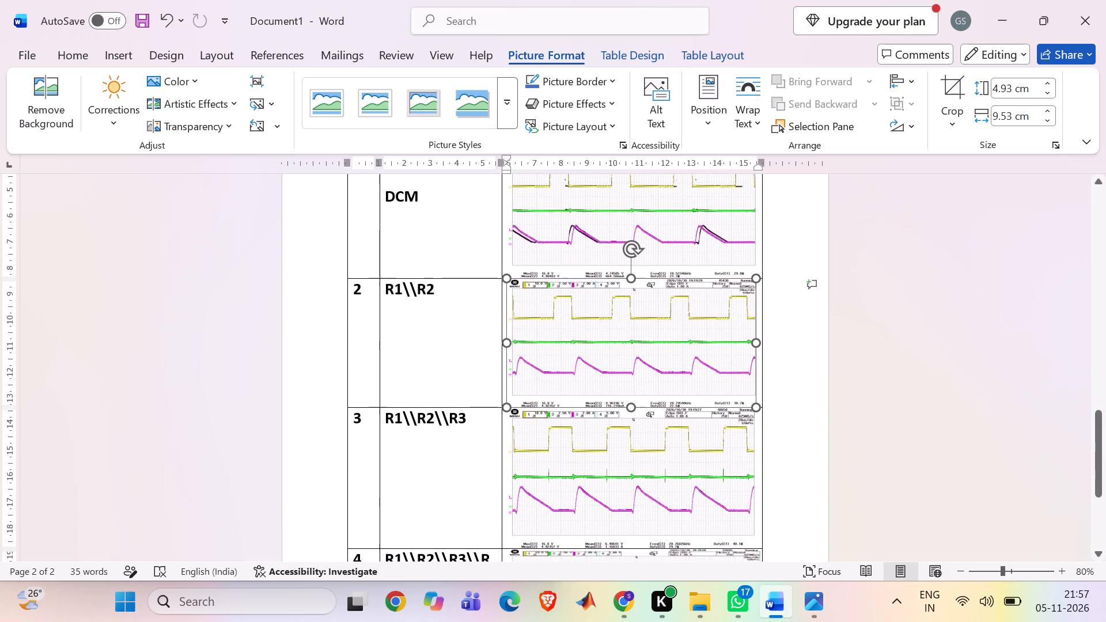
pyautogui.click(632, 487)
pyautogui.scroll(-1, 632, 487)
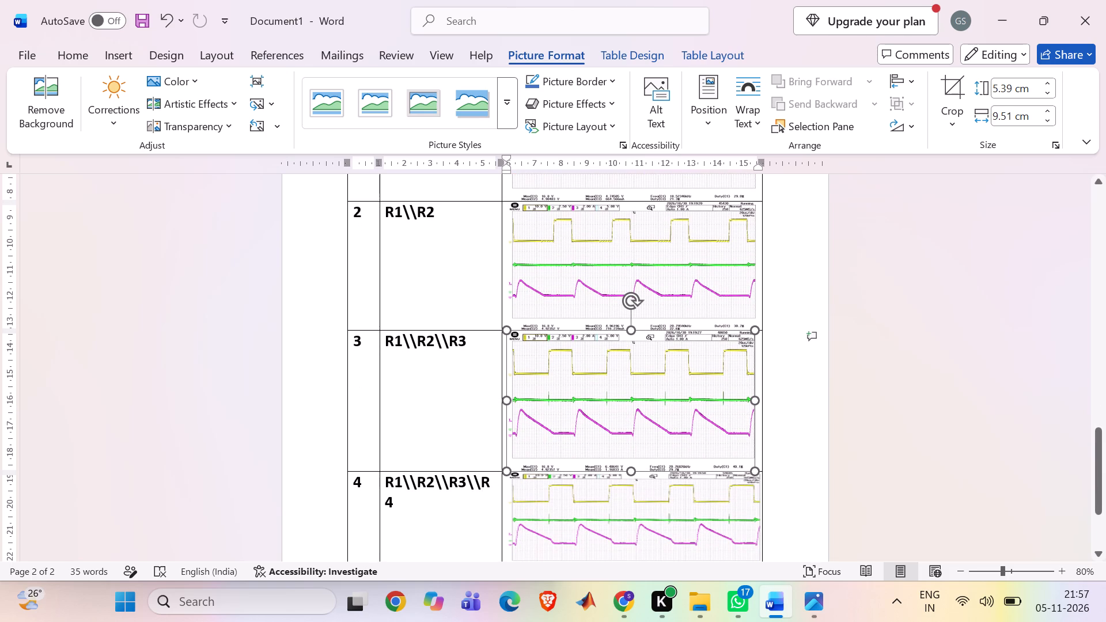
pyautogui.moveTo(632, 472); pyautogui.dragTo(633, 460)
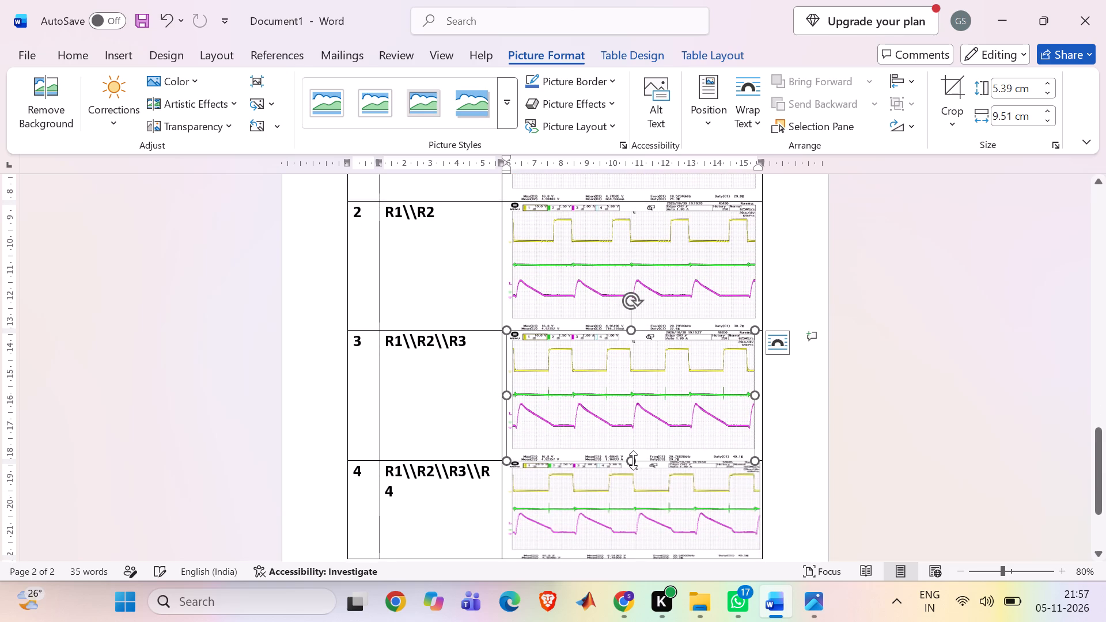
# Increase the height of the row 4 waveform picture in the Closed Loop table to about 5.26 cm, keeping its width.
pyautogui.click(605, 521)
pyautogui.scroll(-1, 605, 521)
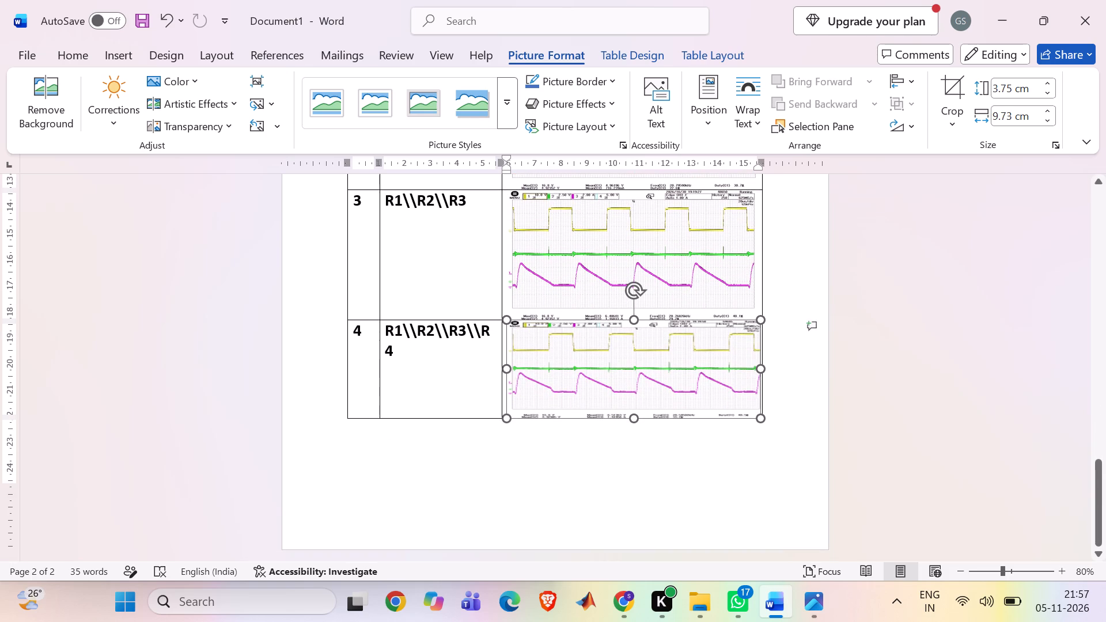
pyautogui.moveTo(634, 424); pyautogui.dragTo(634, 458)
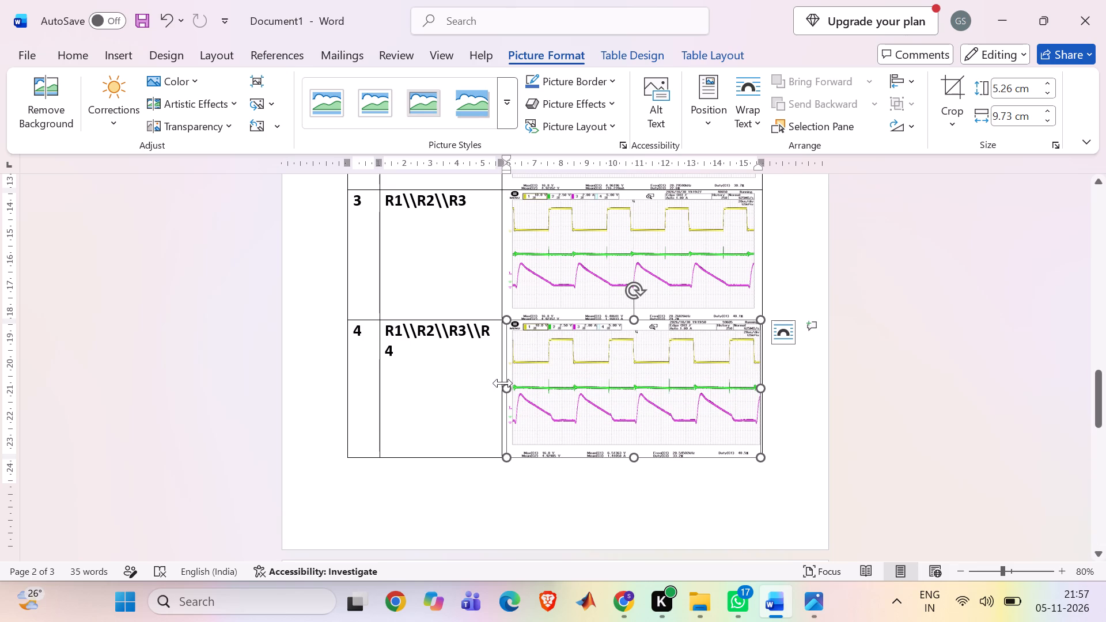
# Change the Closed Loop table's second column header to "Load & Mode of Operation", with "Mode of Operation" starting on its own line.
pyautogui.scroll(4, 503, 383)
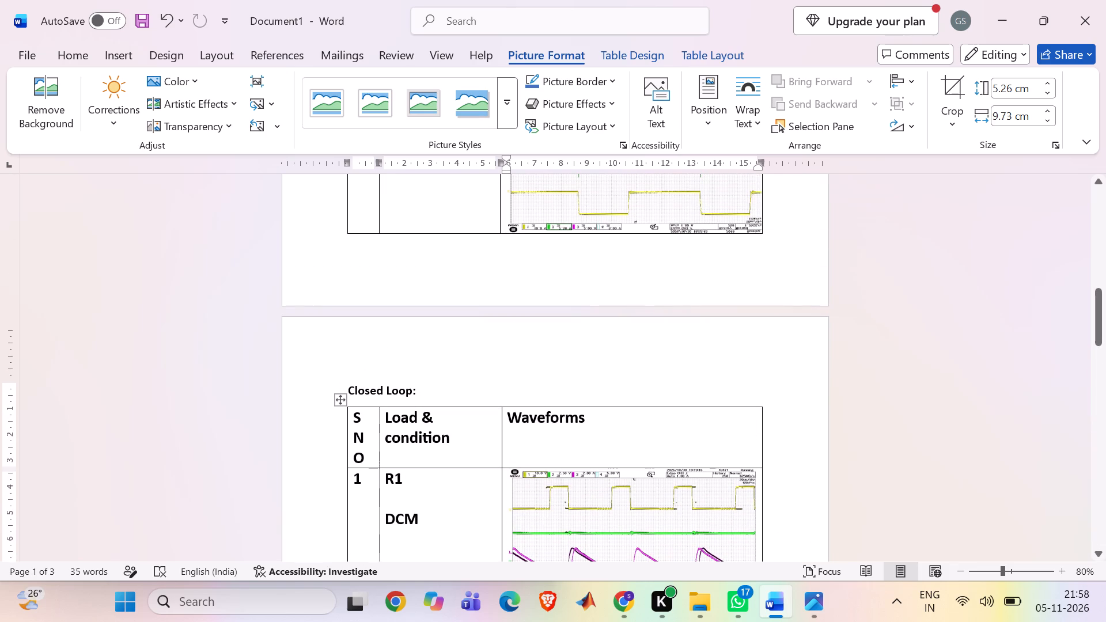
pyautogui.click(453, 428)
pyautogui.press('BackSpace')
pyautogui.press('BackSpace')
pyautogui.press('BackSpace')
pyautogui.press('BackSpace')
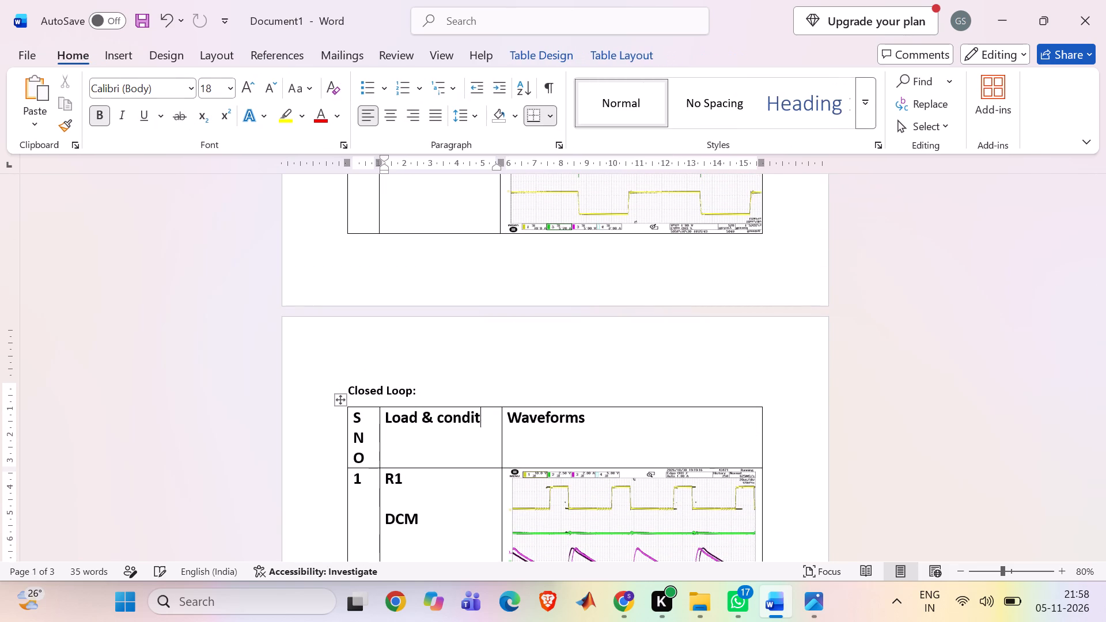
pyautogui.press('BackSpace')
pyautogui.press('BackSpace')
pyautogui.press('BackSpace')
pyautogui.press('BackSpace')
pyautogui.press('BackSpace')
pyautogui.write('MO')
pyautogui.press('BackSpace')
pyautogui.write('de')
pyautogui.press('space')
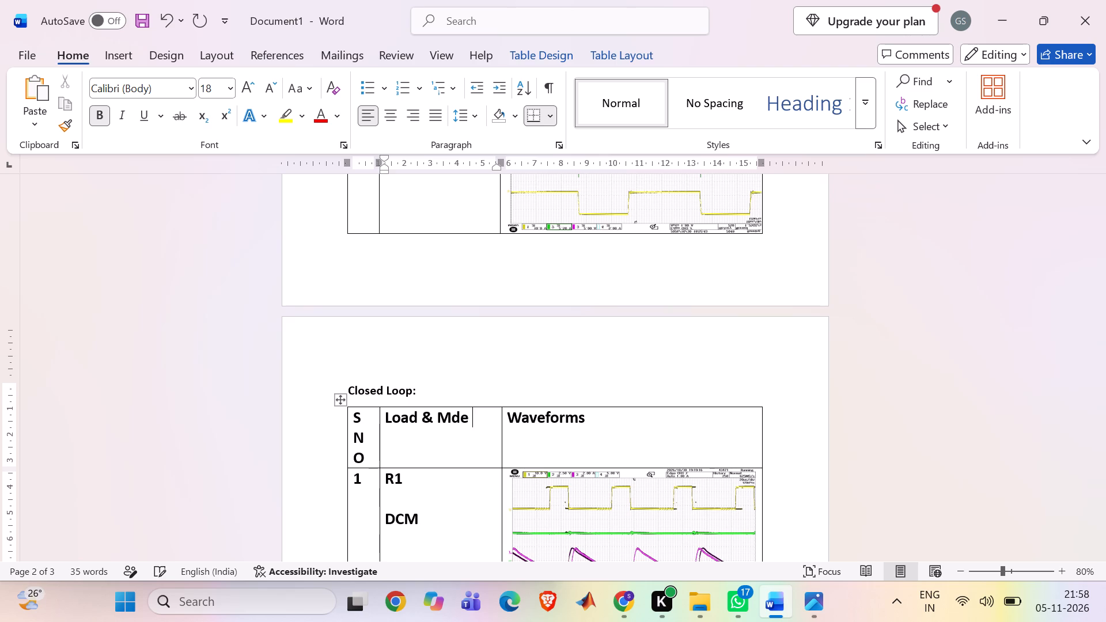
pyautogui.press('BackSpace')
pyautogui.press('BackSpace')
pyautogui.press('BackSpace')
pyautogui.write('od')
pyautogui.press('space')
pyautogui.press('BackSpace')
pyautogui.write('e of Op')
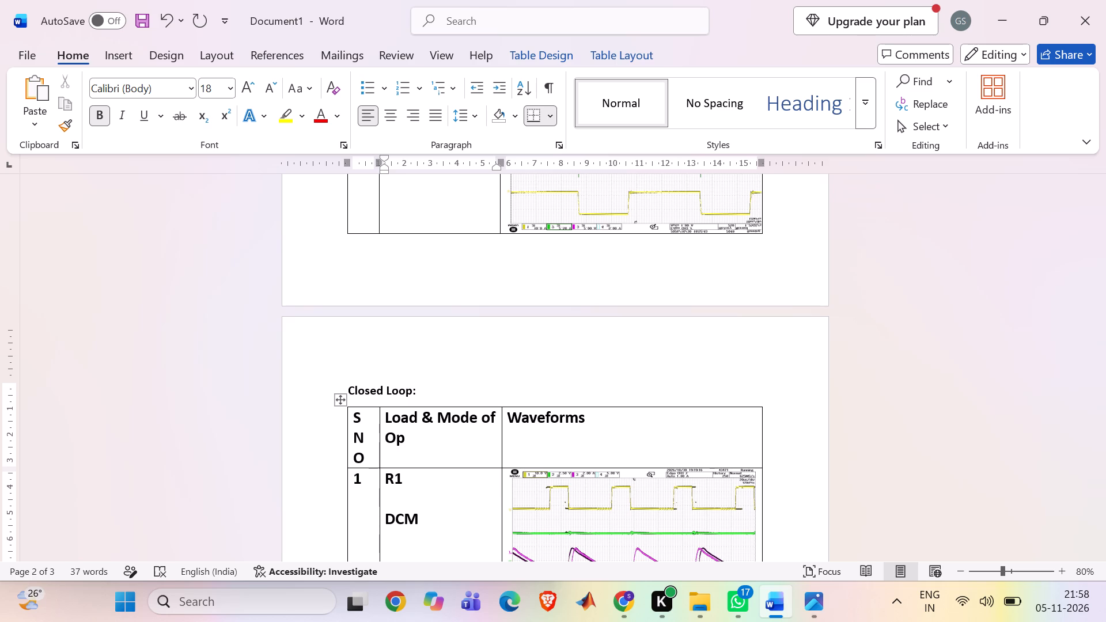
pyautogui.write('eration')
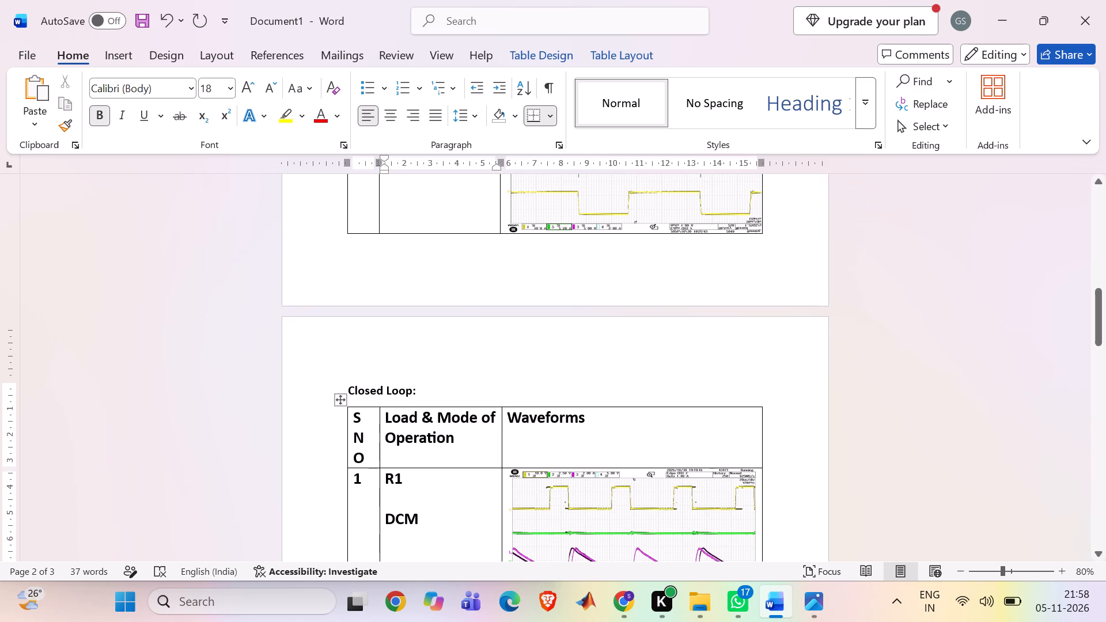
pyautogui.click(438, 417)
pyautogui.press('Return')
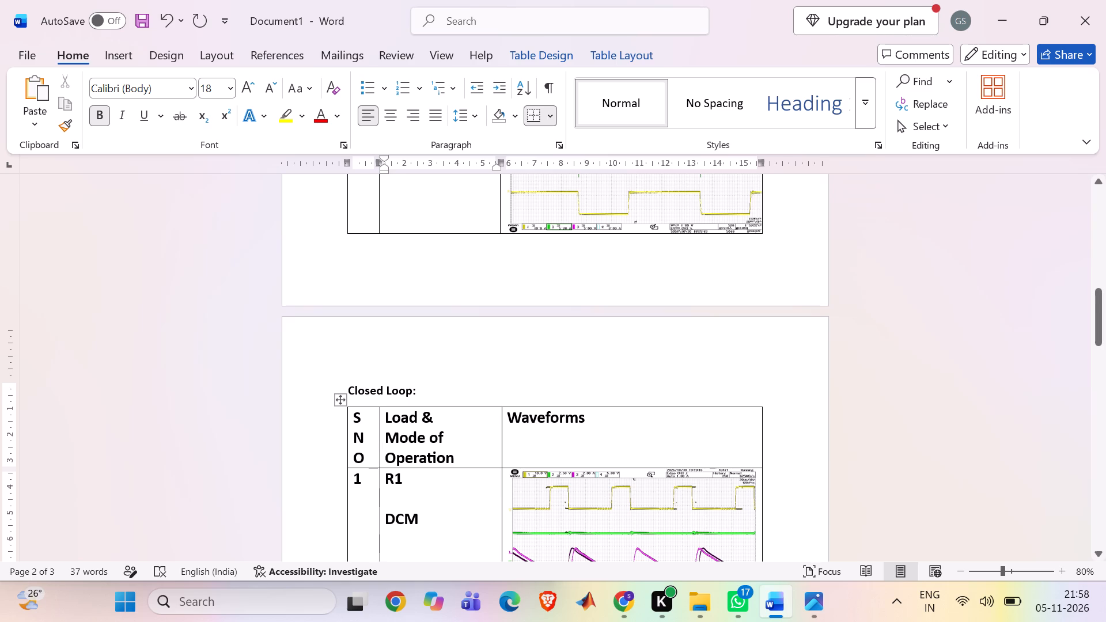
# Widen the Closed Loop table's second column until "Mode of Operation" fits on a single line.
pyautogui.moveTo(501, 450); pyautogui.dragTo(510, 450)
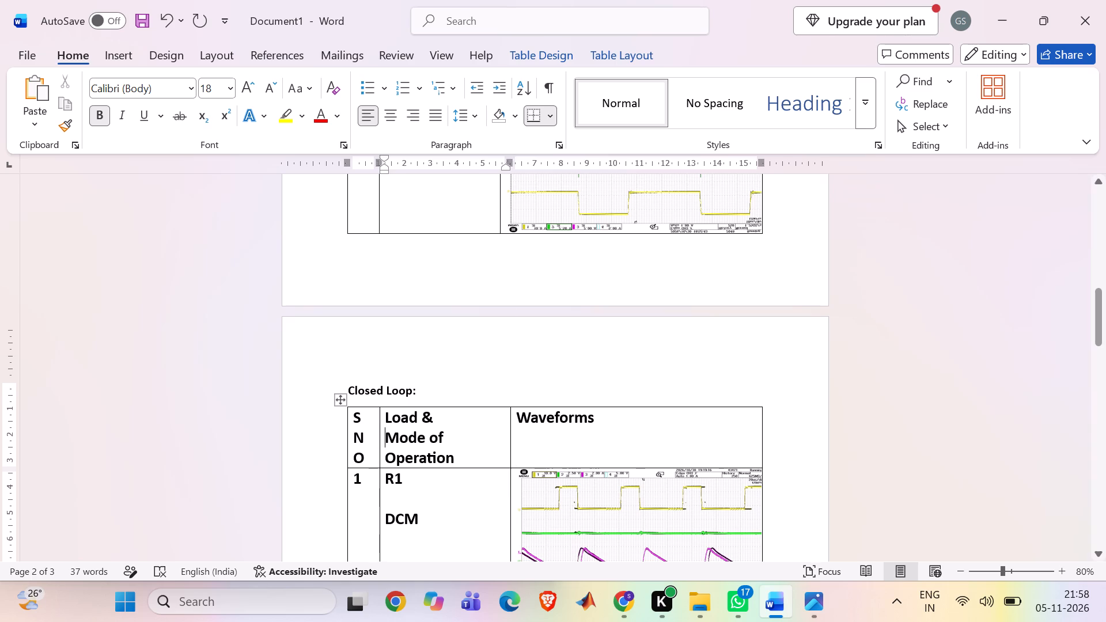
pyautogui.click(391, 458)
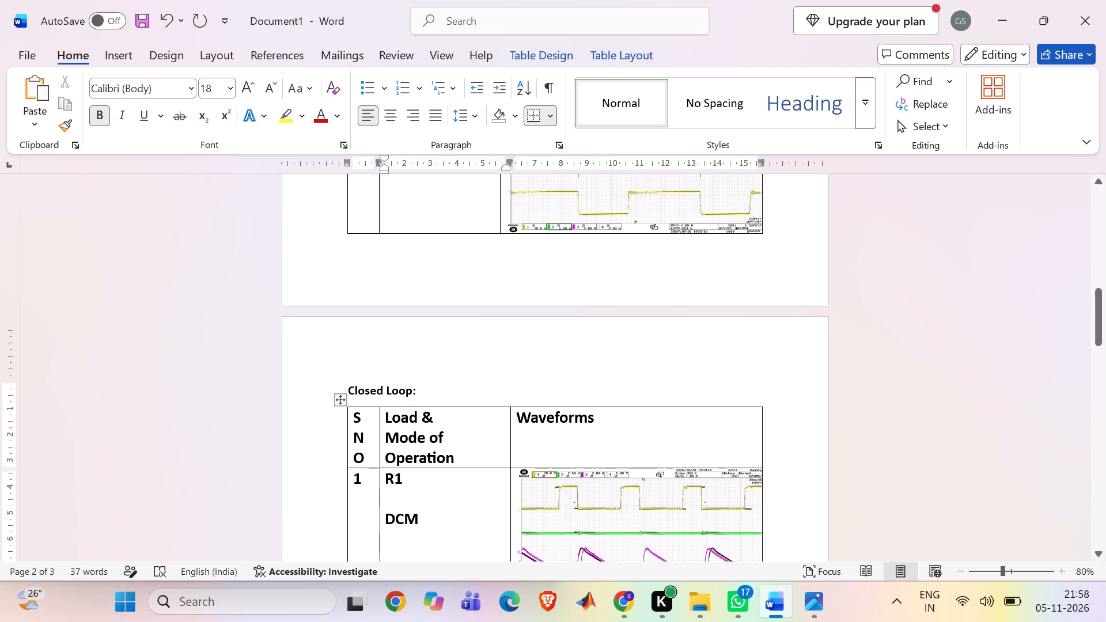
pyautogui.press('Left')
pyautogui.press('BackSpace')
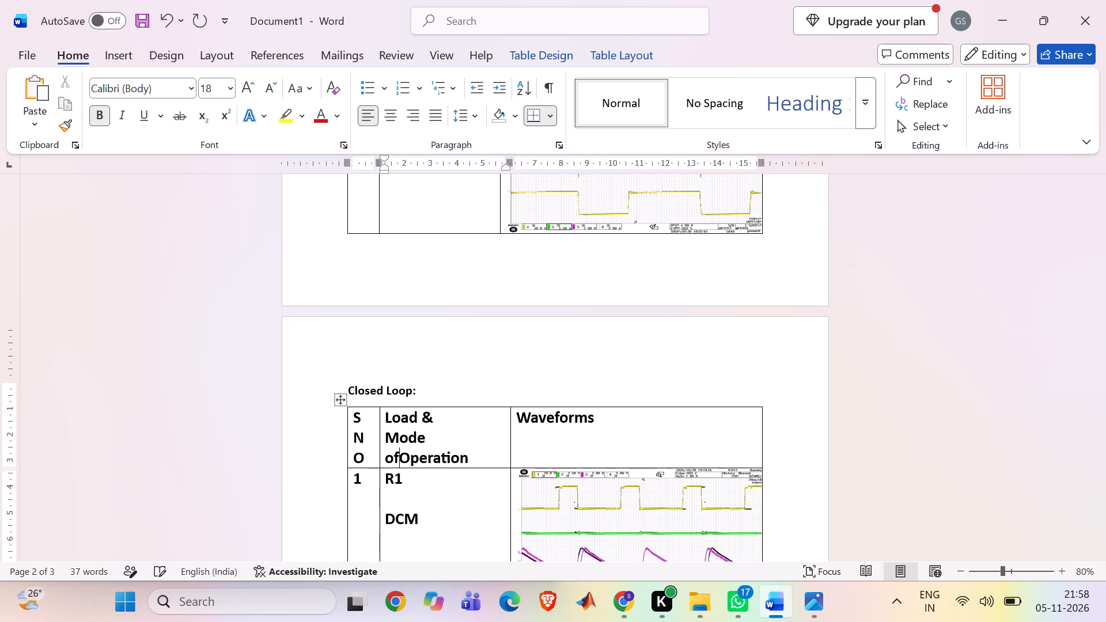
pyautogui.press('space')
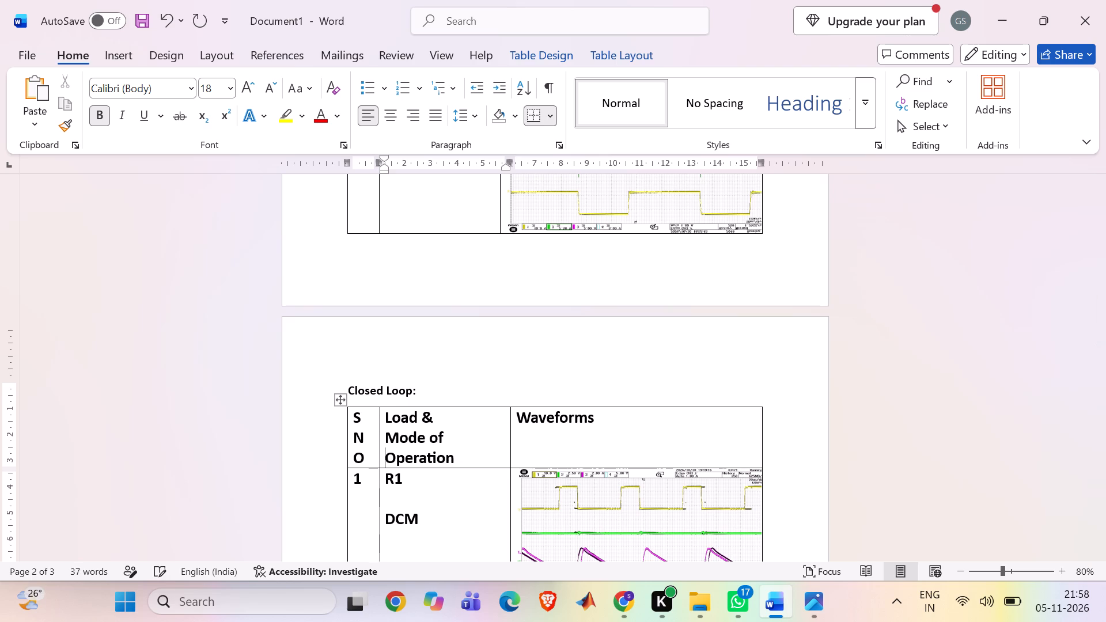
pyautogui.moveTo(509, 461); pyautogui.dragTo(523, 456)
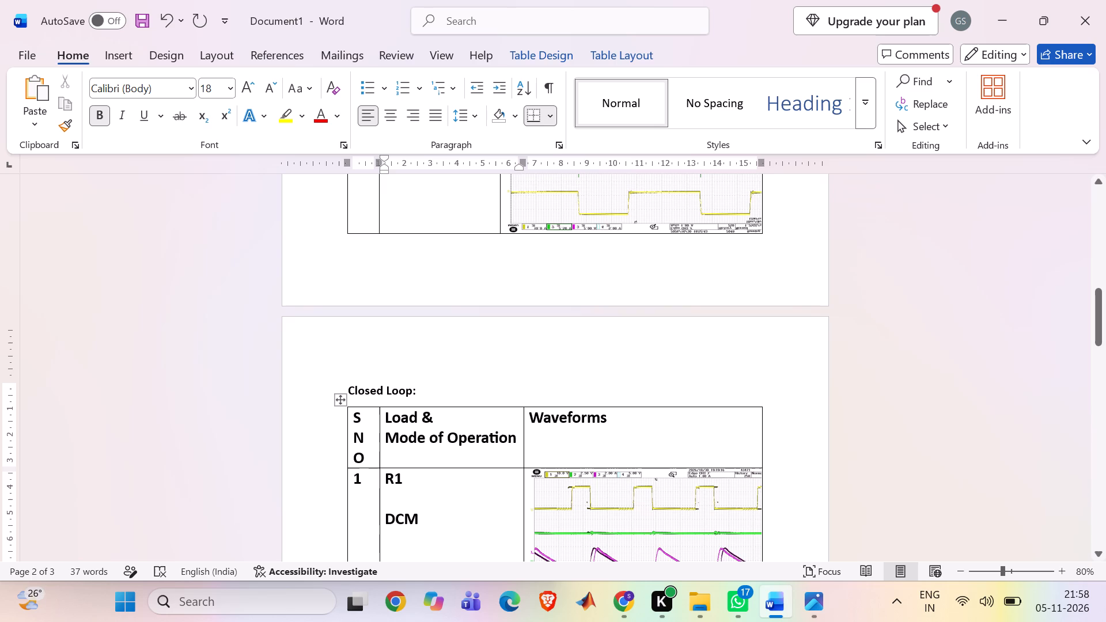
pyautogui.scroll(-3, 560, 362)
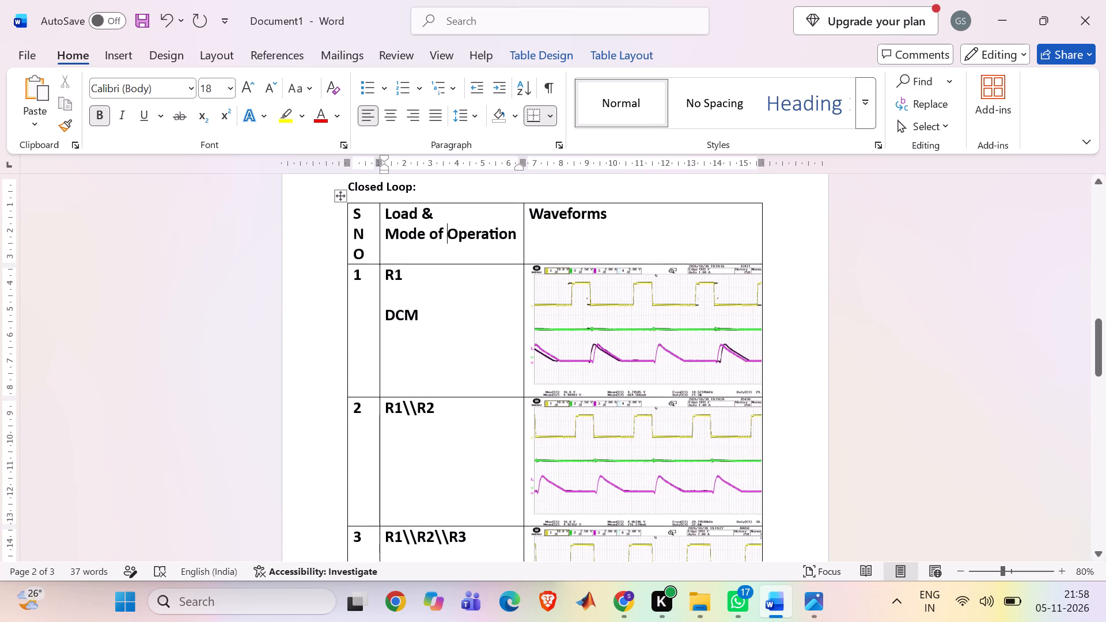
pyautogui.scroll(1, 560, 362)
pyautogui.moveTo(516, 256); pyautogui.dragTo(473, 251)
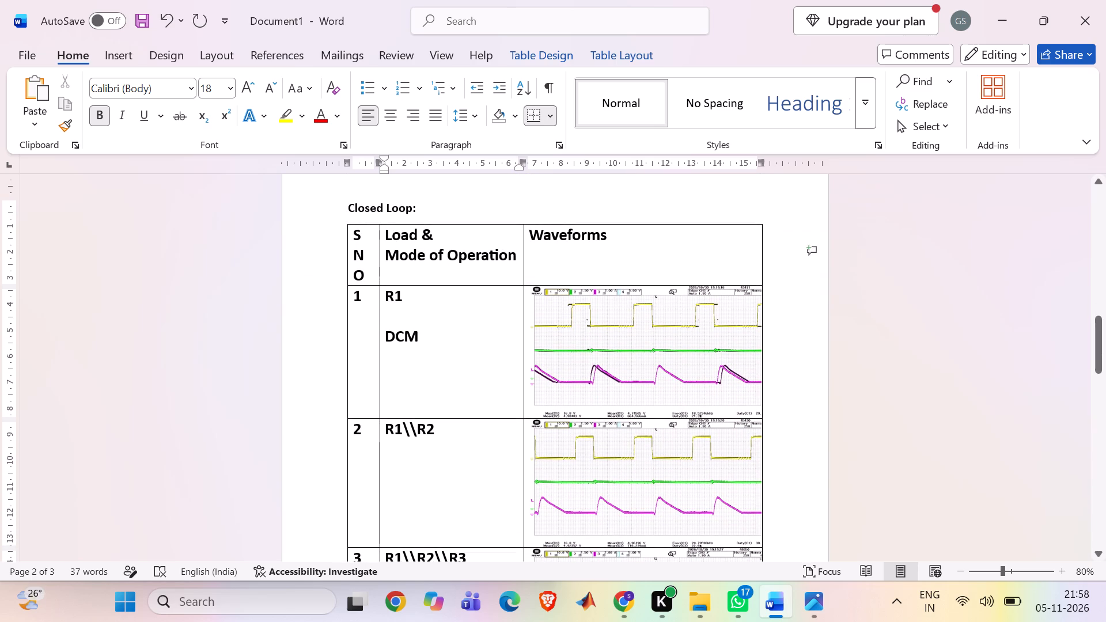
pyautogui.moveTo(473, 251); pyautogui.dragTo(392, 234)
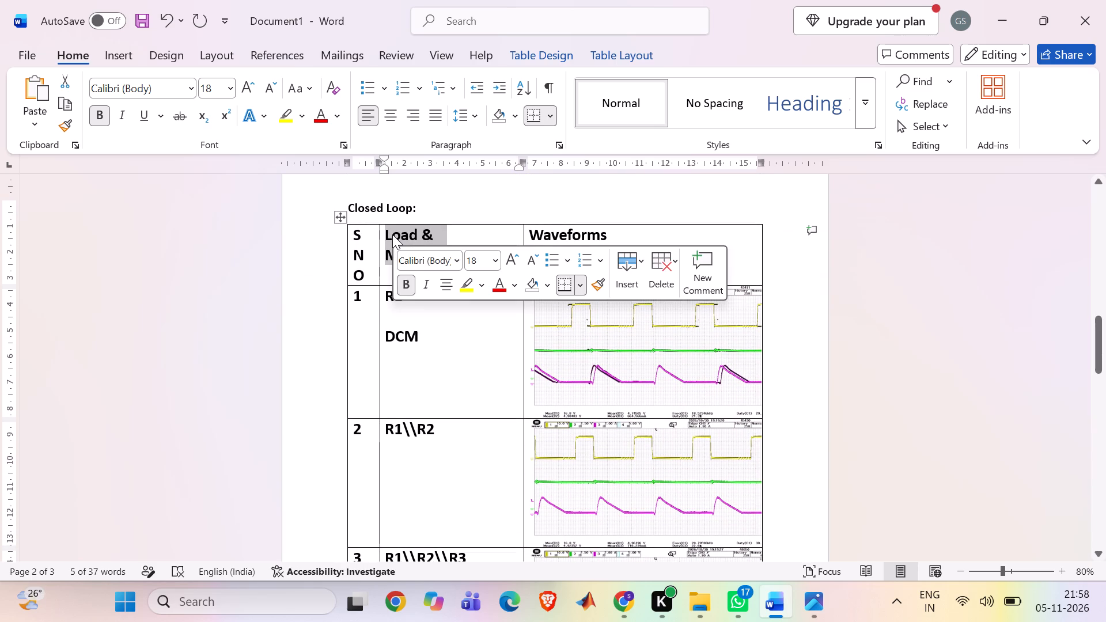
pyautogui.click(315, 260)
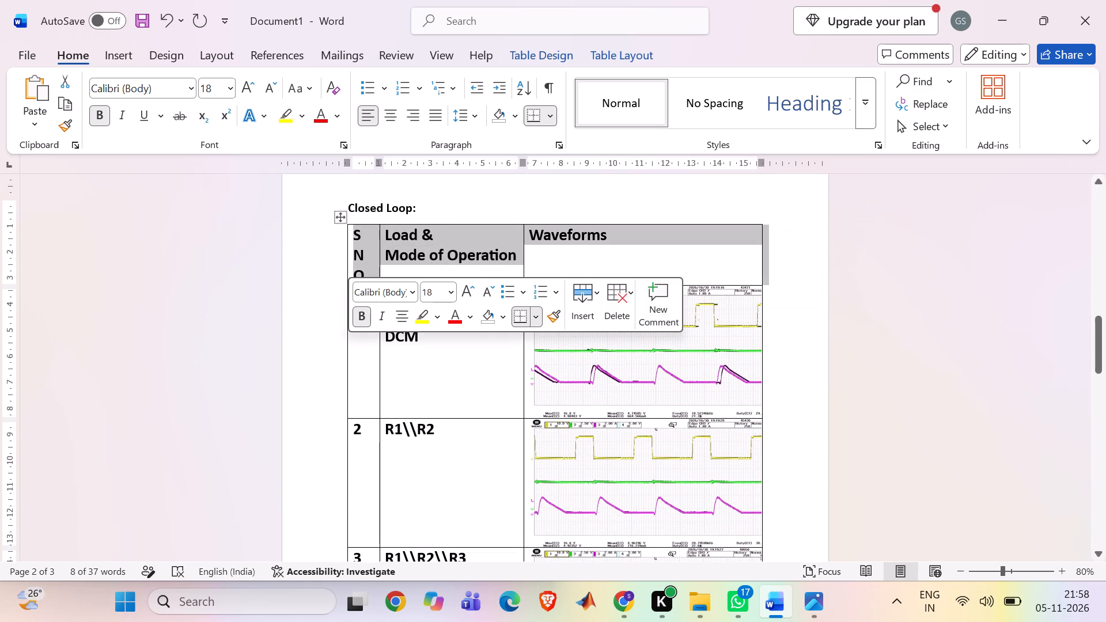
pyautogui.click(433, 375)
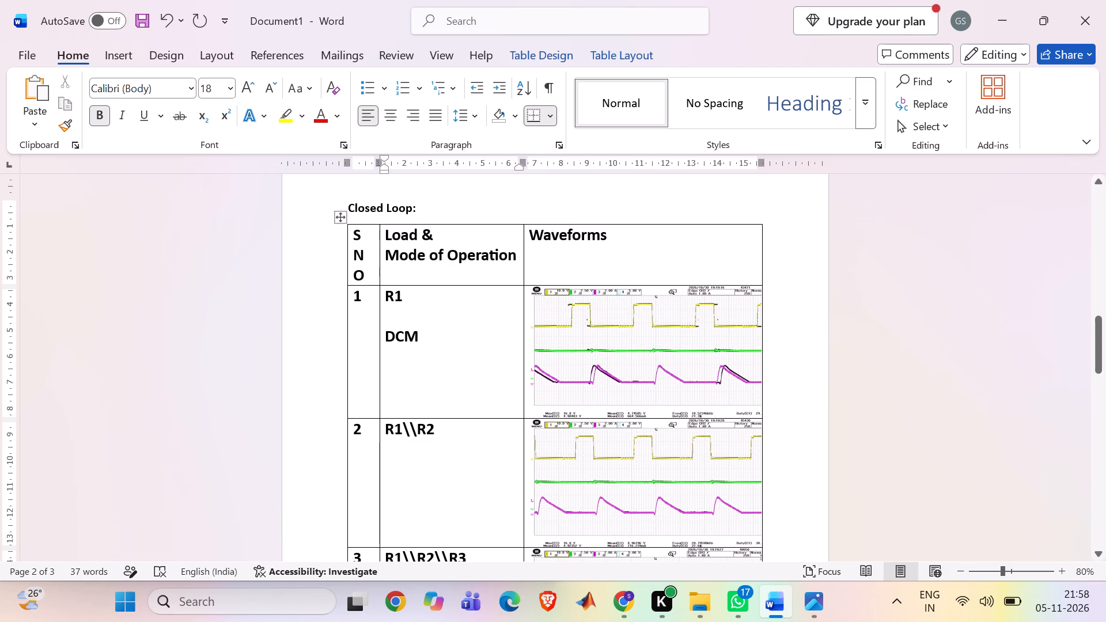
# Enter DCM below R1\\R2 in row 2 of the Closed Loop table, leaving a blank line between them.
pyautogui.click(434, 475)
pyautogui.press('Return')
pyautogui.press('Return')
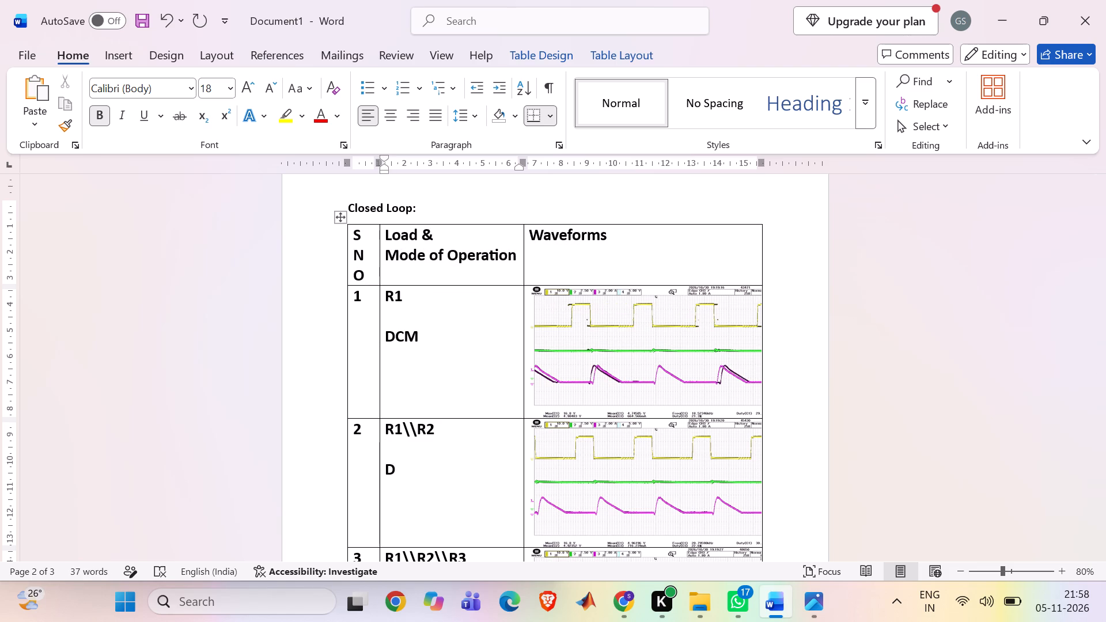
# Enter BCM below R1\\R2\\R3 in row 3 of the Closed Loop table, leaving a blank line between them.
pyautogui.scroll(-1, 434, 475)
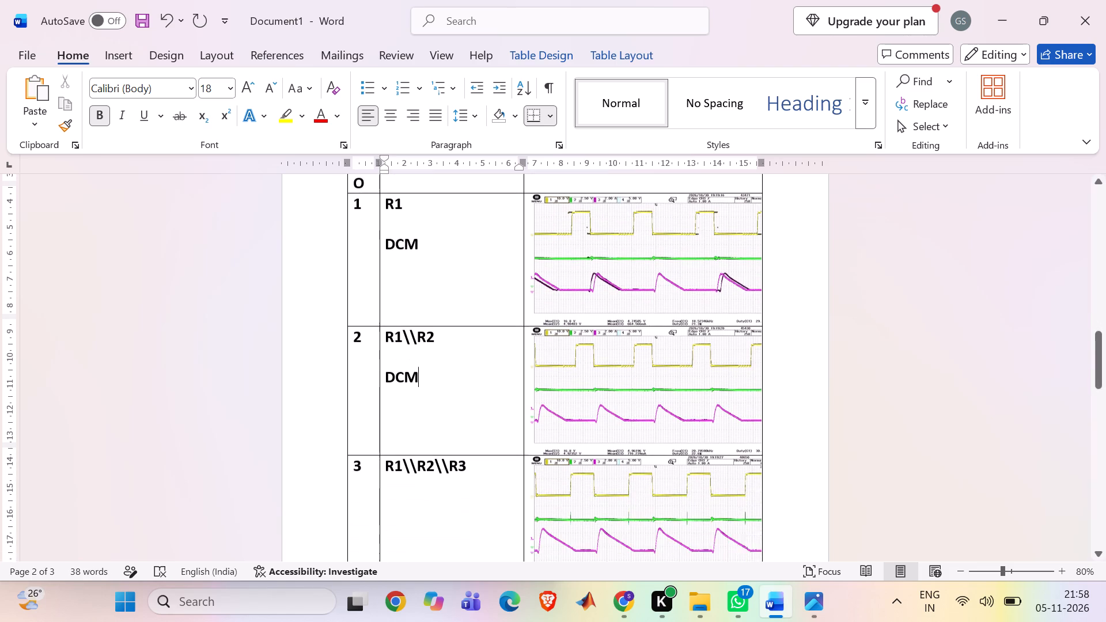
pyautogui.scroll(-1, 434, 475)
pyautogui.click(416, 492)
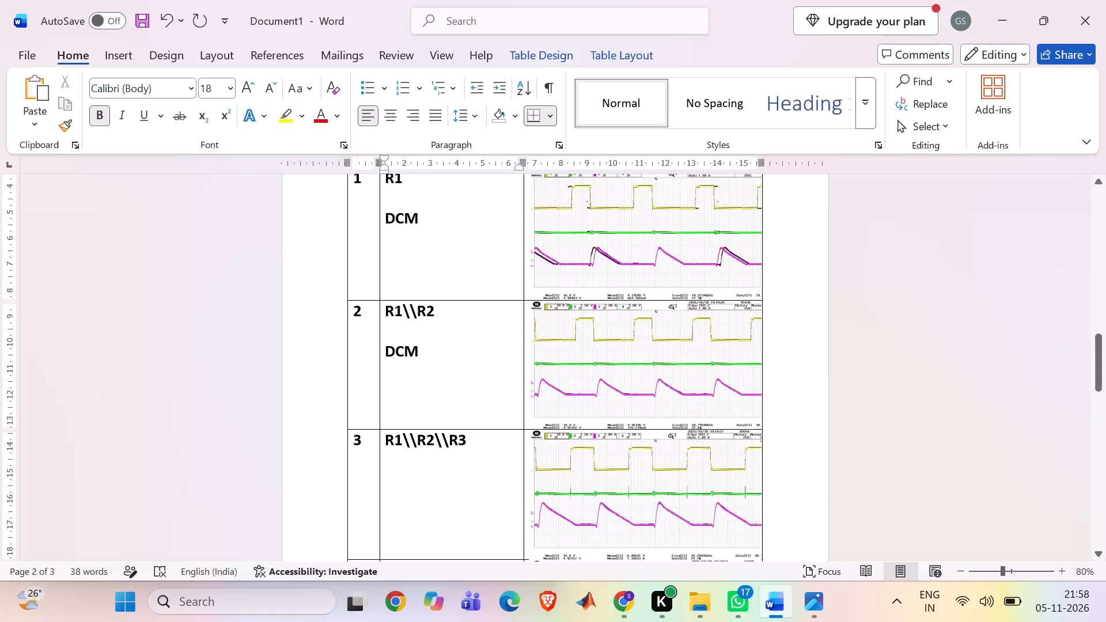
pyautogui.press('Right')
pyautogui.press('Right')
pyautogui.press('Right')
pyautogui.press('Right')
pyautogui.press('Right')
pyautogui.press('Right')
pyautogui.press('Return')
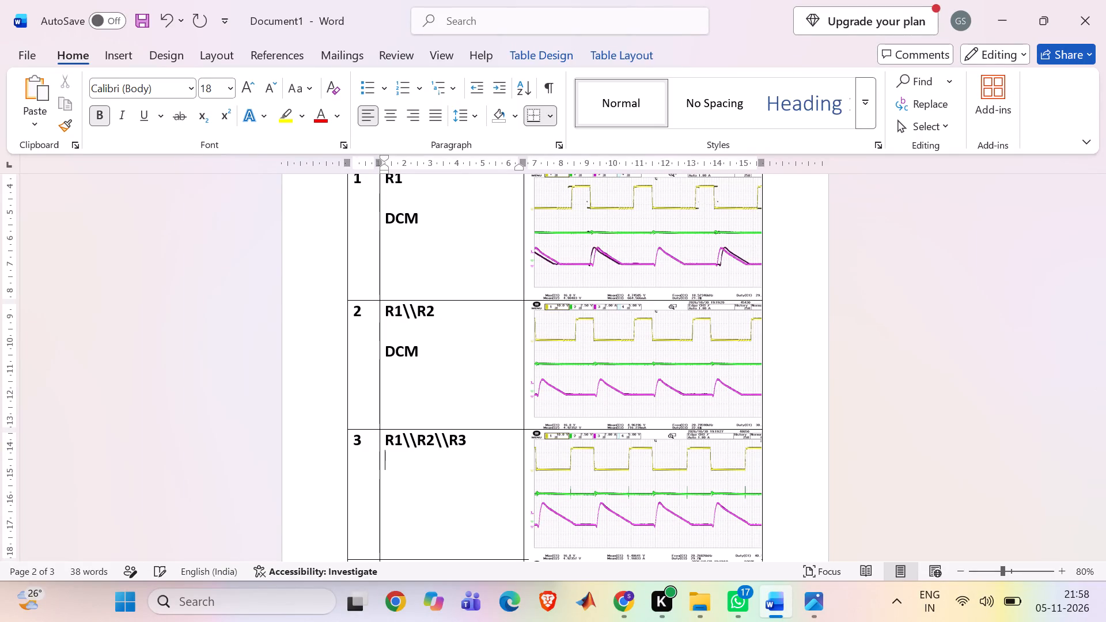
pyautogui.press('Return')
pyautogui.write('BCM')
# Enter CCM below R1\\R2\\R3\\R4 in row 4 of the Closed Loop table, leaving a blank line between them.
pyautogui.scroll(-1, 472, 404)
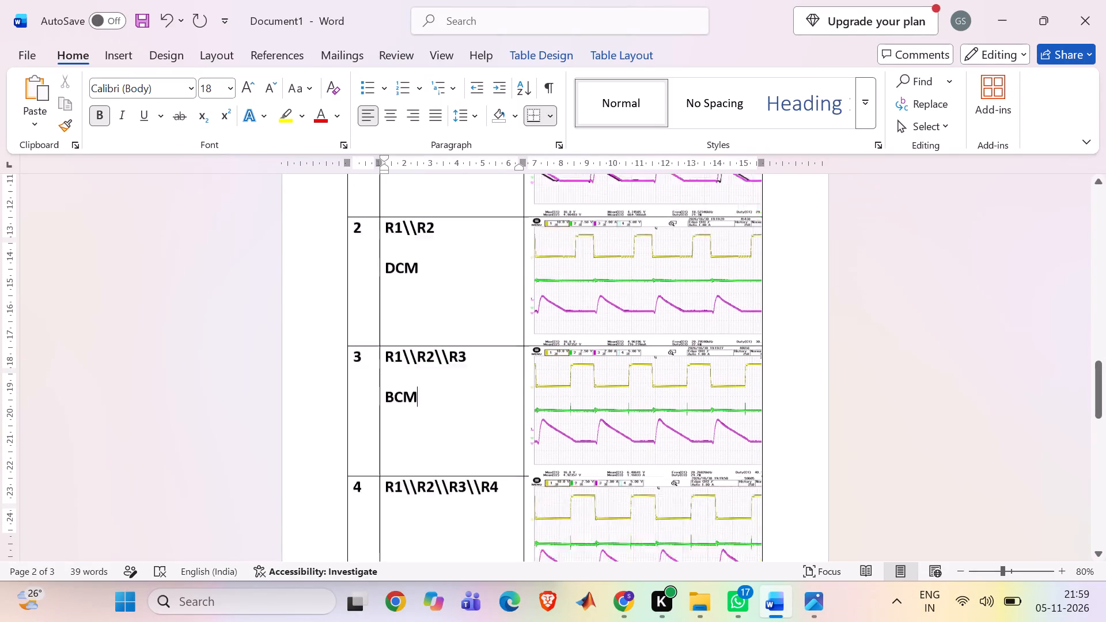
pyautogui.scroll(-1, 472, 404)
pyautogui.click(431, 407)
pyautogui.press('Right')
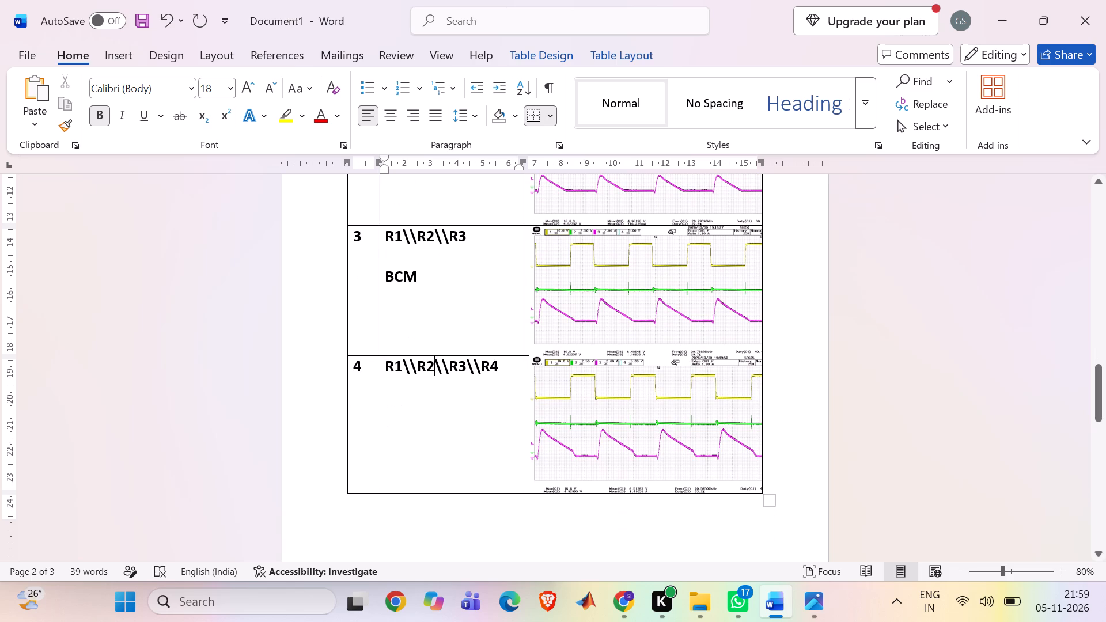
pyautogui.press('Right')
pyautogui.press('Right')
pyautogui.press('Right')
pyautogui.press('Right')
pyautogui.press('Right')
pyautogui.press('Right')
pyautogui.press('Right')
pyautogui.press('Return')
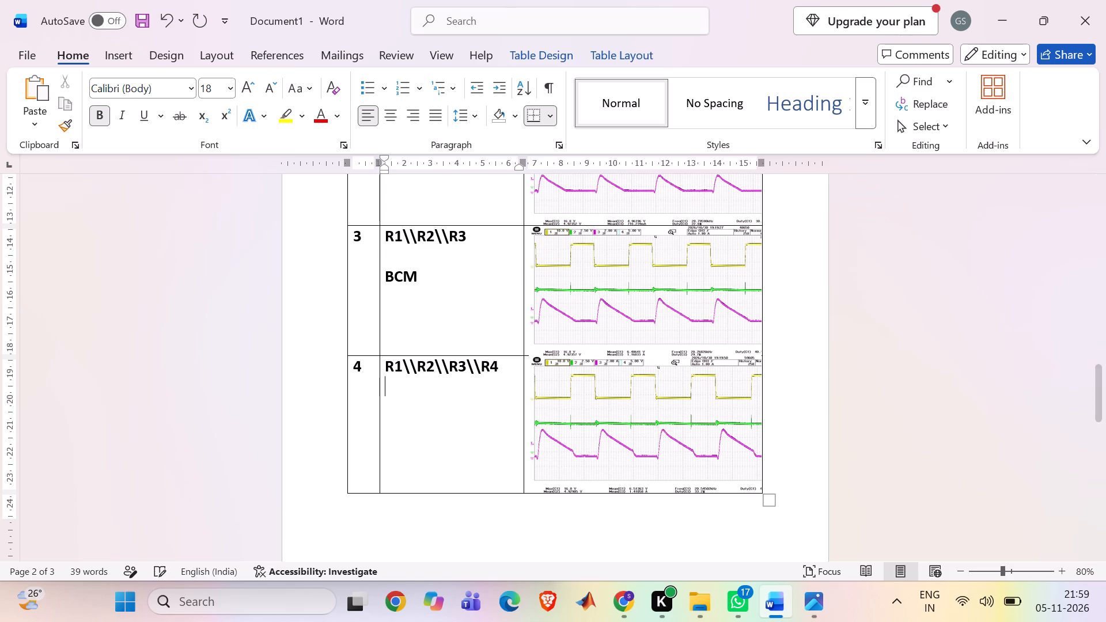
pyautogui.press('Return')
pyautogui.write('CC')
pyautogui.press('m')
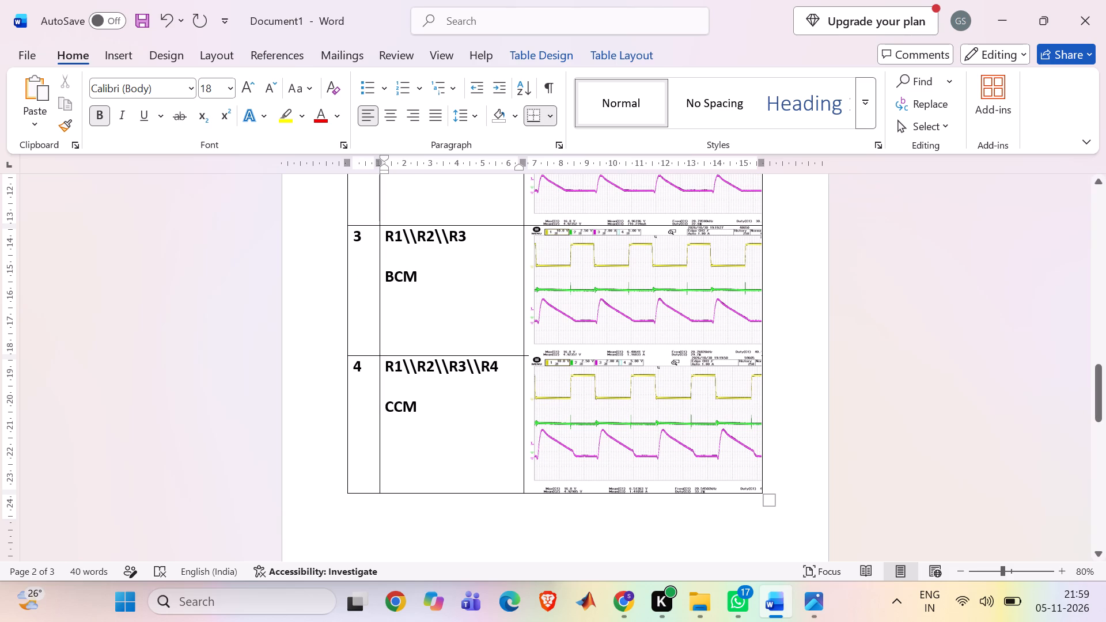
# Copy the Closed Loop table's "Load & Mode of Operation" column from the header through row 4.
pyautogui.scroll(2, 477, 333)
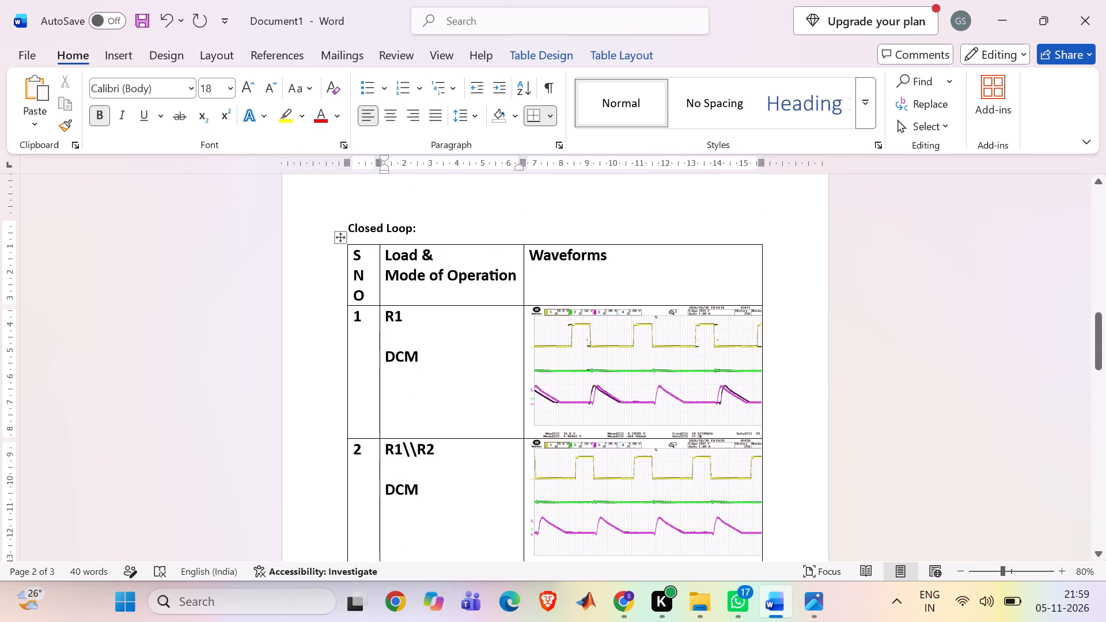
pyautogui.moveTo(385, 254); pyautogui.dragTo(494, 557)
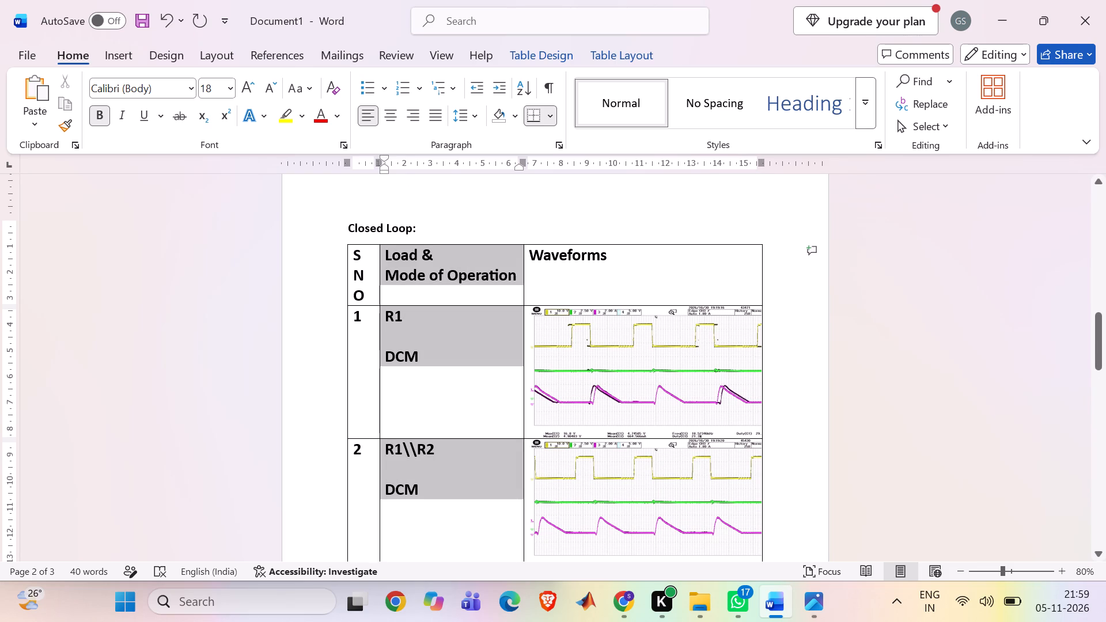
pyautogui.moveTo(494, 557); pyautogui.dragTo(484, 585)
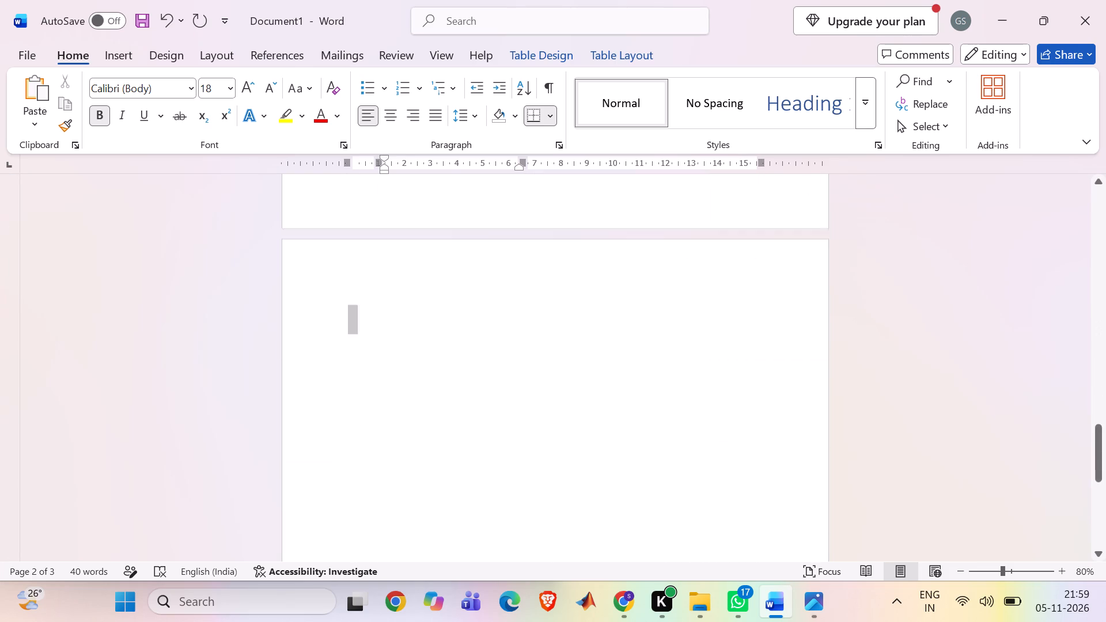
pyautogui.moveTo(484, 585); pyautogui.dragTo(463, 249)
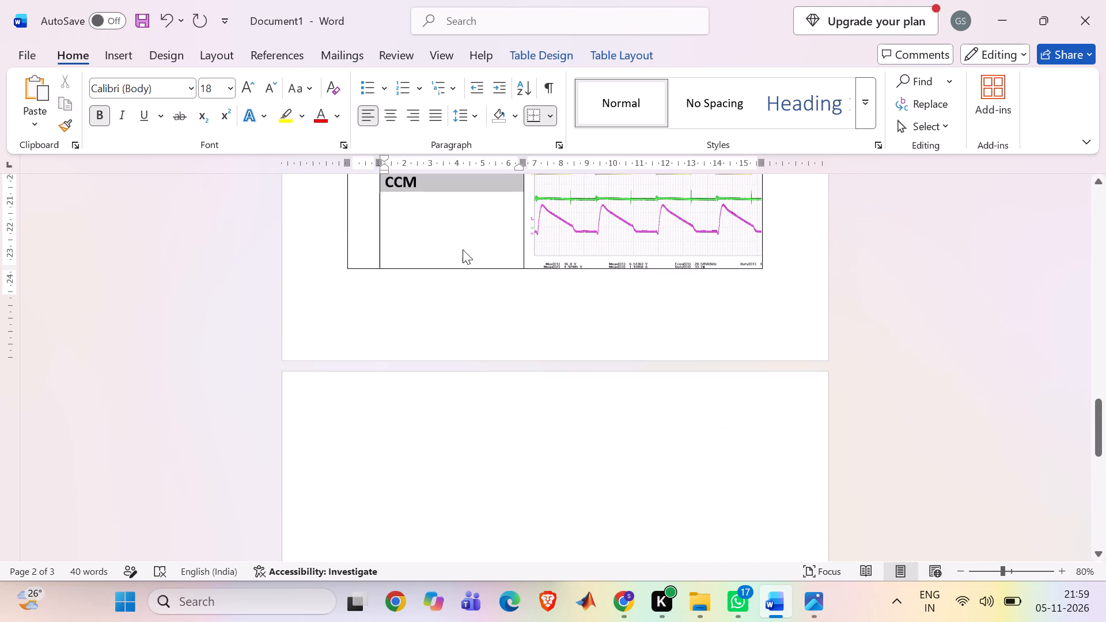
pyautogui.moveTo(463, 249); pyautogui.dragTo(462, 249)
pyautogui.hotkey('ctrl', 'c')
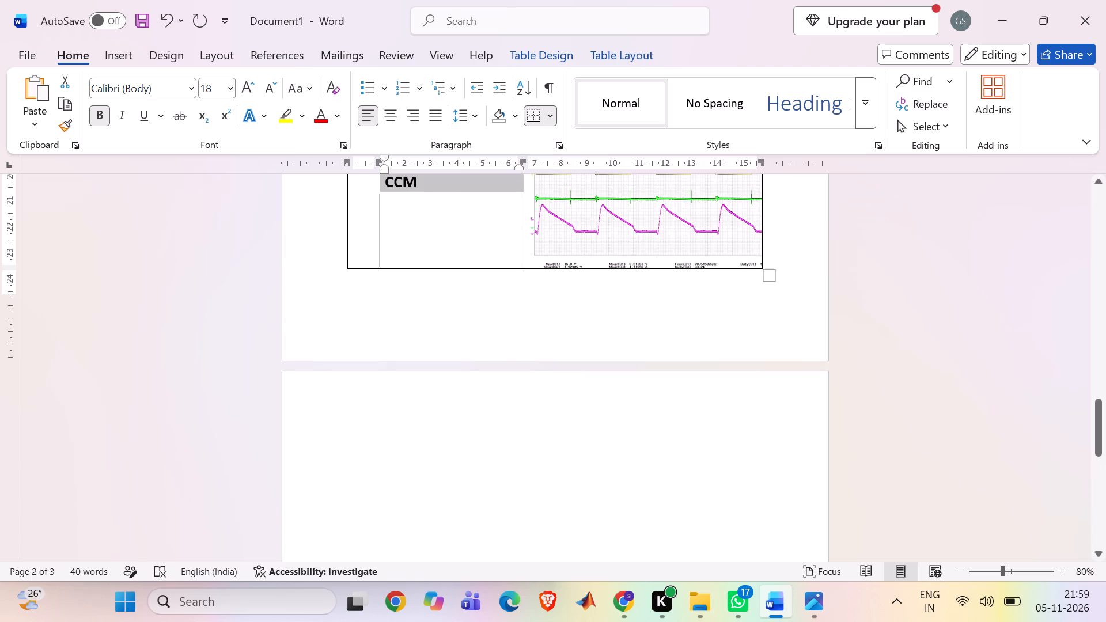
# Paste the copied "Load & Mode of Operation" column into the Open Loop table at its Load column, header through row 4.
pyautogui.scroll(8, 462, 249)
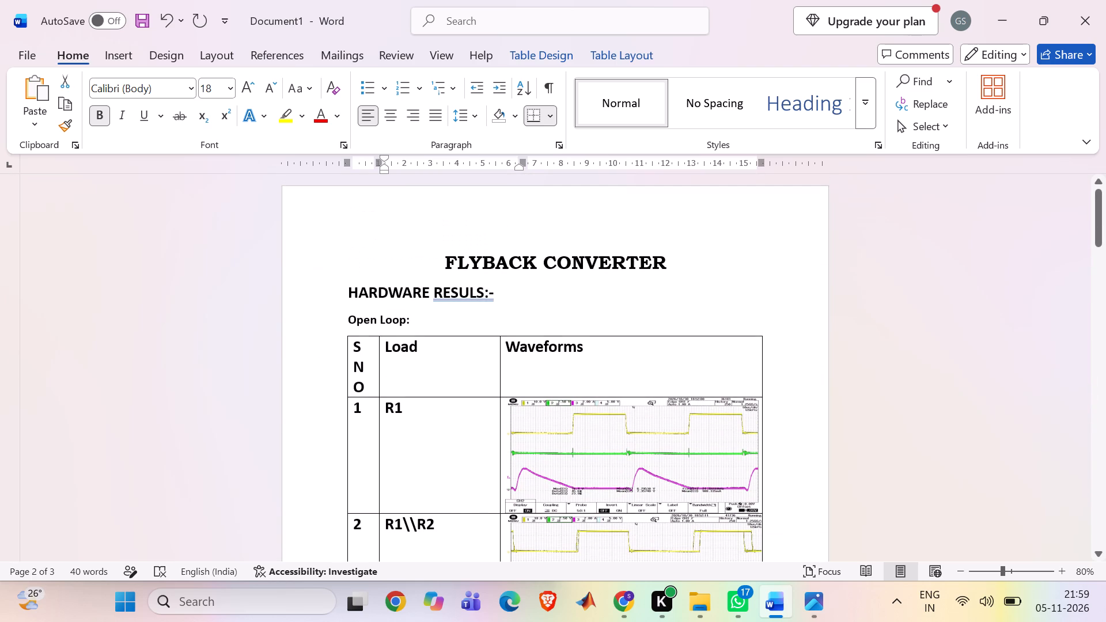
pyautogui.moveTo(385, 348); pyautogui.dragTo(447, 494)
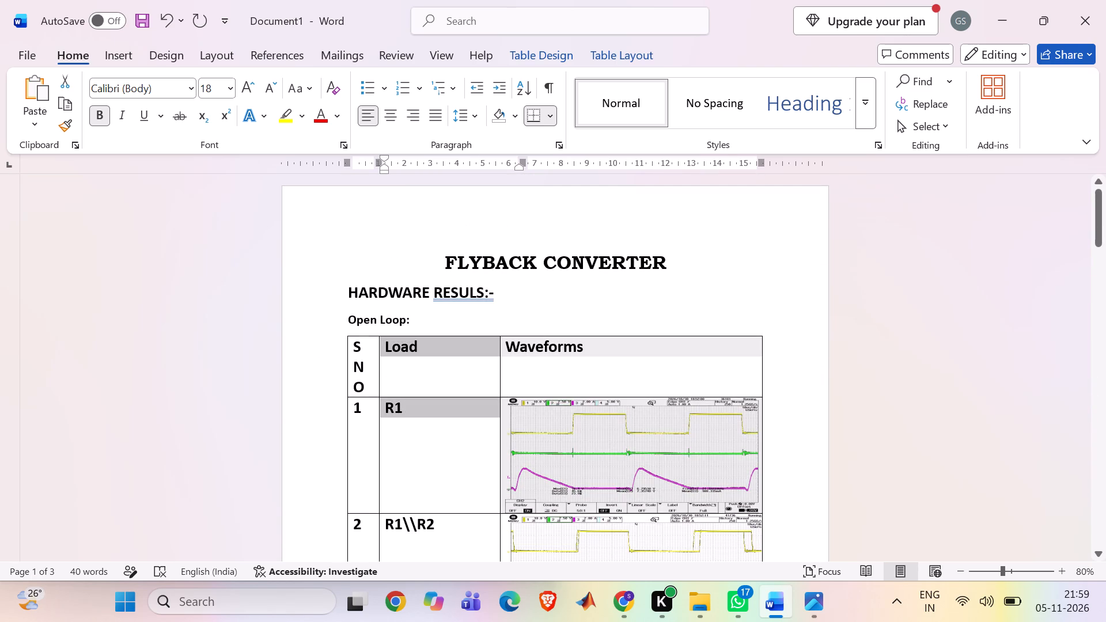
pyautogui.moveTo(447, 494); pyautogui.dragTo(463, 508)
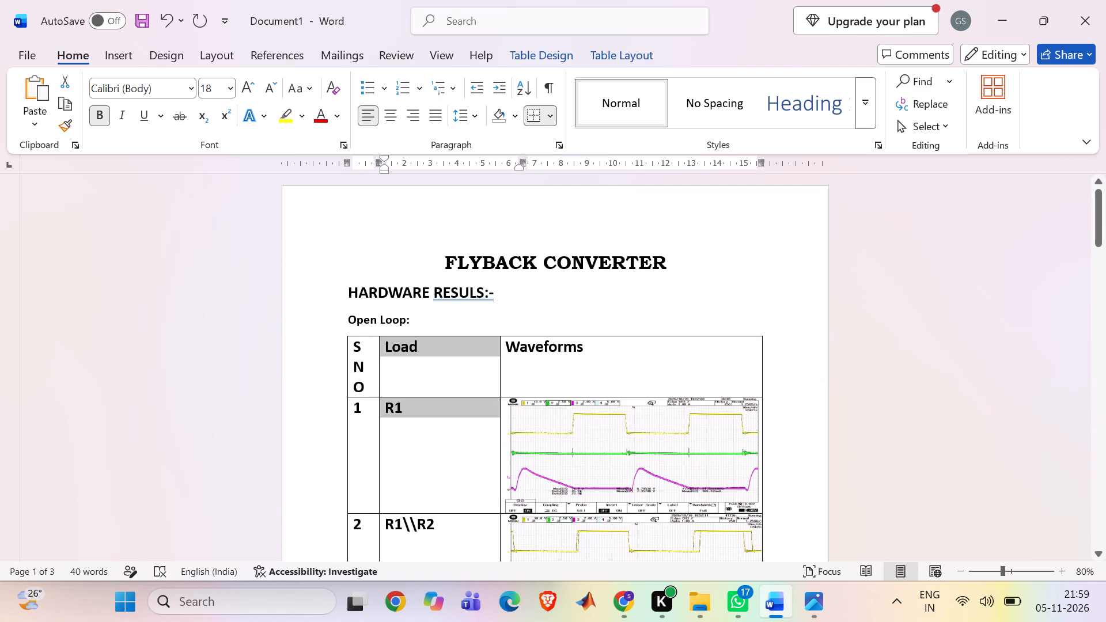
pyautogui.moveTo(463, 508); pyautogui.dragTo(468, 552)
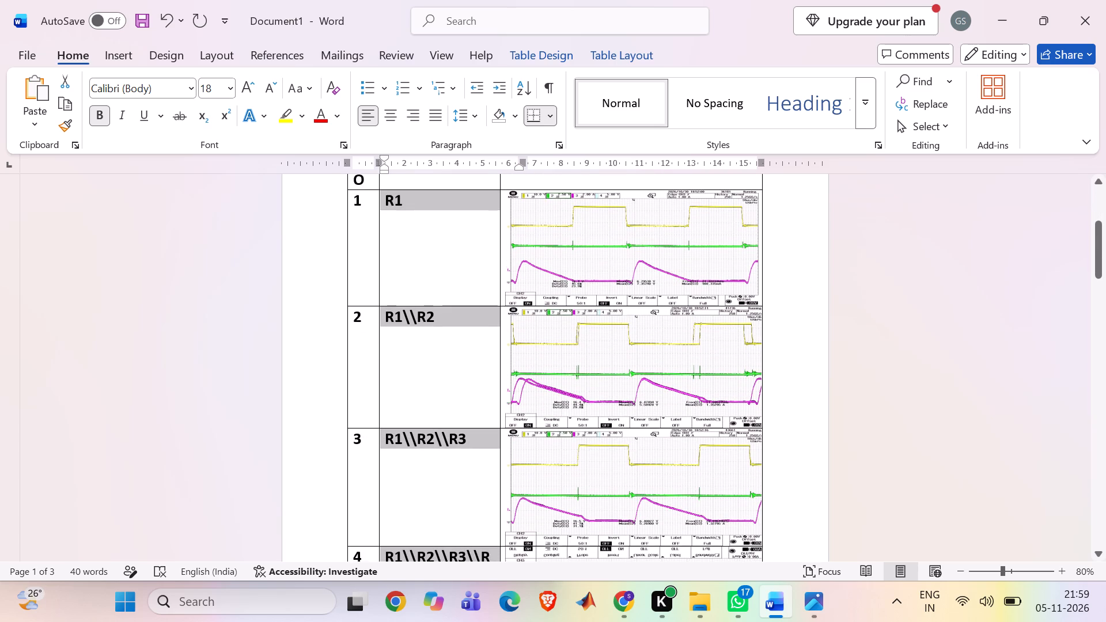
pyautogui.moveTo(468, 552); pyautogui.dragTo(444, 201)
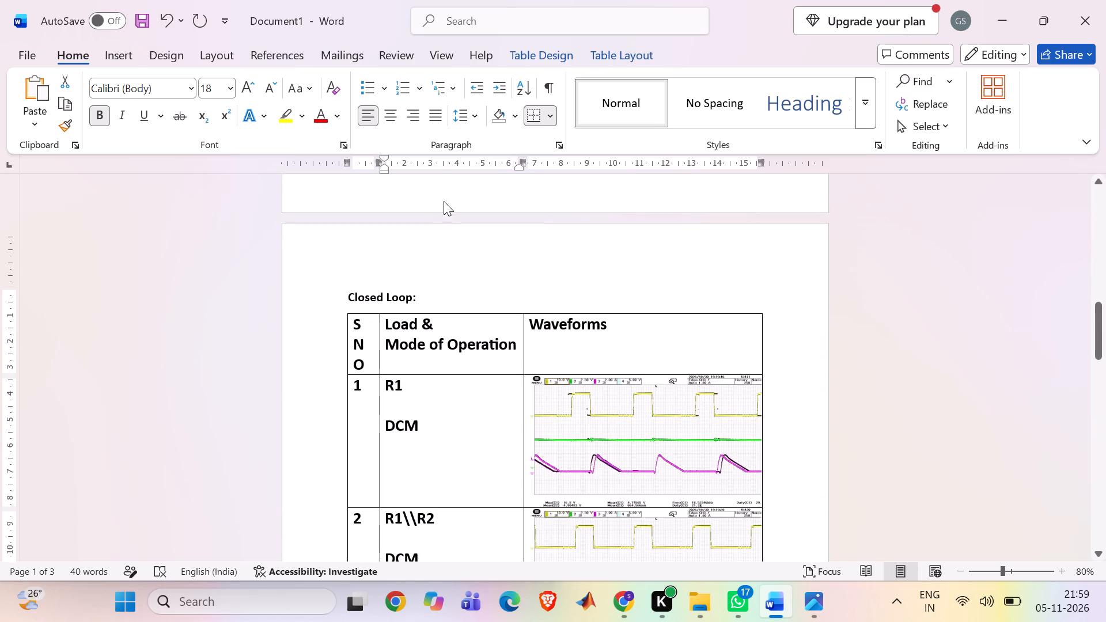
pyautogui.moveTo(444, 201); pyautogui.dragTo(453, 344)
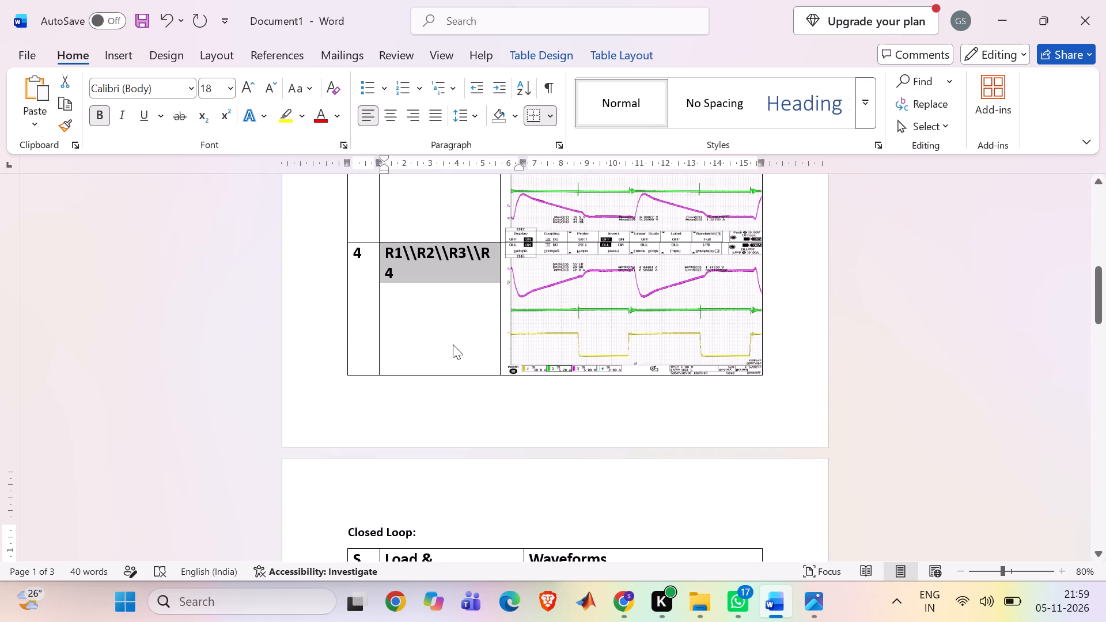
pyautogui.moveTo(453, 344); pyautogui.dragTo(453, 344)
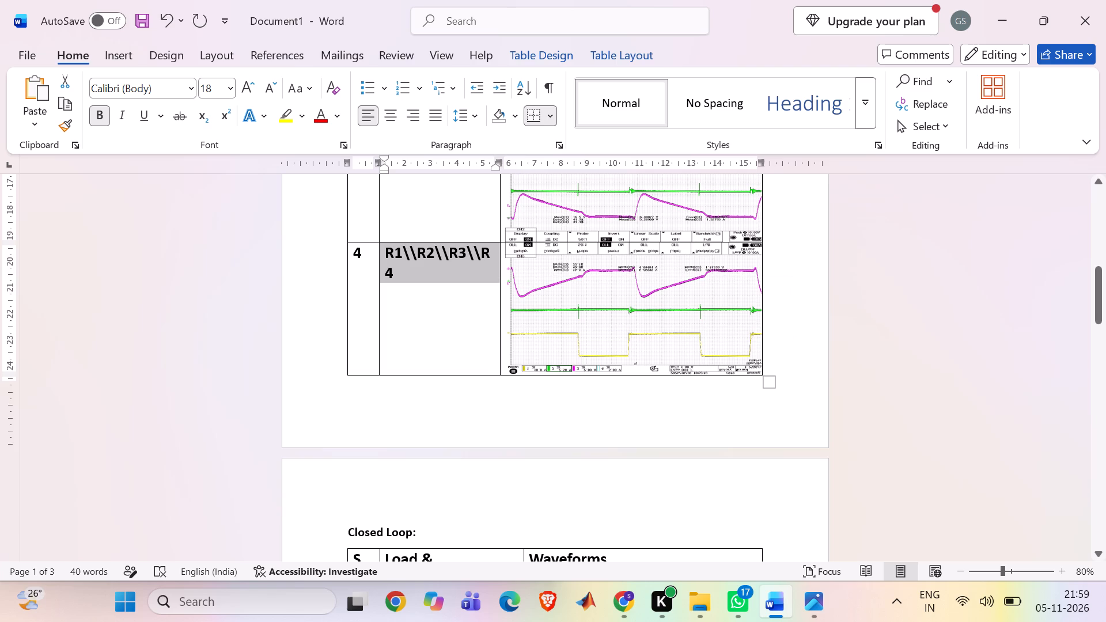
pyautogui.hotkey('ctrl', 'v')
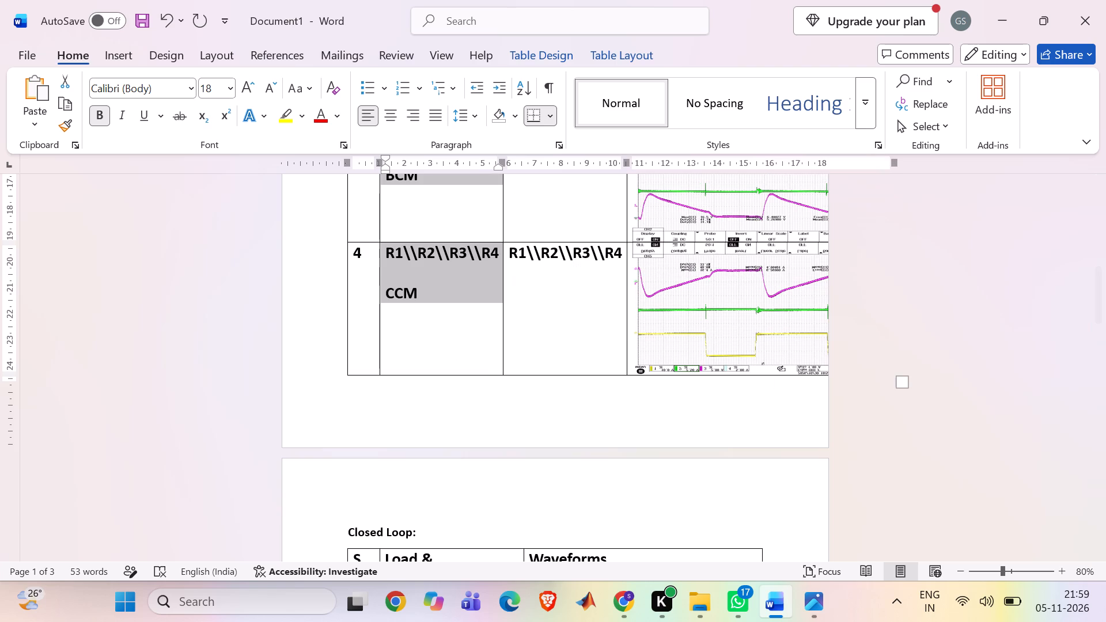
# Delete the entire old Load column between the pasted column and the Waveforms column in the Open Loop table.
pyautogui.click(559, 343)
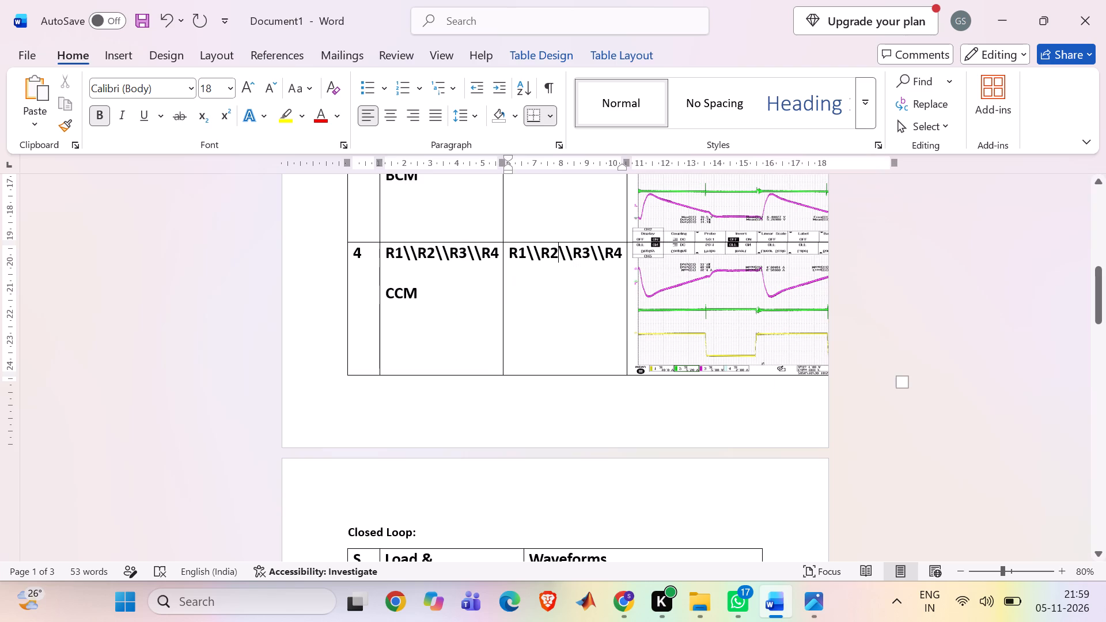
pyautogui.click(559, 343)
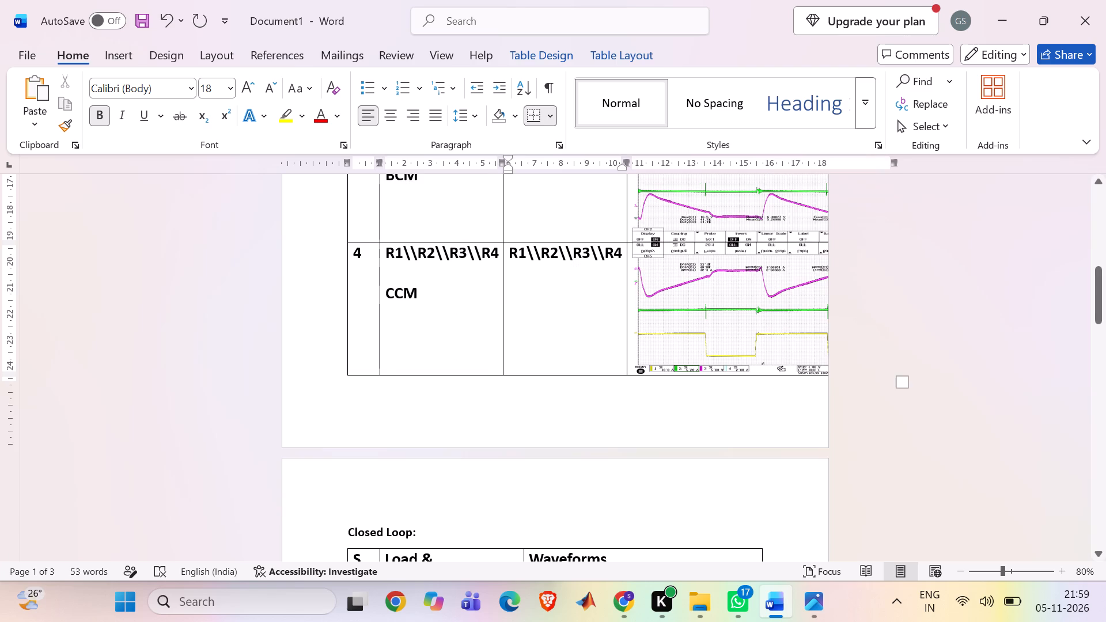
pyautogui.rightClick(559, 343)
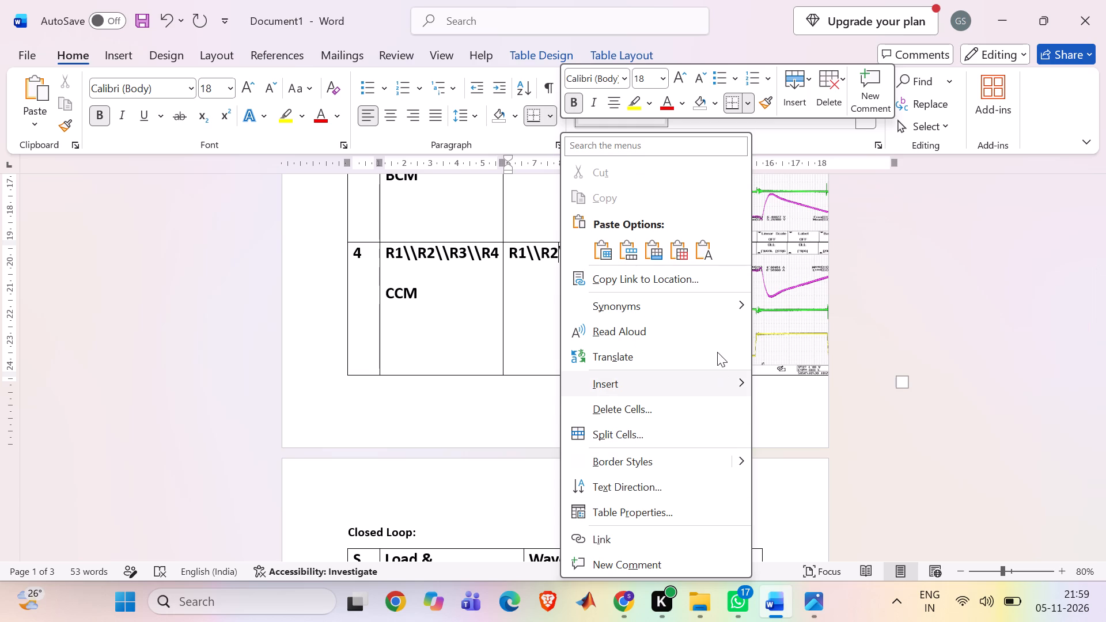
pyautogui.scroll(-1, 677, 418)
pyautogui.click(688, 415)
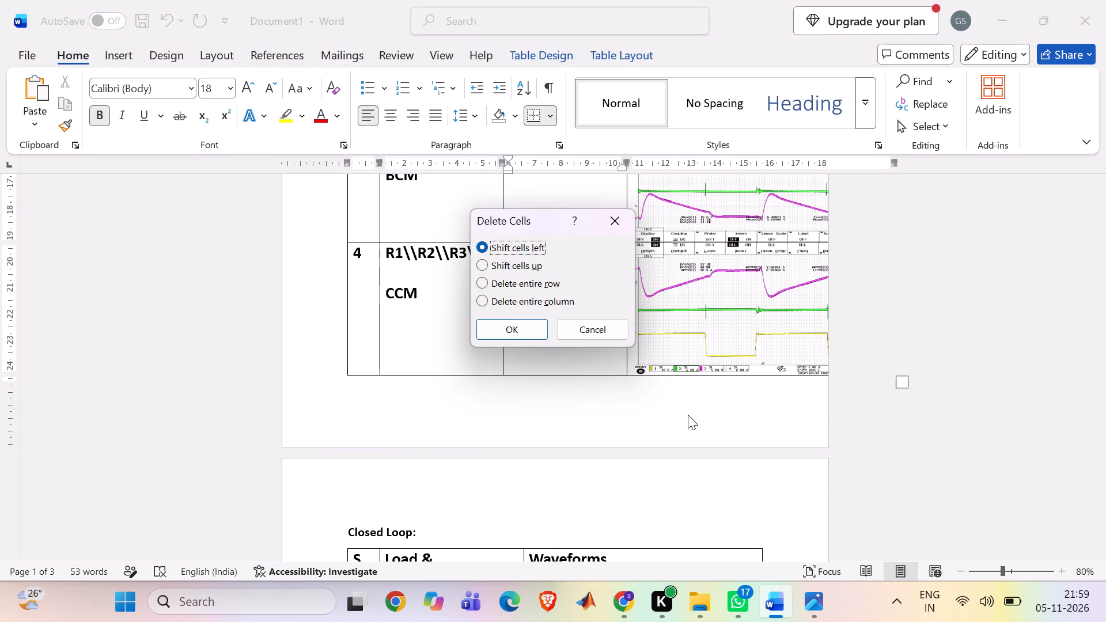
pyautogui.click(484, 301)
pyautogui.click(495, 322)
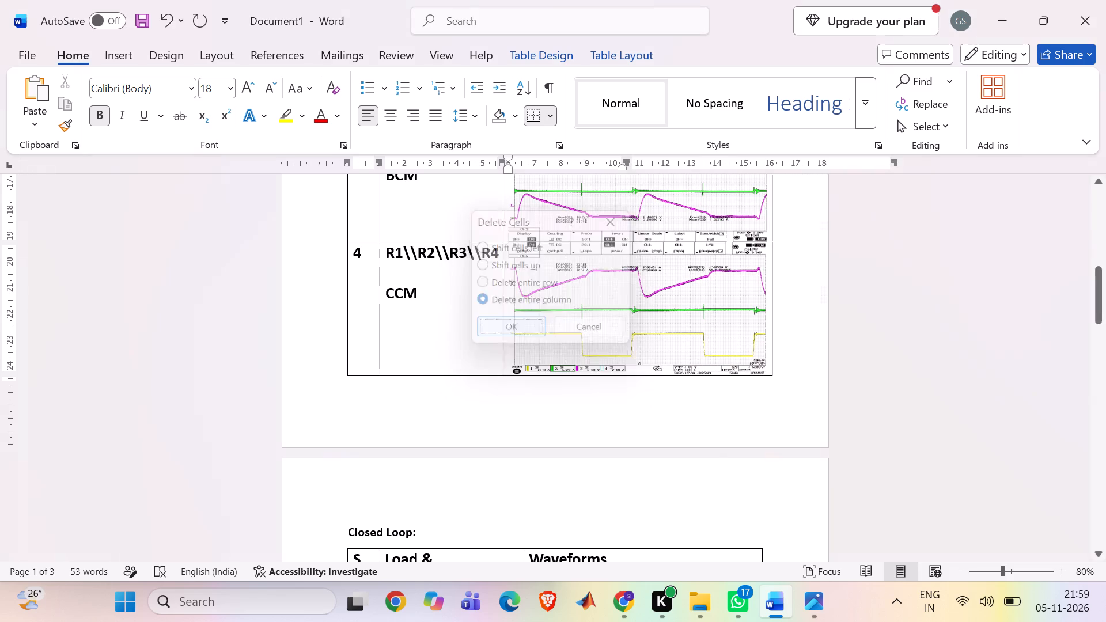
pyautogui.click(810, 301)
# Review the Open Loop and Closed Loop tables' loads, modes of operation and waveforms from the document's start.
pyautogui.scroll(2, 810, 301)
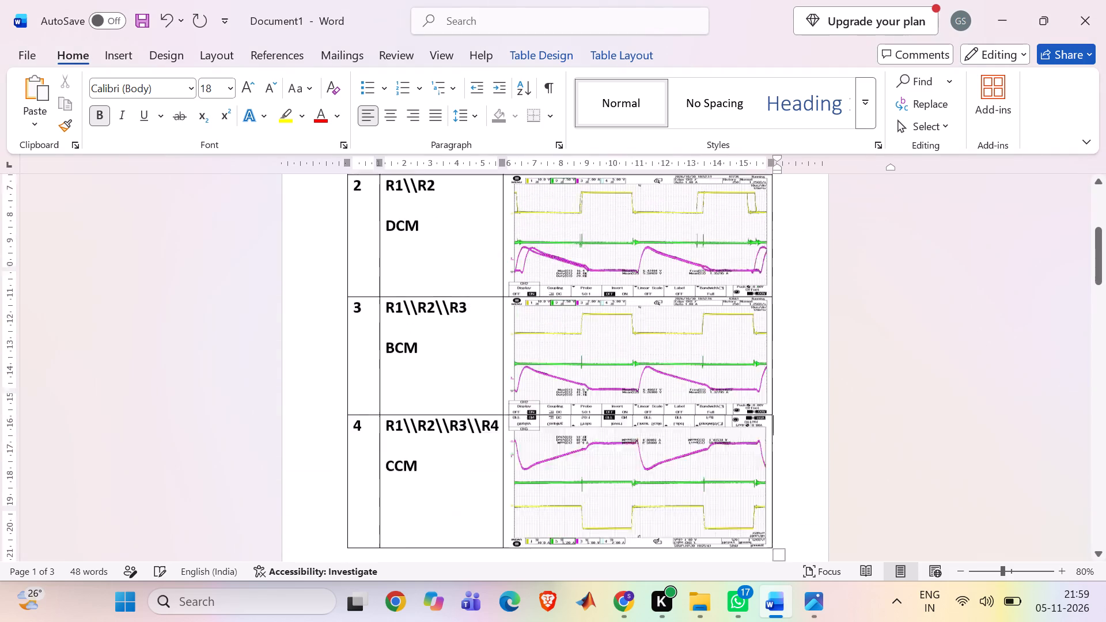
pyautogui.scroll(4, 810, 301)
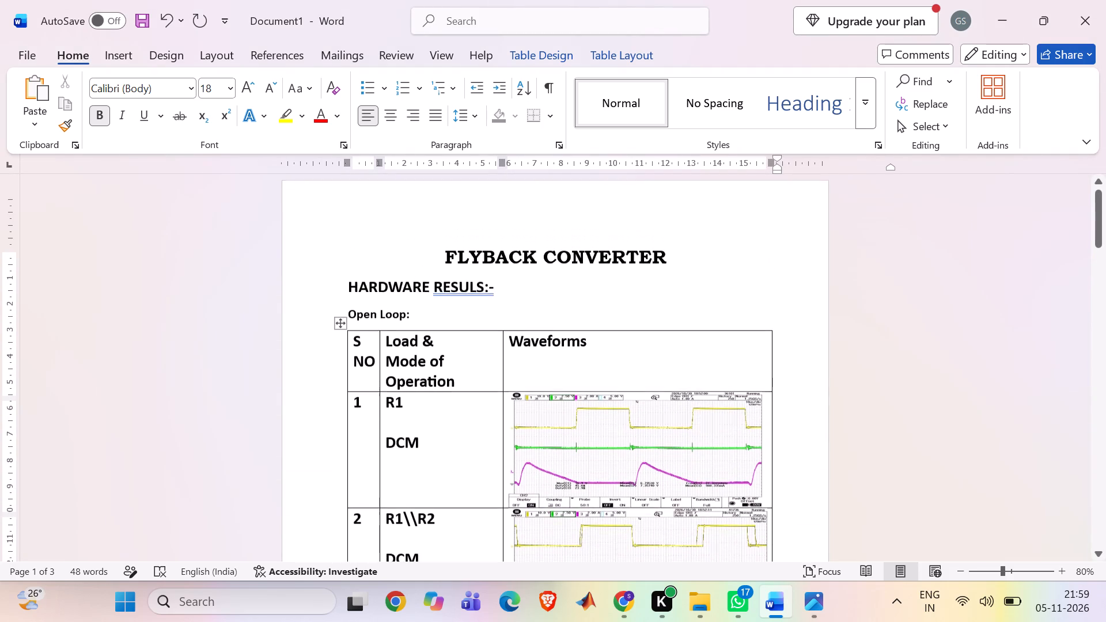
pyautogui.scroll(1, 810, 301)
pyautogui.scroll(-5, 810, 301)
pyautogui.scroll(1, 810, 301)
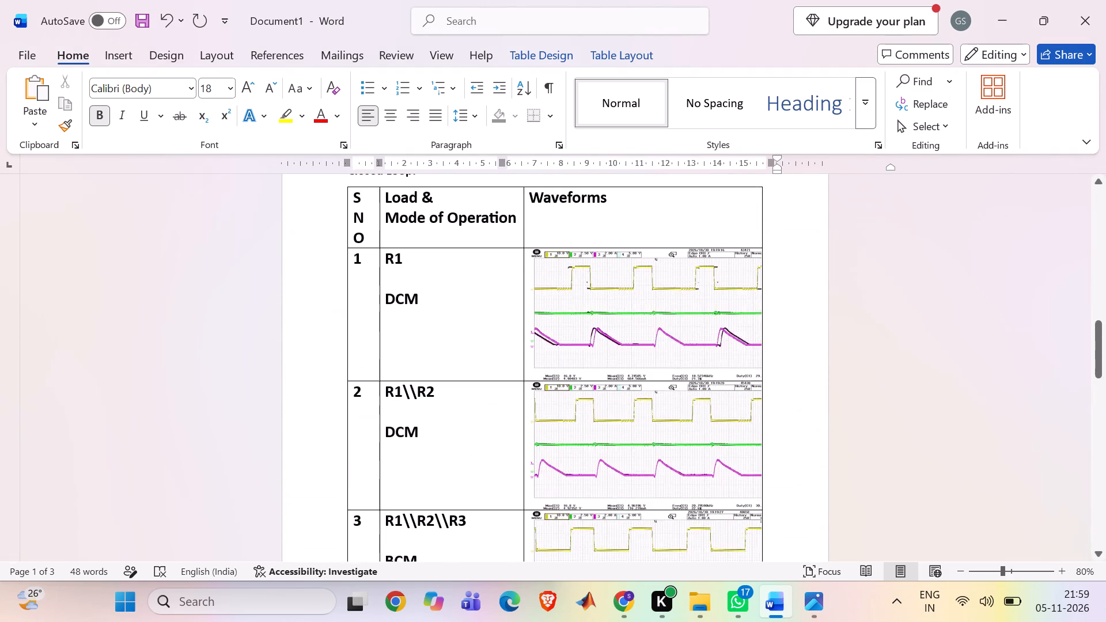
pyautogui.scroll(6, 810, 301)
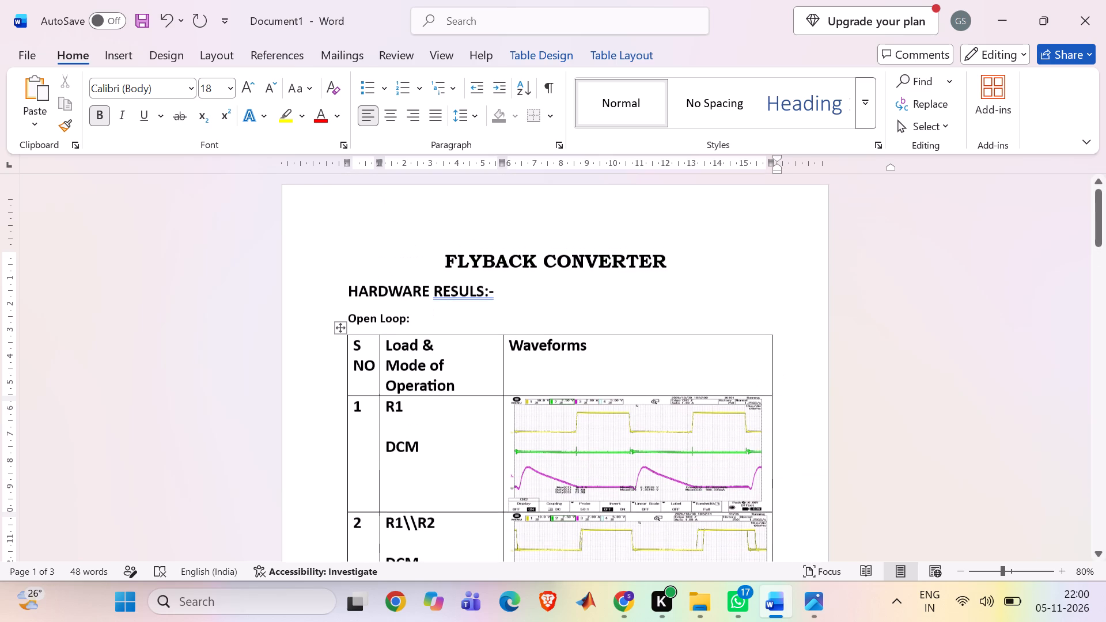
# Start saving the document under a new name and browse to E: > PG_SEM_1 > PE_LAB > FLYBACK conveter.
pyautogui.click(25, 55)
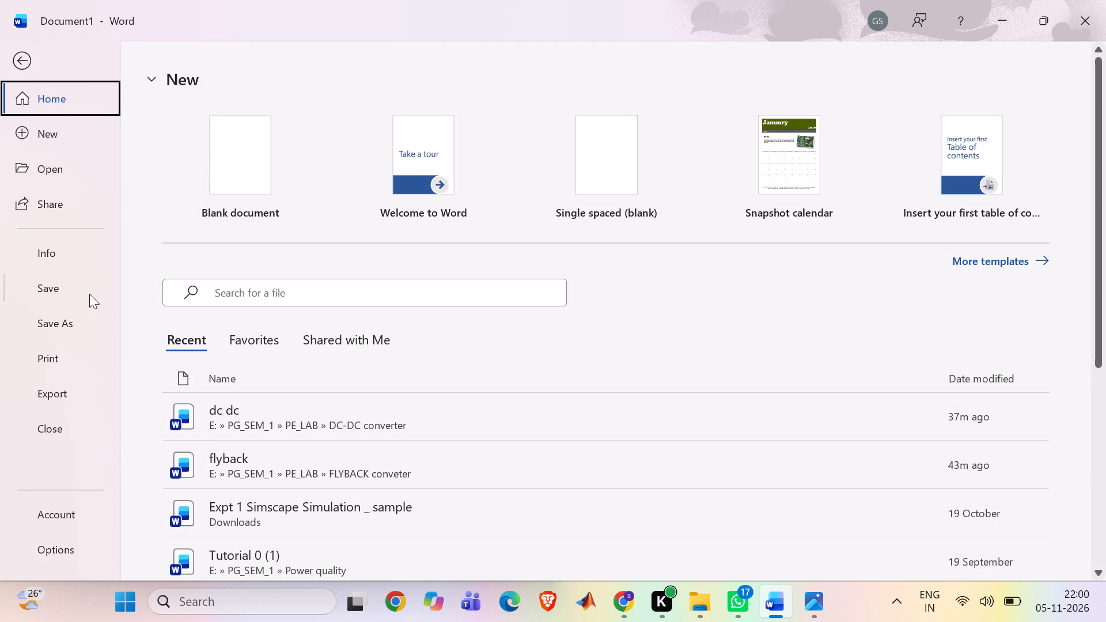
pyautogui.click(52, 323)
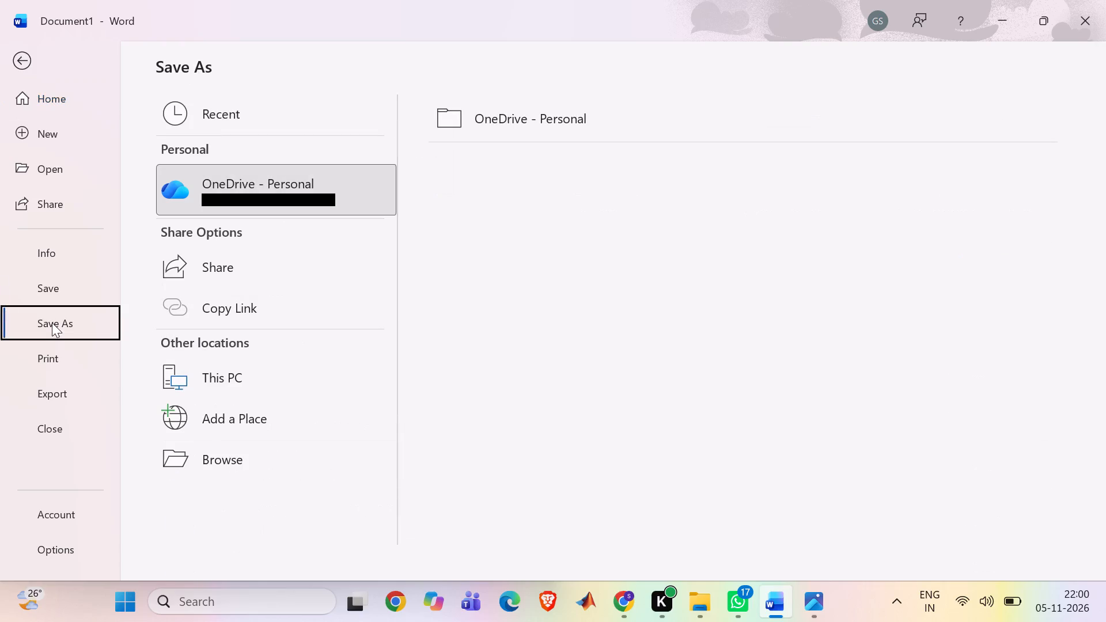
pyautogui.doubleClick(233, 358)
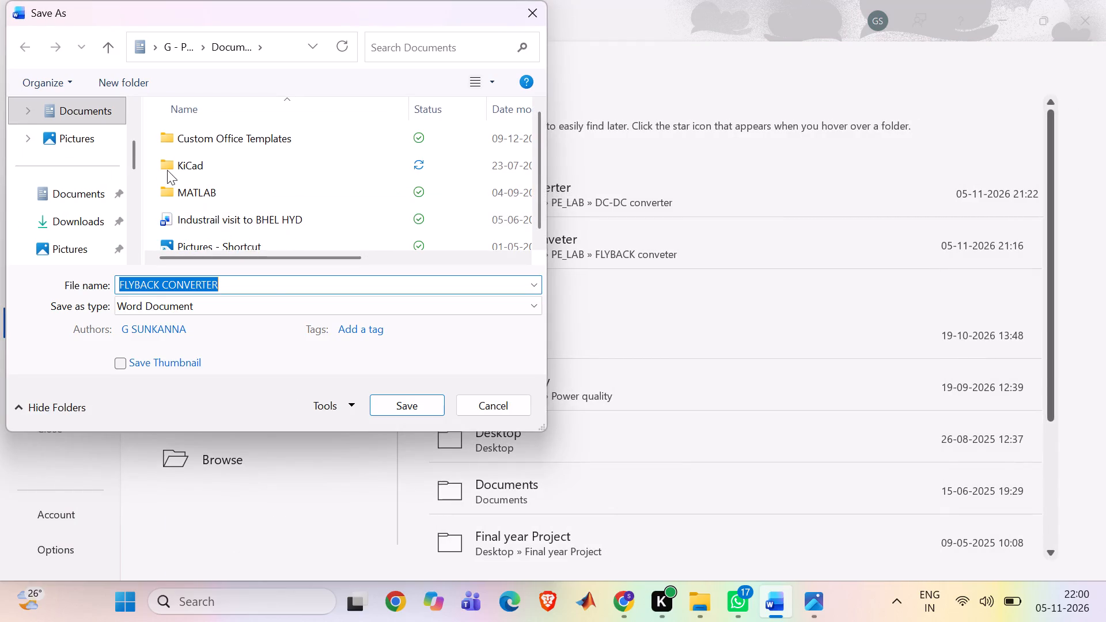
pyautogui.scroll(-6, 94, 225)
pyautogui.doubleClick(83, 158)
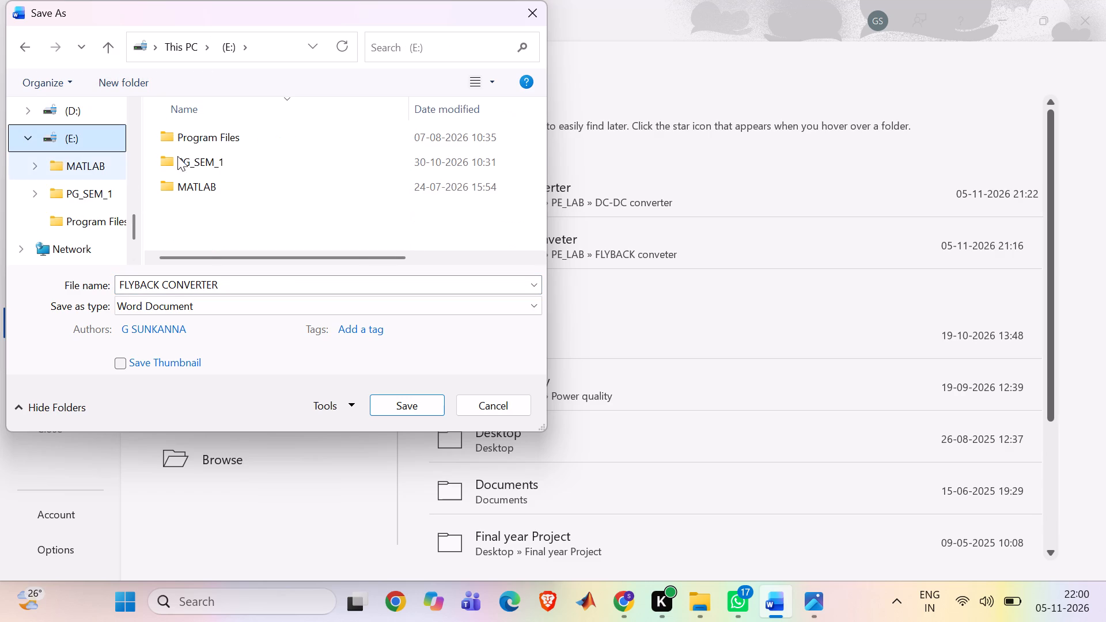
pyautogui.doubleClick(221, 157)
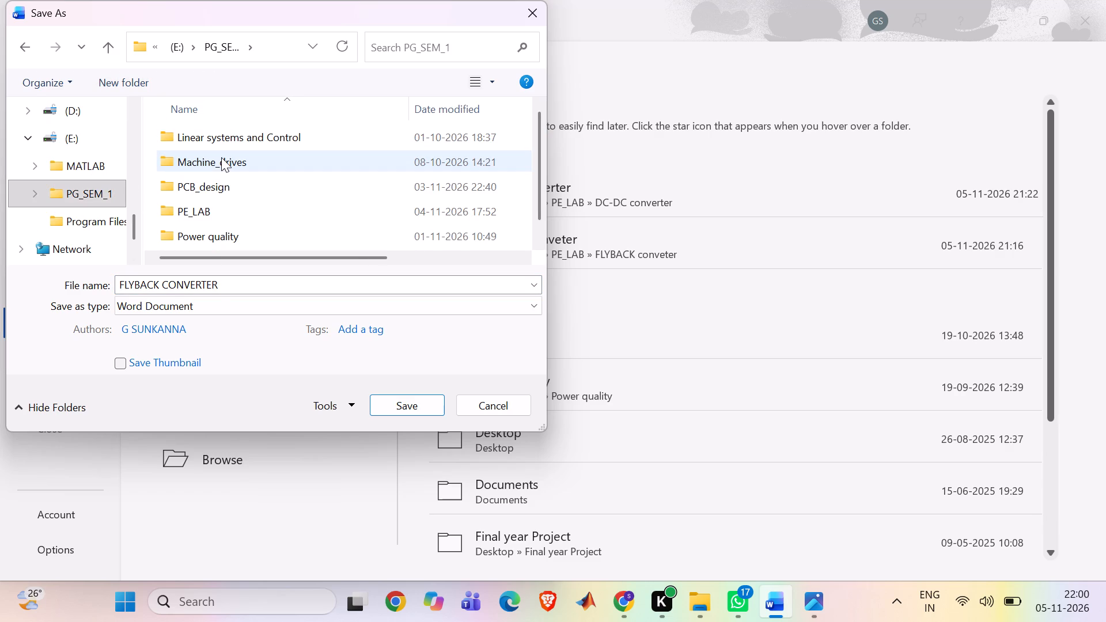
pyautogui.doubleClick(206, 217)
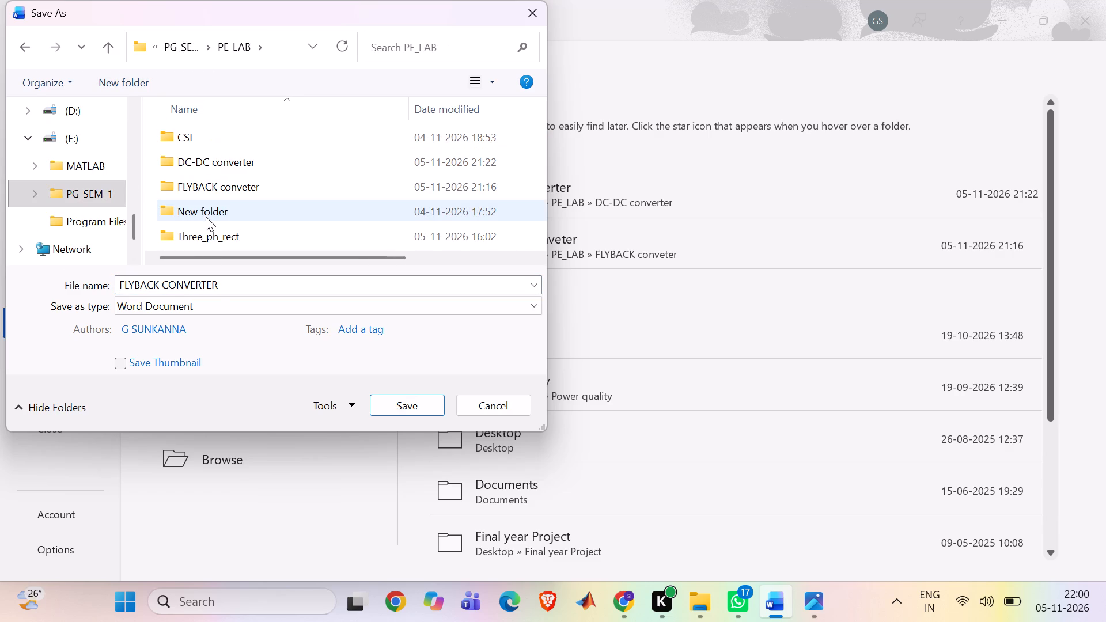
pyautogui.doubleClick(218, 184)
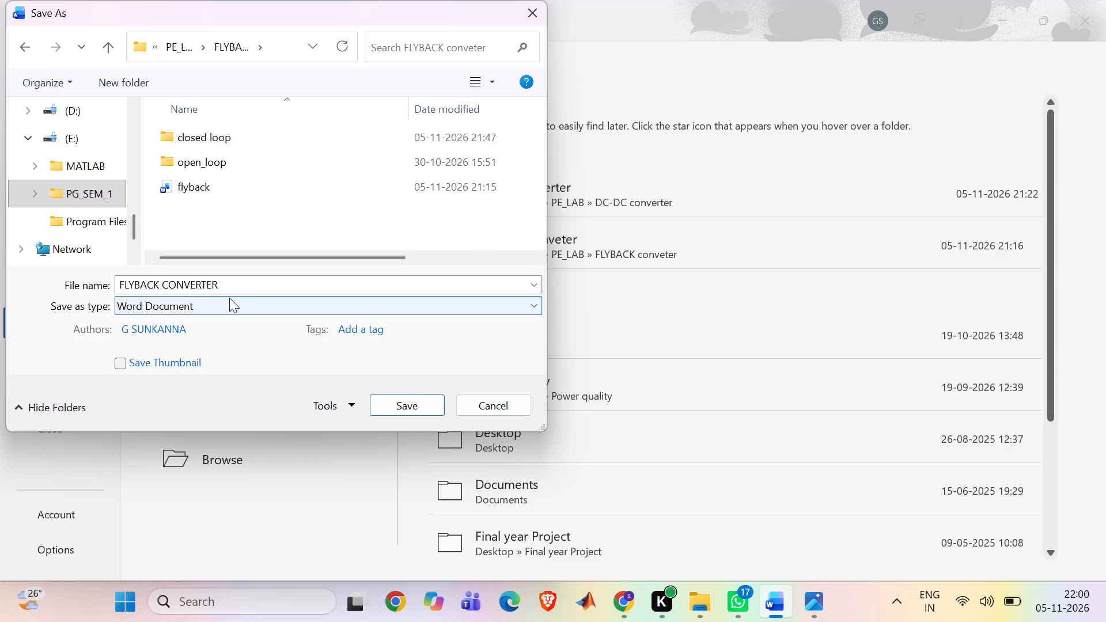
# Name the file FLYBACK-Hardware_results and save it as a Word Document in the FLYBACK conveter folder.
pyautogui.click(230, 289)
pyautogui.click(230, 289)
pyautogui.press('space')
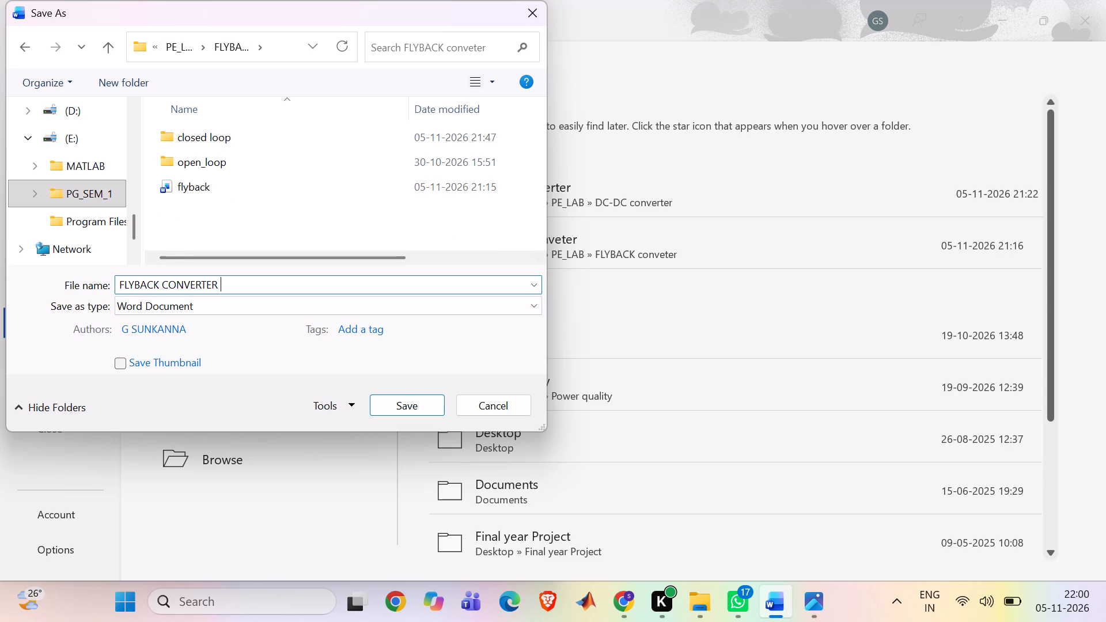
pyautogui.press('h')
pyautogui.press('BackSpace')
pyautogui.press('BackSpace')
pyautogui.press('BackSpace')
pyautogui.press('BackSpace')
pyautogui.press('BackSpace')
pyautogui.press('BackSpace')
pyautogui.press('BackSpace')
pyautogui.press('BackSpace')
pyautogui.press('BackSpace')
pyautogui.press('BackSpace')
pyautogui.press('BackSpace')
pyautogui.press('BackSpace')
pyautogui.press('-')
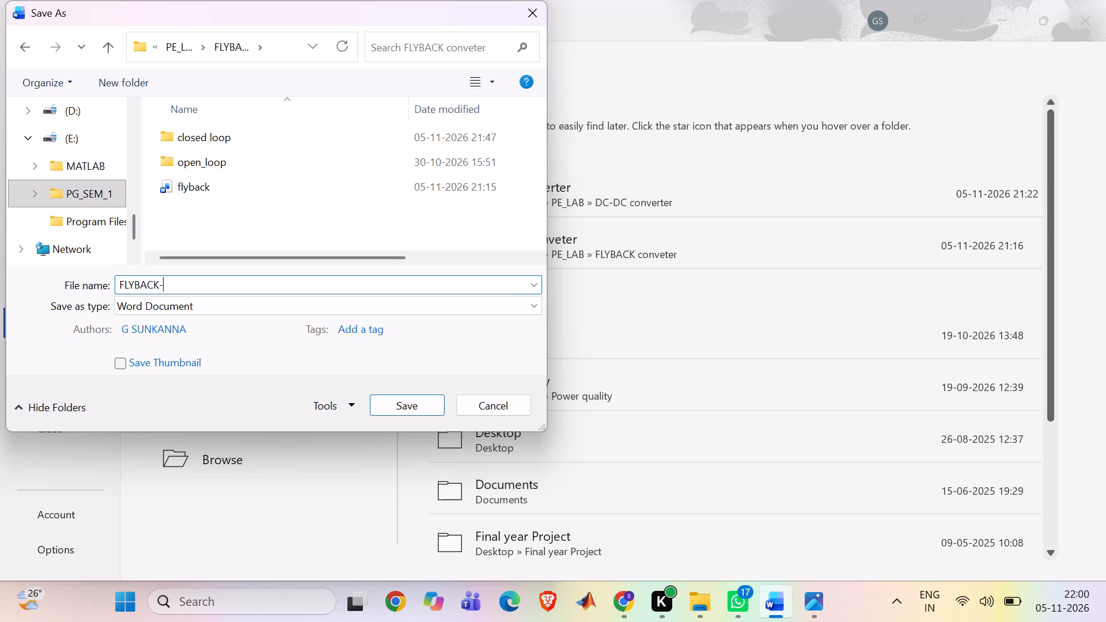
pyautogui.hotkey('shift', 'h')
pyautogui.write('ardware')
pyautogui.write('_results')
pyautogui.press('Return')
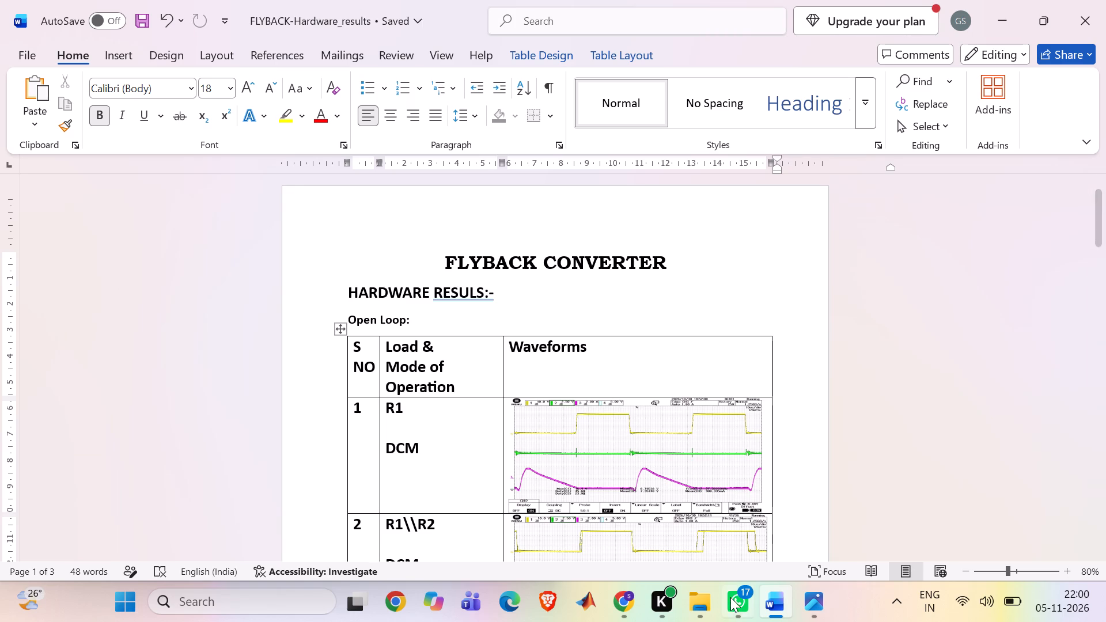
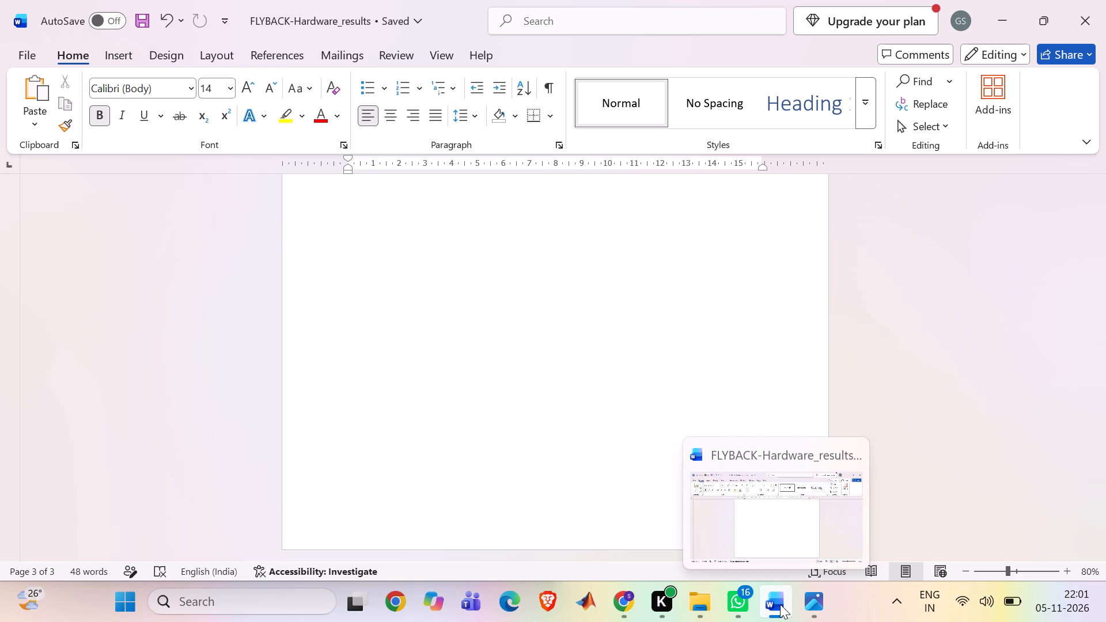
# Look back through the saved document from its last page to the FLYBACK CONVERTER title, placing the cursor at the title's end.
pyautogui.click(630, 506)
pyautogui.scroll(6, 630, 506)
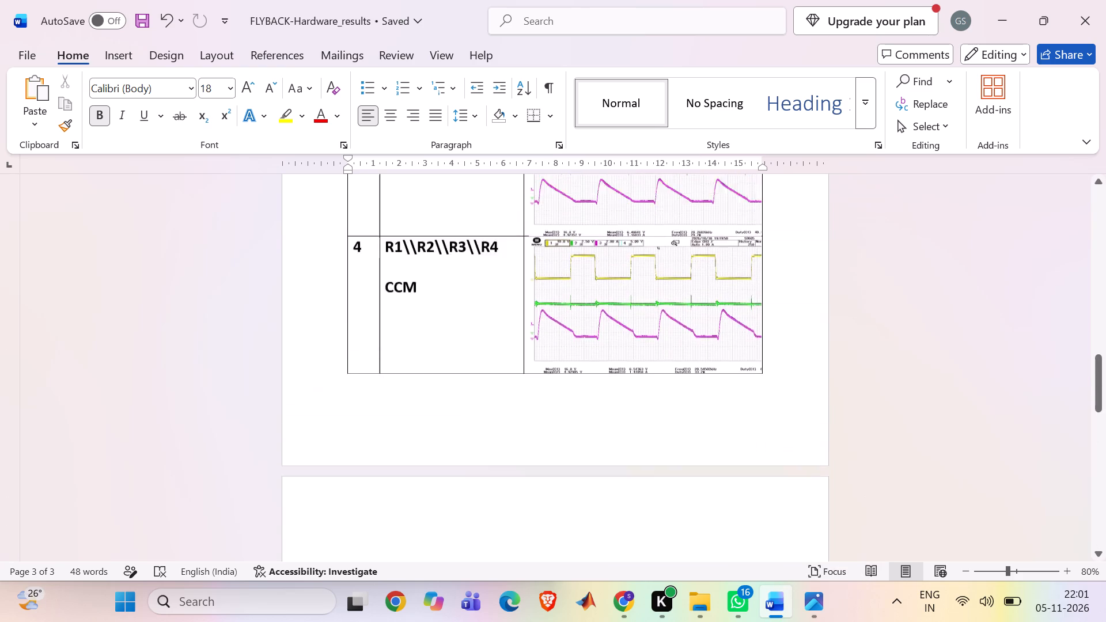
pyautogui.scroll(8, 630, 506)
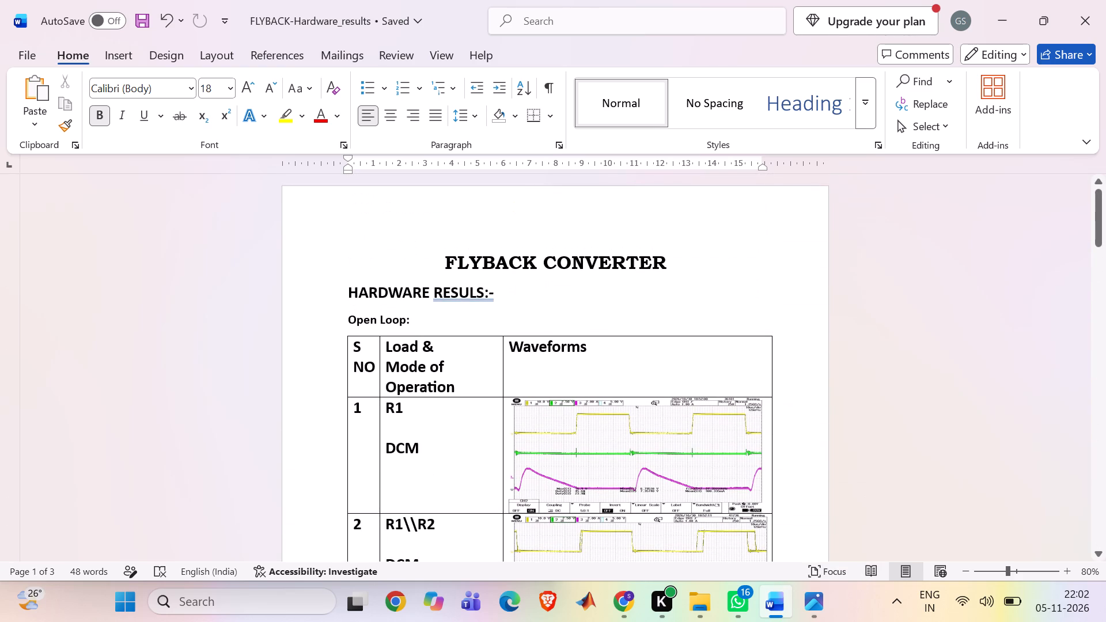
pyautogui.click(699, 278)
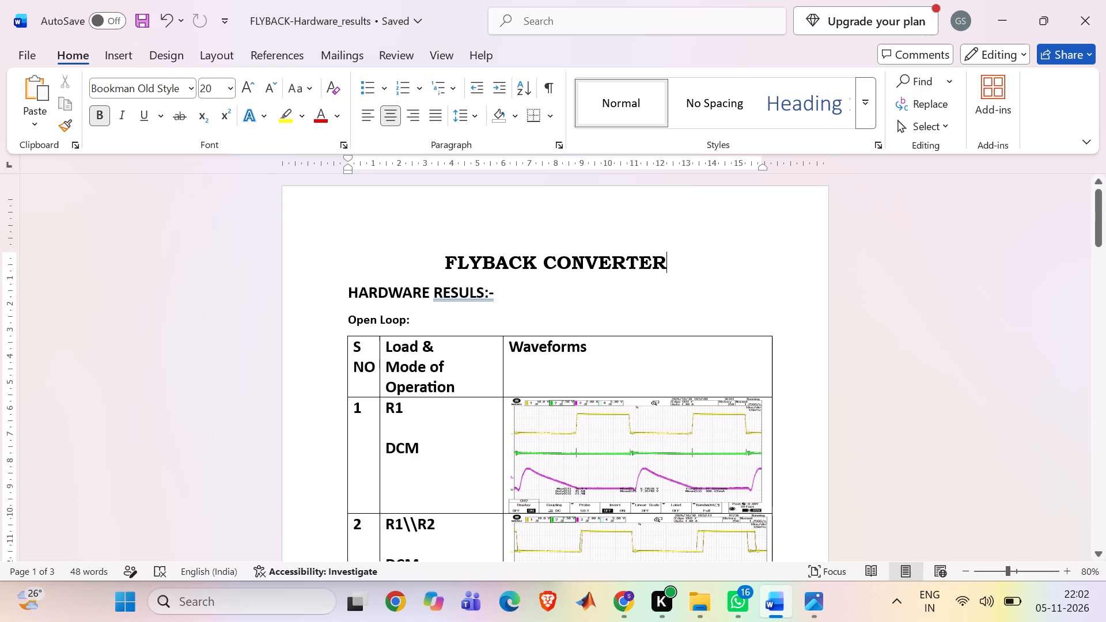
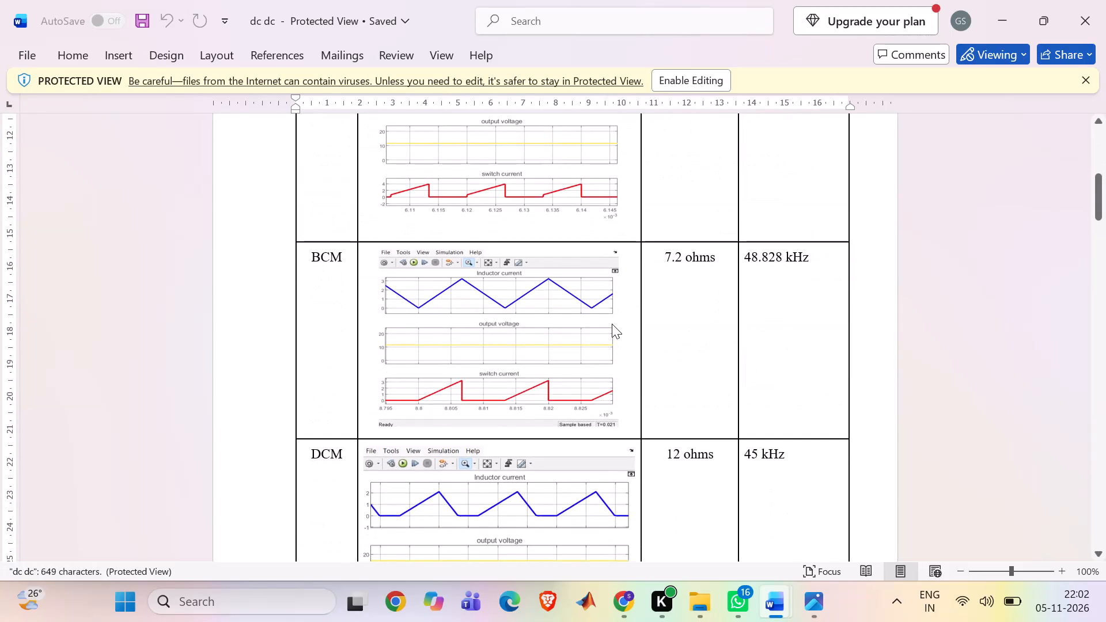
# Look through the buck, boost and buck-boost results in the protected dc dc document and close it.
pyautogui.scroll(-3, 612, 324)
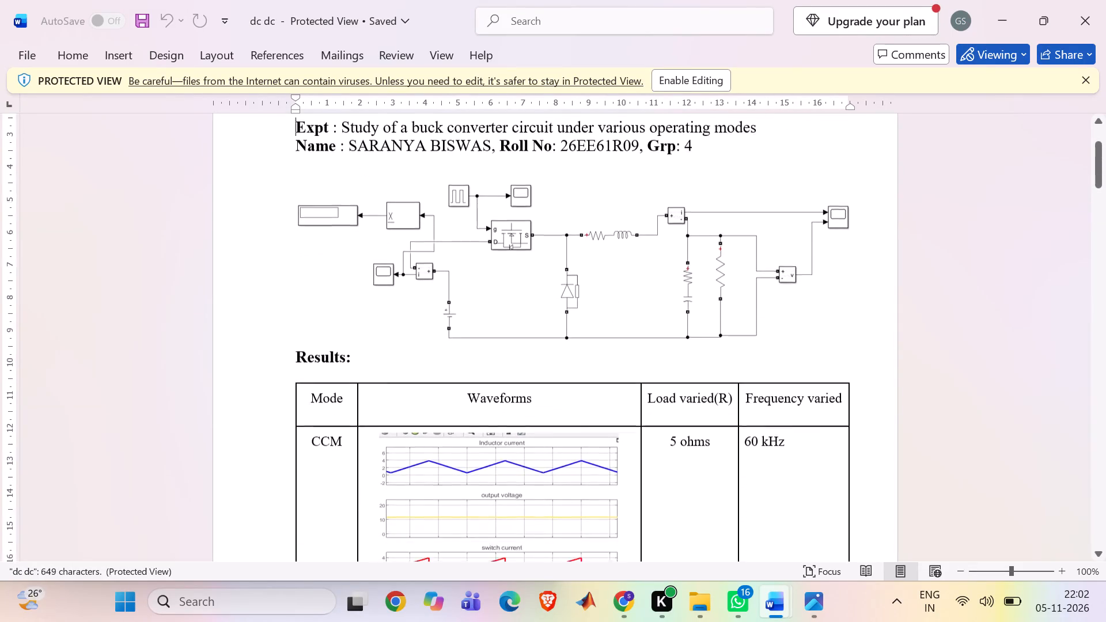
pyautogui.scroll(-4, 612, 324)
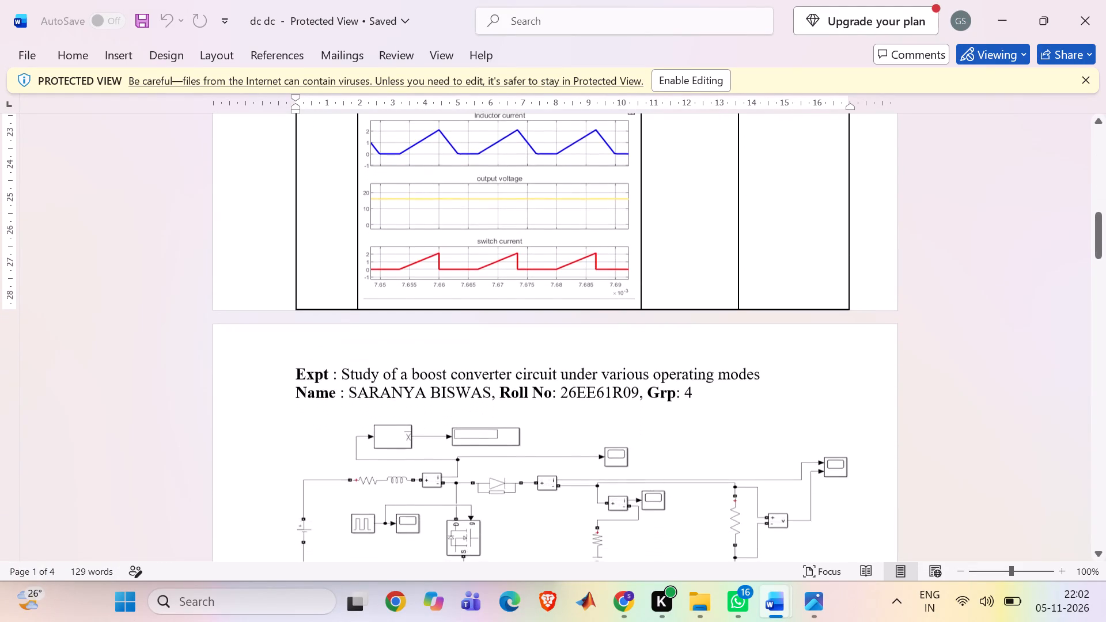
pyautogui.scroll(-5, 612, 324)
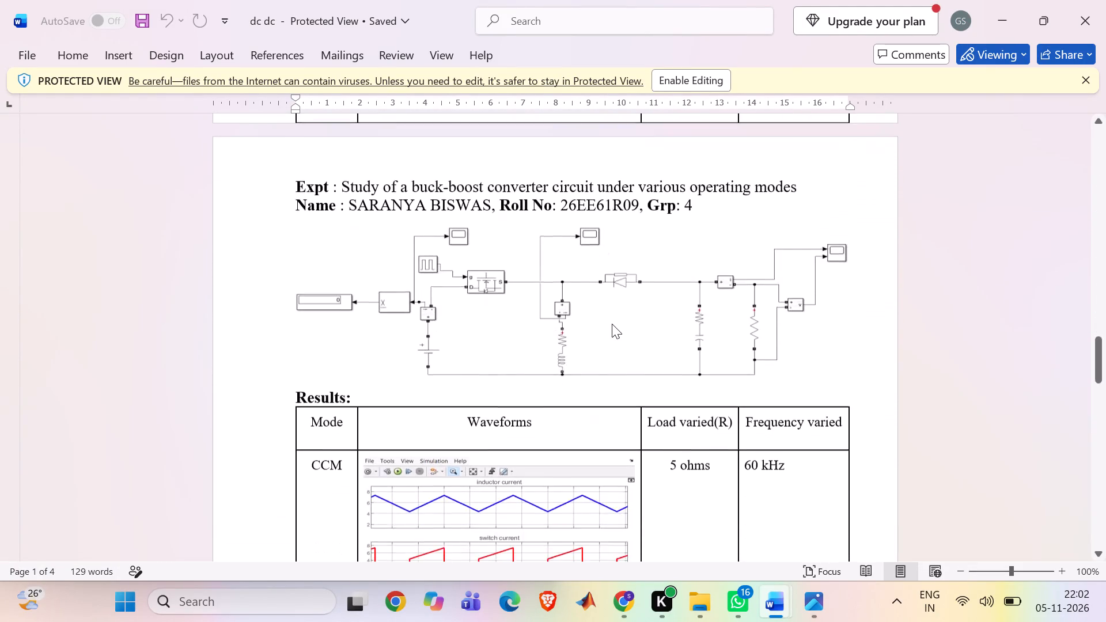
pyautogui.scroll(1, 612, 324)
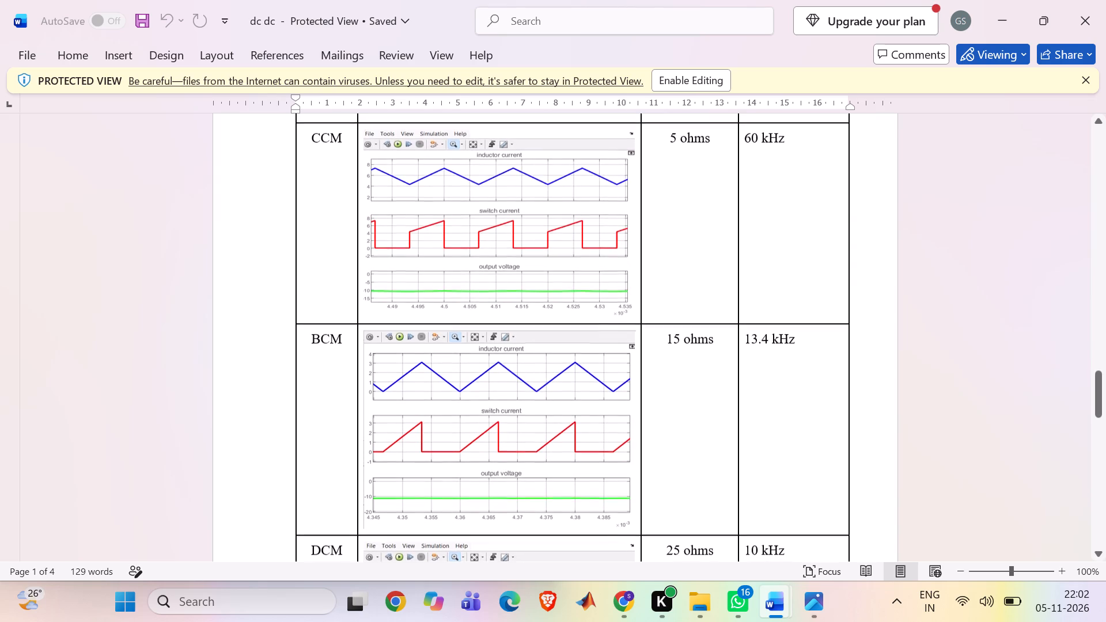
pyautogui.scroll(1, 612, 324)
pyautogui.click(1080, 13)
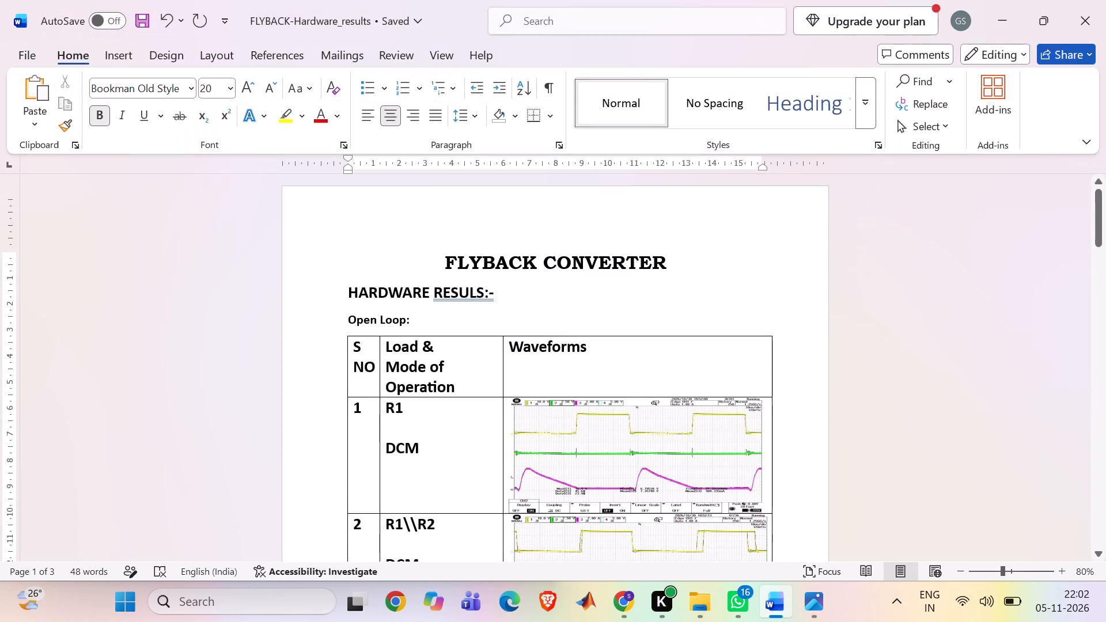
# Switch to File Explorer, open the dc dc document from PE_LAB's DC-DC converter folder, review its waveform tables and close it.
pyautogui.doubleClick(687, 604)
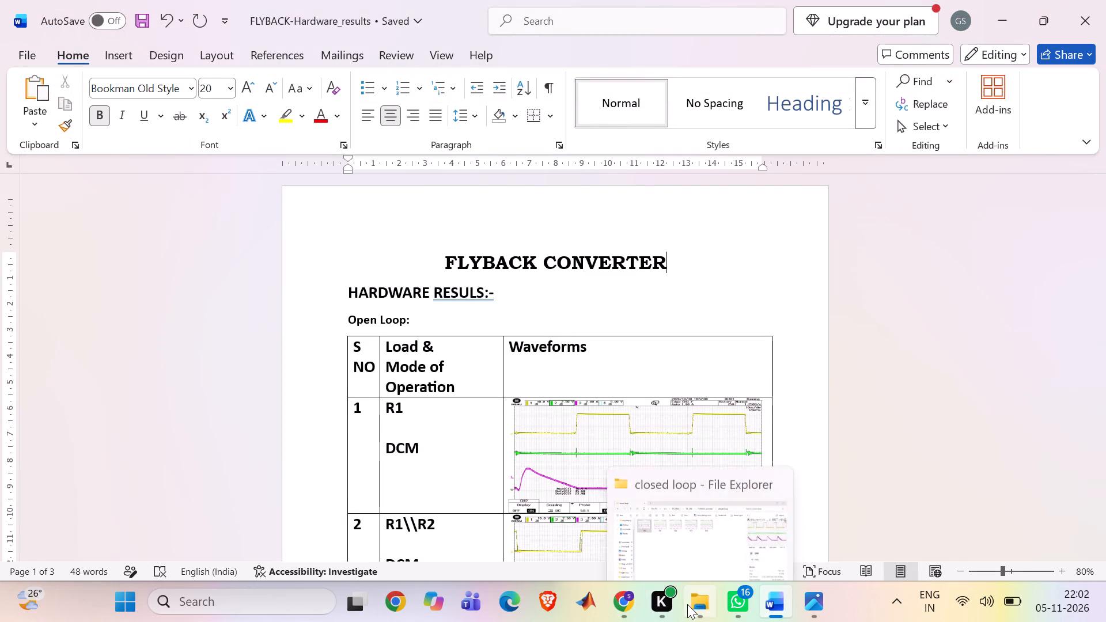
pyautogui.click(707, 621)
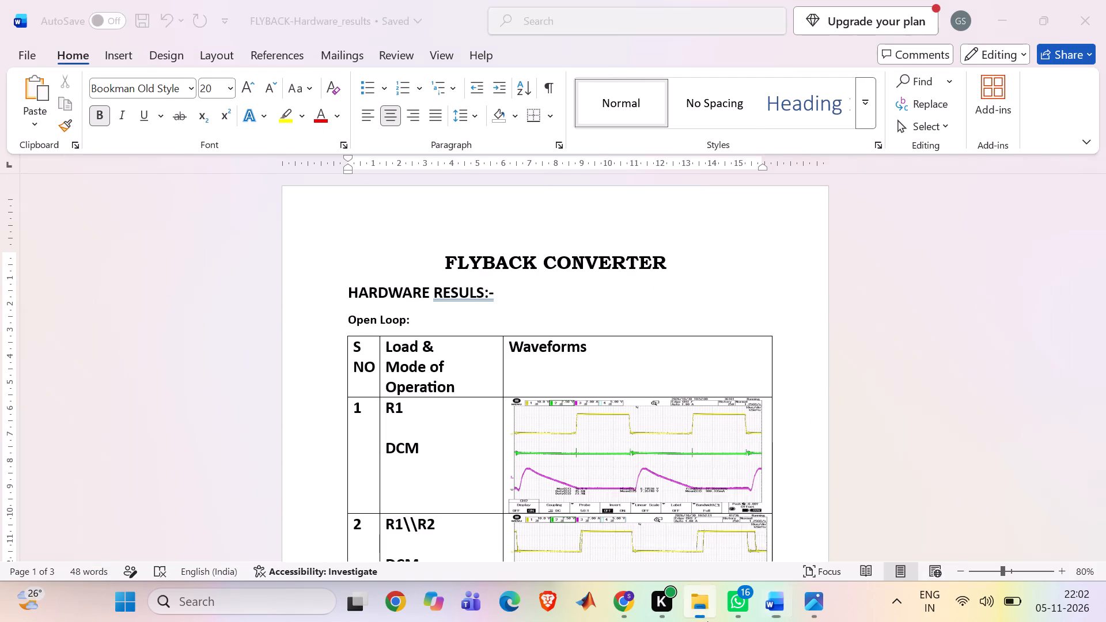
pyautogui.click(93, 52)
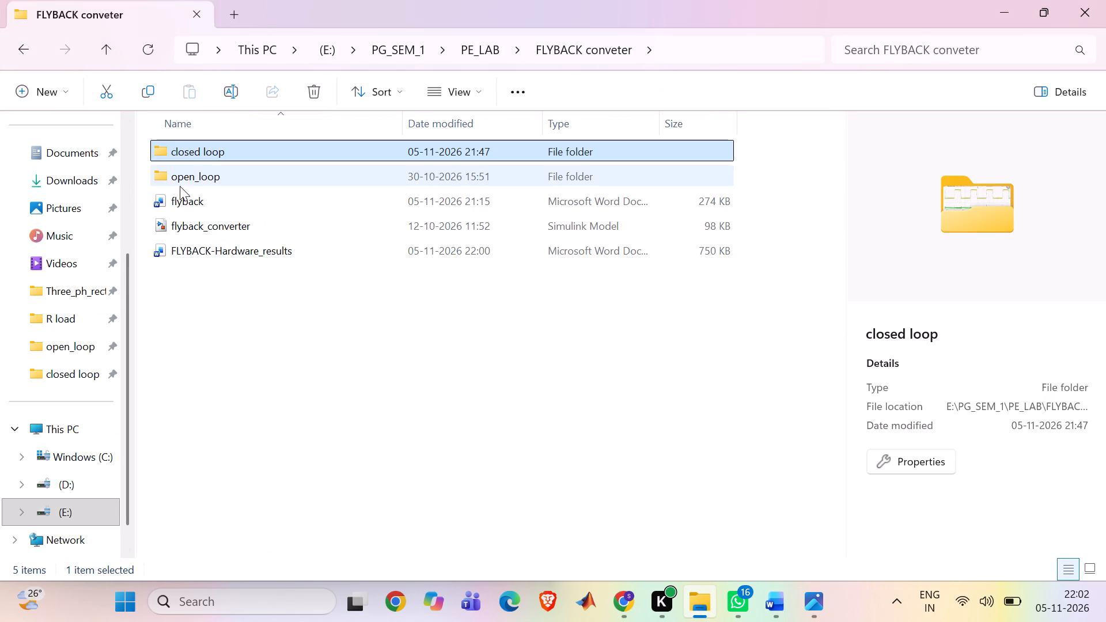
pyautogui.click(99, 58)
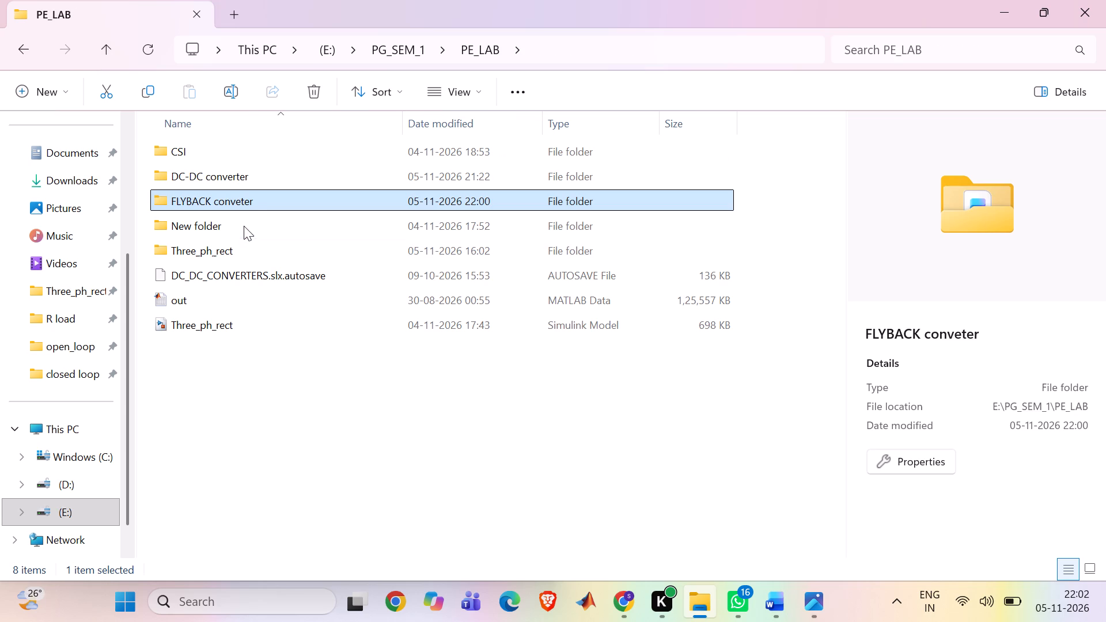
pyautogui.doubleClick(243, 177)
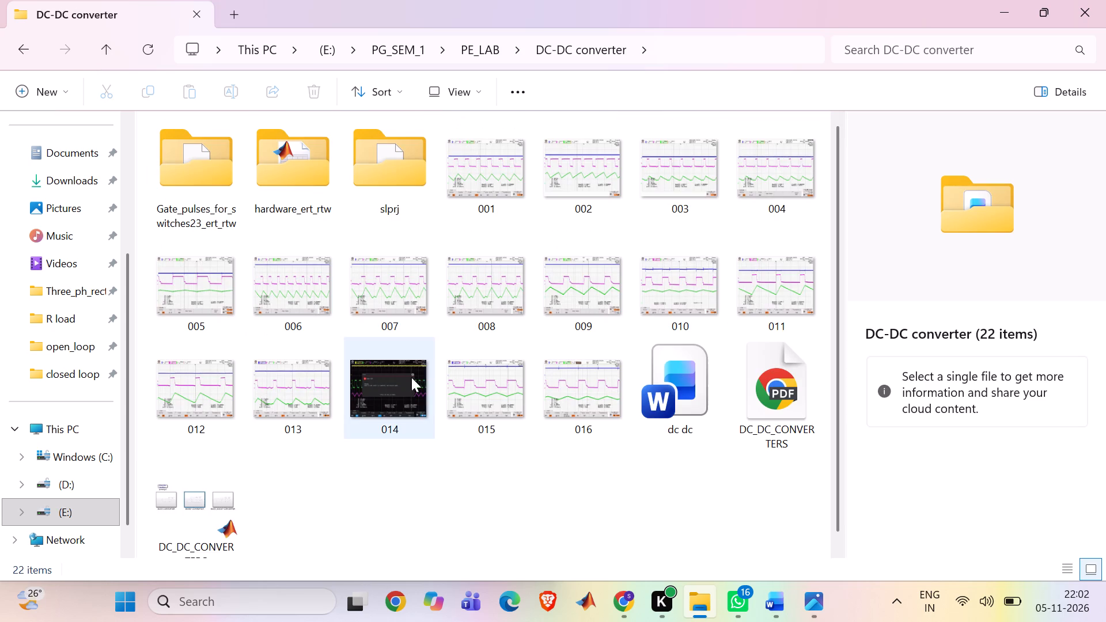
pyautogui.doubleClick(691, 386)
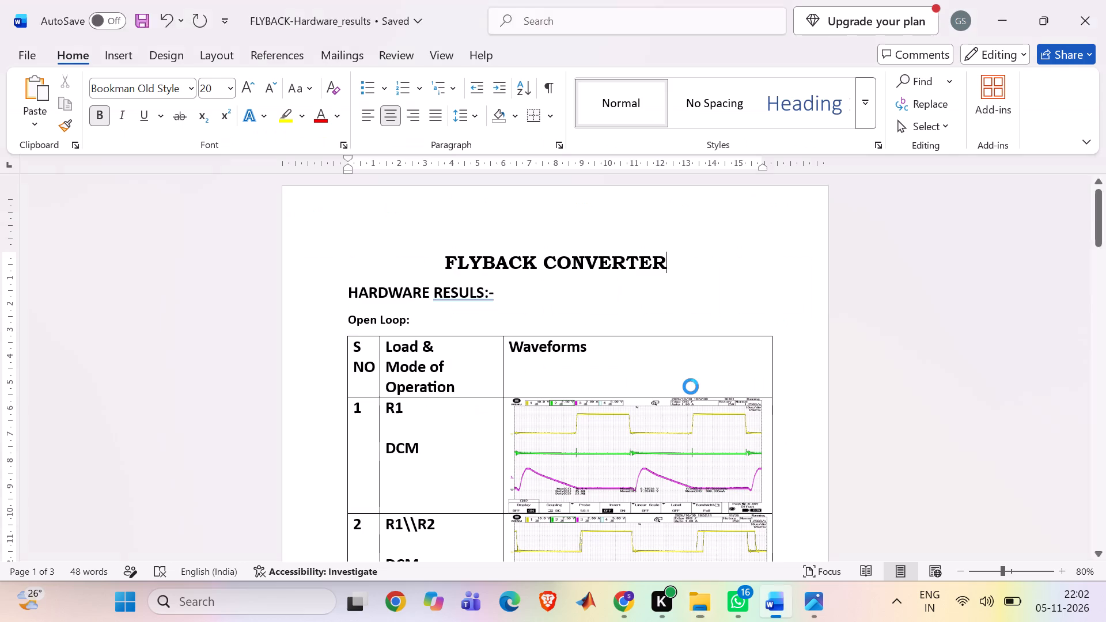
pyautogui.scroll(-3, 691, 386)
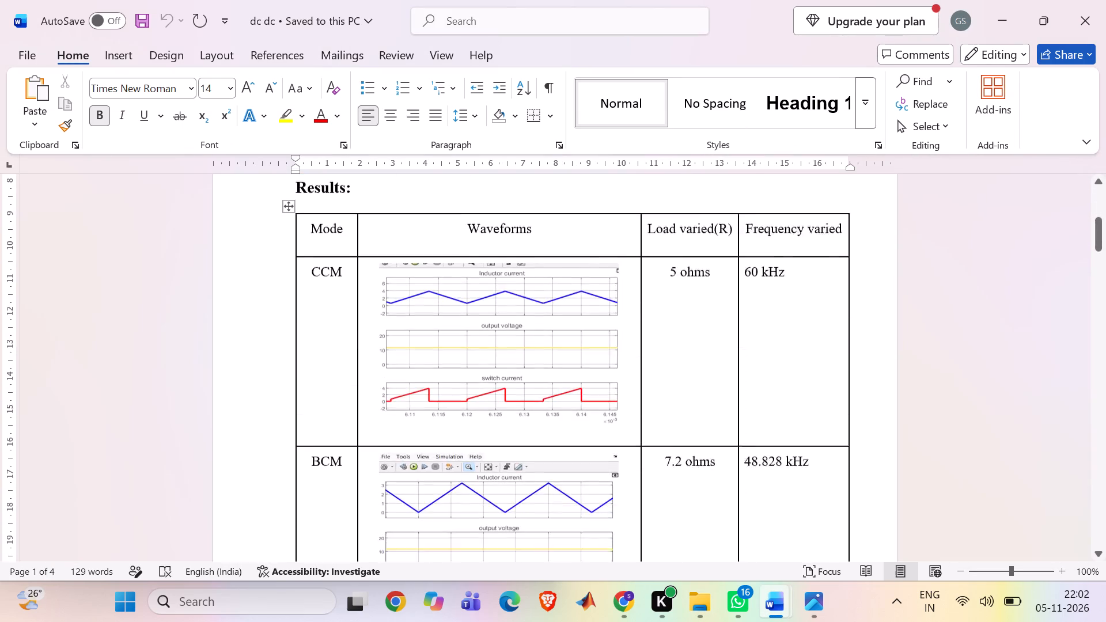
pyautogui.scroll(-6, 691, 386)
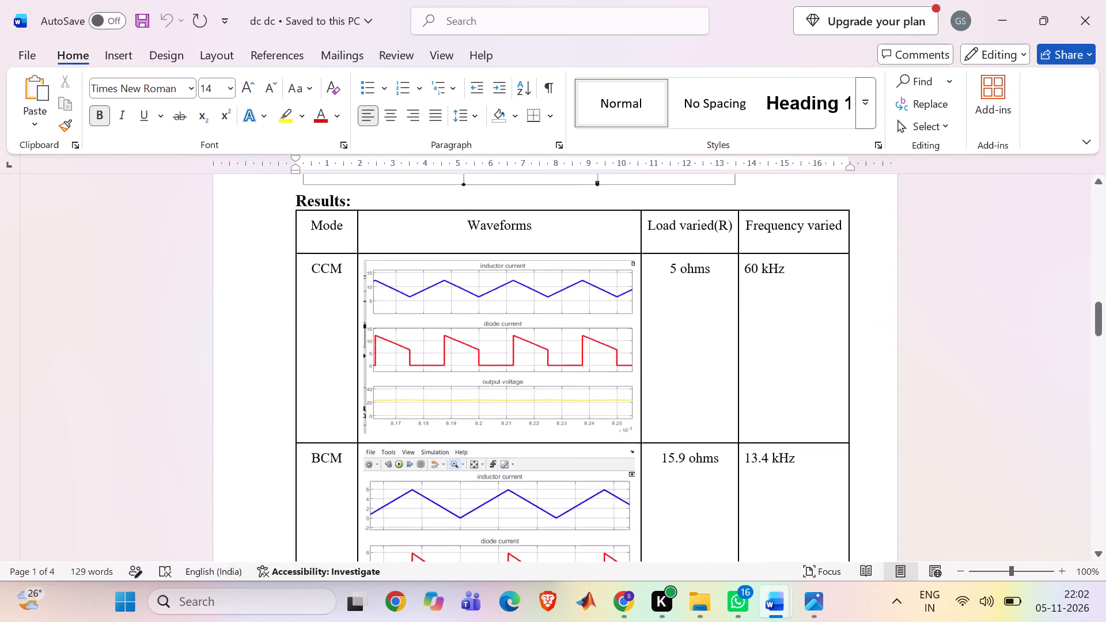
pyautogui.scroll(-5, 691, 386)
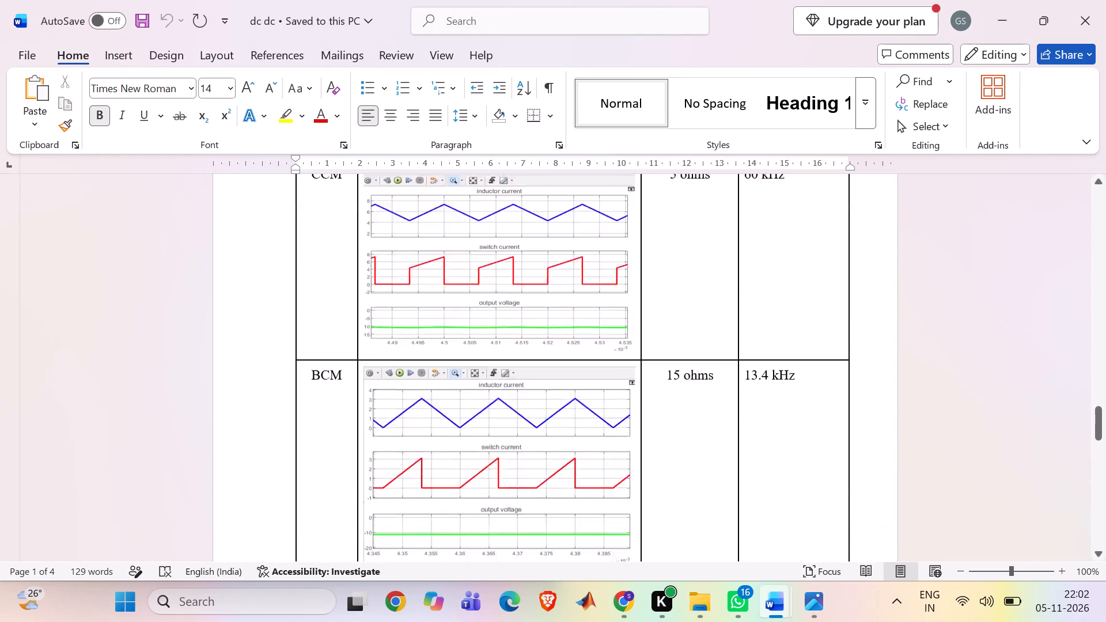
pyautogui.scroll(-2, 691, 386)
pyautogui.click(1105, 0)
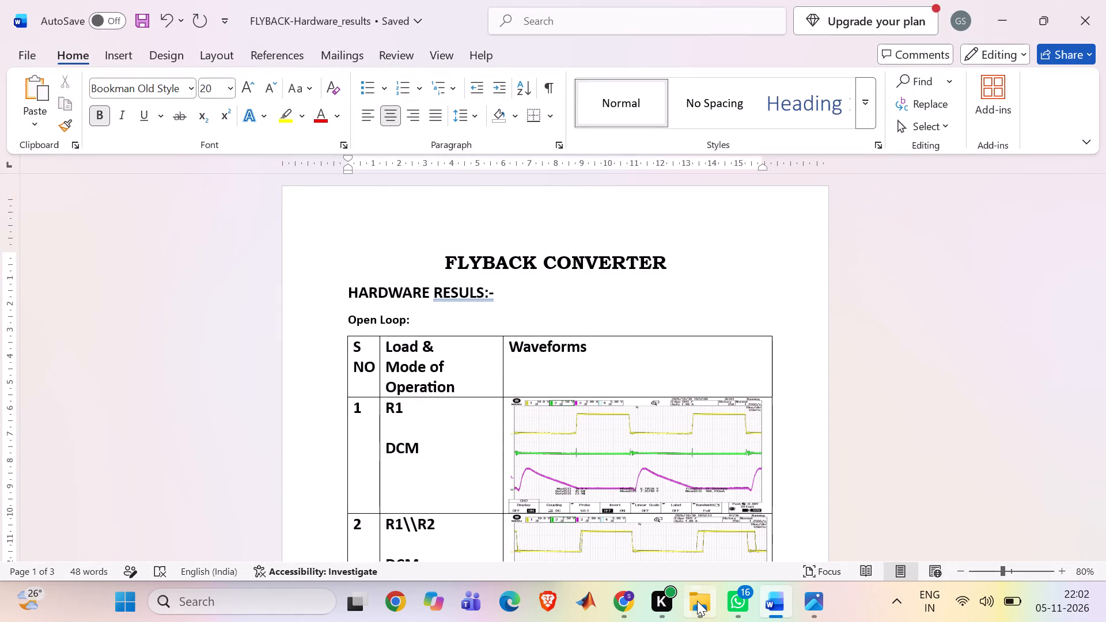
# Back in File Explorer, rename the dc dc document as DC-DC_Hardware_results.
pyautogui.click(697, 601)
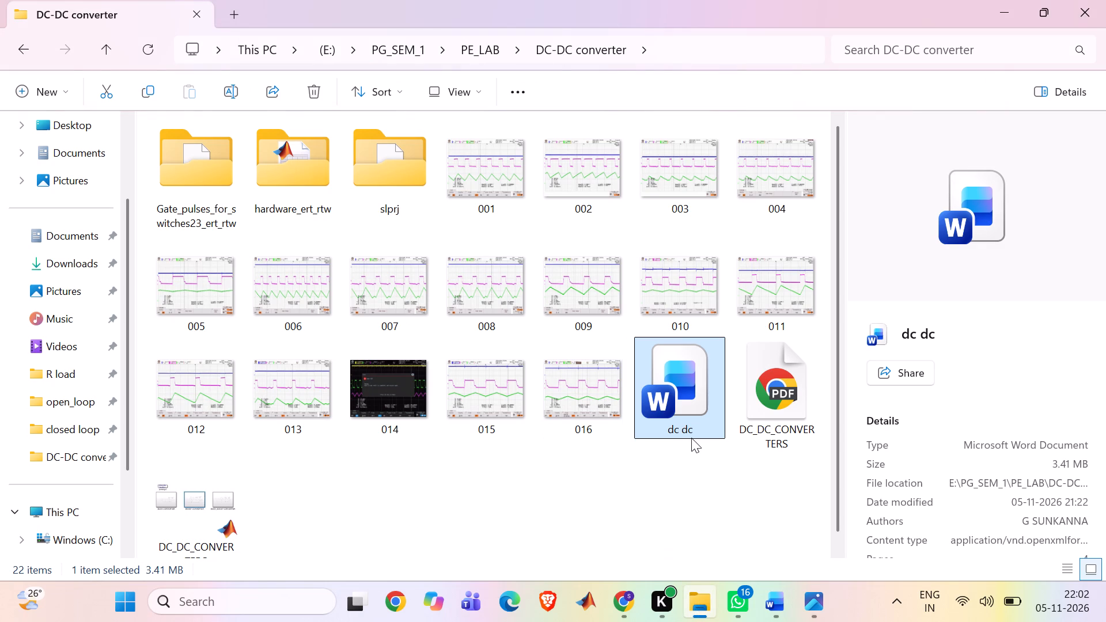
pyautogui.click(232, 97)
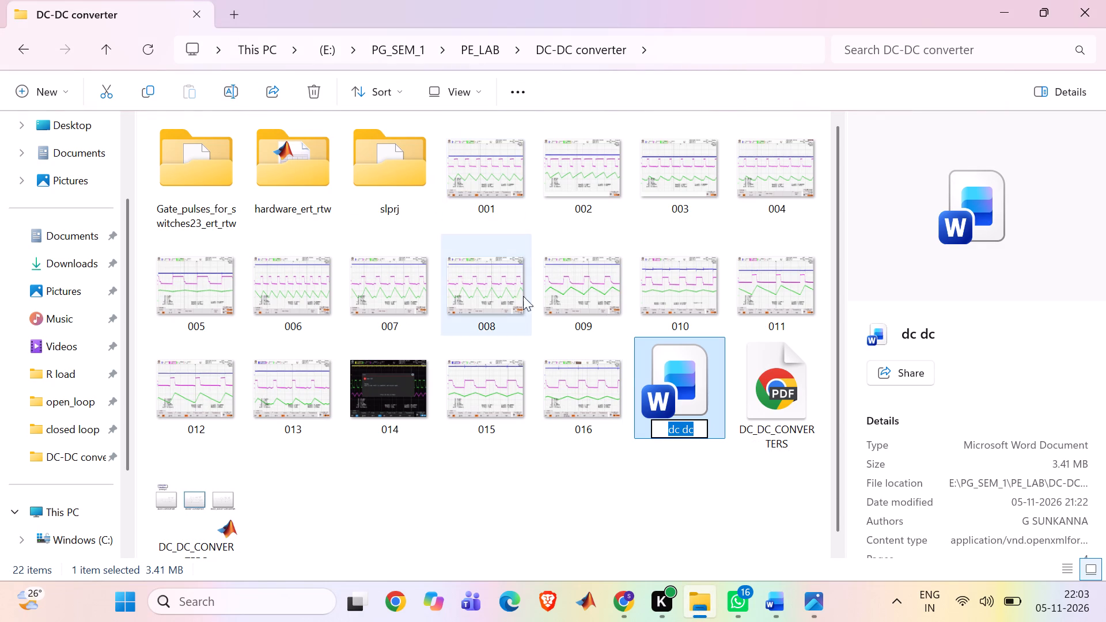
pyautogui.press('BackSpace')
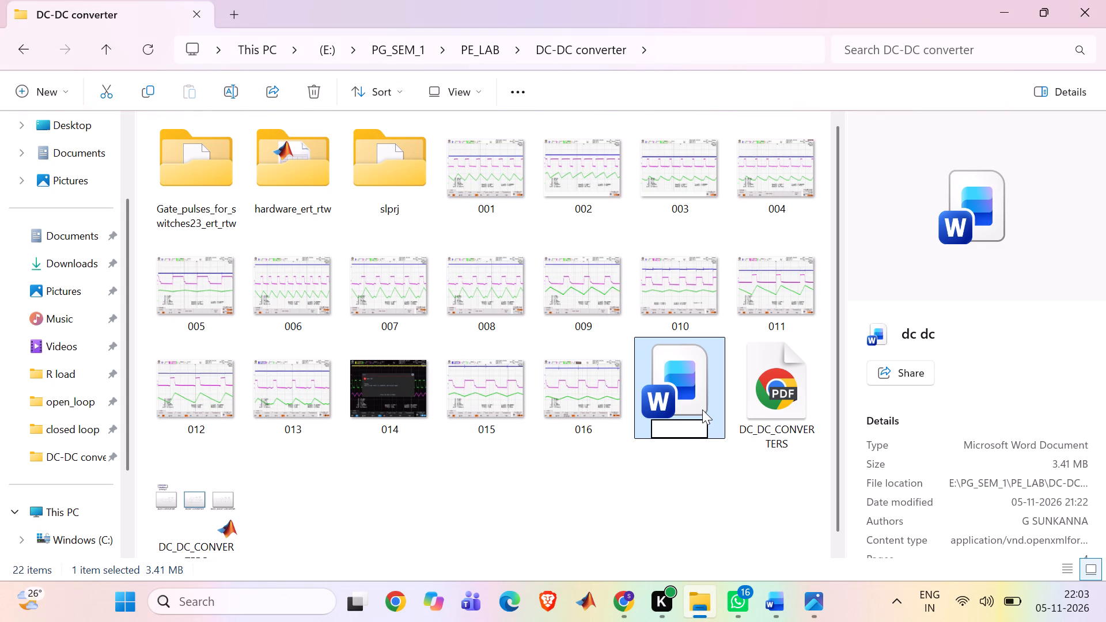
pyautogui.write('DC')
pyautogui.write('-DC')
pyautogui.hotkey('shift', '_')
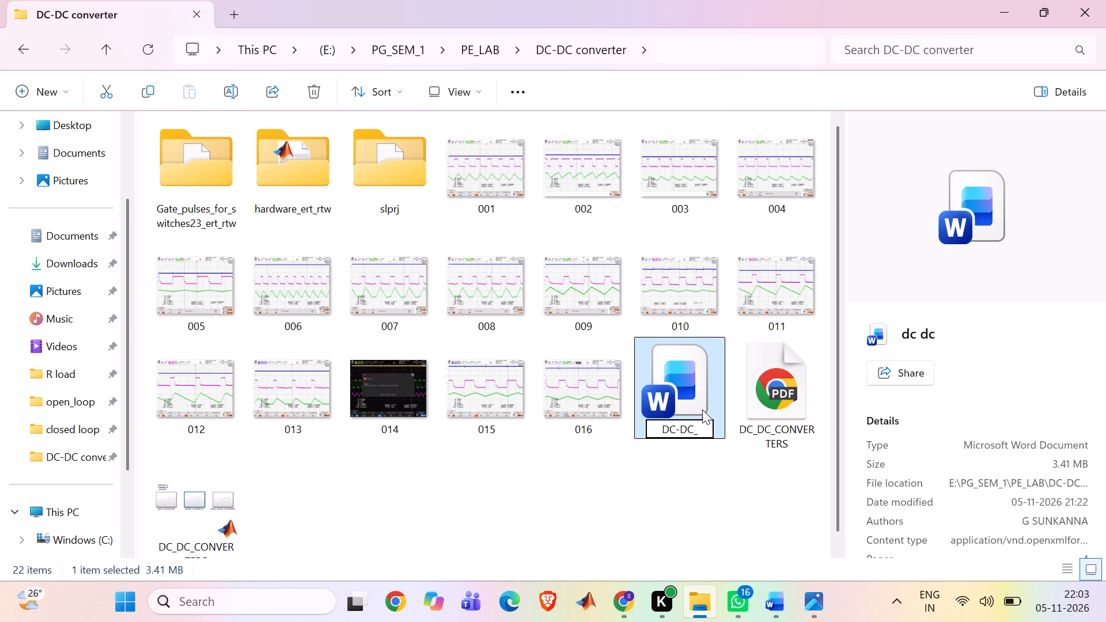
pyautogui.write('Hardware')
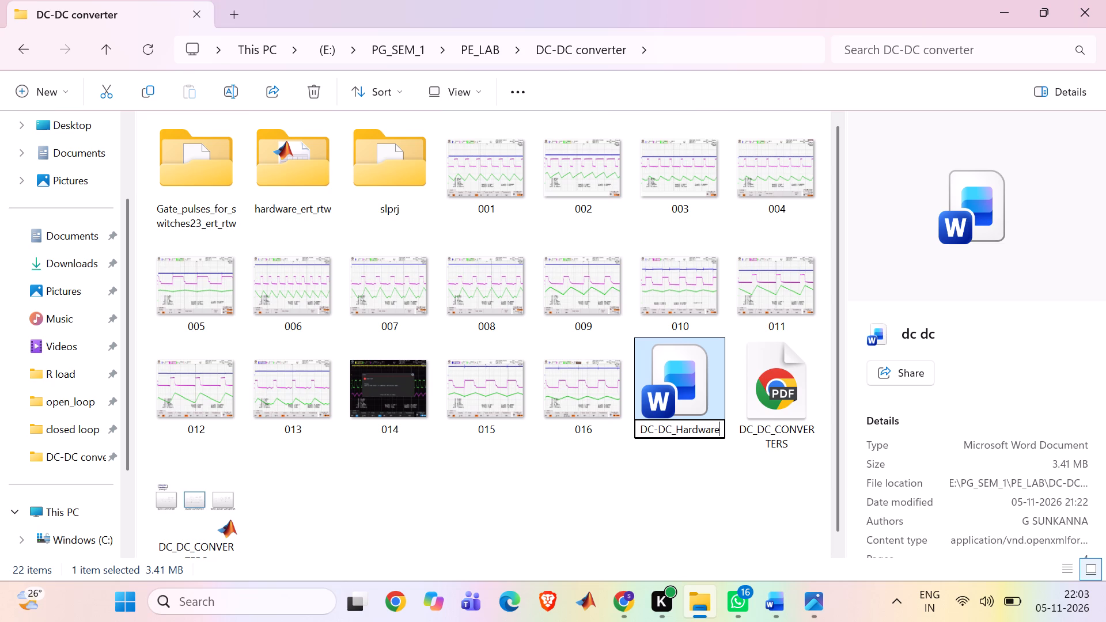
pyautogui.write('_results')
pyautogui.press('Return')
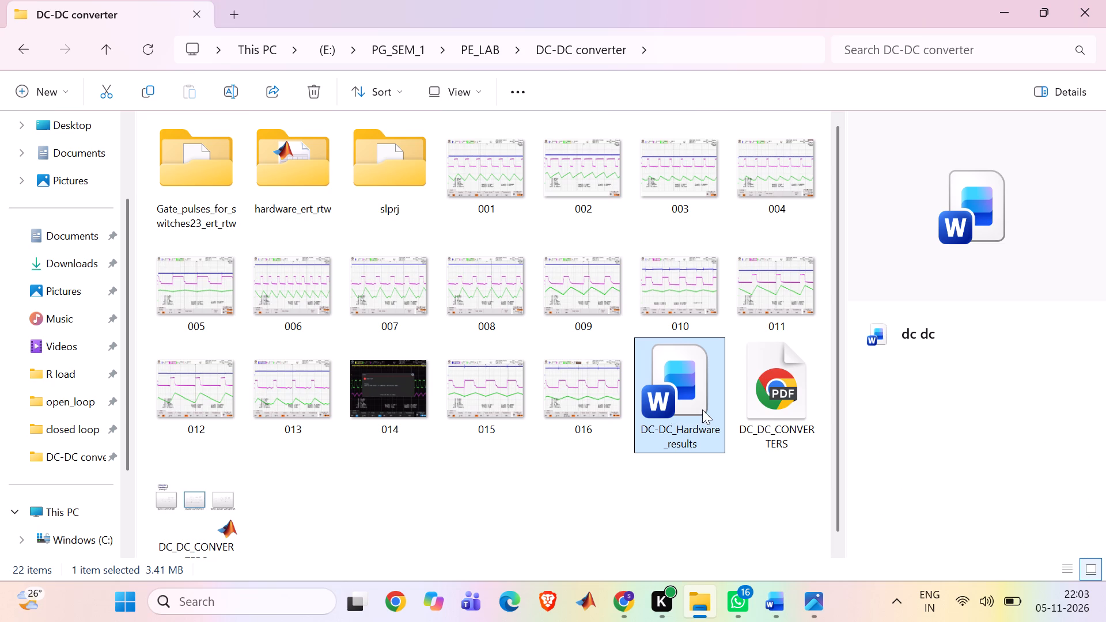
# Rename the Word document in the DC-DC converter folder as DC-DC_Simulation_results.
pyautogui.click(703, 472)
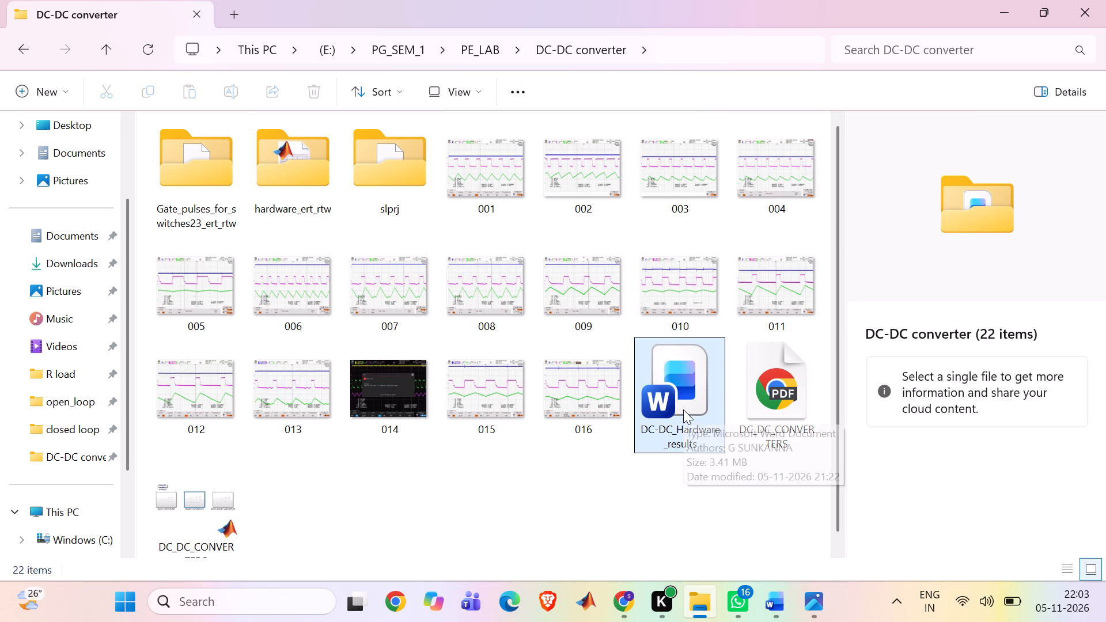
pyautogui.click(667, 379)
pyautogui.click(232, 86)
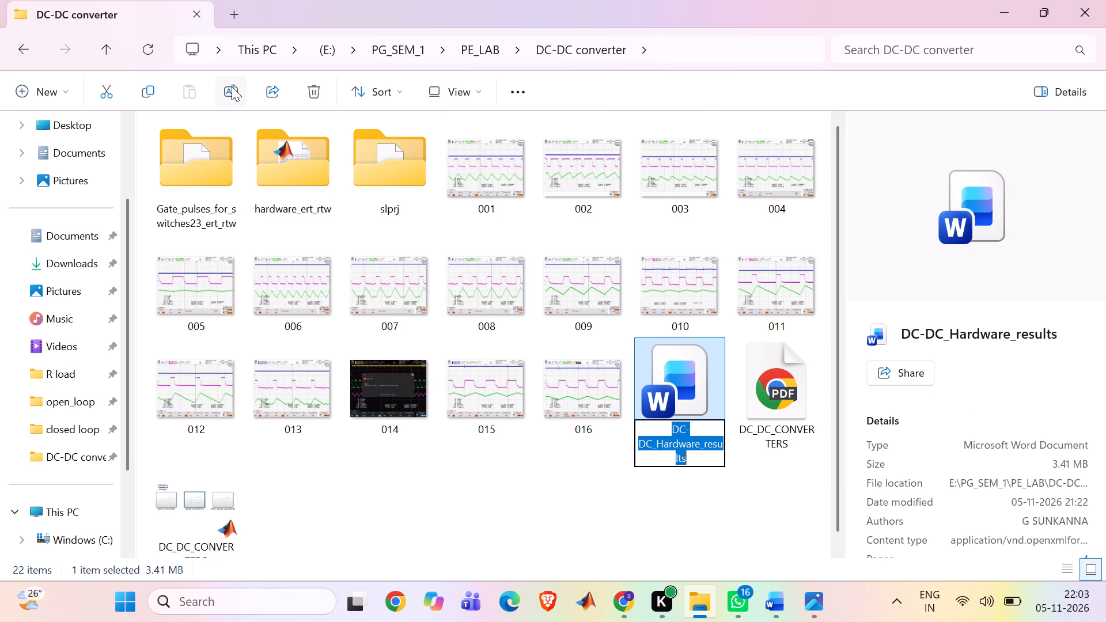
pyautogui.click(698, 445)
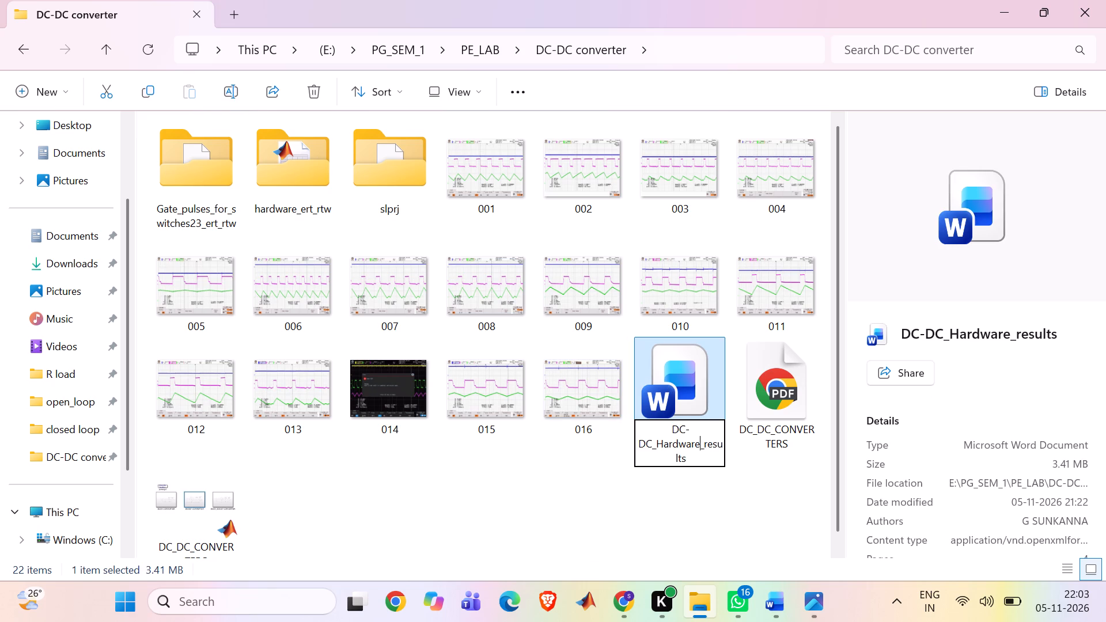
pyautogui.press('BackSpace')
pyautogui.press('BackSpace')
pyautogui.press('BackSpace')
pyautogui.press('BackSpace')
pyautogui.press('BackSpace')
pyautogui.press('BackSpace')
pyautogui.press('BackSpace')
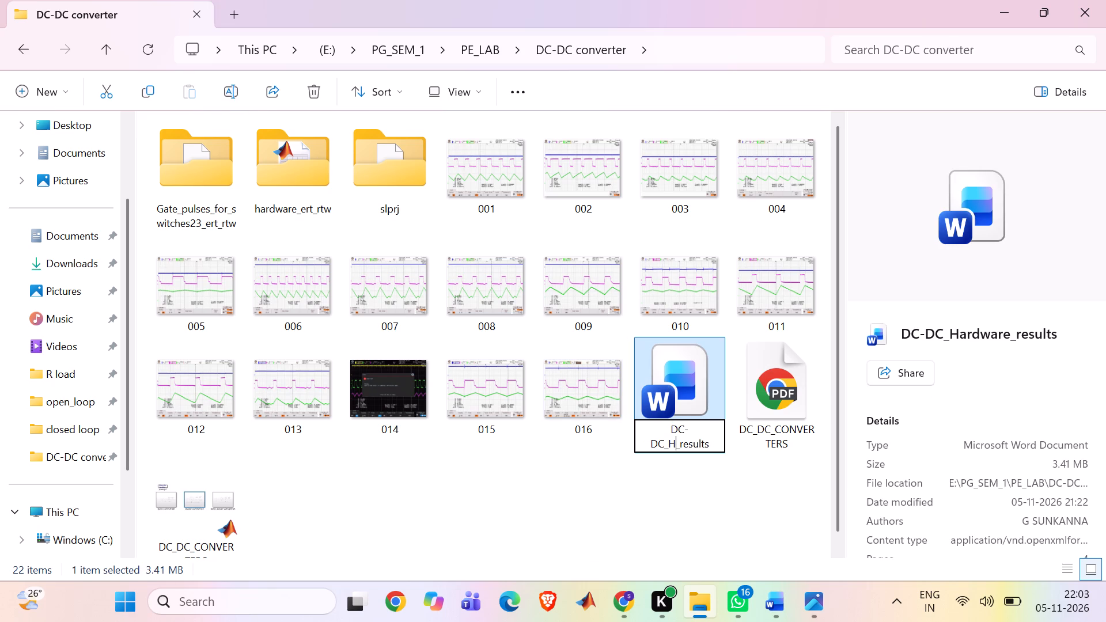
pyautogui.press('BackSpace')
pyautogui.write('sim')
pyautogui.press('BackSpace')
pyautogui.press('BackSpace')
pyautogui.press('BackSpace')
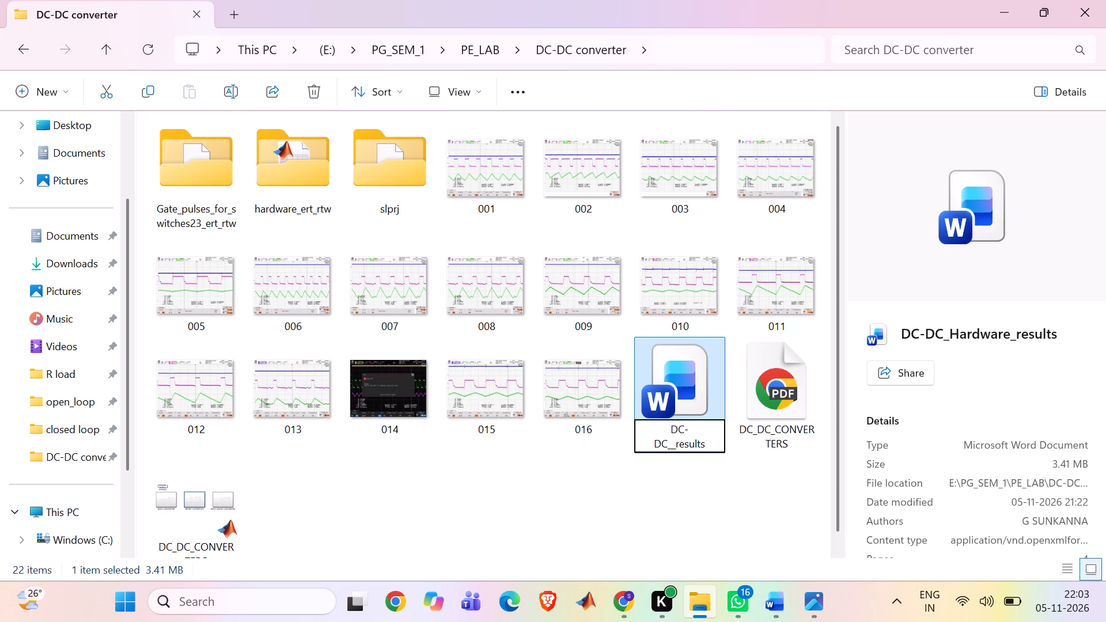
pyautogui.write('Simulation')
pyautogui.click(763, 509)
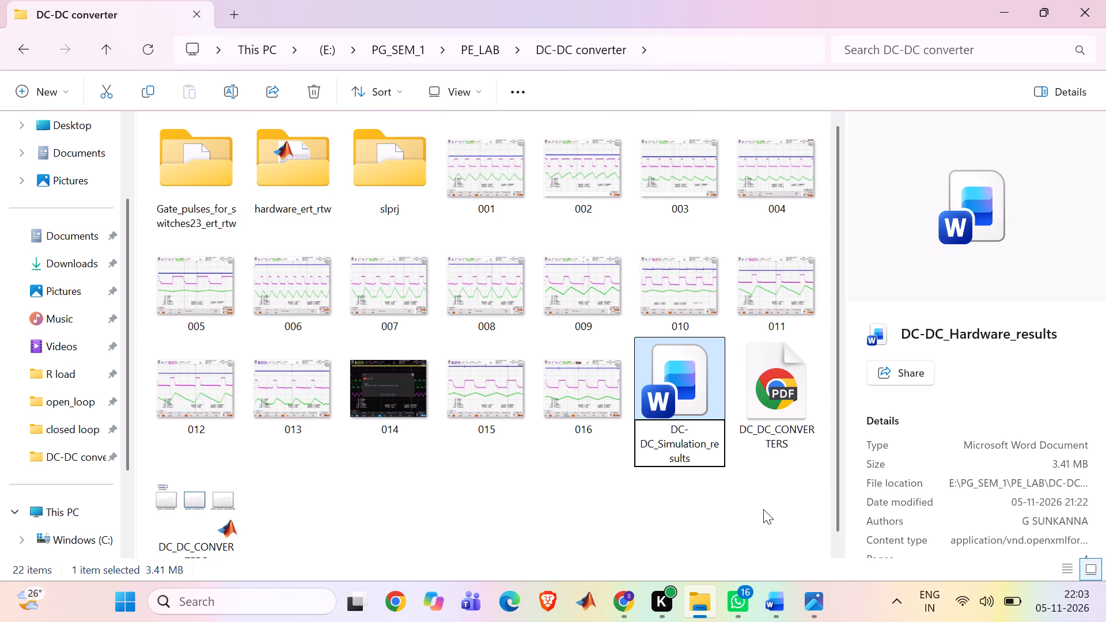
# Open the DC_DC_CONVERTERS PDF from the same folder, look at its converter circuits and close it.
pyautogui.doubleClick(788, 395)
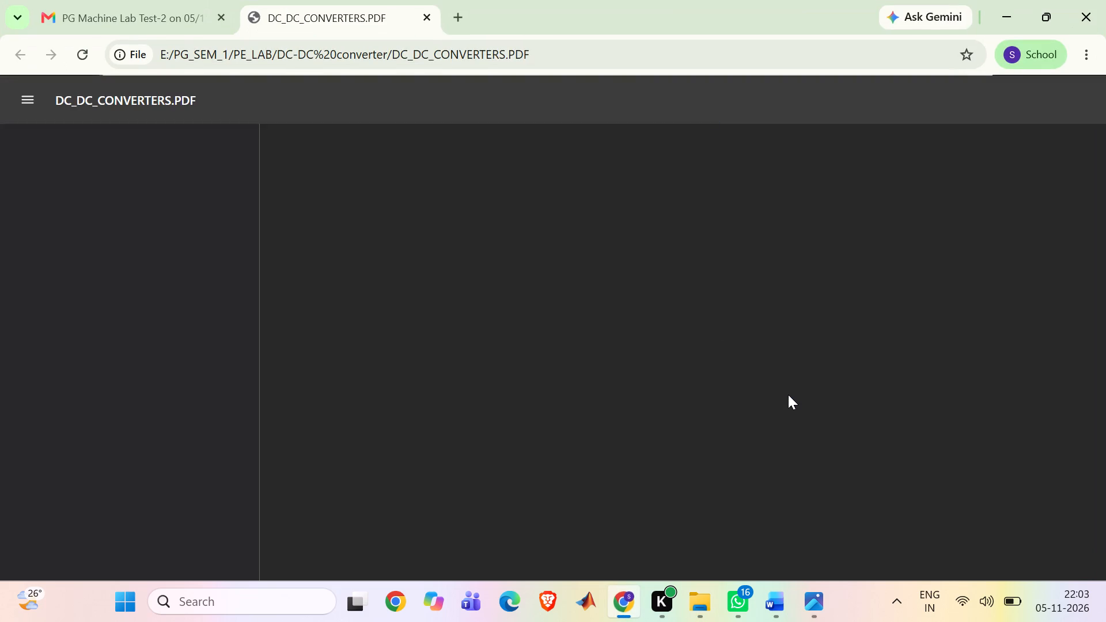
pyautogui.scroll(-3, 600, 267)
pyautogui.click(1105, 0)
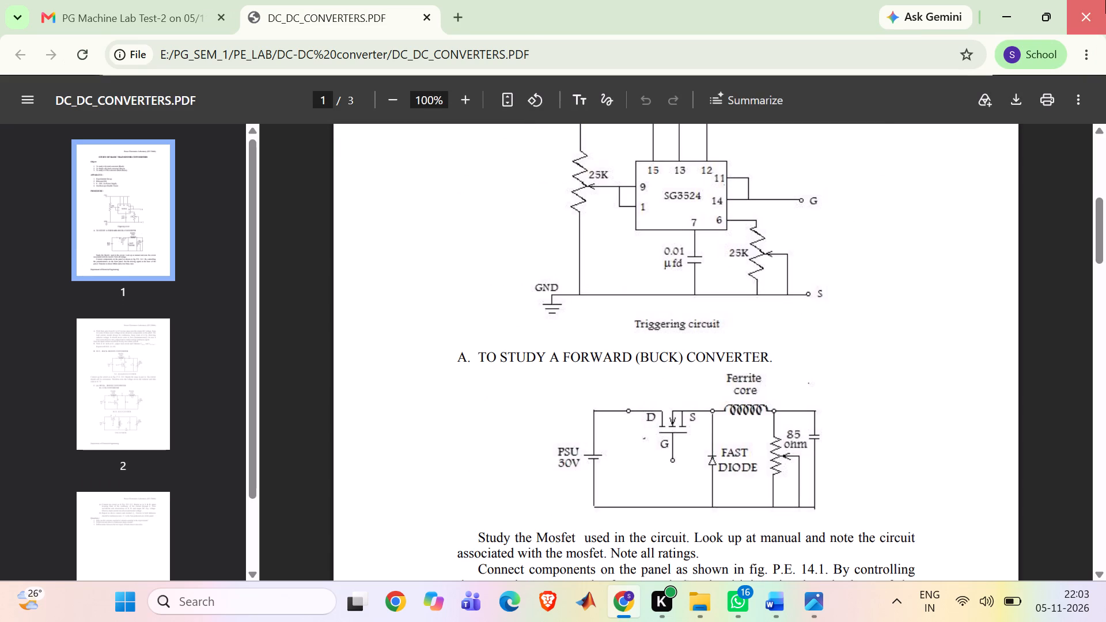
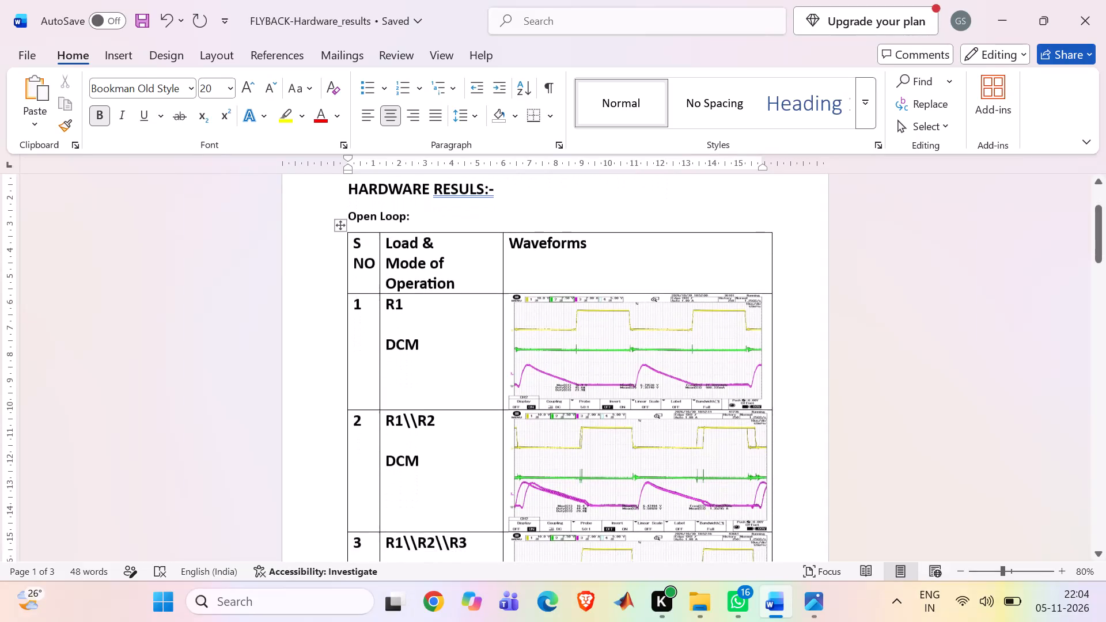
# Rotate the upside-down waveform picture in the R1\\R2\\R3\\R4 CCM row of the Open Loop table half a turn so it stands upright.
pyautogui.scroll(-1, 668, 442)
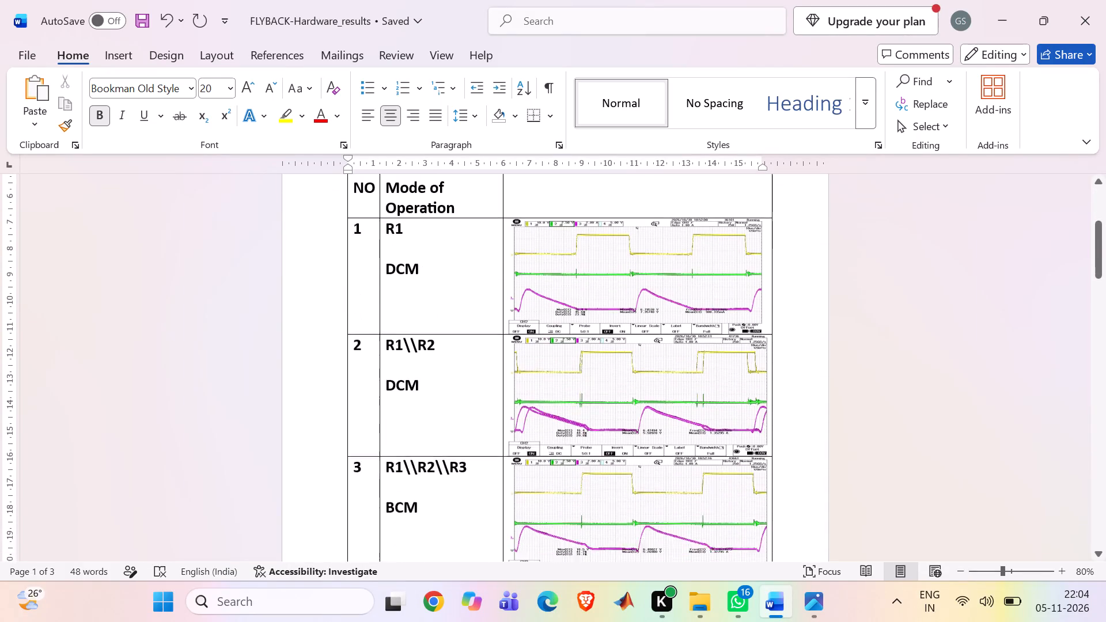
pyautogui.scroll(-3, 668, 442)
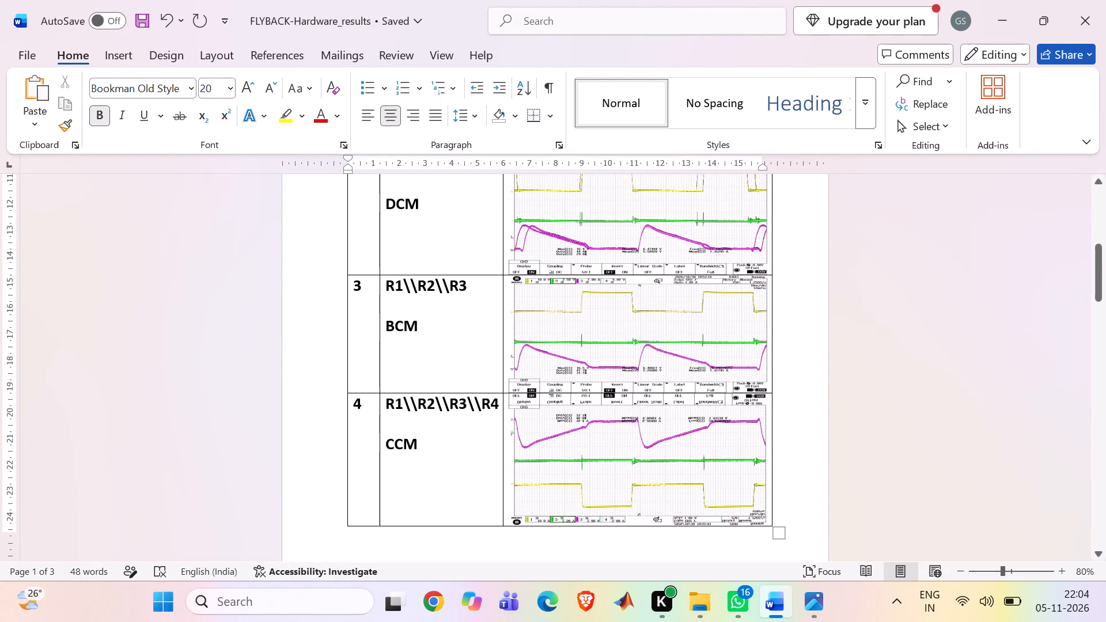
pyautogui.click(668, 442)
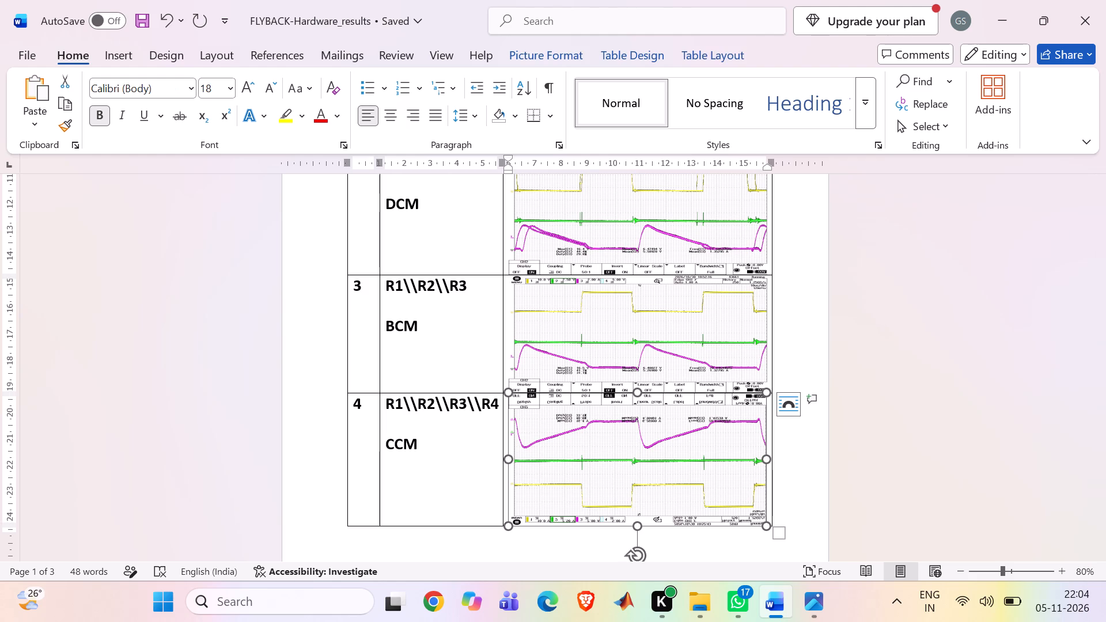
pyautogui.hotkey('ctrl', 'r')
pyautogui.press('r')
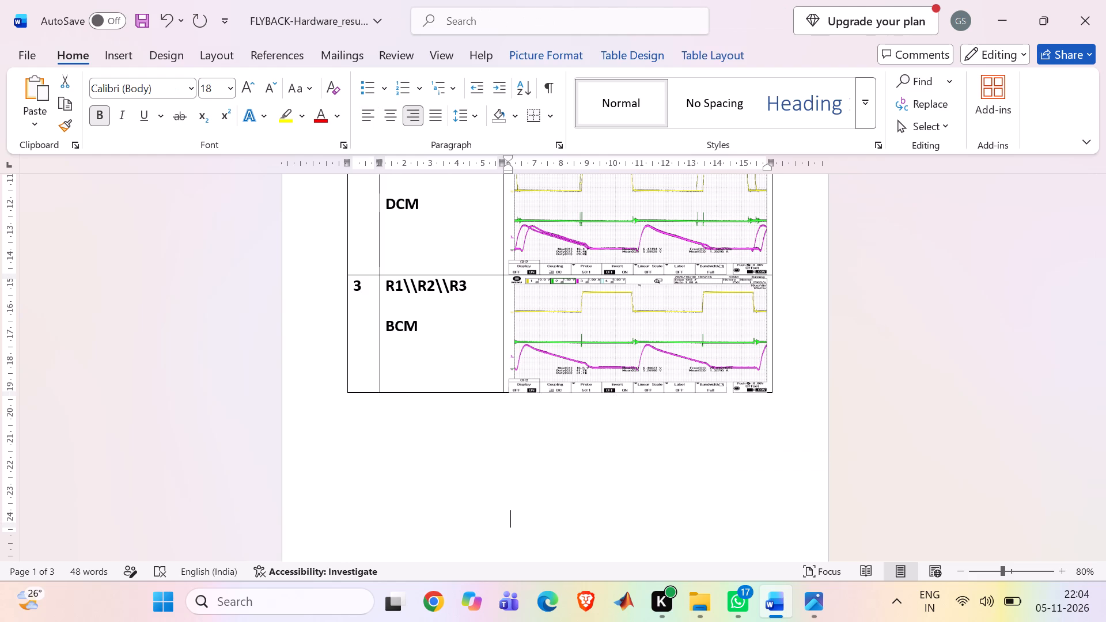
pyautogui.hotkey('ctrl', 'z')
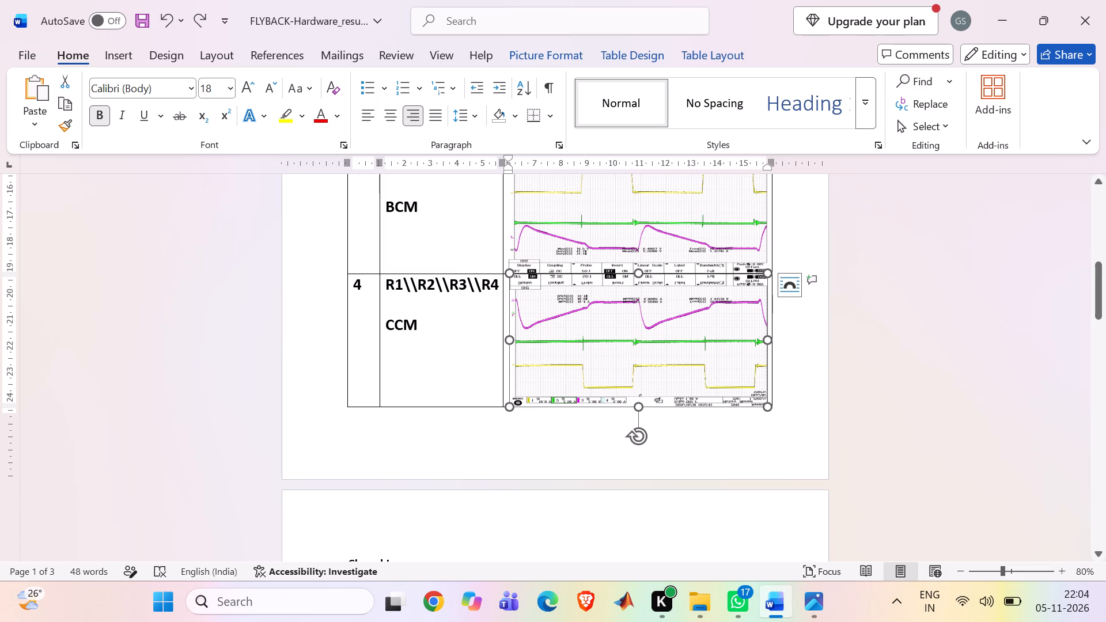
pyautogui.moveTo(639, 437); pyautogui.dragTo(568, 308)
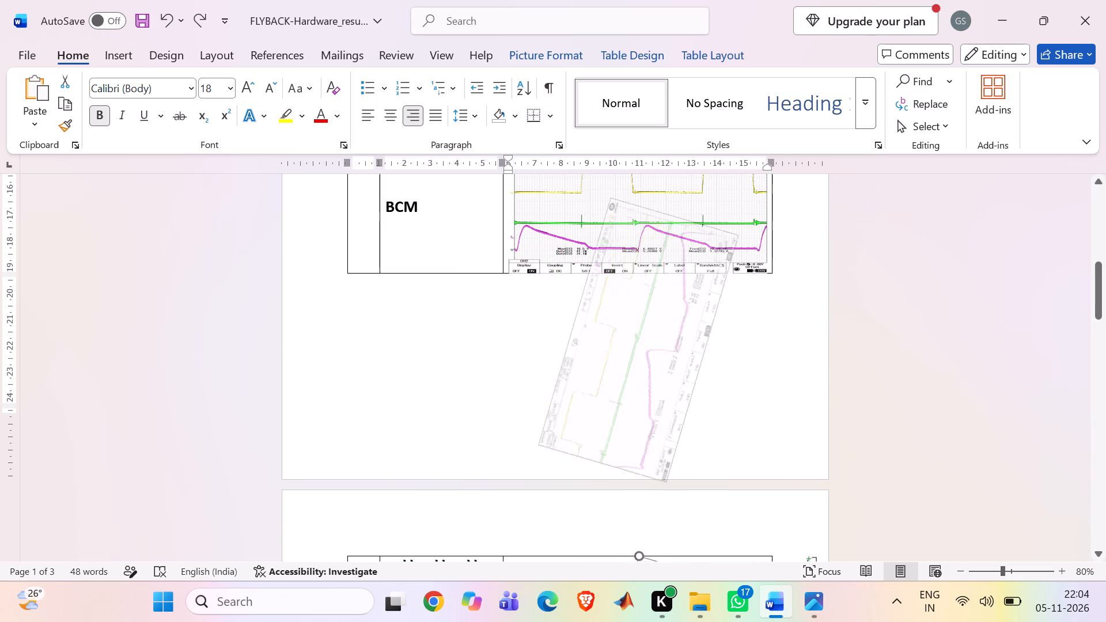
pyautogui.moveTo(568, 308); pyautogui.dragTo(634, 297)
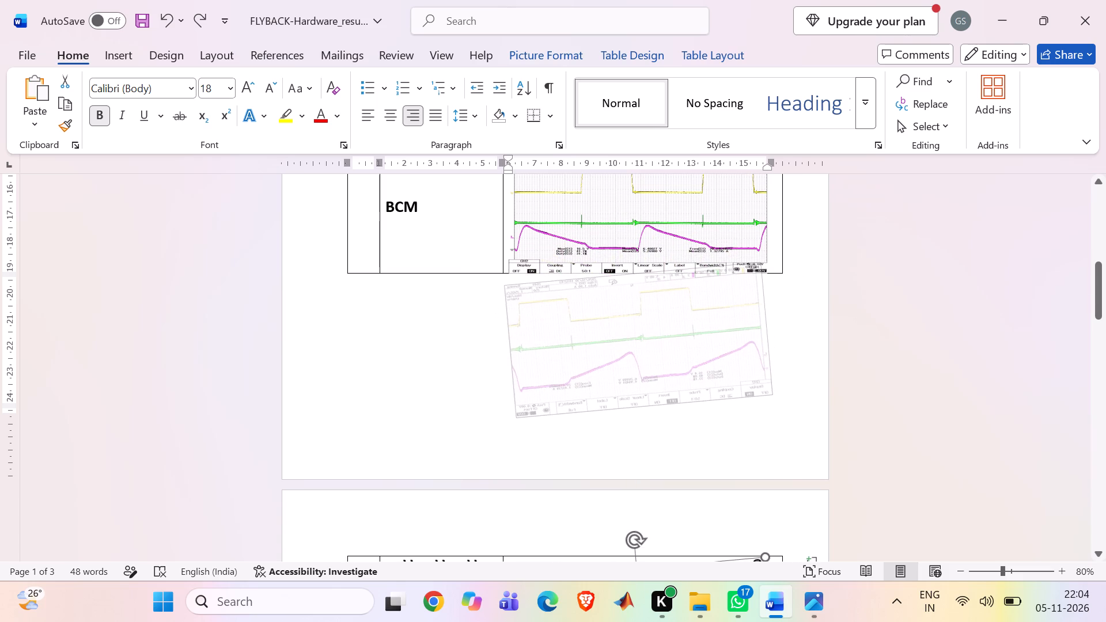
pyautogui.moveTo(634, 297); pyautogui.dragTo(638, 302)
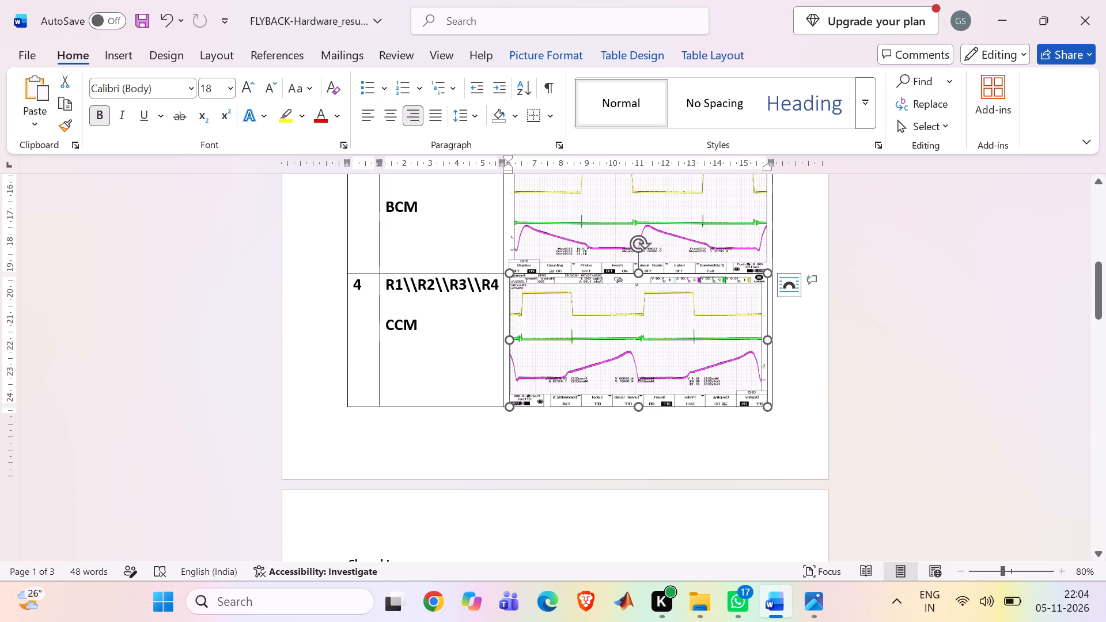
pyautogui.click(812, 337)
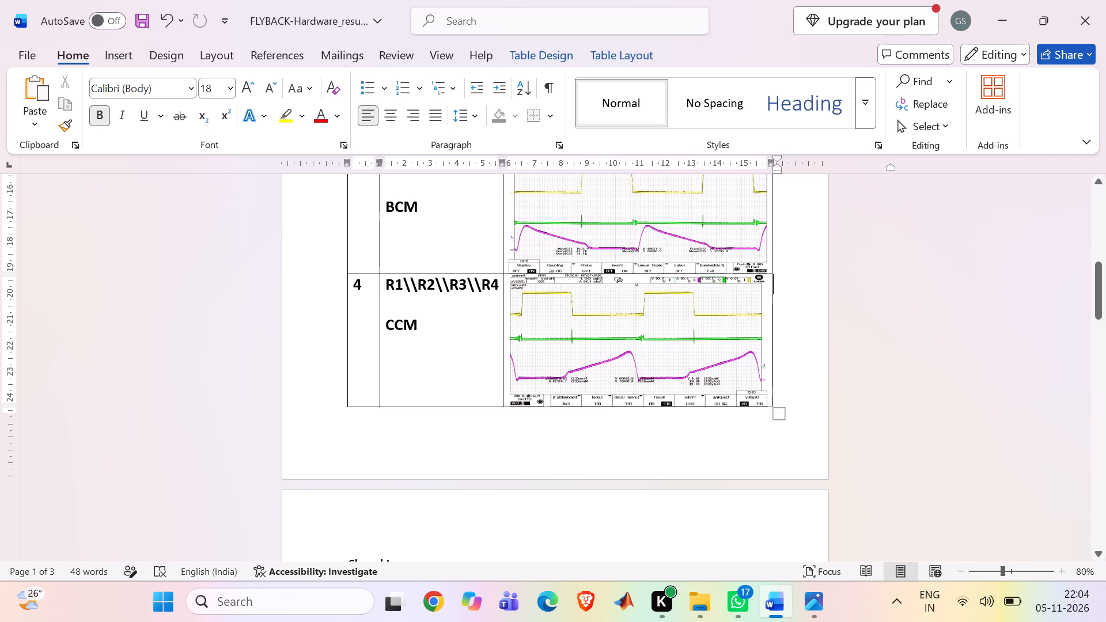
# Look over the closed-loop waveform table and open the Save As options for the FLYBACK-Hardware_results document.
pyautogui.scroll(-4, 317, 401)
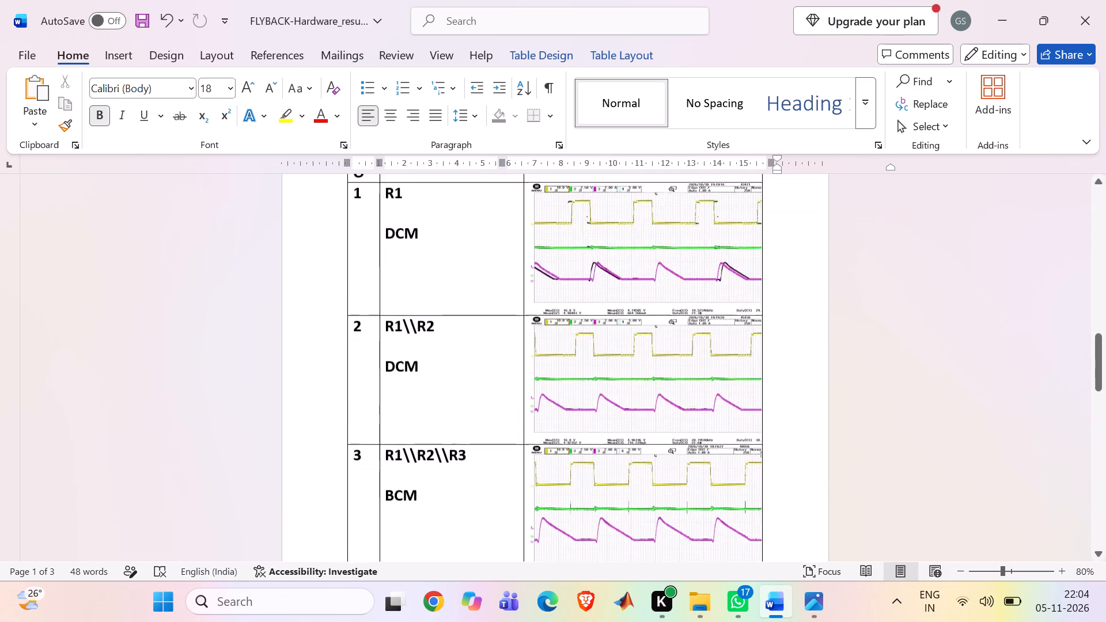
pyautogui.scroll(-3, 317, 401)
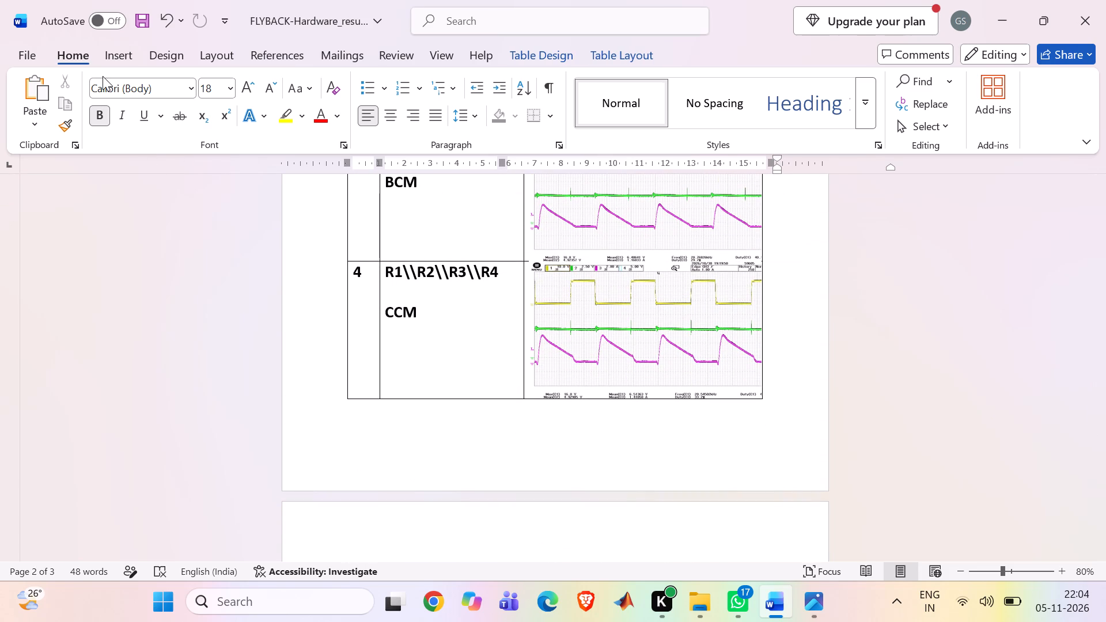
pyautogui.click(39, 50)
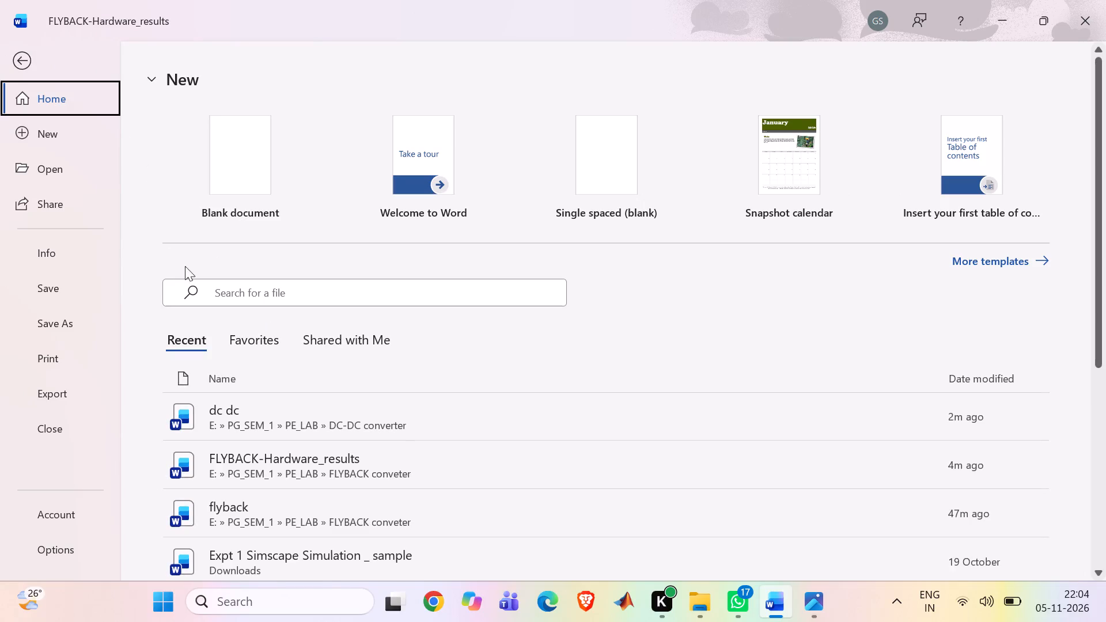
pyautogui.click(53, 316)
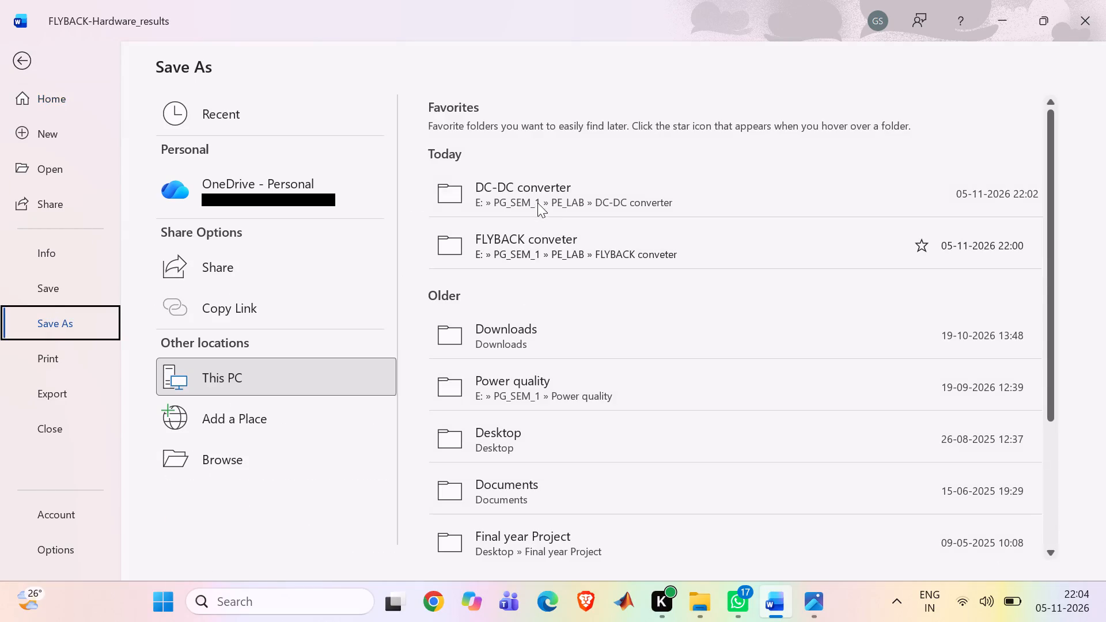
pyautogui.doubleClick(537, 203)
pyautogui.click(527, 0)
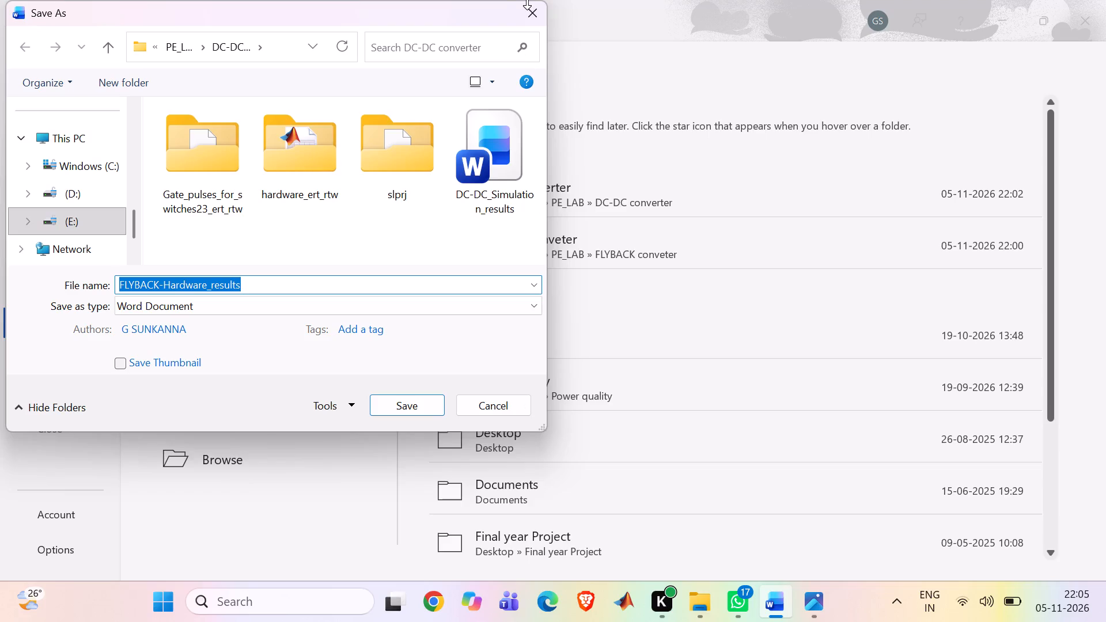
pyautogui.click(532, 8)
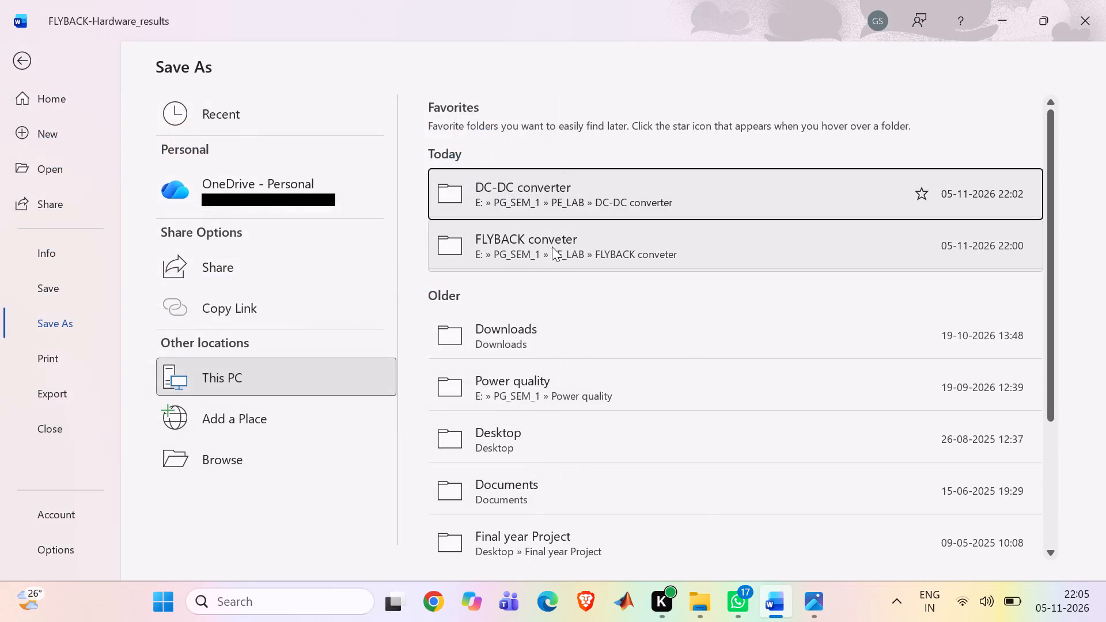
# Save the document over the existing FLYBACK-Hardware_results file in the FLYBACK conveter folder as a Word Document.
pyautogui.doubleClick(551, 249)
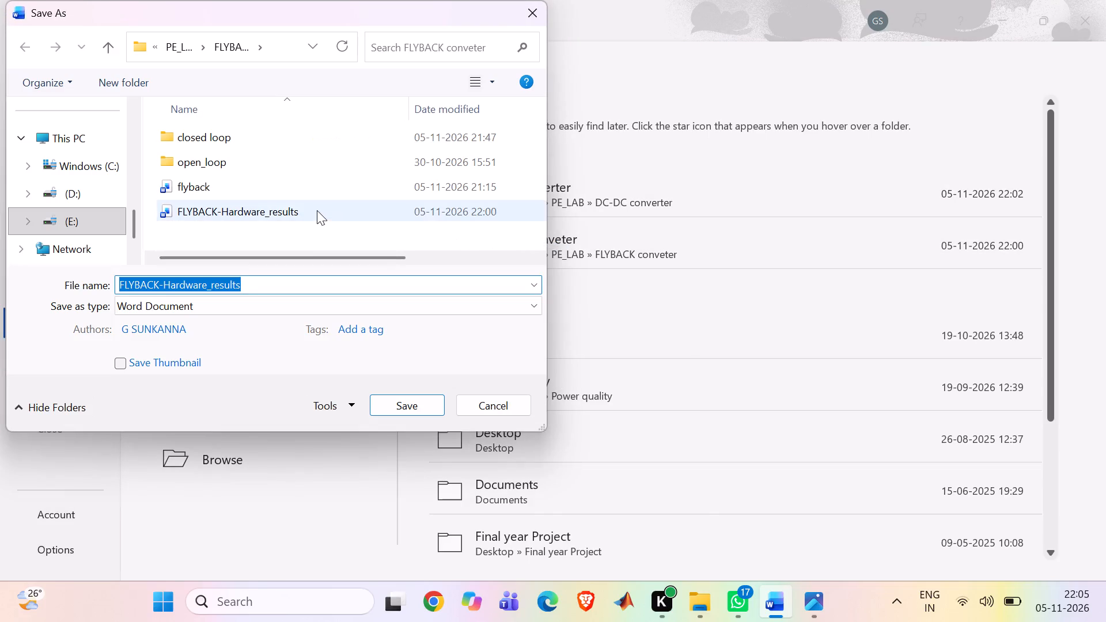
pyautogui.click(317, 210)
pyautogui.click(382, 411)
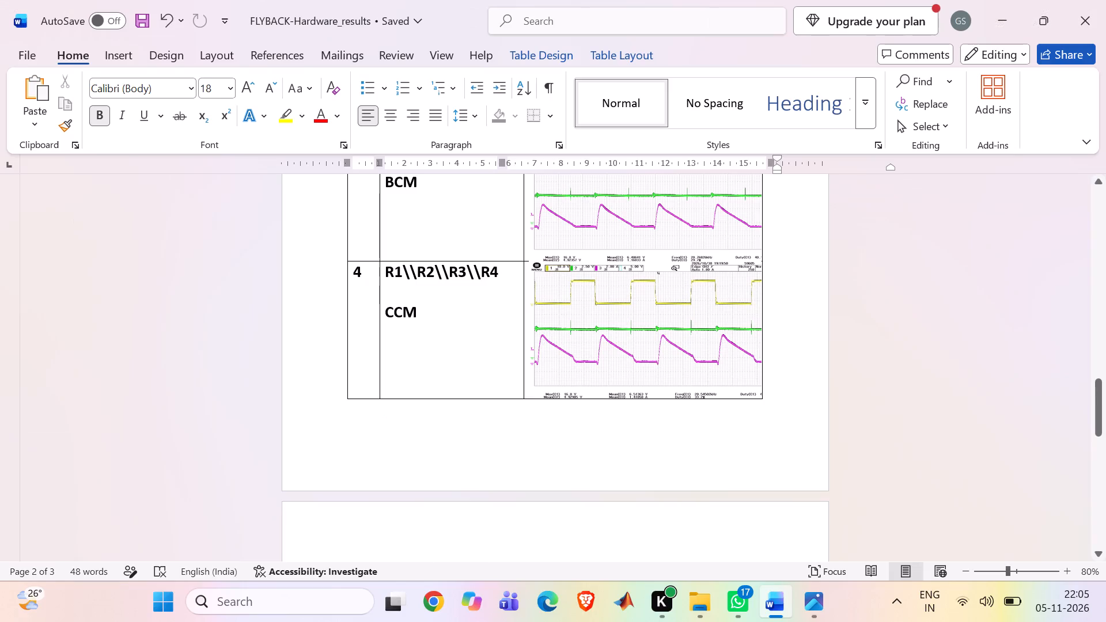
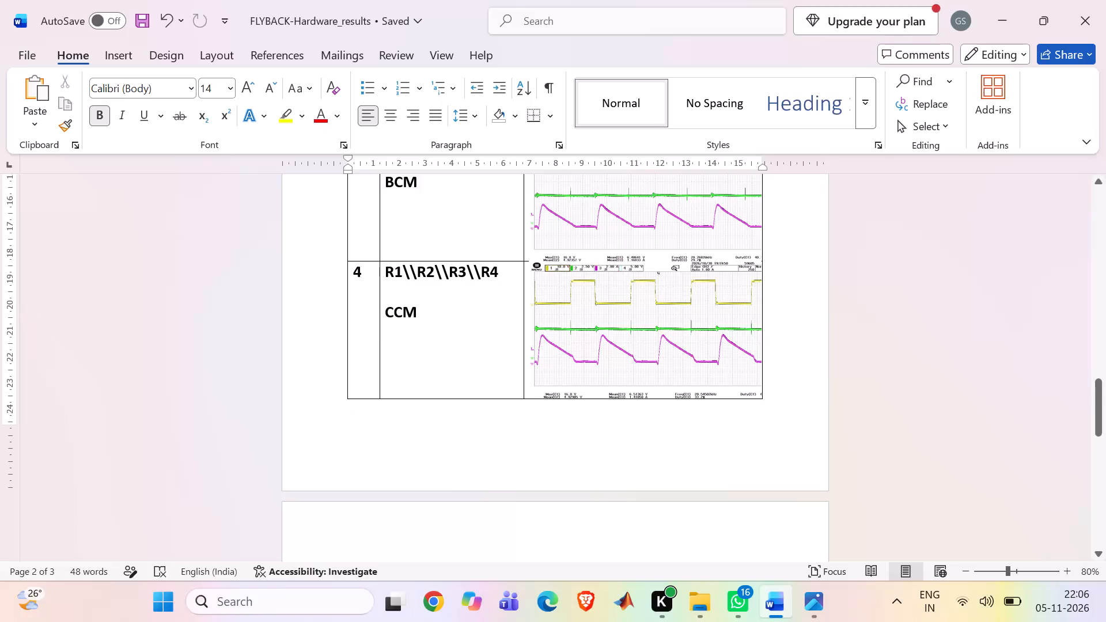
# Delete the waveform picture from the R1\\R2\\R3\\R4 CCM row of the Open Loop table.
pyautogui.scroll(3, 662, 450)
pyautogui.scroll(-1, 662, 450)
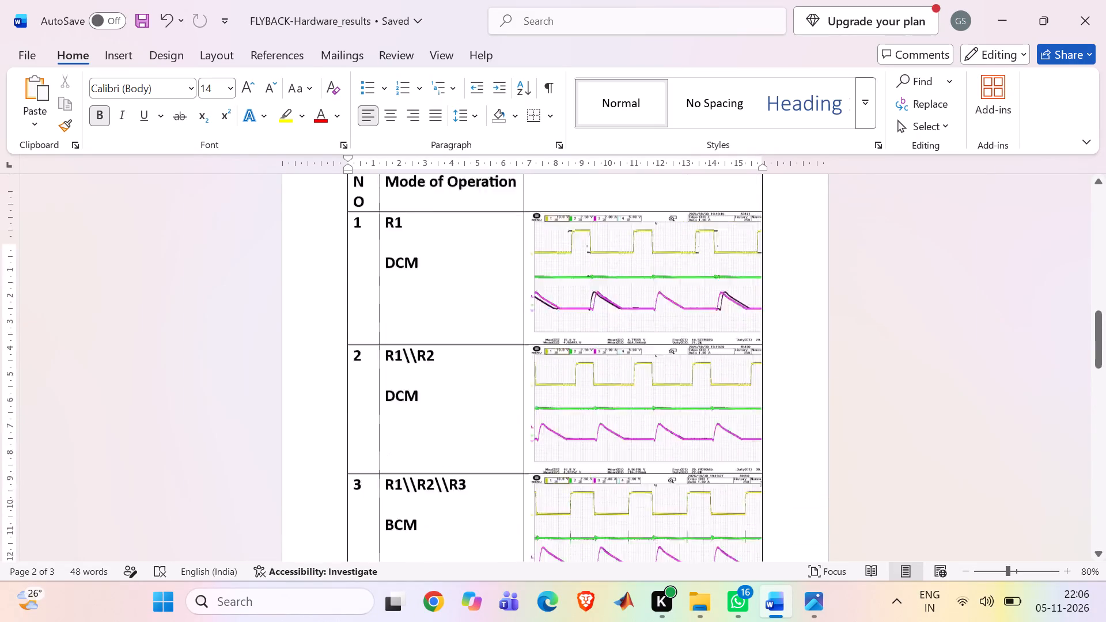
pyautogui.scroll(-8, 662, 450)
pyautogui.scroll(10, 662, 450)
pyautogui.scroll(-1, 662, 450)
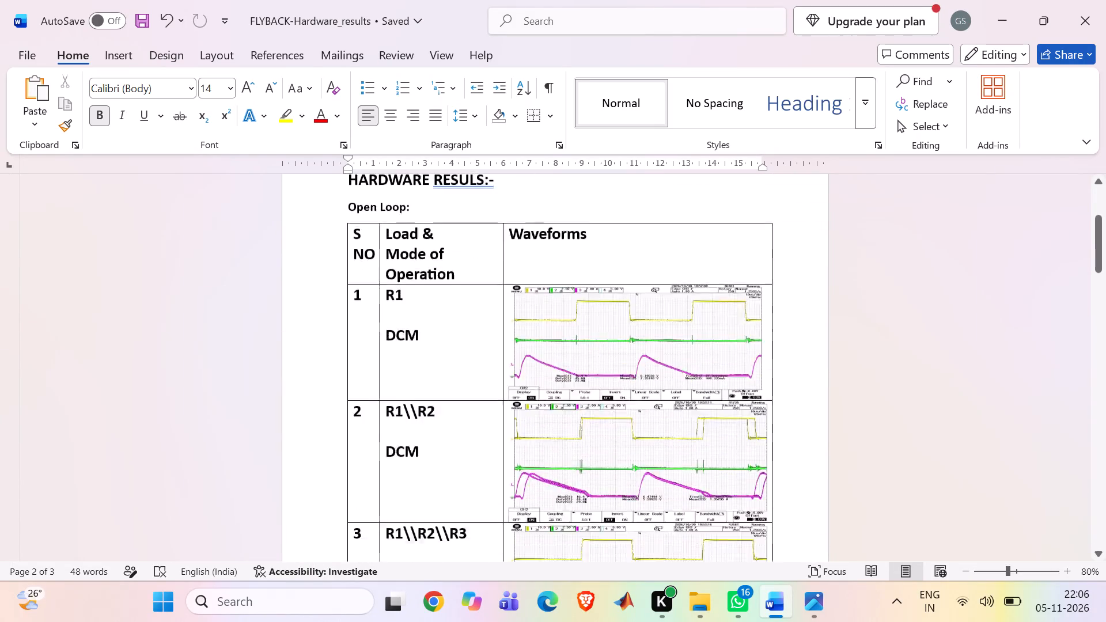
pyautogui.scroll(-3, 662, 450)
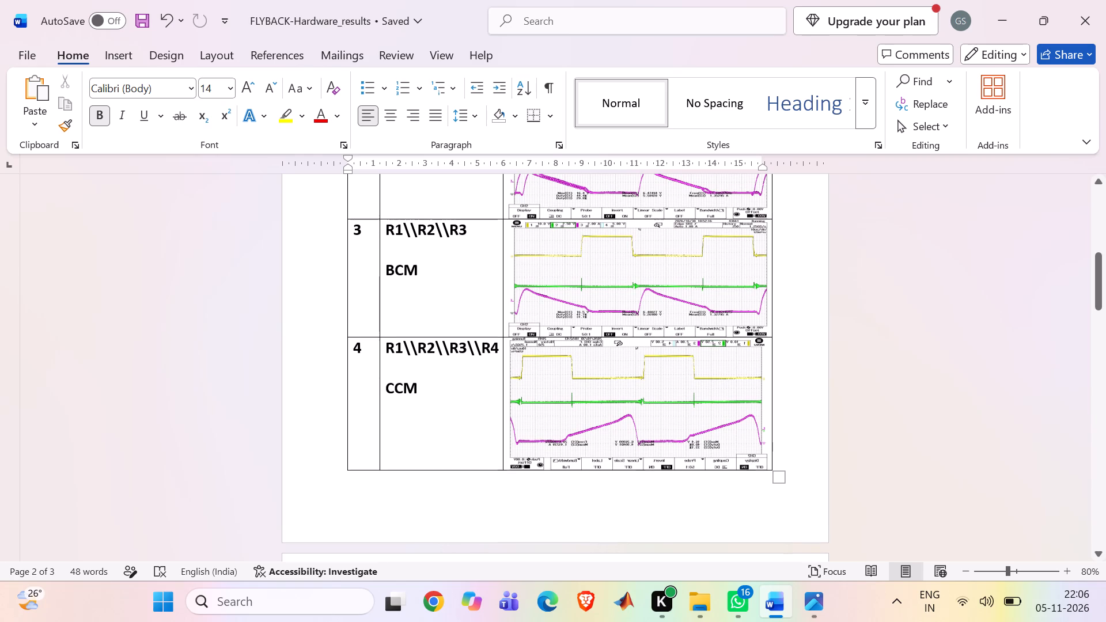
pyautogui.click(633, 395)
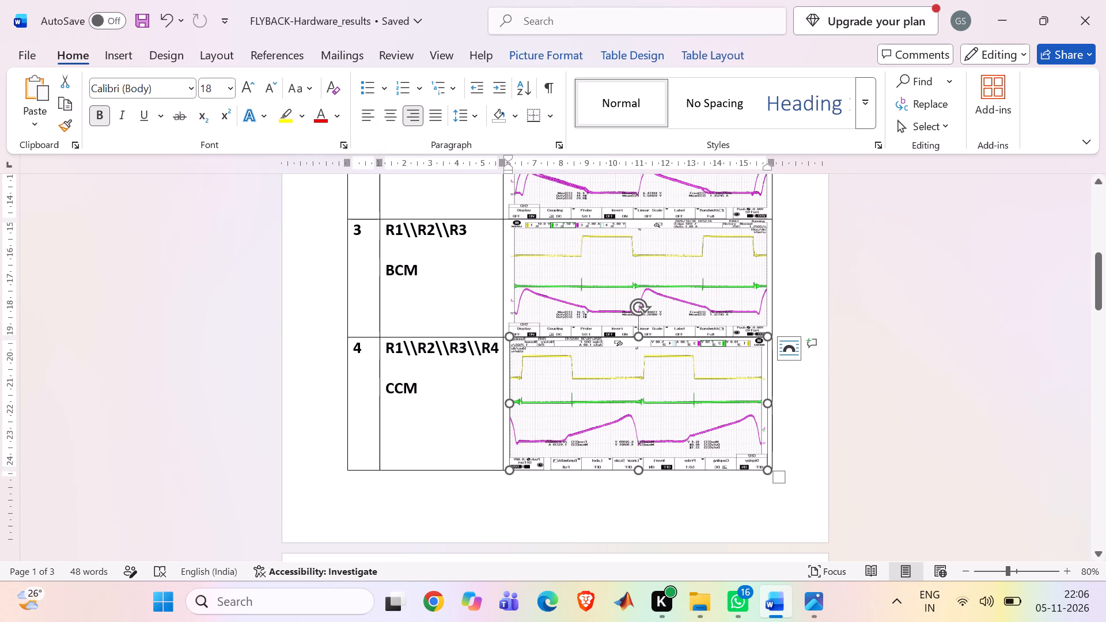
pyautogui.click(660, 416)
pyautogui.press('BackSpace')
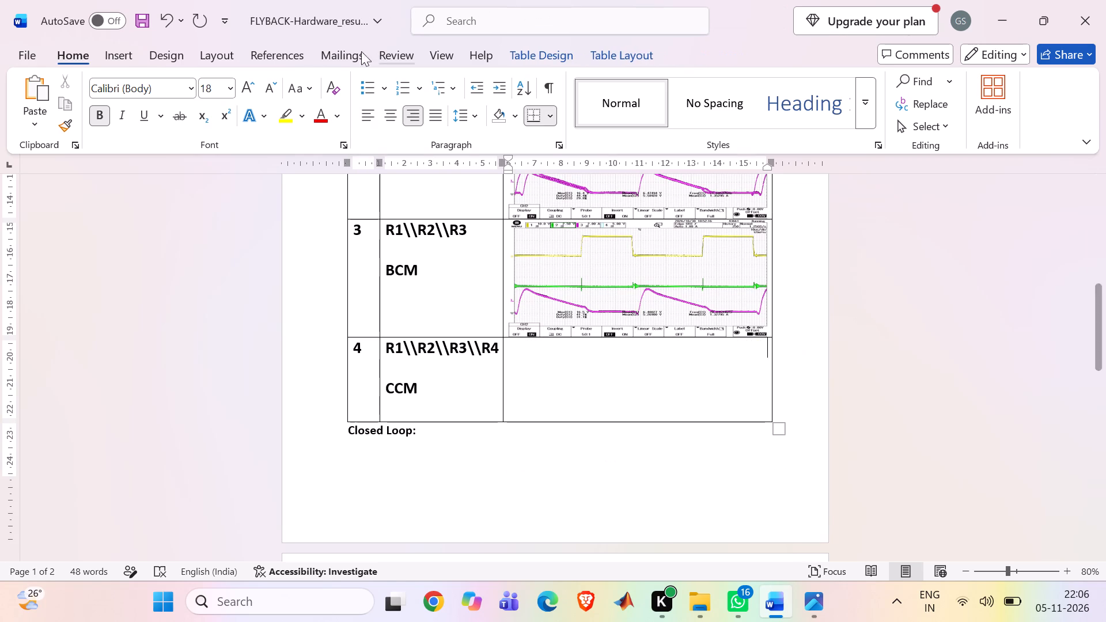
# Insert a replacement waveform picture stored on the computer into the emptied cell of the R1\\R2\\R3\\R4 CCM row.
pyautogui.click(124, 58)
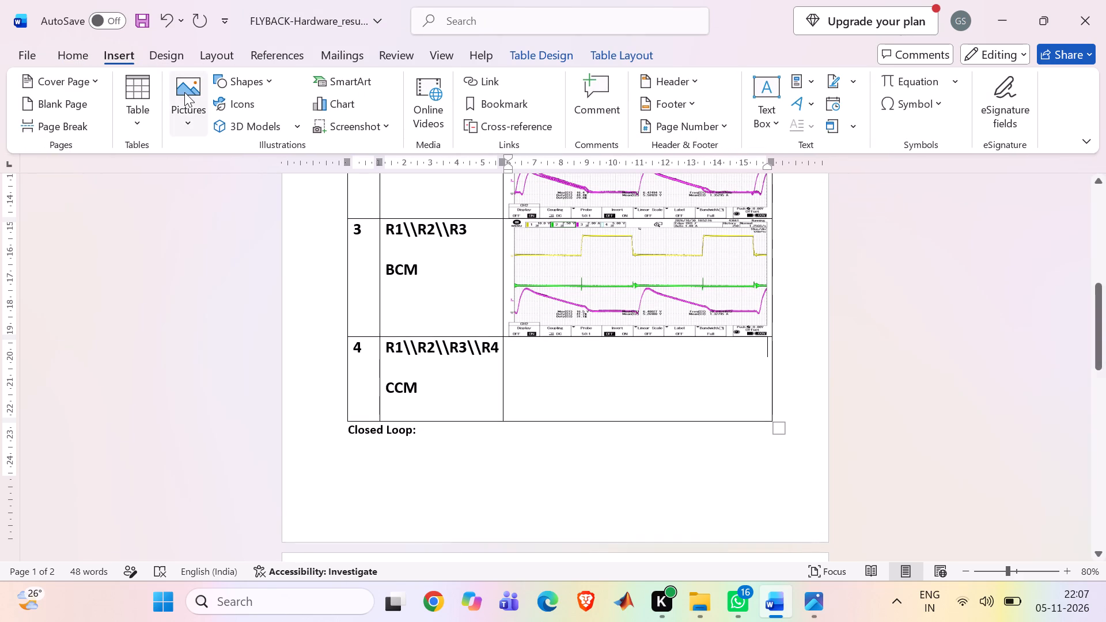
pyautogui.click(184, 92)
pyautogui.click(209, 173)
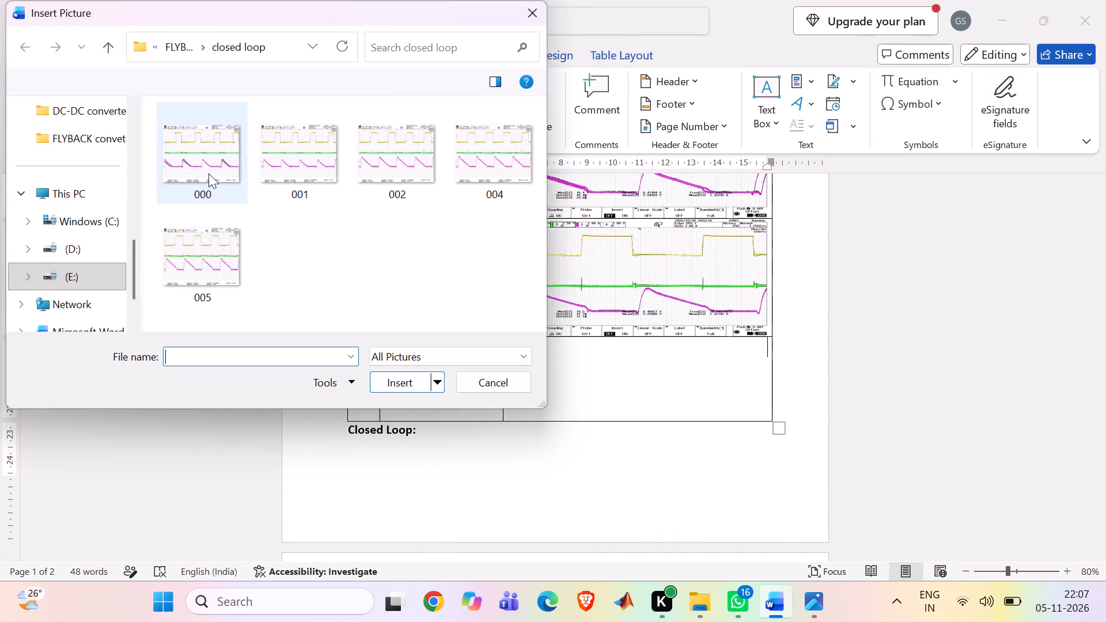
# Insert picture 004 from the open_loop folder into the R1\\R2\\R3\\R4 CCM row of the Open Loop table.
pyautogui.click(184, 52)
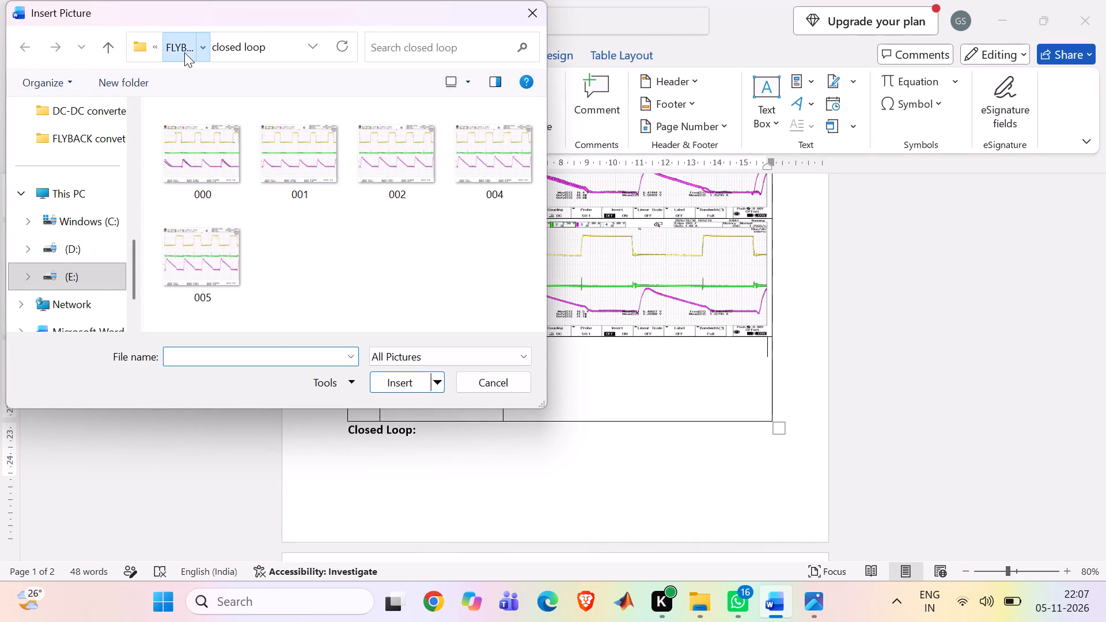
pyautogui.doubleClick(244, 160)
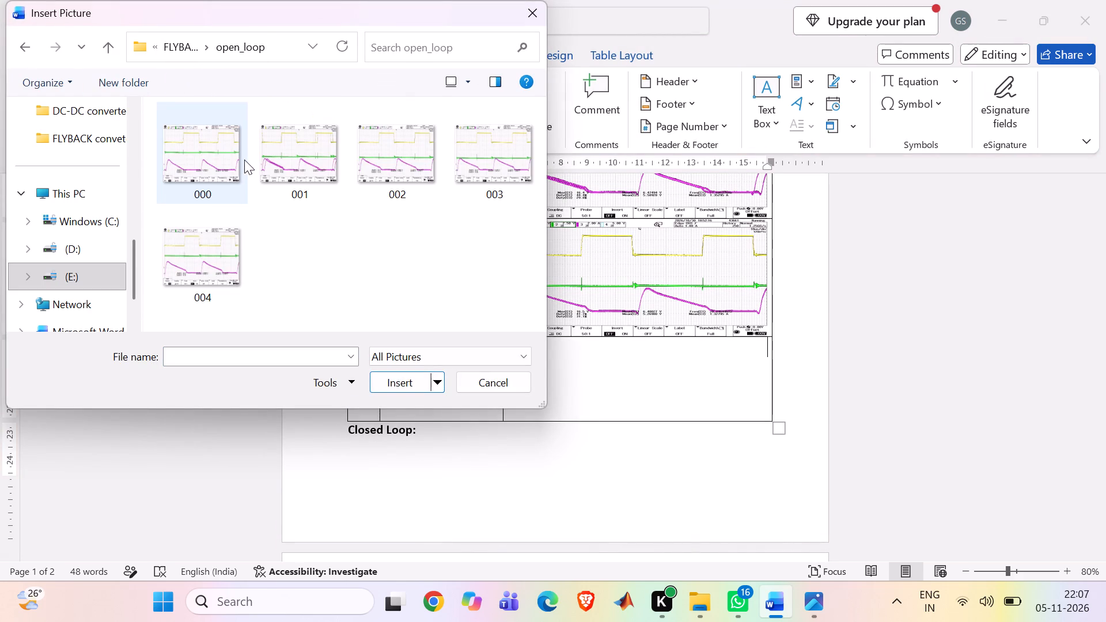
pyautogui.click(229, 242)
pyautogui.click(400, 376)
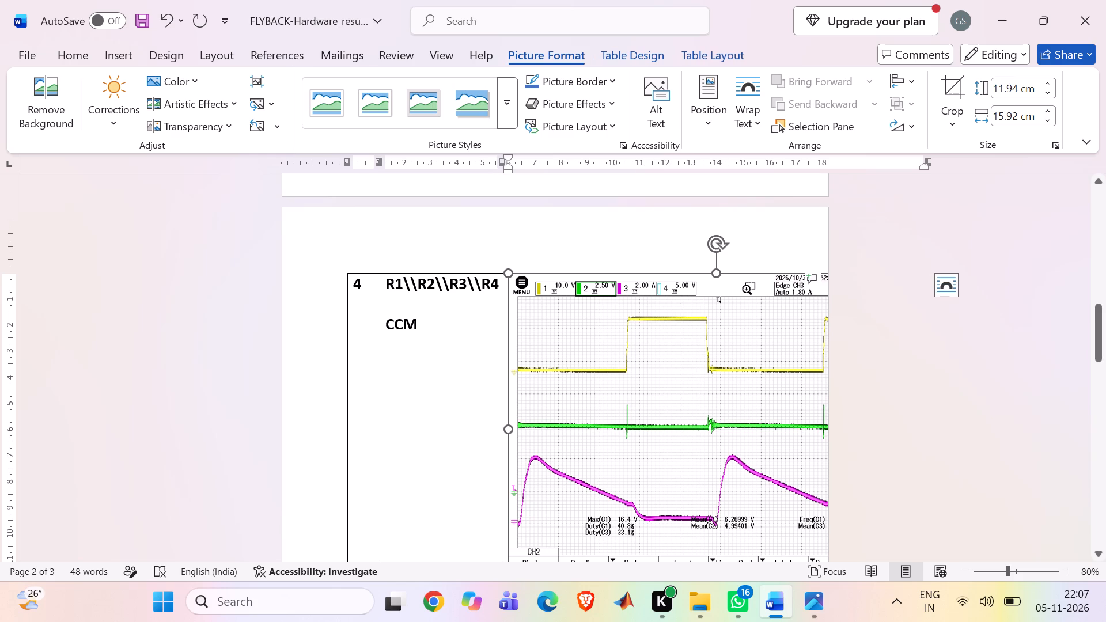
# Resize the inserted R1\\R2\\R3\\R4 waveform picture to about 4.24 cm high and 10.07 cm wide to fit its table cell.
pyautogui.scroll(-1, 707, 523)
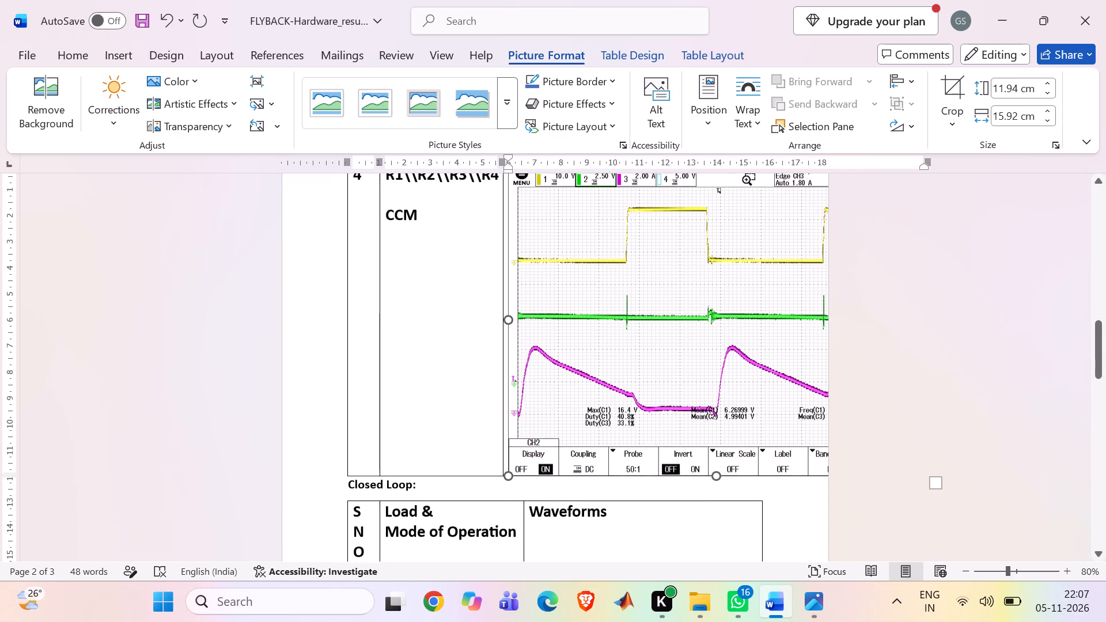
pyautogui.moveTo(718, 480); pyautogui.dragTo(658, 219)
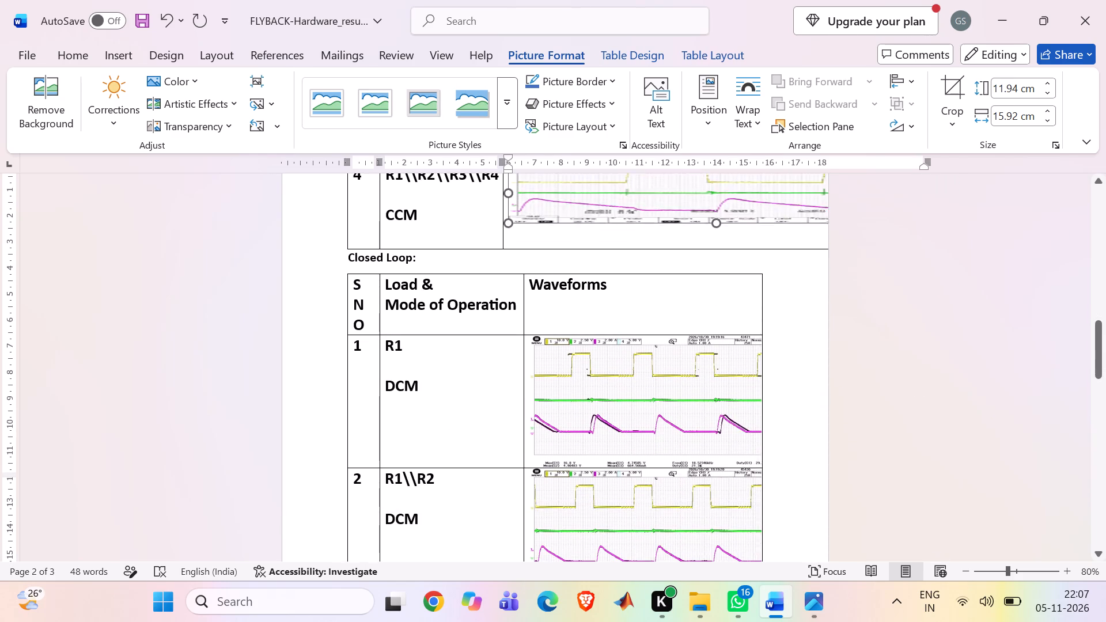
pyautogui.moveTo(658, 219); pyautogui.dragTo(658, 191)
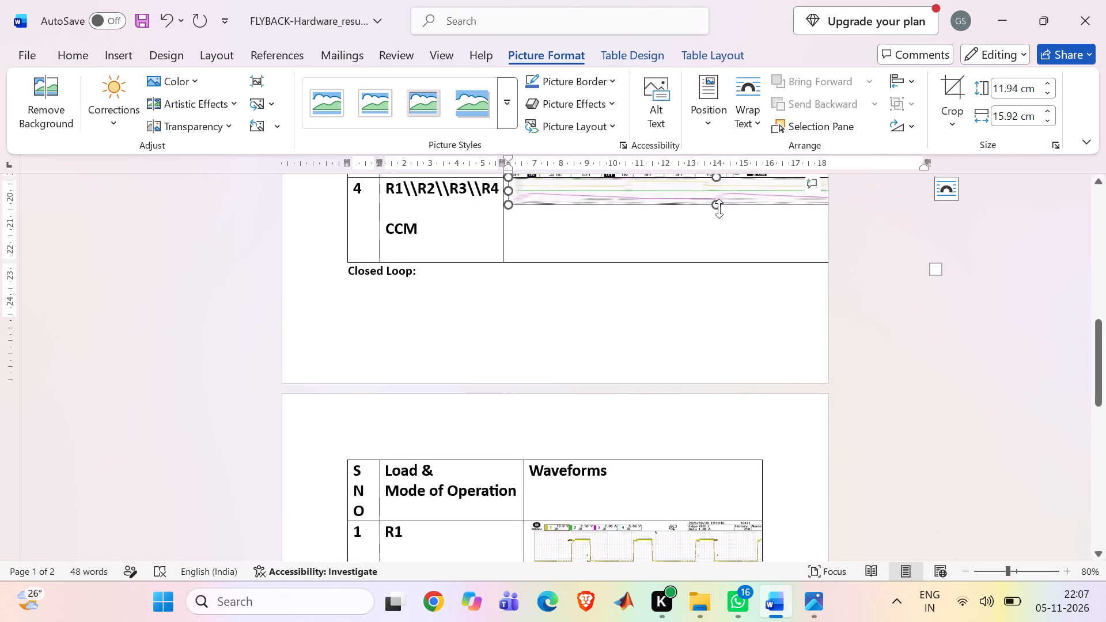
pyautogui.moveTo(714, 205); pyautogui.dragTo(709, 350)
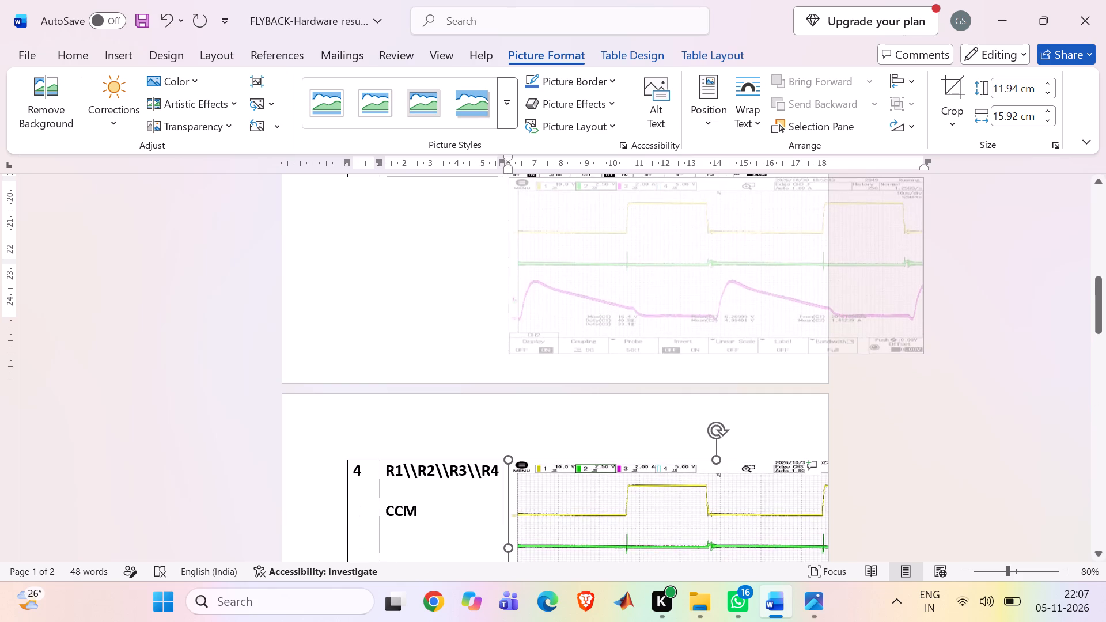
pyautogui.moveTo(709, 350); pyautogui.dragTo(718, 287)
pyautogui.scroll(1, 718, 287)
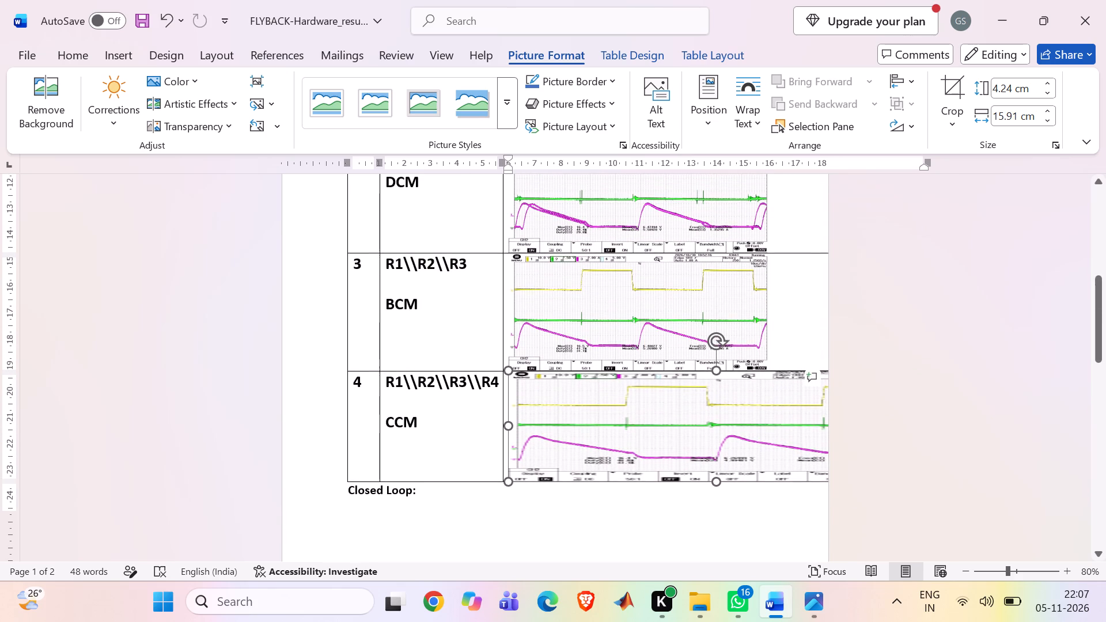
pyautogui.scroll(3, 718, 287)
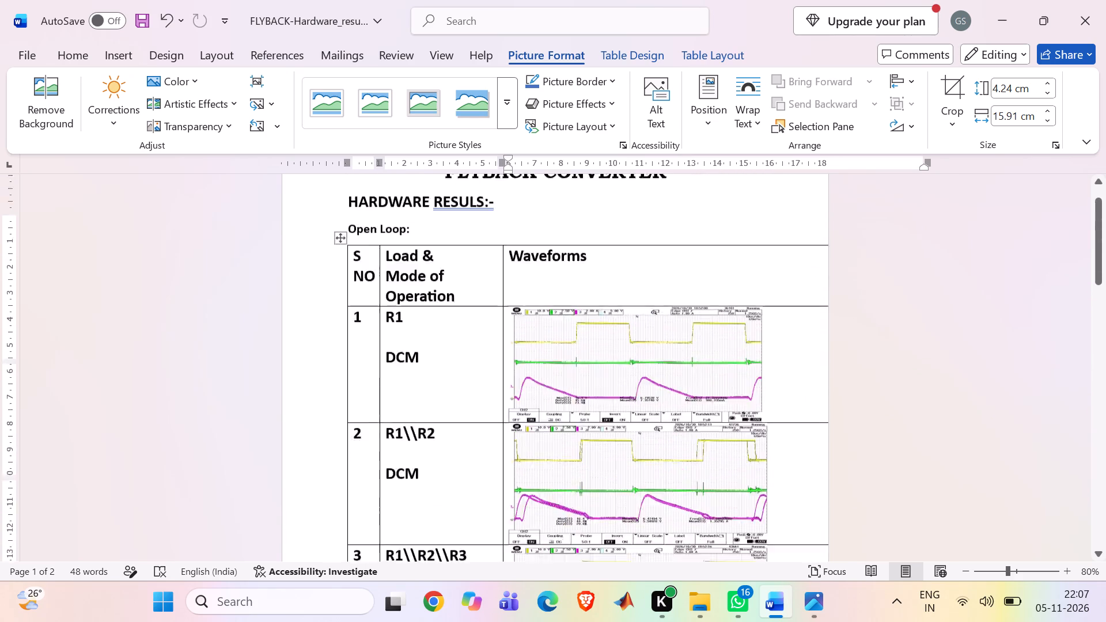
pyautogui.scroll(-1, 718, 287)
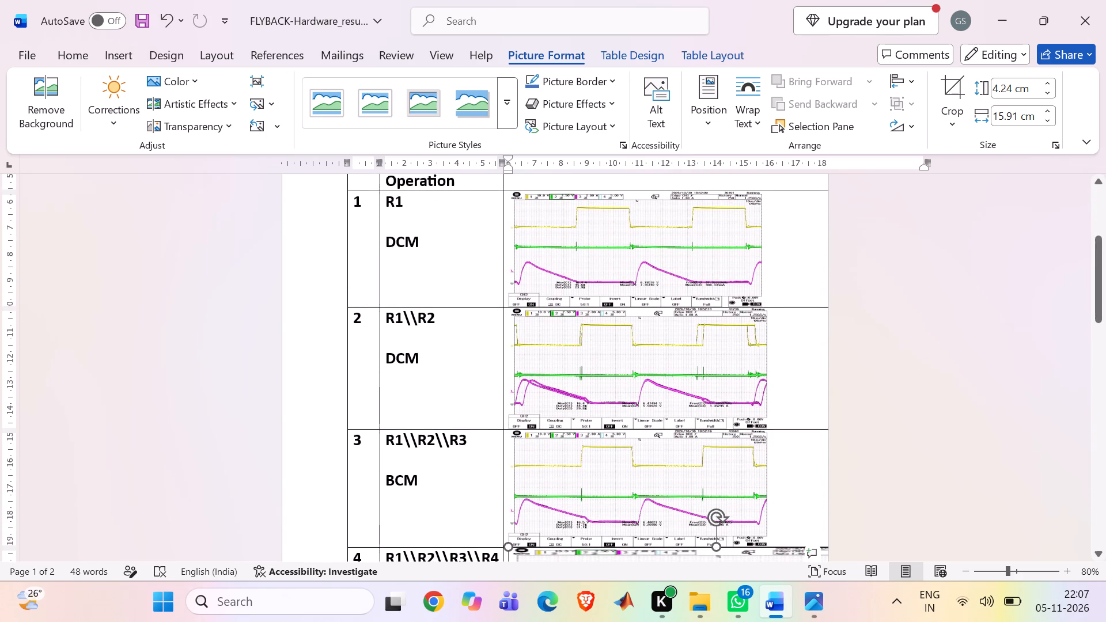
pyautogui.scroll(-1, 680, 342)
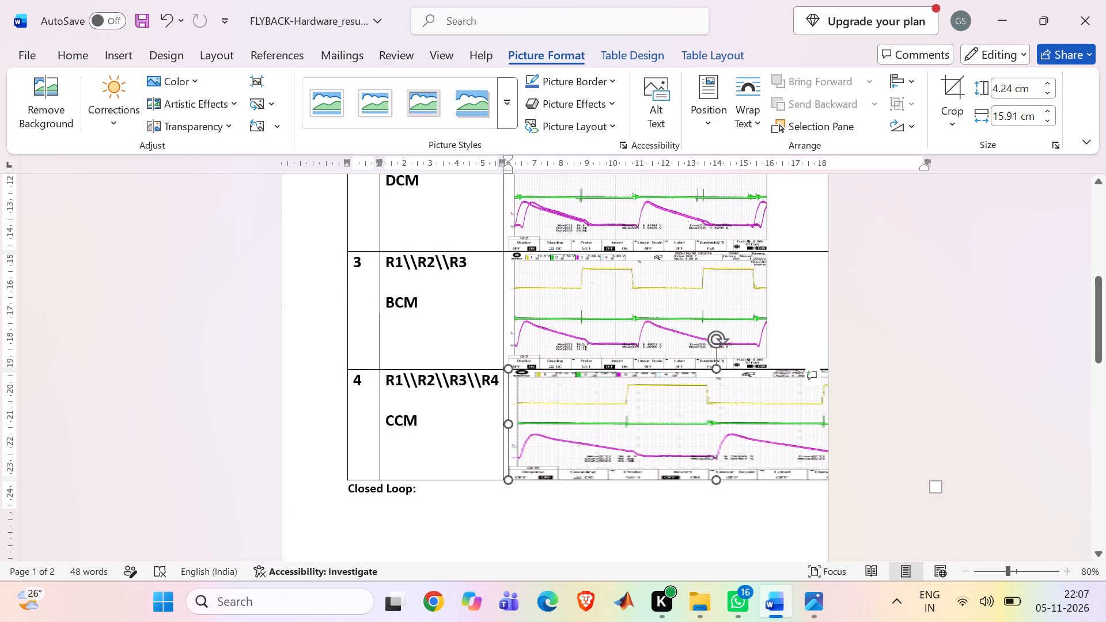
pyautogui.moveTo(509, 425); pyautogui.dragTo(642, 430)
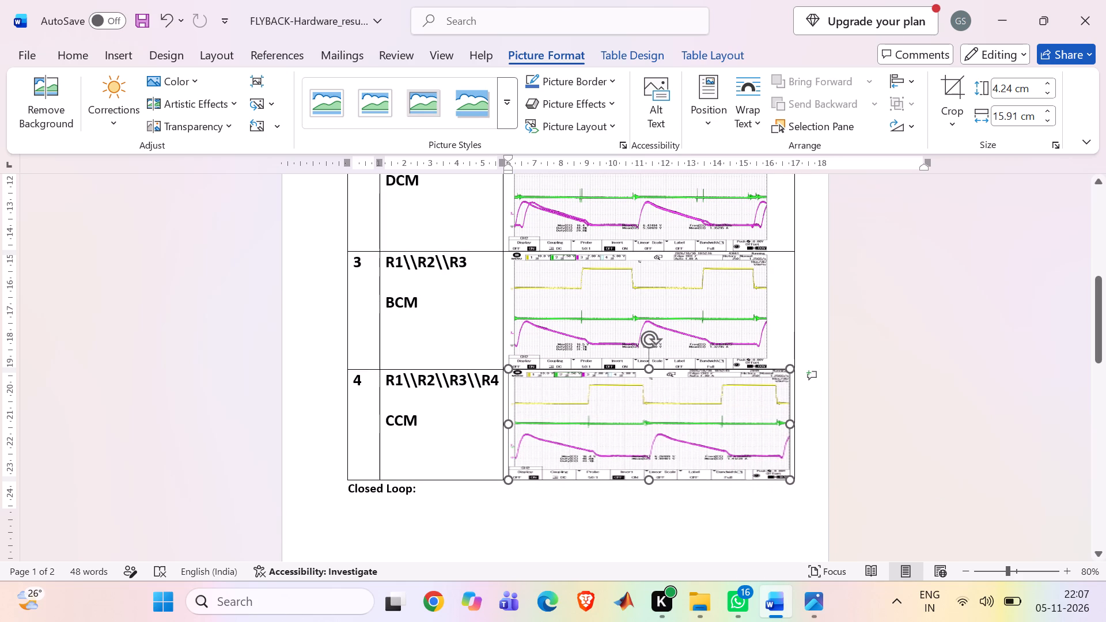
pyautogui.moveTo(642, 430); pyautogui.dragTo(661, 430)
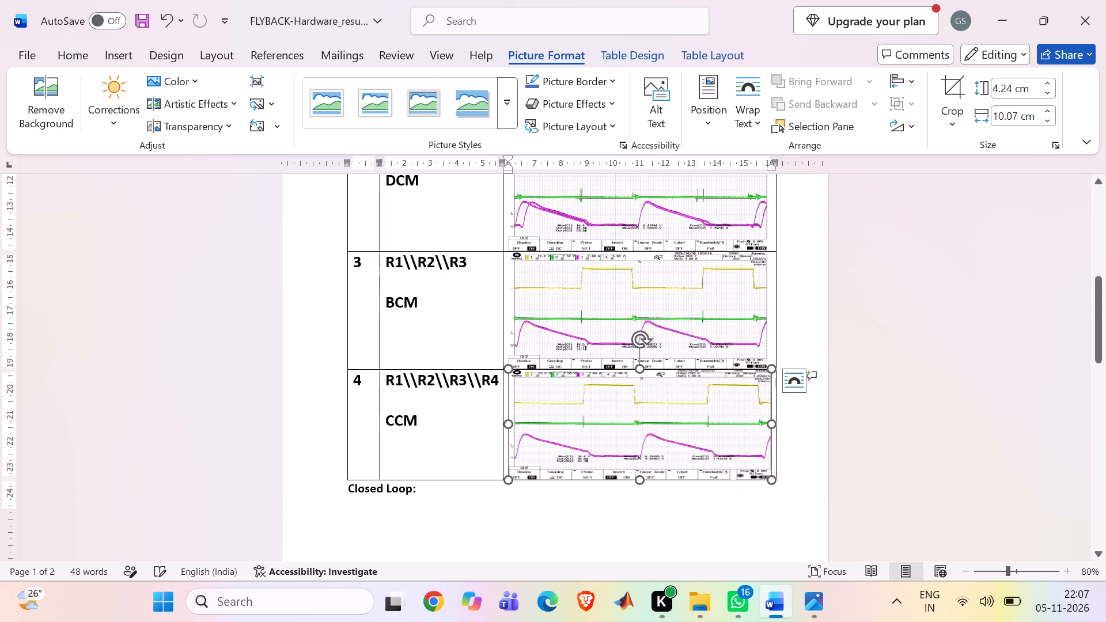
# Add an empty line before the Closed Loop heading to push it onto the next page.
pyautogui.click(346, 491)
pyautogui.press('Return')
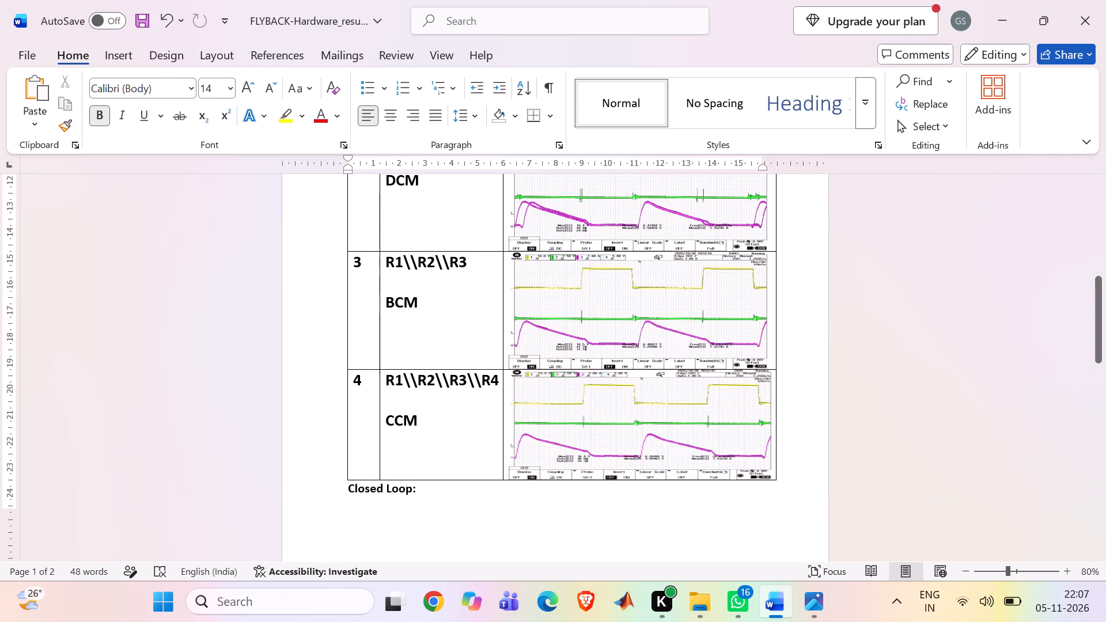
# Stretch the R1\\R2\\R3\\R4 CCM waveform picture slightly taller, close to the height of the other Open Loop pictures.
pyautogui.click(619, 332)
pyautogui.moveTo(638, 355); pyautogui.dragTo(640, 367)
pyautogui.click(717, 399)
# Look over the load labels, operating modes and waveform pictures in the Open Loop table.
pyautogui.scroll(1, 717, 399)
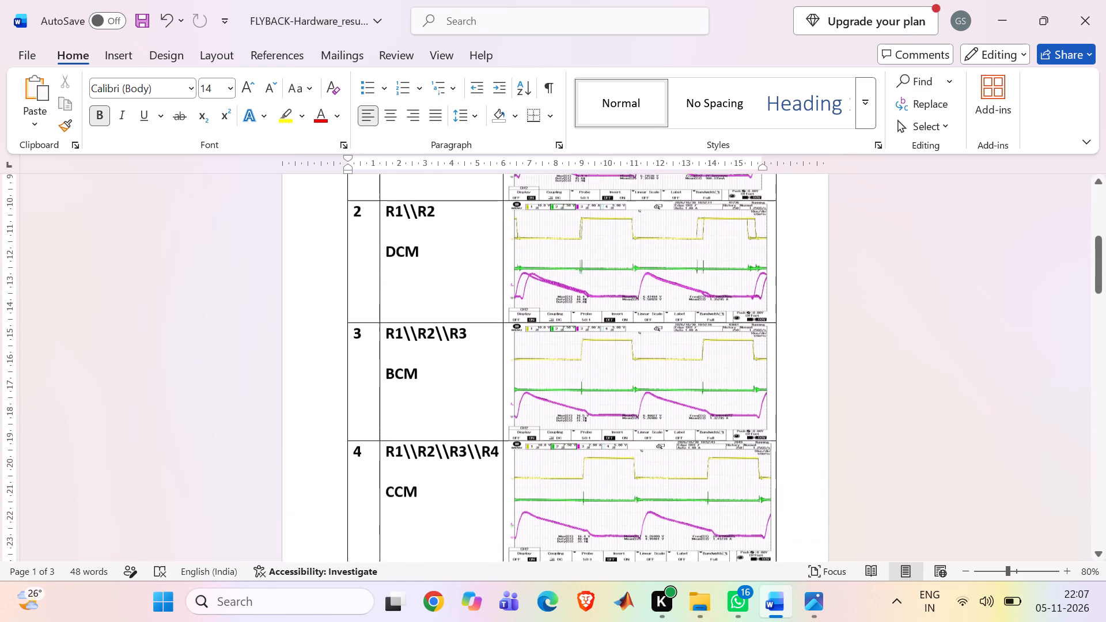
pyautogui.scroll(1, 717, 399)
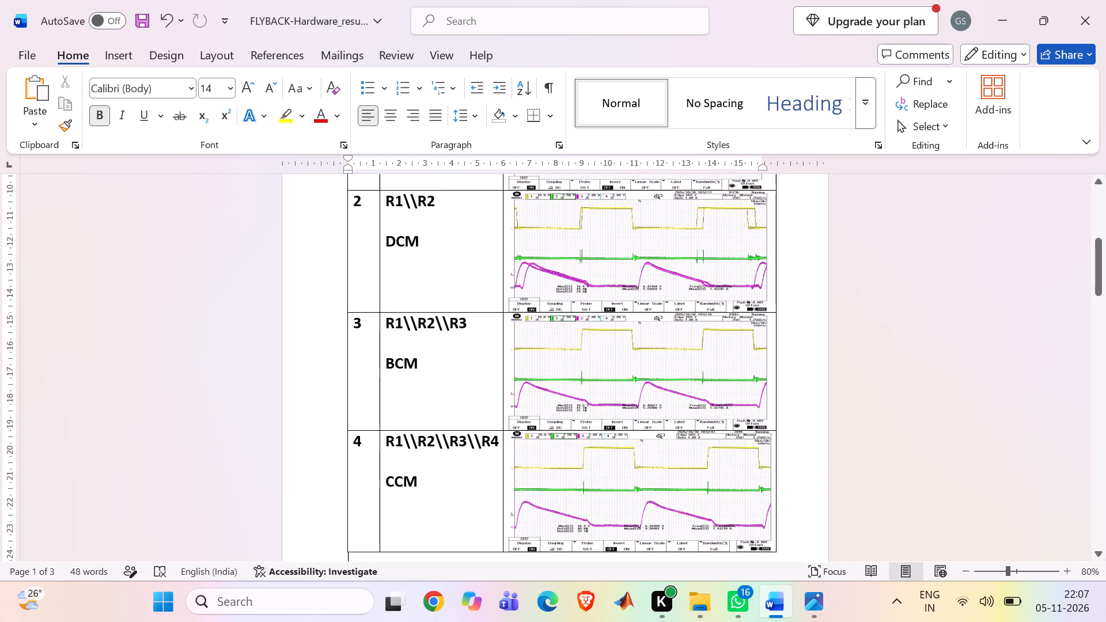
pyautogui.scroll(3, 717, 399)
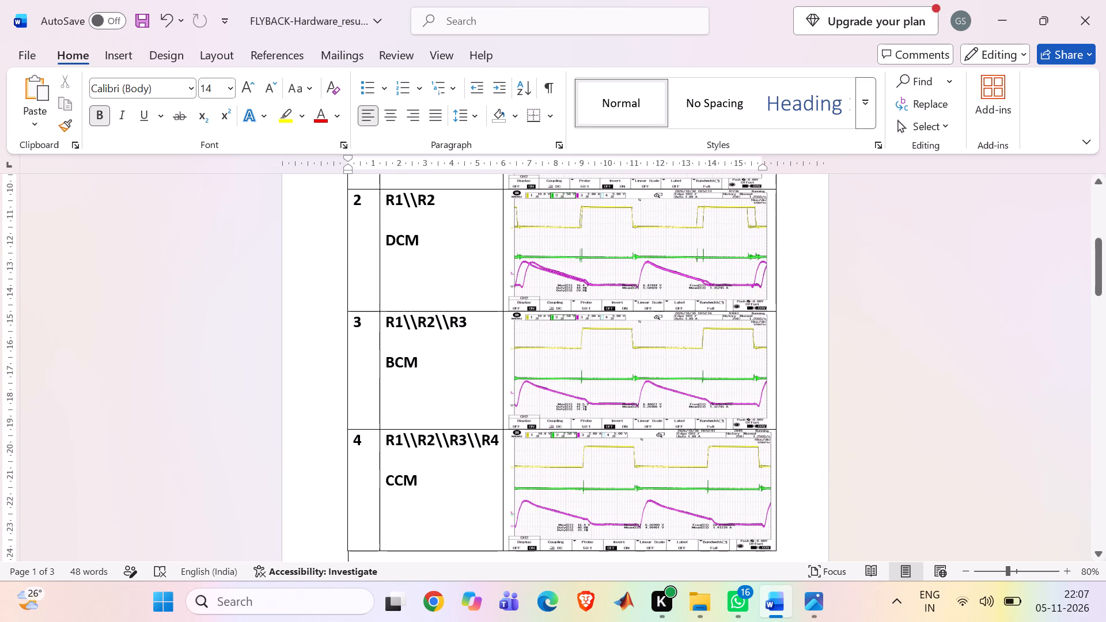
pyautogui.scroll(5, 717, 399)
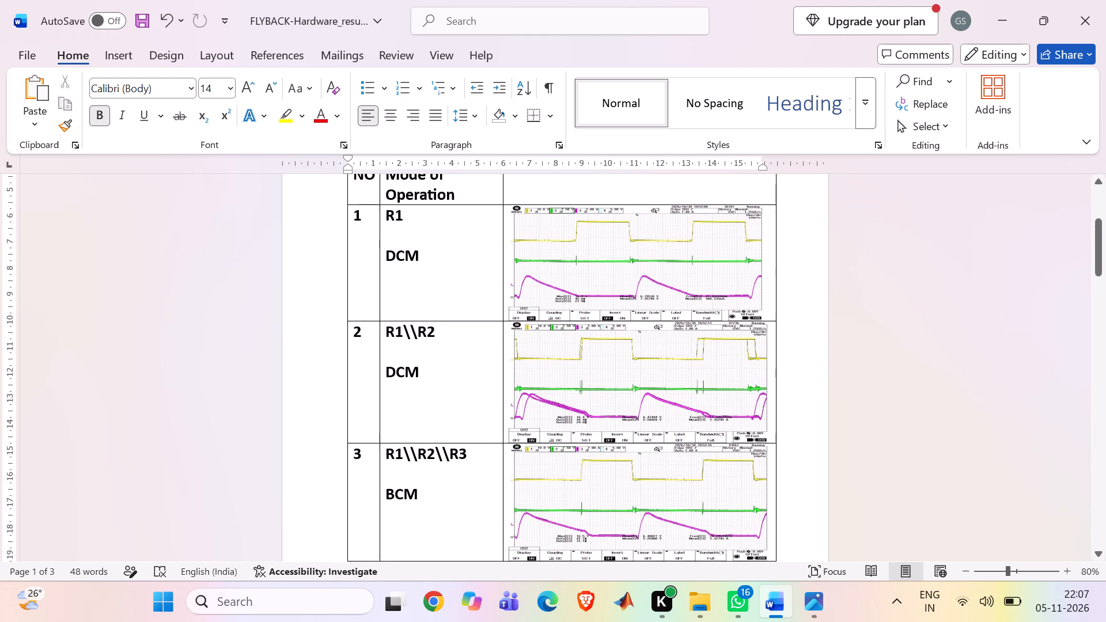
pyautogui.scroll(2, 717, 399)
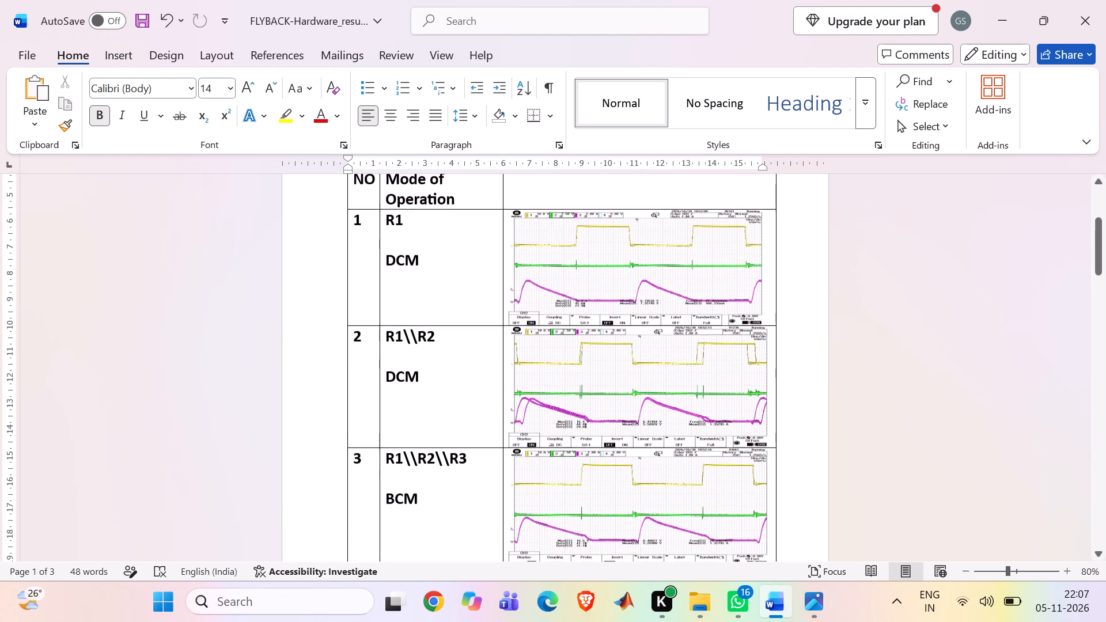
pyautogui.scroll(1, 717, 399)
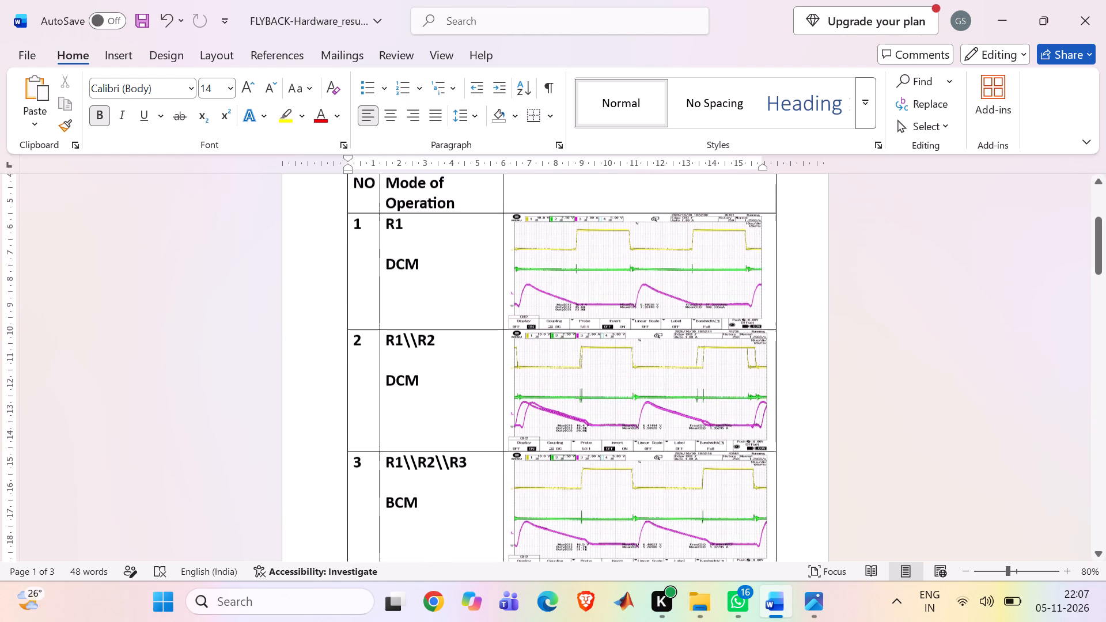
pyautogui.scroll(2, 717, 399)
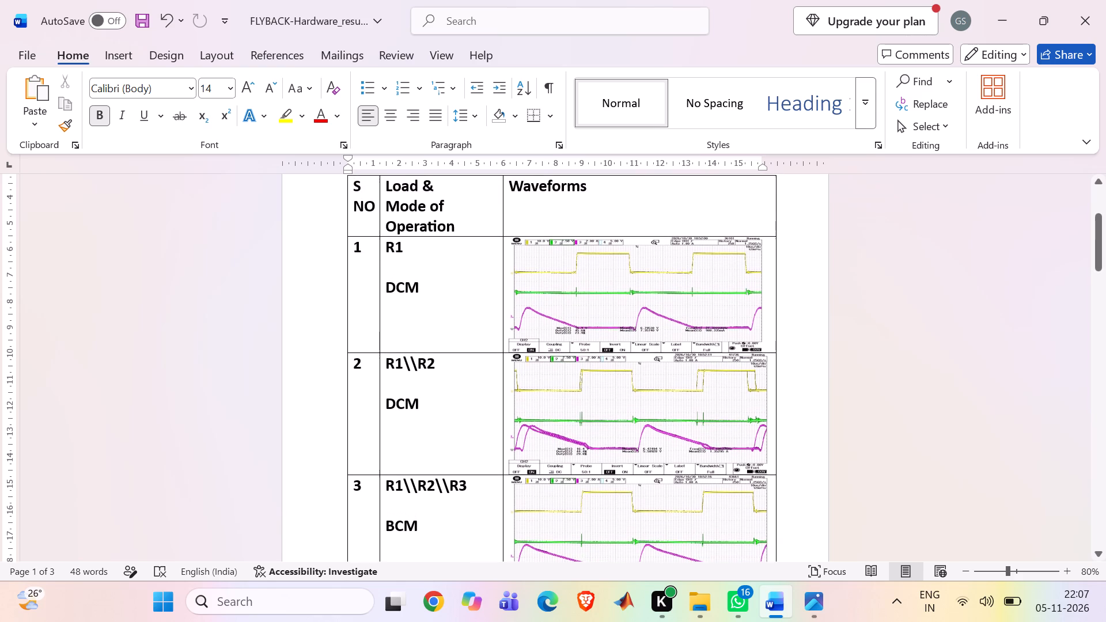
pyautogui.scroll(1, 717, 399)
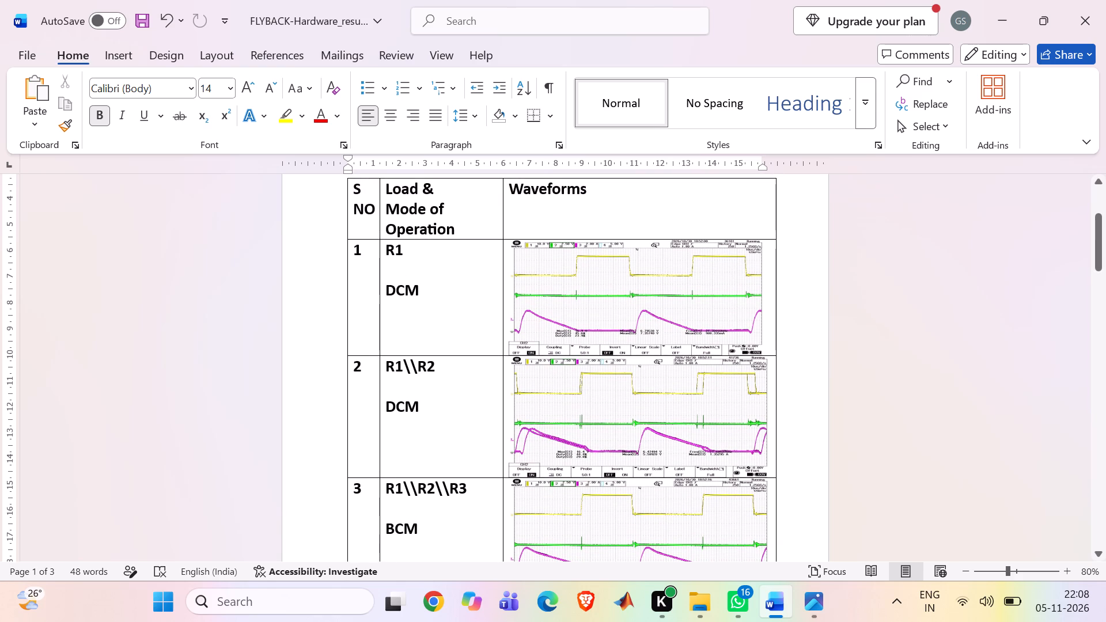
pyautogui.scroll(1, 717, 399)
# Switch to File Explorer and examine waveform pictures 000 to 003 in the FLYBACK conveter open_loop folder, closing the windows when done.
pyautogui.click(696, 605)
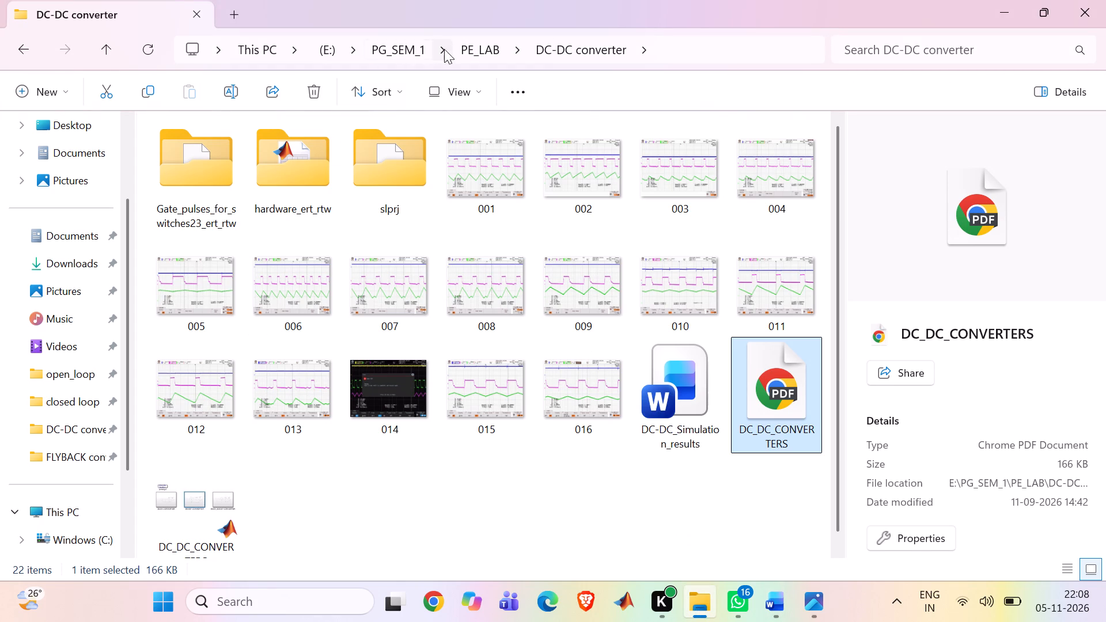
pyautogui.click(469, 48)
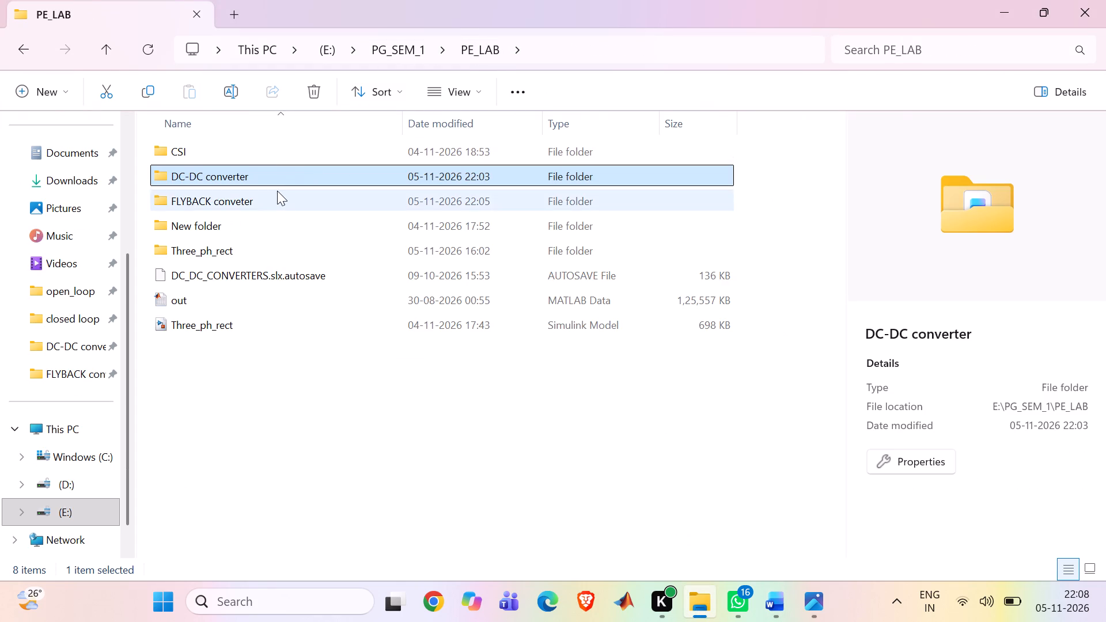
pyautogui.doubleClick(277, 191)
pyautogui.doubleClick(252, 171)
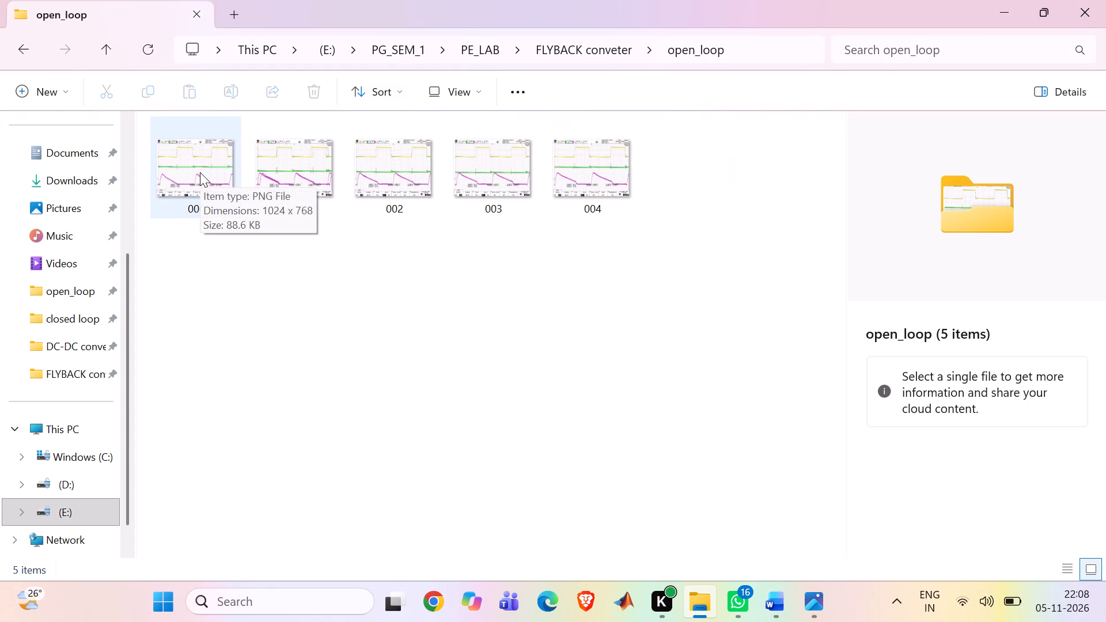
pyautogui.doubleClick(200, 172)
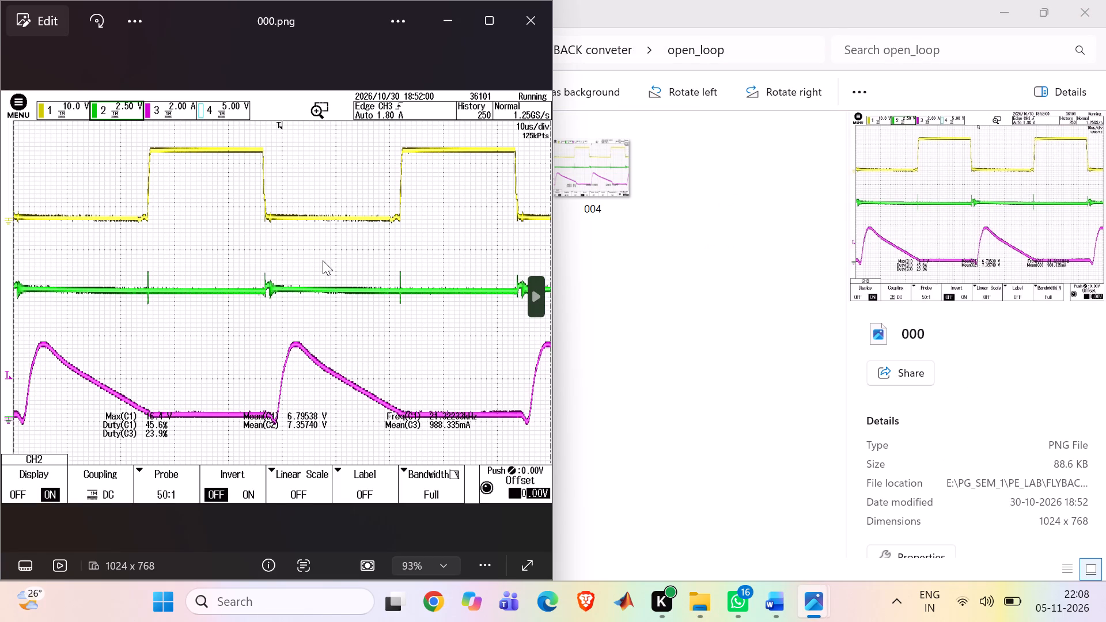
pyautogui.click(540, 25)
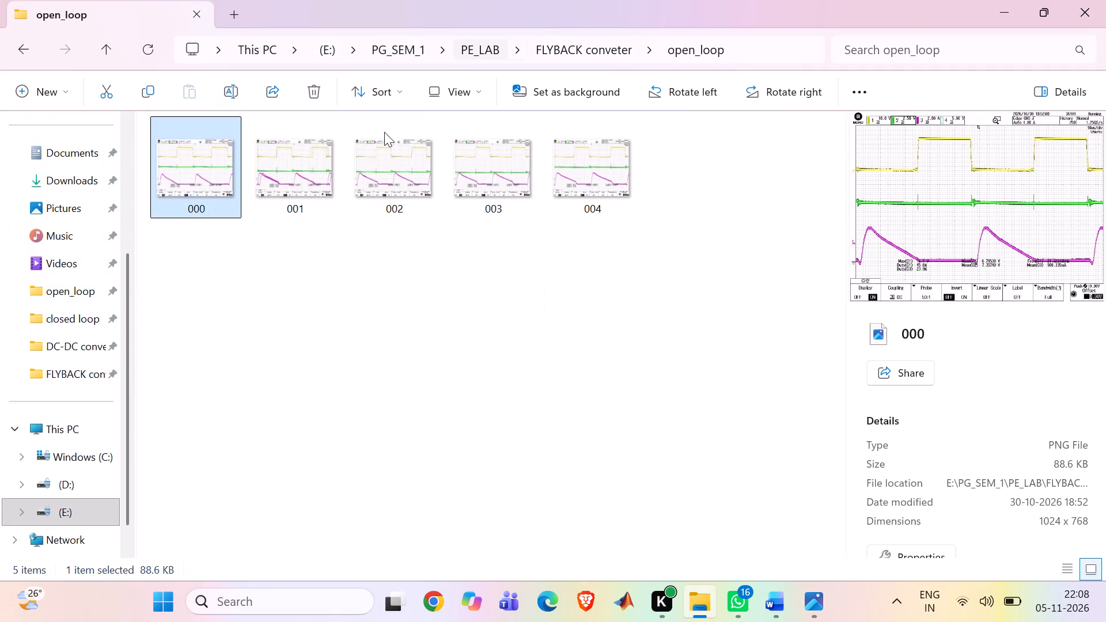
pyautogui.doubleClick(302, 177)
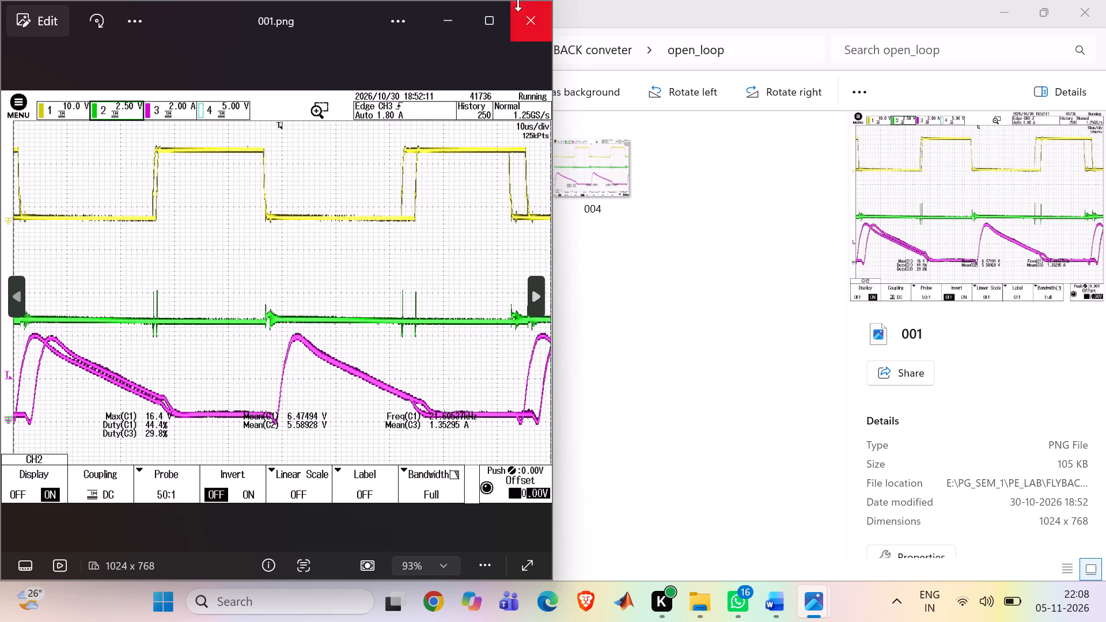
pyautogui.click(520, 22)
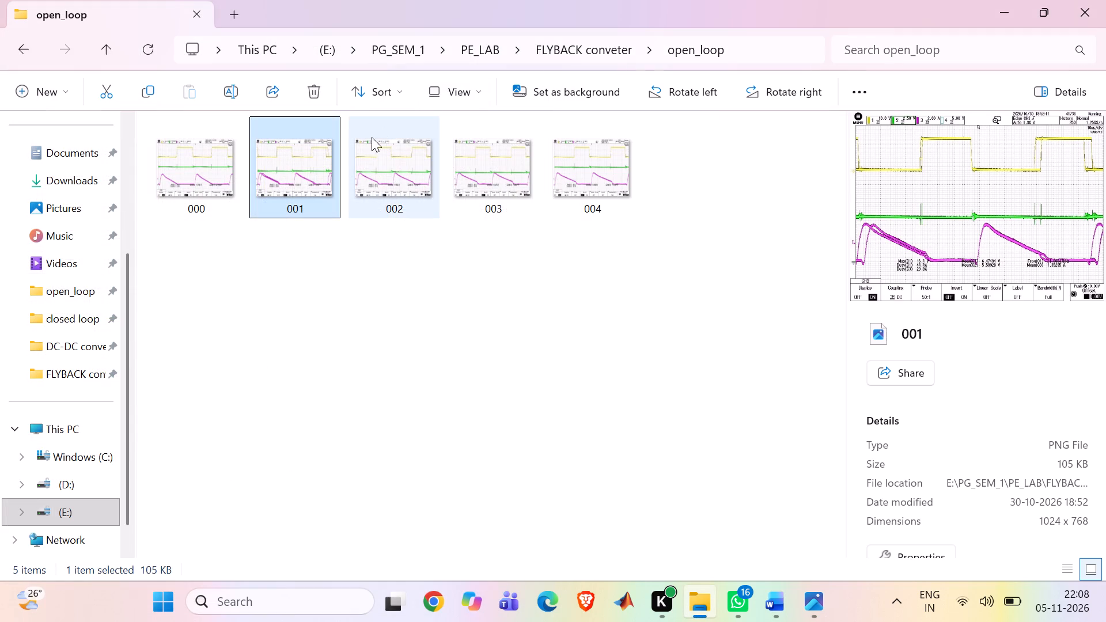
pyautogui.doubleClick(366, 162)
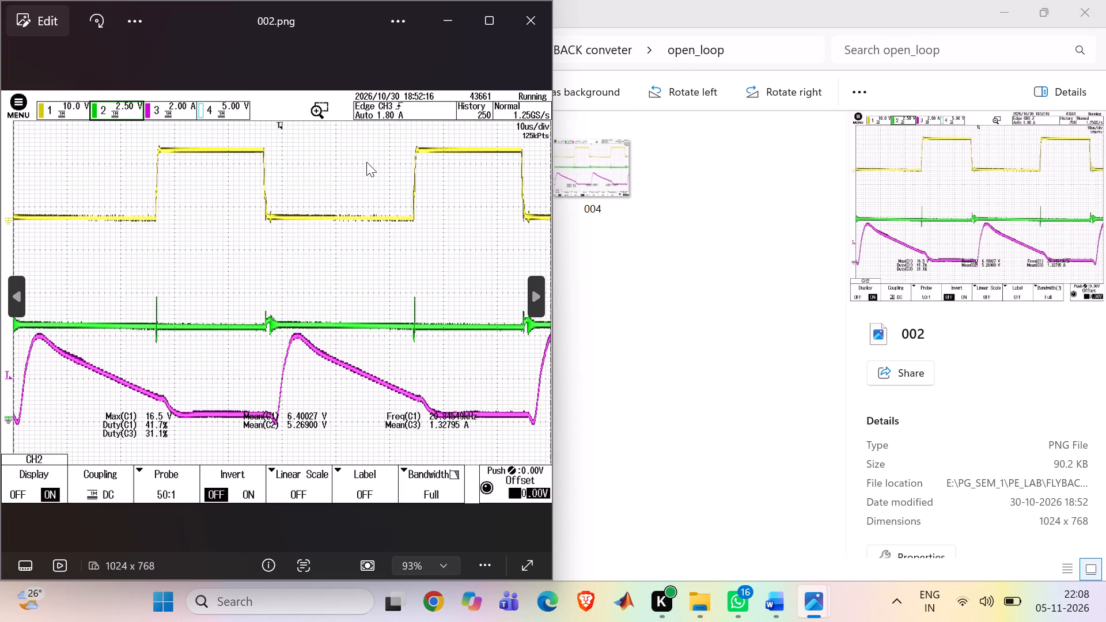
pyautogui.click(535, 26)
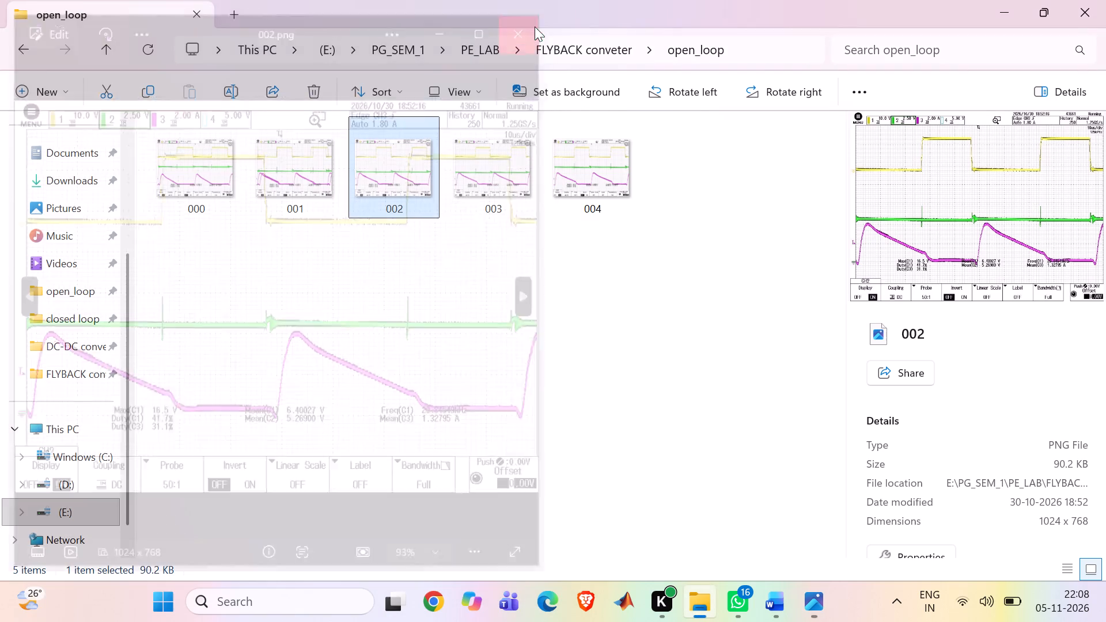
pyautogui.doubleClick(507, 171)
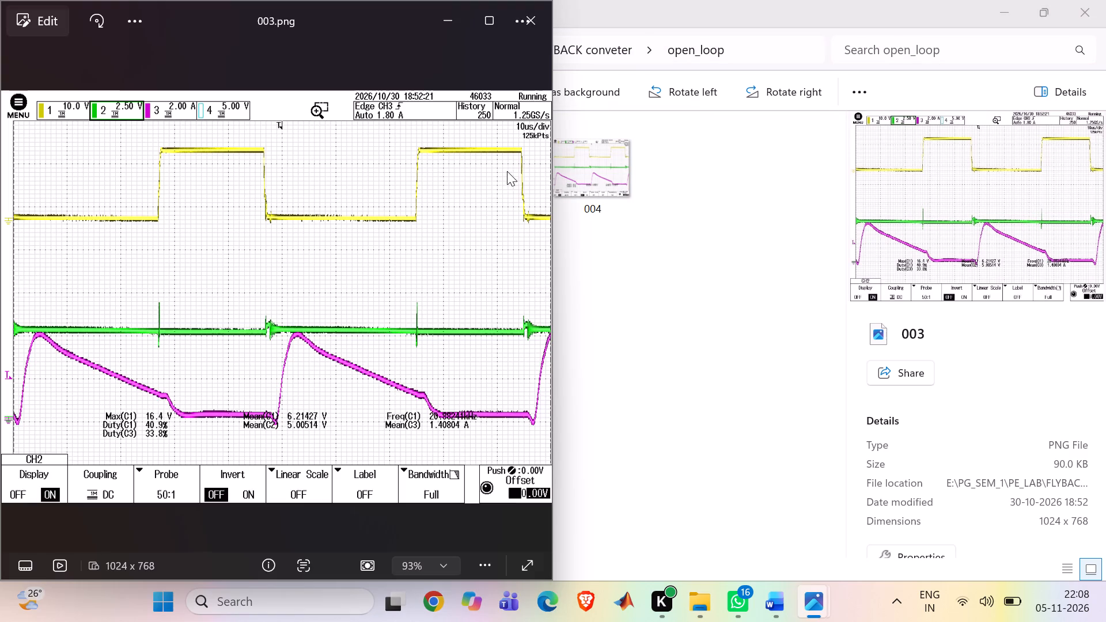
pyautogui.click(538, 32)
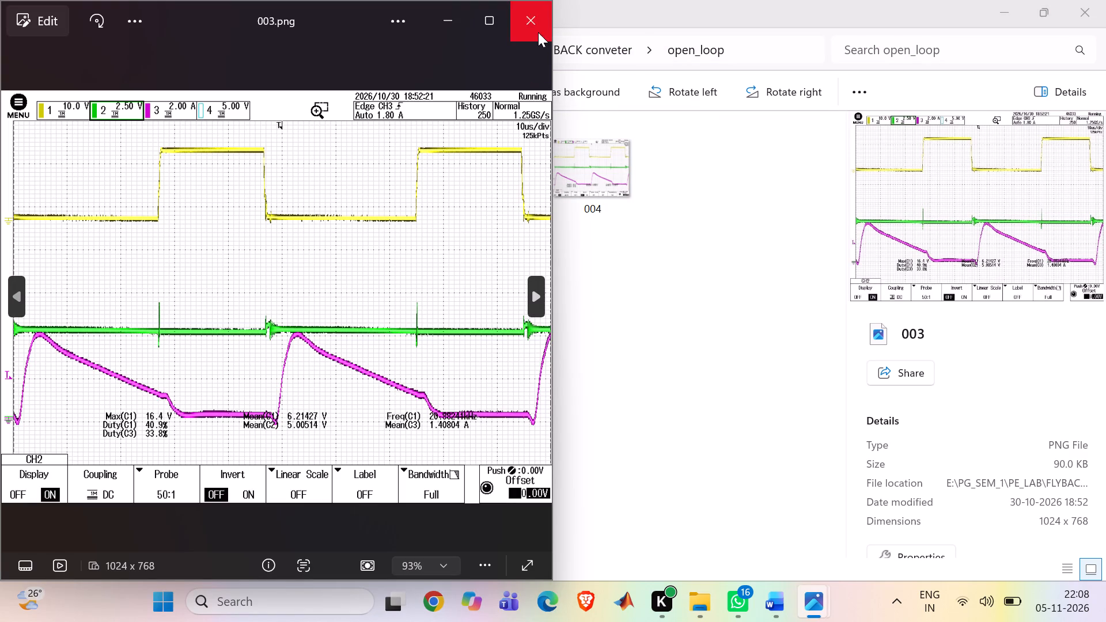
pyautogui.click(1100, 2)
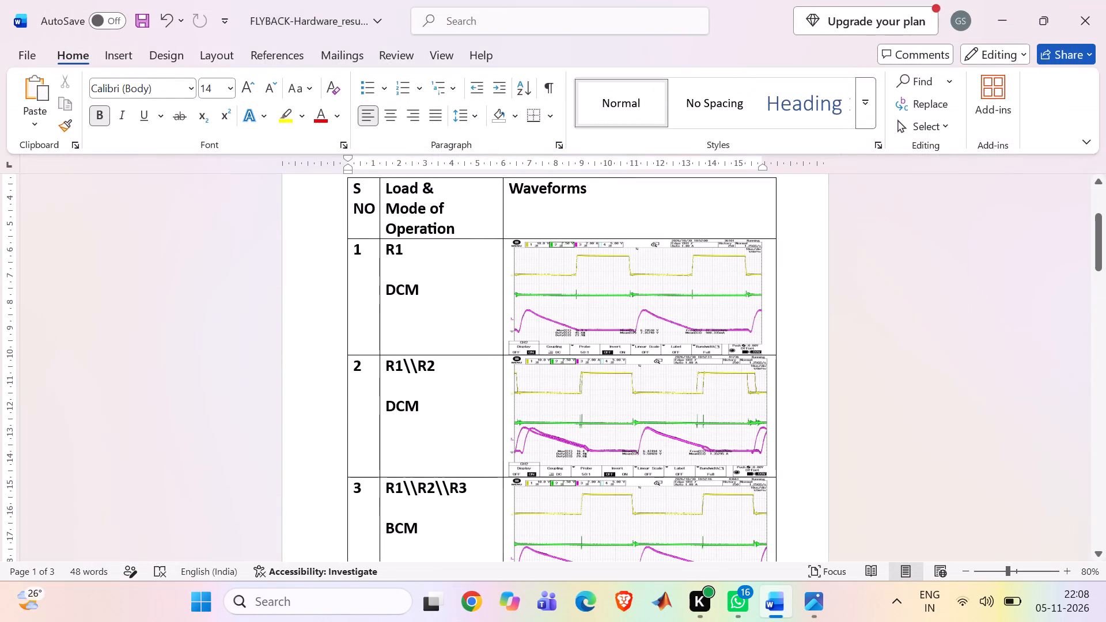
# Save the FLYBACK-Hardware_results document.
pyautogui.hotkey('ctrl', 's')
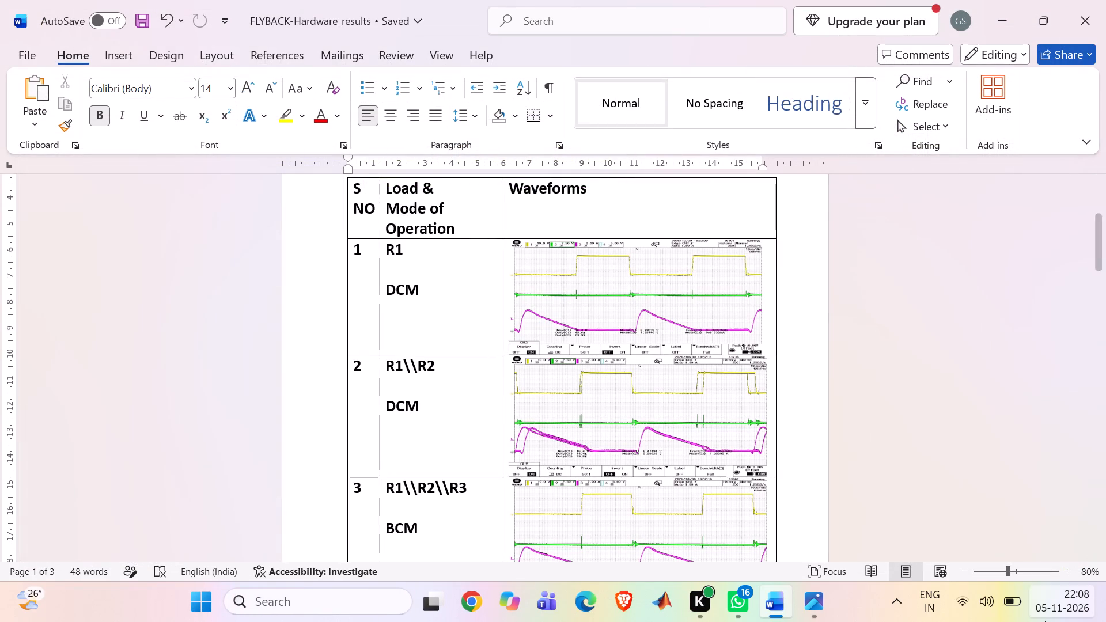
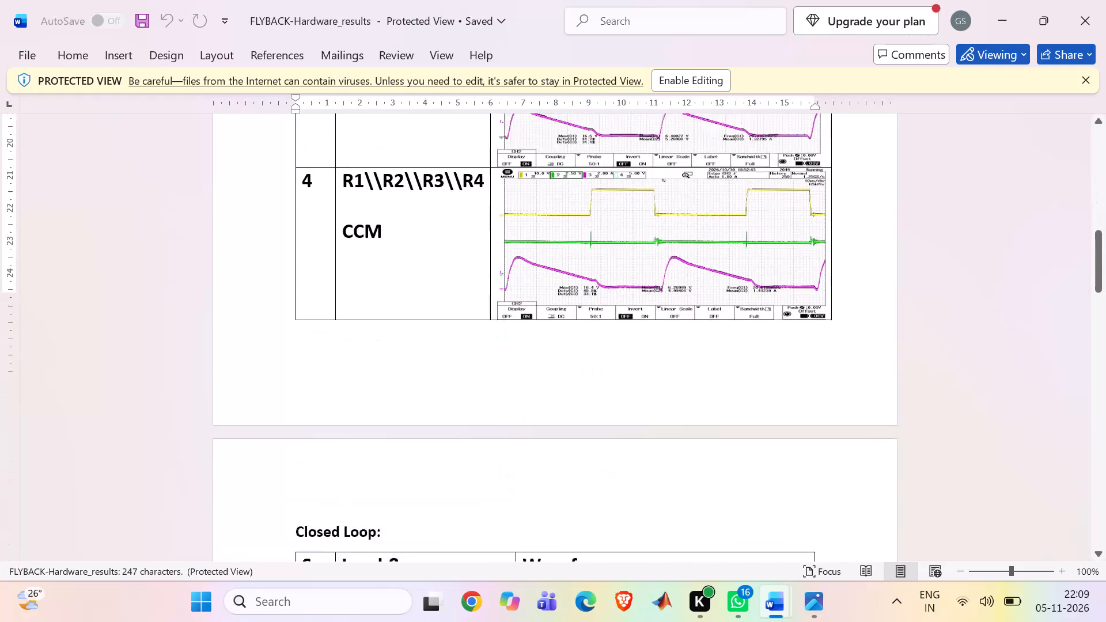
# Review the Open Loop waveform rows in the Protected View copy of FLYBACK-Hardware_results and close that copy.
pyautogui.scroll(1, 654, 343)
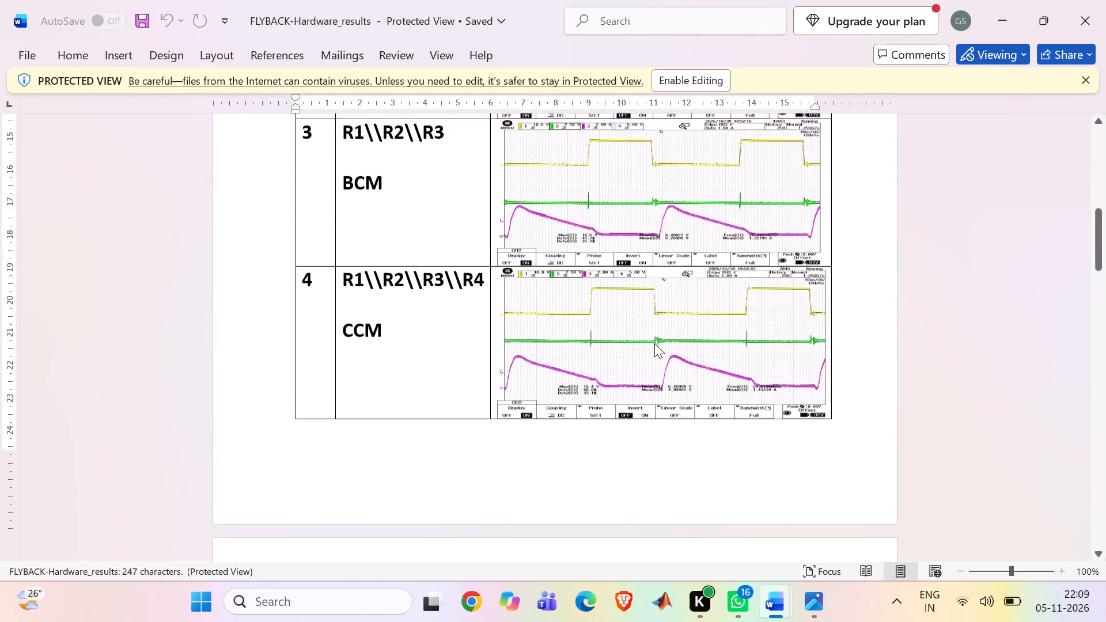
pyautogui.scroll(3, 654, 343)
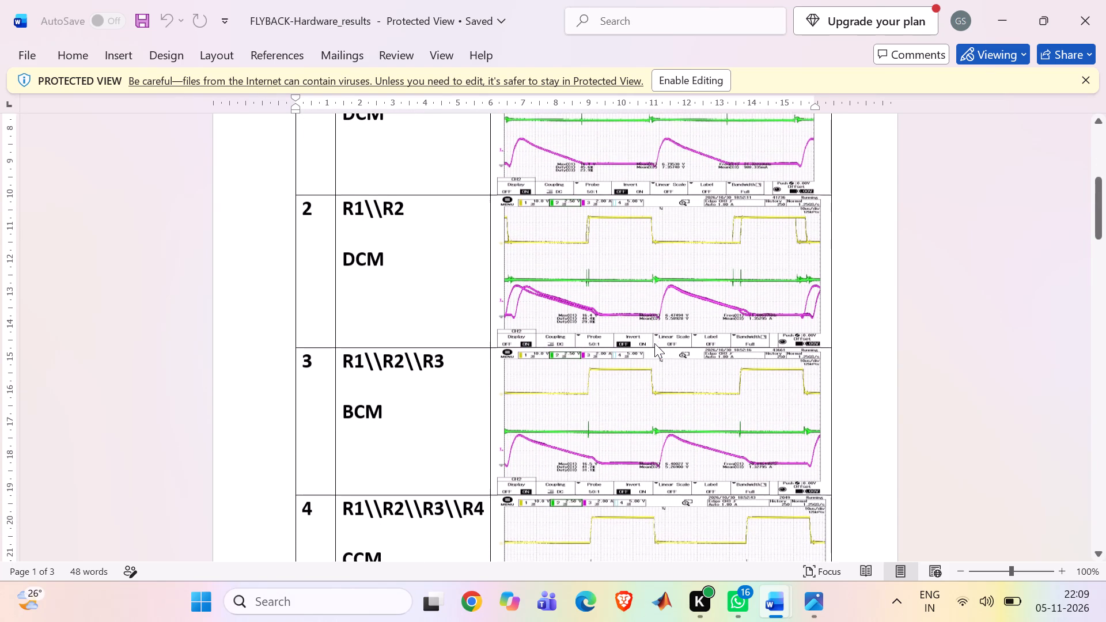
pyautogui.scroll(-2, 654, 343)
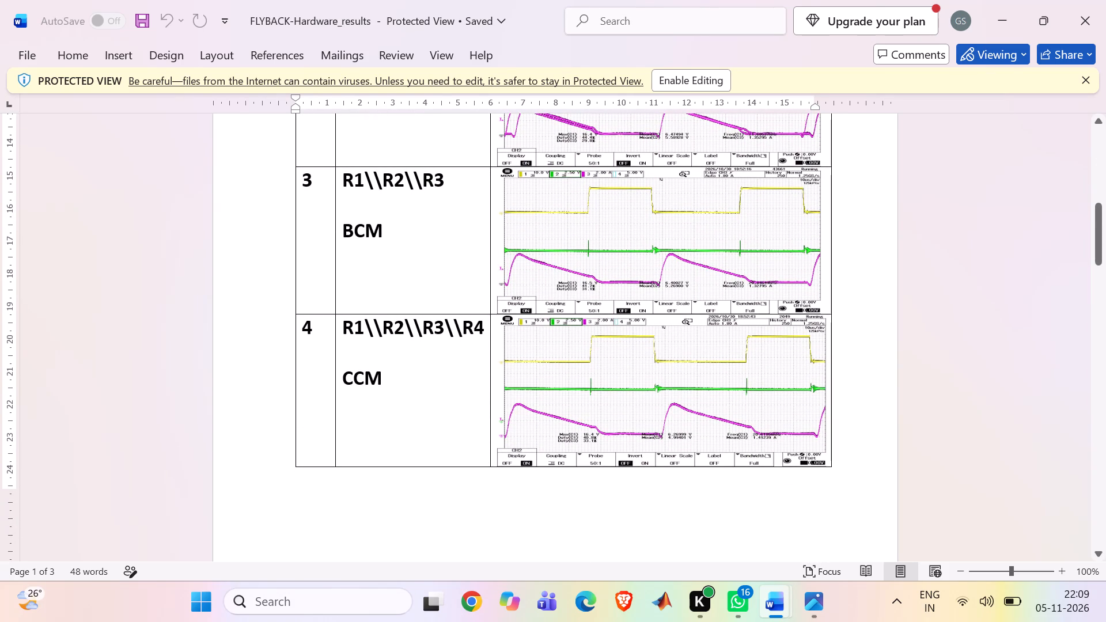
pyautogui.click(1078, 9)
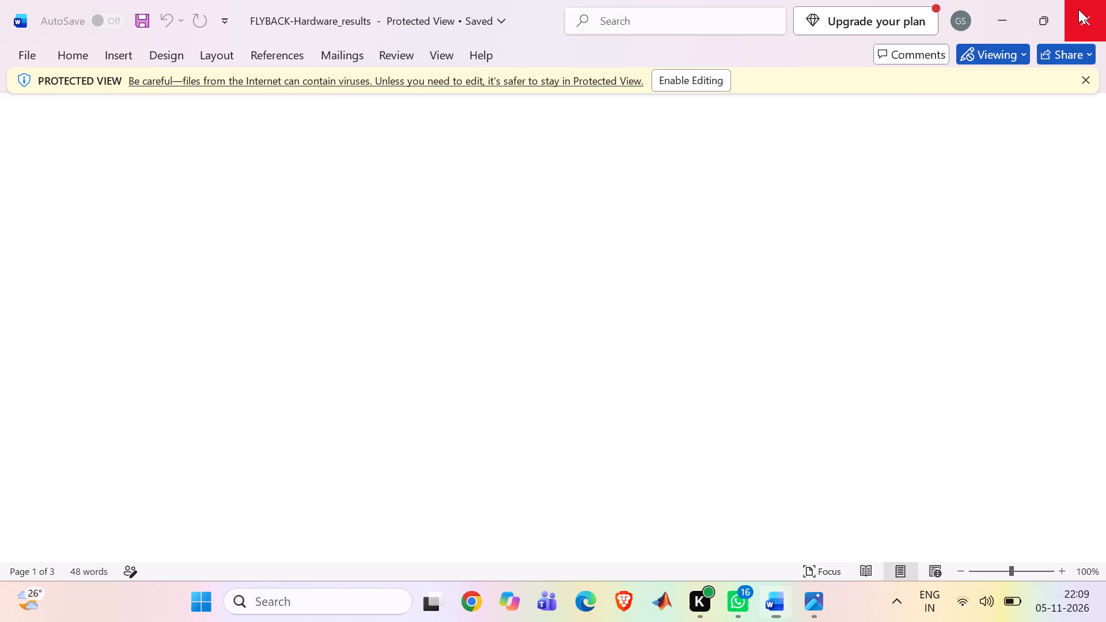
# Look over the Closed Loop table's load labels, operating modes and waveform pictures in the editable FLYBACK-Hardware_results document.
pyautogui.scroll(-3, 882, 317)
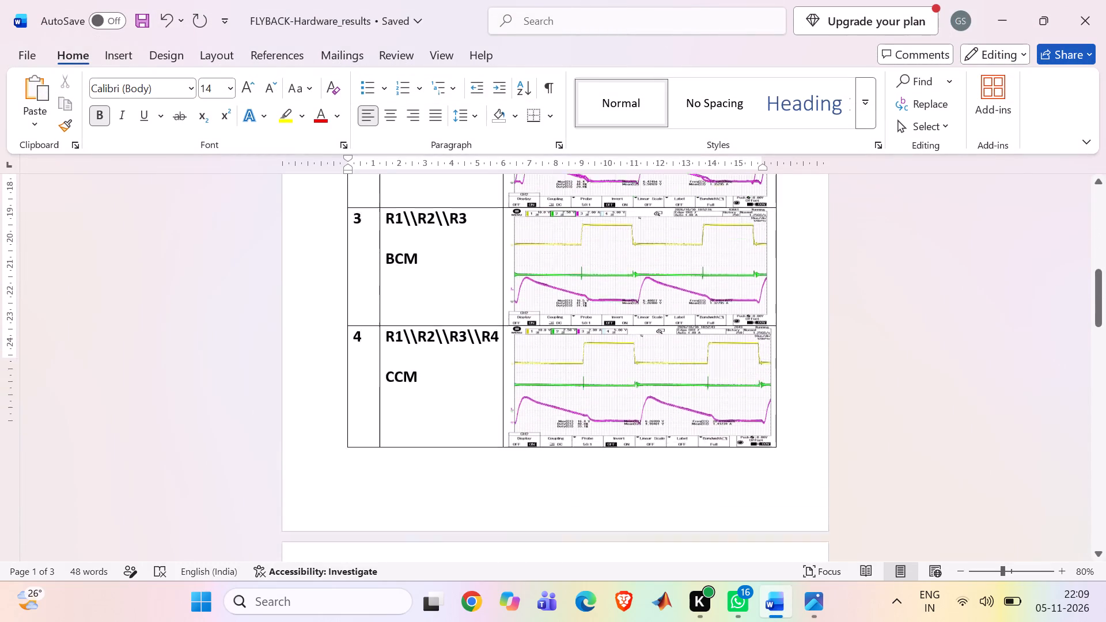
pyautogui.scroll(-3, 882, 317)
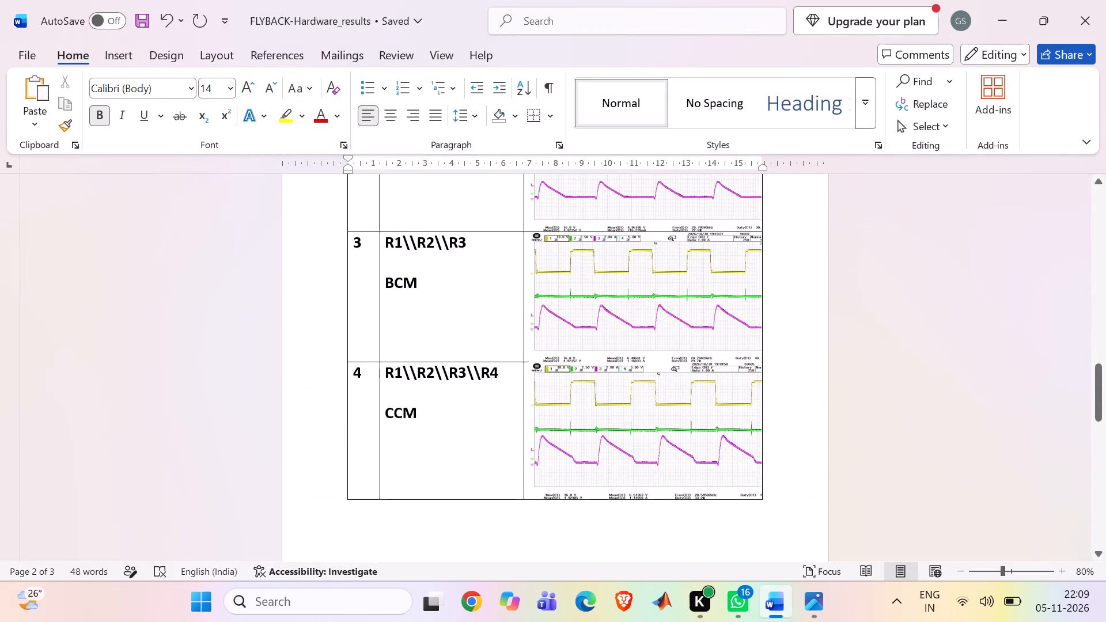
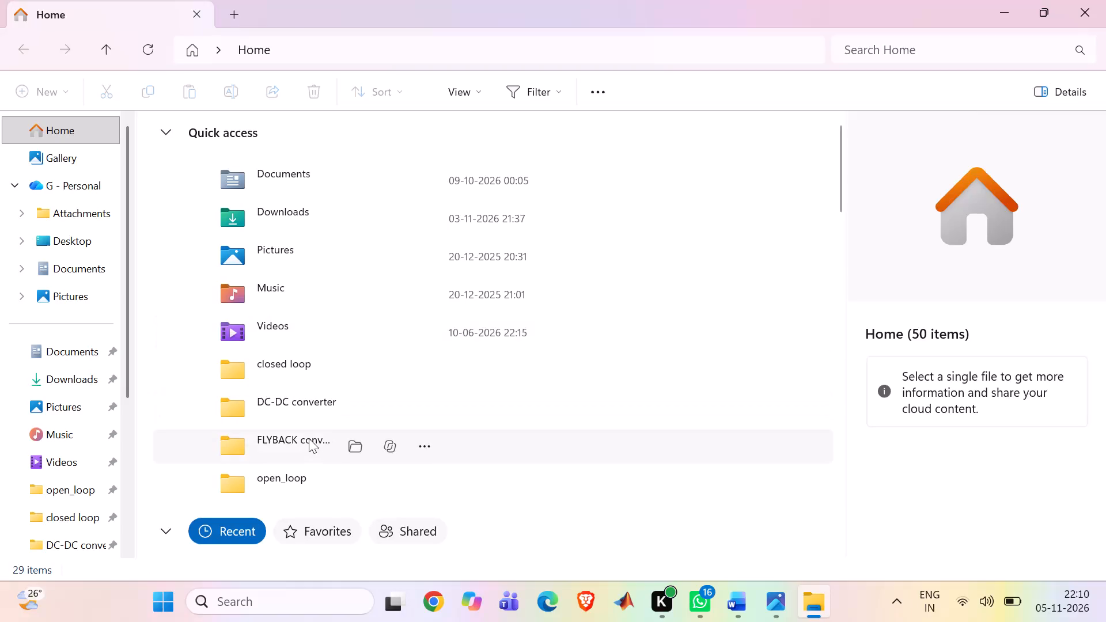
# Open the FLYBACK conveter folder from the quick-access locations in File Explorer.
pyautogui.doubleClick(309, 438)
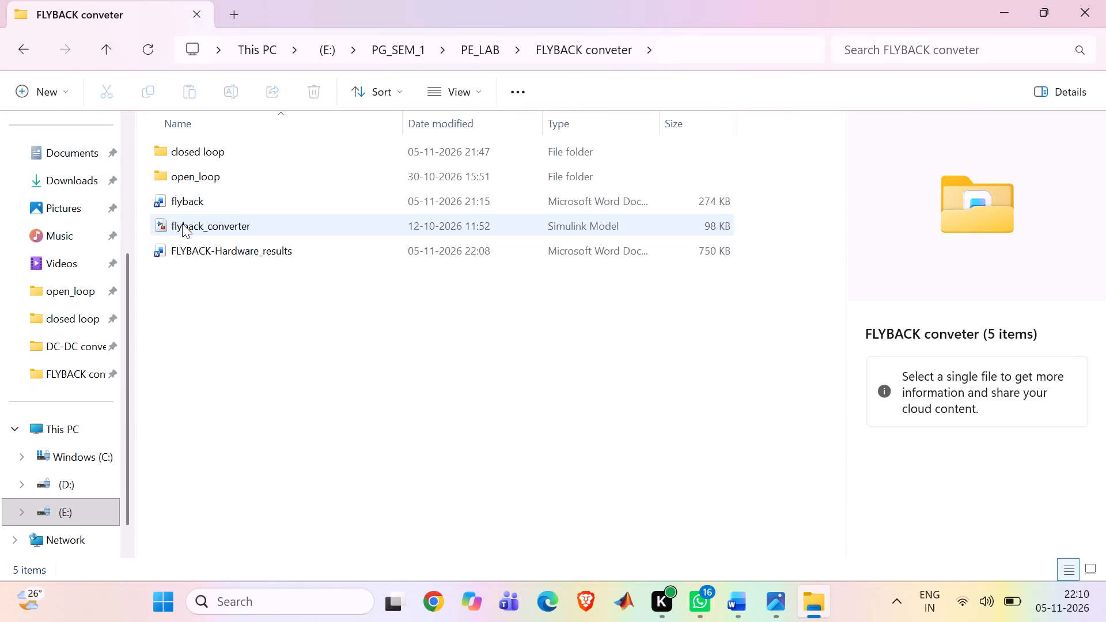
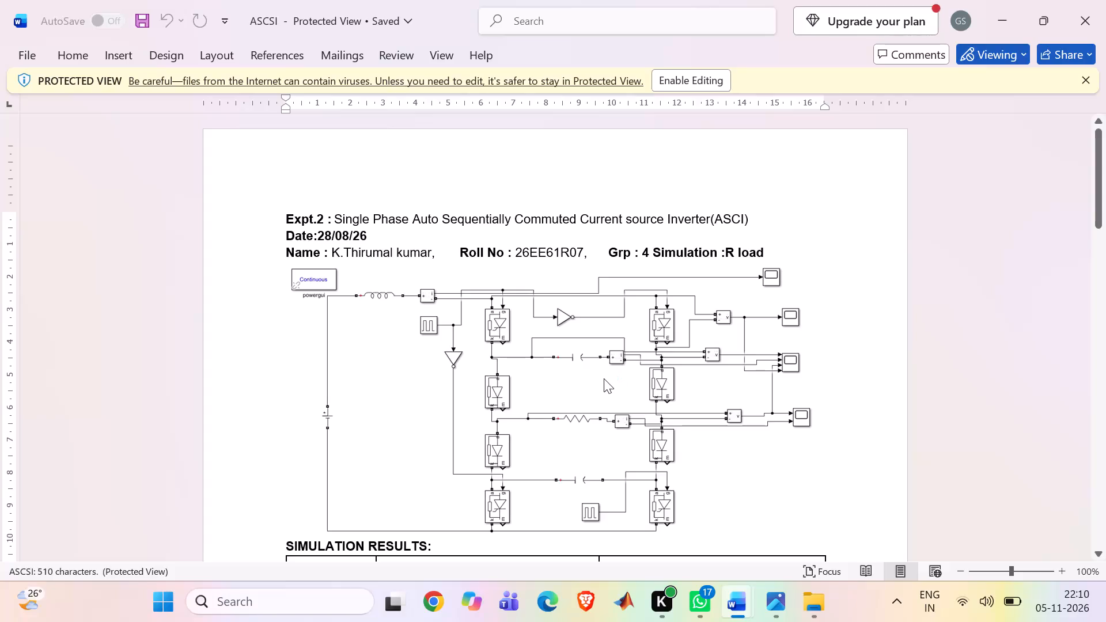
# Look through the ASCSI document's circuit diagrams and simulation results tables for the R and RL loads, and close it.
pyautogui.scroll(-6, 604, 378)
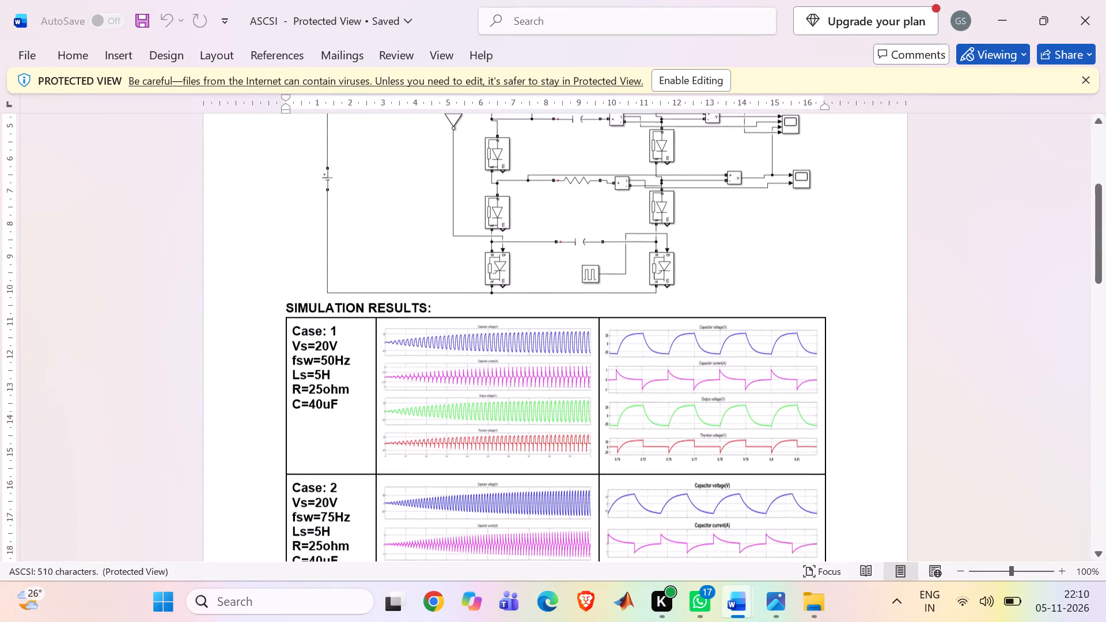
pyautogui.scroll(-15, 604, 378)
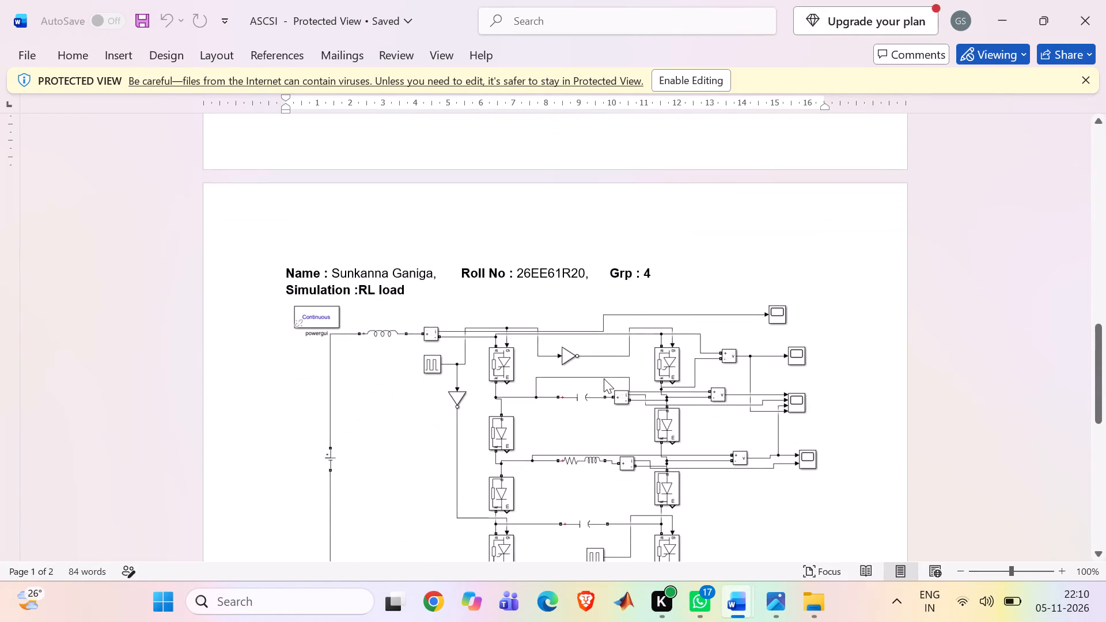
pyautogui.scroll(-8, 604, 378)
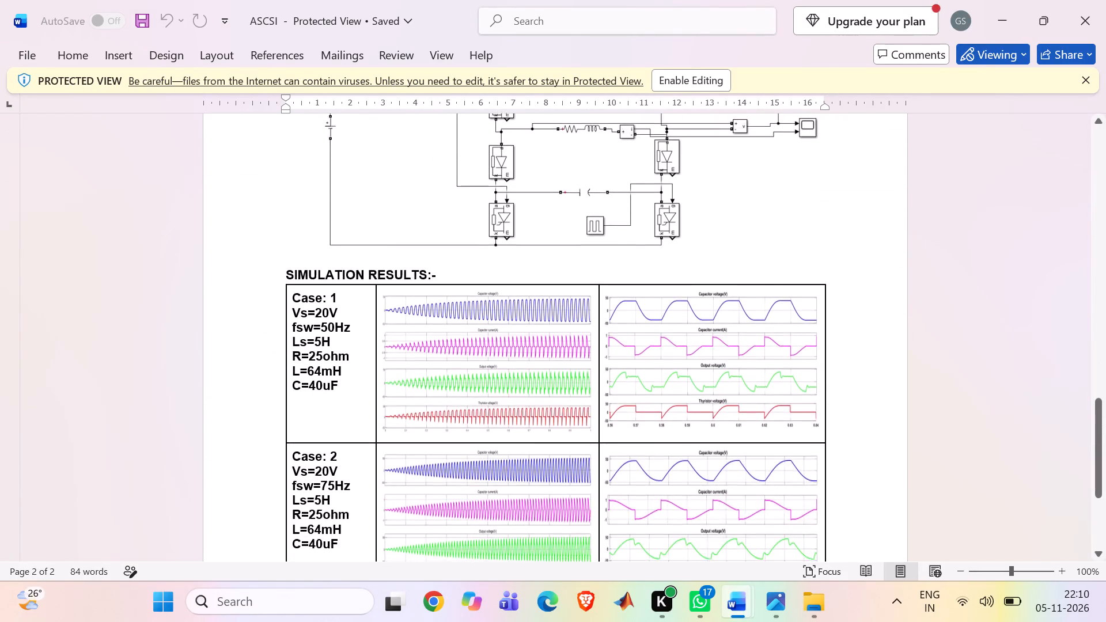
pyautogui.scroll(-9, 604, 378)
pyautogui.scroll(20, 604, 378)
pyautogui.scroll(2, 604, 378)
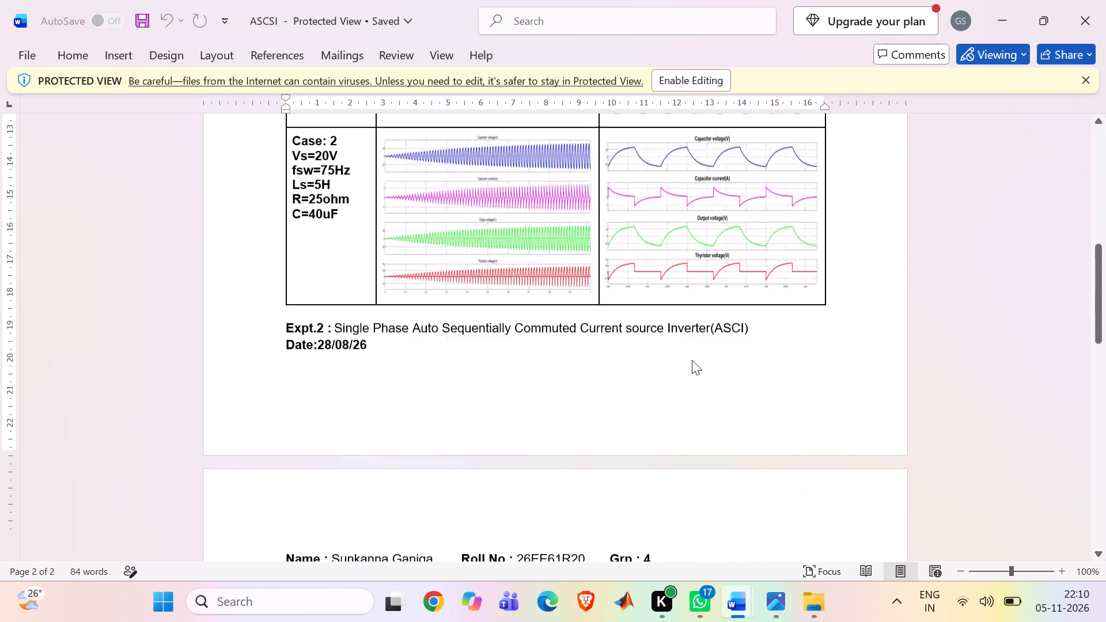
pyautogui.scroll(17, 692, 360)
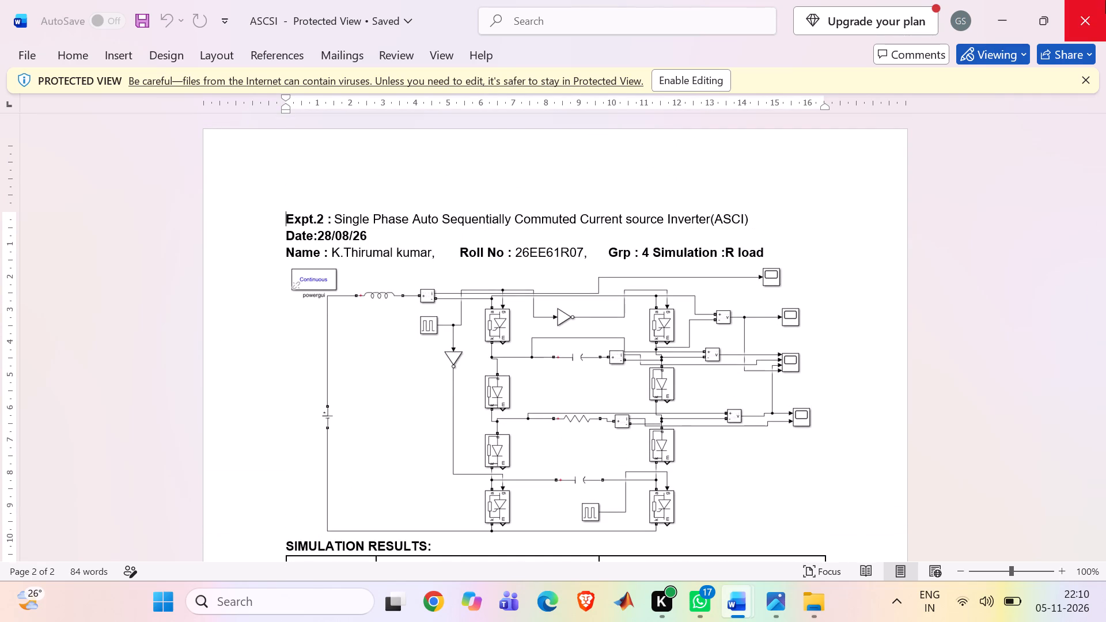
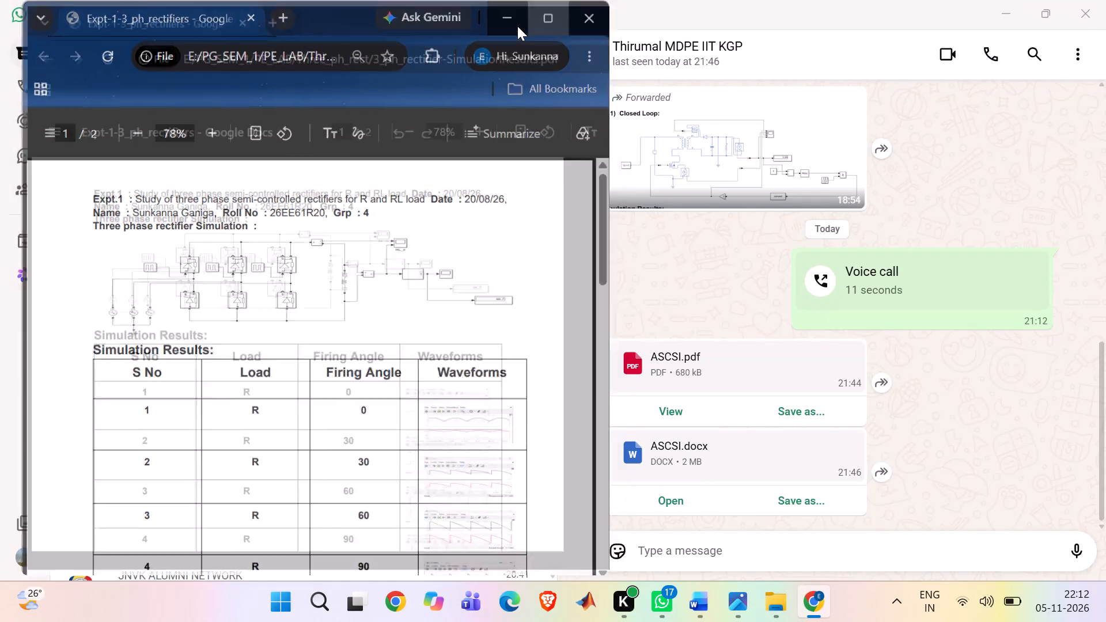
# Search the web for ilovepdf in a new Chrome tab and open the site's Edit PDF tool.
pyautogui.click(254, 30)
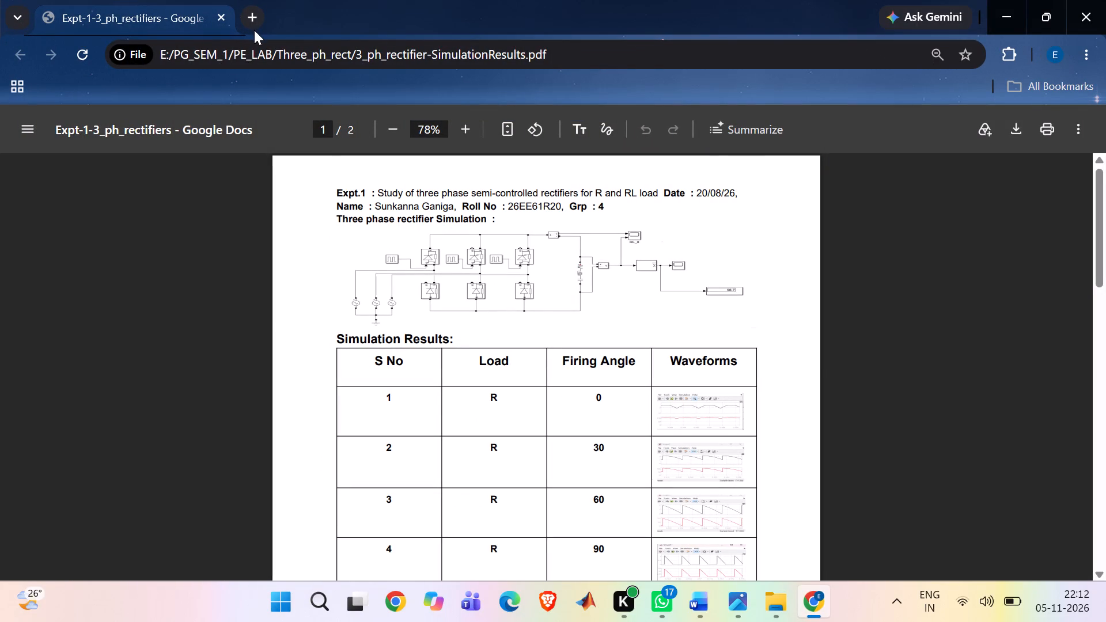
pyautogui.click(252, 18)
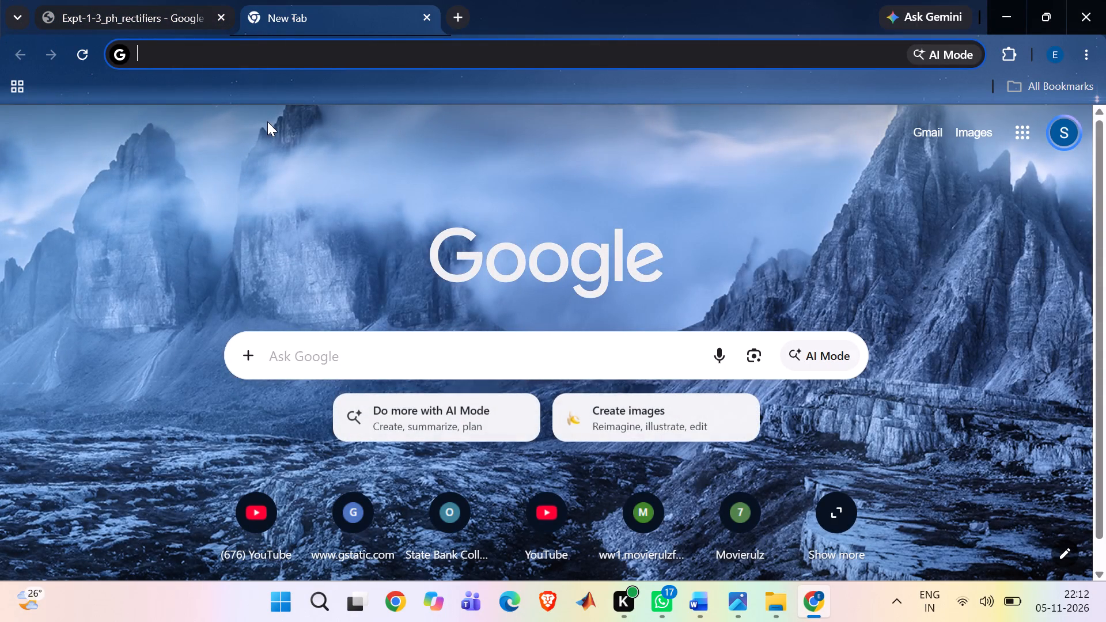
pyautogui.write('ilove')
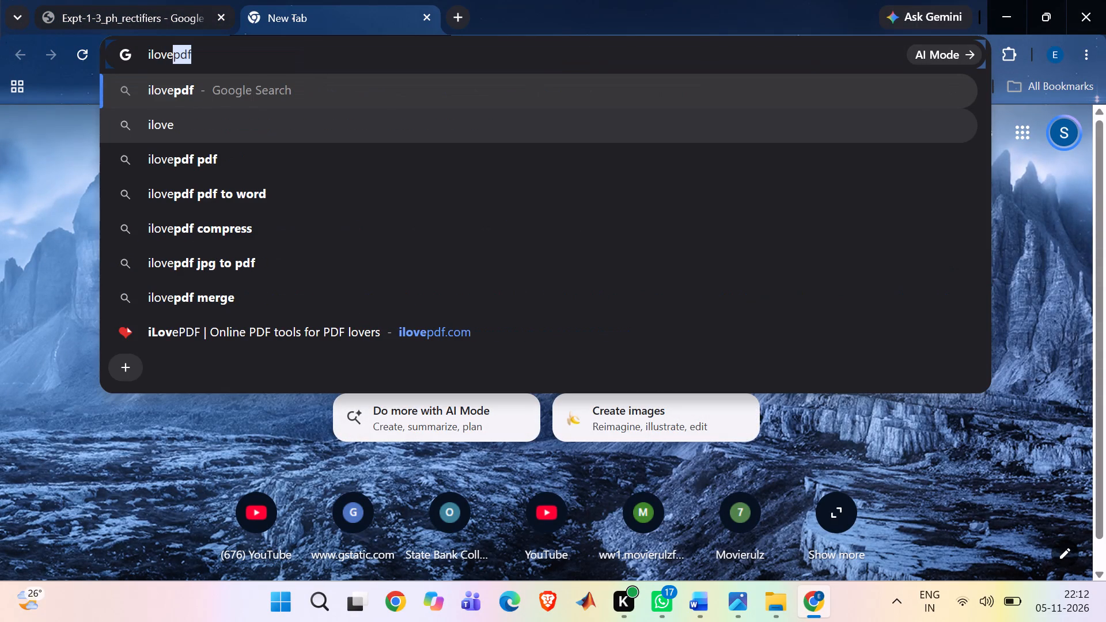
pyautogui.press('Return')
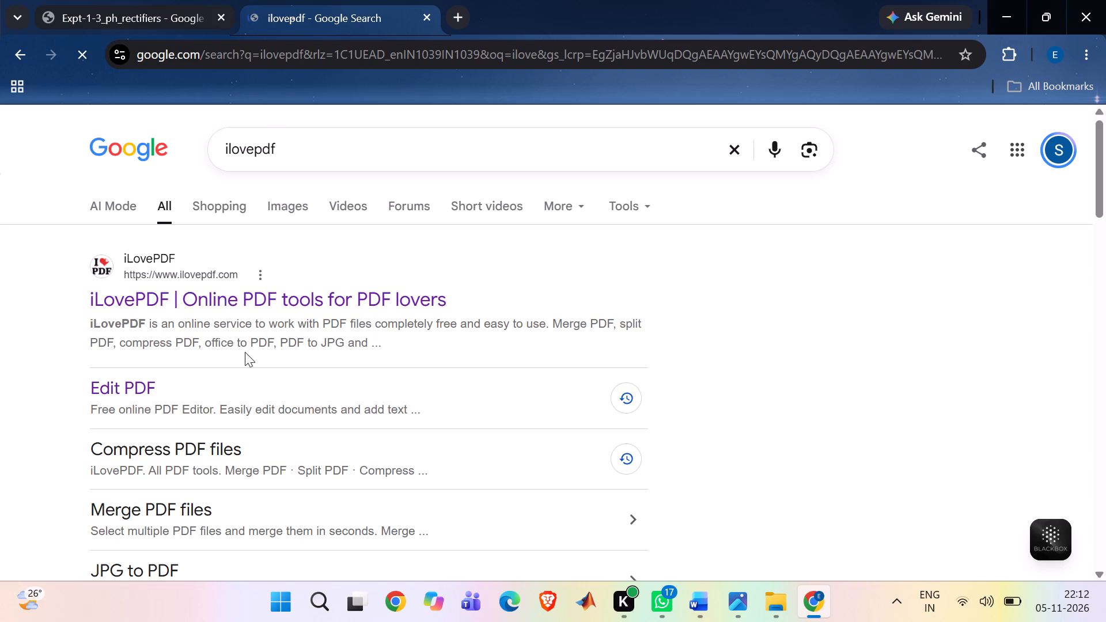
pyautogui.click(135, 388)
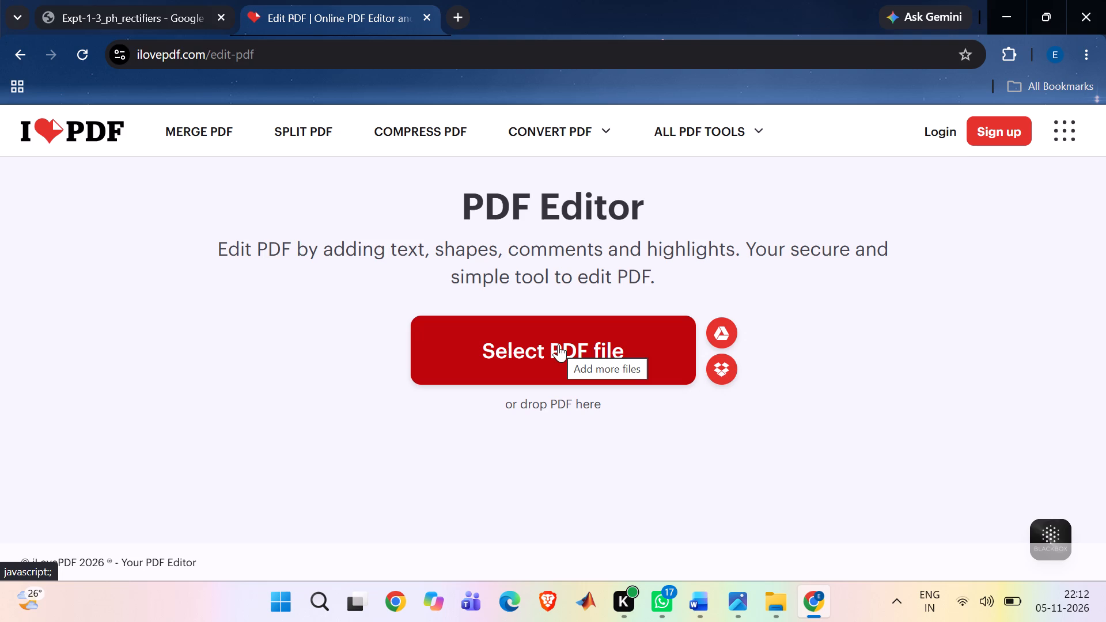
# Start choosing a PDF file from the computer to load into the iLovePDF editor.
pyautogui.click(558, 344)
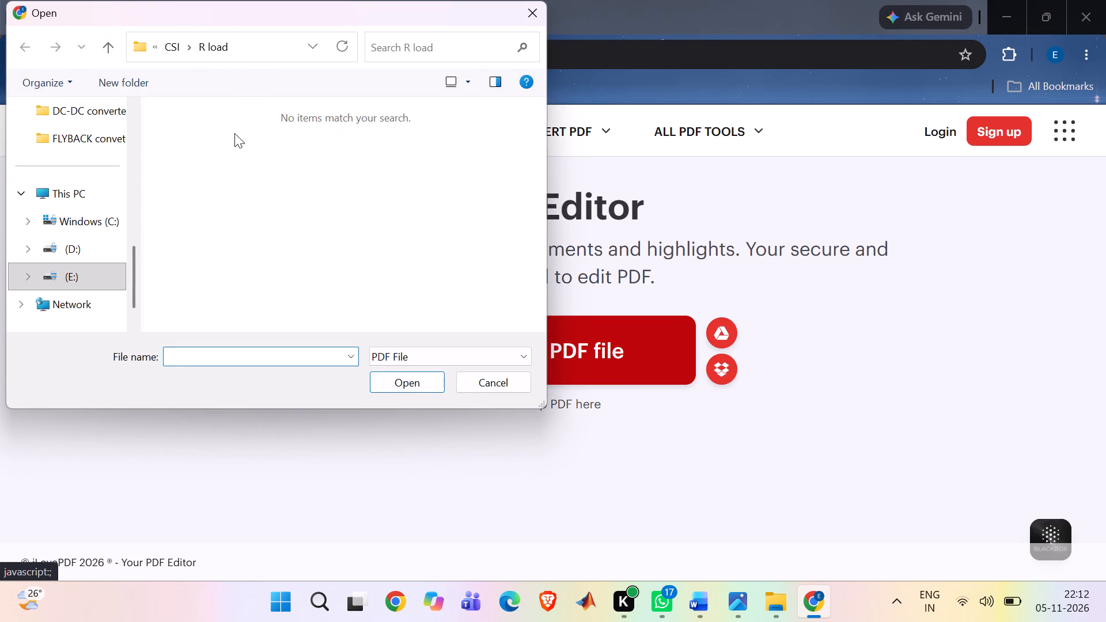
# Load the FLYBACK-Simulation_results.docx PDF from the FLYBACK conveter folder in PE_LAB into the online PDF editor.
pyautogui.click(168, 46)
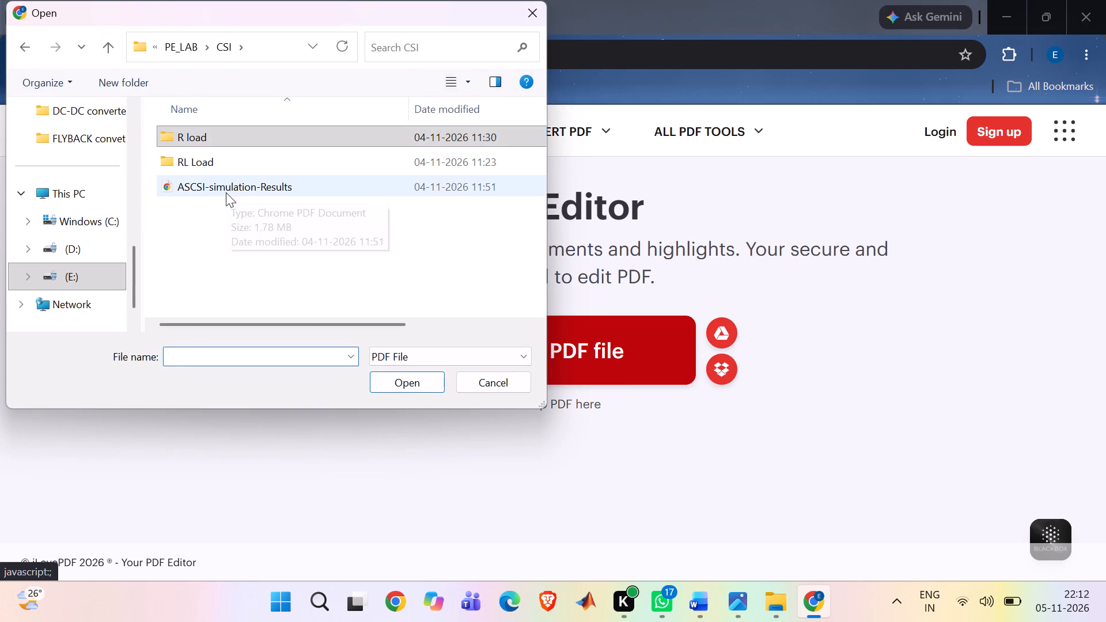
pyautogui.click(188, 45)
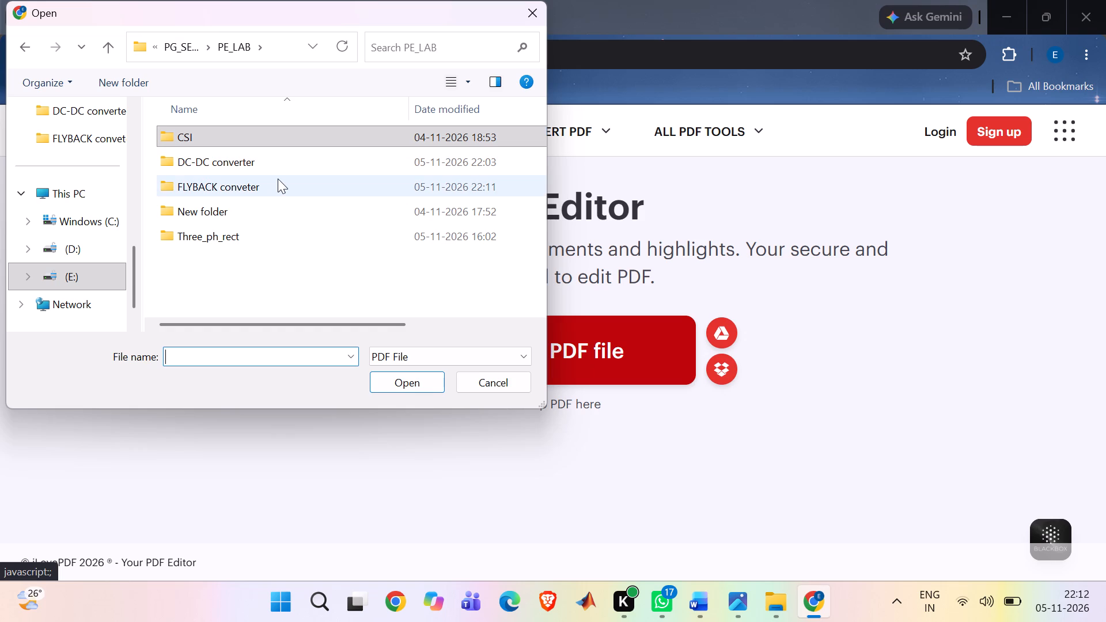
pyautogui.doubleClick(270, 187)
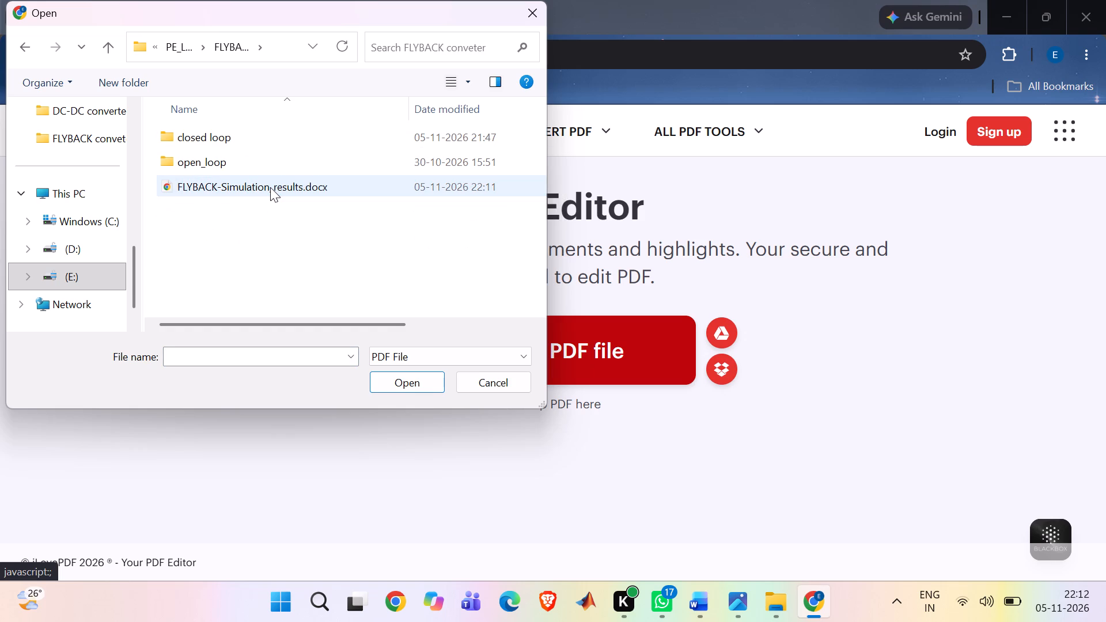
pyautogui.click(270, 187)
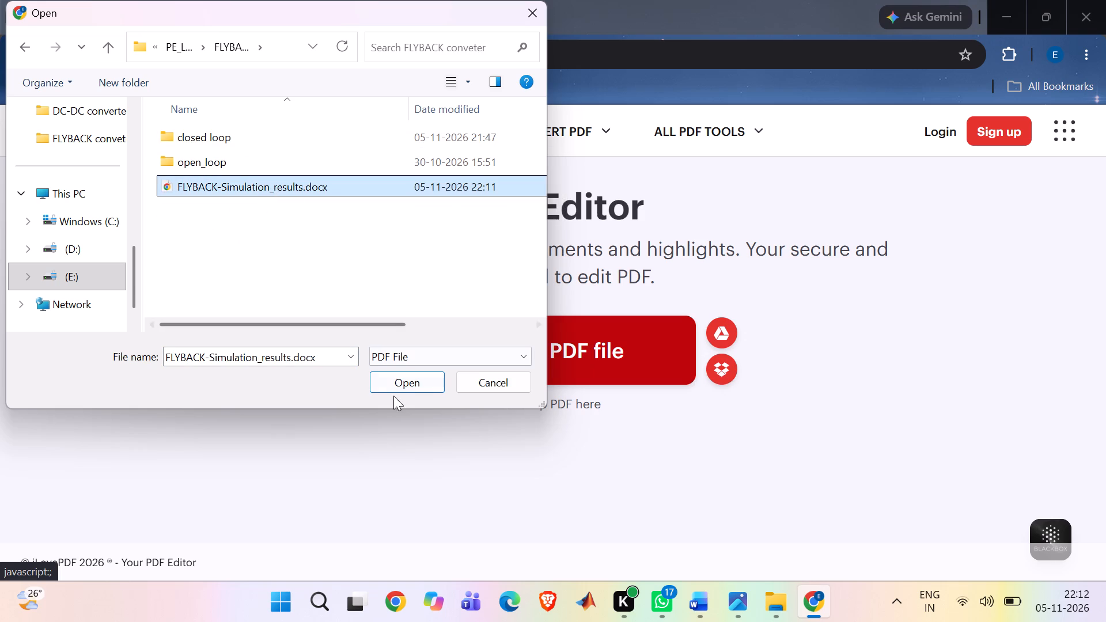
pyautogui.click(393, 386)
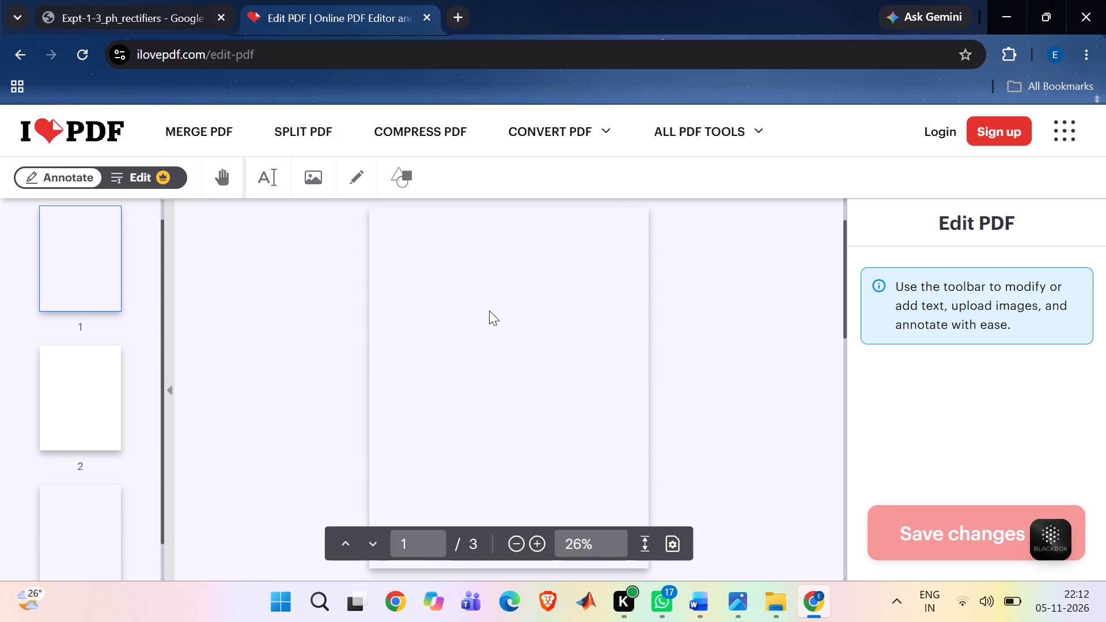
# Look through the three pages of the flyback simulation results PDF and return to page 1.
pyautogui.scroll(5, 490, 308)
pyautogui.scroll(-11, 490, 308)
pyautogui.scroll(11, 498, 325)
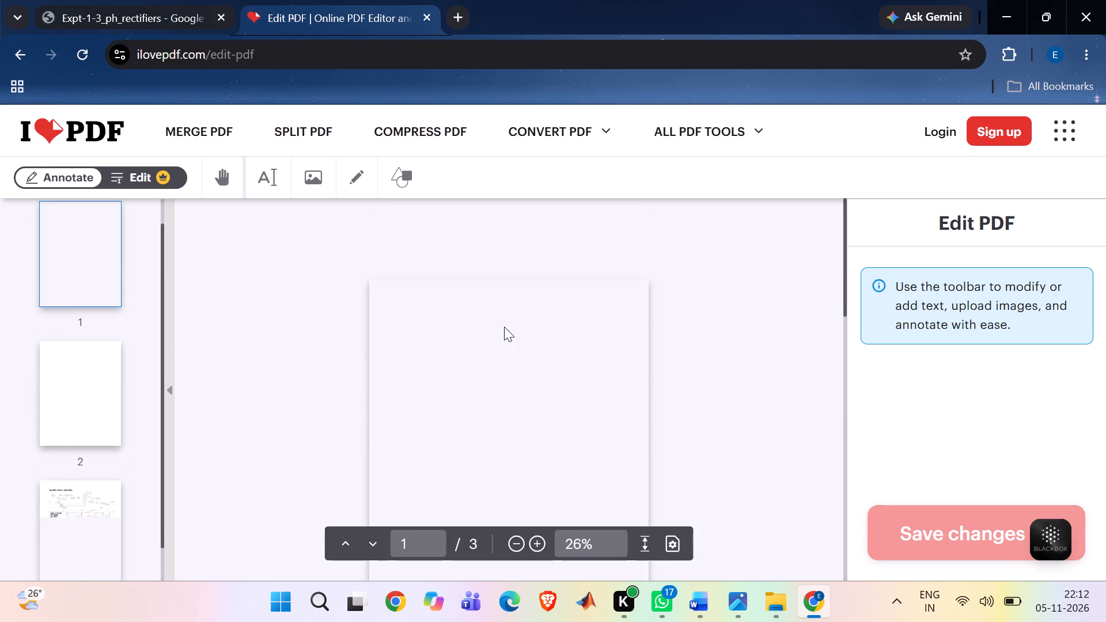
pyautogui.scroll(6, 509, 327)
pyautogui.scroll(-3, 509, 327)
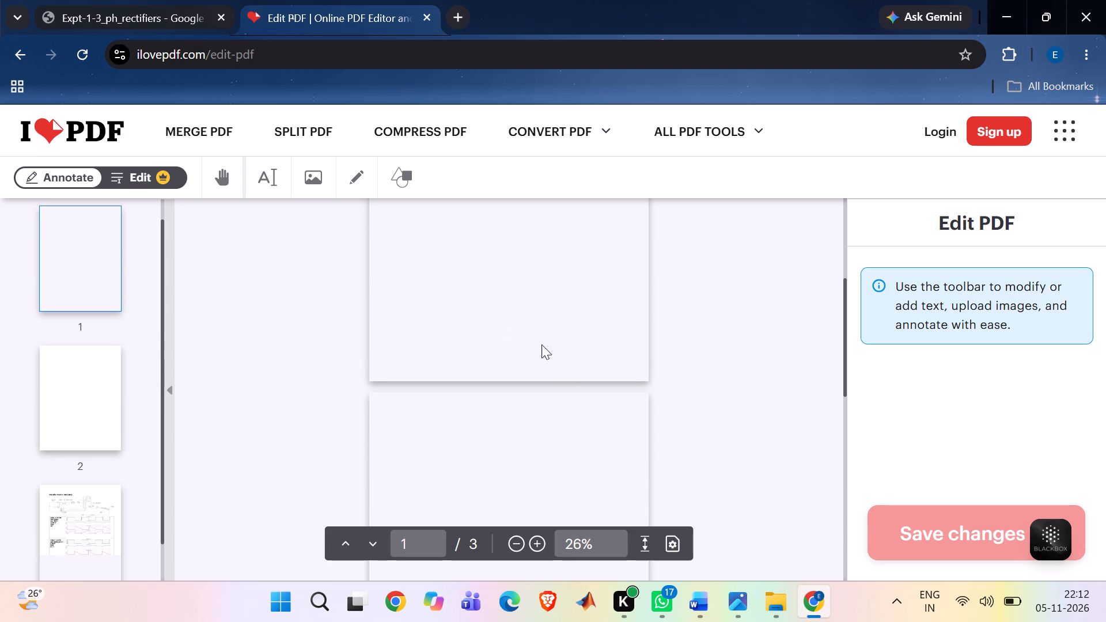
pyautogui.scroll(5, 555, 375)
pyautogui.scroll(-4, 555, 375)
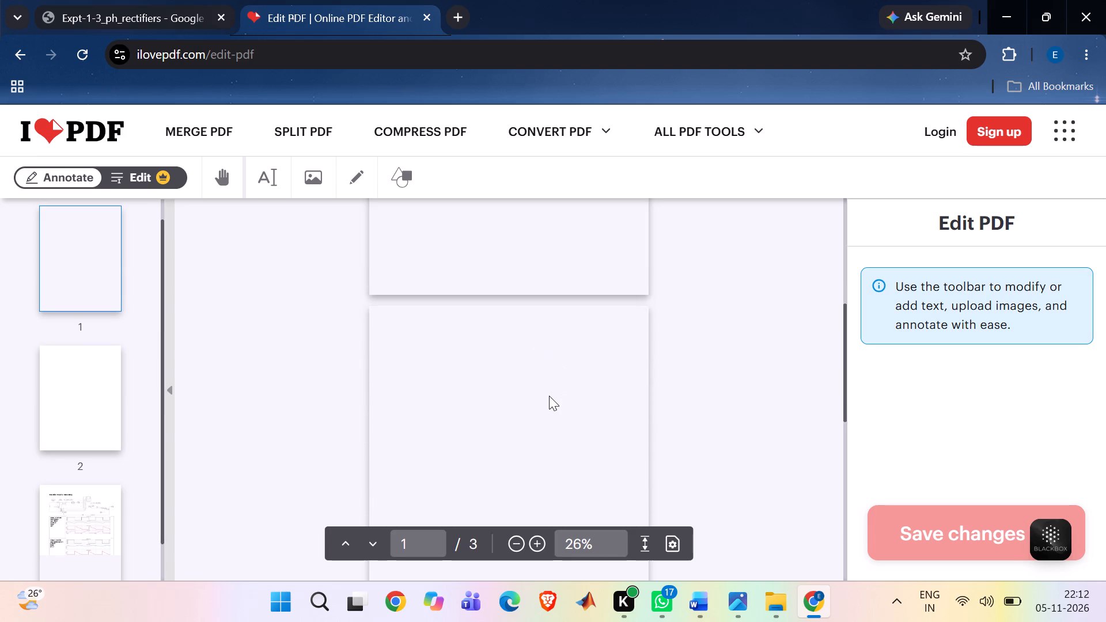
pyautogui.scroll(-12, 549, 396)
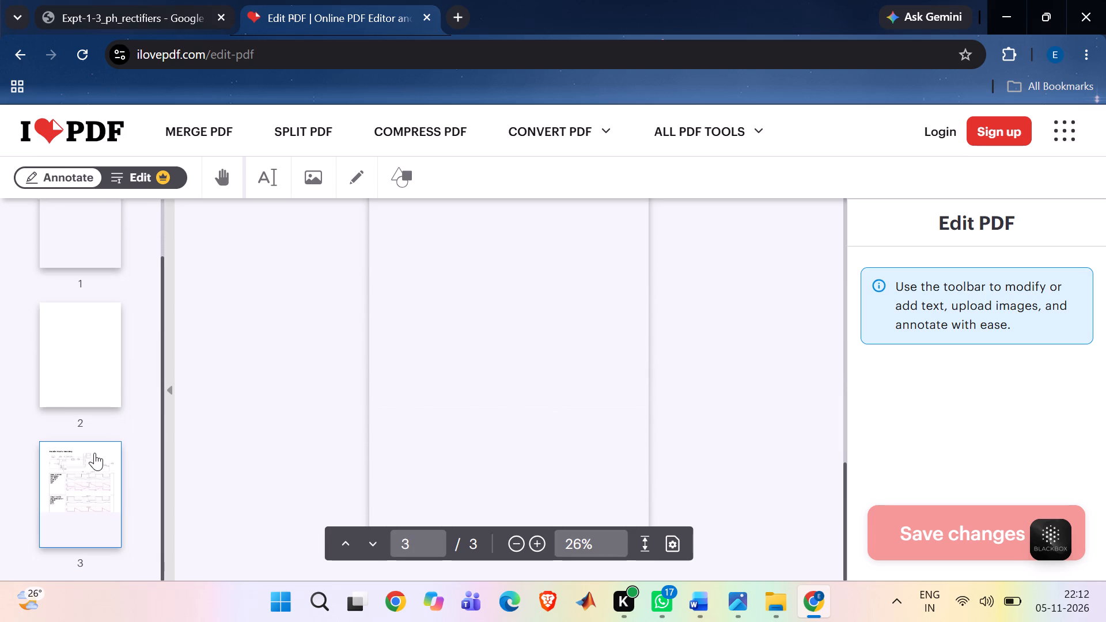
pyautogui.click(93, 462)
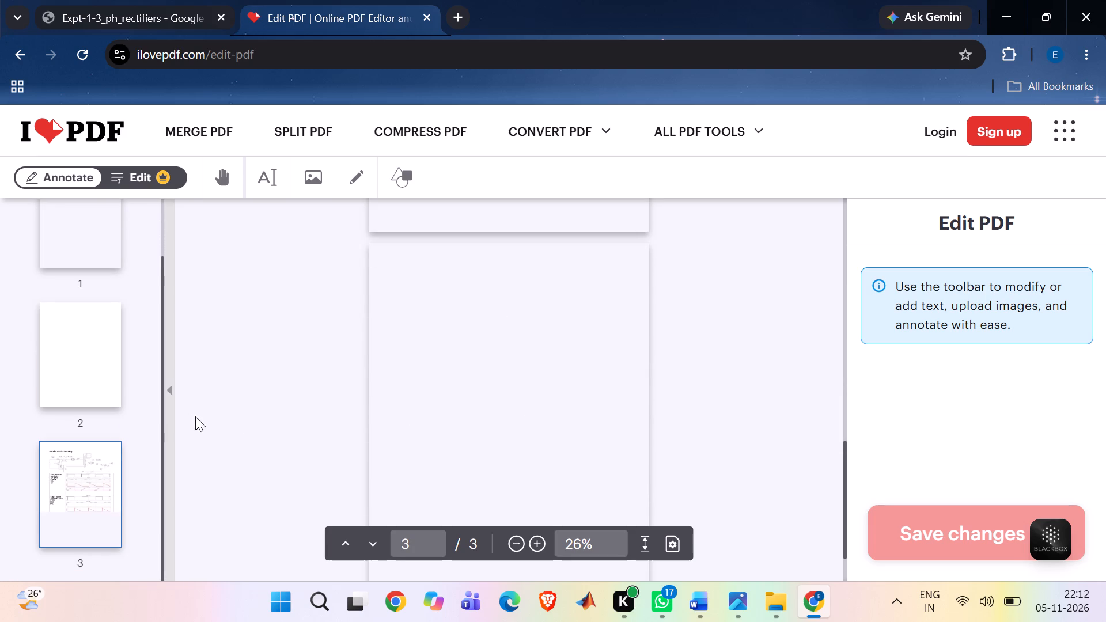
pyautogui.scroll(13, 196, 416)
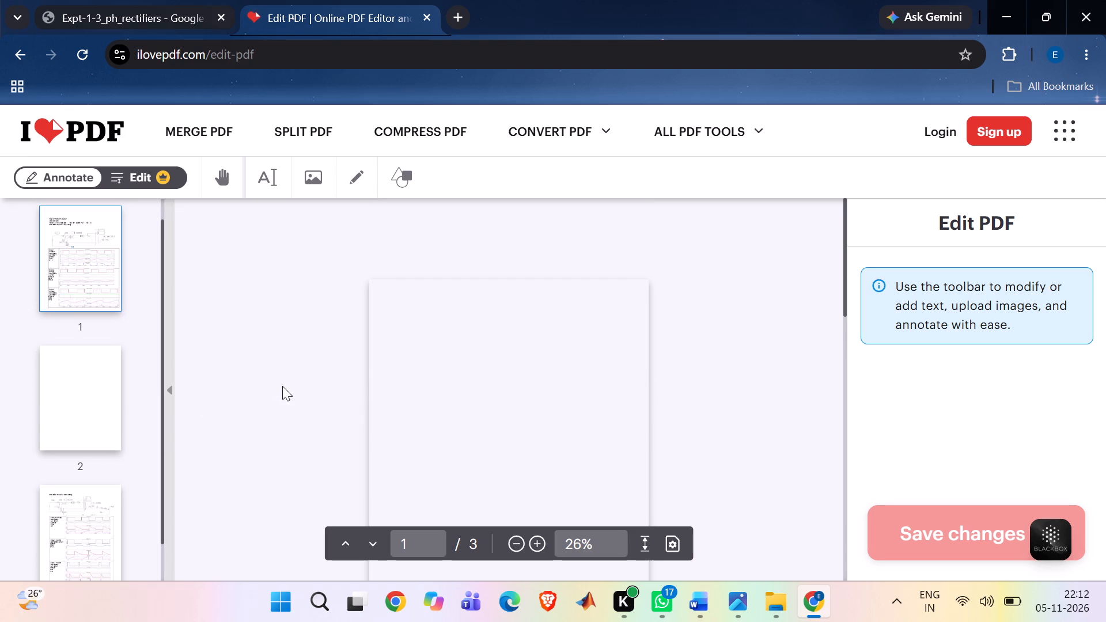
pyautogui.click(115, 256)
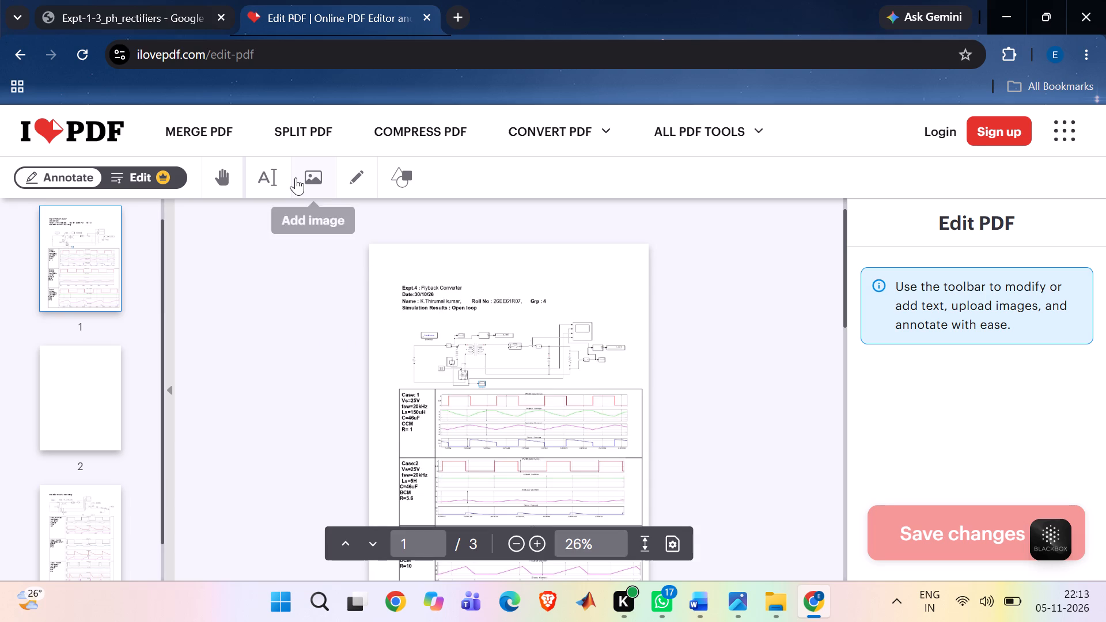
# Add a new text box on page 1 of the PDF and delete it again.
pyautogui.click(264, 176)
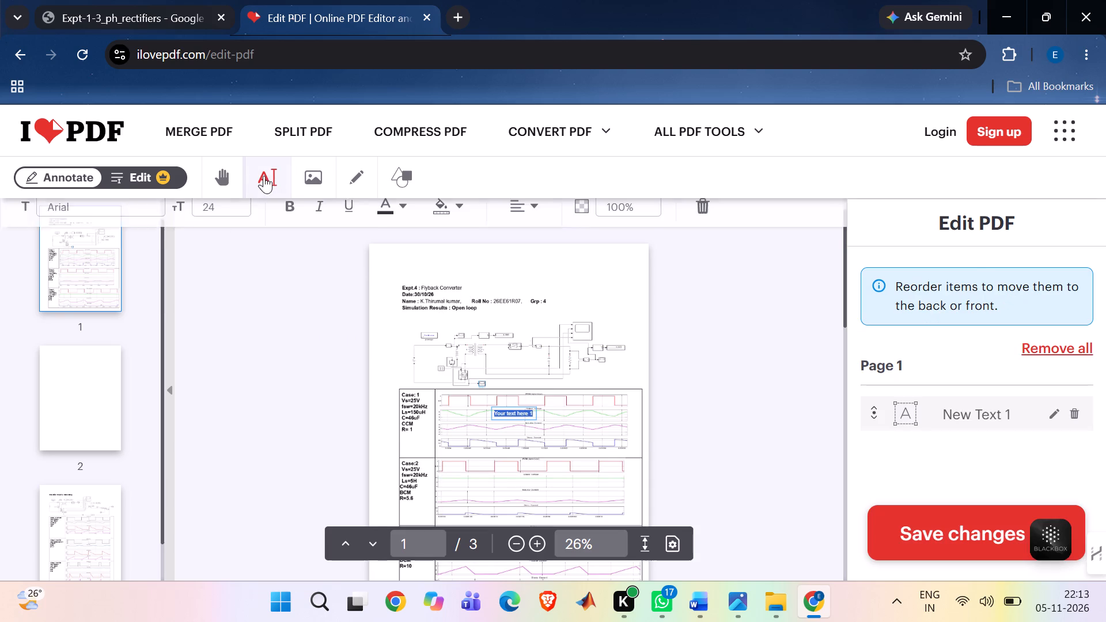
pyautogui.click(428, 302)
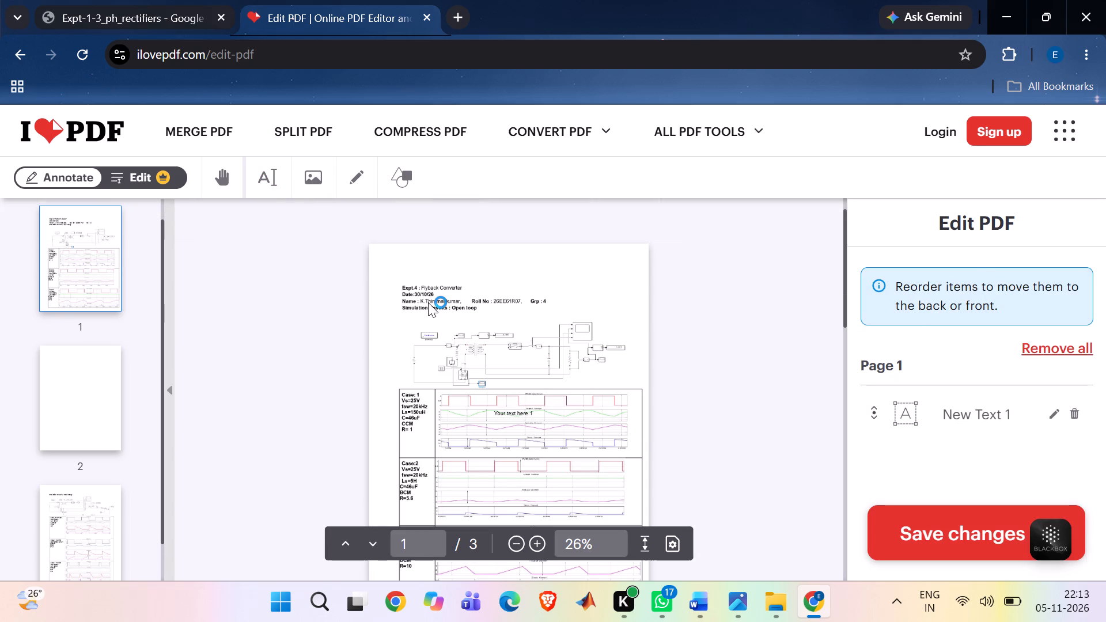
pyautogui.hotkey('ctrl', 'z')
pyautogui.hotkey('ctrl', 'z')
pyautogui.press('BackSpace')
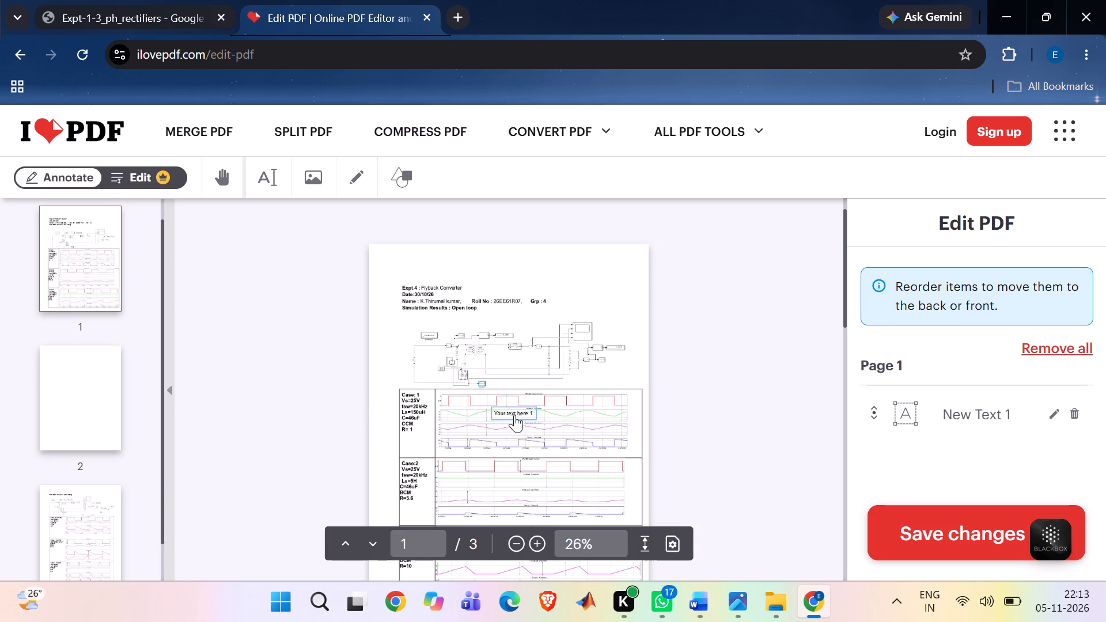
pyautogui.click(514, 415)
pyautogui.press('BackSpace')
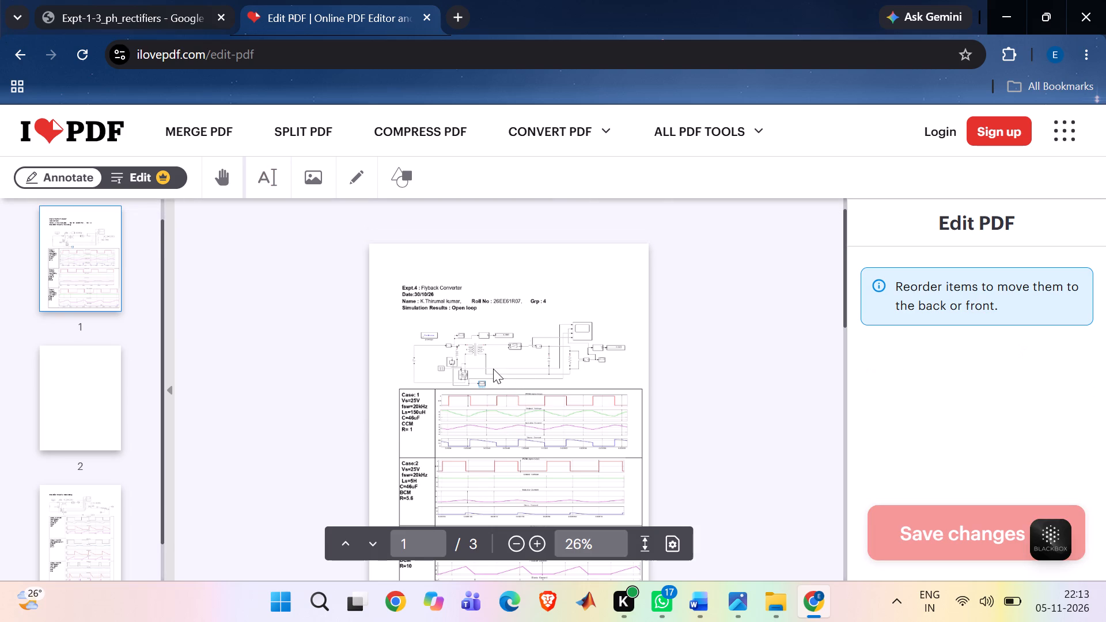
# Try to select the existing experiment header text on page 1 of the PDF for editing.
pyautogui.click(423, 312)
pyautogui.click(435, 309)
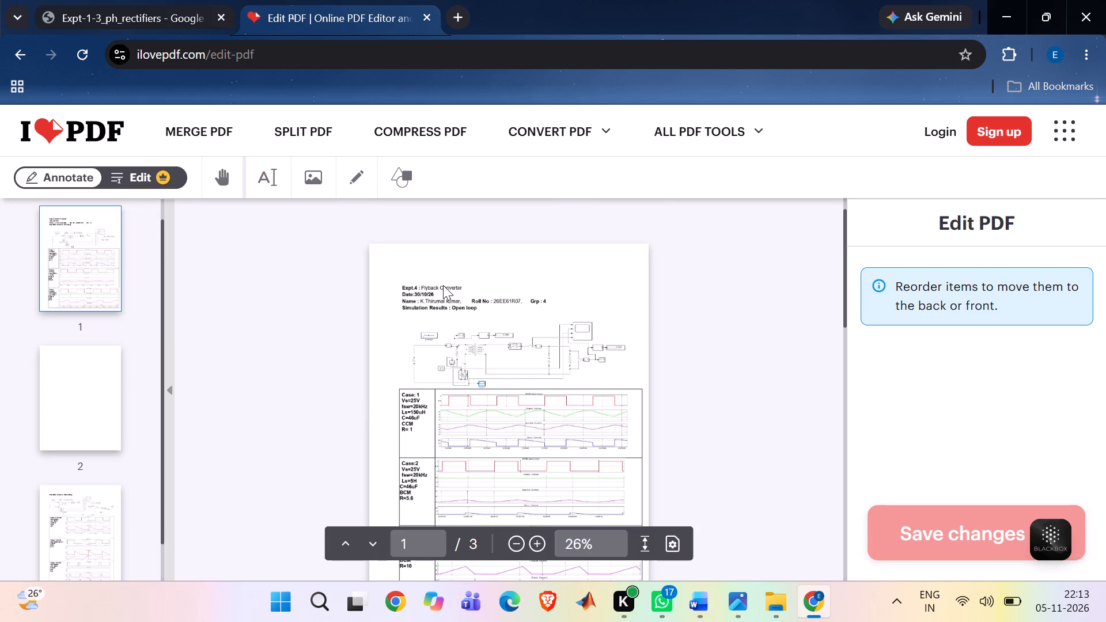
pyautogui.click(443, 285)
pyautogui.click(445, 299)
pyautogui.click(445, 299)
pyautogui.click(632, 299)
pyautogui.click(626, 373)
# Open iLovePDF's PDF to Word converter and load the FLYBACK-Simulation_results.docx PDF into it.
pyautogui.click(21, 66)
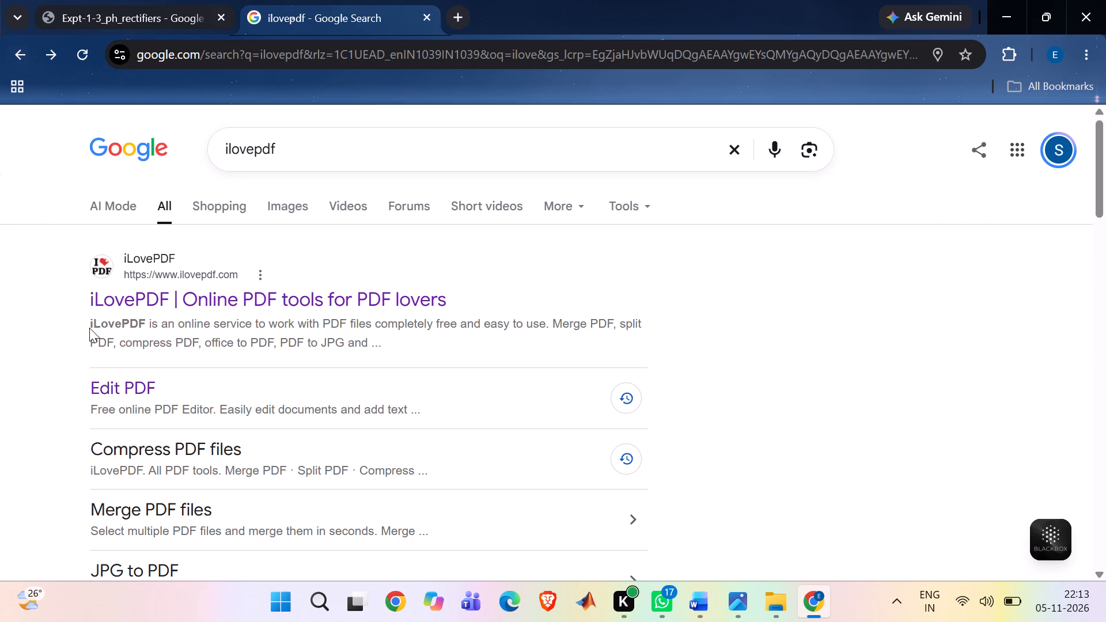
pyautogui.click(190, 296)
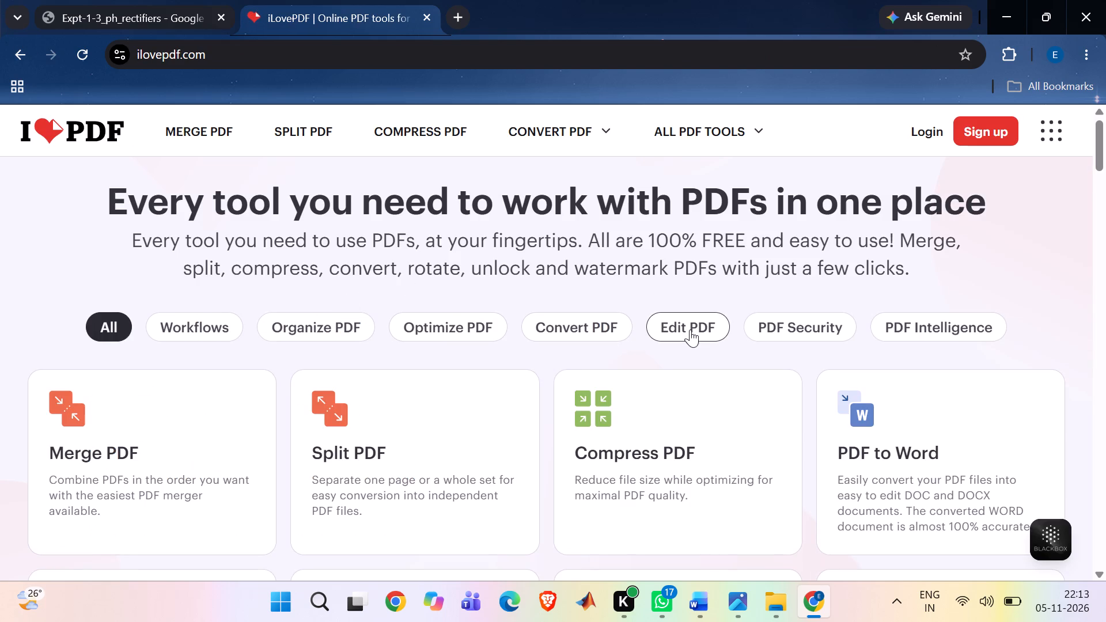
pyautogui.click(886, 420)
pyautogui.click(584, 351)
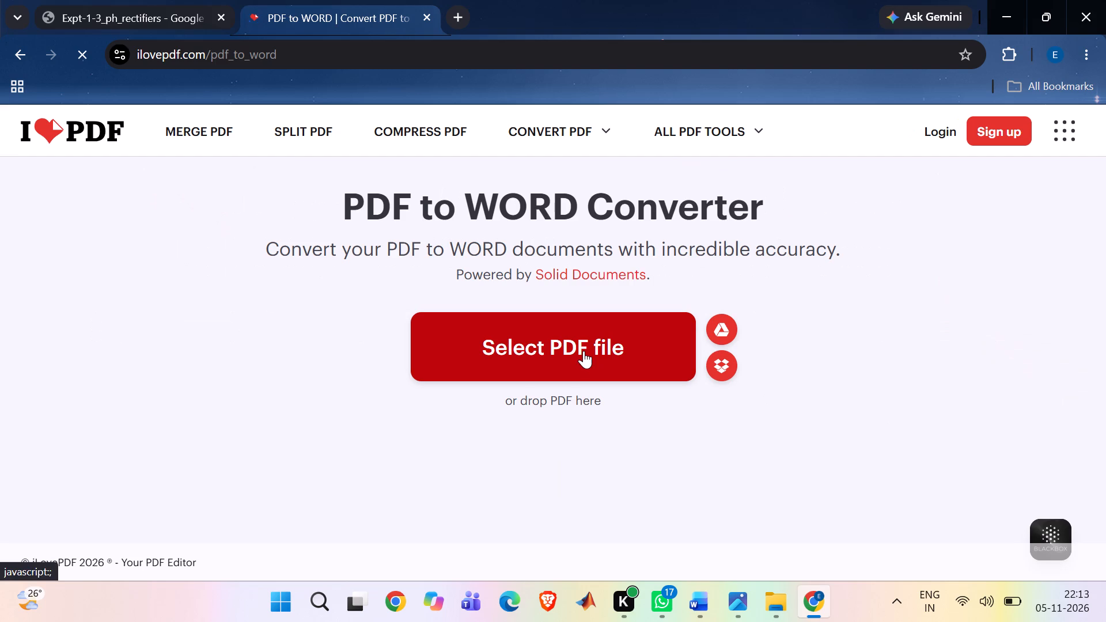
pyautogui.click(331, 191)
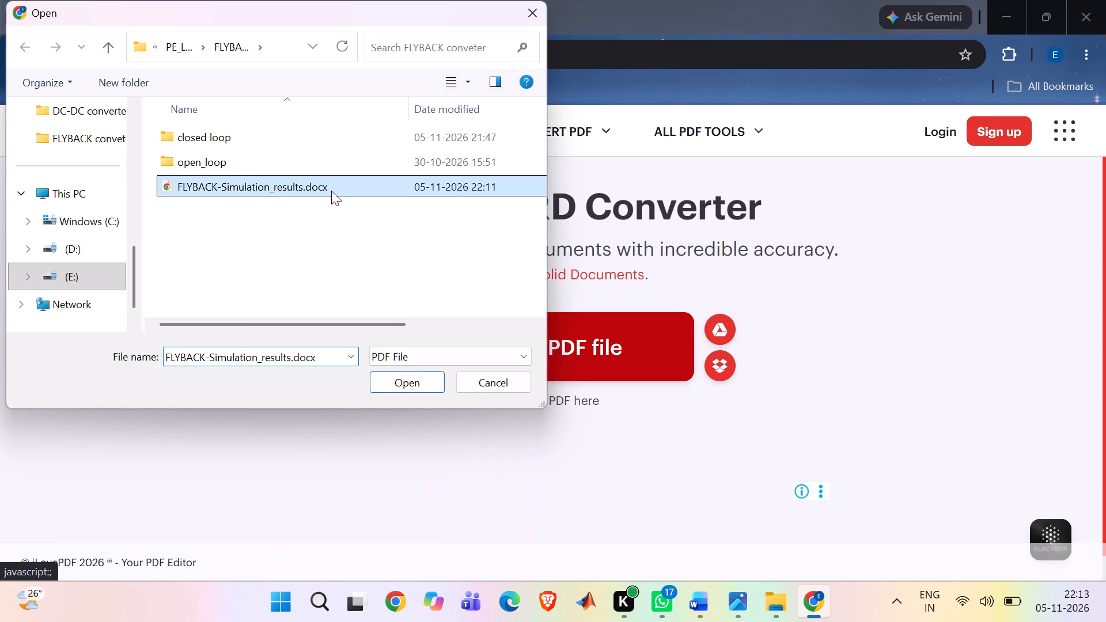
pyautogui.click(406, 390)
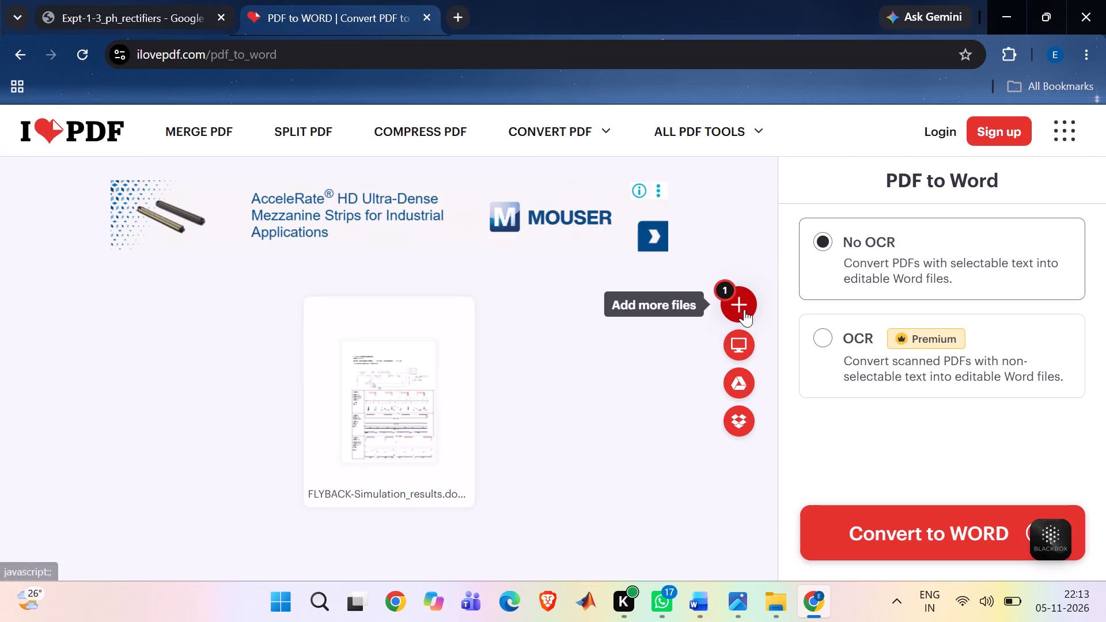
# Convert the loaded flyback results PDF to an editable Word document and download it.
pyautogui.scroll(-2, 634, 374)
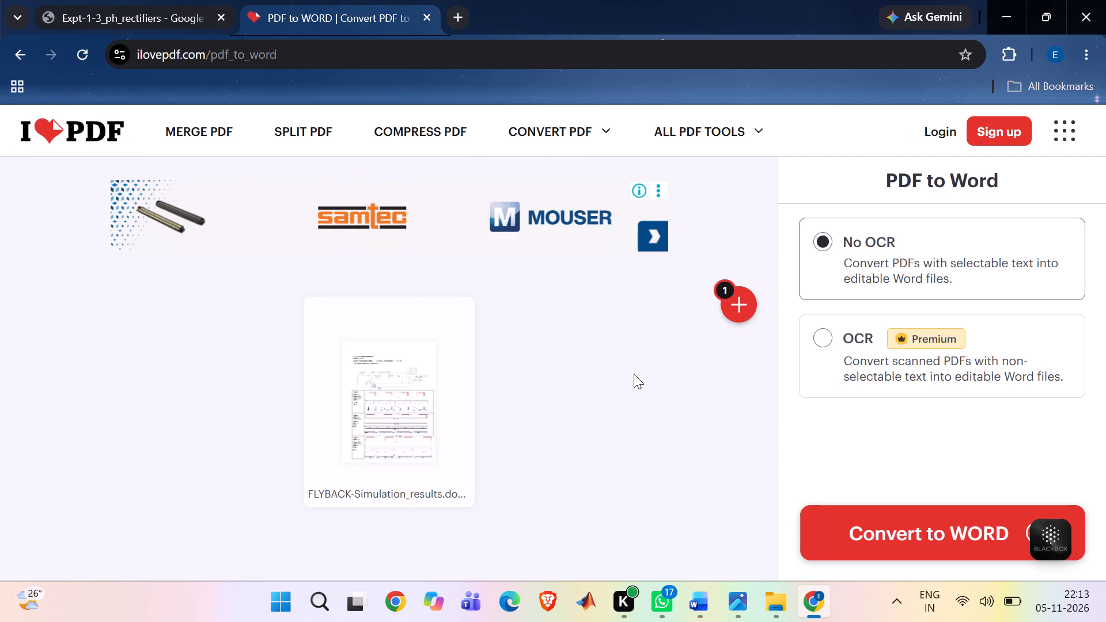
pyautogui.scroll(4, 634, 374)
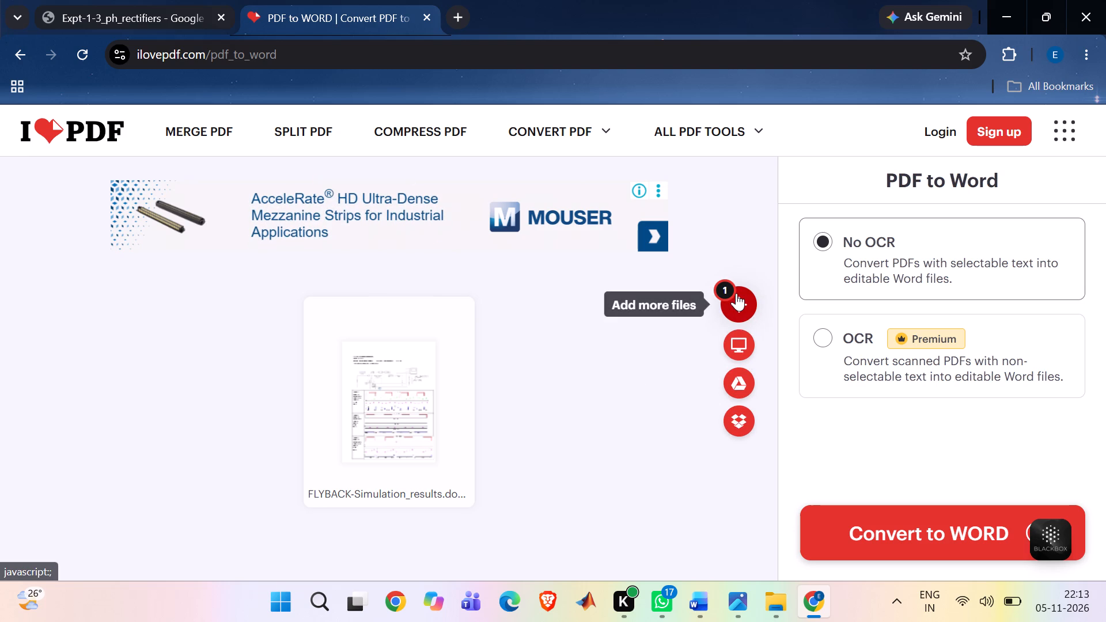
pyautogui.scroll(-3, 544, 399)
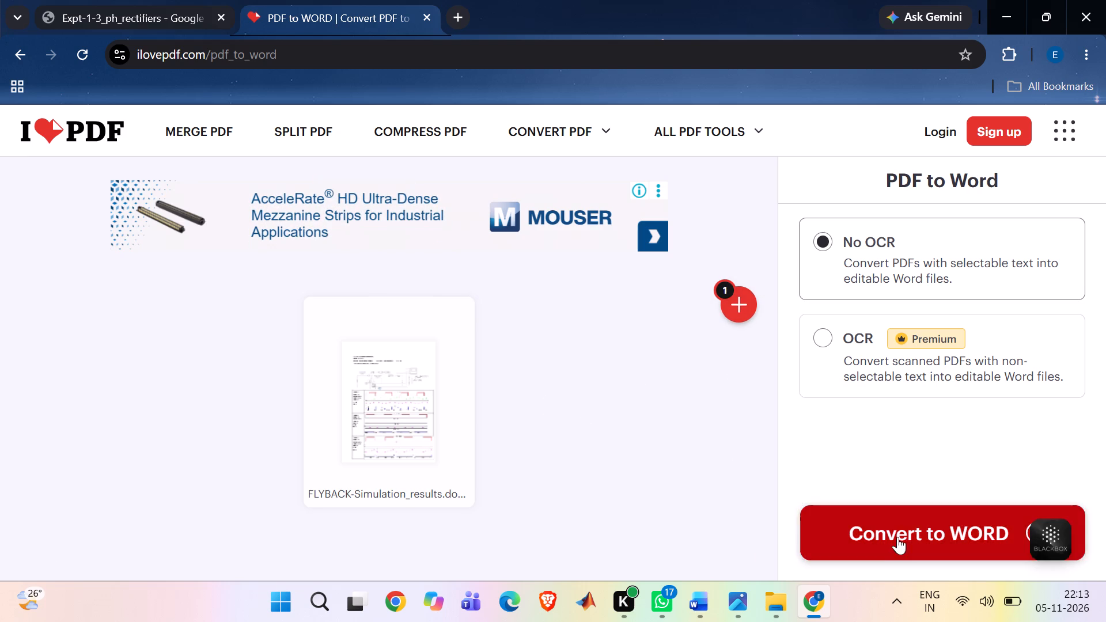
pyautogui.click(899, 538)
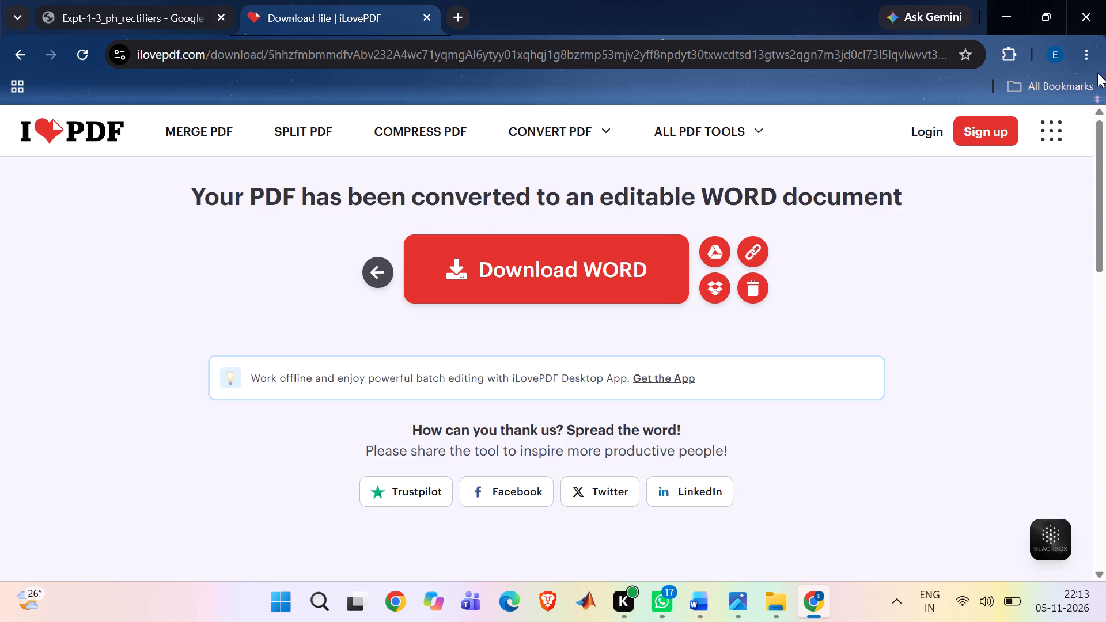
pyautogui.click(614, 277)
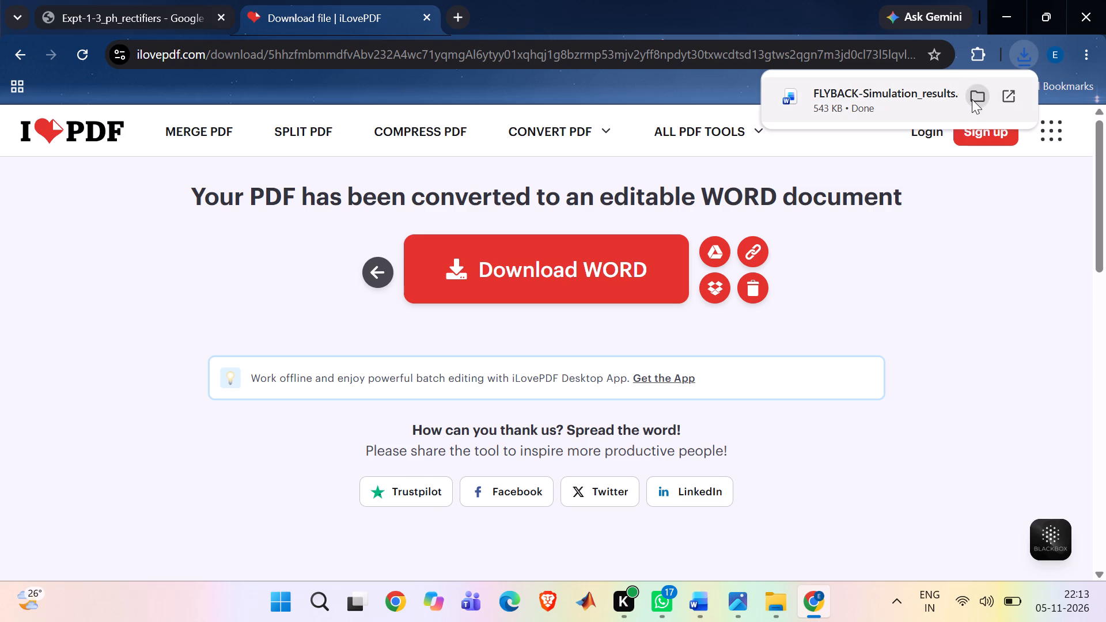
# Open the downloaded FLYBACK-Simulation_results.docx from the Downloads folder in Word.
pyautogui.click(972, 99)
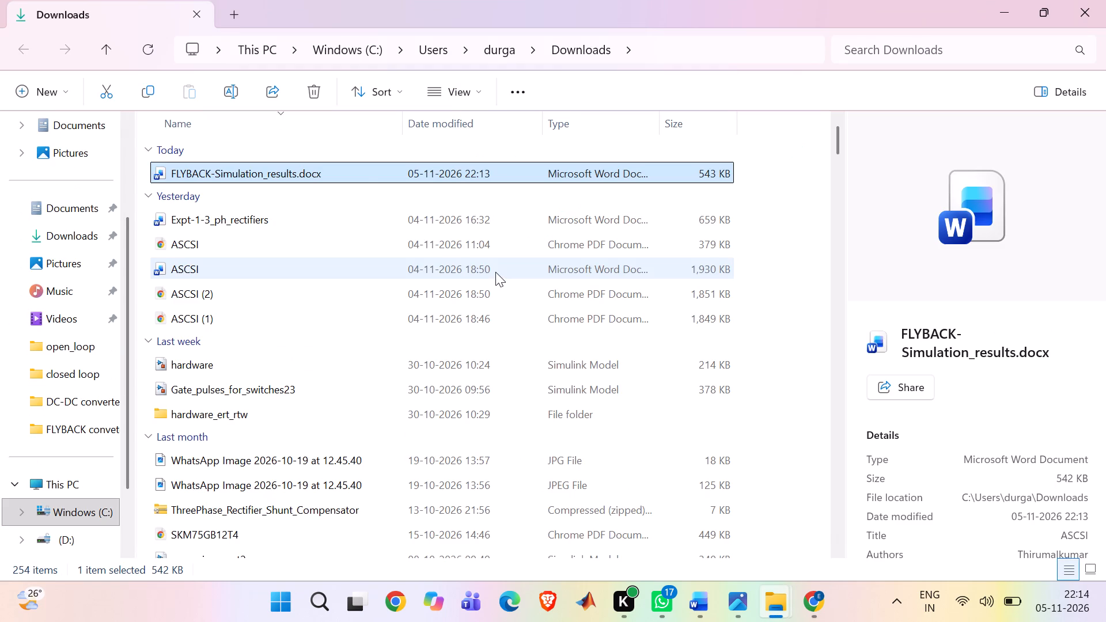
pyautogui.doubleClick(359, 175)
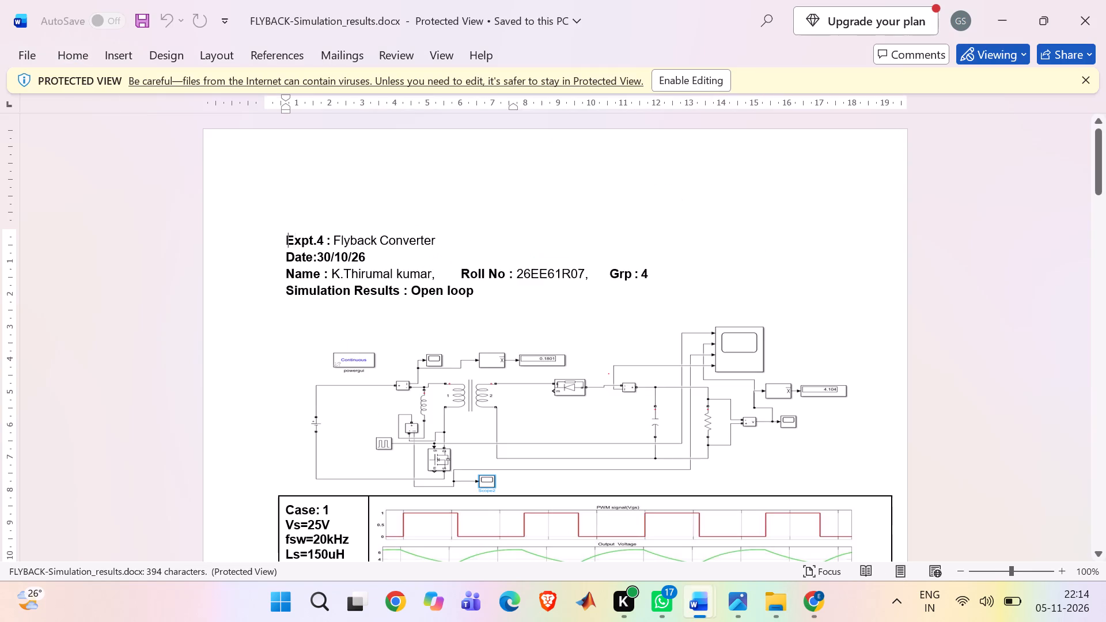
# Enable editing of FLYBACK-Simulation_results.docx so that its header details on page 1 can be changed.
pyautogui.click(433, 272)
pyautogui.press('BackSpace')
pyautogui.press('BackSpace')
pyautogui.press('BackSpace')
pyautogui.press('BackSpace')
pyautogui.press('BackSpace')
pyautogui.press('BackSpace')
pyautogui.press('BackSpace')
pyautogui.press('BackSpace')
pyautogui.press('BackSpace')
pyautogui.press('BackSpace')
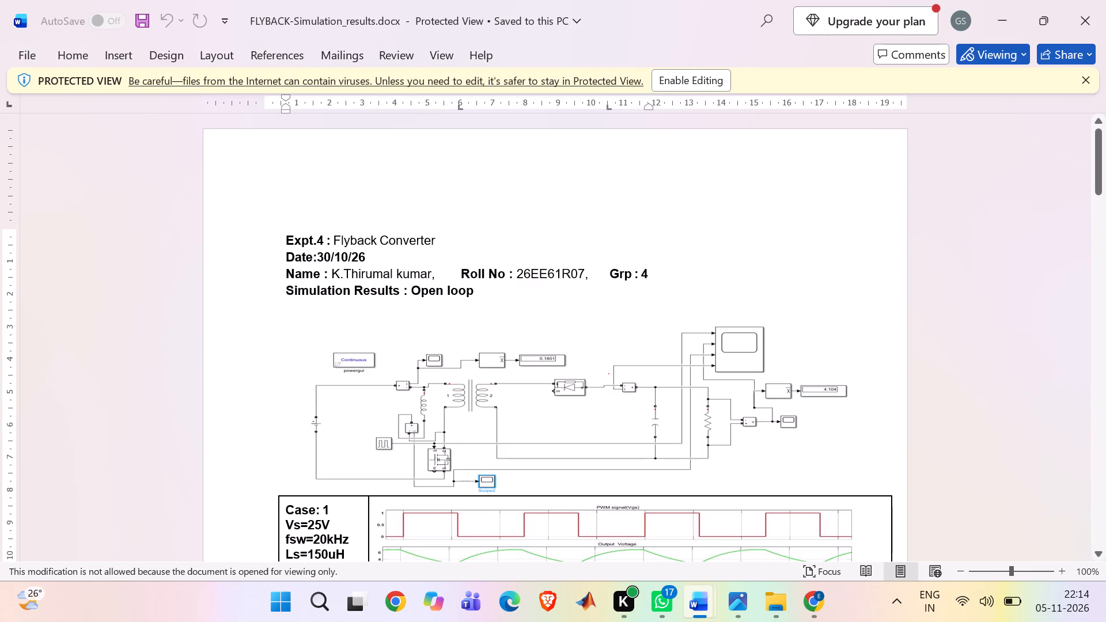
pyautogui.click(673, 77)
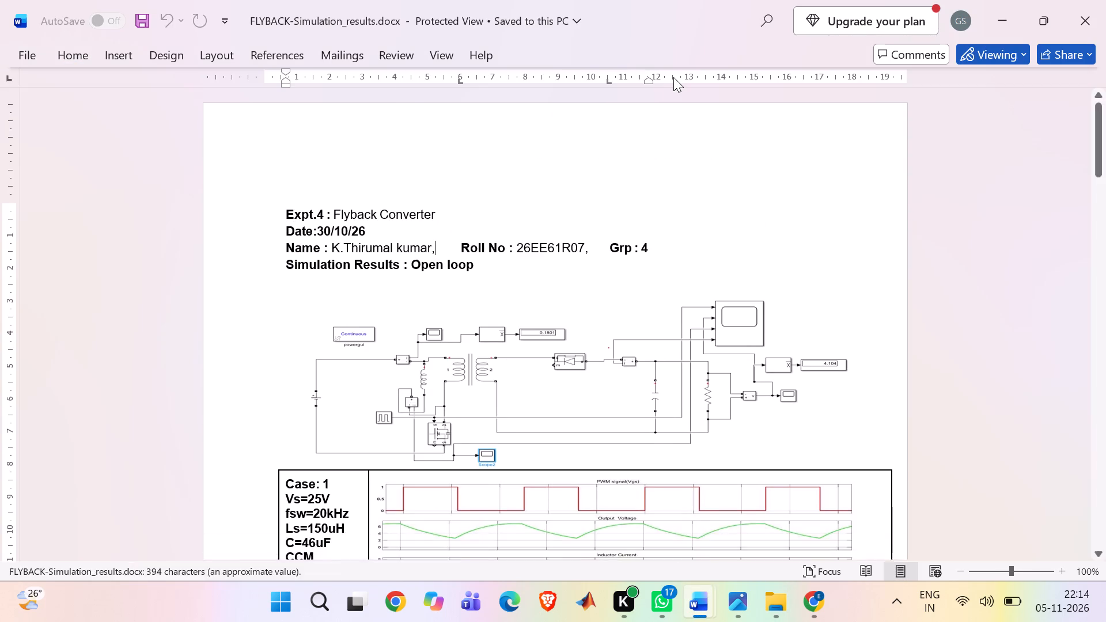
# Replace the existing student name on the Name line of page 1 with the new student's full name.
pyautogui.click(438, 336)
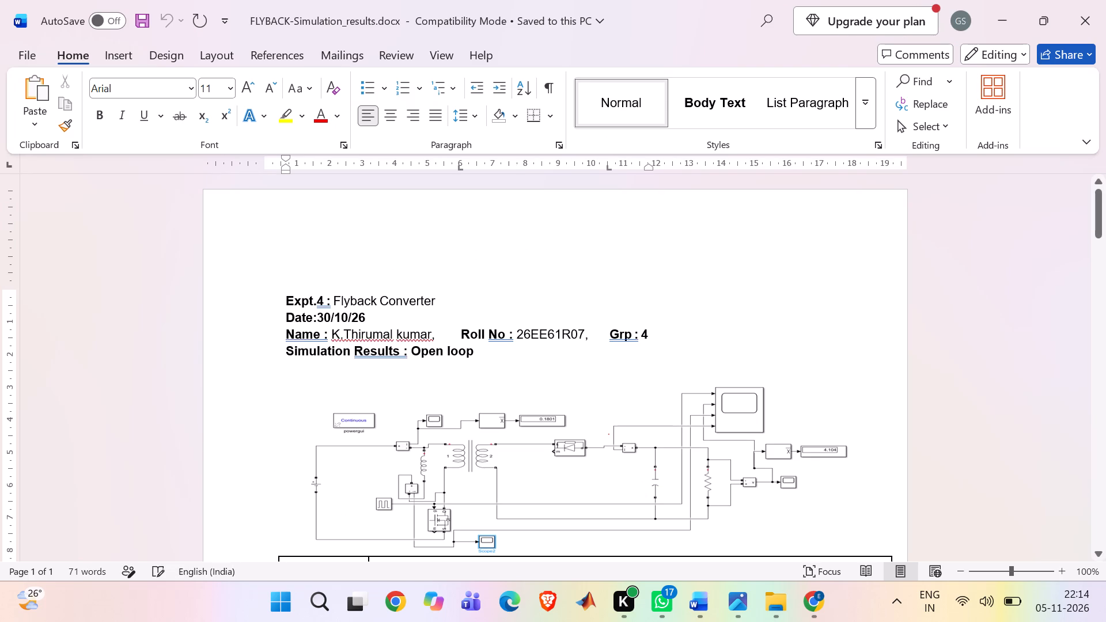
pyautogui.press('BackSpace')
pyautogui.press('BackSpace')
pyautogui.press('BackSpace')
pyautogui.press('BackSpace')
pyautogui.press('BackSpace')
pyautogui.press('BackSpace')
pyautogui.press('BackSpace')
pyautogui.press('BackSpace')
pyautogui.press('BackSpace')
pyautogui.press('BackSpace')
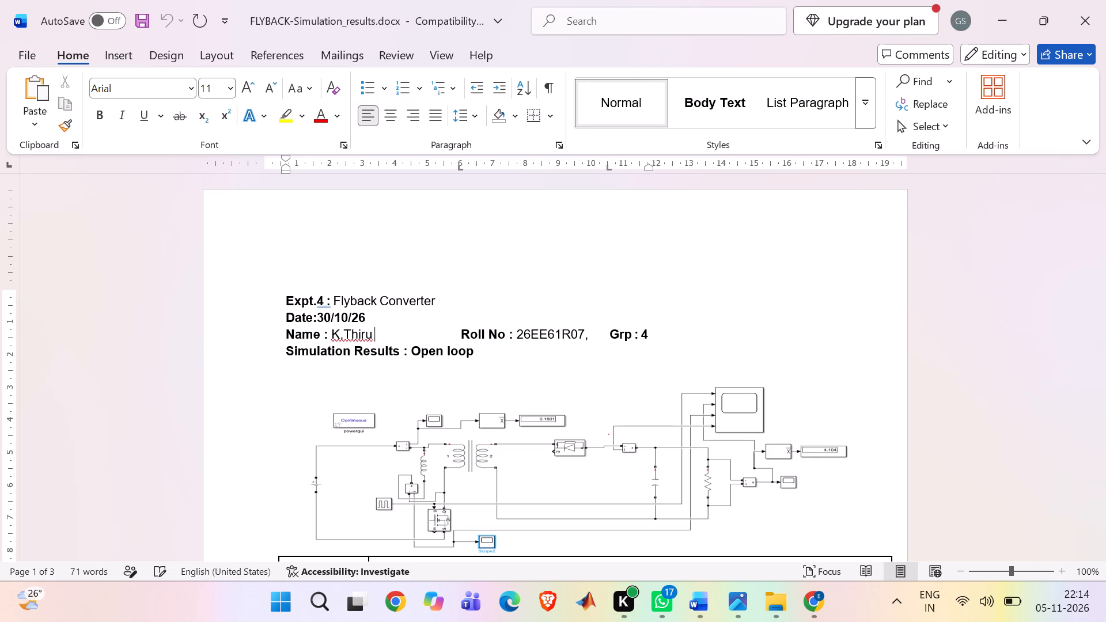
pyautogui.press('BackSpace')
pyautogui.press('BackSpace')
pyautogui.press('BackSpace')
pyautogui.press('BackSpace')
pyautogui.press('BackSpace')
pyautogui.press('BackSpace')
pyautogui.press('BackSpace')
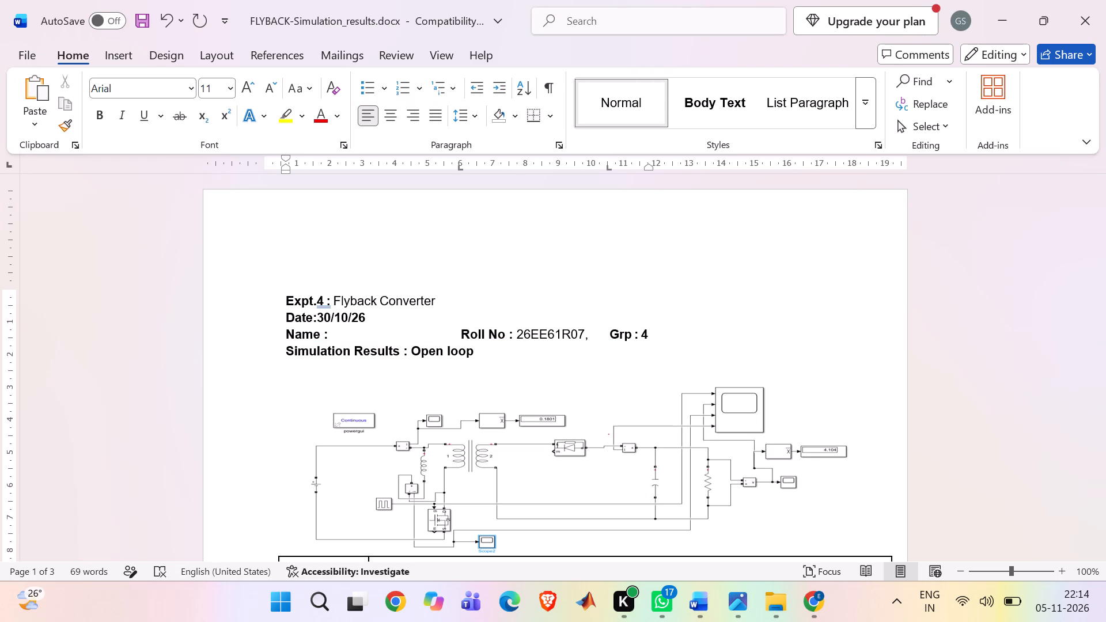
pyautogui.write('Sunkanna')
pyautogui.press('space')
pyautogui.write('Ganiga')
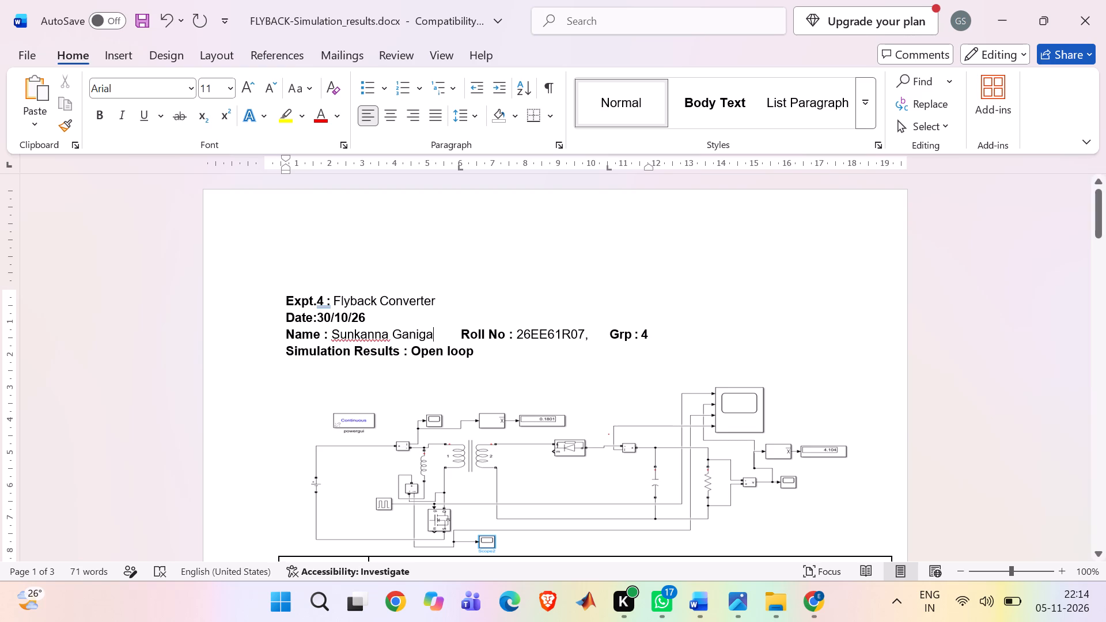
# Change the last two digits of the roll number on page 1 to 20.
pyautogui.click(585, 339)
pyautogui.press('BackSpace')
pyautogui.press('BackSpace')
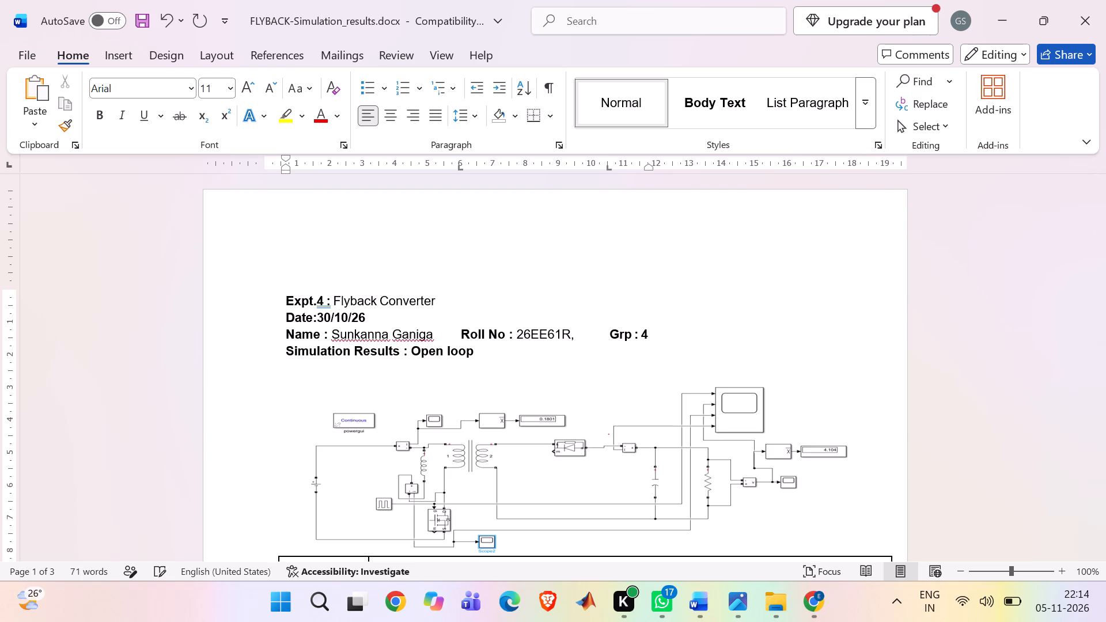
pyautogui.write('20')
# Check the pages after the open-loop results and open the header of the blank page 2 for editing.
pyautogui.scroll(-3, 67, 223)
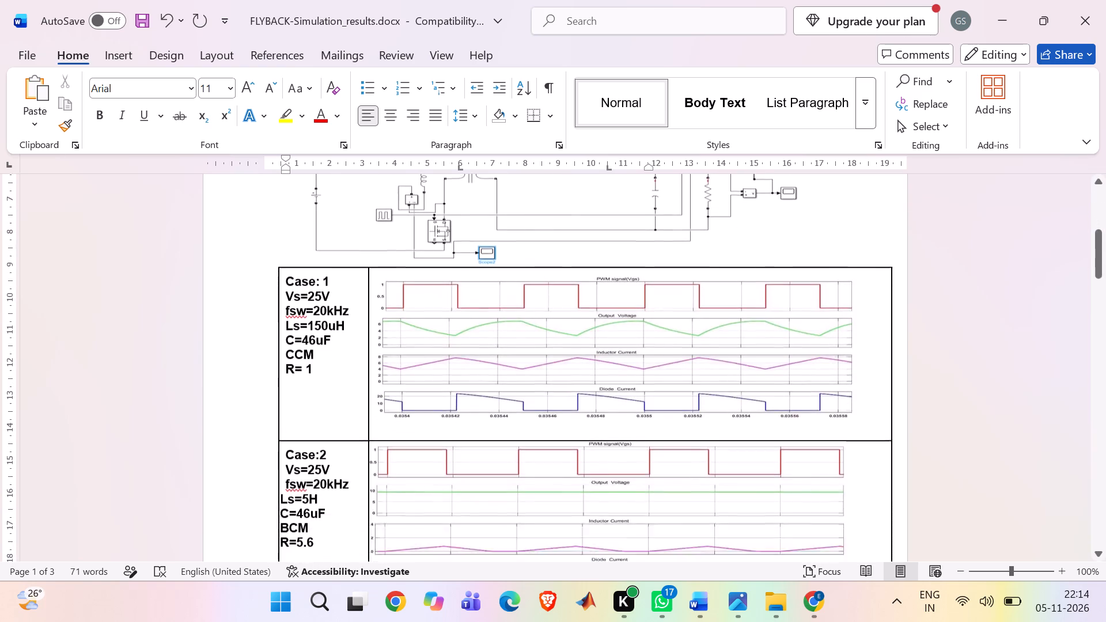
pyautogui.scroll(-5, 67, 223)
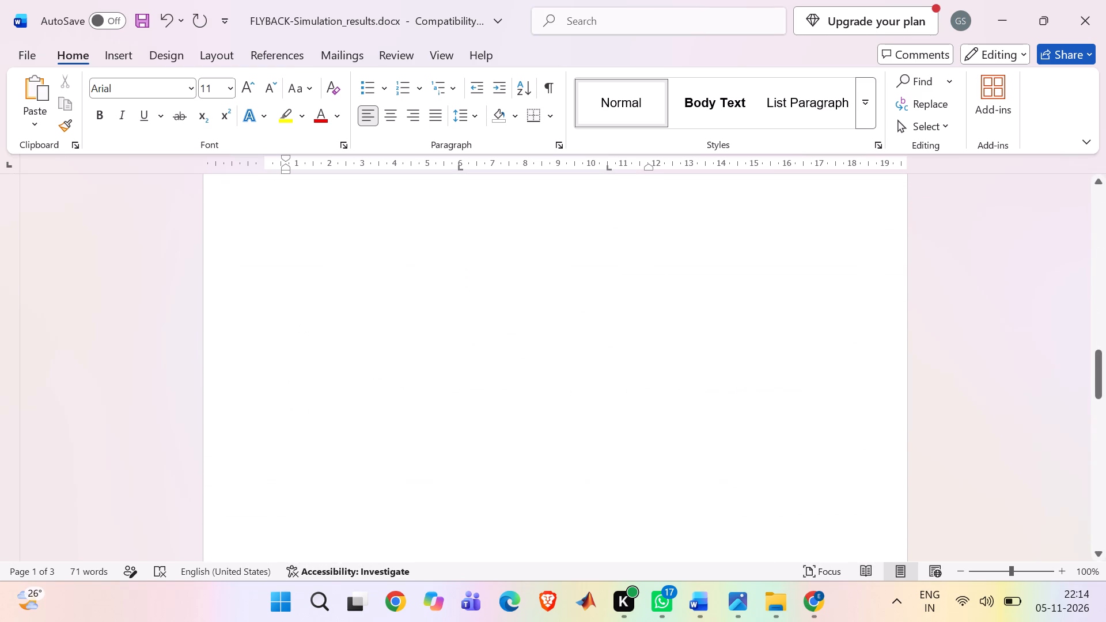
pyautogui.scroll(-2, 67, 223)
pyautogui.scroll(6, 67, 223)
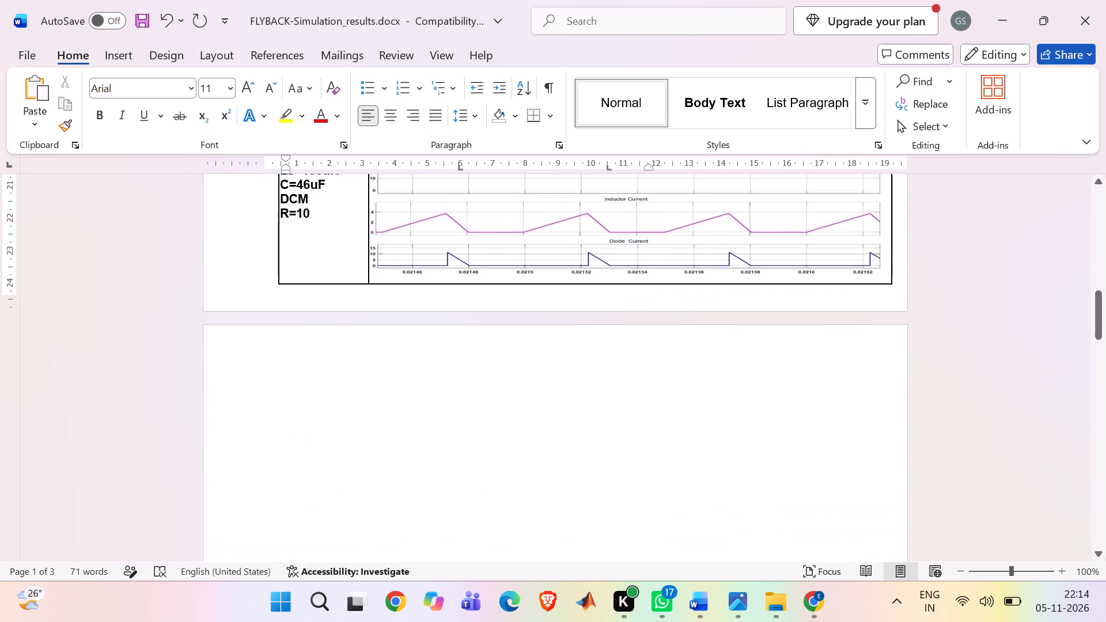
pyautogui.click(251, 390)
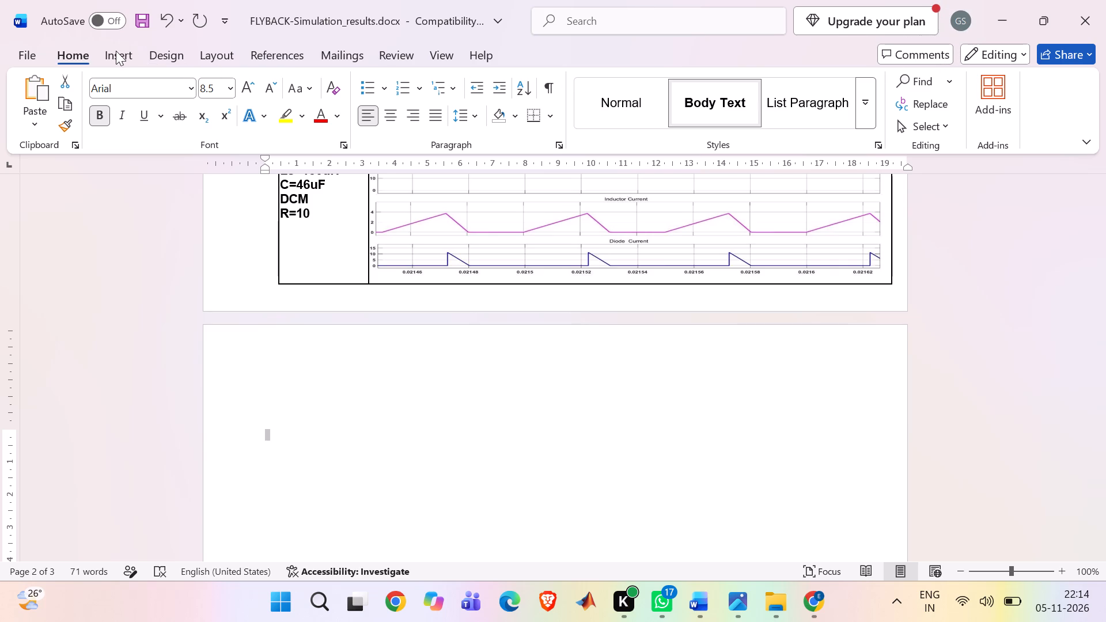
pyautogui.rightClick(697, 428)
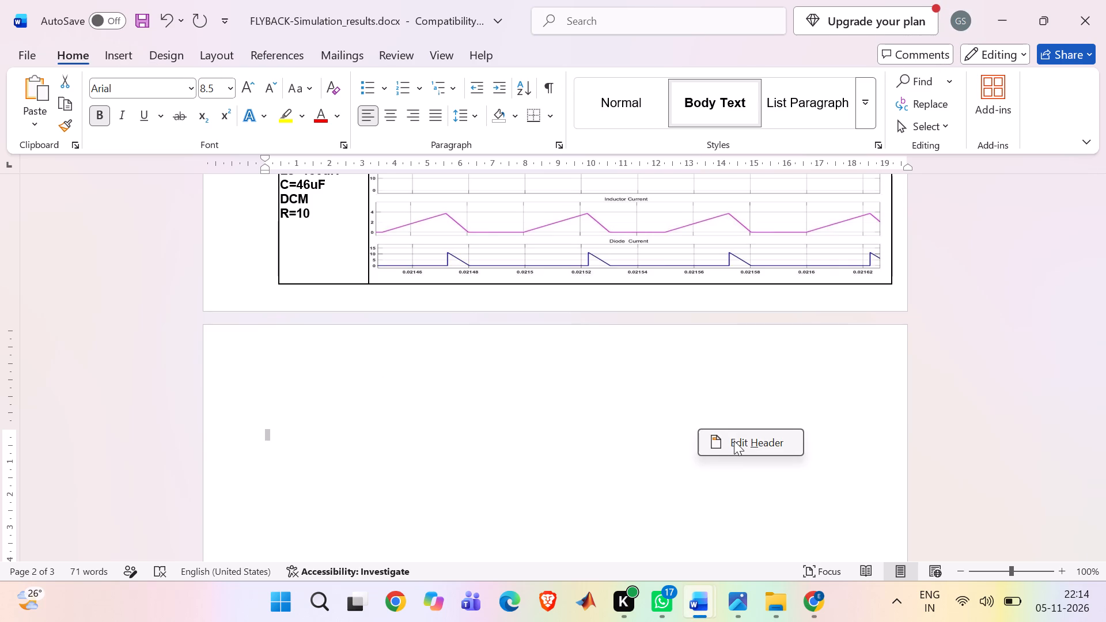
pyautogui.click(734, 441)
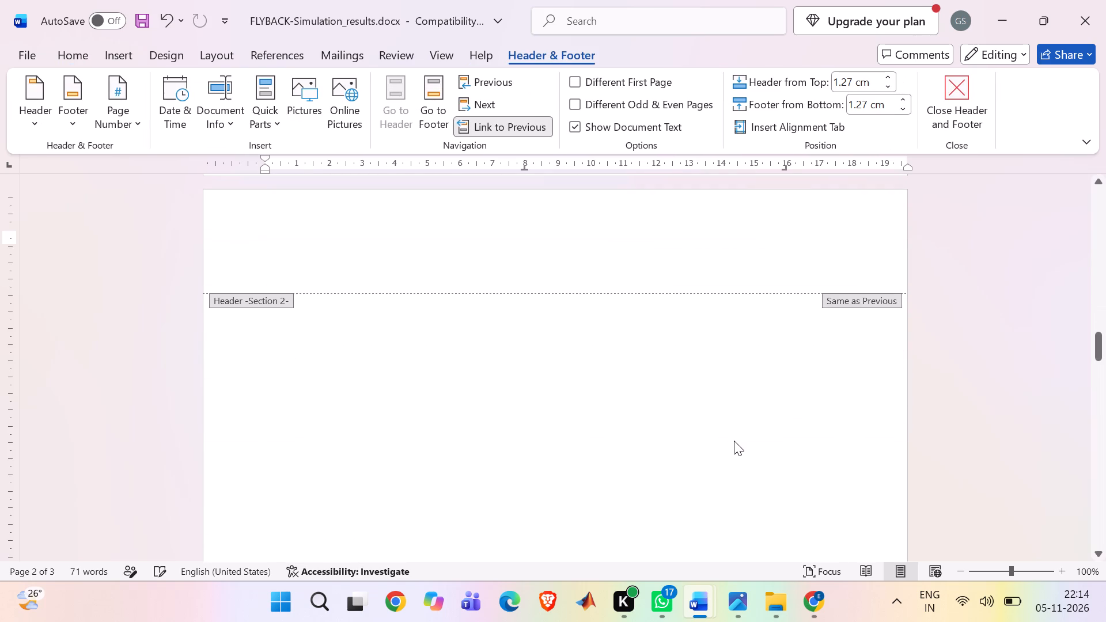
# Undo the most recent edits and return from the page header to the document body.
pyautogui.hotkey('ctrl', 'z')
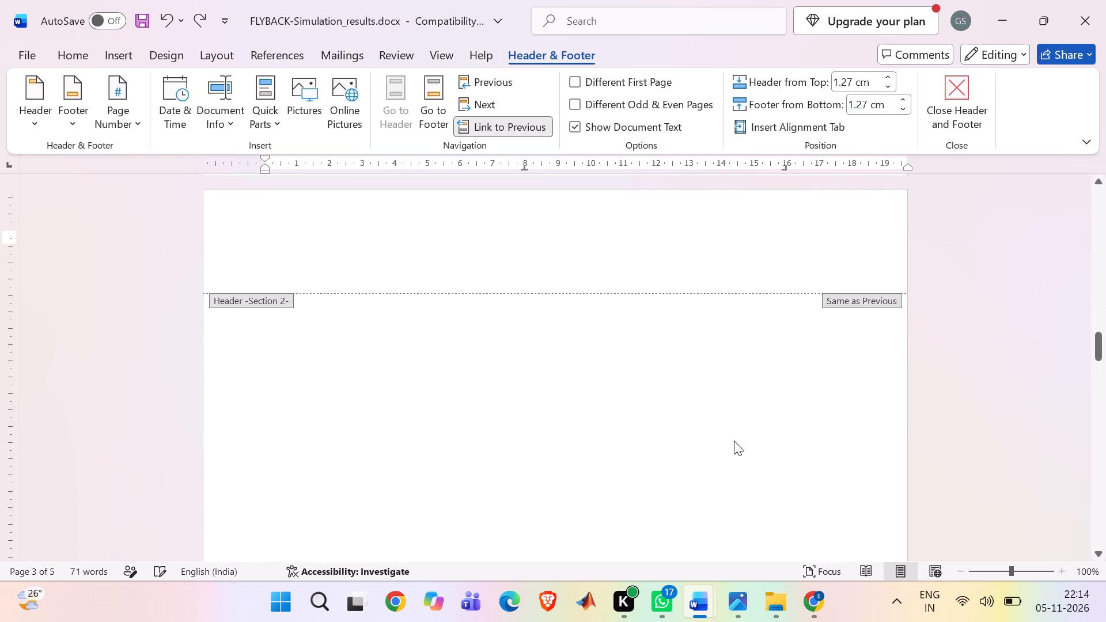
pyautogui.hotkey('ctrl', 'x')
pyautogui.hotkey('ctrl', 'z')
pyautogui.hotkey('ctrl', 'z')
pyautogui.keyDown('ctrl'); pyautogui.click(734, 441); pyautogui.keyUp('ctrl')
pyautogui.hotkey('ctrl', 'z')
pyautogui.click(734, 441)
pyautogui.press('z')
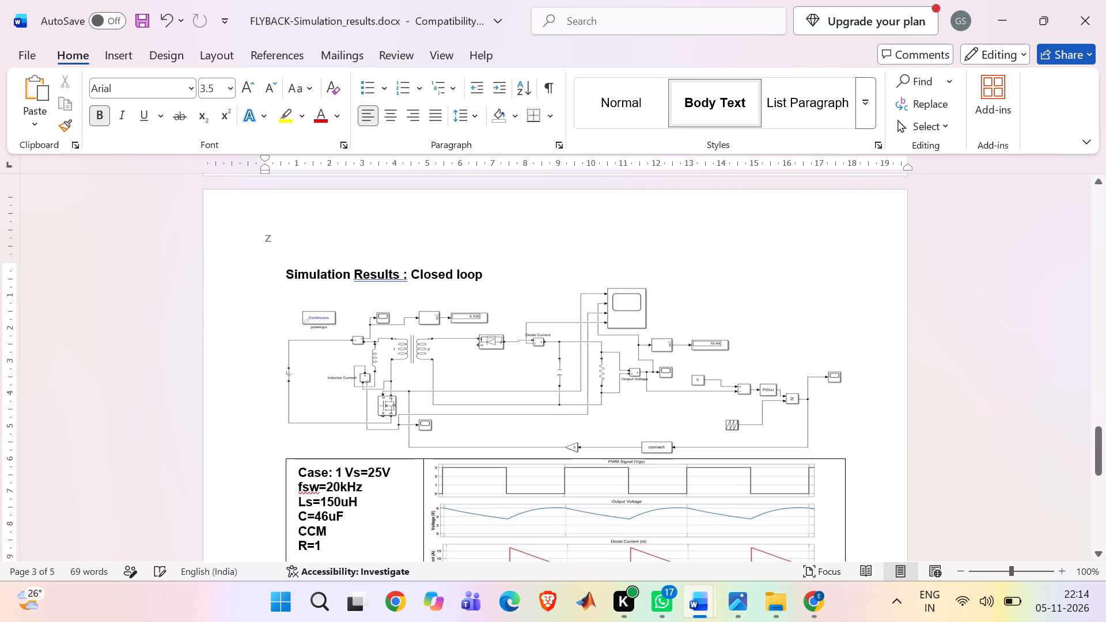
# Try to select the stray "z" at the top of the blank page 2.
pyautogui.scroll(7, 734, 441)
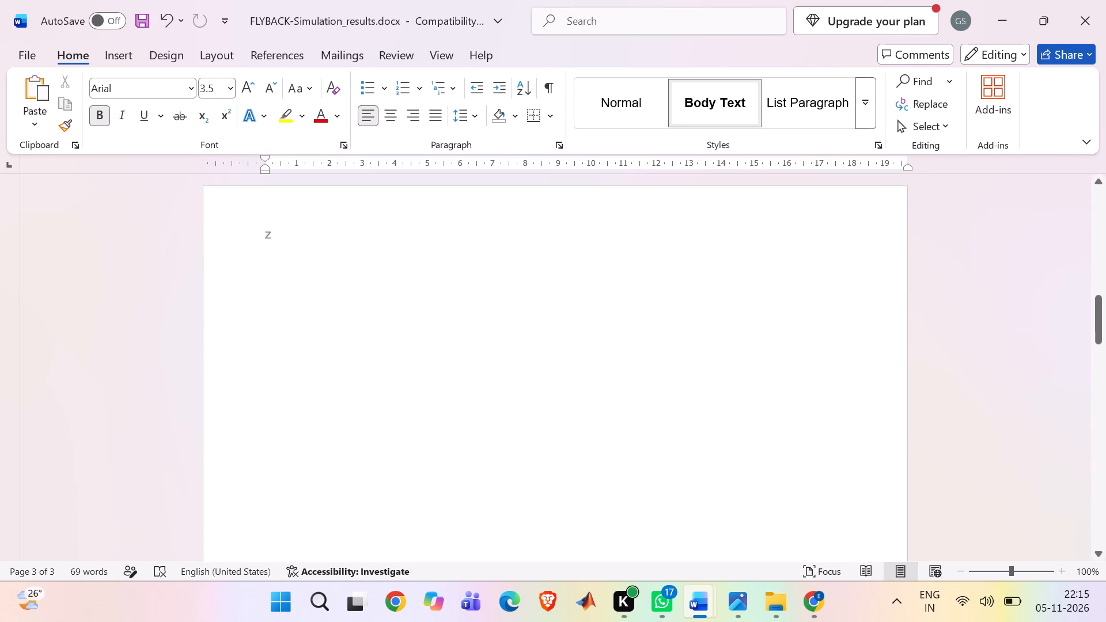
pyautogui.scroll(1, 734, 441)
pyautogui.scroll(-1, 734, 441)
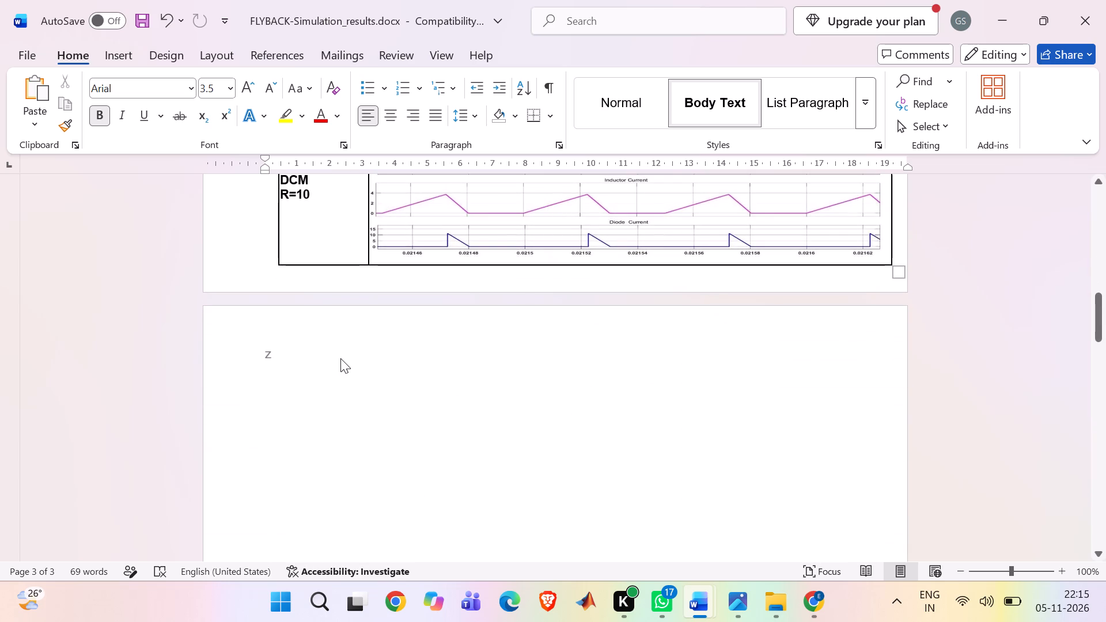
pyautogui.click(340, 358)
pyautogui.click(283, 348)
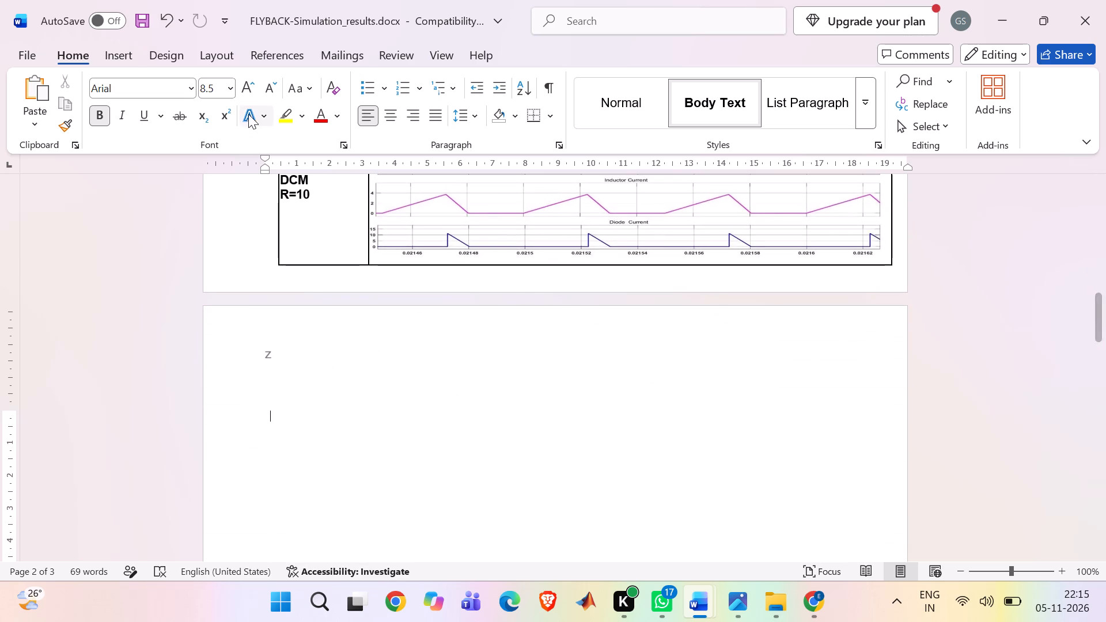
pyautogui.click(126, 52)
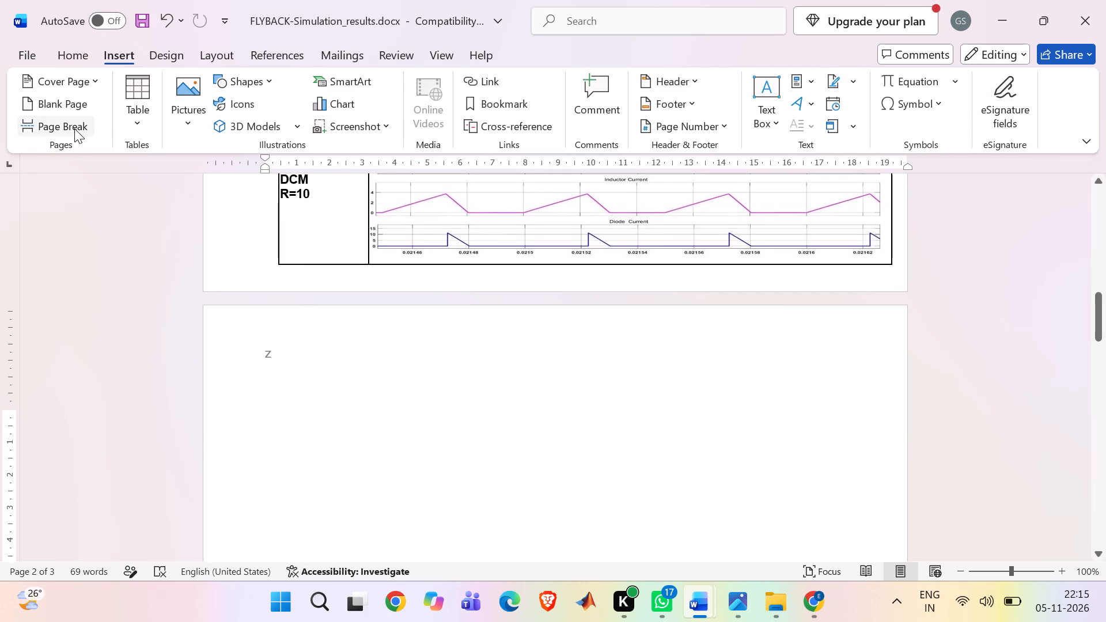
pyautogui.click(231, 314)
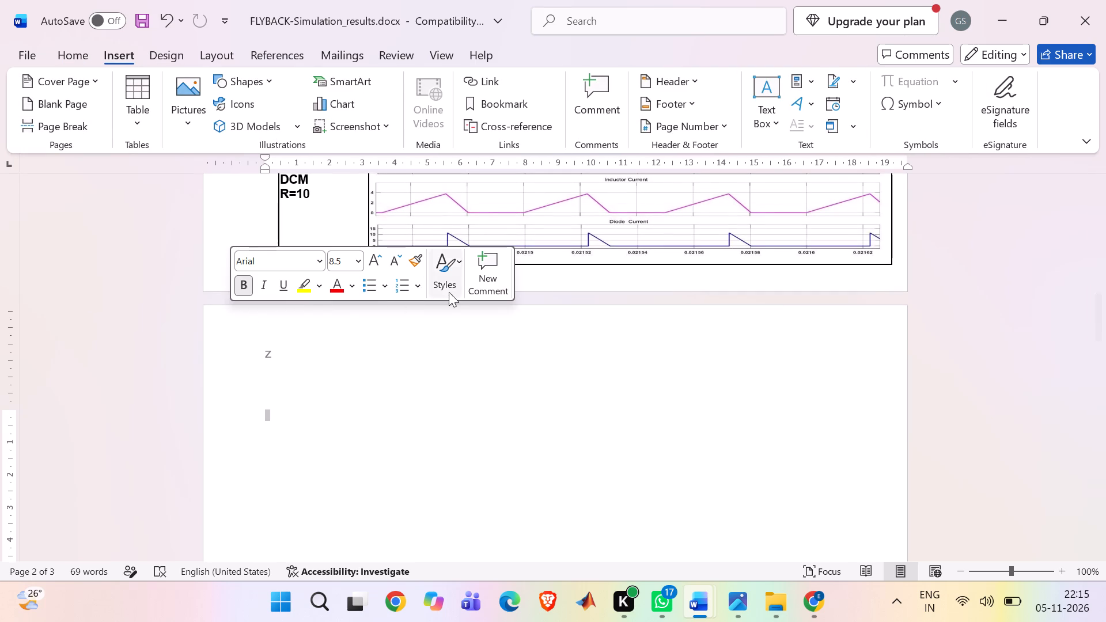
# Switch to Chrome and search Google in a new tab for "how to delete pages in word".
pyautogui.click(802, 610)
pyautogui.click(453, 15)
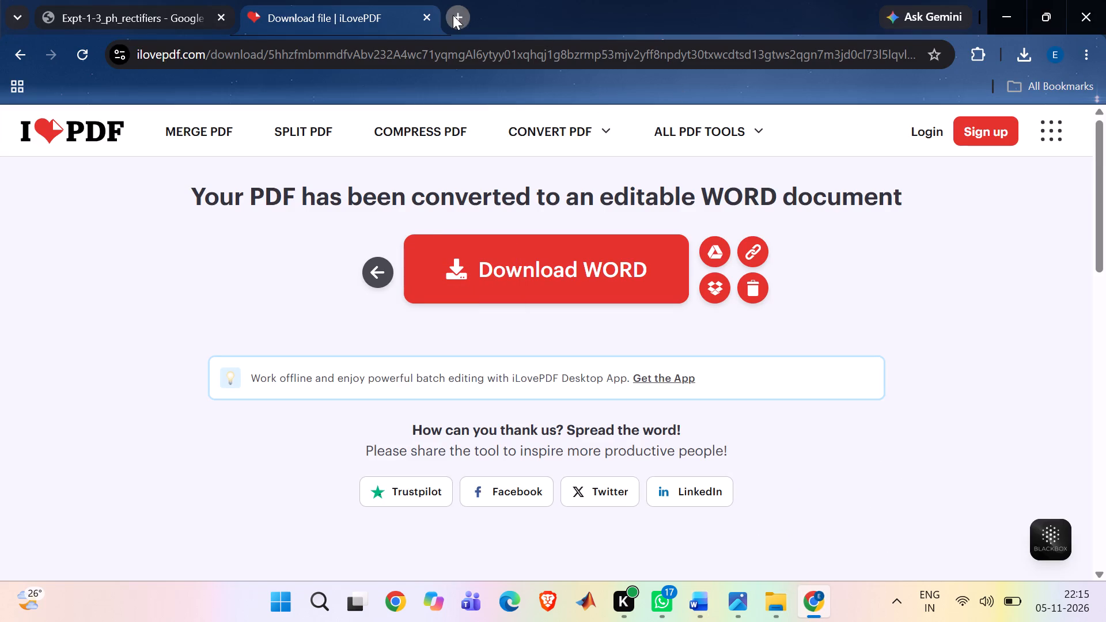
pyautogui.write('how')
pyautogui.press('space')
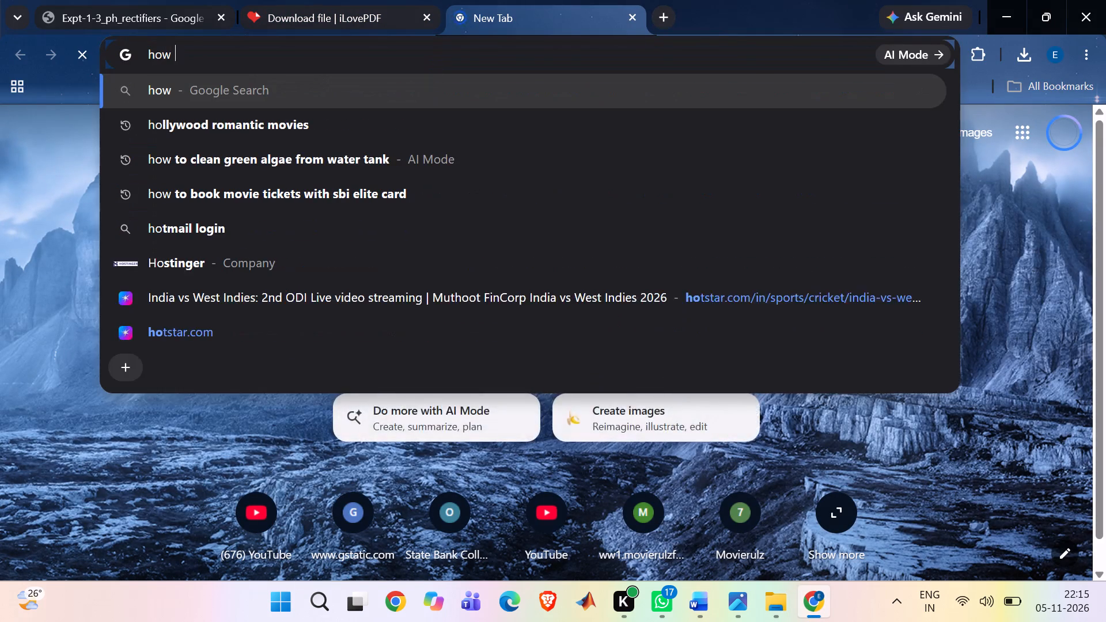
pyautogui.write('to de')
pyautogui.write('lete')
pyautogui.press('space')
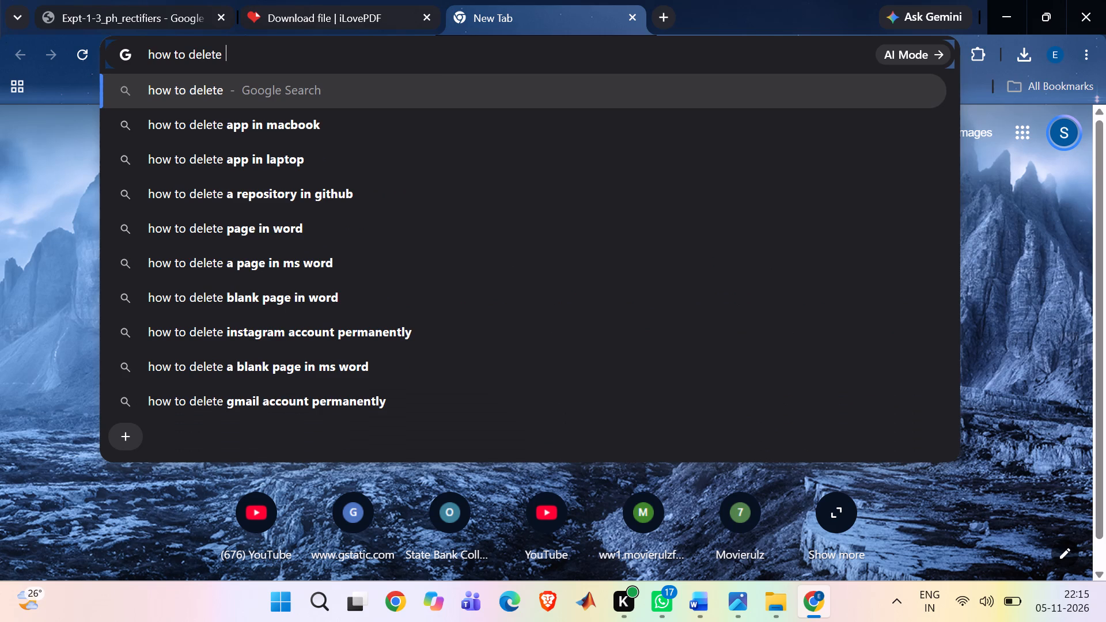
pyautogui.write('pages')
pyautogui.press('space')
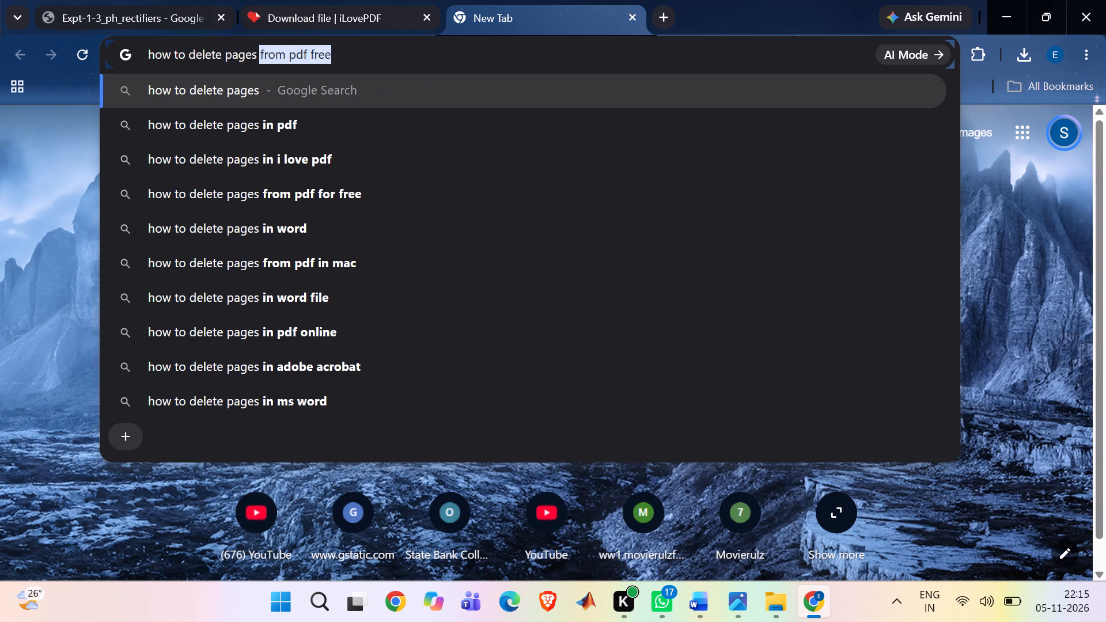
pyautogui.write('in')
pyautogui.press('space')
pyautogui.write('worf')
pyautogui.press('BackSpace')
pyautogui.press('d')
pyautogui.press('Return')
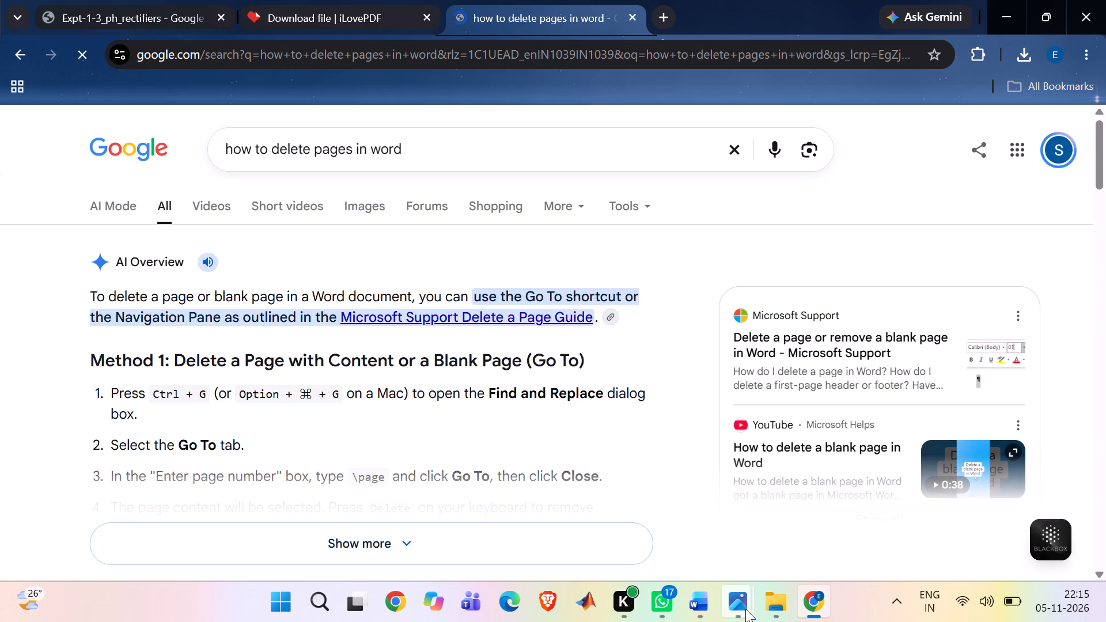
# Switch back to FLYBACK-Simulation_results.docx in Word and use Go To to jump to page 2.
pyautogui.click(704, 607)
pyautogui.click(755, 568)
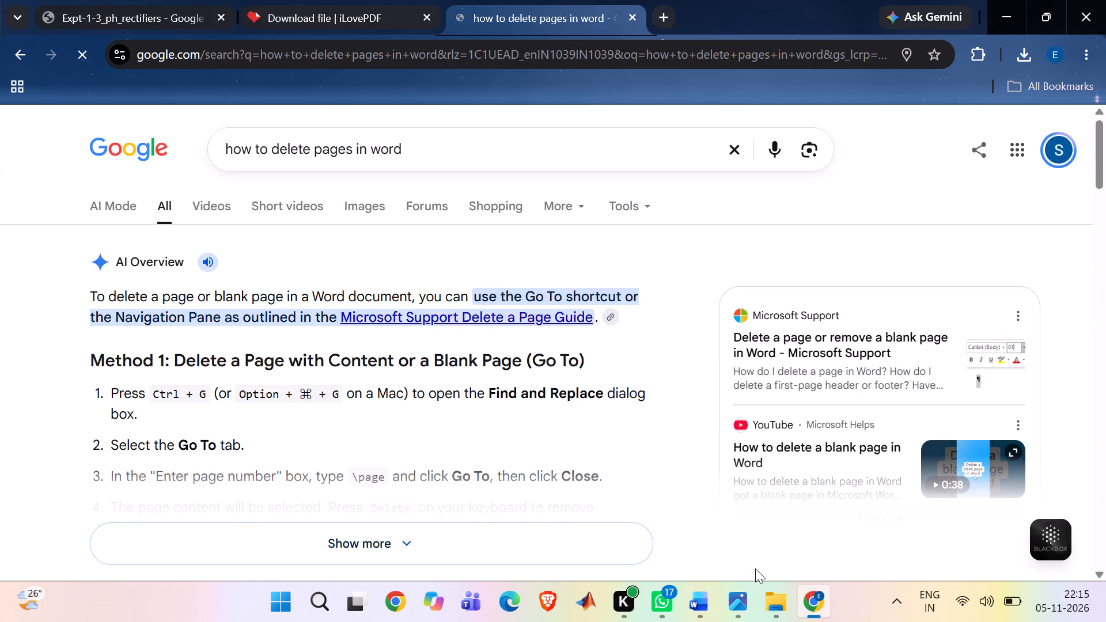
pyautogui.click(796, 522)
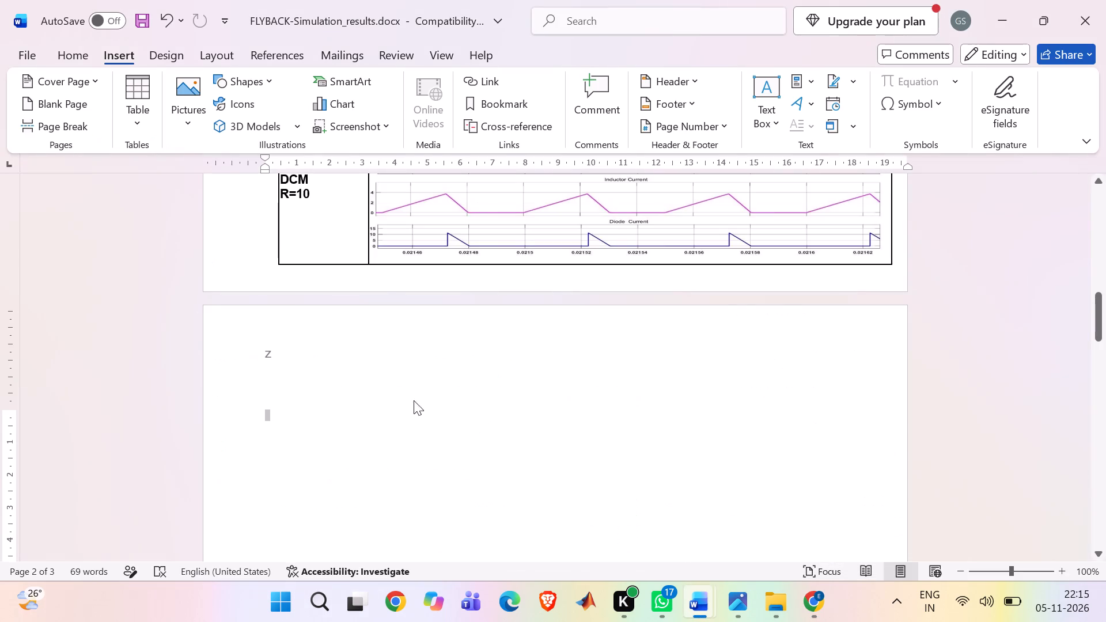
pyautogui.hotkey('ctrl', 'g')
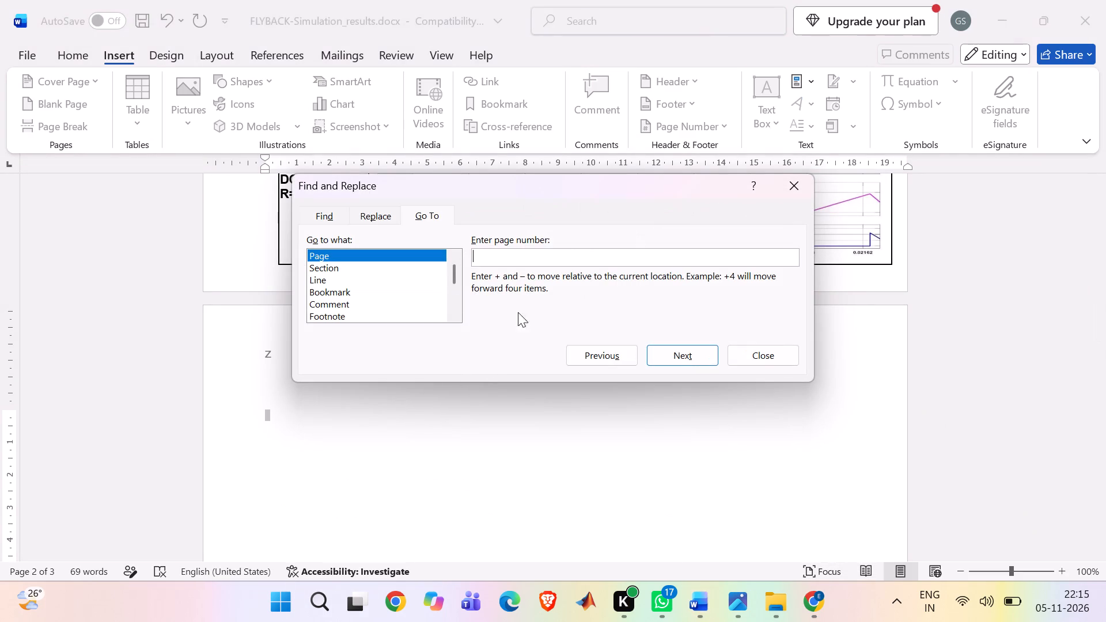
pyautogui.click(509, 256)
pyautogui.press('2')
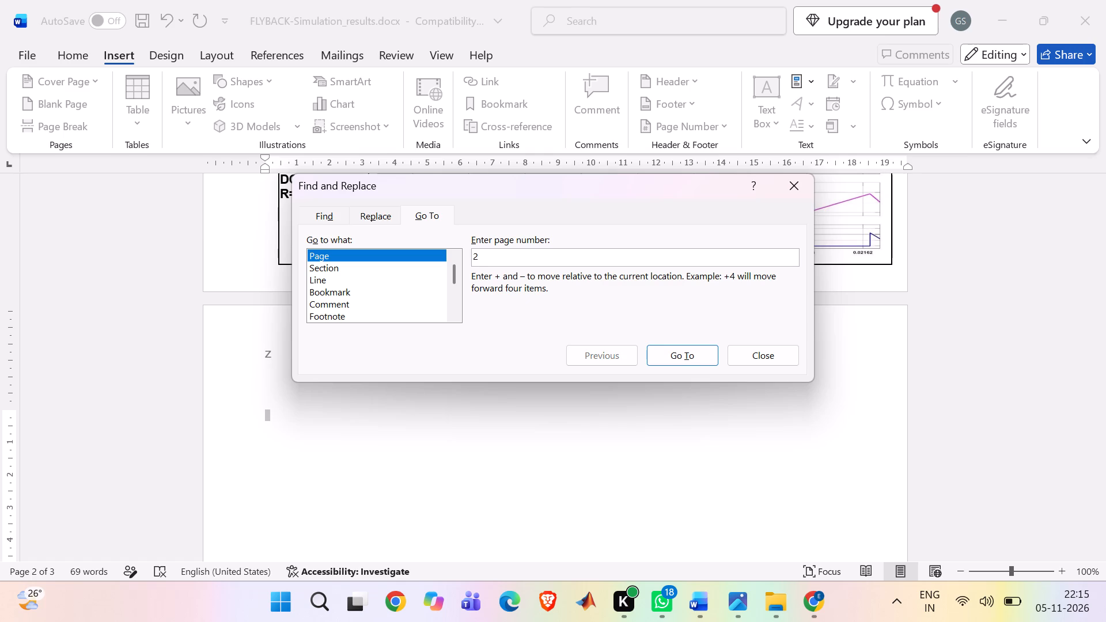
pyautogui.click(660, 355)
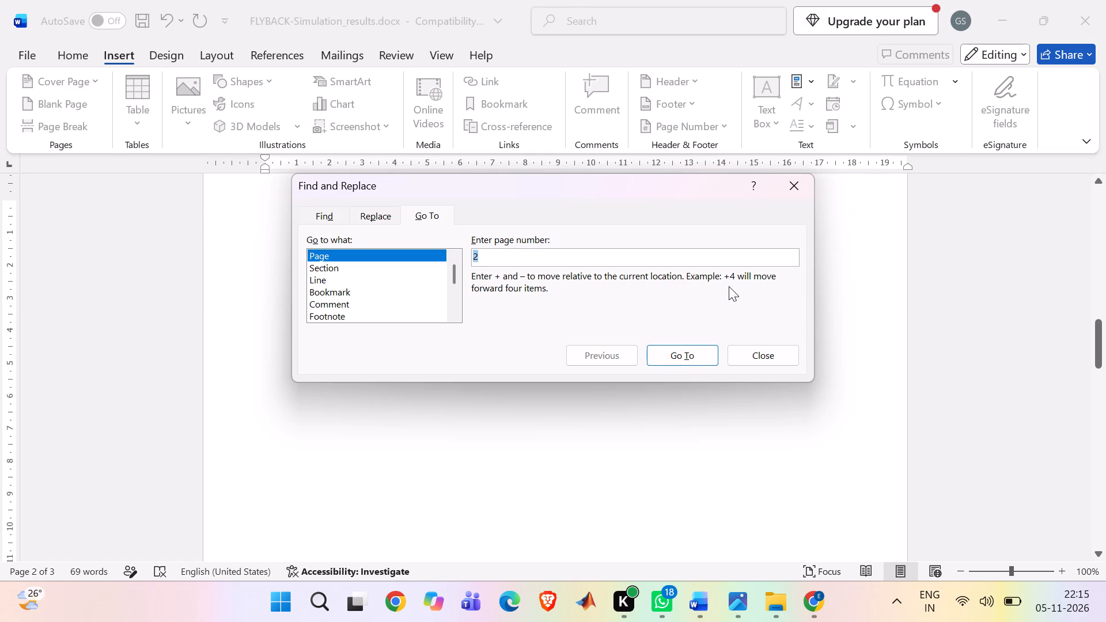
pyautogui.click(801, 194)
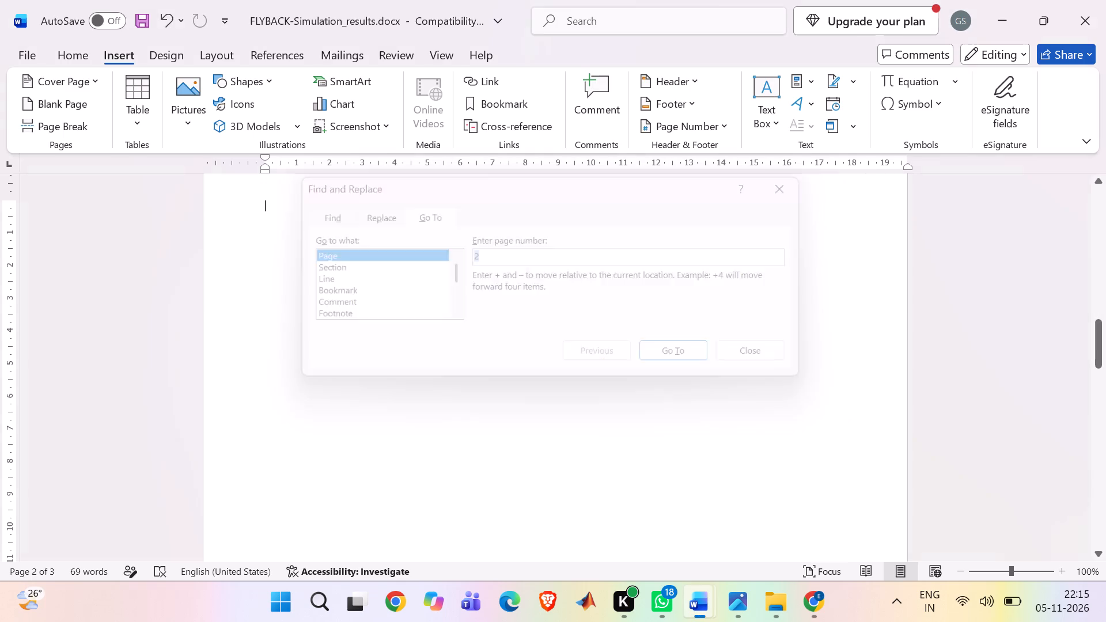
# Look through the document's pages before and after the blank page 2.
pyautogui.scroll(11, 671, 371)
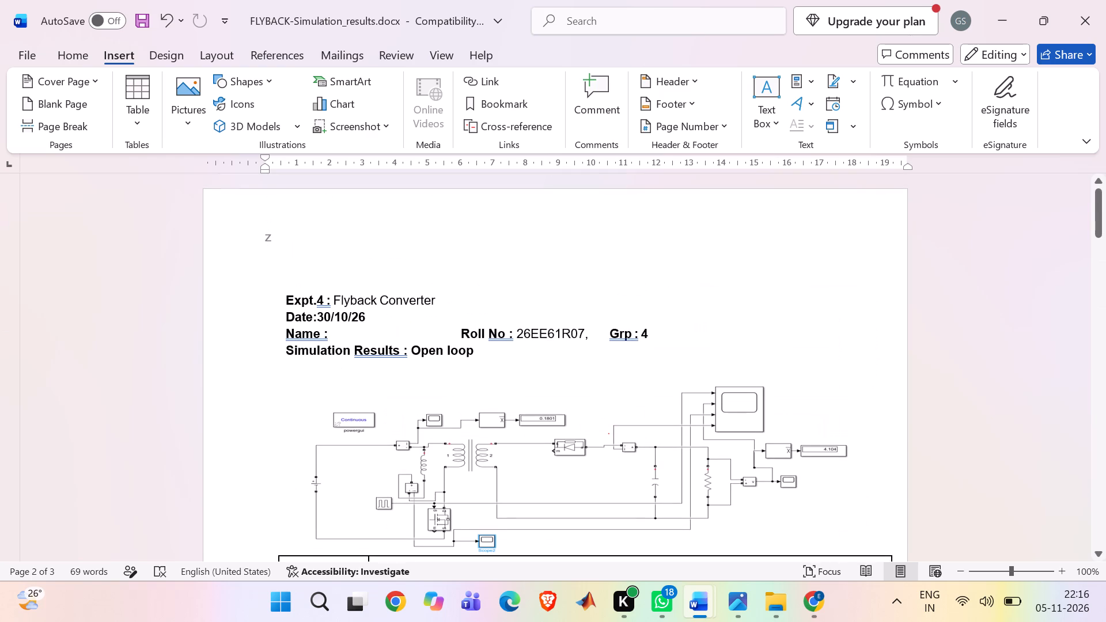
pyautogui.scroll(-7, 671, 371)
pyautogui.scroll(3, 671, 371)
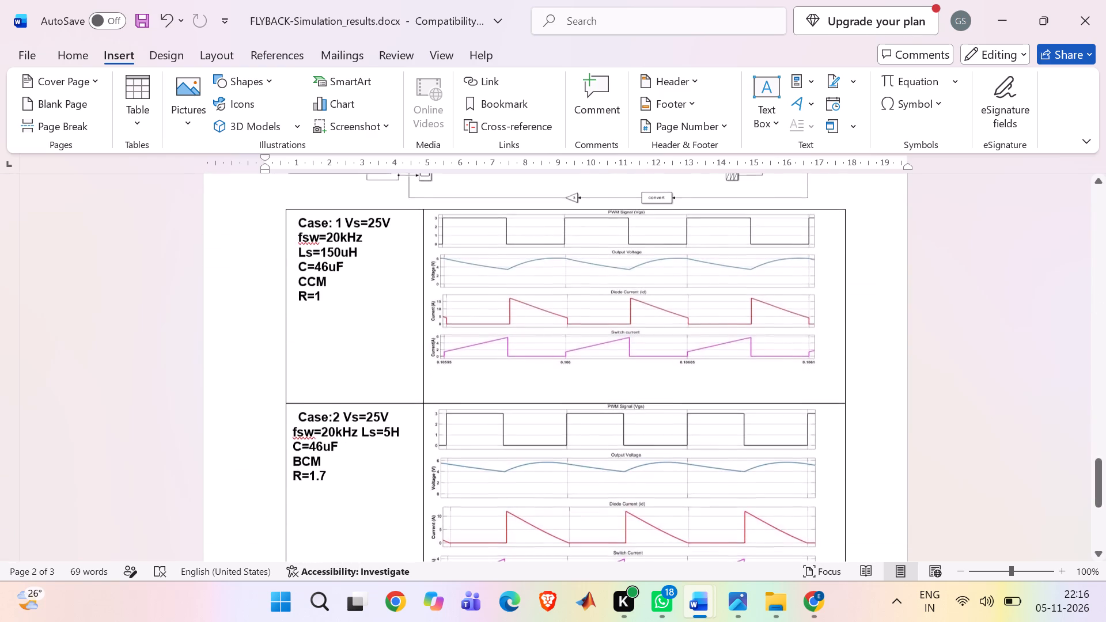
pyautogui.scroll(5, 671, 371)
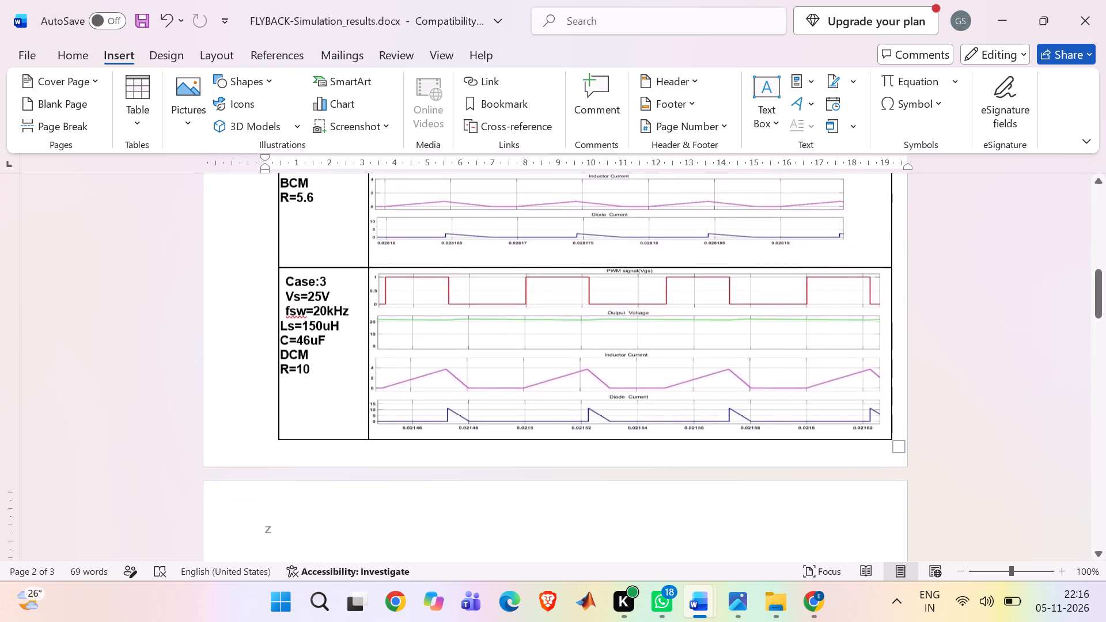
pyautogui.scroll(-9, 671, 371)
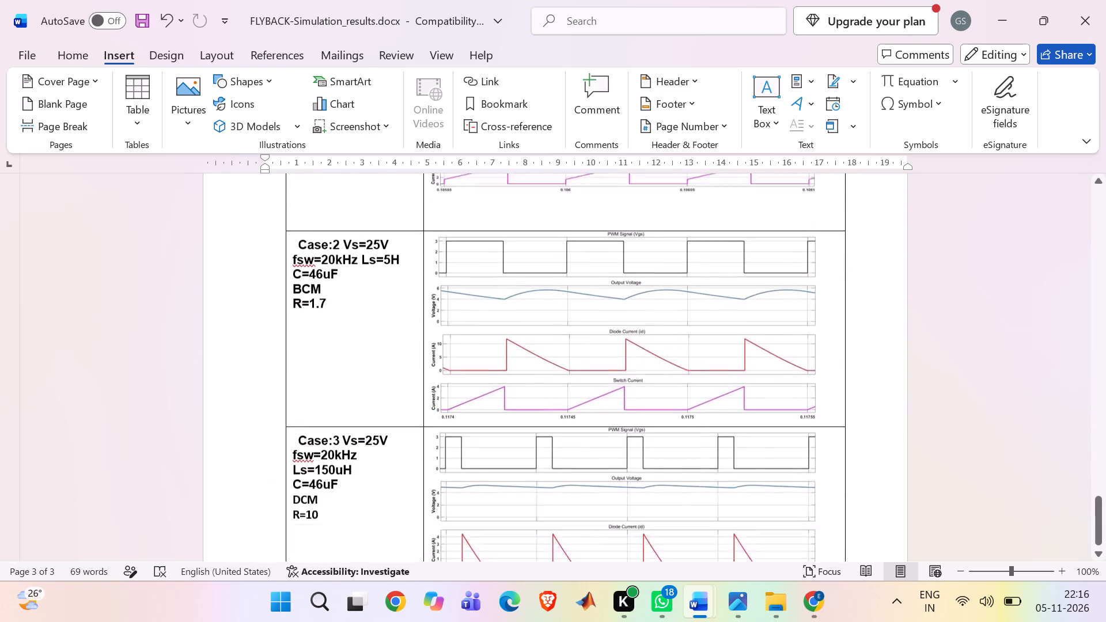
pyautogui.scroll(-1, 671, 371)
pyautogui.scroll(11, 671, 371)
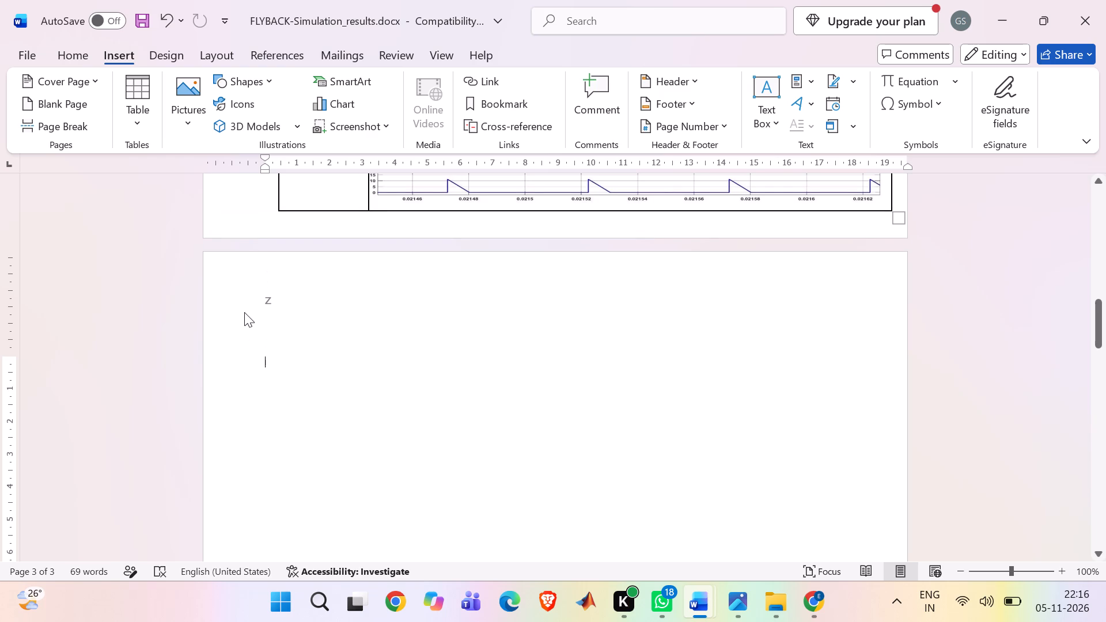
# Place the cursor on the blank page 2 and use Go To for page 2 again.
pyautogui.click(244, 312)
pyautogui.click(288, 328)
pyautogui.hotkey('ctrl', 'g')
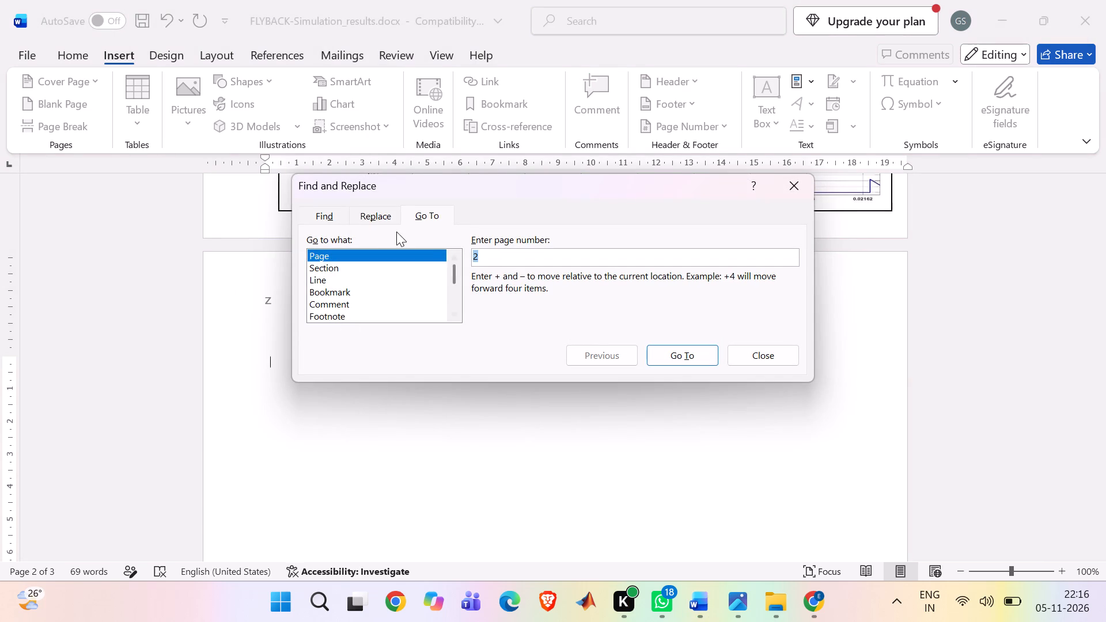
pyautogui.click(660, 354)
pyautogui.click(660, 354)
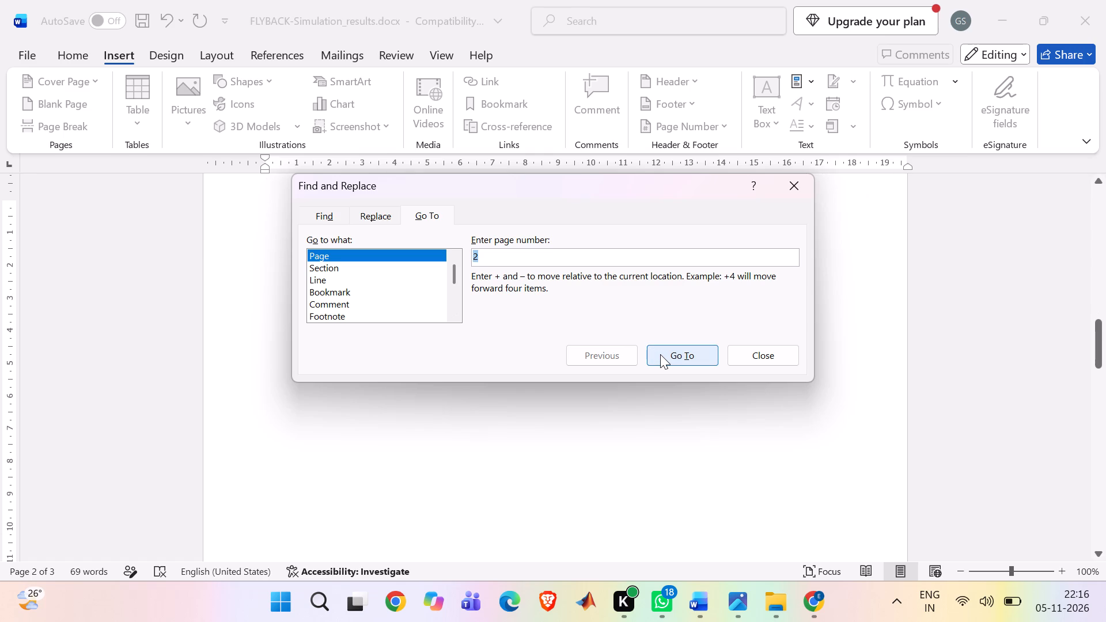
pyautogui.click(793, 192)
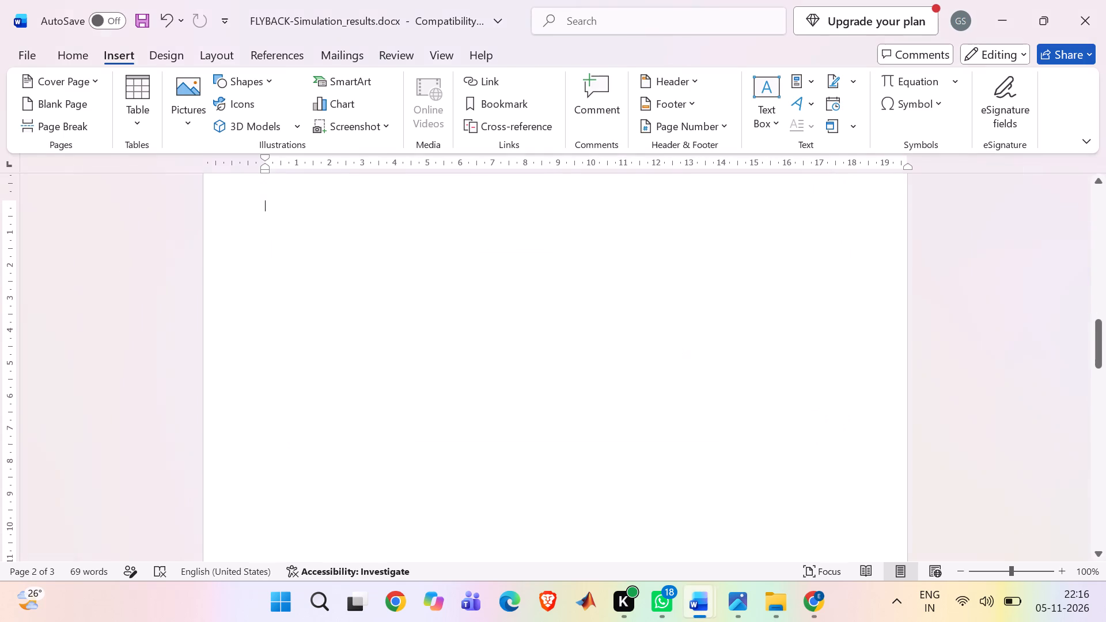
# Check the open-loop and closing pages around the blank page 2 from the first results table to the document's end.
pyautogui.scroll(4, 483, 349)
pyautogui.scroll(-1, 483, 349)
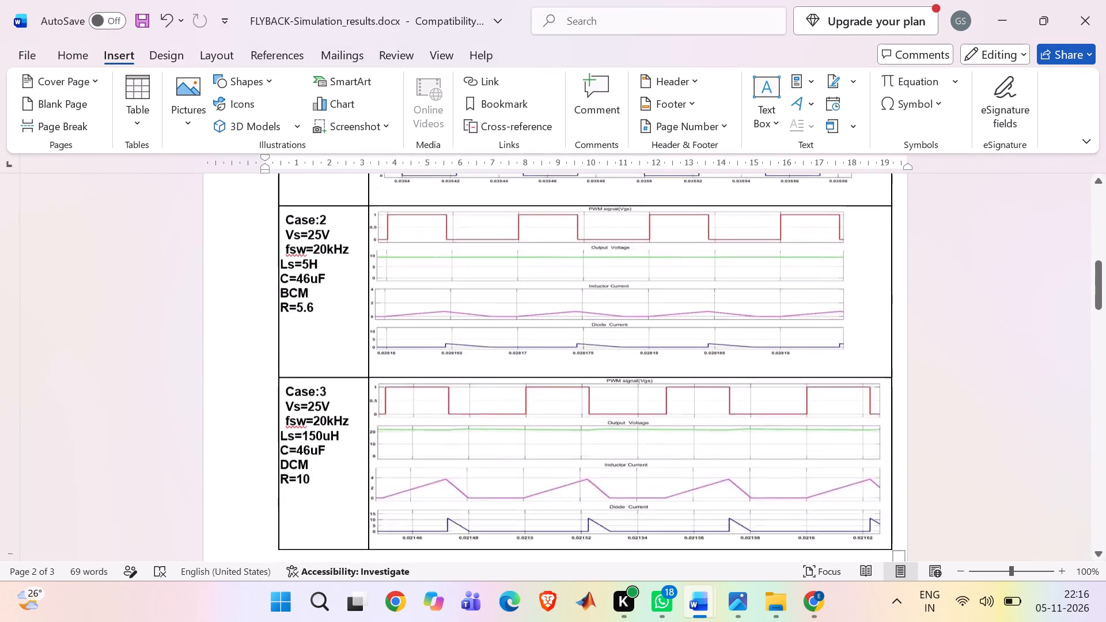
pyautogui.scroll(-1, 483, 349)
pyautogui.scroll(17, 483, 349)
pyautogui.scroll(-2, 483, 349)
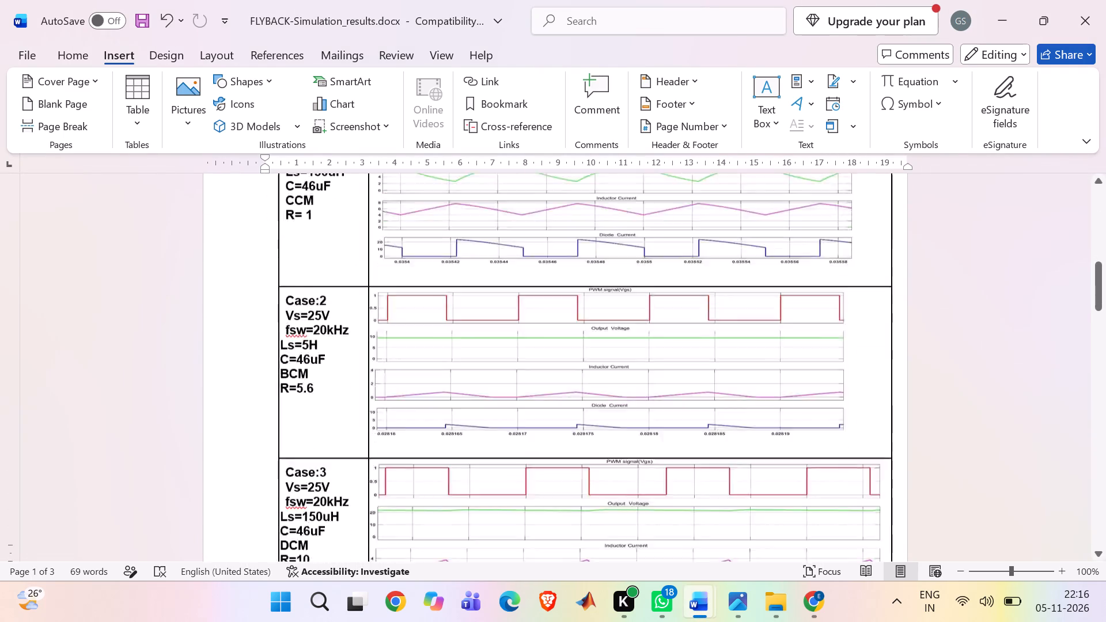
pyautogui.scroll(-8, 483, 349)
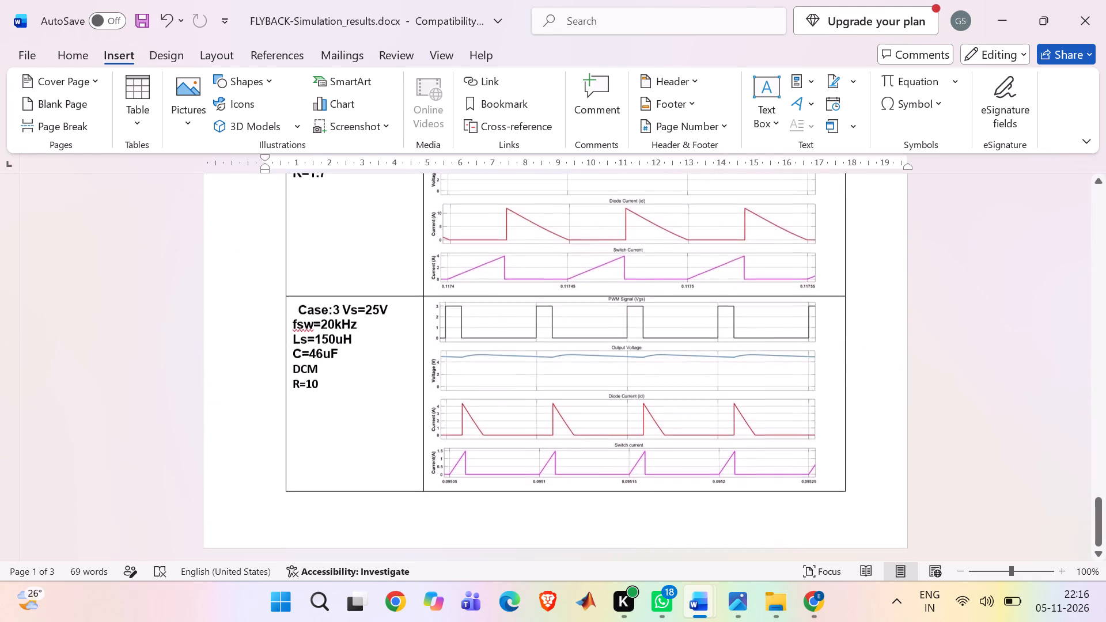
pyautogui.scroll(10, 483, 349)
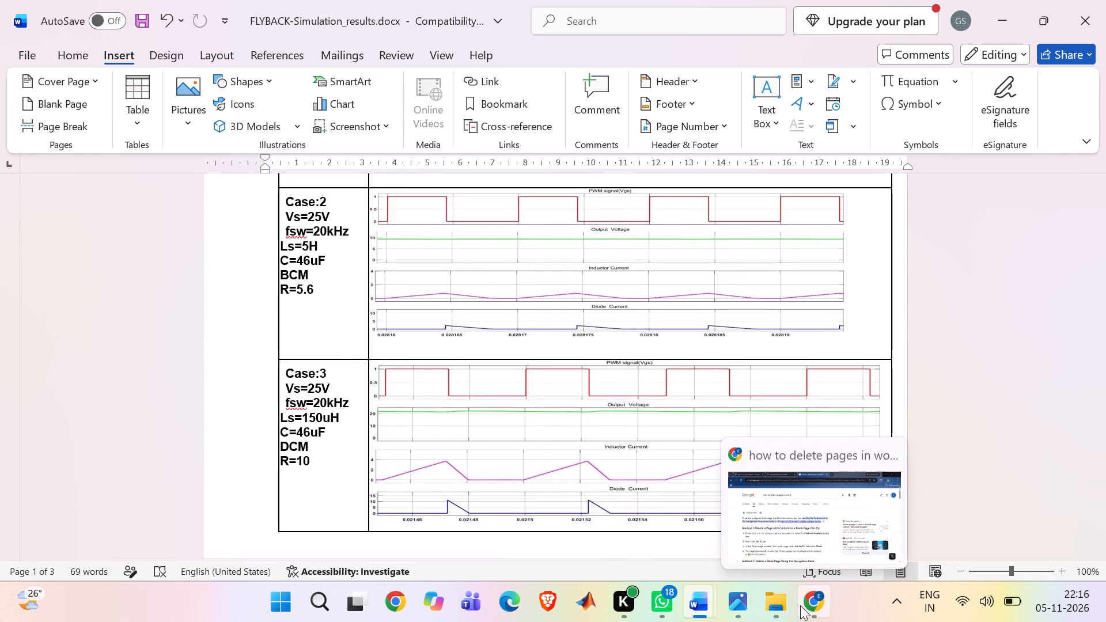
# Switch to Chrome and read the search result's methods for deleting a blank page in Word.
pyautogui.click(798, 540)
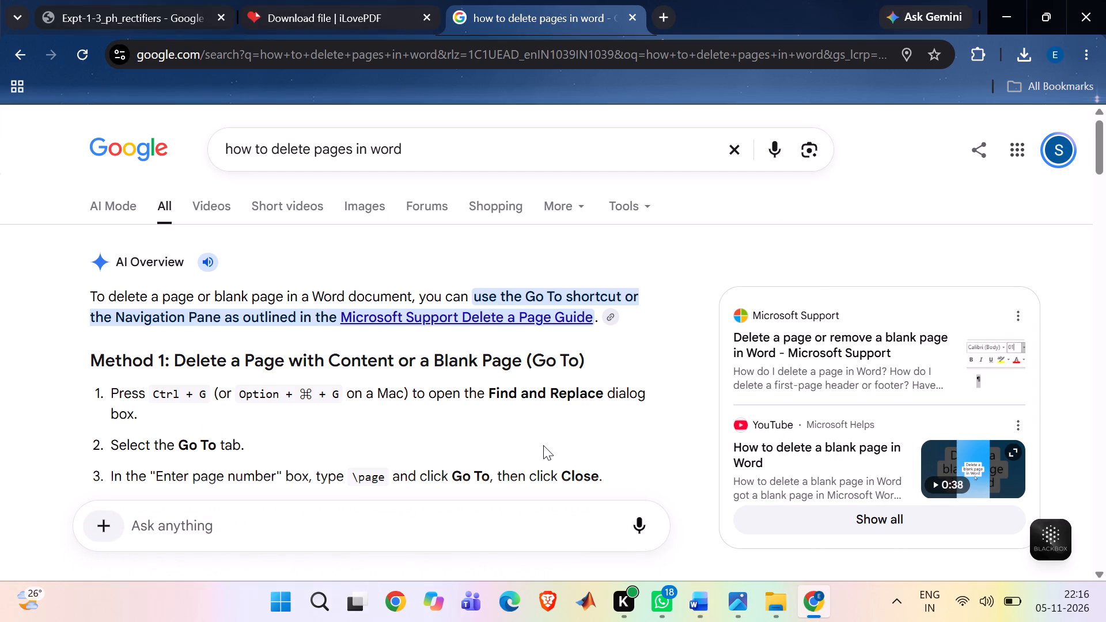
pyautogui.scroll(-1, 543, 445)
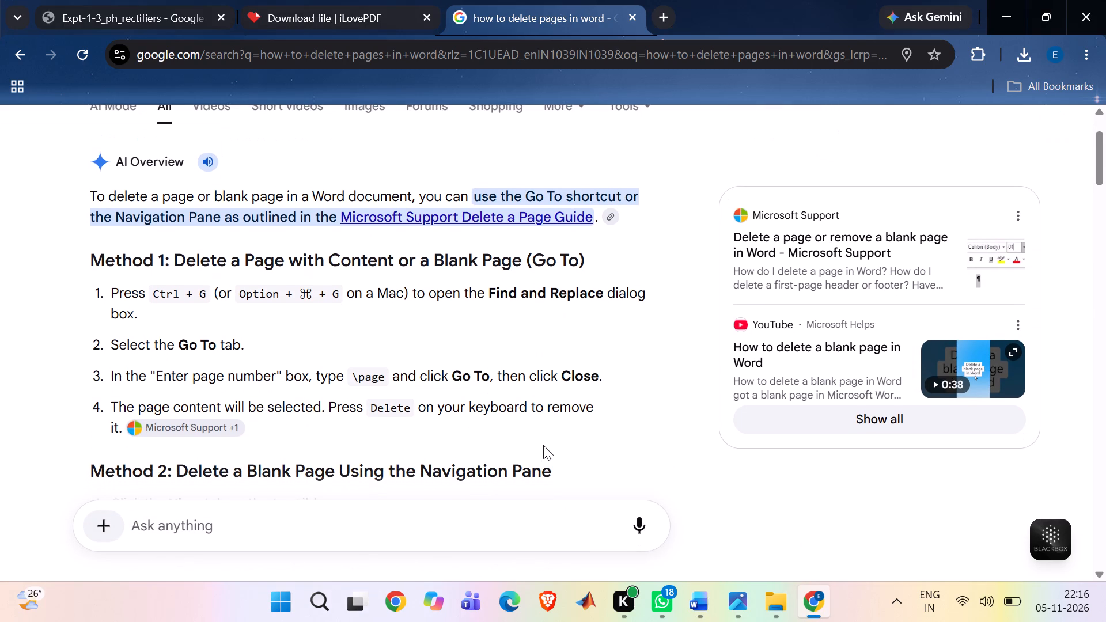
pyautogui.scroll(-3, 543, 445)
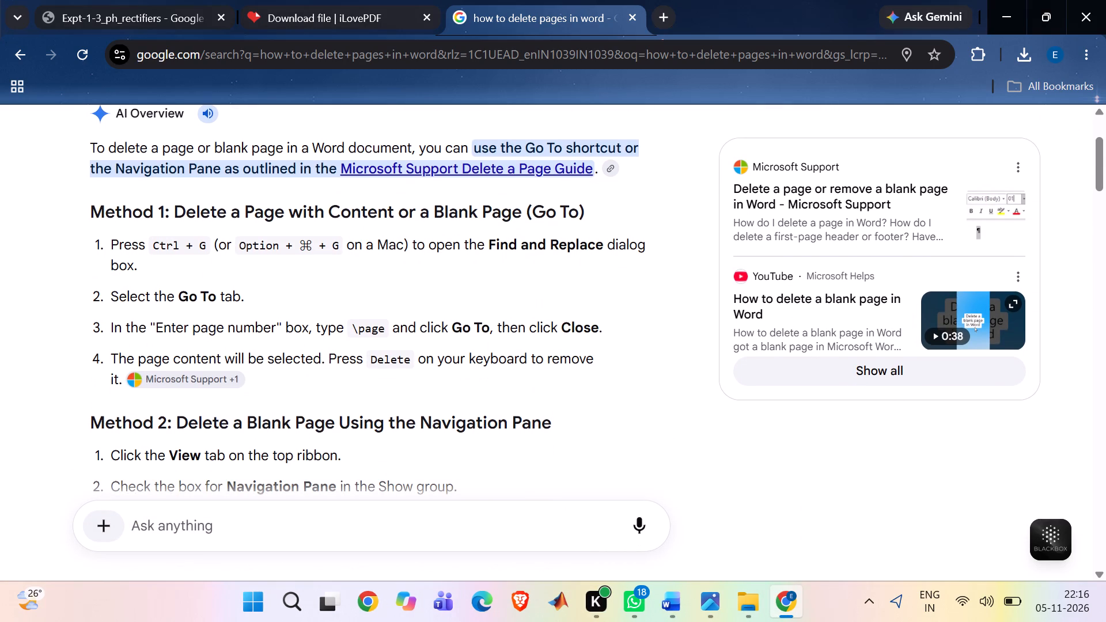
pyautogui.scroll(-2, 543, 445)
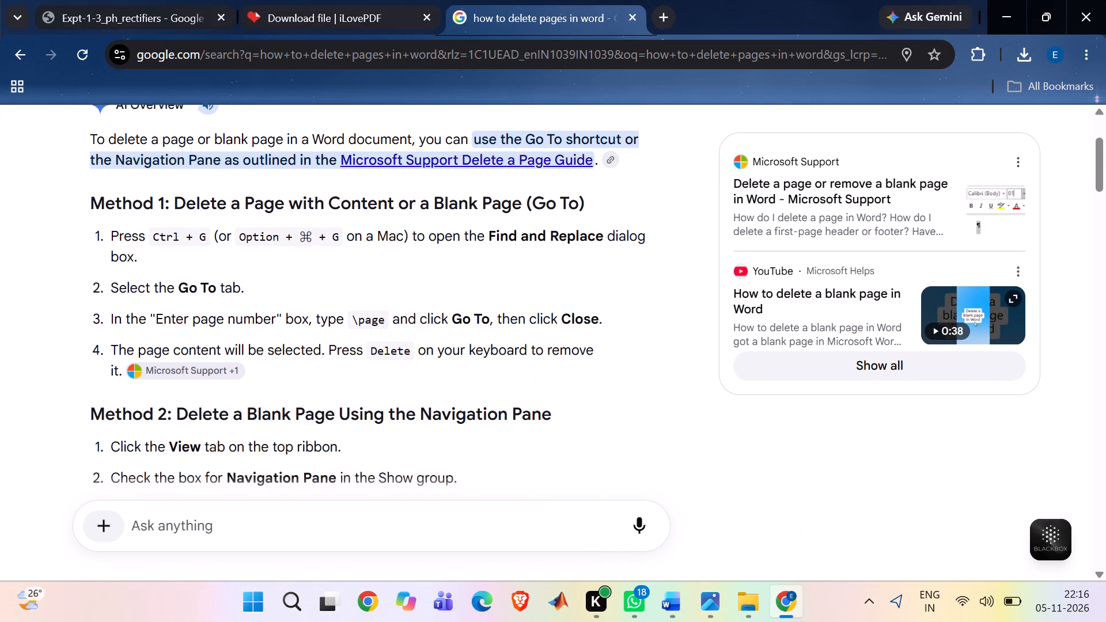
pyautogui.scroll(-2, 543, 445)
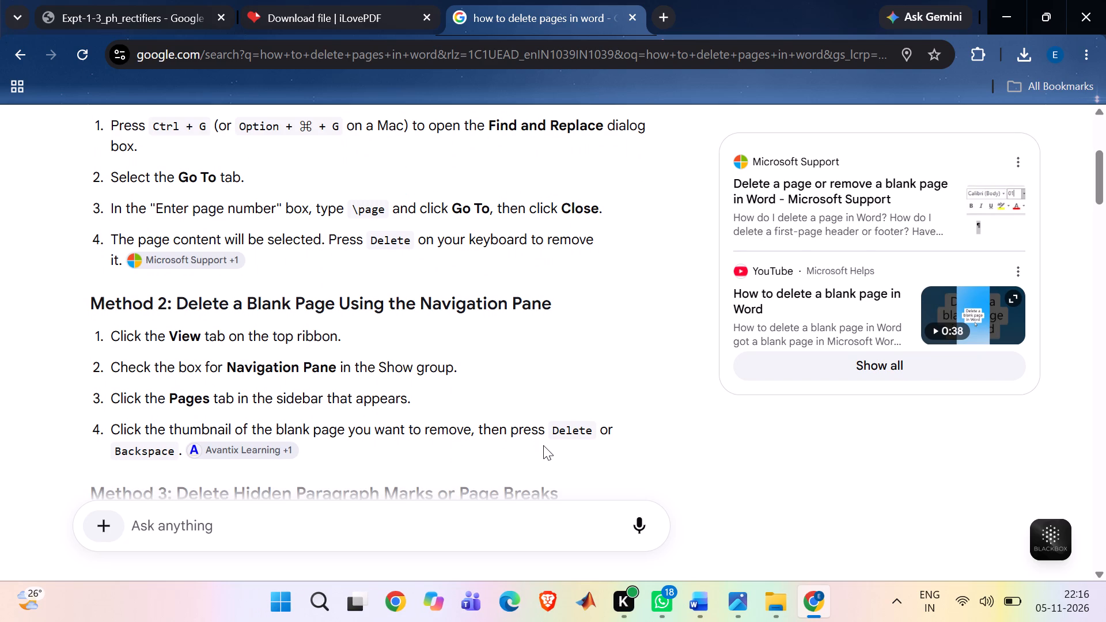
pyautogui.scroll(-1, 543, 445)
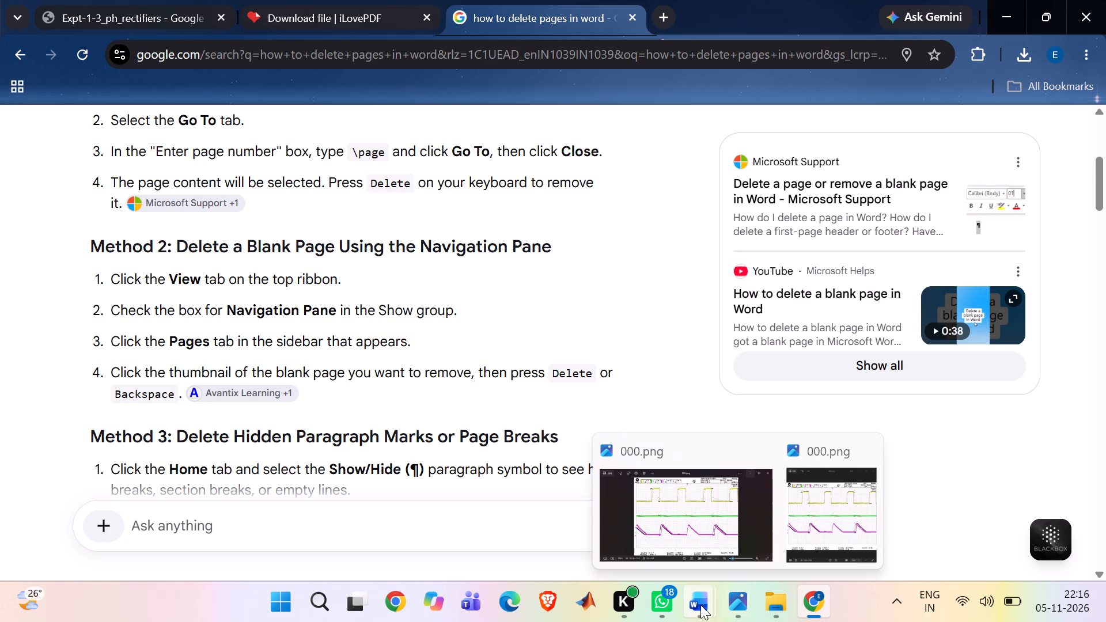
# Switch back to FLYBACK-Simulation_results.docx in Word and show the Navigation pane.
pyautogui.click(791, 507)
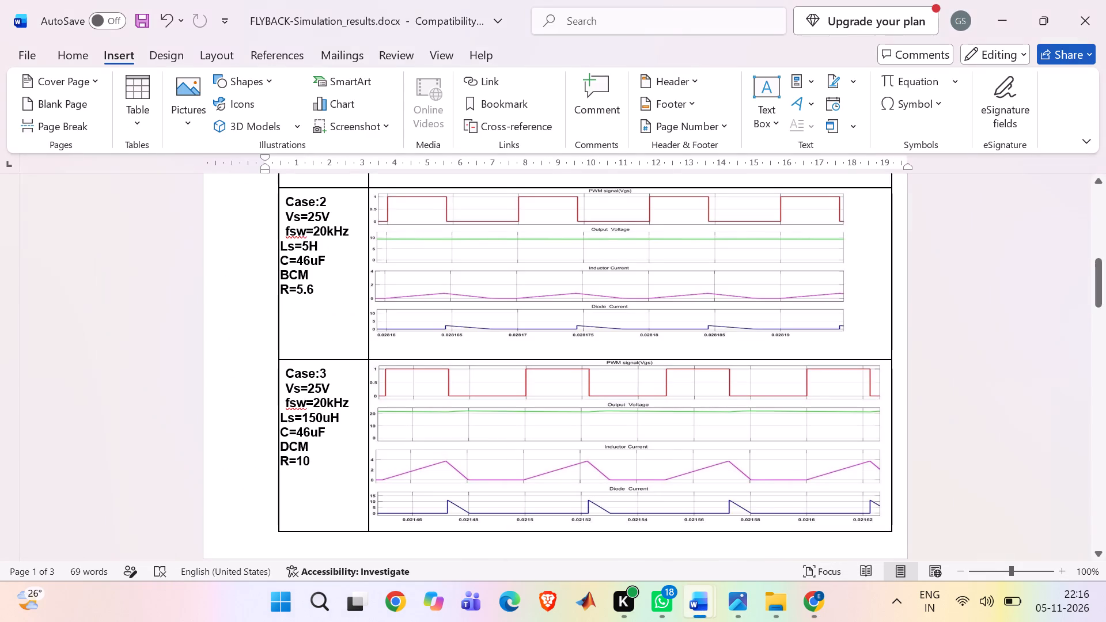
pyautogui.click(442, 51)
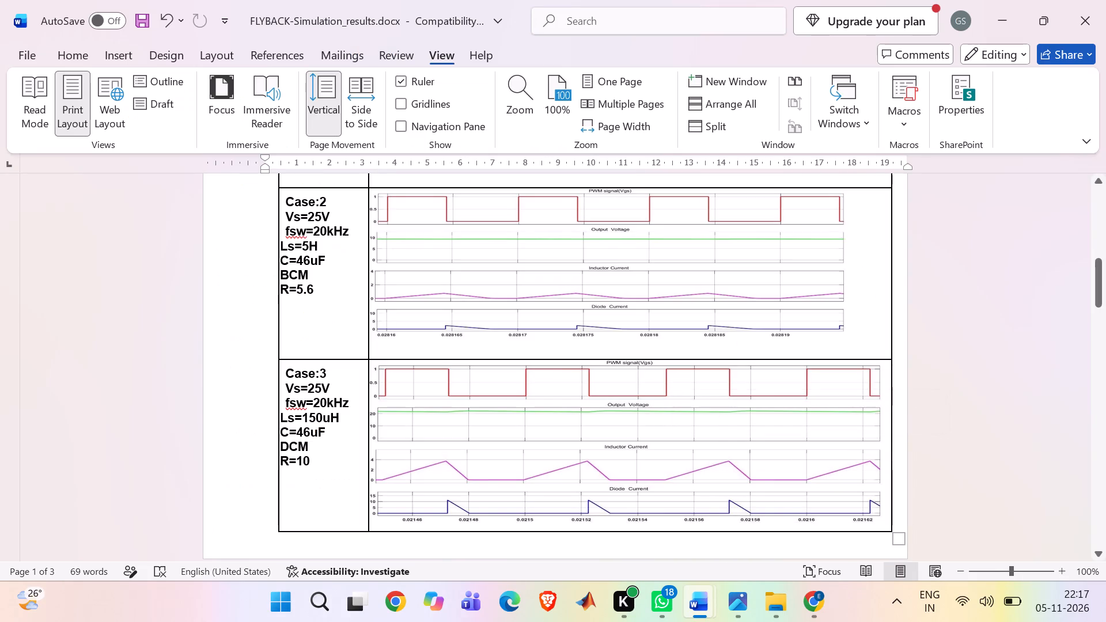
pyautogui.click(437, 126)
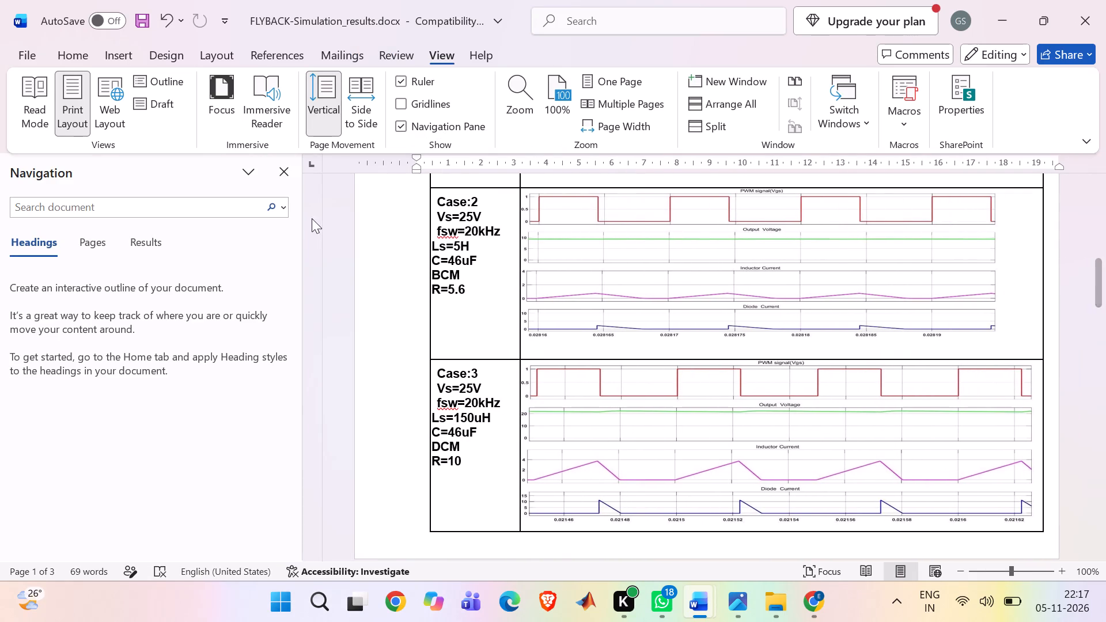
pyautogui.scroll(-4, 545, 346)
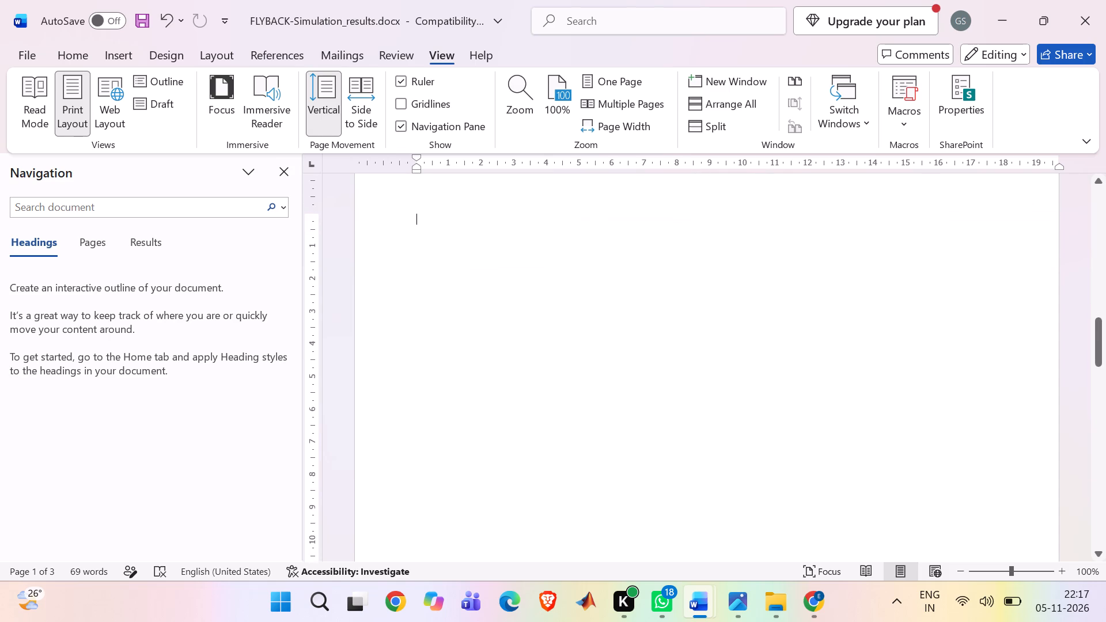
pyautogui.scroll(1, 545, 346)
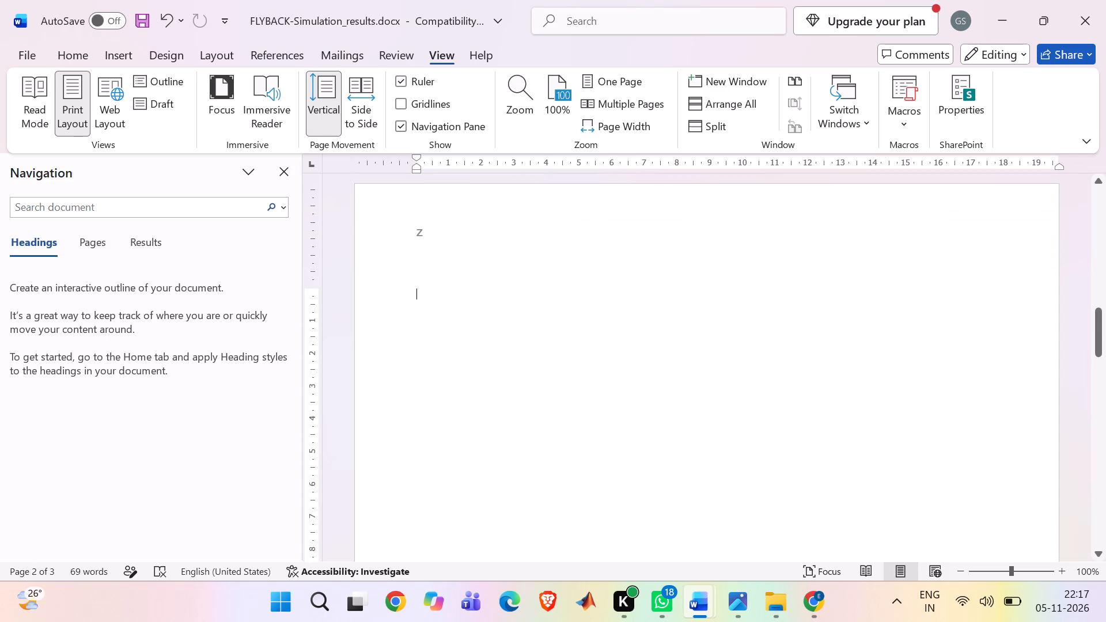
pyautogui.click(680, 476)
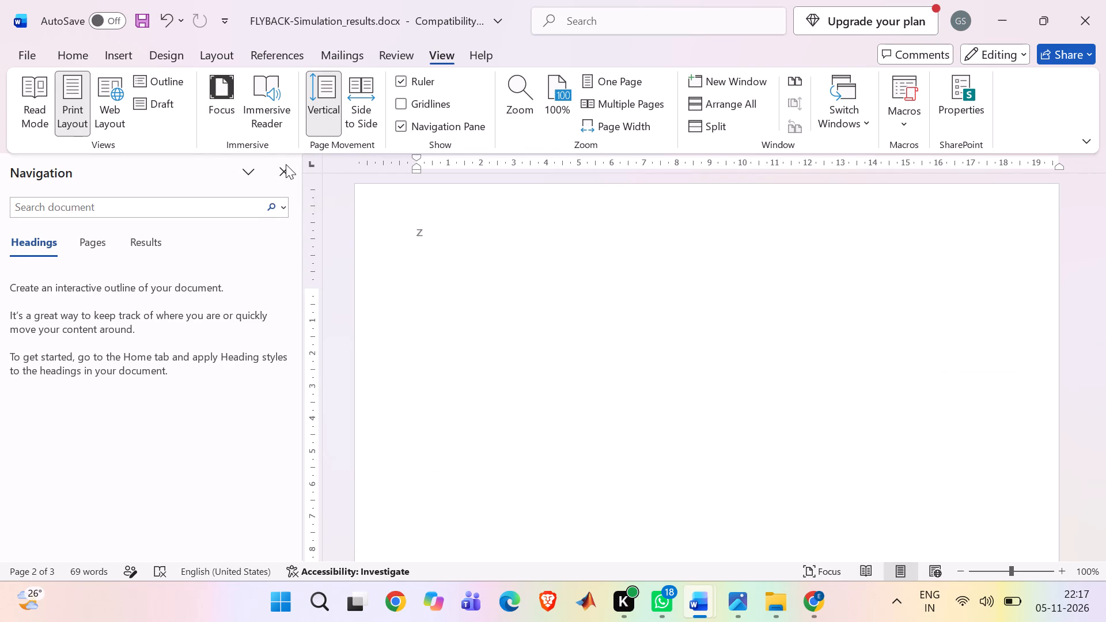
pyautogui.click(245, 174)
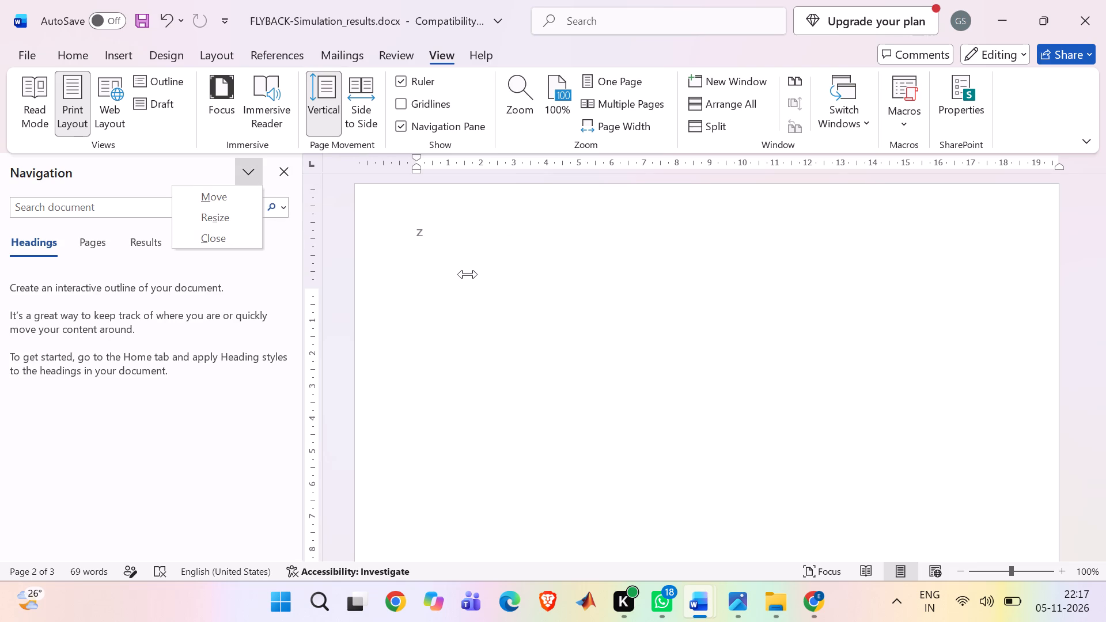
pyautogui.click(468, 274)
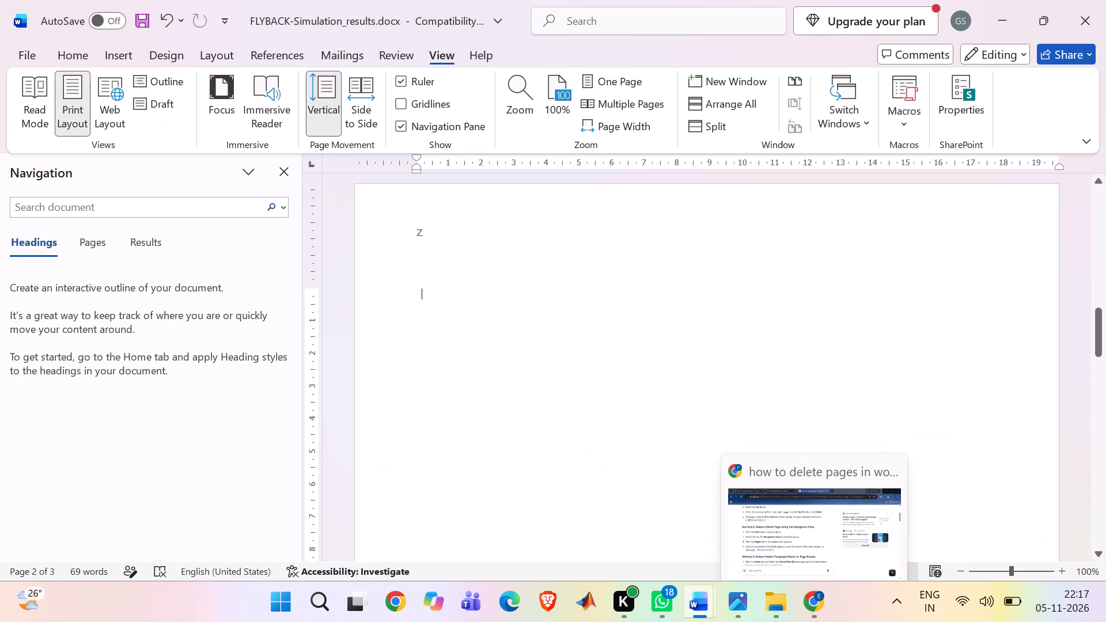
# Set the page movement to Side to Side.
pyautogui.click(368, 101)
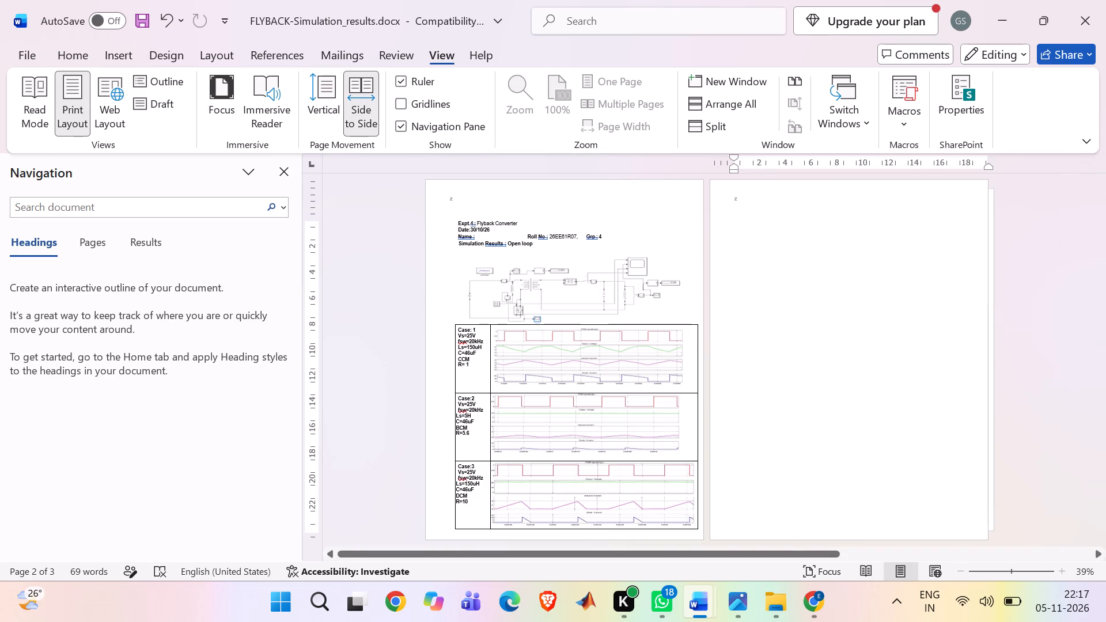
# Show the page thumbnails in the Navigation pane and try to delete the blank page 2 from there.
pyautogui.click(89, 234)
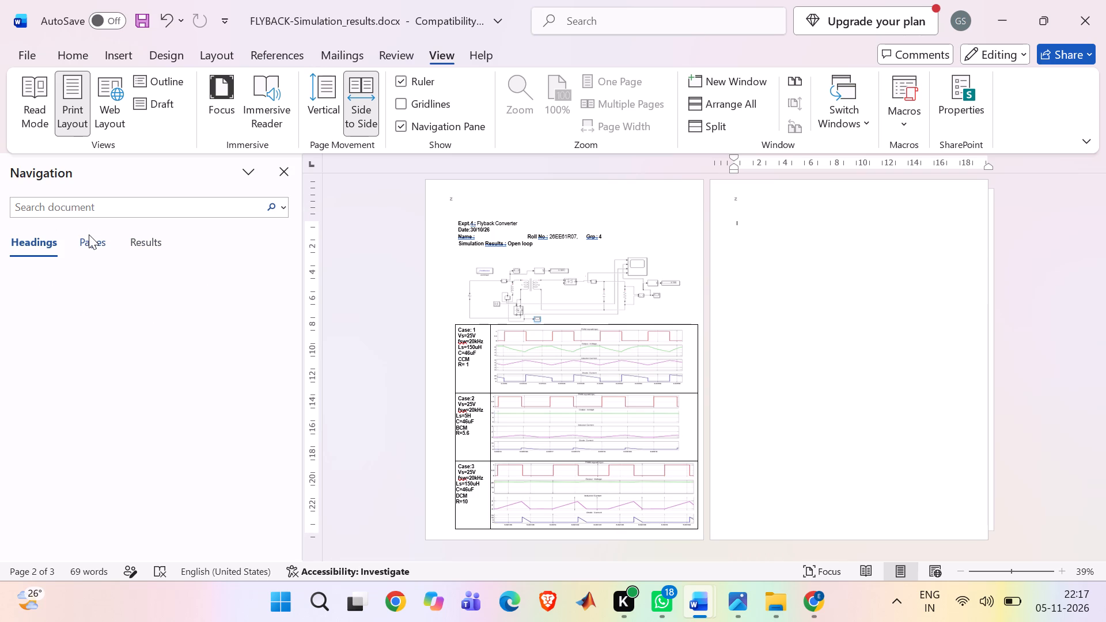
pyautogui.click(187, 316)
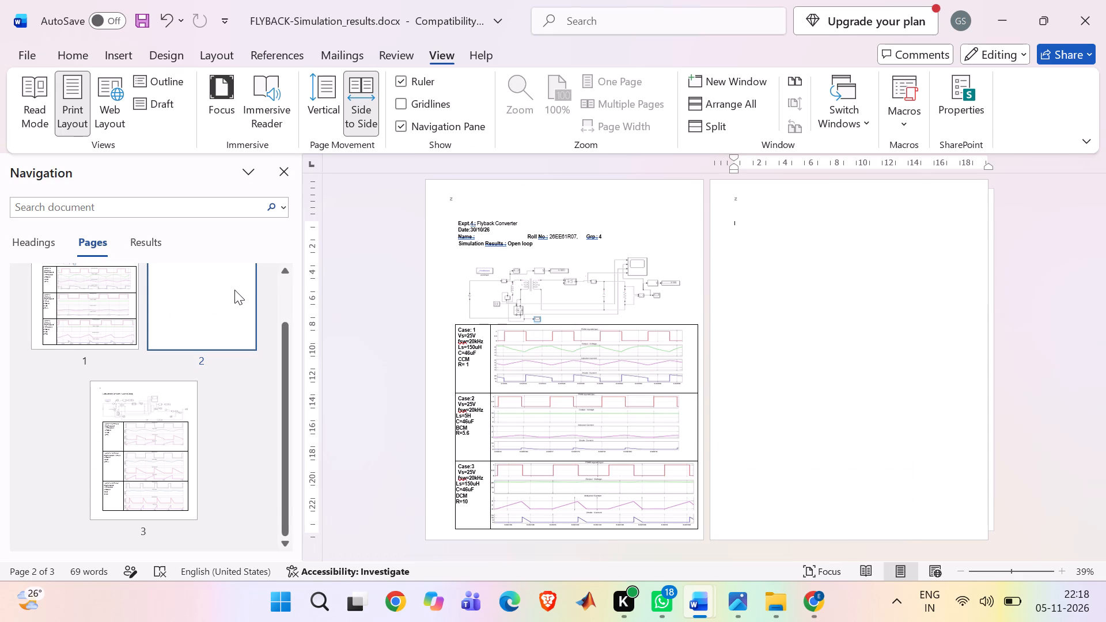
pyautogui.press('BackSpace')
pyautogui.click(234, 290)
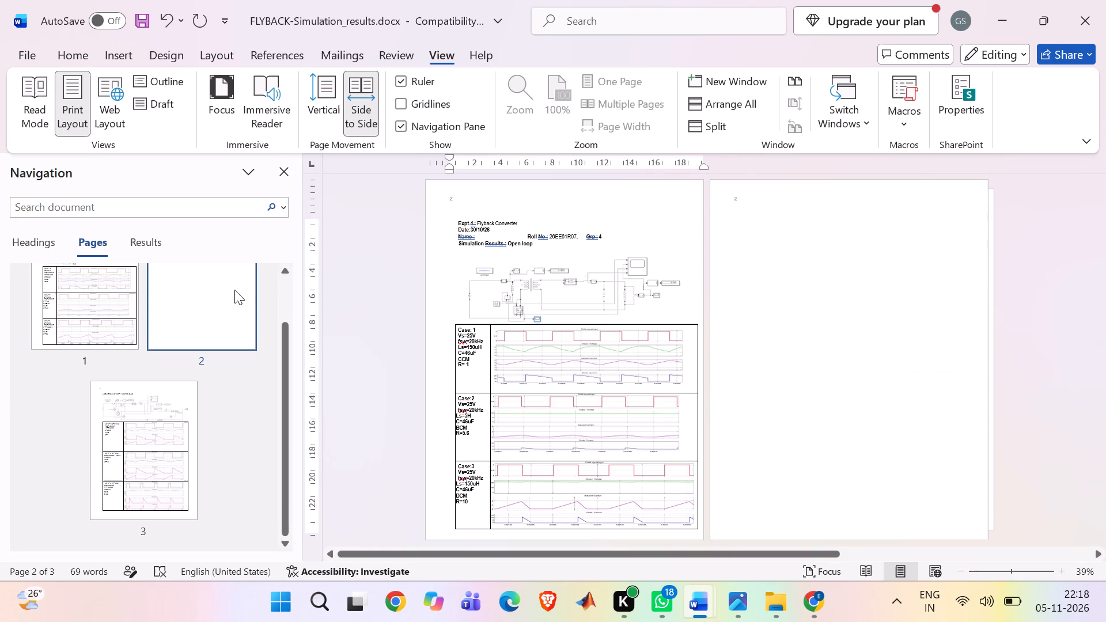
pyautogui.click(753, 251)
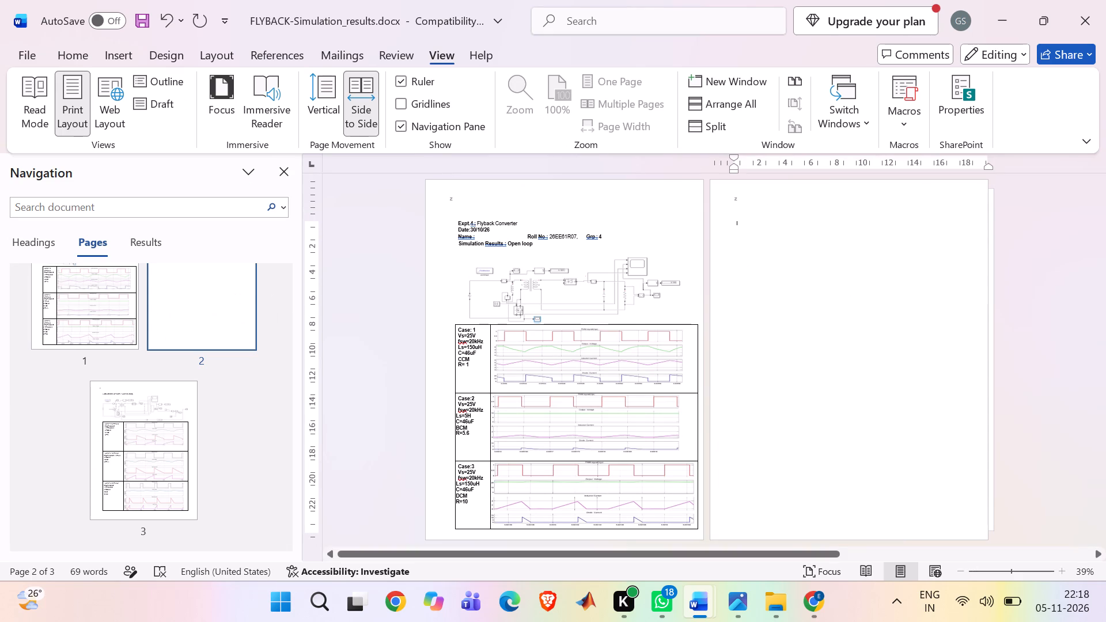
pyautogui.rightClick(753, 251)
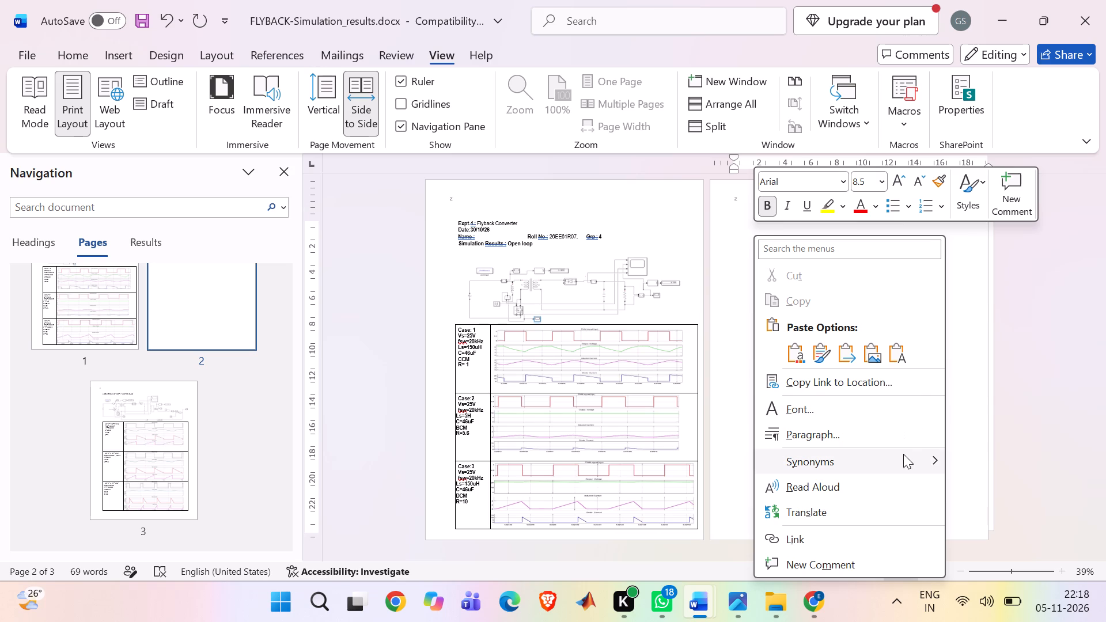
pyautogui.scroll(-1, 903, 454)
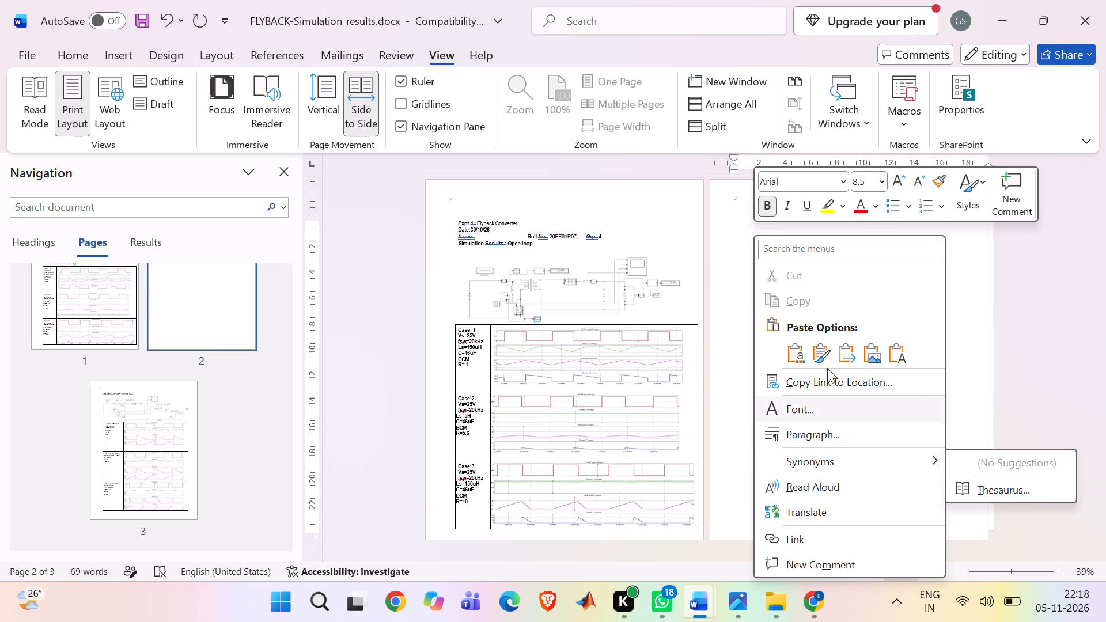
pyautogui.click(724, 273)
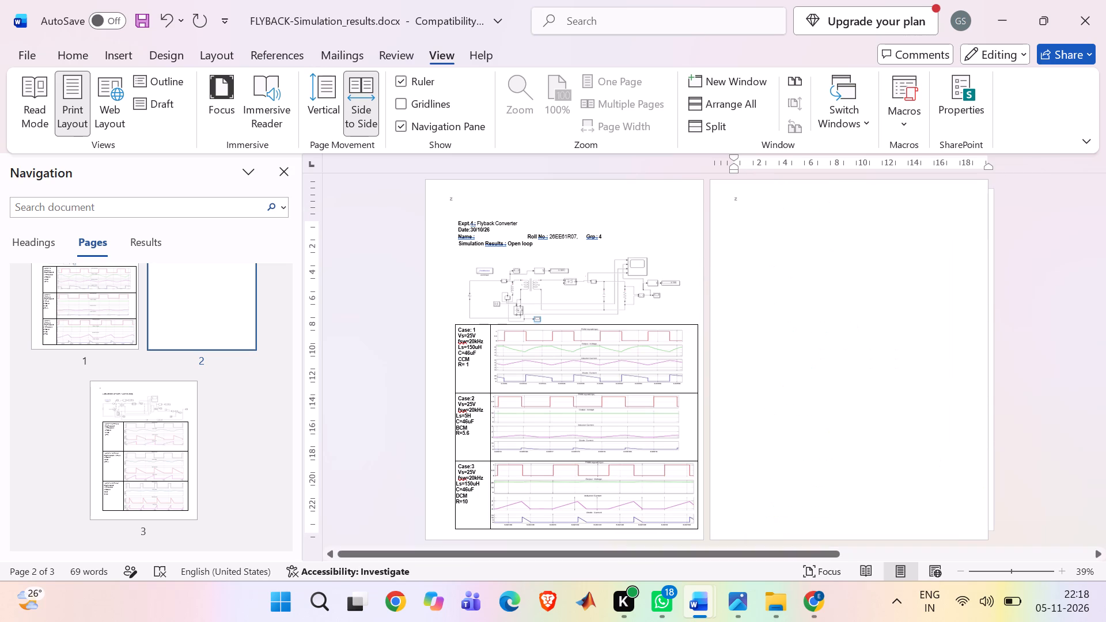
# Delete the blank page 2 of FLYBACK-Simulation_results.docx through its page thumbnail.
pyautogui.rightClick(760, 232)
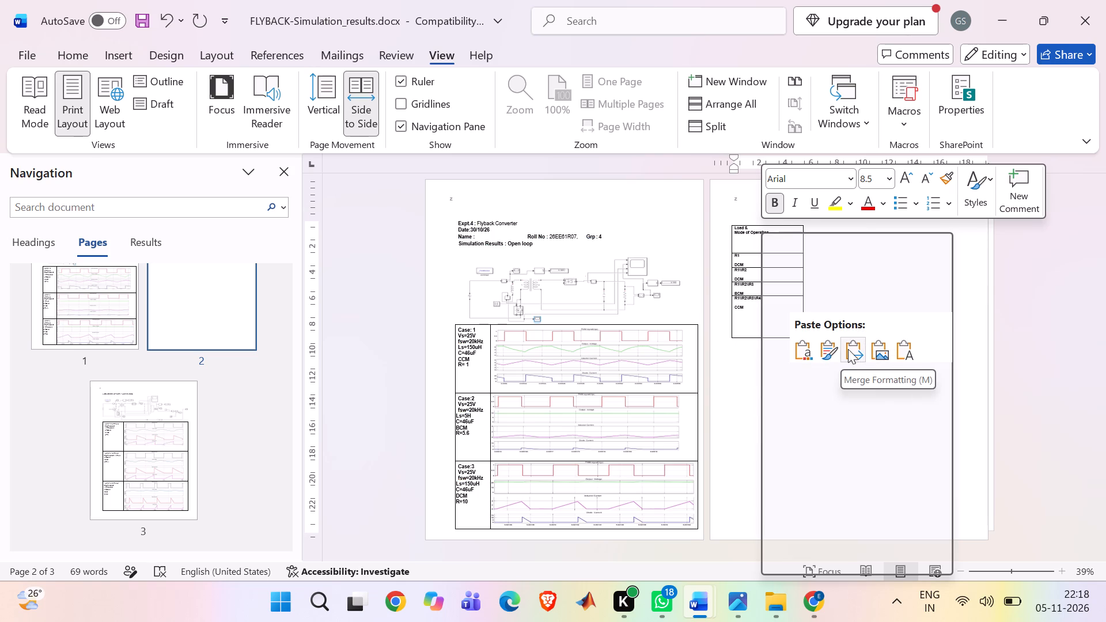
pyautogui.click(747, 358)
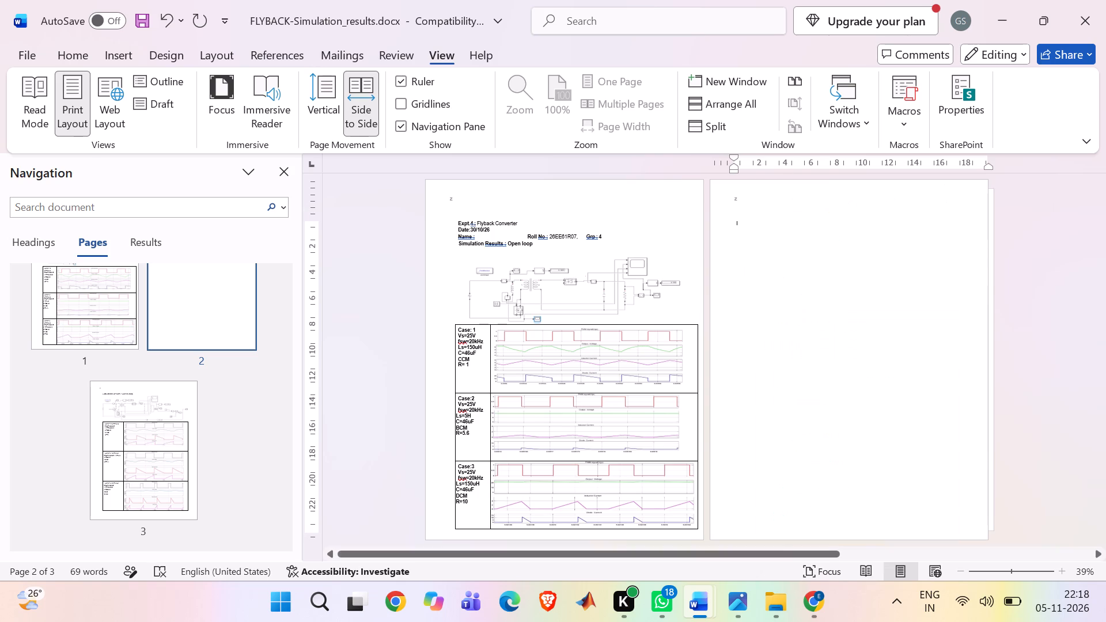
pyautogui.scroll(4, 256, 328)
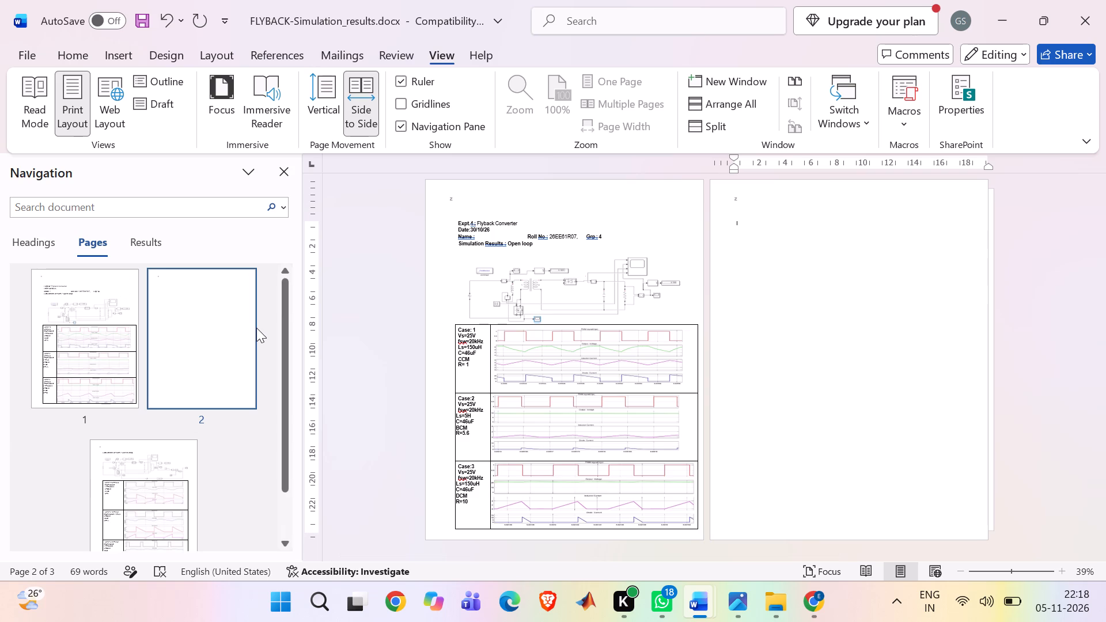
pyautogui.click(200, 305)
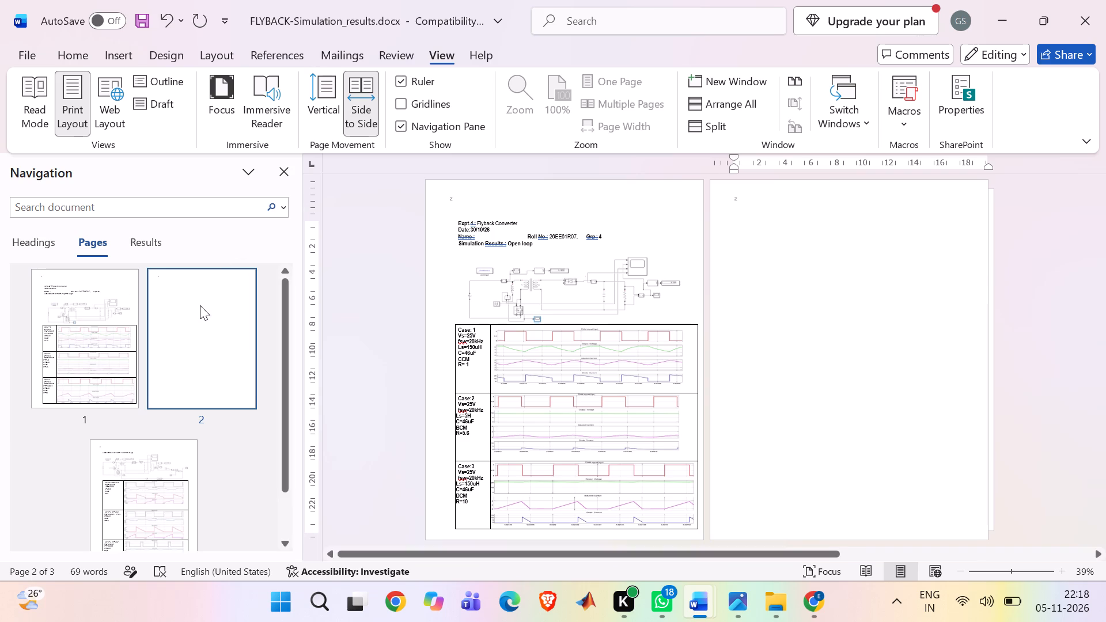
pyautogui.press('Delete')
pyautogui.press('Delete')
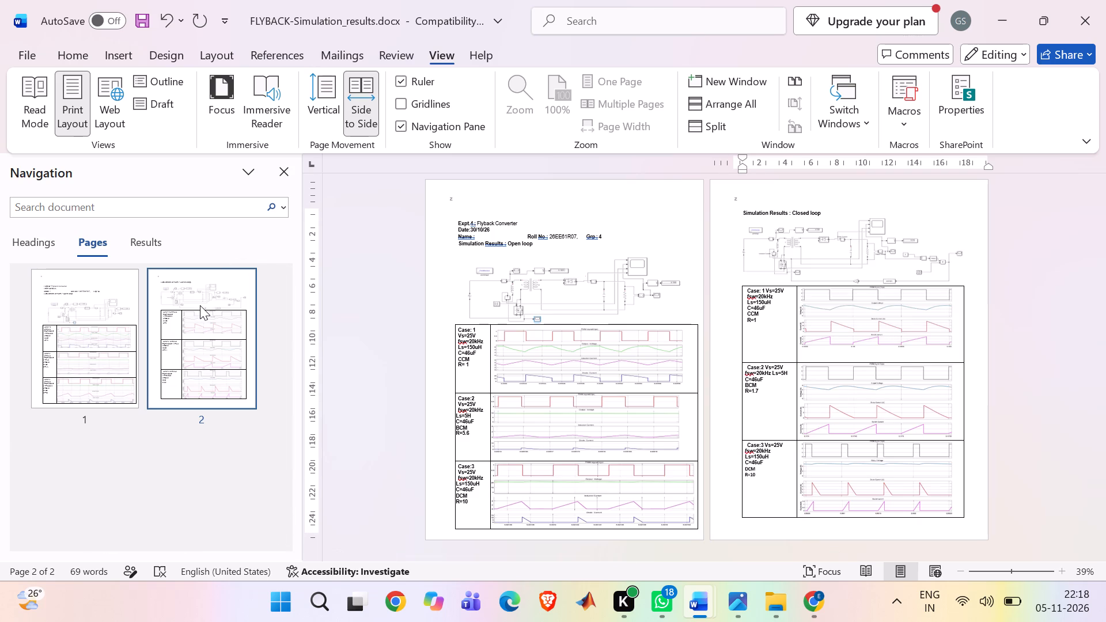
# Close the Navigation pane and set the page movement to Vertical.
pyautogui.click(281, 172)
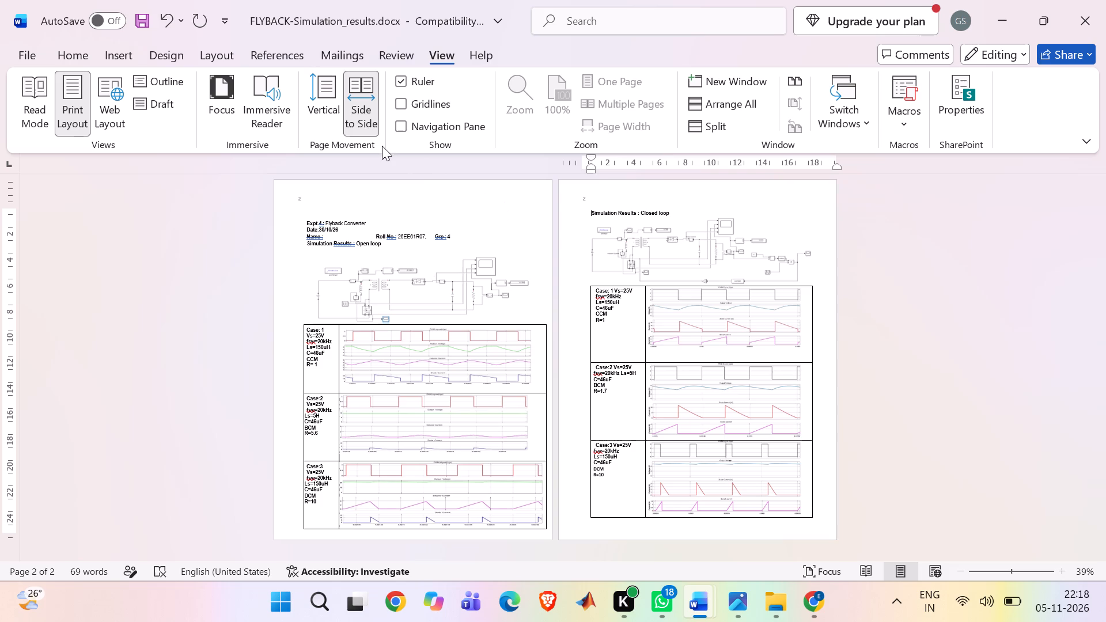
pyautogui.click(335, 100)
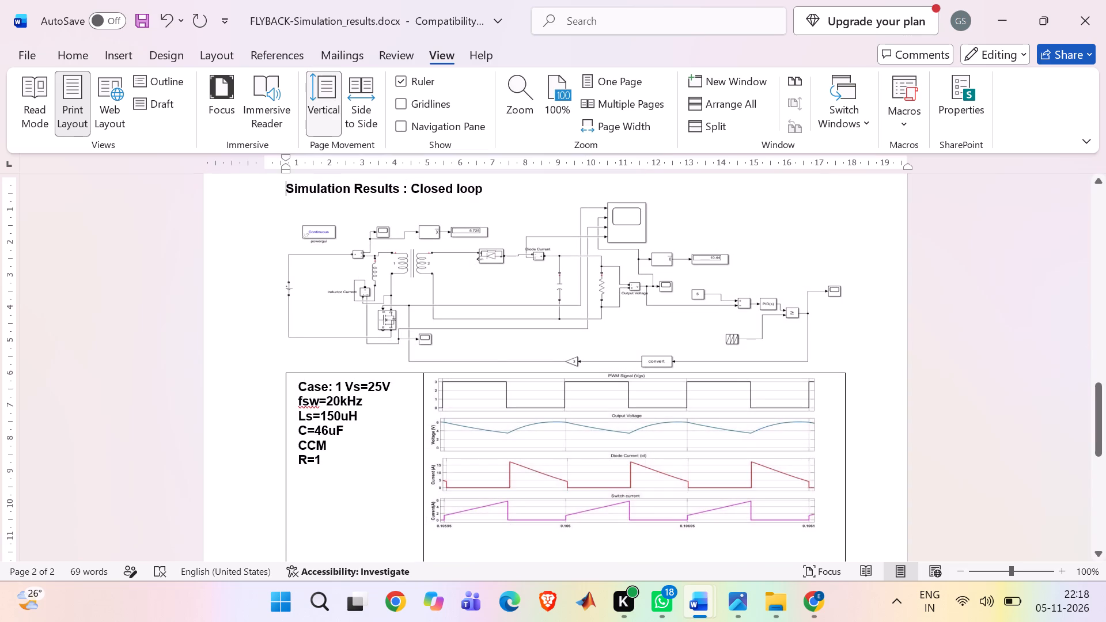
# Look through the open-loop and closed-loop pages to check the simulation results document's layout.
pyautogui.scroll(-4, 629, 331)
pyautogui.scroll(5, 629, 331)
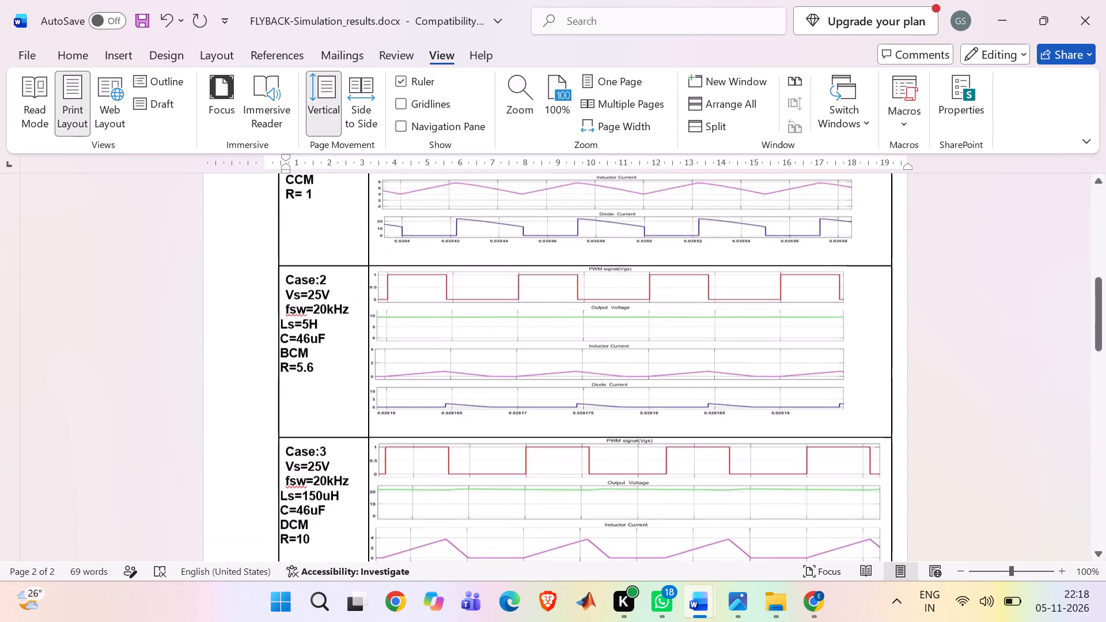
pyautogui.scroll(6, 629, 331)
pyautogui.scroll(-3, 629, 331)
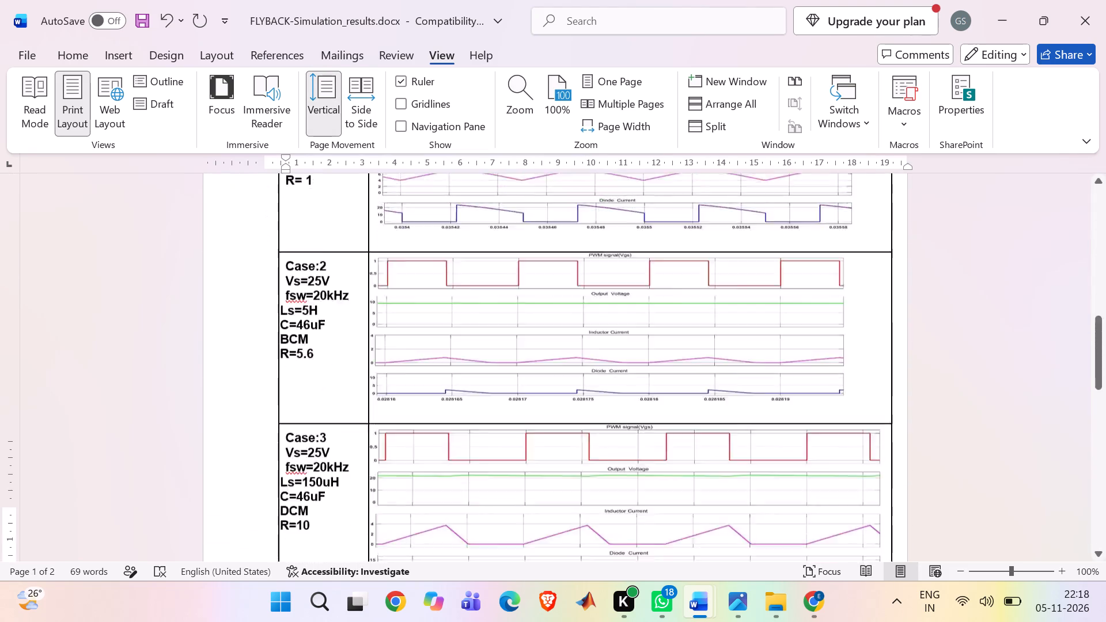
pyautogui.scroll(-2, 629, 331)
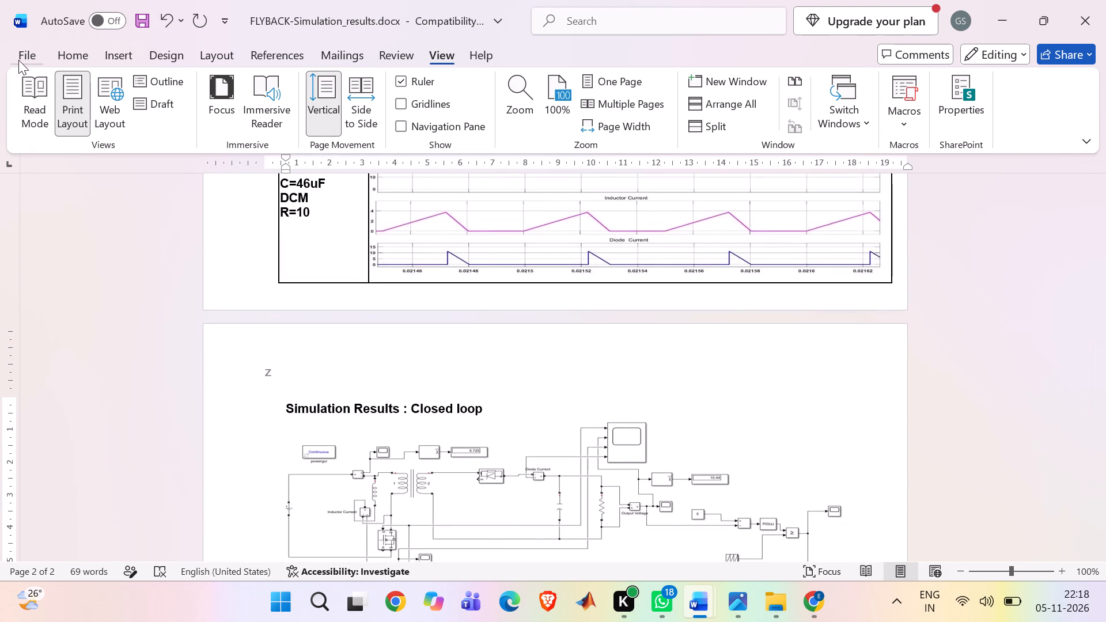
pyautogui.scroll(1, 363, 283)
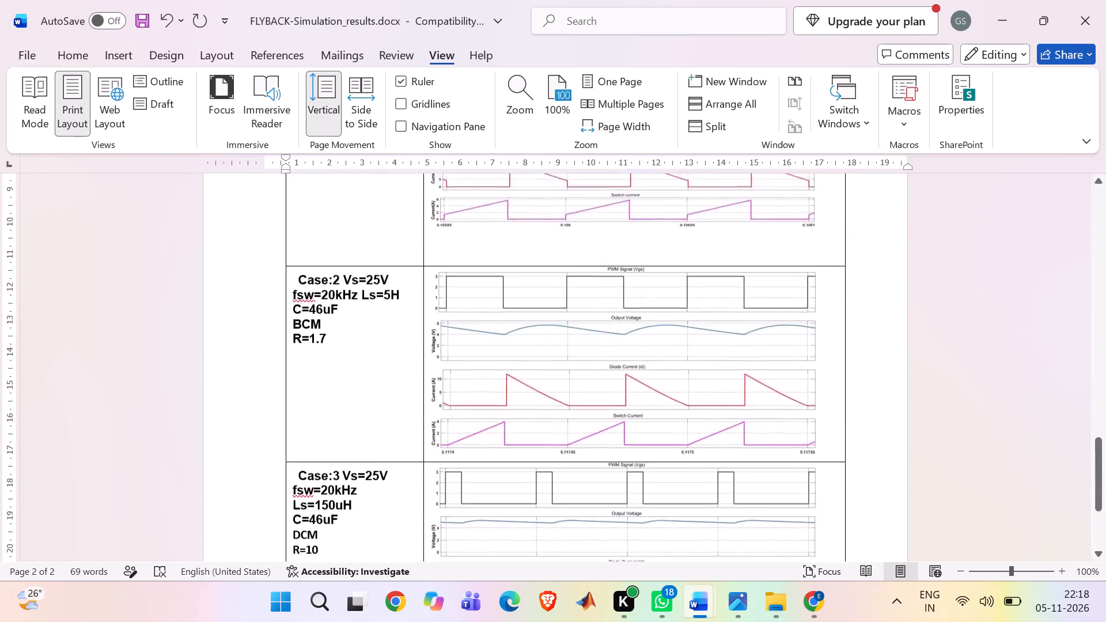
pyautogui.scroll(12, 363, 283)
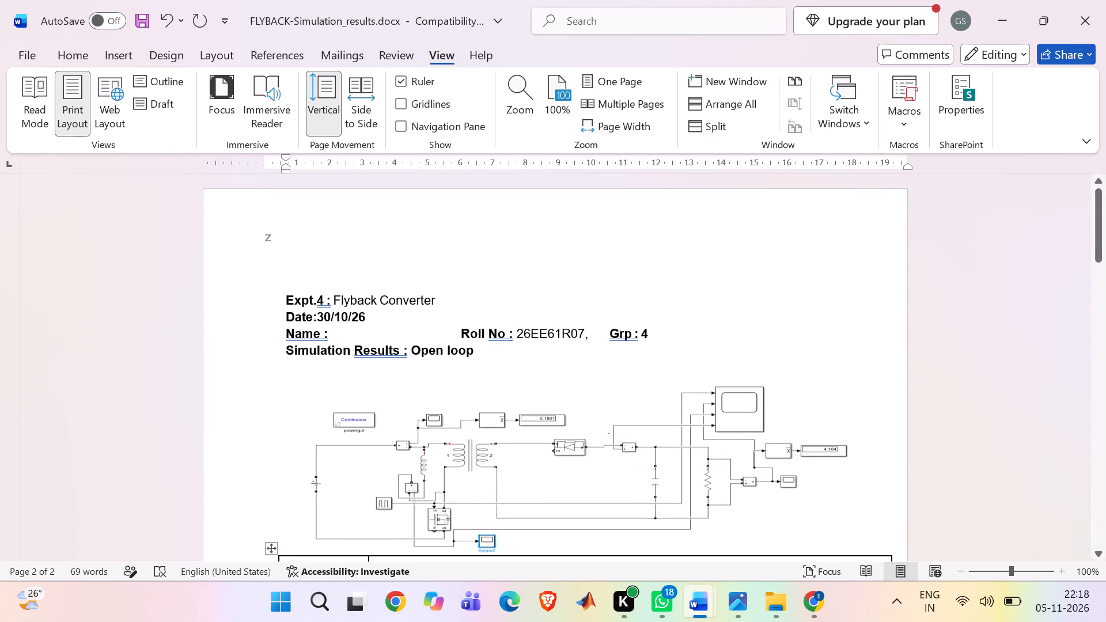
# Save the document as Word Document FLYBACK-Simulation_results in the FLYBACK conveter folder, accepting the upgrade to the newest file format.
pyautogui.click(33, 53)
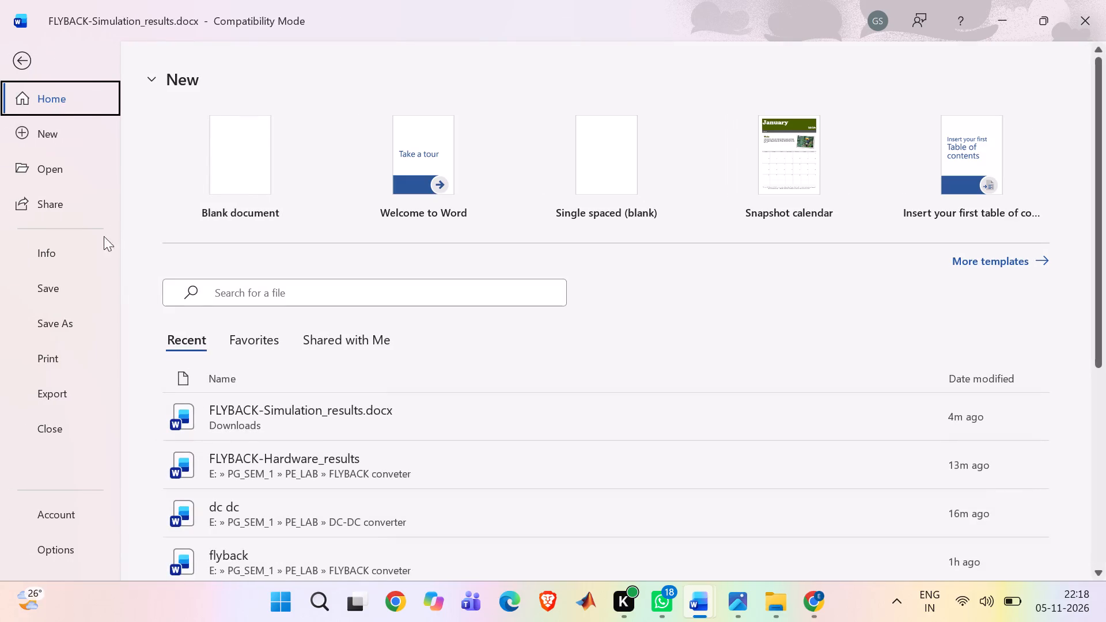
pyautogui.click(43, 316)
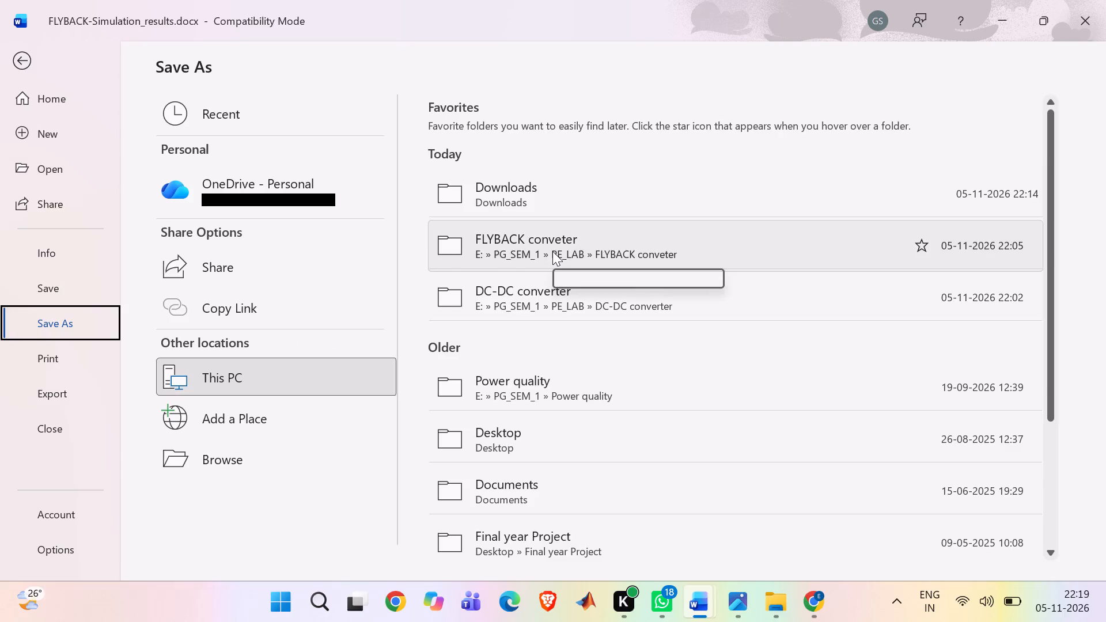
pyautogui.doubleClick(538, 245)
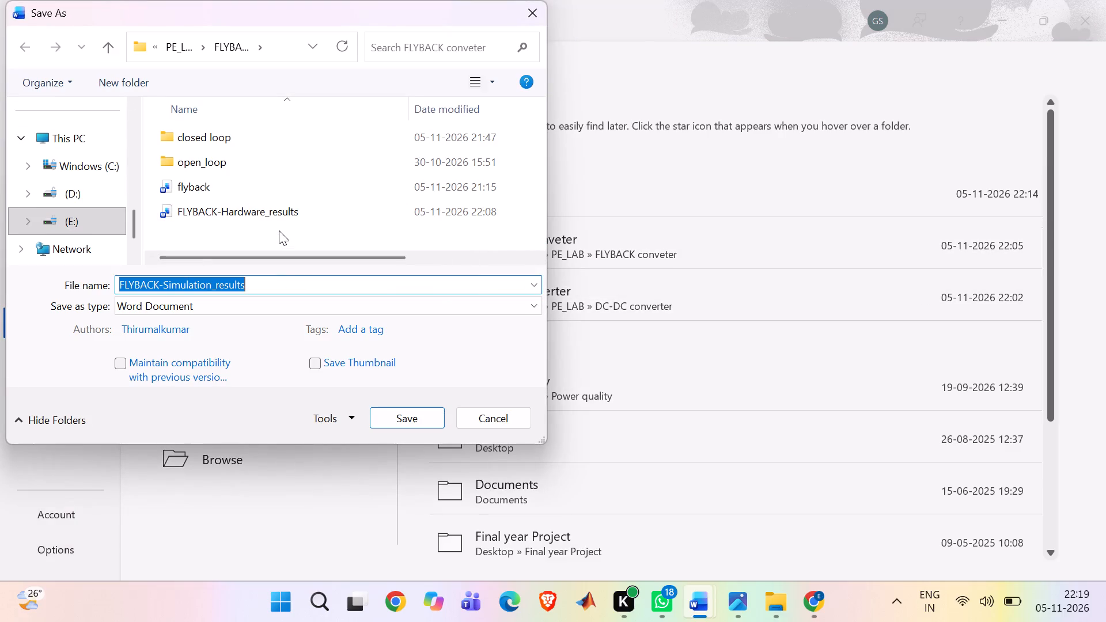
pyautogui.scroll(-1, 279, 230)
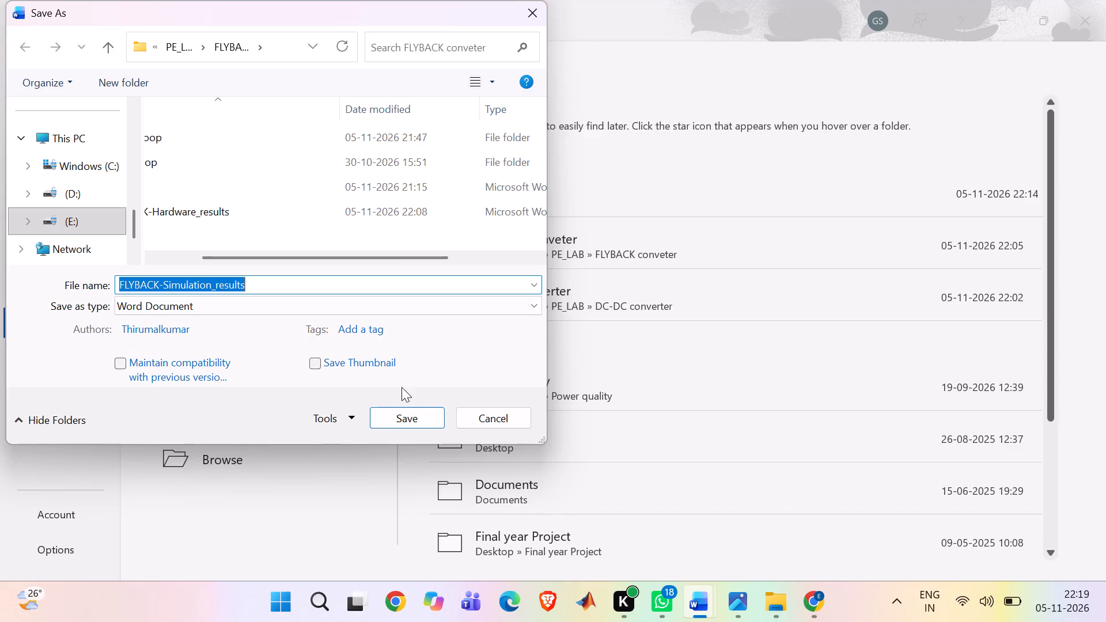
pyautogui.click(395, 419)
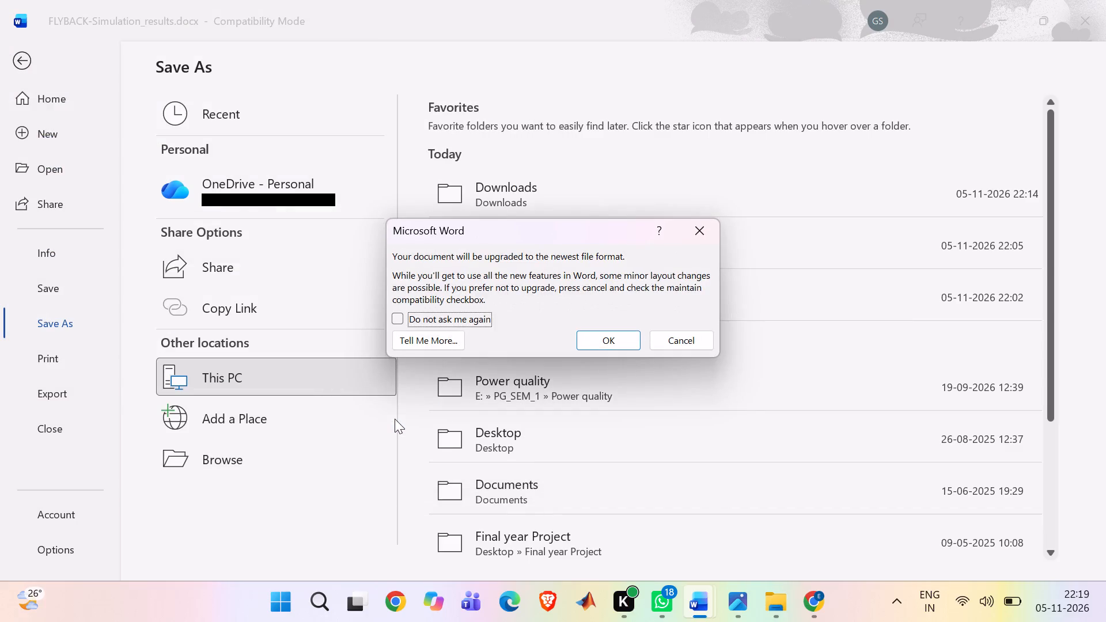
pyautogui.click(623, 339)
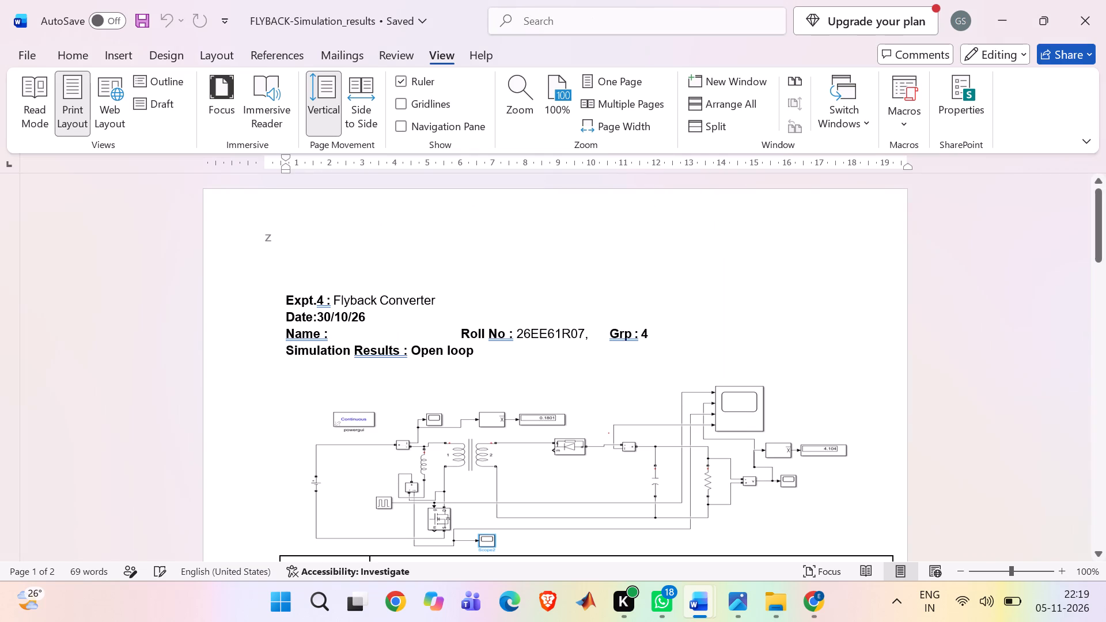
# Switch to the FLYBACK conveter folder in File Explorer and delete the FLYBACK-Simulation_results.docx PDF.
pyautogui.click(770, 602)
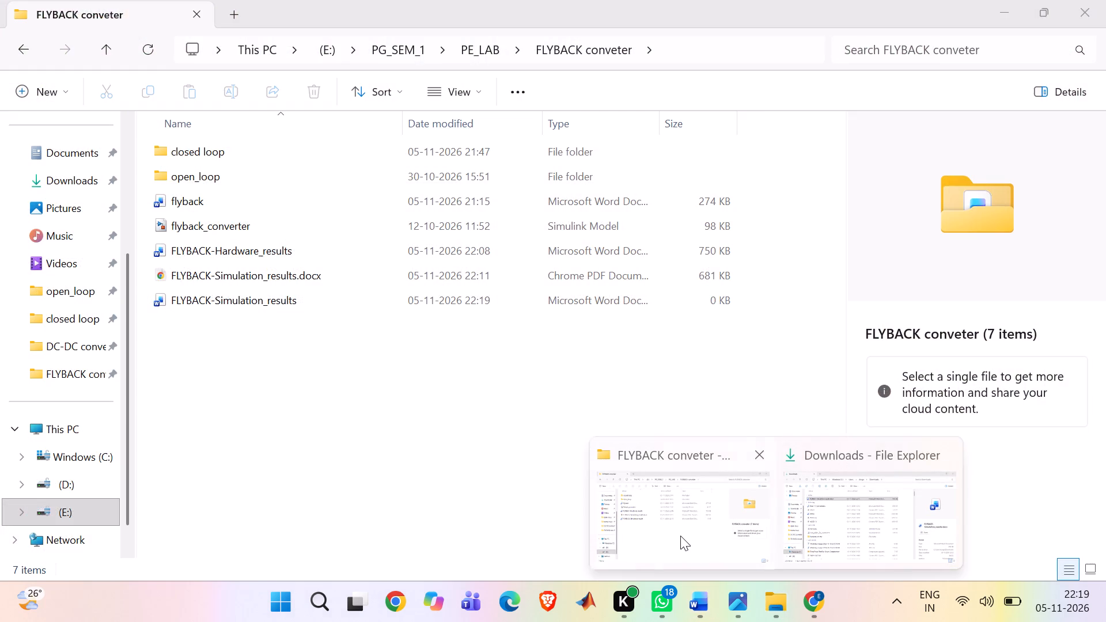
pyautogui.click(680, 536)
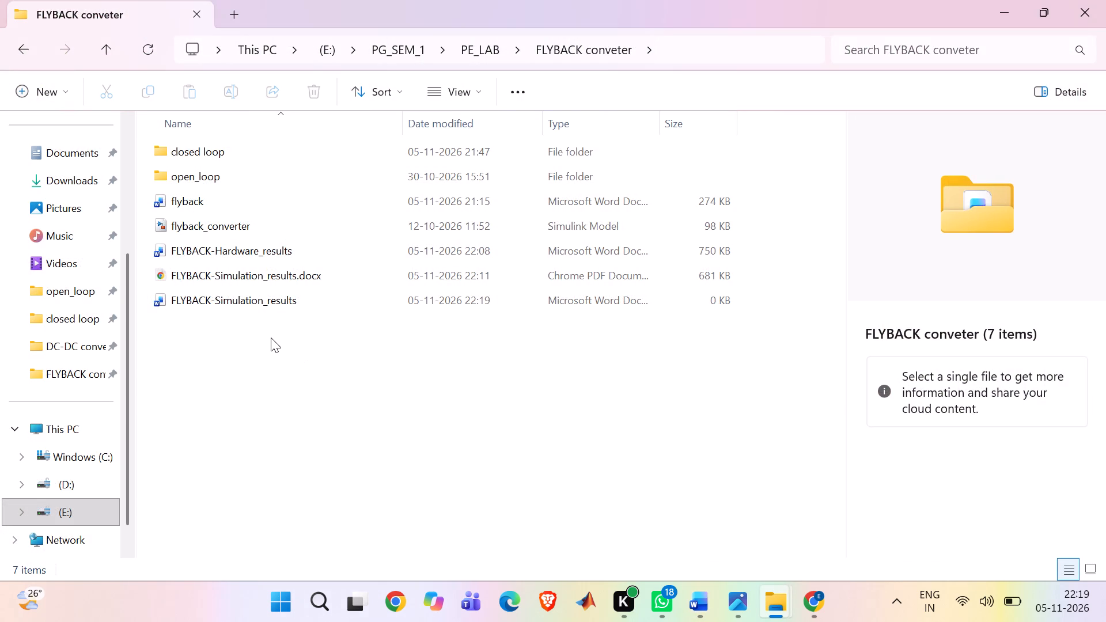
pyautogui.click(281, 276)
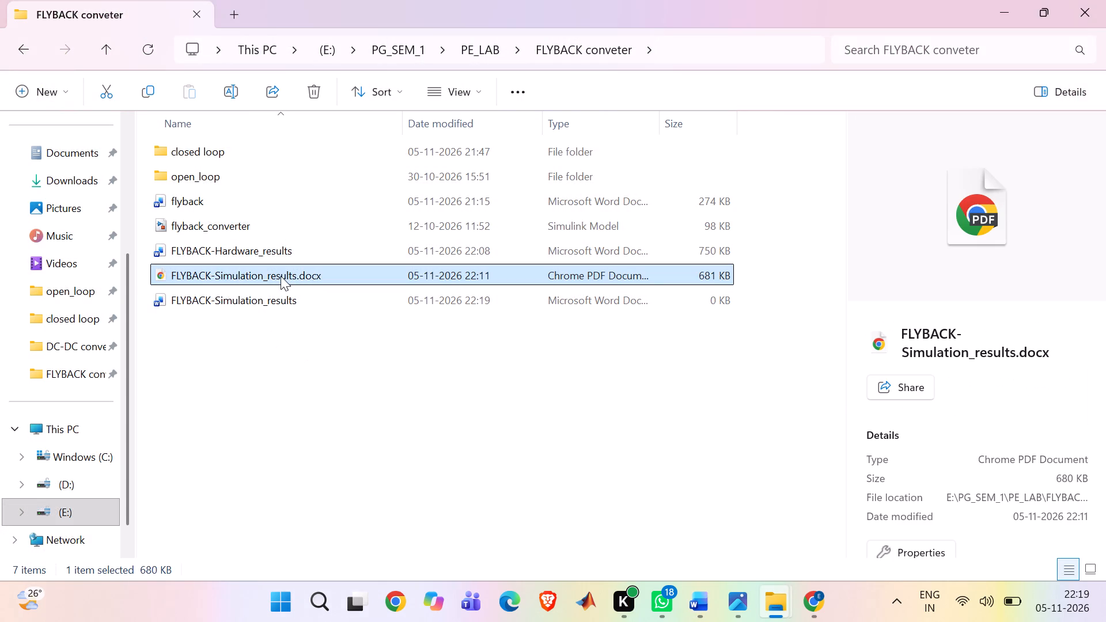
pyautogui.press('Delete')
# Open the FLYBACK-Simulation_results Word document from the folder, check its pages and close it.
pyautogui.doubleClick(281, 276)
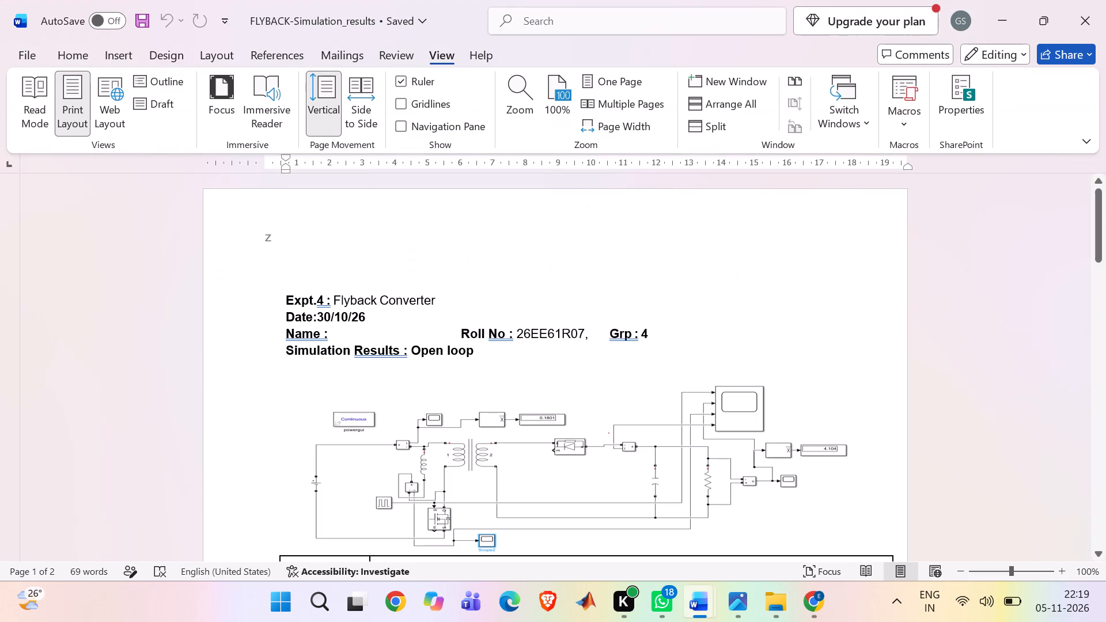
pyautogui.scroll(-7, 501, 301)
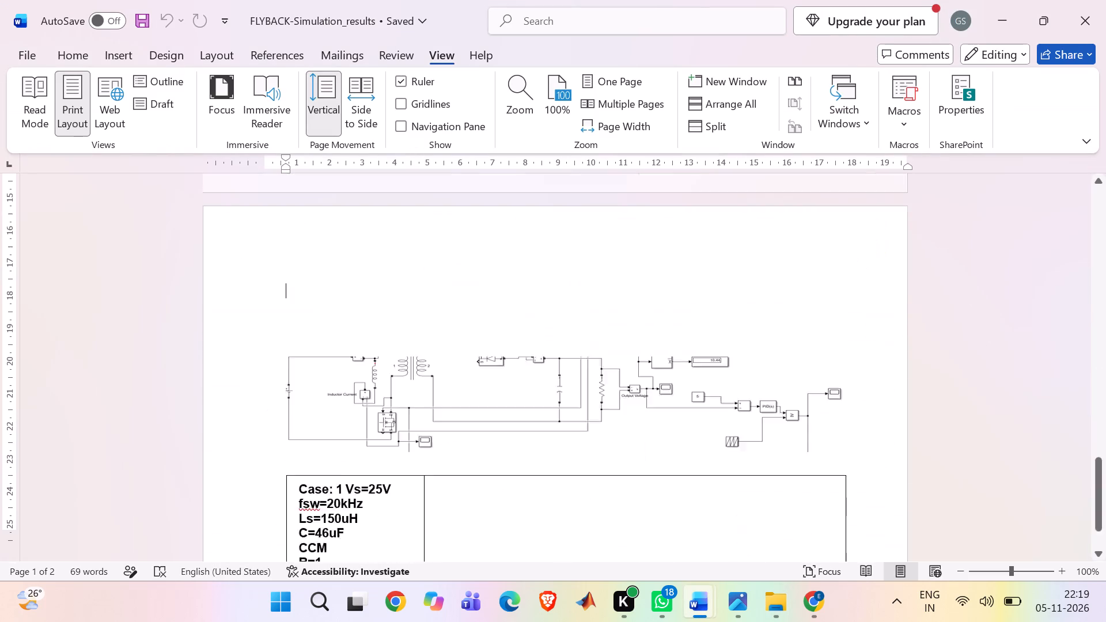
pyautogui.scroll(-2, 501, 301)
pyautogui.click(1092, 18)
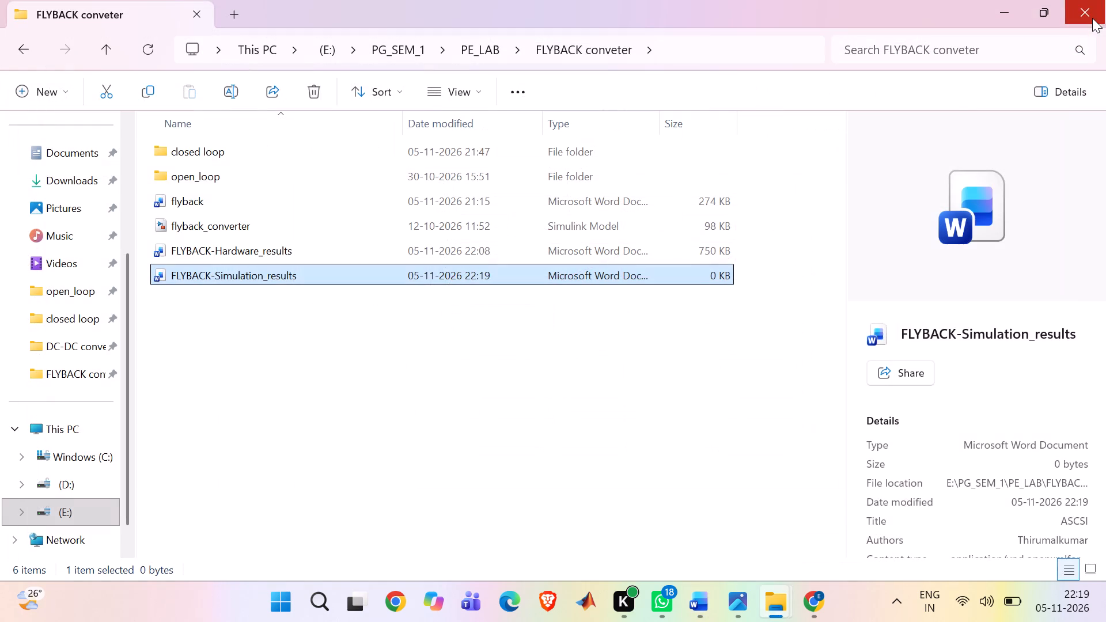
pyautogui.click(614, 302)
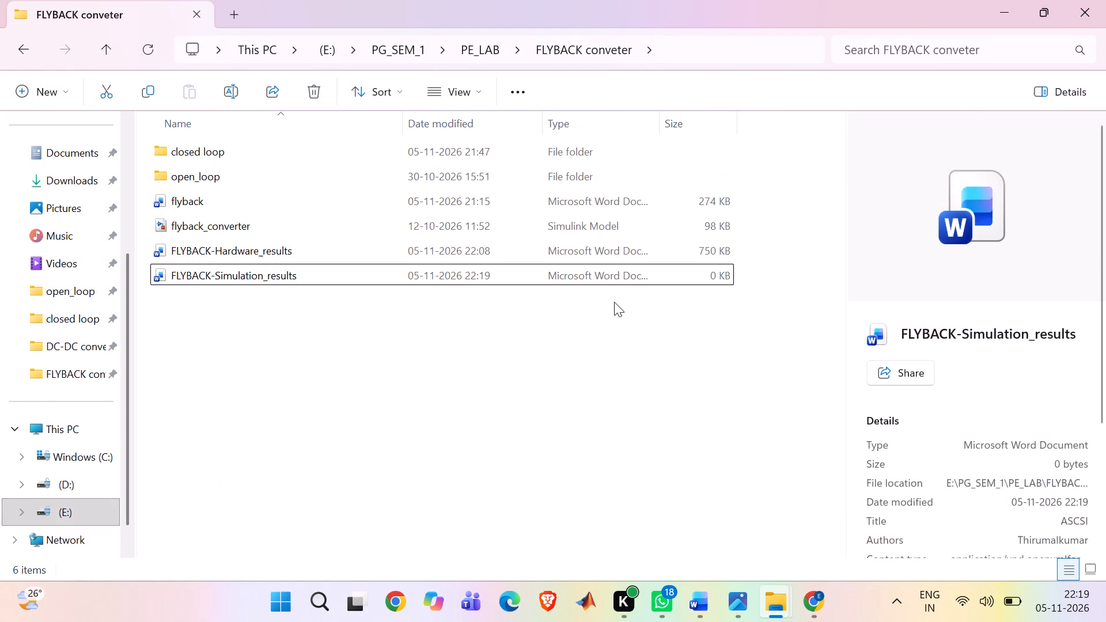
pyautogui.click(366, 315)
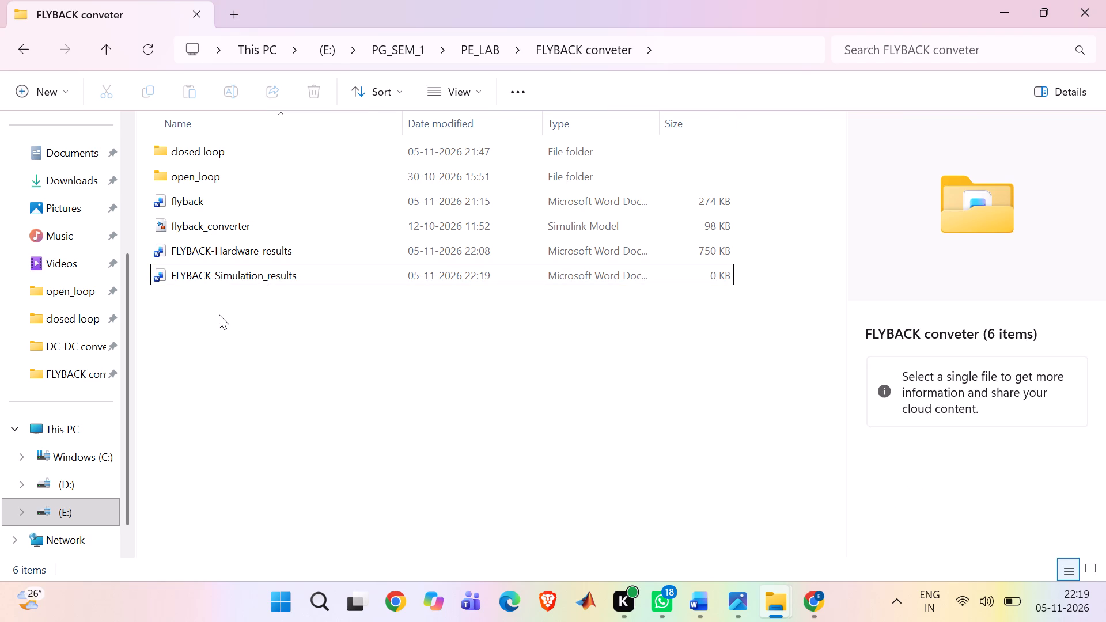
# Look through the Three_ph_rect and CSI folders in PE_LAB for their simulation results files.
pyautogui.click(110, 56)
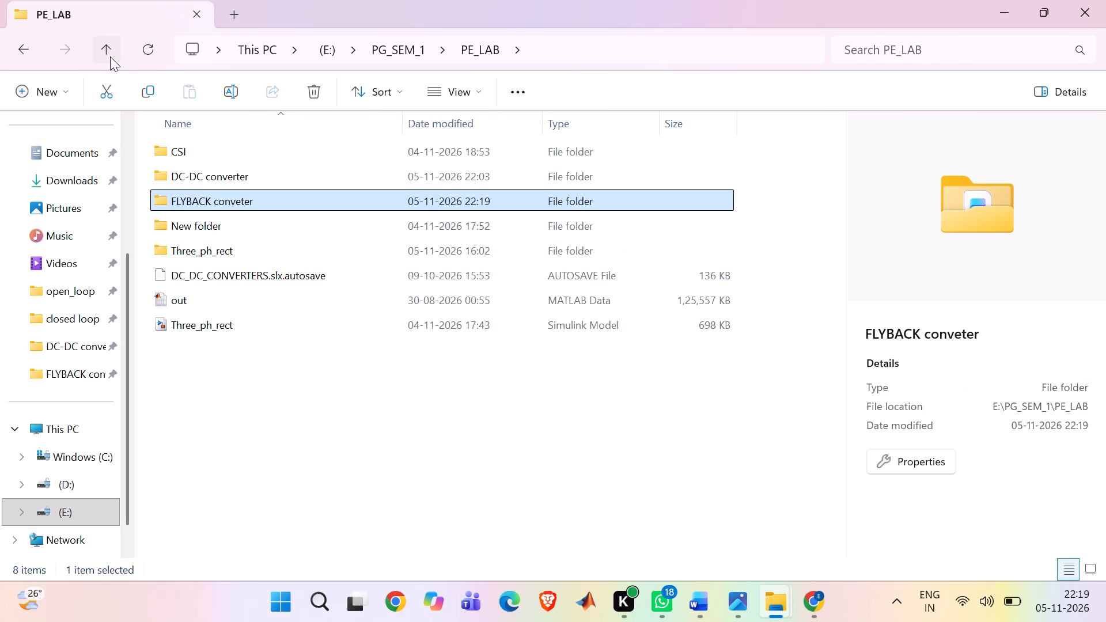
pyautogui.doubleClick(233, 245)
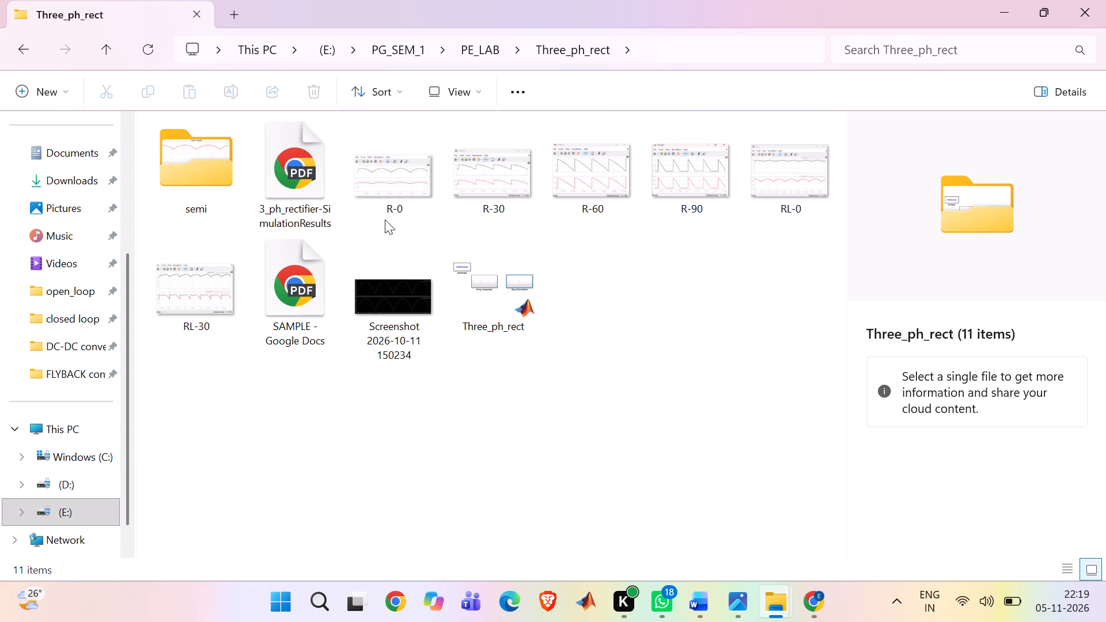
pyautogui.click(290, 177)
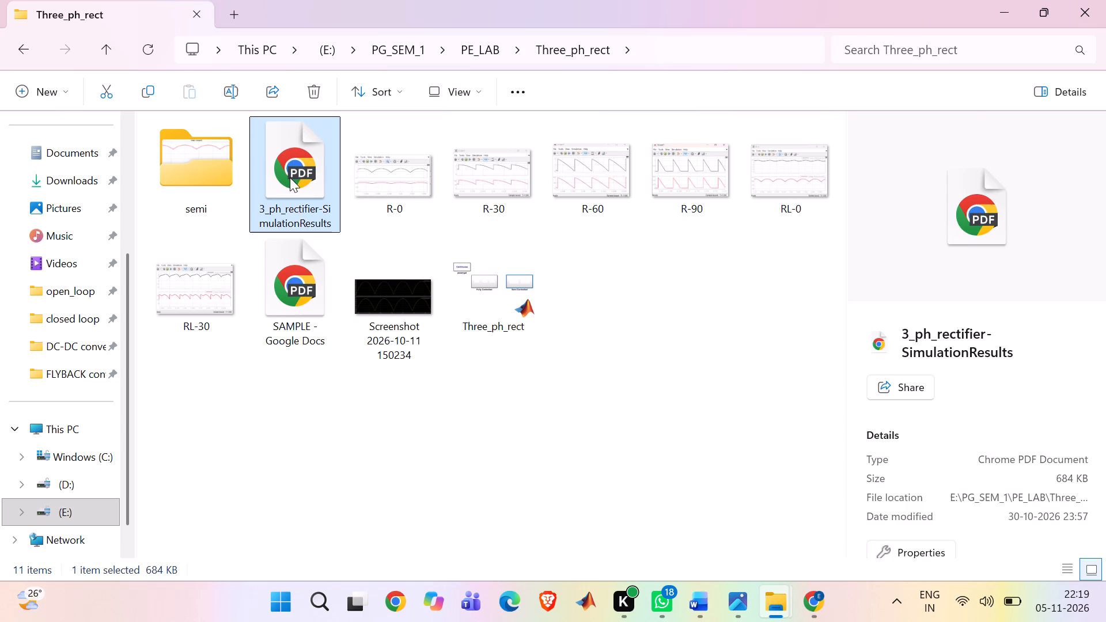
pyautogui.click(302, 379)
pyautogui.click(112, 50)
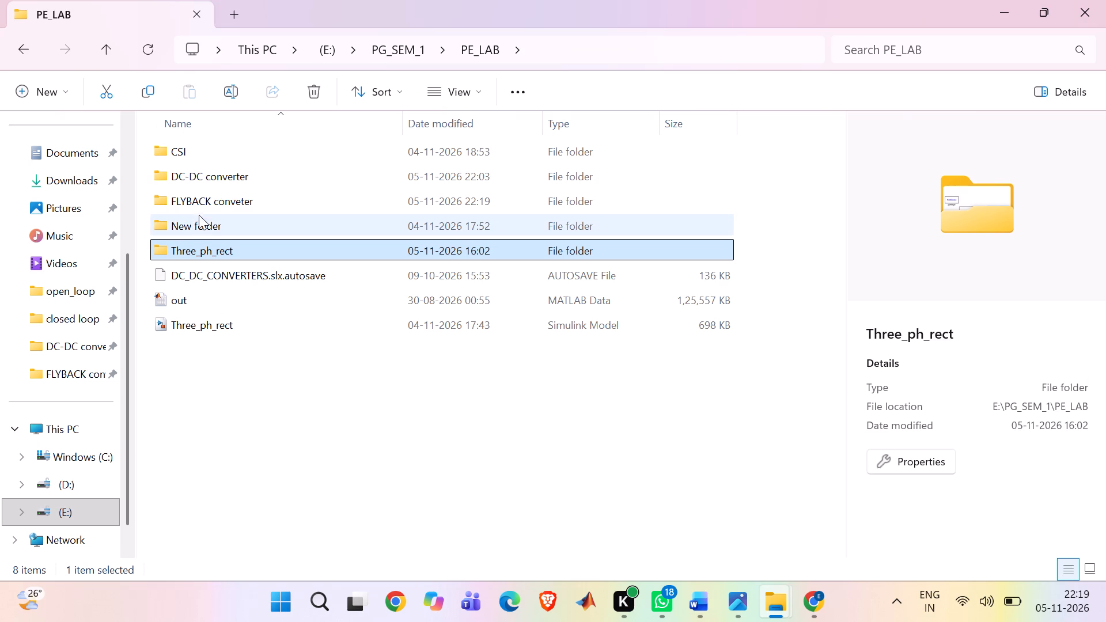
pyautogui.doubleClick(197, 146)
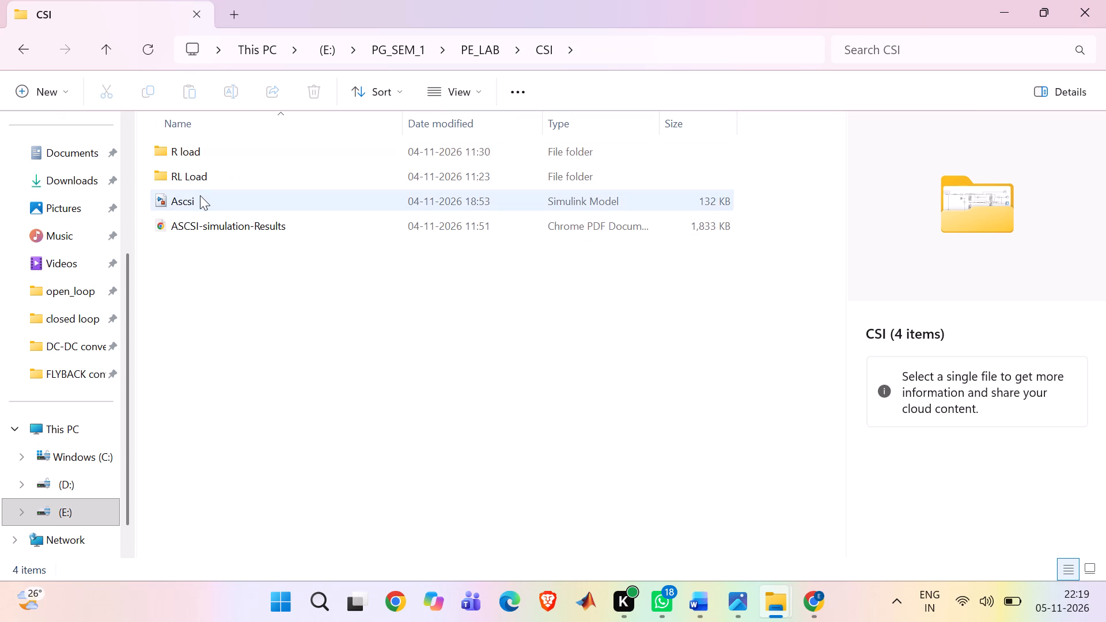
pyautogui.click(210, 246)
pyautogui.click(255, 268)
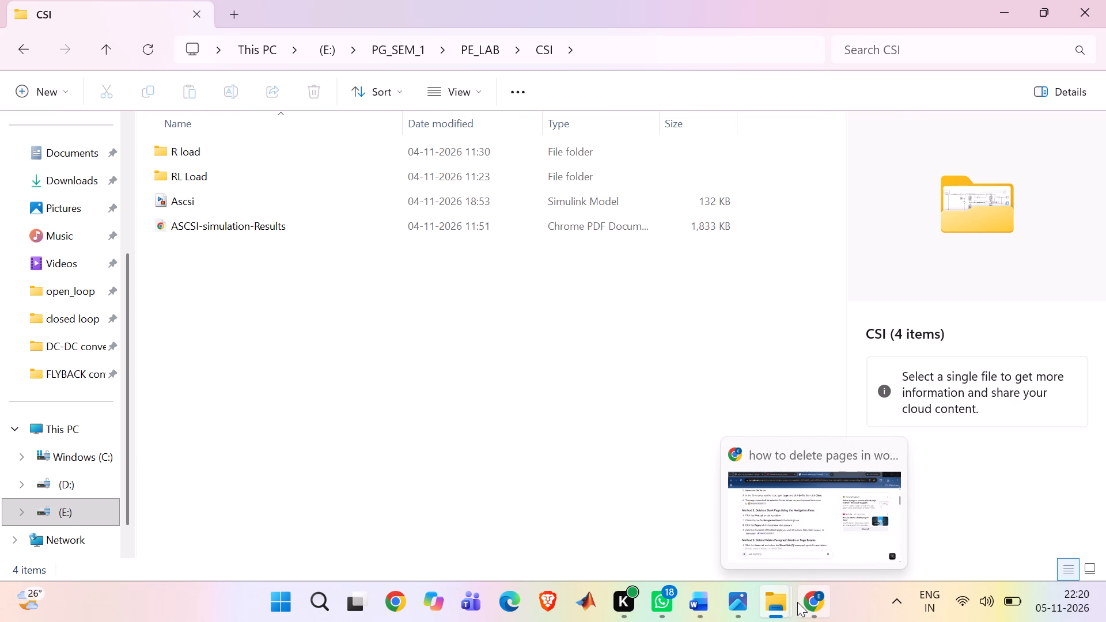
# Switch to the FLYBACK-Hardware_results document in Word and close it.
pyautogui.click(694, 600)
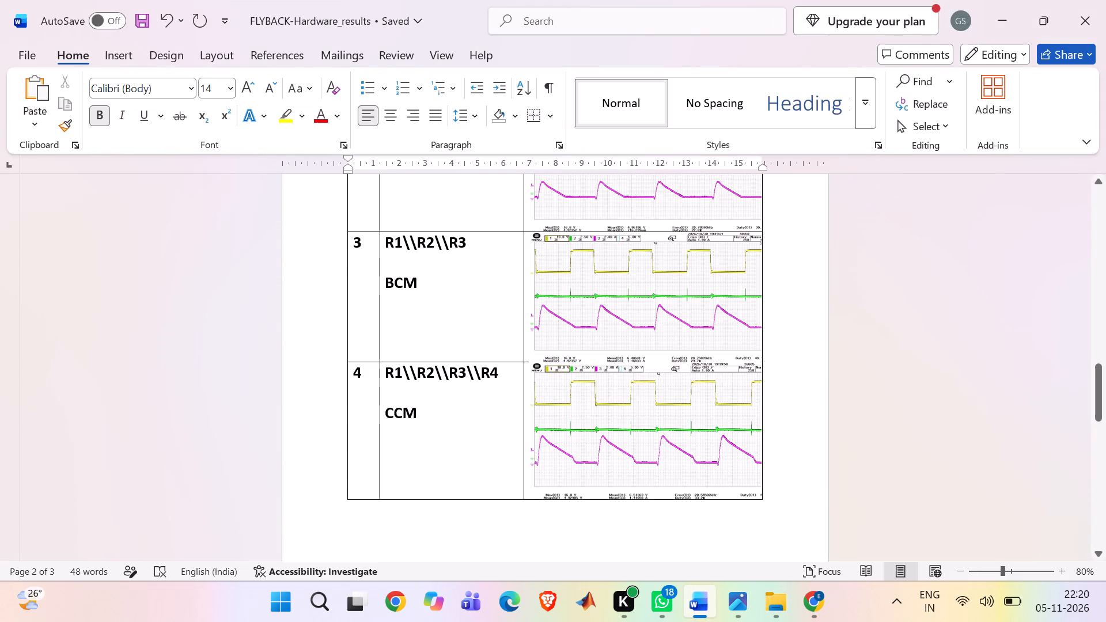
pyautogui.click(1105, 0)
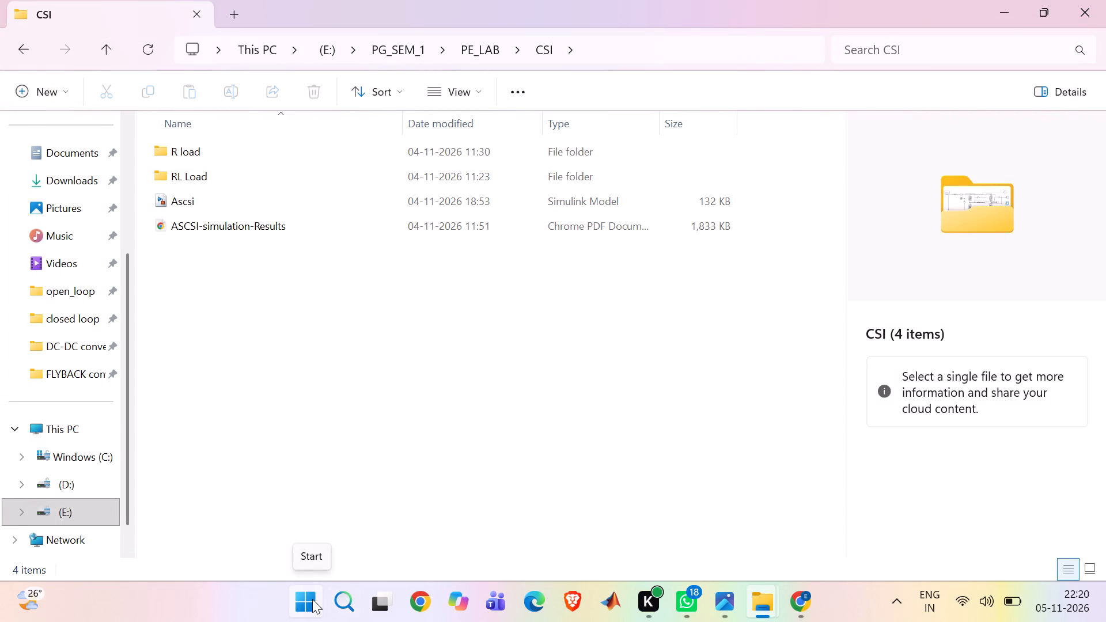
# Open the R load folder inside CSI and look over its waveform images.
pyautogui.doubleClick(210, 146)
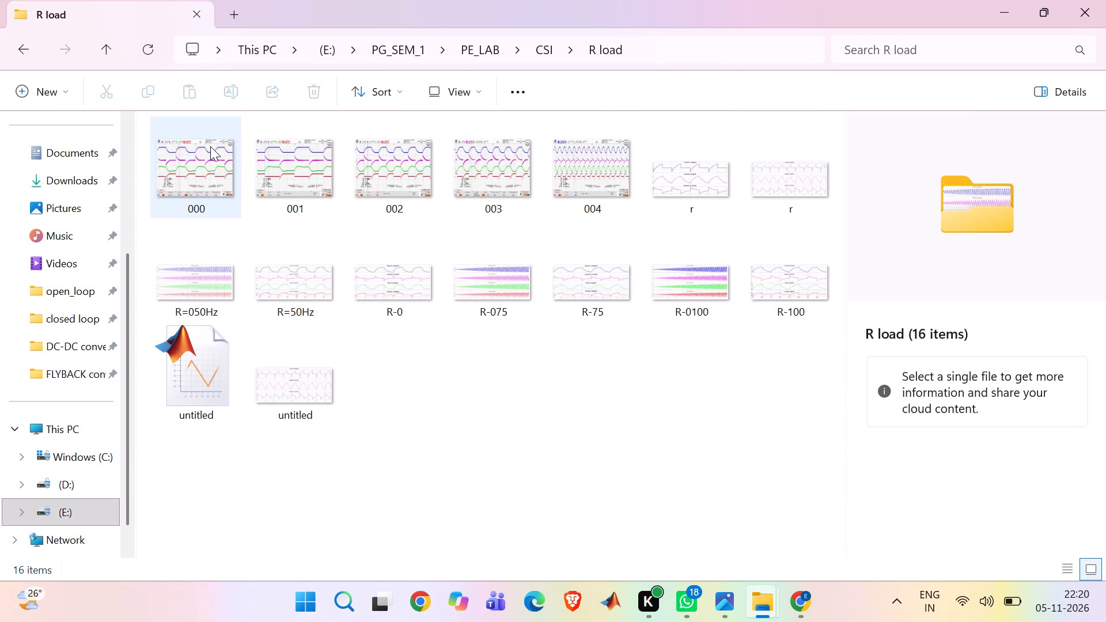
pyautogui.click(459, 420)
pyautogui.click(585, 415)
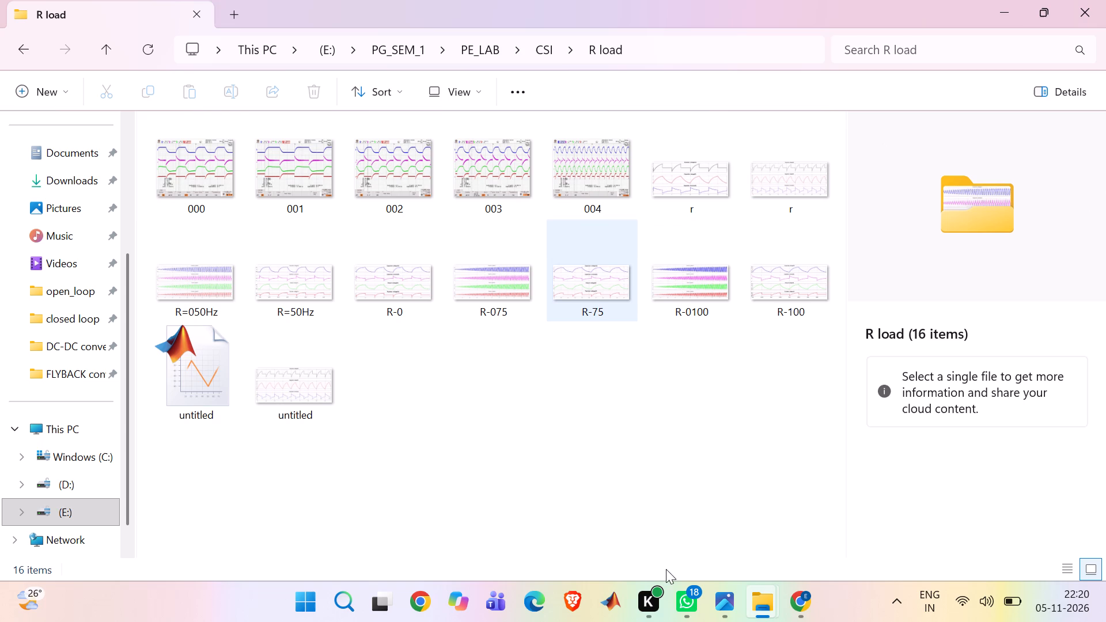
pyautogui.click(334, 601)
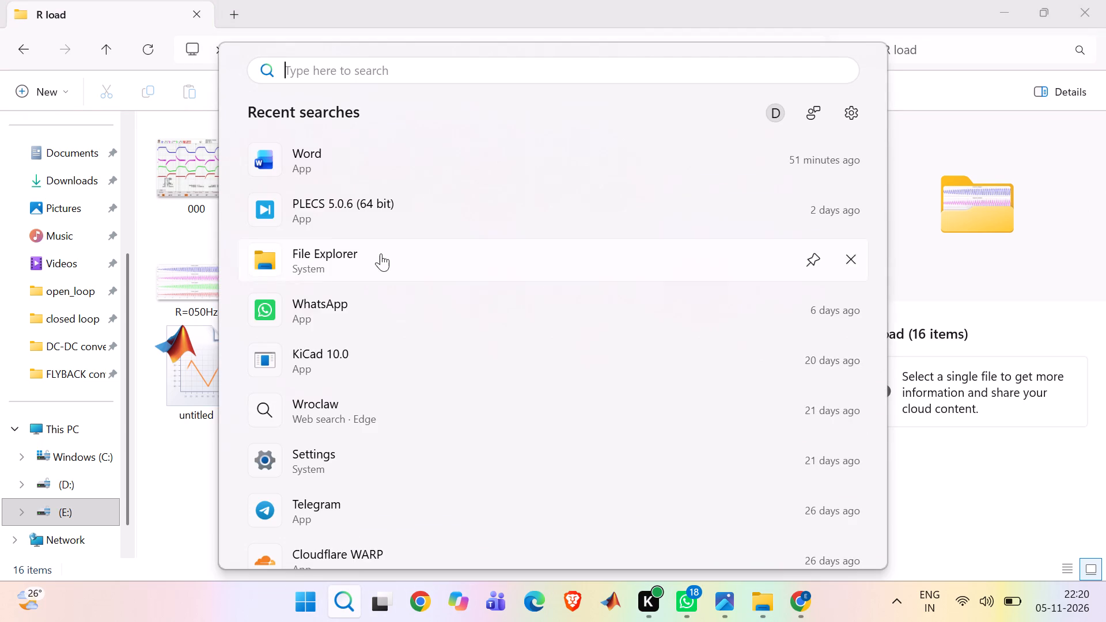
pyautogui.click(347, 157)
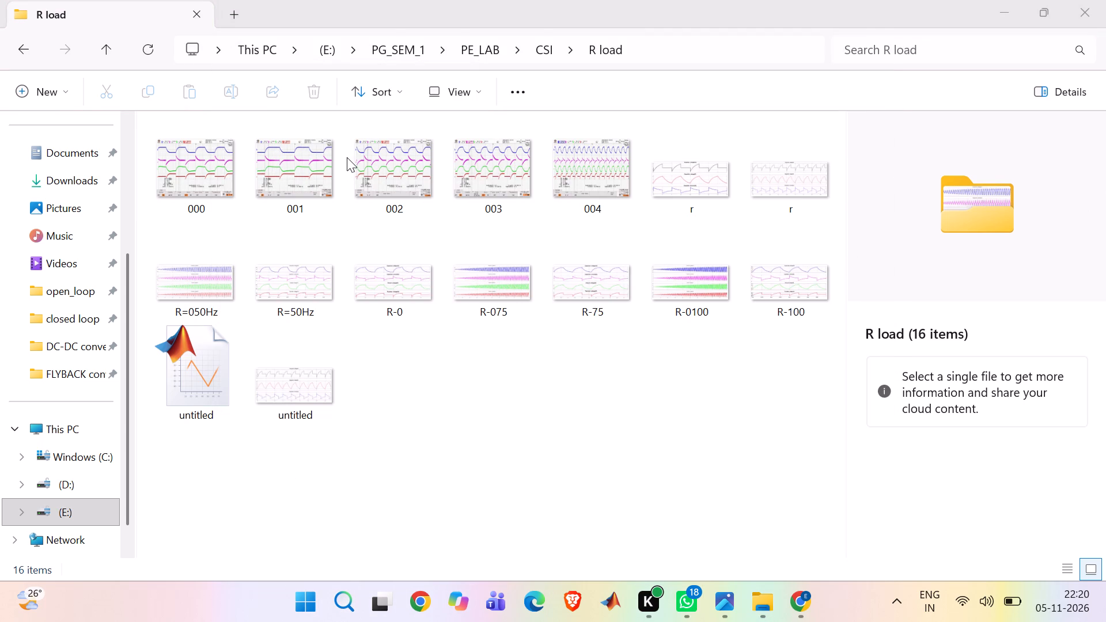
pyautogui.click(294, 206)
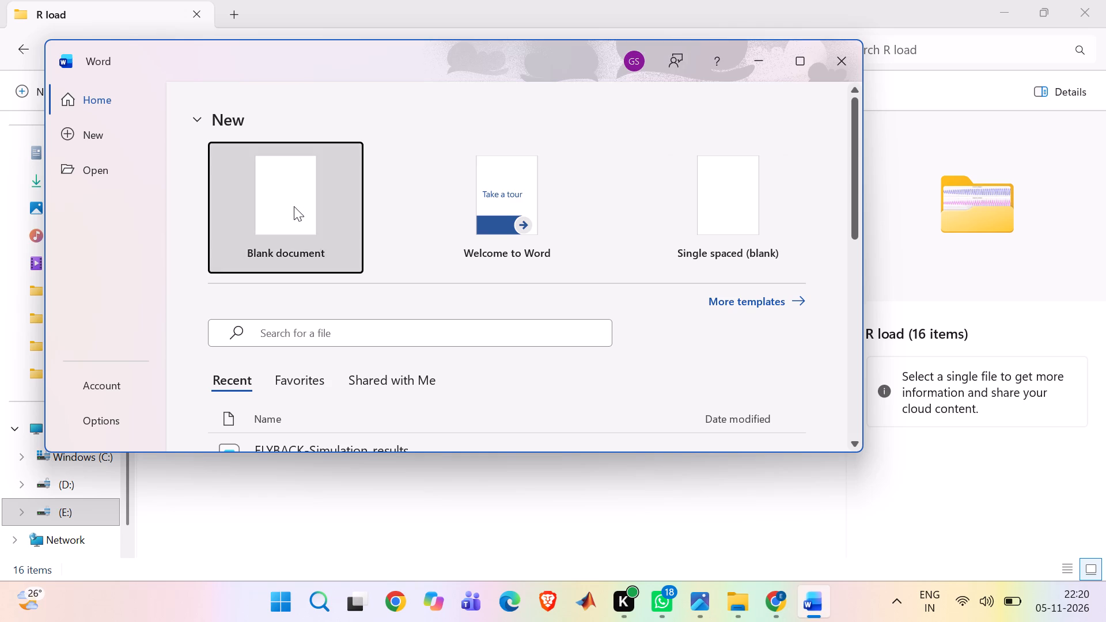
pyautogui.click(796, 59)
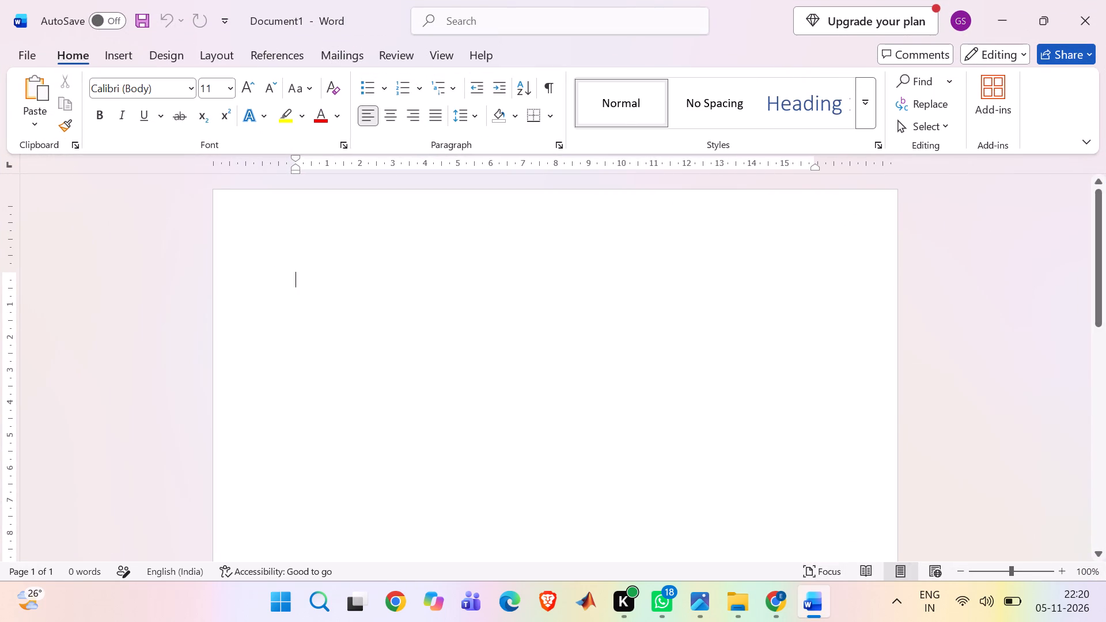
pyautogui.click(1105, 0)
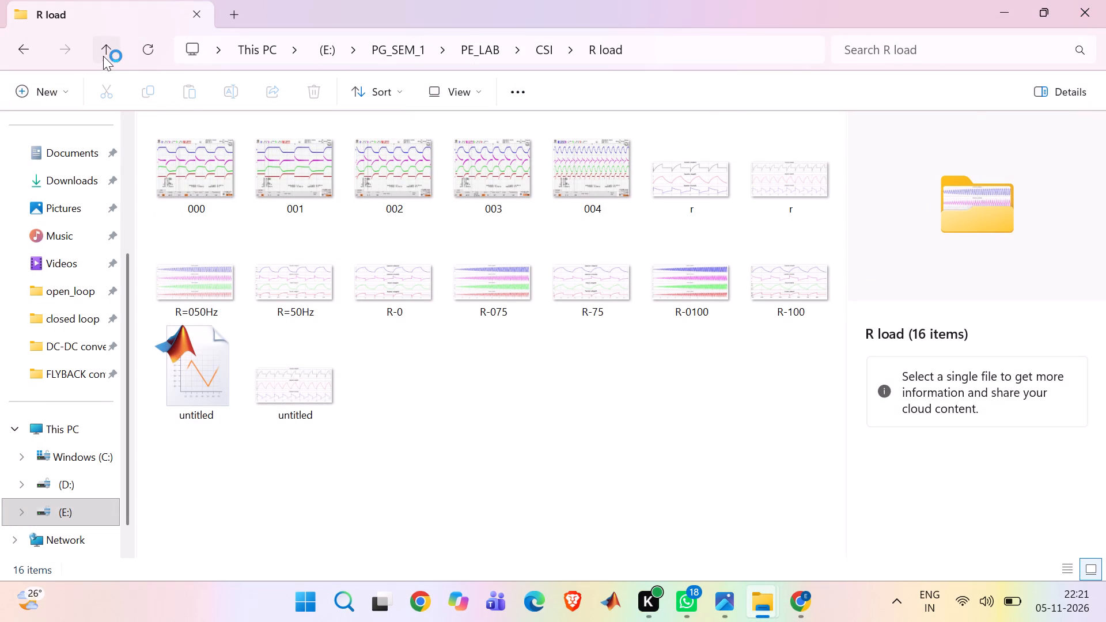
# Go back up from the R load folder to the PE_LAB folder.
pyautogui.click(103, 56)
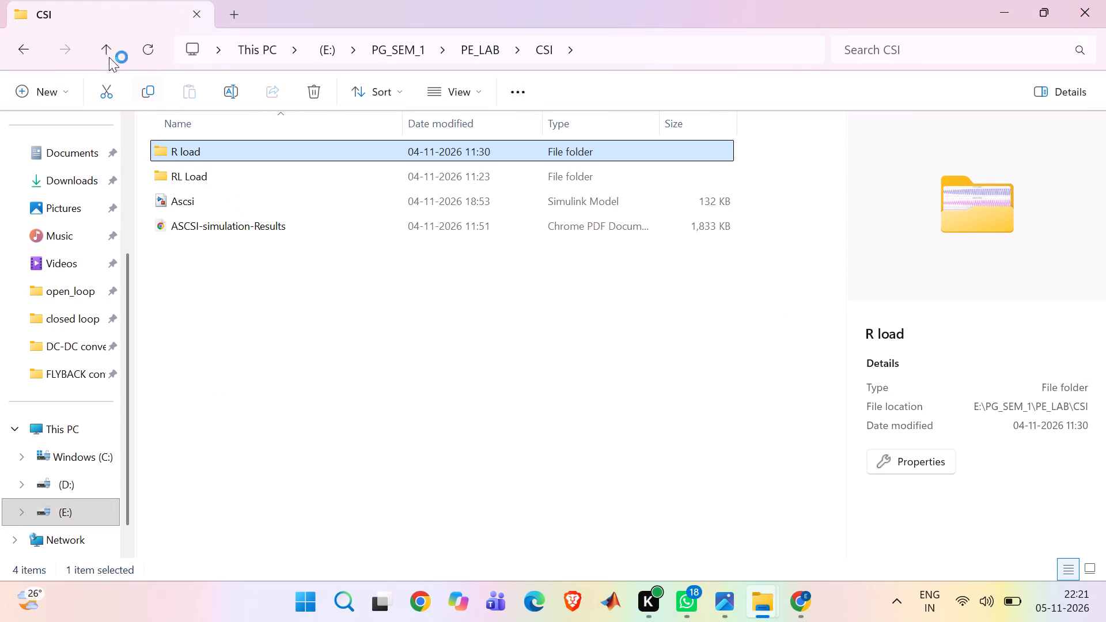
pyautogui.click(97, 48)
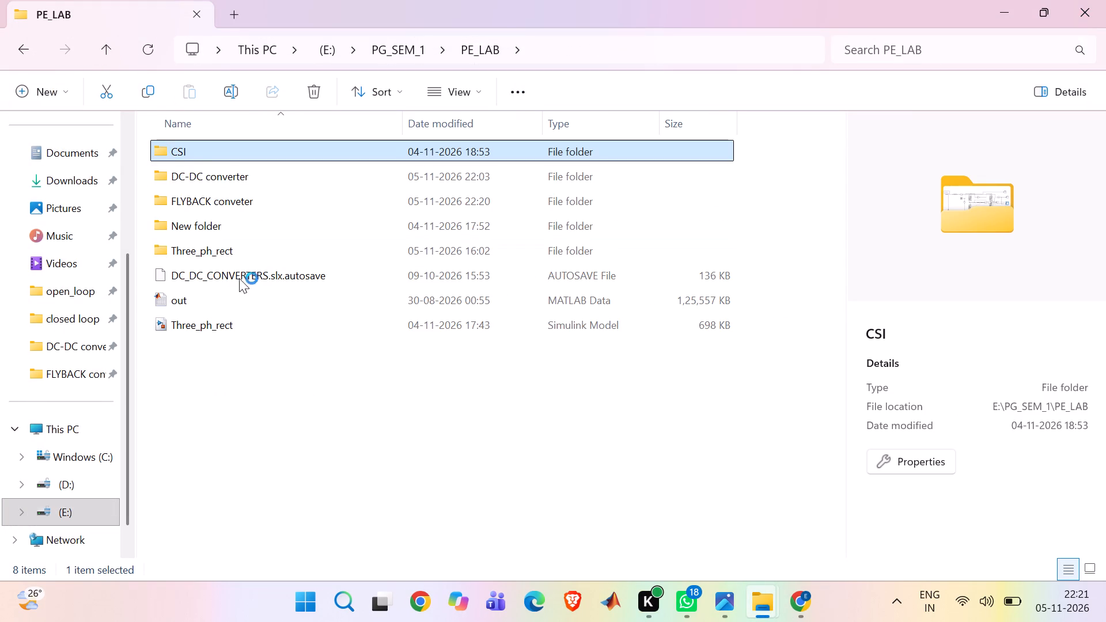
# Open FLYBACK-Hardware_results from the FLYBACK conveter folder and delete the FLYBACK CONVERTER title except for its first letter.
pyautogui.doubleClick(199, 198)
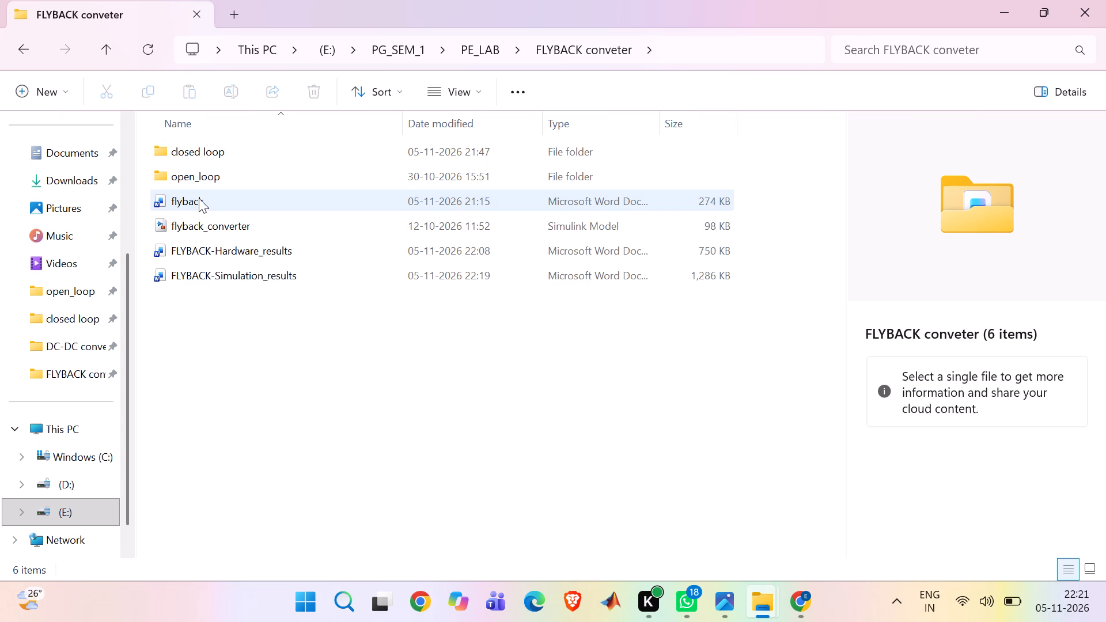
pyautogui.doubleClick(241, 251)
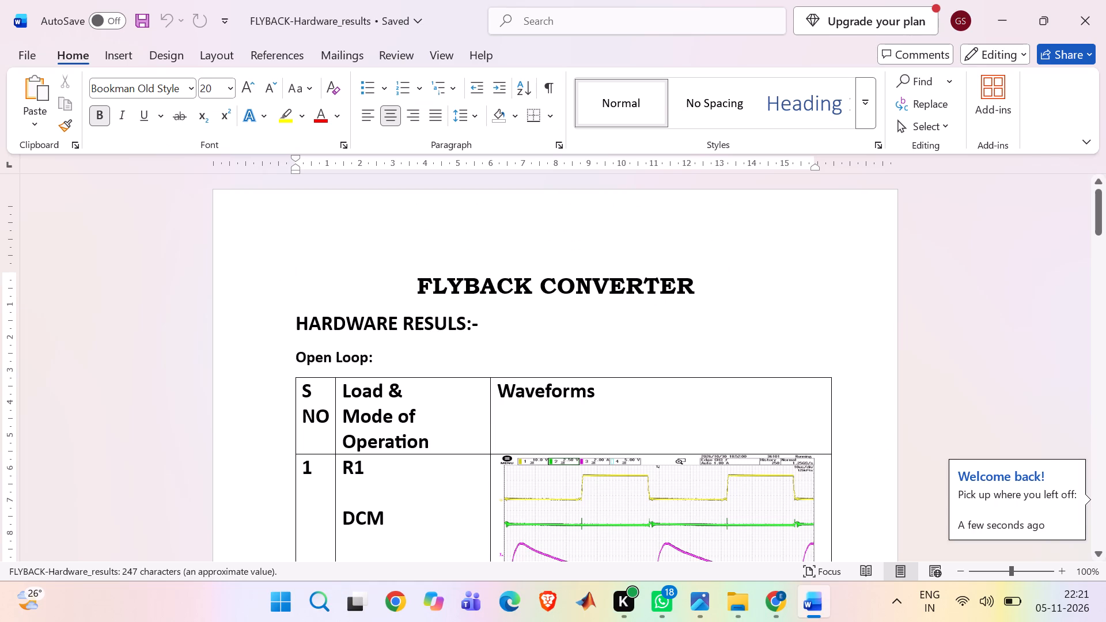
pyautogui.click(699, 279)
pyautogui.press('BackSpace')
pyautogui.press('BackSpace')
pyautogui.press('BackSpace')
pyautogui.press('BackSpace')
pyautogui.press('BackSpace')
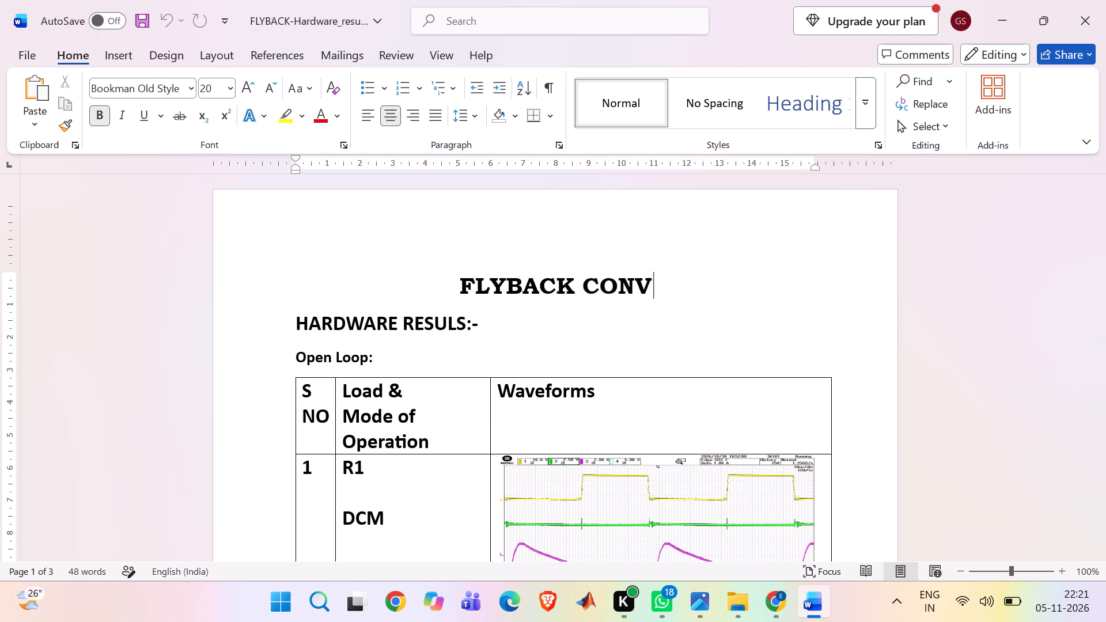
pyautogui.press('BackSpace')
pyautogui.press('BackSpace')
pyautogui.press('BackSpace')
pyautogui.press('BackSpace')
pyautogui.press('BackSpace')
pyautogui.press('BackSpace')
pyautogui.press('BackSpace')
pyautogui.press('BackSpace')
pyautogui.press('BackSpace')
pyautogui.press('BackSpace')
pyautogui.press('BackSpace')
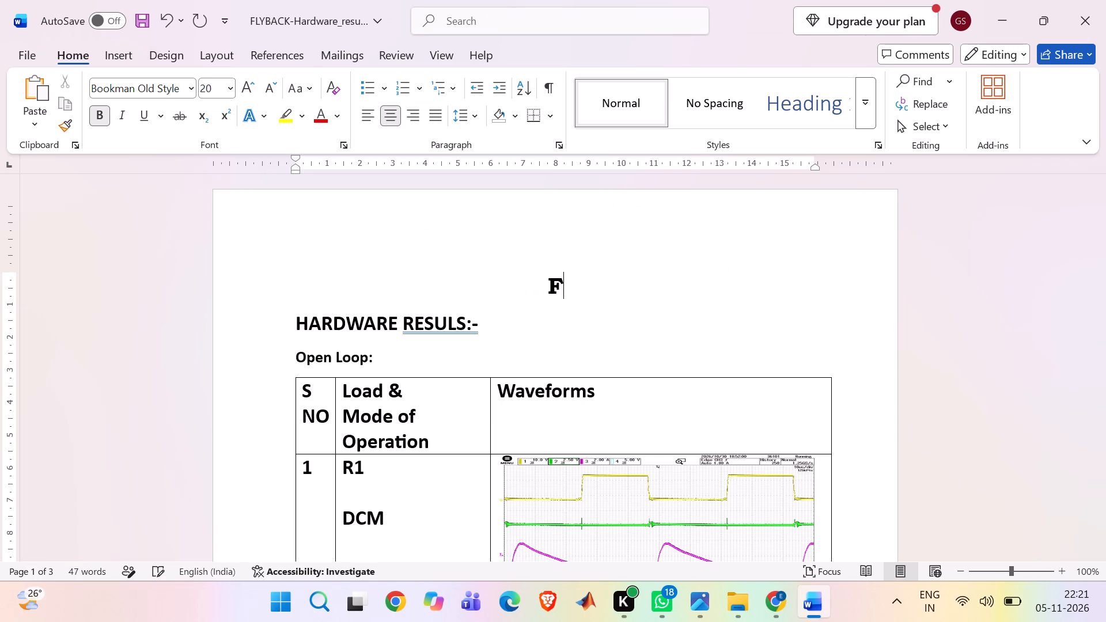
# Open FLYBACK-Simulation_results from the FLYBACK conveter folder, view its heading and close it.
pyautogui.click(768, 605)
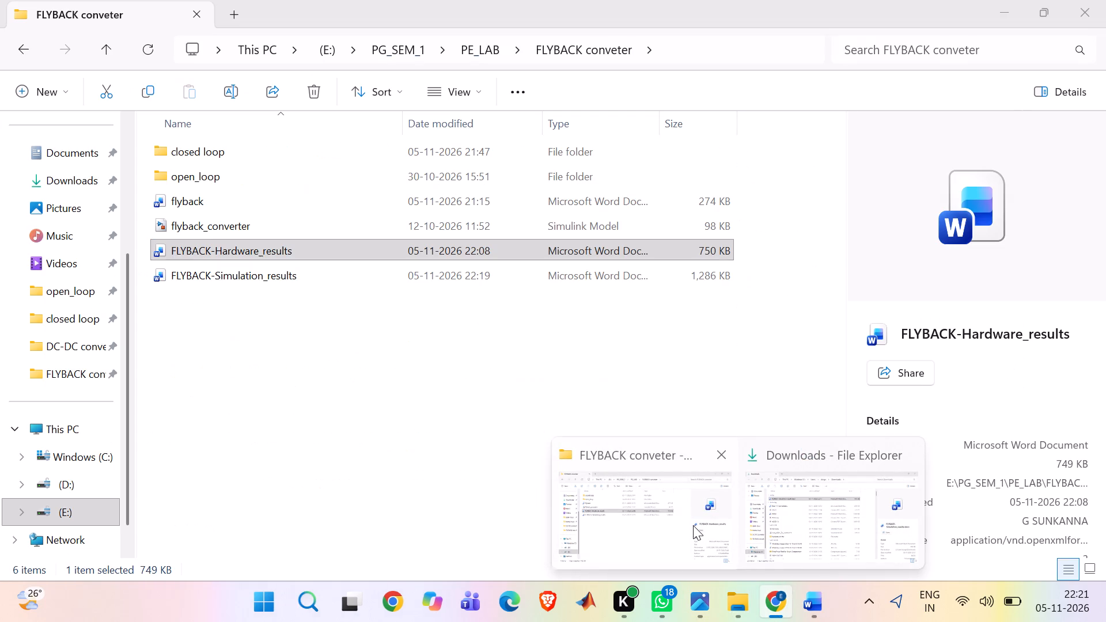
pyautogui.click(693, 525)
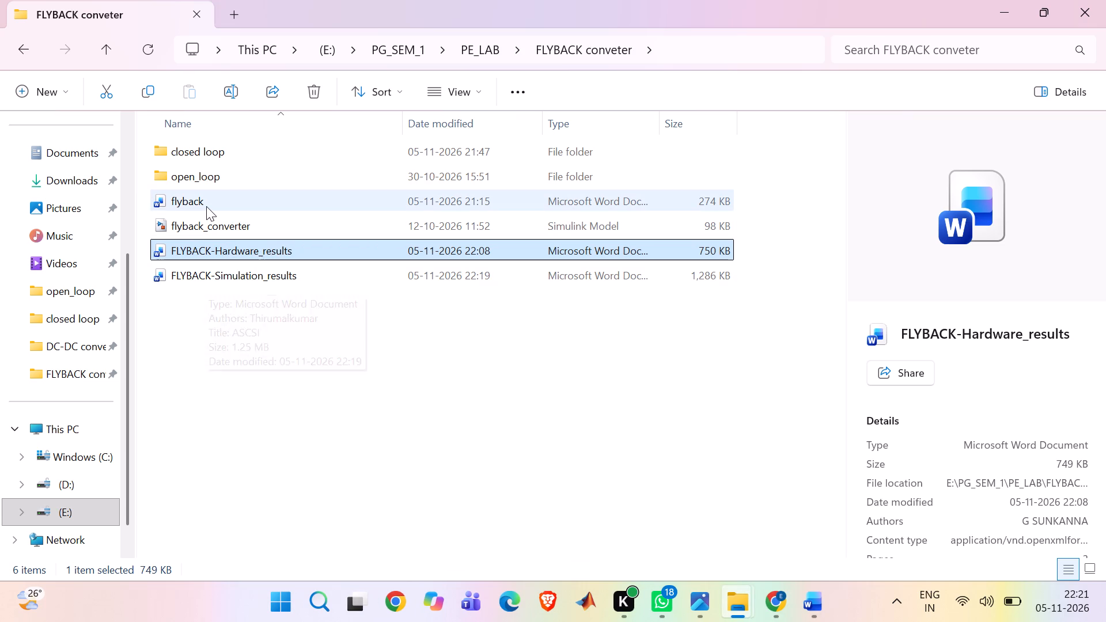
pyautogui.doubleClick(204, 269)
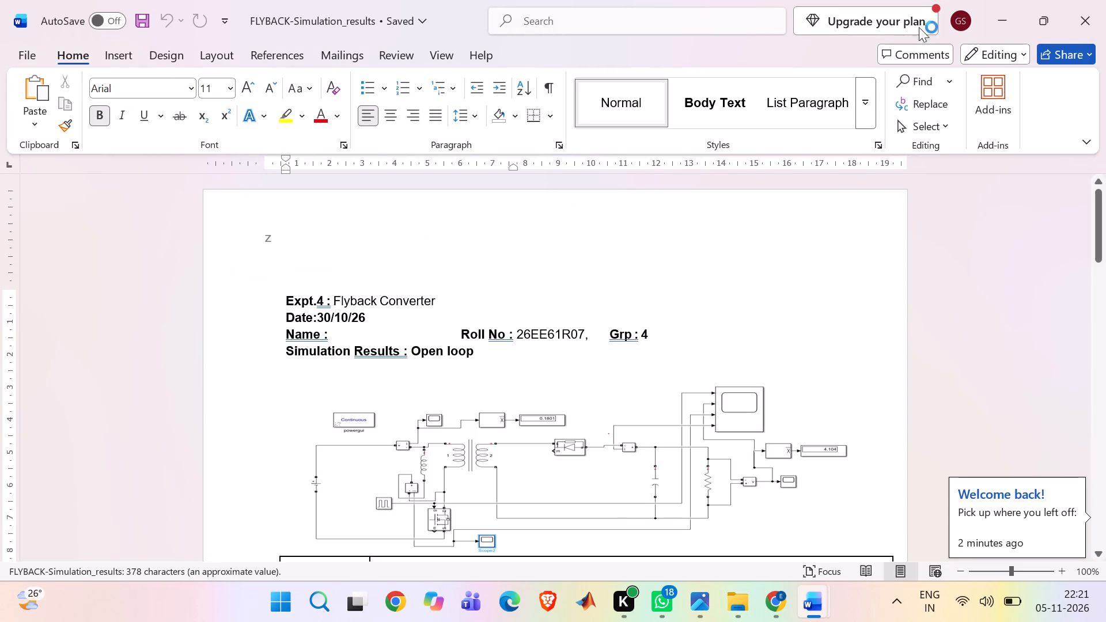
pyautogui.click(1067, 26)
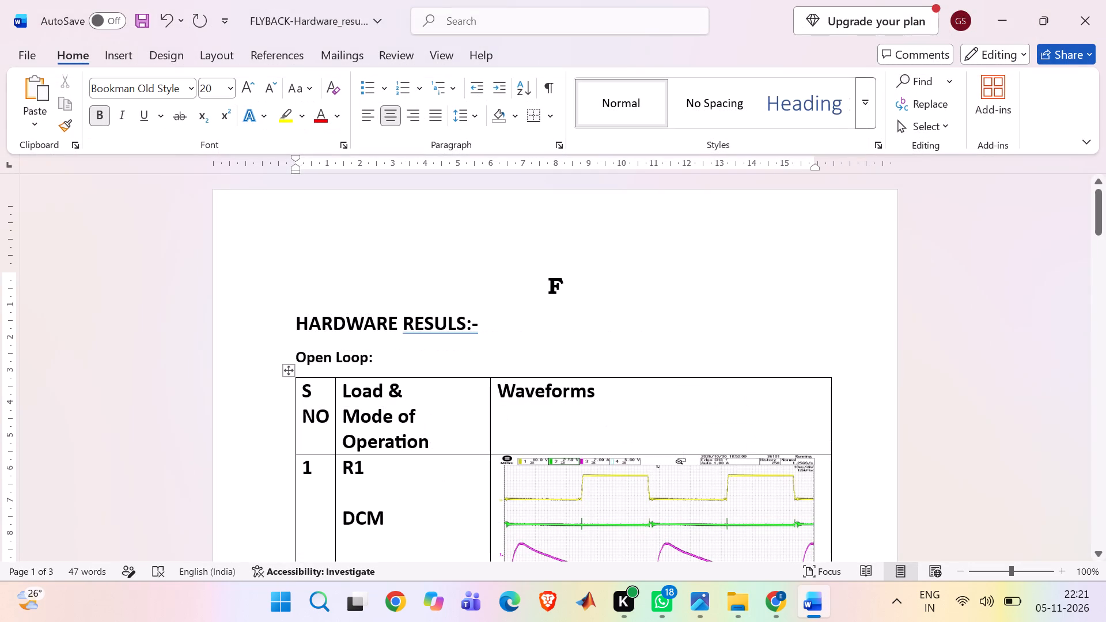
# Open the ASCSI-simulation-Results PDF from the CSI folder and copy the Expt.2 title "Single Phase Auto Sequentially Commuted Current source Inverter(ASCI)".
pyautogui.click(740, 601)
pyautogui.click(692, 515)
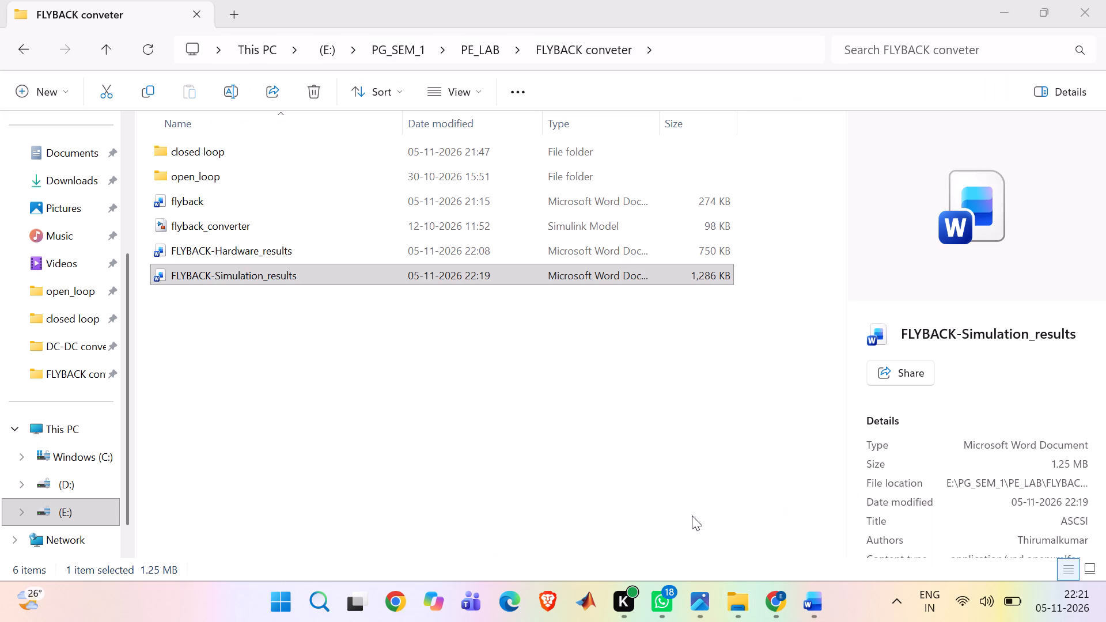
pyautogui.click(118, 48)
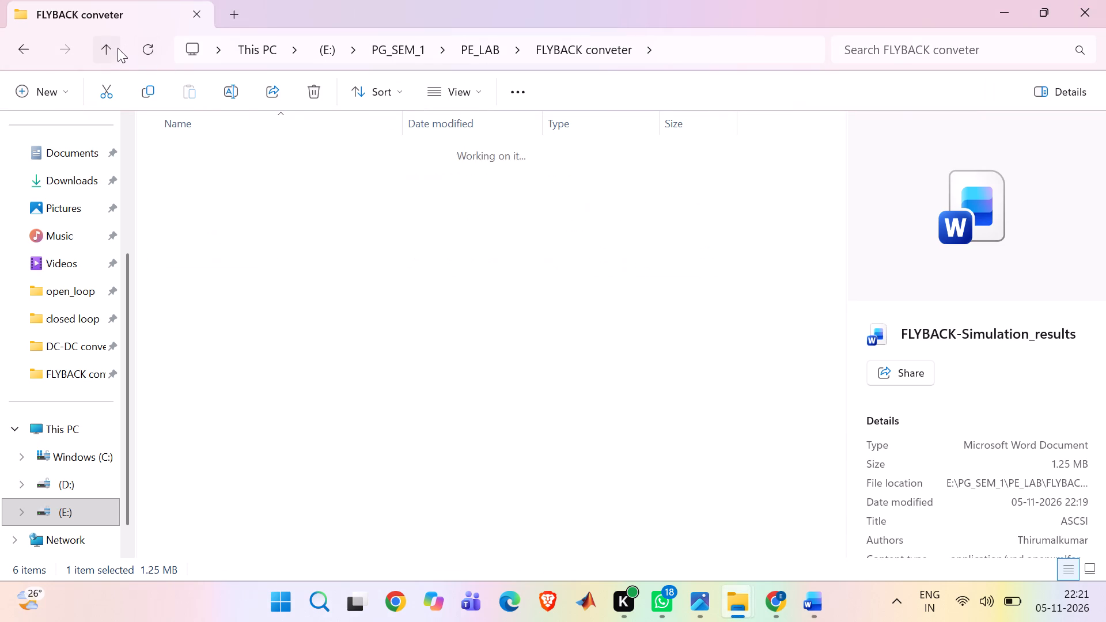
pyautogui.doubleClick(199, 150)
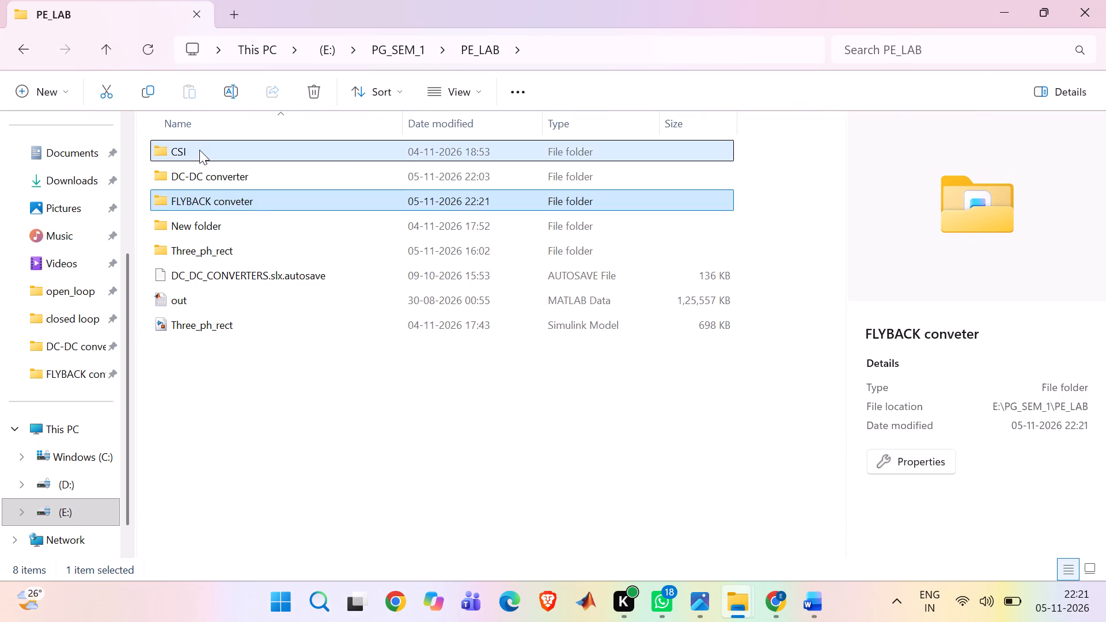
pyautogui.doubleClick(193, 217)
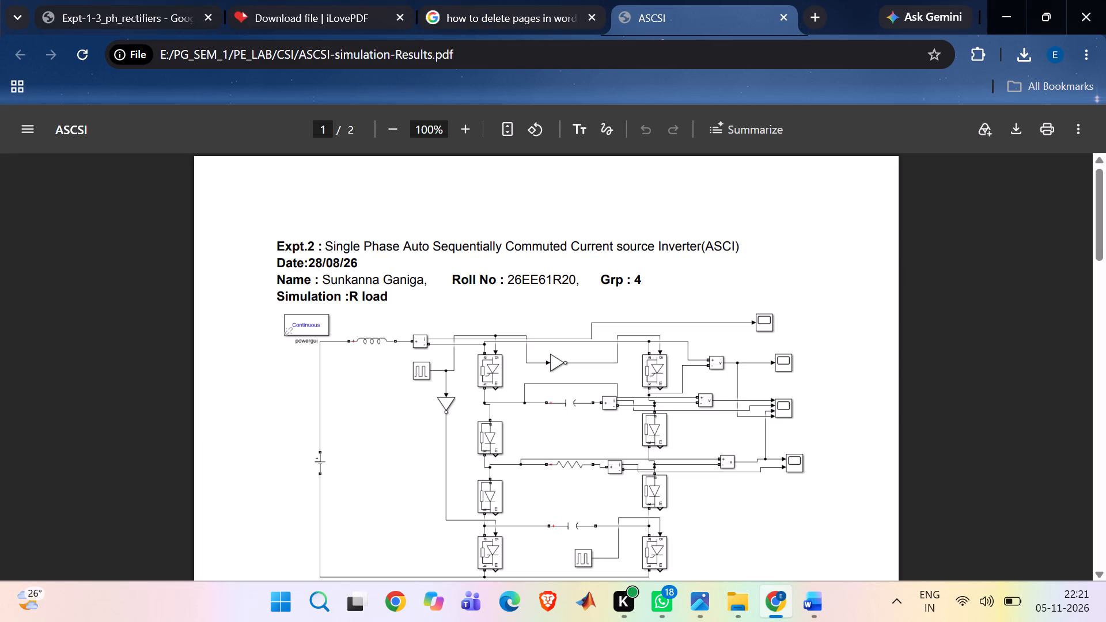
pyautogui.moveTo(743, 251); pyautogui.dragTo(335, 245)
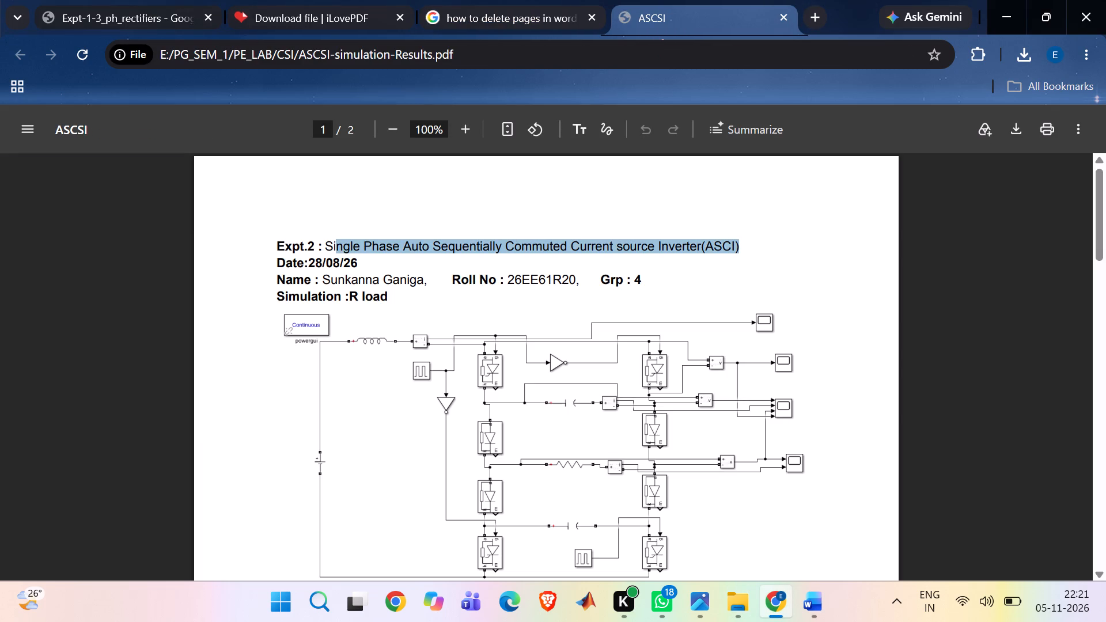
pyautogui.moveTo(335, 245); pyautogui.dragTo(328, 245)
pyautogui.hotkey('ctrl', 'c')
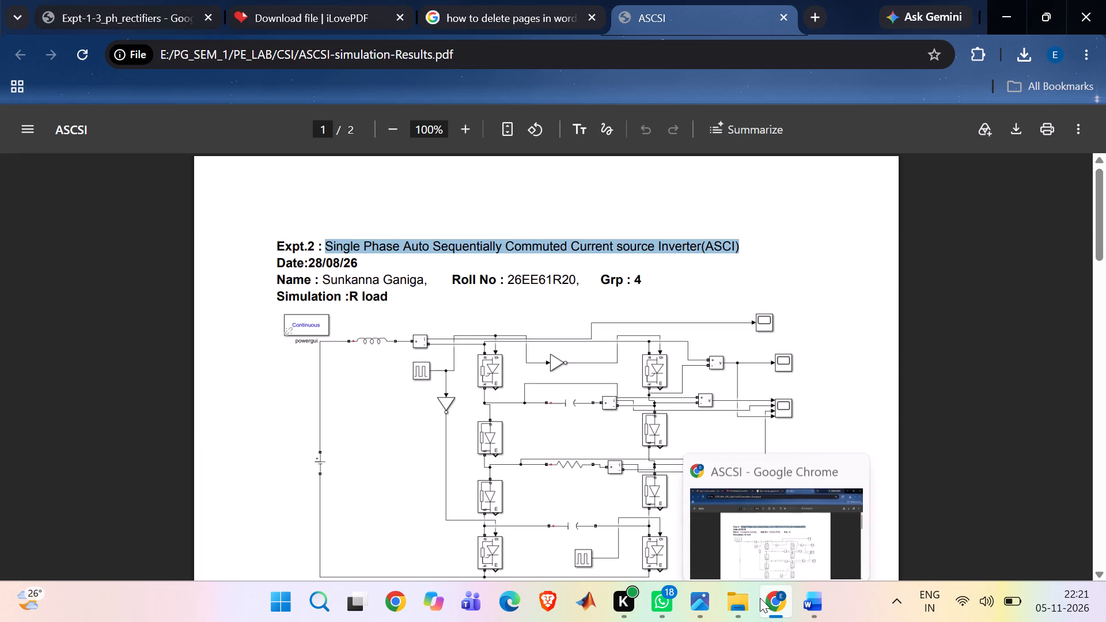
# Paste the copied ASCI experiment title as the hardware results document's title in Word and remove the leftover letter F before it.
pyautogui.click(809, 547)
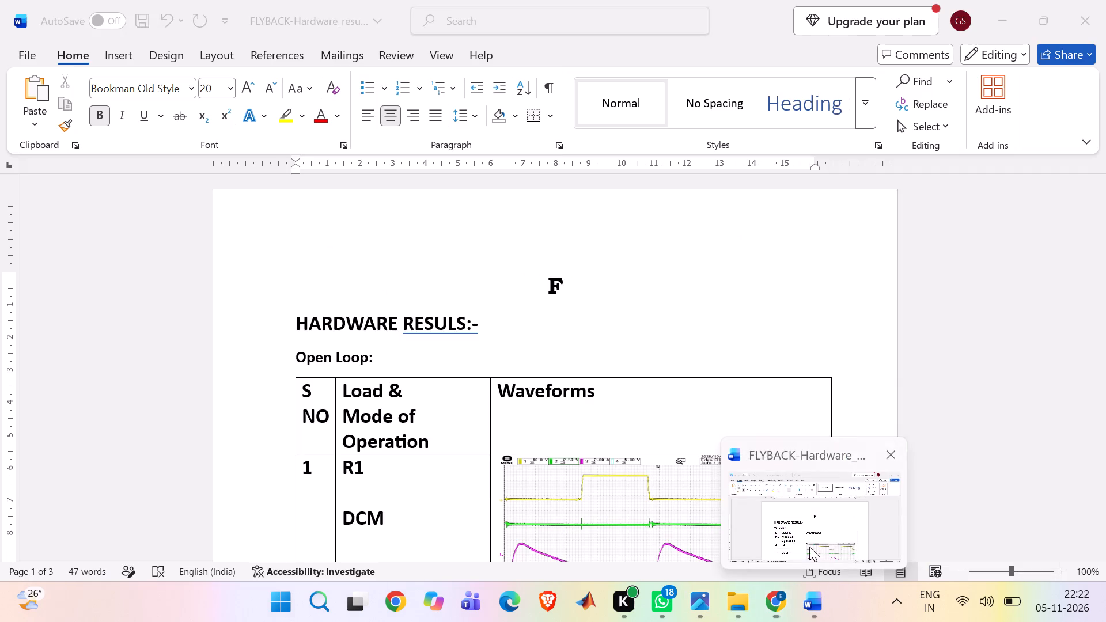
pyautogui.hotkey('ctrl', 'v')
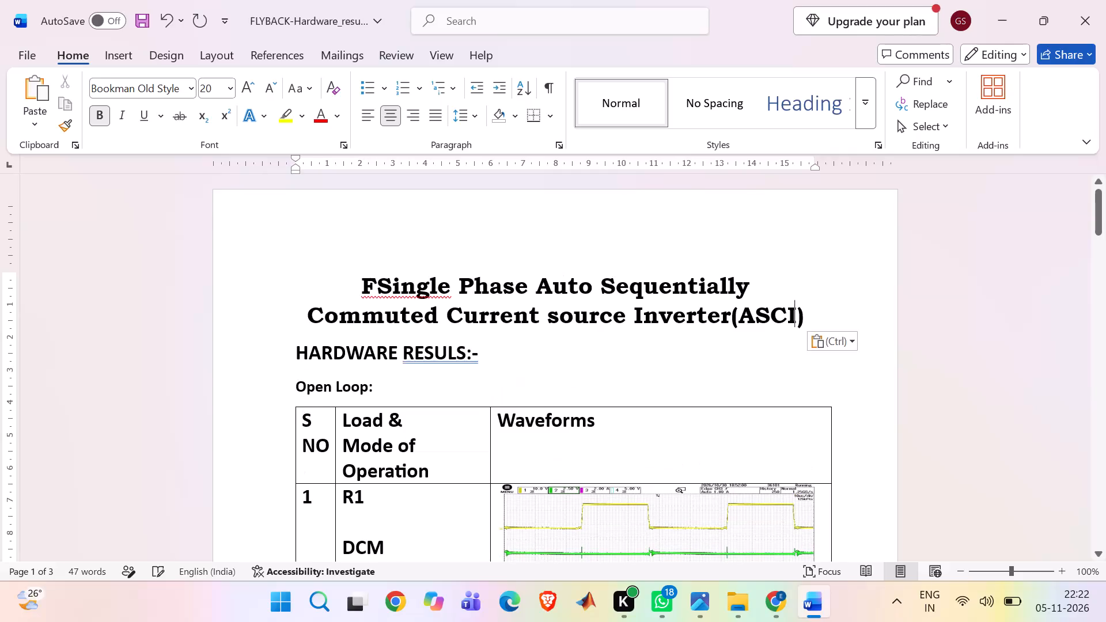
pyautogui.click(375, 290)
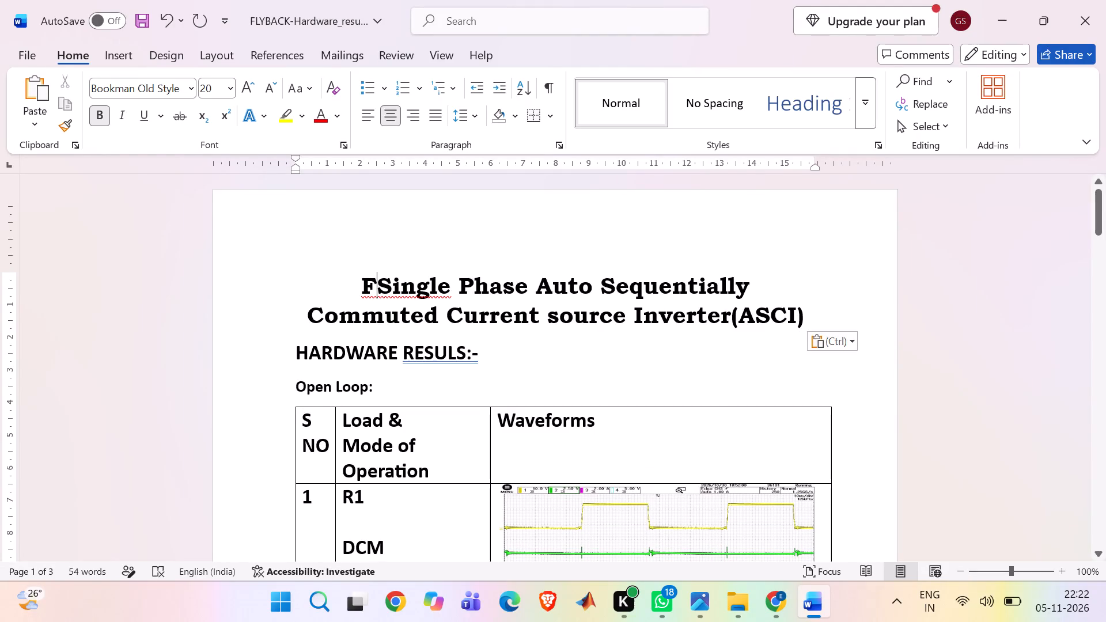
pyautogui.press('BackSpace')
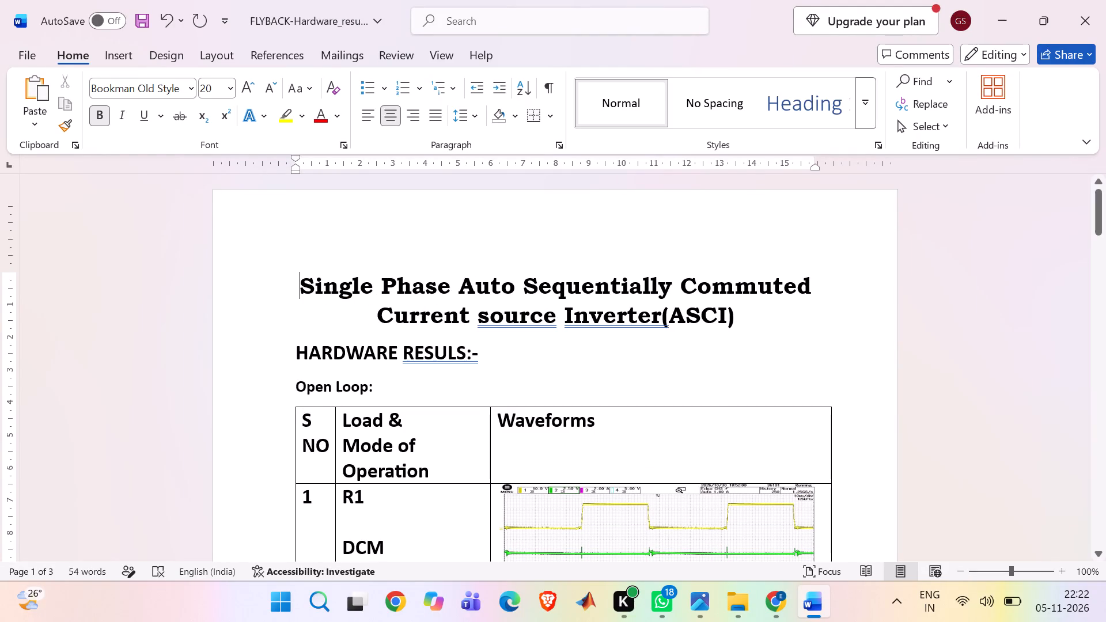
# Replace the "Open Loop" subheading above the waveforms table with "R Load", keeping the colon.
pyautogui.click(730, 337)
pyautogui.click(365, 389)
pyautogui.press('BackSpace')
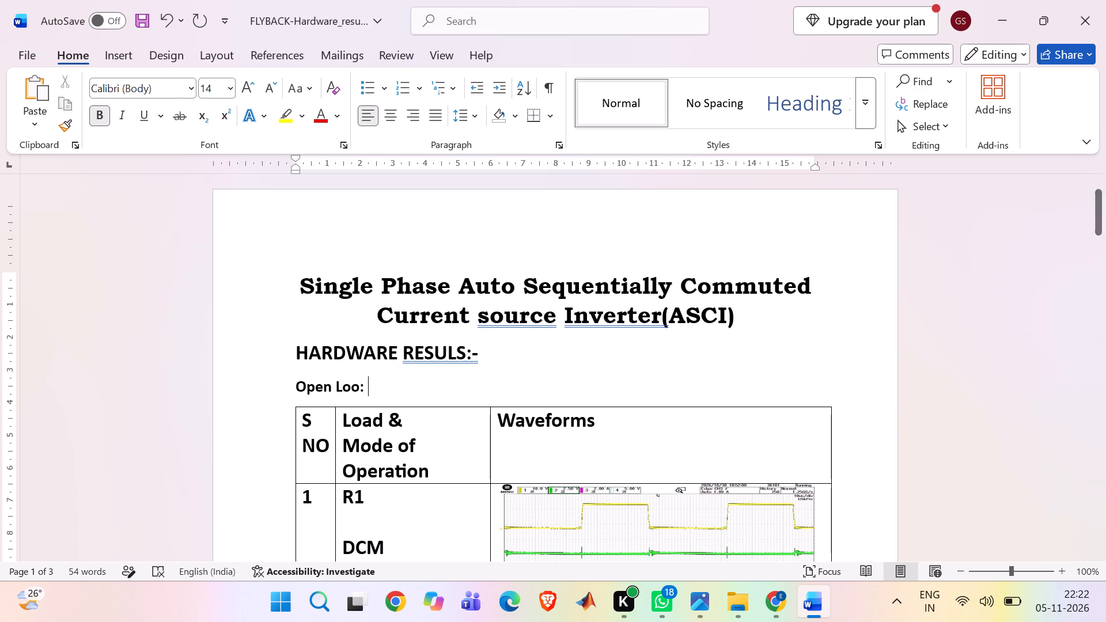
pyautogui.press('BackSpace')
pyautogui.press('BackSpace')
pyautogui.press('BackSpace')
pyautogui.press('BackSpace')
pyautogui.press('BackSpace')
pyautogui.press('BackSpace')
pyautogui.press('BackSpace')
pyautogui.press('BackSpace')
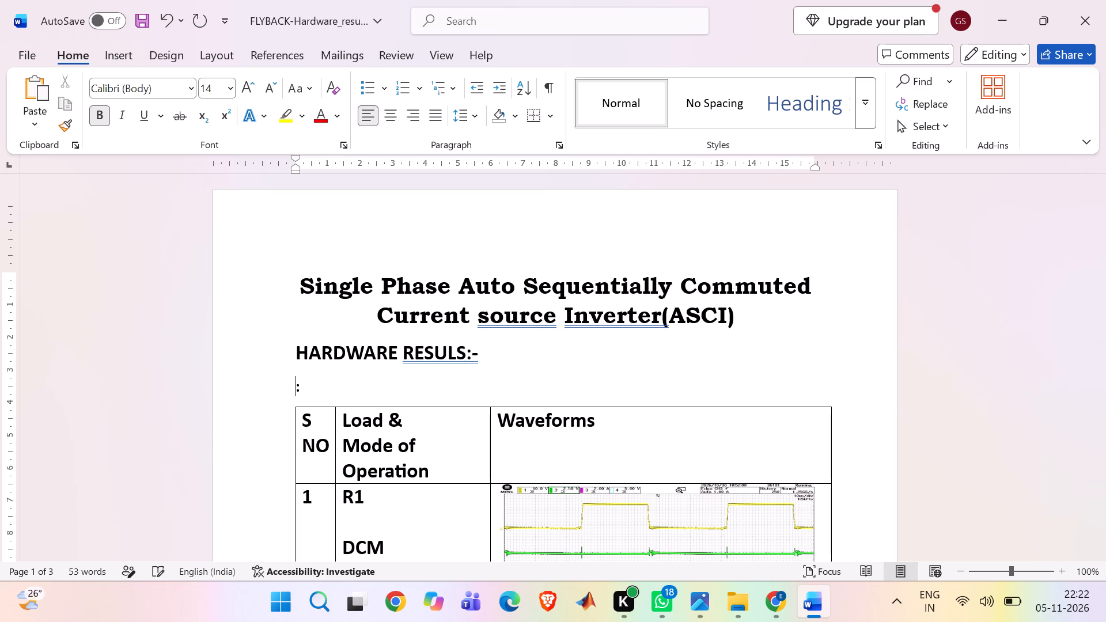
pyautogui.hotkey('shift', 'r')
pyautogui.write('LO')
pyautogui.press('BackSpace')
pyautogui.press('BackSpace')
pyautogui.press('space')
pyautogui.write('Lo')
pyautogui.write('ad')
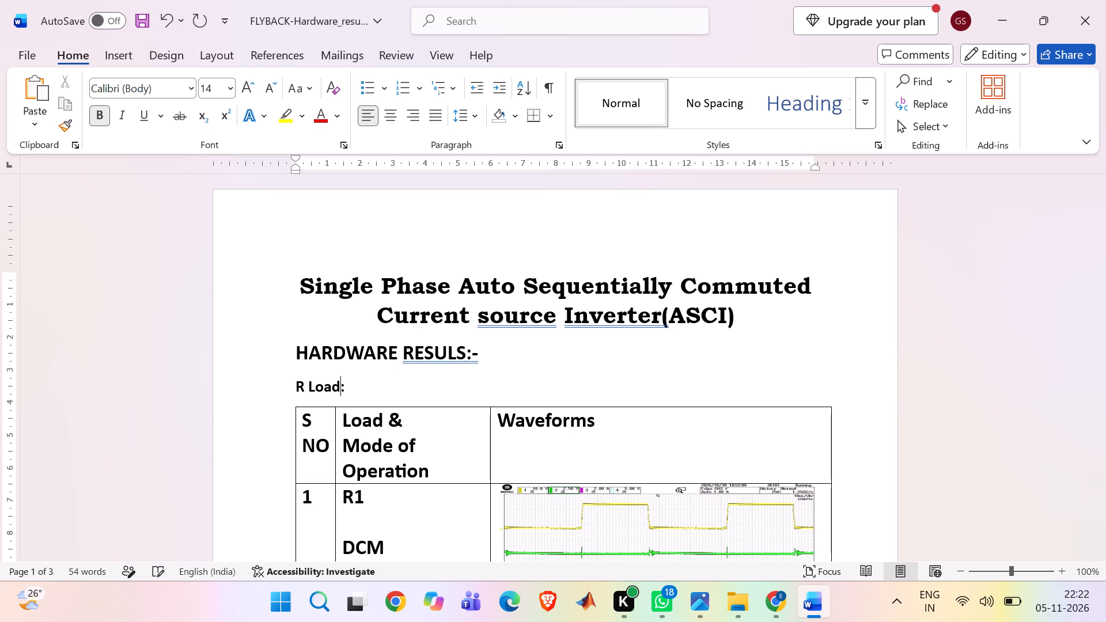
# Review the results table, then switch to File Explorer and open the 000 waveform image in the R load folder of CSI.
pyautogui.click(490, 395)
pyautogui.scroll(-1, 427, 491)
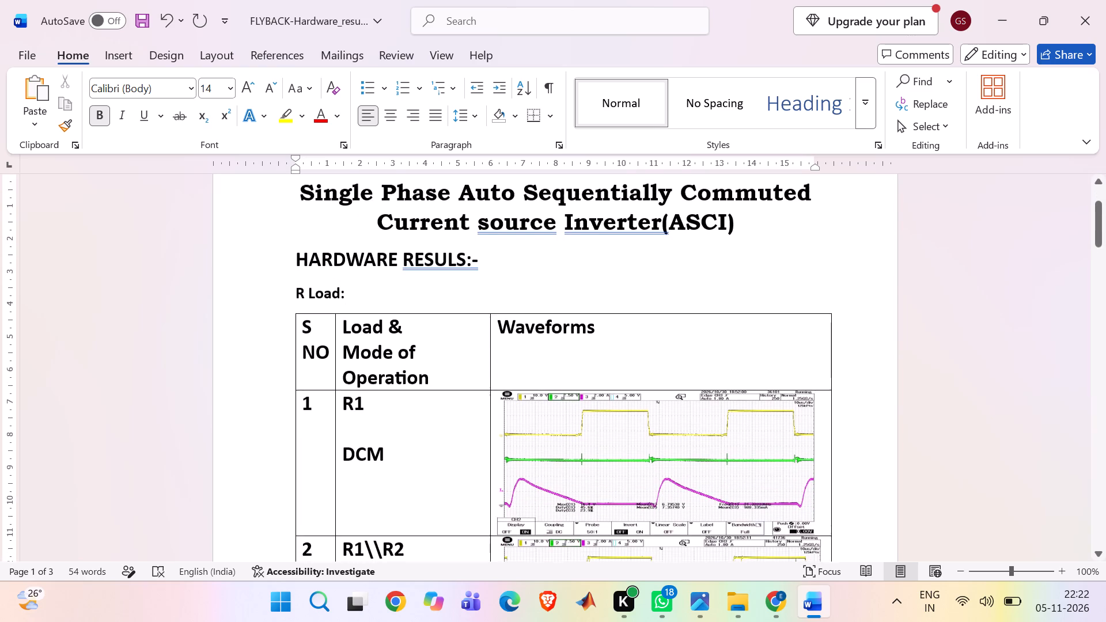
pyautogui.scroll(-1, 427, 491)
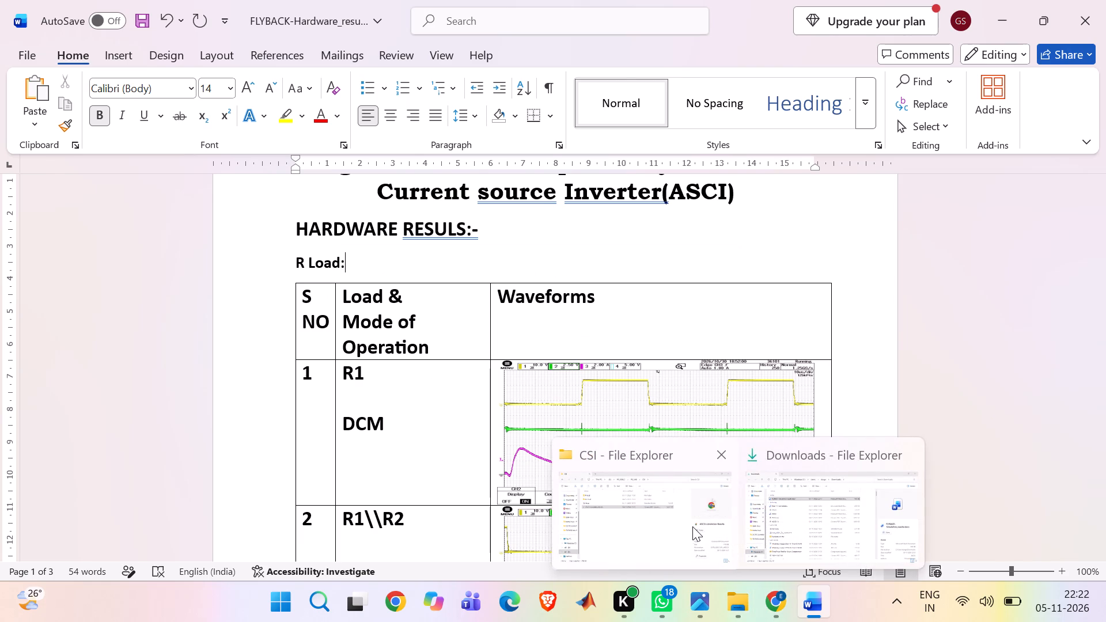
pyautogui.click(691, 526)
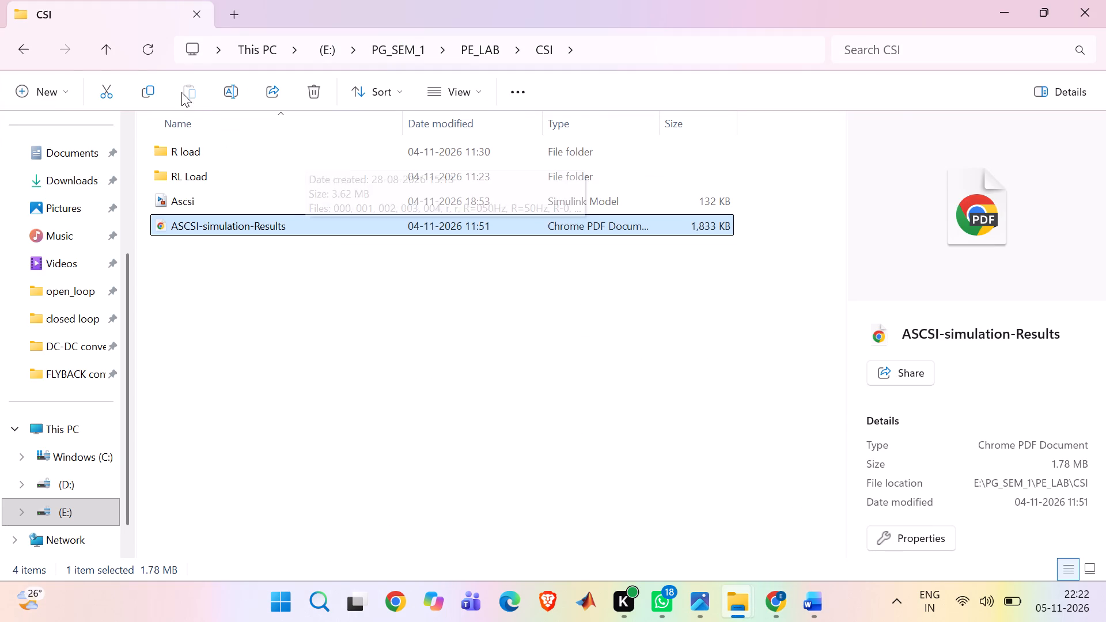
pyautogui.doubleClick(187, 146)
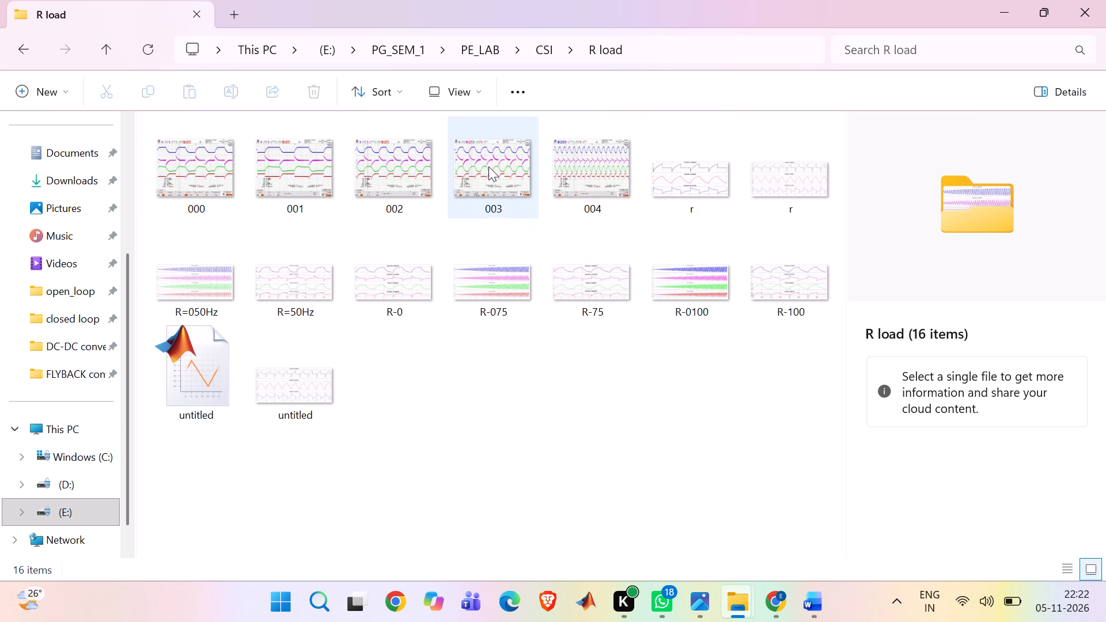
pyautogui.doubleClick(228, 158)
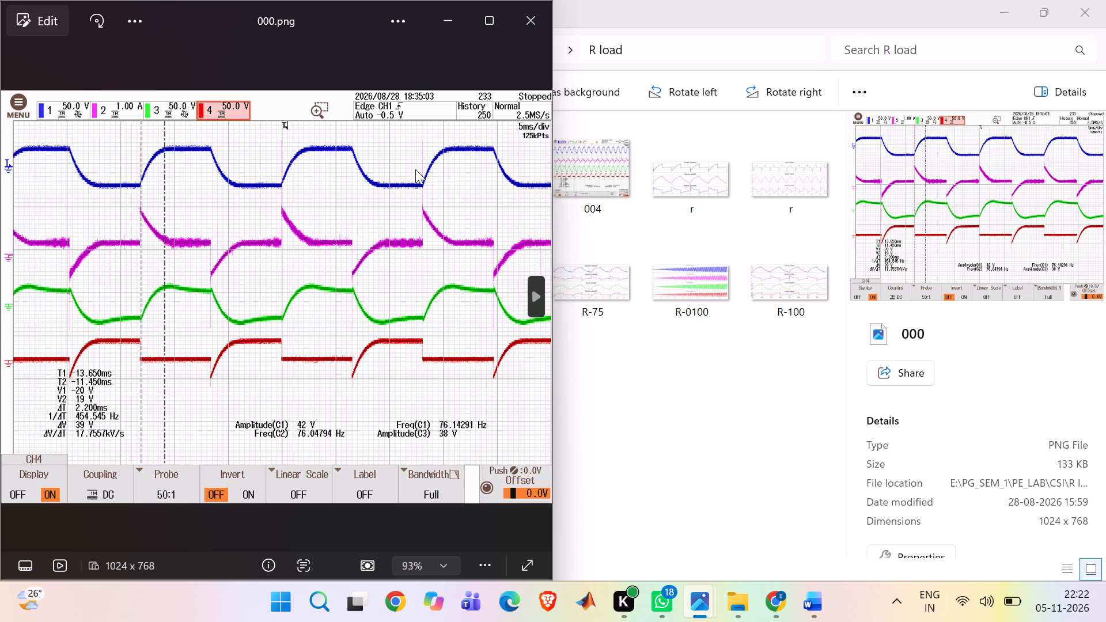
# Close the 000 image and check the frequency reading in the 001 waveform image of the R load folder.
pyautogui.click(536, 25)
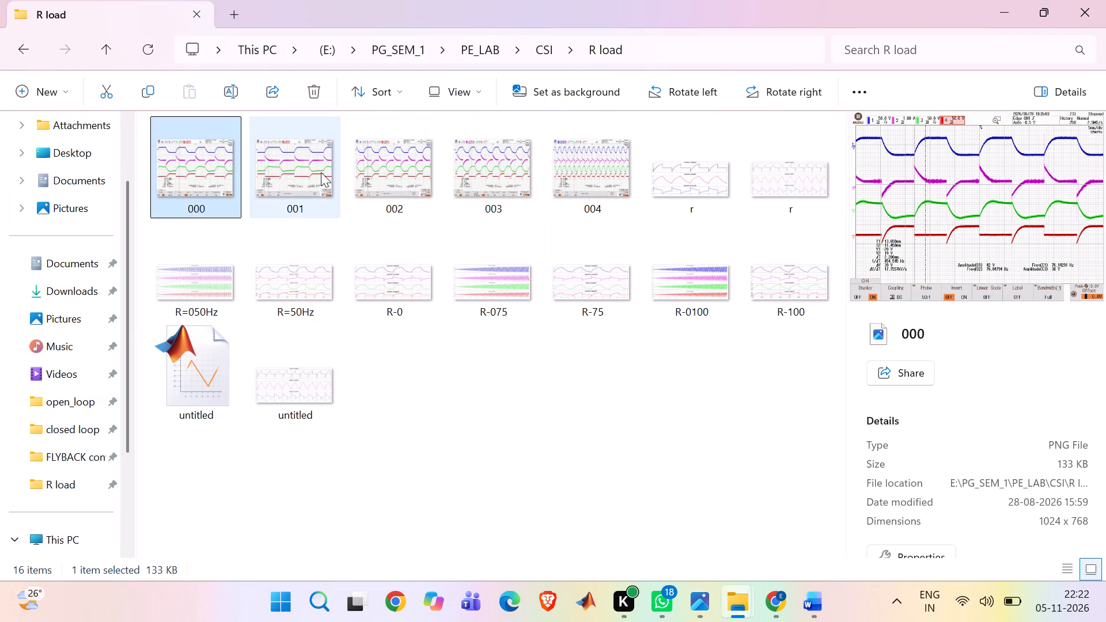
pyautogui.doubleClick(321, 172)
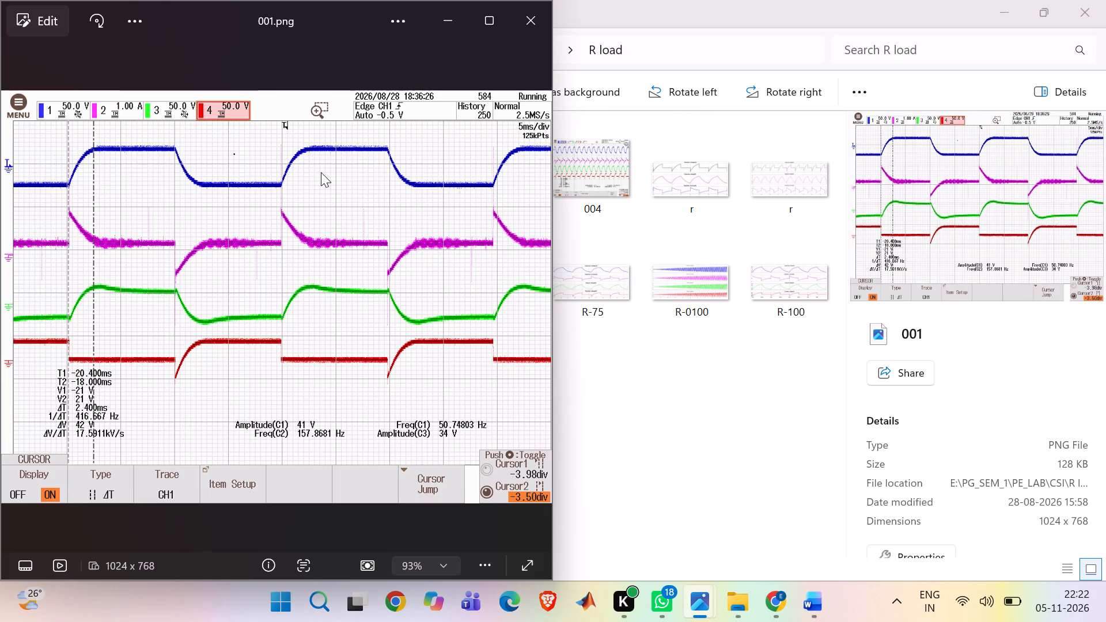
pyautogui.click(541, 18)
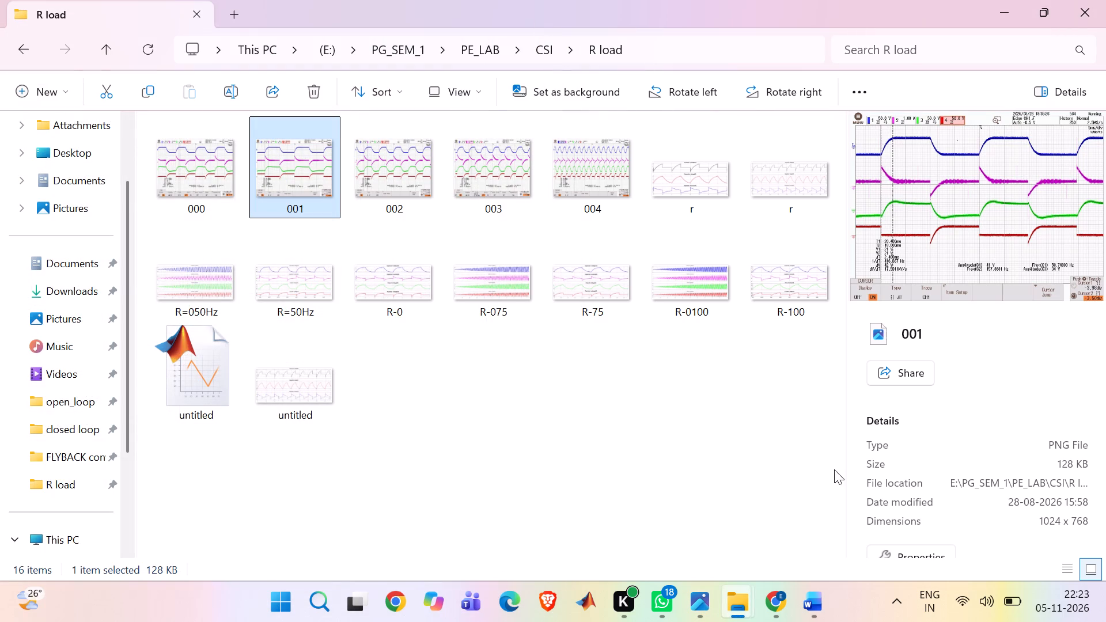
# Switch to Word and delete the "Load & Mode of Operation" heading text from the results table's second column.
pyautogui.click(809, 542)
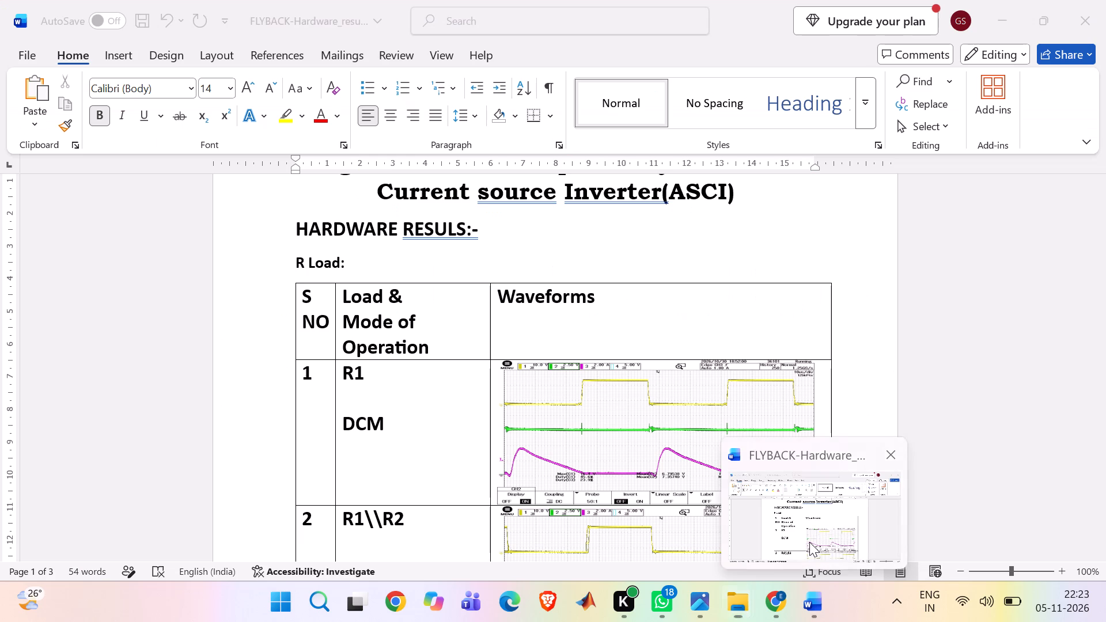
pyautogui.click(445, 348)
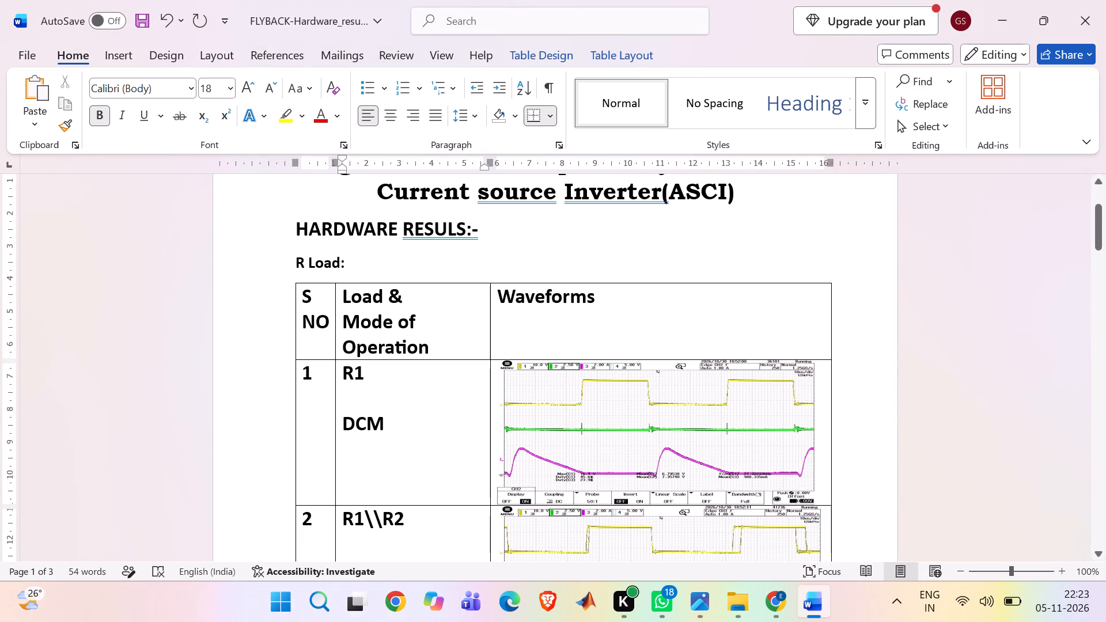
pyautogui.press('BackSpace')
pyautogui.press('BackSpace')
pyautogui.press('BackSpace')
pyautogui.press('BackSpace')
pyautogui.press('BackSpace')
pyautogui.press('BackSpace')
pyautogui.press('BackSpace')
pyautogui.press('BackSpace')
pyautogui.press('BackSpace')
pyautogui.press('BackSpace')
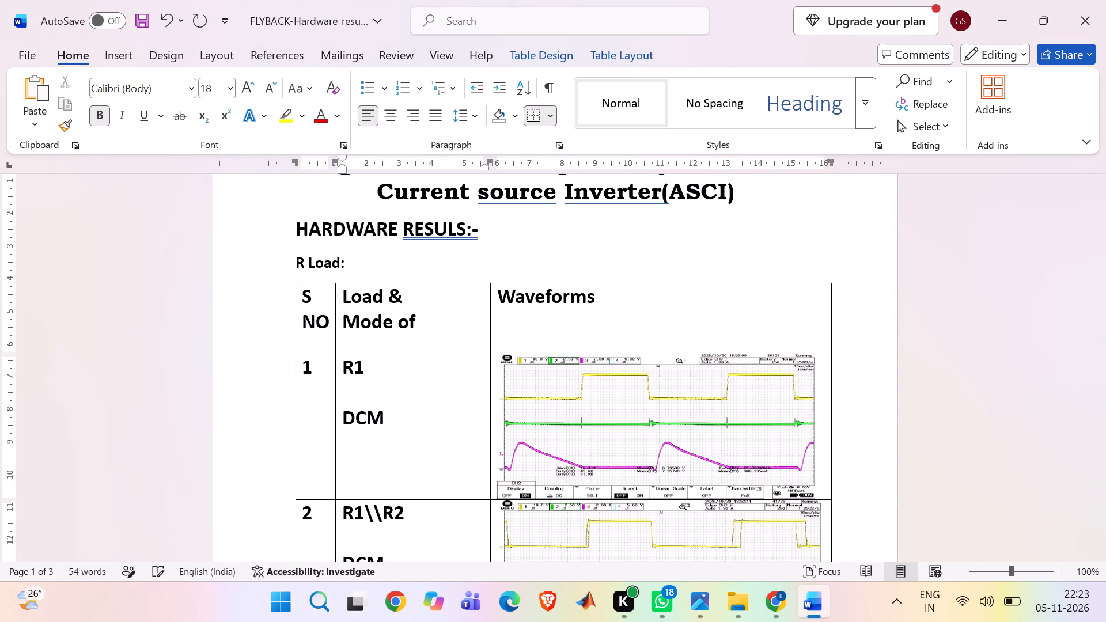
pyautogui.press('BackSpace')
pyautogui.press('BackSpace')
pyautogui.press('BackSpace')
pyautogui.press('BackSpace')
pyautogui.press('BackSpace')
pyautogui.press('BackSpace')
pyautogui.press('BackSpace')
pyautogui.press('BackSpace')
pyautogui.press('BackSpace')
pyautogui.press('BackSpace')
pyautogui.press('BackSpace')
pyautogui.press('BackSpace')
pyautogui.press('BackSpace')
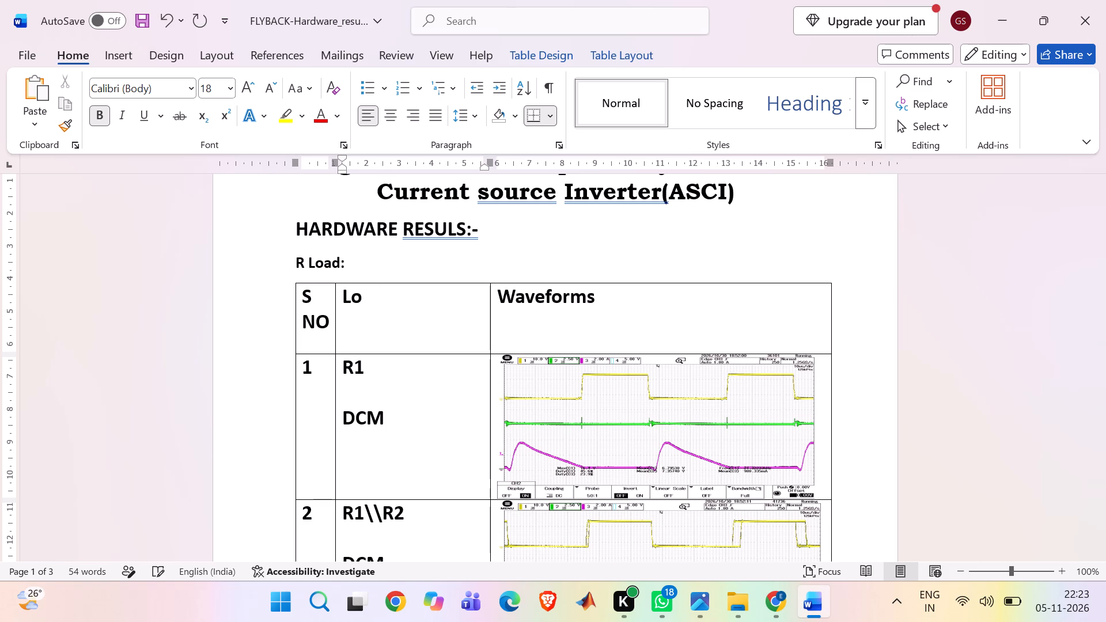
pyautogui.press('BackSpace')
pyautogui.press('BackSpace')
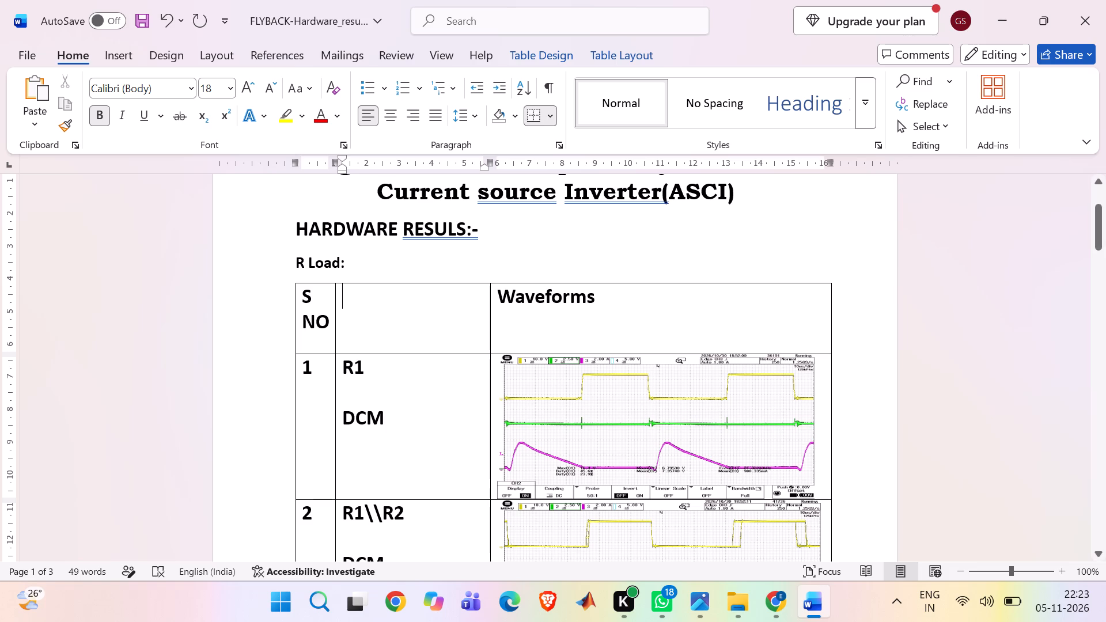
# Clear the R1 and DCM text from the second-column cell of table row 1, keeping the cell itself.
pyautogui.moveTo(342, 363); pyautogui.dragTo(442, 422)
pyautogui.press('BackSpace')
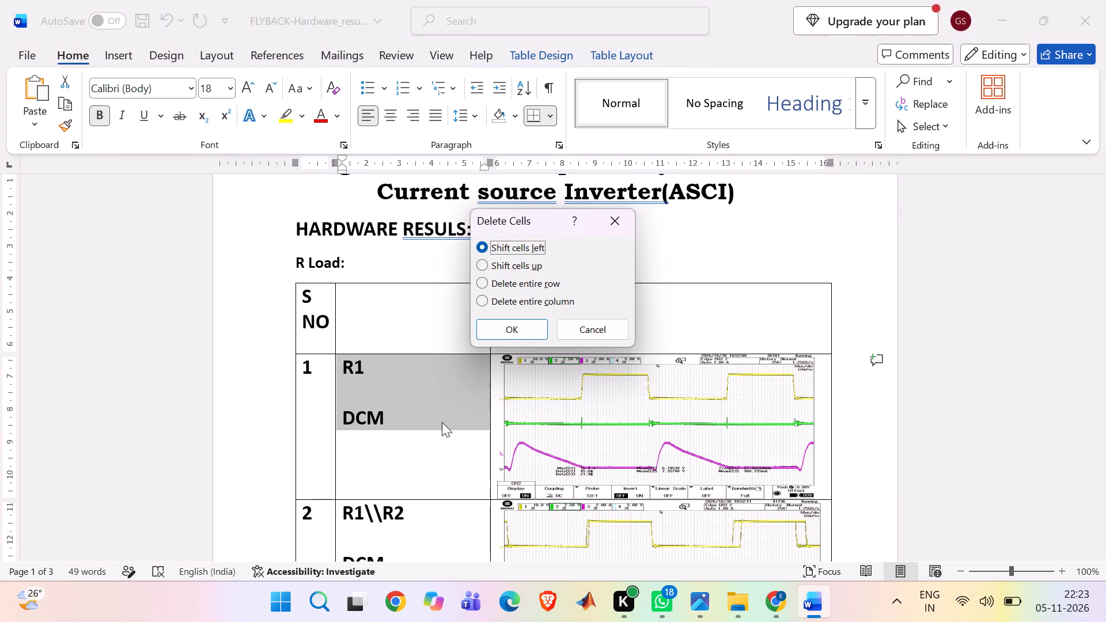
pyautogui.click(611, 223)
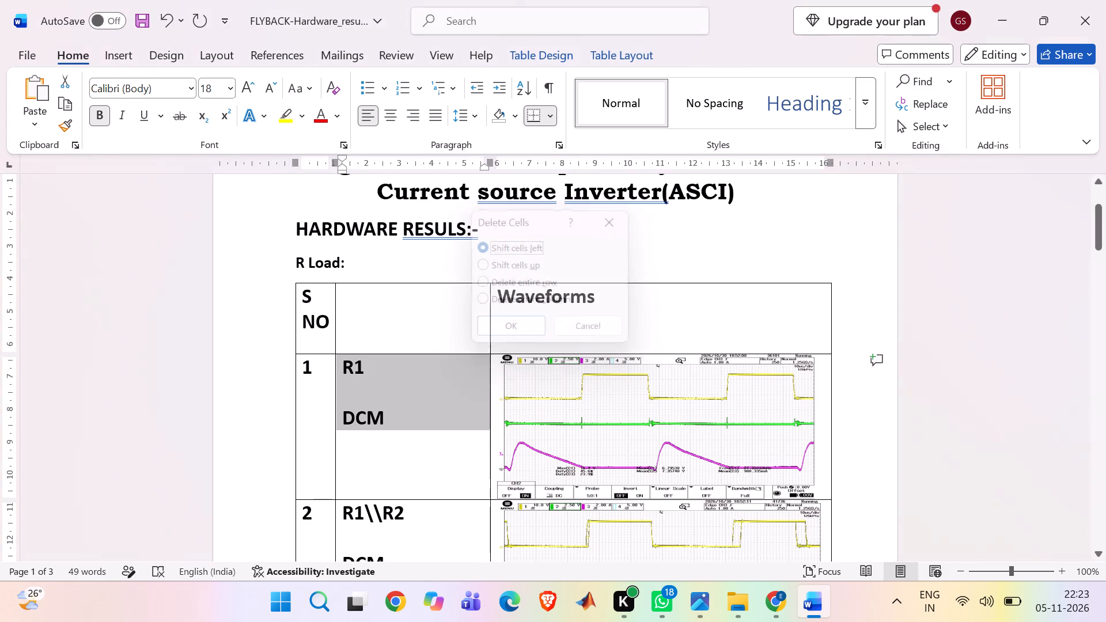
pyautogui.press('BackSpace')
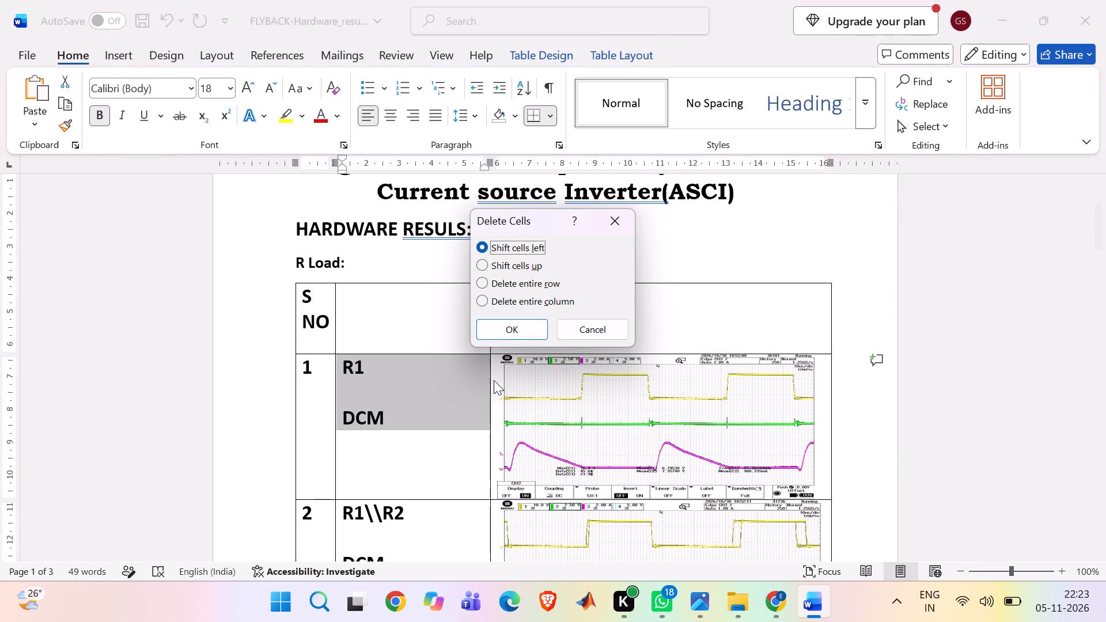
pyautogui.click(624, 217)
pyautogui.click(427, 442)
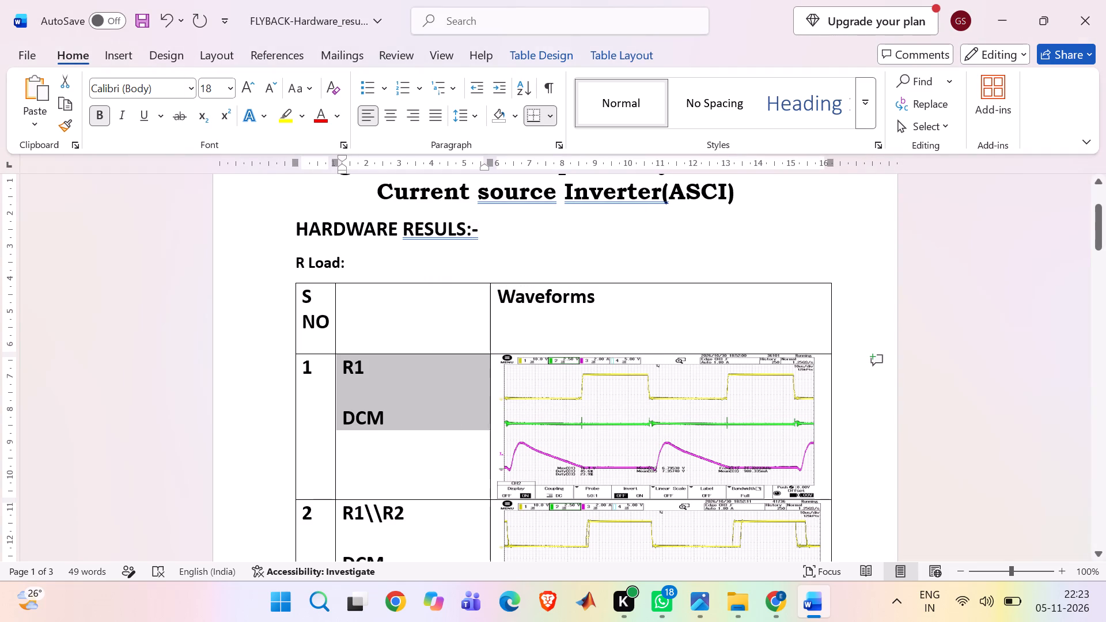
pyautogui.moveTo(343, 362); pyautogui.dragTo(362, 370)
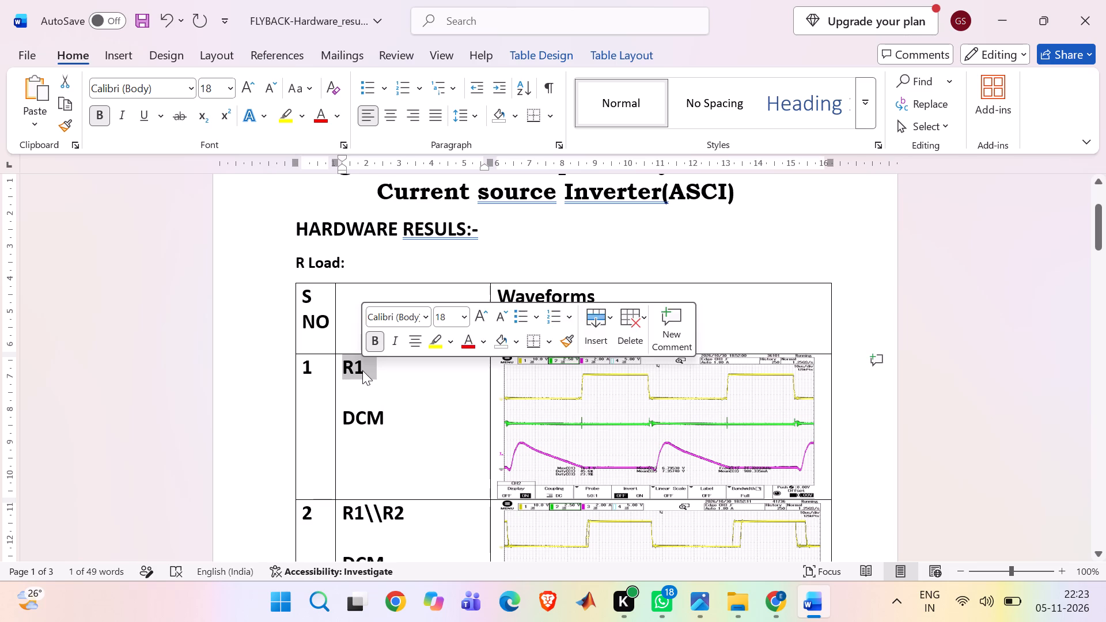
pyautogui.press('BackSpace')
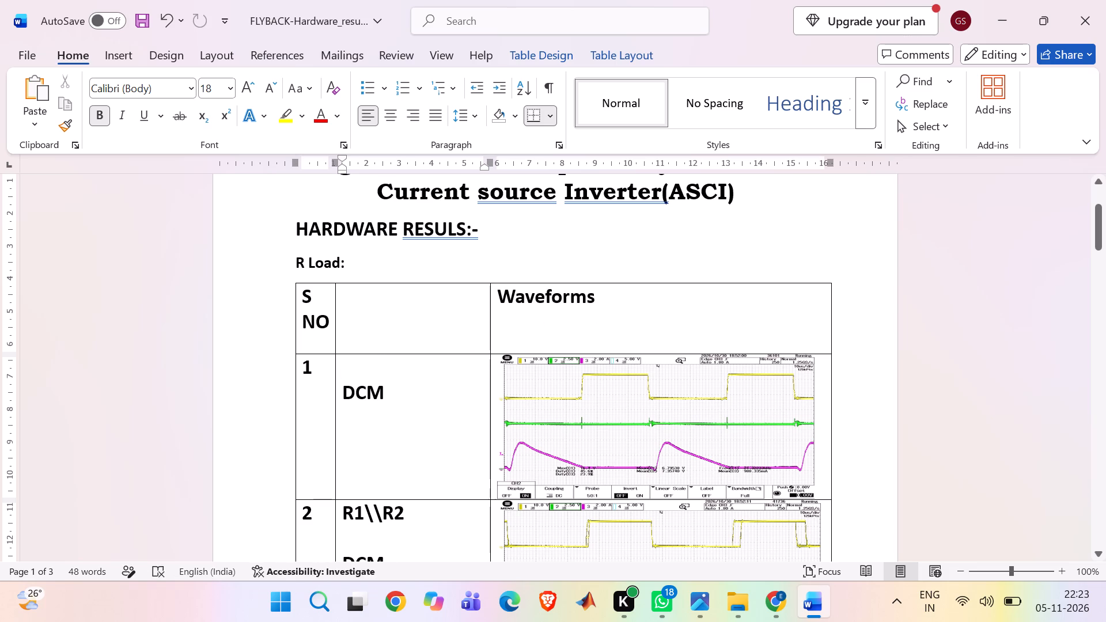
pyautogui.click(392, 386)
pyautogui.press('BackSpace')
pyautogui.press('BackSpace')
pyautogui.press('BackSpace')
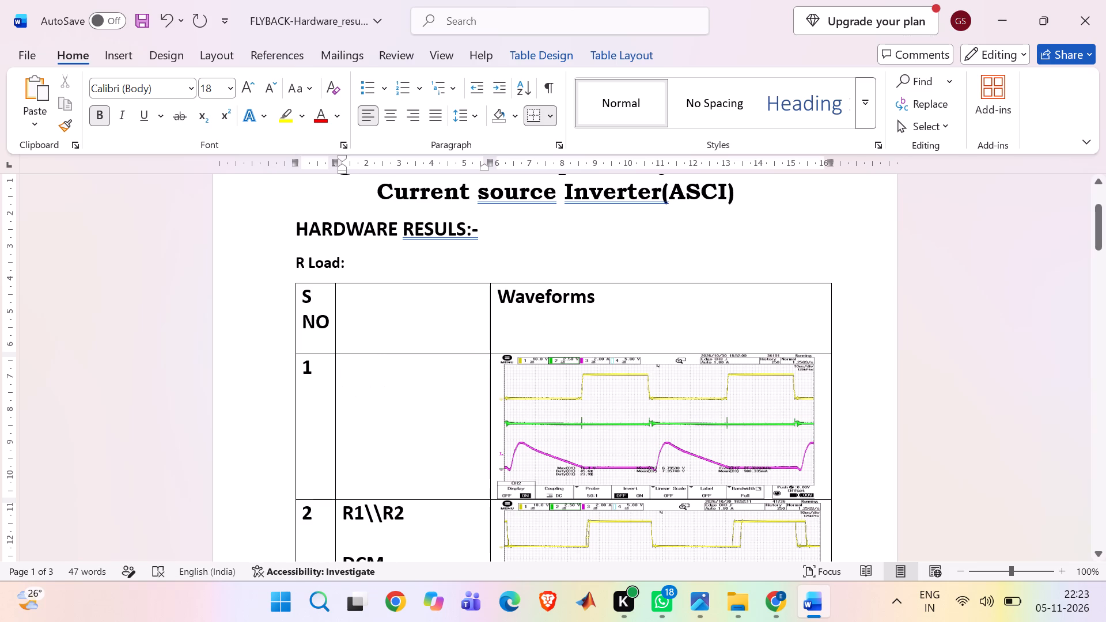
# Enter "Frequency" as the heading of the table's empty second column.
pyautogui.click(391, 313)
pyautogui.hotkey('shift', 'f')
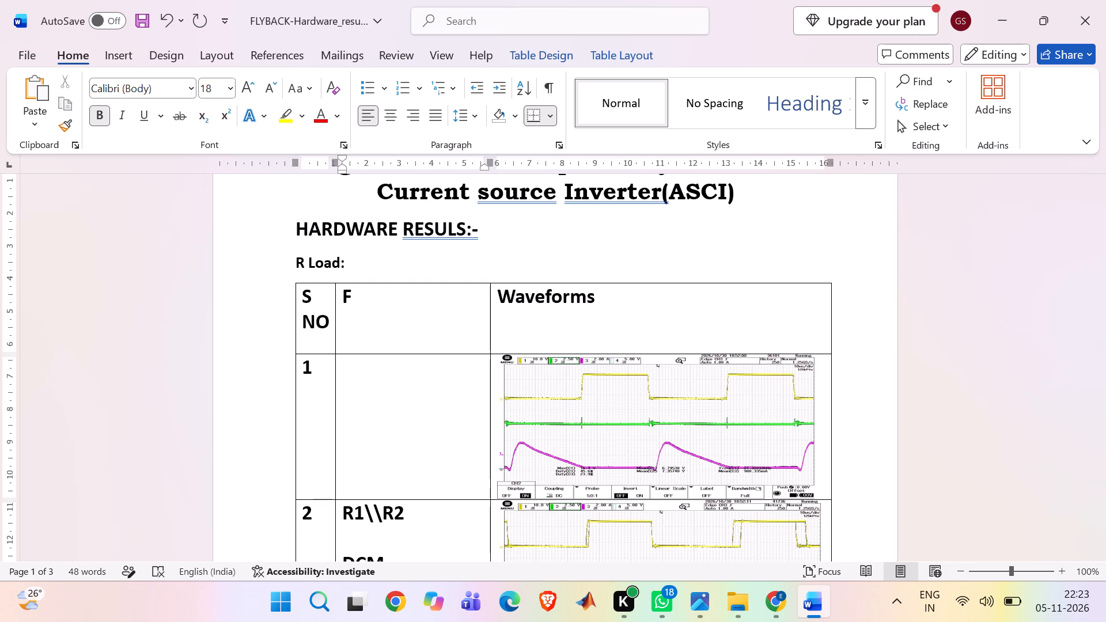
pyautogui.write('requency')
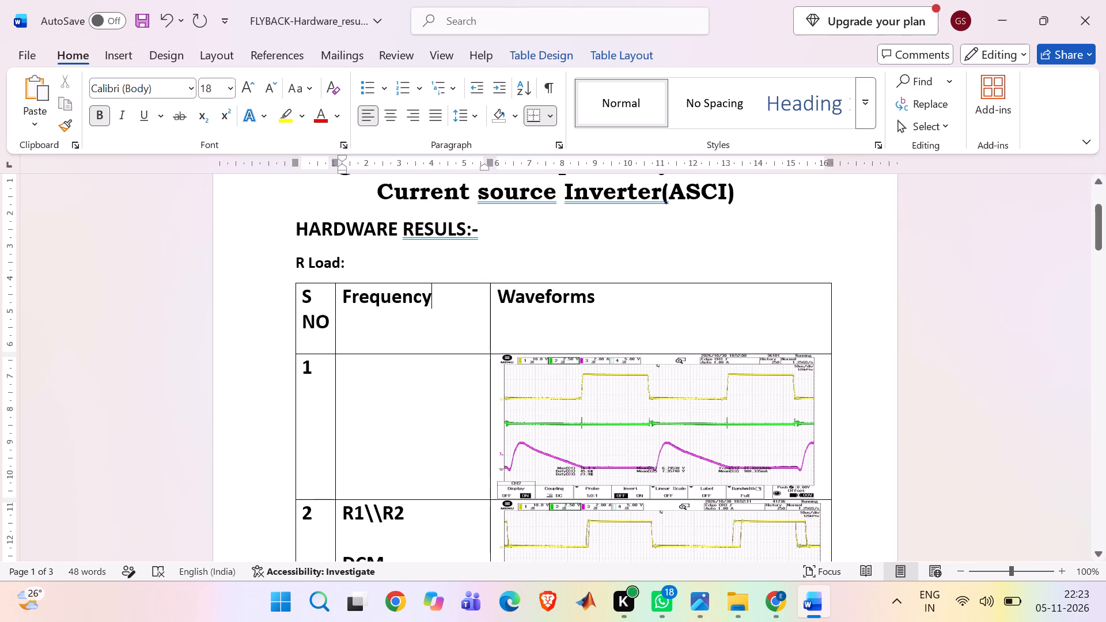
# Centre the text of the table's header row across all three columns.
pyautogui.moveTo(303, 293); pyautogui.dragTo(527, 313)
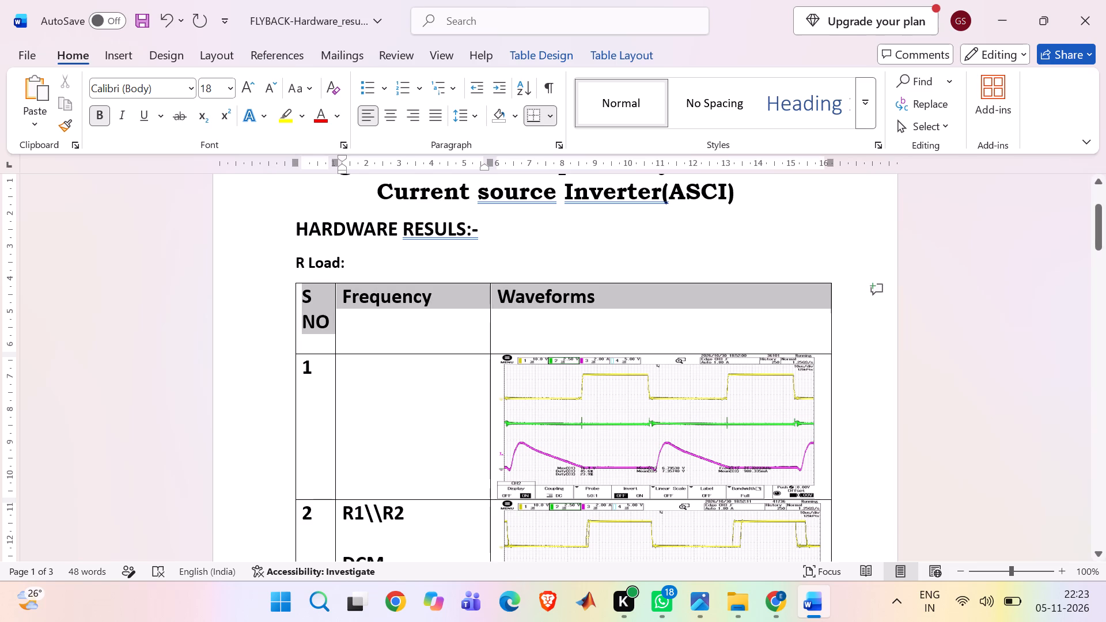
pyautogui.moveTo(527, 313); pyautogui.dragTo(607, 305)
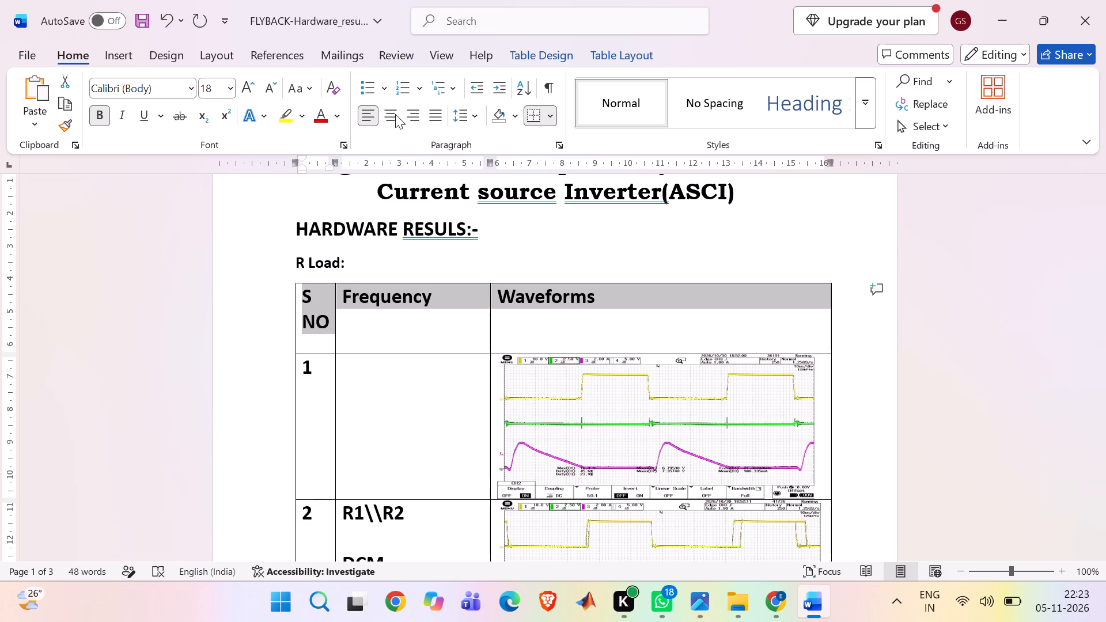
pyautogui.click(395, 114)
pyautogui.click(540, 231)
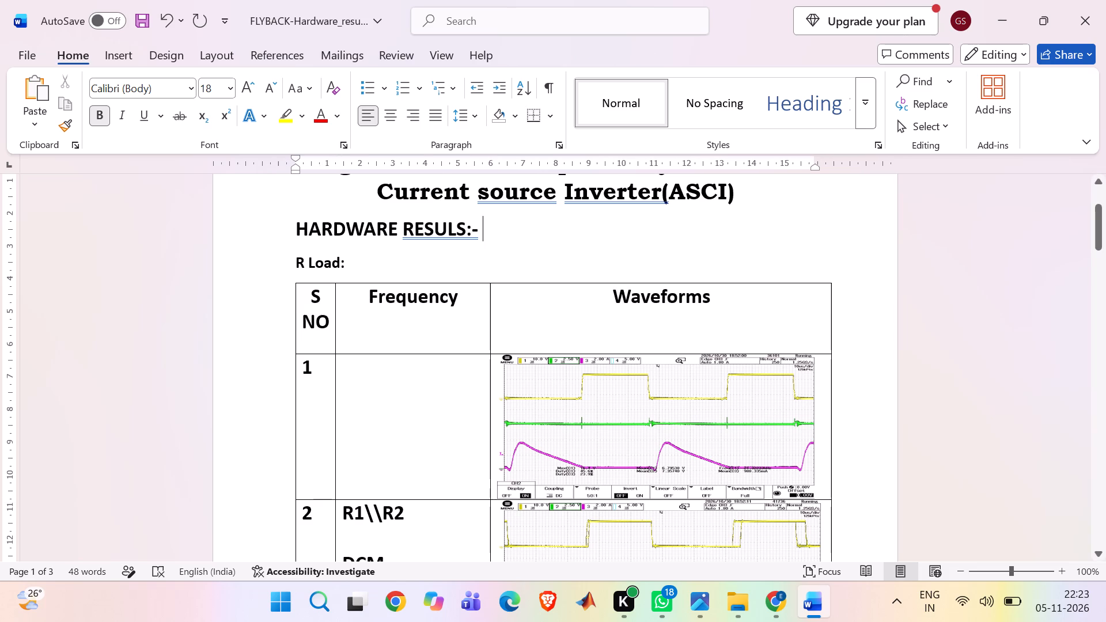
# Add the unit "(Hz)" directly after the Frequency column heading.
pyautogui.click(435, 393)
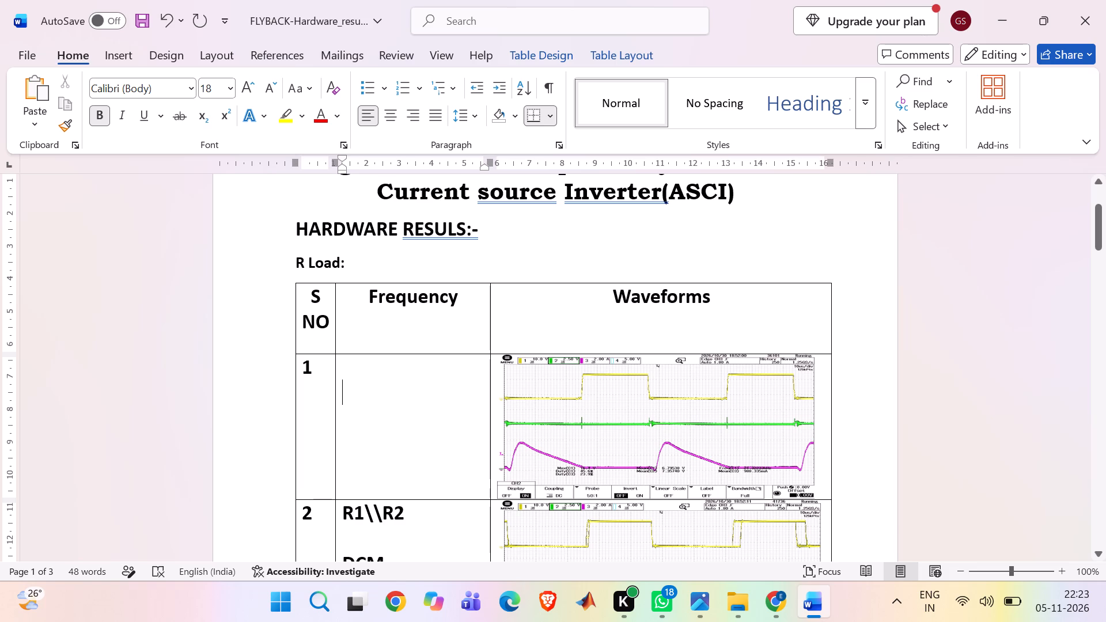
pyautogui.click(468, 308)
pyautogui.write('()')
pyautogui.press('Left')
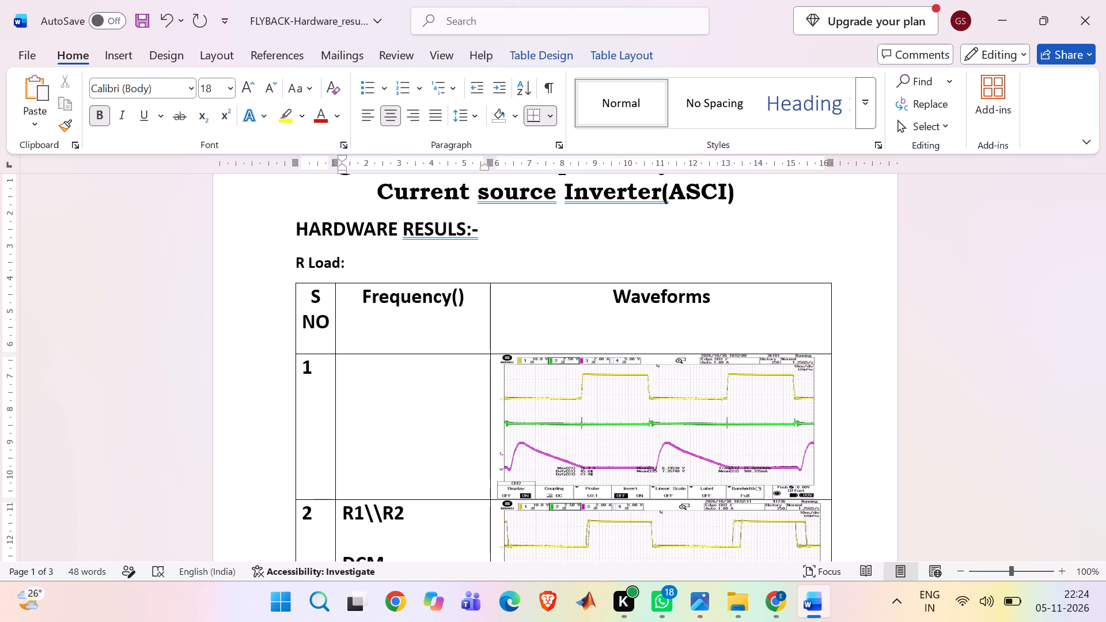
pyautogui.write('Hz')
# Fill the frequency column with 50, 75 and 100 for rows 1 to 3, replacing the remaining load and mode text.
pyautogui.click(420, 391)
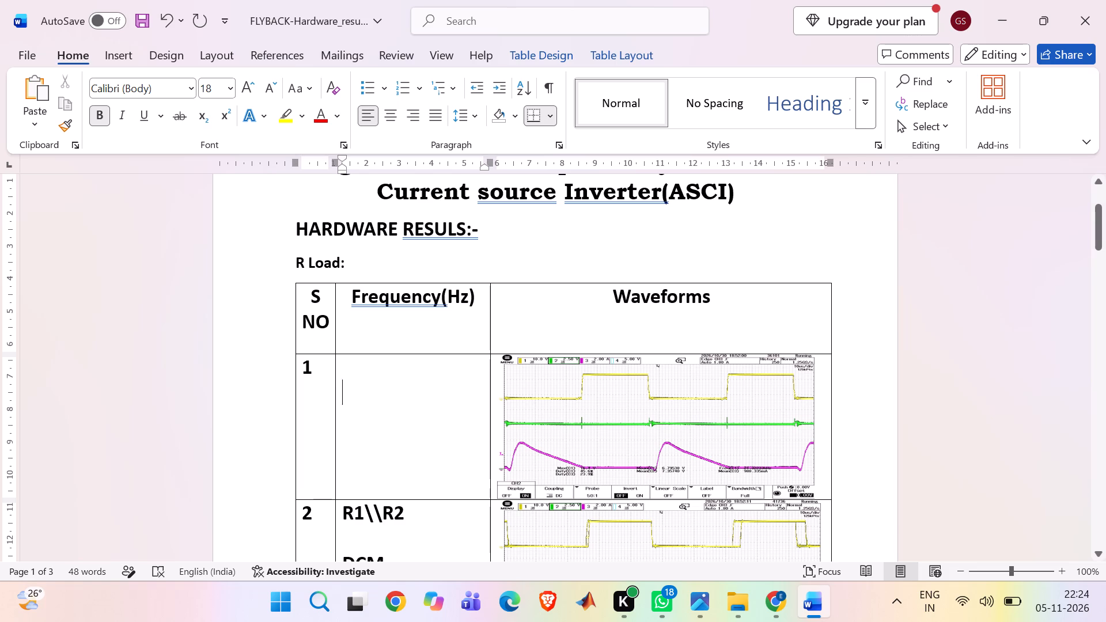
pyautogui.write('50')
pyautogui.scroll(-1, 386, 457)
pyautogui.moveTo(342, 381); pyautogui.dragTo(404, 385)
pyautogui.press('BackSpace')
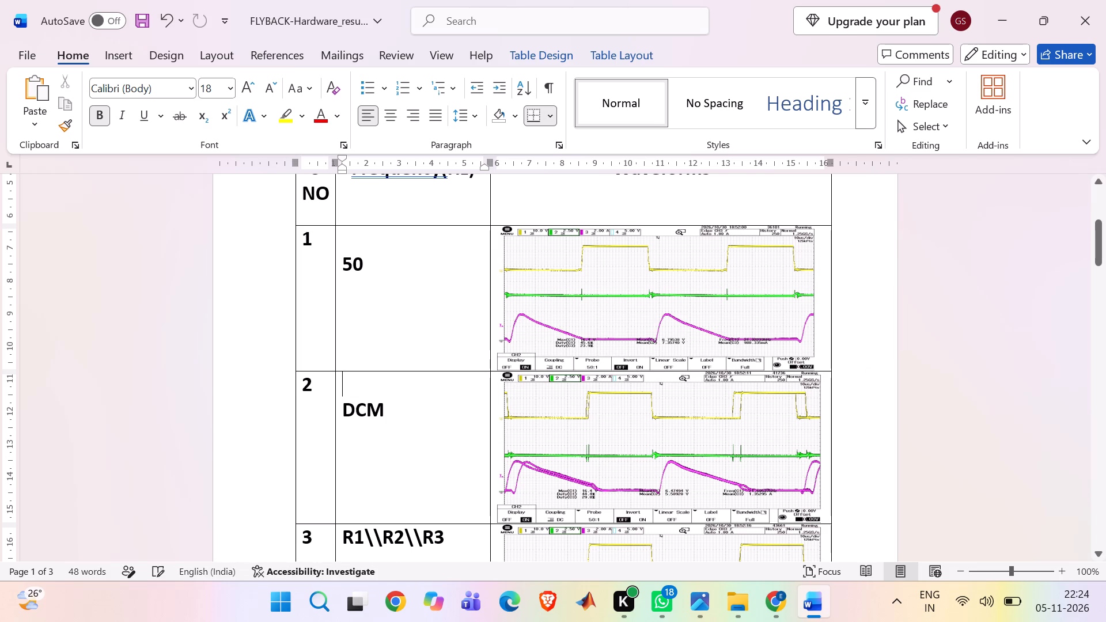
pyautogui.moveTo(344, 407); pyautogui.dragTo(381, 411)
pyautogui.press('BackSpace')
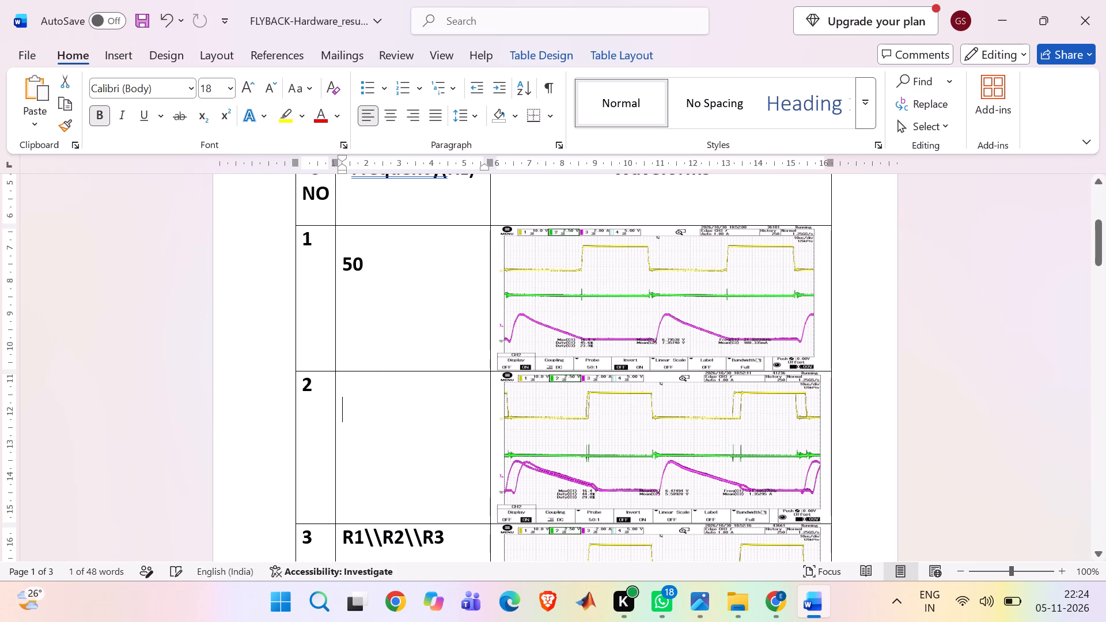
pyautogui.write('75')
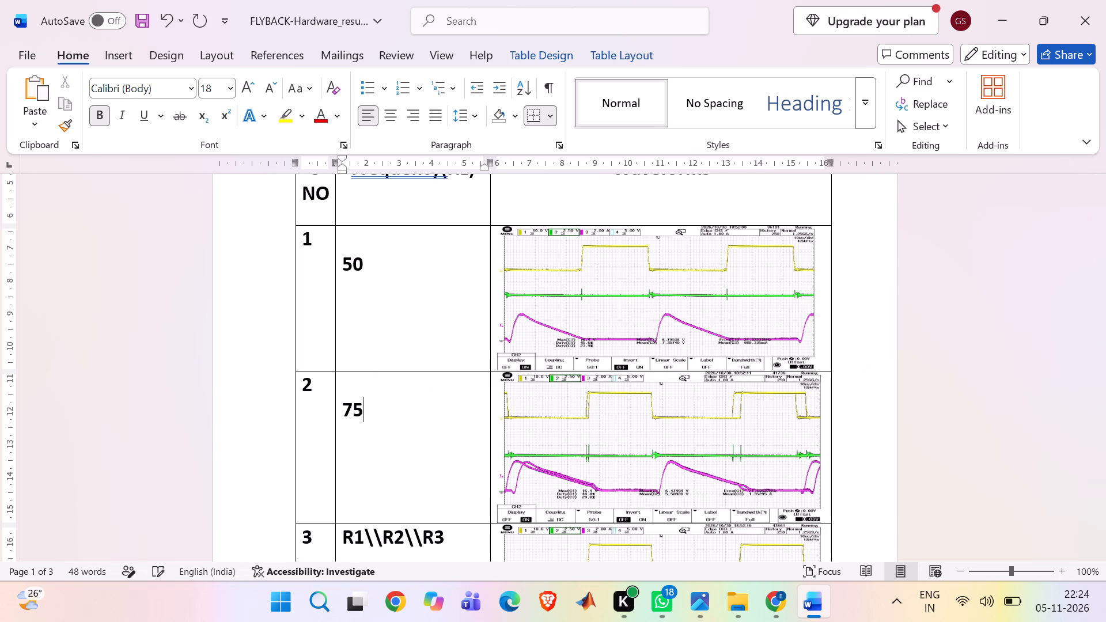
pyautogui.scroll(-1, 394, 488)
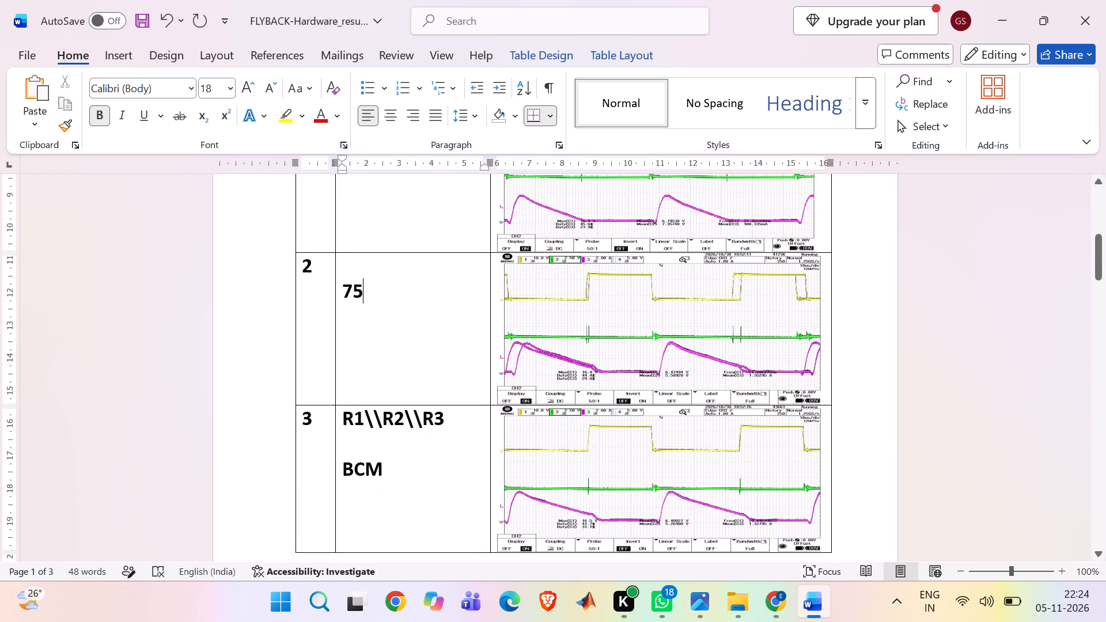
pyautogui.moveTo(344, 419); pyautogui.dragTo(428, 468)
pyautogui.press('BackSpace')
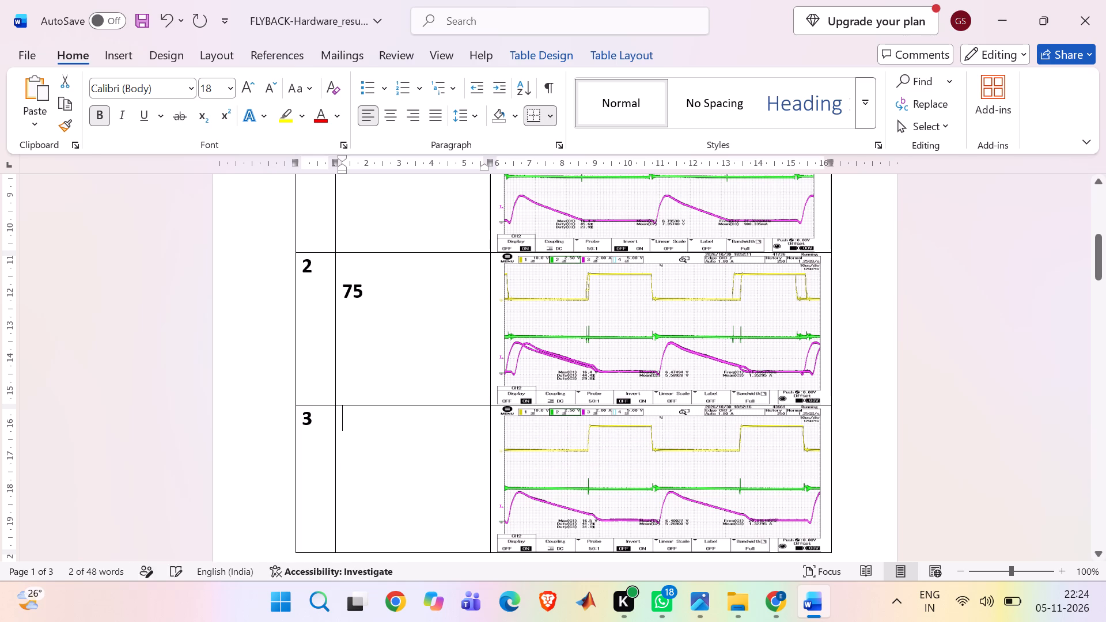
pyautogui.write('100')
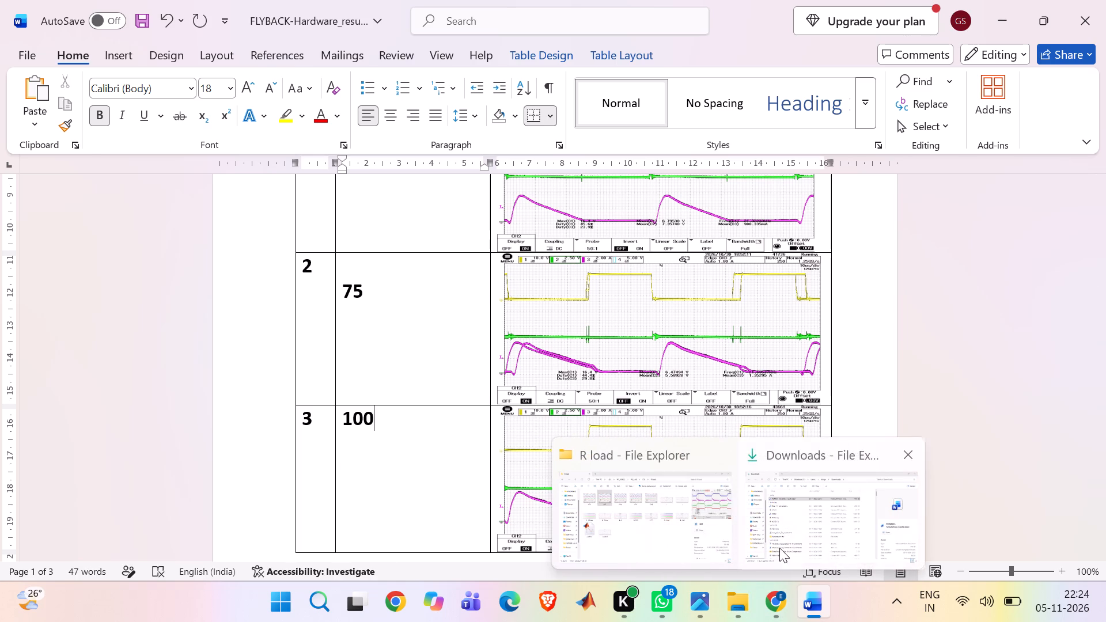
# Switch to the R load folder in File Explorer and examine the 002, 003 and 004 waveform images for their frequencies.
pyautogui.click(691, 536)
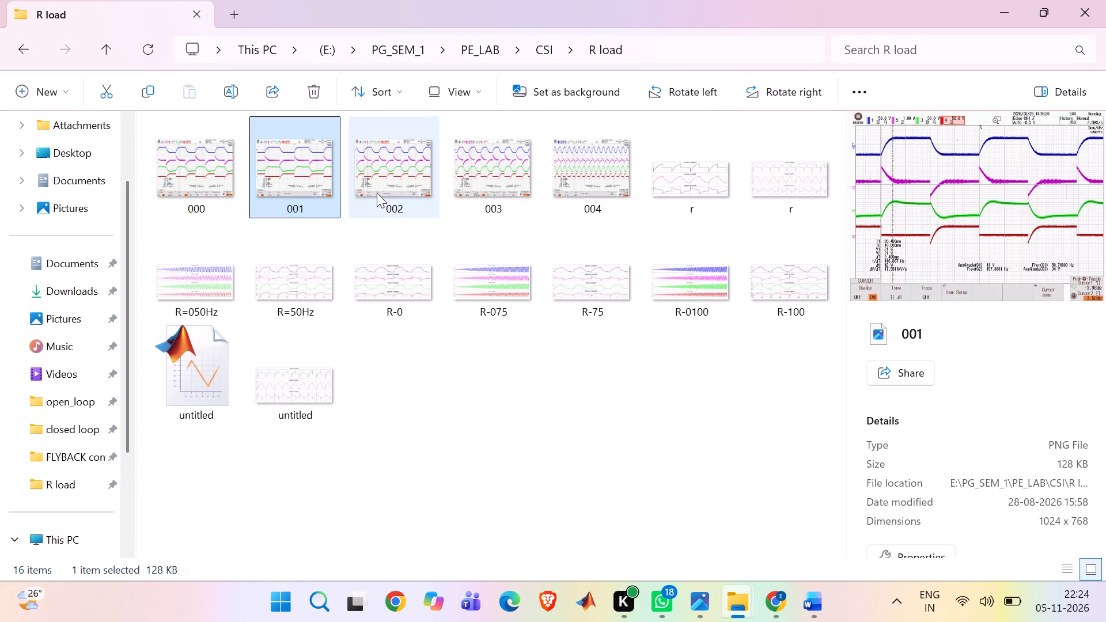
pyautogui.click(377, 193)
pyautogui.doubleClick(379, 193)
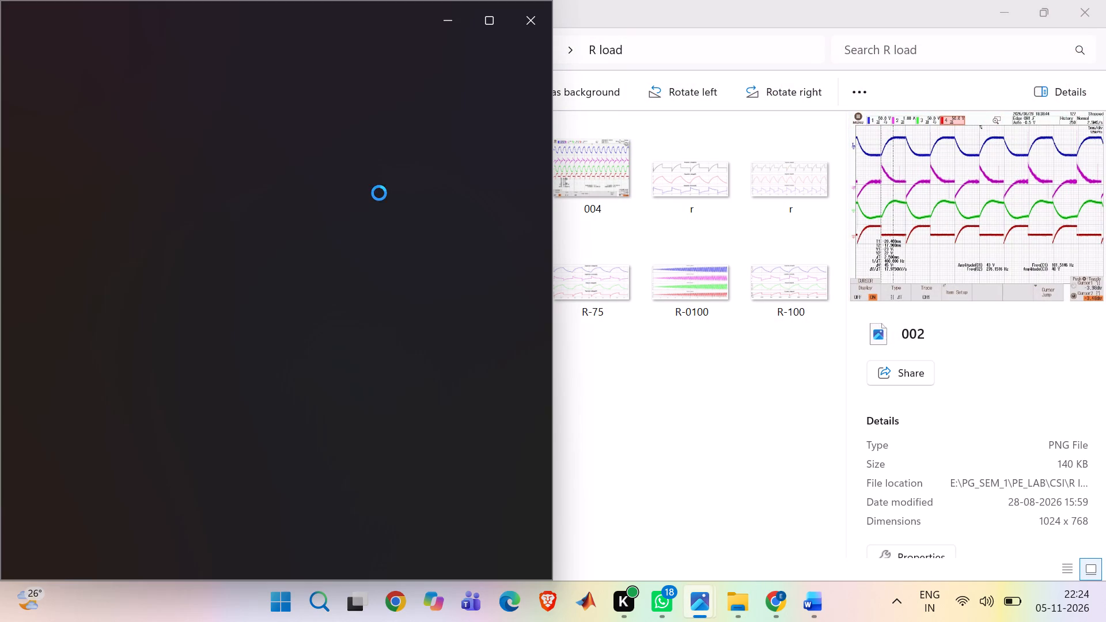
pyautogui.click(536, 17)
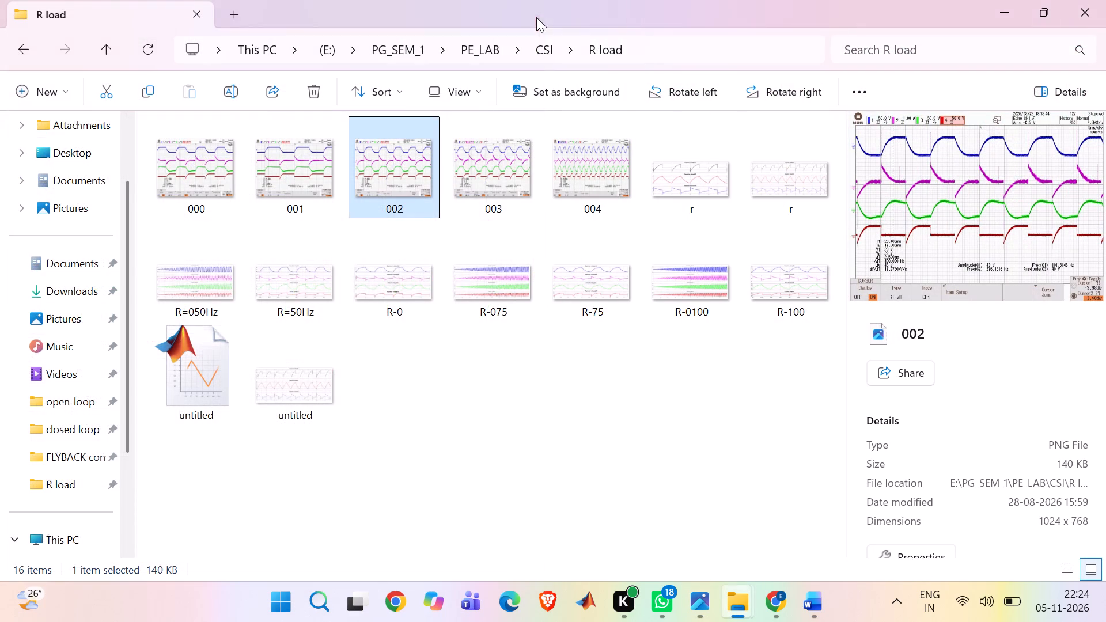
pyautogui.doubleClick(494, 170)
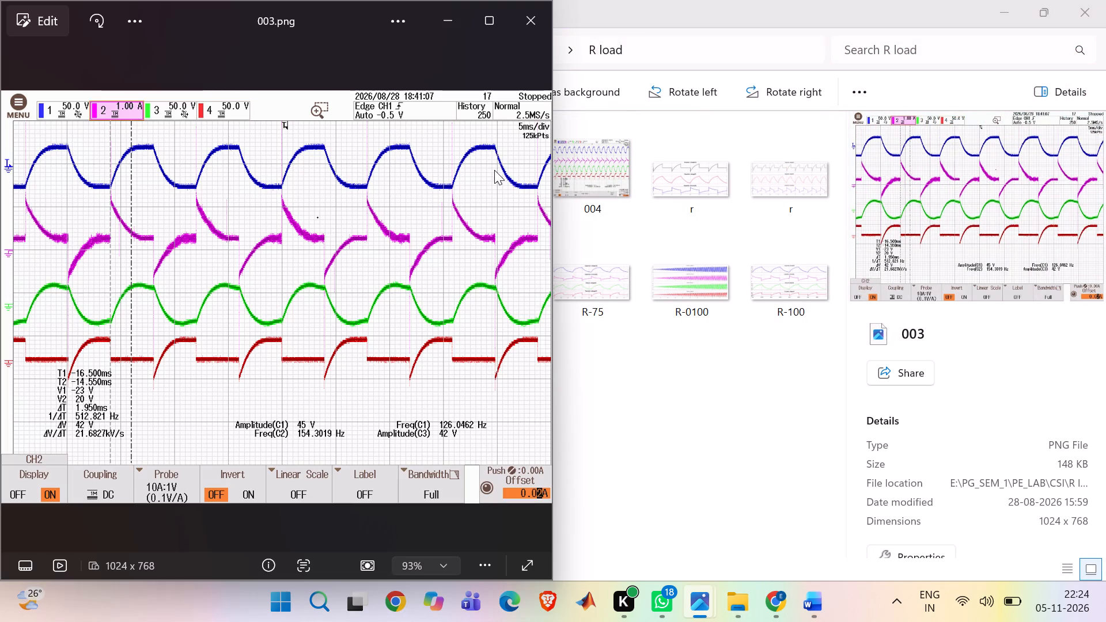
pyautogui.click(535, 31)
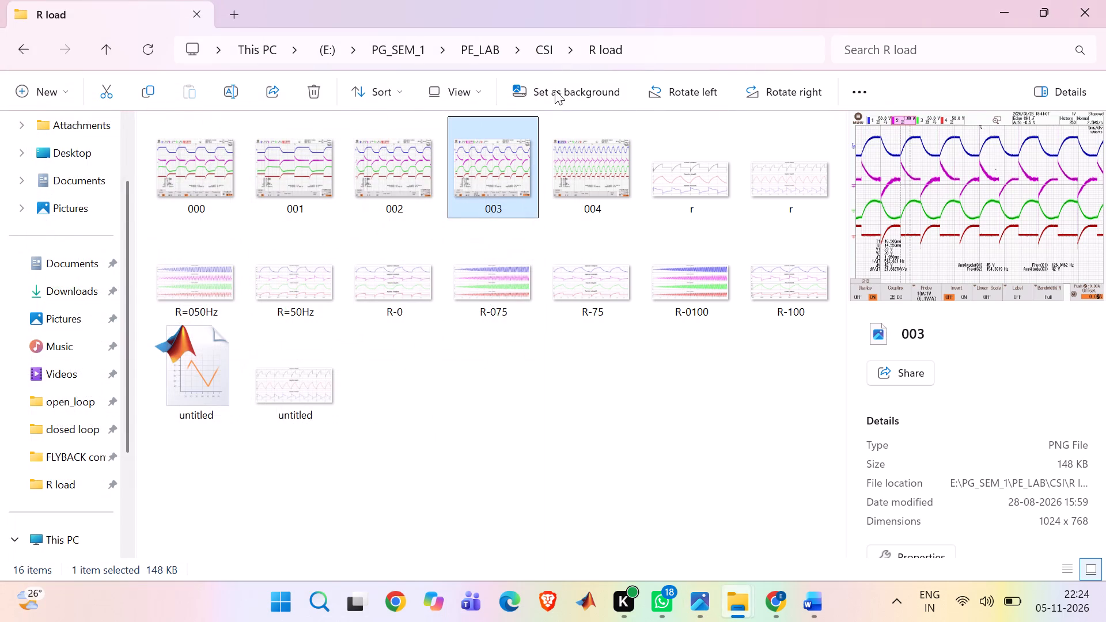
pyautogui.doubleClick(597, 148)
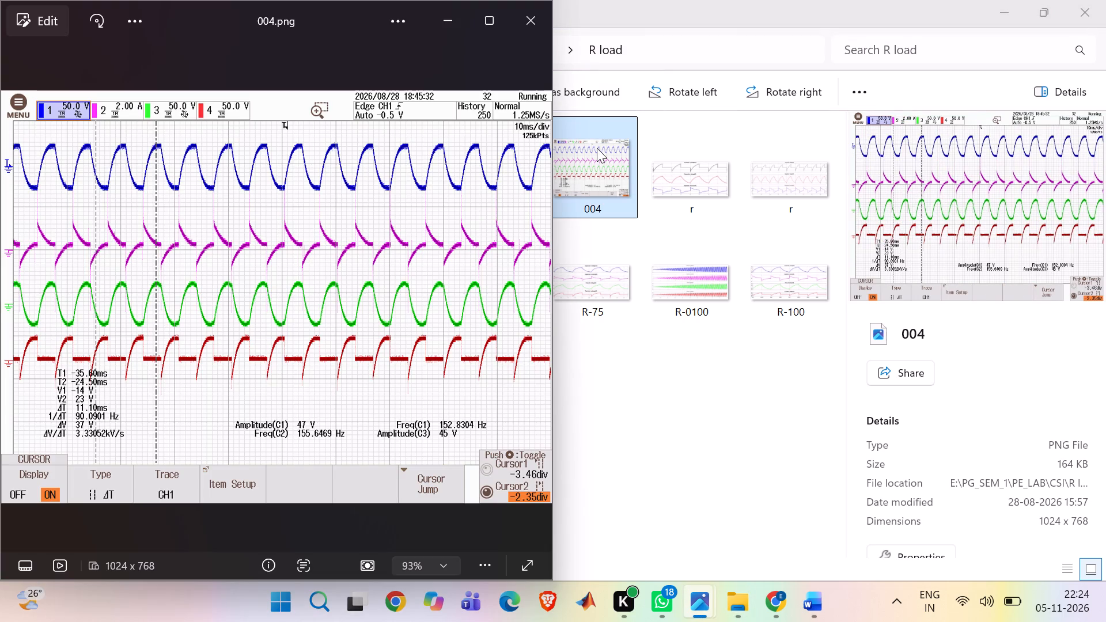
pyautogui.click(536, 33)
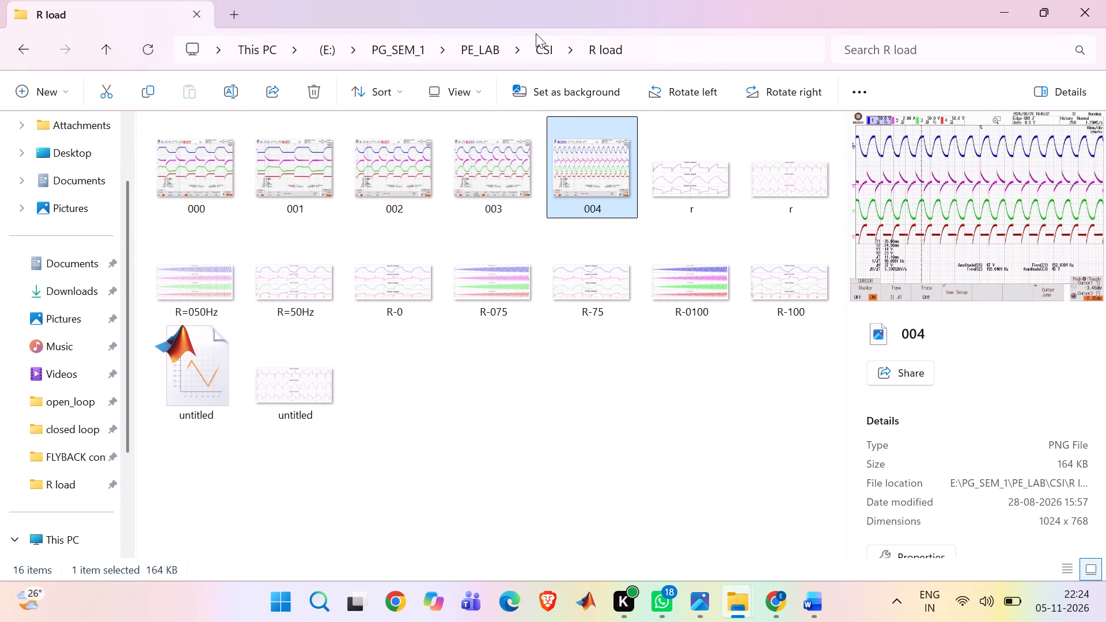
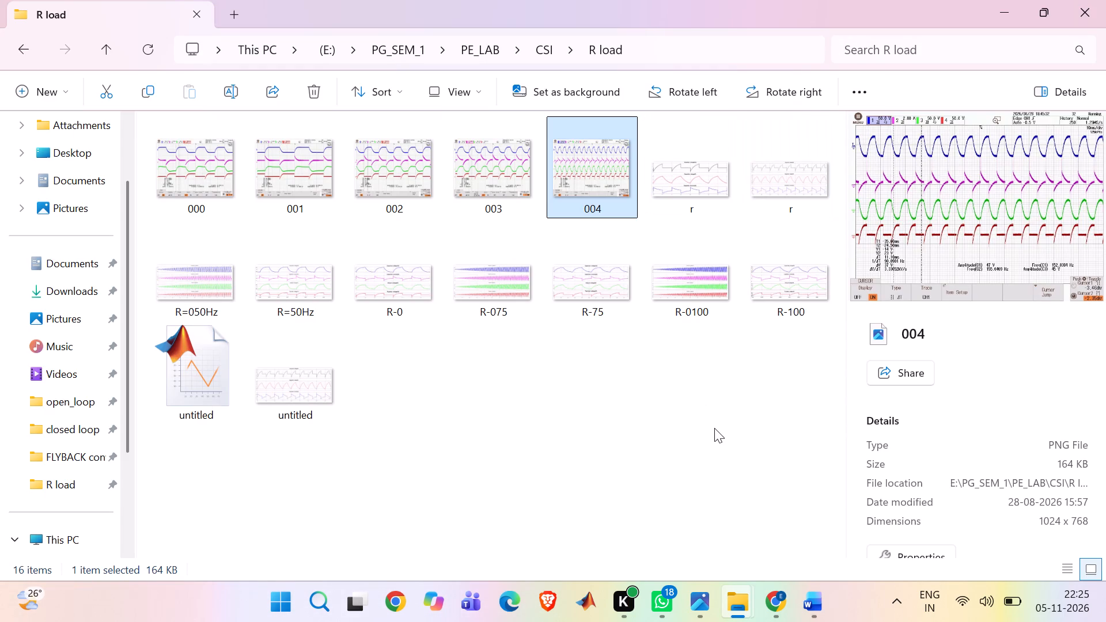
# In the FLYBACK-Hardware results document in Word, replace the load and mode text in row 4 of the R Load table with 125.
pyautogui.click(714, 428)
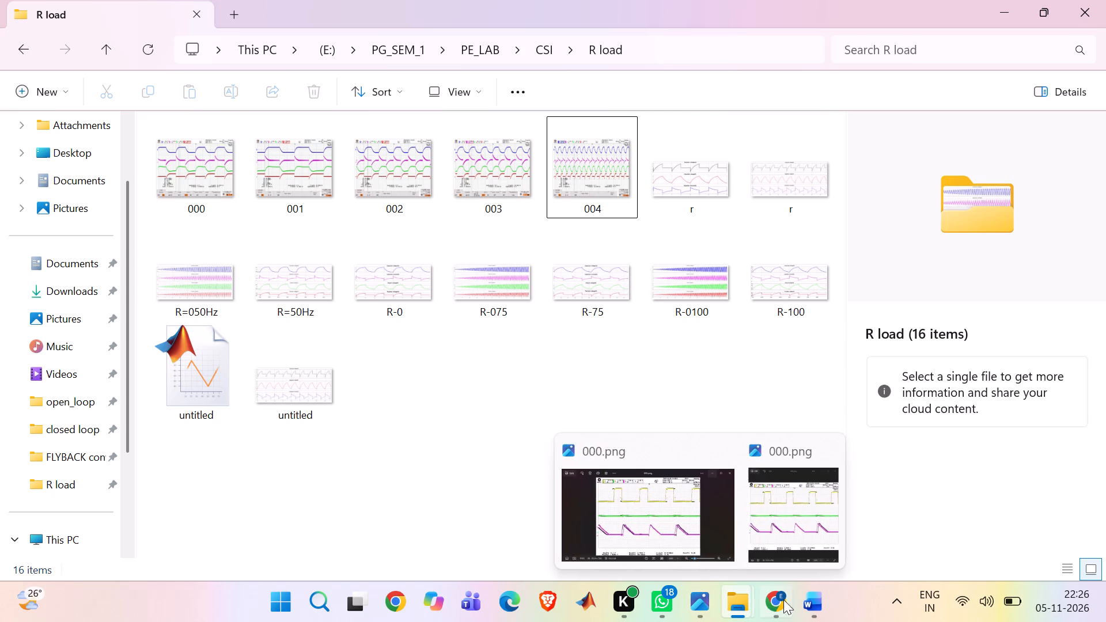
pyautogui.click(838, 529)
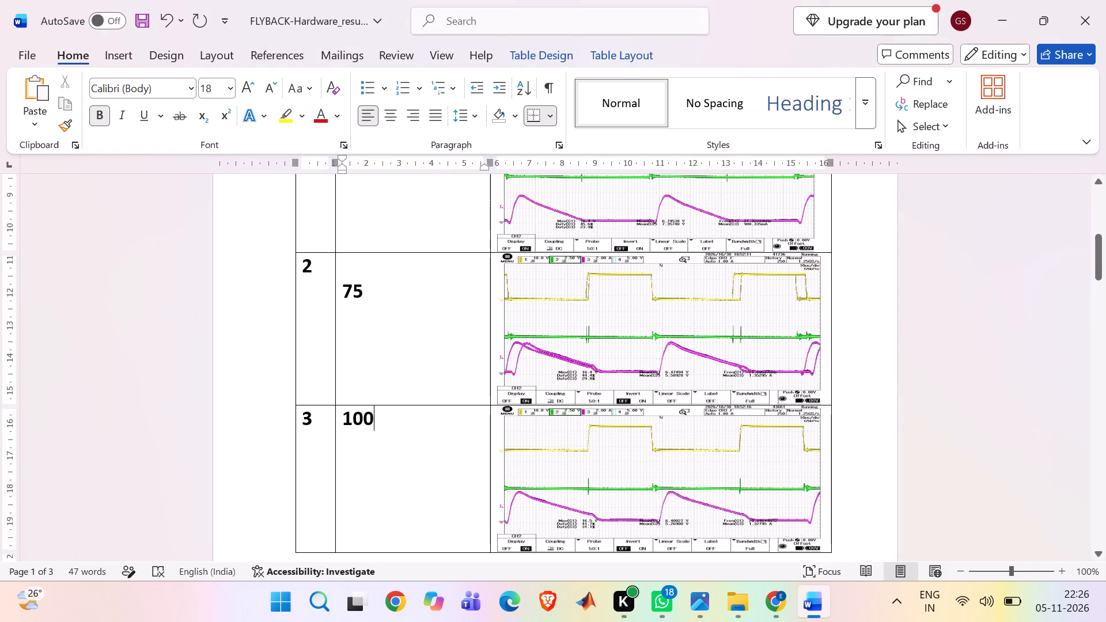
pyautogui.scroll(2, 639, 397)
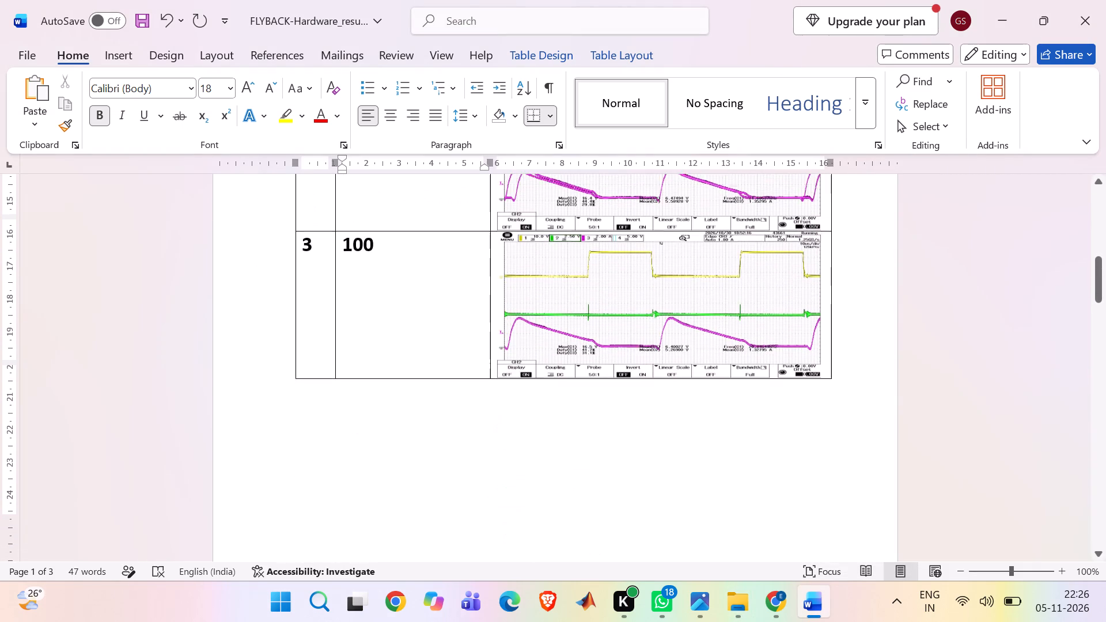
pyautogui.scroll(-1, 639, 397)
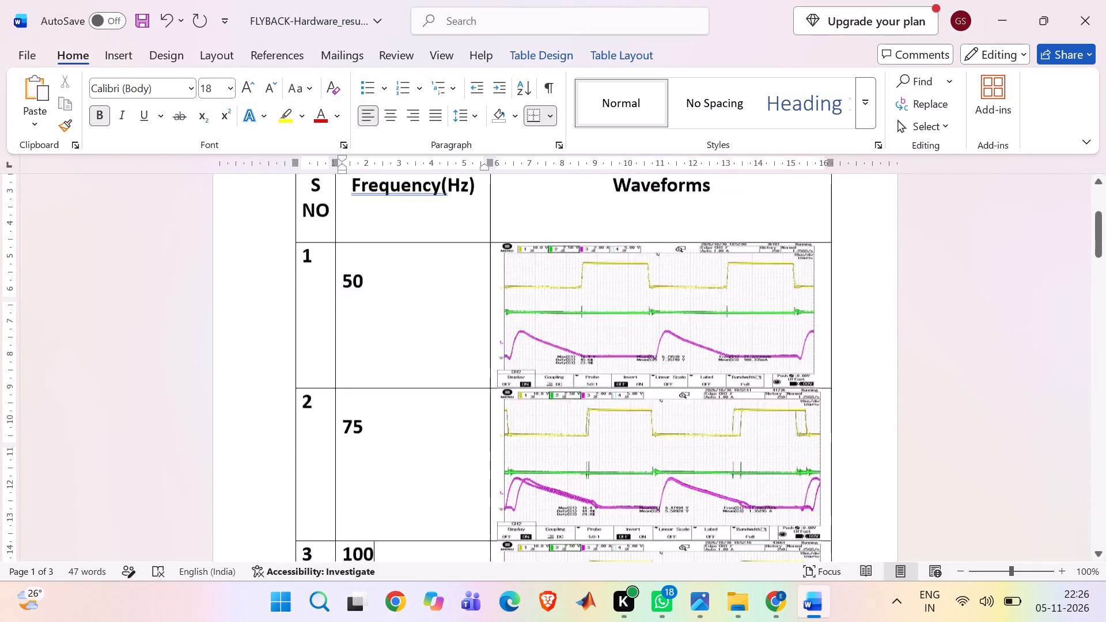
pyautogui.scroll(-1, 639, 397)
pyautogui.scroll(-1, 393, 491)
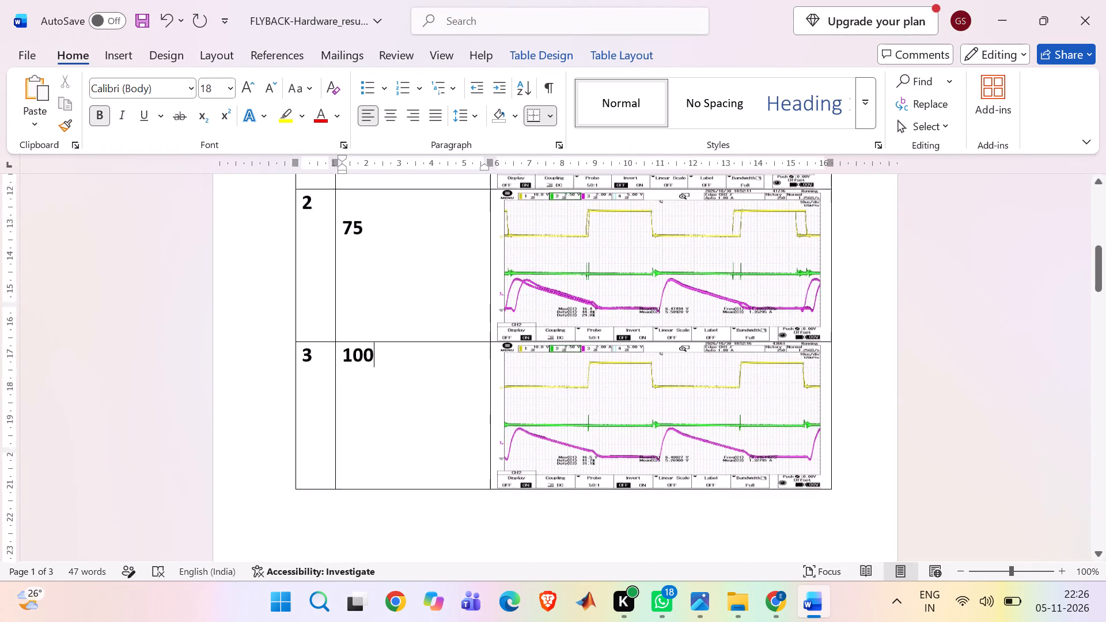
pyautogui.scroll(-1, 393, 491)
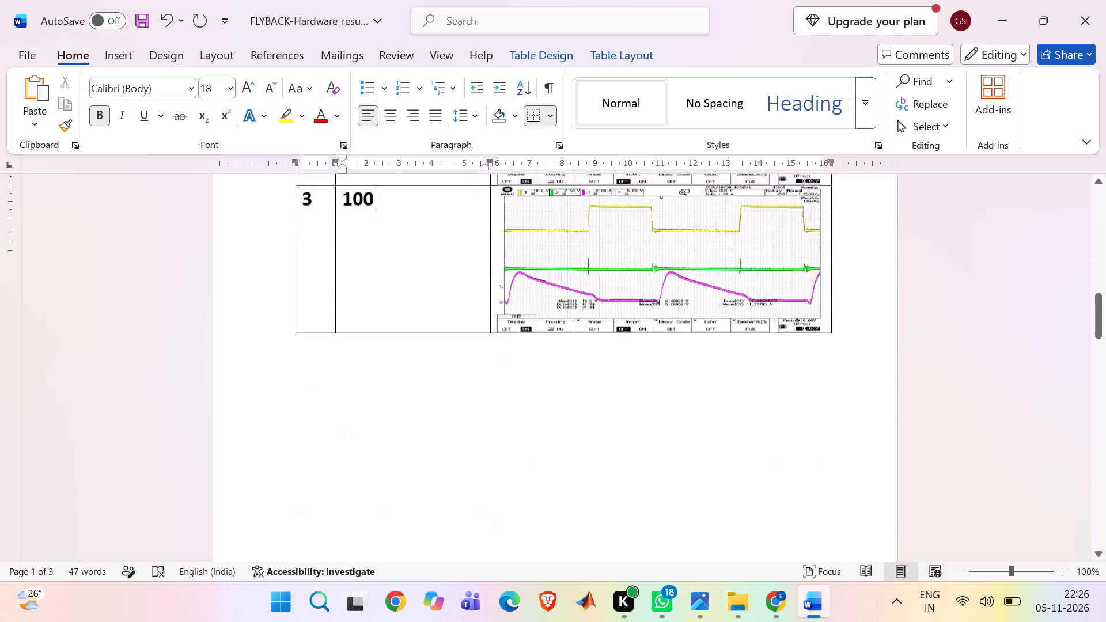
pyautogui.scroll(2, 393, 491)
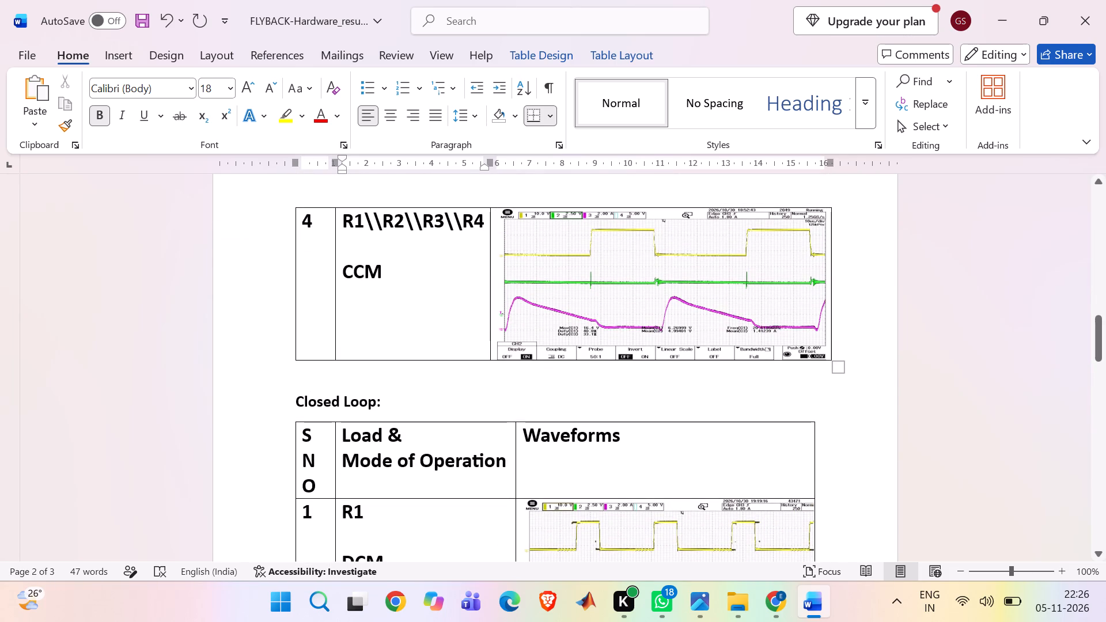
pyautogui.scroll(1, 393, 491)
pyautogui.moveTo(398, 446); pyautogui.dragTo(351, 408)
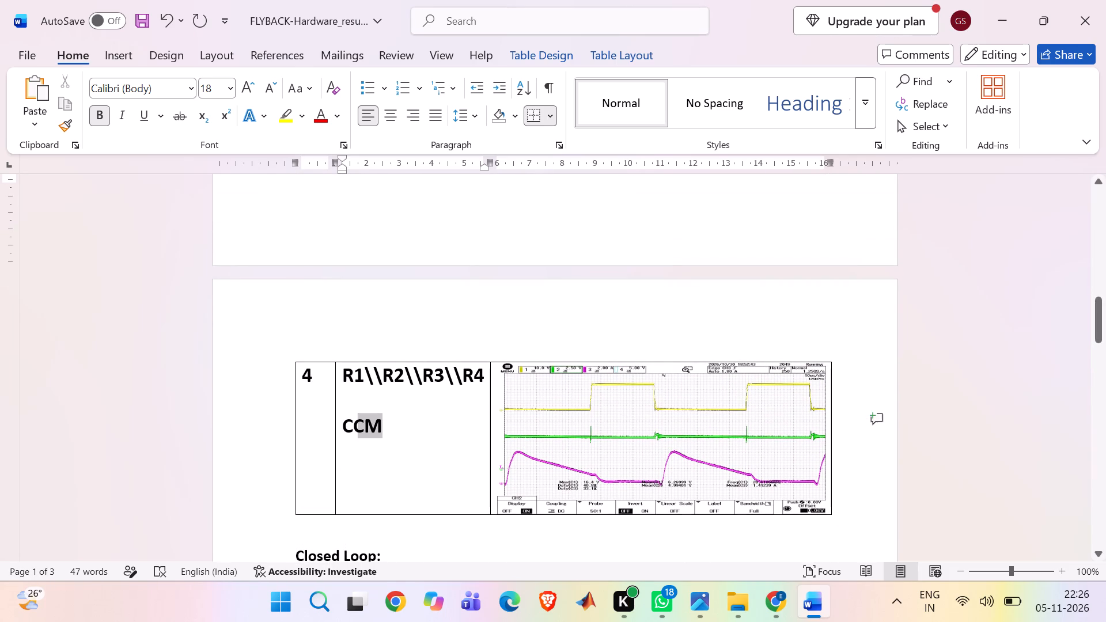
pyautogui.moveTo(351, 408); pyautogui.dragTo(346, 374)
pyautogui.press('BackSpace')
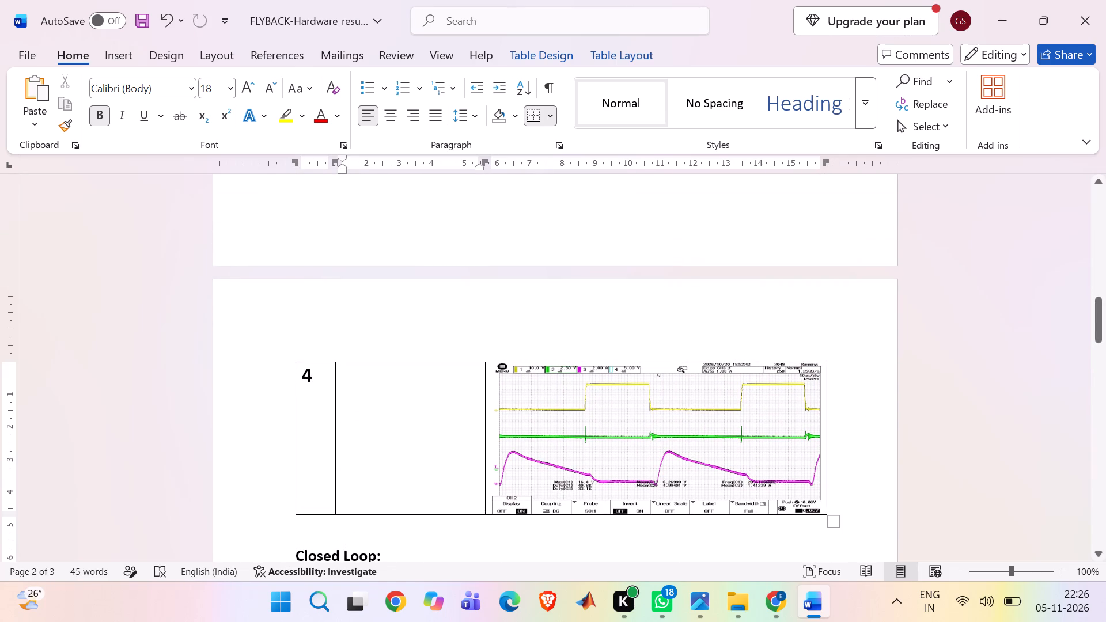
pyautogui.write('125')
# Delete the old waveform pictures from the 50, 75, 100 and 125 Hz rows of the R Load table.
pyautogui.scroll(5, 501, 331)
pyautogui.click(561, 355)
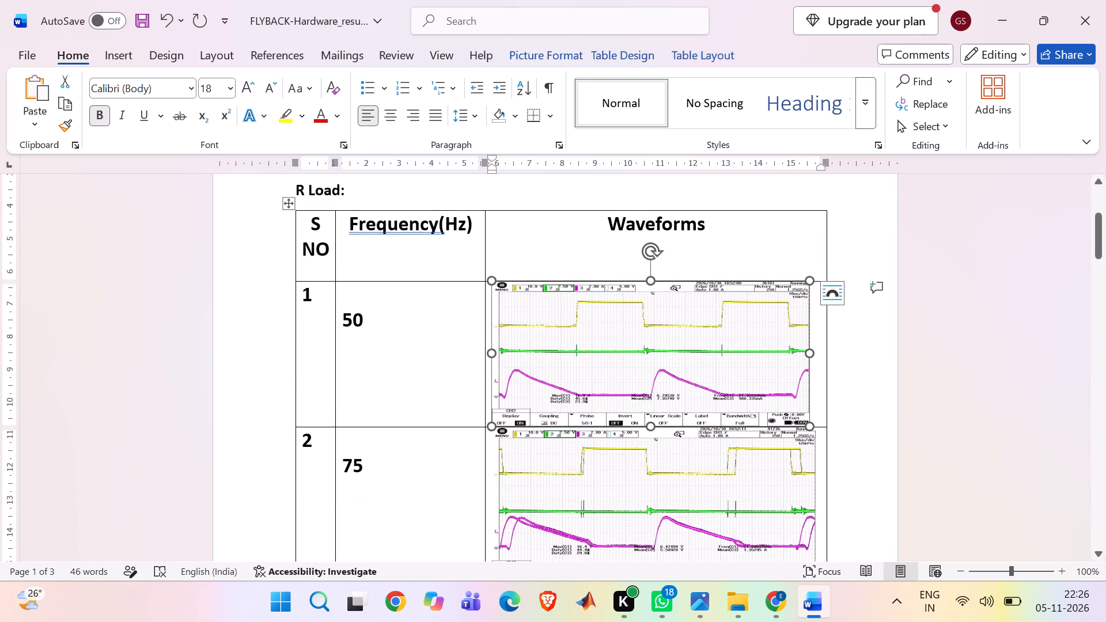
pyautogui.press('BackSpace')
pyautogui.click(561, 355)
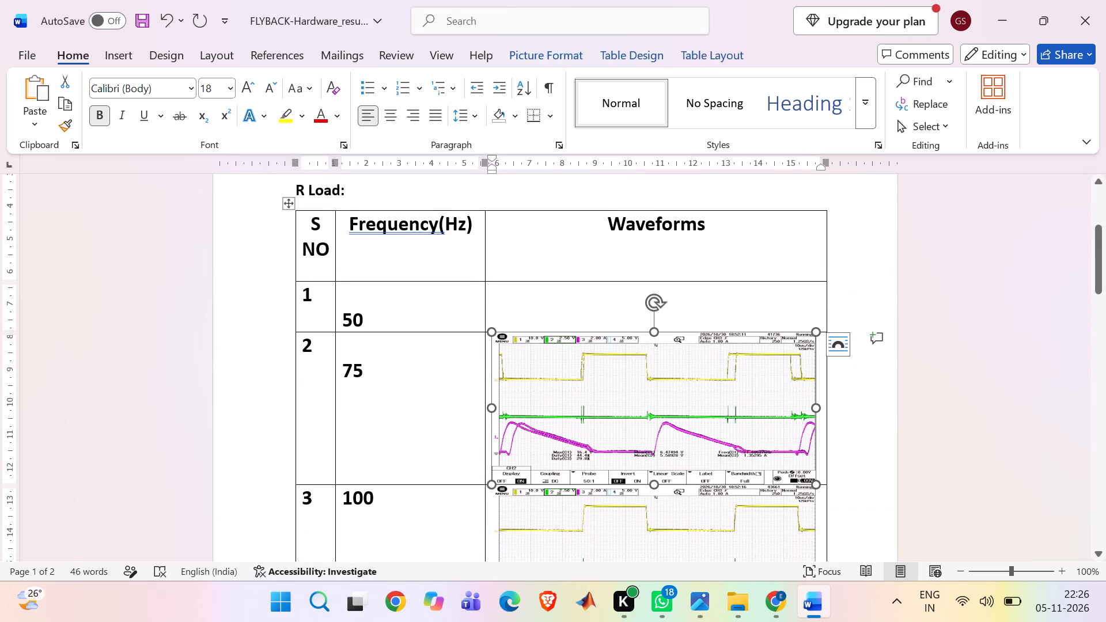
pyautogui.press('BackSpace')
pyautogui.click(536, 437)
pyautogui.press('BackSpace')
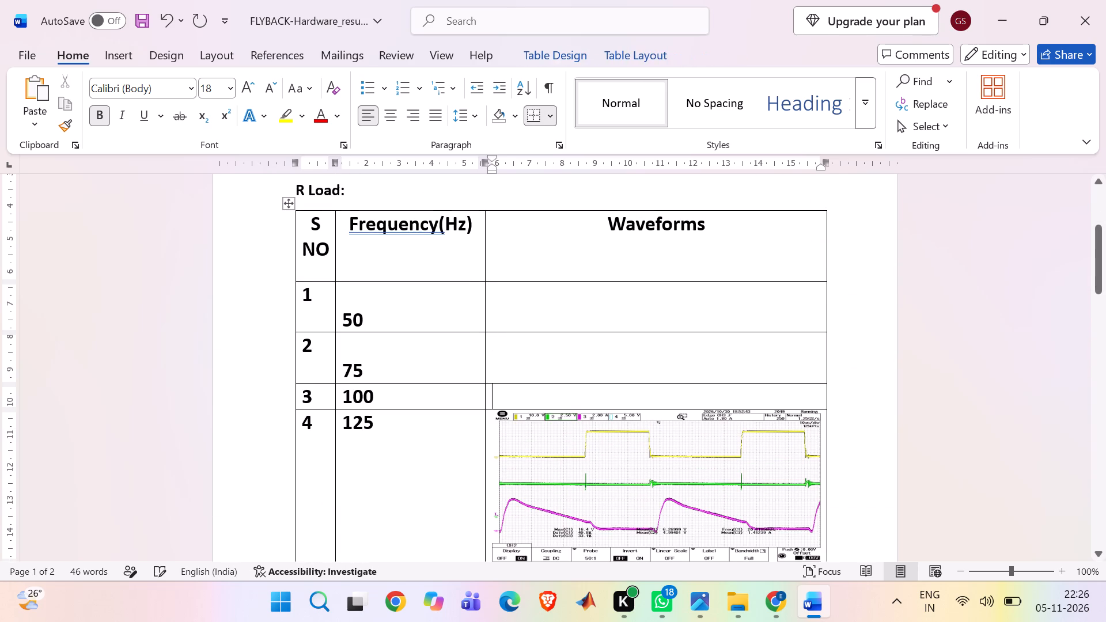
pyautogui.click(541, 513)
pyautogui.press('BackSpace')
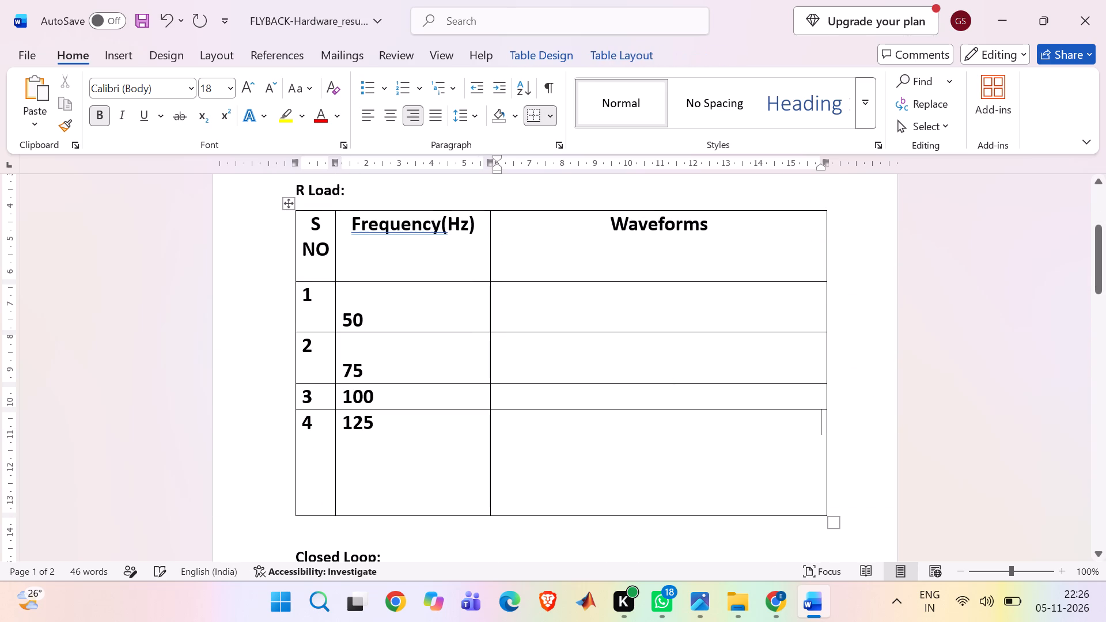
# Insert picture 001 from E:\PG_SEM_1\PE_LAB\CSI\R load into the Waveforms cell of the 50 Hz row.
pyautogui.click(514, 298)
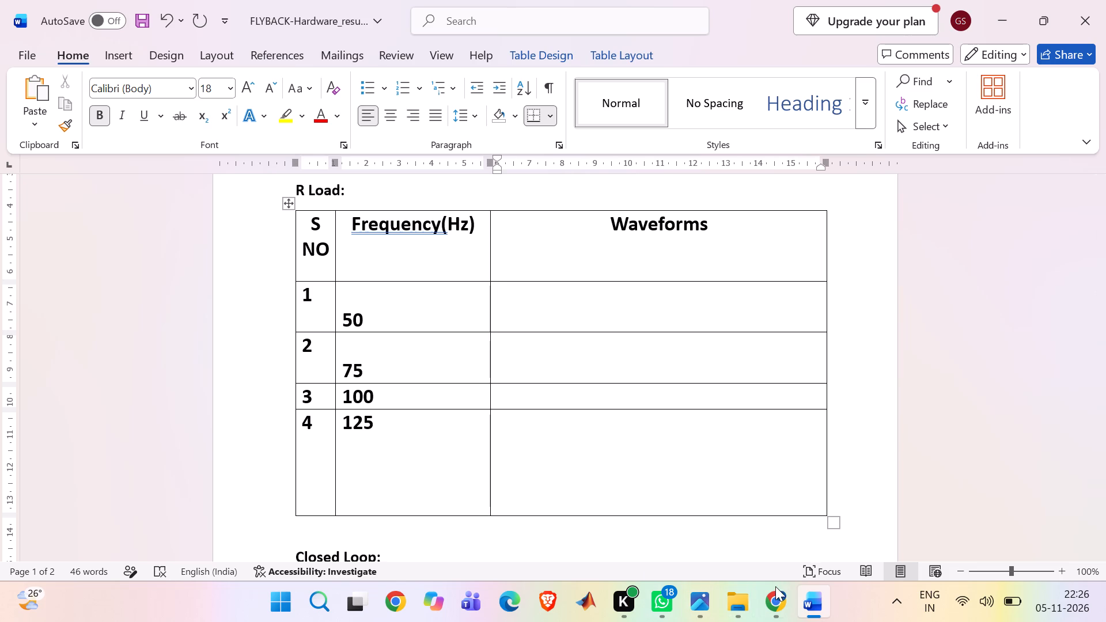
pyautogui.click(128, 54)
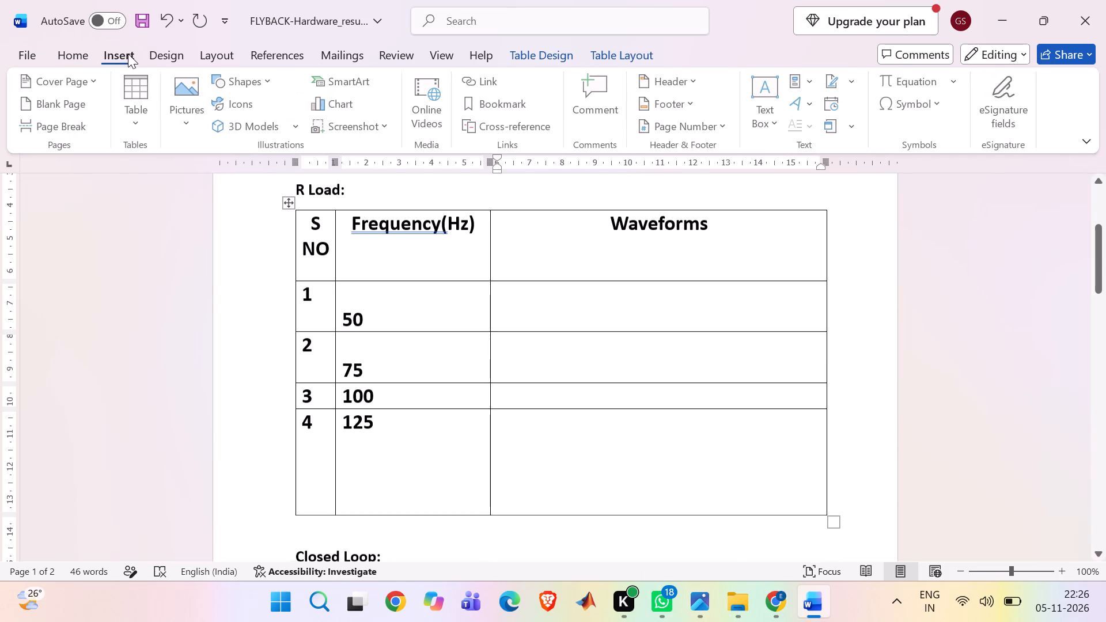
pyautogui.click(194, 107)
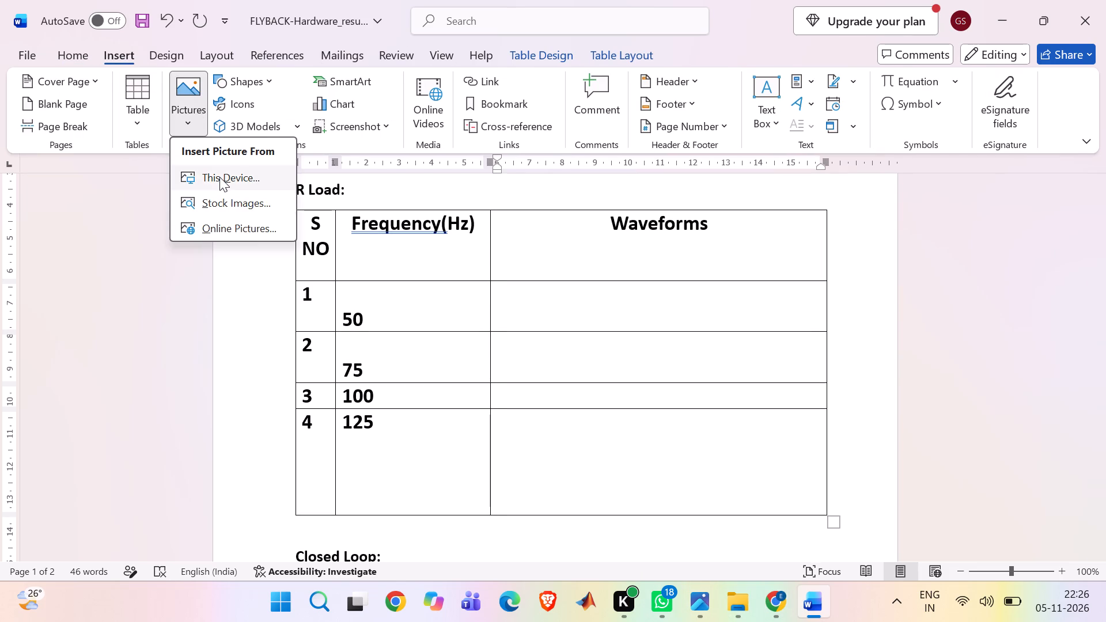
pyautogui.click(219, 177)
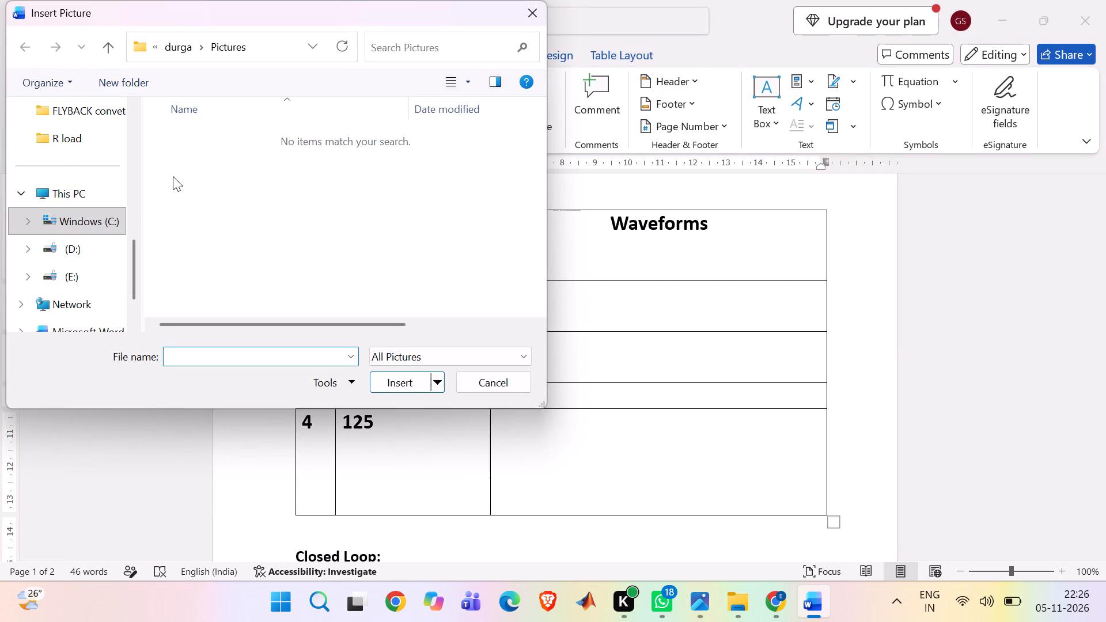
pyautogui.click(77, 270)
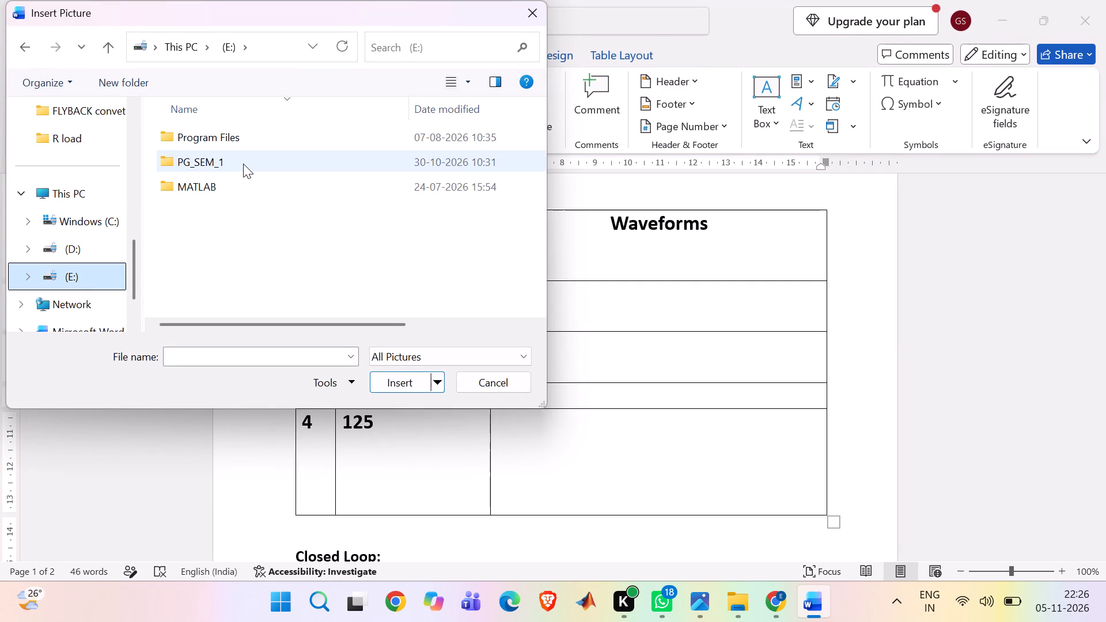
pyautogui.doubleClick(243, 164)
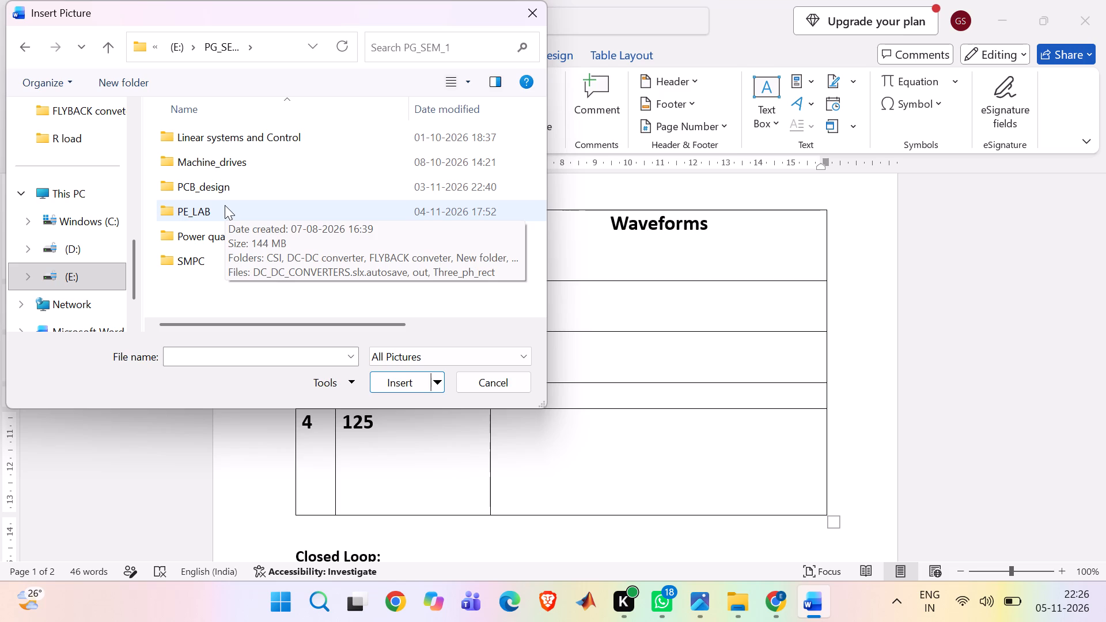
pyautogui.doubleClick(225, 205)
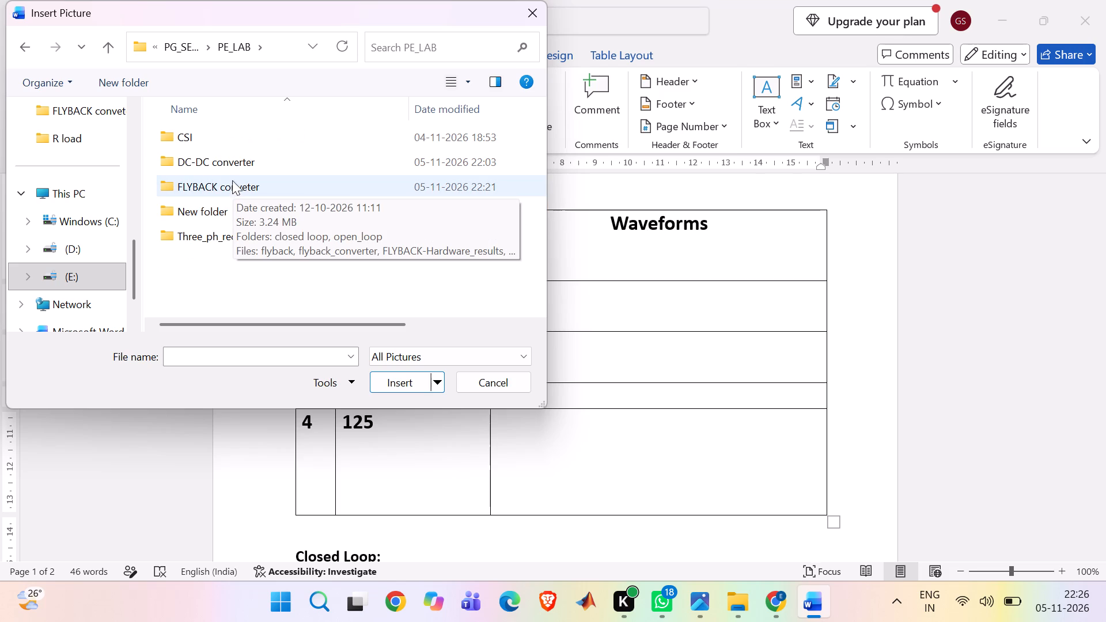
pyautogui.doubleClick(221, 135)
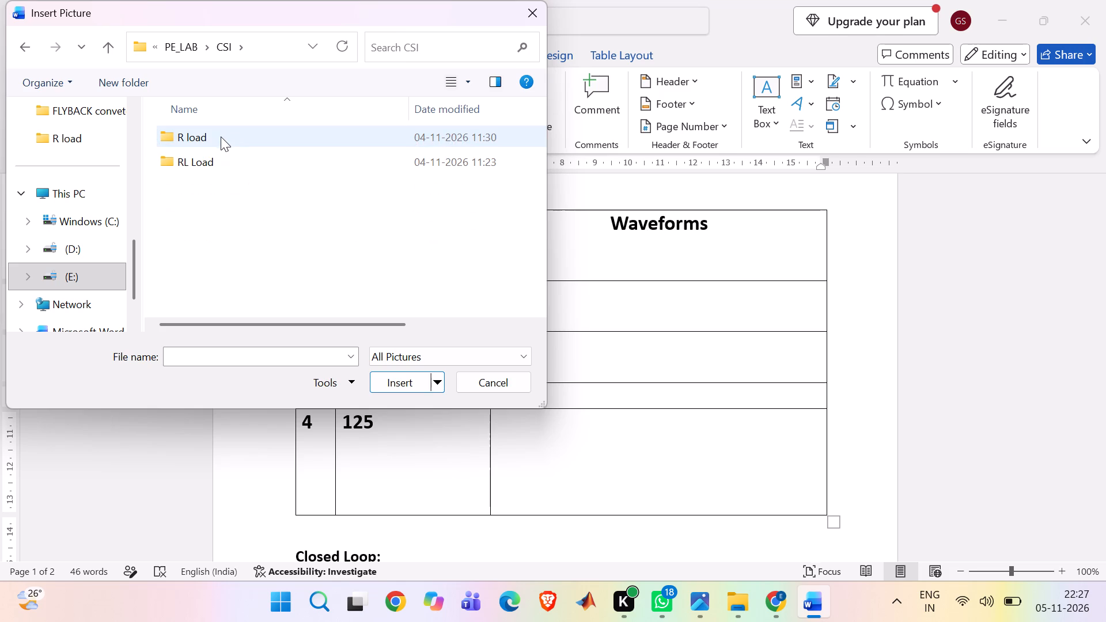
pyautogui.doubleClick(214, 145)
pyautogui.click(215, 177)
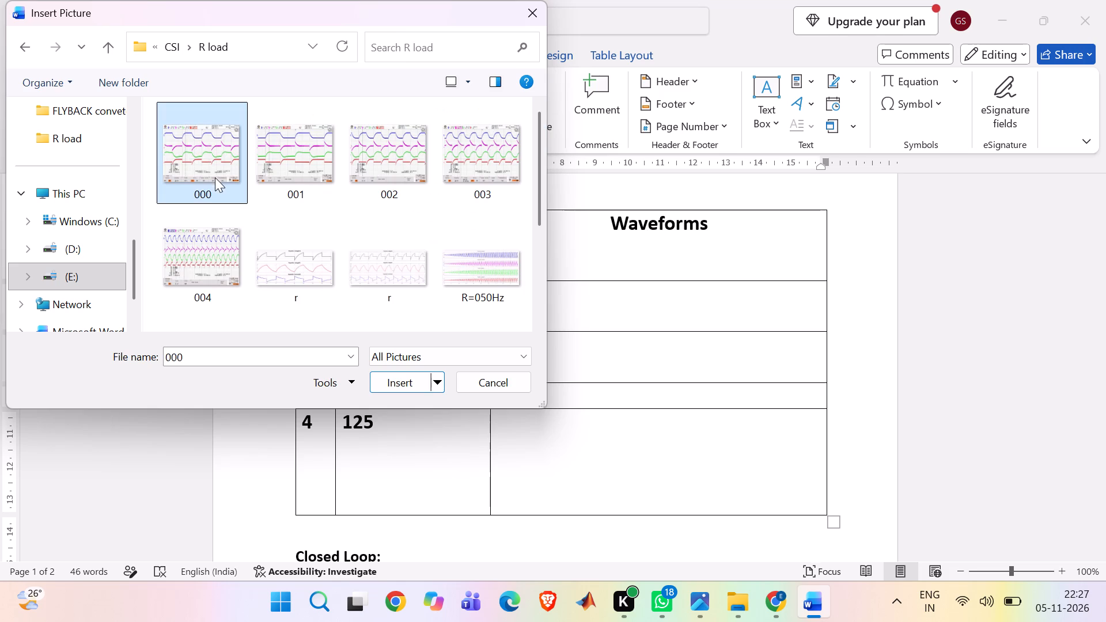
pyautogui.click(290, 158)
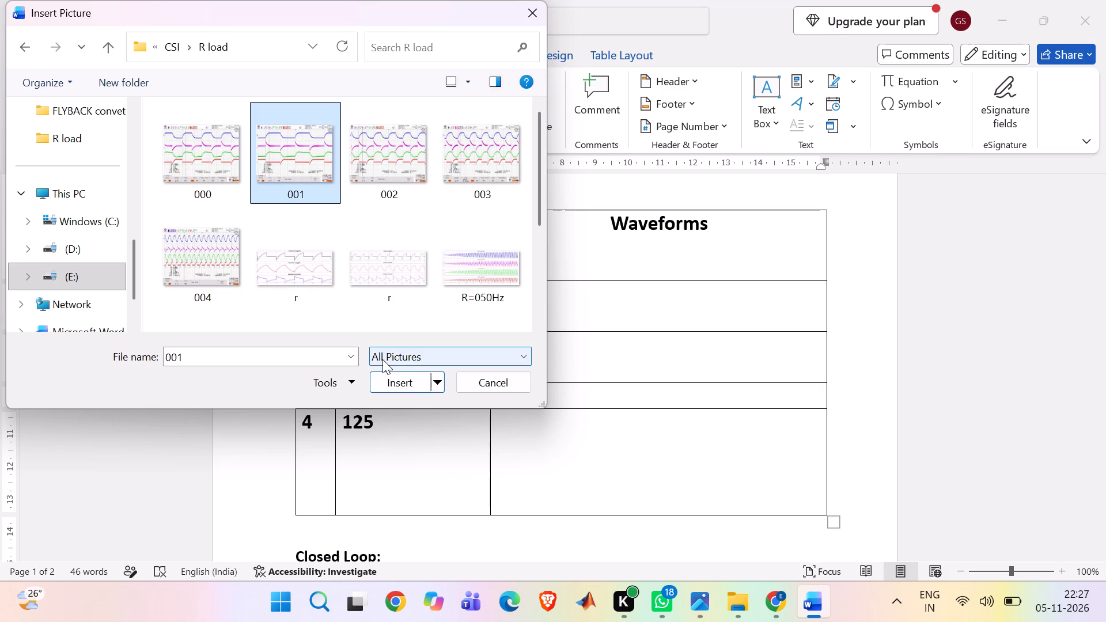
pyautogui.click(406, 381)
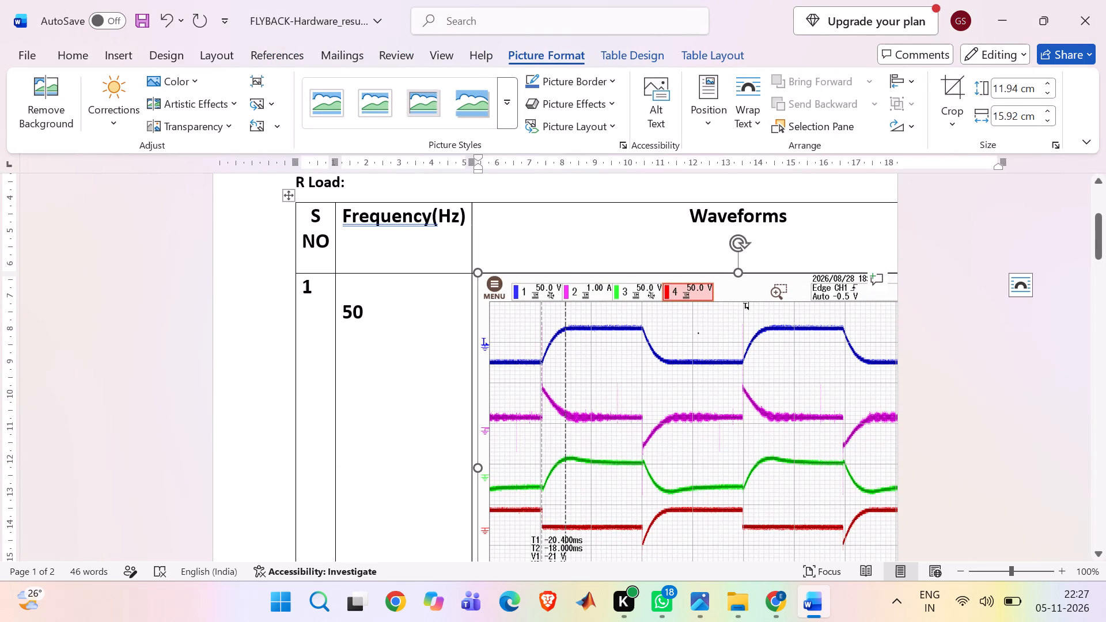
# Resize the 50 Hz waveform picture to about 4.3 cm high and 11.6 cm wide so the table fits the page.
pyautogui.scroll(-2, 591, 412)
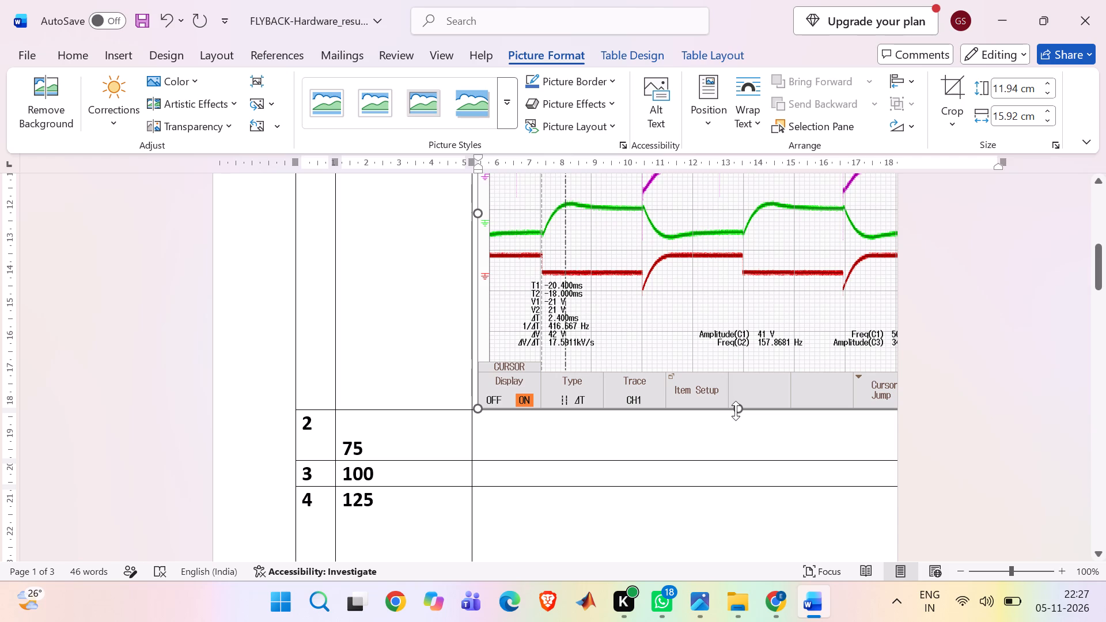
pyautogui.moveTo(736, 411); pyautogui.dragTo(719, 212)
pyautogui.scroll(1, 719, 212)
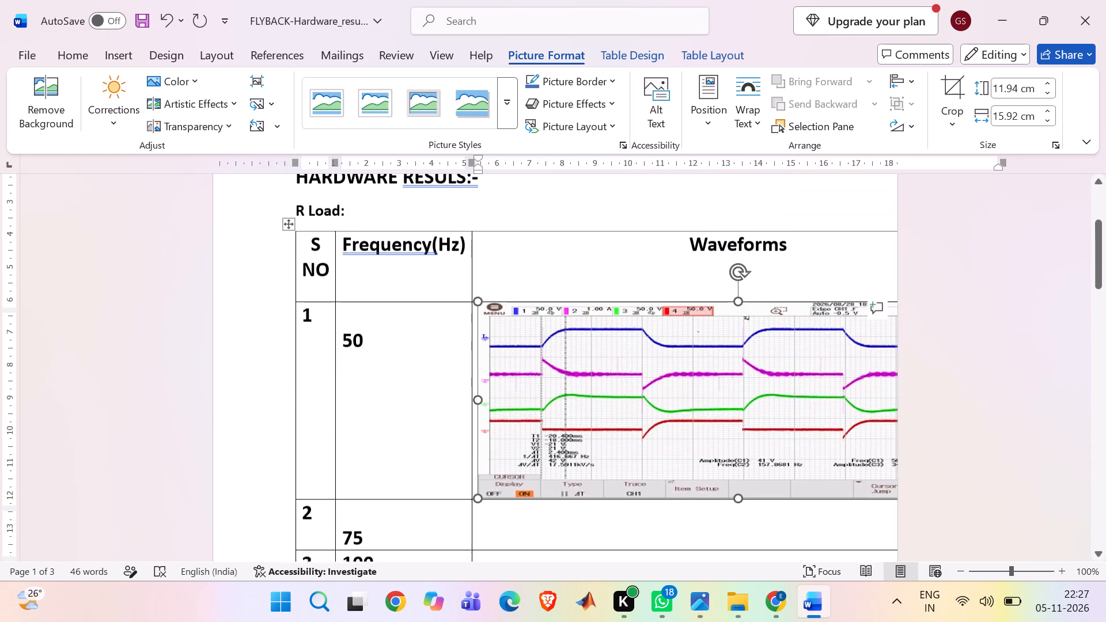
pyautogui.scroll(1, 719, 212)
pyautogui.moveTo(741, 507); pyautogui.dragTo(738, 449)
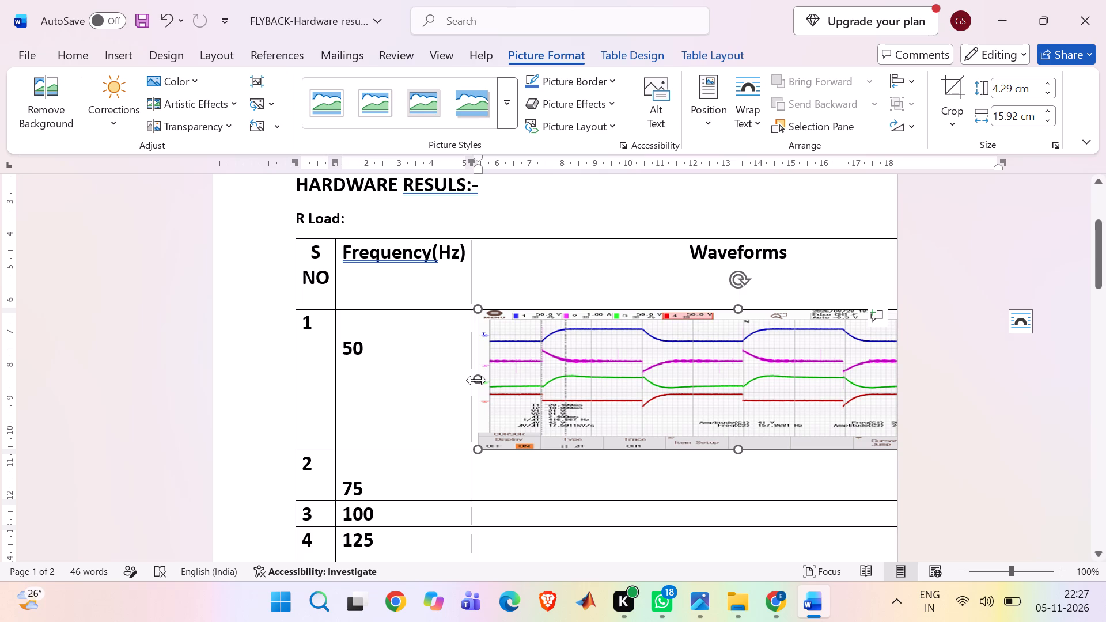
pyautogui.moveTo(476, 380); pyautogui.dragTo(596, 387)
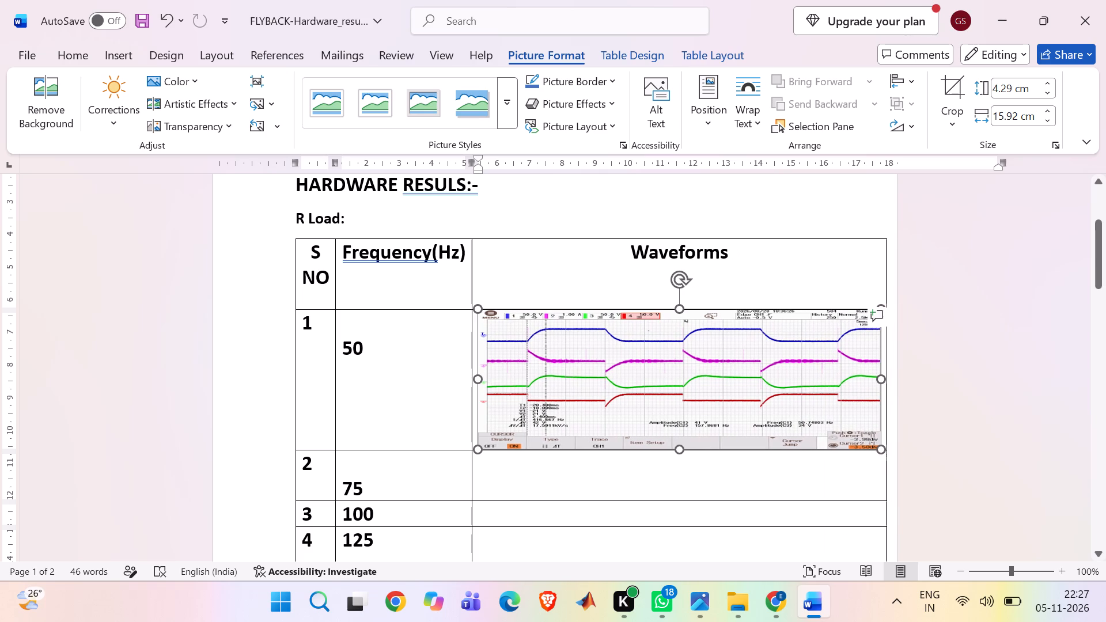
pyautogui.moveTo(596, 387); pyautogui.dragTo(615, 389)
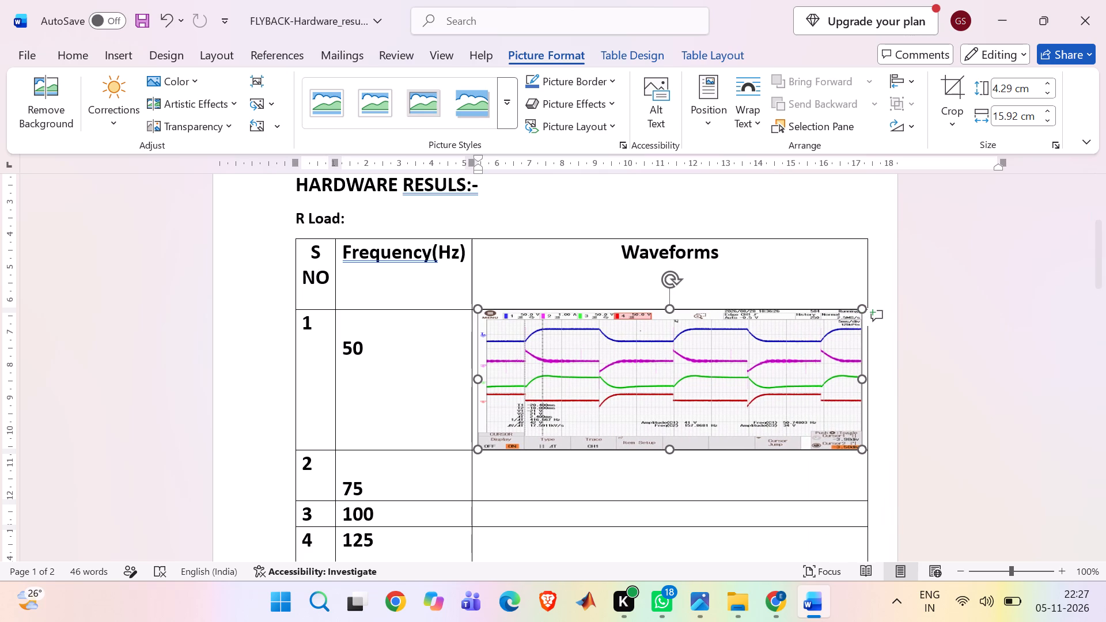
pyautogui.moveTo(615, 389); pyautogui.dragTo(620, 390)
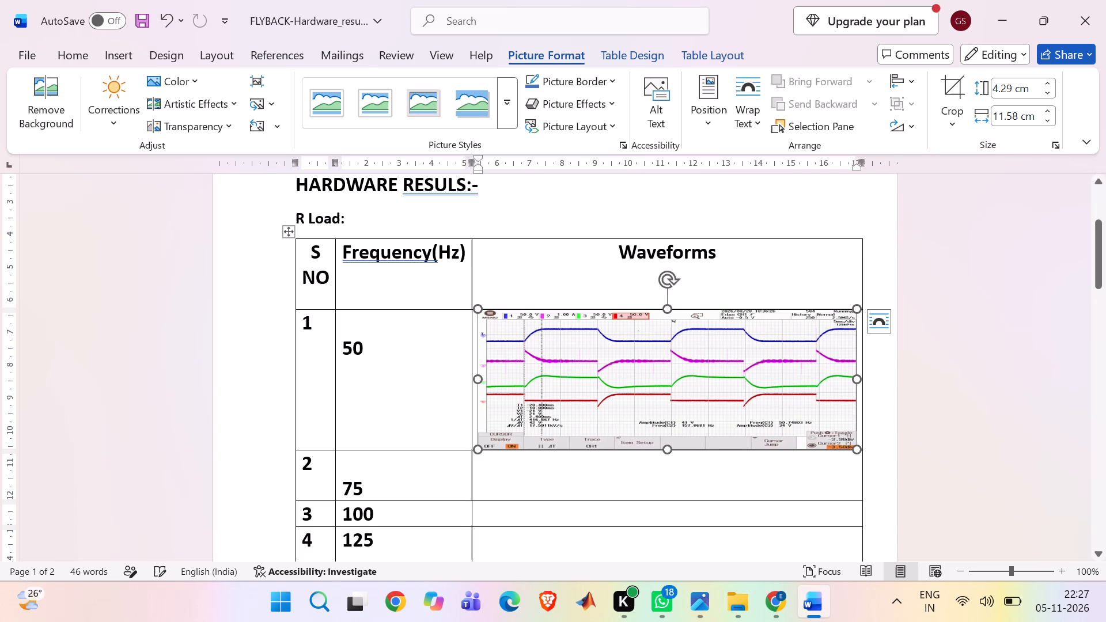
pyautogui.click(733, 218)
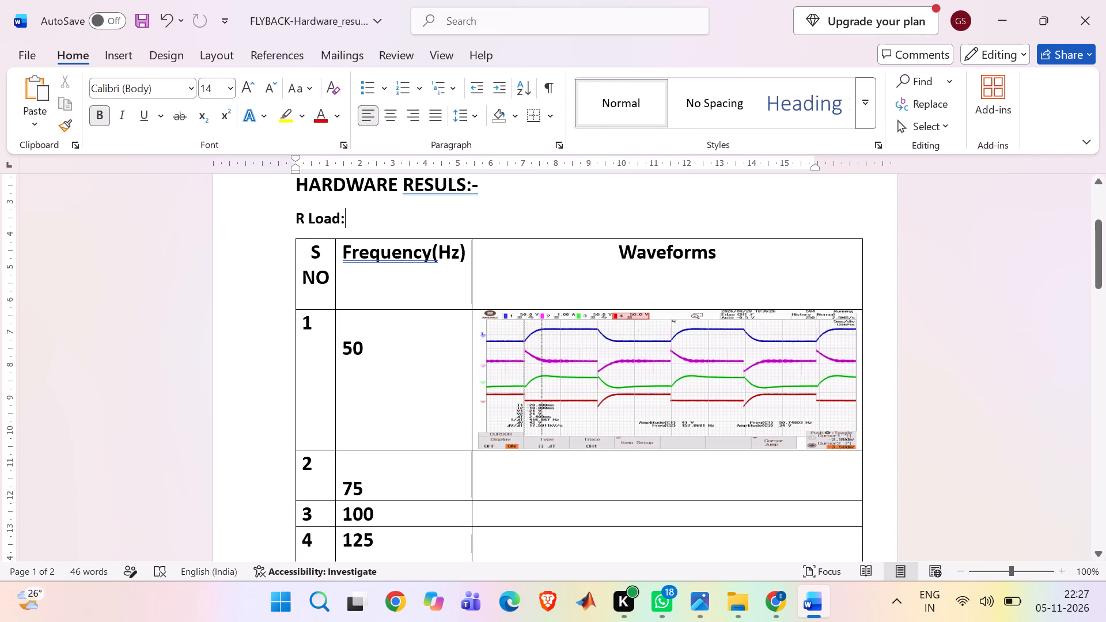
# Insert picture 000 from the CSI R load folder into the Waveforms cell of the 75 Hz row.
pyautogui.scroll(-1, 733, 218)
pyautogui.click(551, 364)
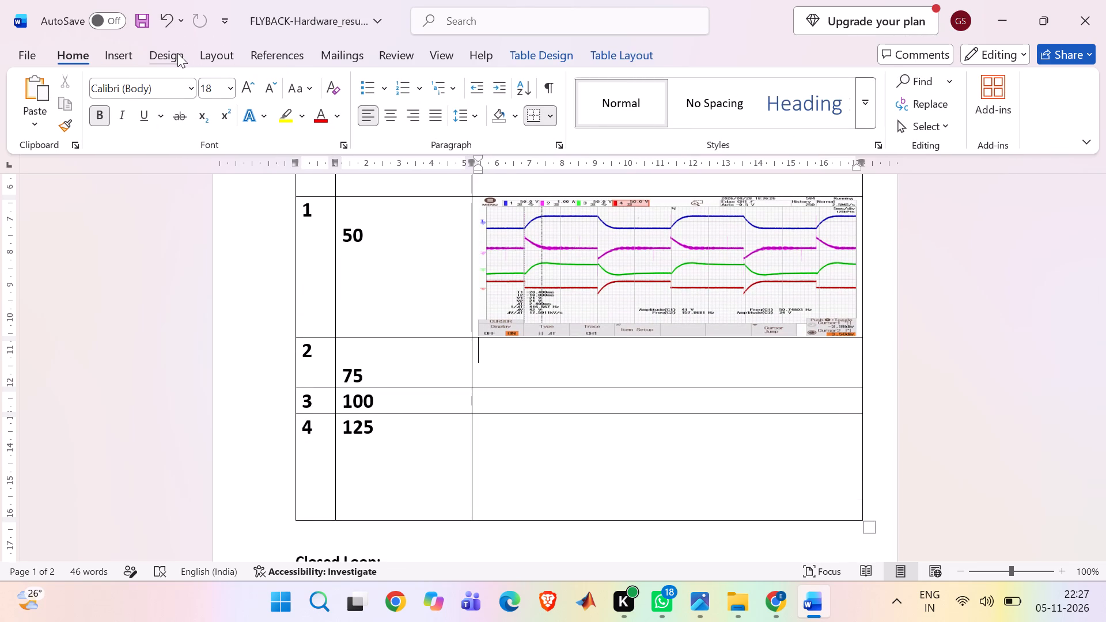
pyautogui.click(122, 54)
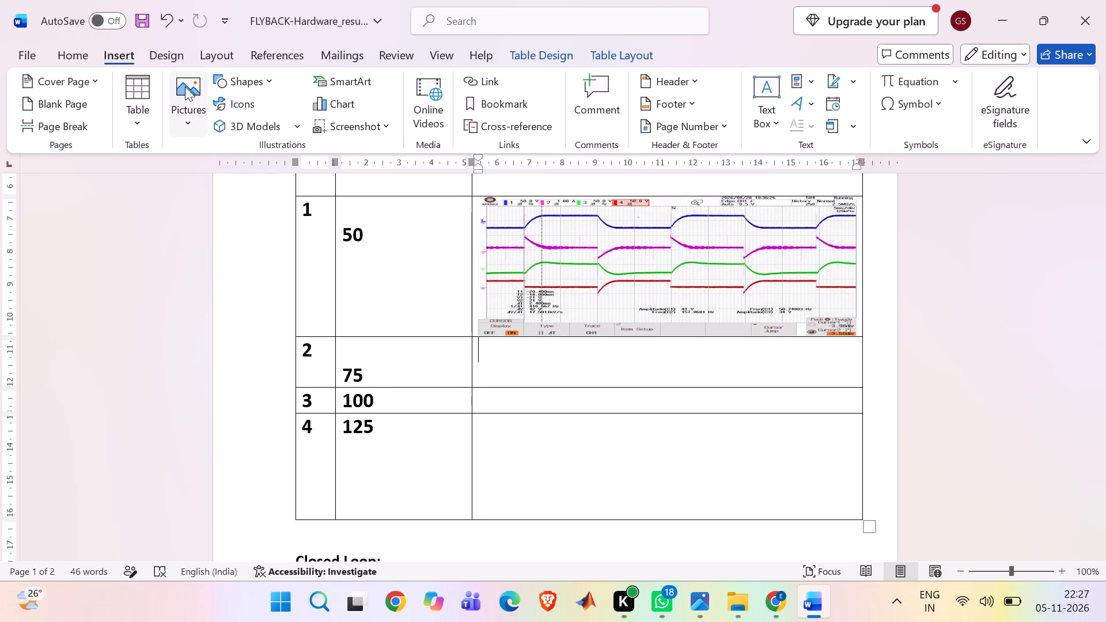
pyautogui.click(185, 86)
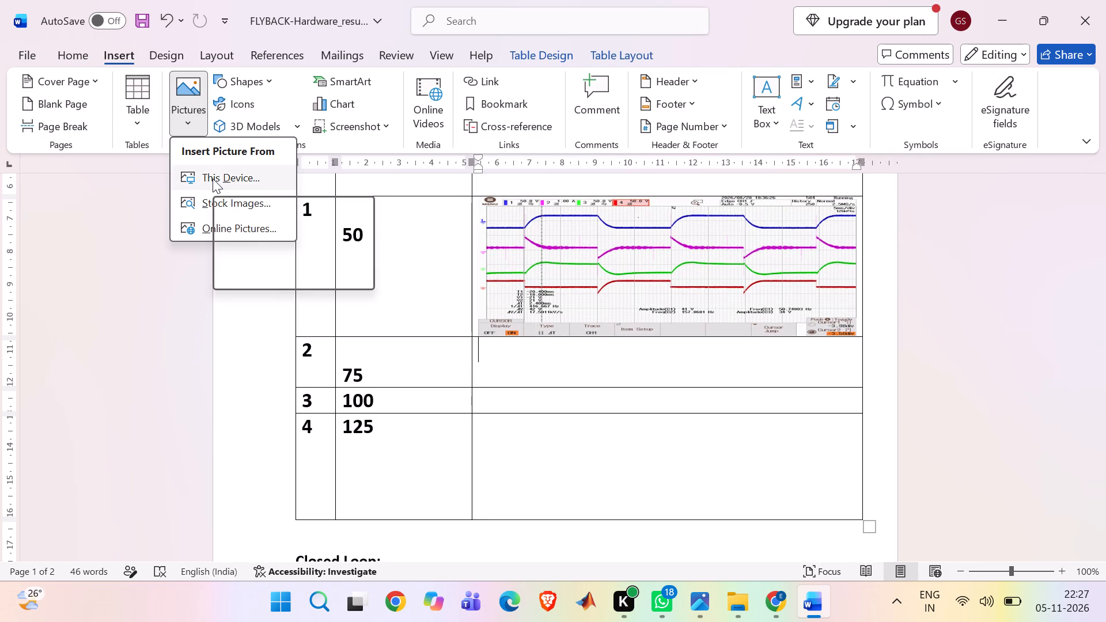
pyautogui.click(213, 179)
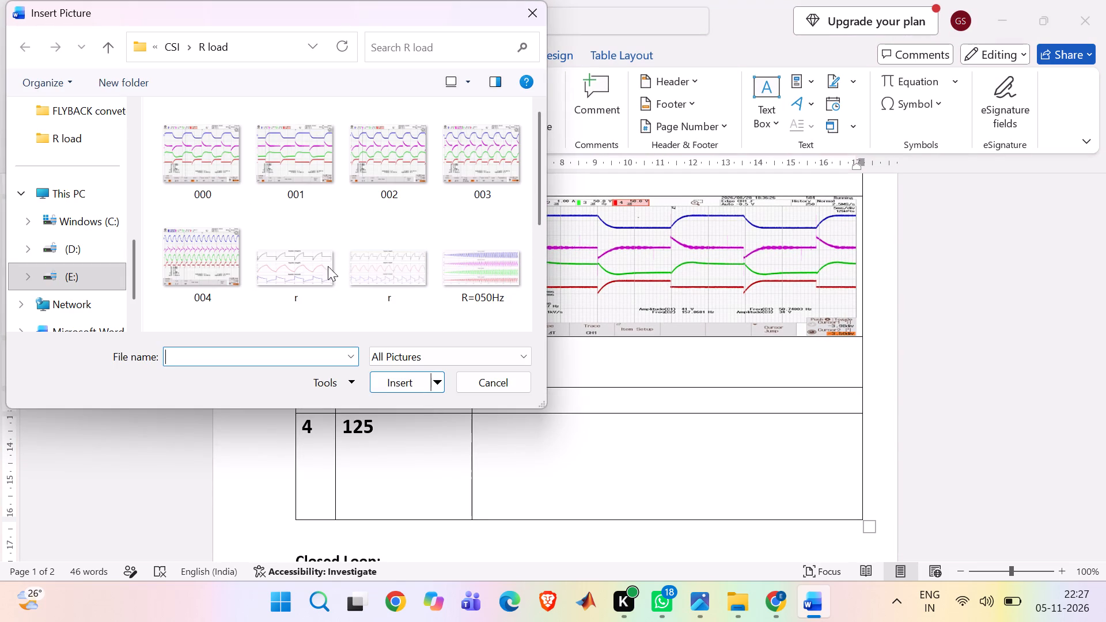
pyautogui.click(222, 180)
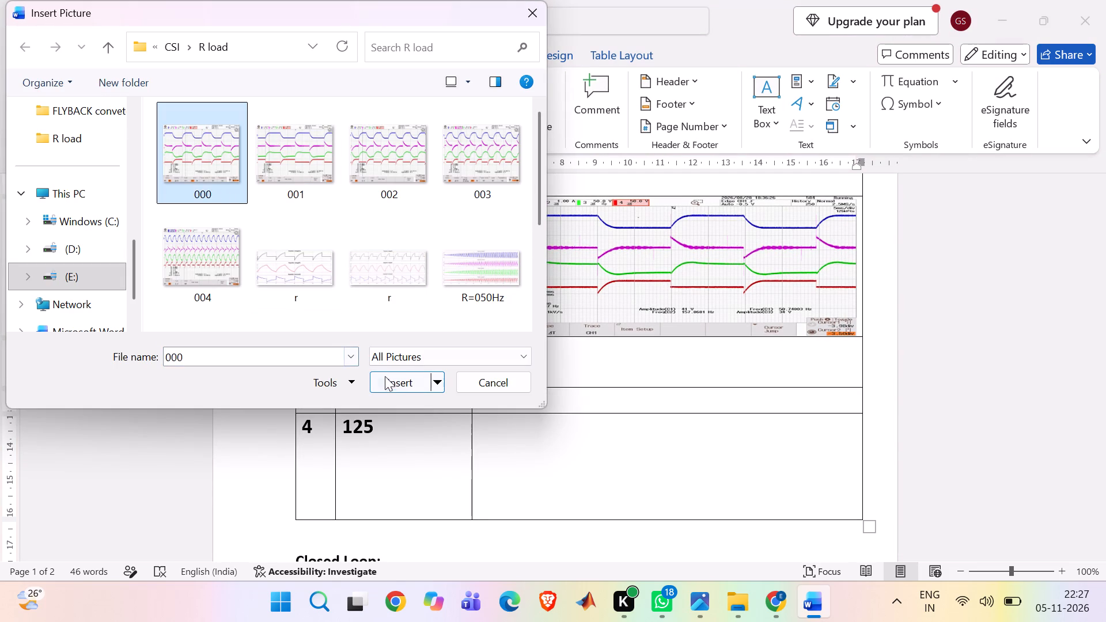
pyautogui.click(387, 380)
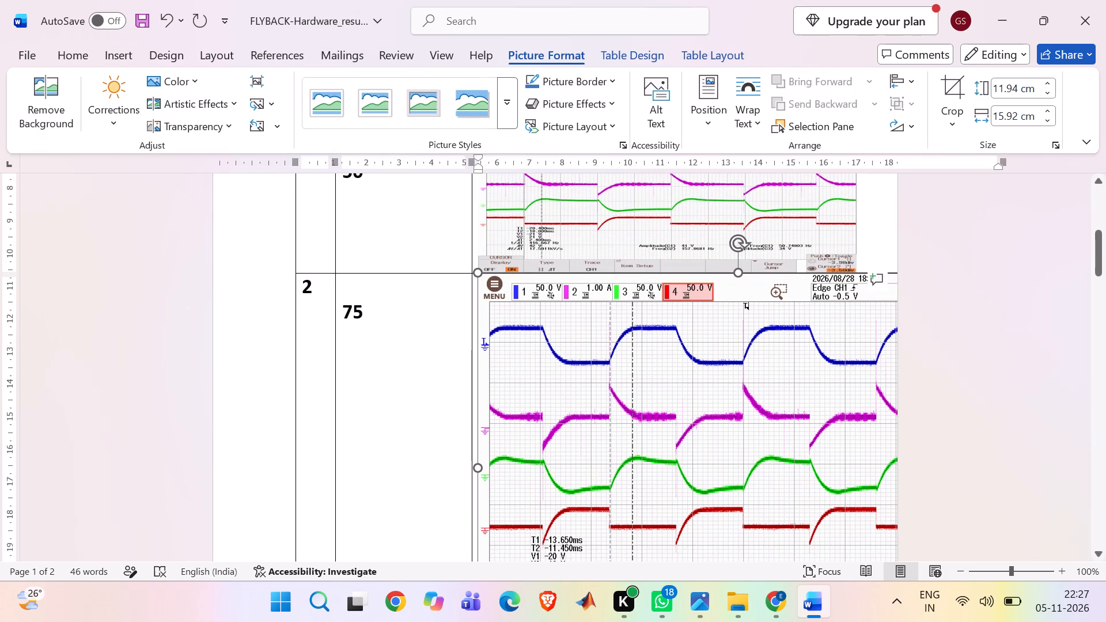
# Resize the 75 Hz waveform picture to about 4.6 cm high and 11.5 cm wide so it fits its cell.
pyautogui.scroll(-2, 660, 486)
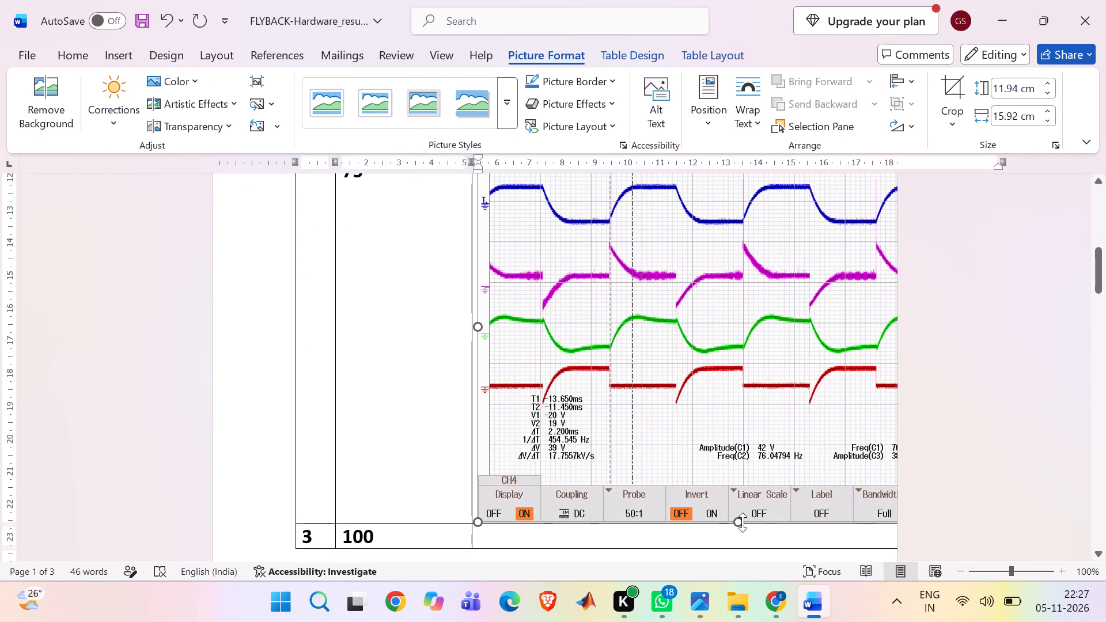
pyautogui.moveTo(743, 522); pyautogui.dragTo(711, 313)
pyautogui.scroll(1, 711, 313)
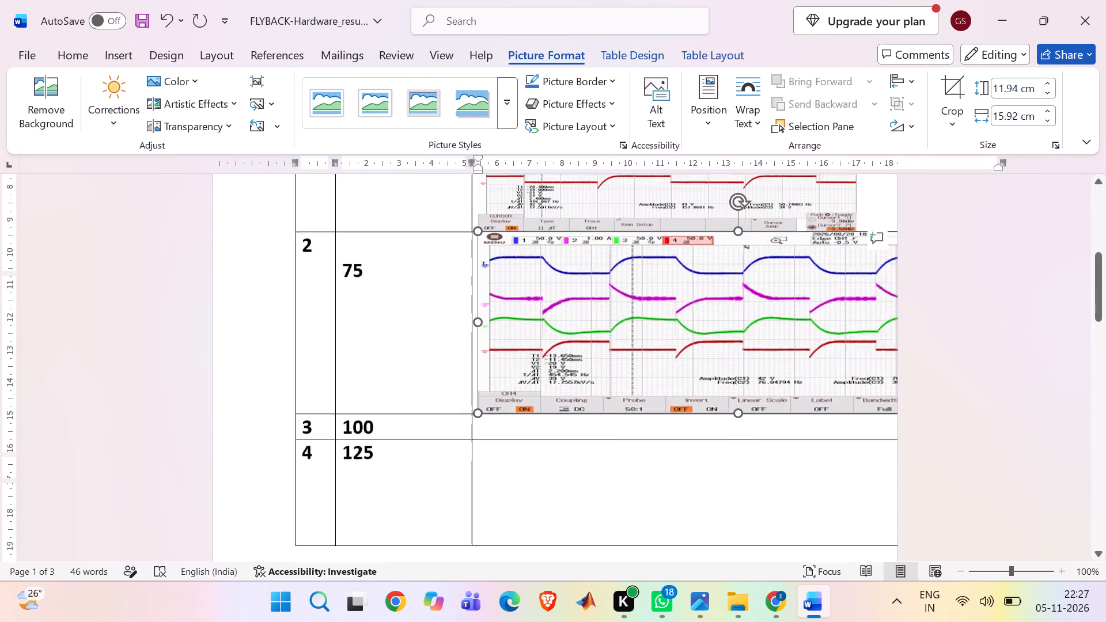
pyautogui.scroll(1, 711, 313)
pyautogui.moveTo(738, 457); pyautogui.dragTo(725, 432)
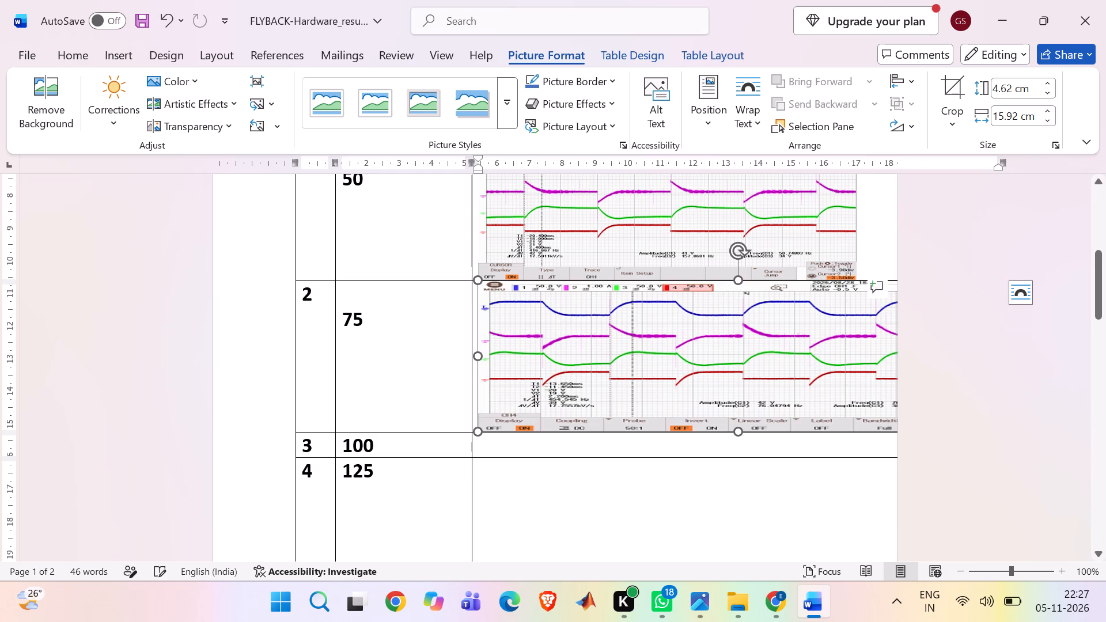
pyautogui.moveTo(478, 359); pyautogui.dragTo(578, 366)
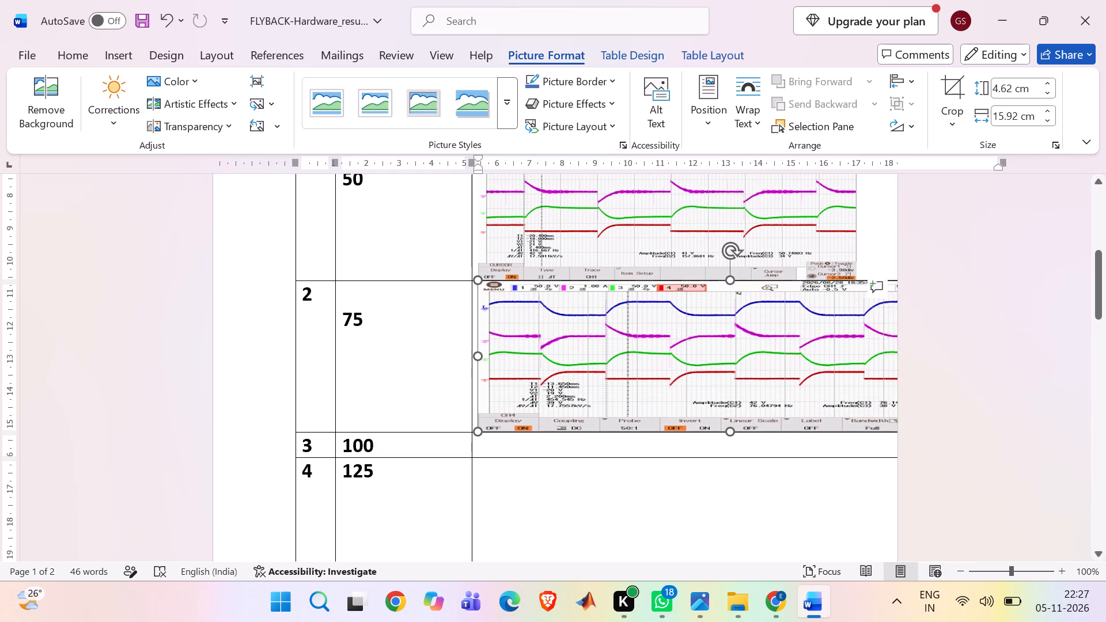
pyautogui.moveTo(578, 366); pyautogui.dragTo(623, 370)
pyautogui.click(886, 389)
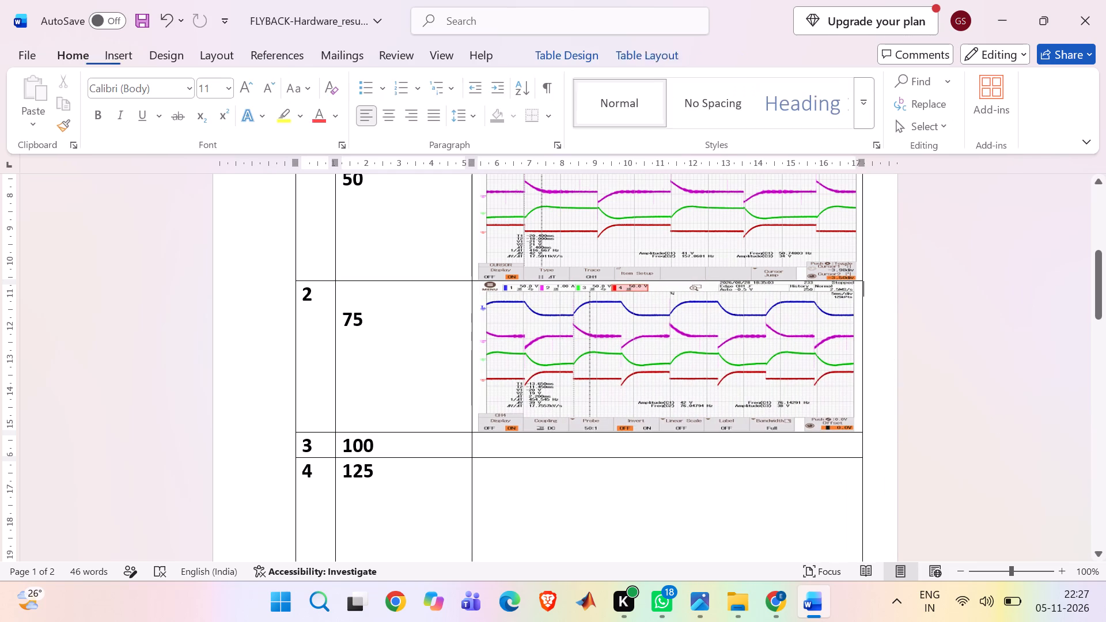
# Insert picture 002 from the CSI R load folder into the Waveforms cell of the 100 Hz row.
pyautogui.click(518, 454)
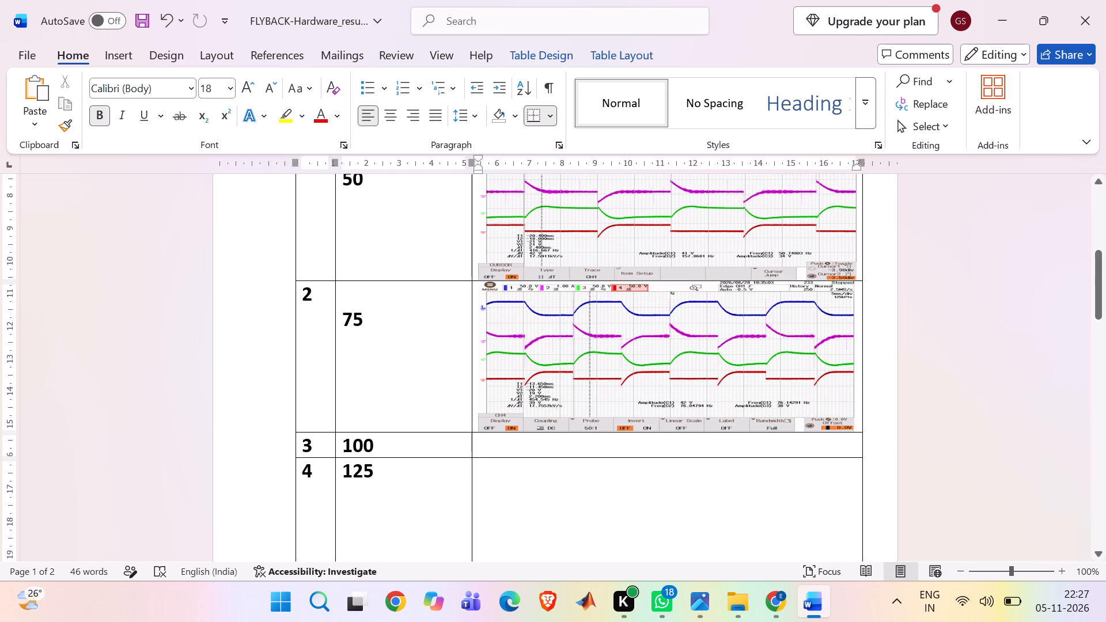
pyautogui.click(132, 52)
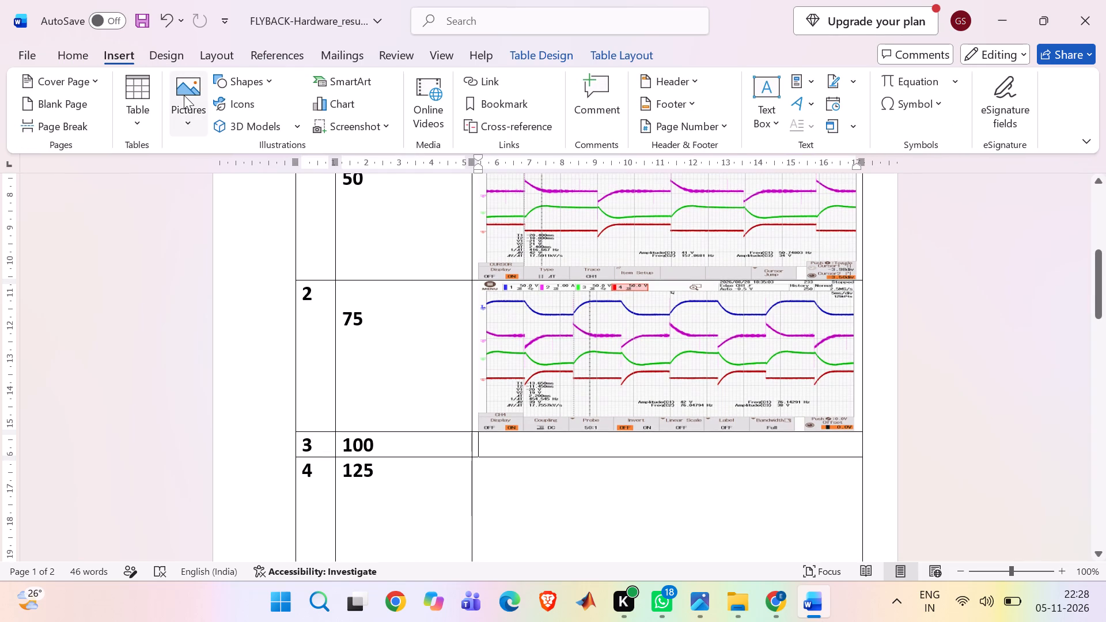
pyautogui.click(184, 95)
pyautogui.click(204, 169)
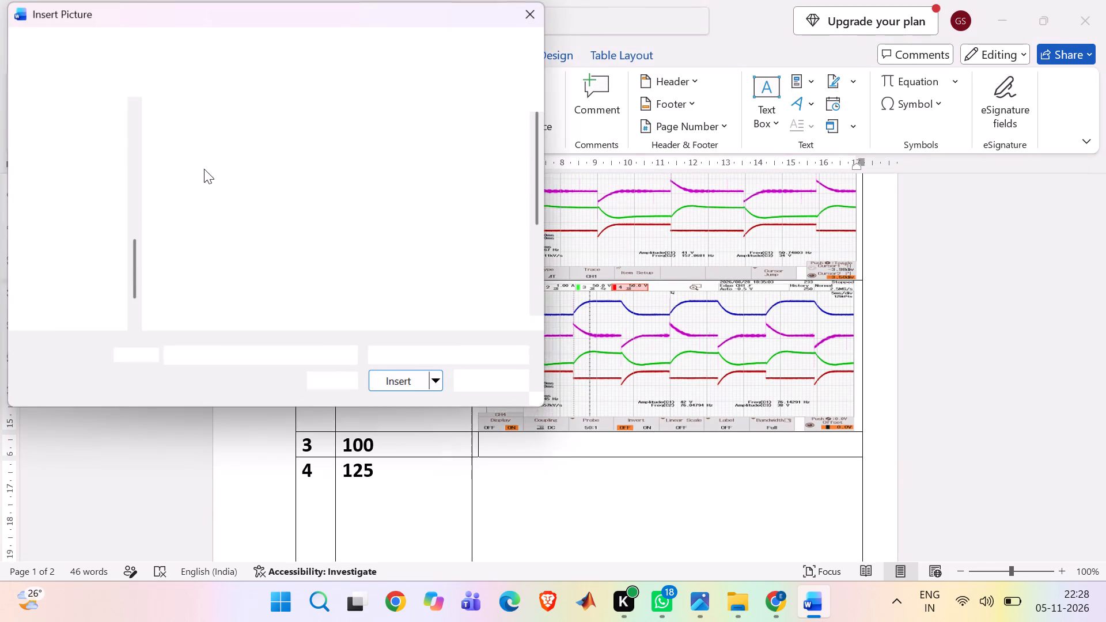
pyautogui.click(375, 184)
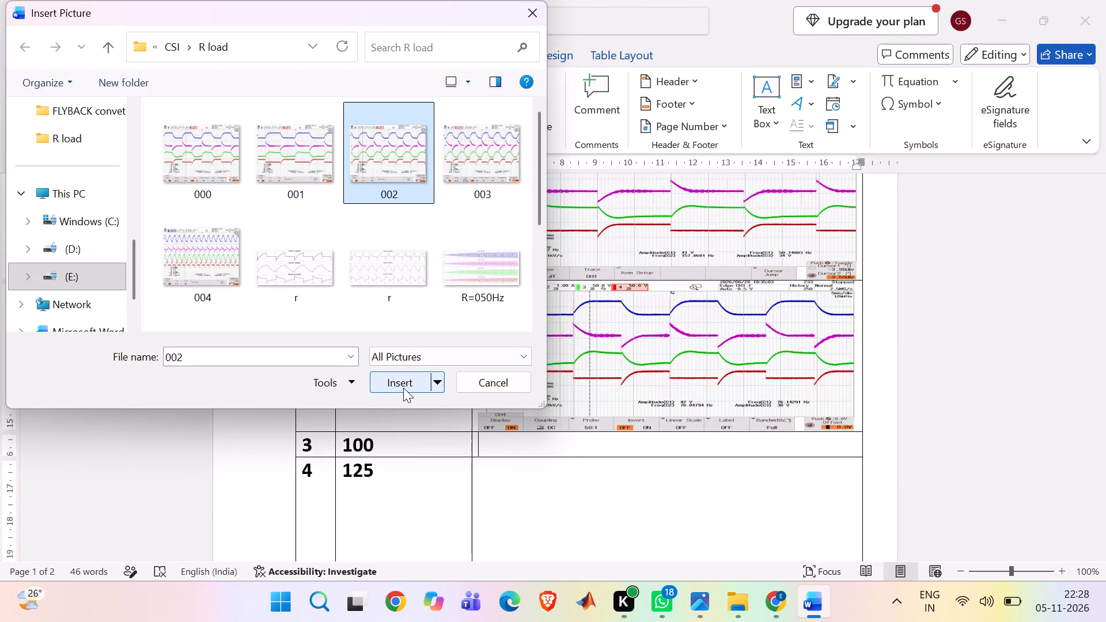
pyautogui.click(403, 388)
# Resize the 100 Hz waveform picture to about 4.8 cm high and 11.5 cm wide so it fits its cell.
pyautogui.scroll(-1, 638, 423)
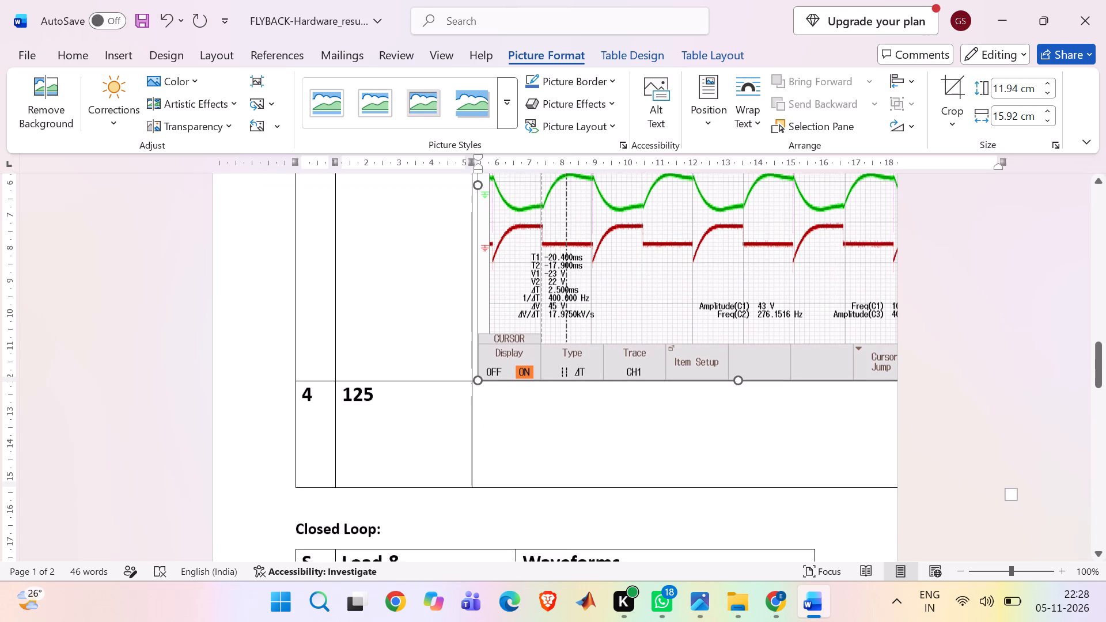
pyautogui.moveTo(741, 381); pyautogui.dragTo(709, 243)
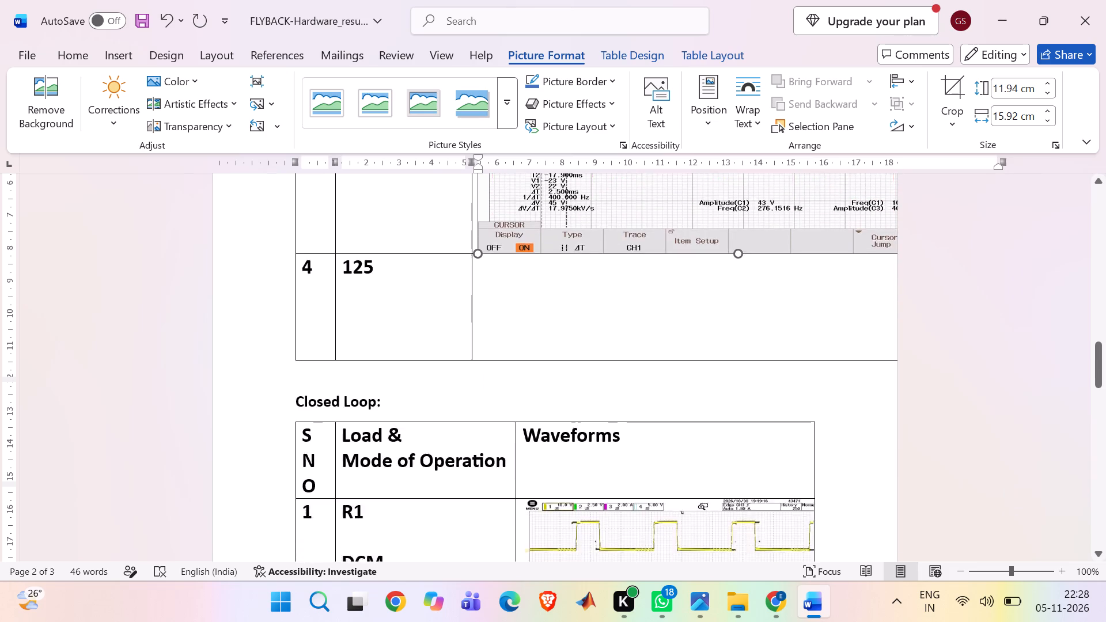
pyautogui.moveTo(709, 243); pyautogui.dragTo(694, 194)
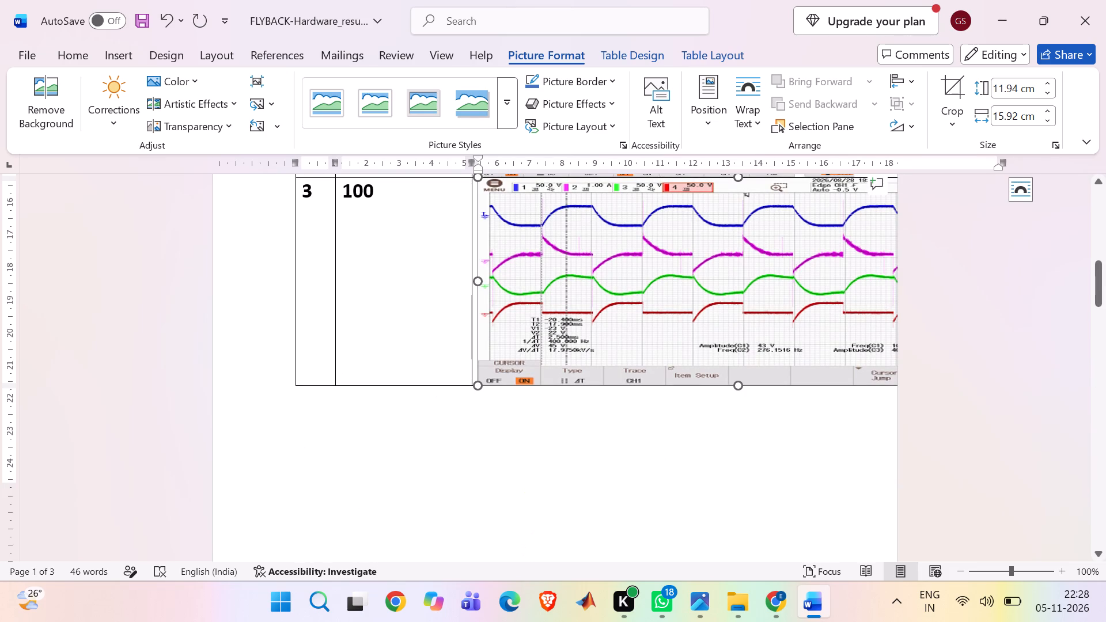
pyautogui.moveTo(479, 282); pyautogui.dragTo(607, 300)
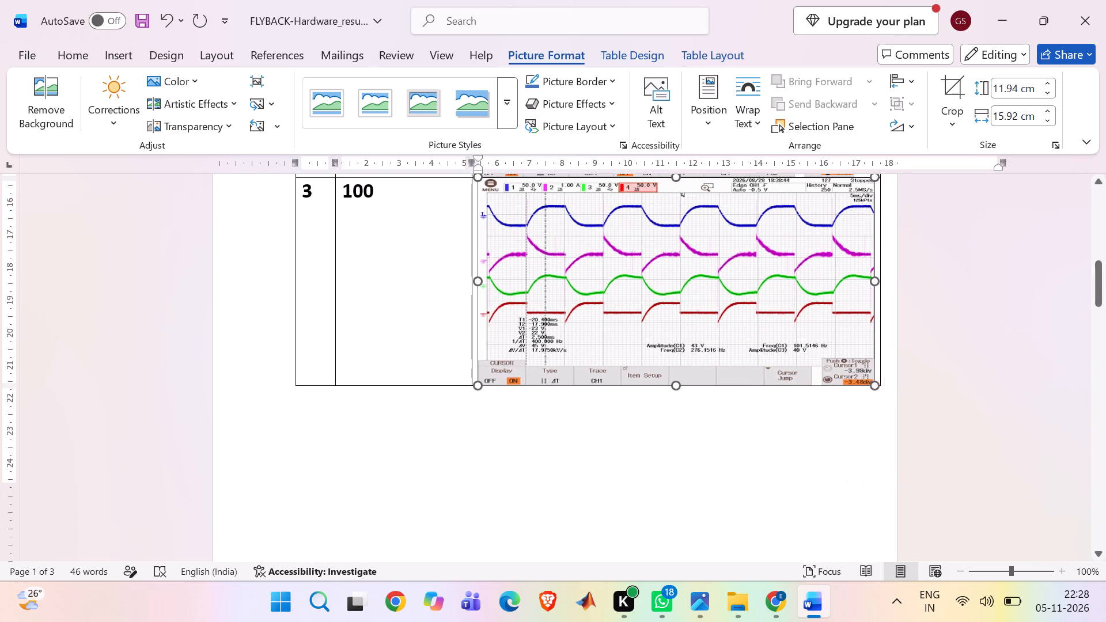
pyautogui.moveTo(607, 300); pyautogui.dragTo(623, 298)
pyautogui.moveTo(668, 388); pyautogui.dragTo(668, 387)
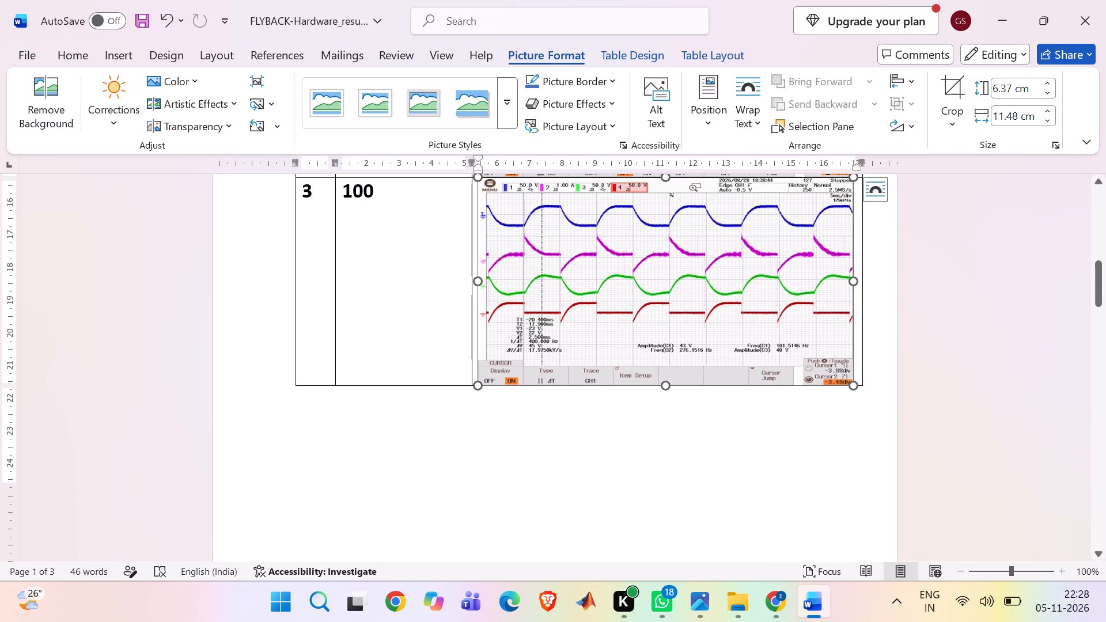
pyautogui.moveTo(668, 387); pyautogui.dragTo(665, 367)
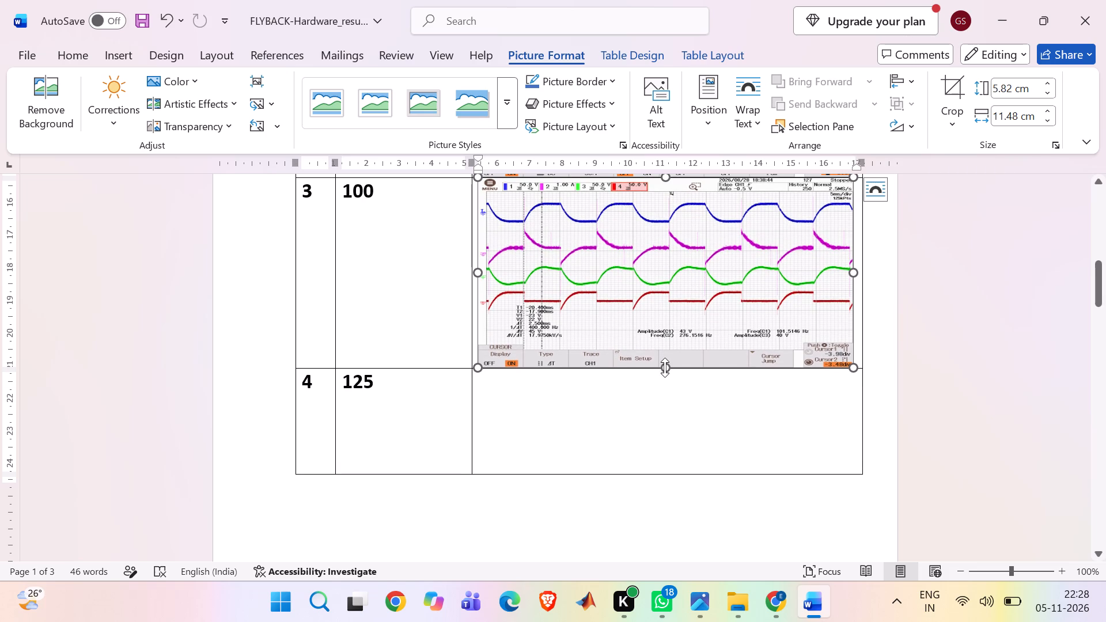
pyautogui.moveTo(665, 367); pyautogui.dragTo(661, 332)
pyautogui.scroll(2, 661, 332)
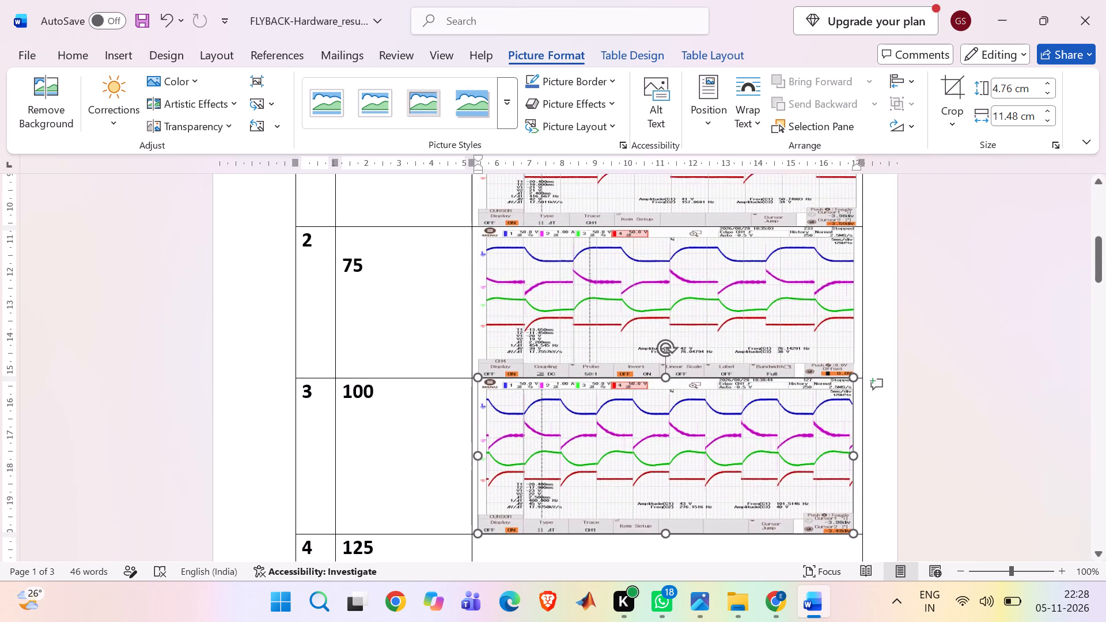
pyautogui.scroll(2, 661, 332)
pyautogui.scroll(-1, 661, 332)
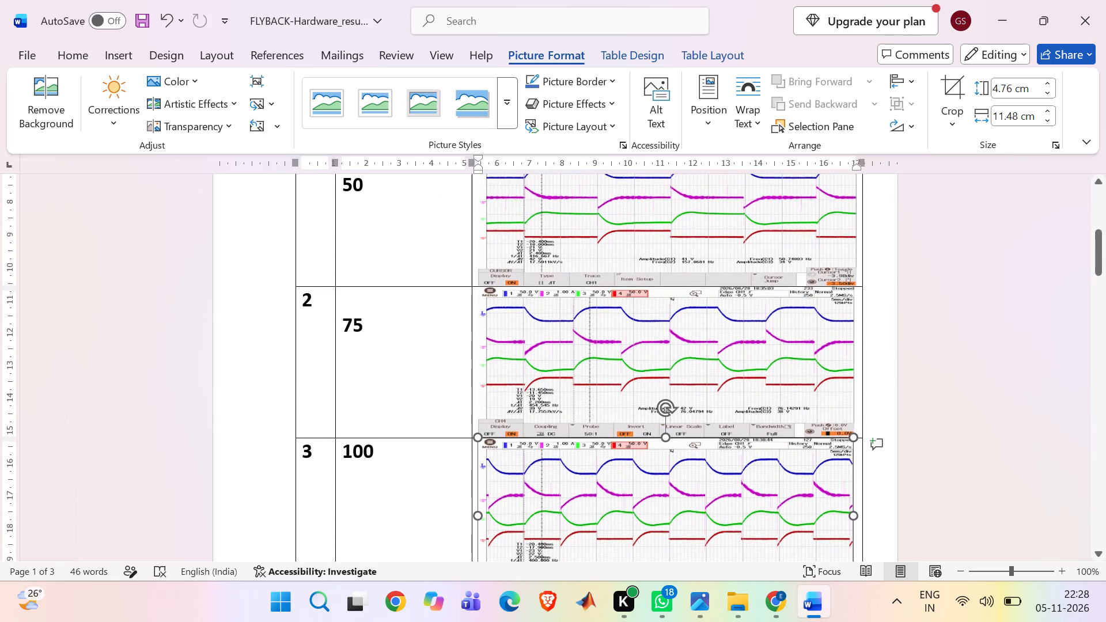
pyautogui.scroll(-1, 661, 332)
# Reduce the height of the 75 Hz waveform picture slightly while keeping its width.
pyautogui.click(665, 333)
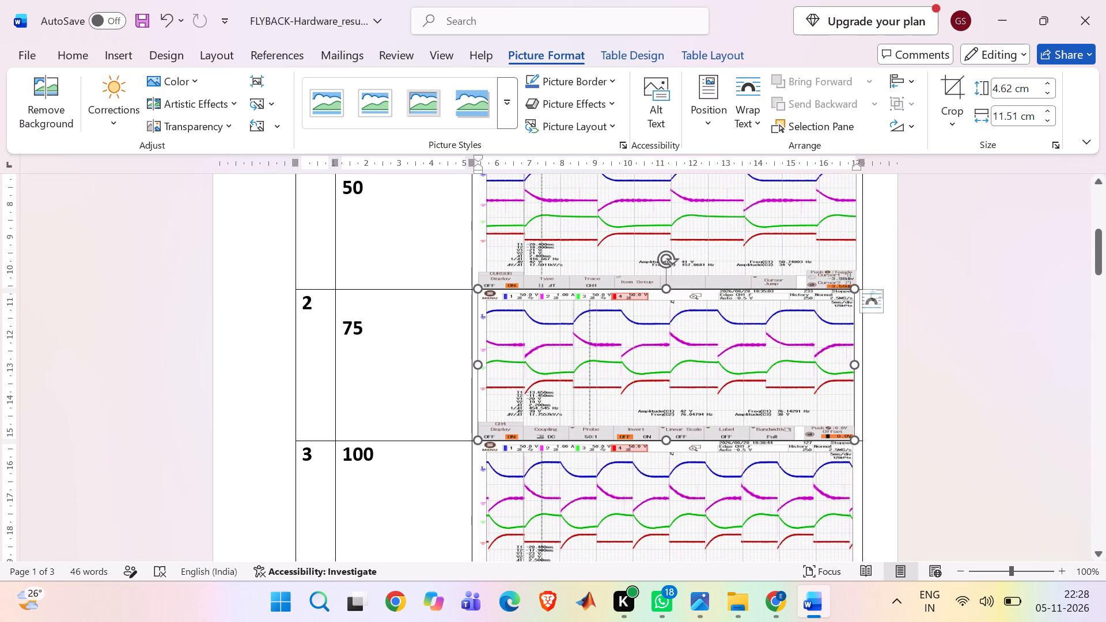
pyautogui.moveTo(668, 440); pyautogui.dragTo(668, 428)
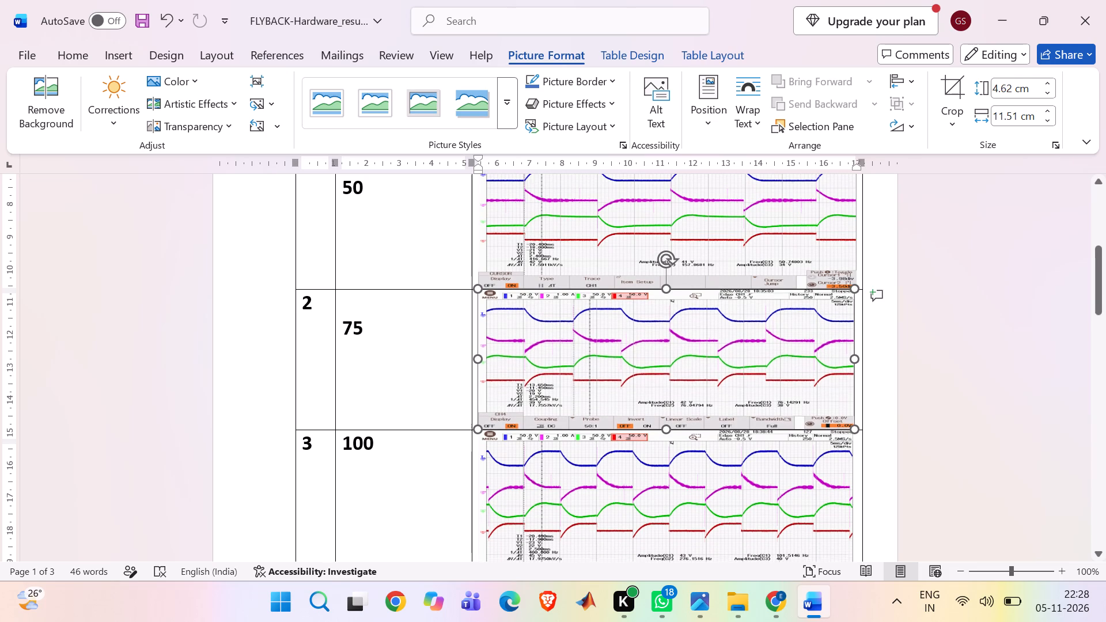
pyautogui.moveTo(668, 428); pyautogui.dragTo(668, 428)
# Reduce the height of the 100 Hz waveform picture to about 4.4 cm while keeping its width.
pyautogui.click(654, 500)
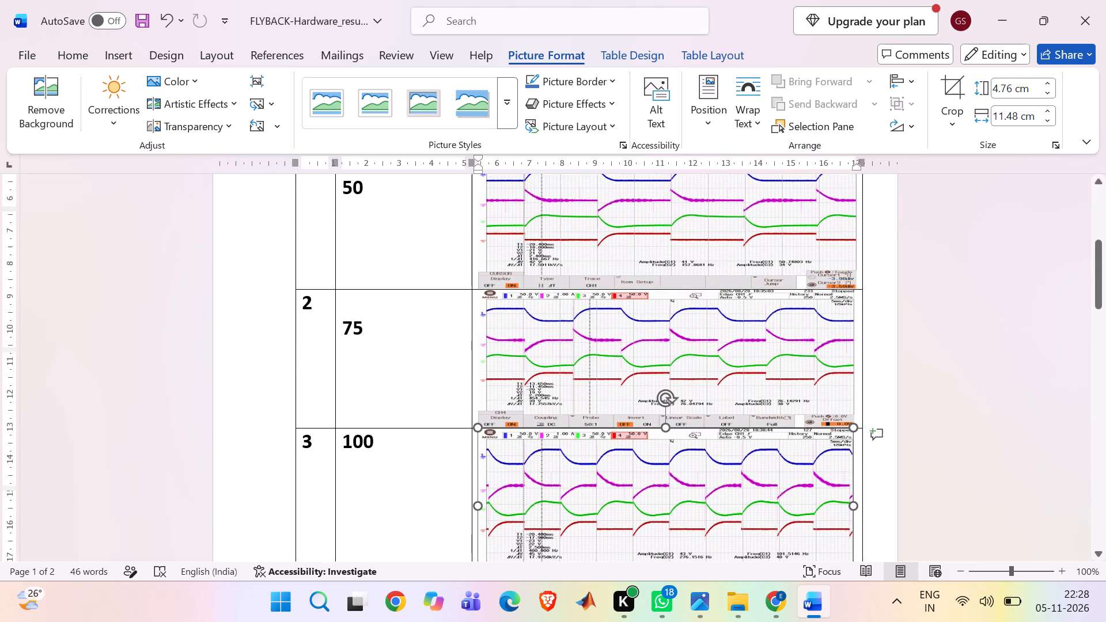
pyautogui.scroll(-1, 654, 500)
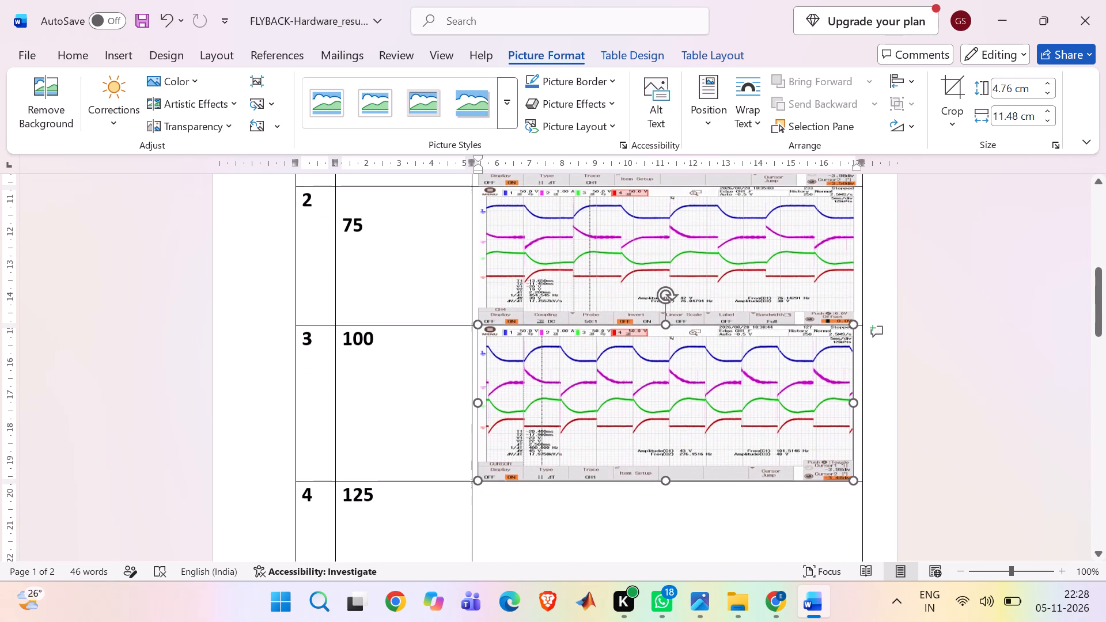
pyautogui.moveTo(664, 482); pyautogui.dragTo(664, 454)
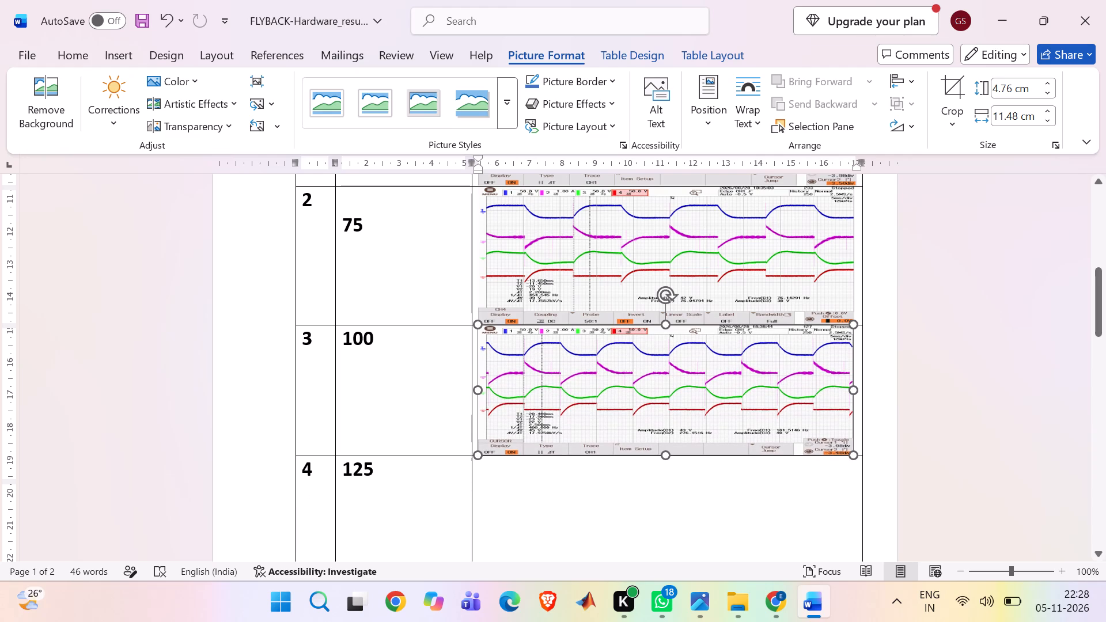
pyautogui.moveTo(664, 454); pyautogui.dragTo(664, 468)
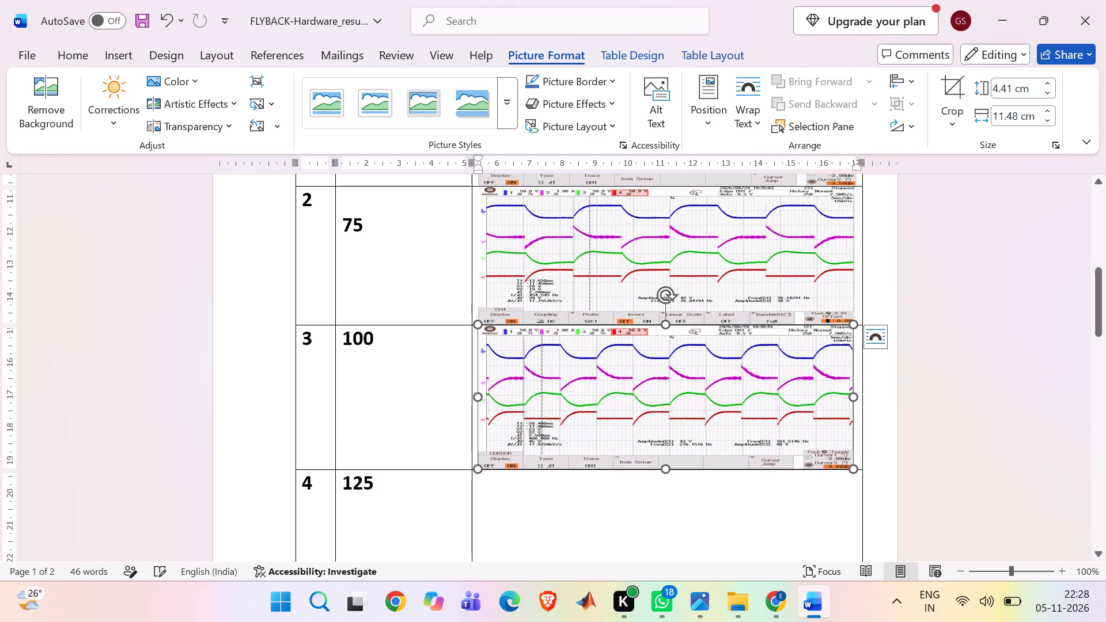
# Insert picture 003 from the CSI R load folder into the Waveforms cell of the 125 Hz row.
pyautogui.click(658, 519)
pyautogui.scroll(-1, 658, 519)
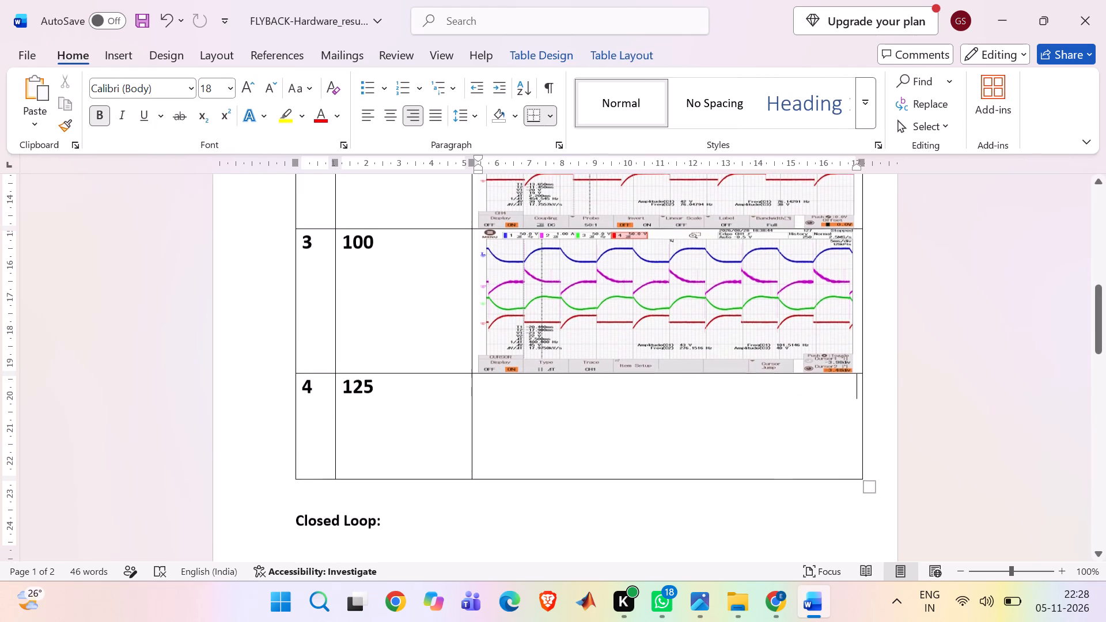
pyautogui.click(576, 431)
pyautogui.click(526, 401)
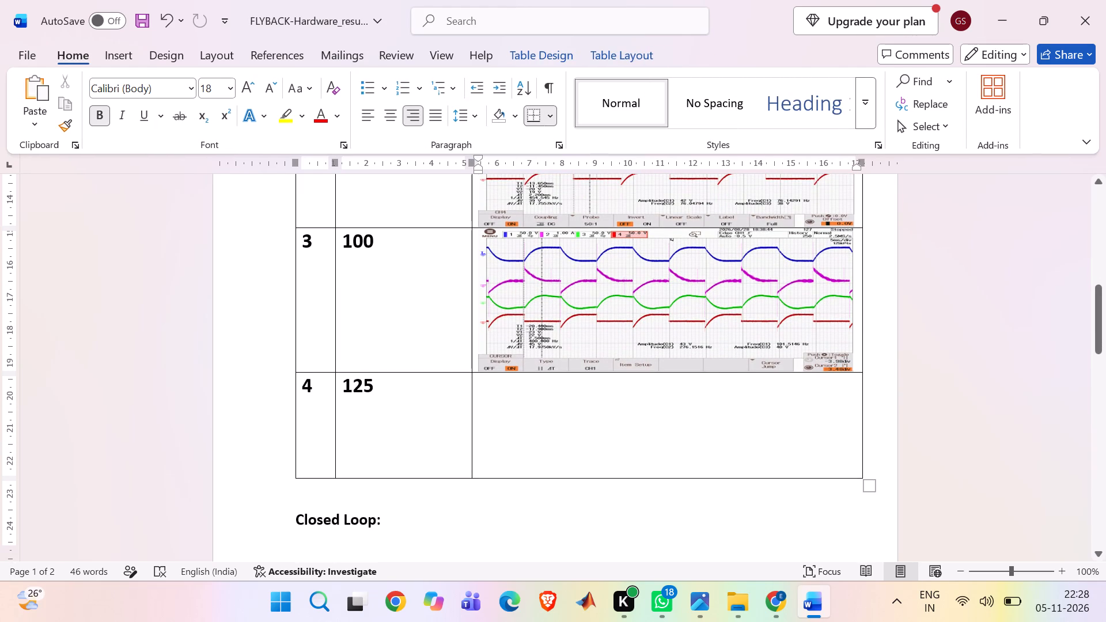
pyautogui.click(507, 395)
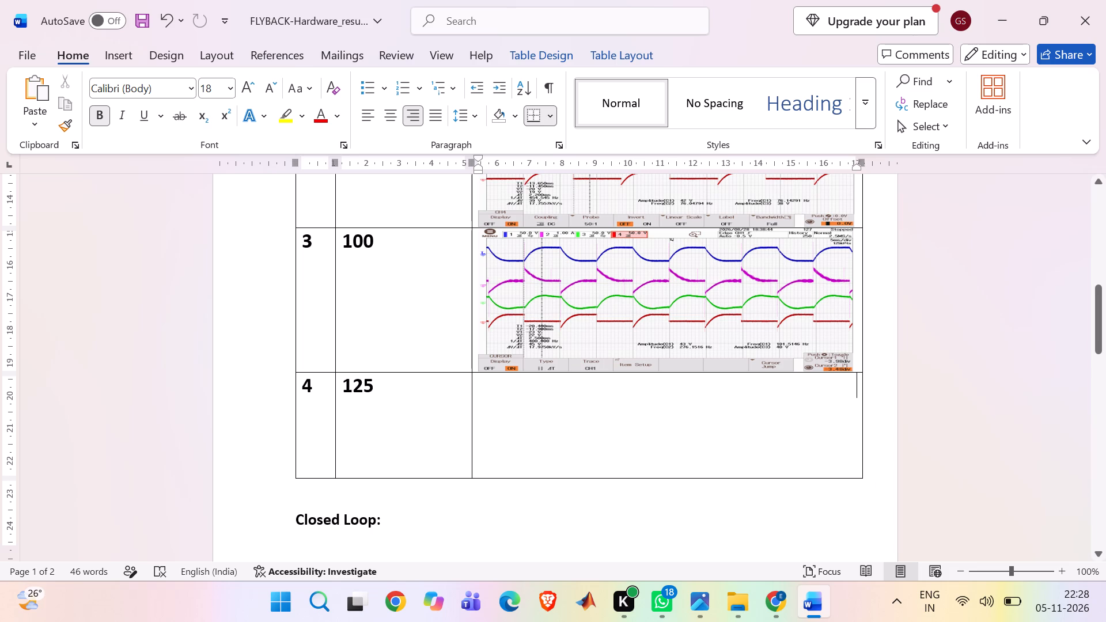
pyautogui.click(513, 395)
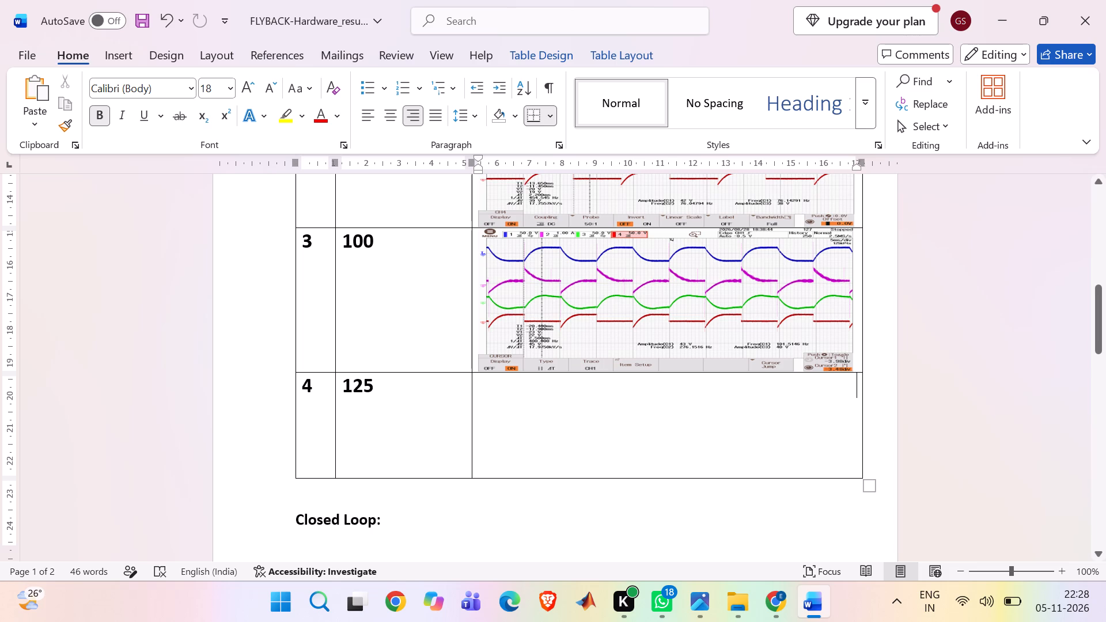
pyautogui.click(513, 395)
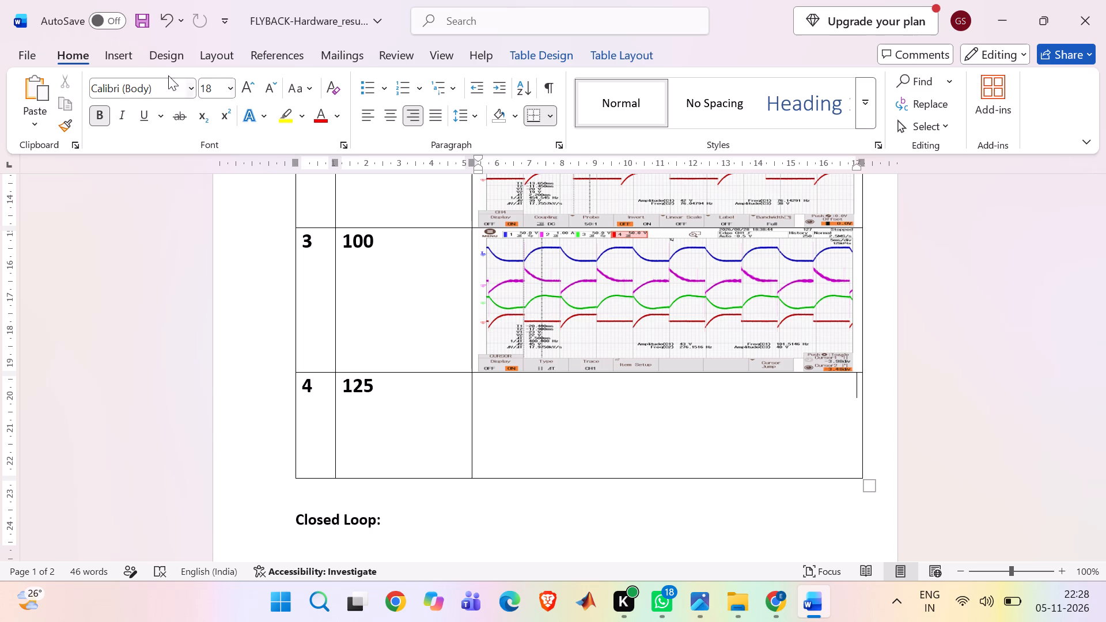
pyautogui.click(125, 59)
pyautogui.click(179, 112)
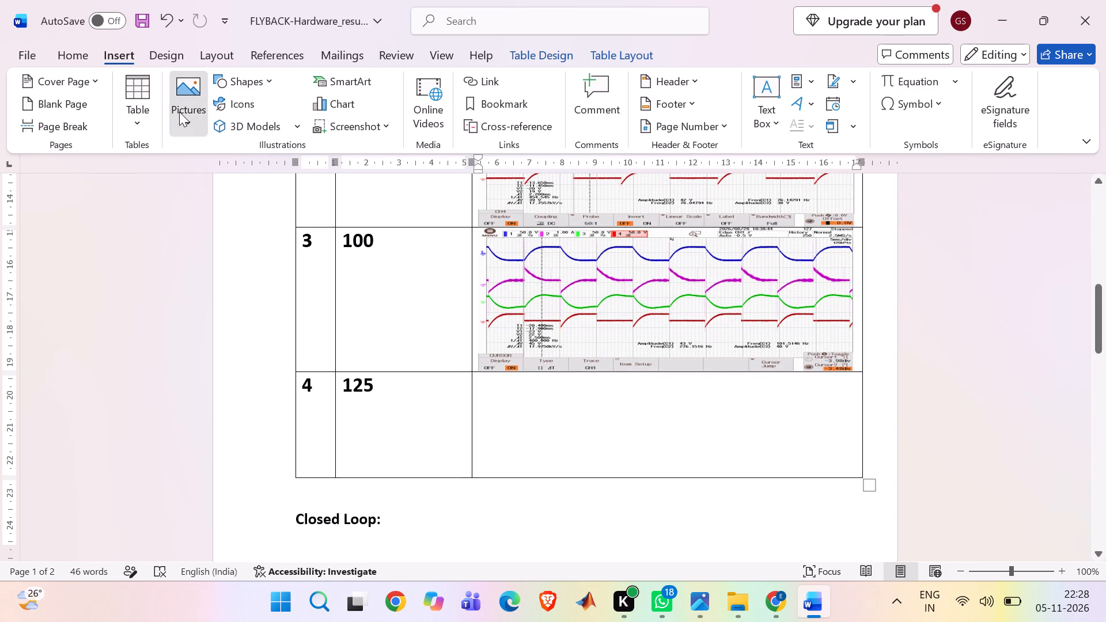
pyautogui.click(191, 185)
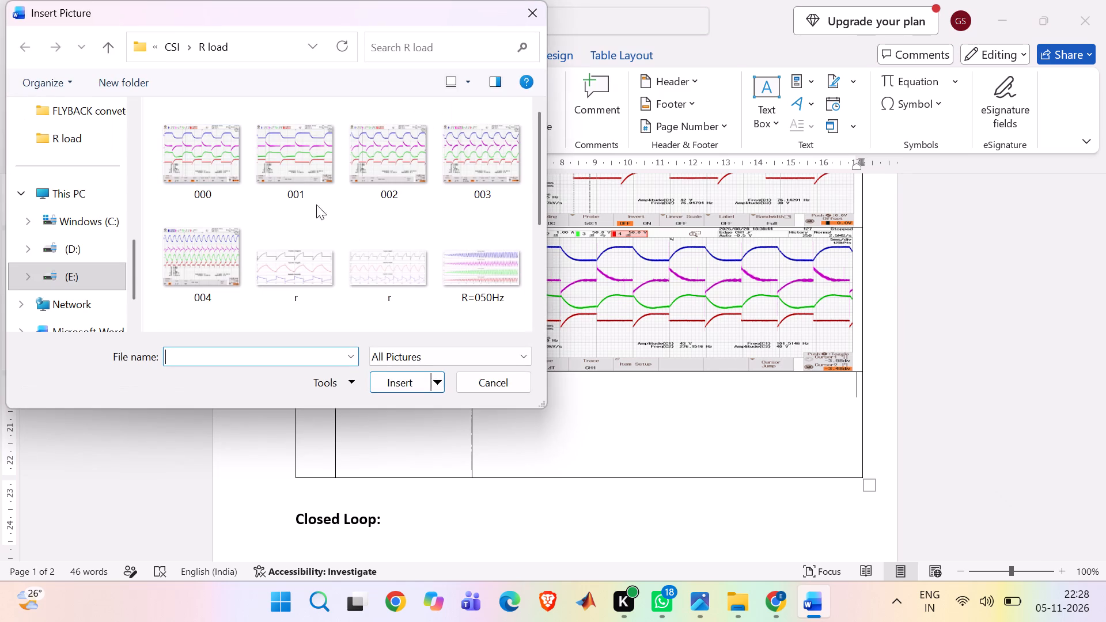
pyautogui.click(464, 169)
pyautogui.click(410, 385)
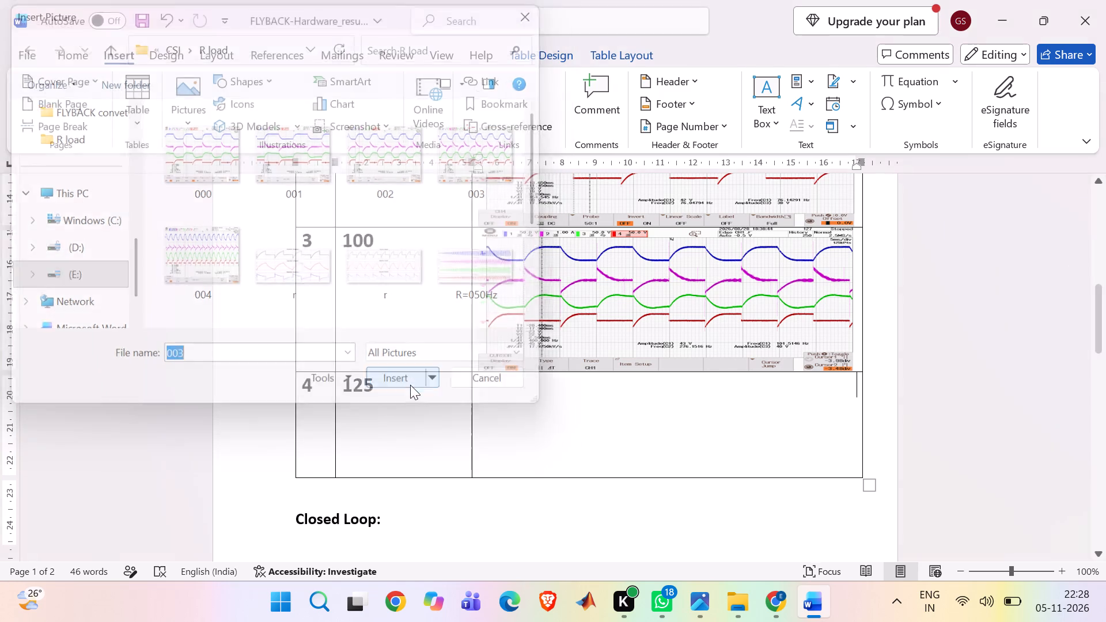
# Resize the 125 Hz waveform picture to about 5.1 cm high and narrow it to fit the Waveforms column.
pyautogui.scroll(-2, 666, 439)
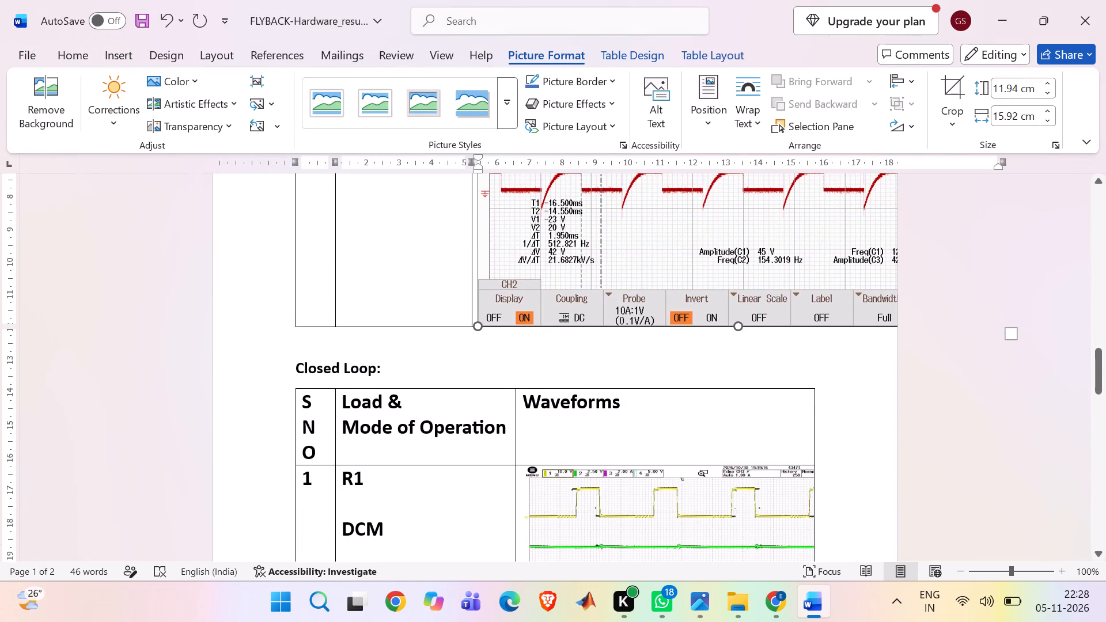
pyautogui.moveTo(740, 327); pyautogui.dragTo(711, 164)
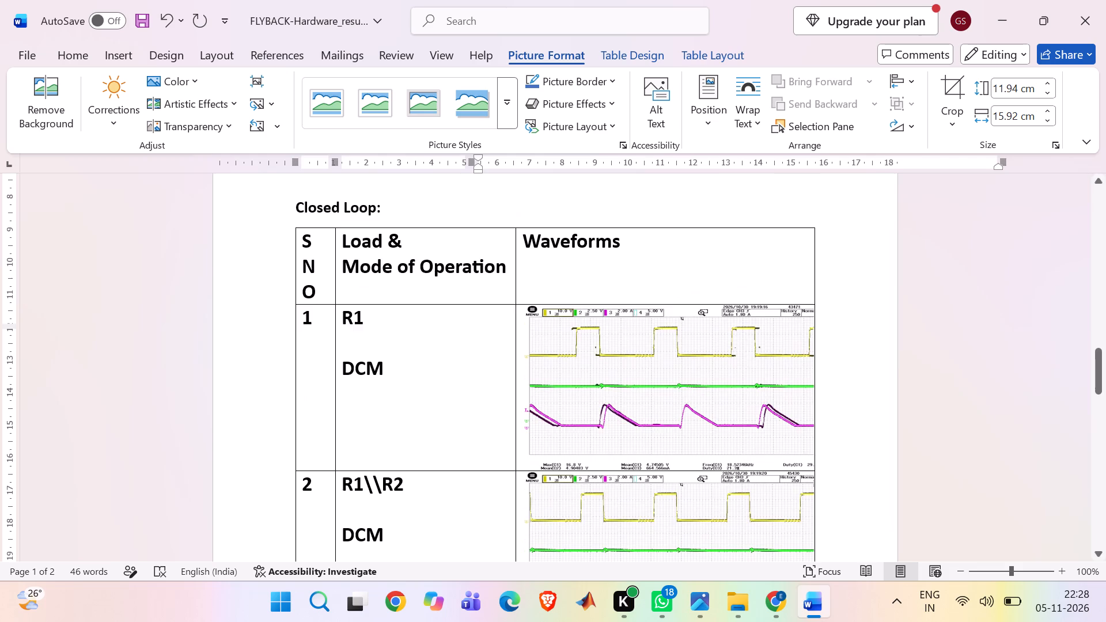
pyautogui.moveTo(711, 164); pyautogui.dragTo(711, 163)
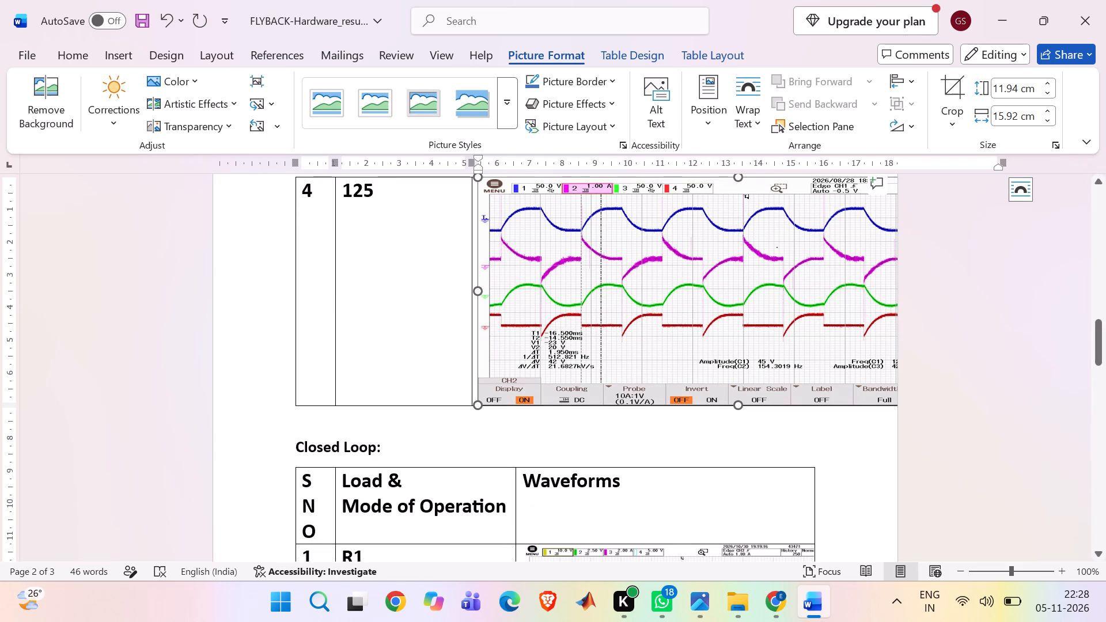
pyautogui.moveTo(735, 408); pyautogui.dragTo(736, 312)
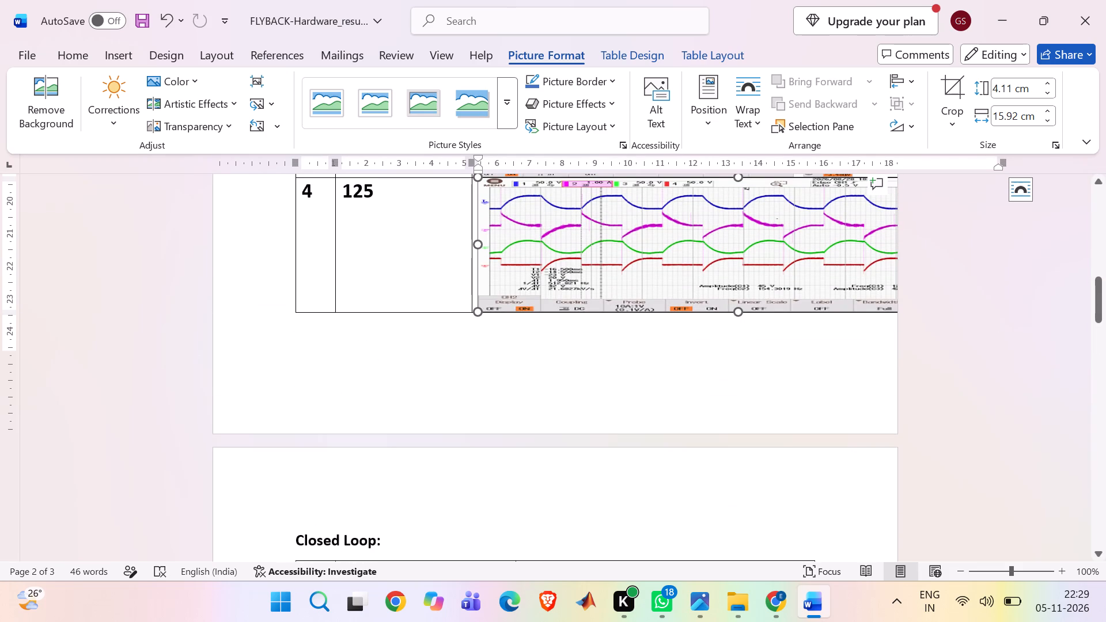
pyautogui.scroll(1, 639, 297)
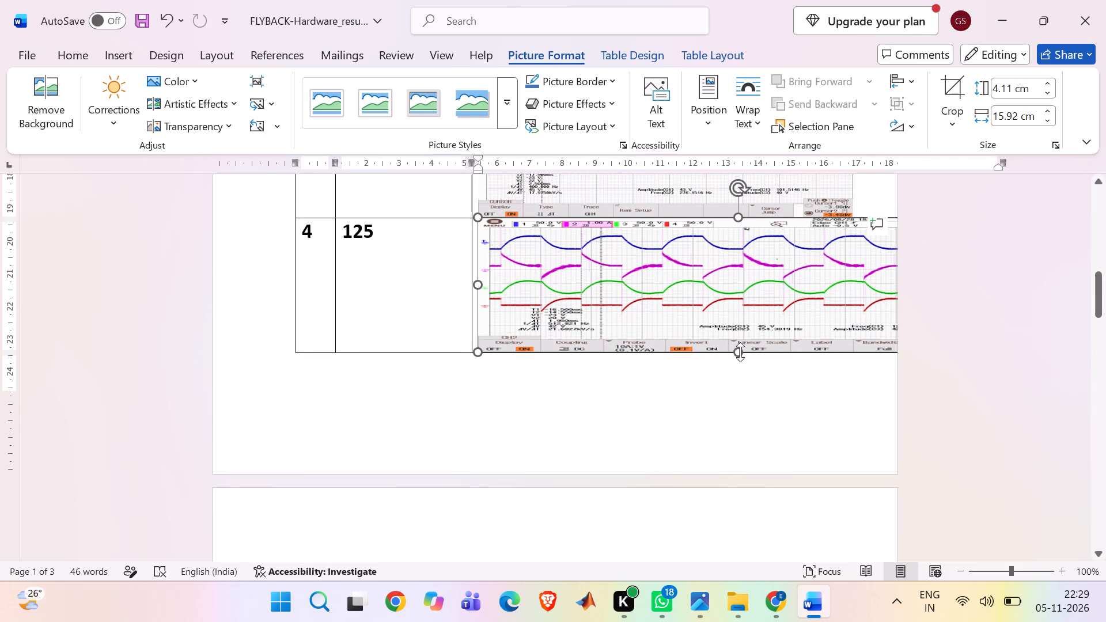
pyautogui.moveTo(740, 352); pyautogui.dragTo(740, 384)
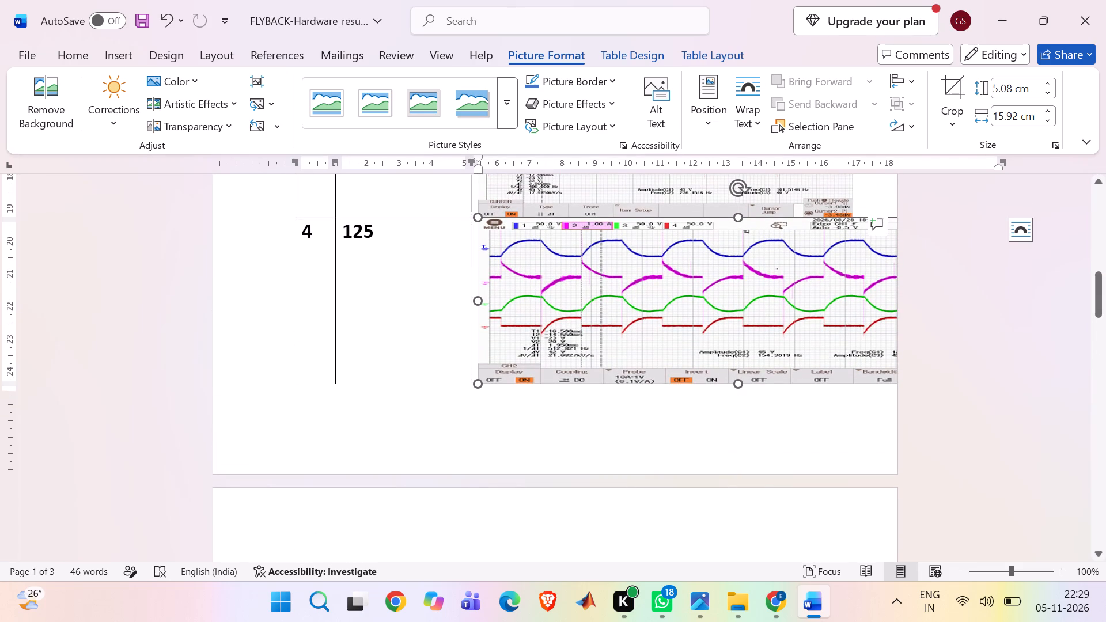
pyautogui.moveTo(479, 302); pyautogui.dragTo(634, 306)
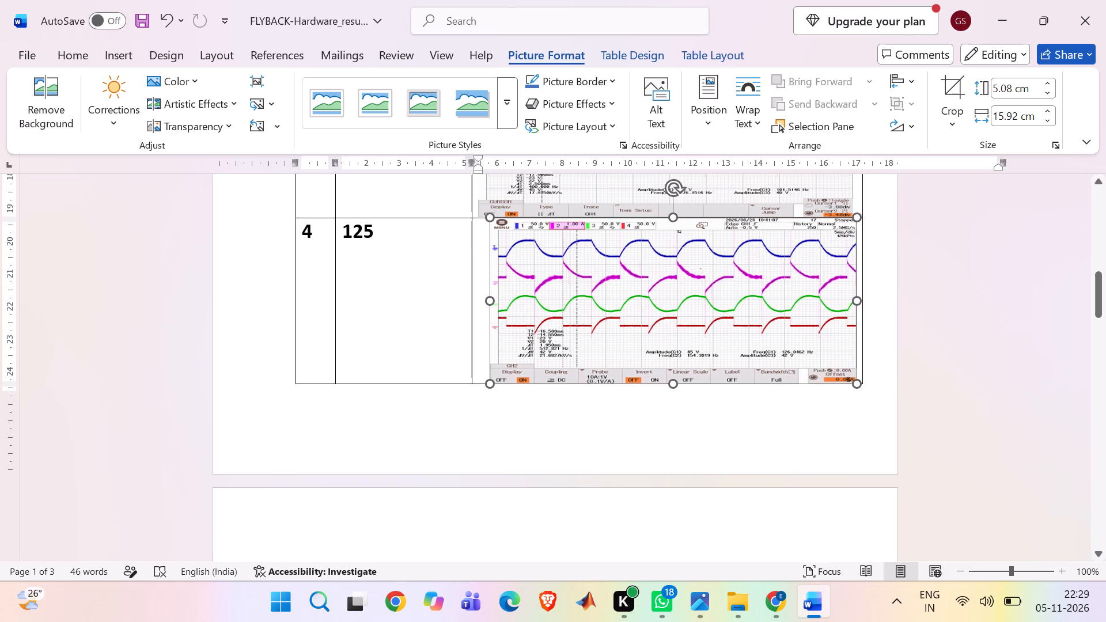
pyautogui.moveTo(634, 306); pyautogui.dragTo(618, 309)
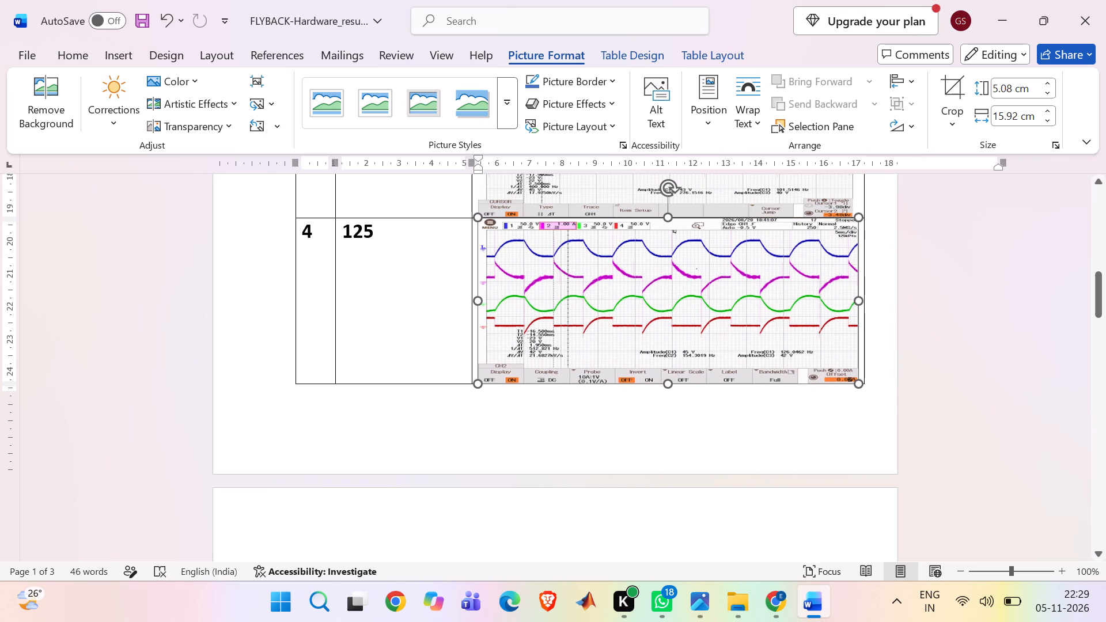
pyautogui.click(649, 428)
# Copy the R Load heading together with its complete four-row frequency and waveform table.
pyautogui.scroll(2, 649, 428)
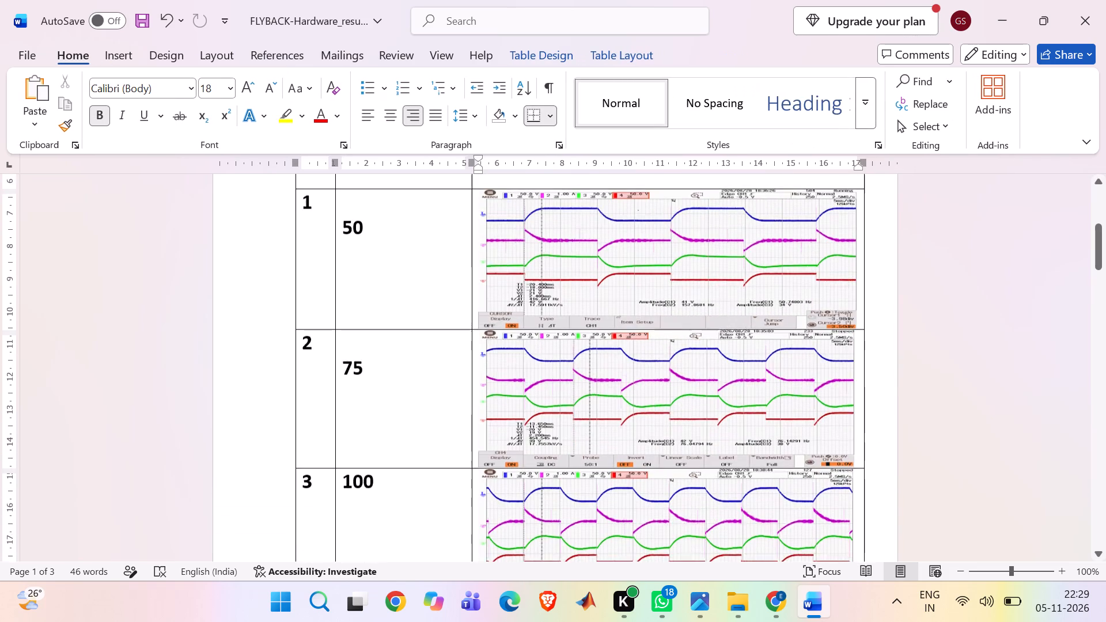
pyautogui.scroll(1, 649, 428)
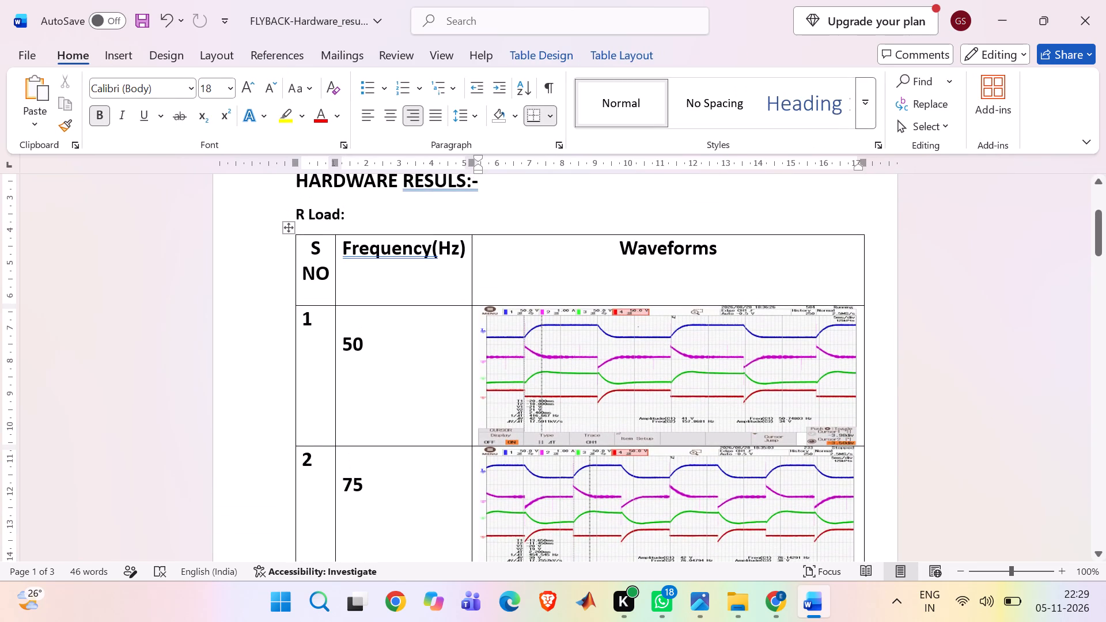
pyautogui.scroll(1, 649, 428)
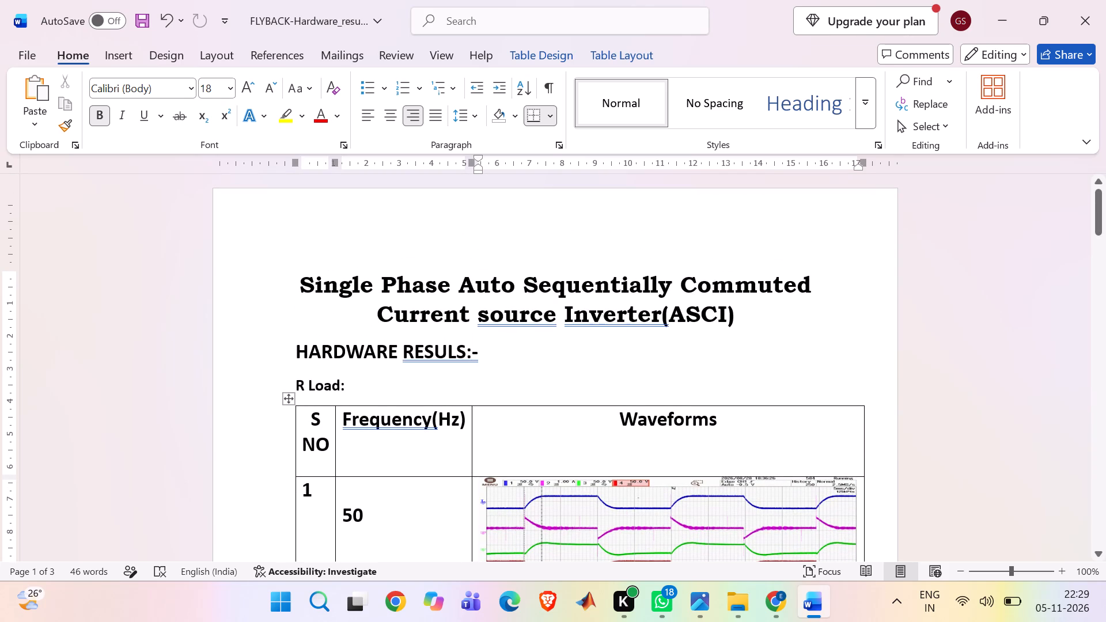
pyautogui.moveTo(298, 383); pyautogui.dragTo(499, 466)
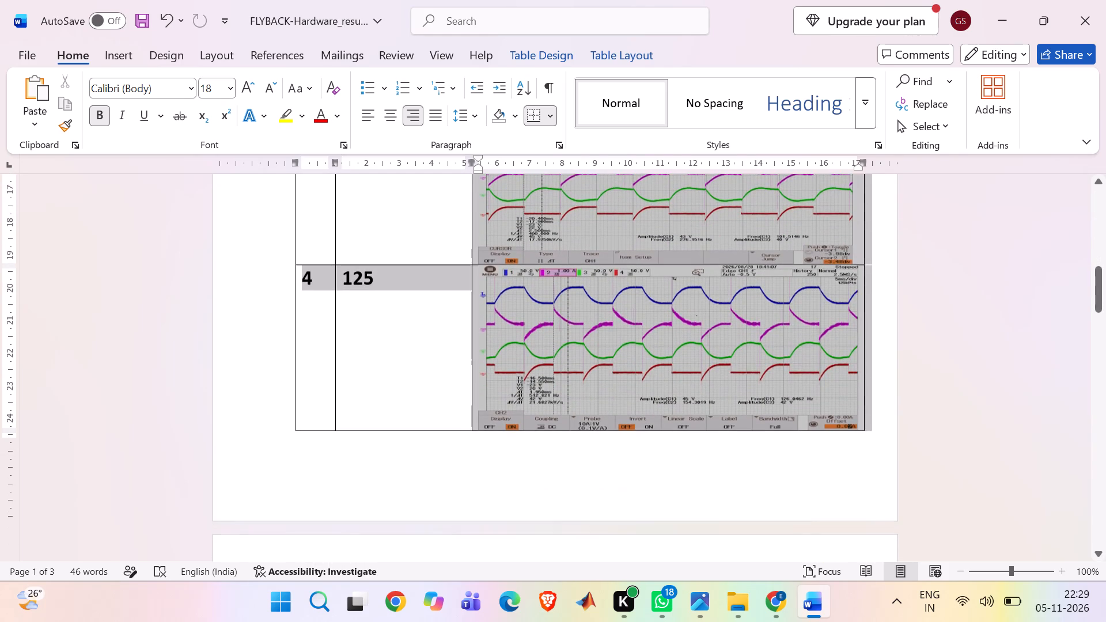
pyautogui.moveTo(499, 466); pyautogui.dragTo(566, 384)
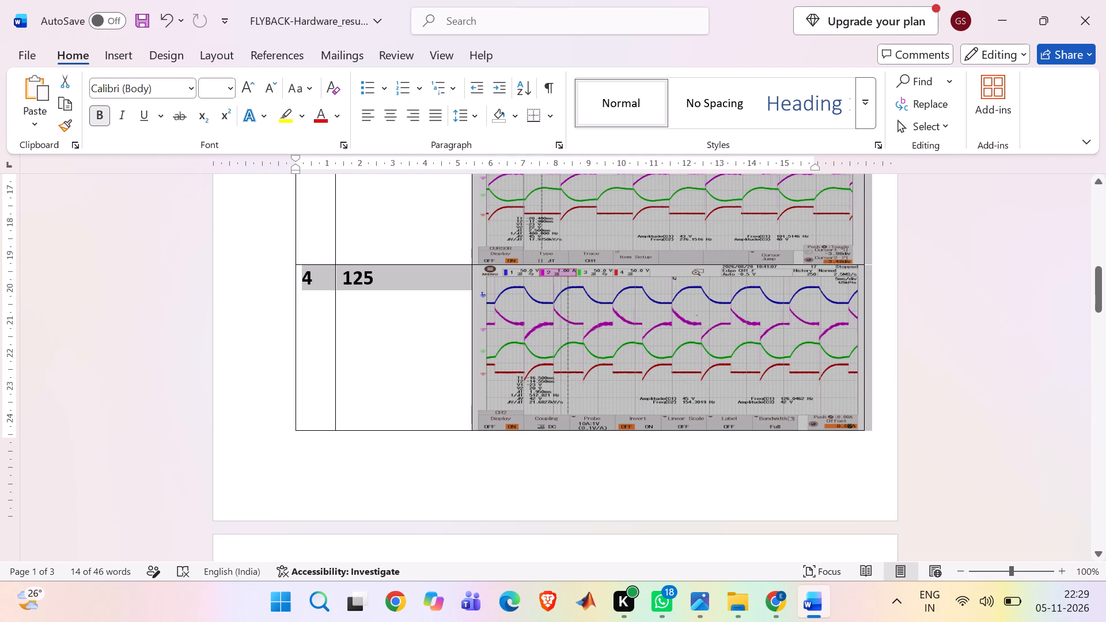
pyautogui.hotkey('ctrl', 'c')
# Delete the Closed Loop heading together with its whole load and mode of operation table.
pyautogui.click(551, 466)
pyautogui.scroll(-1, 551, 466)
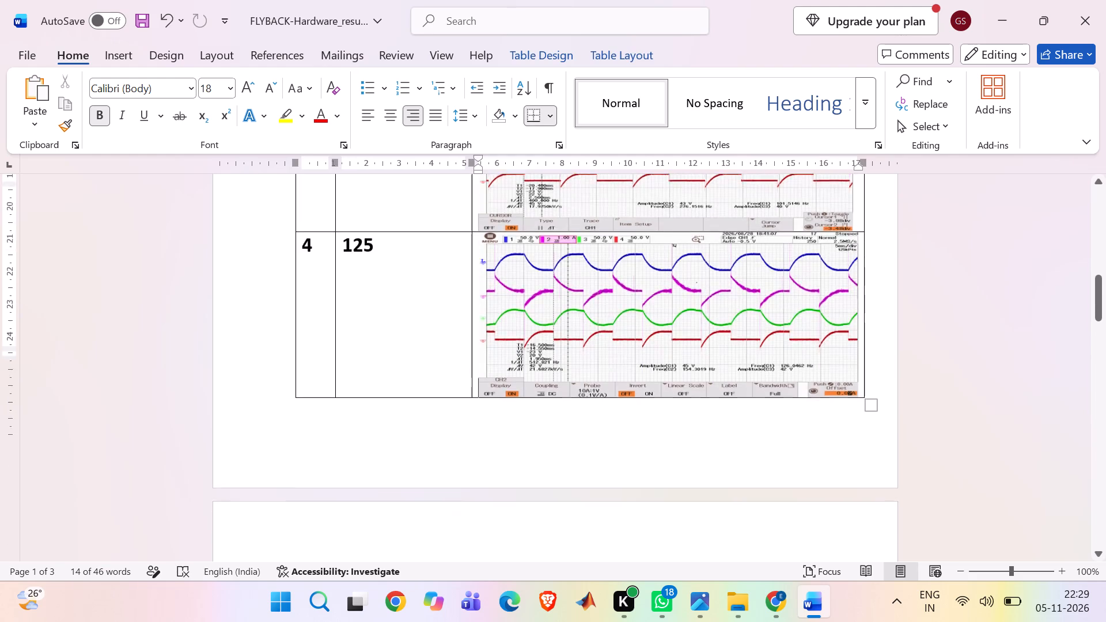
pyautogui.scroll(-3, 551, 466)
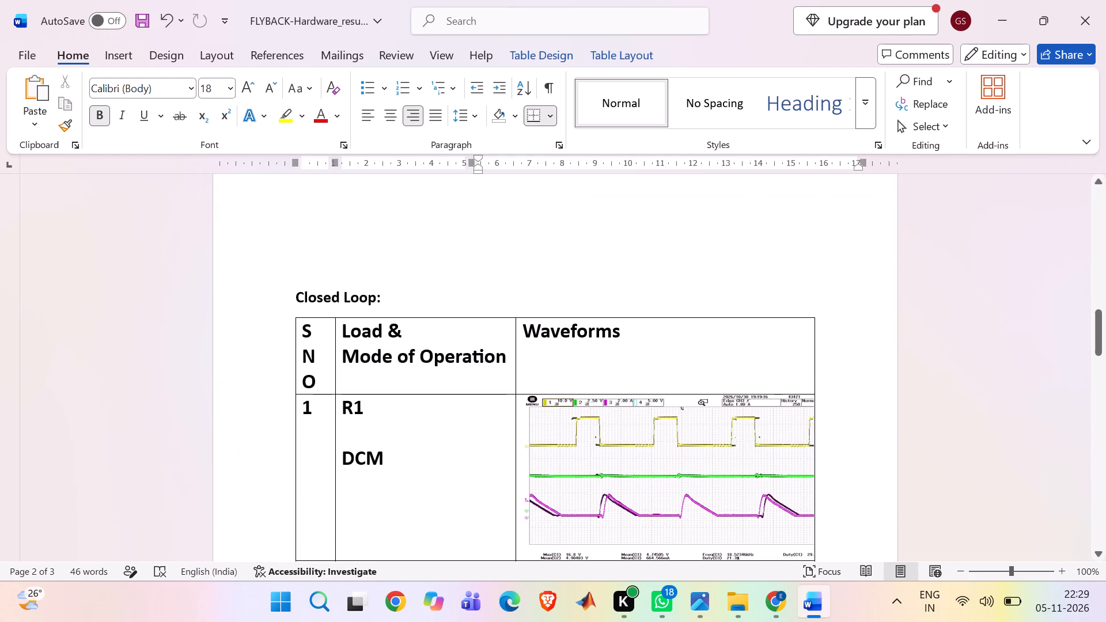
pyautogui.moveTo(300, 301); pyautogui.dragTo(573, 414)
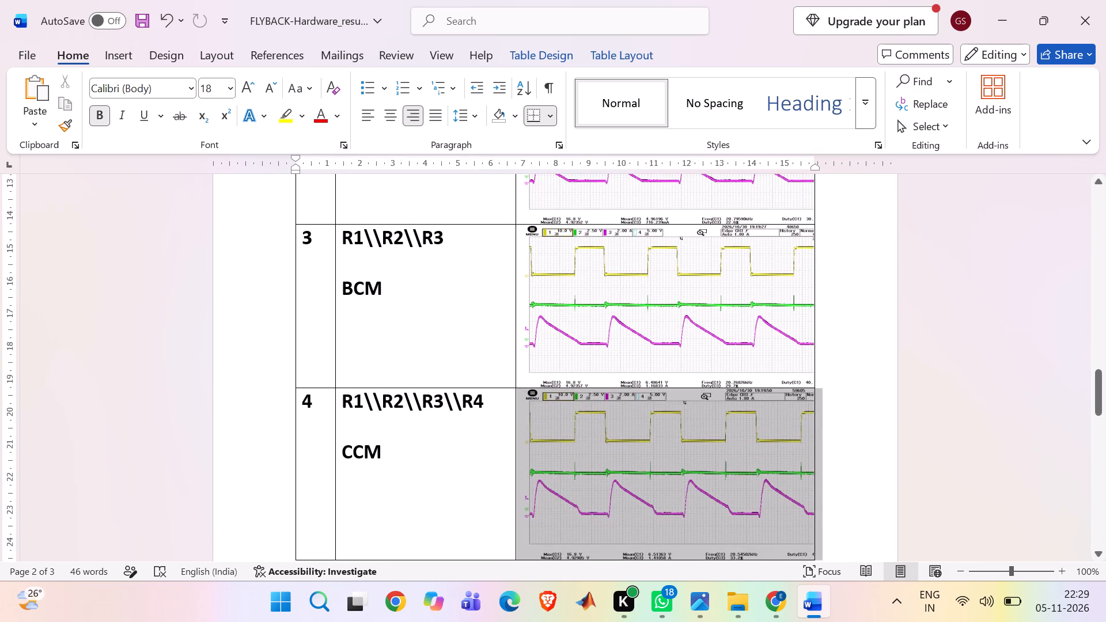
pyautogui.moveTo(573, 414); pyautogui.dragTo(638, 485)
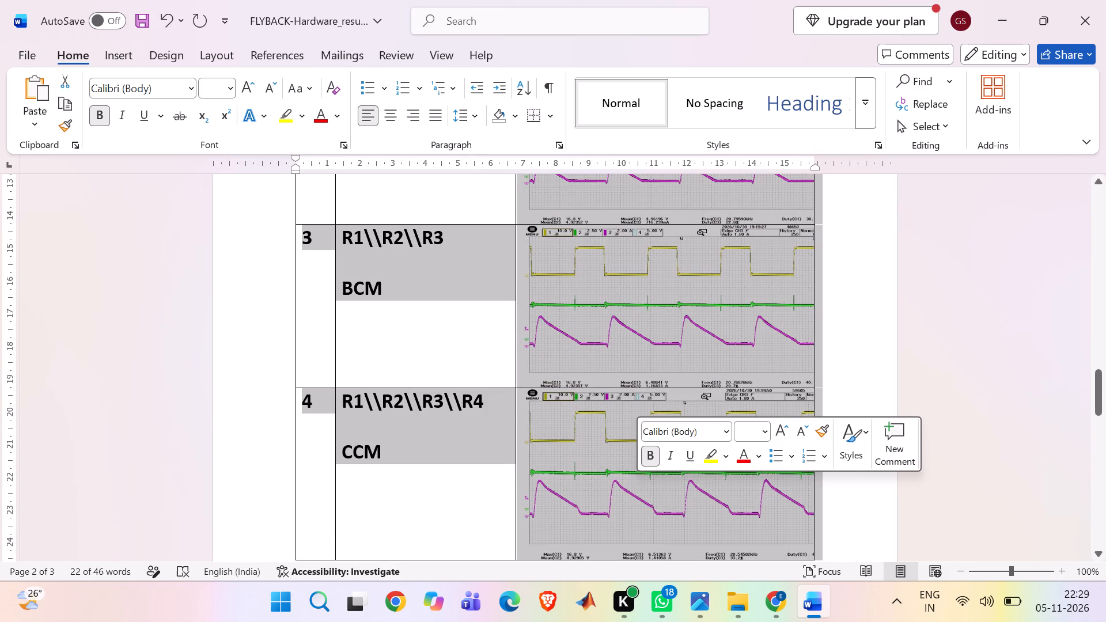
pyautogui.press('BackSpace')
# Paste the copied R Load heading and table where the Closed Loop section was.
pyautogui.scroll(1, 638, 485)
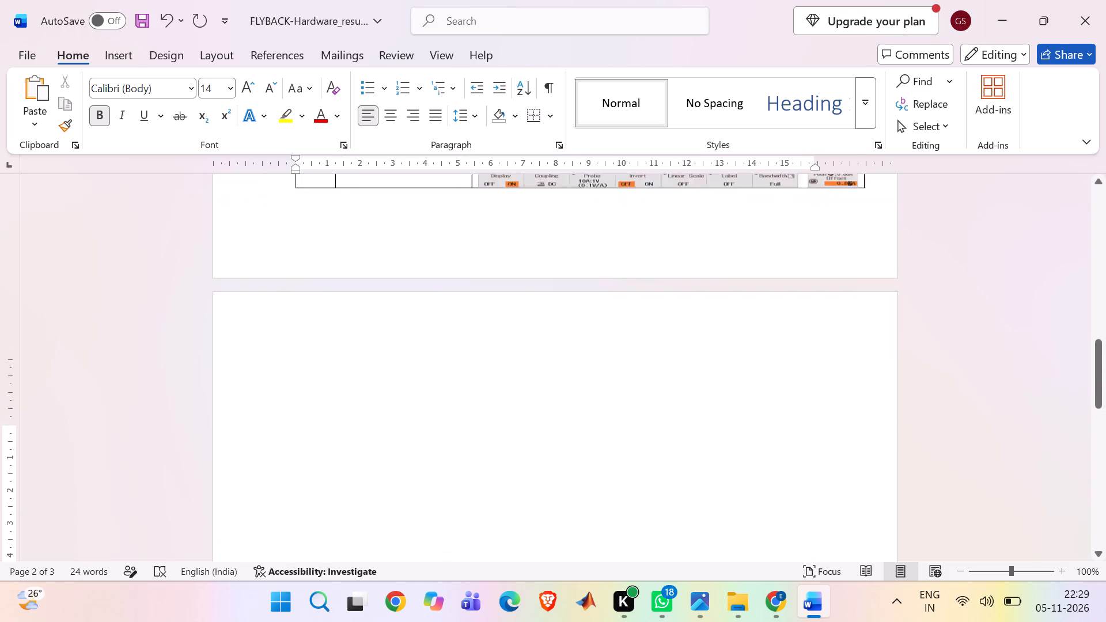
pyautogui.scroll(1, 638, 485)
pyautogui.hotkey('ctrl', 'v')
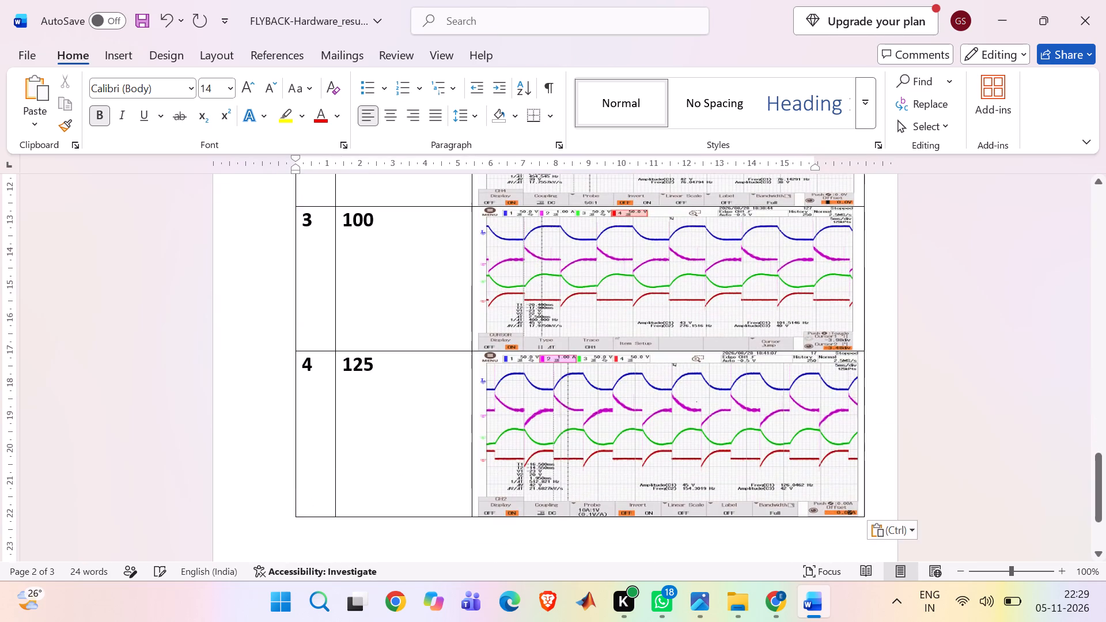
# Change the heading of the pasted table to "RL Load:".
pyautogui.scroll(5, 487, 450)
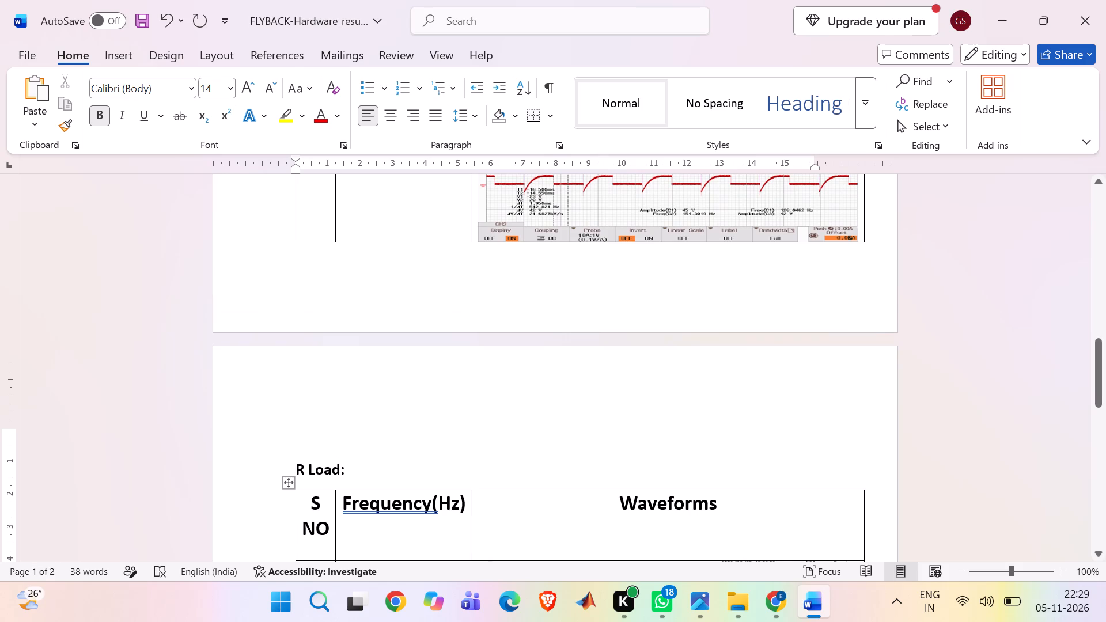
pyautogui.click(302, 469)
pyautogui.hotkey('shift', 'l')
pyautogui.click(432, 447)
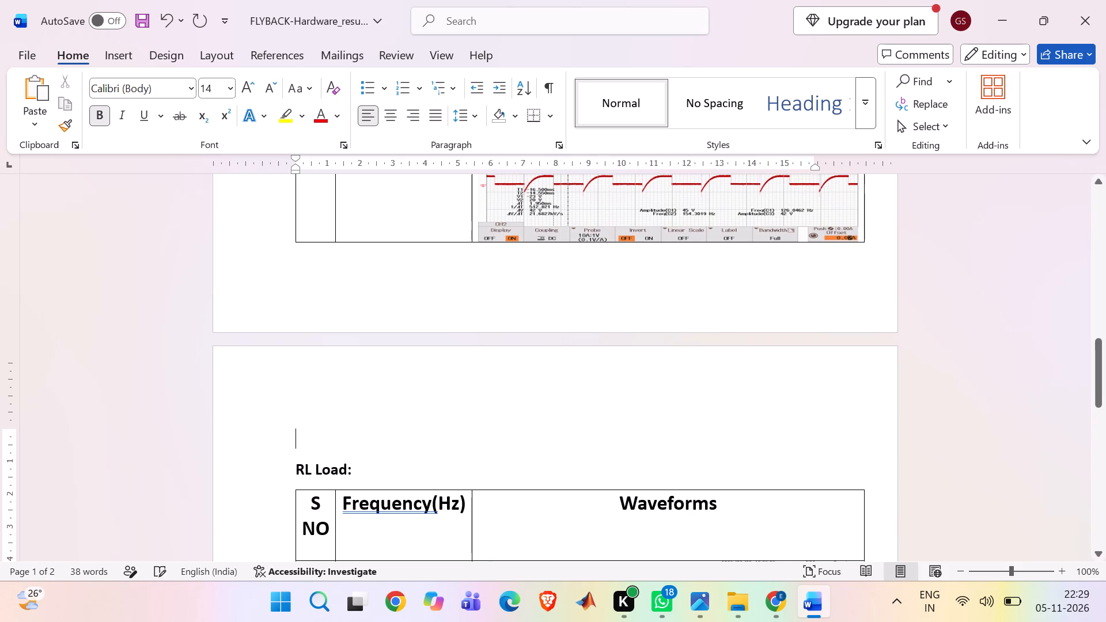
# Delete the waveform pictures from the 50, 75, 100 and 125 Hz rows of the RL Load table.
pyautogui.scroll(-1, 432, 447)
pyautogui.click(590, 439)
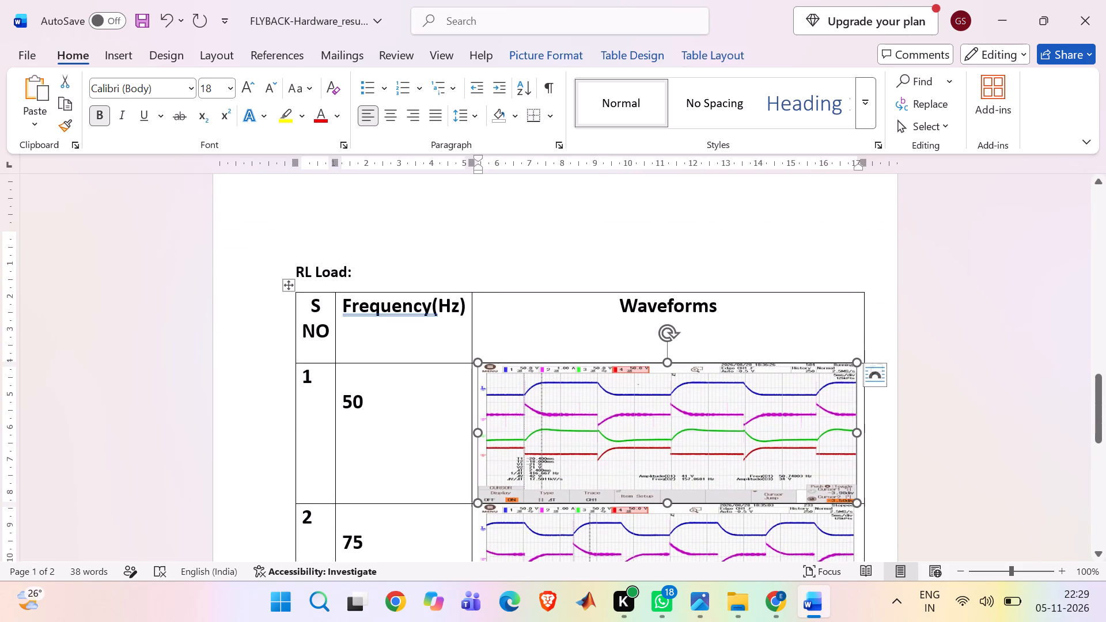
pyautogui.press('BackSpace')
pyautogui.click(601, 470)
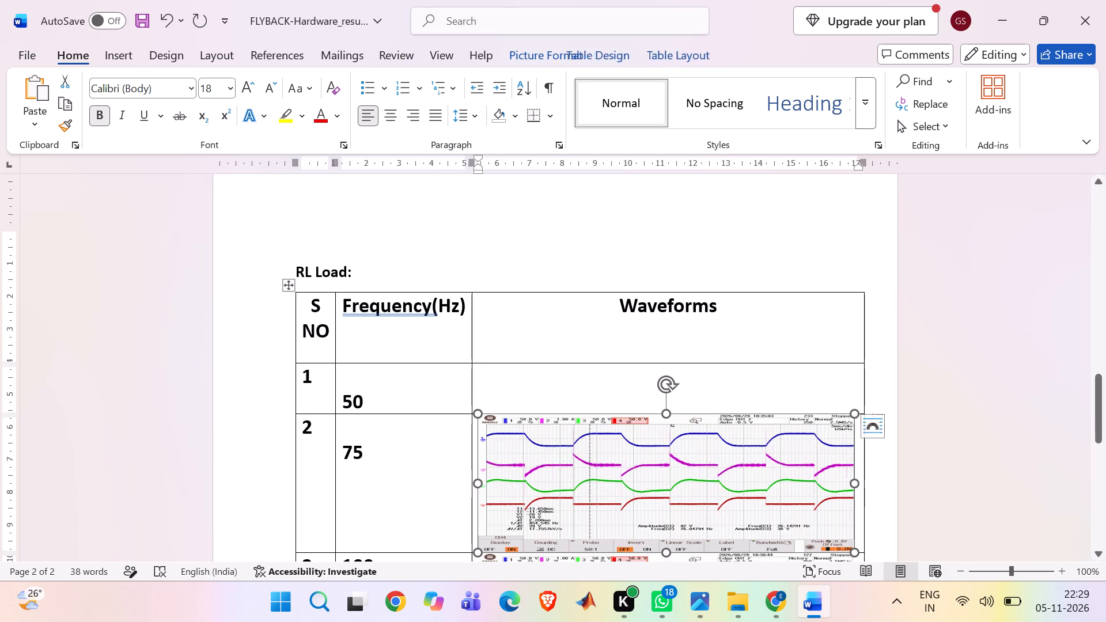
pyautogui.press('BackSpace')
pyautogui.click(601, 489)
pyautogui.press('BackSpace')
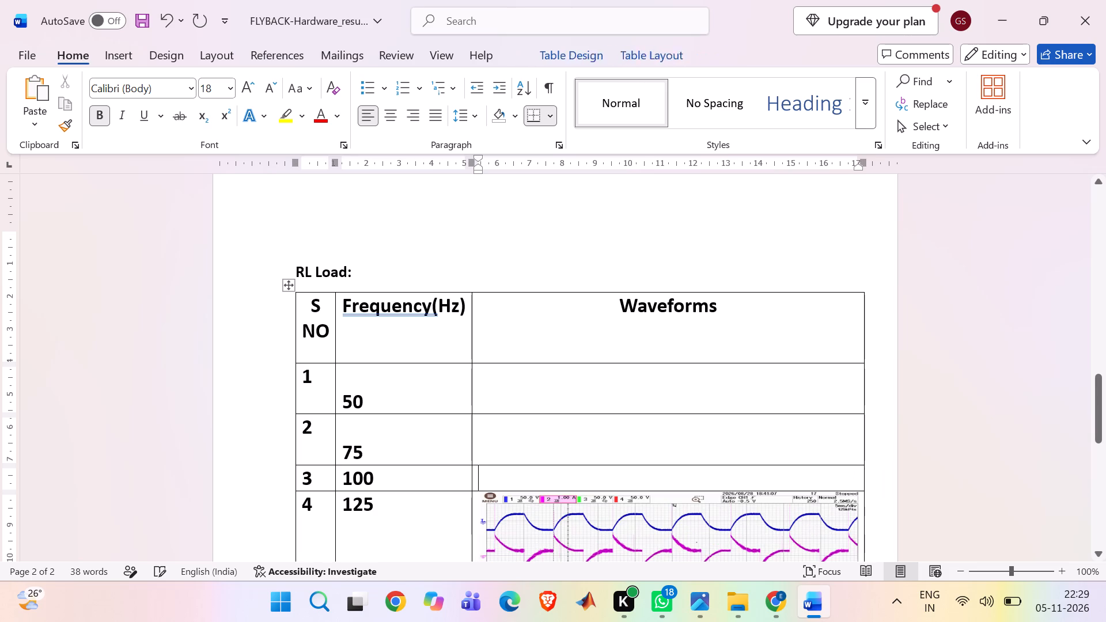
pyautogui.click(600, 521)
pyautogui.press('BackSpace')
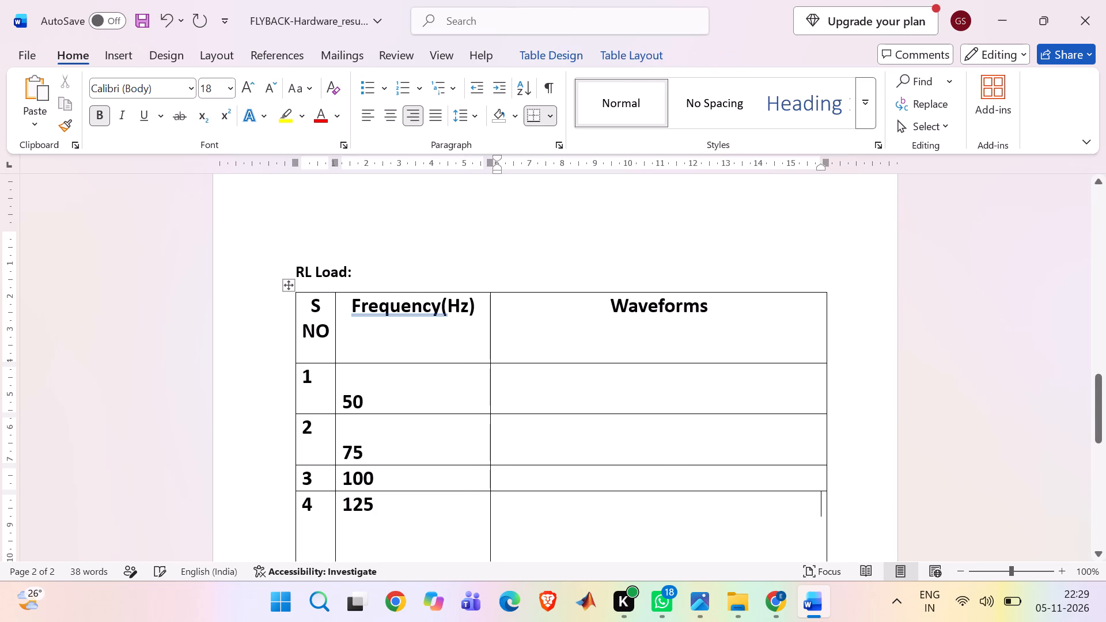
# Start inserting a device picture into the 50 Hz row's waveform cell and browse to CSI's RL Load folder.
pyautogui.click(535, 398)
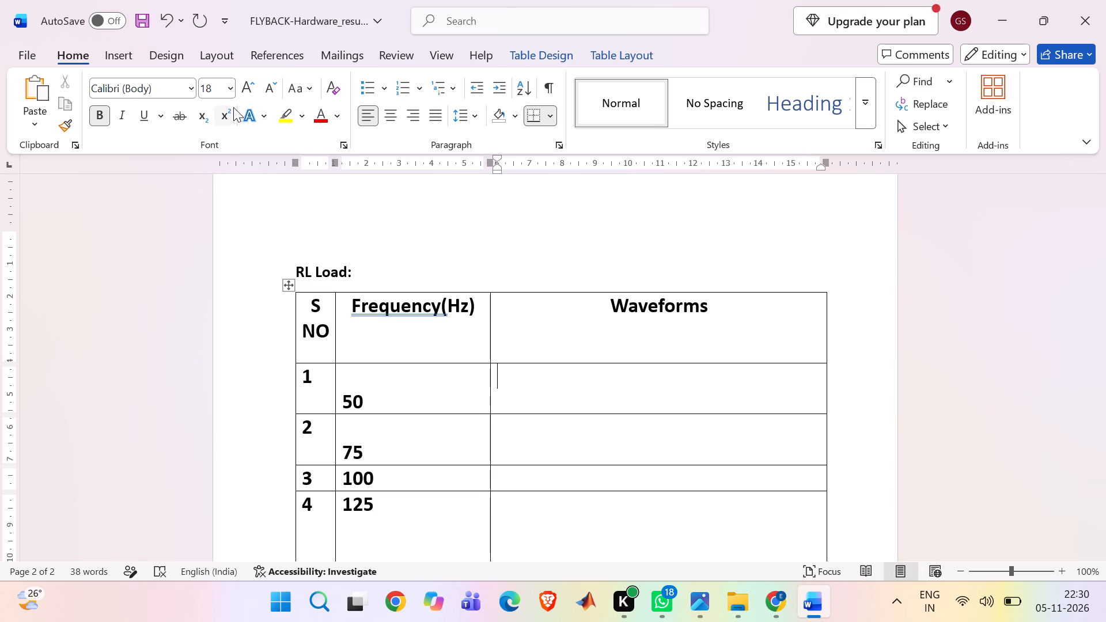
pyautogui.click(110, 45)
pyautogui.click(187, 95)
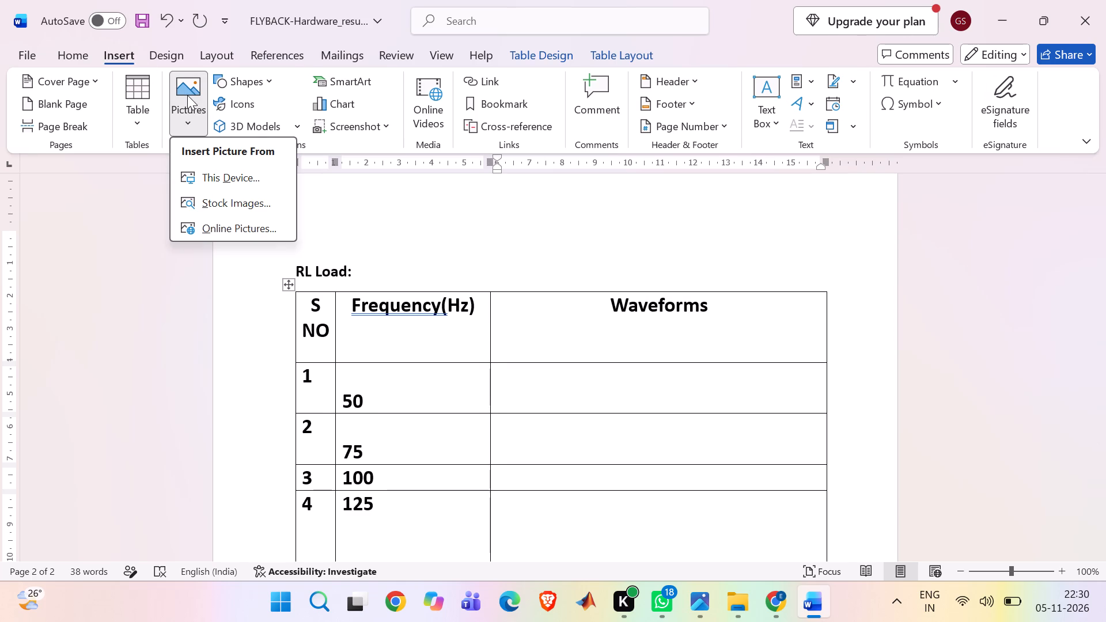
pyautogui.click(211, 172)
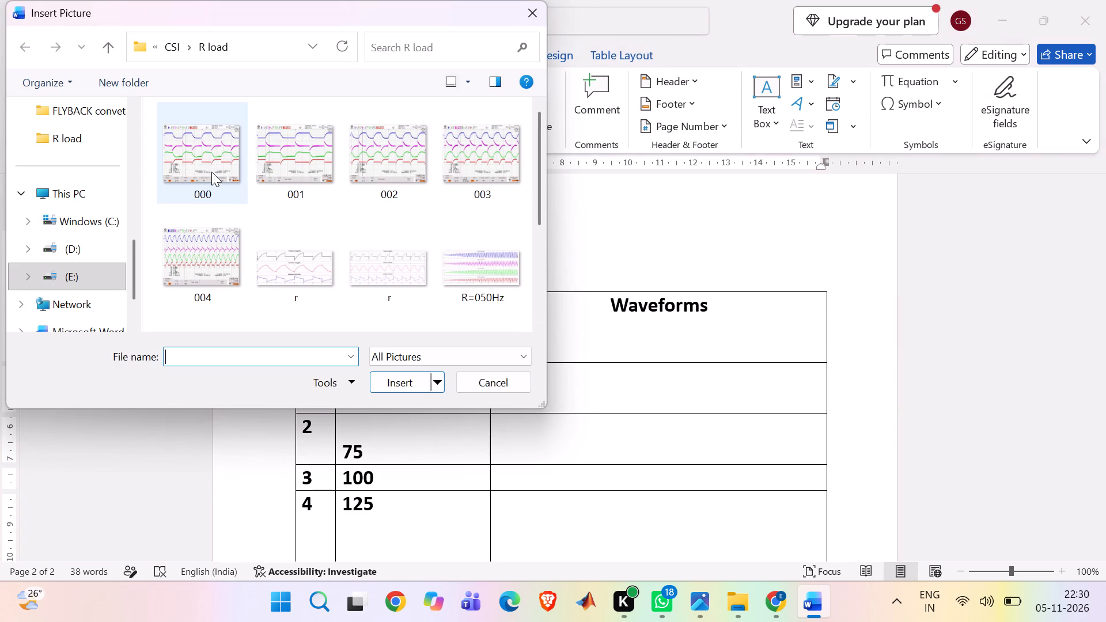
pyautogui.click(101, 46)
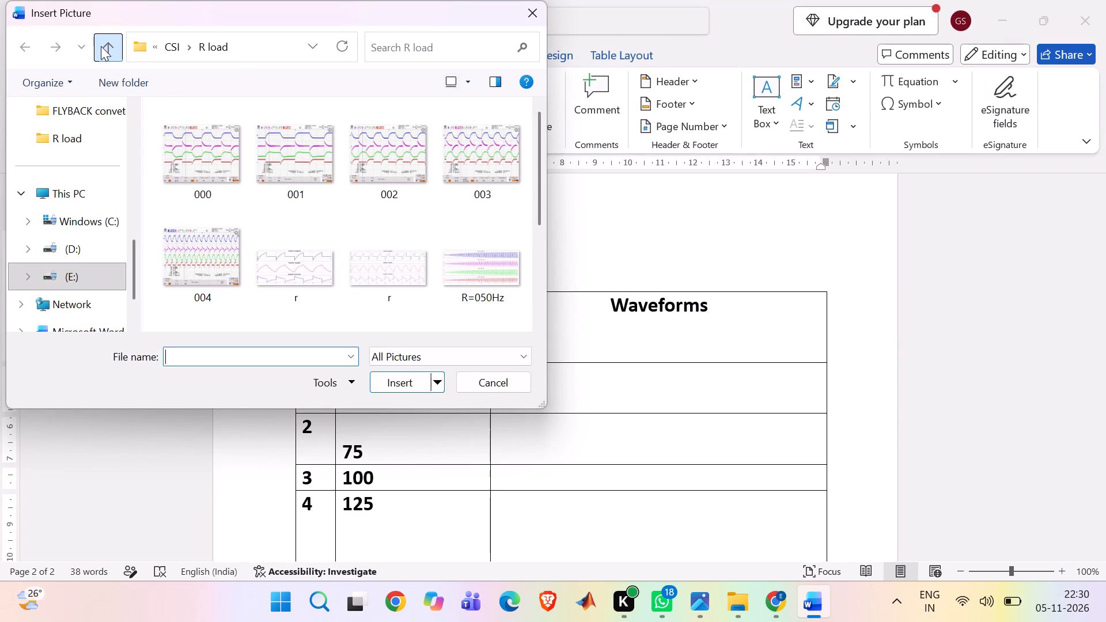
pyautogui.doubleClick(198, 155)
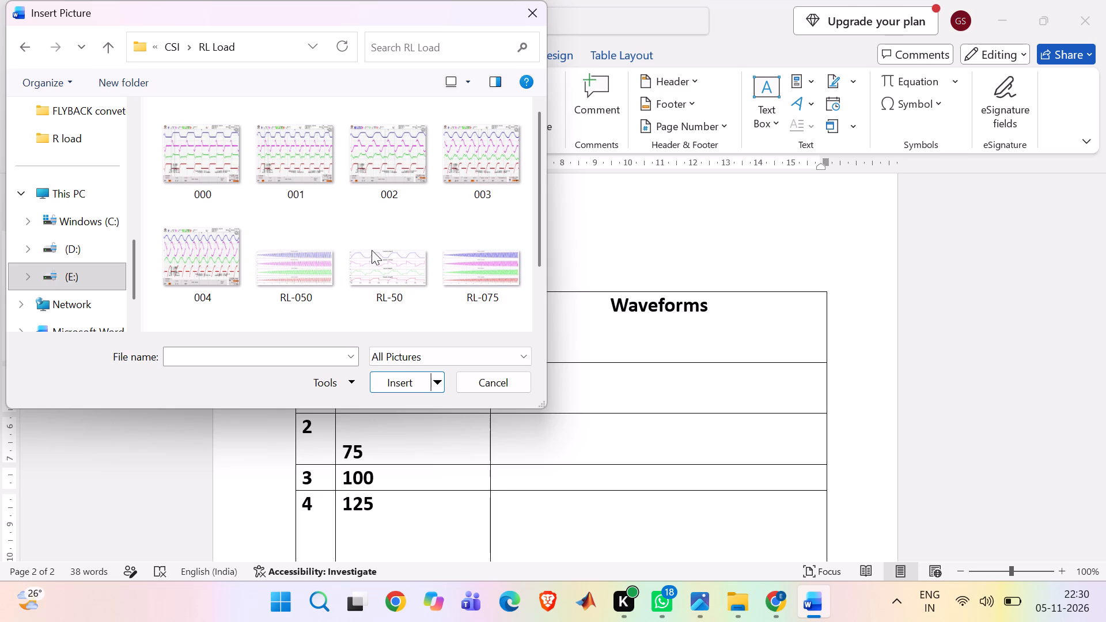
# Switch to File Explorer and examine oscilloscope pictures 000 to 004 in CSI's RL Load folder for their frequencies.
pyautogui.click(732, 602)
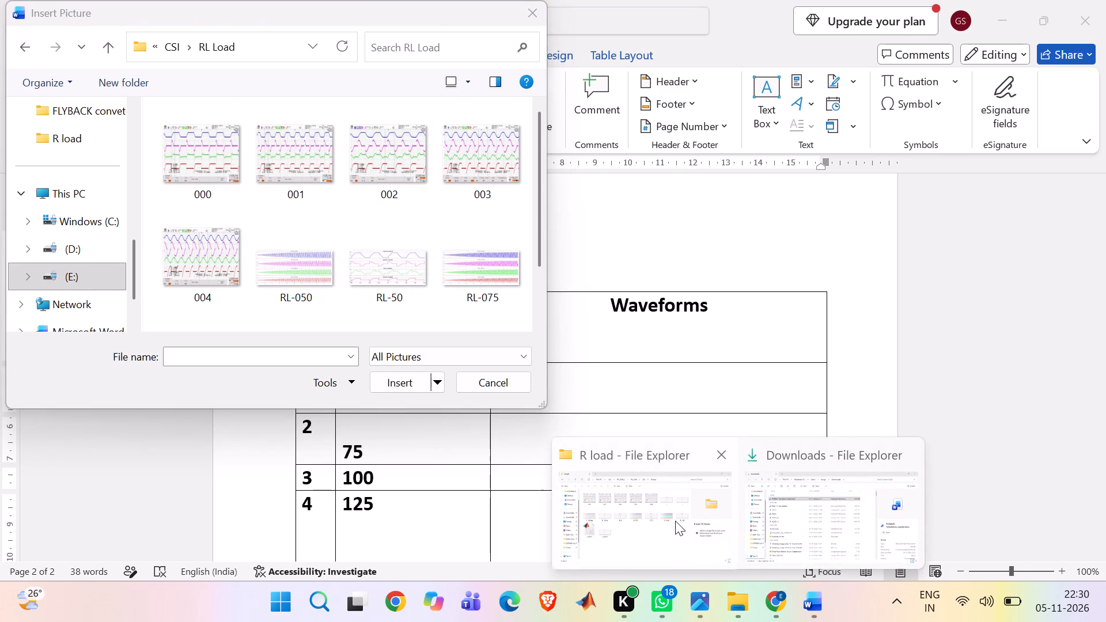
pyautogui.click(675, 521)
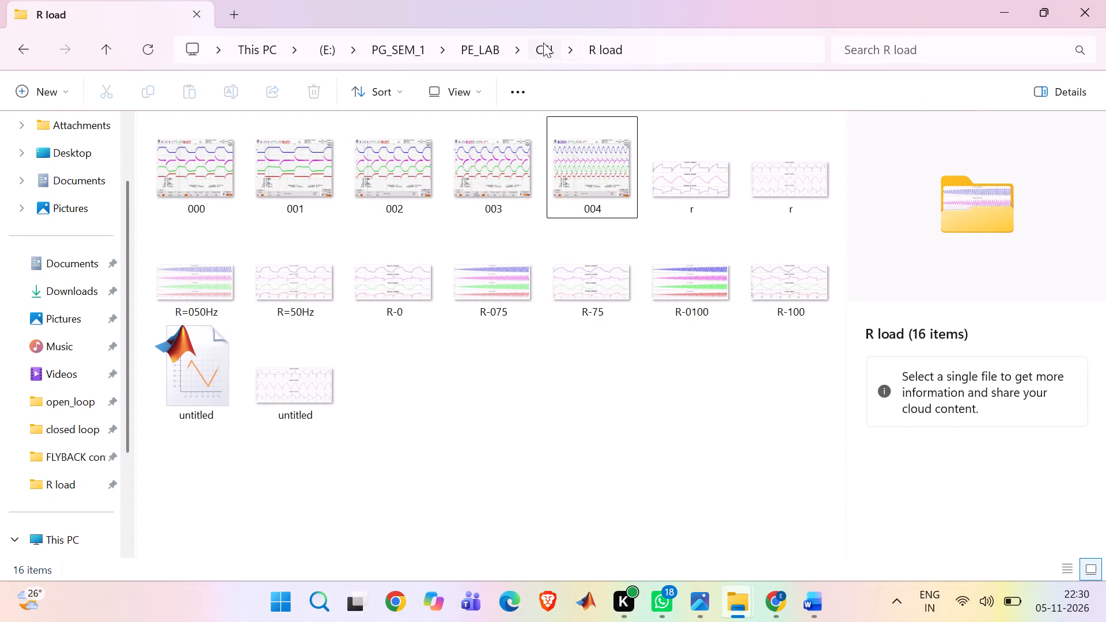
pyautogui.click(540, 40)
pyautogui.doubleClick(271, 168)
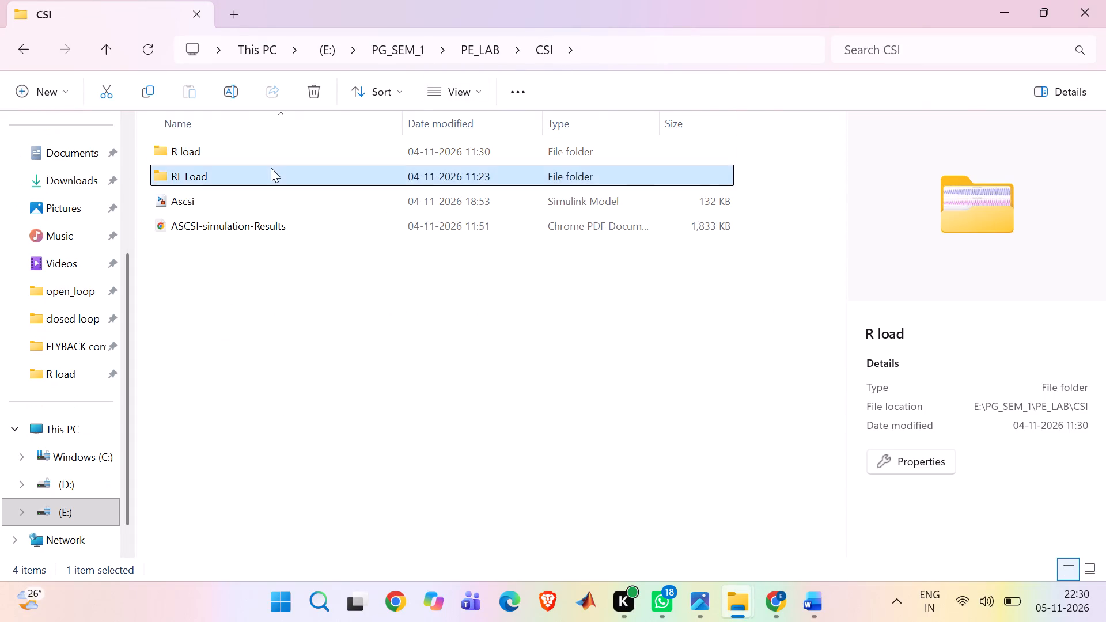
pyautogui.doubleClick(215, 169)
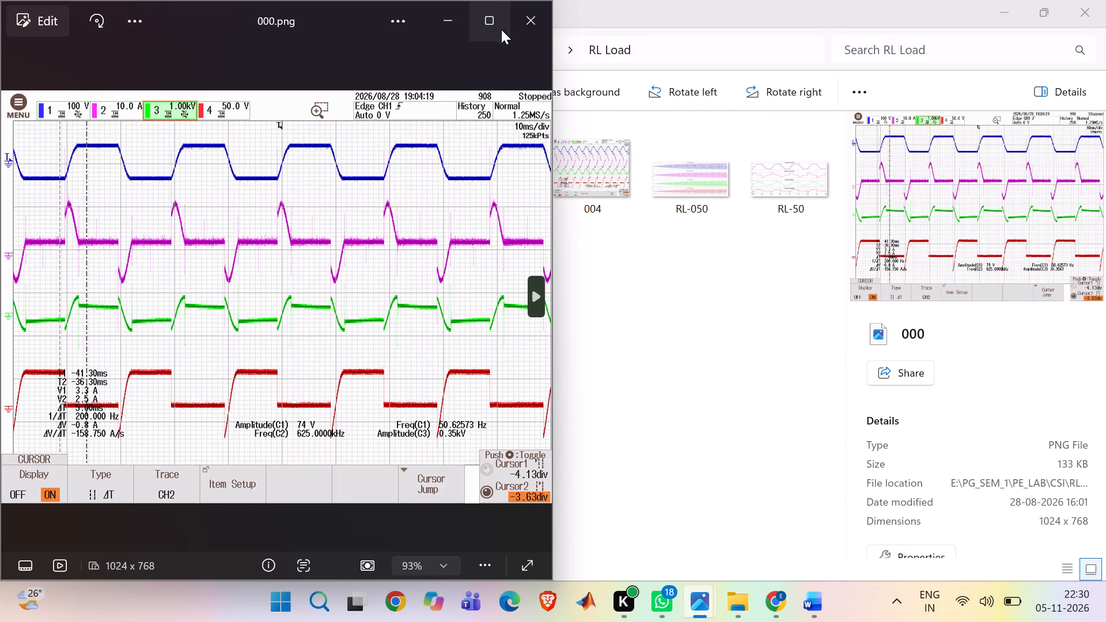
pyautogui.click(525, 28)
pyautogui.doubleClick(287, 150)
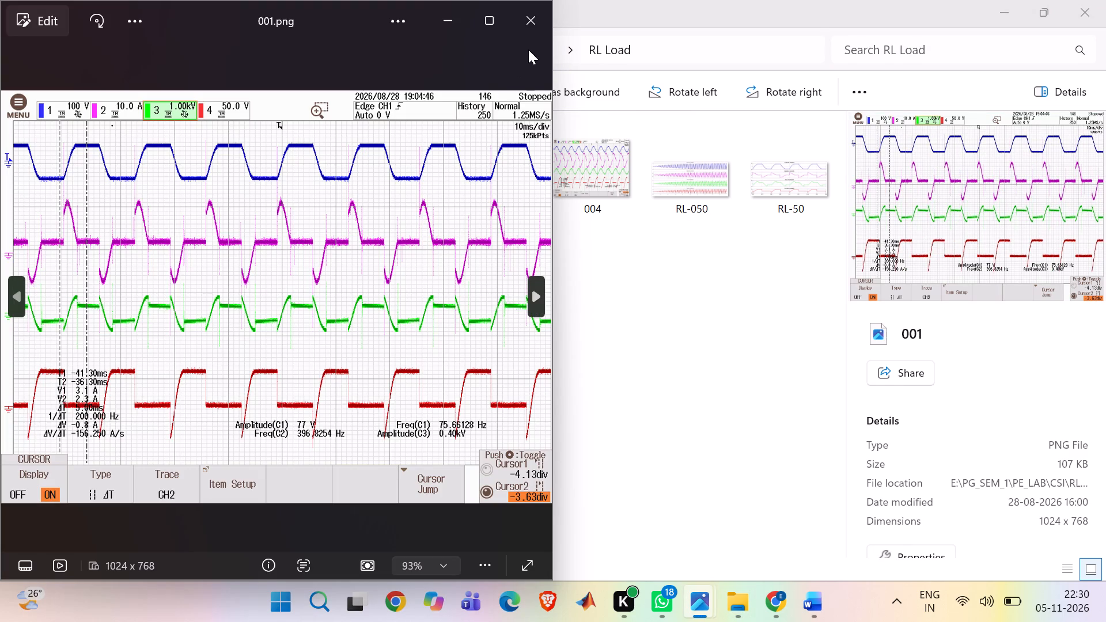
pyautogui.click(531, 29)
pyautogui.doubleClick(396, 139)
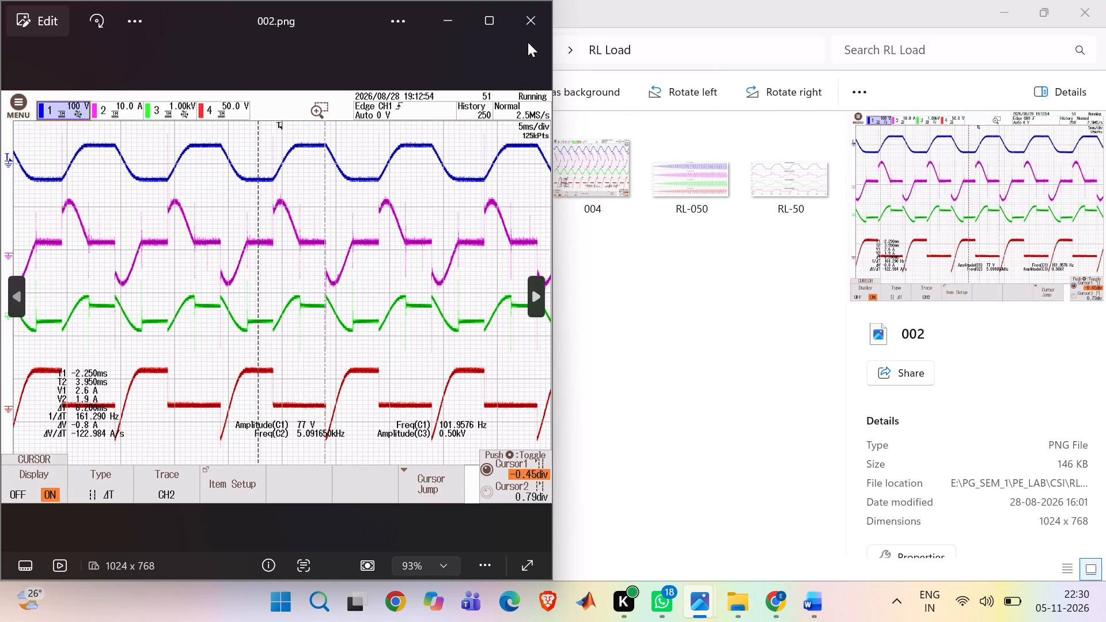
pyautogui.click(531, 18)
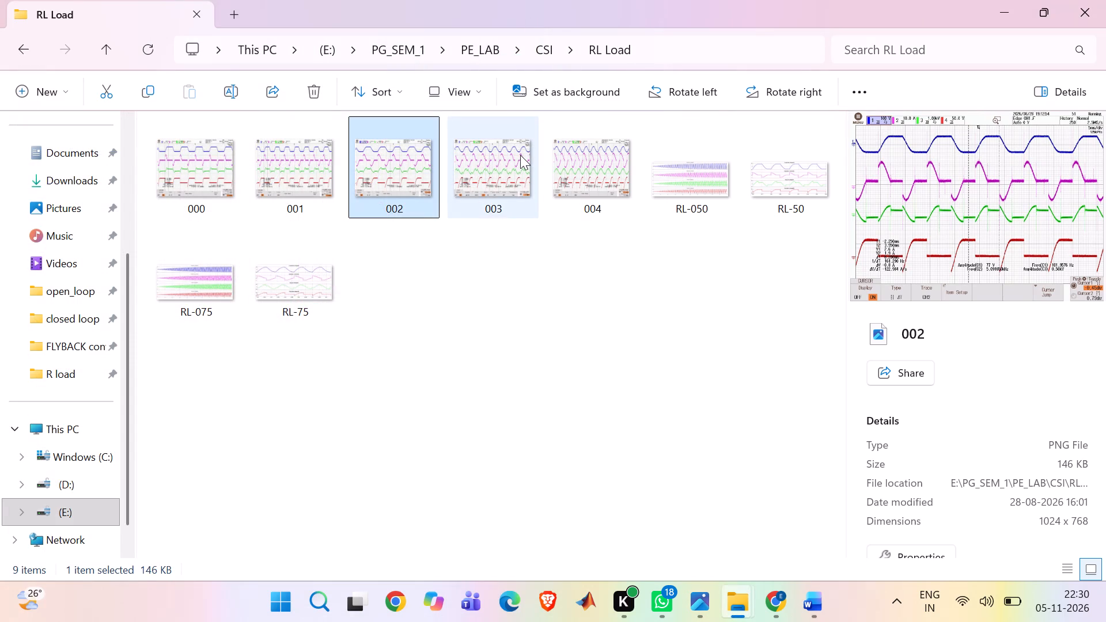
pyautogui.doubleClick(520, 155)
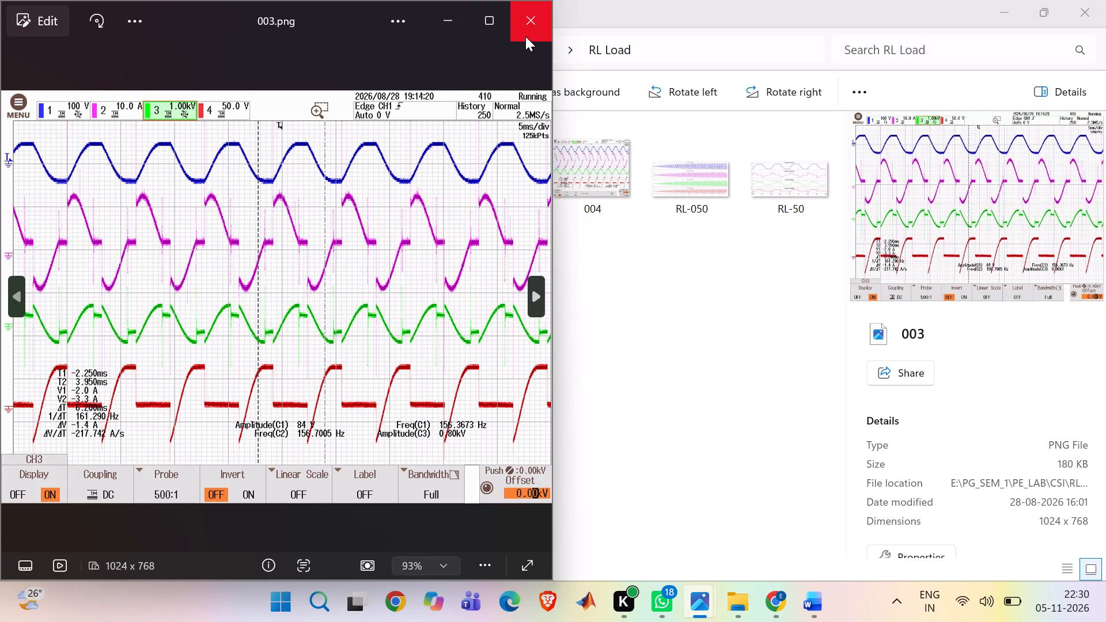
pyautogui.click(525, 36)
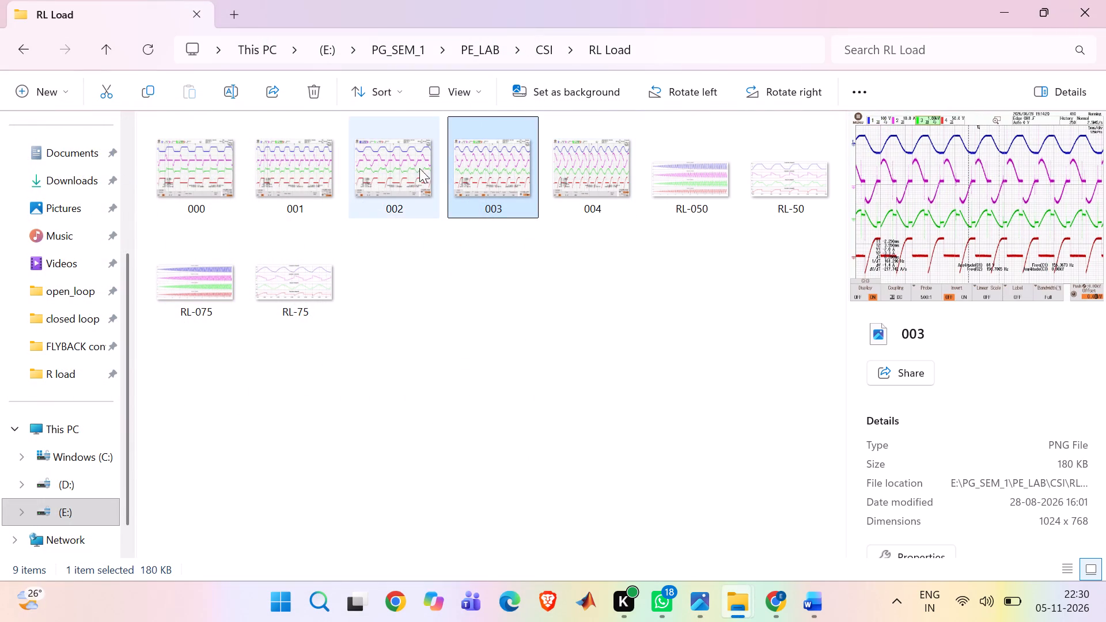
pyautogui.doubleClick(404, 166)
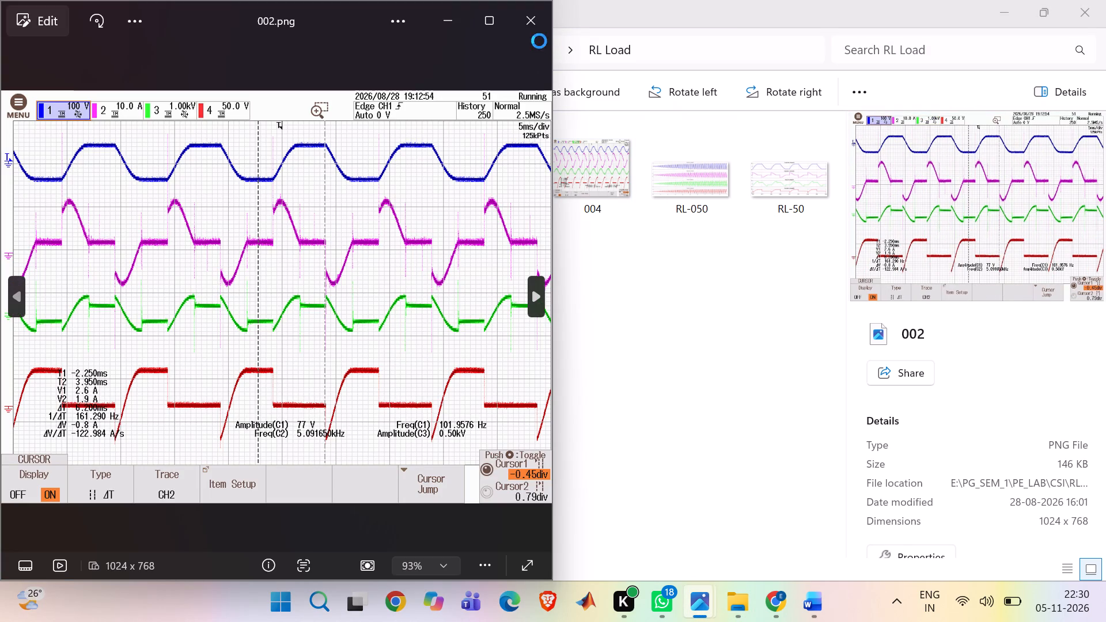
pyautogui.click(539, 37)
pyautogui.doubleClick(590, 164)
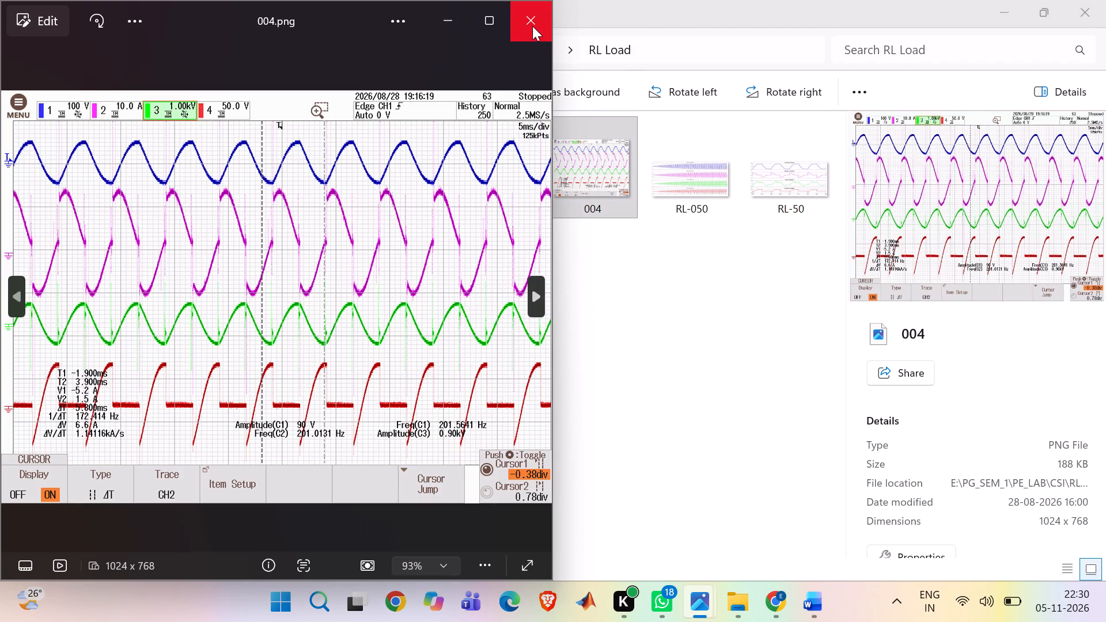
pyautogui.click(532, 26)
pyautogui.click(541, 221)
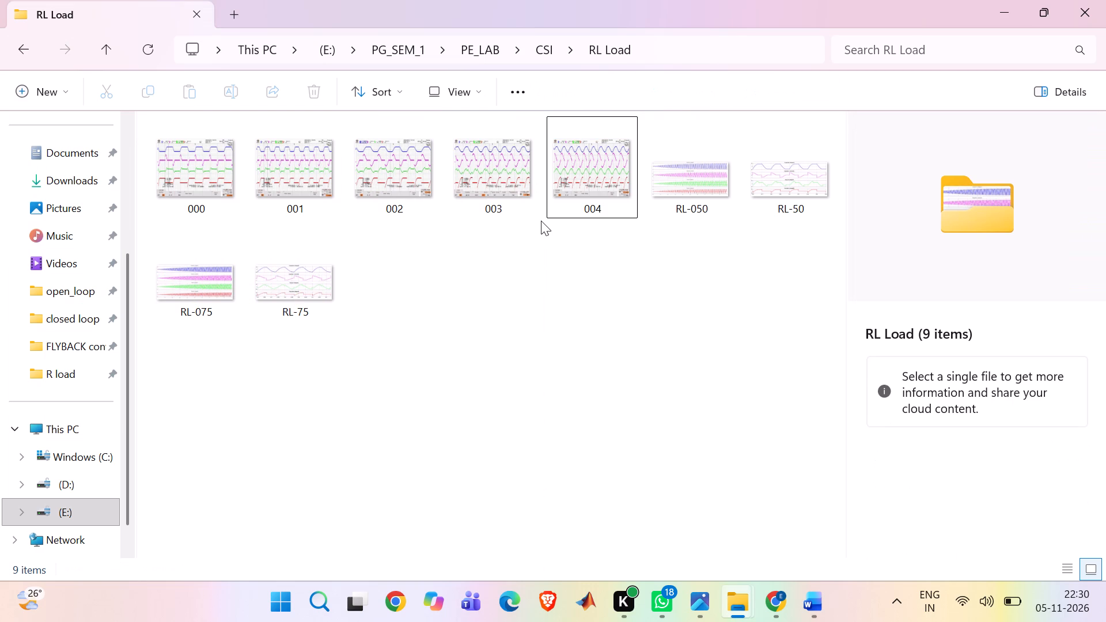
pyautogui.doubleClick(323, 167)
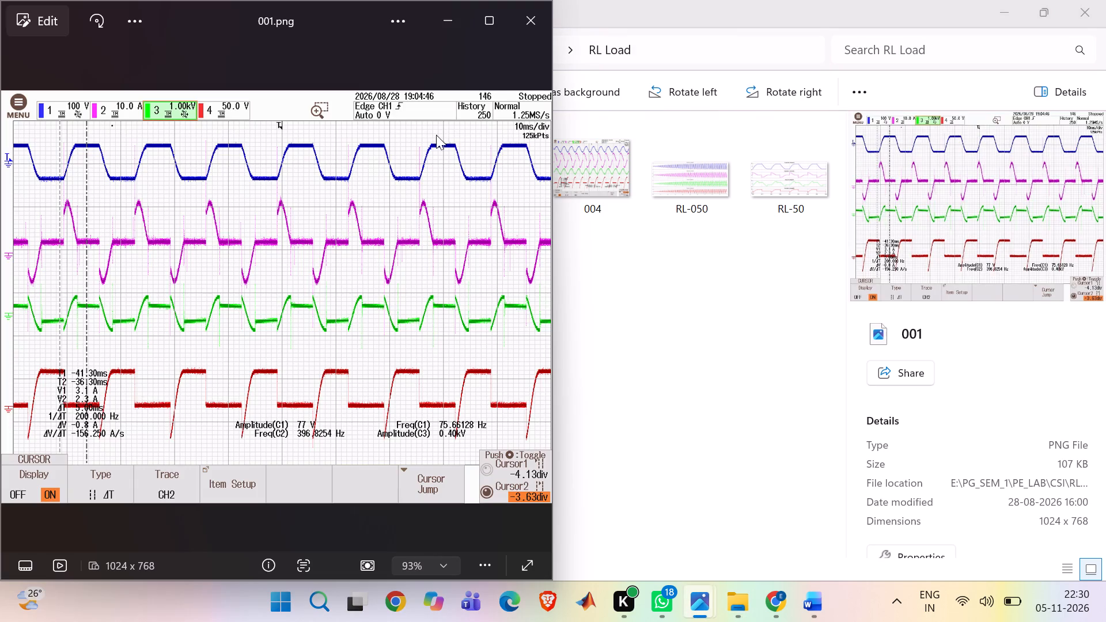
pyautogui.click(516, 34)
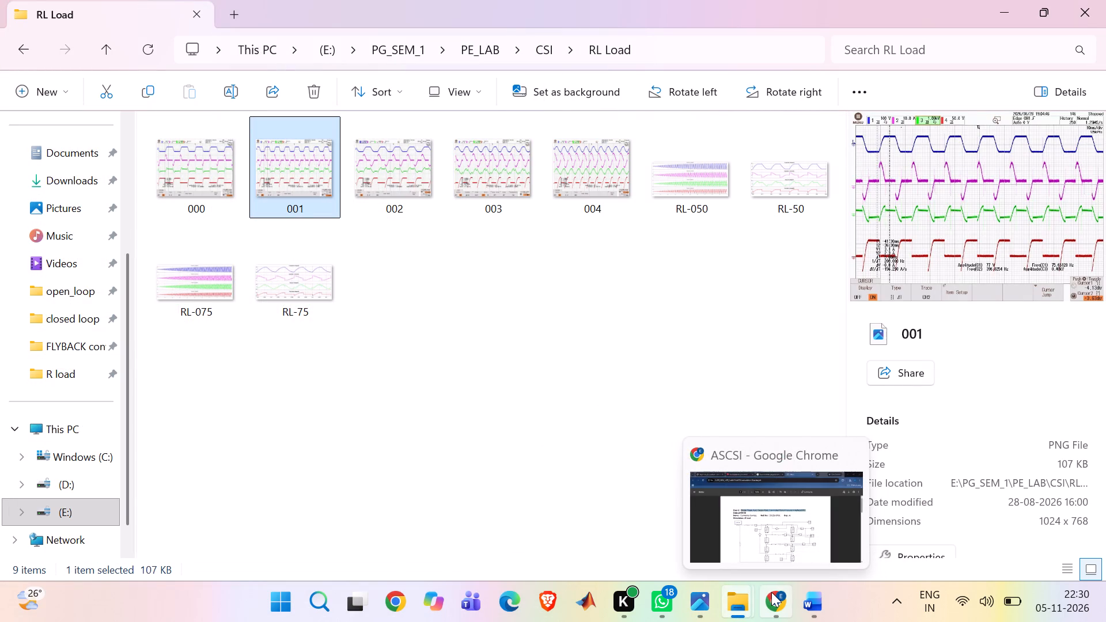
# Return to Word and insert picture 000 into the 50 Hz row of the RL Load table.
pyautogui.click(816, 540)
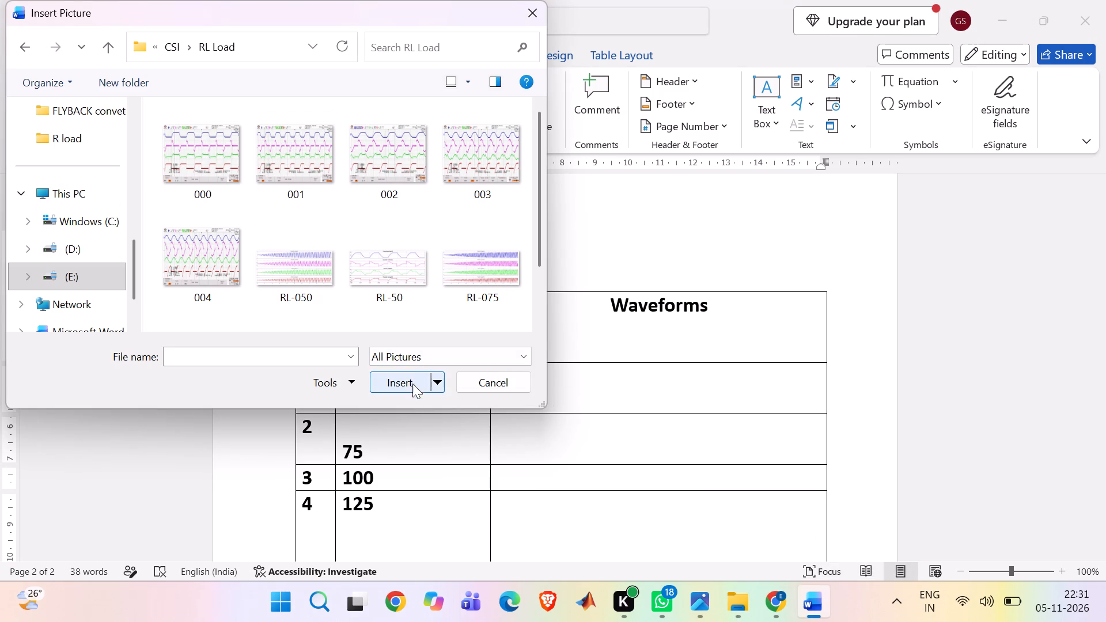
pyautogui.click(228, 191)
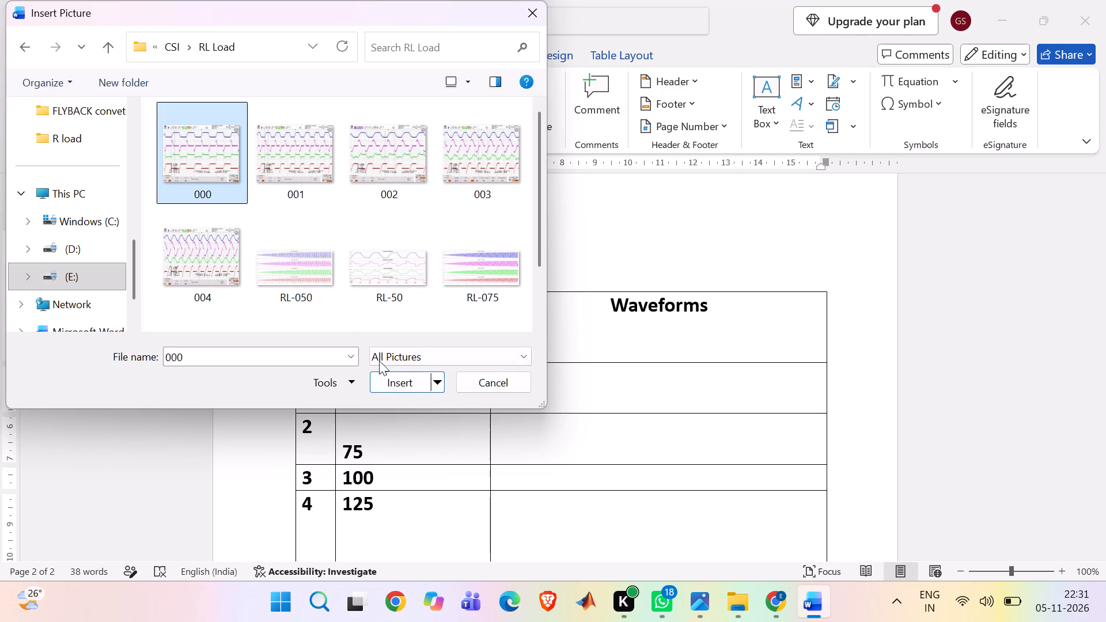
pyautogui.click(400, 381)
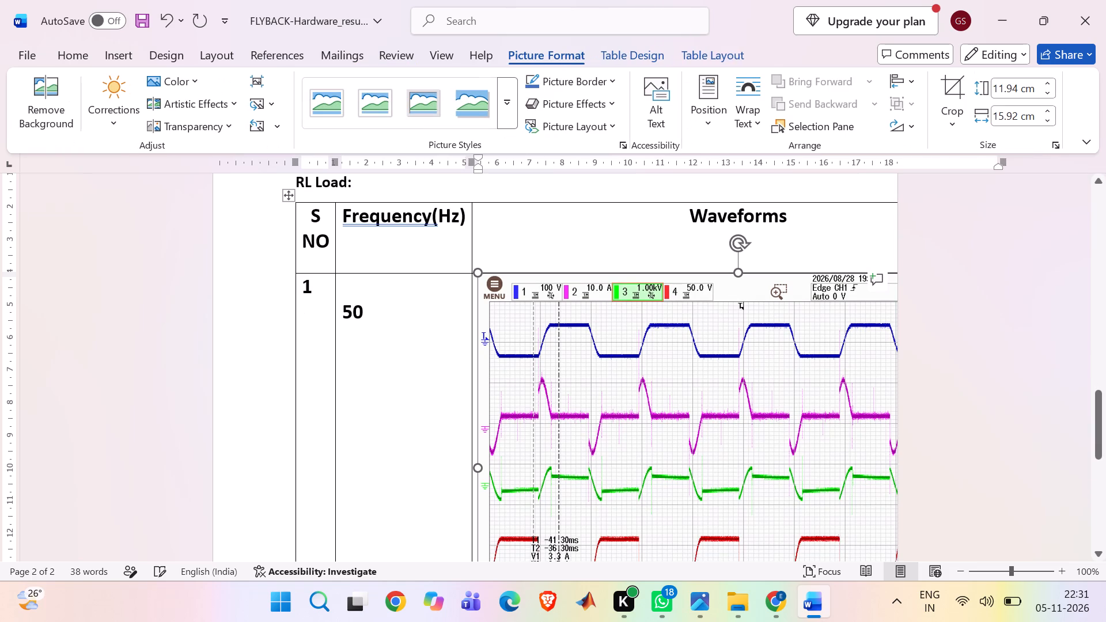
# Shrink the 50 Hz waveform picture to about 11.6 cm wide and reduce its height so the table fits the page.
pyautogui.scroll(-1, 787, 389)
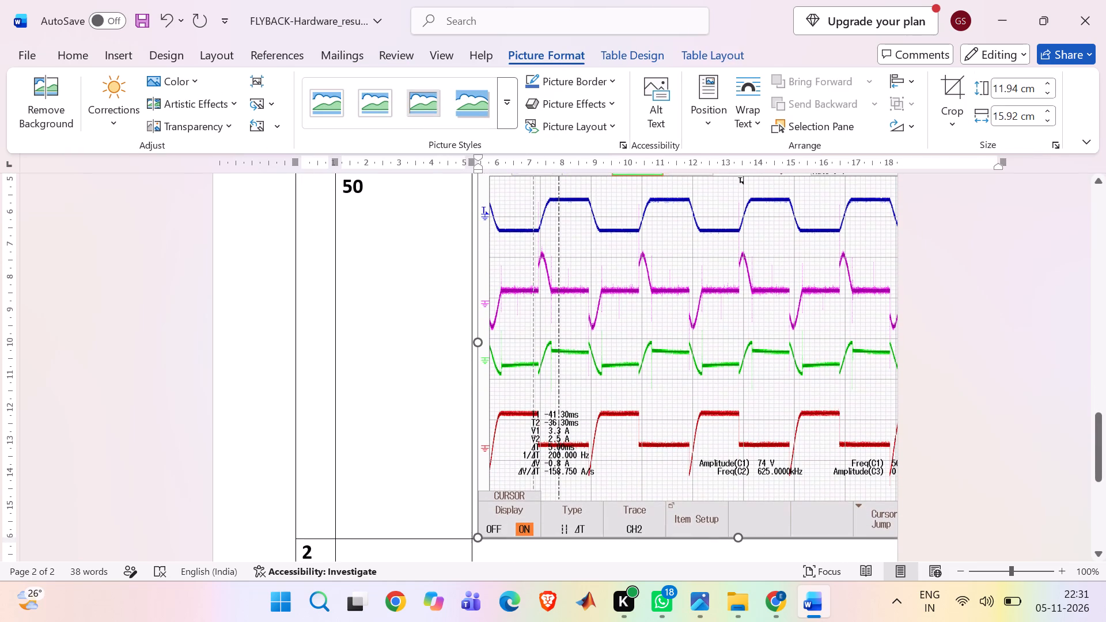
pyautogui.moveTo(739, 538); pyautogui.dragTo(699, 328)
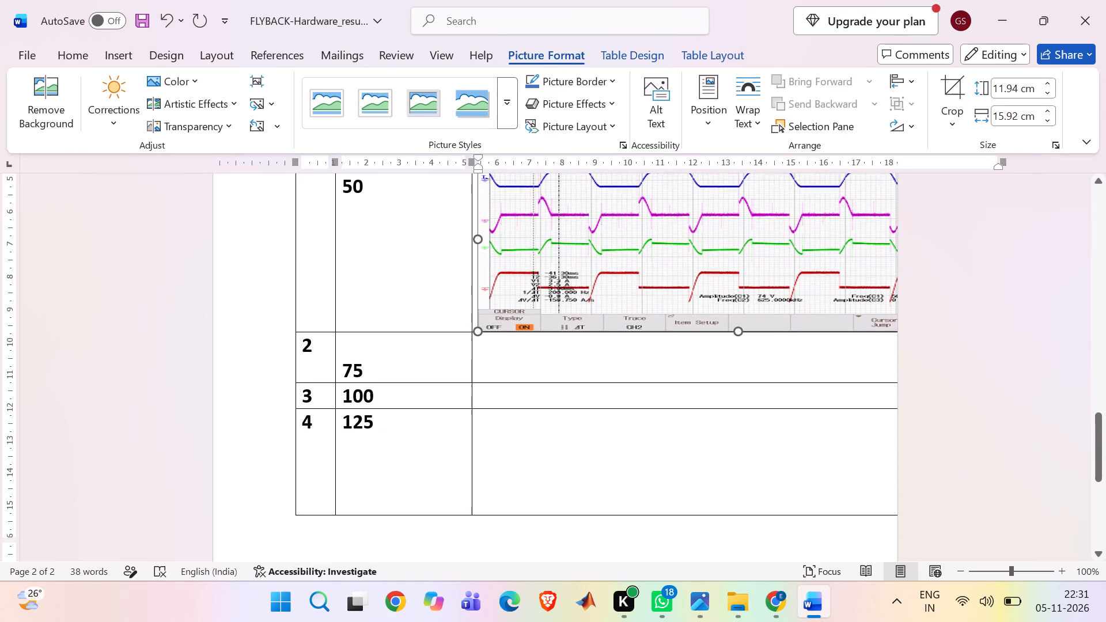
pyautogui.moveTo(699, 328); pyautogui.dragTo(695, 318)
pyautogui.scroll(1, 695, 318)
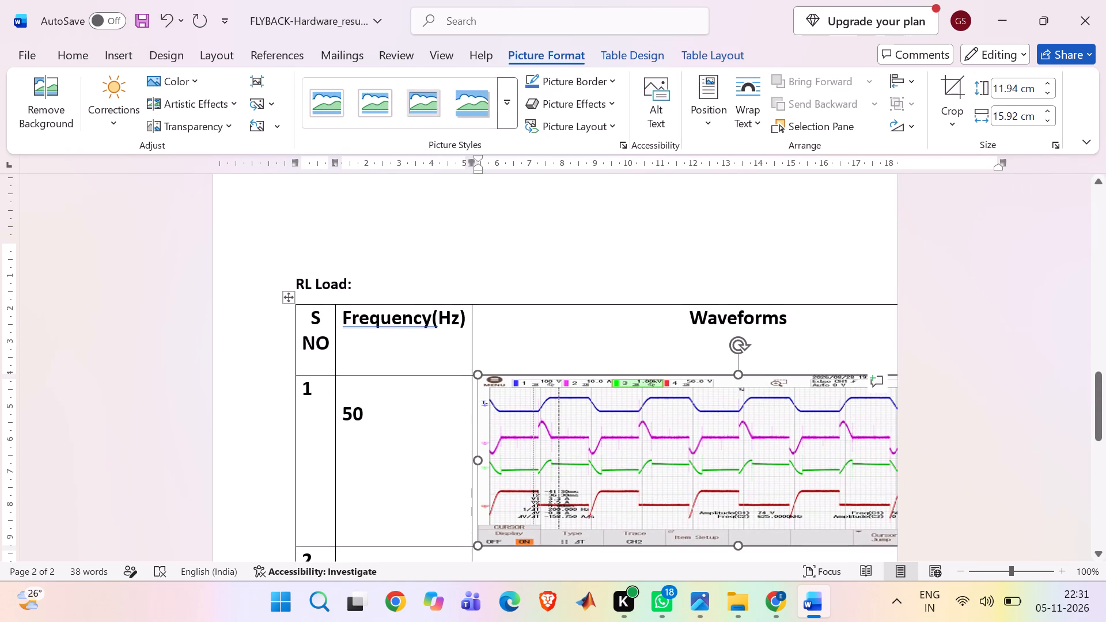
pyautogui.moveTo(478, 460); pyautogui.dragTo(616, 464)
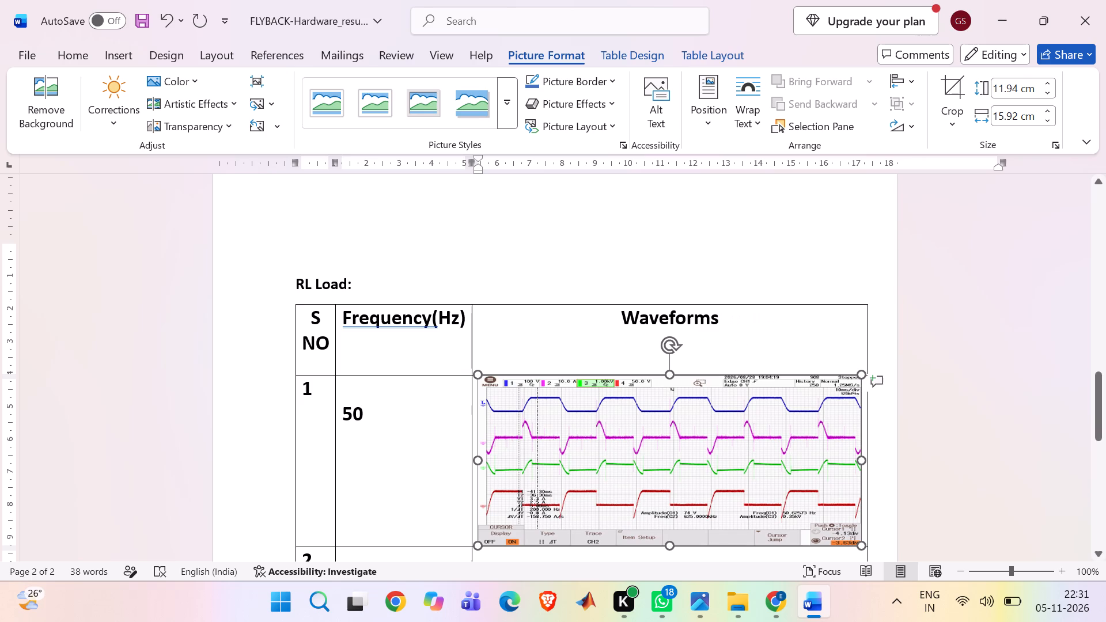
pyautogui.moveTo(616, 464); pyautogui.dragTo(619, 464)
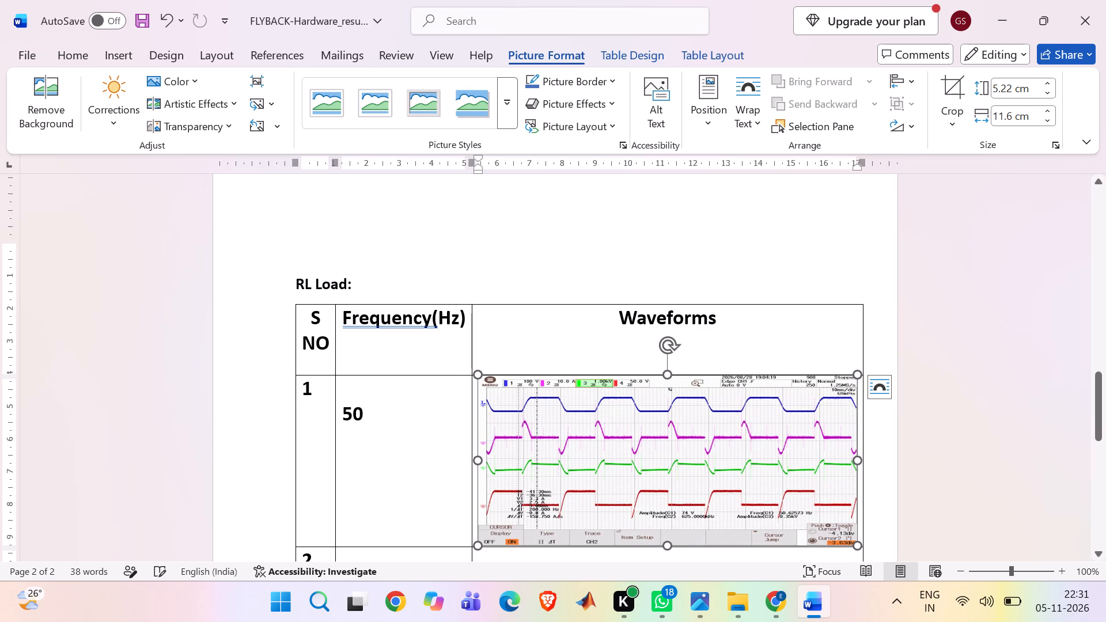
pyautogui.moveTo(667, 549); pyautogui.dragTo(667, 531)
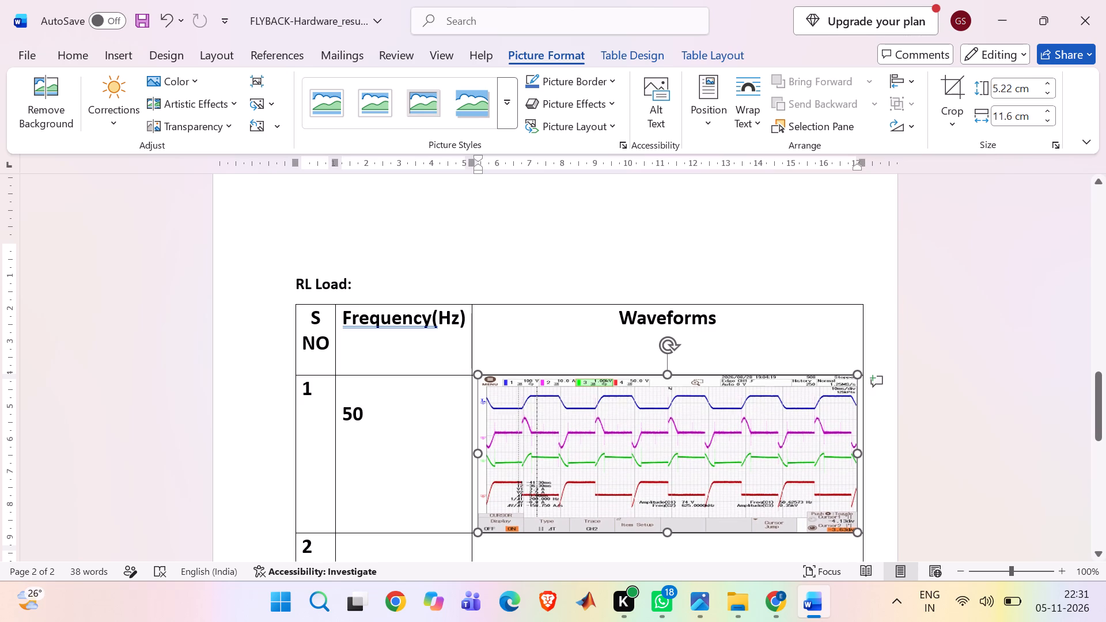
pyautogui.moveTo(667, 531); pyautogui.dragTo(667, 530)
pyautogui.click(522, 271)
# Set the frequency in row 2 of the RL Load table to 100.
pyautogui.scroll(-1, 522, 271)
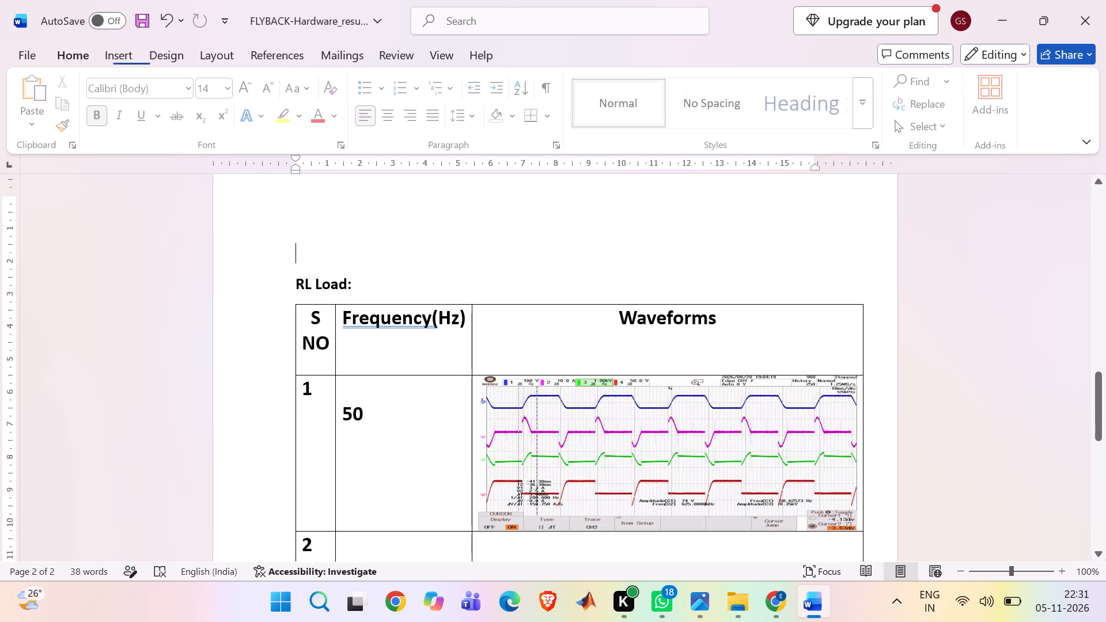
pyautogui.scroll(-1, 522, 271)
pyautogui.click(381, 301)
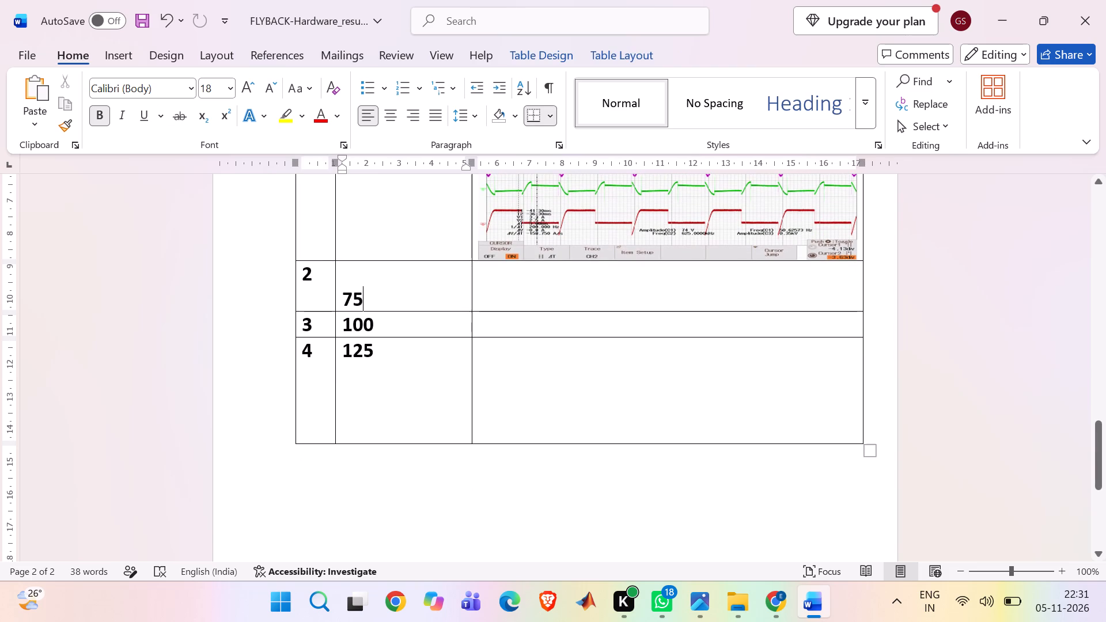
pyautogui.press('BackSpace')
pyautogui.press('BackSpace')
pyautogui.write('100')
# Insert oscilloscope picture 001 from CSI's RL Load folder into the waveform cell of row 2 in the RL Load table.
pyautogui.click(521, 287)
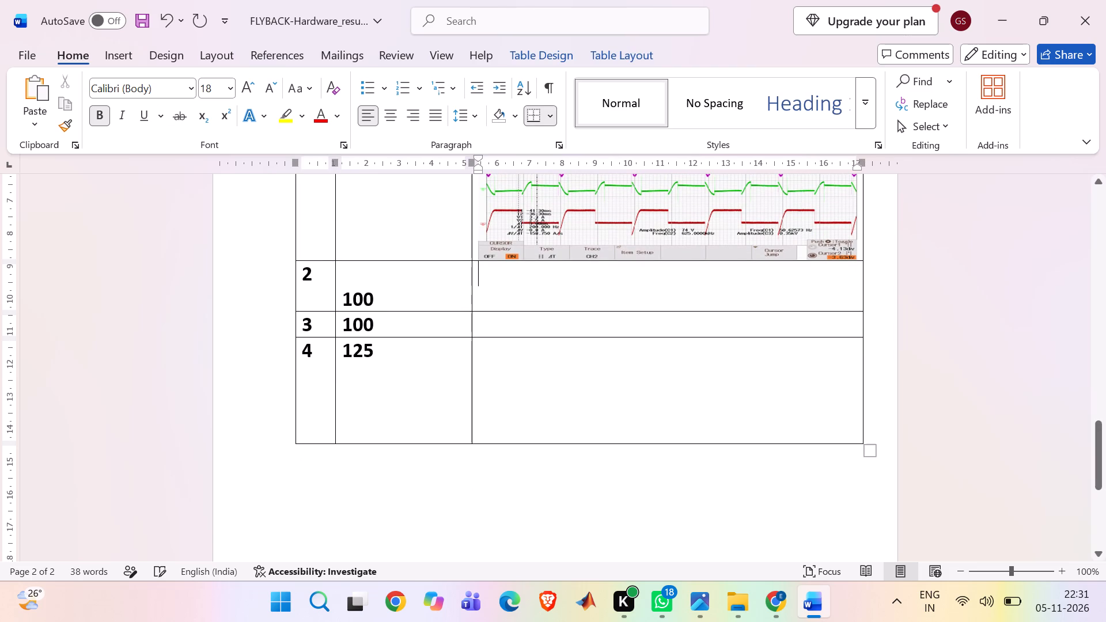
pyautogui.click(116, 57)
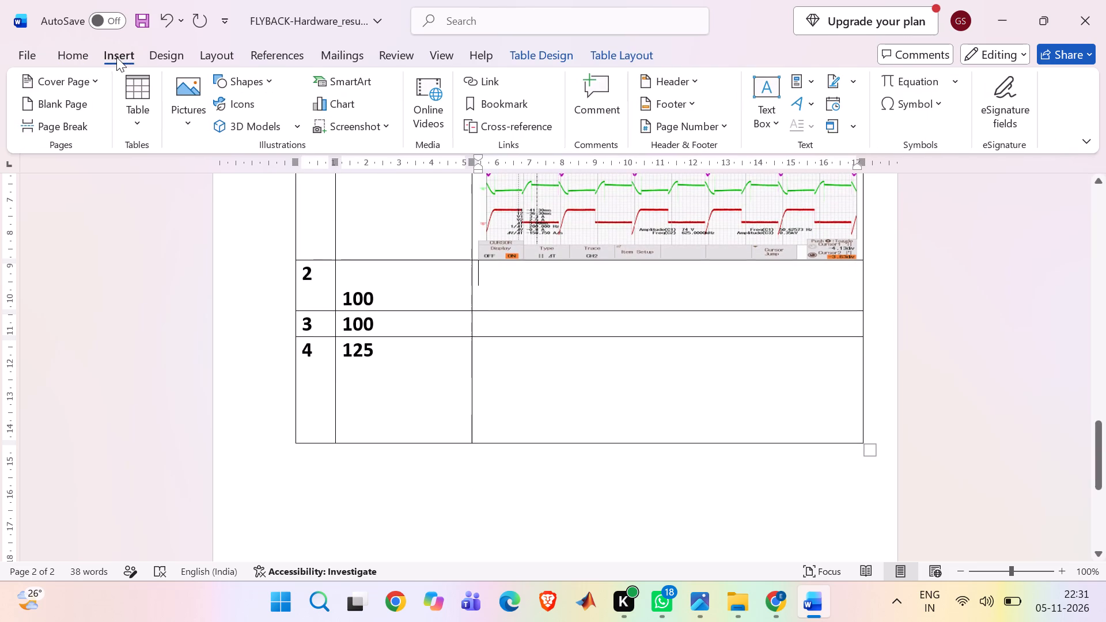
pyautogui.click(180, 111)
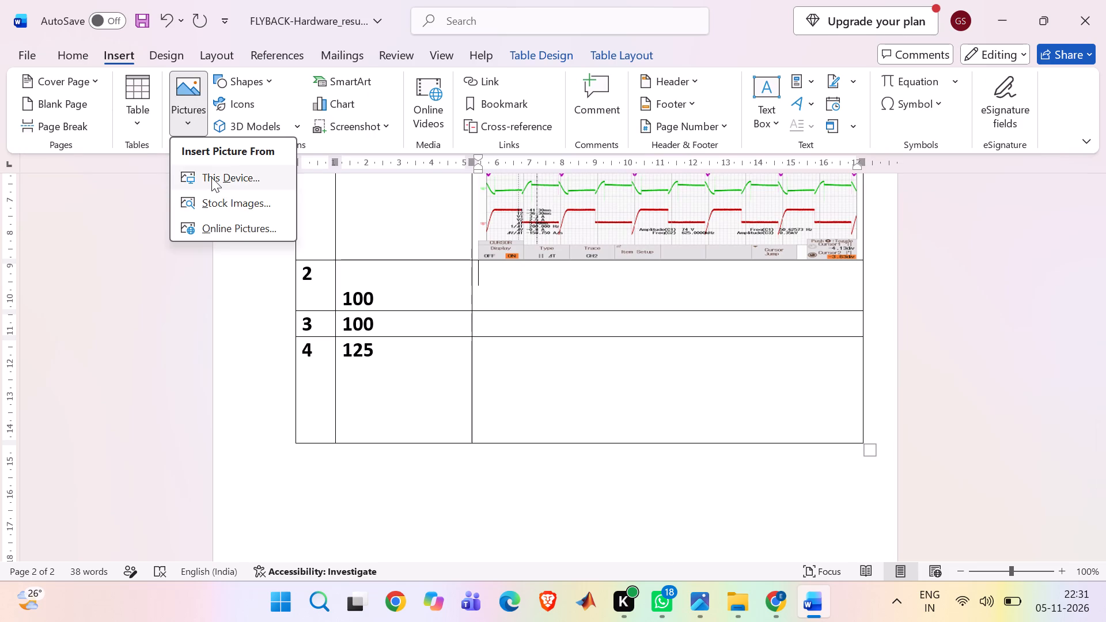
pyautogui.click(211, 177)
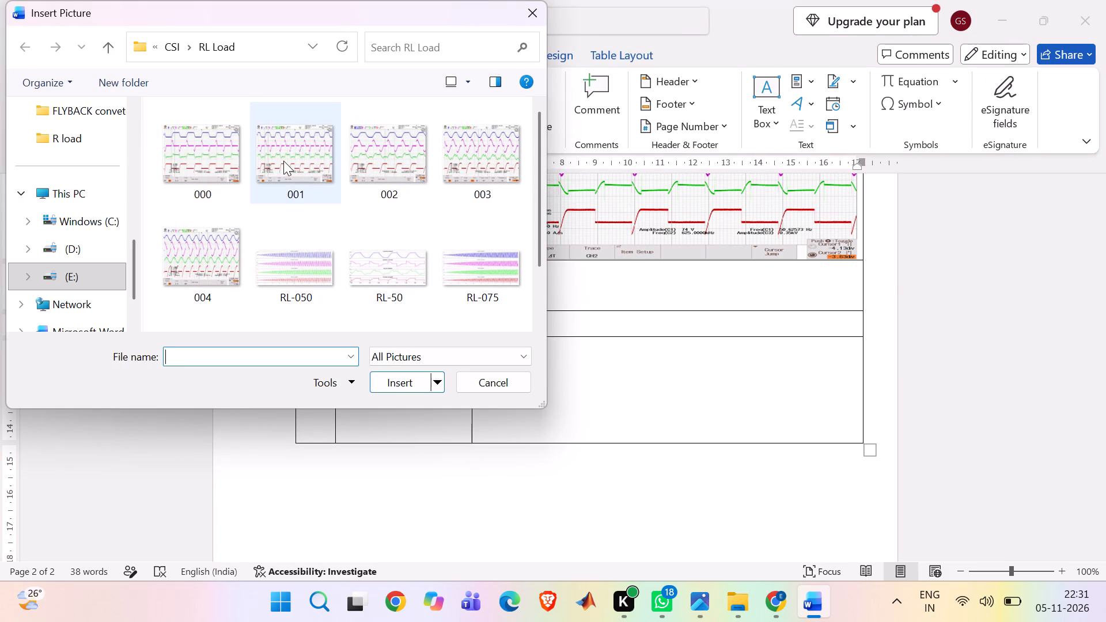
pyautogui.click(284, 162)
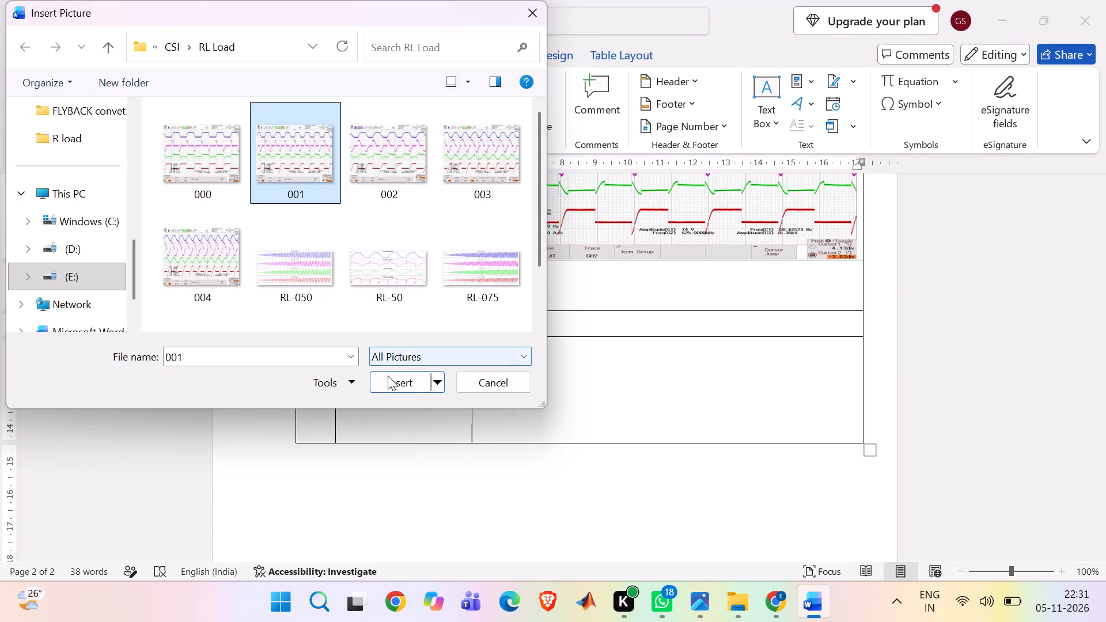
pyautogui.click(387, 384)
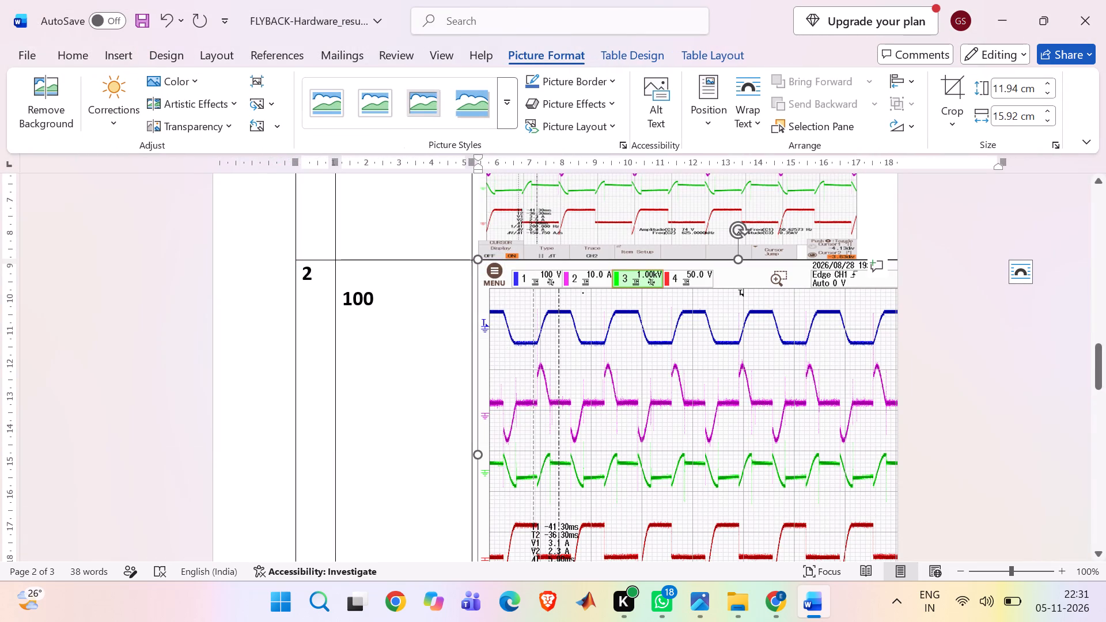
# Shrink the row 2 waveform picture to about 4.4 cm high and match its width to the 50 Hz picture above.
pyautogui.moveTo(481, 456); pyautogui.dragTo(555, 459)
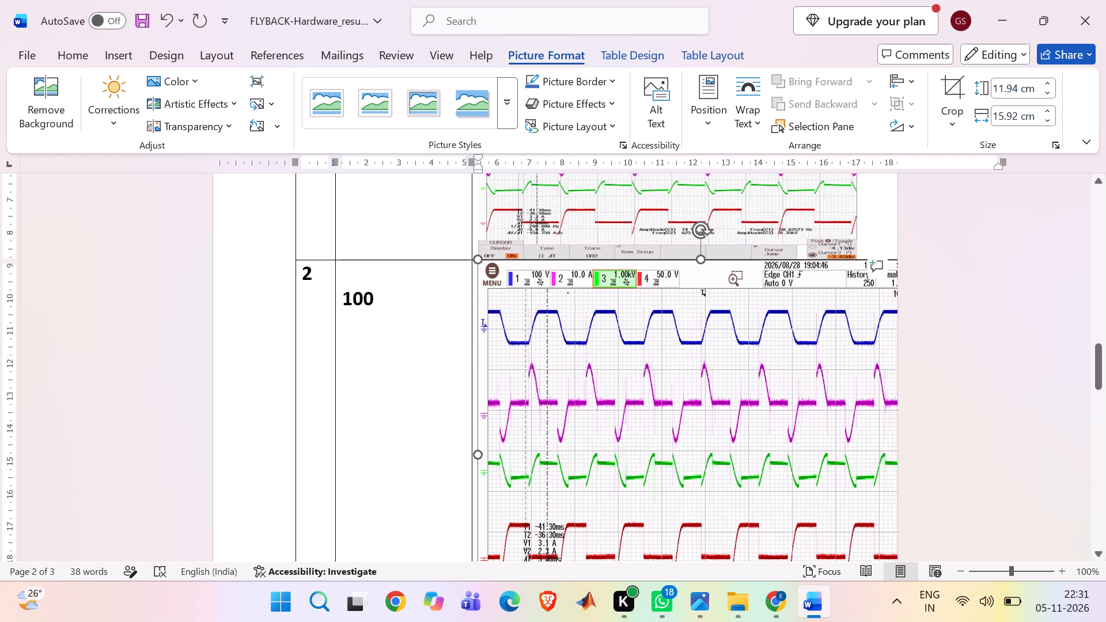
pyautogui.moveTo(555, 459); pyautogui.dragTo(590, 458)
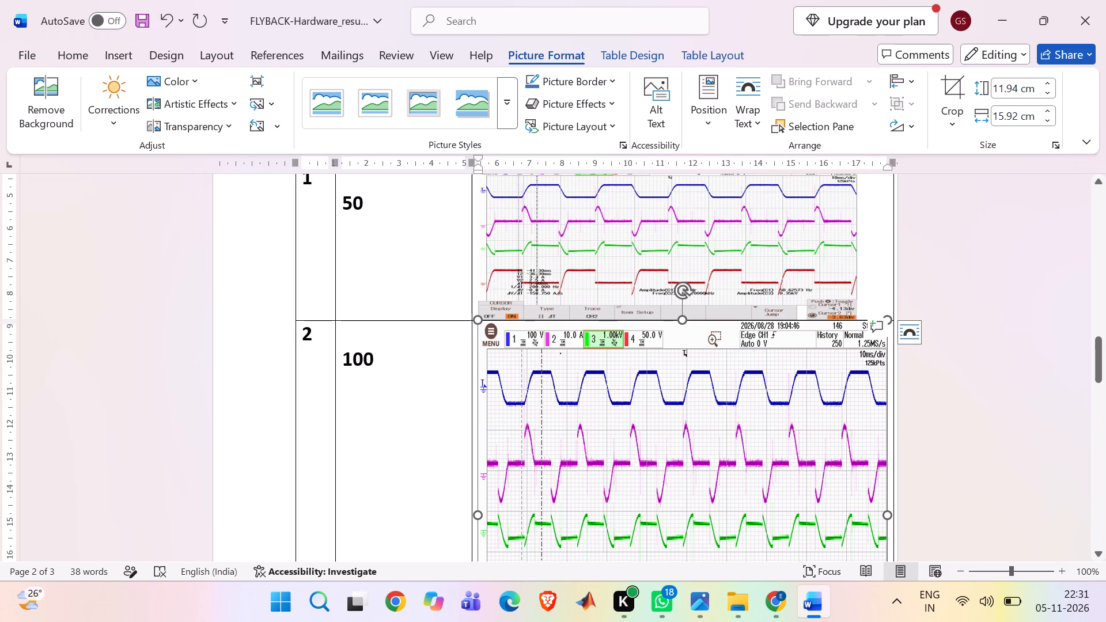
pyautogui.scroll(-1, 661, 540)
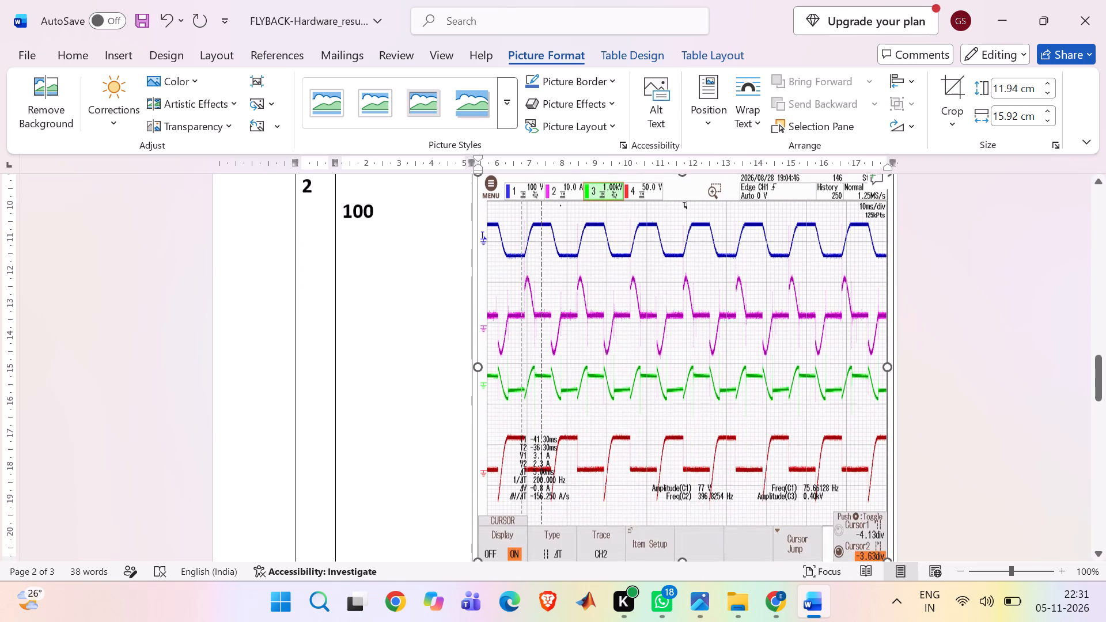
pyautogui.scroll(-1, 661, 540)
pyautogui.moveTo(684, 553); pyautogui.dragTo(624, 278)
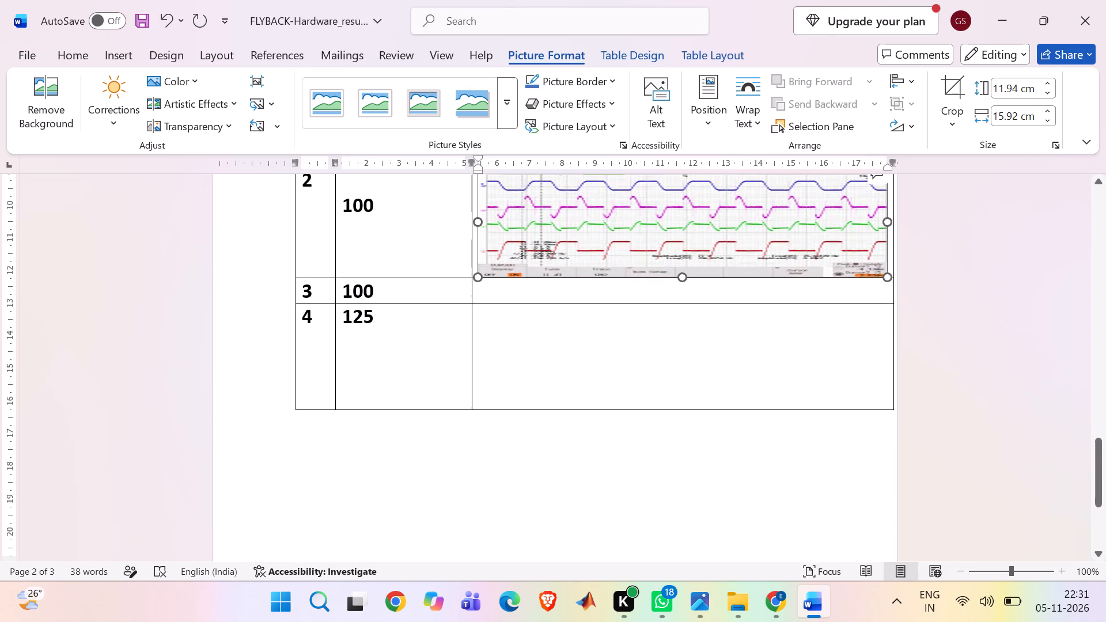
pyautogui.moveTo(624, 278); pyautogui.dragTo(627, 302)
pyautogui.scroll(1, 627, 302)
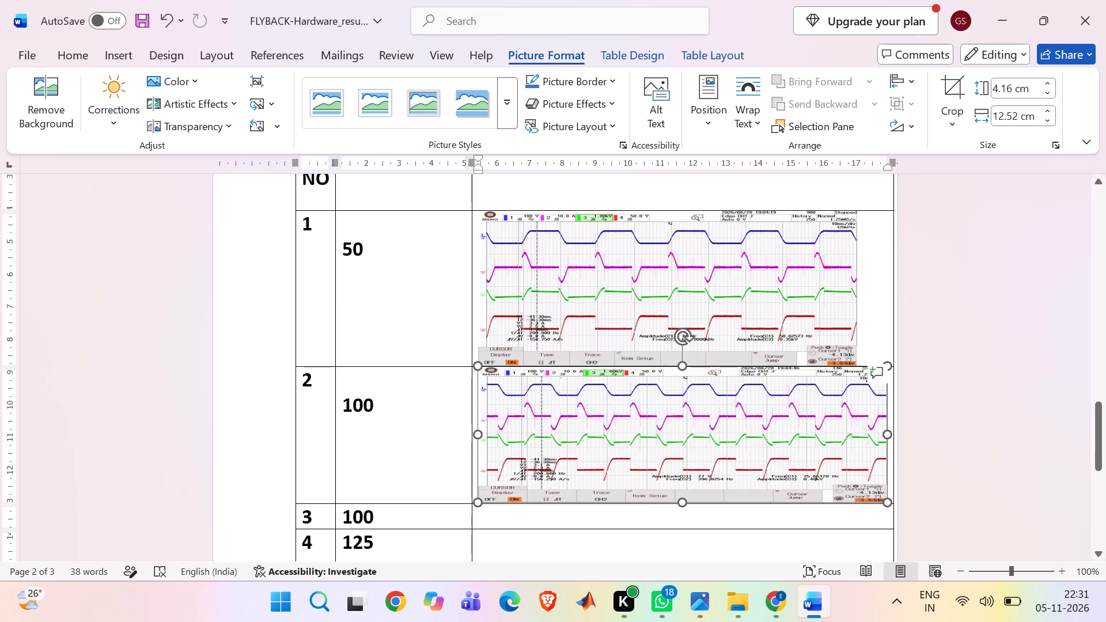
pyautogui.moveTo(682, 502); pyautogui.dragTo(683, 510)
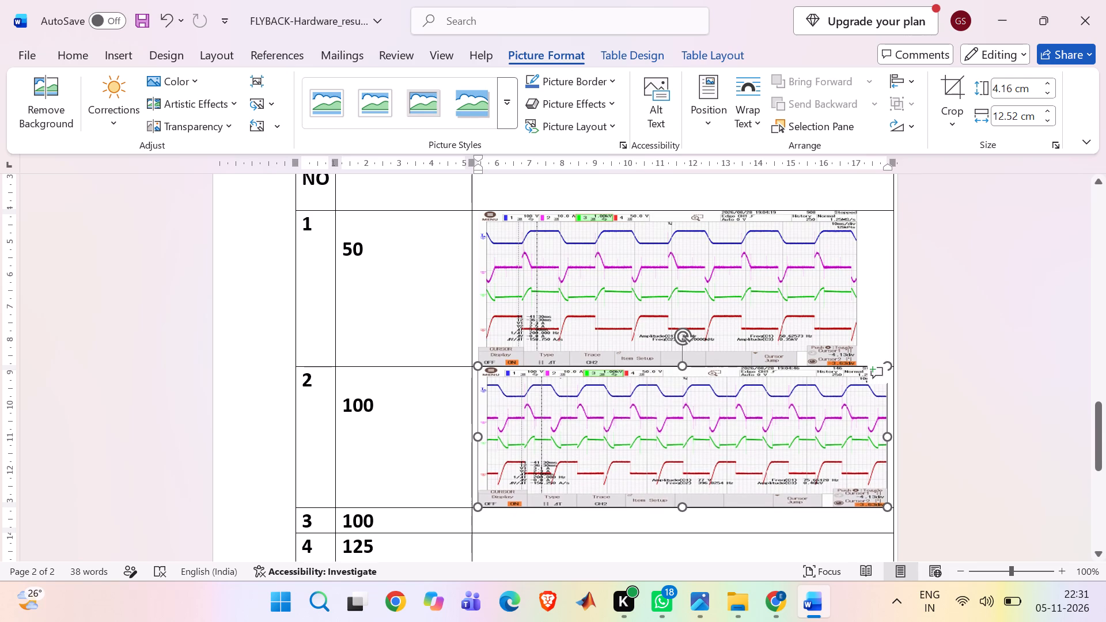
pyautogui.moveTo(683, 510); pyautogui.dragTo(683, 511)
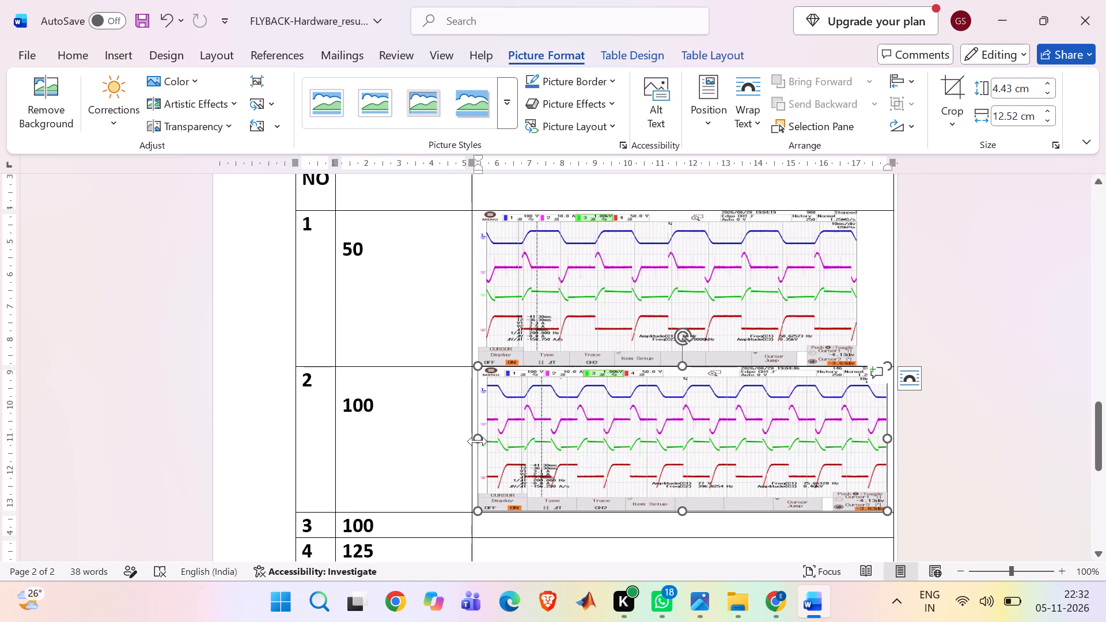
pyautogui.moveTo(478, 441); pyautogui.dragTo(517, 439)
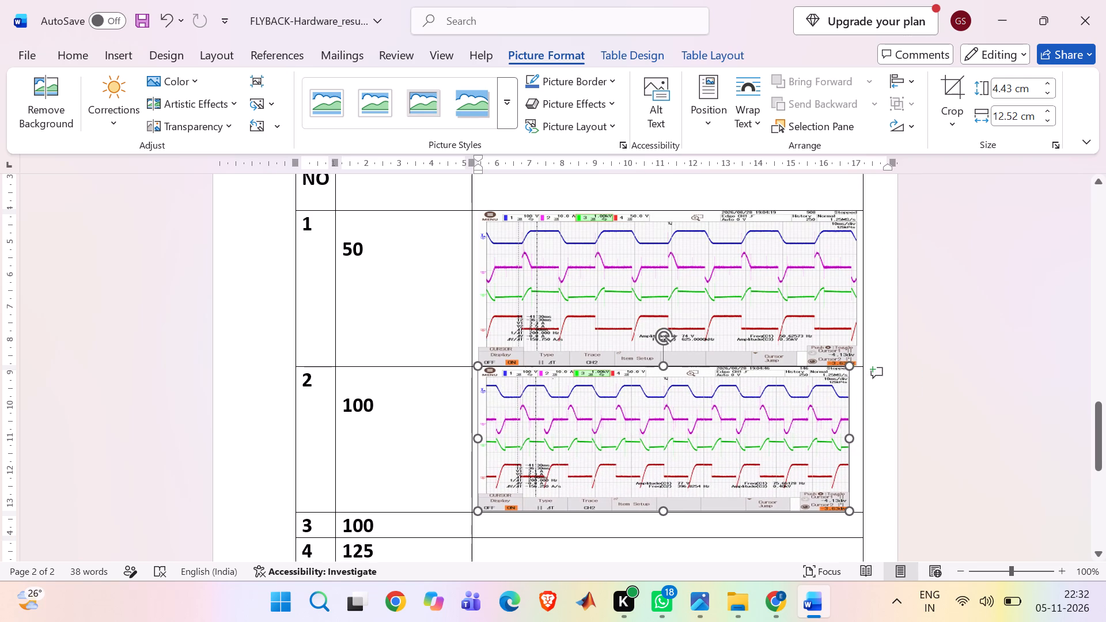
pyautogui.moveTo(517, 439); pyautogui.dragTo(509, 438)
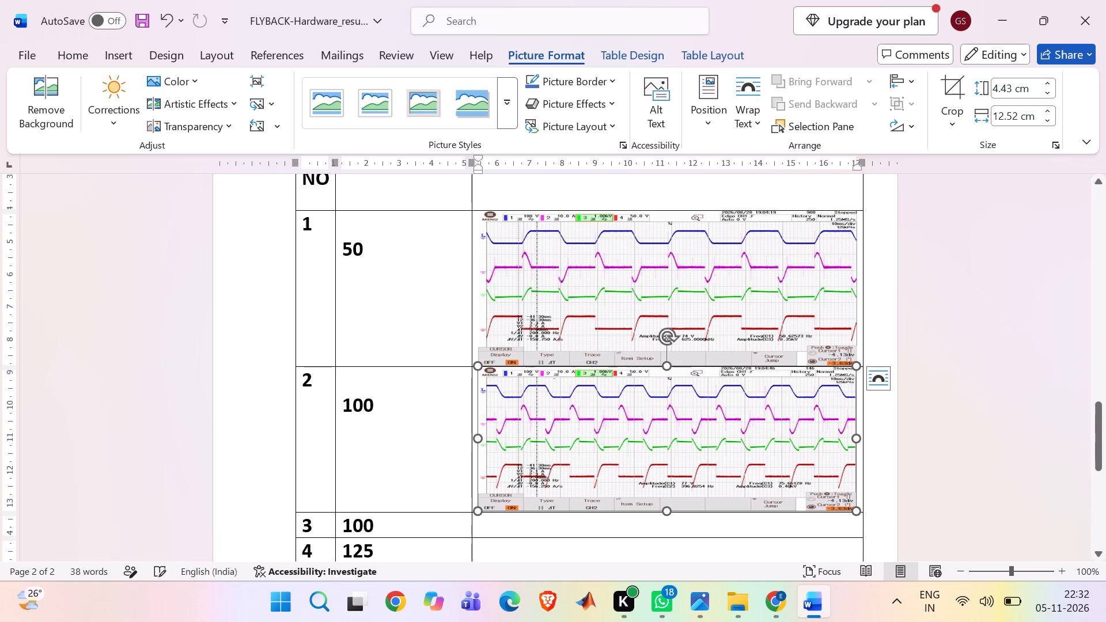
# Reduce the height of the 50 Hz waveform picture to about 4.5 cm.
pyautogui.click(623, 328)
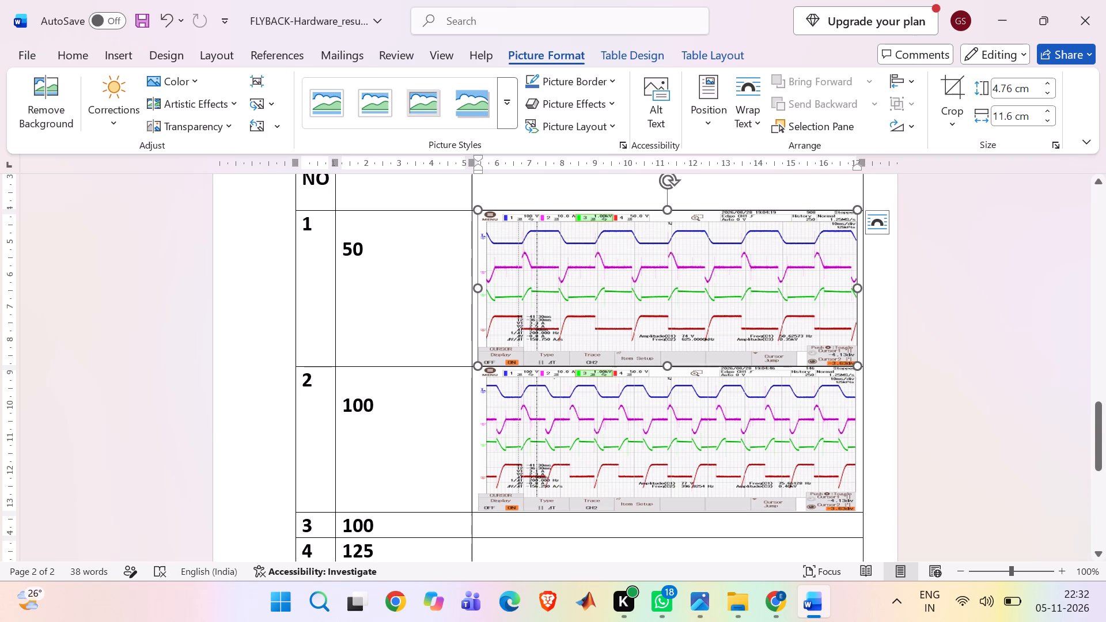
pyautogui.moveTo(669, 365); pyautogui.dragTo(669, 361)
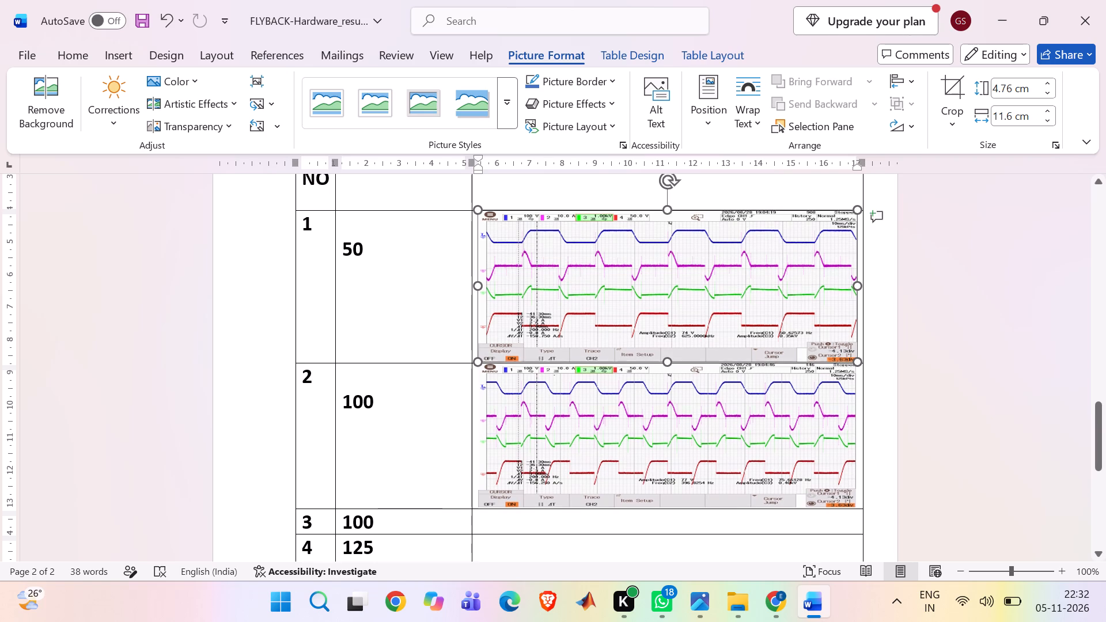
pyautogui.moveTo(669, 361); pyautogui.dragTo(669, 356)
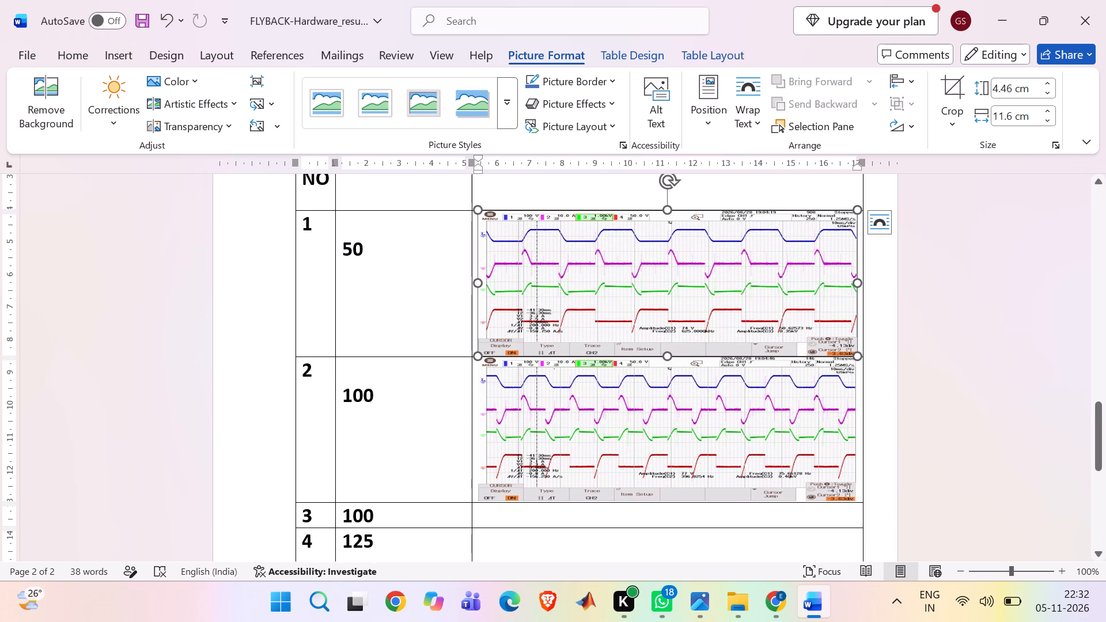
# Set the frequency in row 2 of the RL Load table to 75.
pyautogui.click(374, 401)
pyautogui.press('BackSpace')
pyautogui.press('BackSpace')
pyautogui.press('BackSpace')
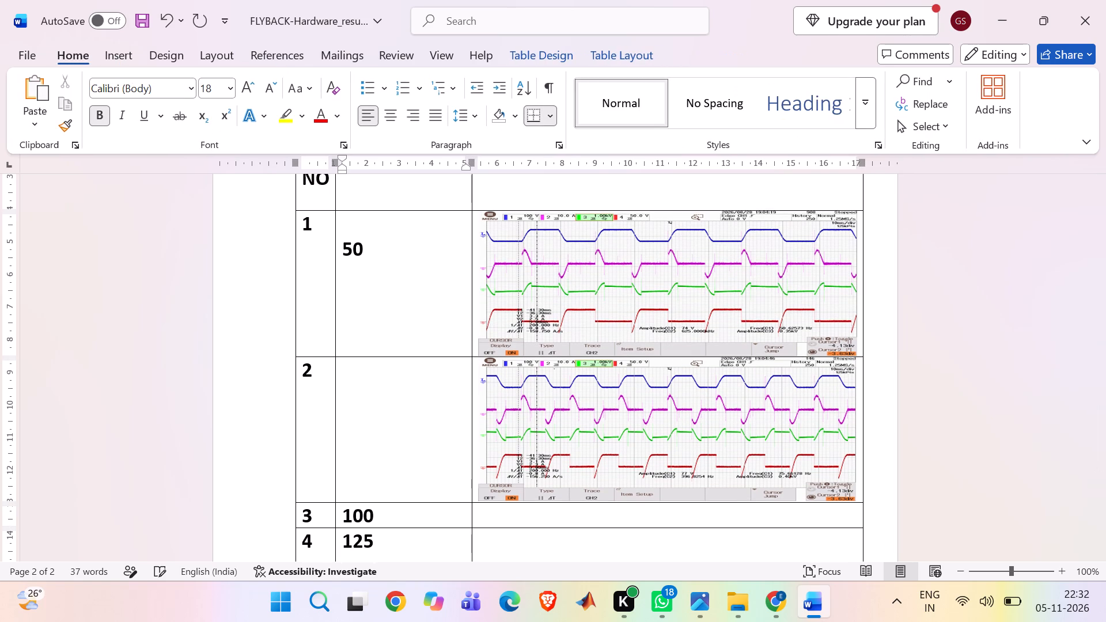
pyautogui.write('75')
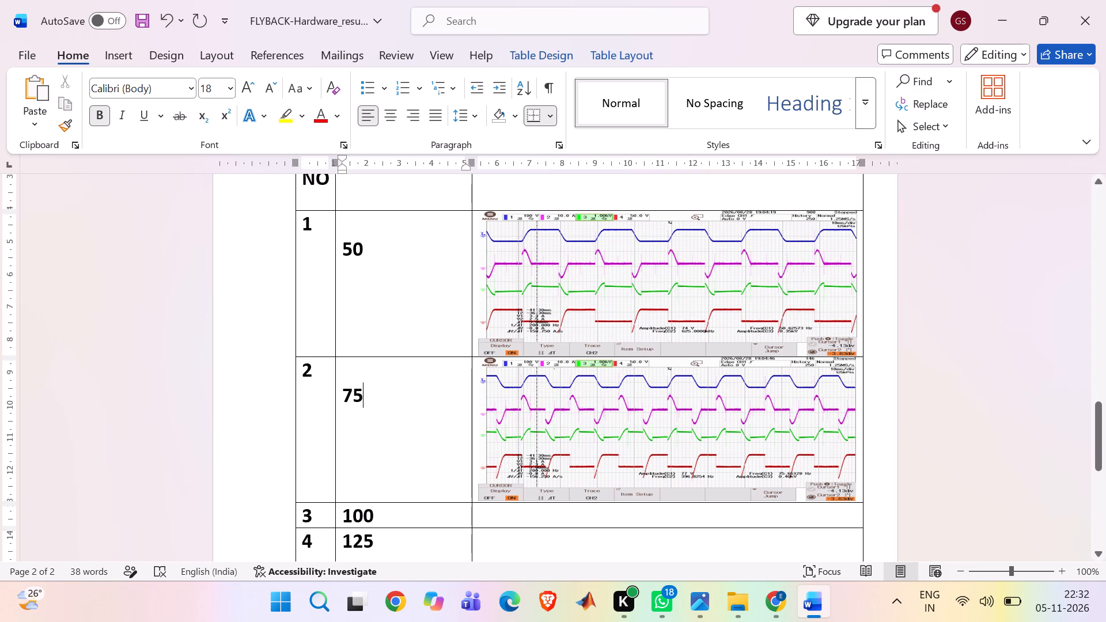
# Insert oscilloscope picture 002 from the RL Load folder into the 100 Hz row of the RL Load table.
pyautogui.click(514, 520)
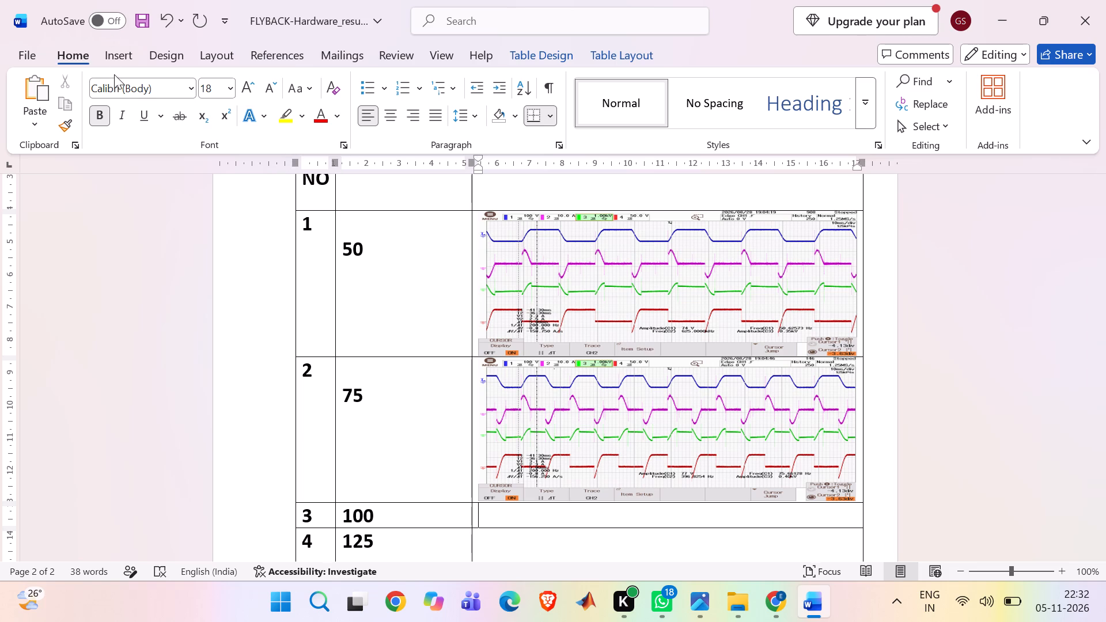
pyautogui.click(115, 59)
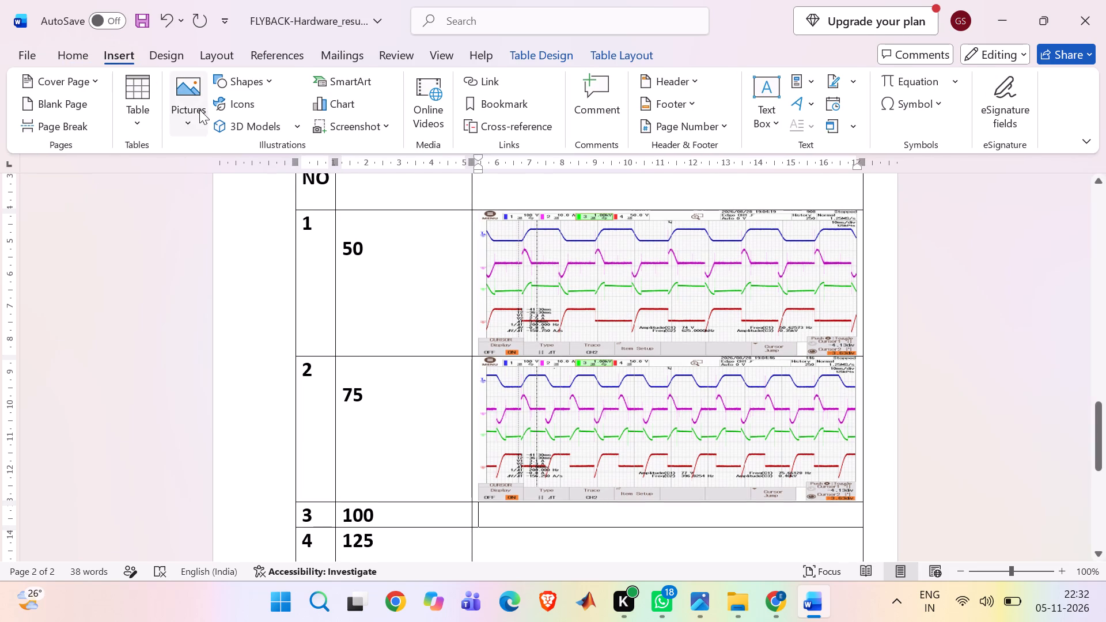
pyautogui.click(199, 109)
pyautogui.click(211, 174)
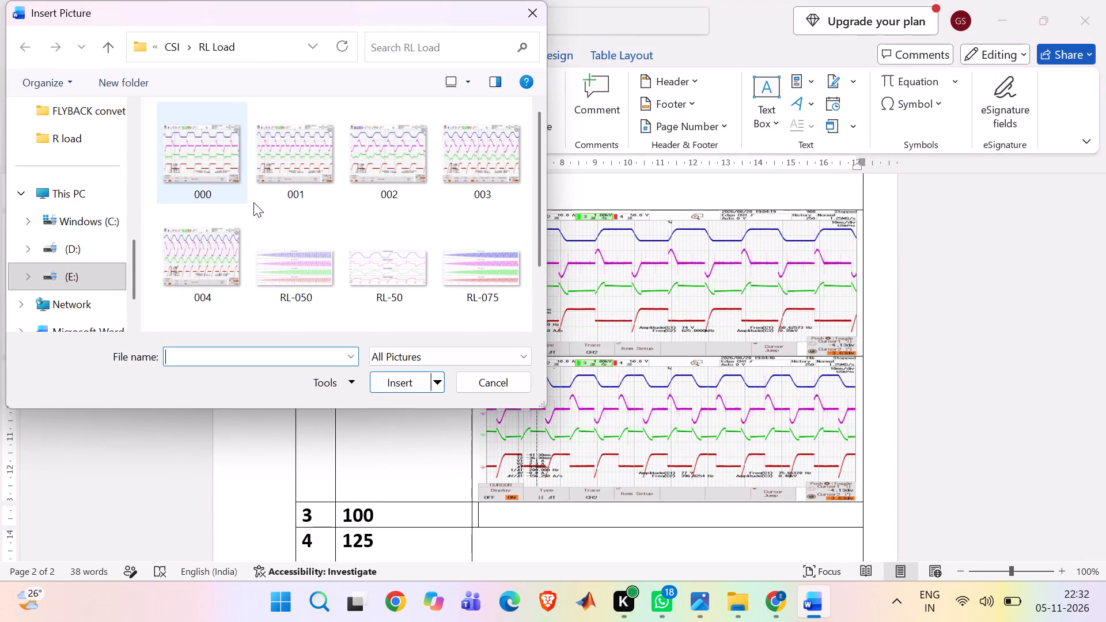
pyautogui.click(391, 178)
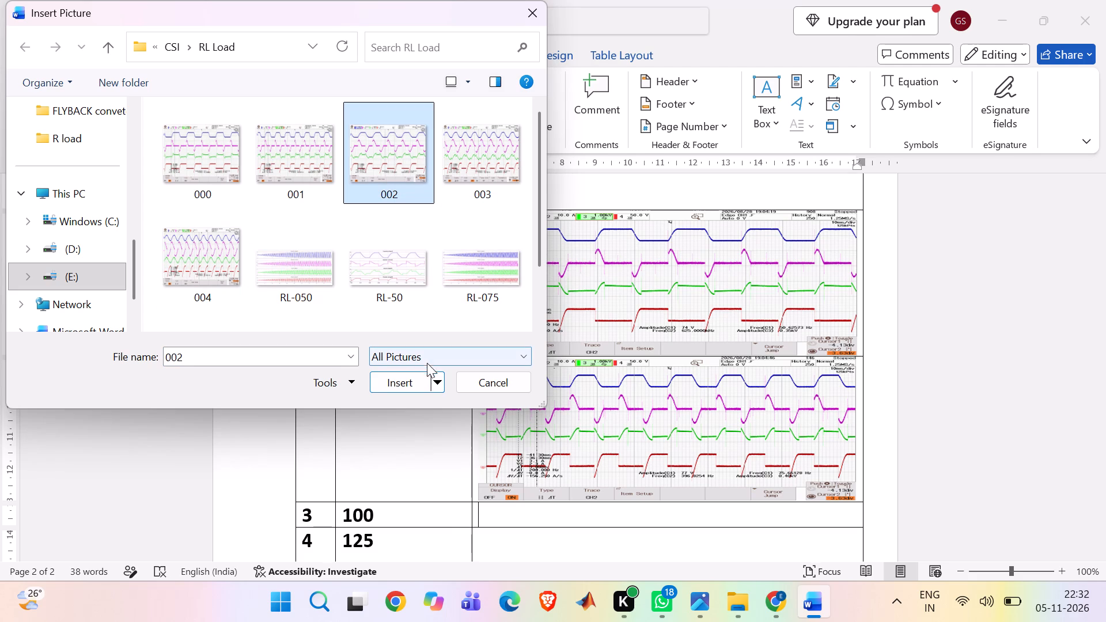
pyautogui.click(414, 379)
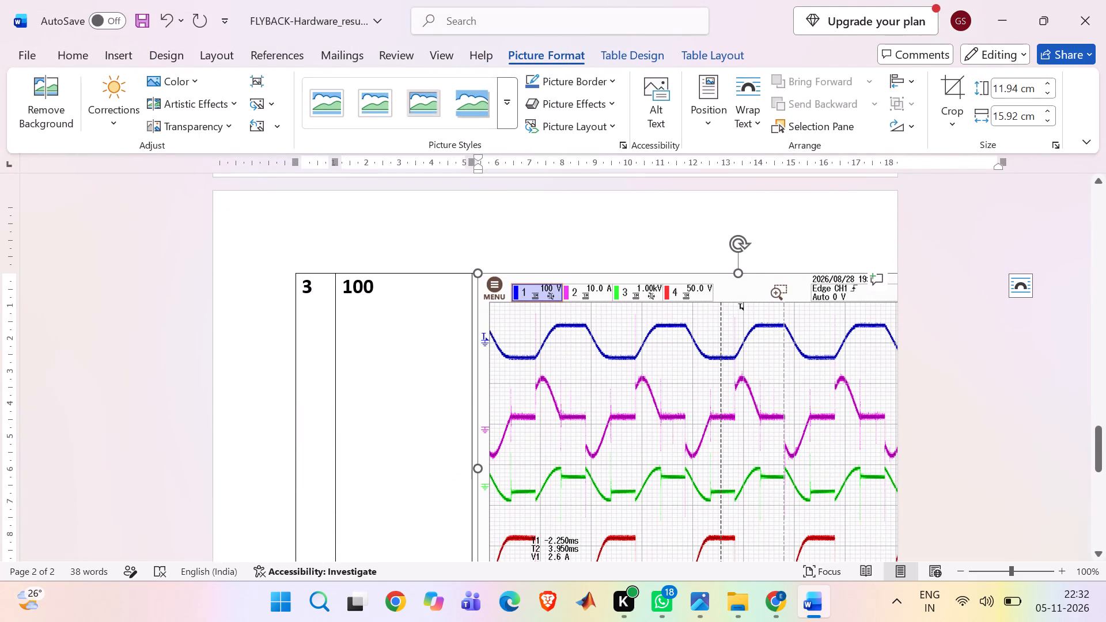
# Shrink the 100 Hz waveform picture to the width of the pictures above and reduce its height so rows 3 and 4 fit on page 2.
pyautogui.moveTo(476, 471); pyautogui.dragTo(606, 454)
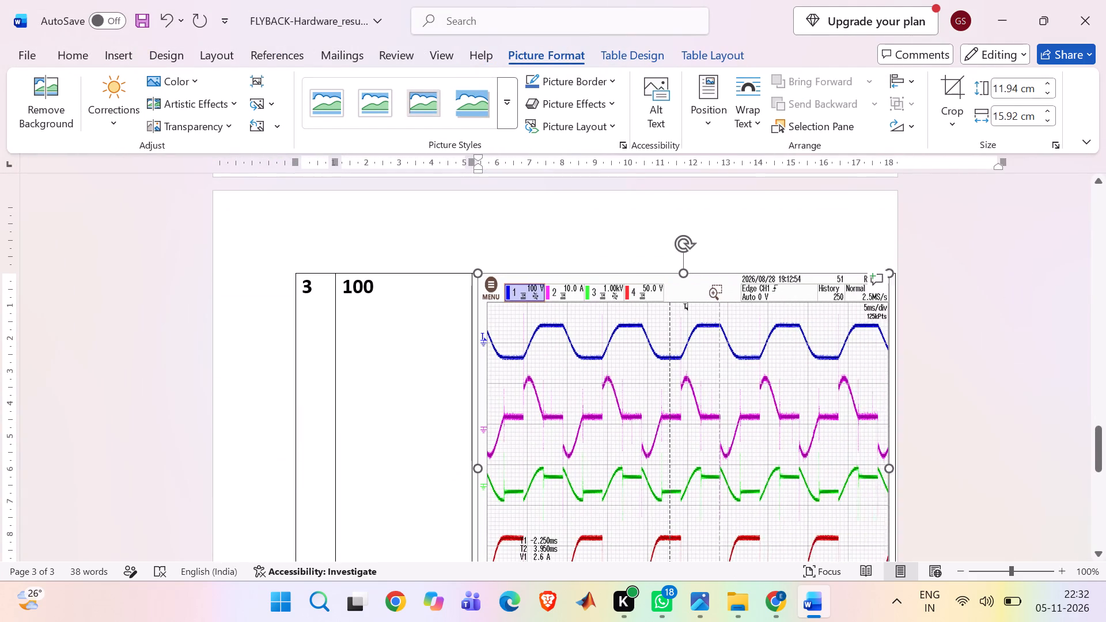
pyautogui.moveTo(606, 454); pyautogui.dragTo(612, 453)
pyautogui.scroll(-1, 612, 453)
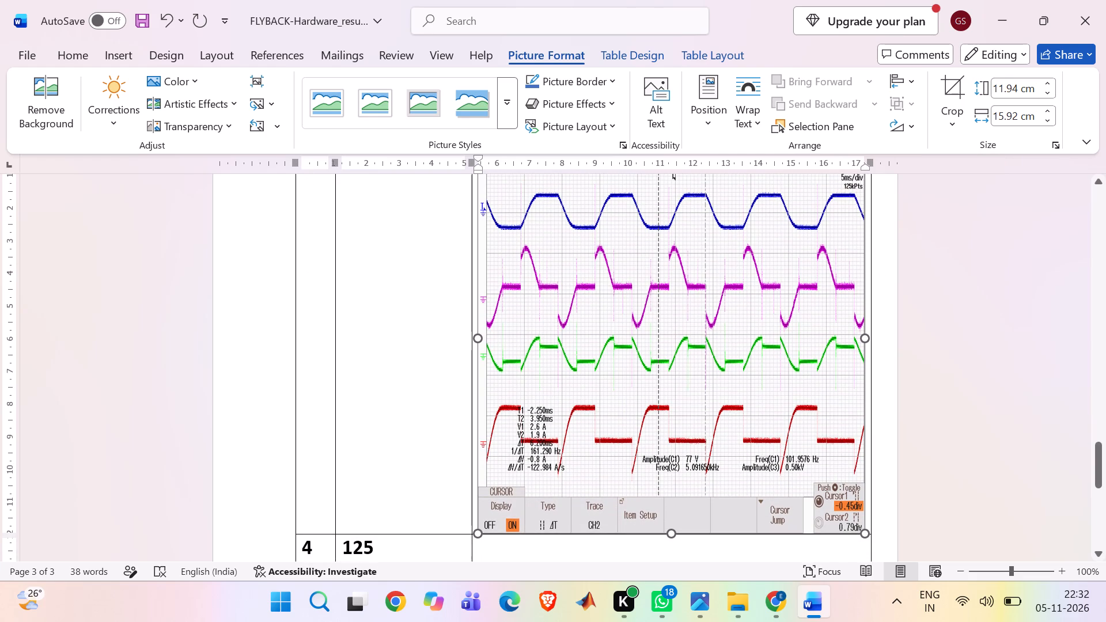
pyautogui.moveTo(673, 529); pyautogui.dragTo(646, 282)
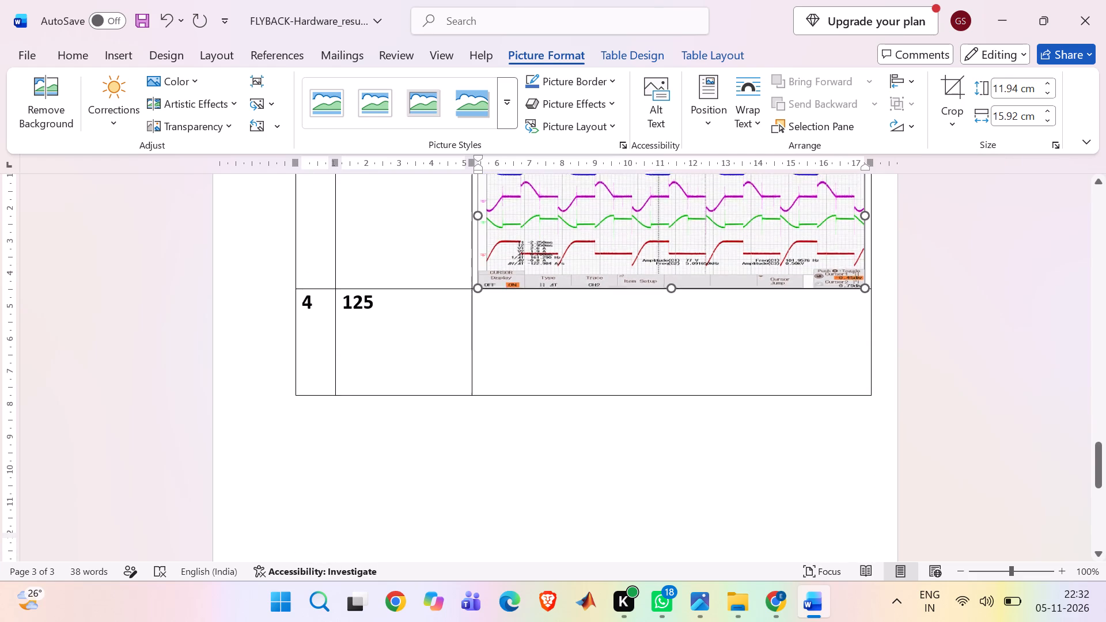
pyautogui.moveTo(646, 282); pyautogui.dragTo(646, 268)
pyautogui.scroll(1, 646, 268)
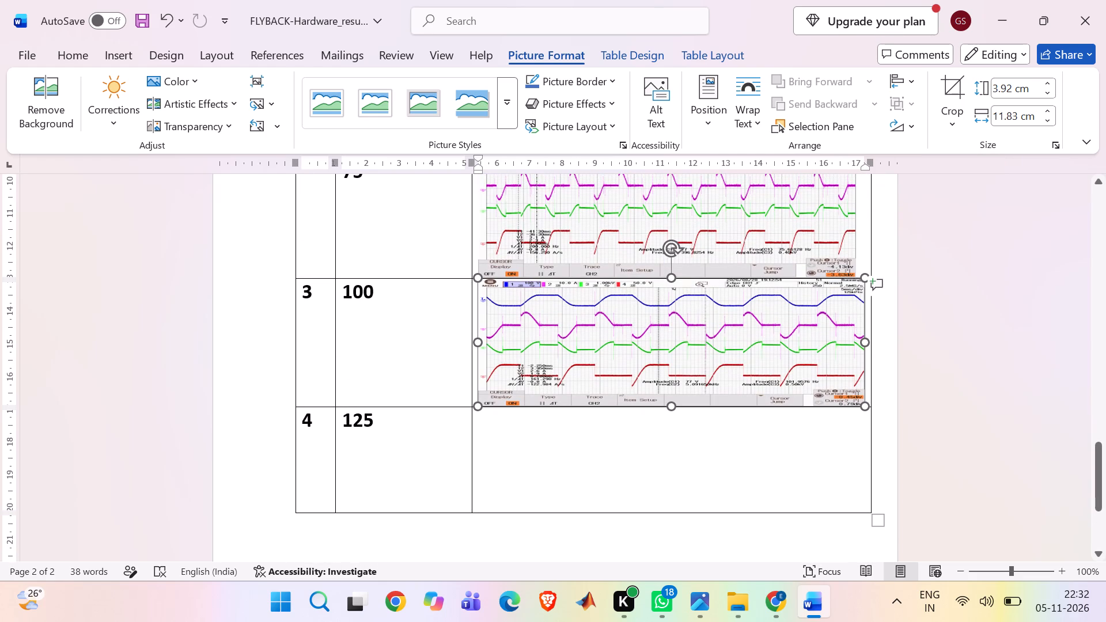
pyautogui.click(669, 406)
pyautogui.moveTo(669, 406); pyautogui.dragTo(675, 437)
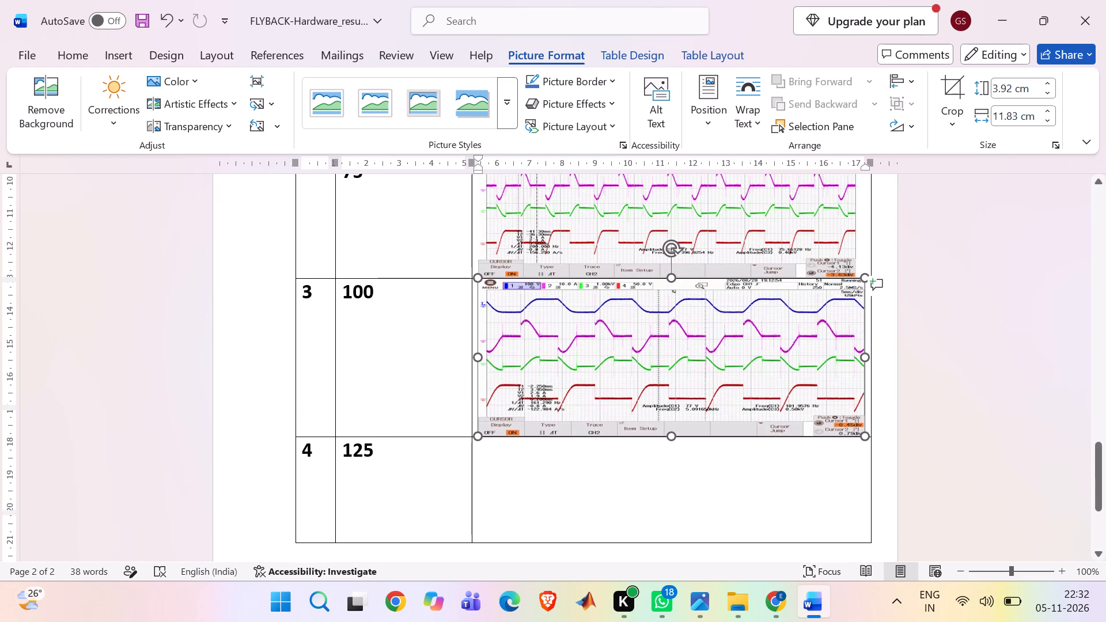
pyautogui.moveTo(675, 437); pyautogui.dragTo(676, 434)
pyautogui.click(638, 526)
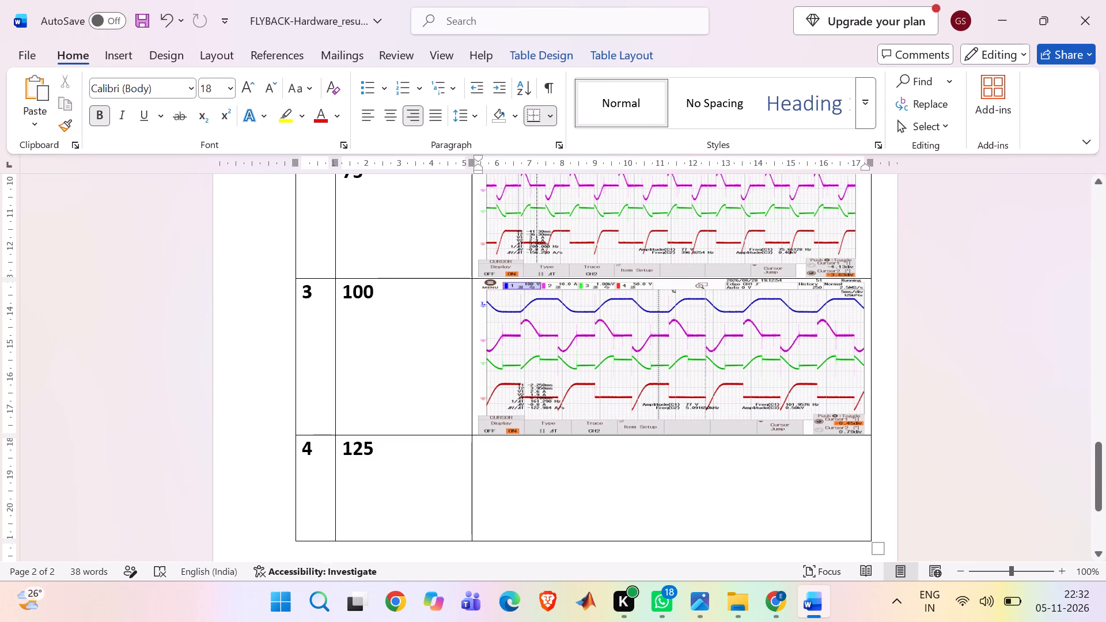
pyautogui.click(583, 412)
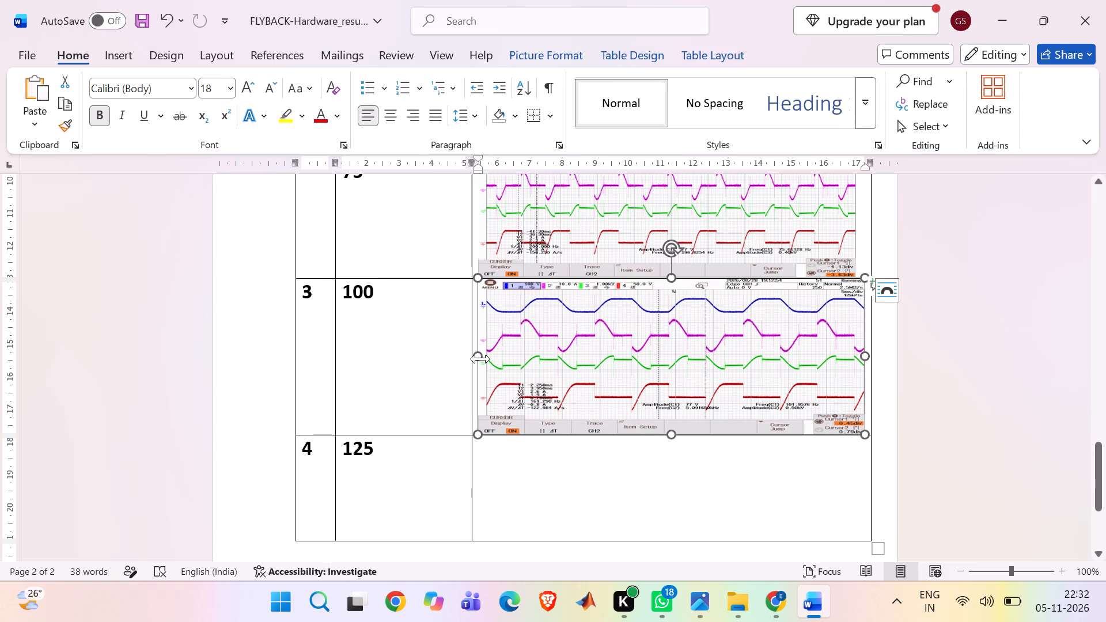
pyautogui.moveTo(478, 357); pyautogui.dragTo(488, 358)
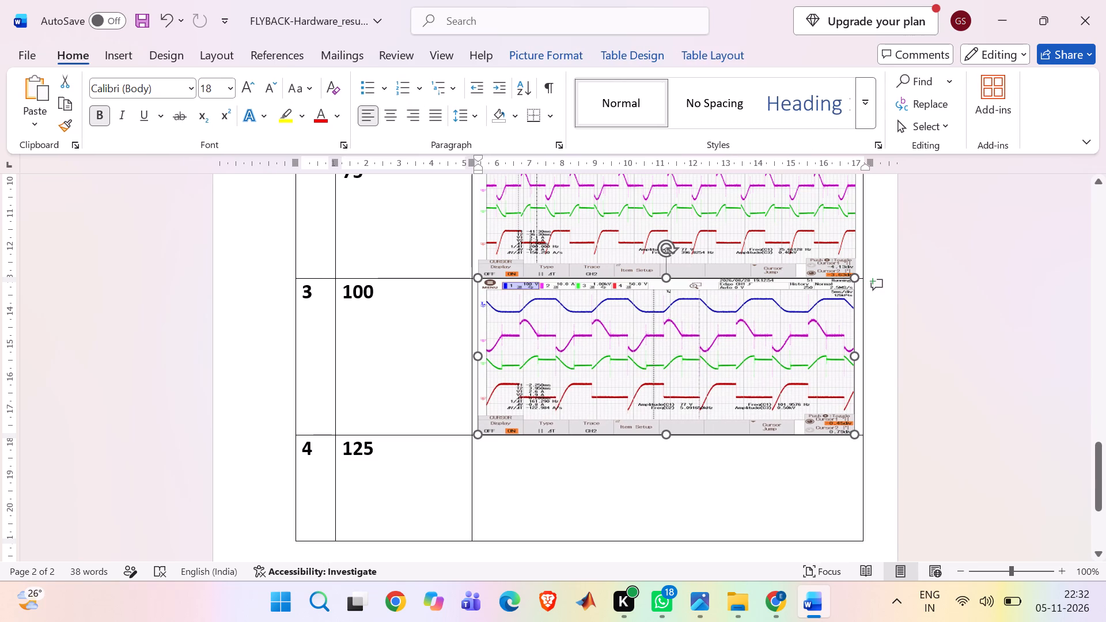
pyautogui.moveTo(488, 358); pyautogui.dragTo(487, 357)
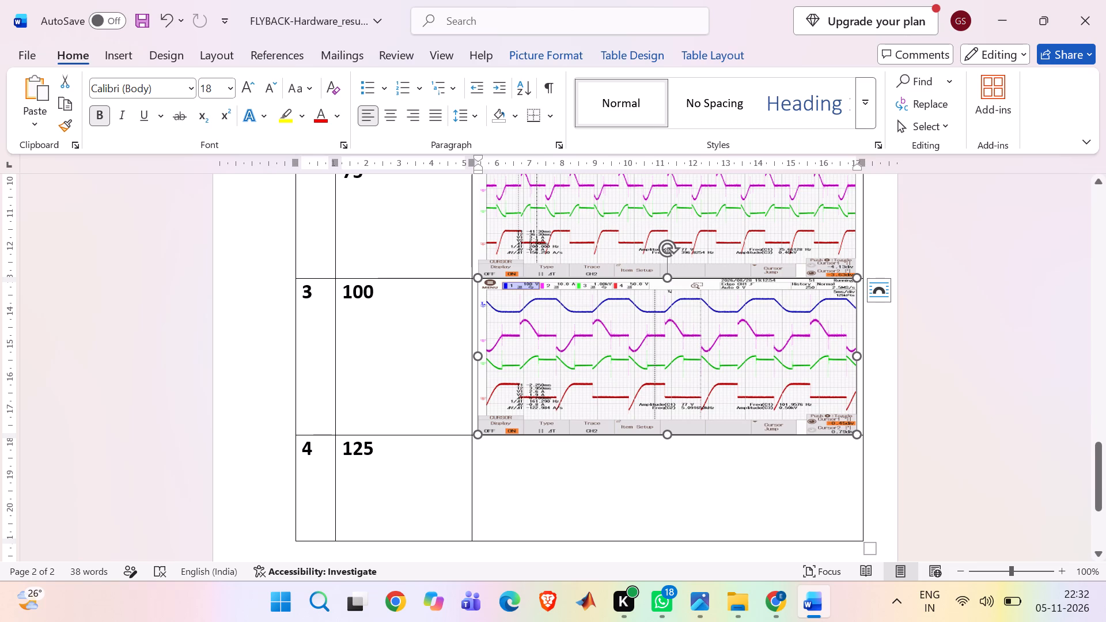
# Insert oscilloscope picture 003 from the RL Load folder into the waveform cell of row 4 in the RL Load table.
pyautogui.click(487, 464)
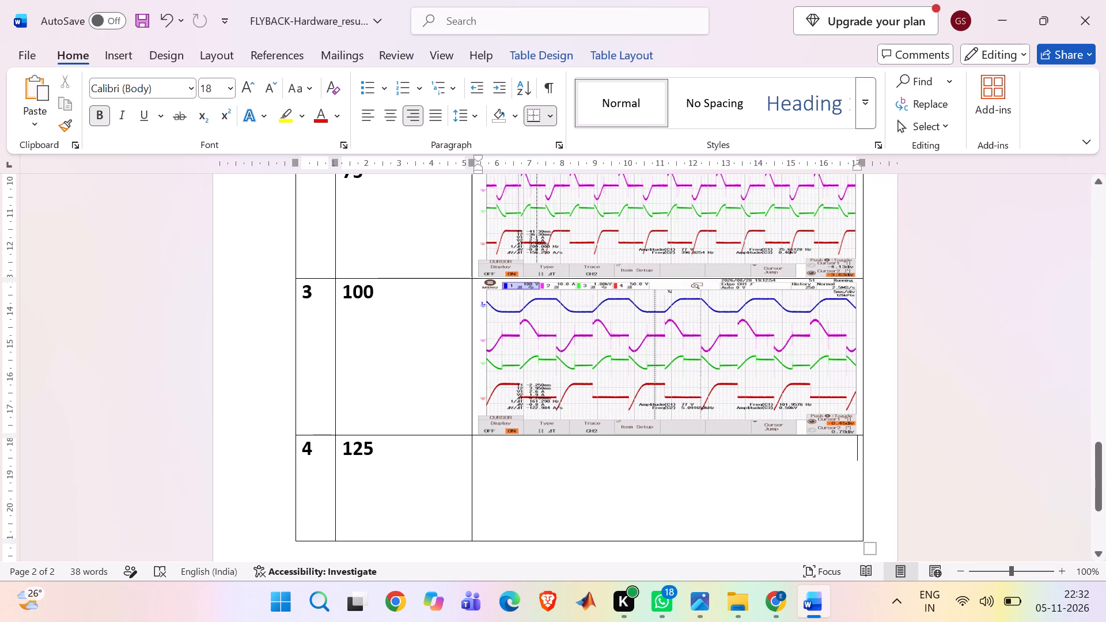
pyautogui.click(118, 47)
pyautogui.click(184, 86)
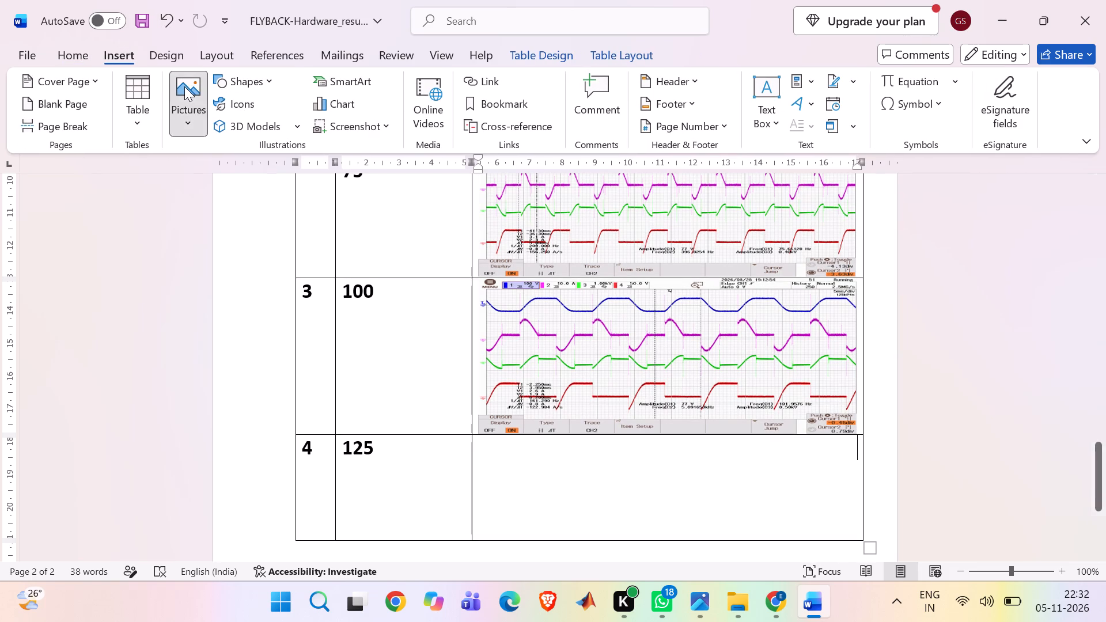
pyautogui.click(213, 171)
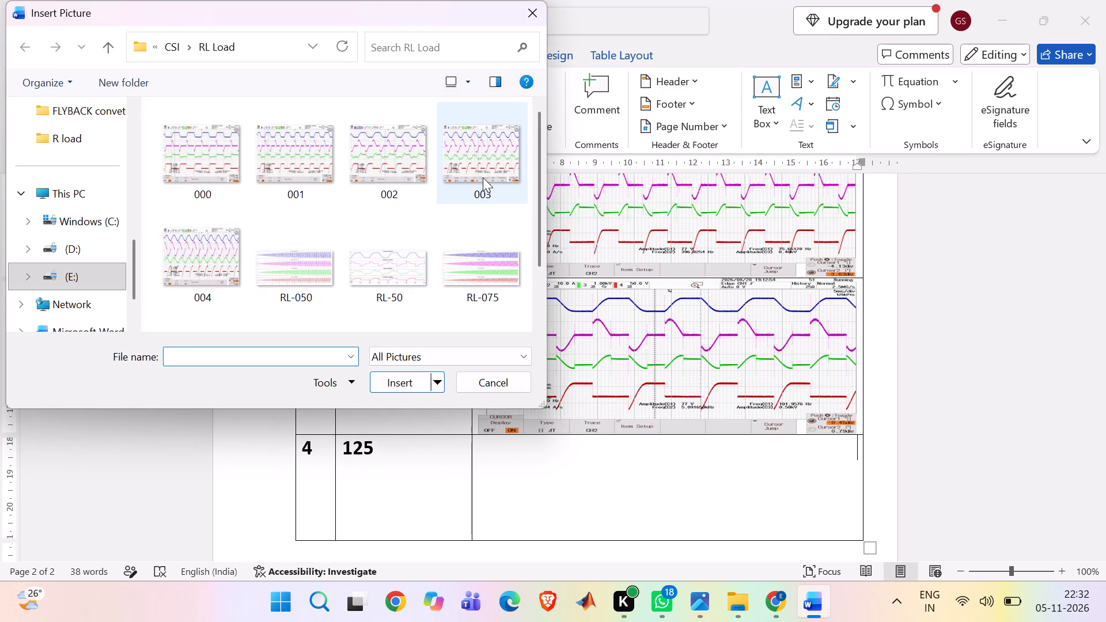
pyautogui.click(485, 174)
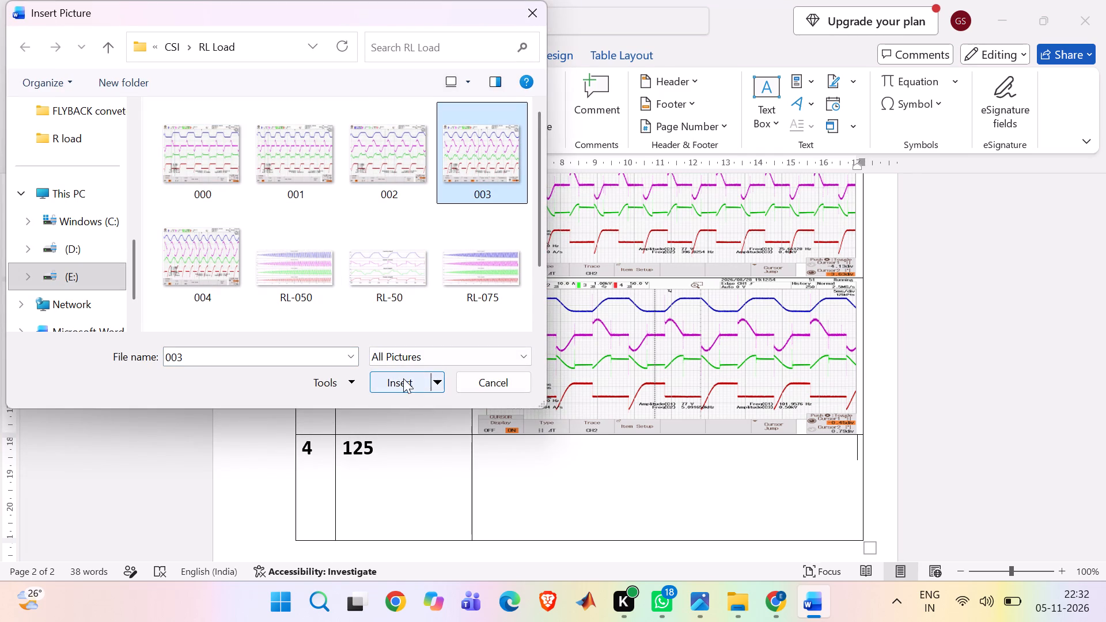
pyautogui.click(403, 378)
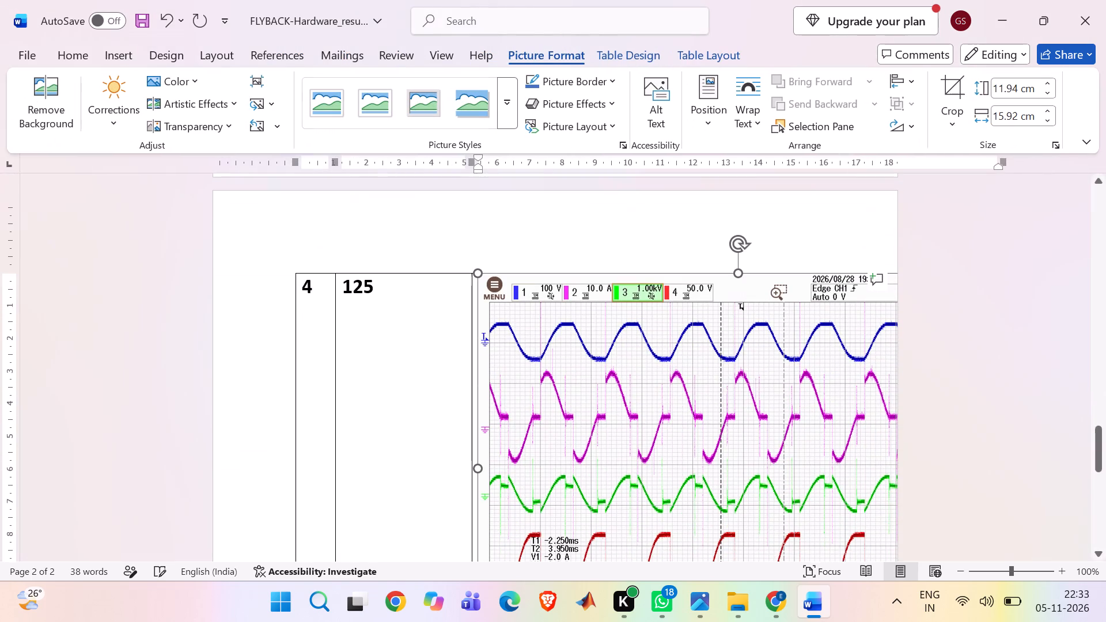
# Shrink the row 4 waveform picture to the width of the pictures above and a height of about 5.9 cm, fitting it on page 2.
pyautogui.scroll(-1, 628, 433)
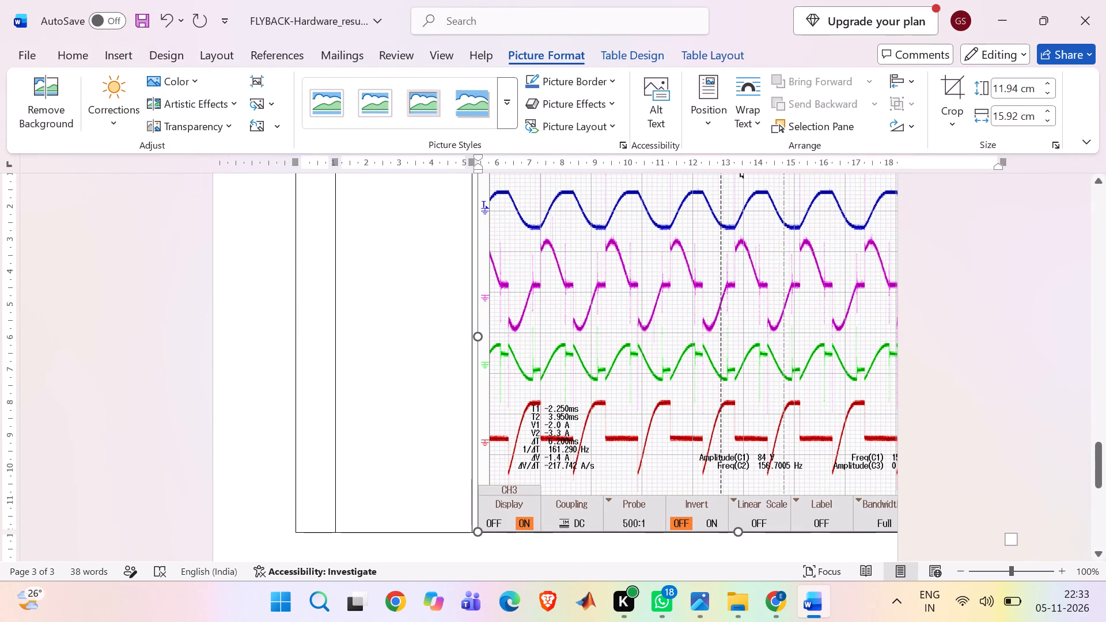
pyautogui.moveTo(477, 338); pyautogui.dragTo(568, 333)
pyautogui.scroll(1, 568, 333)
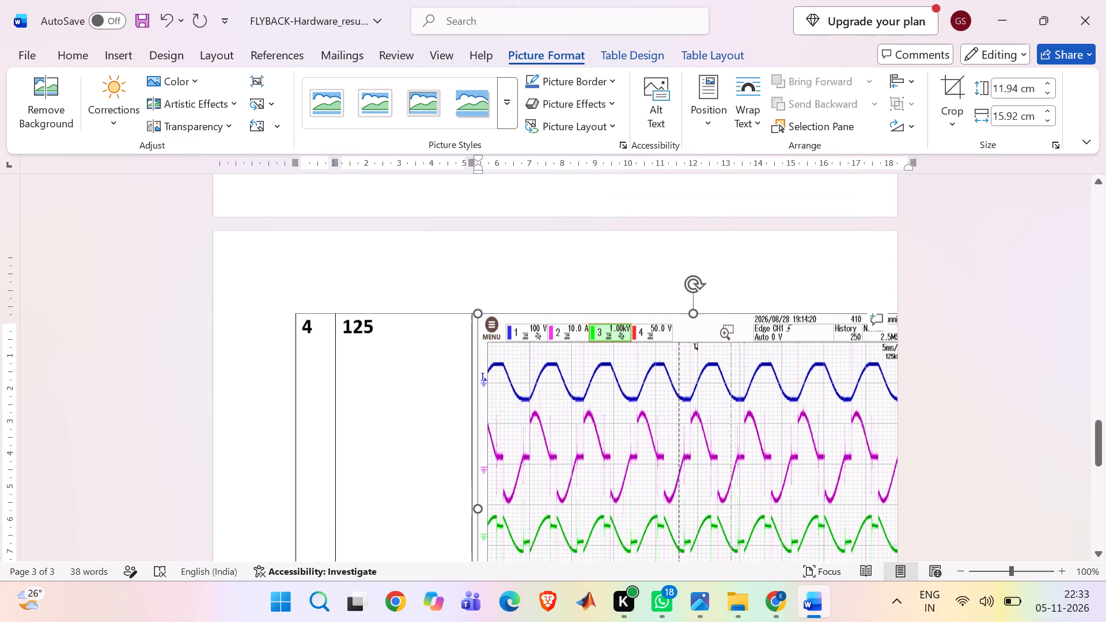
pyautogui.scroll(1, 568, 333)
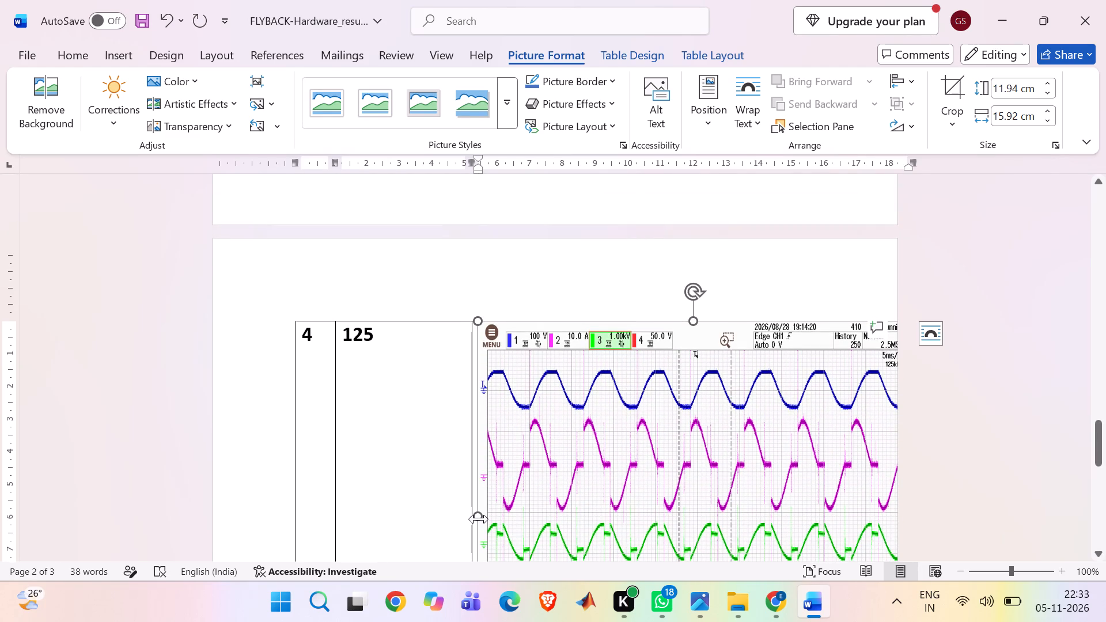
pyautogui.moveTo(479, 519); pyautogui.dragTo(525, 514)
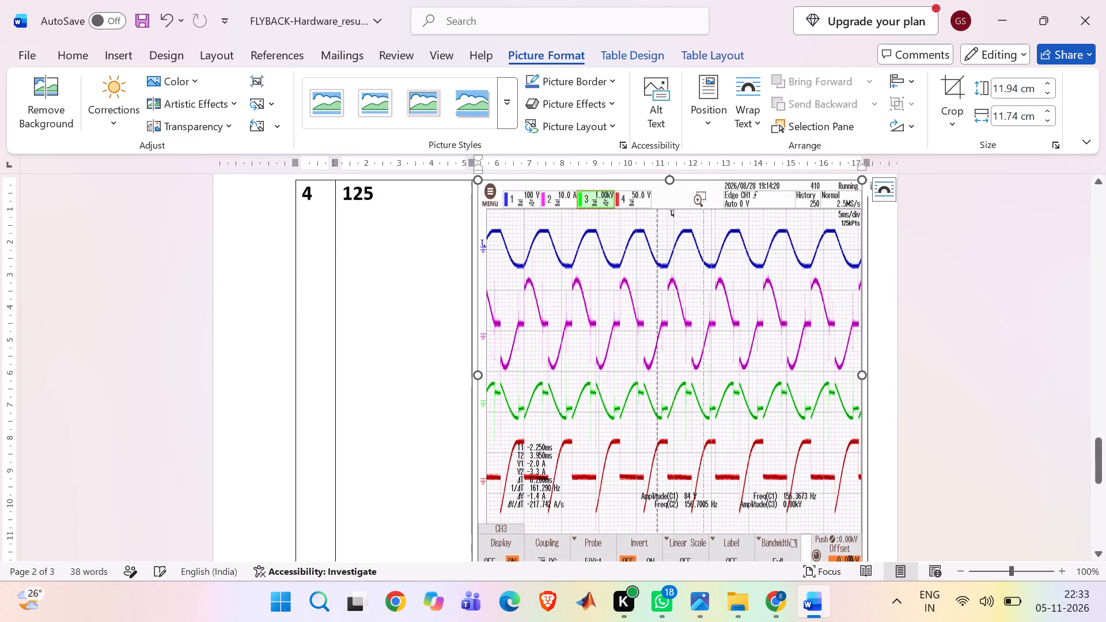
pyautogui.scroll(-1, 734, 527)
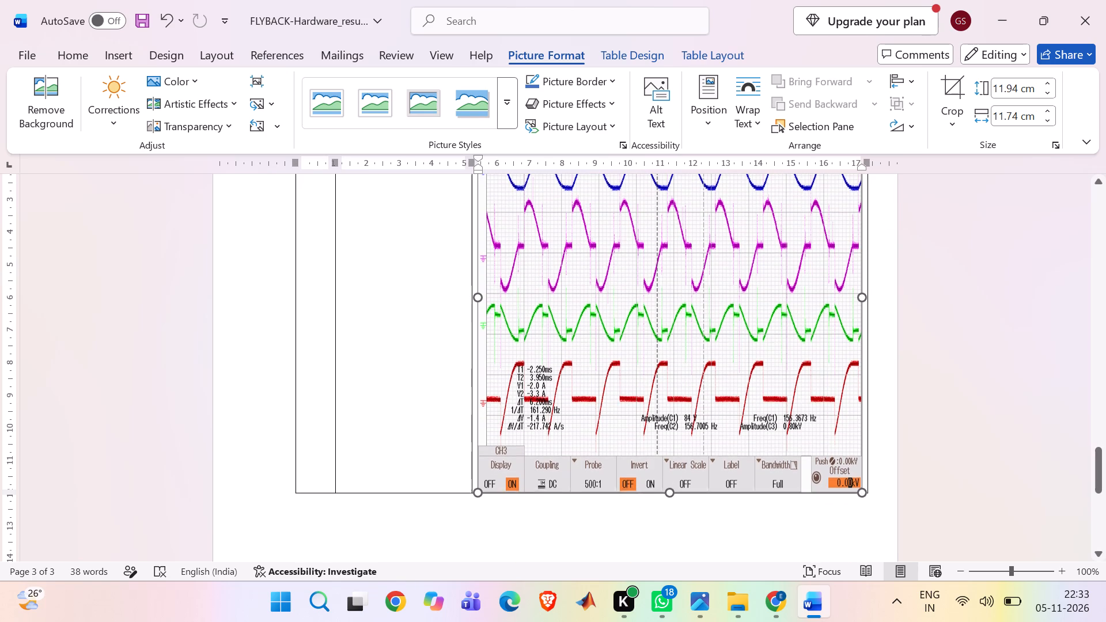
pyautogui.moveTo(669, 494); pyautogui.dragTo(661, 289)
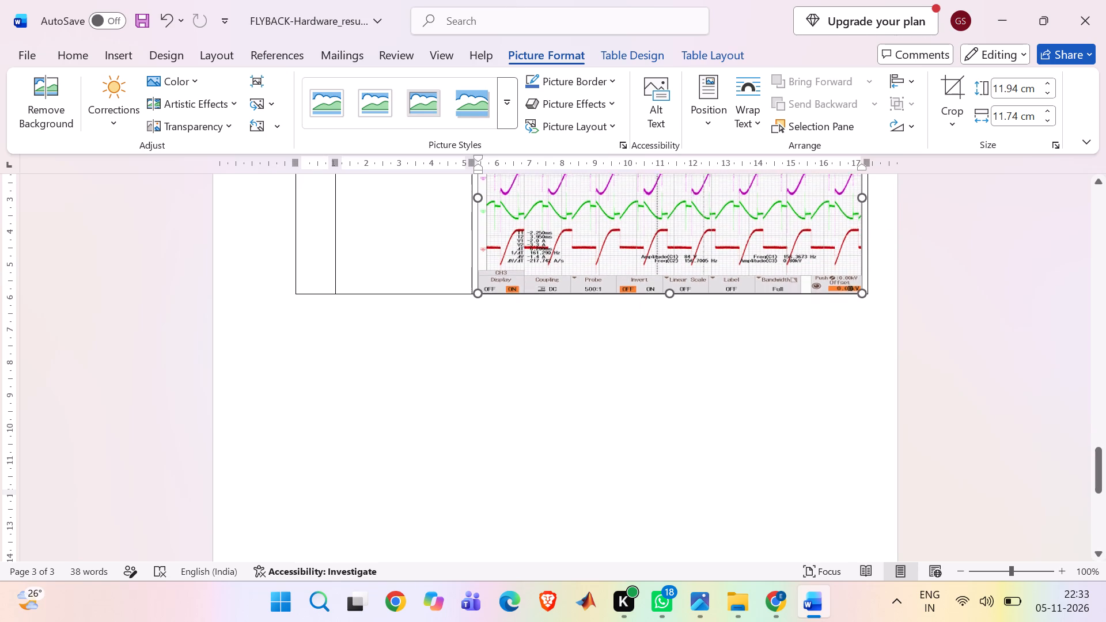
pyautogui.moveTo(661, 289); pyautogui.dragTo(660, 239)
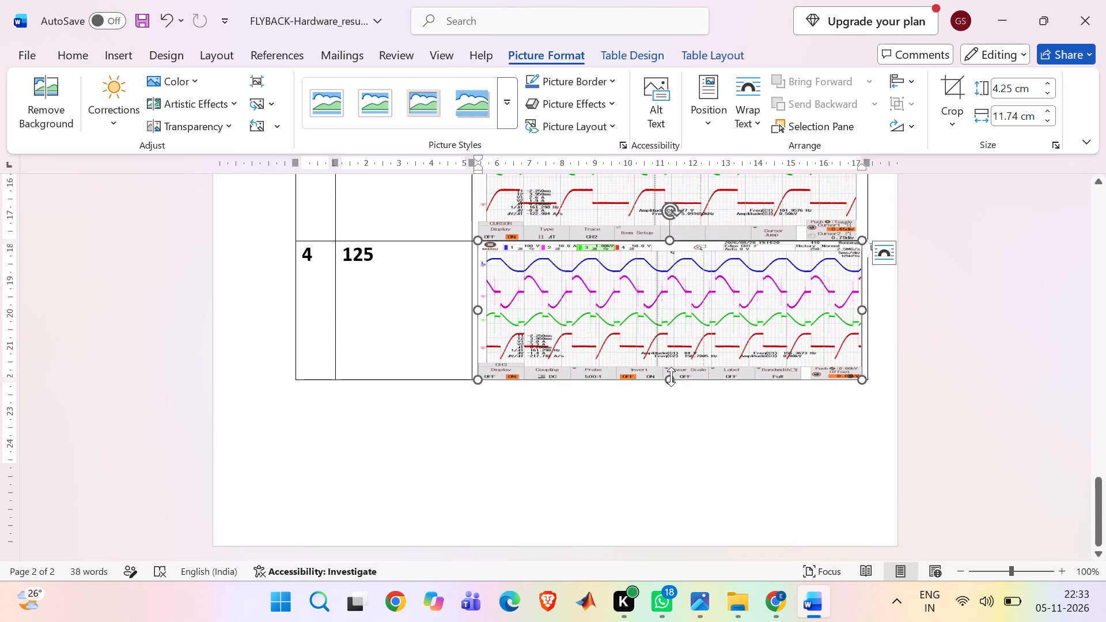
pyautogui.moveTo(671, 377); pyautogui.dragTo(671, 435)
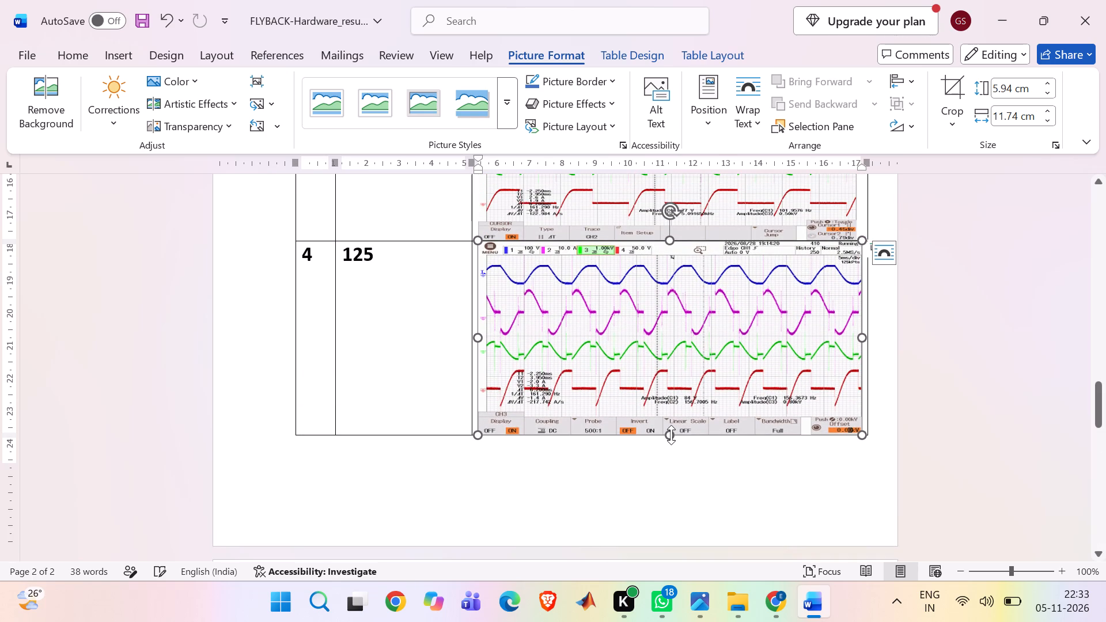
pyautogui.scroll(-1, 653, 358)
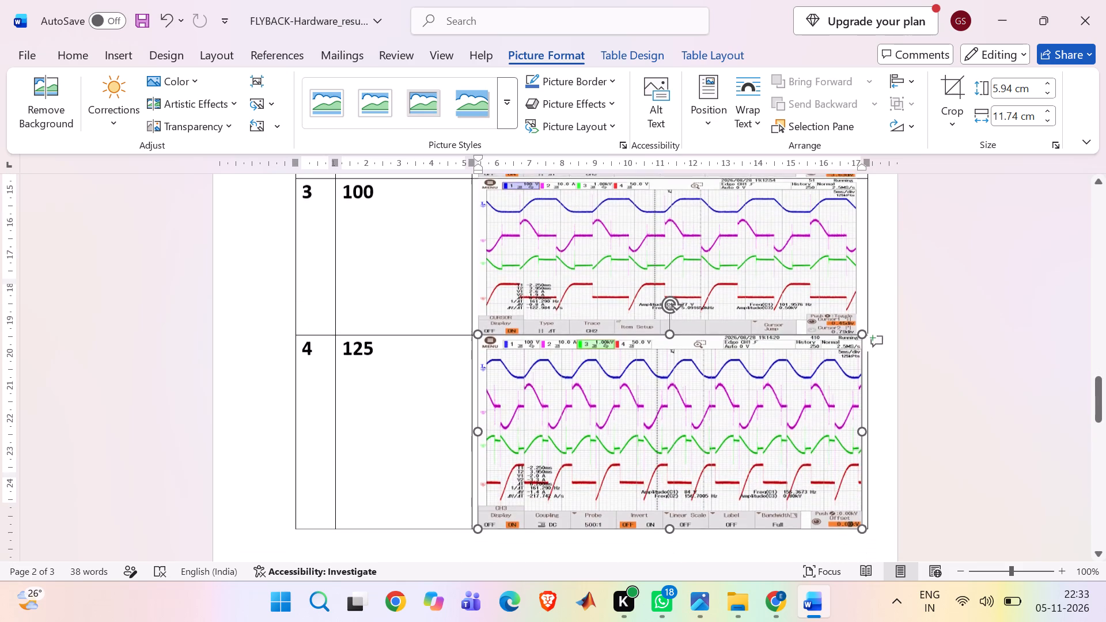
pyautogui.scroll(-1, 653, 358)
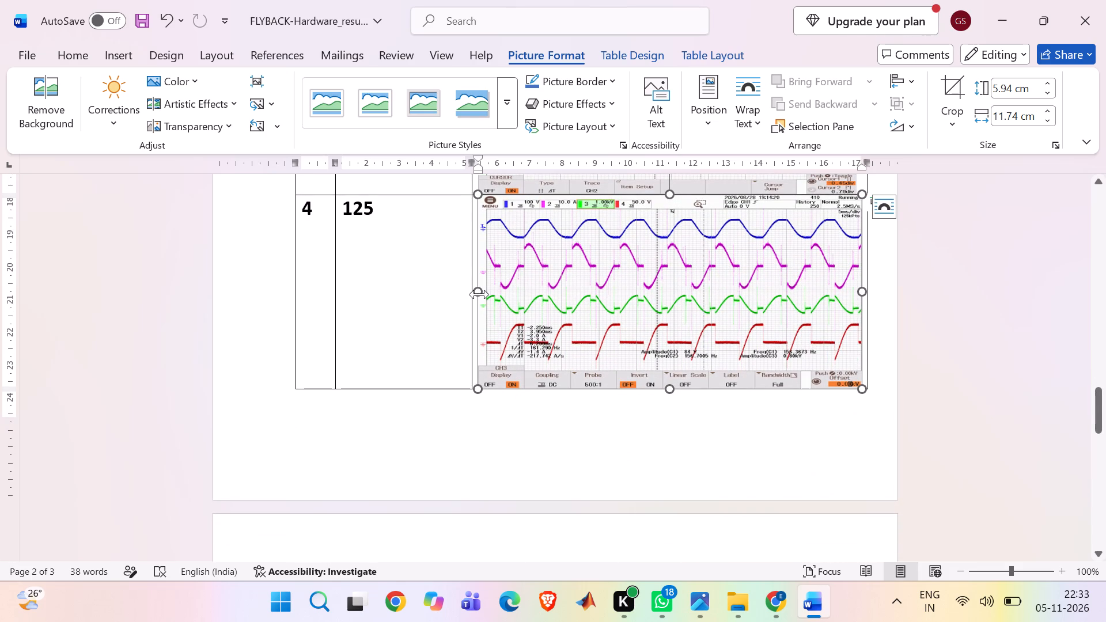
pyautogui.moveTo(479, 294); pyautogui.dragTo(486, 294)
pyautogui.click(571, 430)
# Set the frequency in row 4 of the RL Load table to 150.
pyautogui.scroll(1, 571, 430)
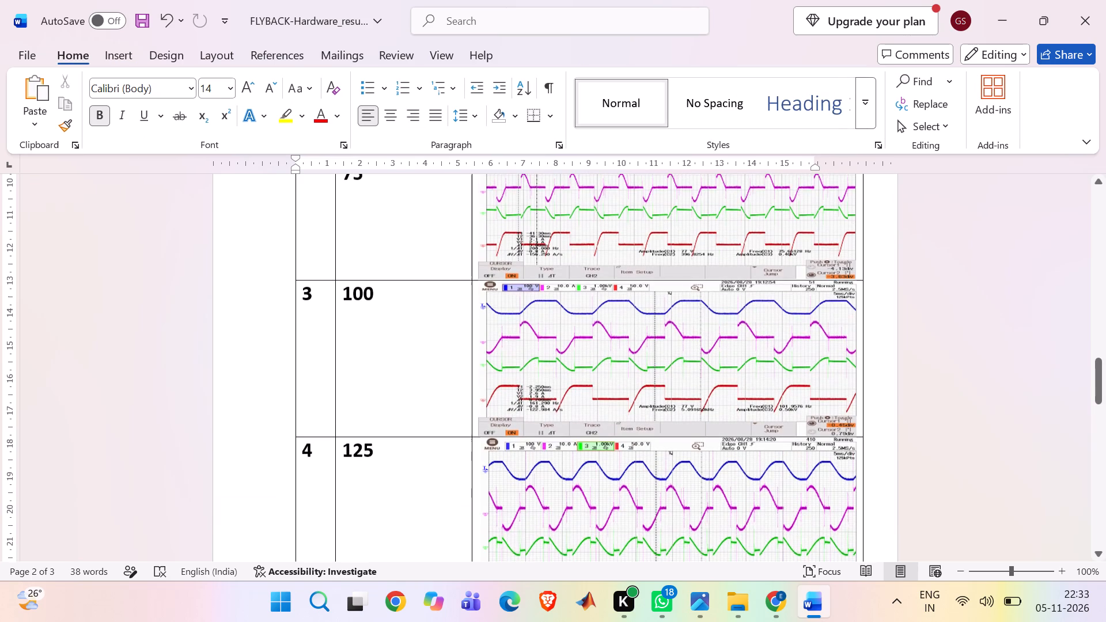
pyautogui.scroll(1, 571, 430)
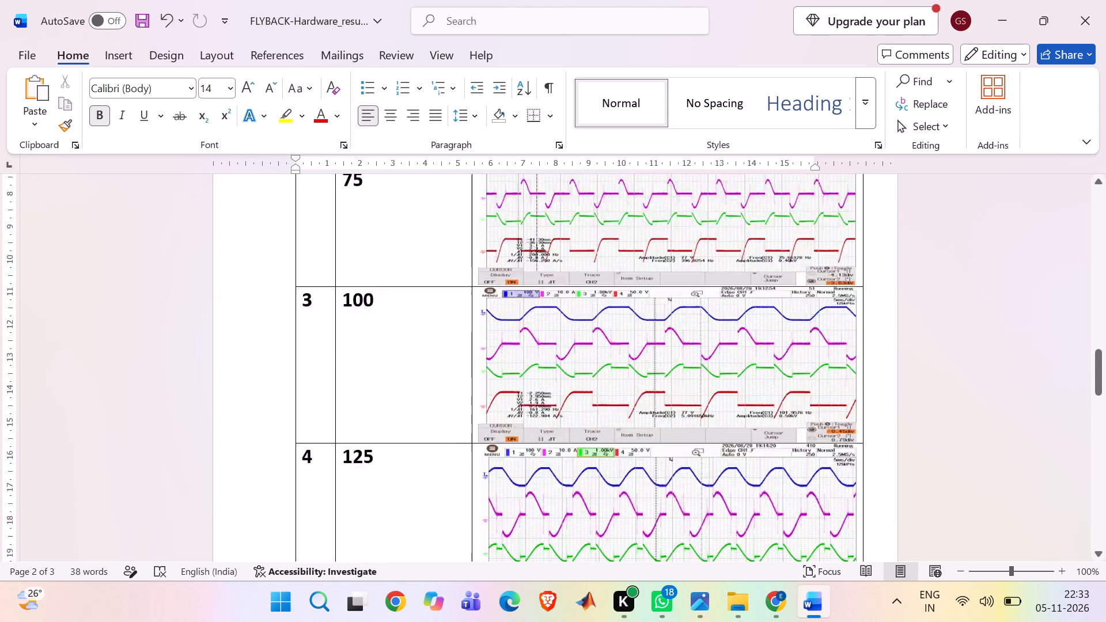
pyautogui.scroll(1, 571, 430)
pyautogui.scroll(-1, 571, 430)
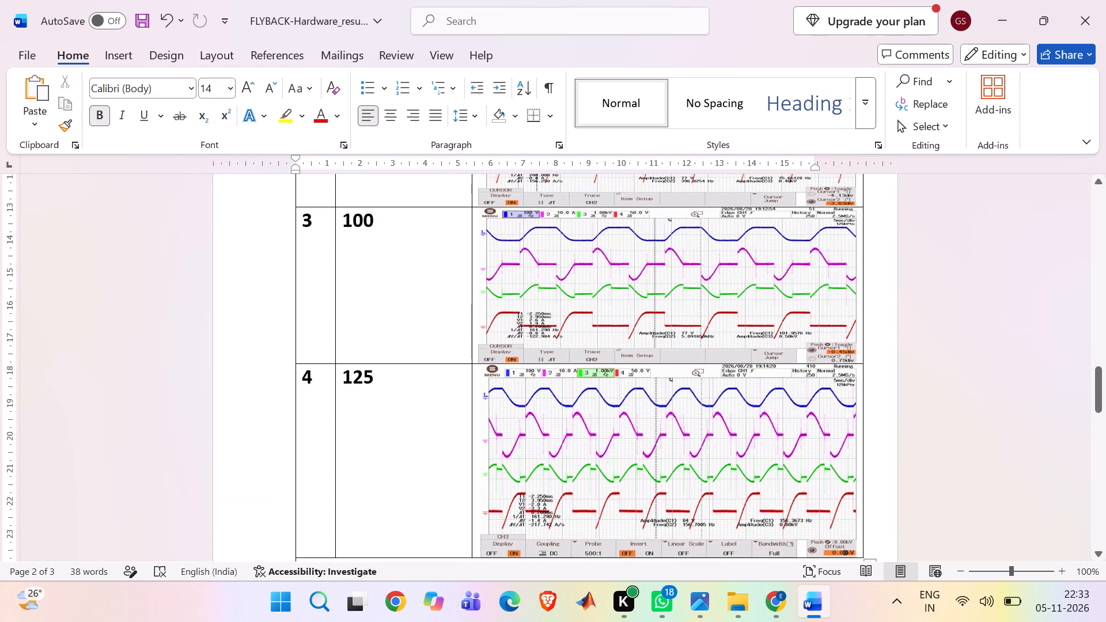
pyautogui.click(381, 378)
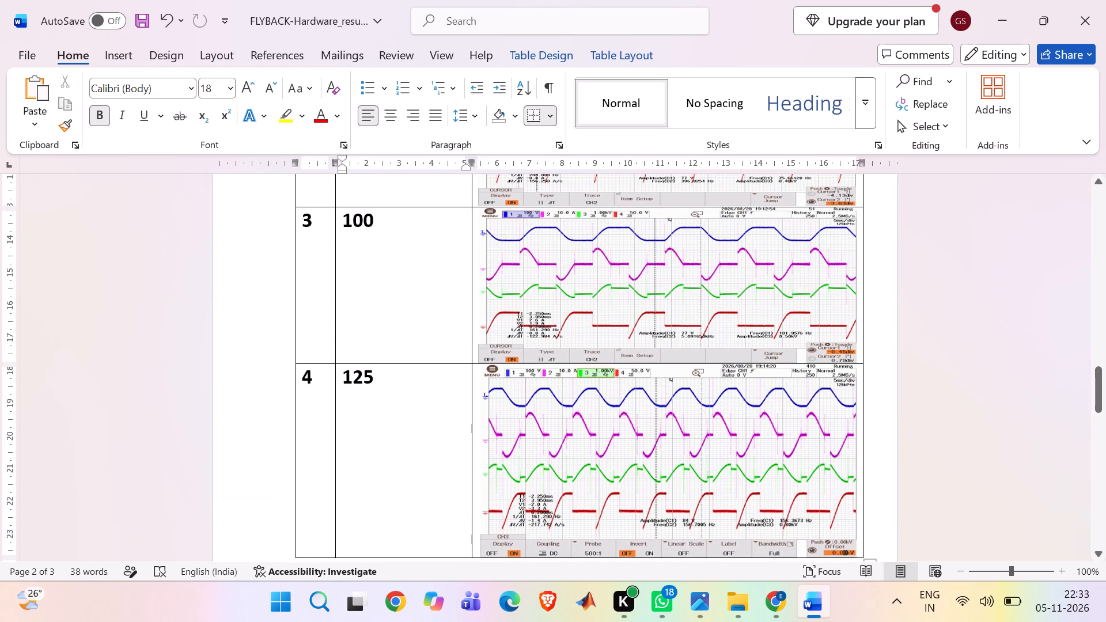
pyautogui.press('BackSpace')
pyautogui.press('BackSpace')
pyautogui.write('50')
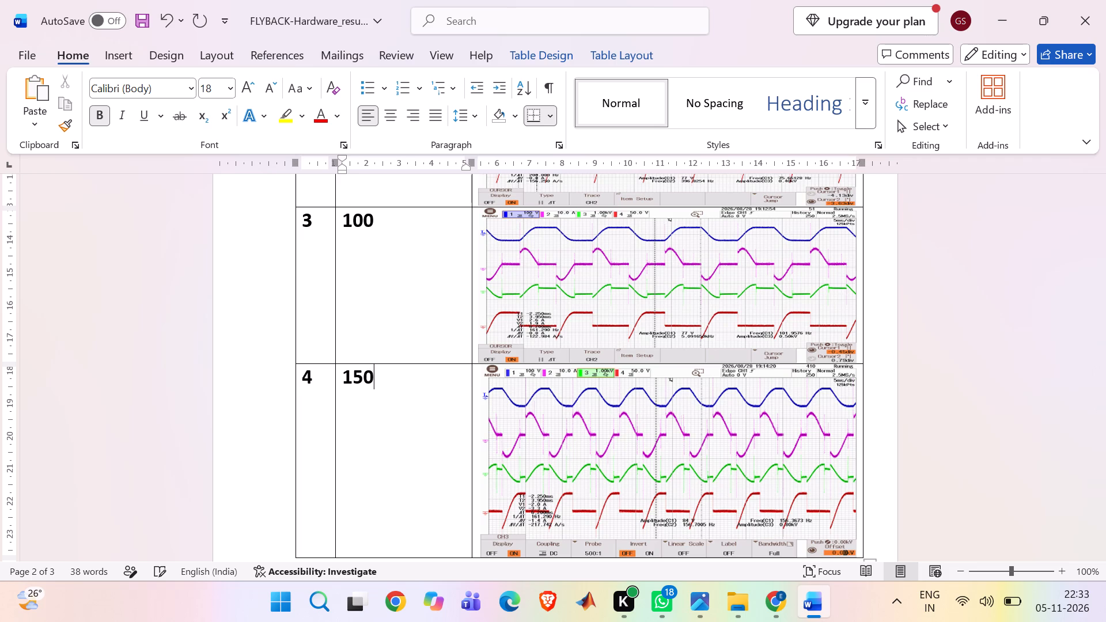
# Center the serial numbers and frequencies in rows 1 to 4 of the R Load table horizontally.
pyautogui.scroll(3, 381, 378)
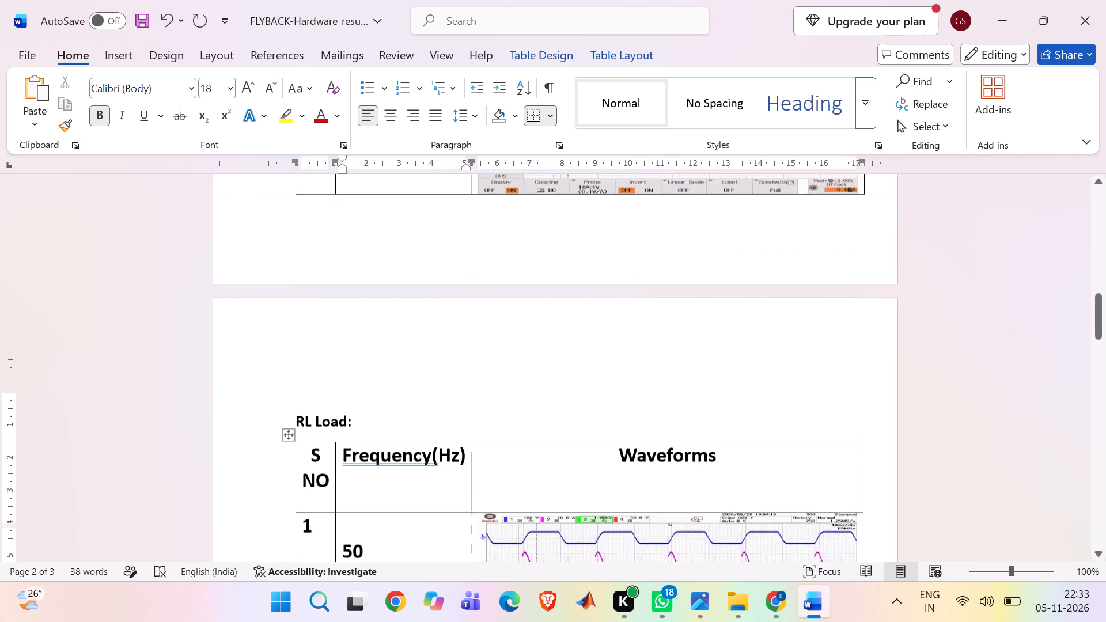
pyautogui.scroll(3, 381, 378)
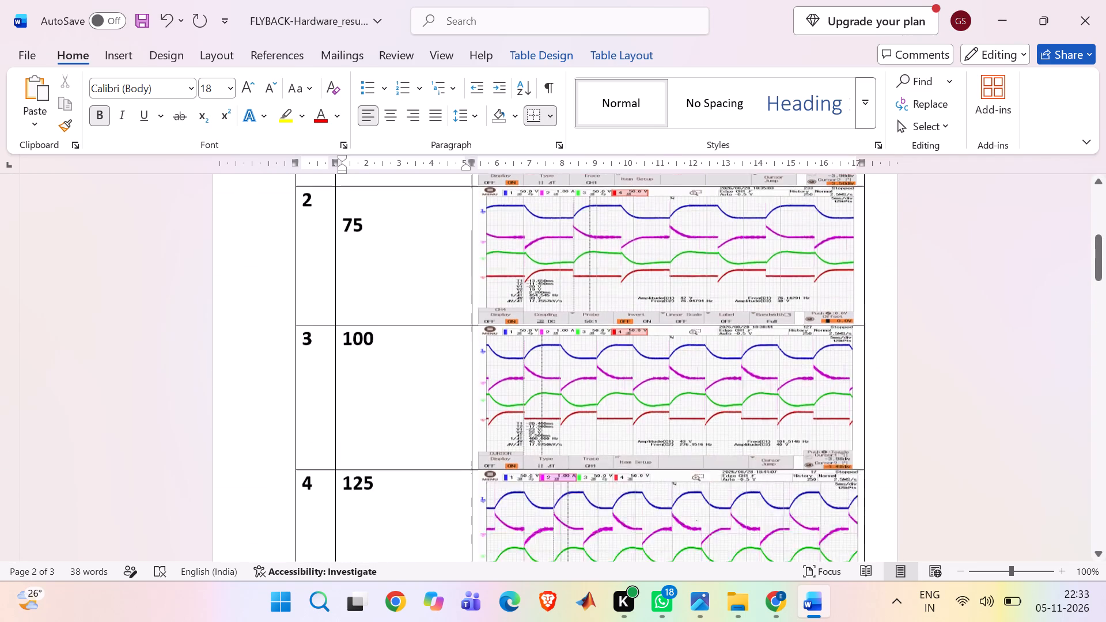
pyautogui.scroll(2, 381, 378)
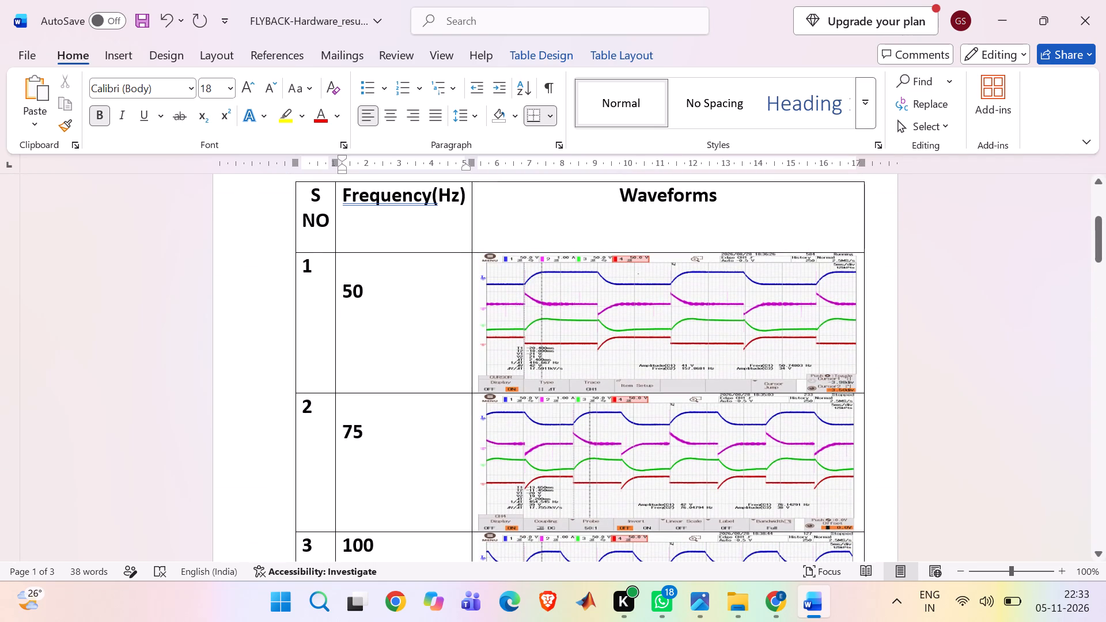
pyautogui.moveTo(305, 264); pyautogui.dragTo(408, 559)
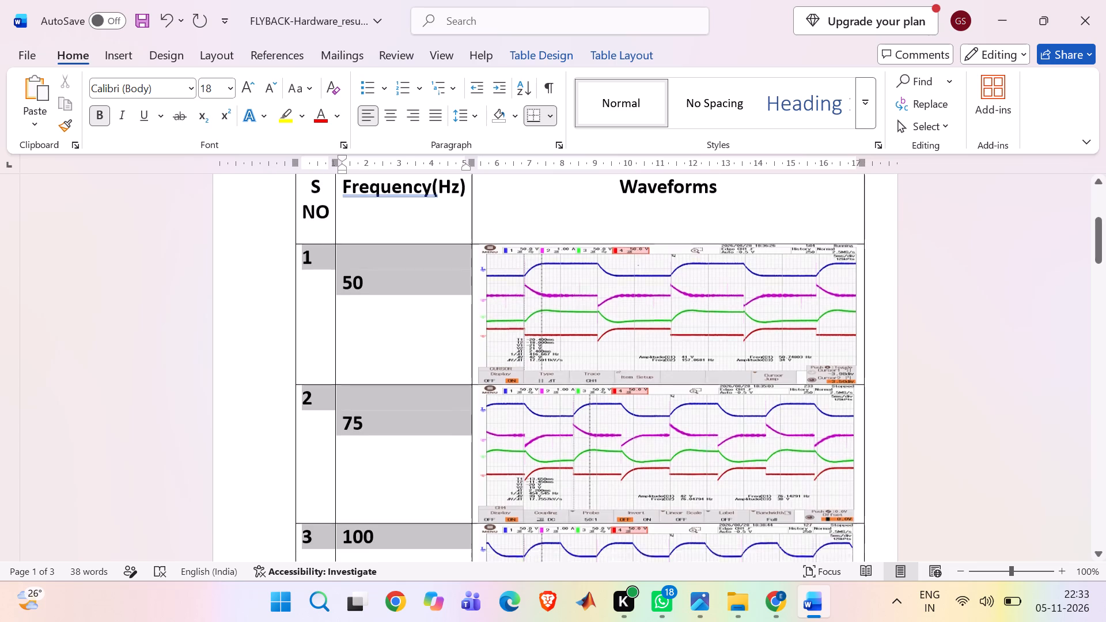
pyautogui.moveTo(408, 559); pyautogui.dragTo(391, 458)
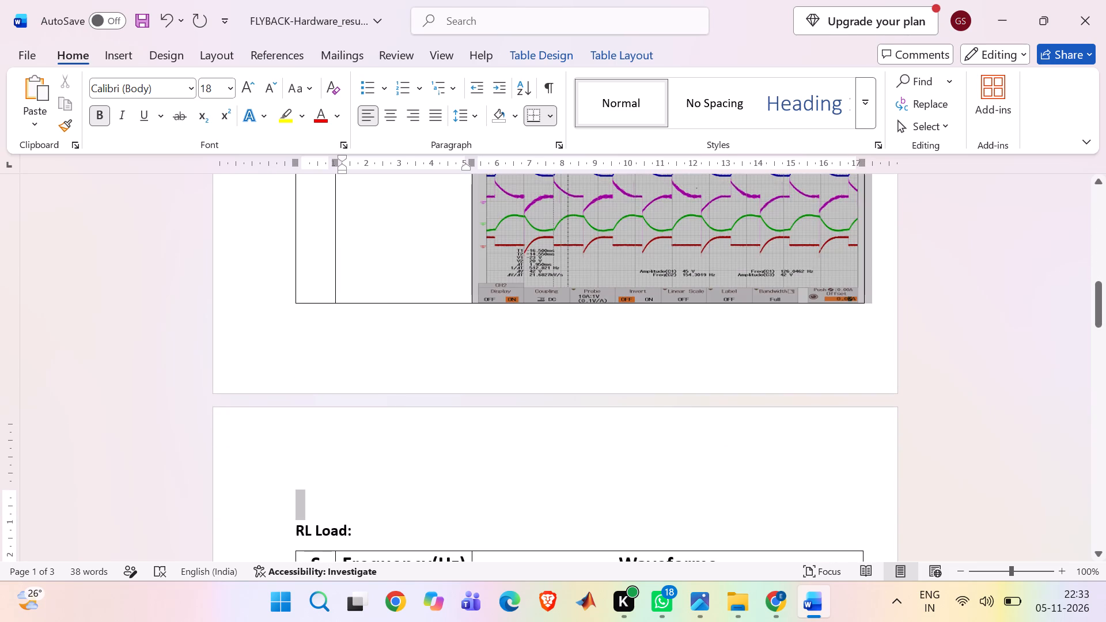
pyautogui.moveTo(391, 458); pyautogui.dragTo(394, 254)
pyautogui.scroll(2, 394, 254)
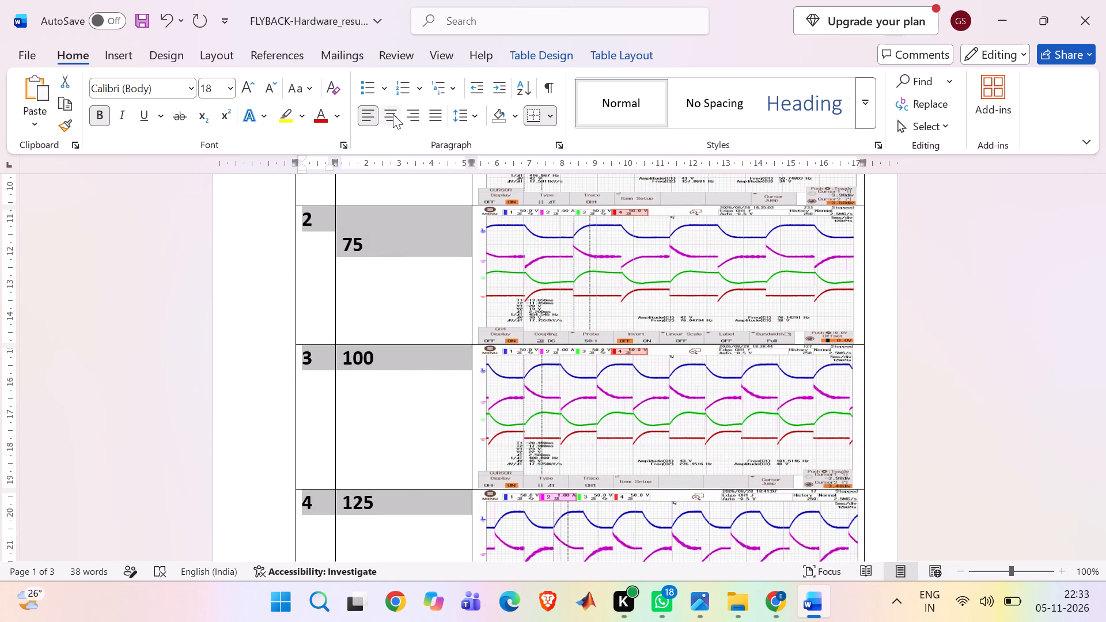
pyautogui.click(393, 114)
pyautogui.click(260, 238)
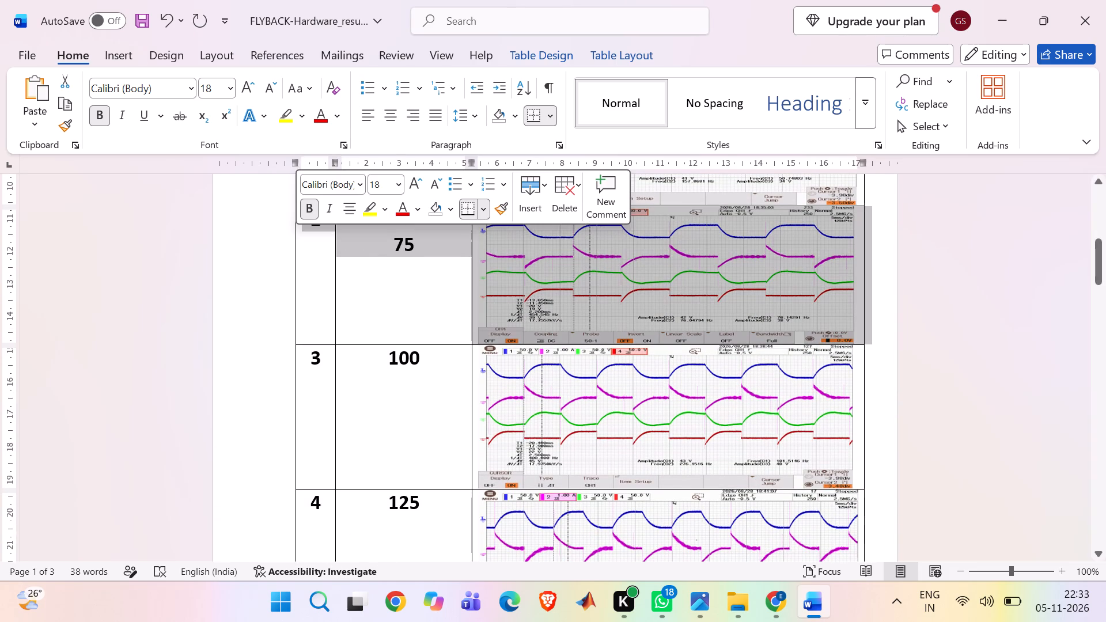
pyautogui.click(890, 354)
# Center the serial numbers and frequencies in rows 1 to 4 of the RL Load table horizontally.
pyautogui.scroll(-3, 890, 354)
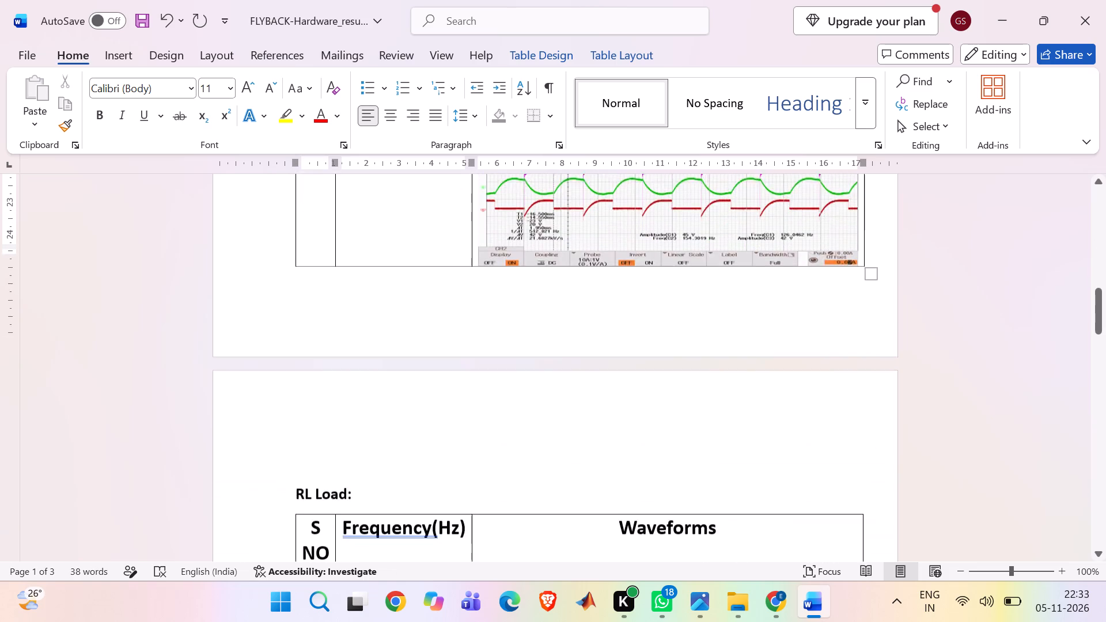
pyautogui.scroll(-1, 890, 354)
pyautogui.scroll(1, 517, 213)
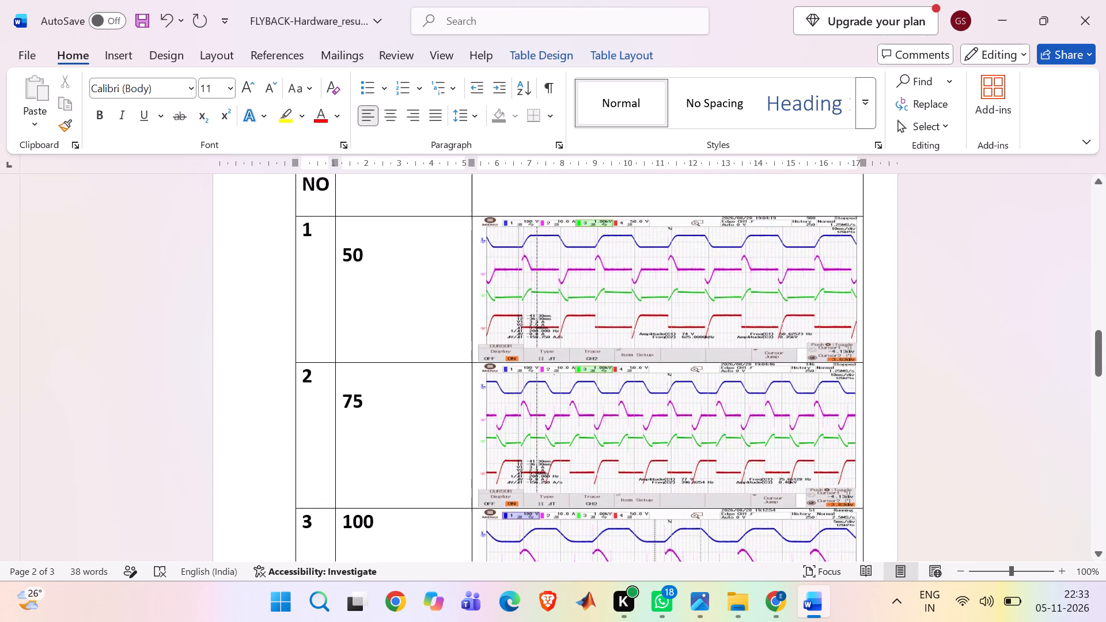
pyautogui.moveTo(302, 227); pyautogui.dragTo(399, 513)
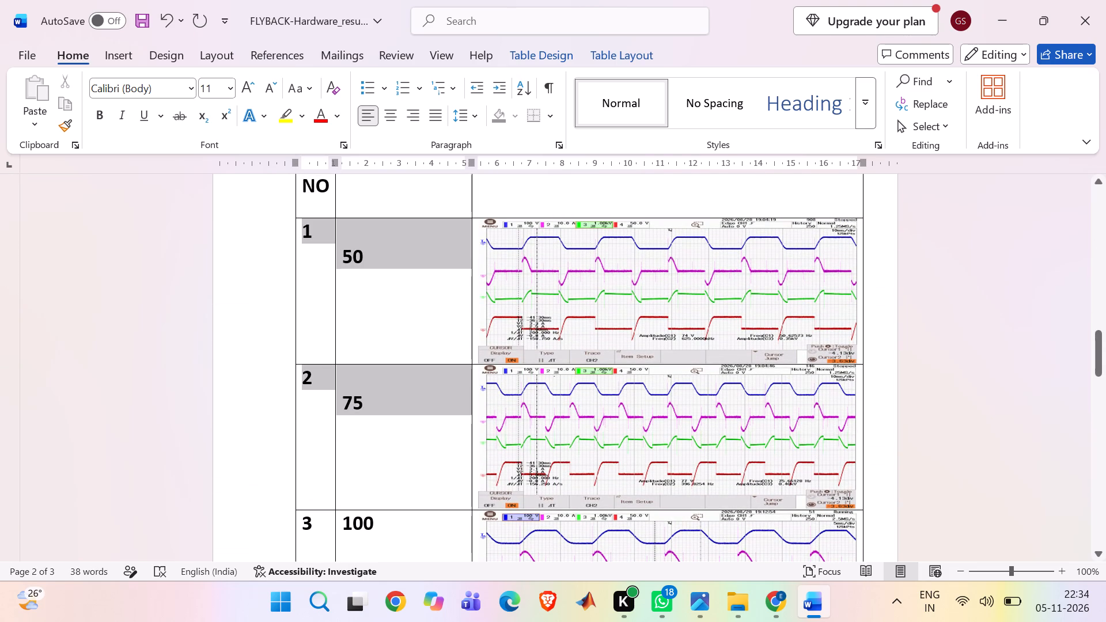
pyautogui.moveTo(399, 513); pyautogui.dragTo(391, 514)
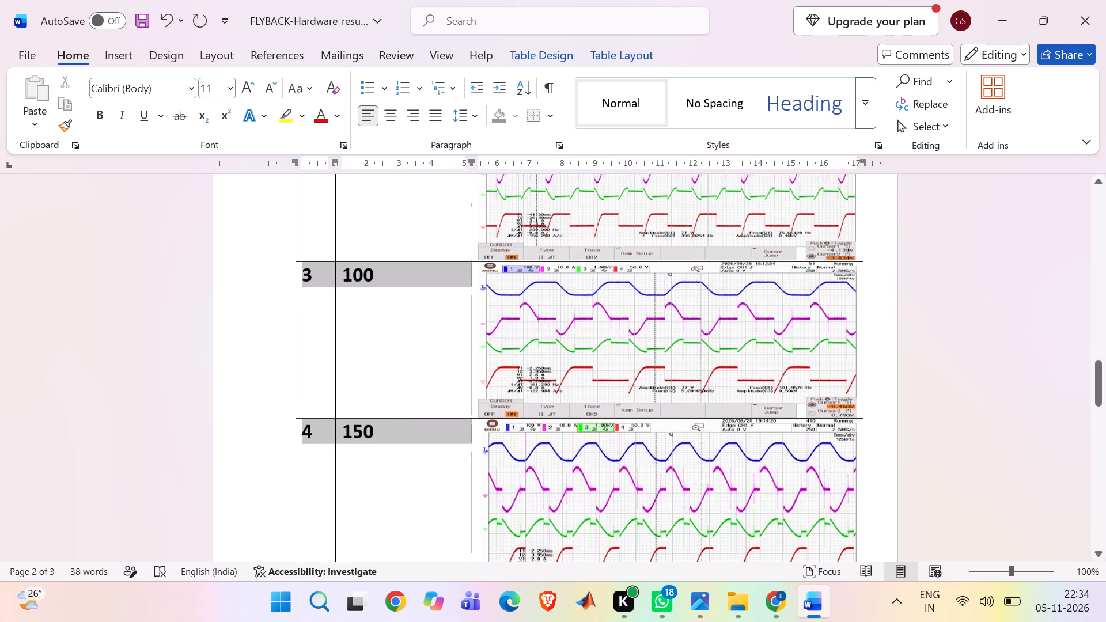
pyautogui.moveTo(391, 514); pyautogui.dragTo(391, 515)
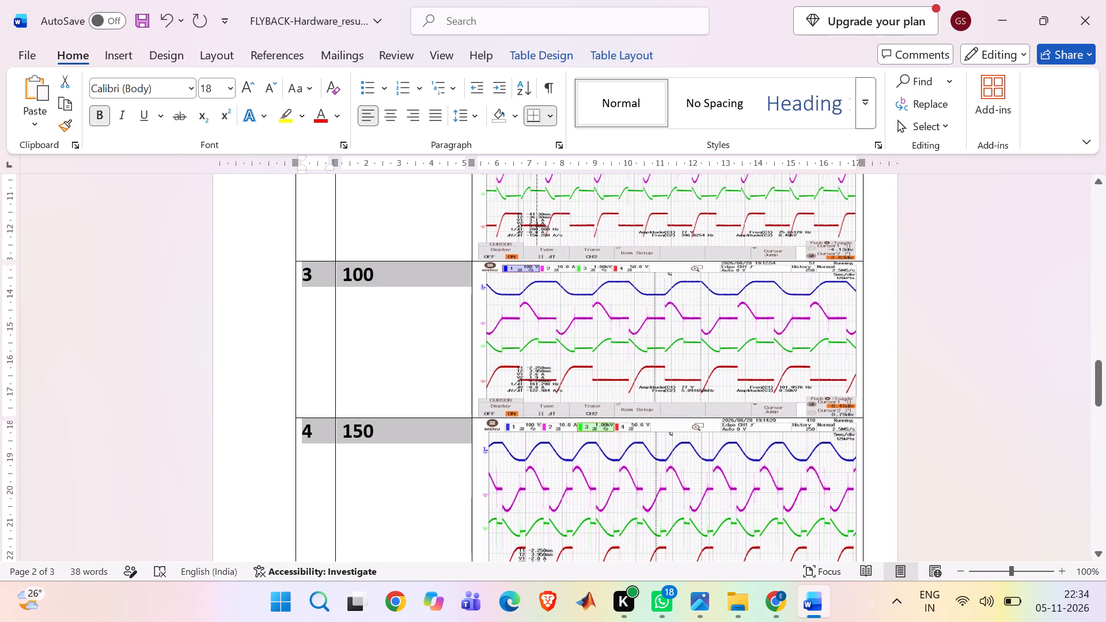
pyautogui.click(392, 113)
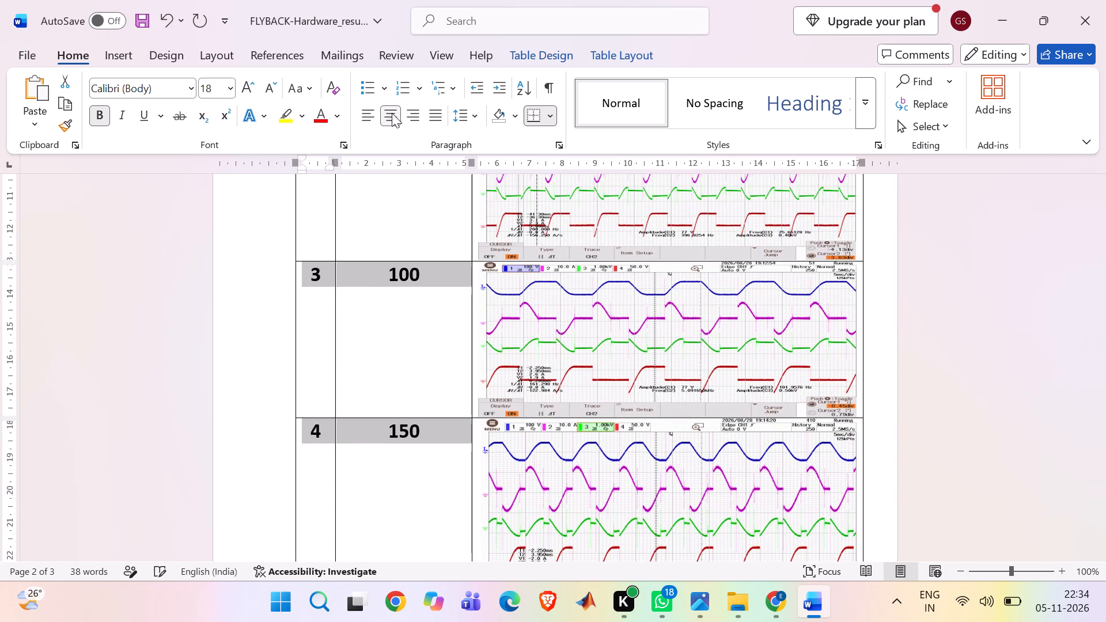
pyautogui.click(244, 295)
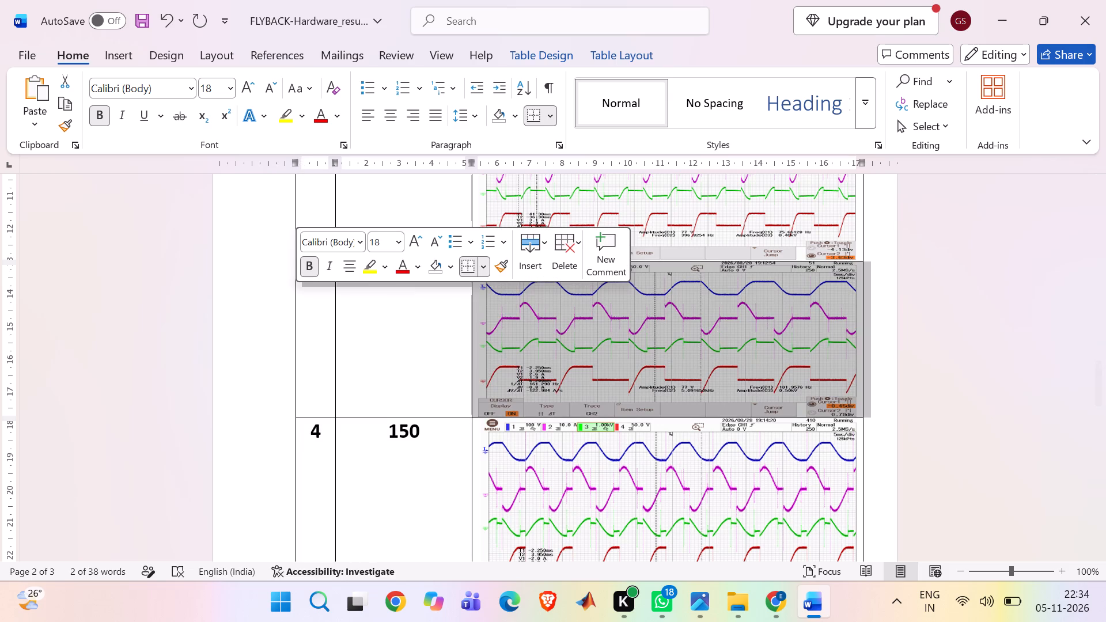
pyautogui.click(270, 313)
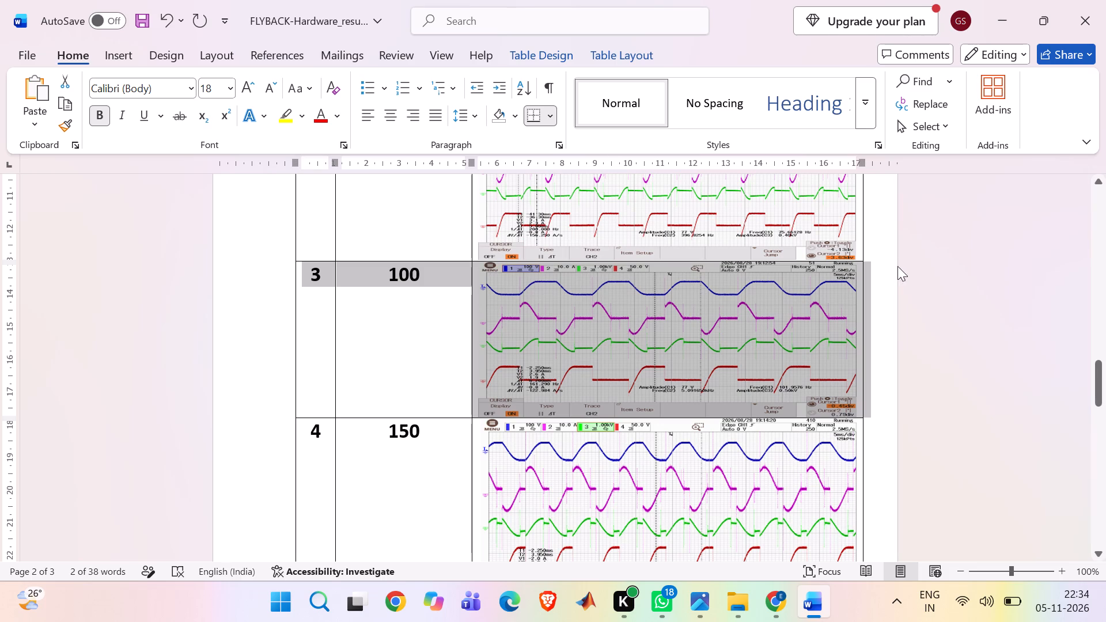
# Delete the empty lines above the RL Load heading at the top of page 2.
pyautogui.click(892, 268)
pyautogui.scroll(4, 892, 268)
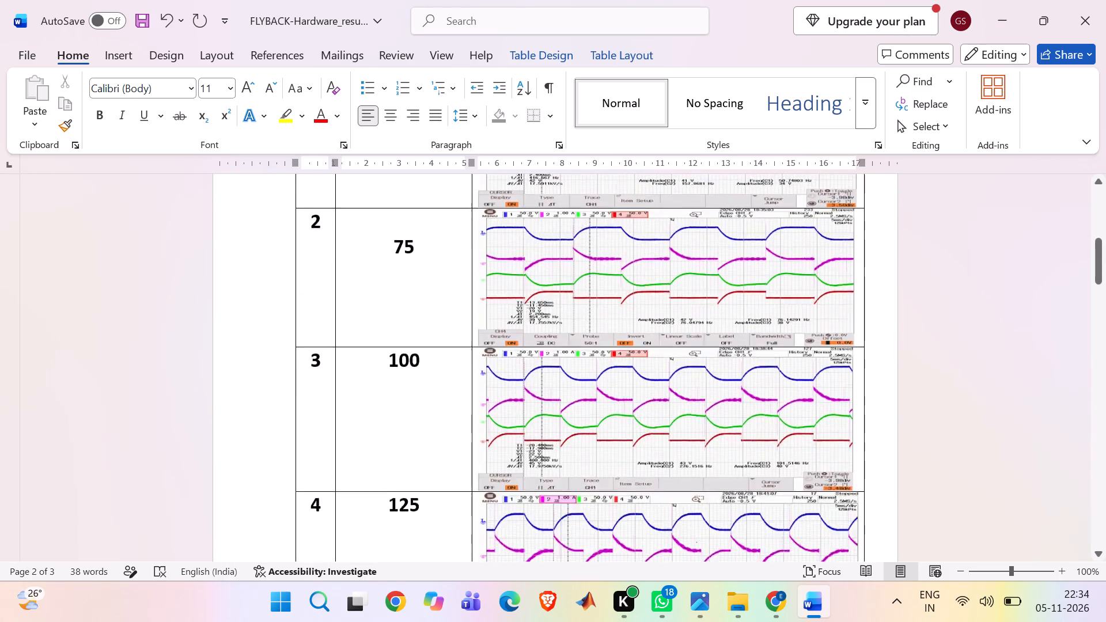
pyautogui.scroll(3, 892, 268)
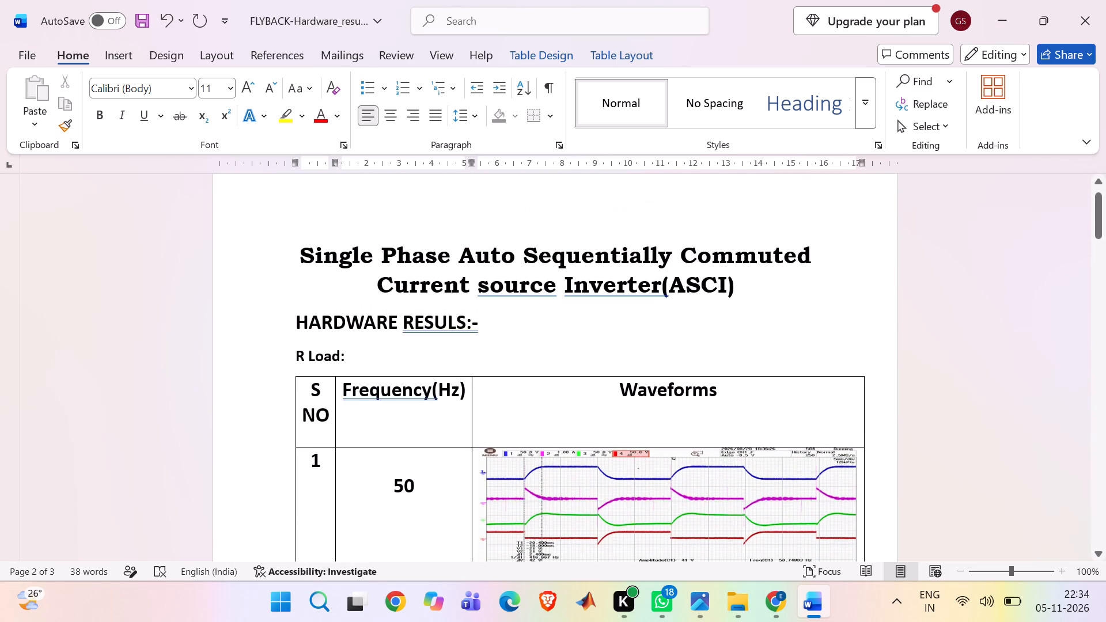
pyautogui.scroll(-3, 892, 268)
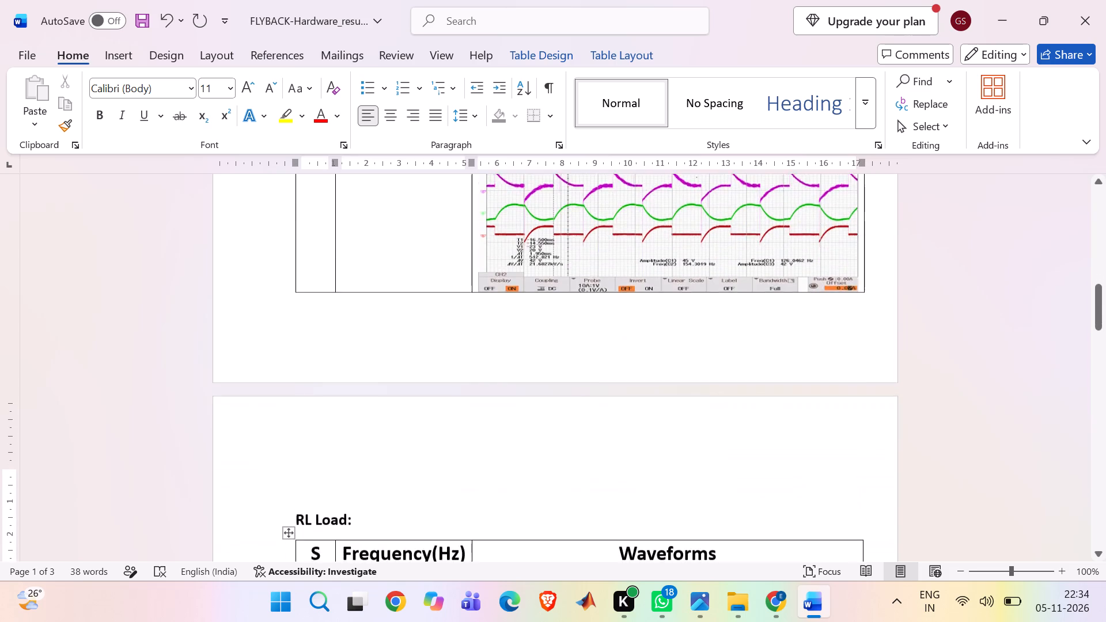
pyautogui.scroll(-2, 892, 268)
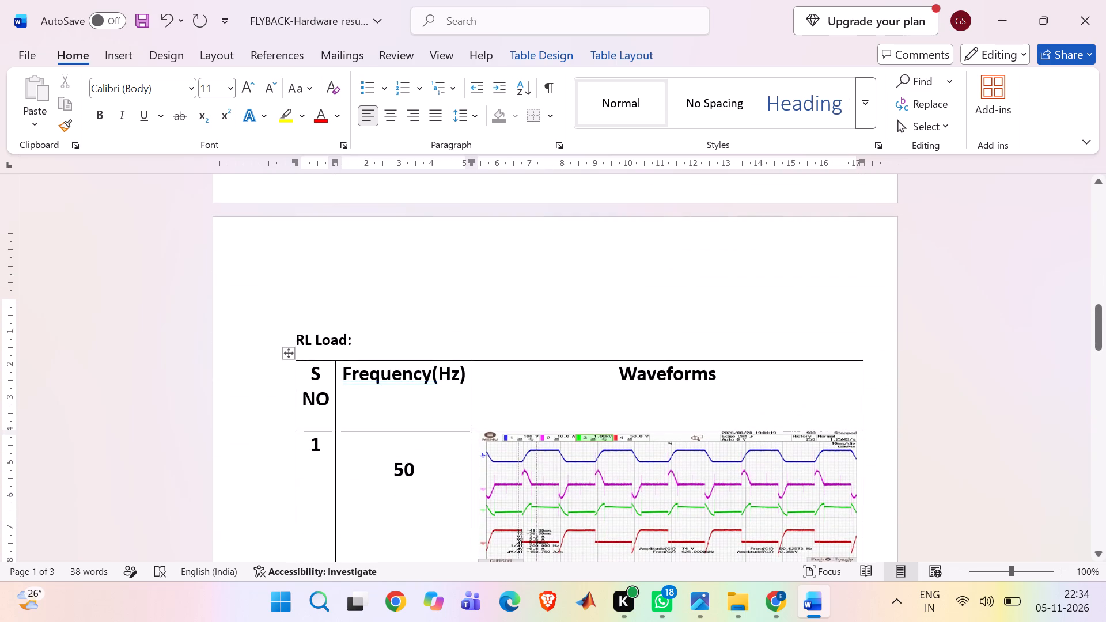
pyautogui.click(296, 332)
pyautogui.press('BackSpace')
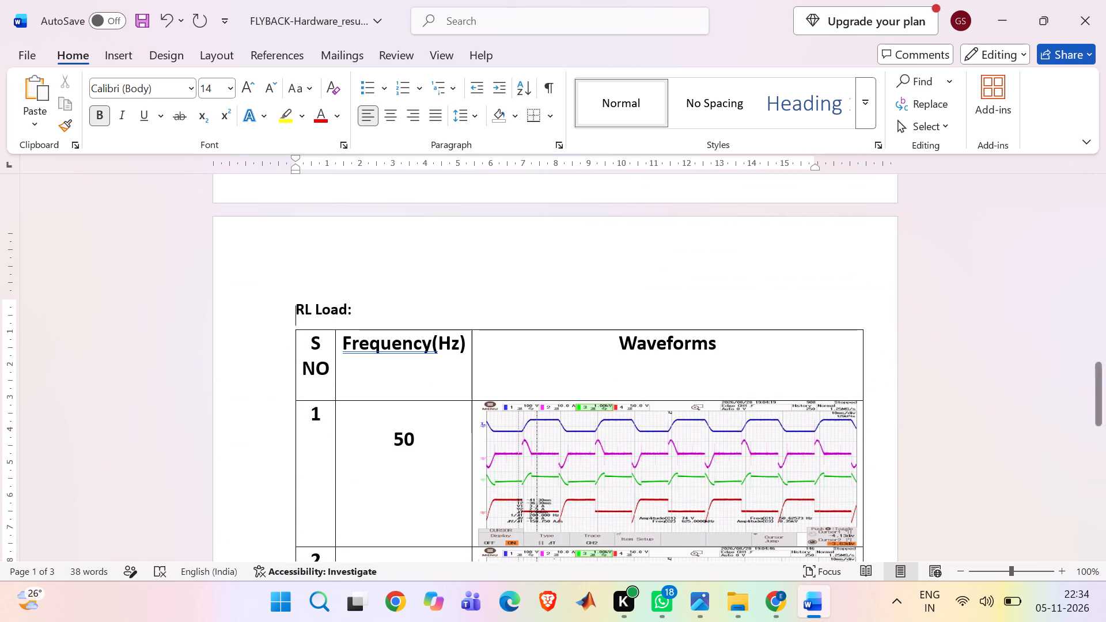
pyautogui.press('BackSpace')
# Stretch the row 1 waveform picture in the RL Load table vertically to a height of about 4.9 cm.
pyautogui.scroll(-1, 296, 332)
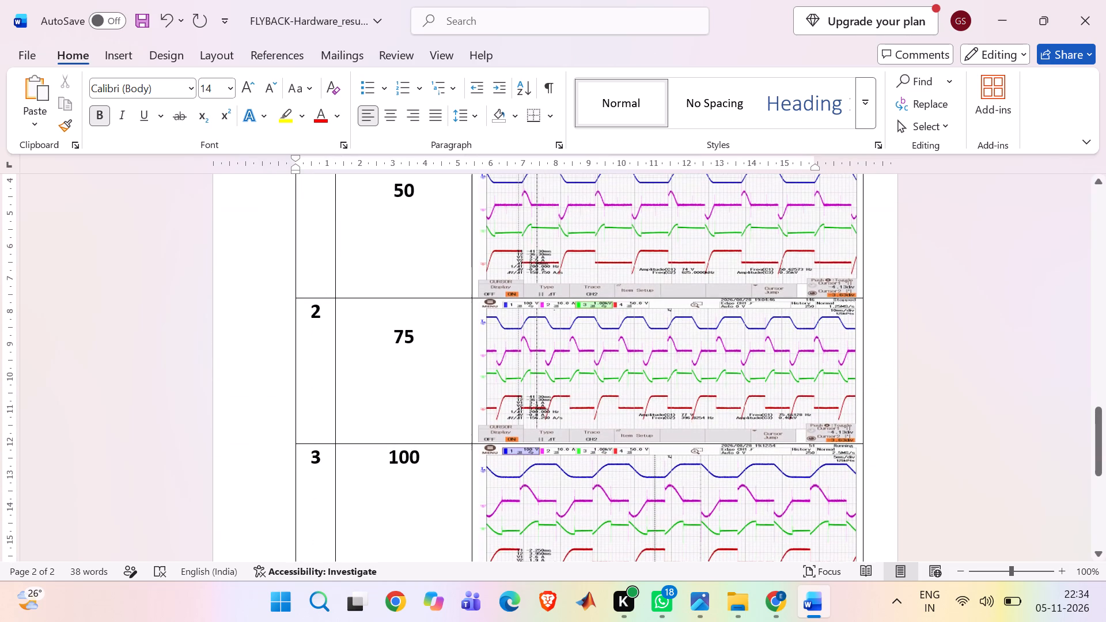
pyautogui.scroll(-4, 296, 332)
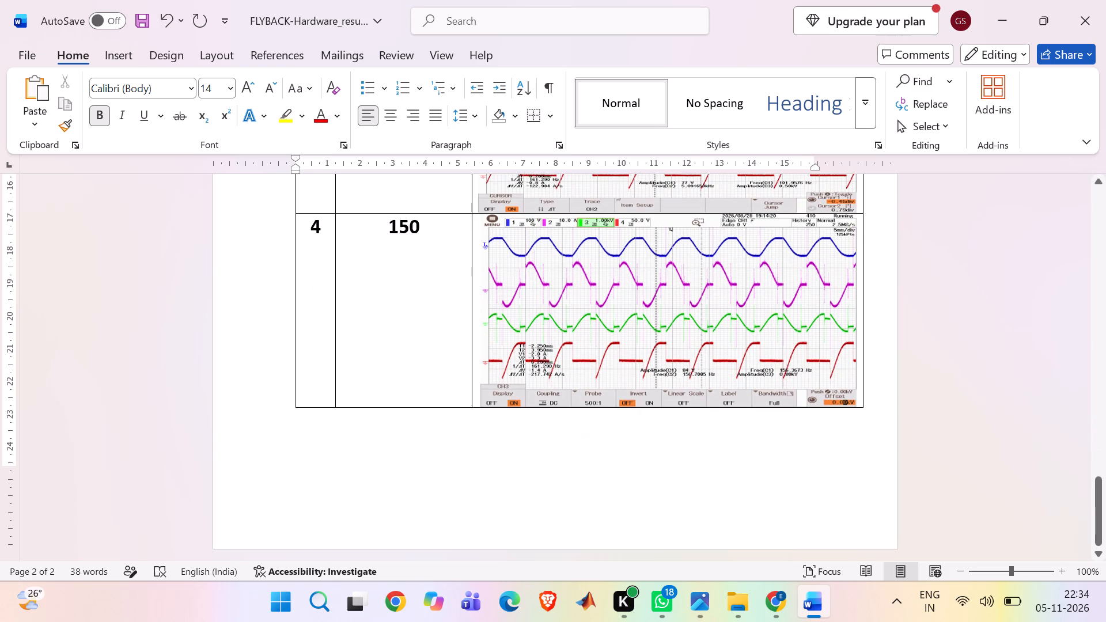
pyautogui.scroll(2, 562, 332)
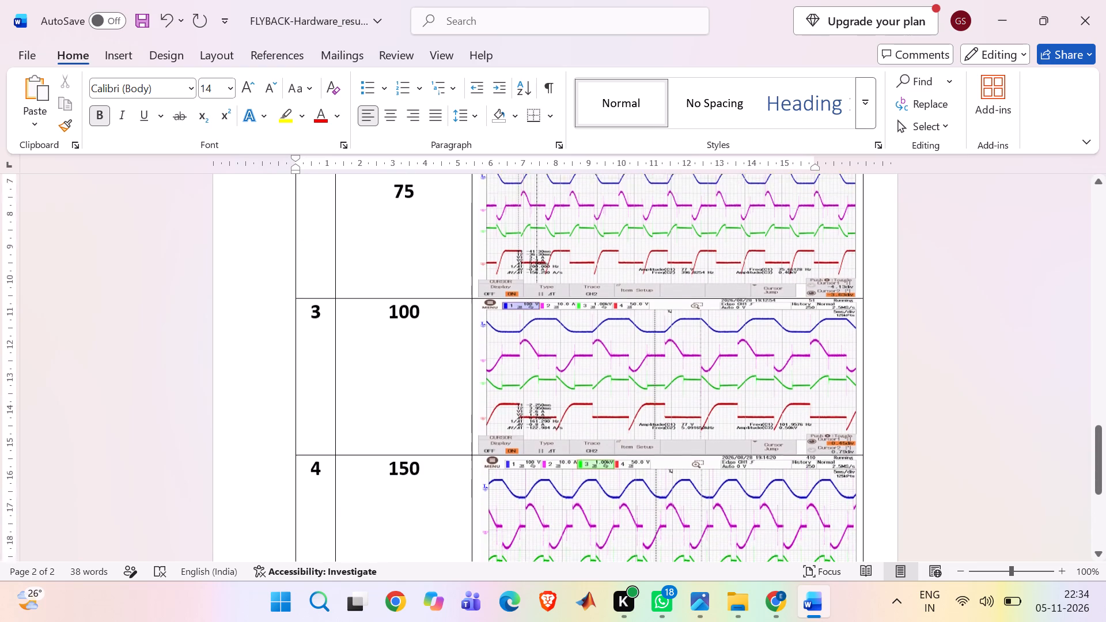
pyautogui.scroll(1, 562, 332)
pyautogui.click(562, 332)
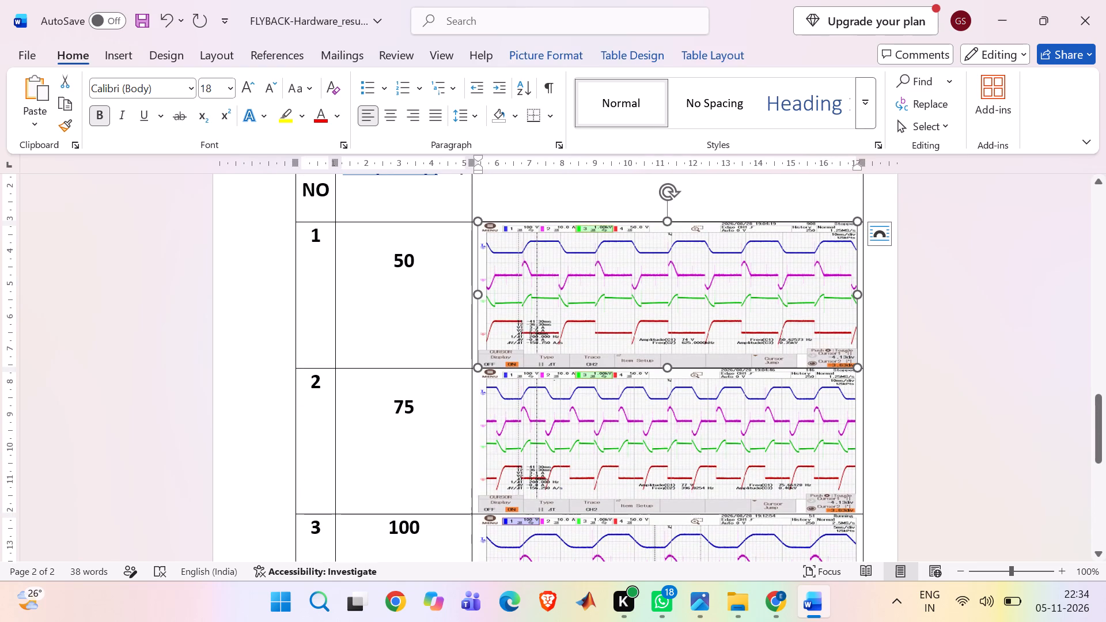
pyautogui.moveTo(670, 368); pyautogui.dragTo(670, 381)
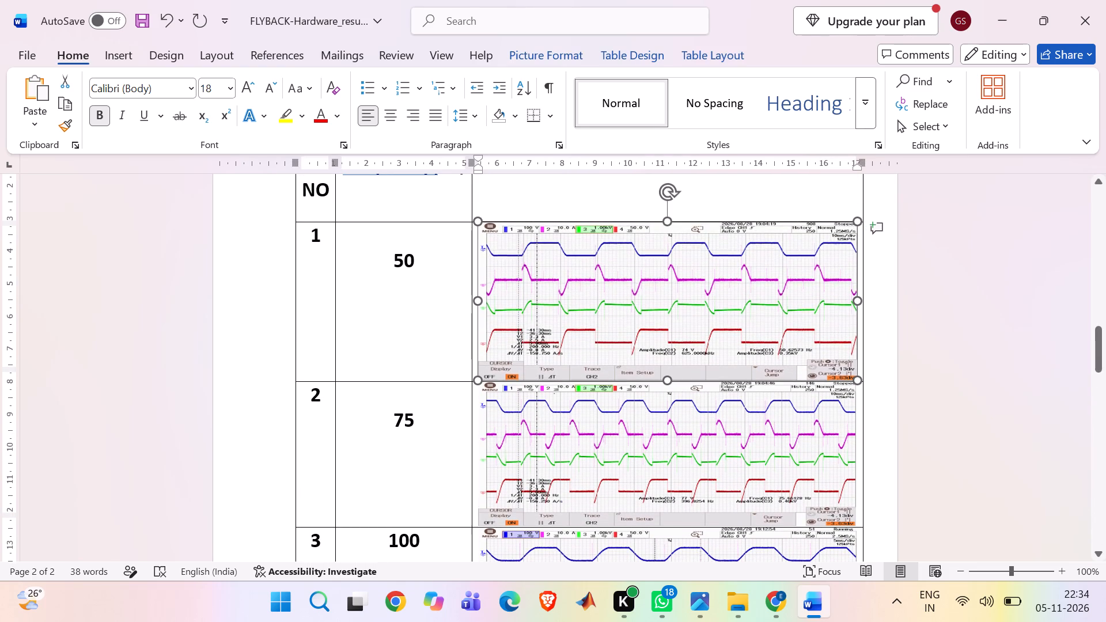
pyautogui.moveTo(670, 381); pyautogui.dragTo(670, 382)
# Stretch the row 2 waveform picture in the RL Load table vertically to a height of about 5.1 cm.
pyautogui.click(654, 462)
pyautogui.scroll(-1, 654, 462)
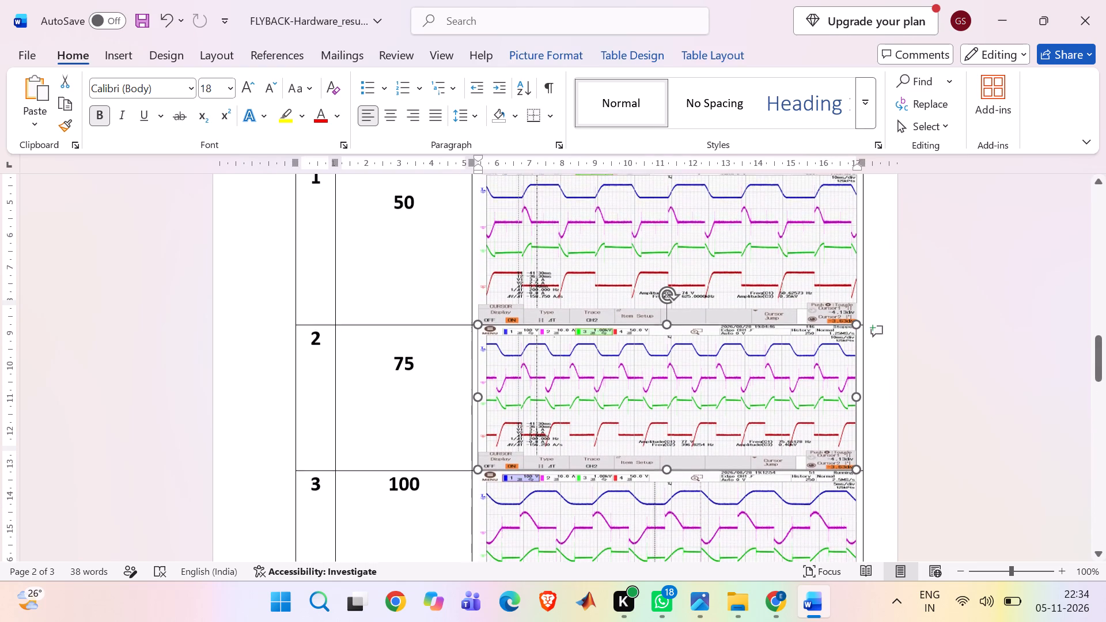
pyautogui.scroll(-1, 654, 462)
pyautogui.moveTo(669, 435); pyautogui.dragTo(669, 456)
pyautogui.scroll(-1, 669, 456)
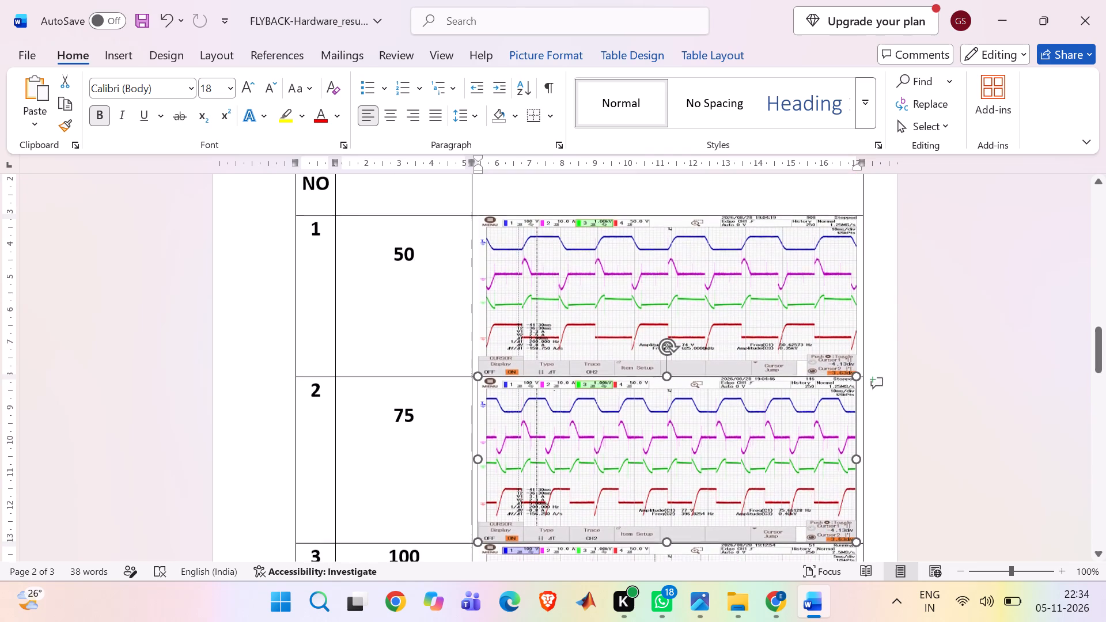
# Stretch the row 3 waveform picture in the RL Load table vertically to a height of about 5.2 cm.
pyautogui.scroll(-1, 669, 456)
pyautogui.click(669, 456)
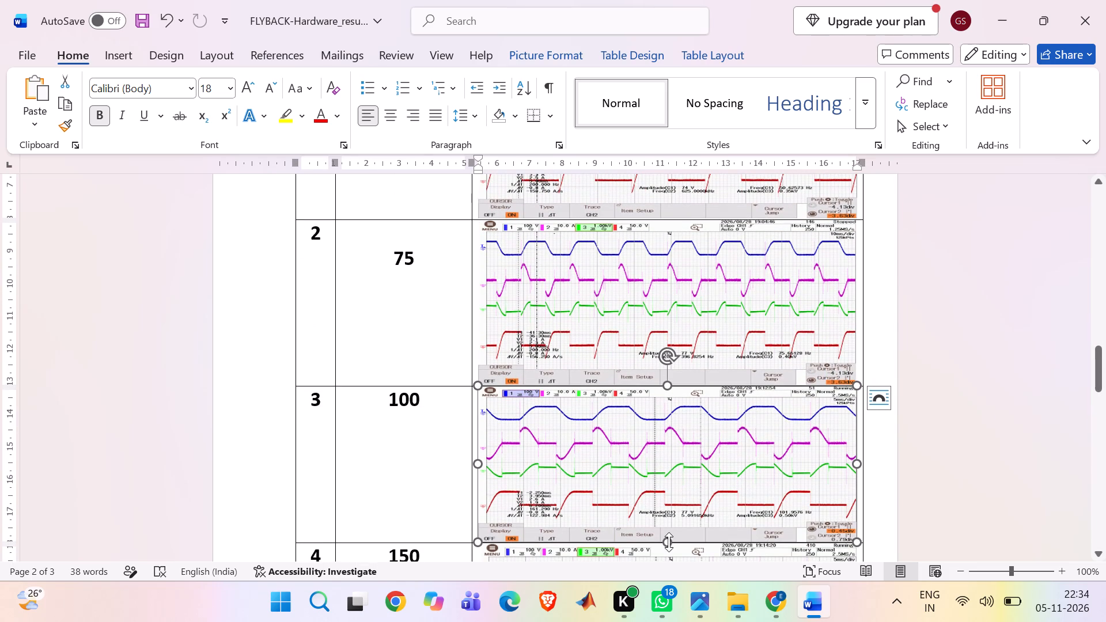
pyautogui.moveTo(669, 541); pyautogui.dragTo(672, 491)
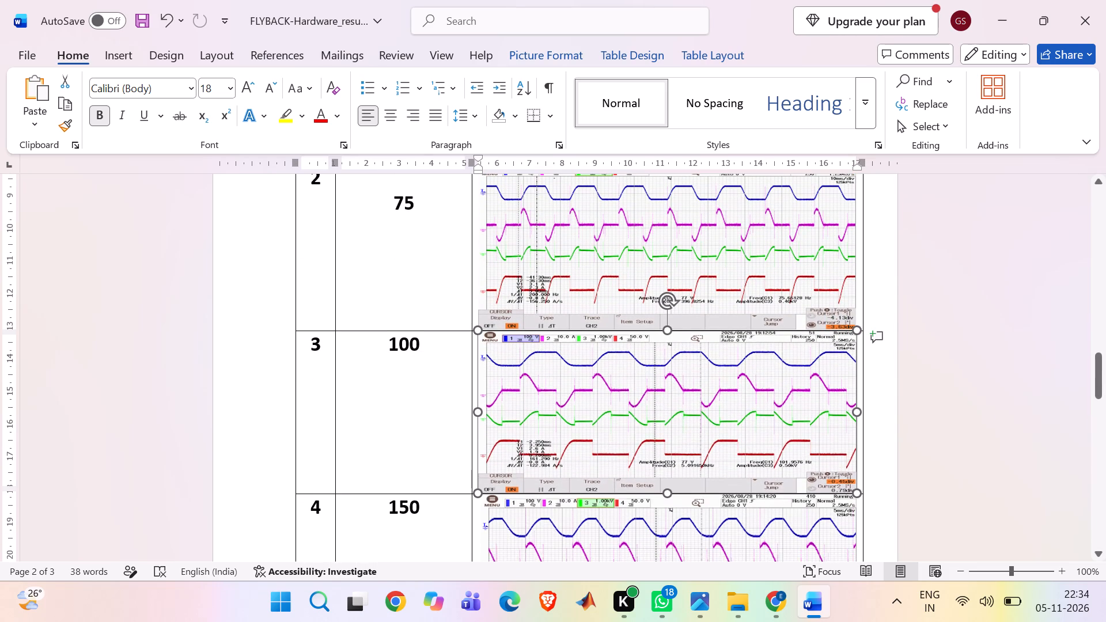
pyautogui.moveTo(672, 491); pyautogui.dragTo(672, 498)
# Review the layout of both load tables, from the end of the RL Load table back to the document title.
pyautogui.scroll(-2, 672, 498)
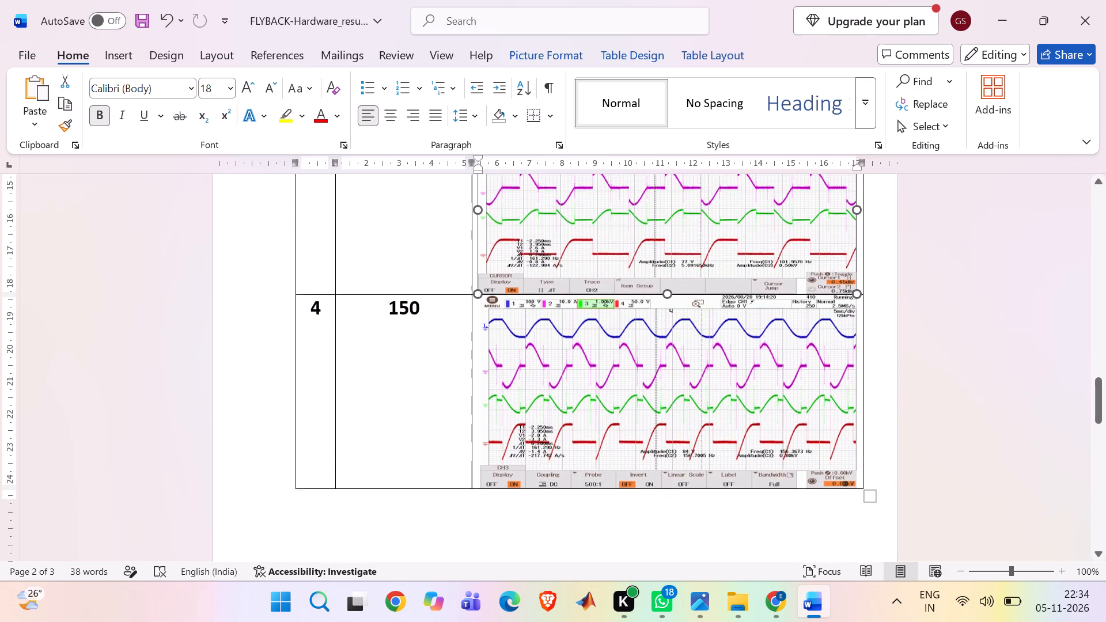
pyautogui.scroll(1, 654, 441)
pyautogui.scroll(-1, 654, 441)
pyautogui.scroll(1, 654, 441)
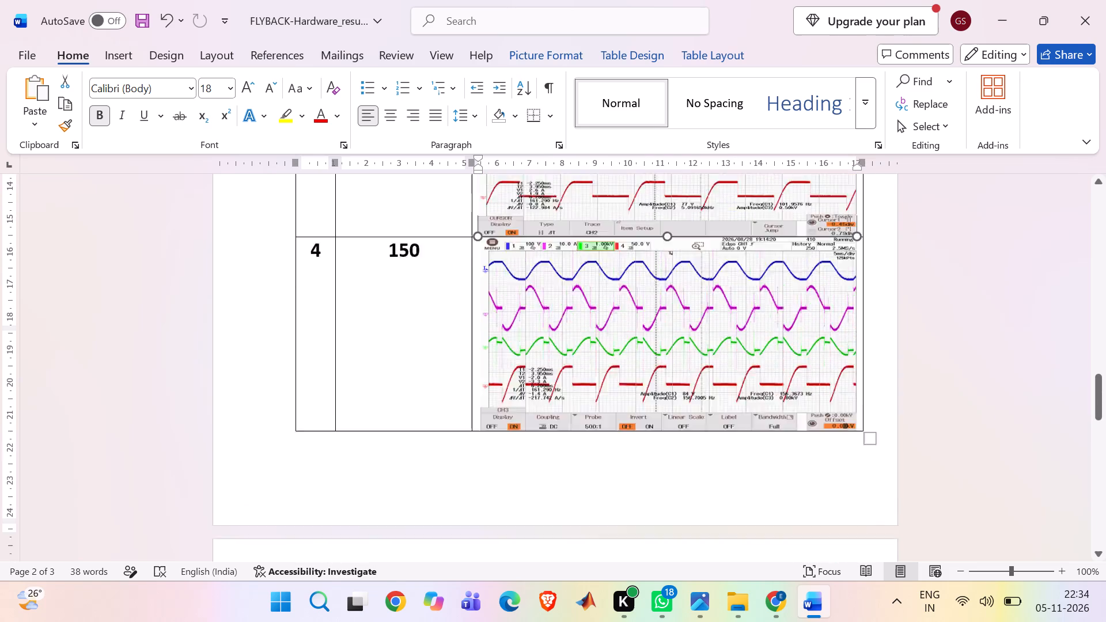
pyautogui.scroll(5, 654, 441)
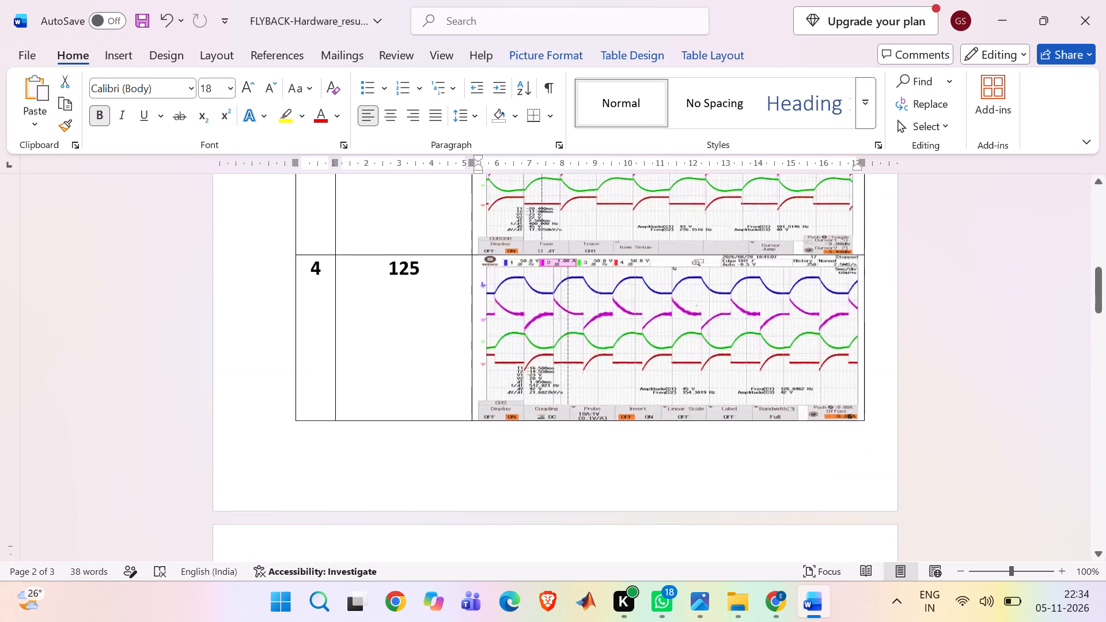
pyautogui.scroll(2, 654, 441)
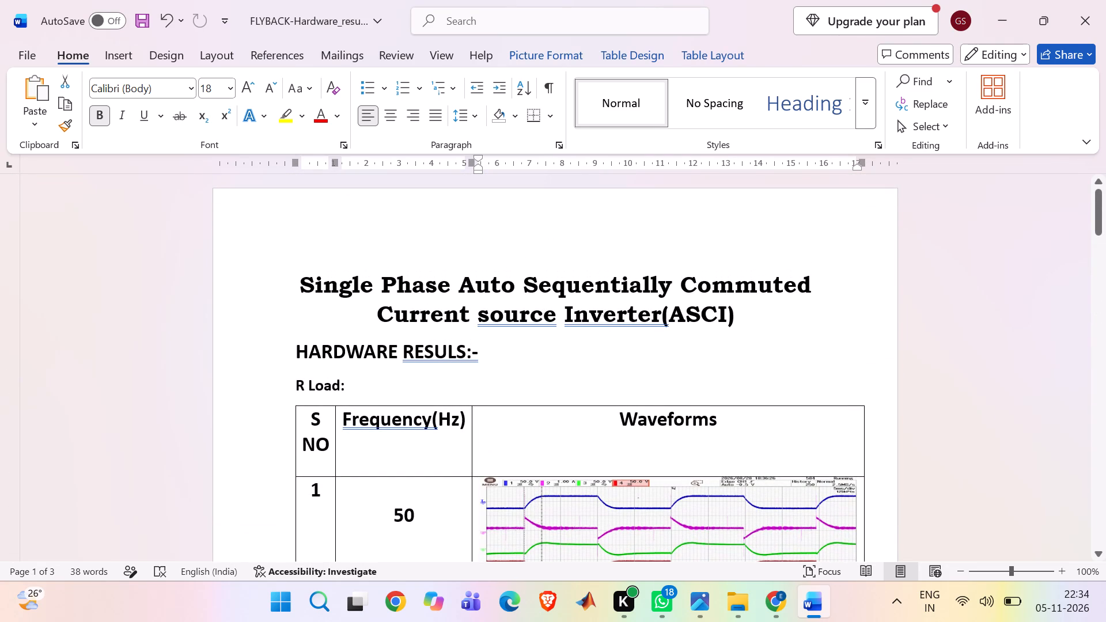
pyautogui.click(719, 370)
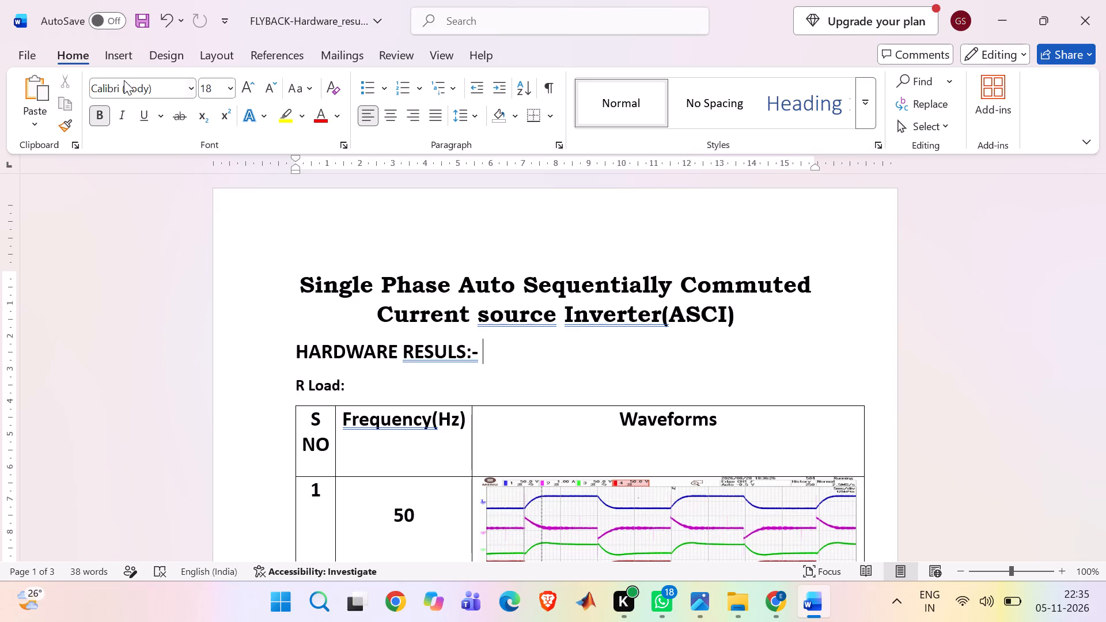
# Start saving the document as a new copy, with the CSI folder inside PE_LAB as the destination.
pyautogui.click(31, 56)
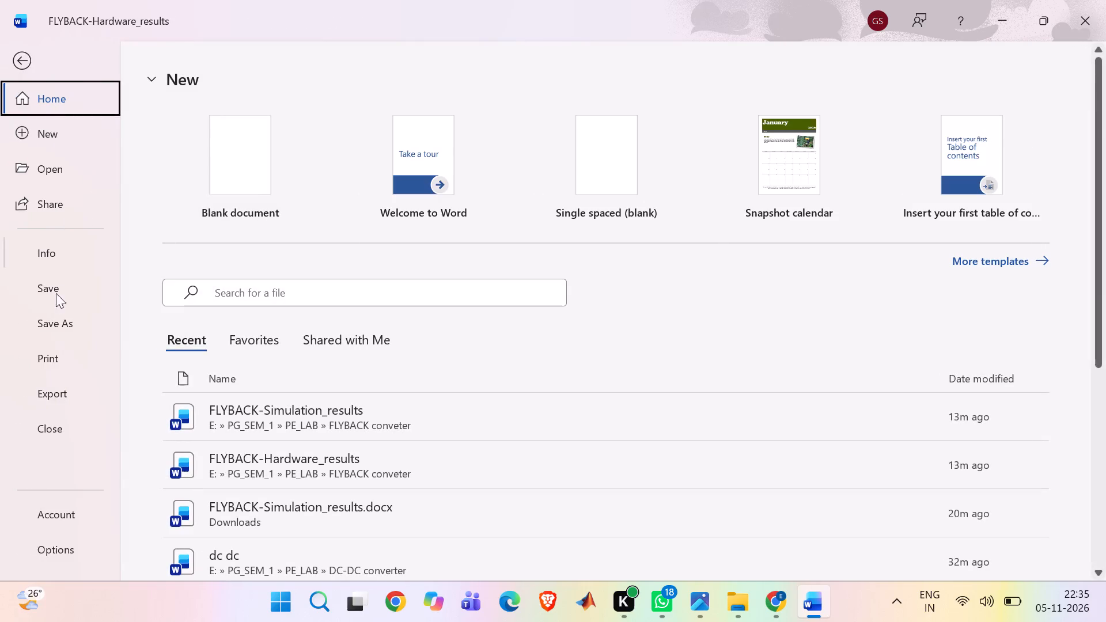
pyautogui.click(60, 316)
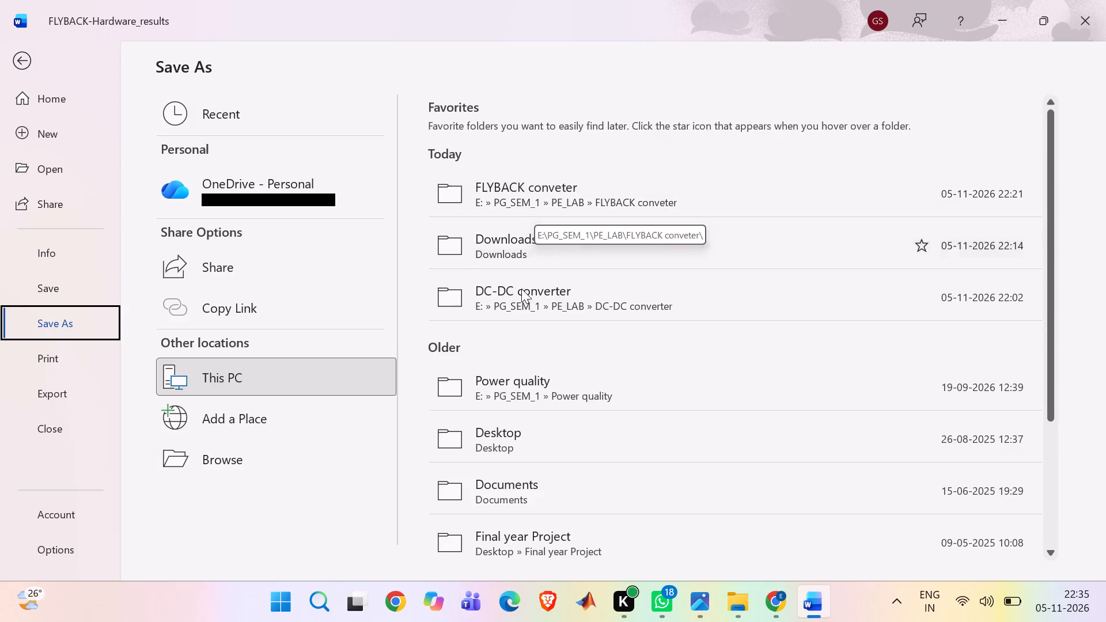
pyautogui.doubleClick(520, 308)
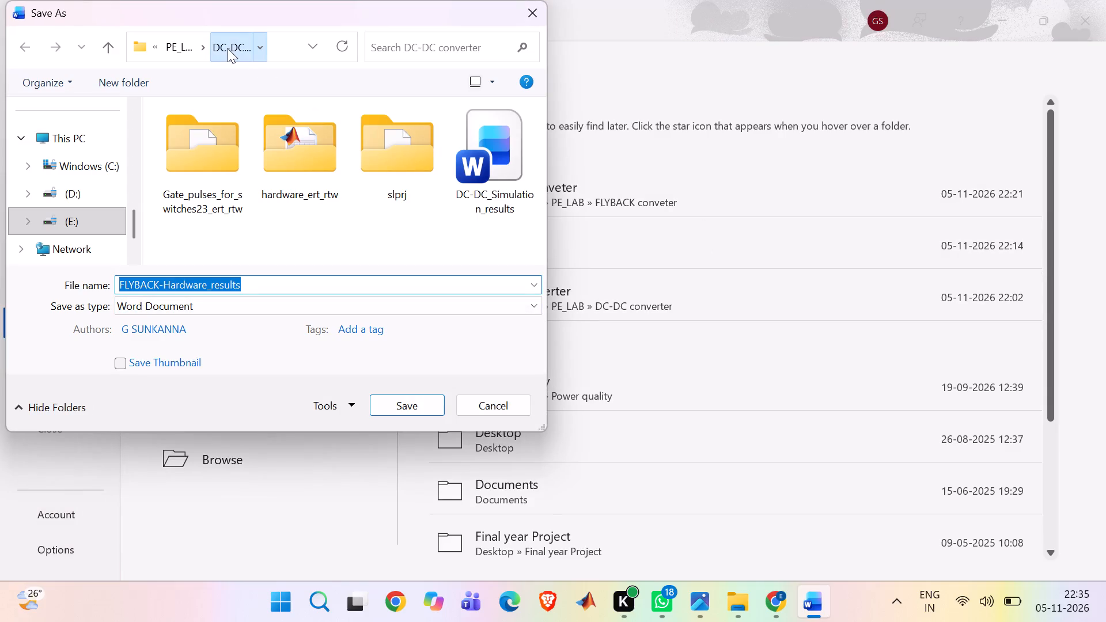
pyautogui.click(228, 48)
pyautogui.click(228, 48)
pyautogui.click(165, 41)
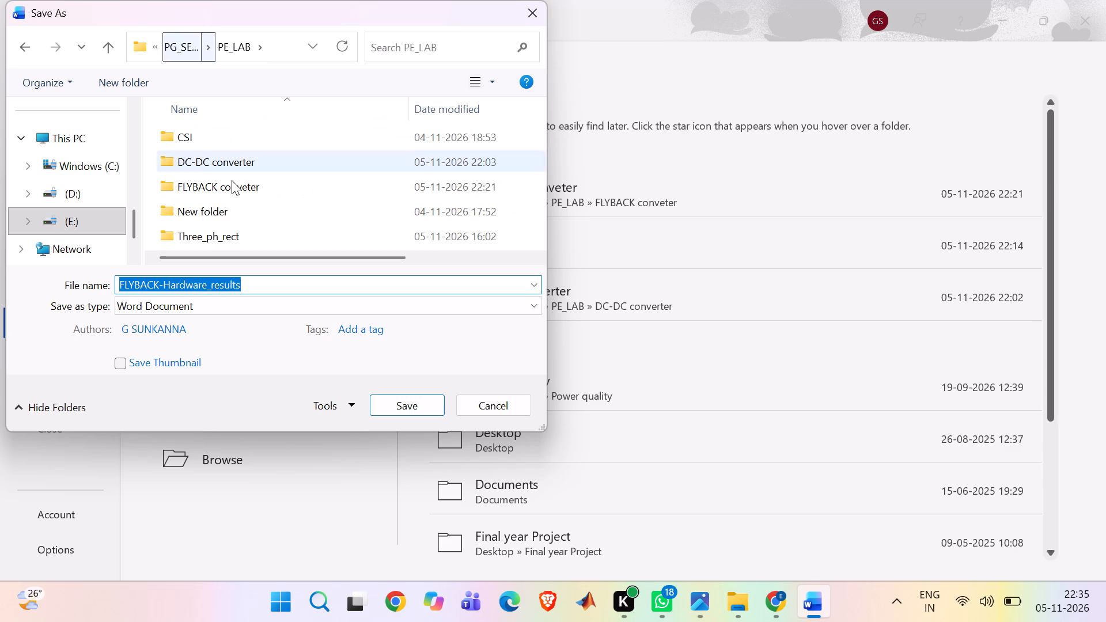
pyautogui.doubleClick(229, 139)
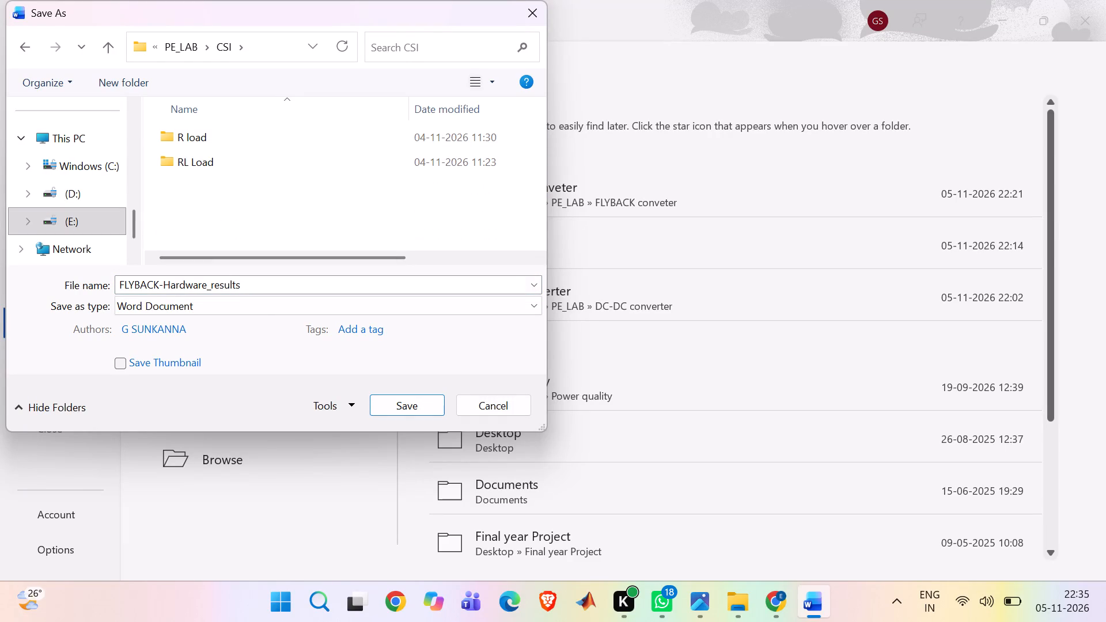
# Name the copy ASCSI-Hardware_results and save it as a Word document.
pyautogui.click(162, 289)
pyautogui.click(162, 289)
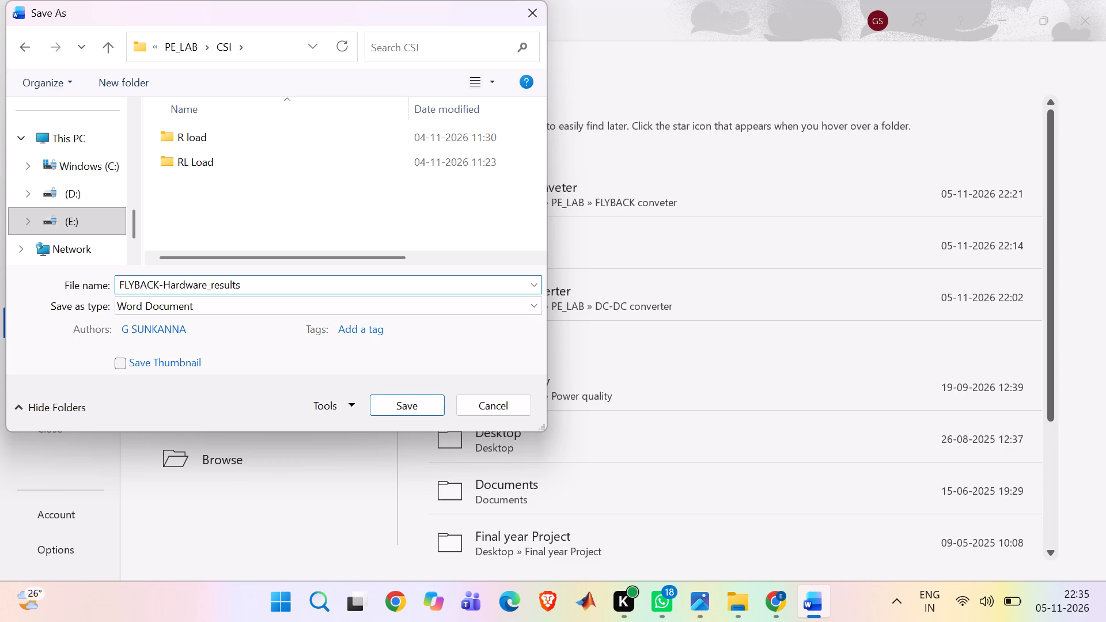
pyautogui.press('Left')
pyautogui.press('BackSpace')
pyautogui.press('BackSpace')
pyautogui.press('BackSpace')
pyautogui.press('BackSpace')
pyautogui.press('BackSpace')
pyautogui.press('BackSpace')
pyautogui.press('BackSpace')
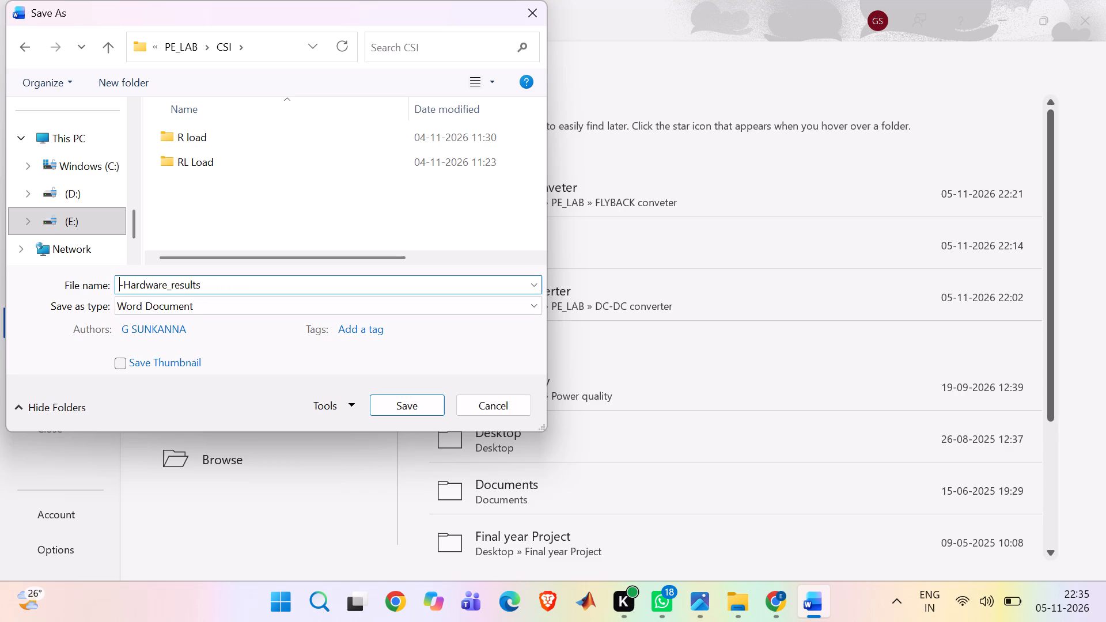
pyautogui.write('AS')
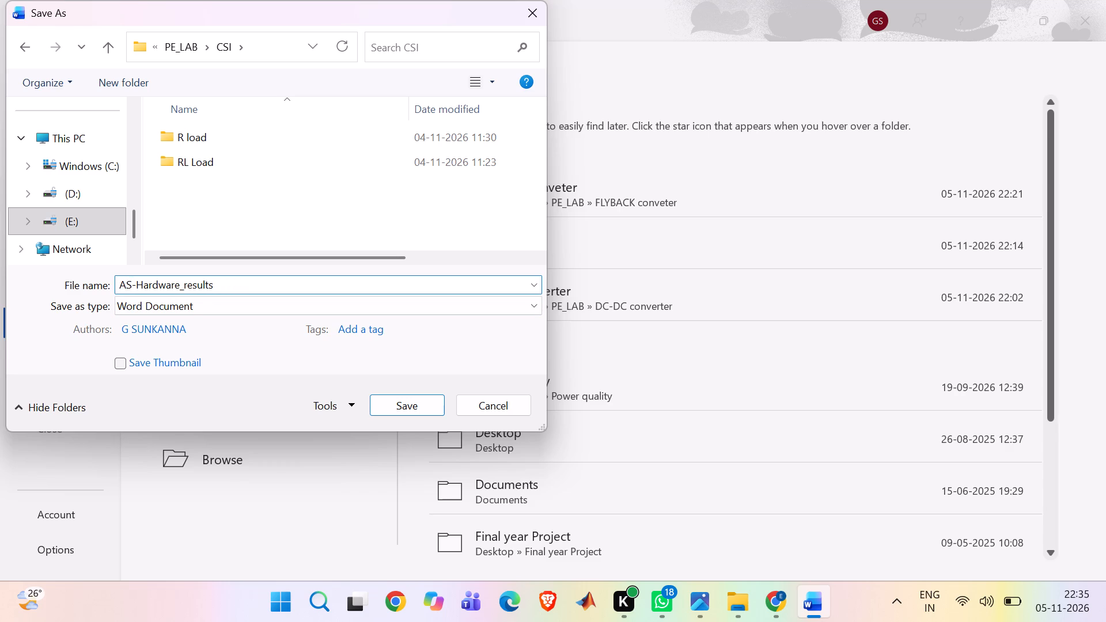
pyautogui.hotkey('shift', 'c')
pyautogui.hotkey('shift', 's')
pyautogui.hotkey('shift', 'i')
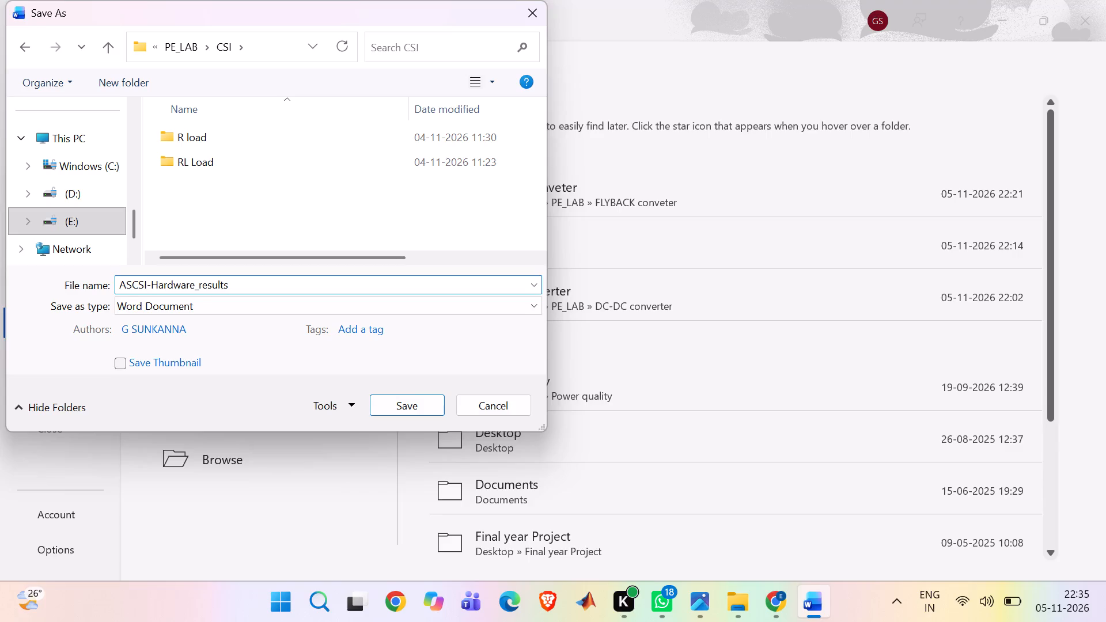
pyautogui.click(412, 402)
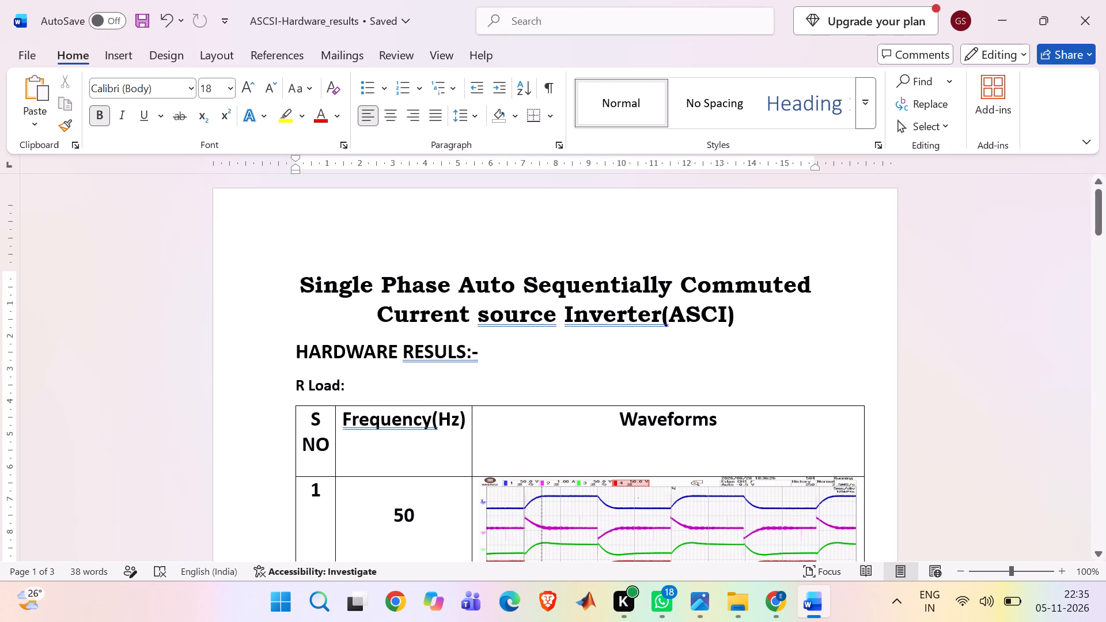
pyautogui.click(681, 391)
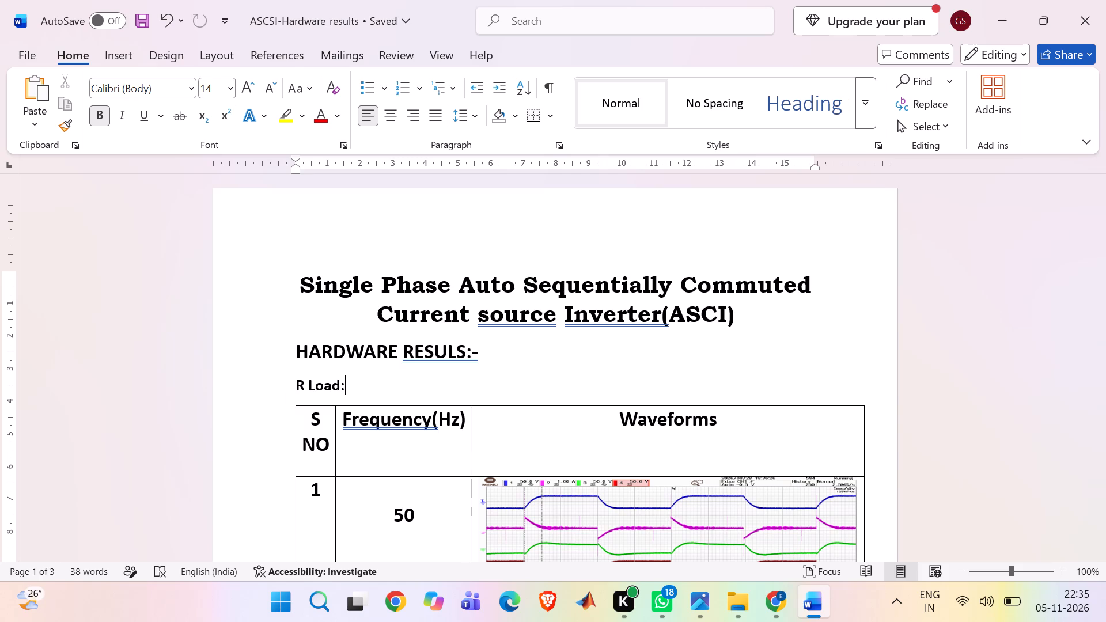
# Correct the abbreviation in brackets at the end of the document title to ASCSI and save the document.
pyautogui.click(721, 314)
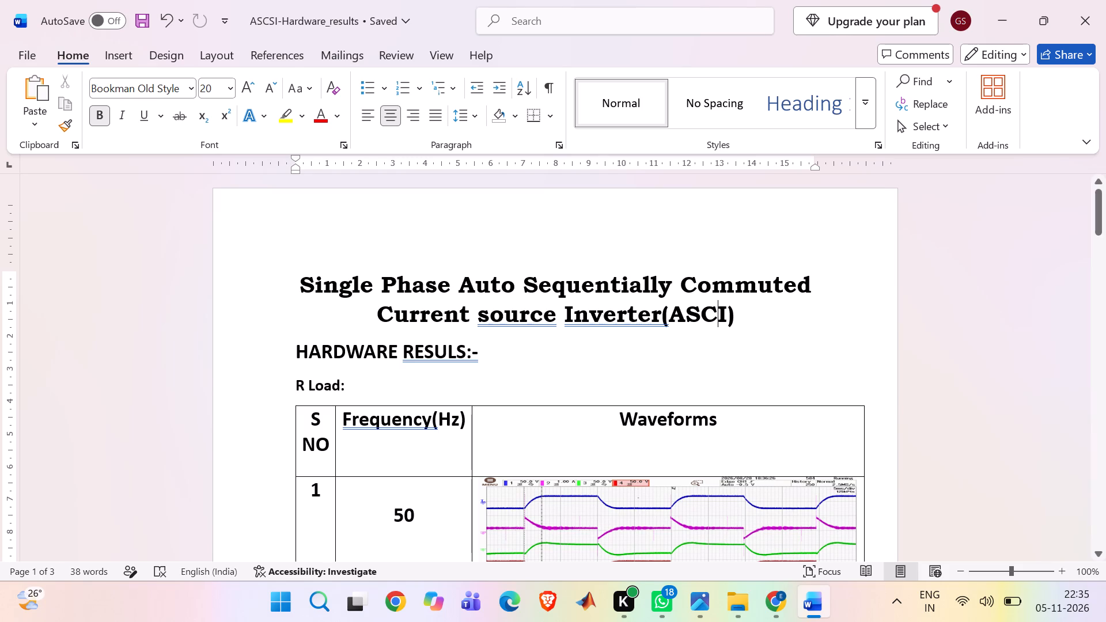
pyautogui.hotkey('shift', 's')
pyautogui.click(810, 347)
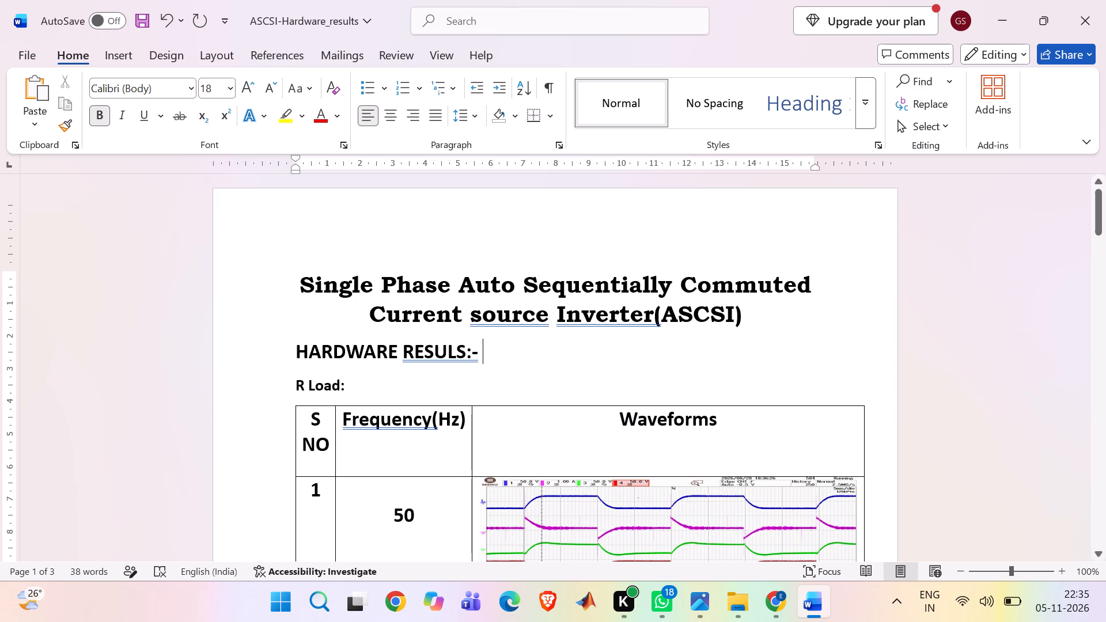
pyautogui.scroll(-1, 810, 347)
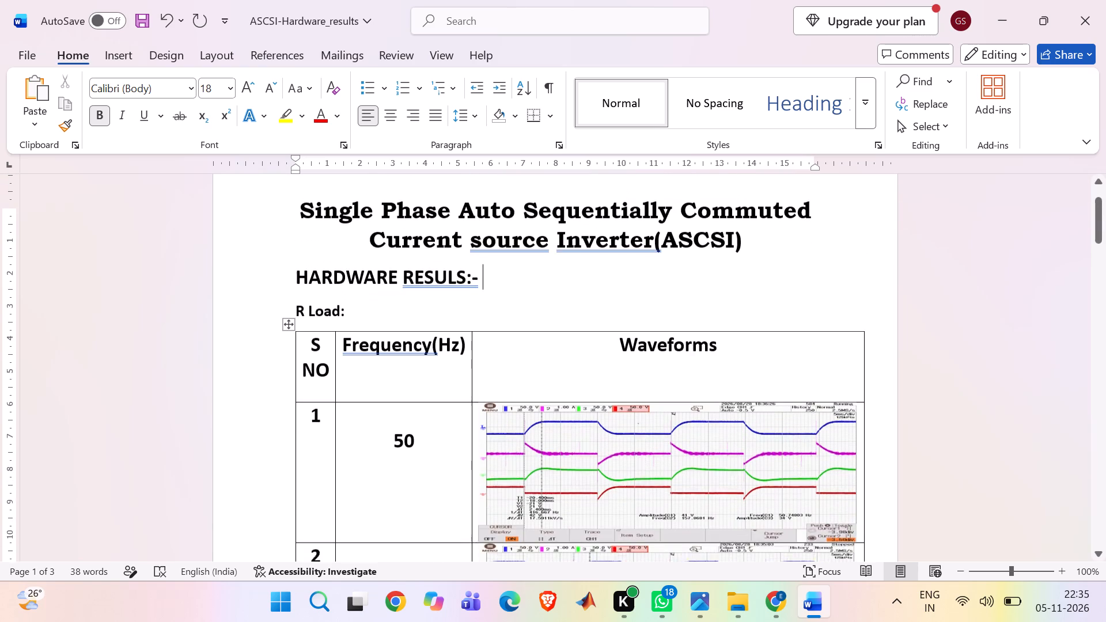
pyautogui.scroll(-1, 810, 347)
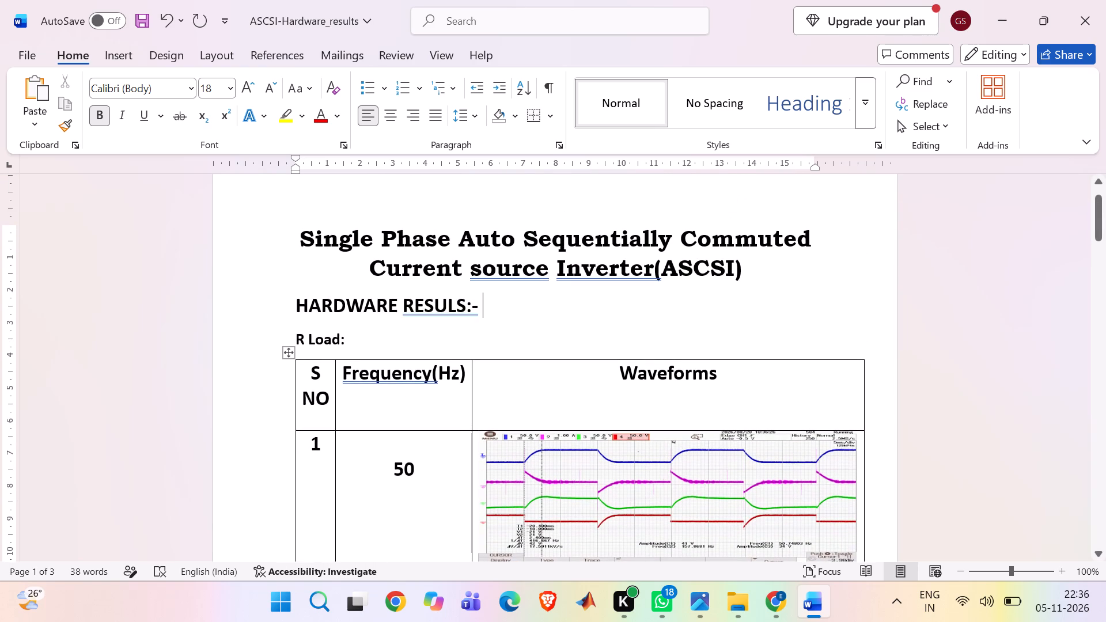
pyautogui.hotkey('ctrl', 's')
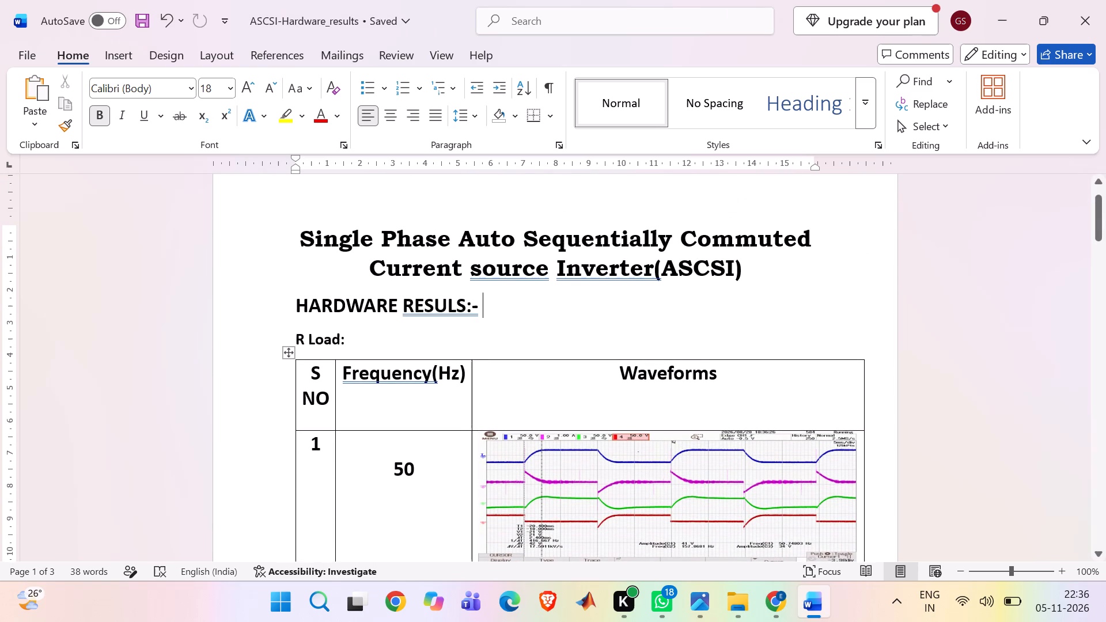
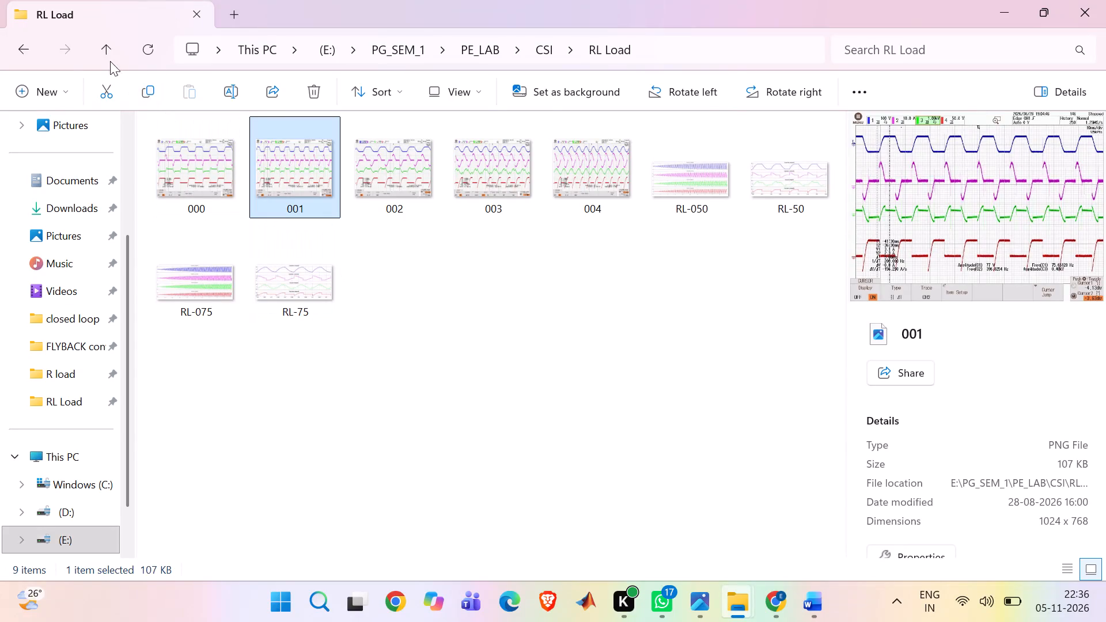
# Go from the CSI RL Load folder back to PE_LAB and open its DC-DC converter folder.
pyautogui.click(105, 54)
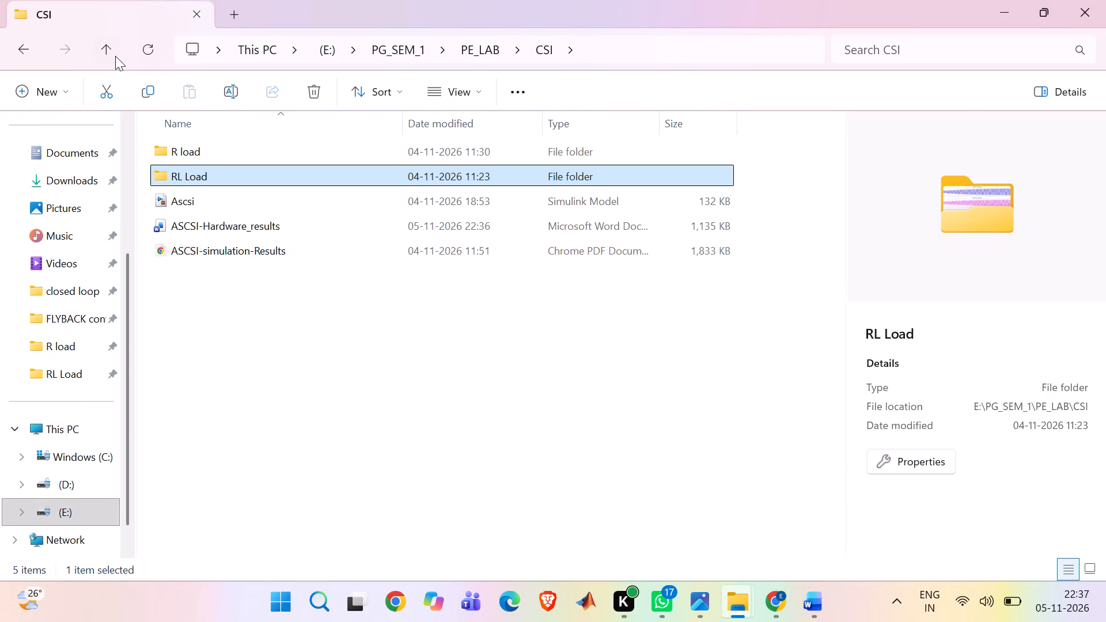
pyautogui.click(114, 56)
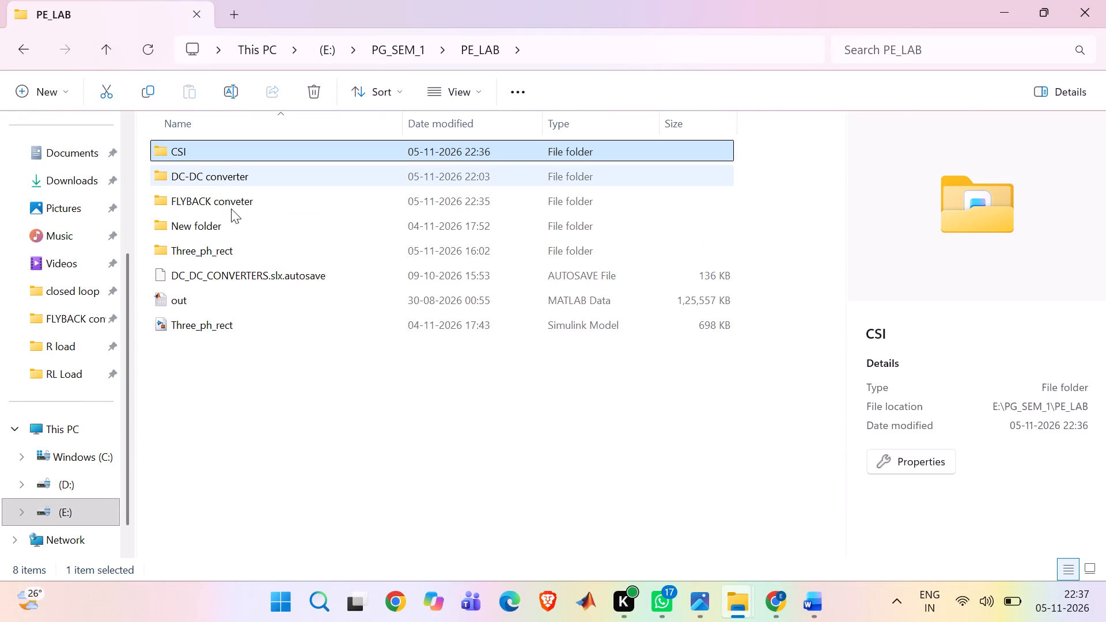
pyautogui.doubleClick(233, 183)
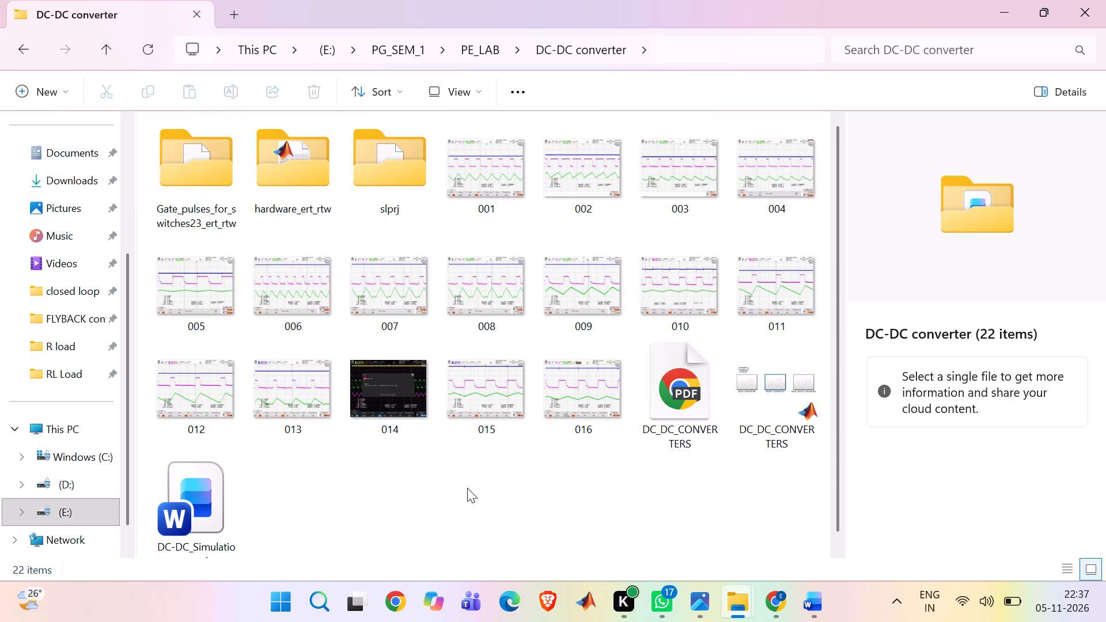
# Open DC-DC_Simulation_results from the DC-DC converter folder for editing, review its converter waveform tables, and close it.
pyautogui.doubleClick(212, 497)
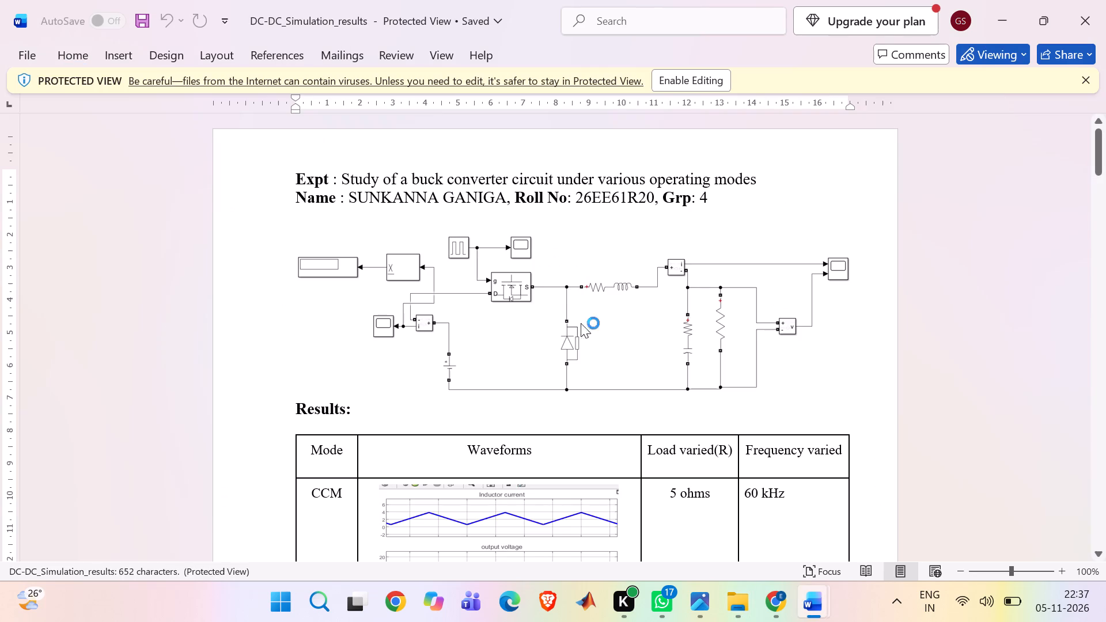
pyautogui.click(698, 79)
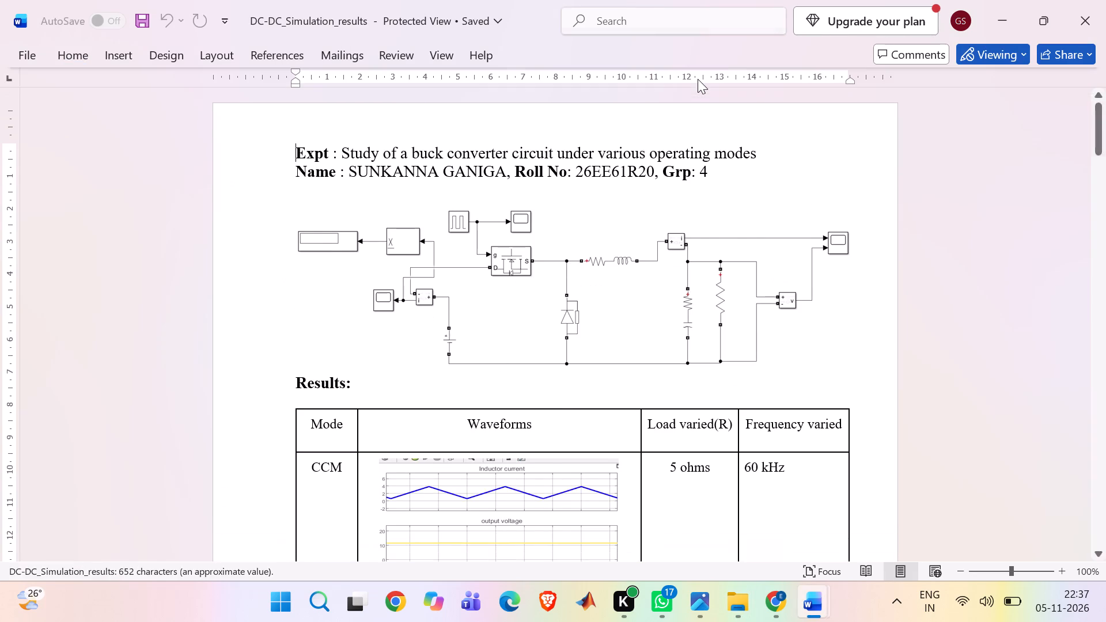
pyautogui.scroll(-1, 828, 246)
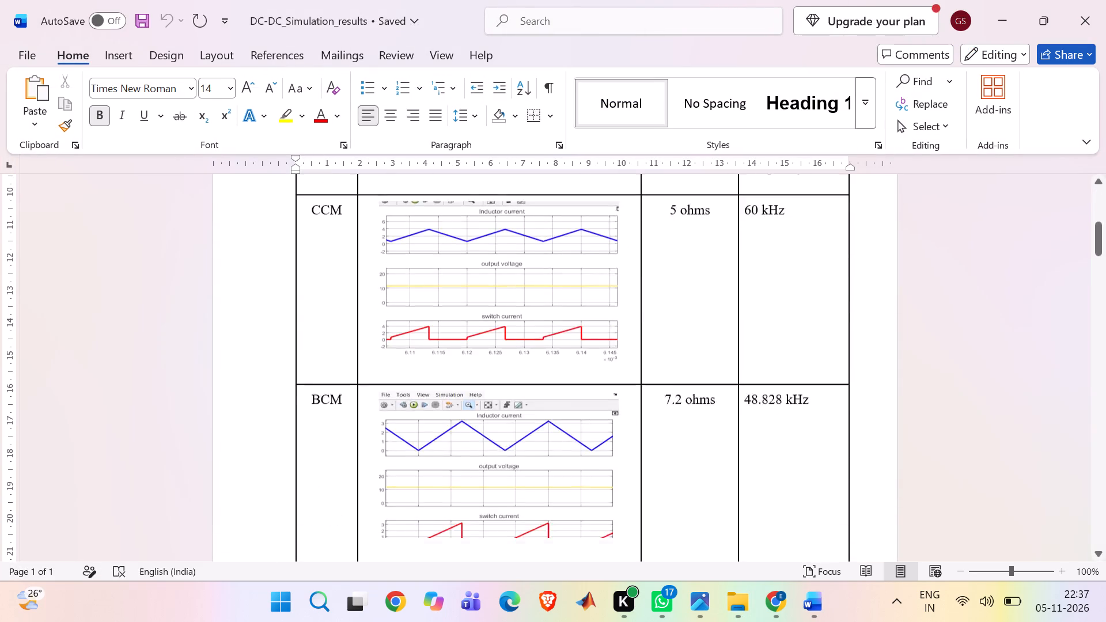
pyautogui.scroll(-9, 828, 246)
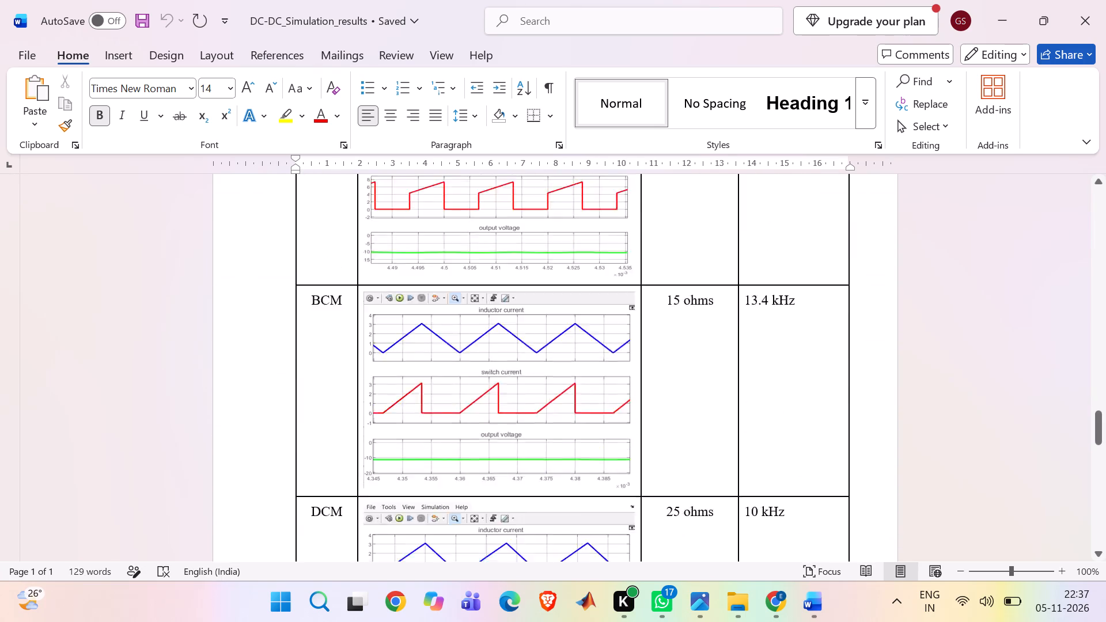
pyautogui.scroll(8, 724, 301)
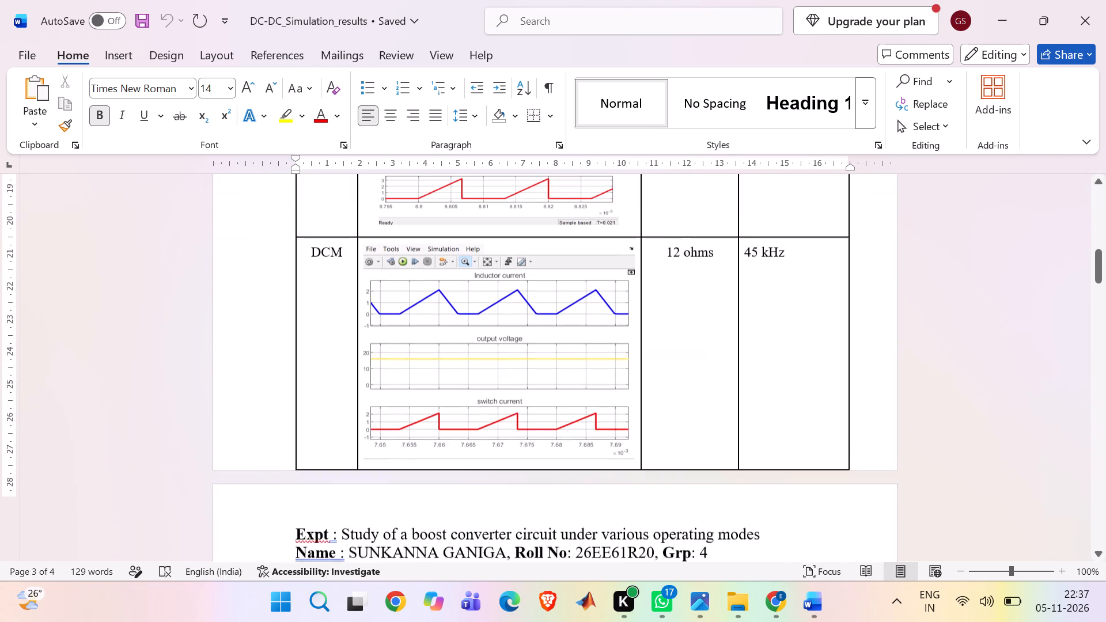
pyautogui.click(1104, 1)
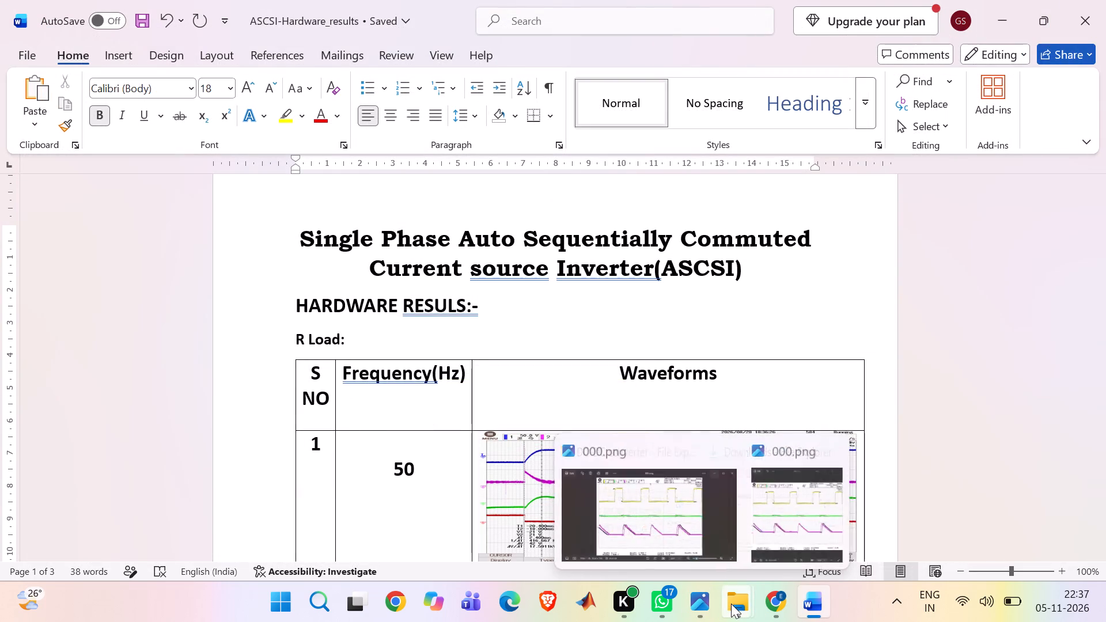
# Switch to File Explorer and go up from the DC-DC converter folder to the PE_LAB folder.
pyautogui.click(685, 538)
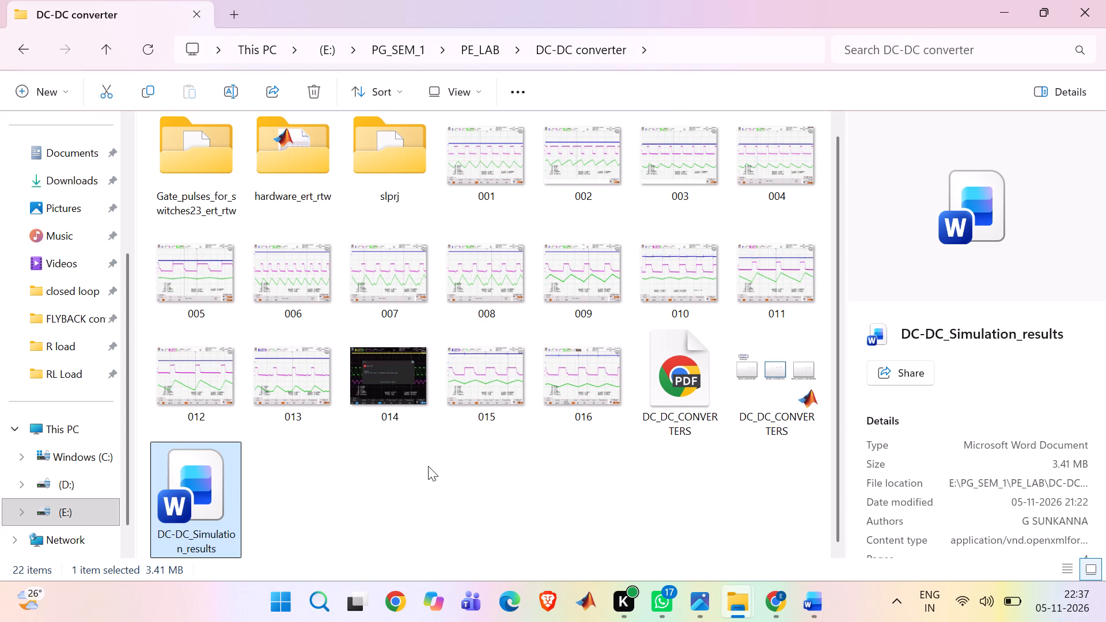
pyautogui.click(428, 466)
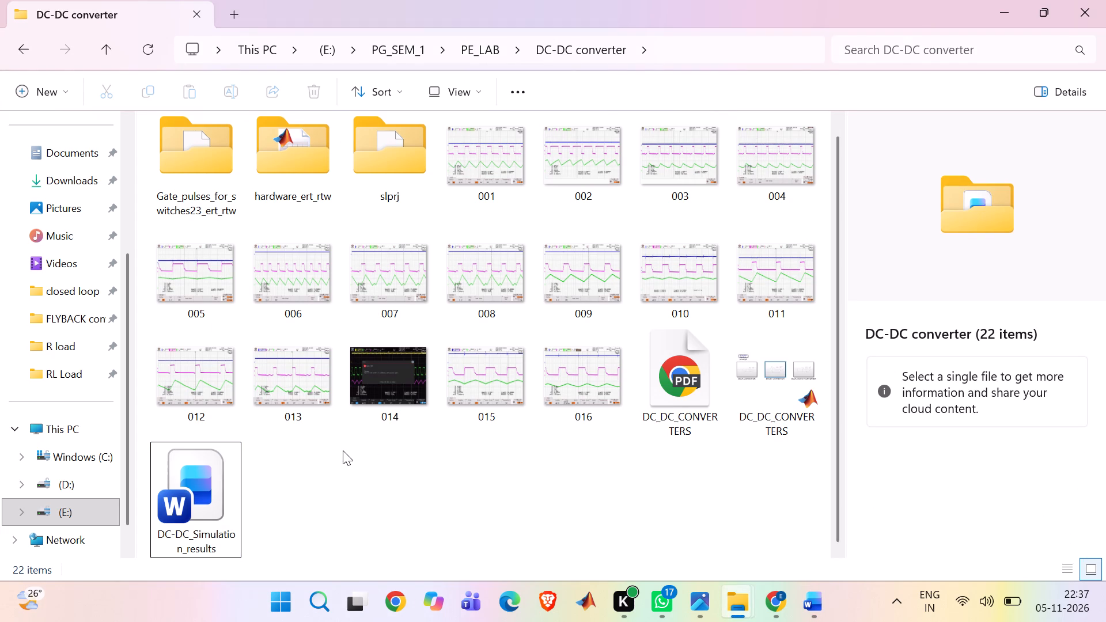
pyautogui.click(103, 52)
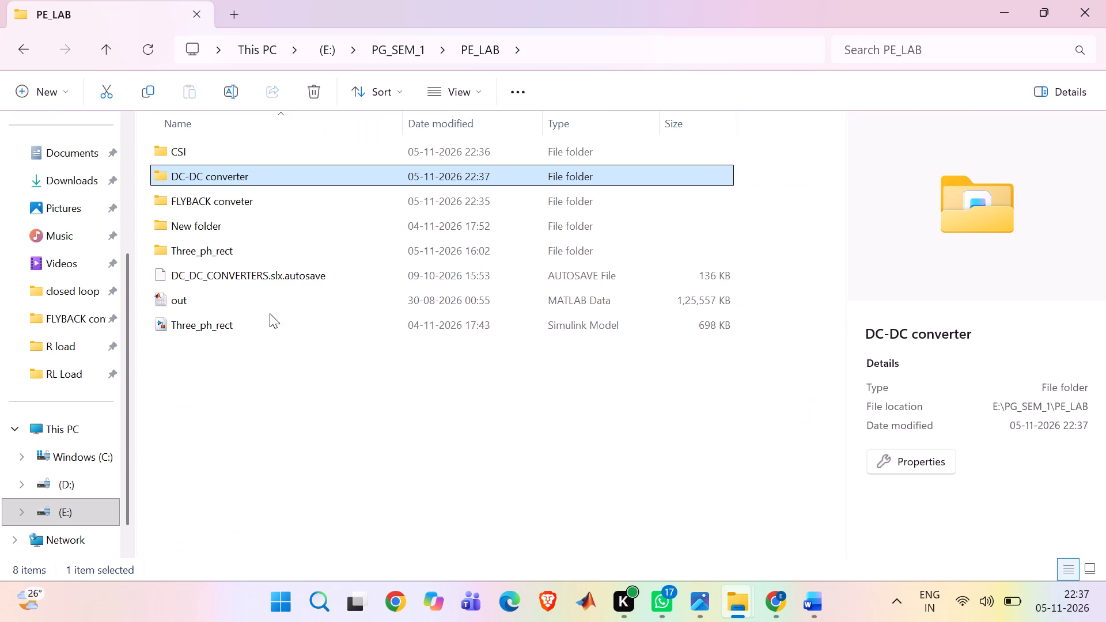
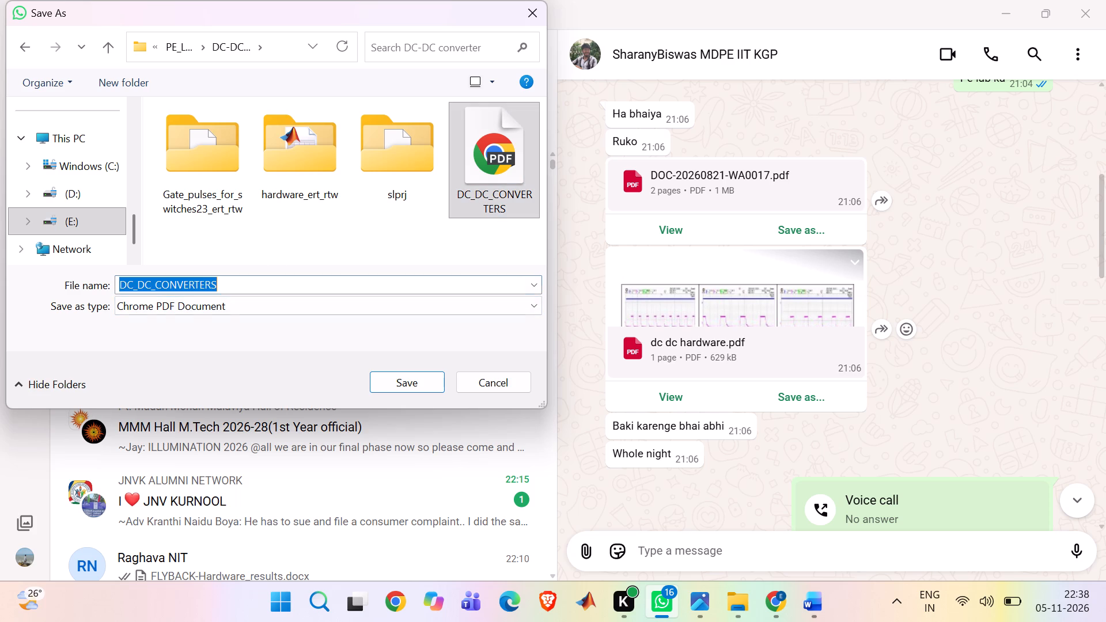
pyautogui.click(233, 286)
pyautogui.press('BackSpace')
pyautogui.press('BackSpace')
pyautogui.press('BackSpace')
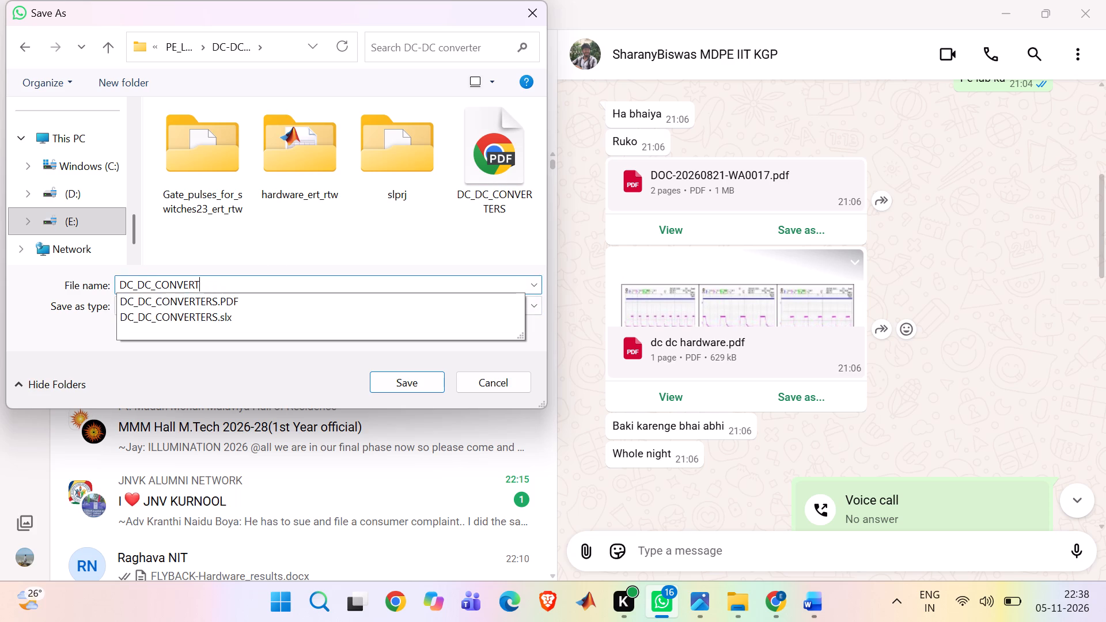
pyautogui.press('BackSpace')
pyautogui.press('BackSpace')
pyautogui.press('BackSpace')
pyautogui.press('BackSpace')
pyautogui.press('BackSpace')
pyautogui.press('BackSpace')
pyautogui.press('BackSpace')
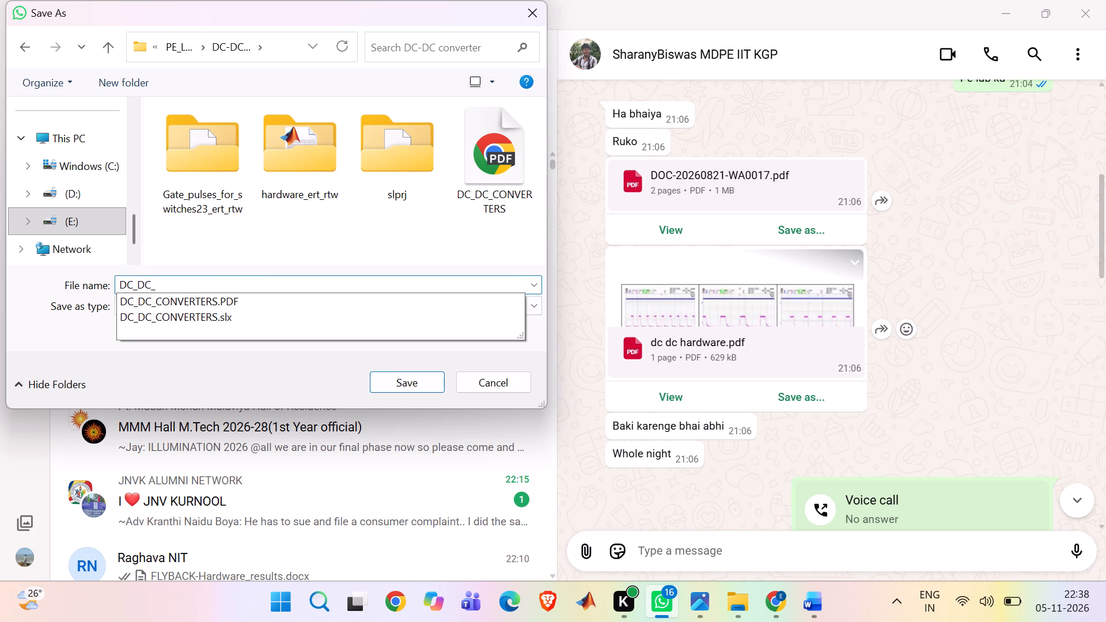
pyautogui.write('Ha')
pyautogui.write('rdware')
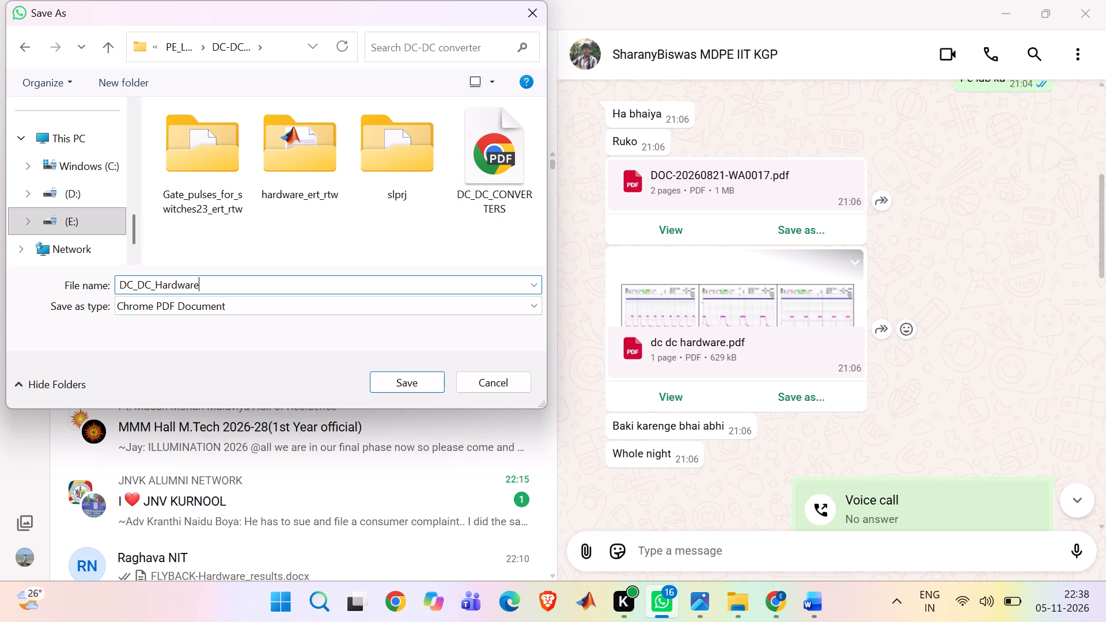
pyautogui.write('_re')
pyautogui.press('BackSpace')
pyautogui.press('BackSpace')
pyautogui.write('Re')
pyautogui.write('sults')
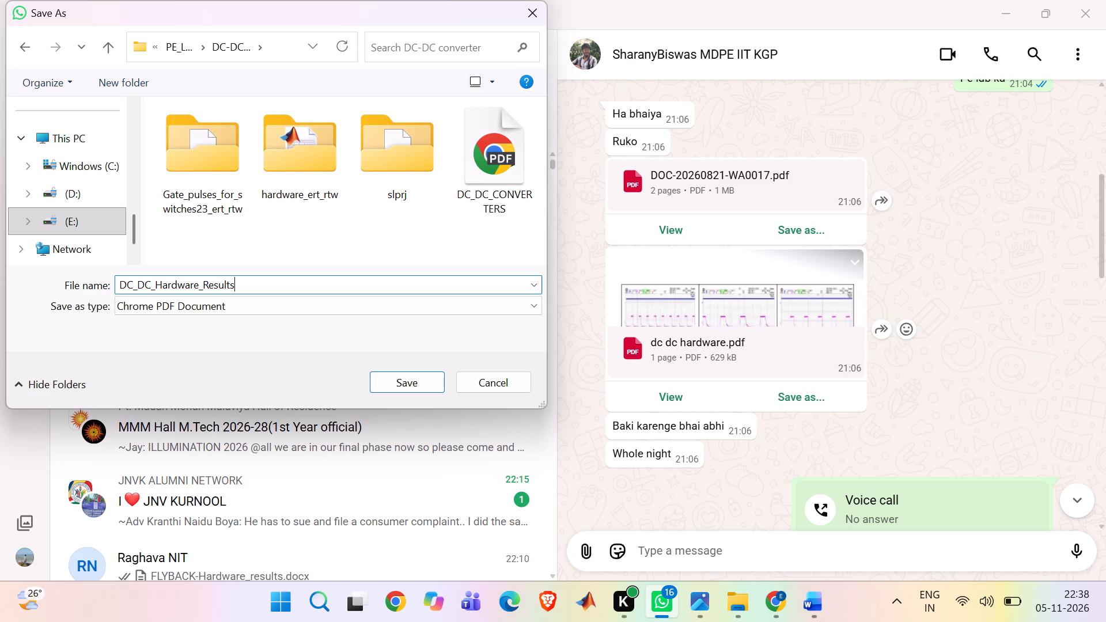
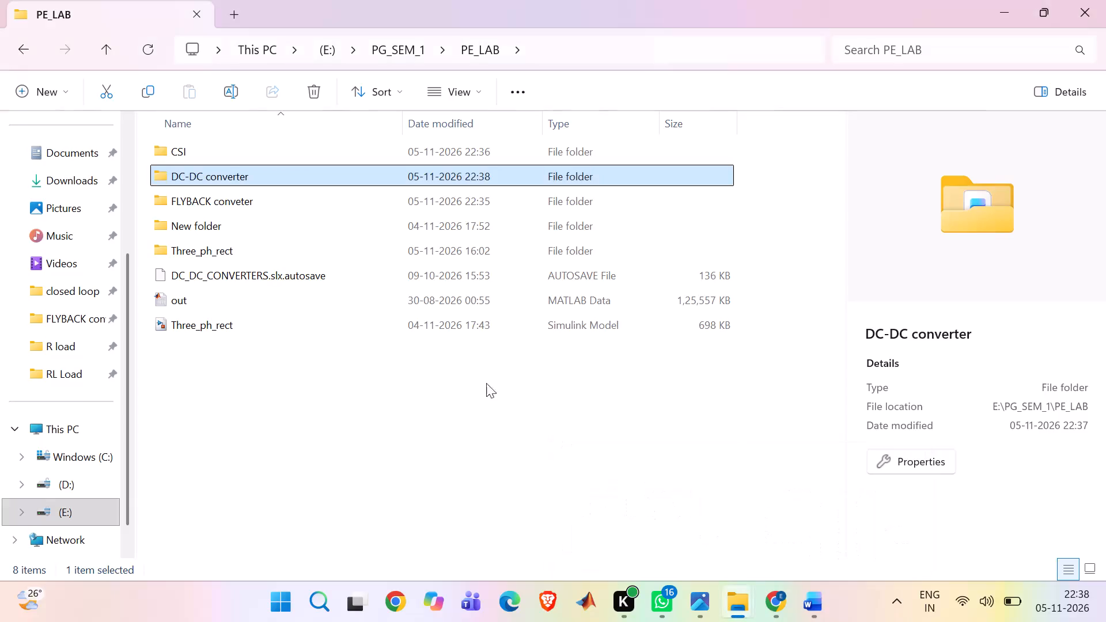
# Open the DC-DC converter folder to check its files, and close that folder window.
pyautogui.doubleClick(283, 172)
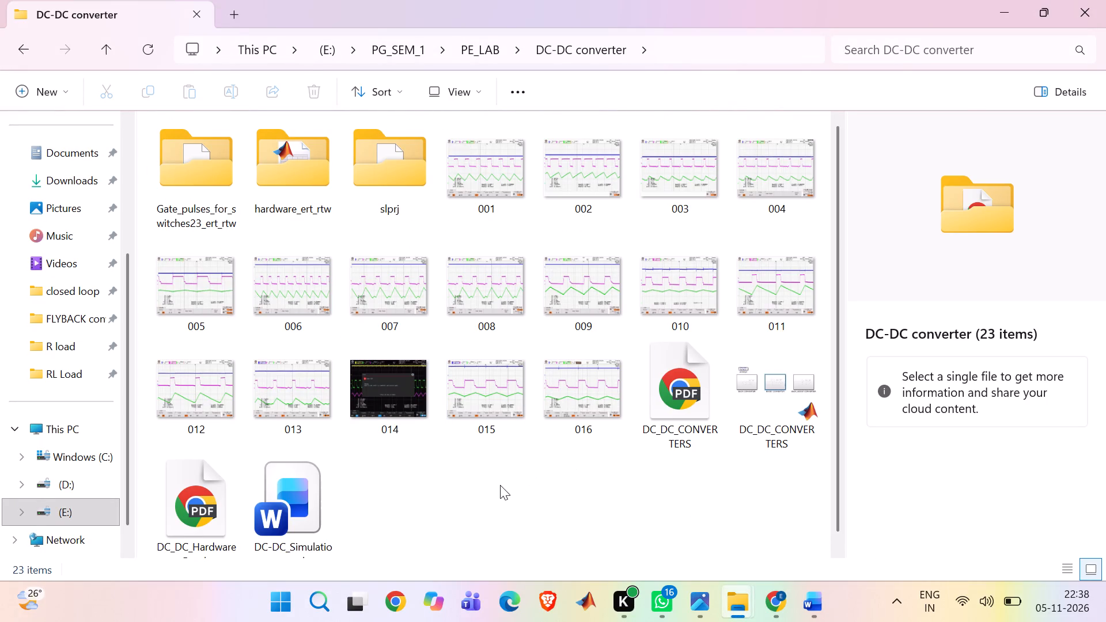
pyautogui.click(1092, 0)
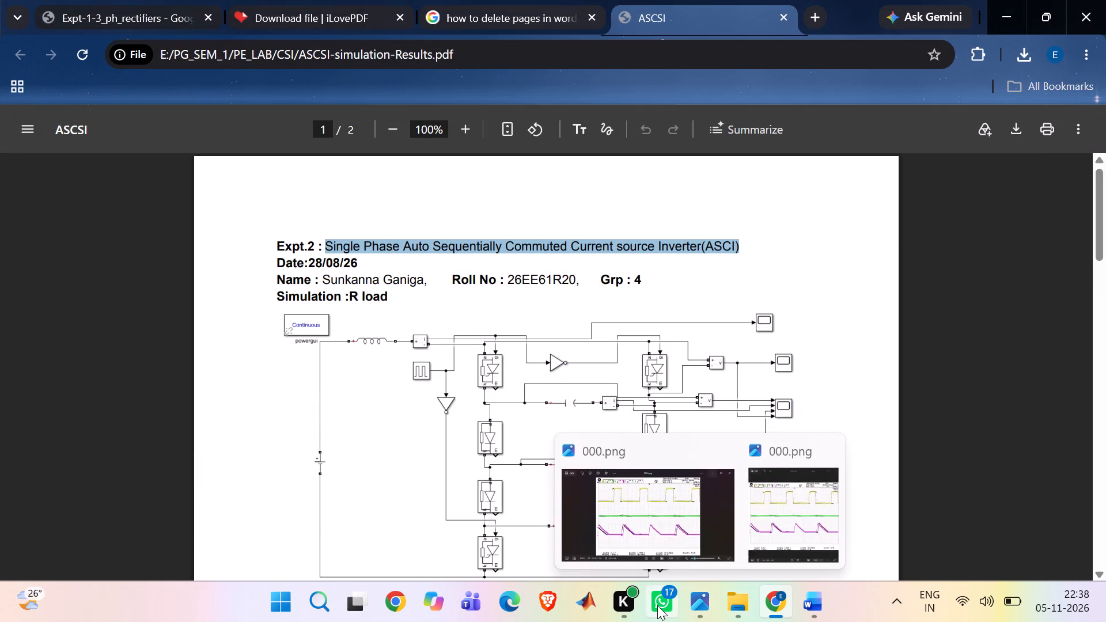
# In the other File Explorer window, browse to the Three_ph_rect folder inside PG_SEM_1's PE_LAB folder and check its files.
pyautogui.click(722, 525)
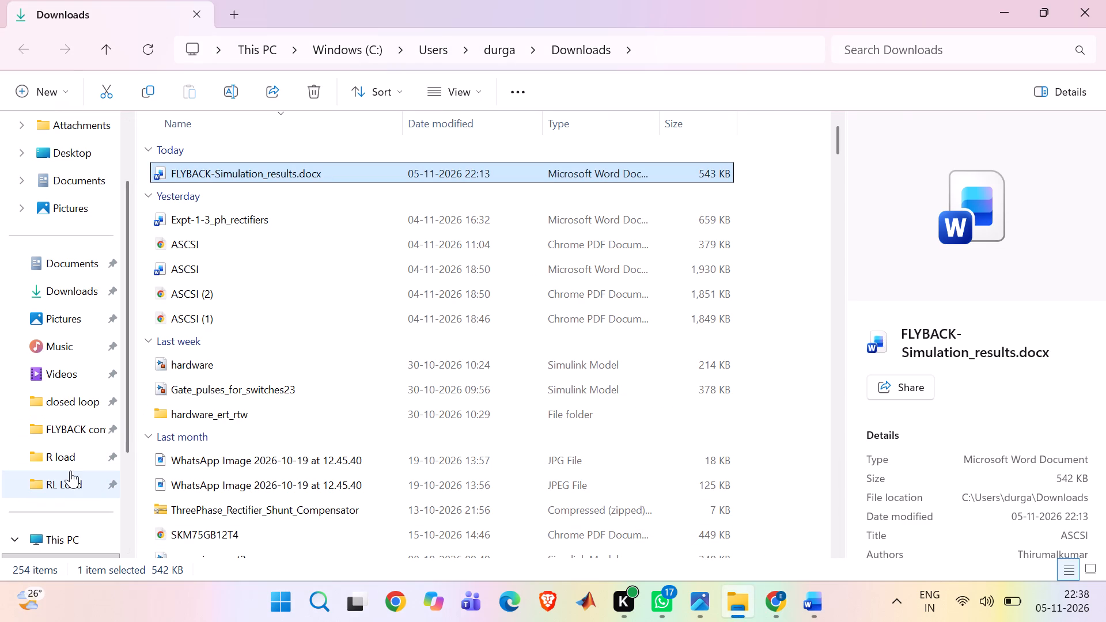
pyautogui.doubleClick(77, 419)
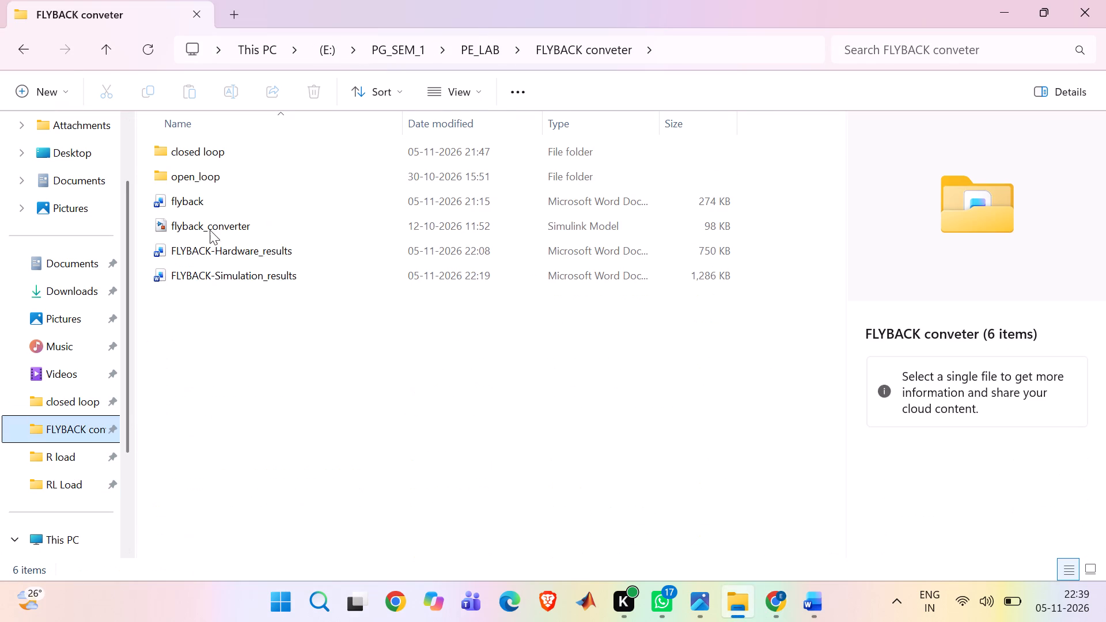
pyautogui.click(388, 44)
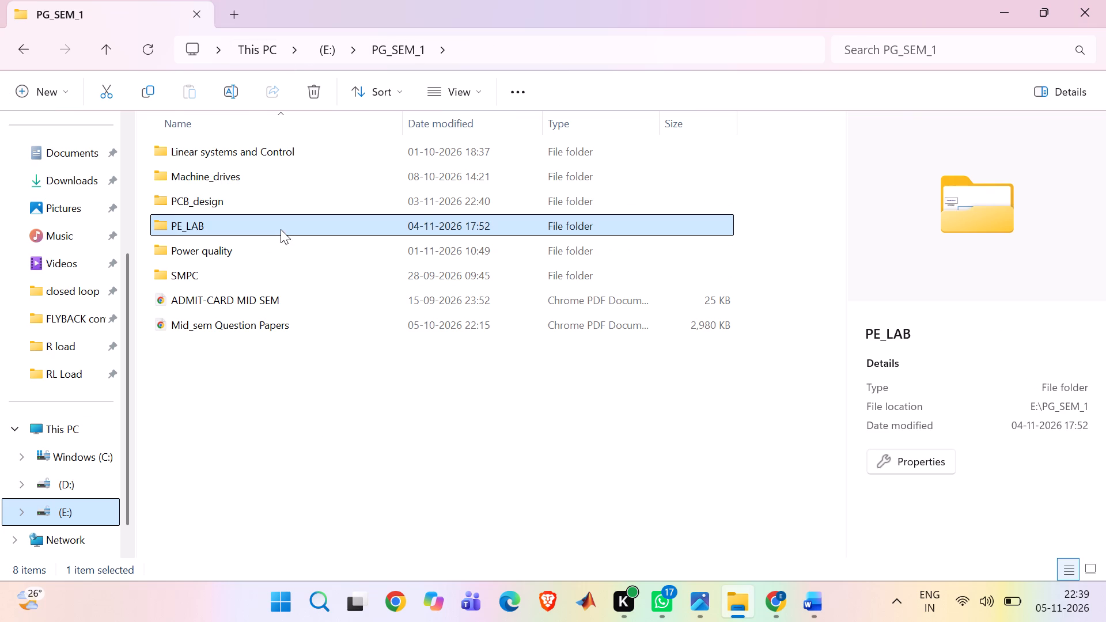
pyautogui.doubleClick(241, 225)
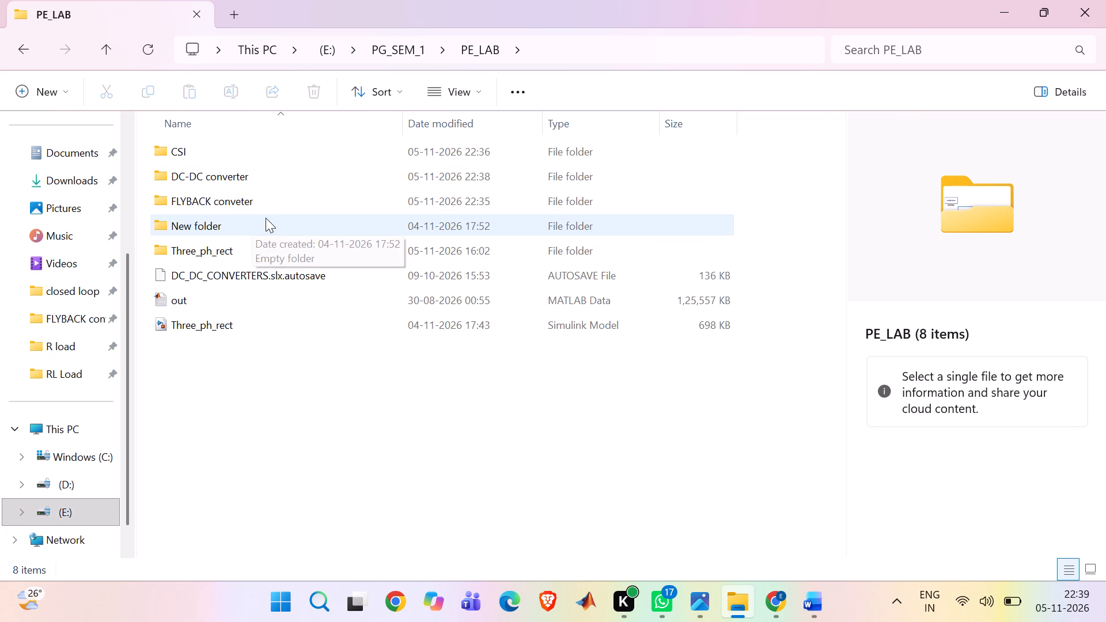
pyautogui.doubleClick(241, 254)
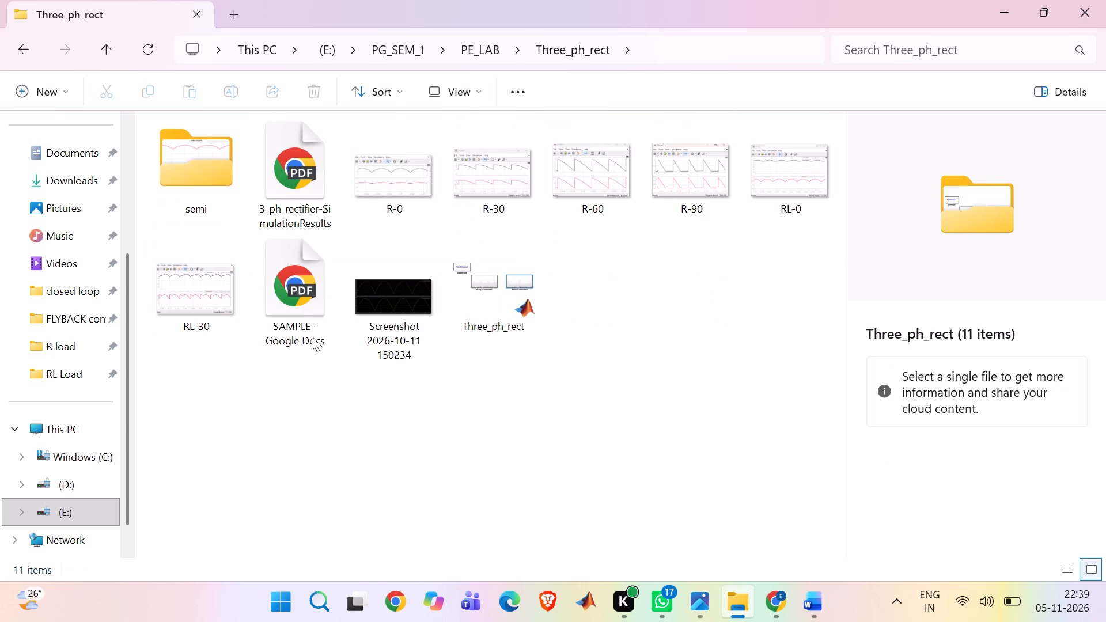
pyautogui.click(275, 401)
# Delete the folder named New folder from the PE_LAB folder.
pyautogui.click(105, 54)
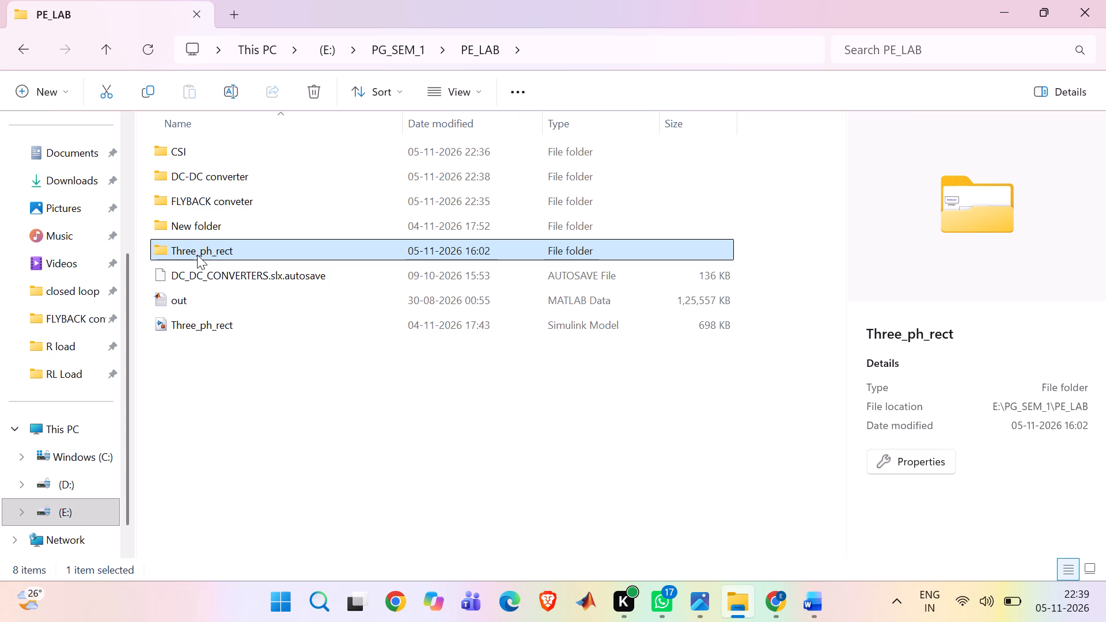
pyautogui.click(194, 230)
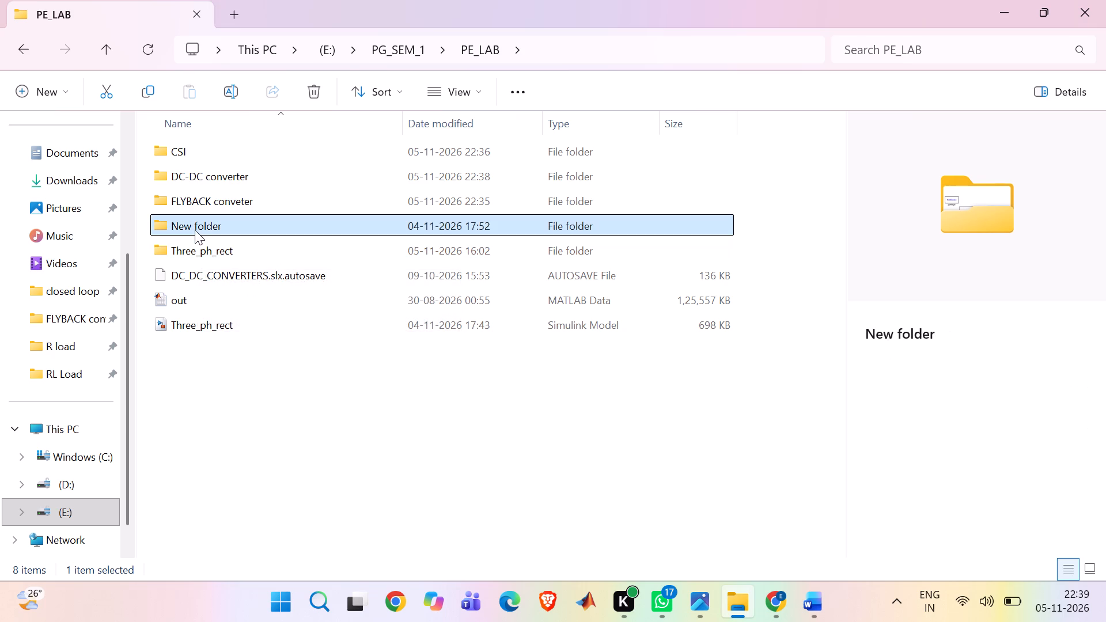
pyautogui.click(313, 92)
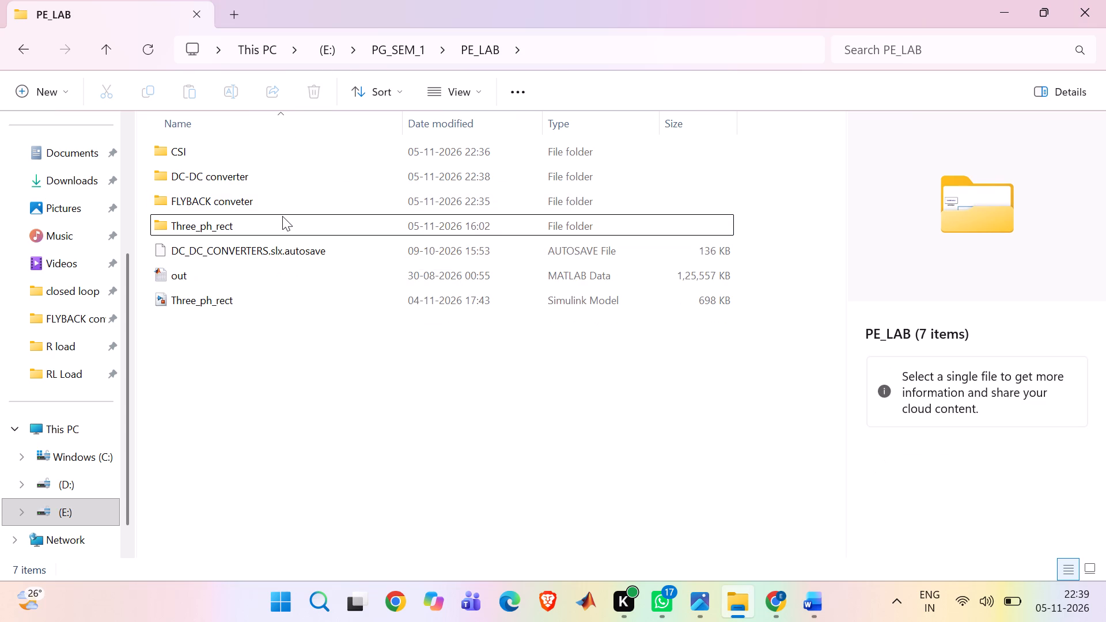
# Open the 3_ph_rectifier-SimulationResults PDF from the Three_ph_rect folder, review its R and RL load waveform tables, and close the browser.
pyautogui.doubleClick(283, 225)
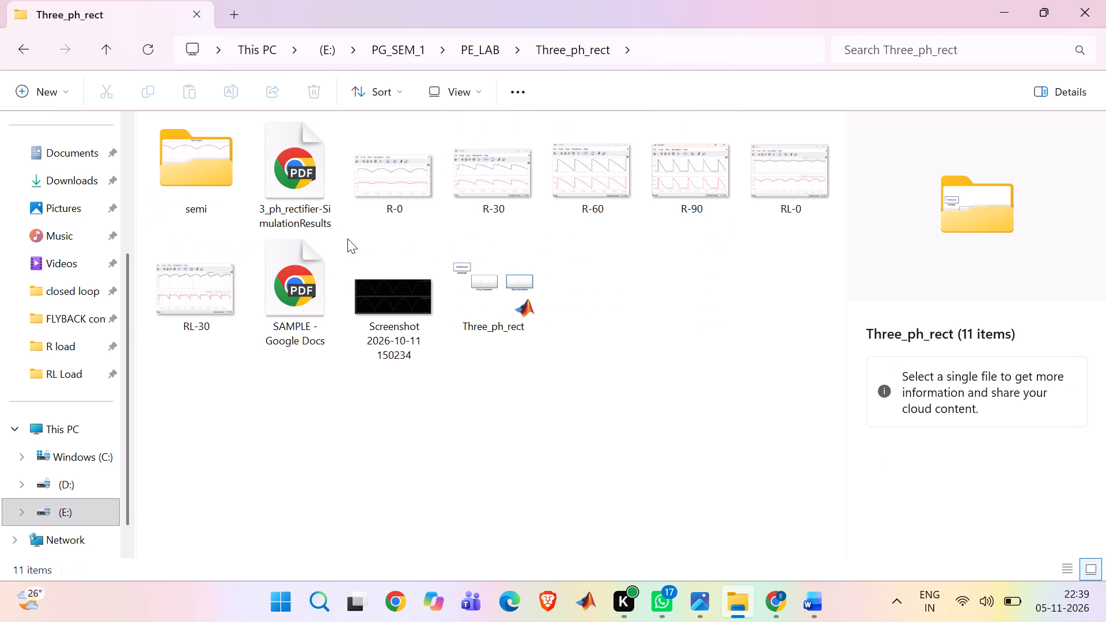
pyautogui.click(217, 401)
pyautogui.doubleClick(286, 217)
pyautogui.scroll(-5, 424, 287)
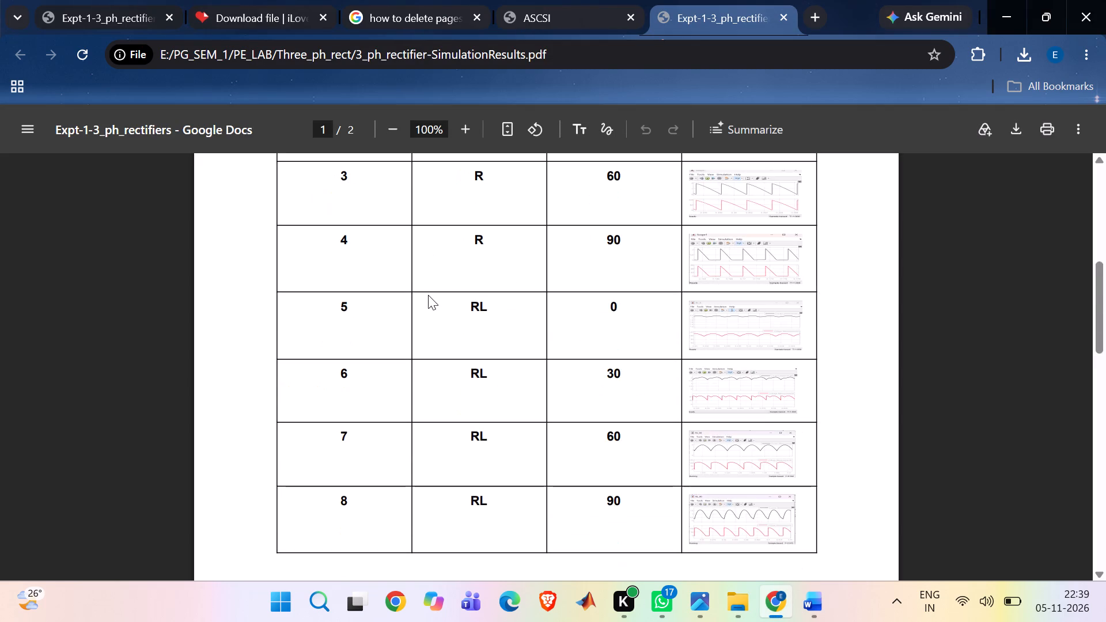
pyautogui.scroll(-17, 428, 295)
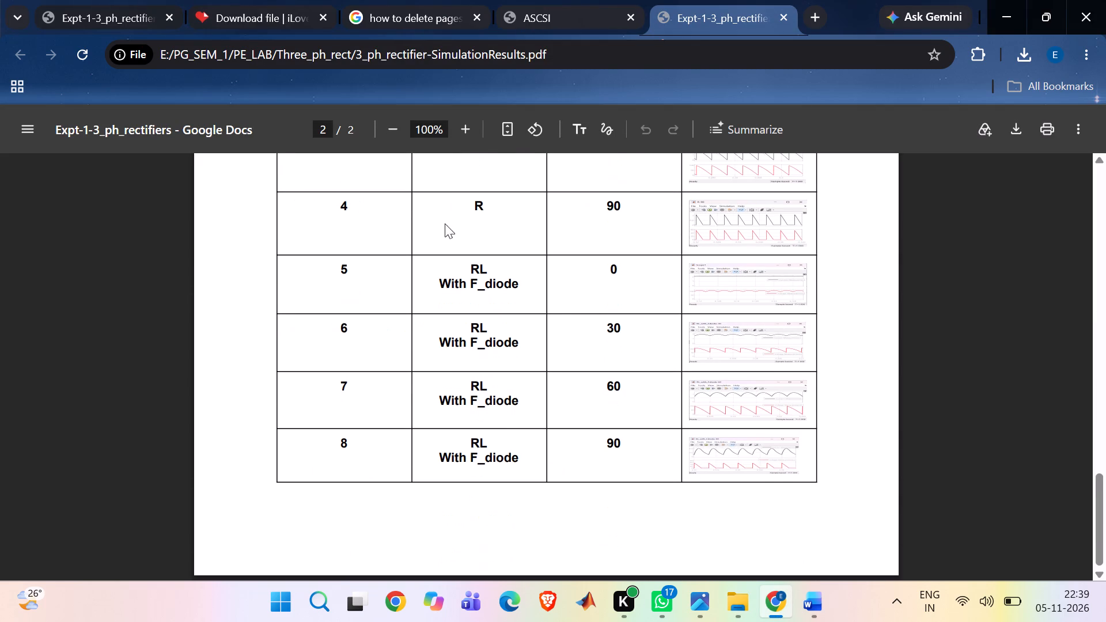
pyautogui.scroll(-3, 445, 223)
pyautogui.click(1069, 0)
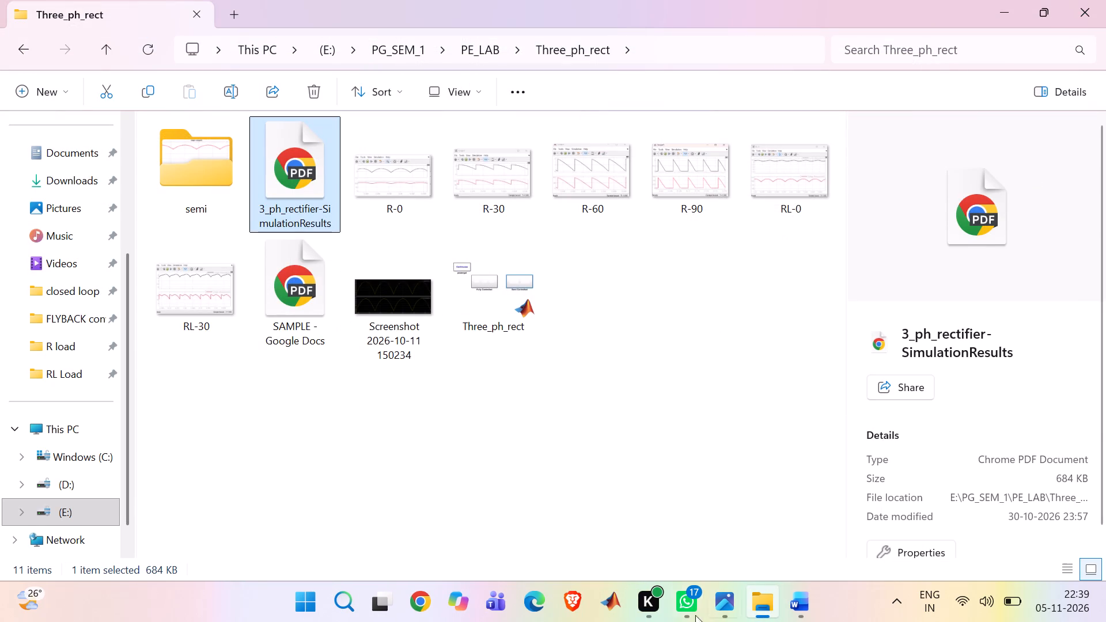
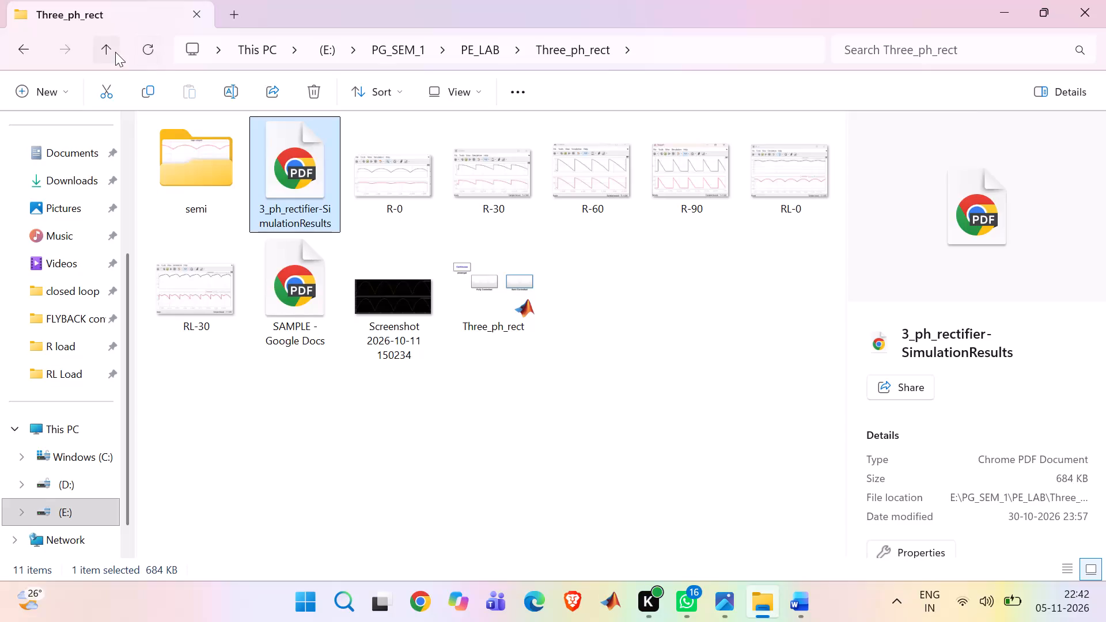
# Go back from Three_ph_rect to the PE_LAB folder and open the DC-DC converter folder.
pyautogui.click(82, 32)
pyautogui.click(650, 269)
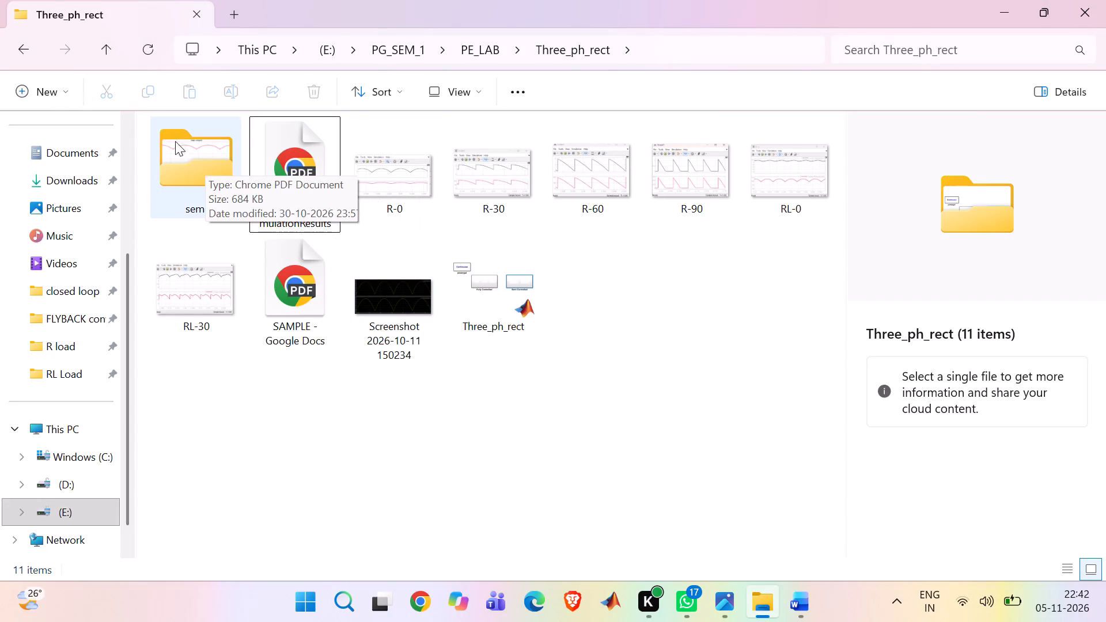
pyautogui.click(94, 56)
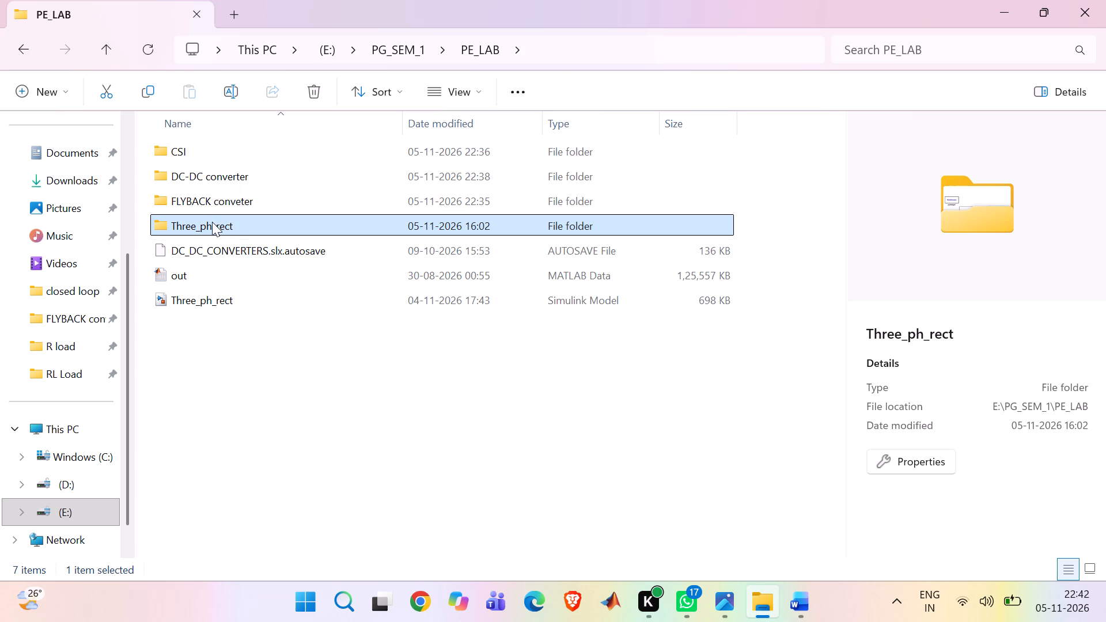
pyautogui.doubleClick(197, 172)
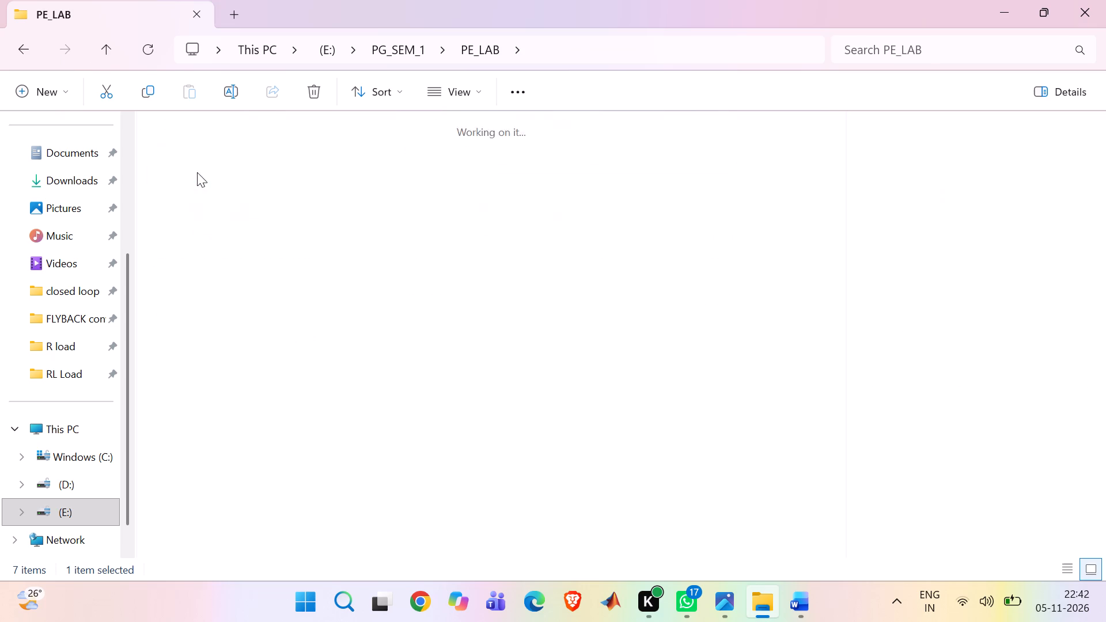
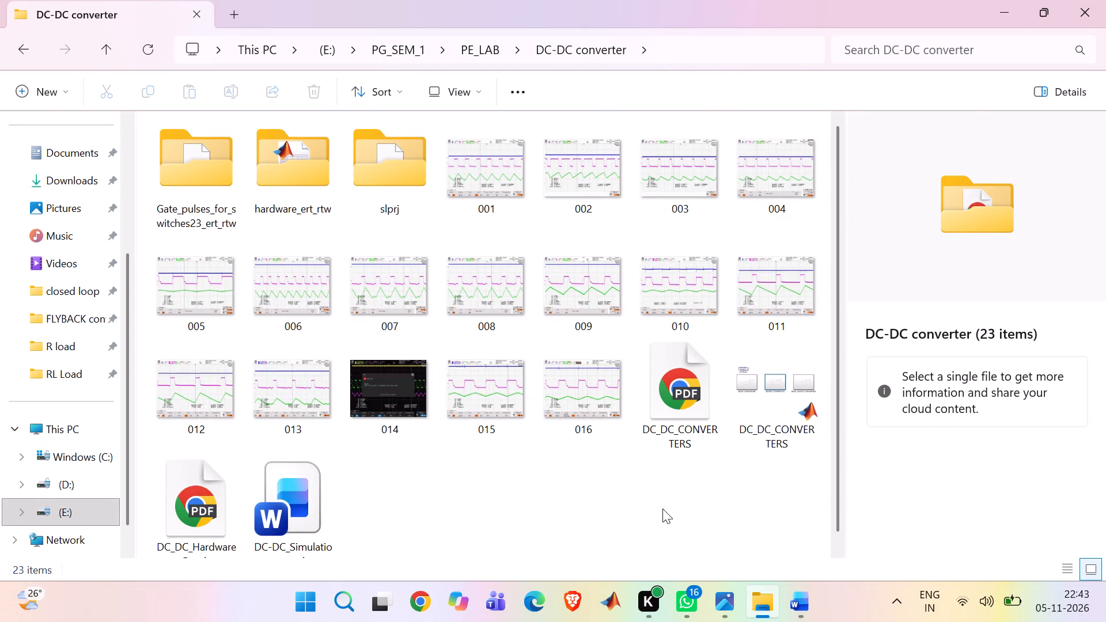
# Switch to the ASCSI-Hardware_results document in Word and append "DC DC CONVERTERS" to the end of its title.
pyautogui.click(796, 608)
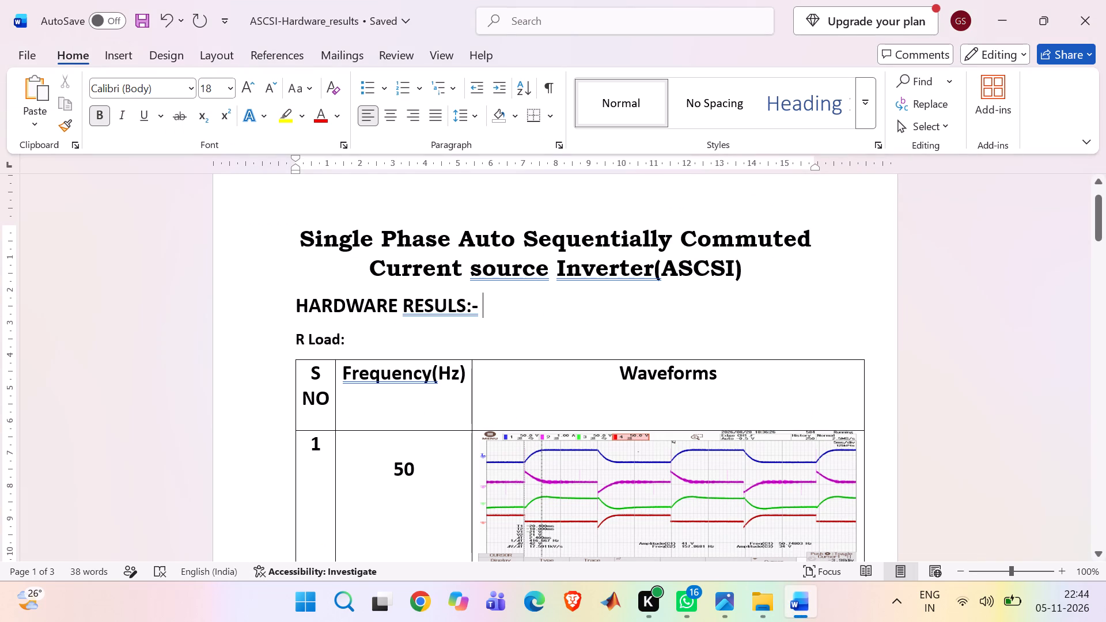
pyautogui.moveTo(750, 278); pyautogui.dragTo(321, 256)
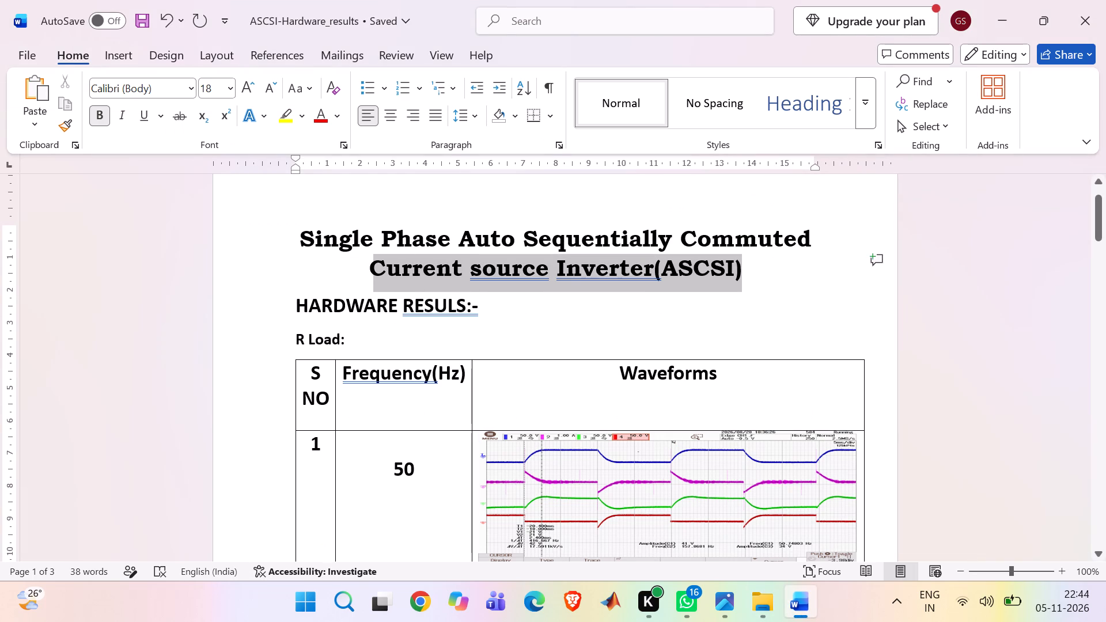
pyautogui.moveTo(321, 256); pyautogui.dragTo(296, 234)
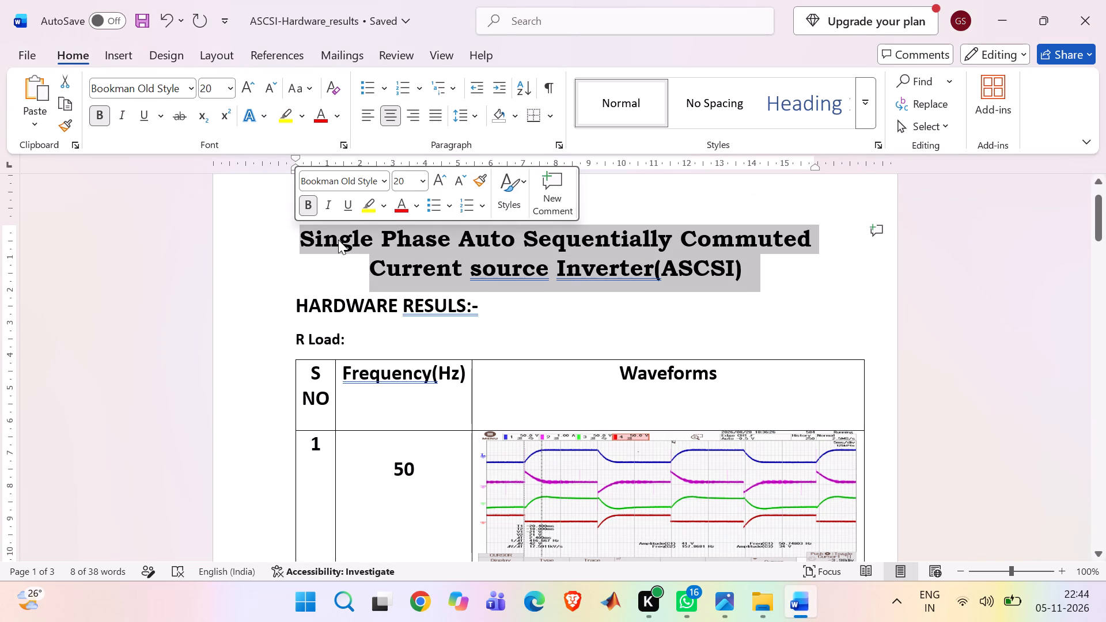
pyautogui.click(338, 240)
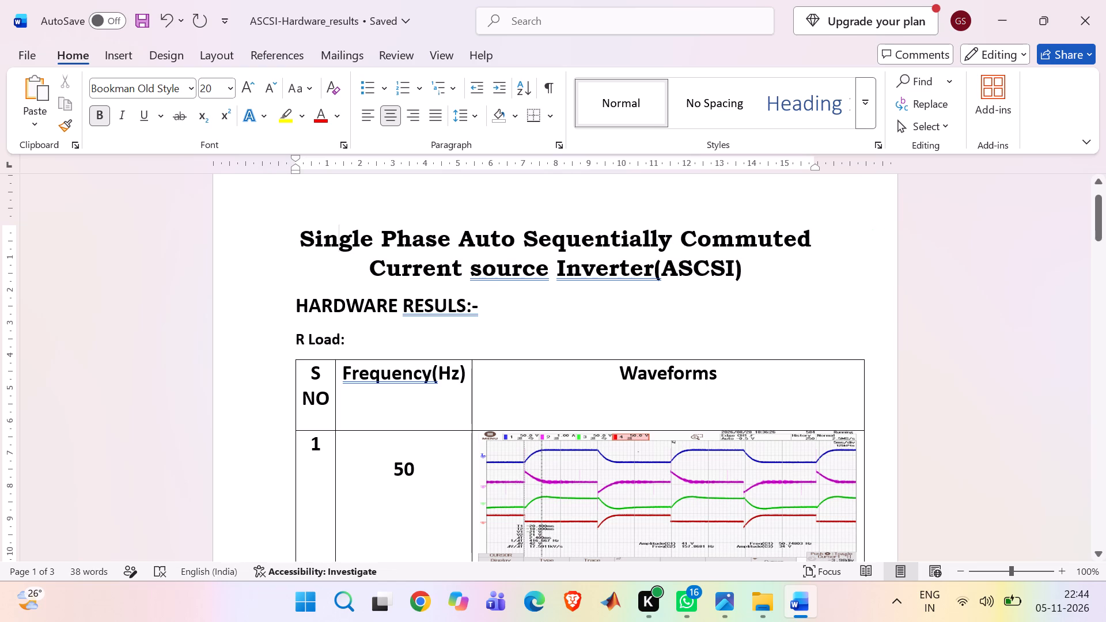
pyautogui.click(758, 279)
pyautogui.write('DC')
pyautogui.write('DC')
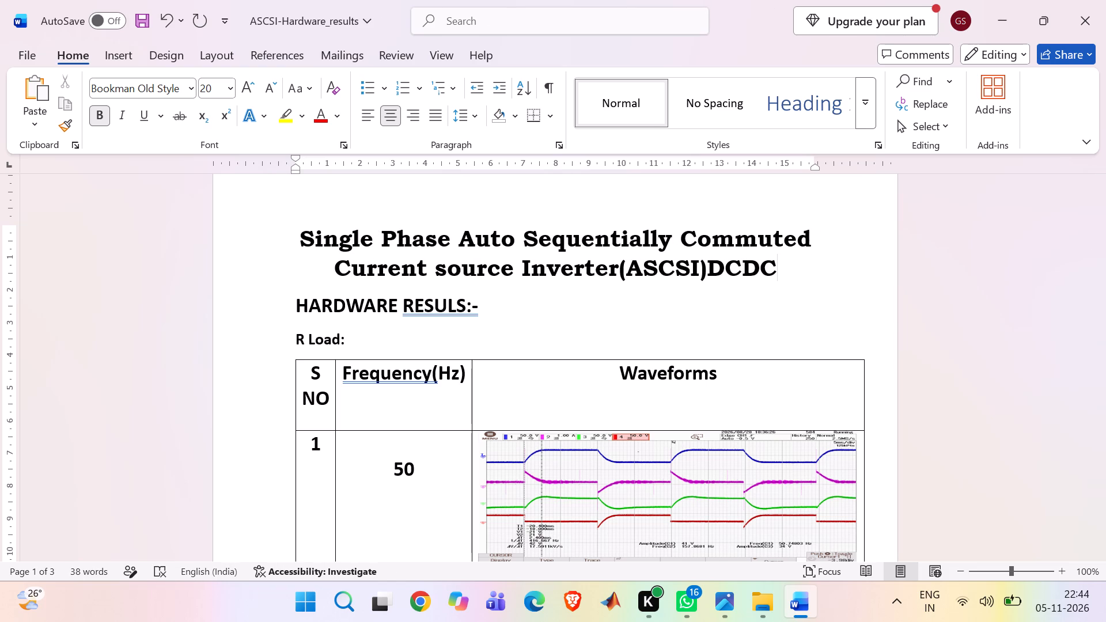
pyautogui.press('Left')
pyautogui.press('Left')
pyautogui.press('space')
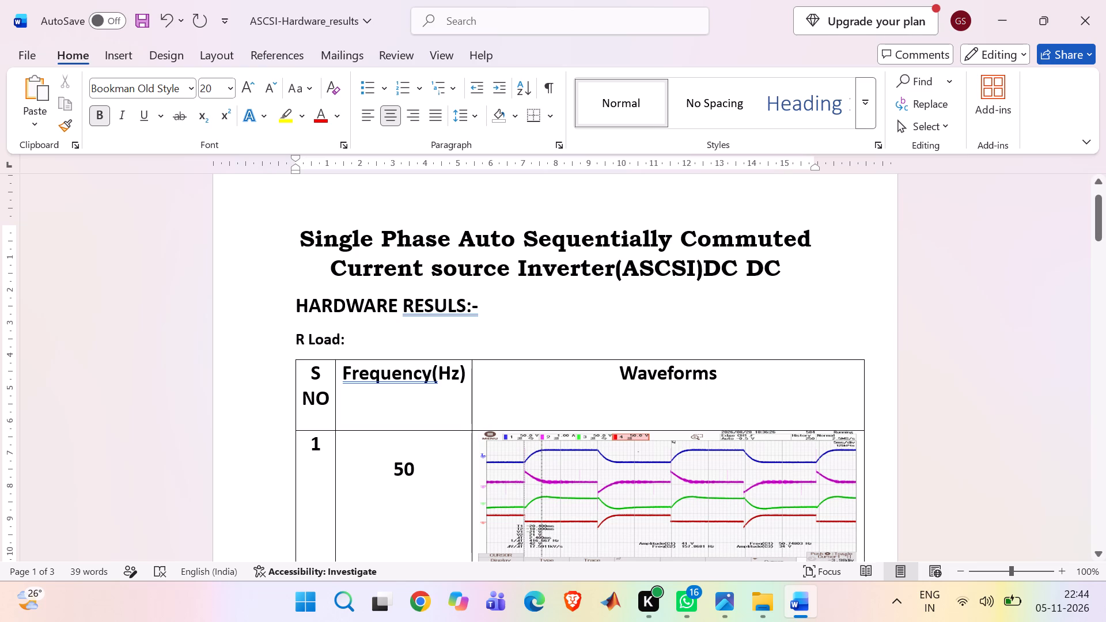
pyautogui.click(812, 272)
pyautogui.press('space')
pyautogui.write('C')
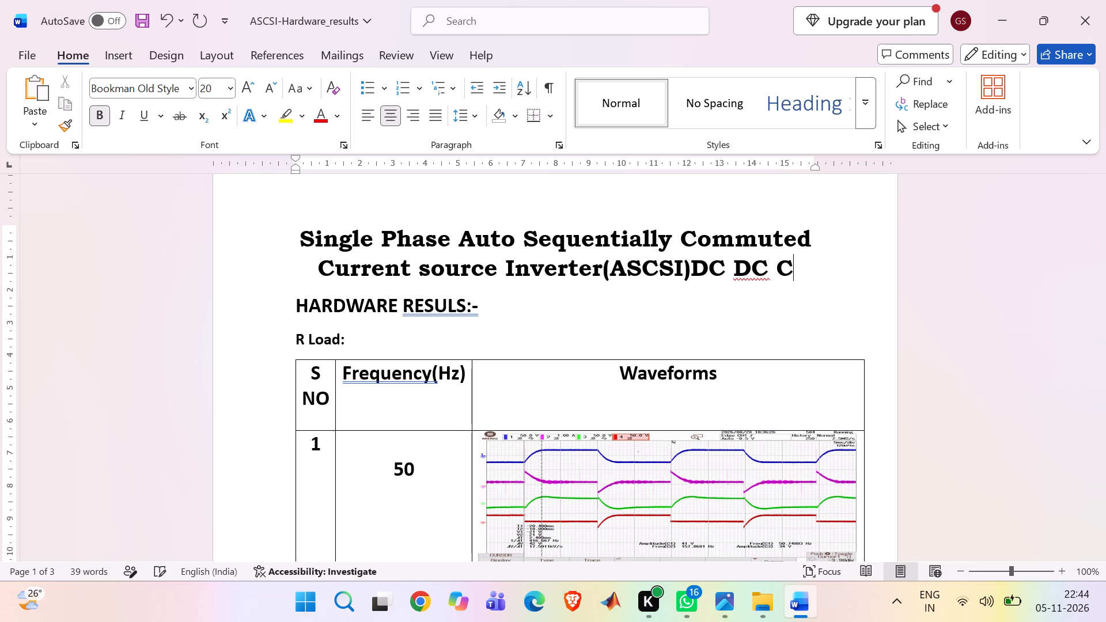
pyautogui.write('ONVERTER')
pyautogui.press('s')
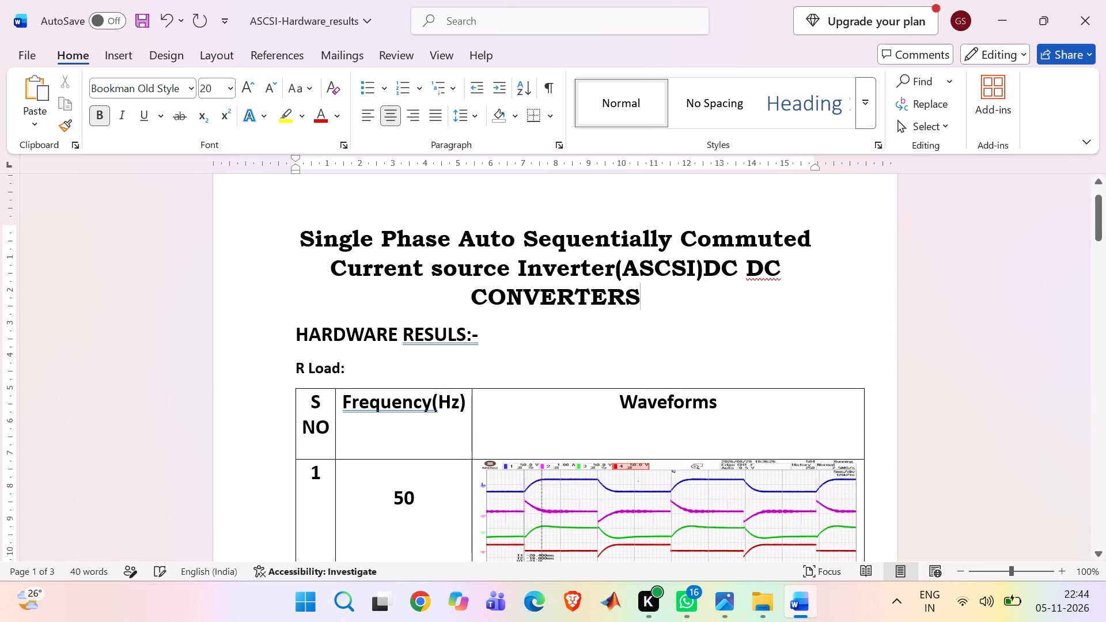
# Delete the title text "Single Phase Auto Sequentially Commuted Current source Inverter(ASCSI)" in front of "DC DC CONVERTERS".
pyautogui.click(700, 265)
pyautogui.press('BackSpace')
pyautogui.press('BackSpace')
pyautogui.press('BackSpace')
pyautogui.press('BackSpace')
pyautogui.press('BackSpace')
pyautogui.press('BackSpace')
pyautogui.press('BackSpace')
pyautogui.press('BackSpace')
pyautogui.press('BackSpace')
pyautogui.press('BackSpace')
pyautogui.press('BackSpace')
pyautogui.press('BackSpace')
pyautogui.press('BackSpace')
pyautogui.press('BackSpace')
pyautogui.press('BackSpace')
pyautogui.press('BackSpace')
pyautogui.press('BackSpace')
pyautogui.press('BackSpace')
pyautogui.press('BackSpace')
pyautogui.press('BackSpace')
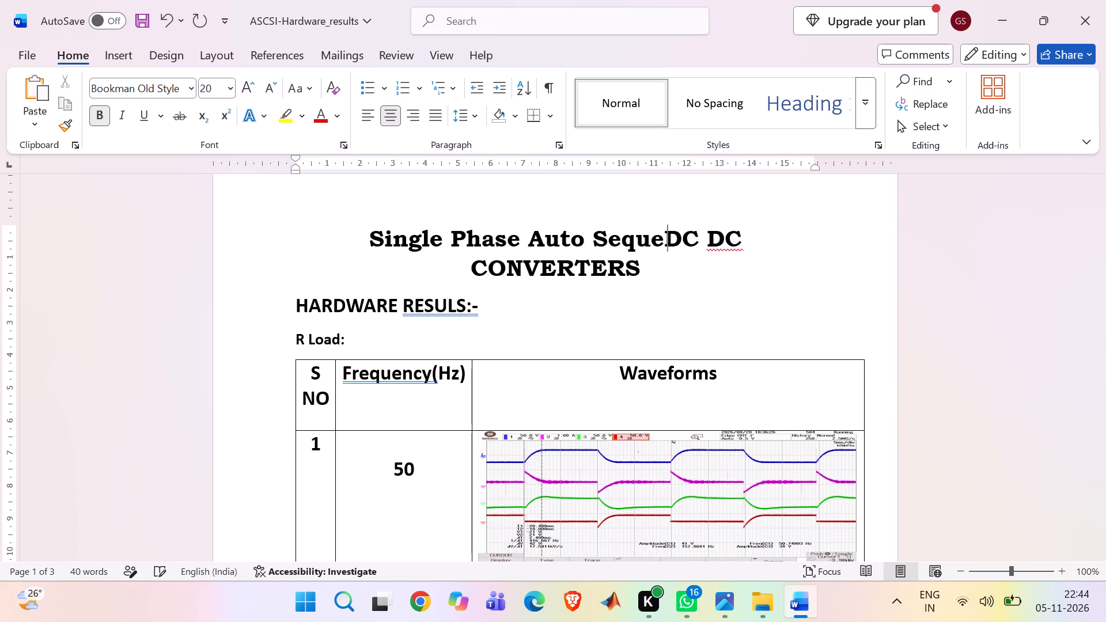
pyautogui.press('BackSpace')
pyautogui.press('BackSpace')
pyautogui.press('BackSpace')
pyautogui.press('BackSpace')
pyautogui.press('BackSpace')
pyautogui.press('BackSpace')
pyautogui.press('BackSpace')
pyautogui.press('BackSpace')
pyautogui.press('BackSpace')
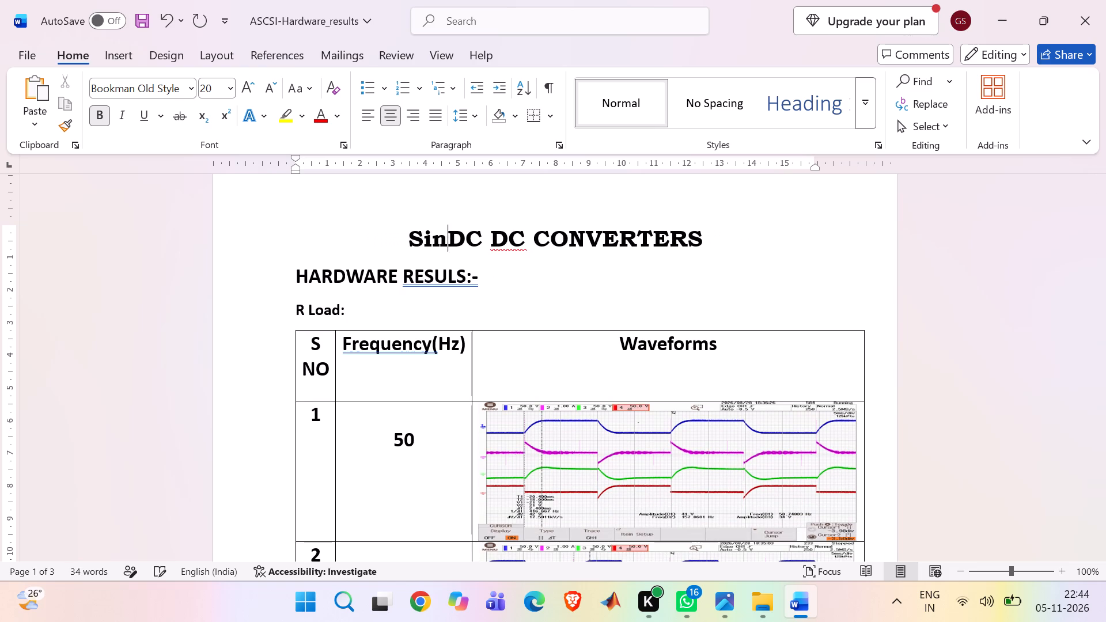
pyautogui.press('BackSpace')
pyautogui.press('BackSpace')
pyautogui.press('BackSpace')
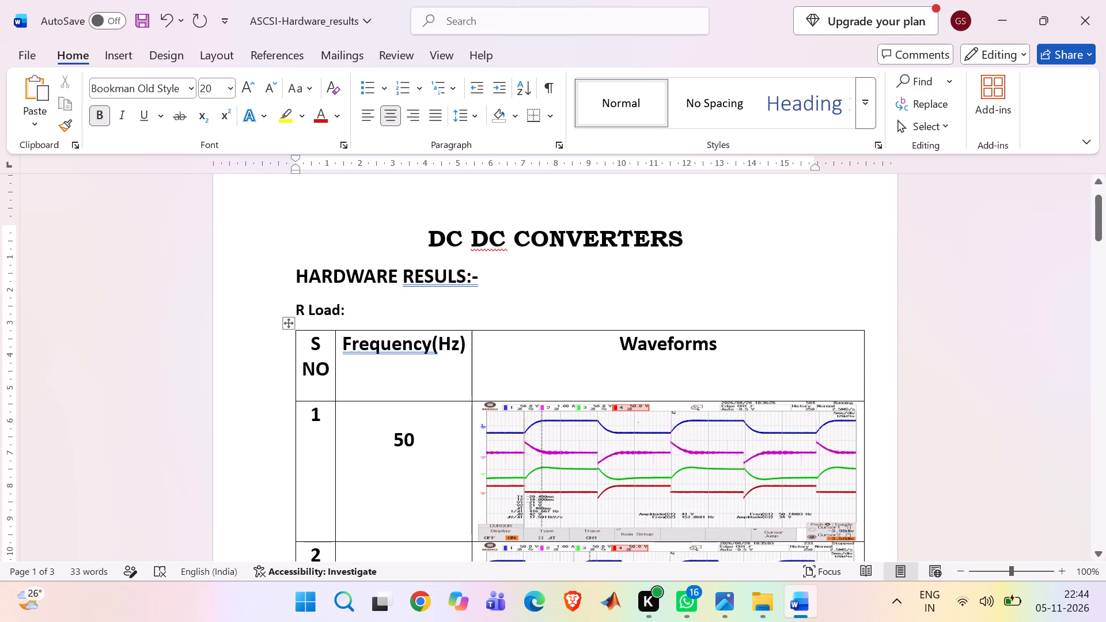
# Change the "R Load:" subheading above the first table to "BUCK Converter:".
pyautogui.click(303, 308)
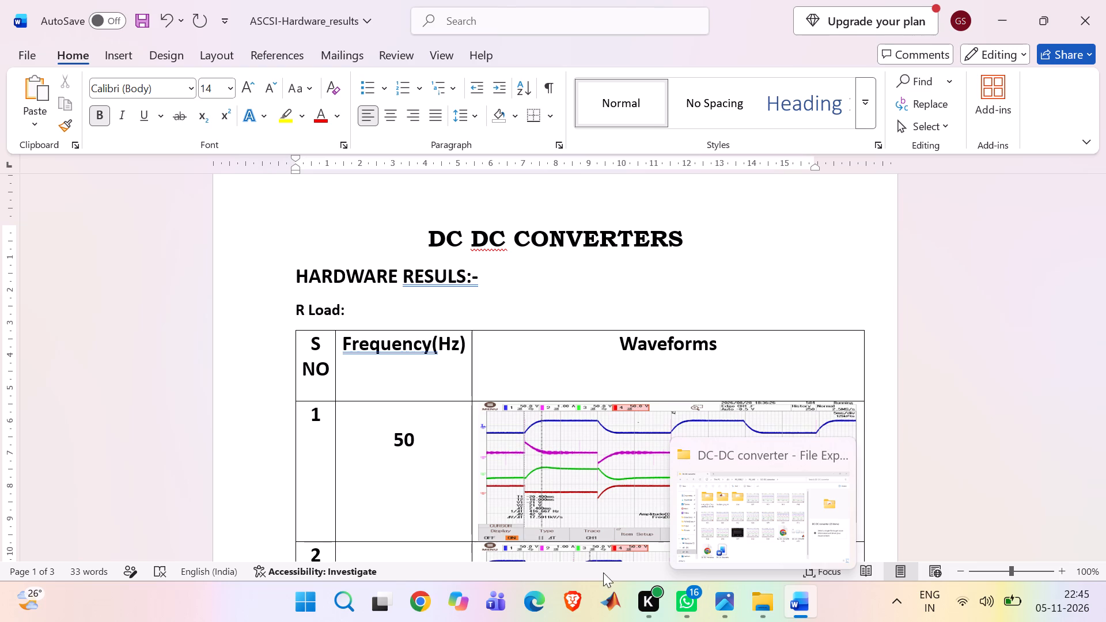
pyautogui.click(340, 310)
pyautogui.press('BackSpace')
pyautogui.press('BackSpace')
pyautogui.press('BackSpace')
pyautogui.press('BackSpace')
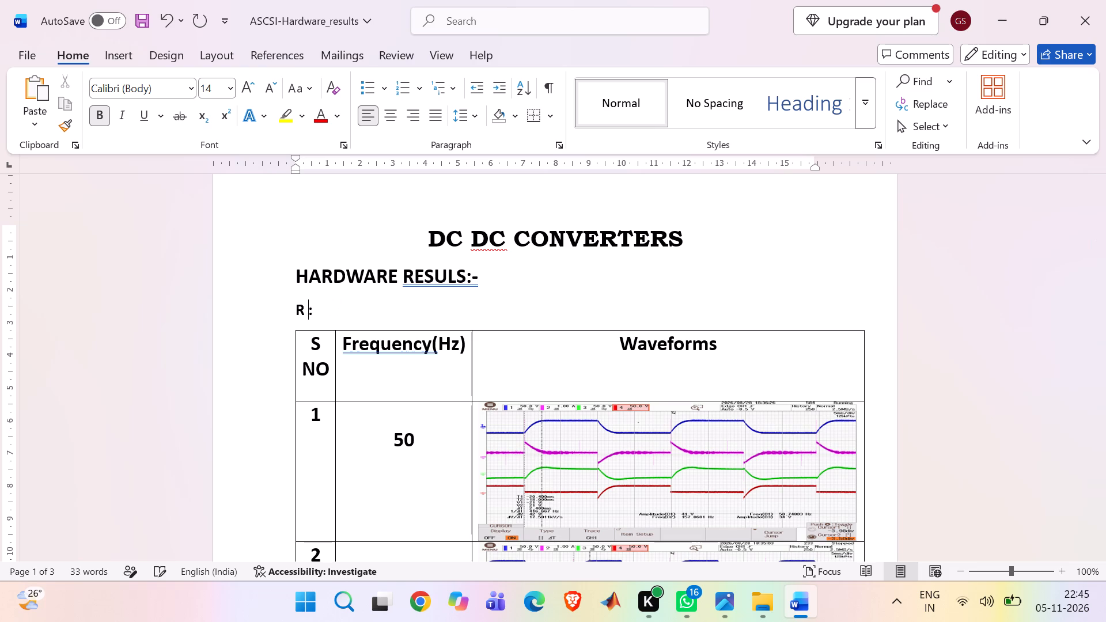
pyautogui.press('BackSpace')
pyautogui.press('BackSpace')
pyautogui.write('BUCK')
pyautogui.press('space')
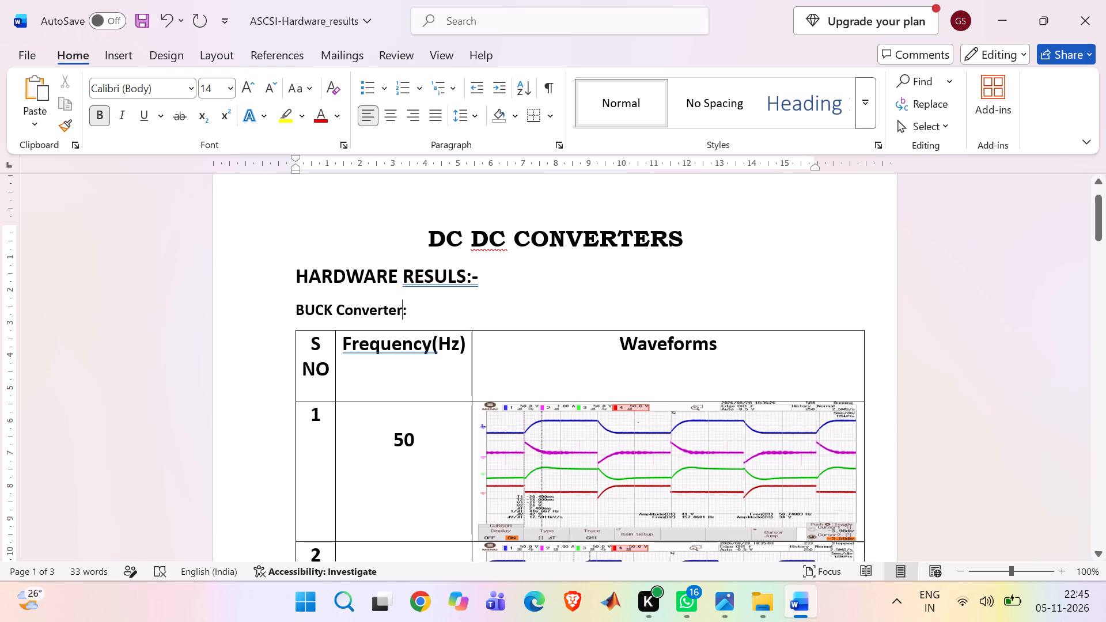
pyautogui.moveTo(298, 308); pyautogui.dragTo(375, 307)
pyautogui.click(421, 313)
# Replace the "Frequency(Hz)" column header of the Buck Converter table with "Mode of Operation".
pyautogui.moveTo(344, 343); pyautogui.dragTo(461, 347)
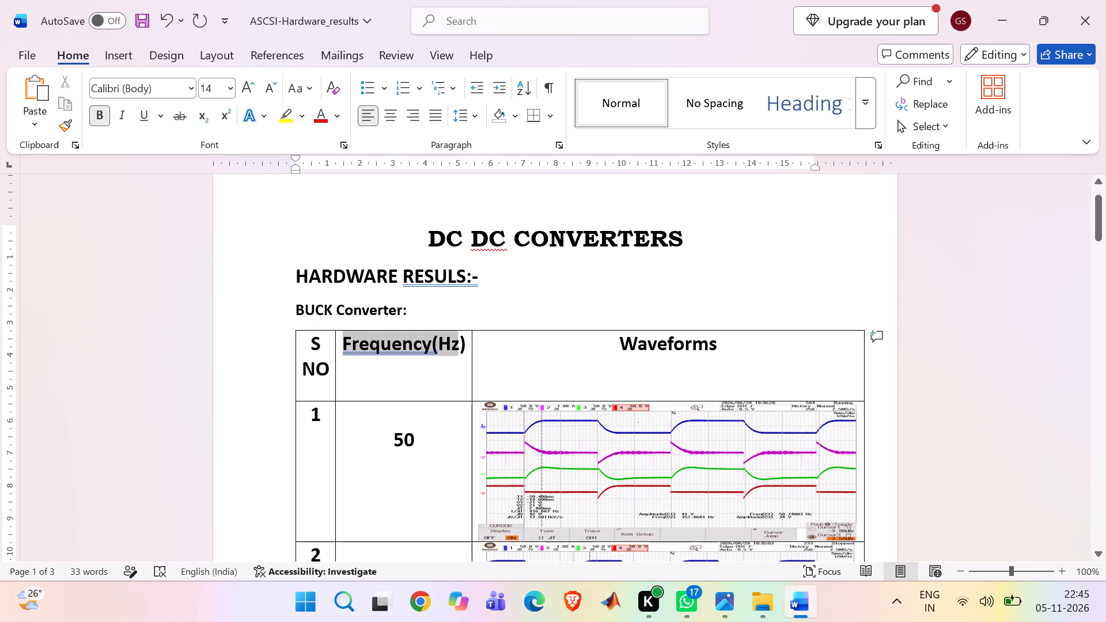
pyautogui.moveTo(461, 347); pyautogui.dragTo(469, 348)
pyautogui.press('BackSpace')
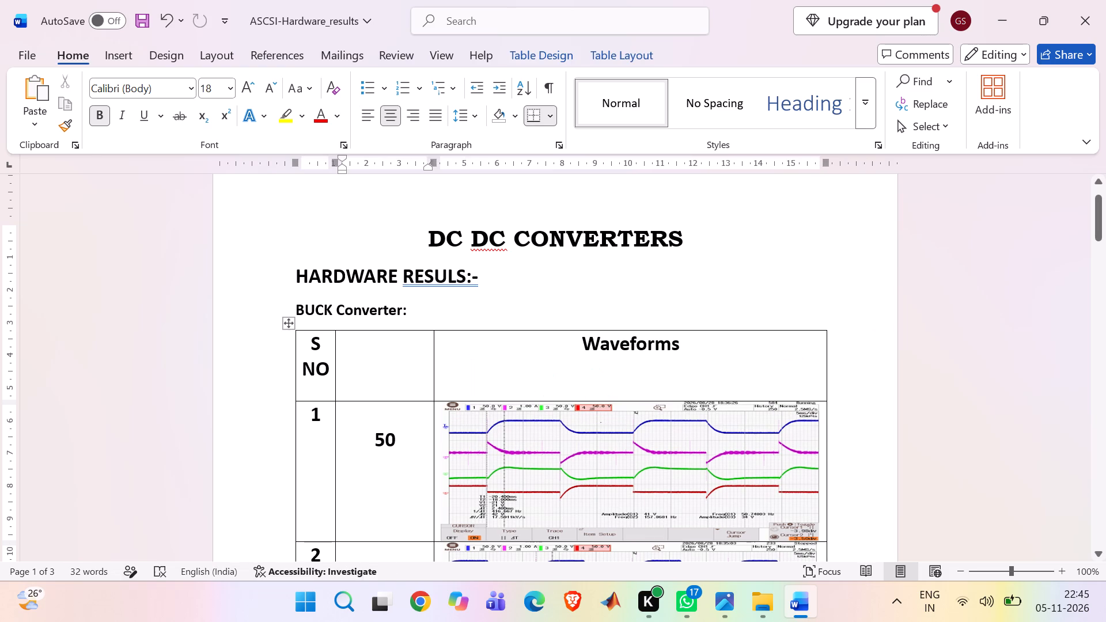
pyautogui.write('Modeof')
pyautogui.press('space')
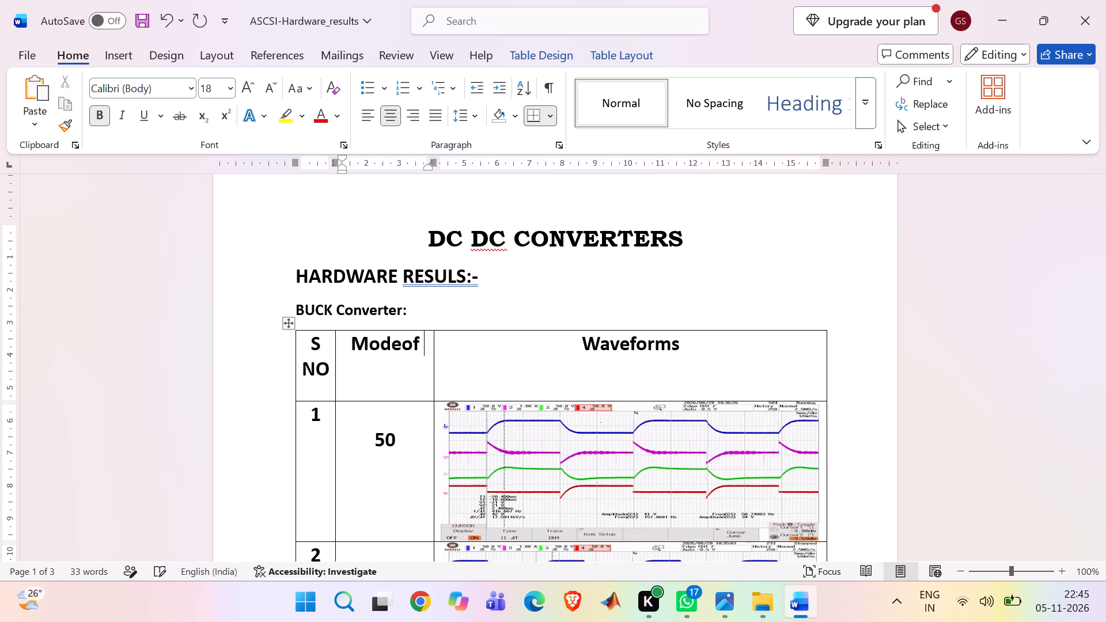
pyautogui.press('BackSpace')
pyautogui.press('BackSpace')
pyautogui.press('BackSpace')
pyautogui.press('space')
pyautogui.write('of')
pyautogui.press('space')
pyautogui.write('Operation')
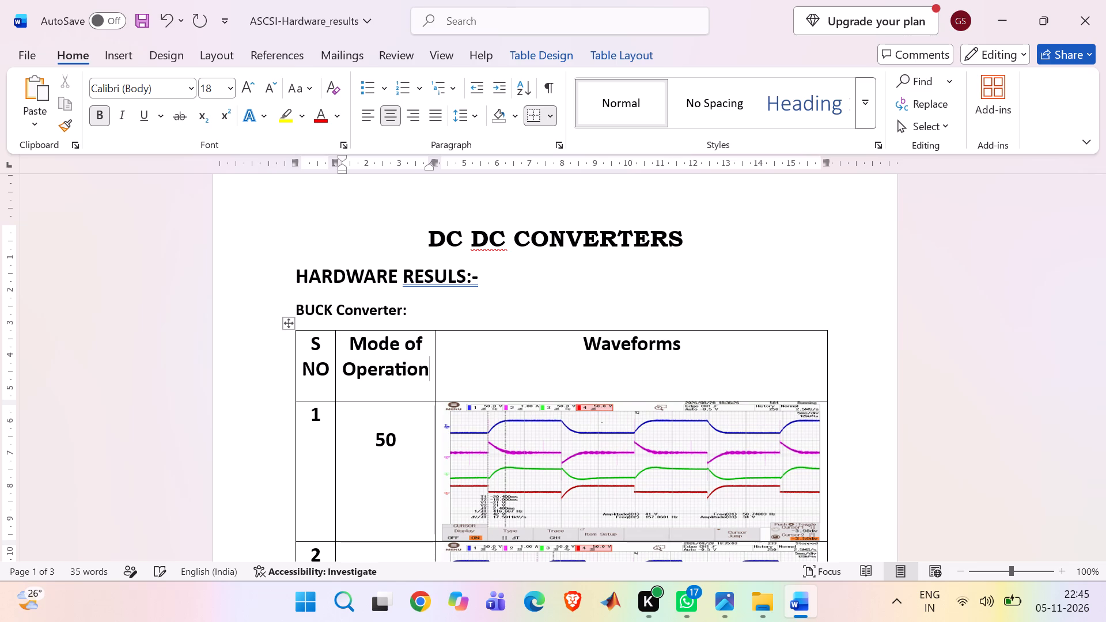
# Replace the Mode of Operation entries in rows 1, 2 and 3 with DCM, BCM and CCM.
pyautogui.click(398, 441)
pyautogui.press('BackSpace')
pyautogui.press('BackSpace')
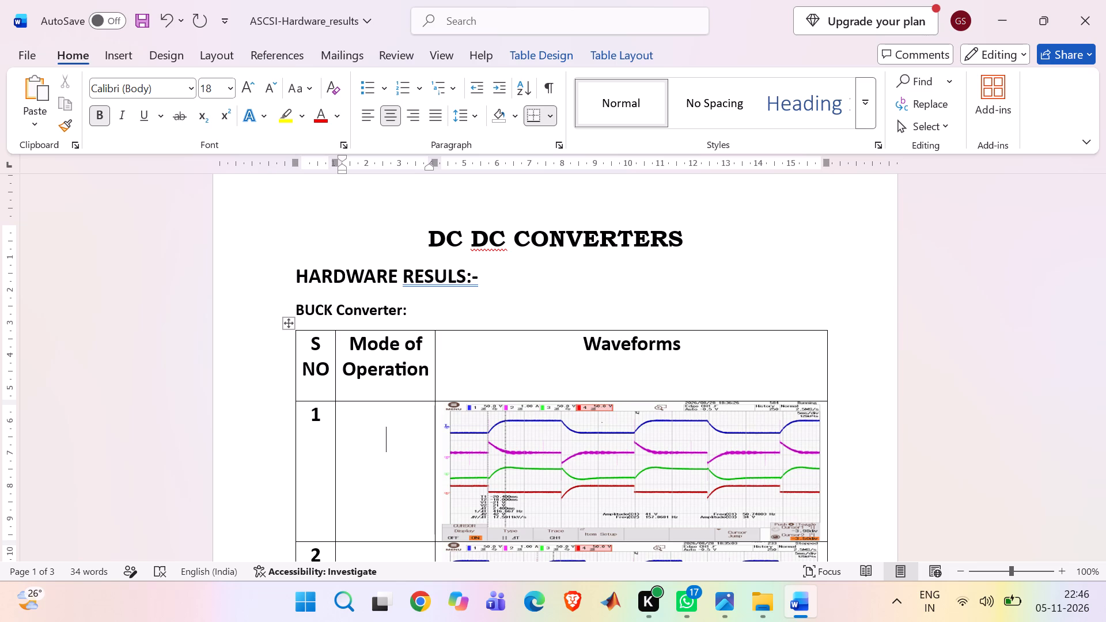
pyautogui.write('DCM')
pyautogui.scroll(-1, 398, 441)
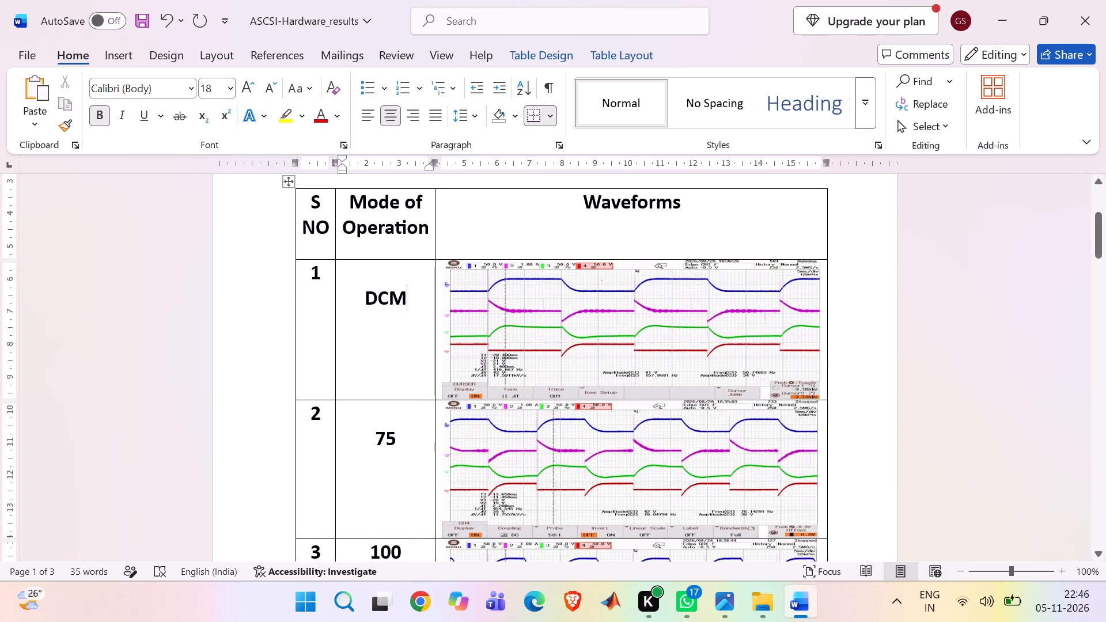
pyautogui.click(398, 446)
pyautogui.press('BackSpace')
pyautogui.press('BackSpace')
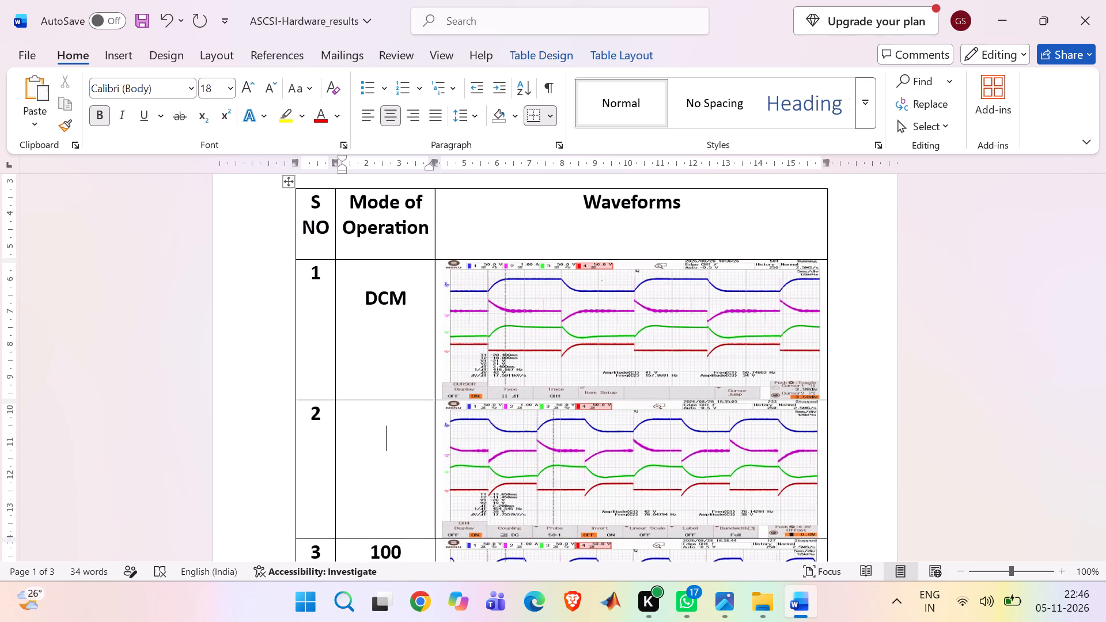
pyautogui.write('BCM')
pyautogui.scroll(-1, 399, 461)
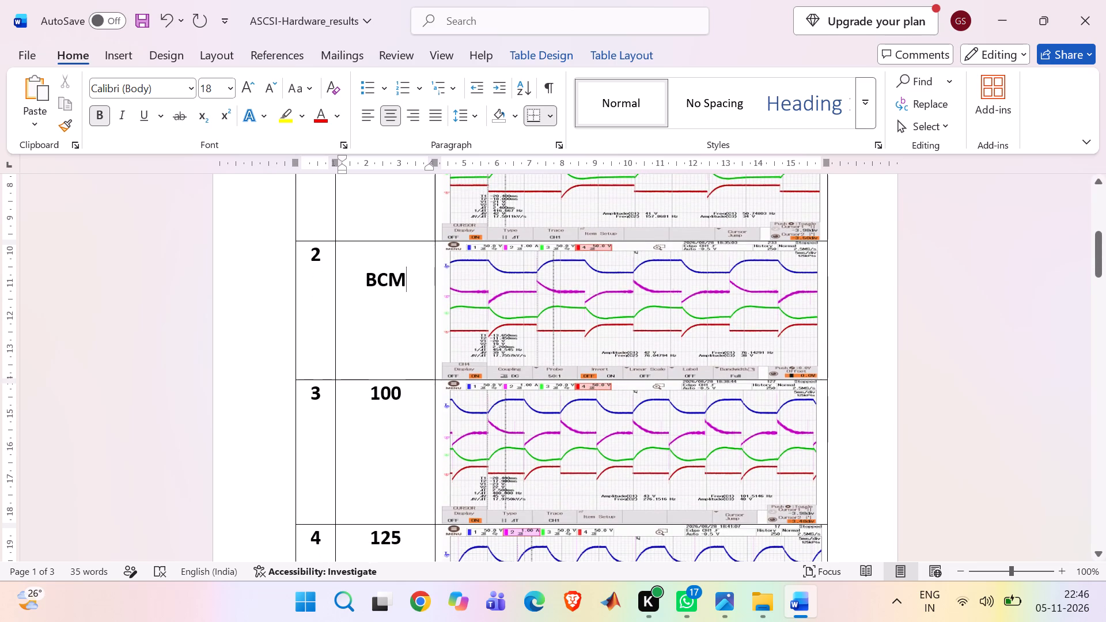
pyautogui.click(402, 395)
pyautogui.press('BackSpace')
pyautogui.press('BackSpace')
pyautogui.press('BackSpace')
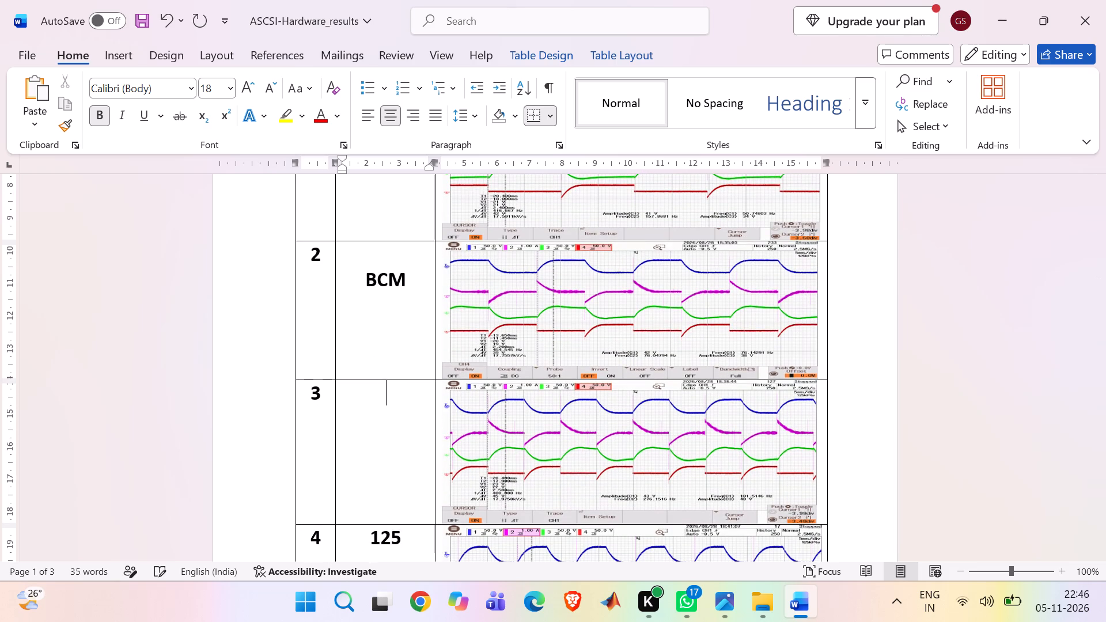
pyautogui.write('CCM')
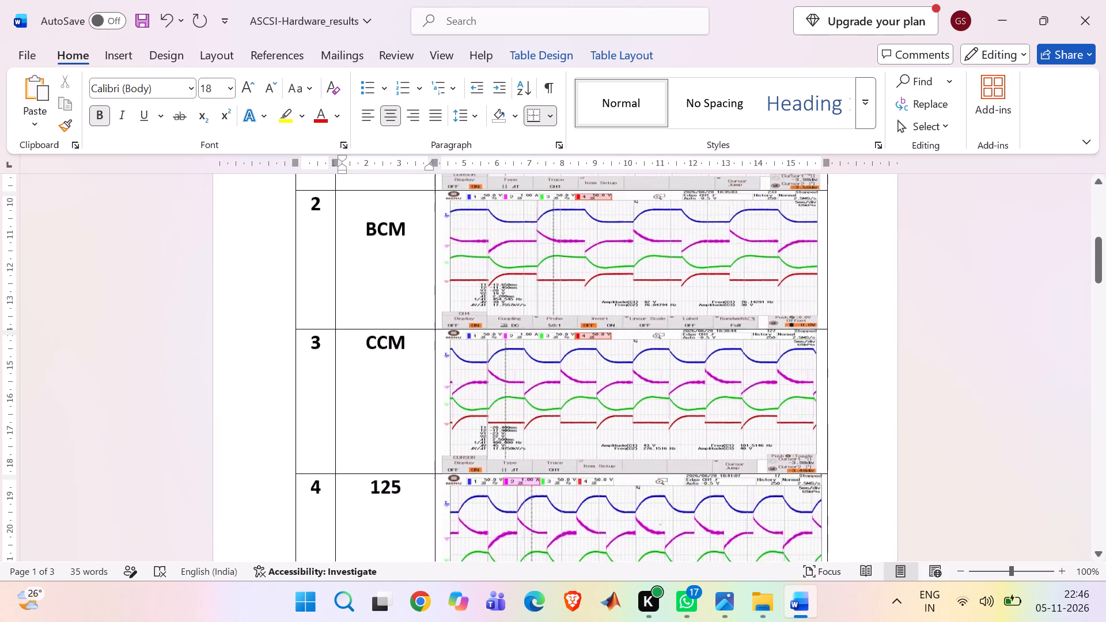
# Delete the old waveform images from the DCM, BCM and CCM rows of the Buck Converter table.
pyautogui.scroll(2, 402, 395)
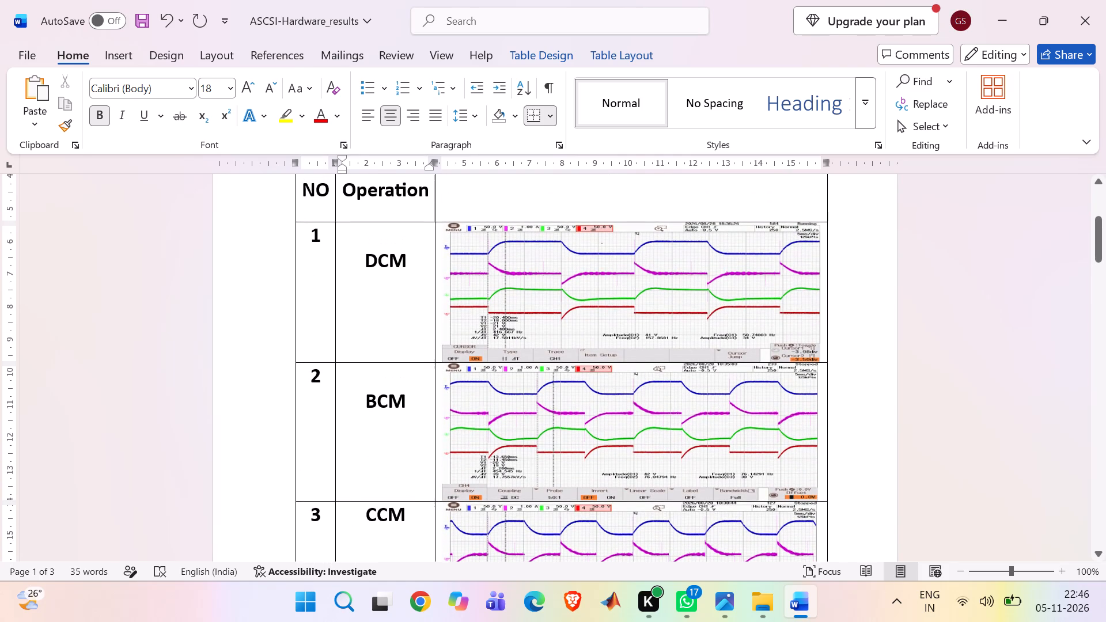
pyautogui.scroll(1, 537, 293)
pyautogui.click(520, 384)
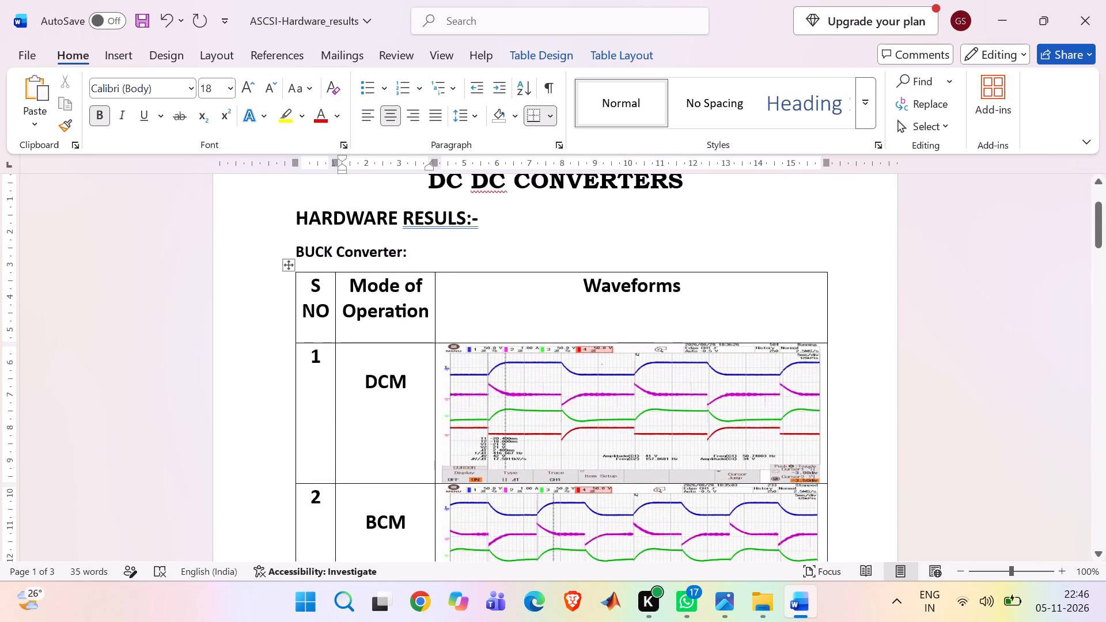
pyautogui.press('BackSpace')
pyautogui.click(520, 442)
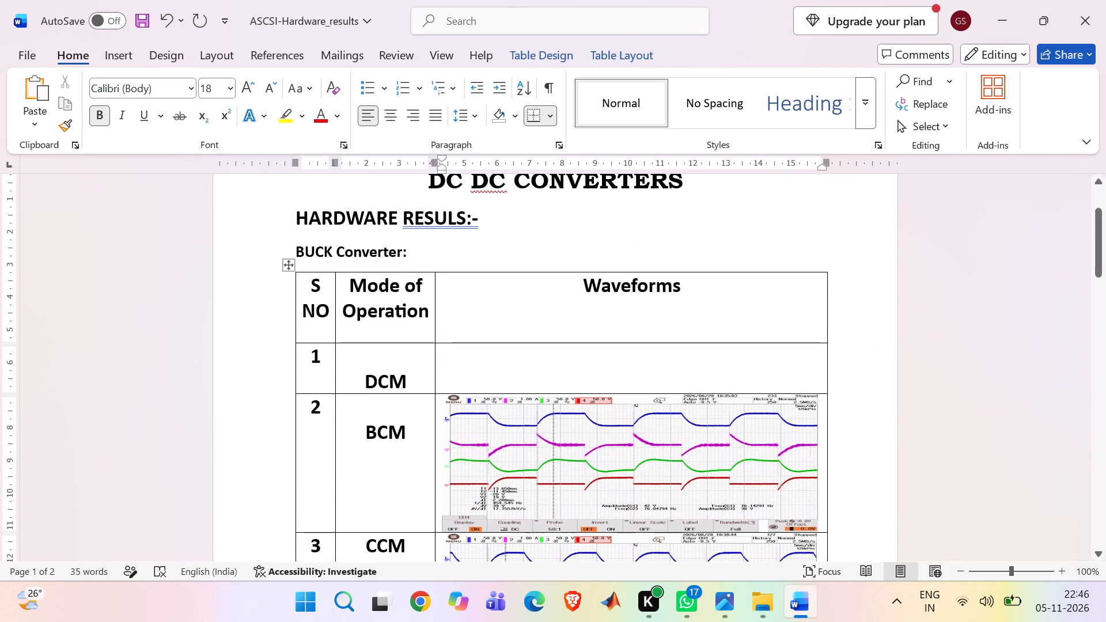
pyautogui.press('BackSpace')
pyautogui.click(538, 499)
pyautogui.press('BackSpace')
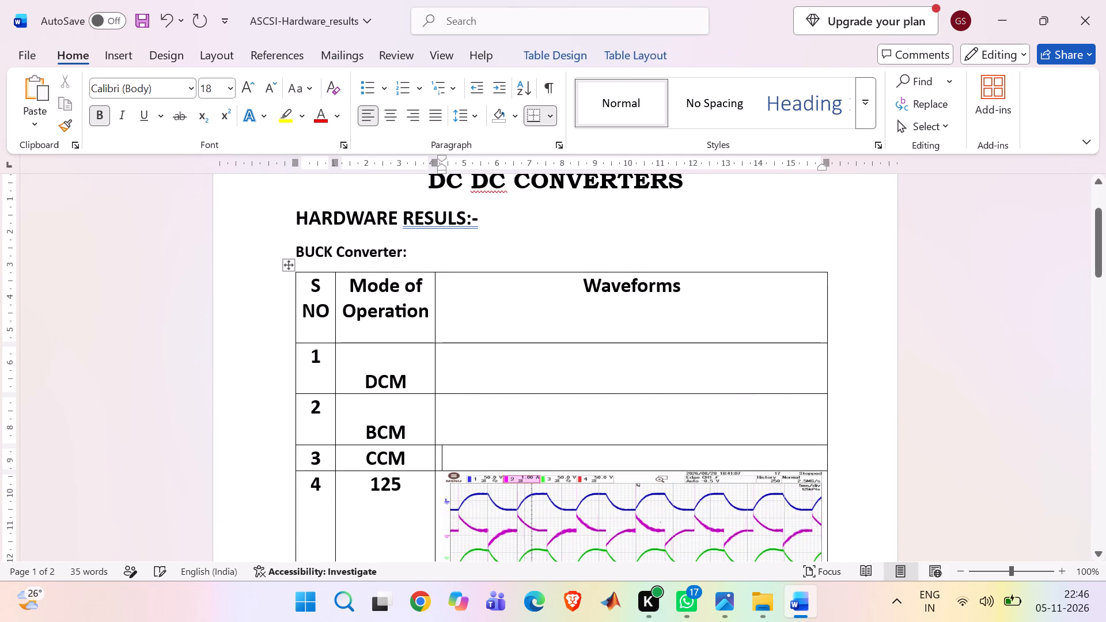
# Delete the entire row 4 (125) with its waveform image from the Buck Converter table.
pyautogui.scroll(-1, 538, 499)
pyautogui.click(538, 499)
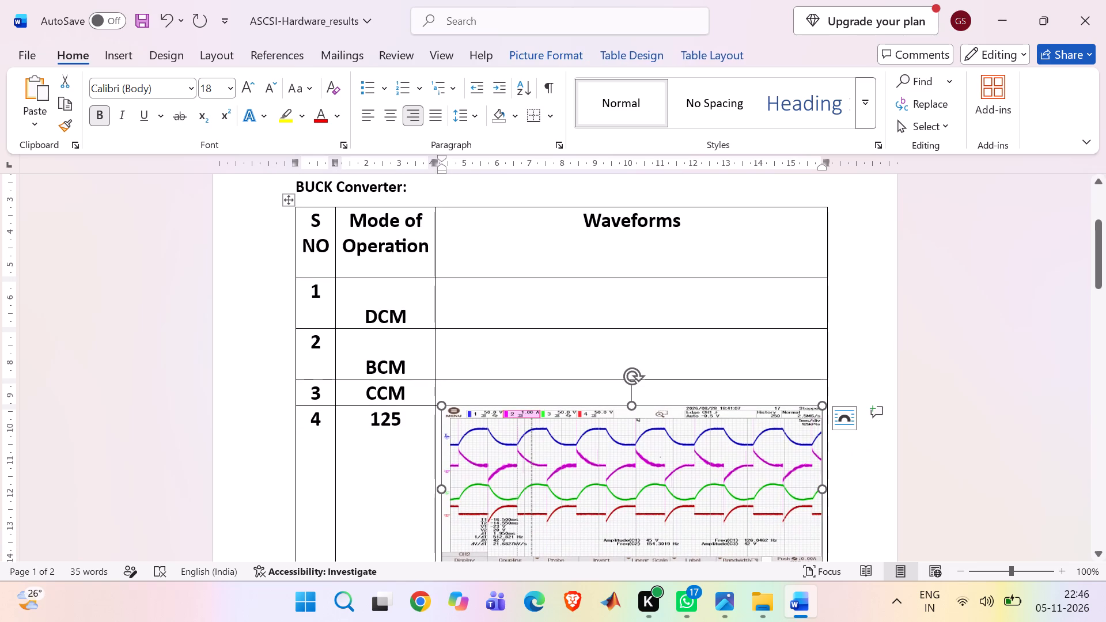
pyautogui.moveTo(306, 420); pyautogui.dragTo(628, 498)
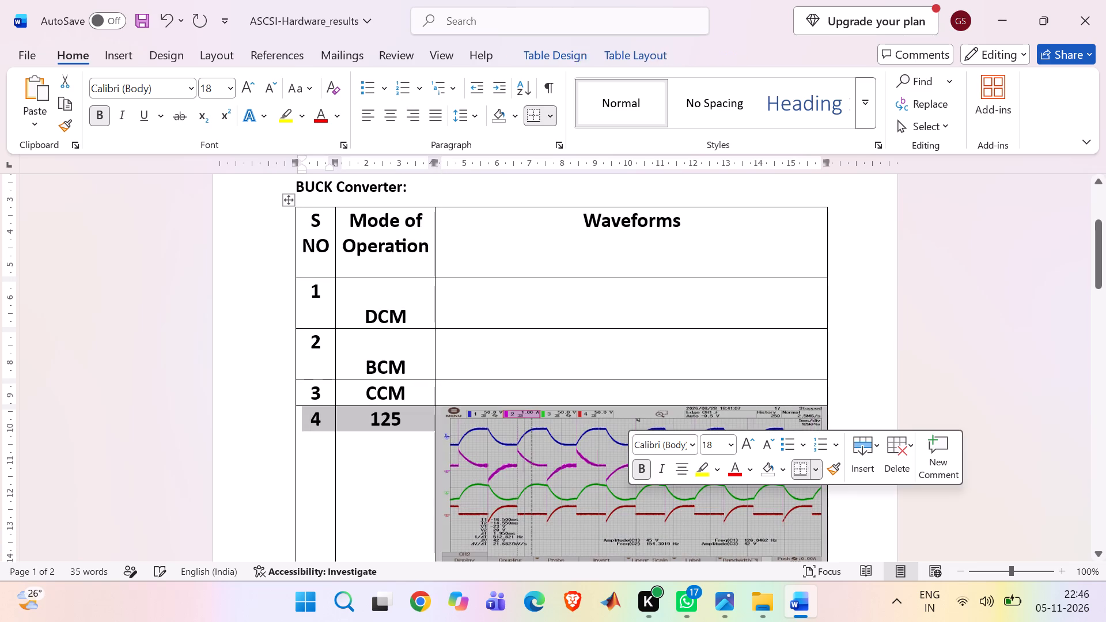
pyautogui.press('BackSpace')
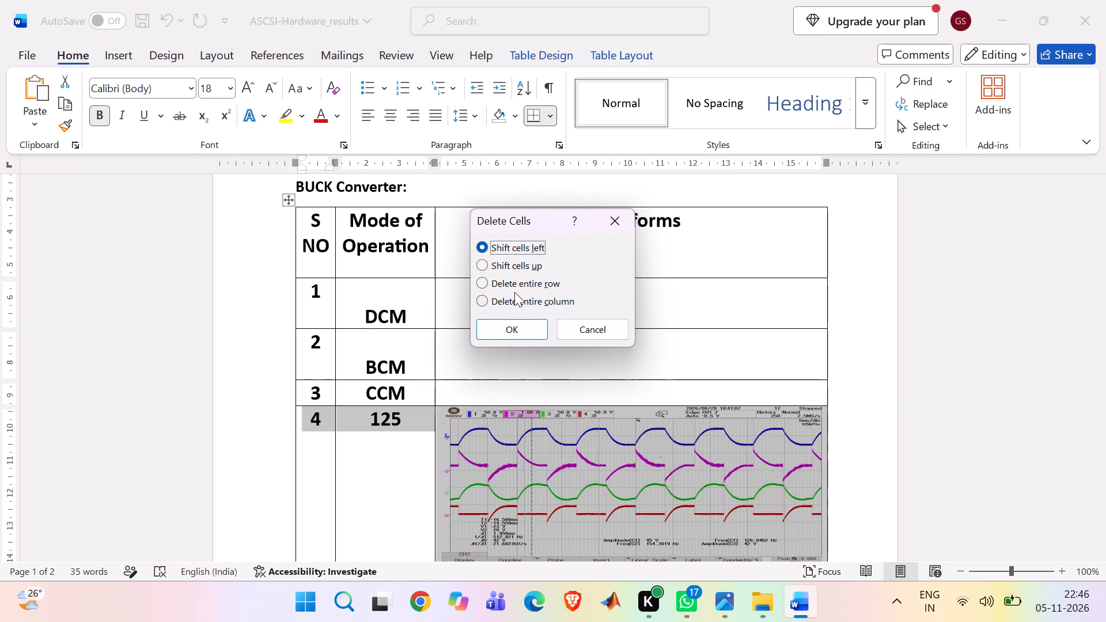
pyautogui.click(514, 288)
pyautogui.click(507, 332)
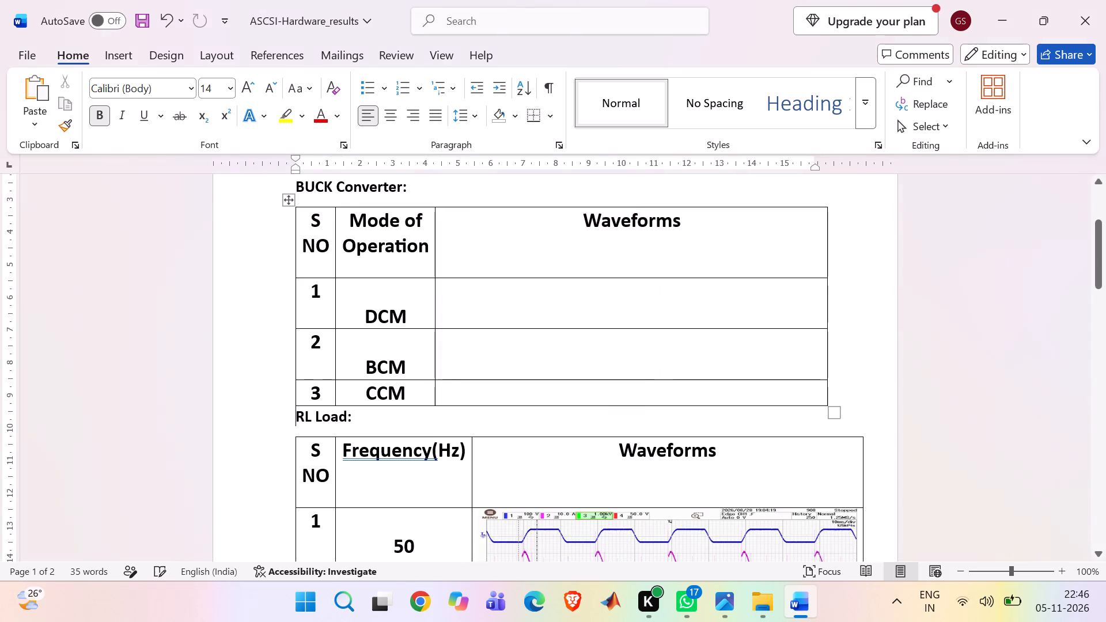
# Add a blank line between the Buck Converter table and the RL Load subheading.
pyautogui.press('Return')
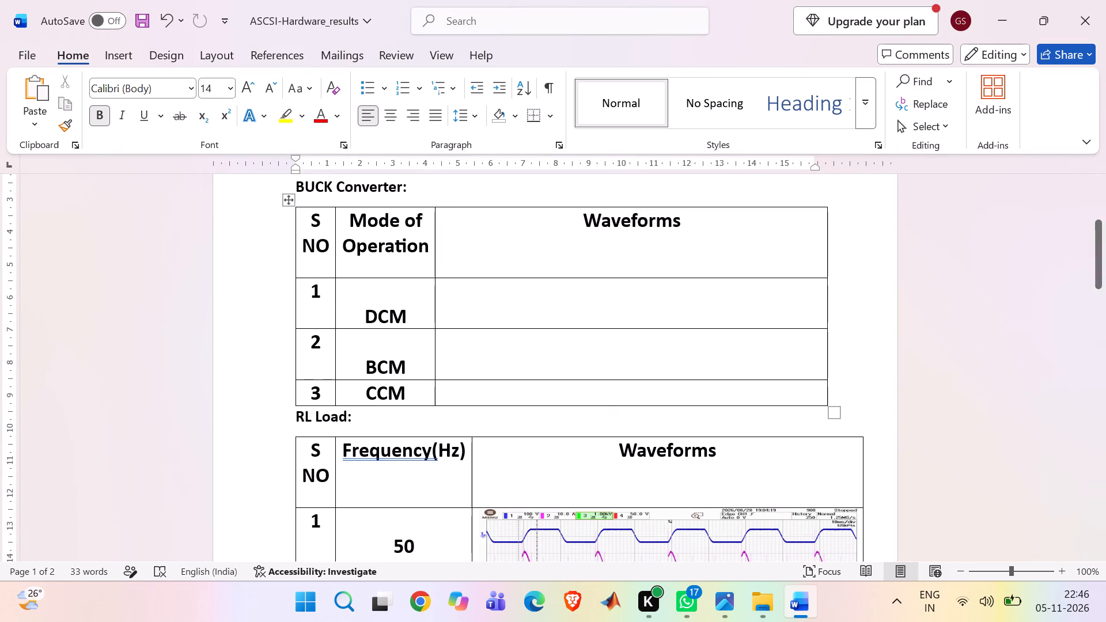
# Insert picture 008 from the PE_LAB DC-DC converter folder into the Waveforms cell of the DCM row.
pyautogui.scroll(1, 304, 416)
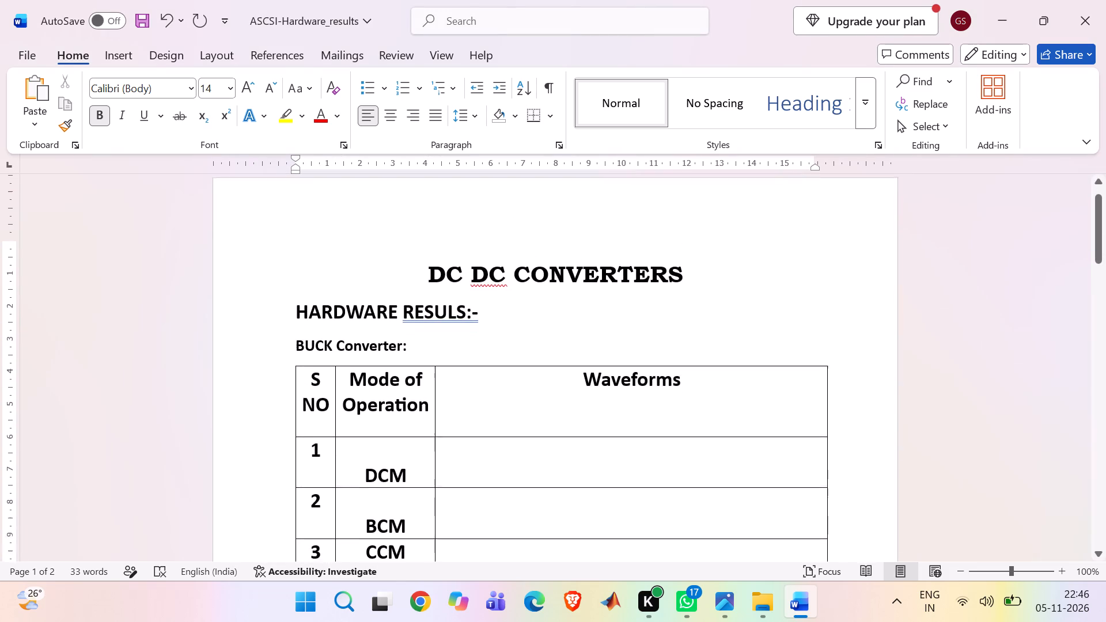
pyautogui.scroll(1, 304, 416)
pyautogui.click(515, 439)
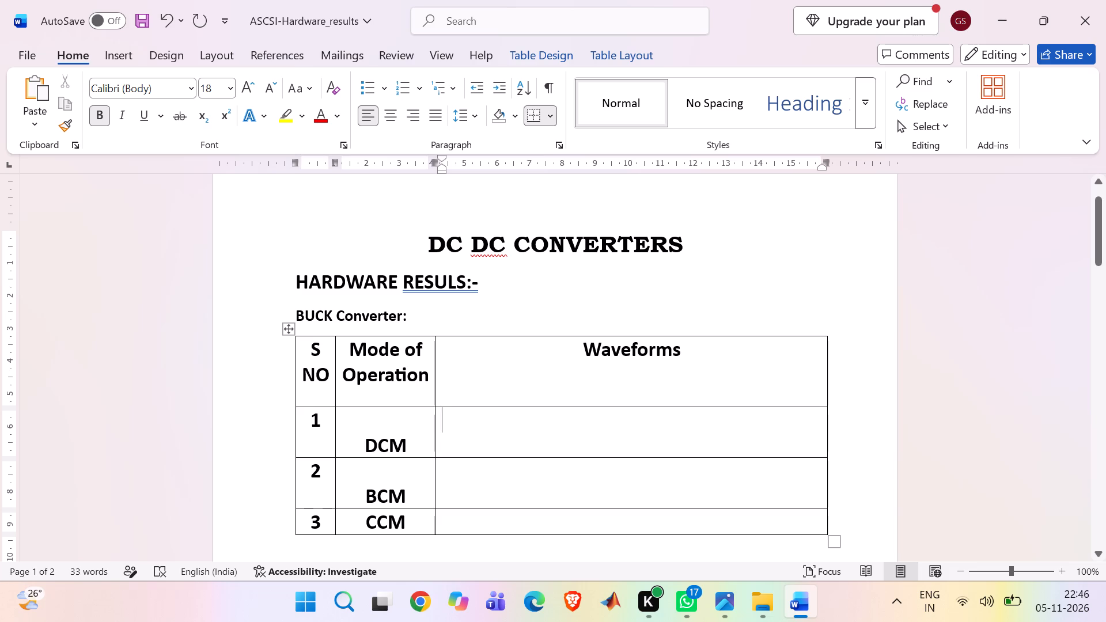
pyautogui.click(103, 53)
pyautogui.click(176, 89)
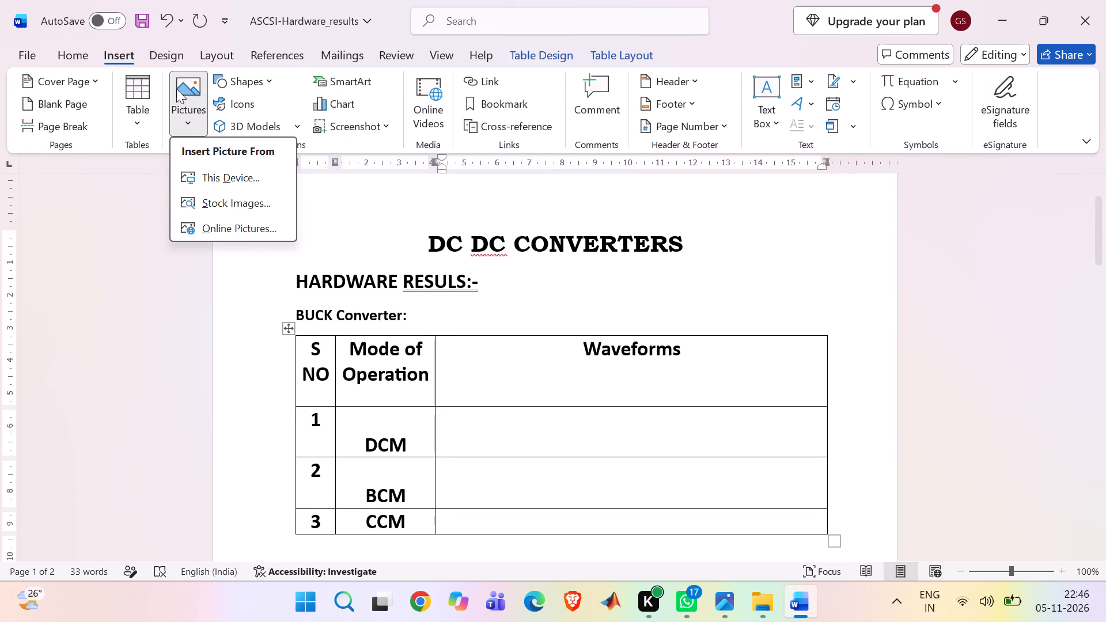
pyautogui.click(211, 167)
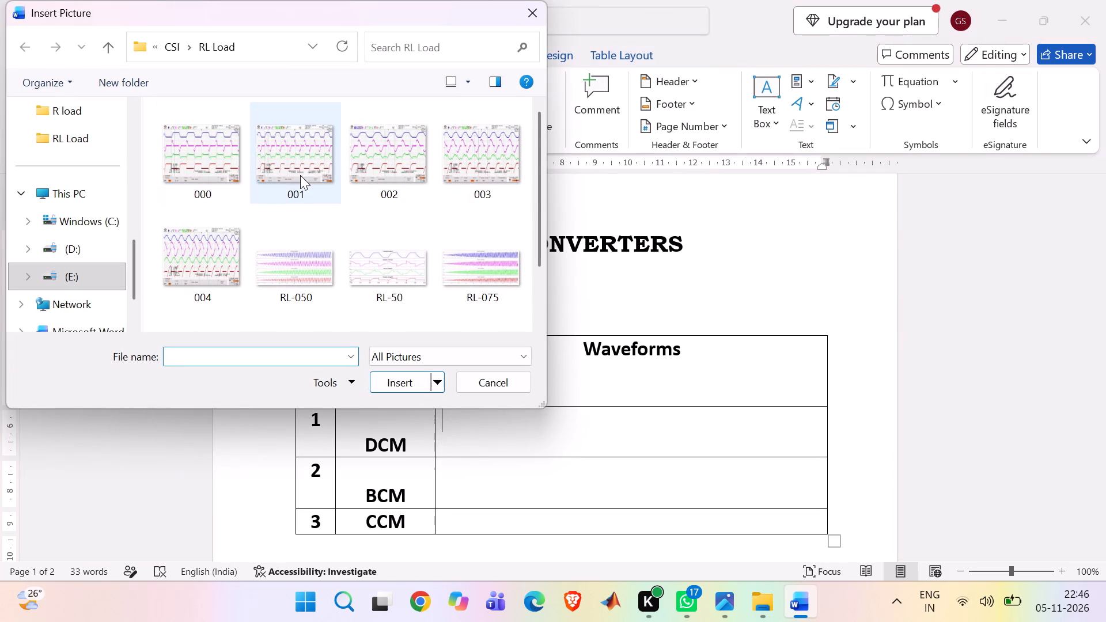
pyautogui.click(171, 43)
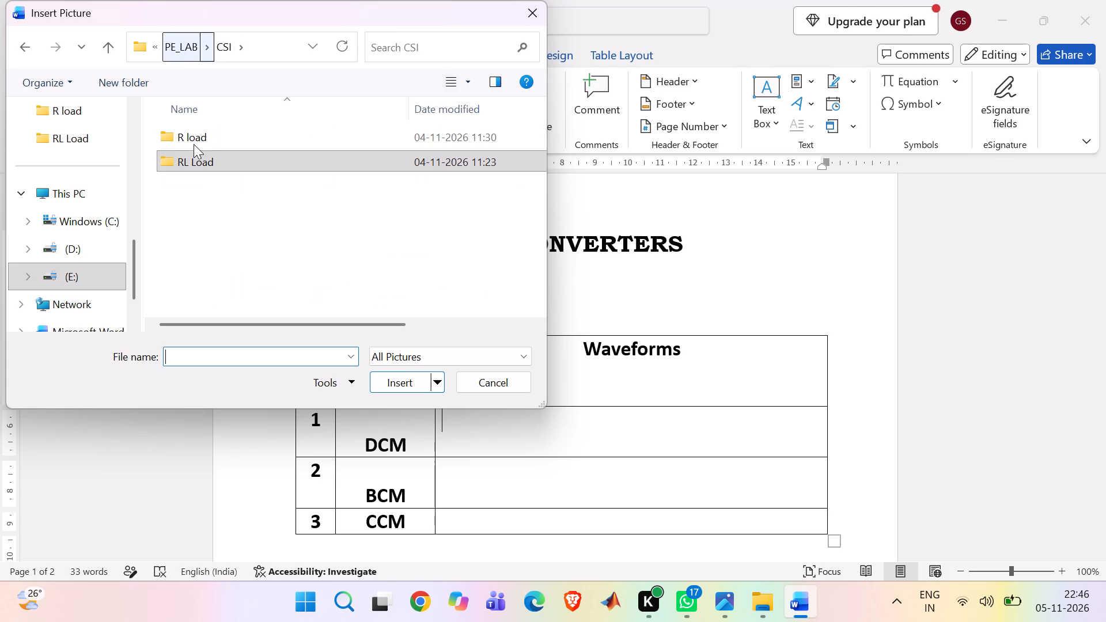
pyautogui.click(171, 47)
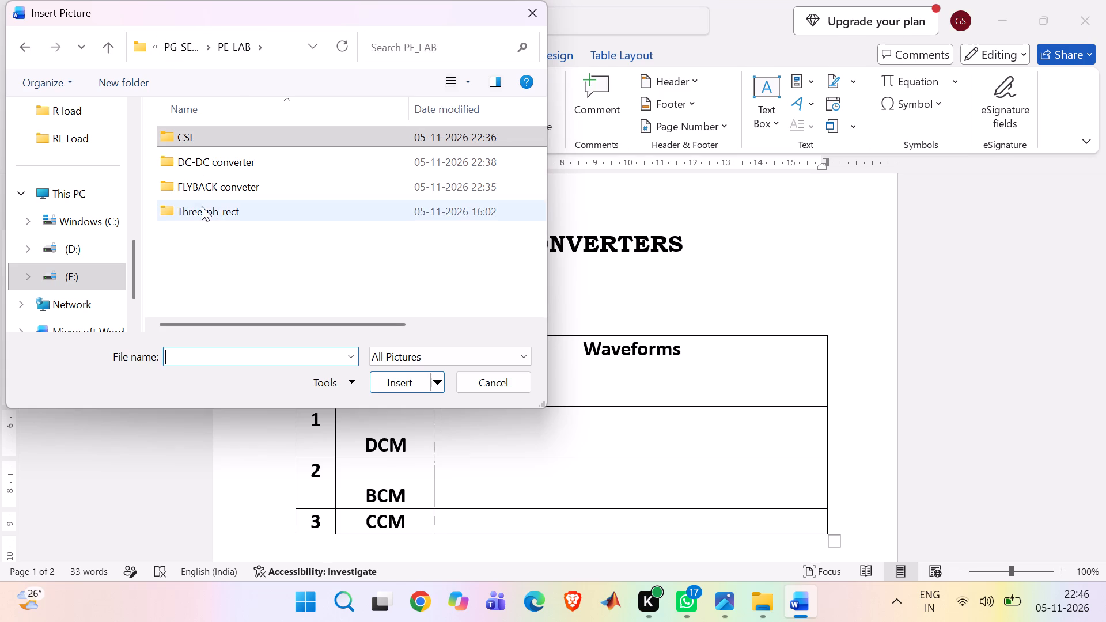
pyautogui.doubleClick(209, 163)
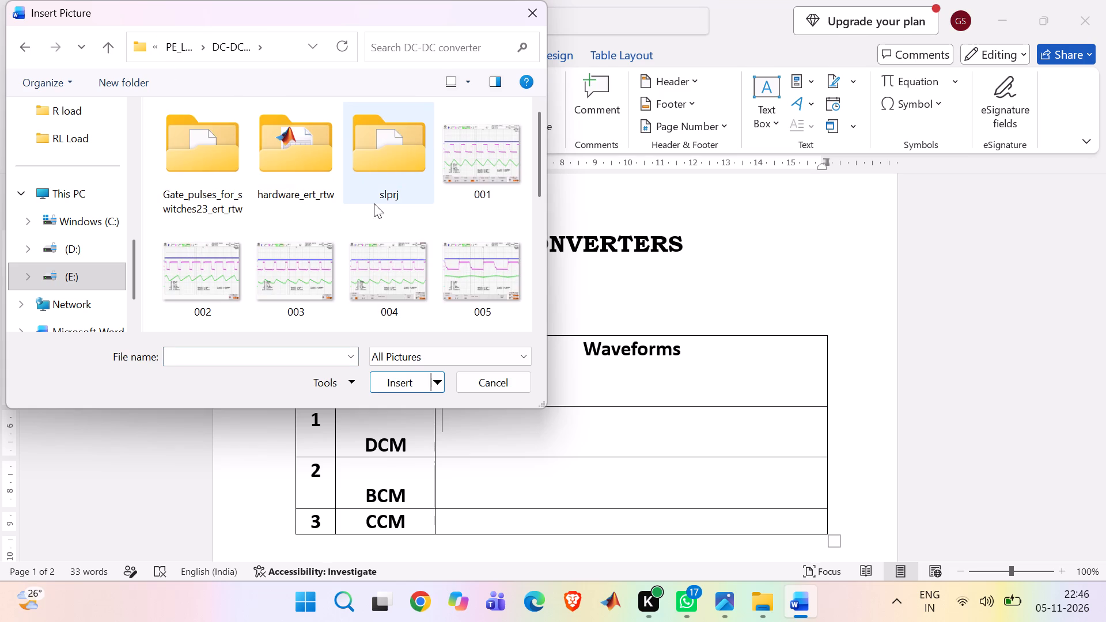
pyautogui.scroll(-1, 393, 213)
pyautogui.scroll(1, 393, 213)
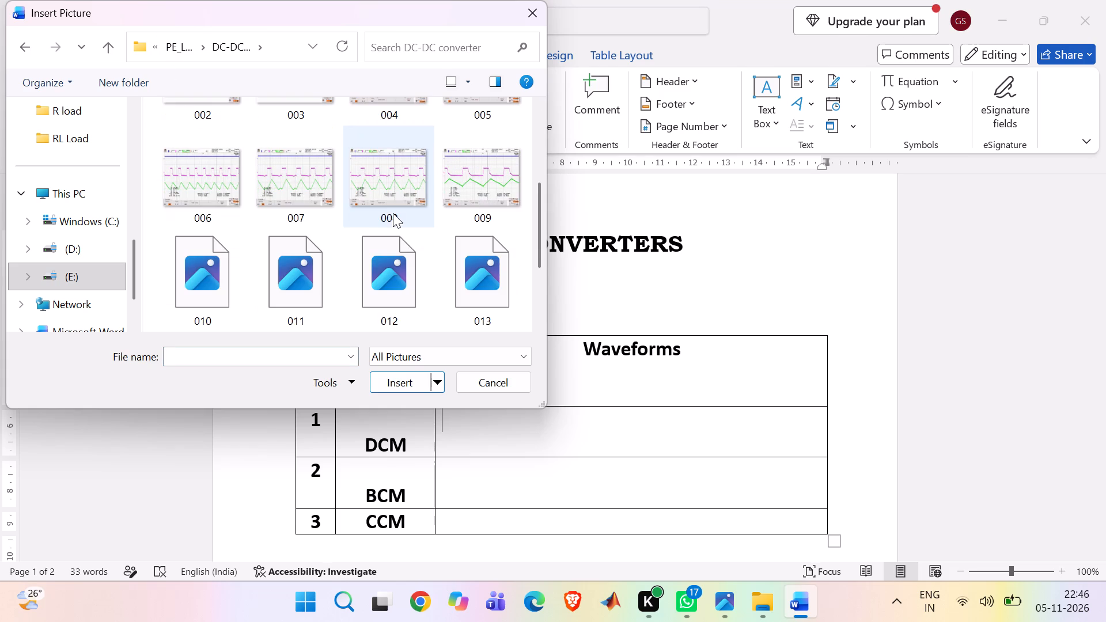
pyautogui.scroll(1, 393, 213)
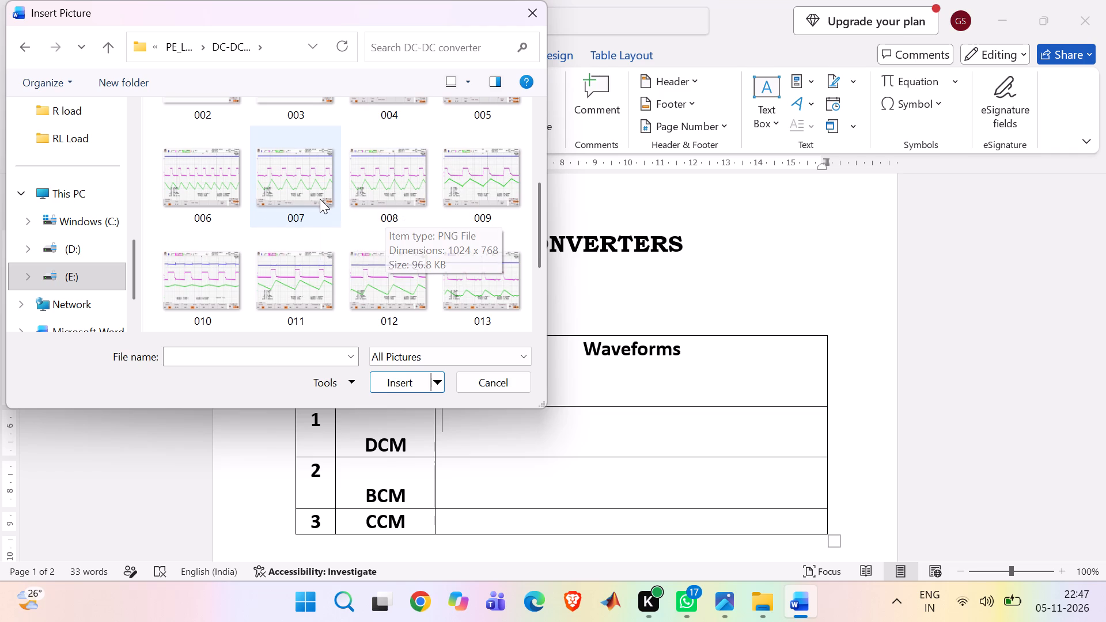
pyautogui.click(380, 193)
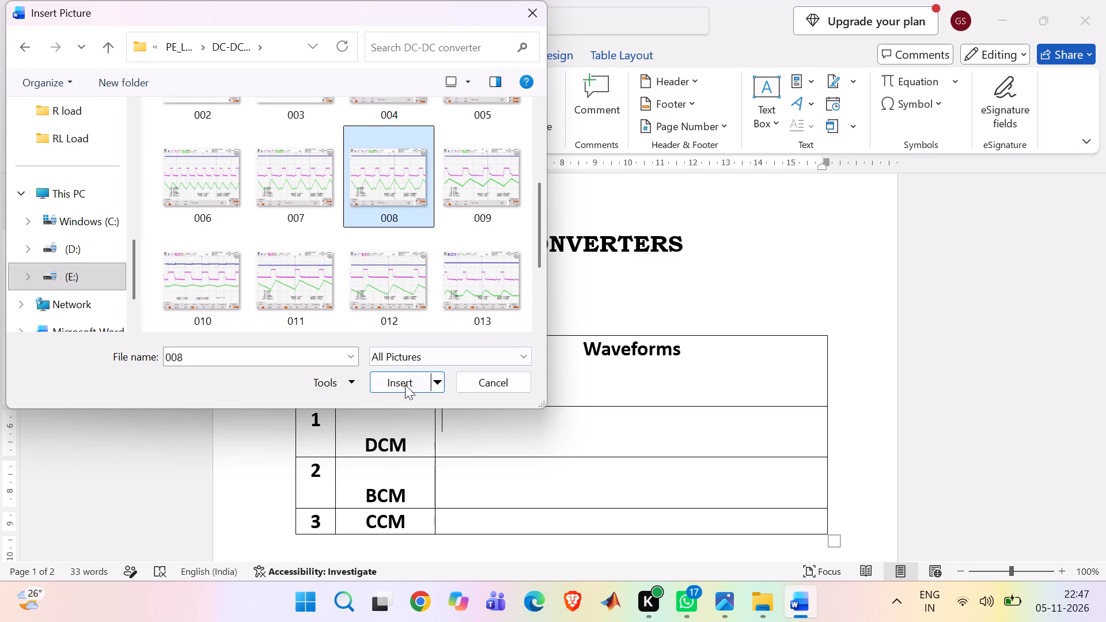
pyautogui.click(405, 384)
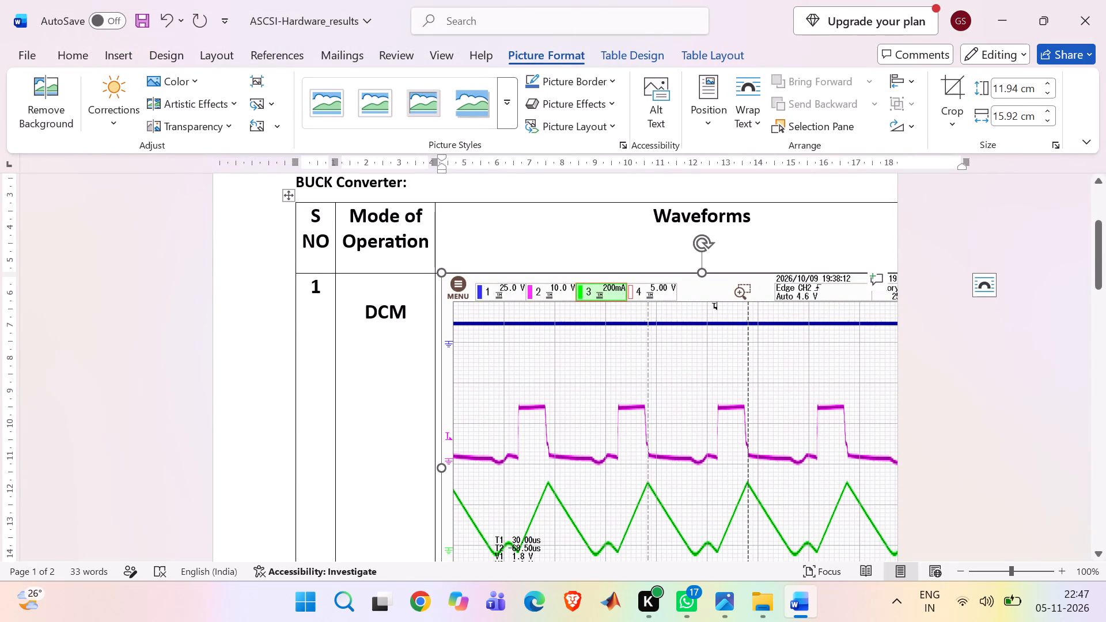
# Shrink the DCM waveform picture to about 12.38 cm wide and 7.85 cm high.
pyautogui.moveTo(441, 466); pyautogui.dragTo(557, 456)
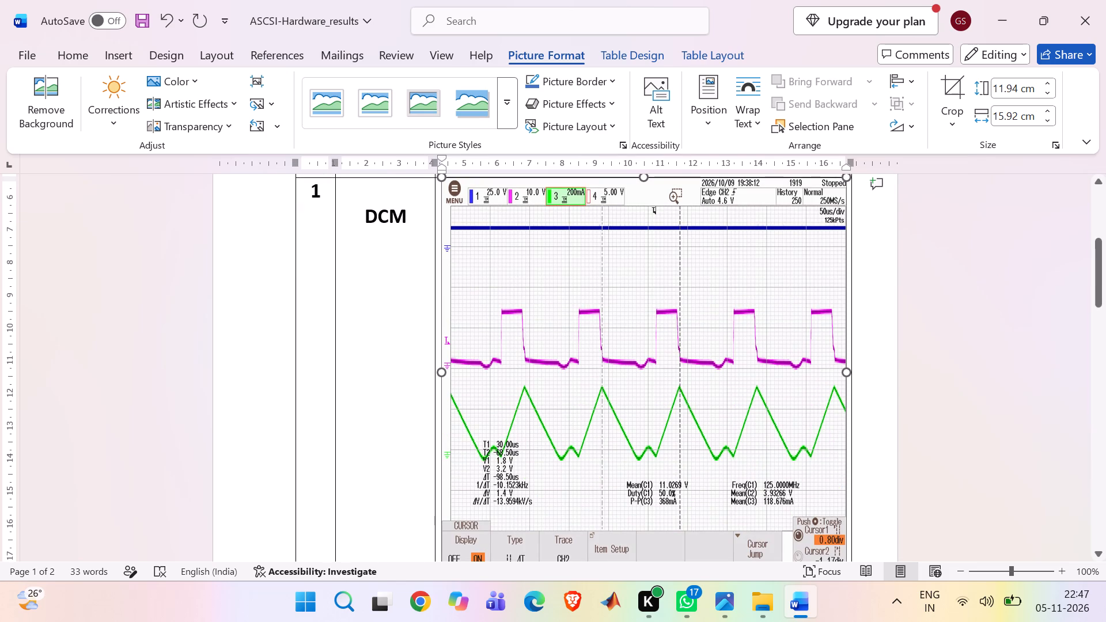
pyautogui.scroll(-1, 662, 551)
pyautogui.moveTo(644, 524); pyautogui.dragTo(644, 476)
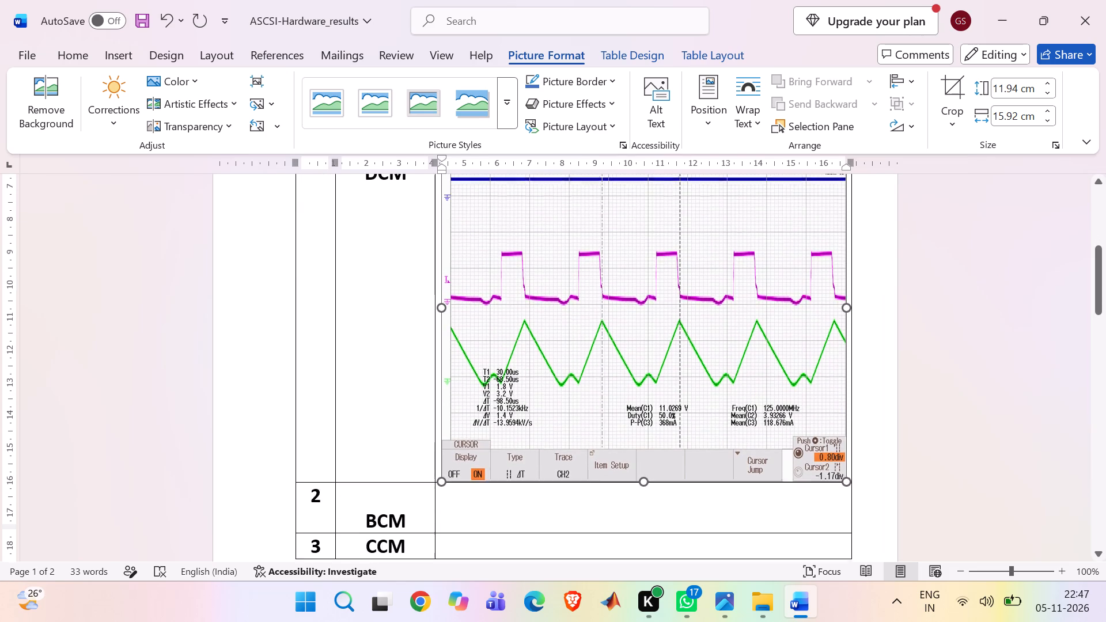
pyautogui.moveTo(644, 476); pyautogui.dragTo(638, 390)
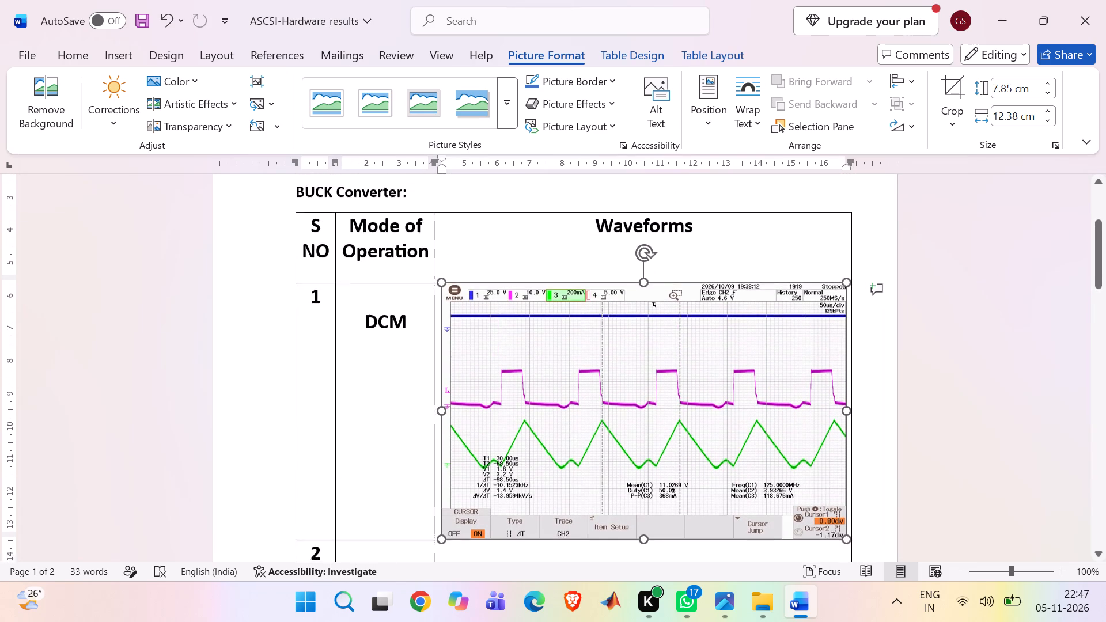
# Insert picture 006 from the DC-DC converter folder into the Waveforms cell of the BCM row.
pyautogui.click(569, 494)
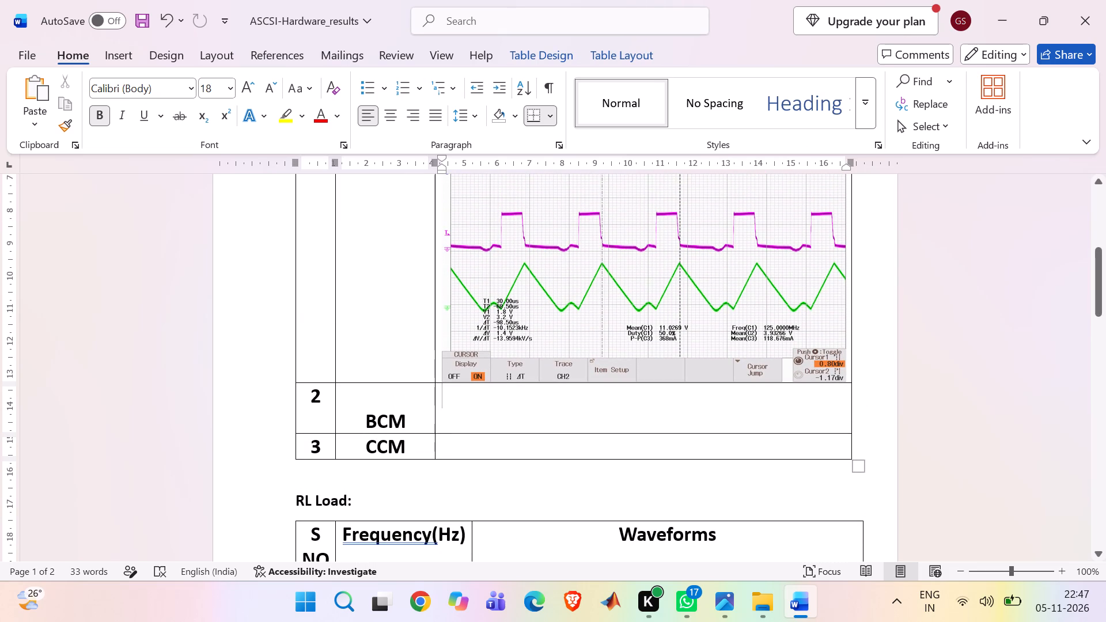
pyautogui.click(126, 54)
pyautogui.click(182, 97)
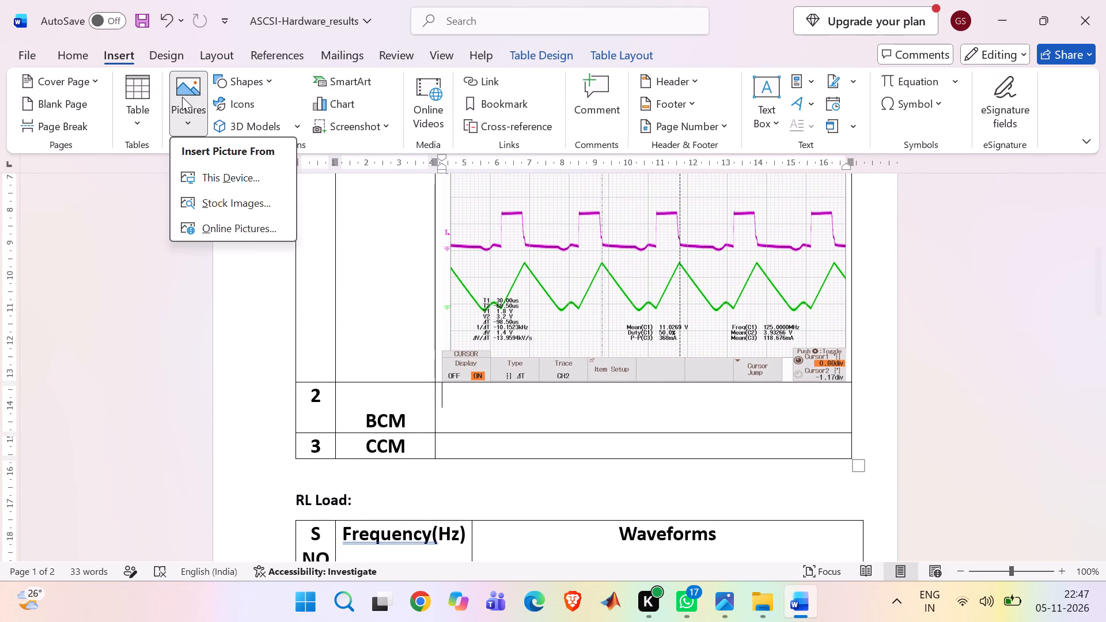
pyautogui.click(215, 172)
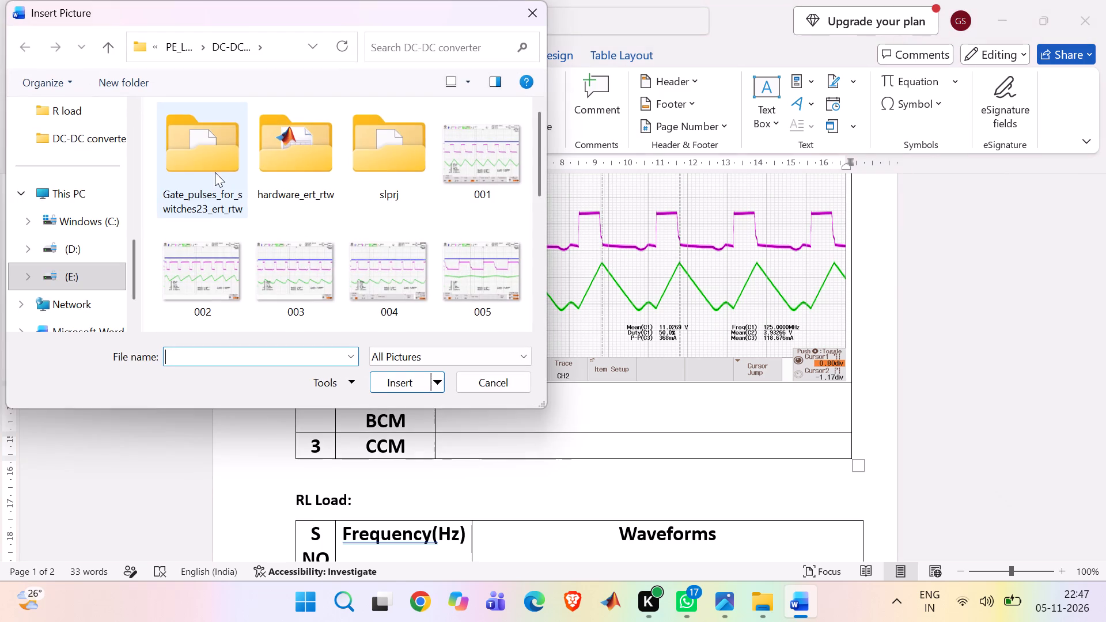
pyautogui.scroll(-1, 434, 285)
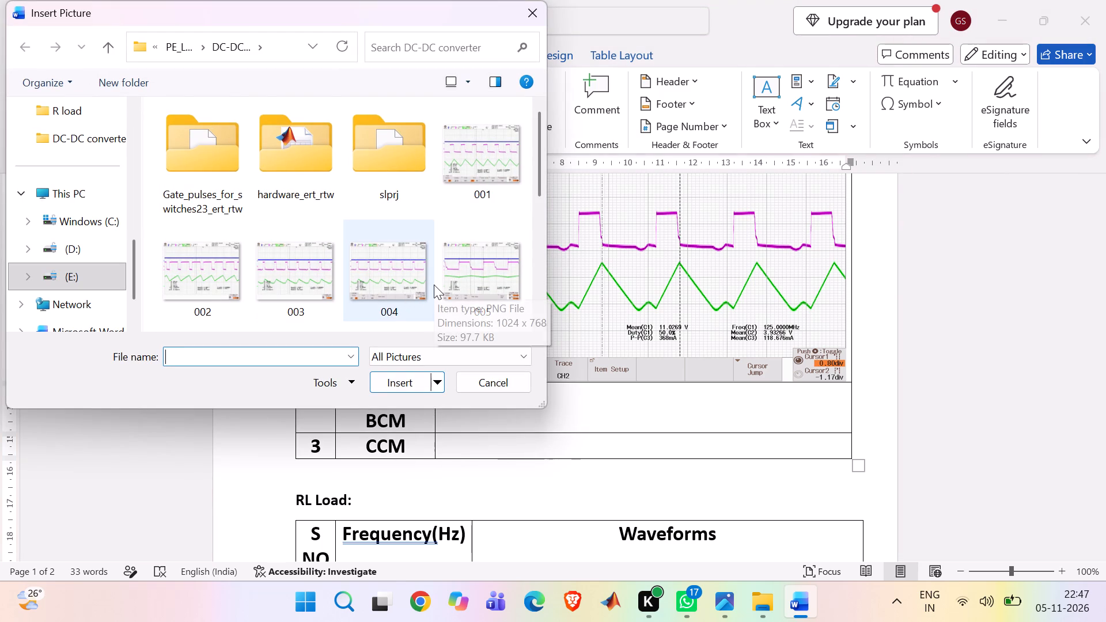
pyautogui.scroll(-1, 434, 285)
pyautogui.click(236, 288)
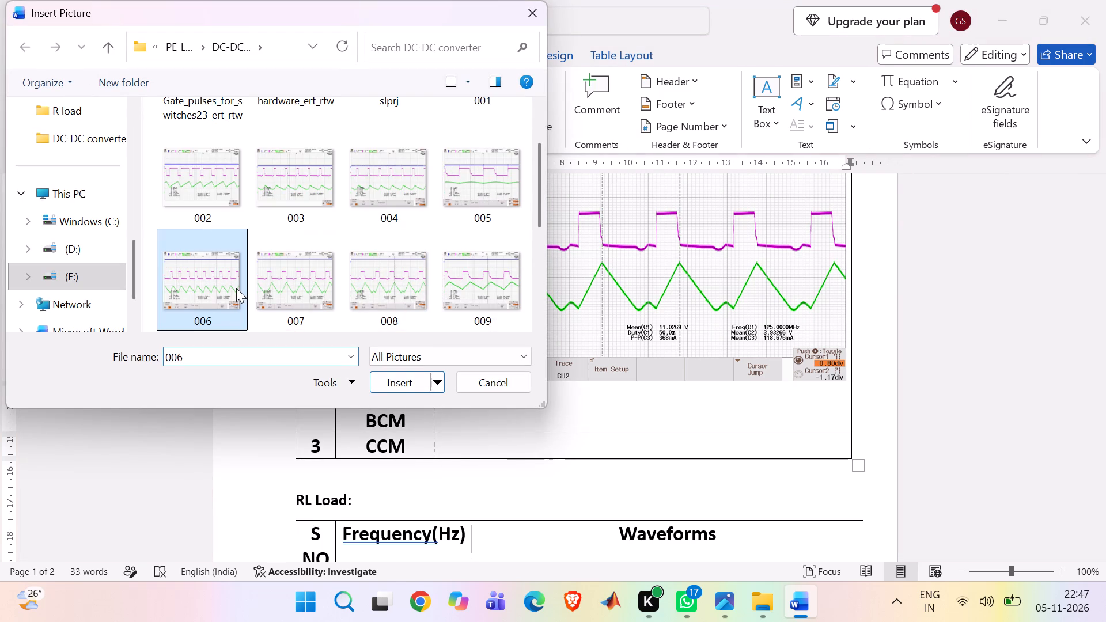
pyautogui.click(407, 371)
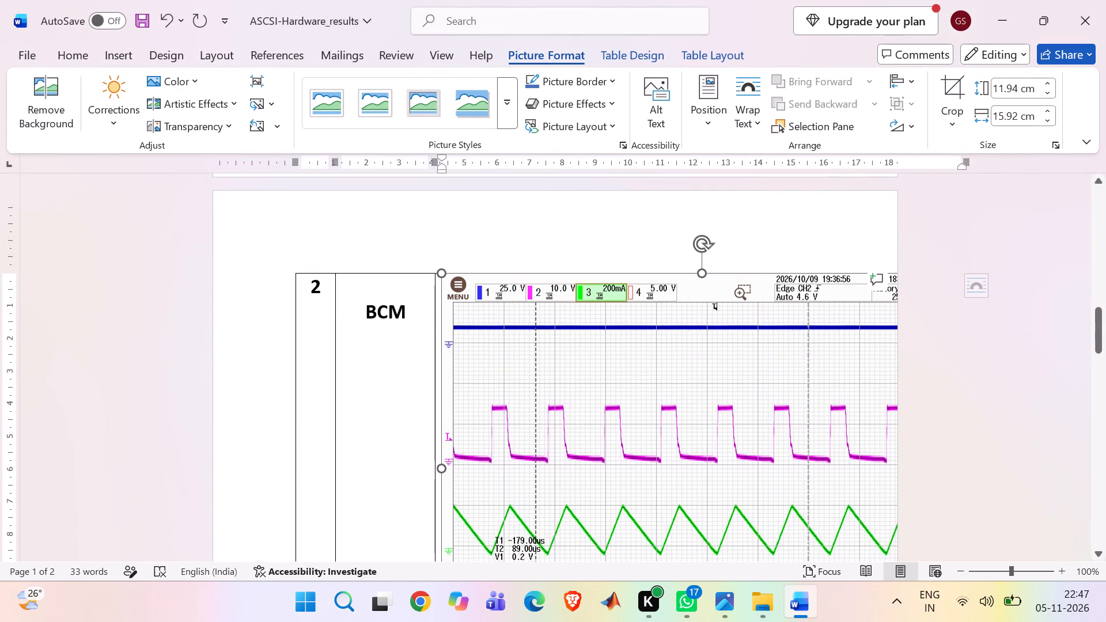
# Shrink the BCM waveform picture to about 12.32 cm wide and 6.9 cm high.
pyautogui.moveTo(442, 470); pyautogui.dragTo(556, 469)
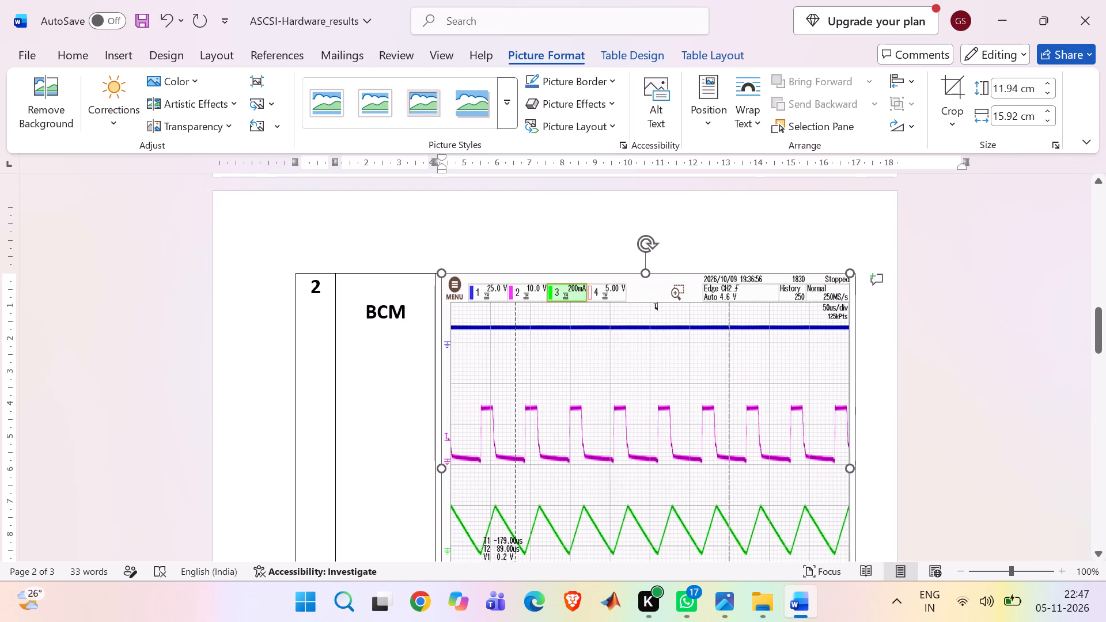
pyautogui.moveTo(556, 469); pyautogui.dragTo(559, 466)
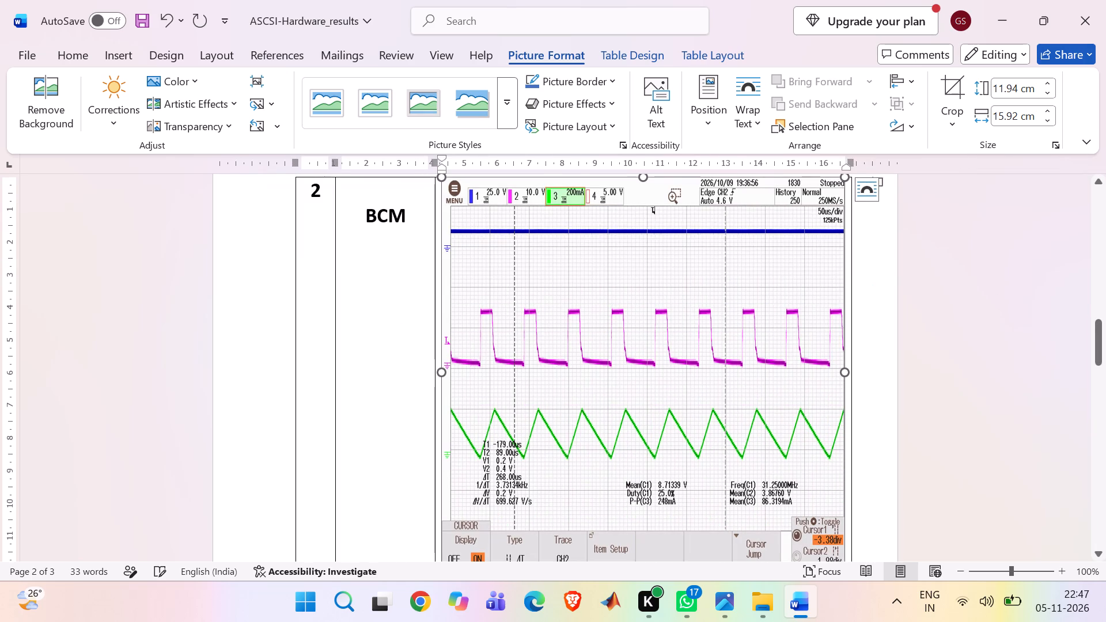
pyautogui.scroll(-1, 654, 503)
pyautogui.moveTo(643, 499); pyautogui.dragTo(644, 445)
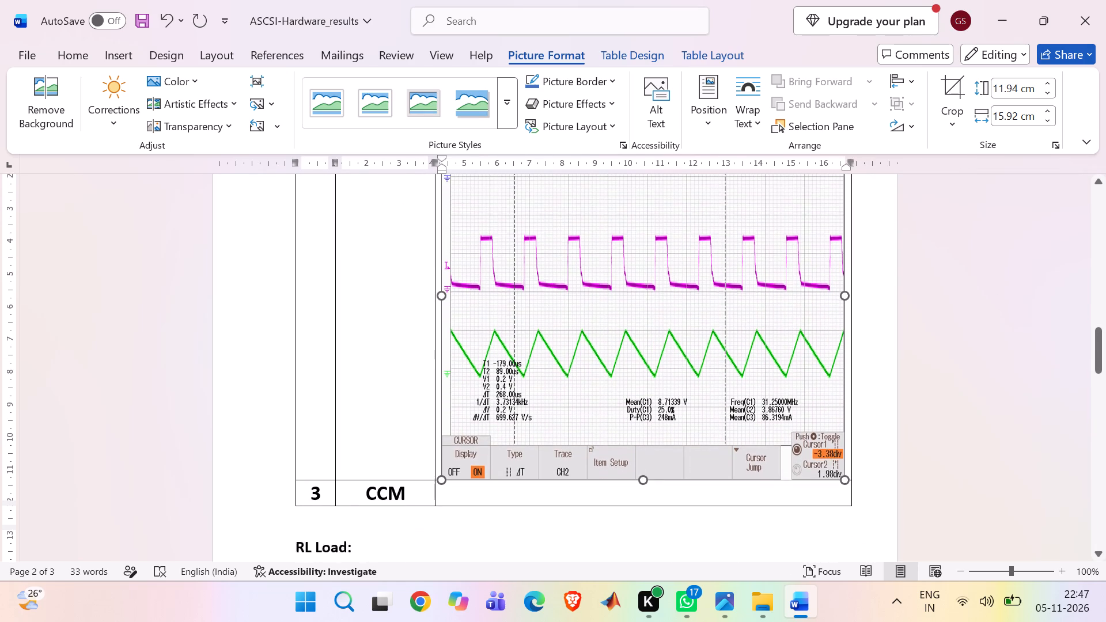
pyautogui.moveTo(644, 445); pyautogui.dragTo(642, 336)
# Insert picture 009 from the DC-DC converter folder into the Waveforms cell of the CCM row.
pyautogui.scroll(1, 642, 336)
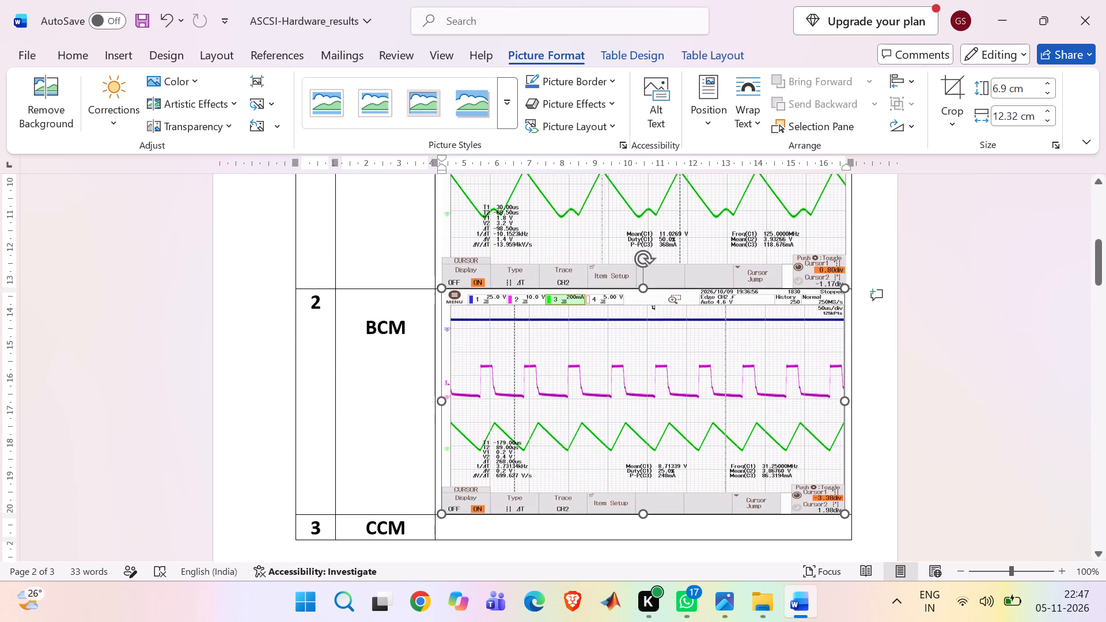
pyautogui.click(486, 532)
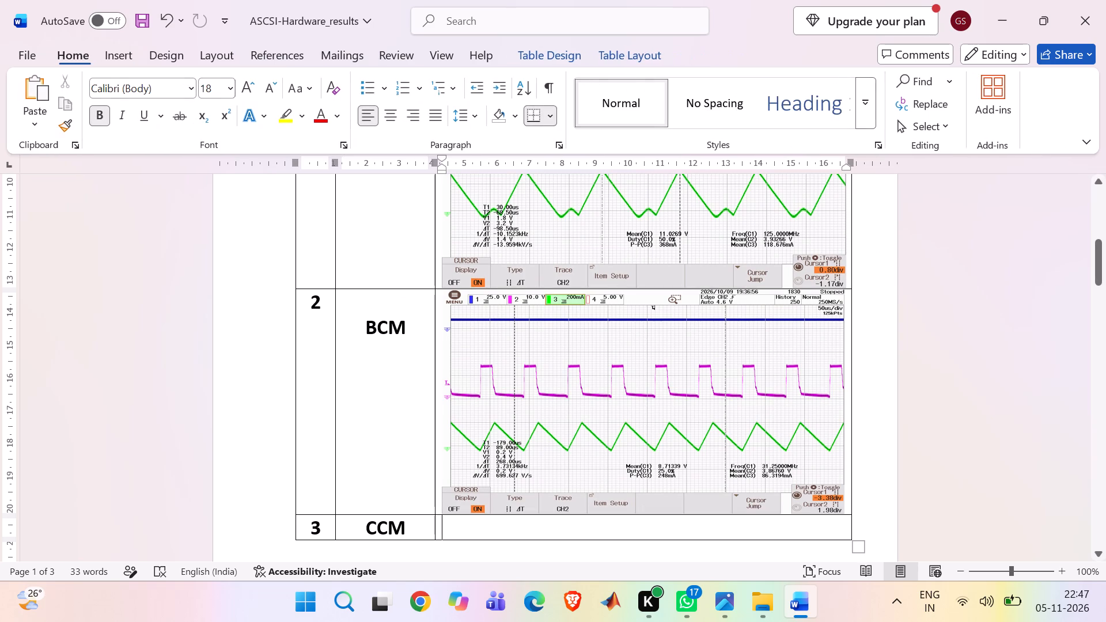
pyautogui.click(128, 49)
pyautogui.click(191, 104)
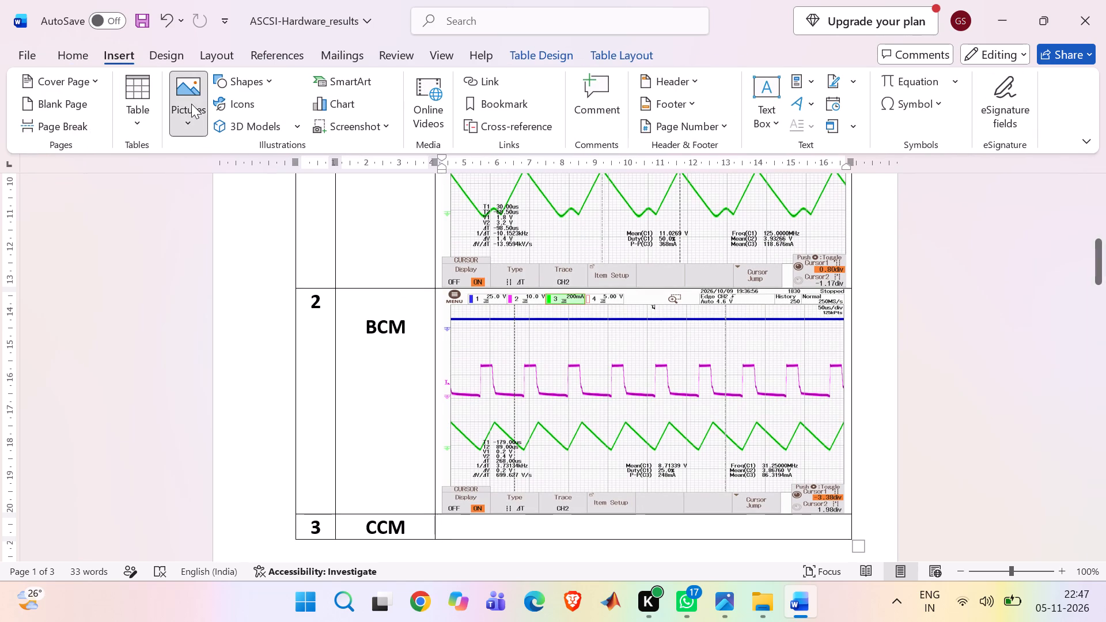
pyautogui.click(209, 173)
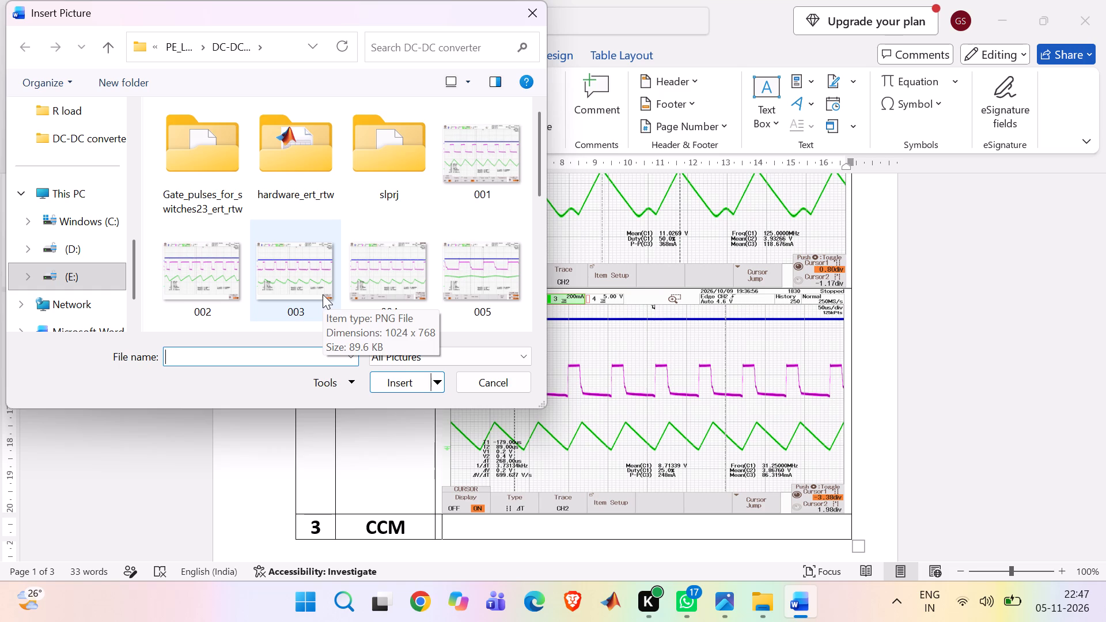
pyautogui.scroll(-1, 357, 290)
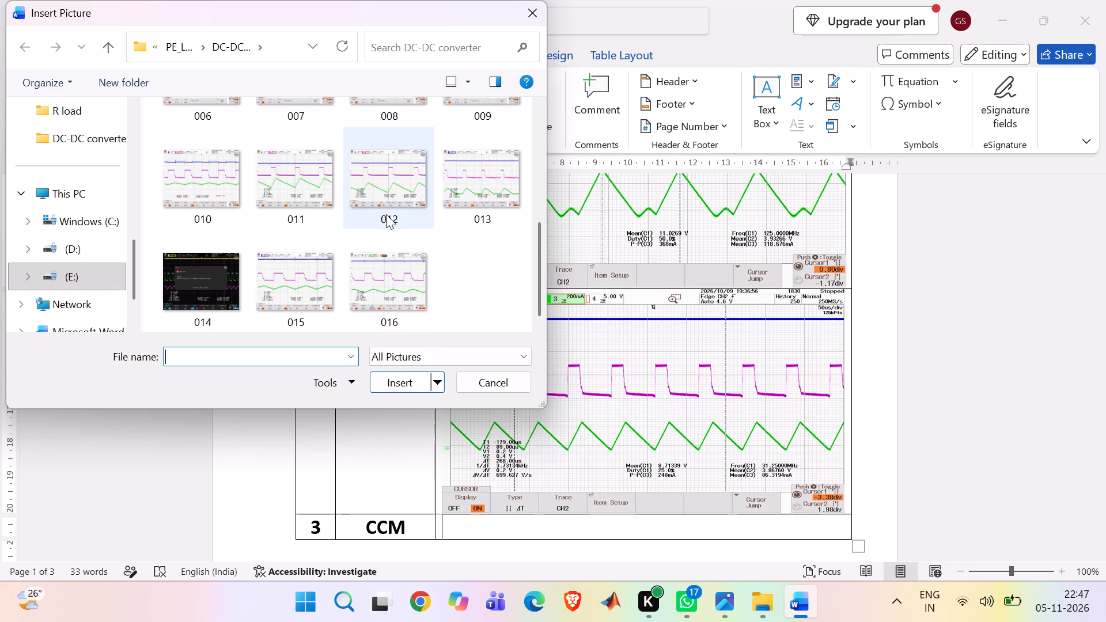
pyautogui.click(476, 107)
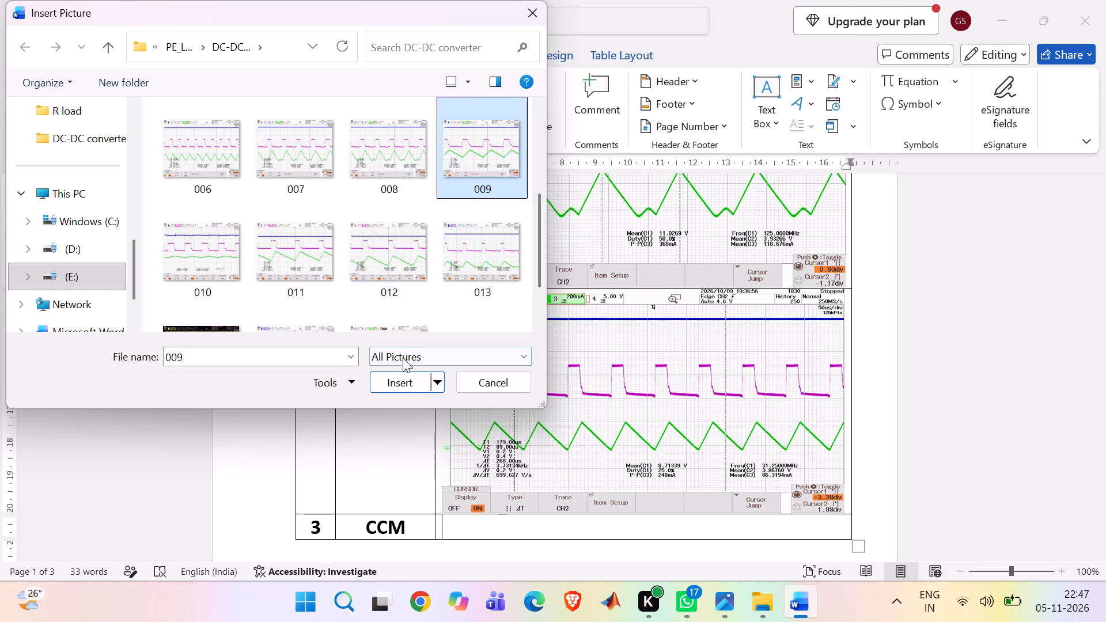
pyautogui.click(399, 374)
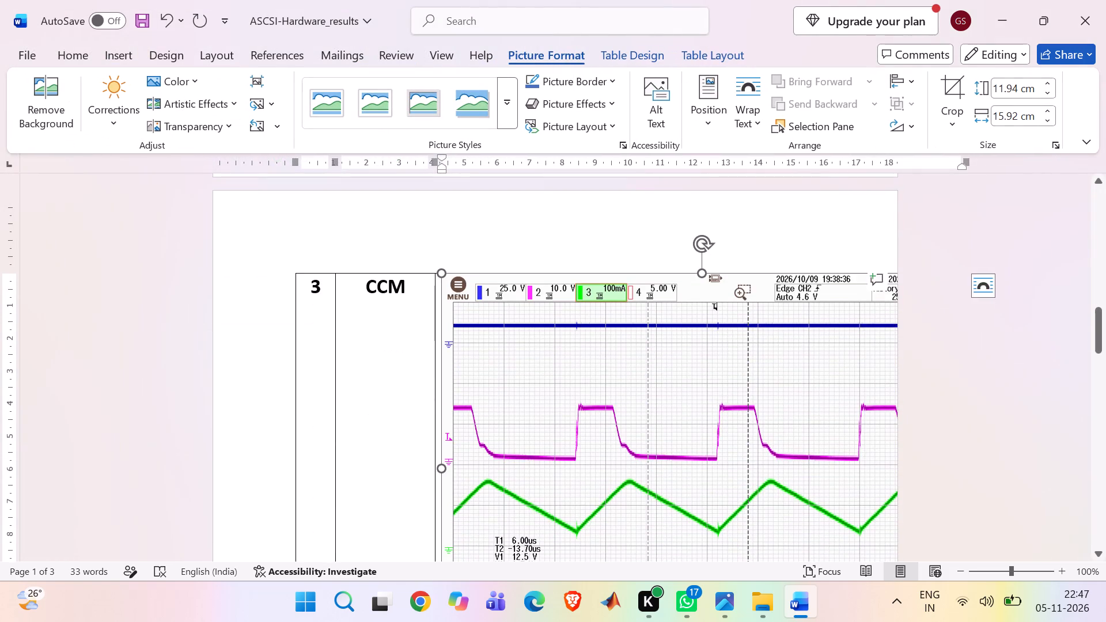
# Shrink the CCM waveform picture to about 12.36 cm wide and 3.76 cm high.
pyautogui.scroll(-1, 581, 407)
pyautogui.moveTo(440, 222); pyautogui.dragTo(566, 234)
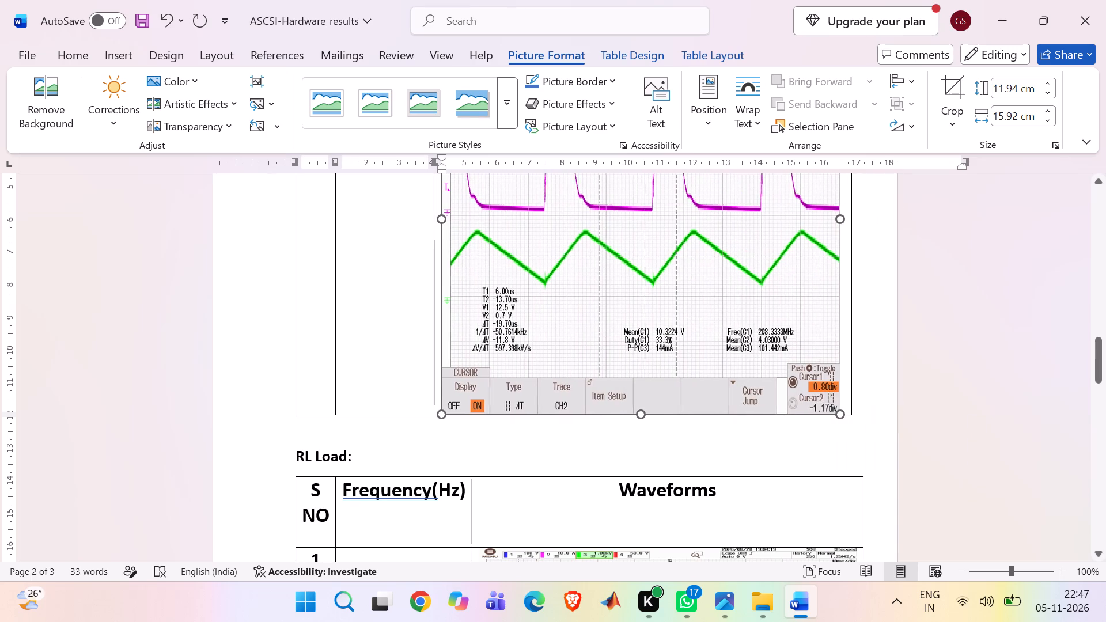
pyautogui.moveTo(566, 234); pyautogui.dragTo(558, 229)
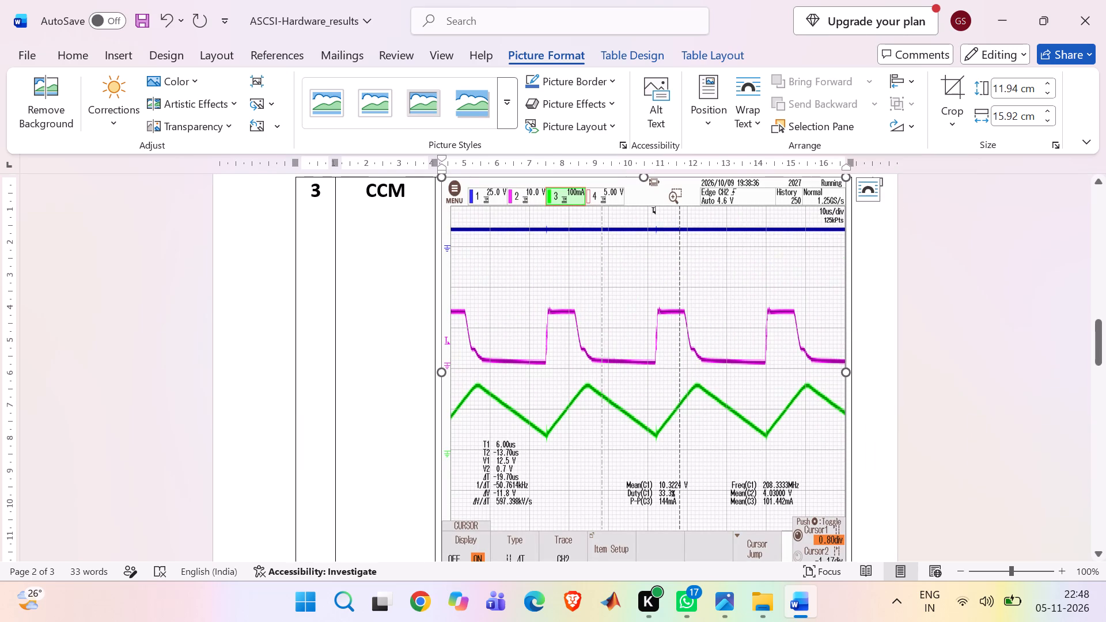
pyautogui.scroll(-2, 675, 464)
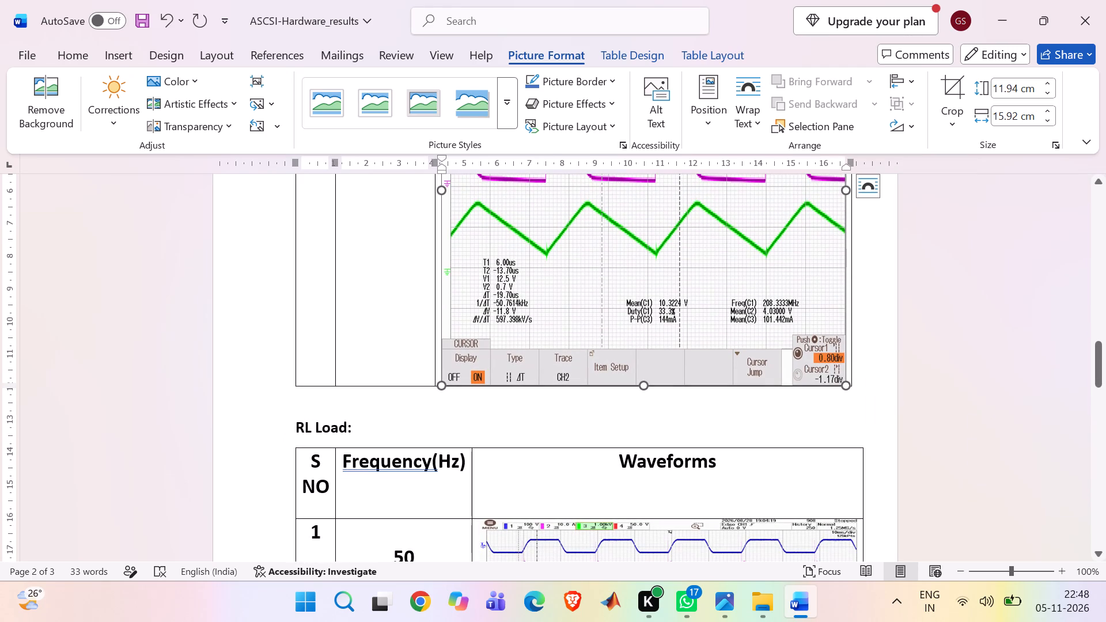
pyautogui.moveTo(643, 381); pyautogui.dragTo(632, 218)
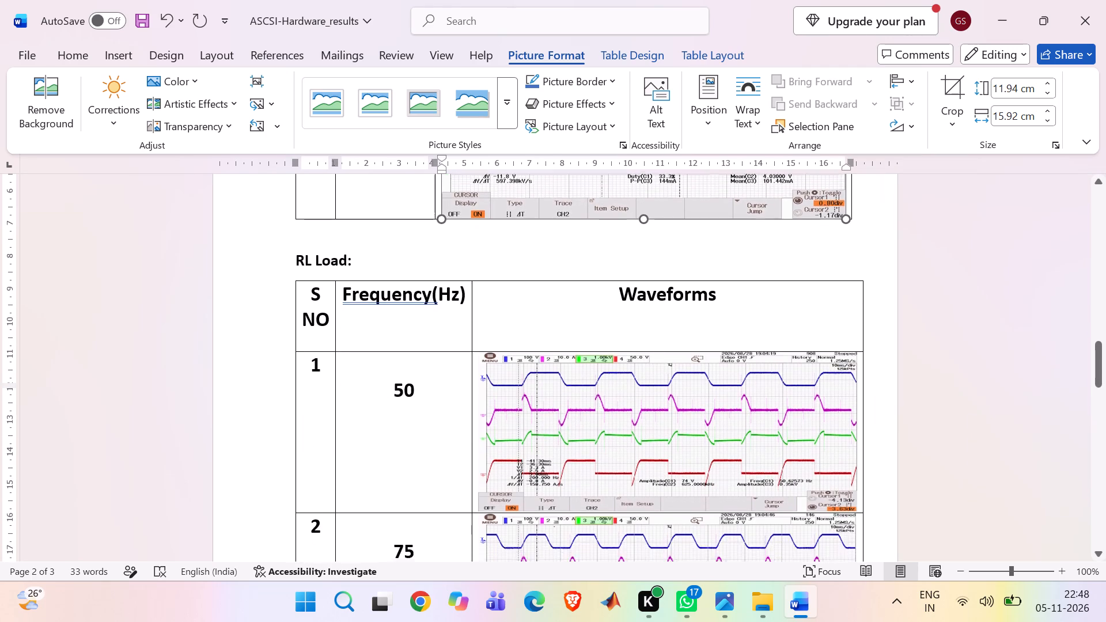
pyautogui.moveTo(632, 218); pyautogui.dragTo(631, 218)
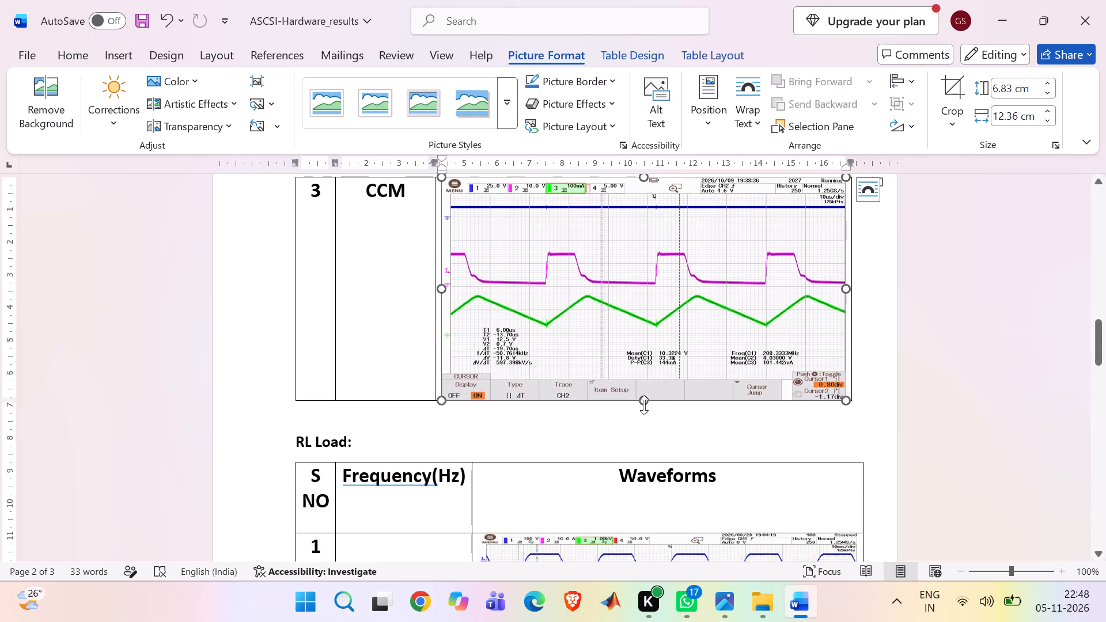
pyautogui.moveTo(643, 405); pyautogui.dragTo(651, 299)
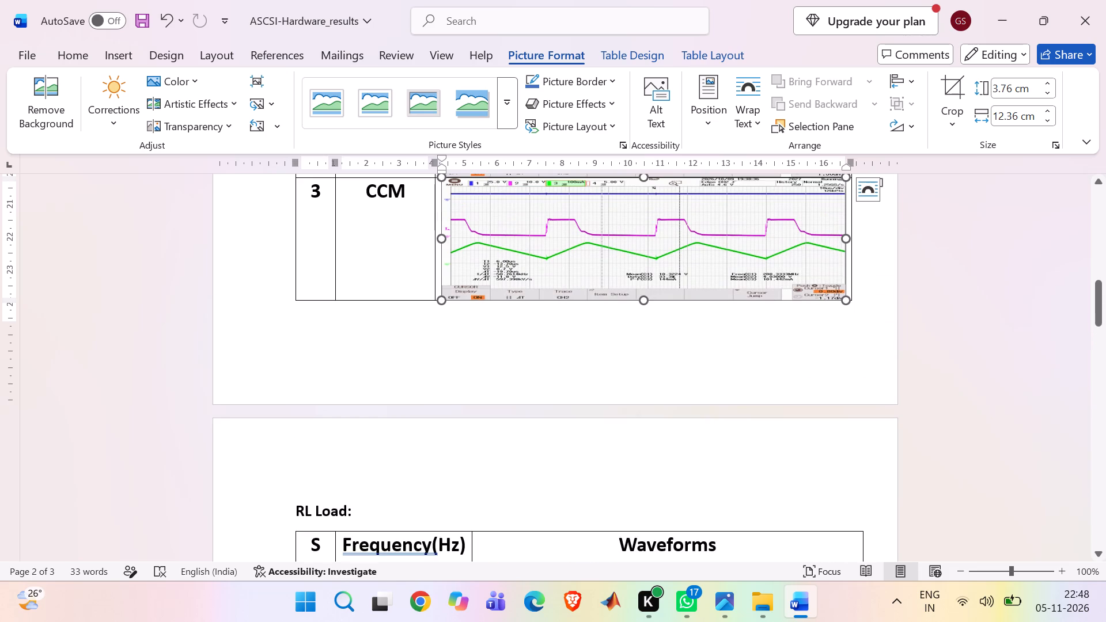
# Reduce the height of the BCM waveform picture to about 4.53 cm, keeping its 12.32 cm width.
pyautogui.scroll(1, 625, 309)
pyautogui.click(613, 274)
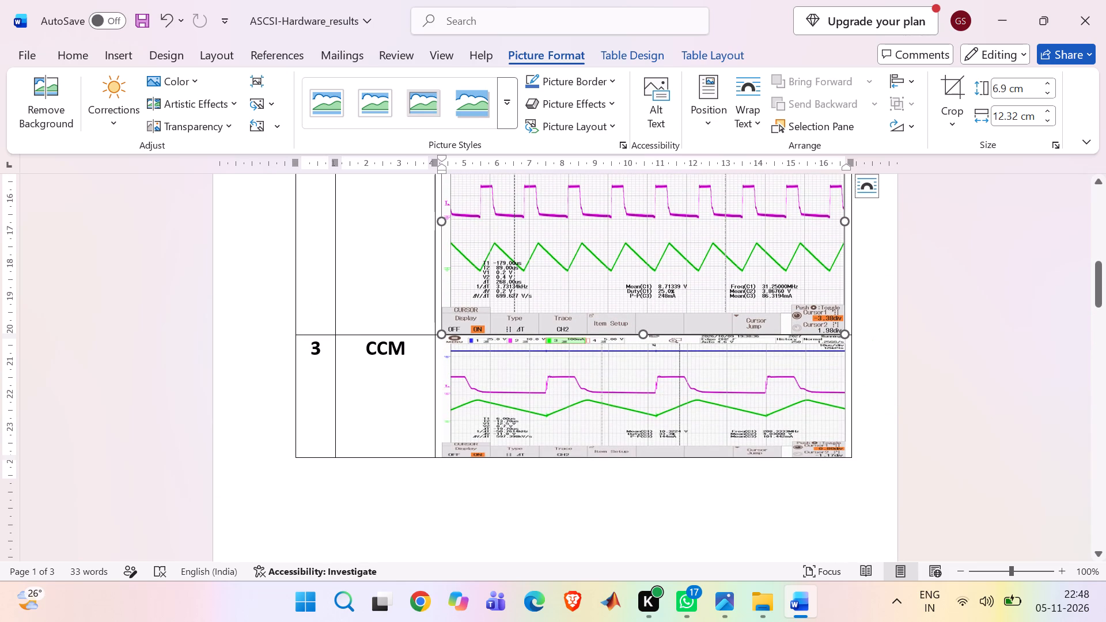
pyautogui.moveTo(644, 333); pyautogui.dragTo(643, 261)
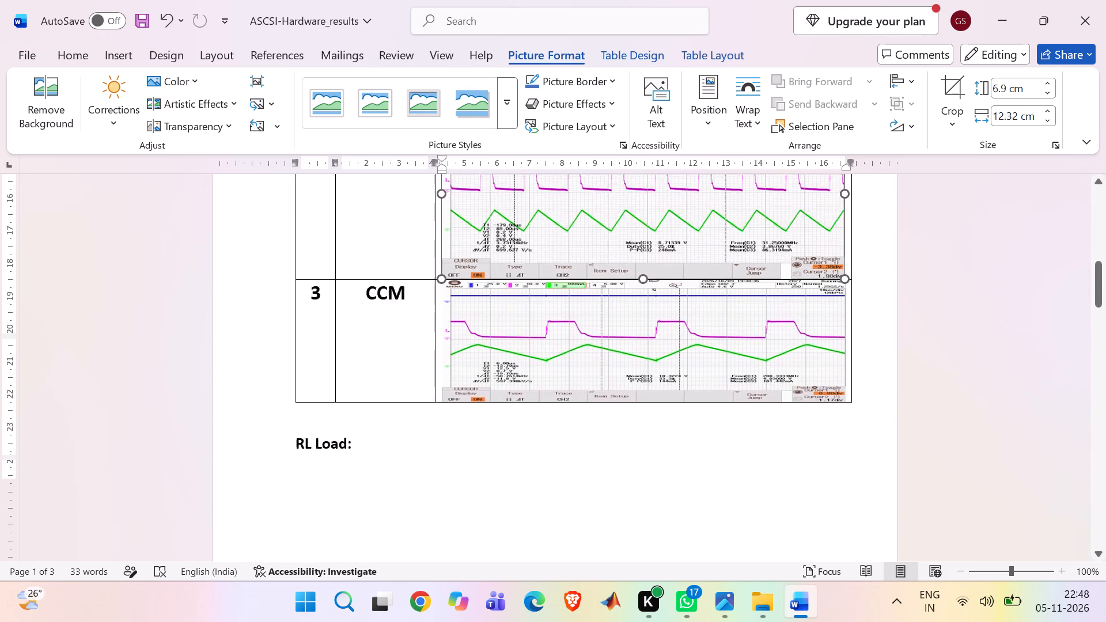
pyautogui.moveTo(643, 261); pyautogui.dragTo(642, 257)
# Reduce the height of the DCM waveform picture to about 6.28 cm, keeping its 12.38 cm width.
pyautogui.scroll(1, 642, 257)
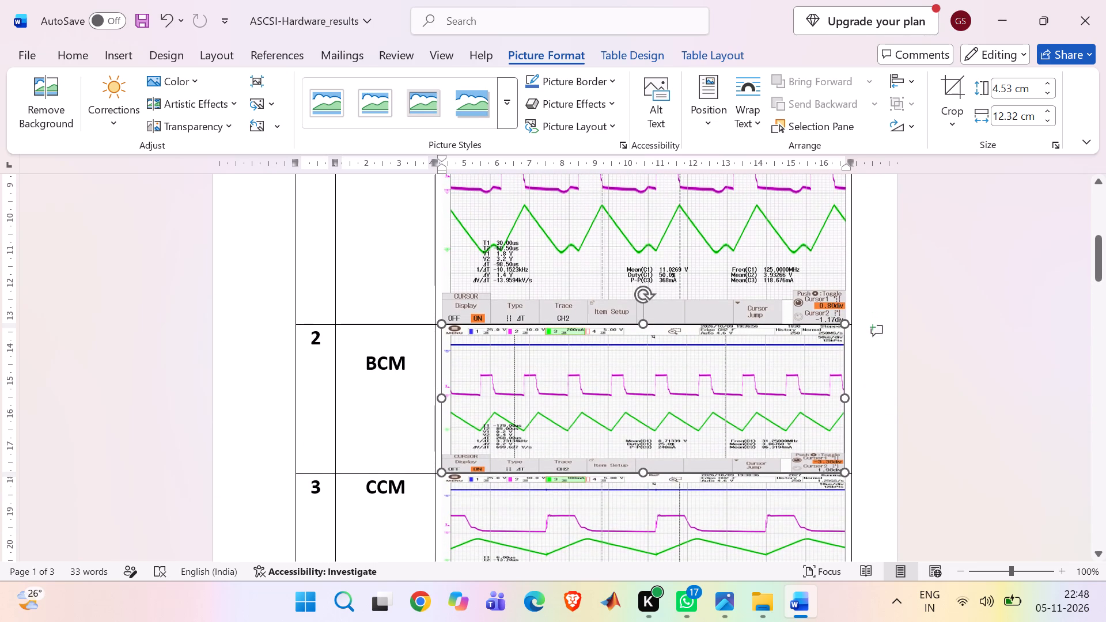
pyautogui.click(612, 266)
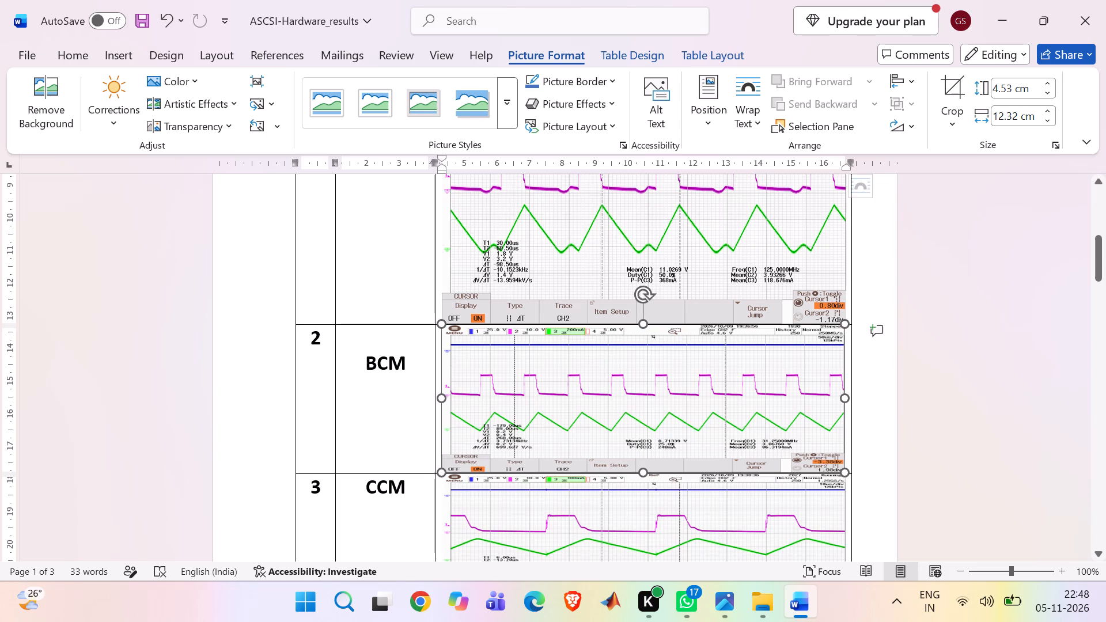
pyautogui.moveTo(644, 320); pyautogui.dragTo(645, 271)
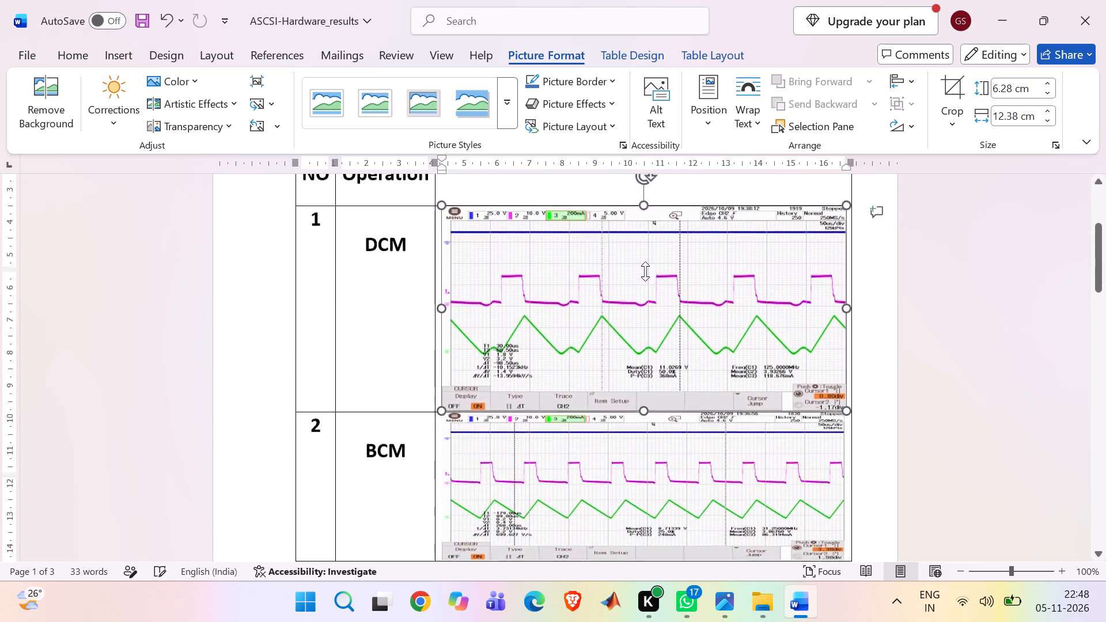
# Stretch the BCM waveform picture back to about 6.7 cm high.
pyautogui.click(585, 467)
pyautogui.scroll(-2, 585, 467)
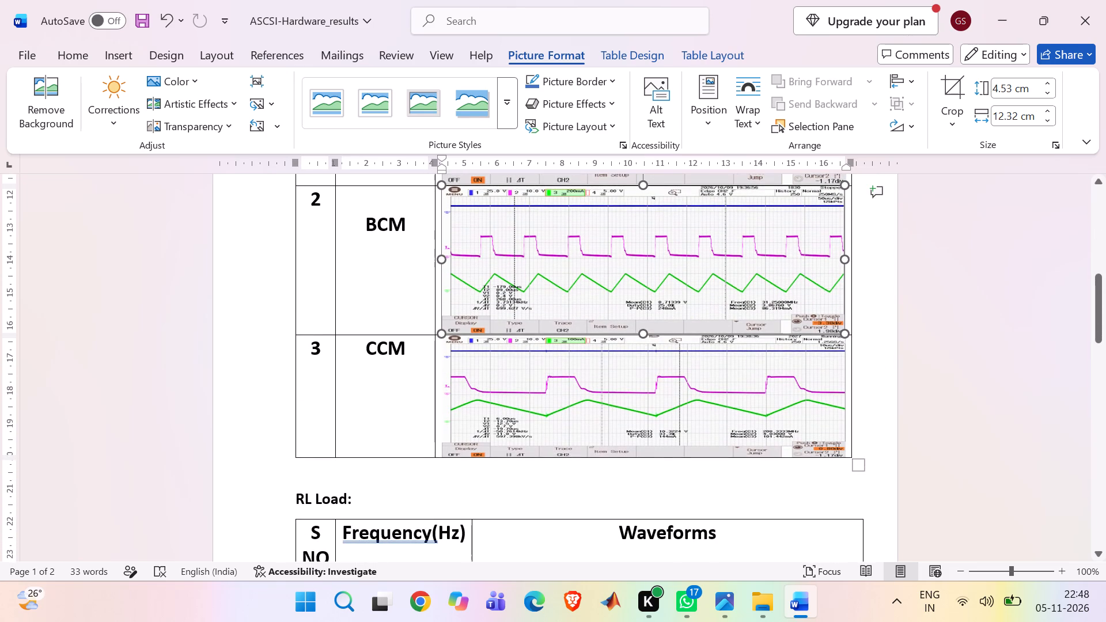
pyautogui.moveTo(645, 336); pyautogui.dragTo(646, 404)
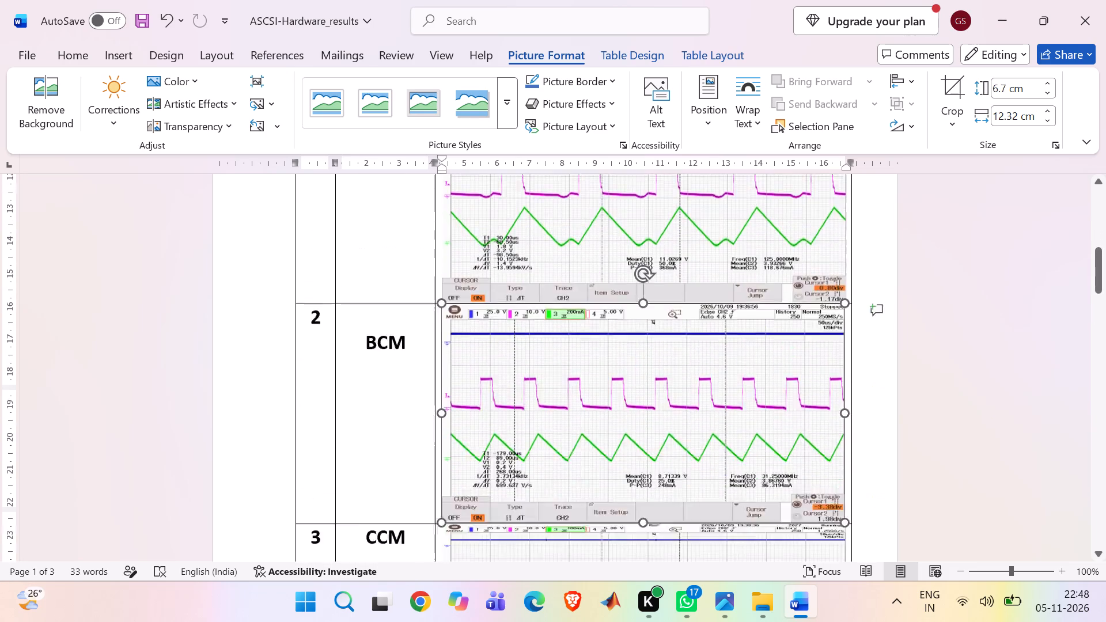
# Stretch the CCM waveform picture taller within its table row, keeping its 12.36 cm width.
pyautogui.click(599, 385)
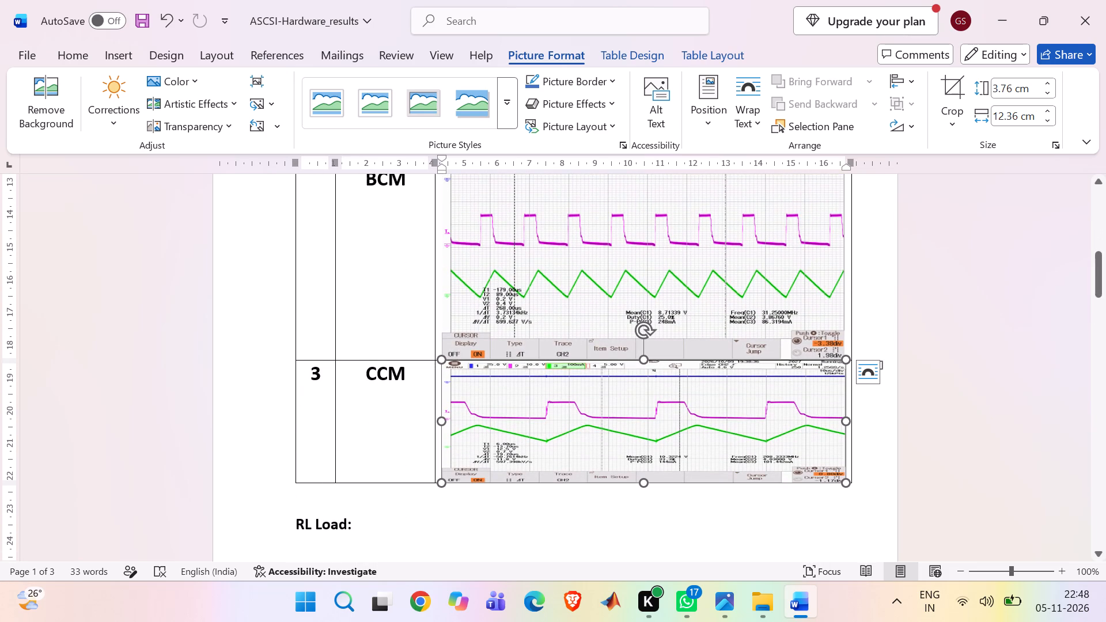
pyautogui.moveTo(646, 482); pyautogui.dragTo(643, 562)
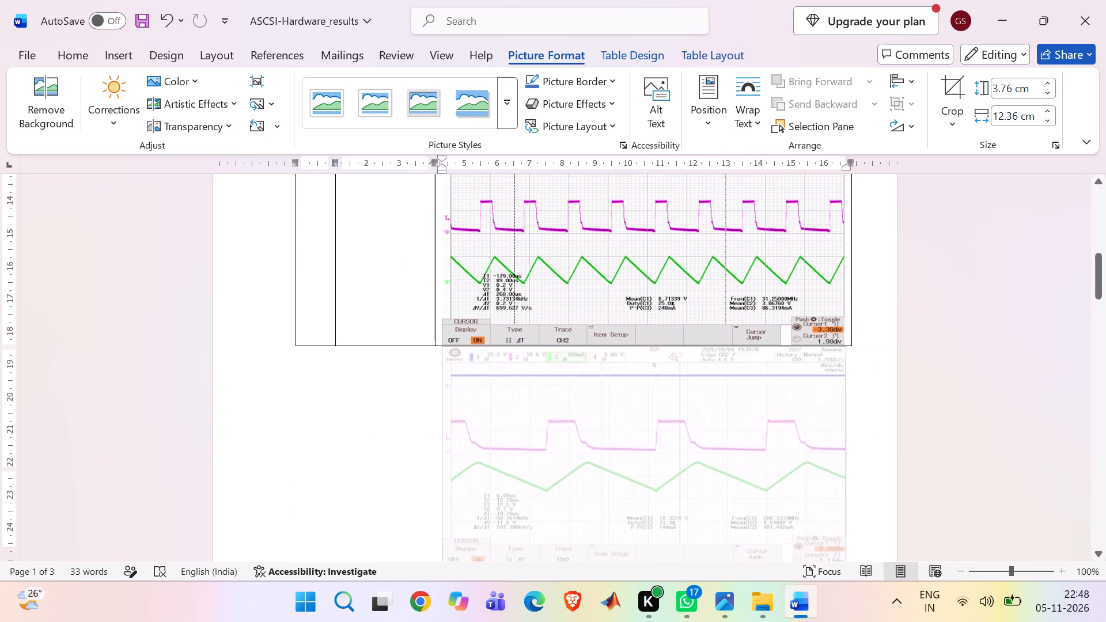
pyautogui.moveTo(643, 562); pyautogui.dragTo(633, 502)
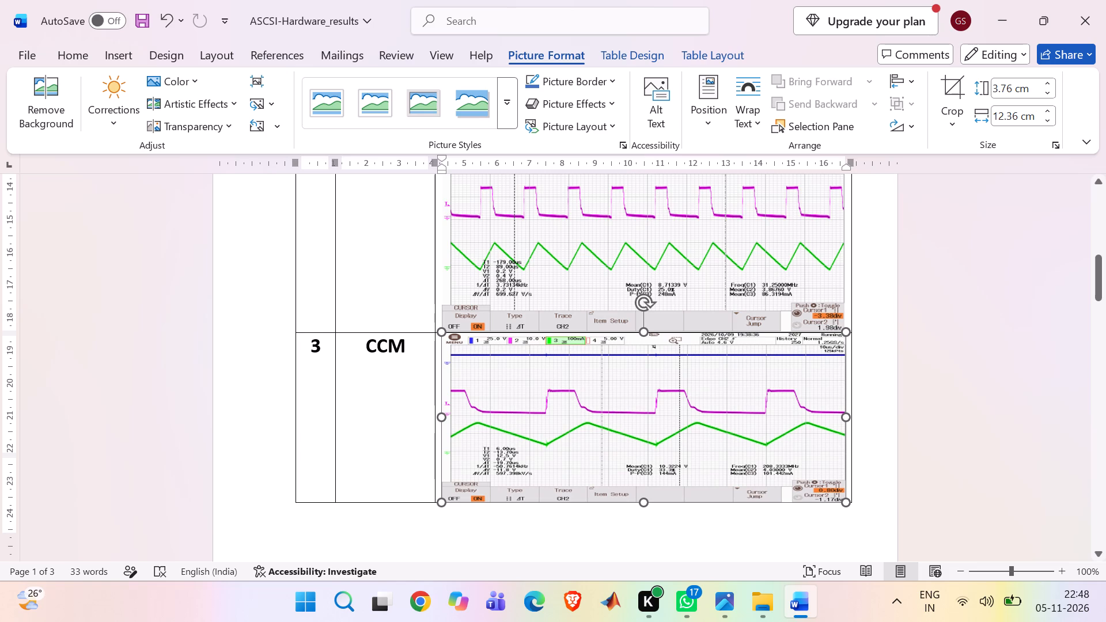
pyautogui.click(267, 388)
# Reduce the height of the DCM waveform picture slightly more, keeping its width.
pyautogui.scroll(1, 267, 388)
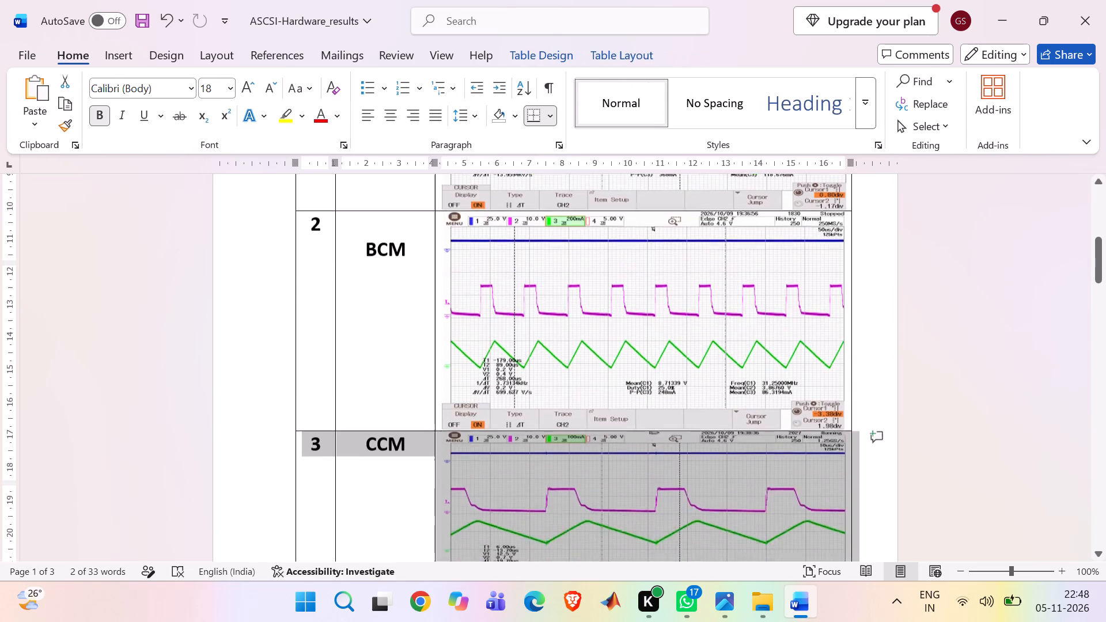
pyautogui.scroll(1, 267, 388)
pyautogui.click(652, 241)
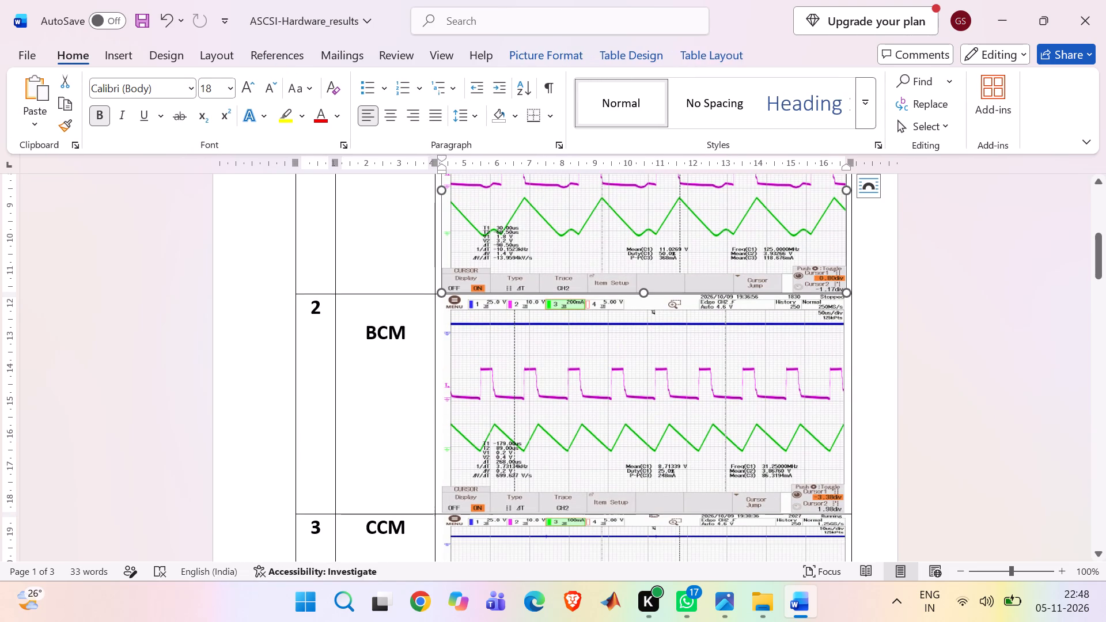
pyautogui.moveTo(643, 289); pyautogui.dragTo(643, 280)
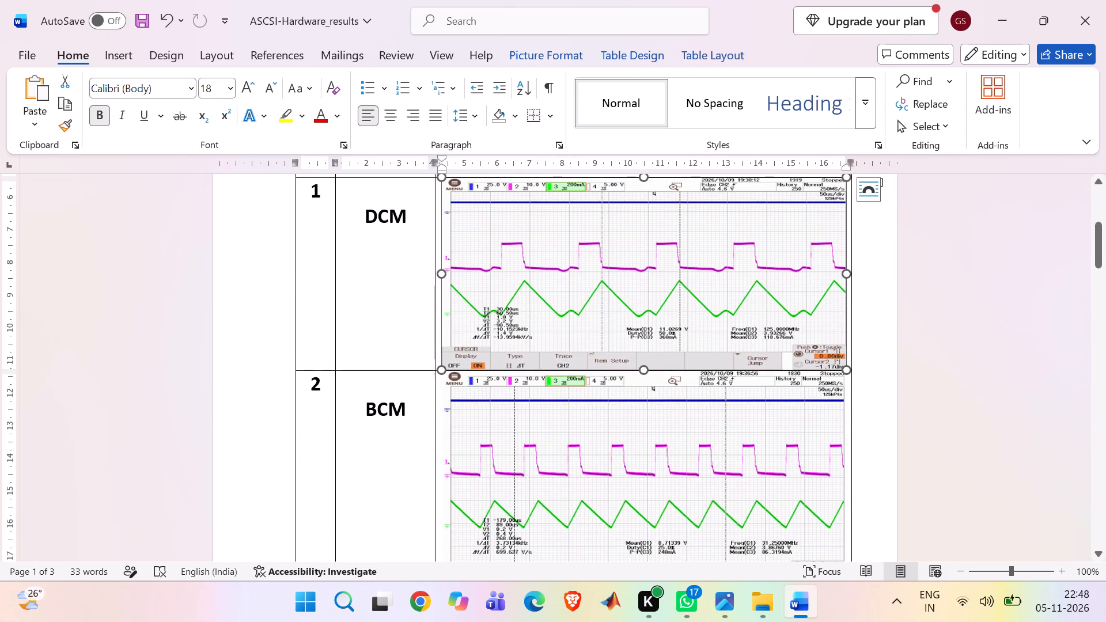
# Reduce the height of the BCM waveform picture to roughly match the DCM picture above it.
pyautogui.click(578, 477)
pyautogui.scroll(-1, 578, 477)
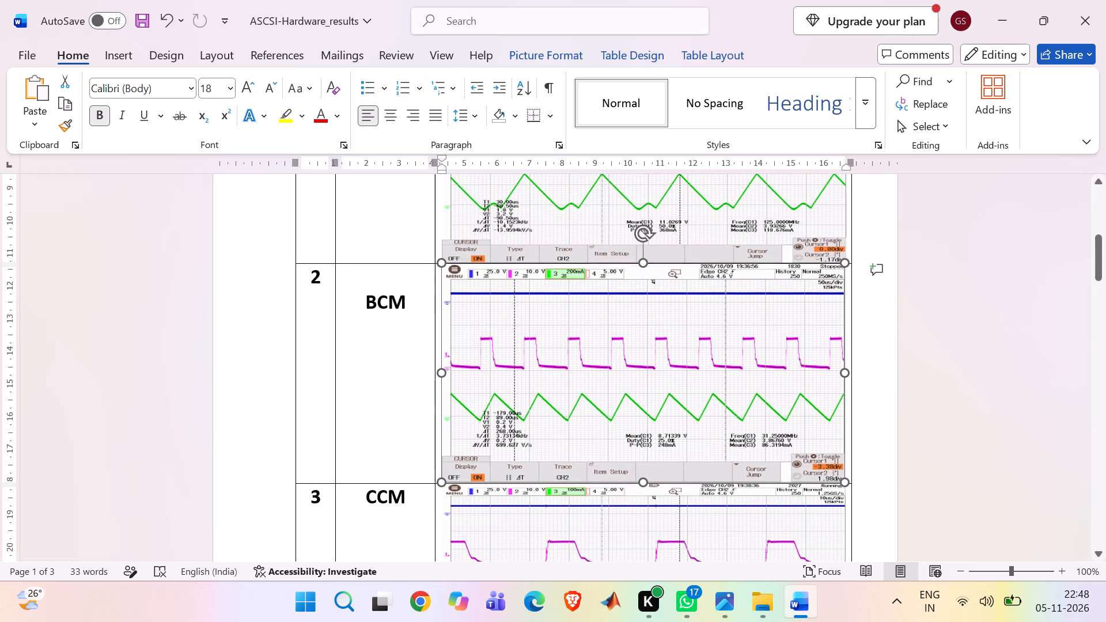
pyautogui.moveTo(643, 480); pyautogui.dragTo(646, 449)
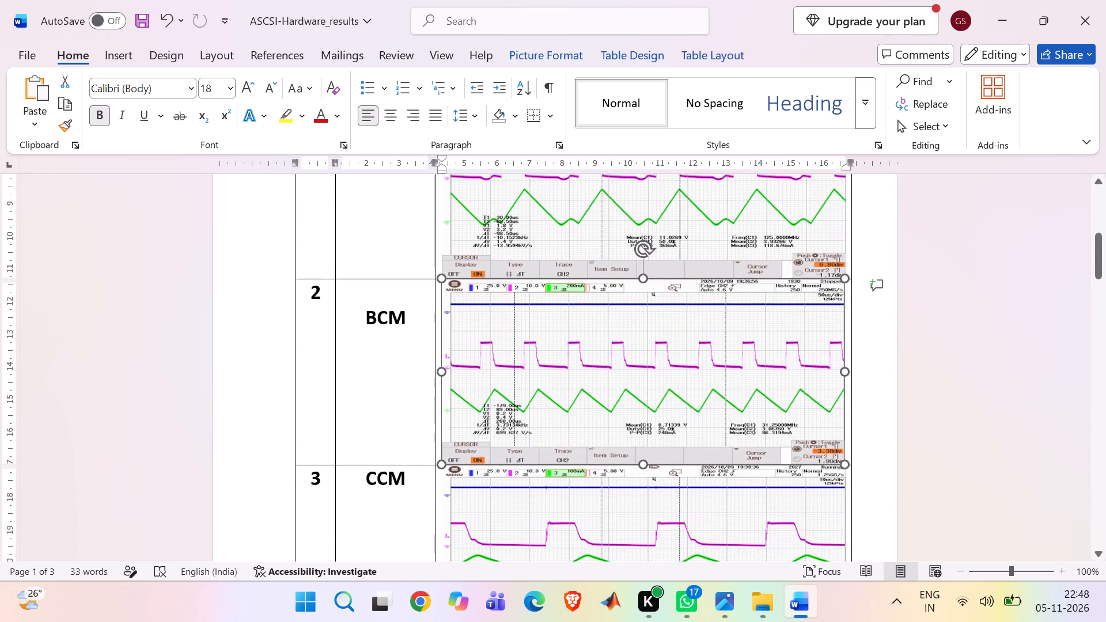
# Stretch the CCM waveform picture taller in two stages to use the remaining space at the bottom of page 1.
pyautogui.click(628, 527)
pyautogui.scroll(-2, 628, 527)
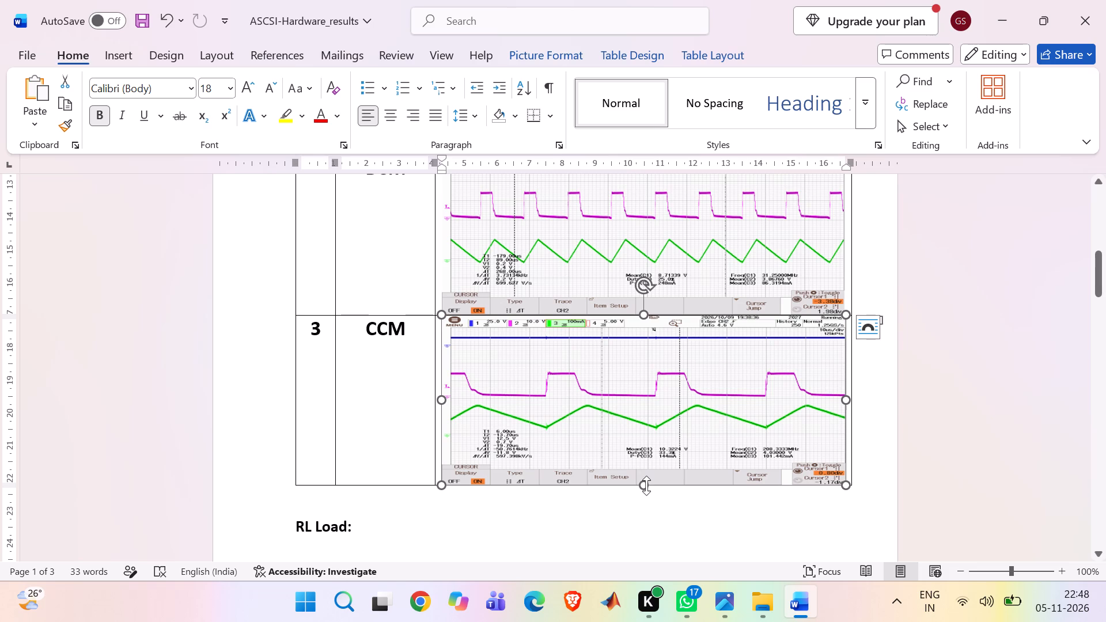
pyautogui.moveTo(646, 486); pyautogui.dragTo(646, 500)
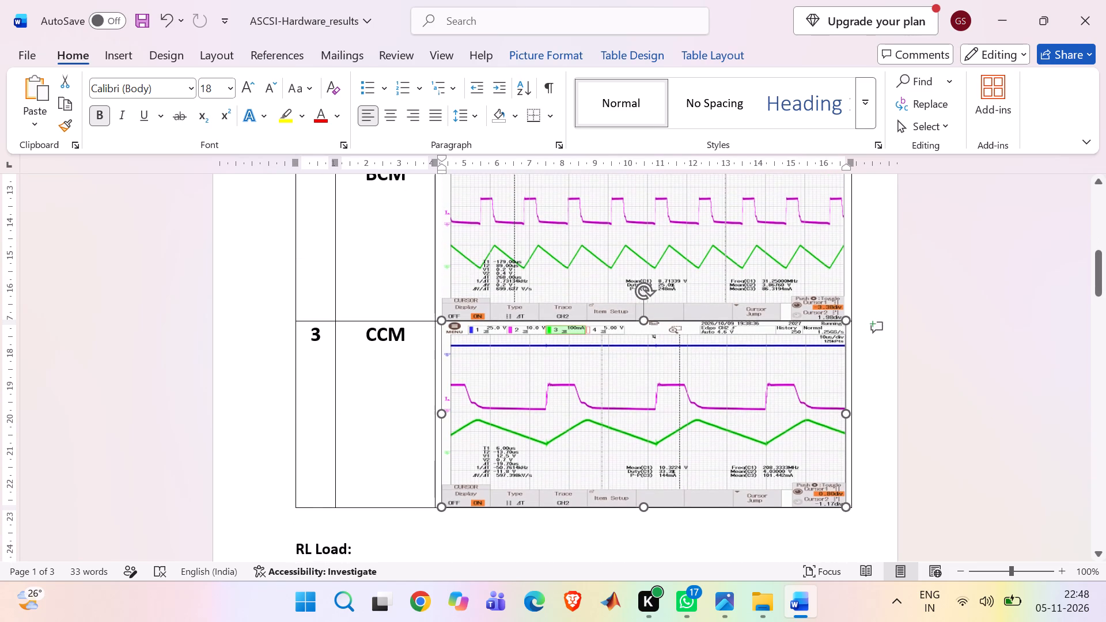
pyautogui.scroll(-1, 279, 535)
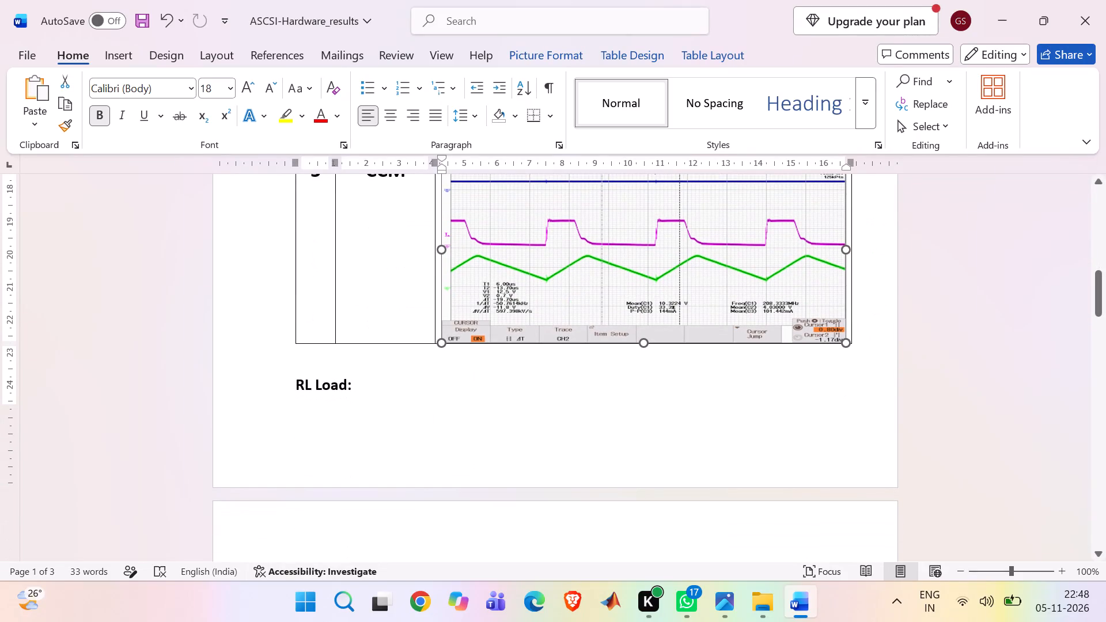
pyautogui.moveTo(640, 346); pyautogui.dragTo(640, 360)
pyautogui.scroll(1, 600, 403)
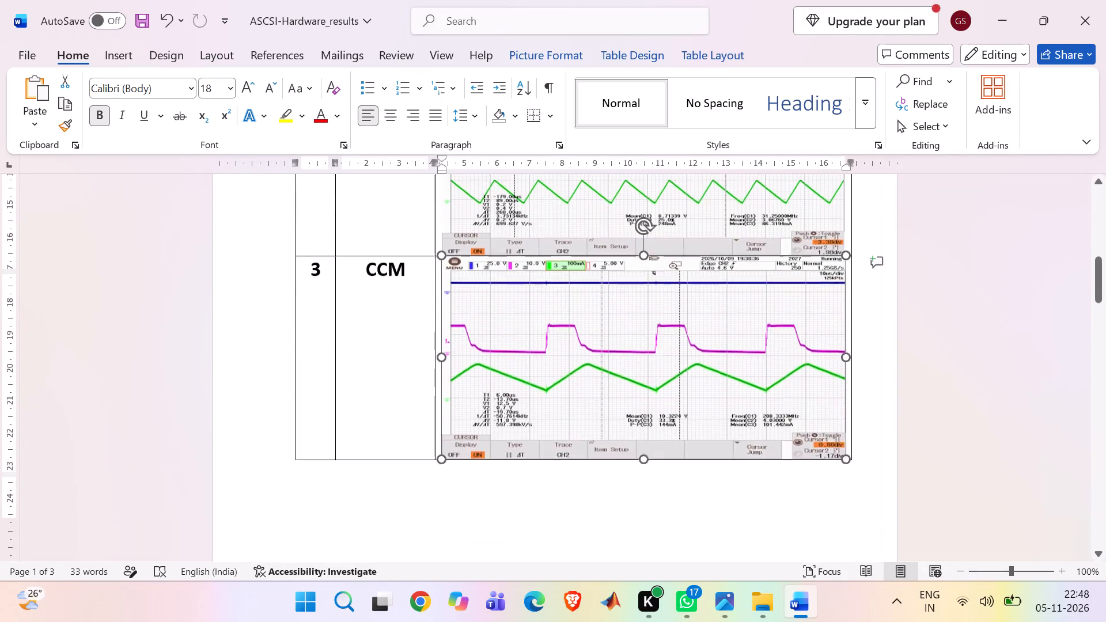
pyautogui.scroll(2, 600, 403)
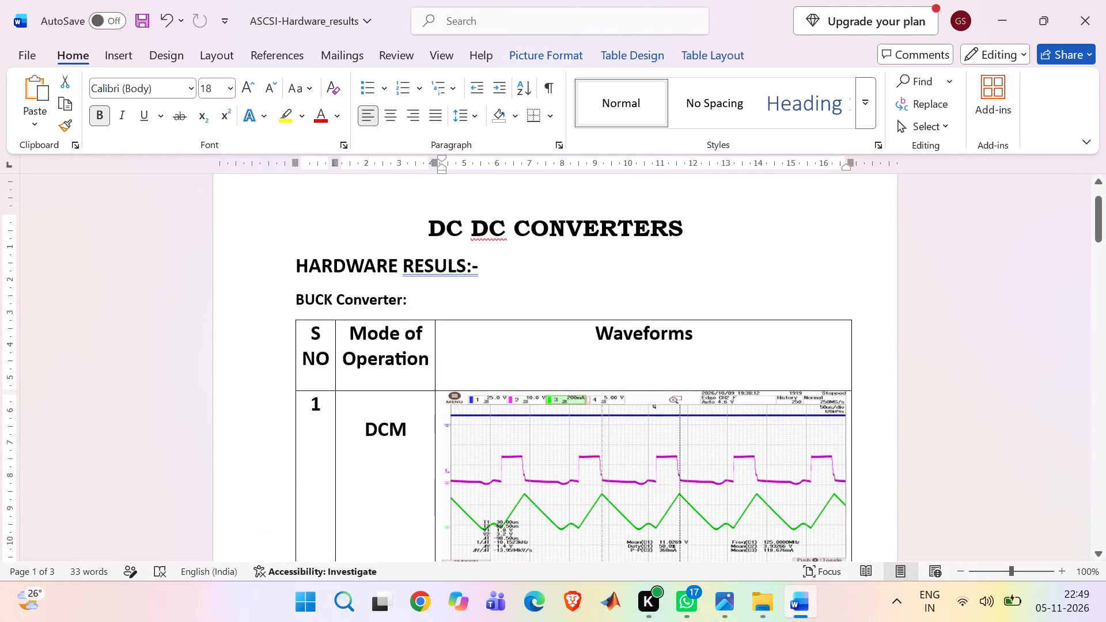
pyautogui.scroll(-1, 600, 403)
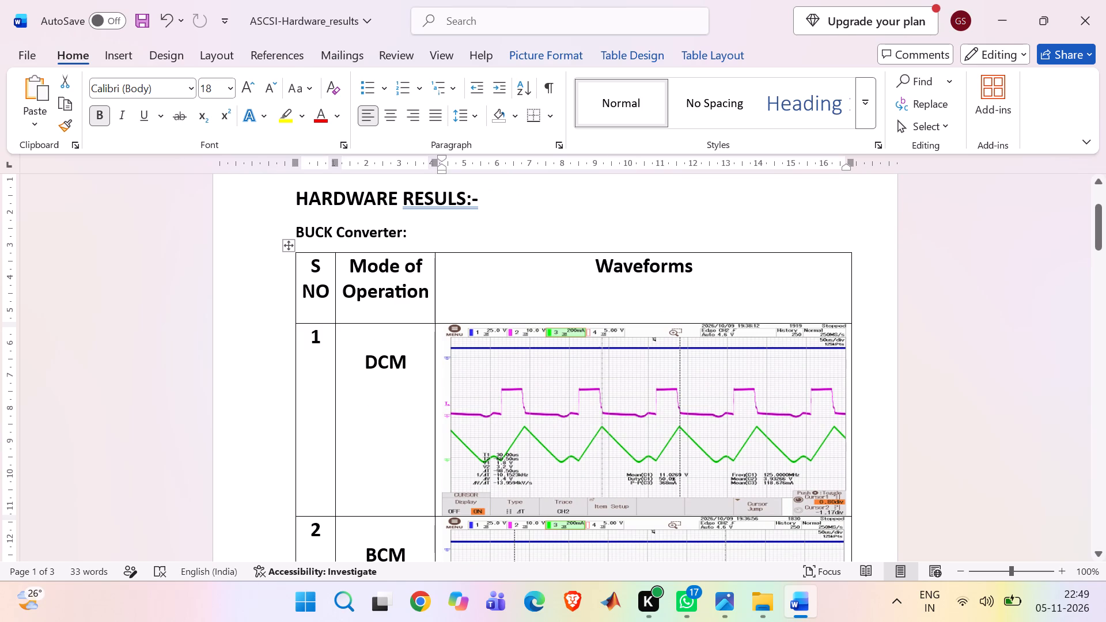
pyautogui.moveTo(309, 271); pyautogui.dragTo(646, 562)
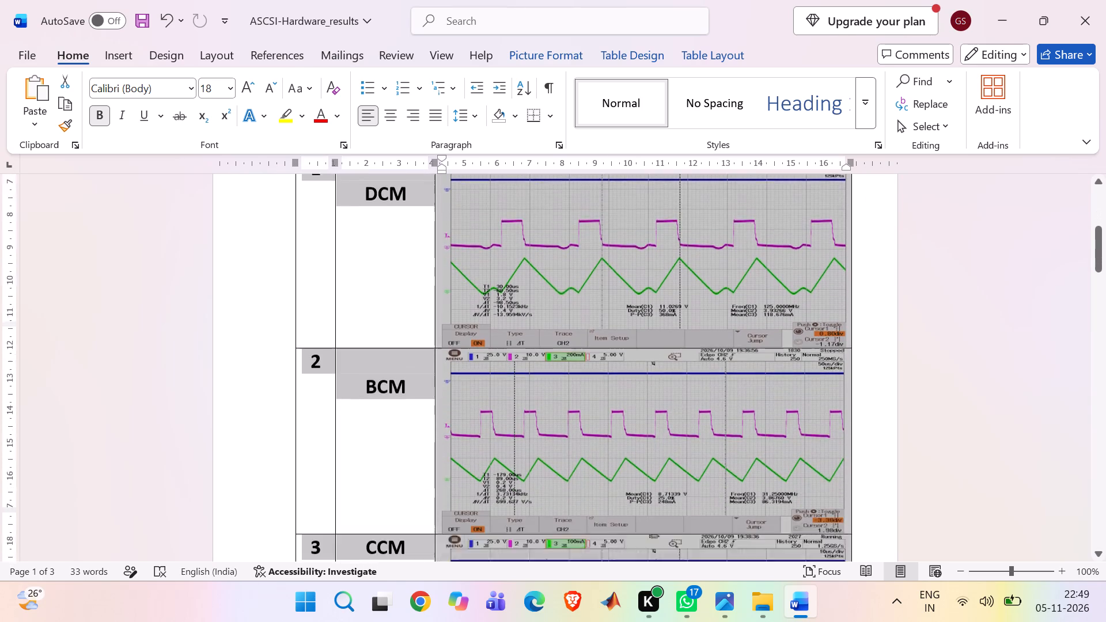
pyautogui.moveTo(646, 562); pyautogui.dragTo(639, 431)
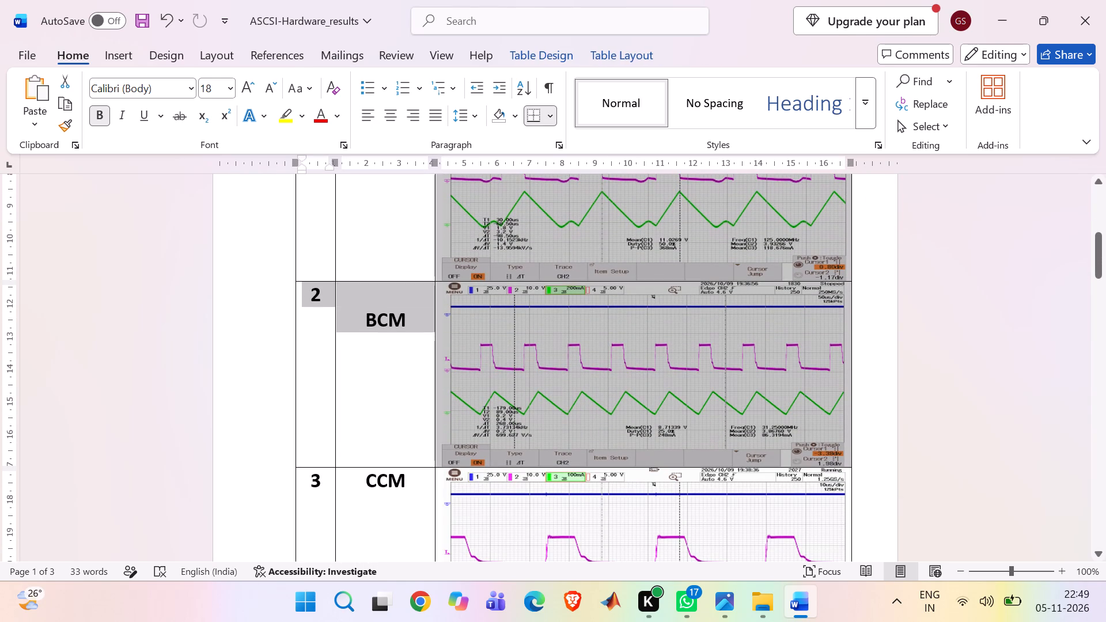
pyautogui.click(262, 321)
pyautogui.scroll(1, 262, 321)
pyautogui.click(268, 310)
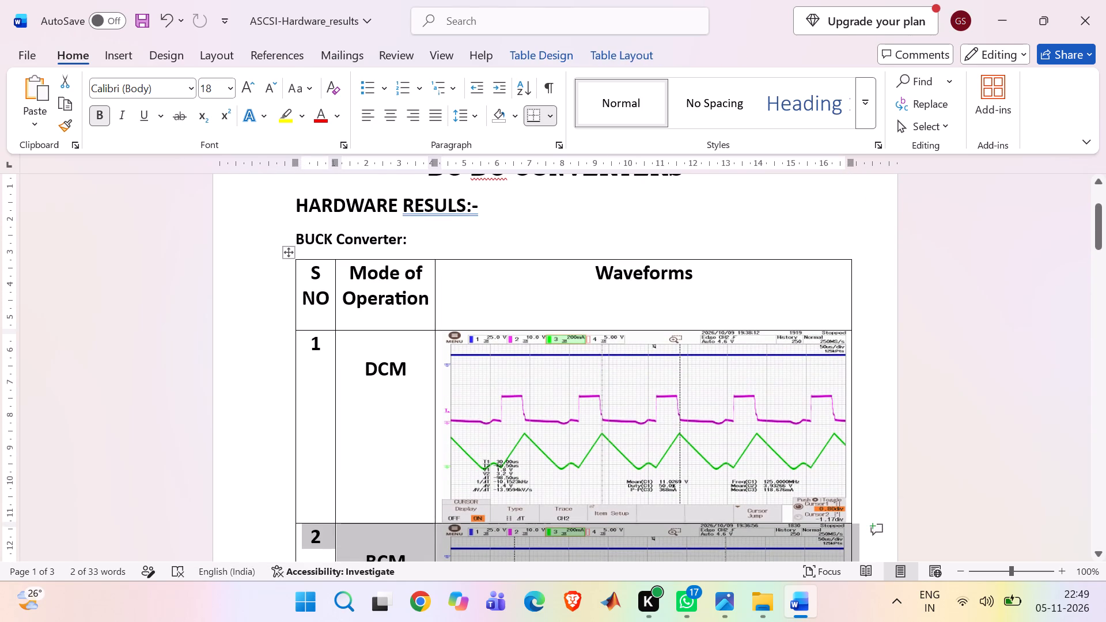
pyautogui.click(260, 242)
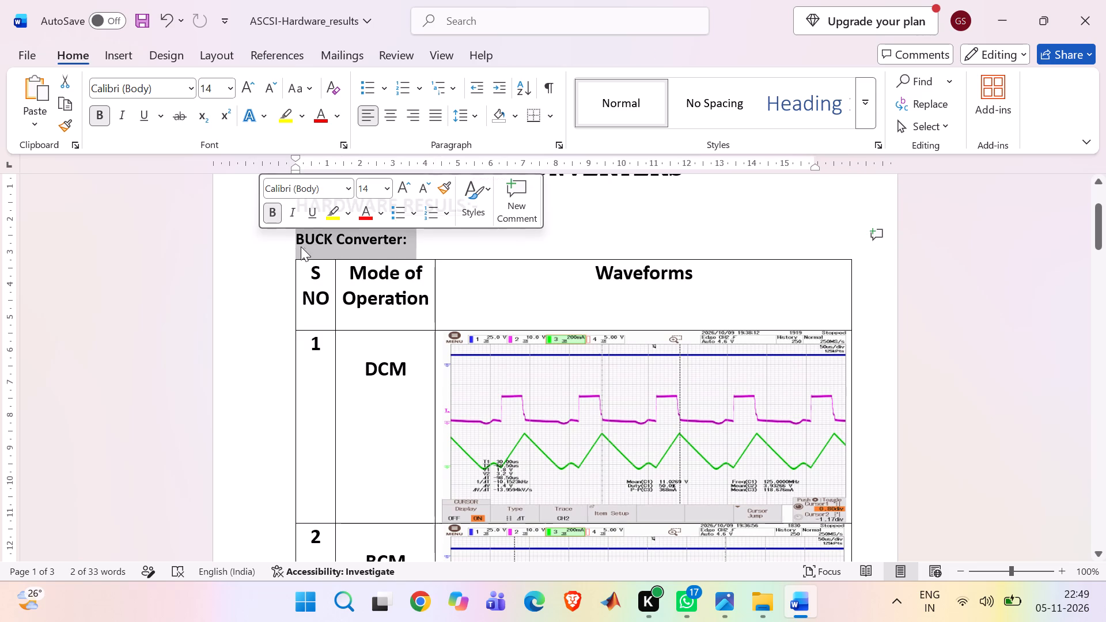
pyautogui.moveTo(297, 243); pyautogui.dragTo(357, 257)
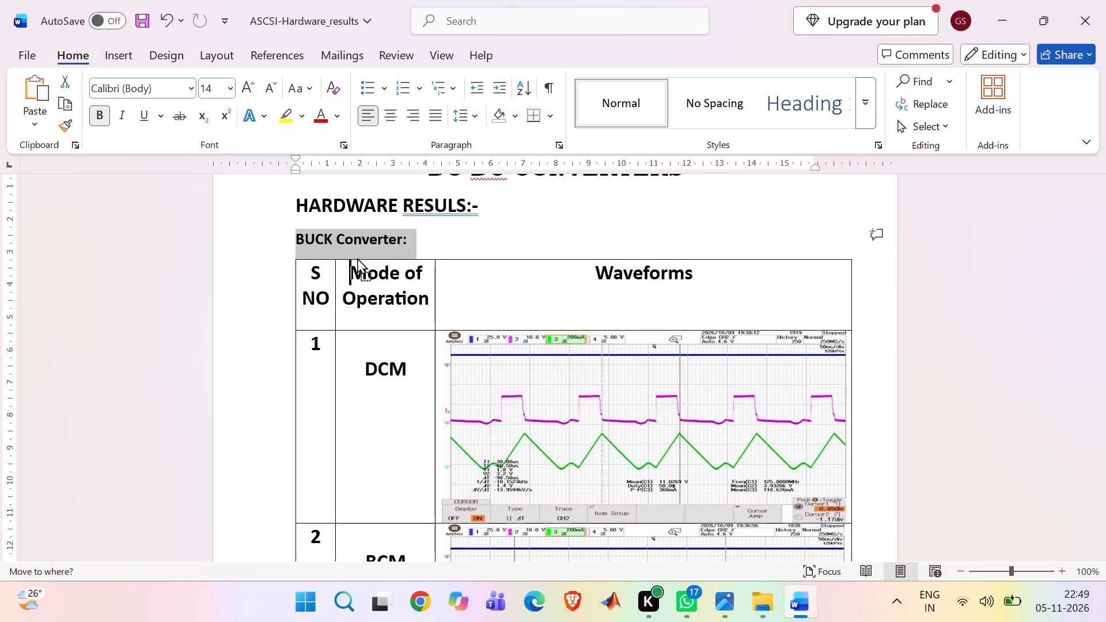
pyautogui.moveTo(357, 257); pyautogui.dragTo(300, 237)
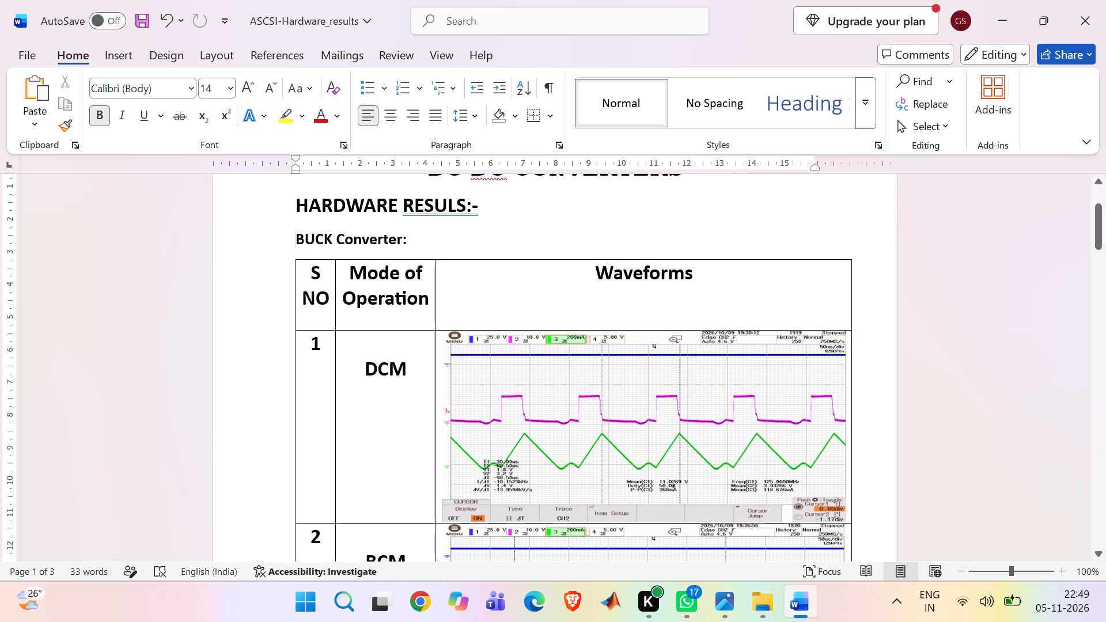
# Copy the BUCK Converter heading together with its whole waveform table on page 1.
pyautogui.click(300, 237)
pyautogui.moveTo(298, 237); pyautogui.dragTo(512, 543)
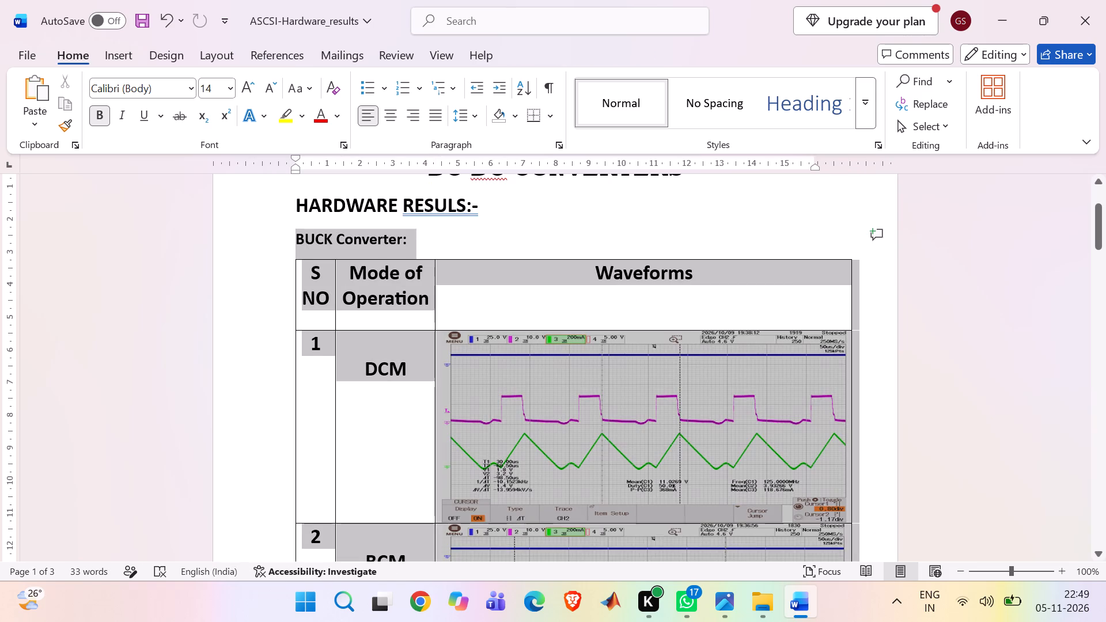
pyautogui.moveTo(512, 543); pyautogui.dragTo(569, 408)
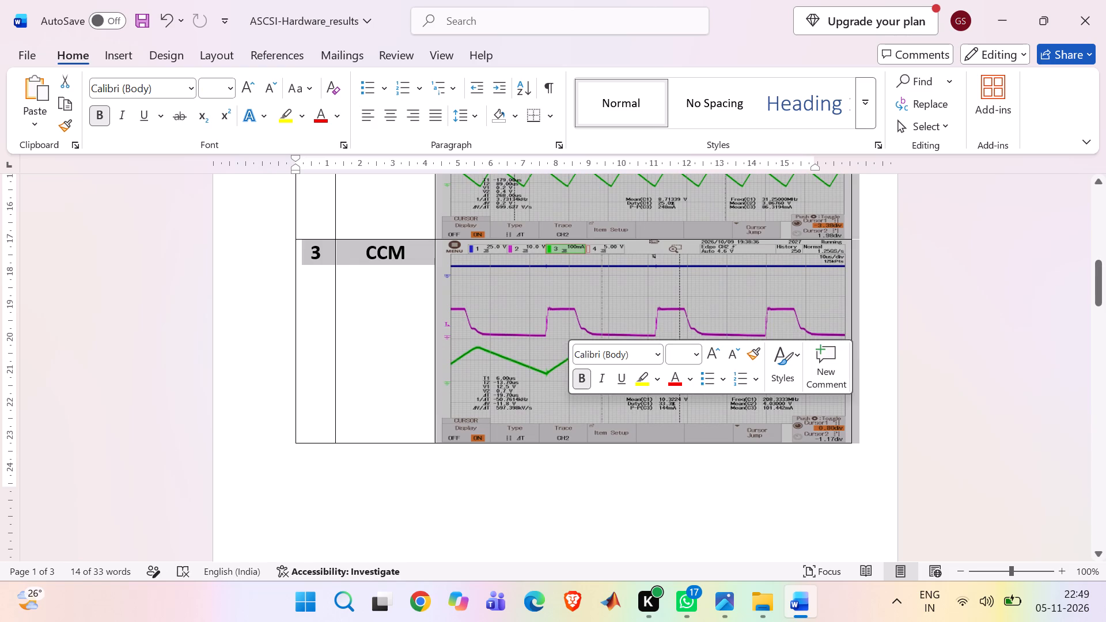
pyautogui.hotkey('ctrl', 'c')
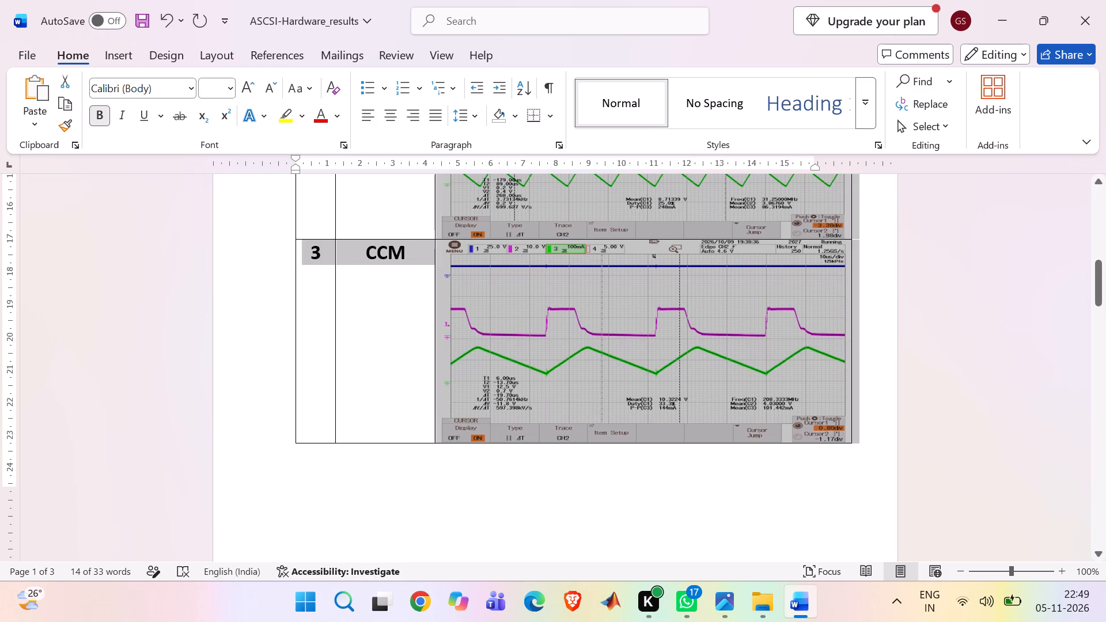
# Replace the RL Load heading and table on page 2 with the copied BUCK Converter heading and table.
pyautogui.scroll(-2, 579, 499)
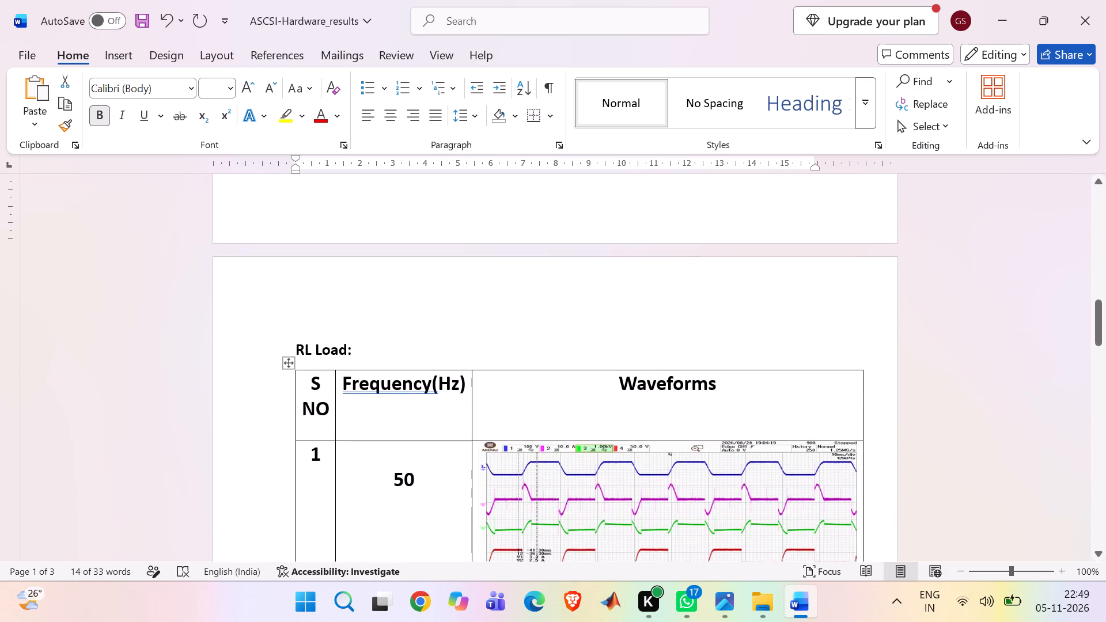
pyautogui.moveTo(296, 346); pyautogui.dragTo(576, 228)
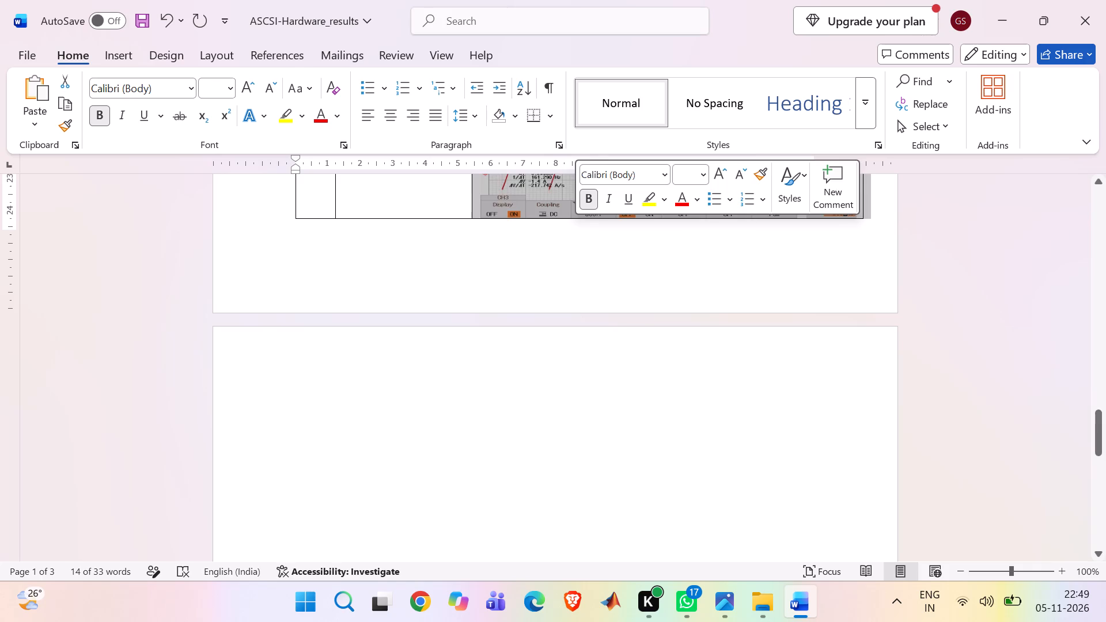
pyautogui.press('BackSpace')
pyautogui.scroll(2, 576, 228)
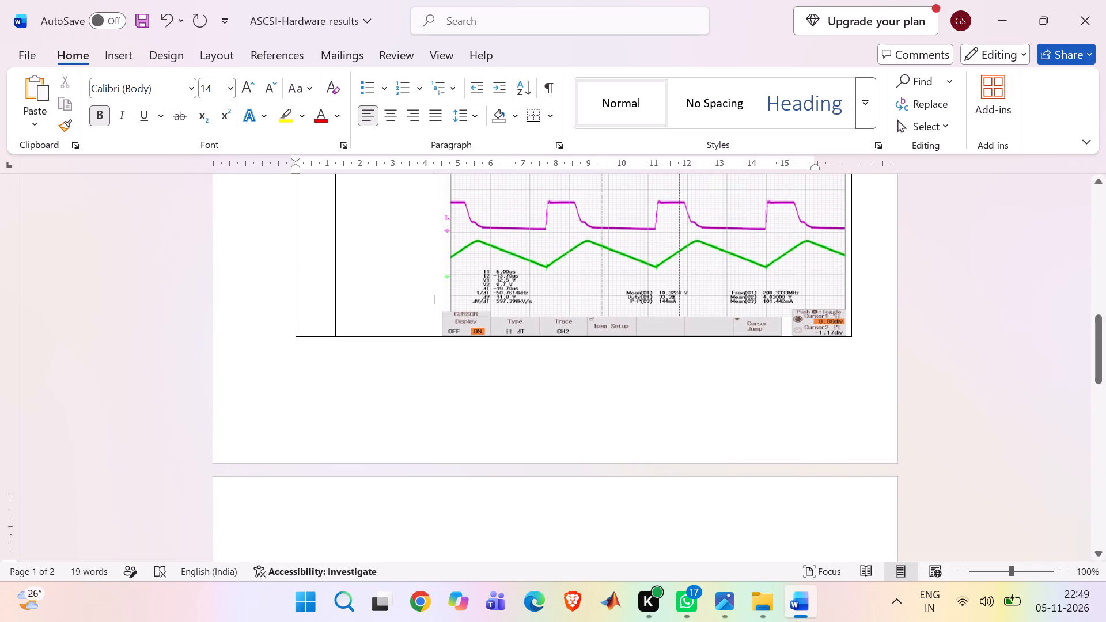
pyautogui.scroll(-1, 297, 500)
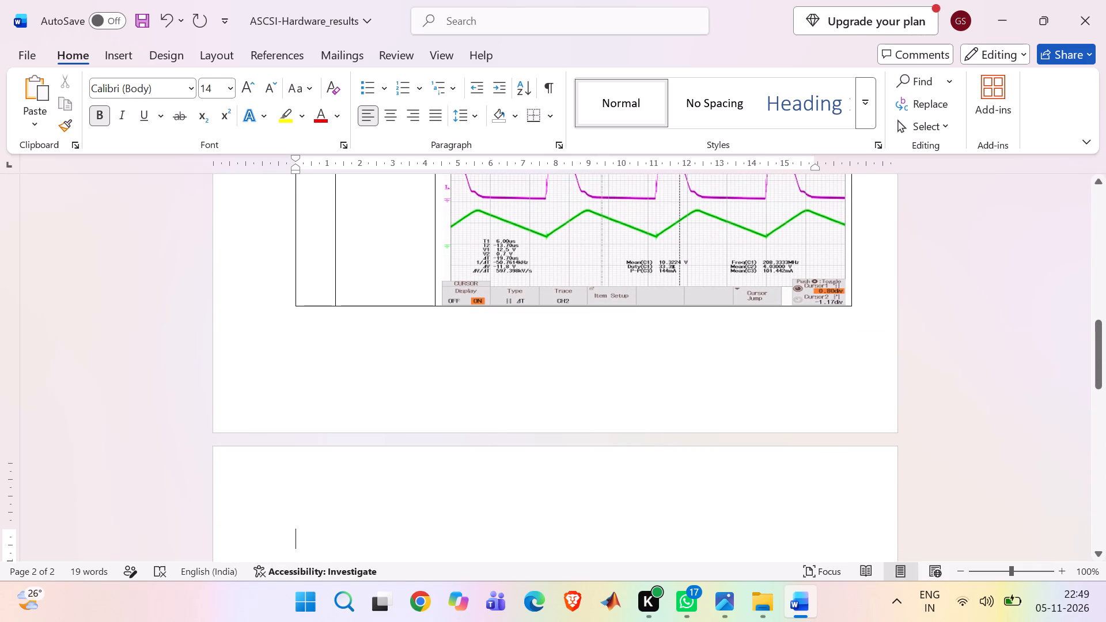
pyautogui.hotkey('ctrl', 'v')
# Change BUCK to BOOST in the converter heading above the pasted table on page 2.
pyautogui.scroll(2, 297, 500)
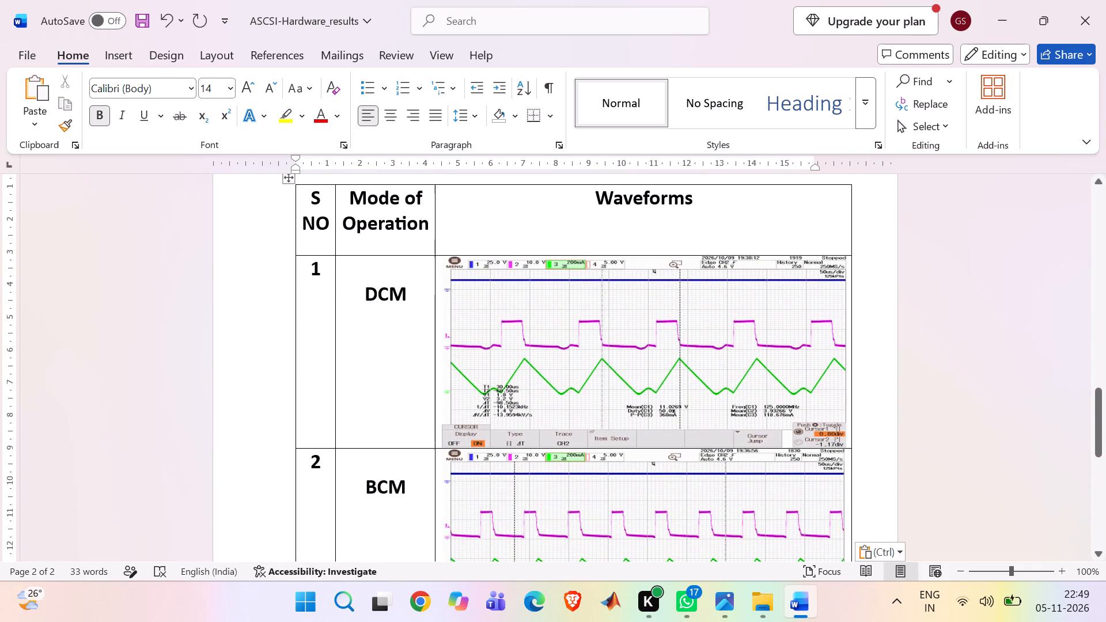
pyautogui.scroll(1, 354, 415)
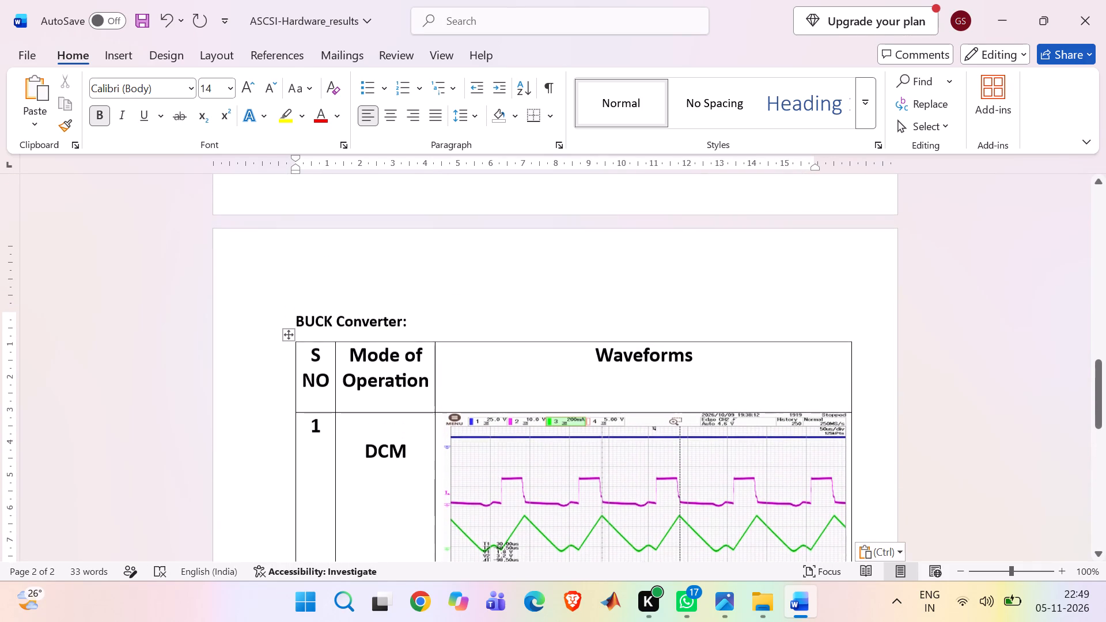
pyautogui.click(330, 324)
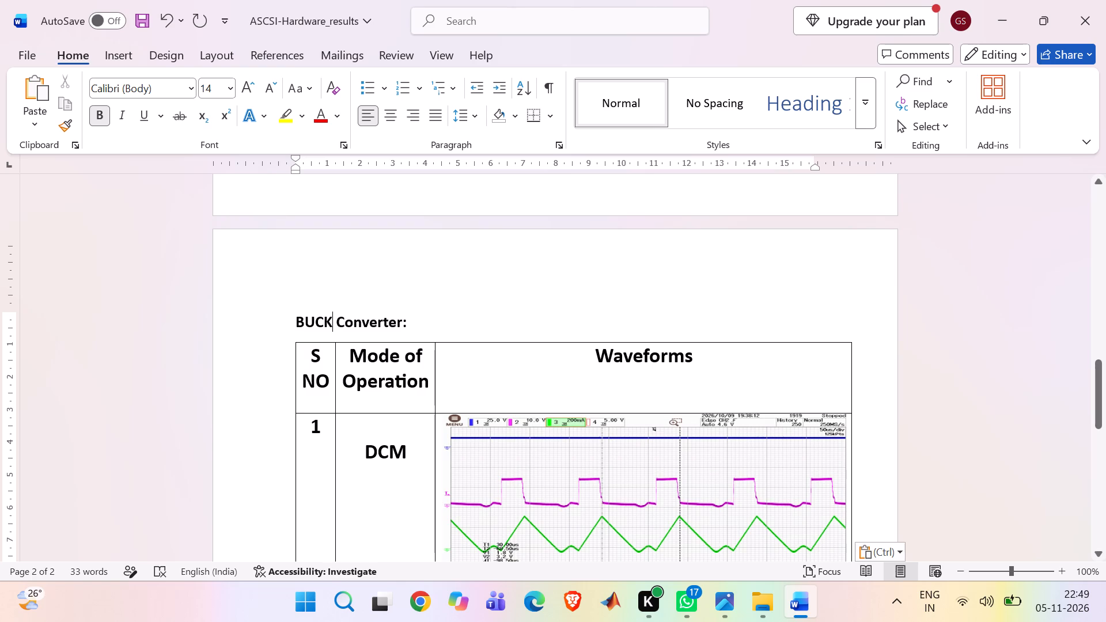
pyautogui.press('BackSpace')
pyautogui.press('BackSpace')
pyautogui.press('BackSpace')
pyautogui.write('OOST')
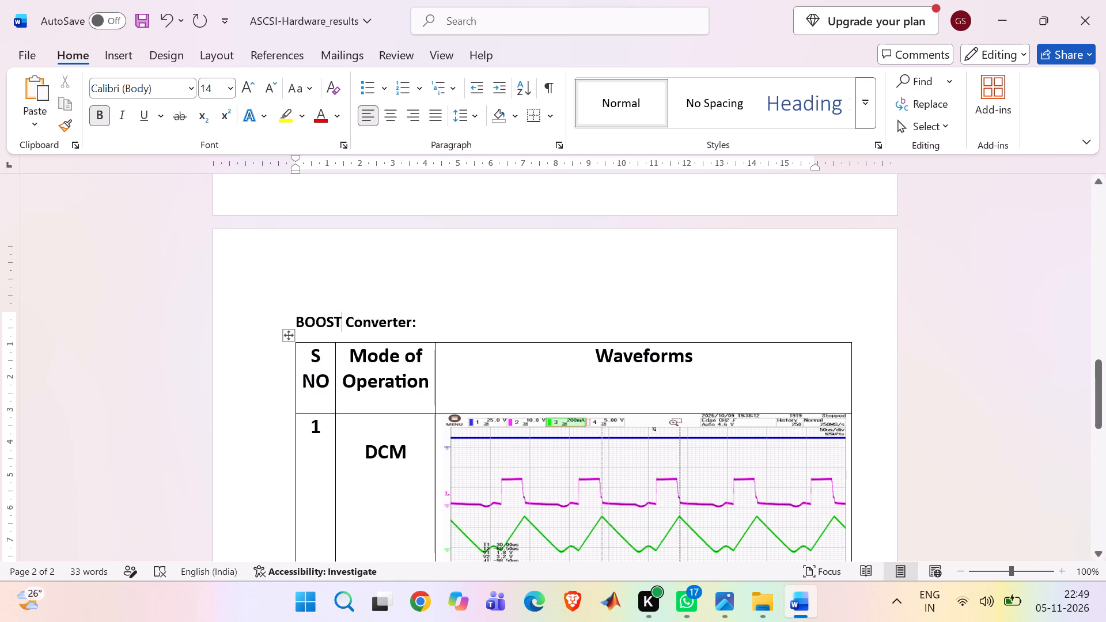
# Delete the DCM, BCM and CCM waveform pictures from the BOOST Converter table.
pyautogui.click(529, 499)
pyautogui.press('BackSpace')
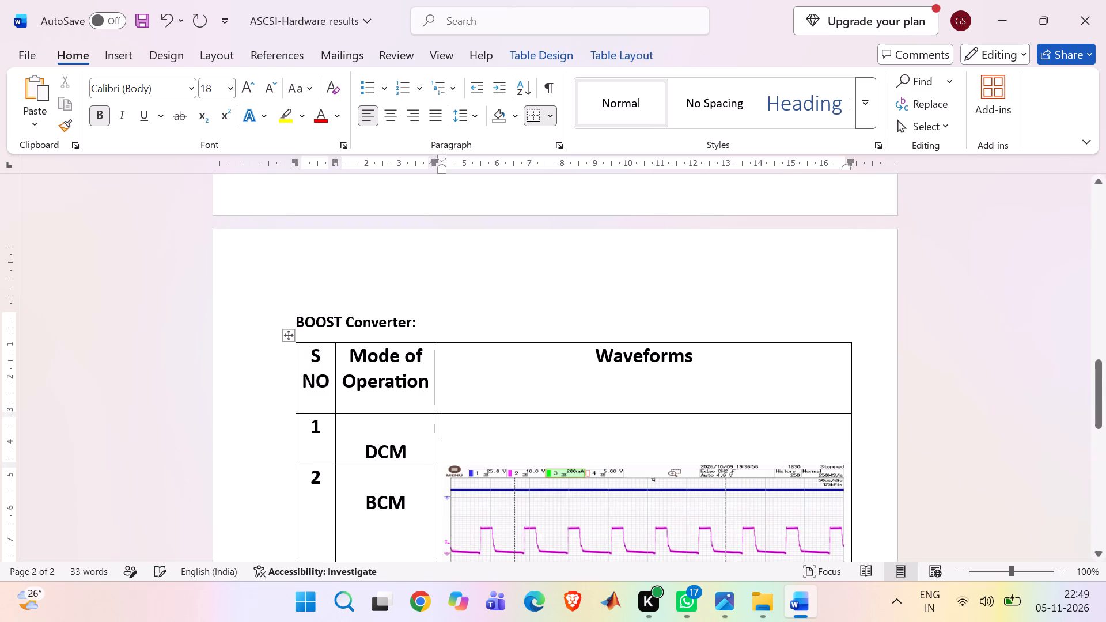
pyautogui.scroll(-1, 529, 499)
pyautogui.click(573, 356)
pyautogui.press('BackSpace')
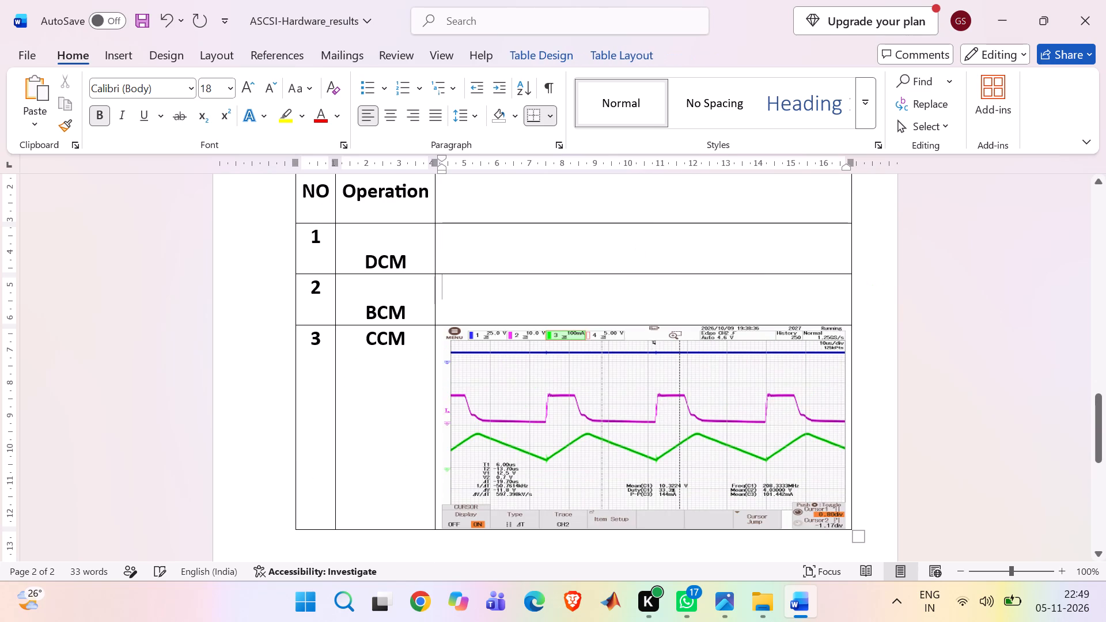
pyautogui.click(569, 371)
pyautogui.press('BackSpace')
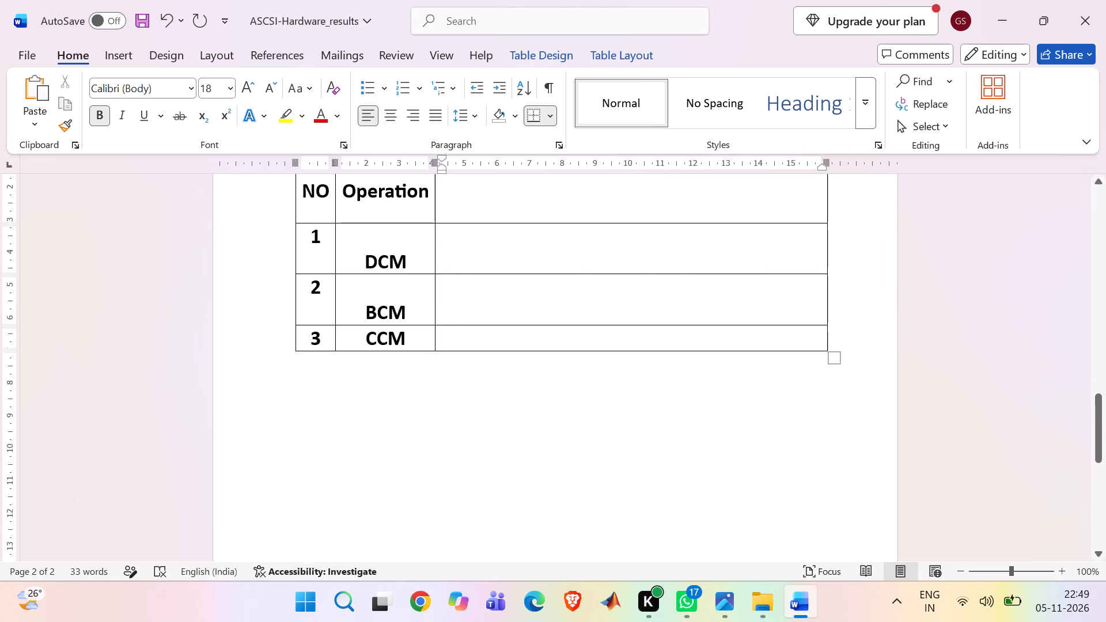
# Insert picture 012 from the DC-DC converter folder into the DCM row's Waveforms cell of the BOOST Converter table.
pyautogui.click(501, 251)
pyautogui.scroll(1, 501, 251)
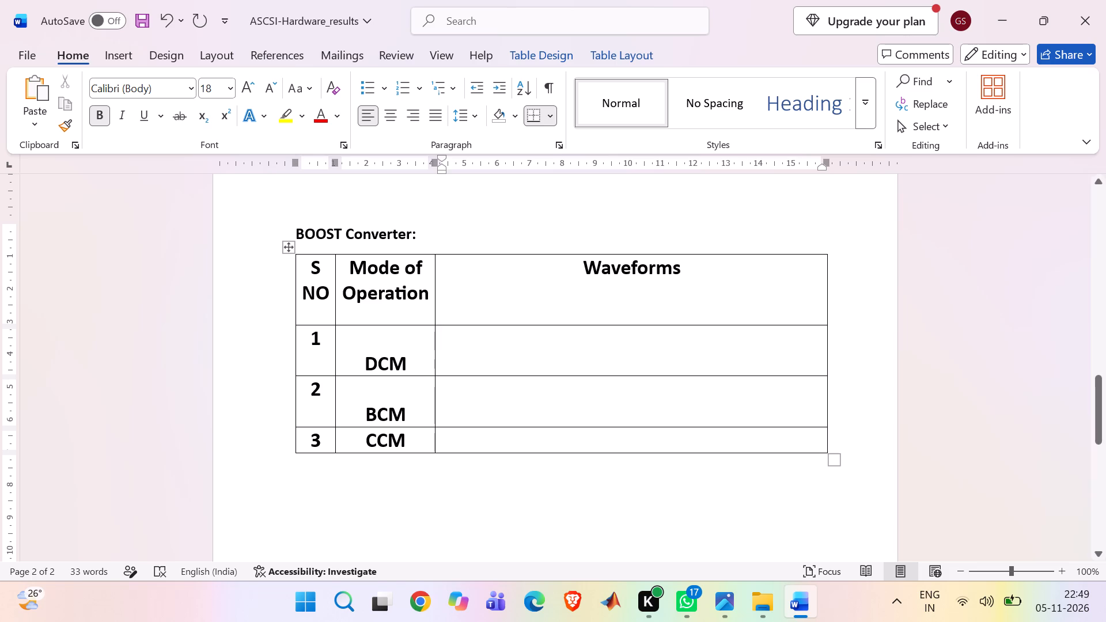
pyautogui.click(119, 54)
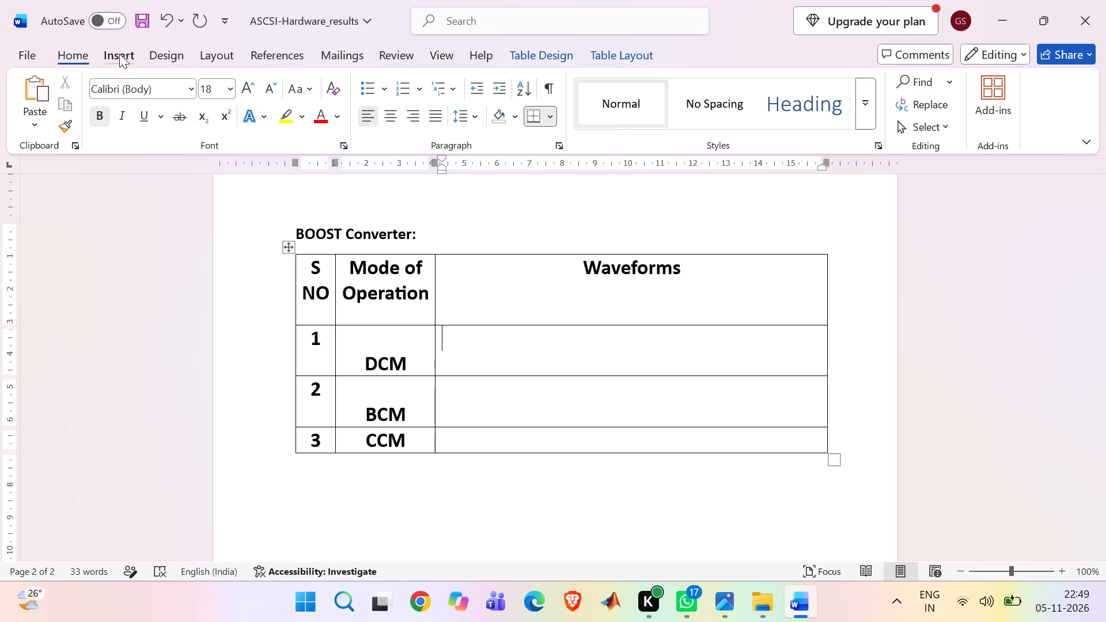
pyautogui.click(181, 126)
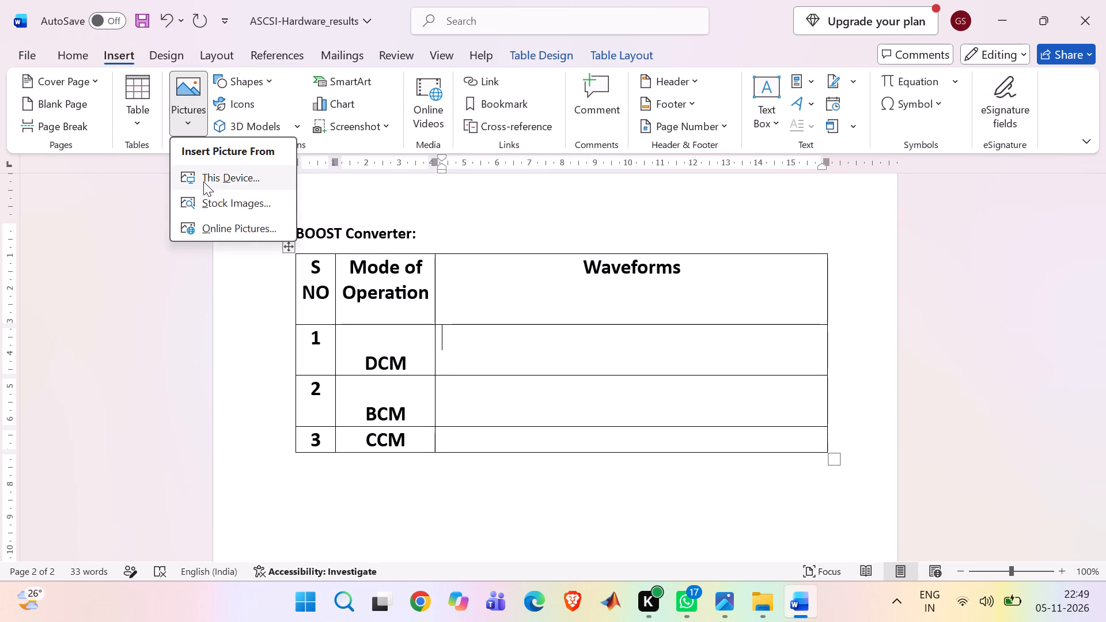
pyautogui.click(203, 181)
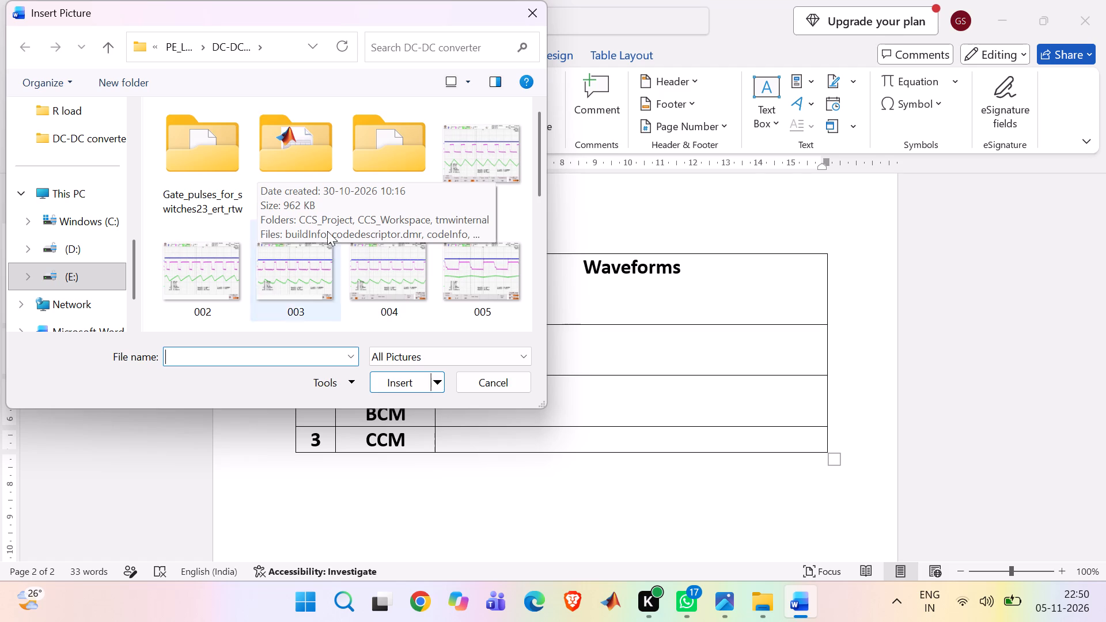
pyautogui.scroll(-2, 356, 260)
pyautogui.click(375, 208)
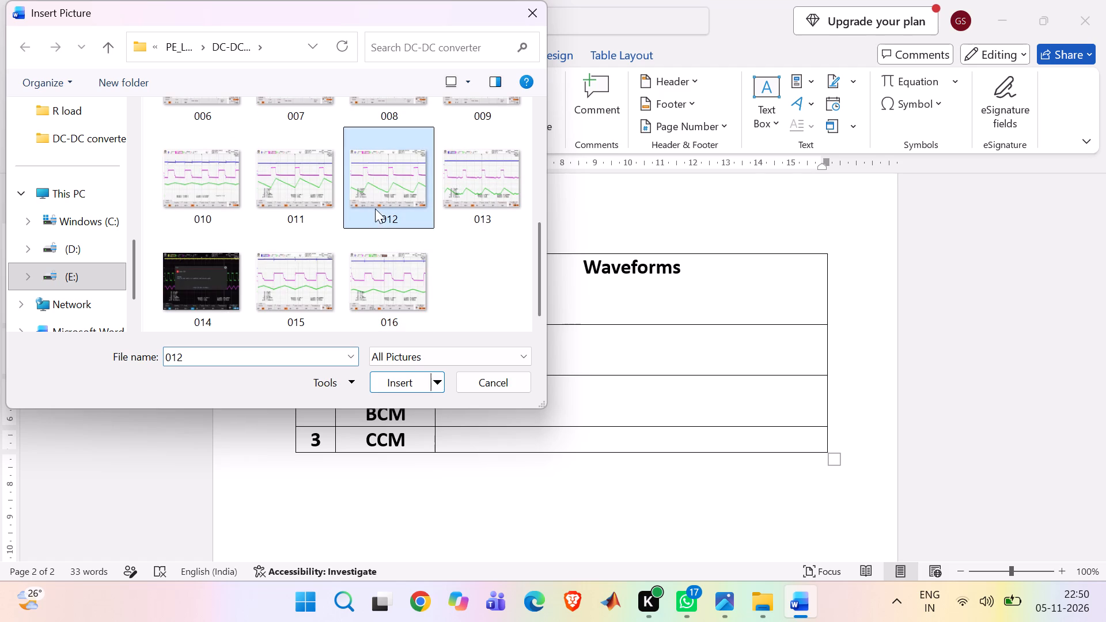
pyautogui.click(399, 380)
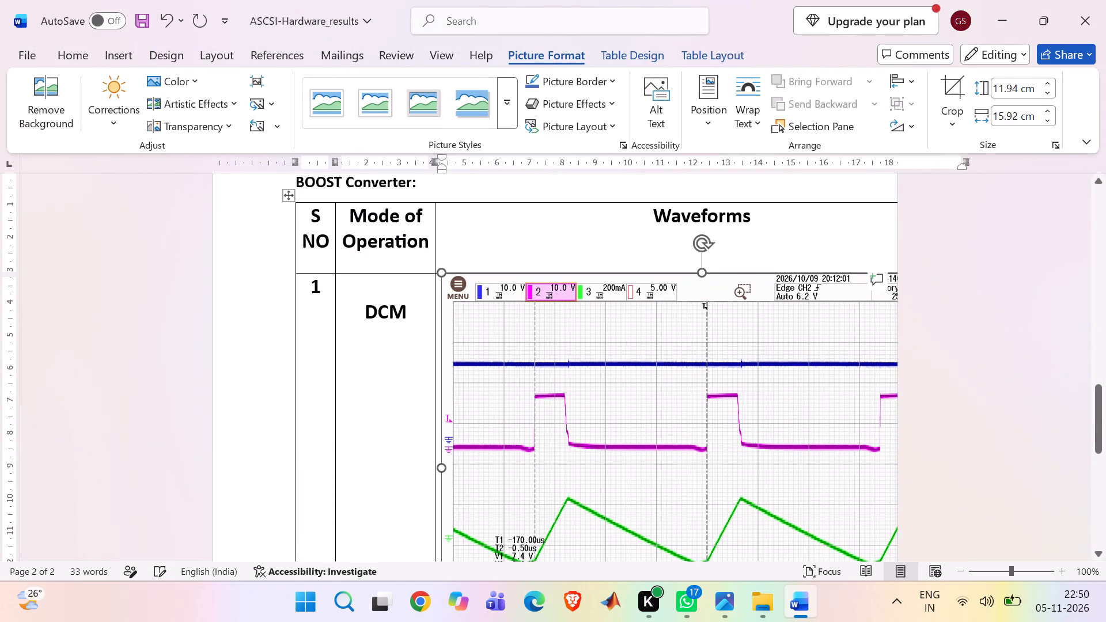
# Narrow the BOOST table's DCM waveform picture to about 12.64 cm wide and reduce its height in two stages to roughly half.
pyautogui.moveTo(440, 470); pyautogui.dragTo(550, 457)
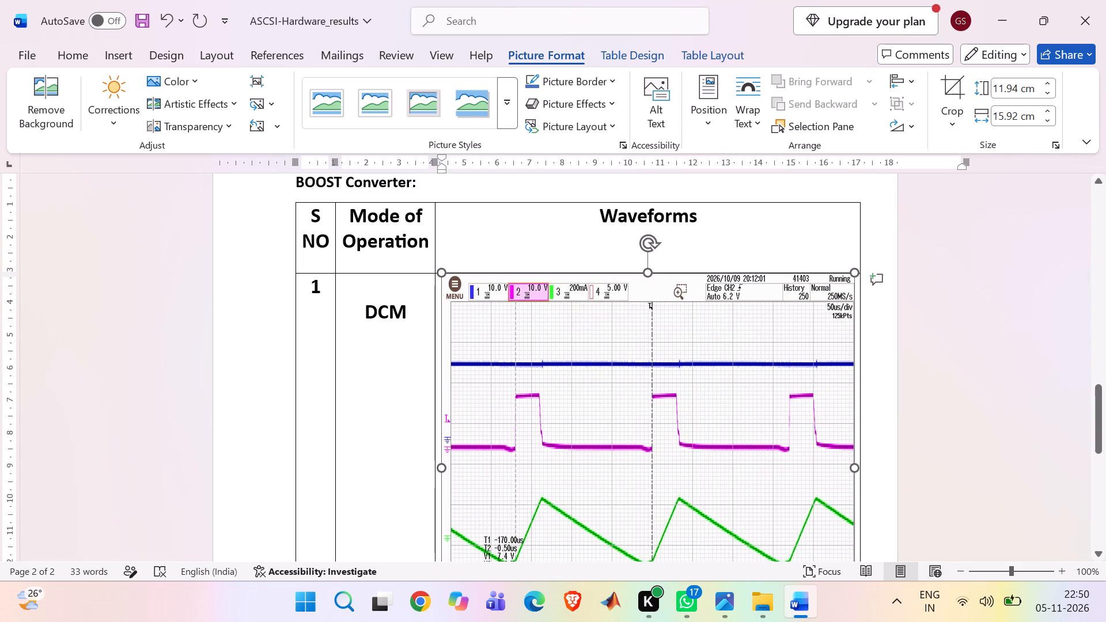
pyautogui.moveTo(550, 457); pyautogui.dragTo(548, 457)
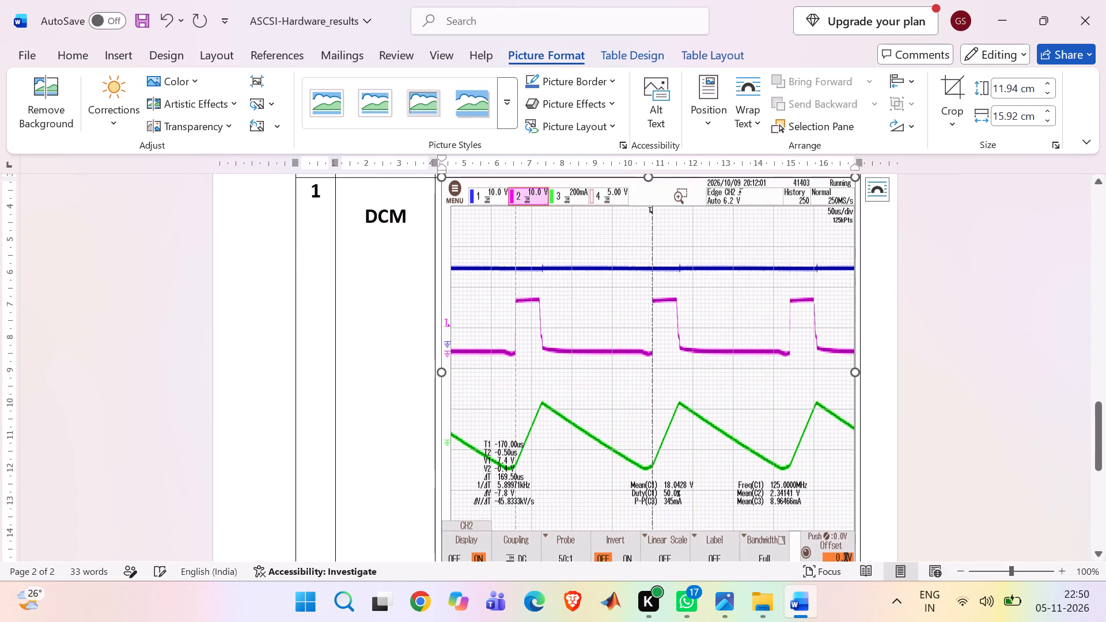
pyautogui.scroll(-1, 639, 501)
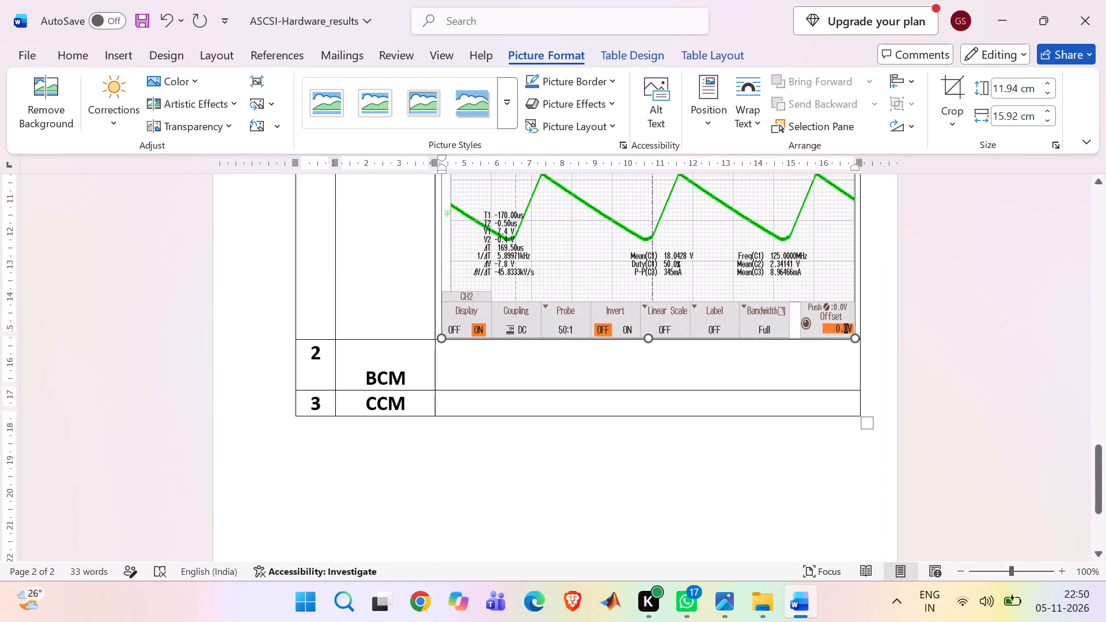
pyautogui.scroll(-1, 639, 501)
pyautogui.moveTo(648, 336); pyautogui.dragTo(645, 218)
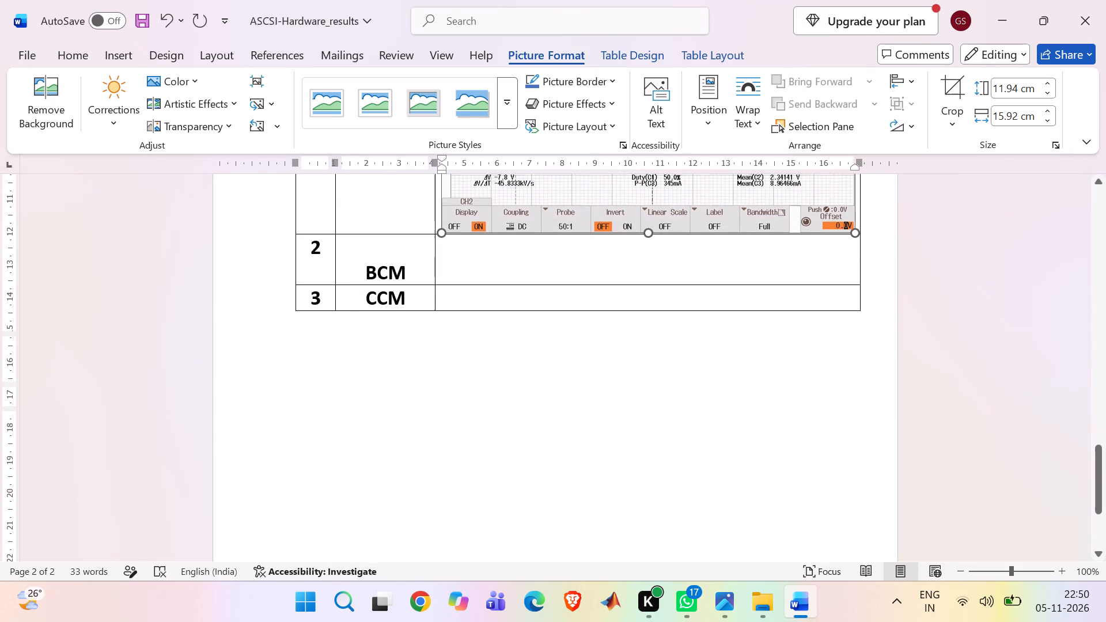
pyautogui.moveTo(645, 218); pyautogui.dragTo(644, 182)
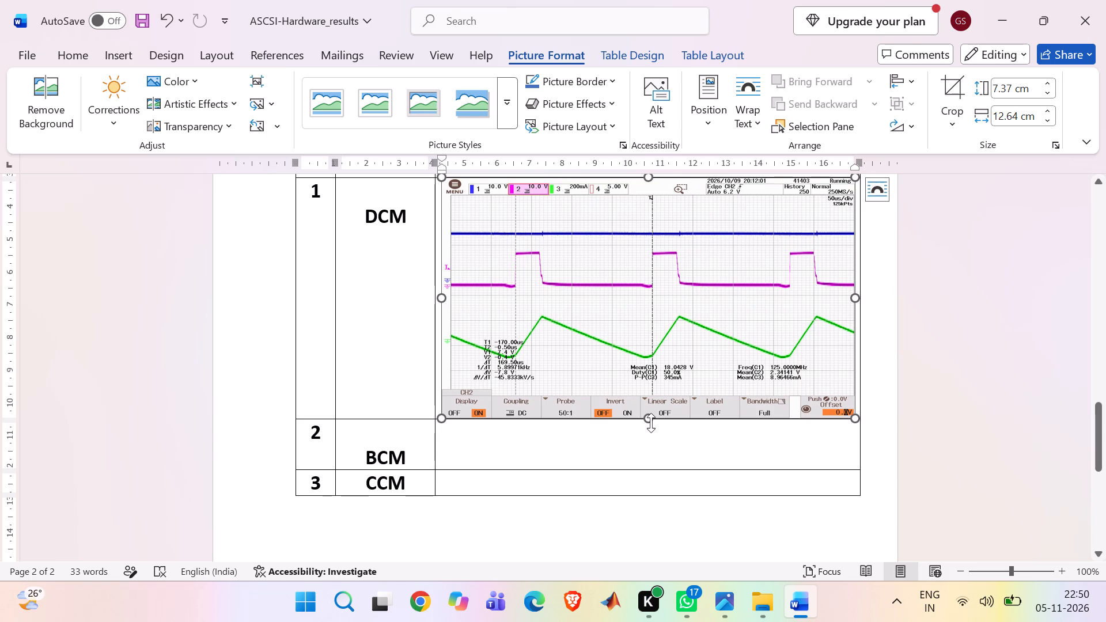
pyautogui.moveTo(651, 423); pyautogui.dragTo(654, 381)
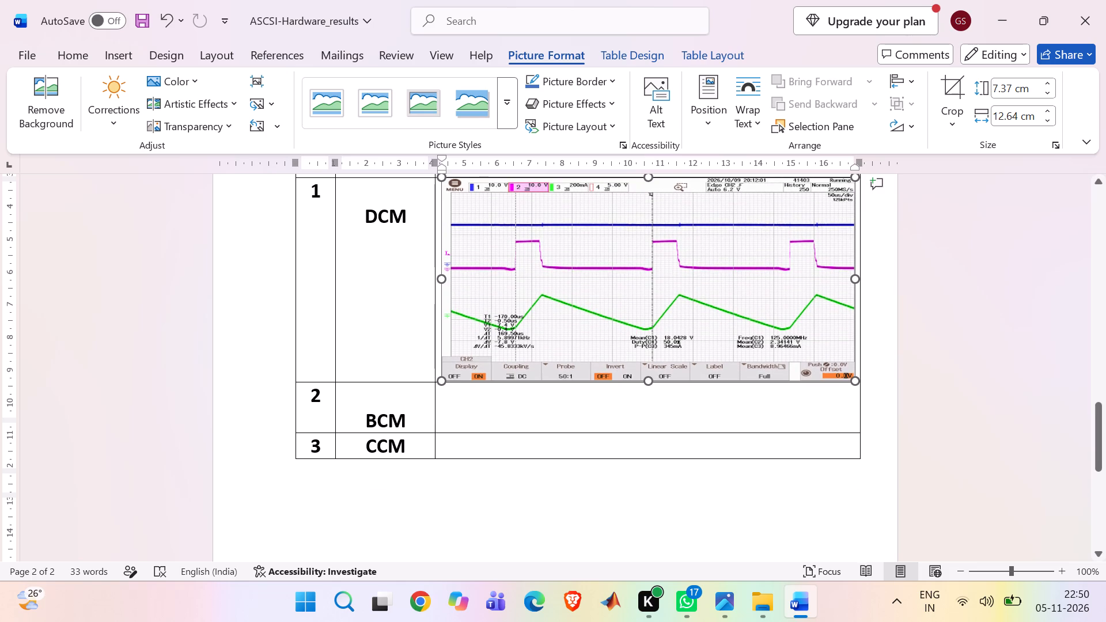
# Insert picture 011 from the DC-DC converter folder into the BCM row's Waveforms cell of the BOOST Converter table.
pyautogui.click(616, 411)
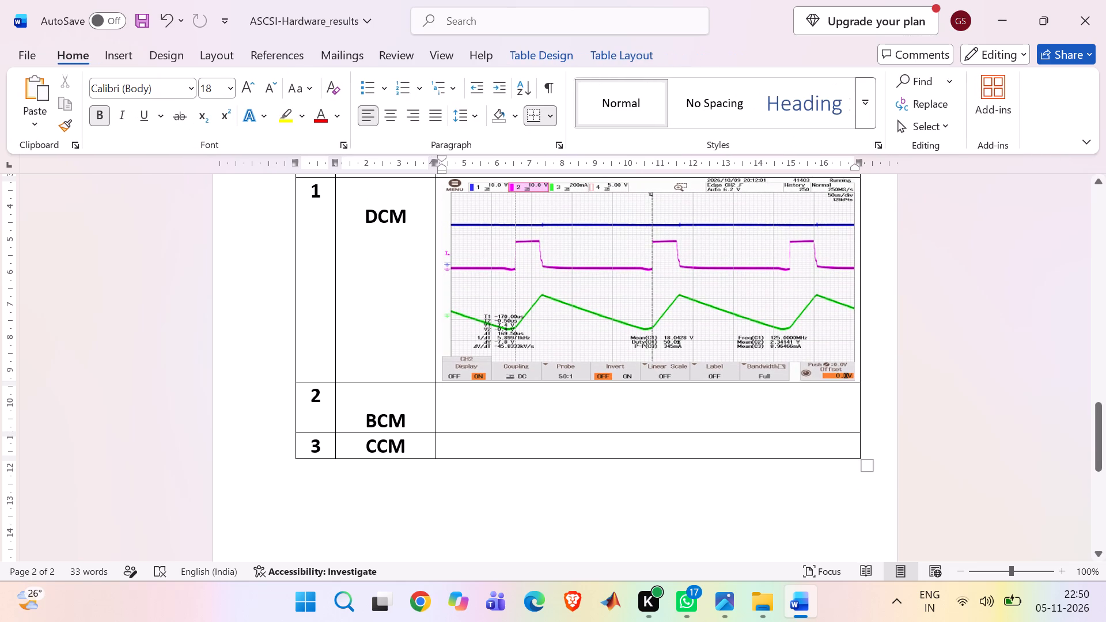
pyautogui.click(124, 51)
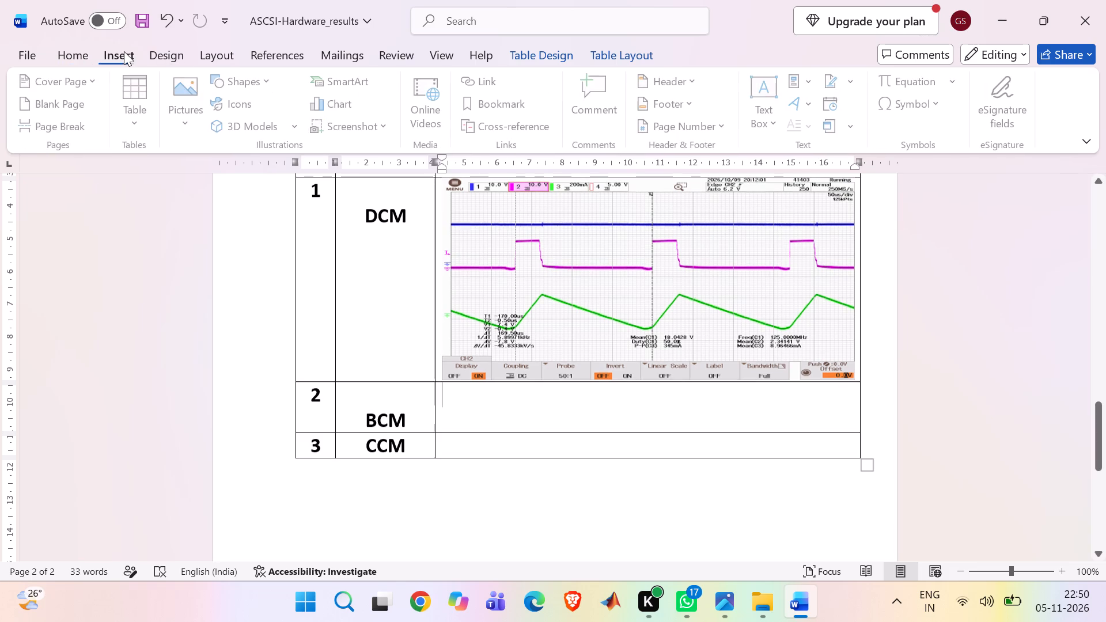
pyautogui.click(200, 117)
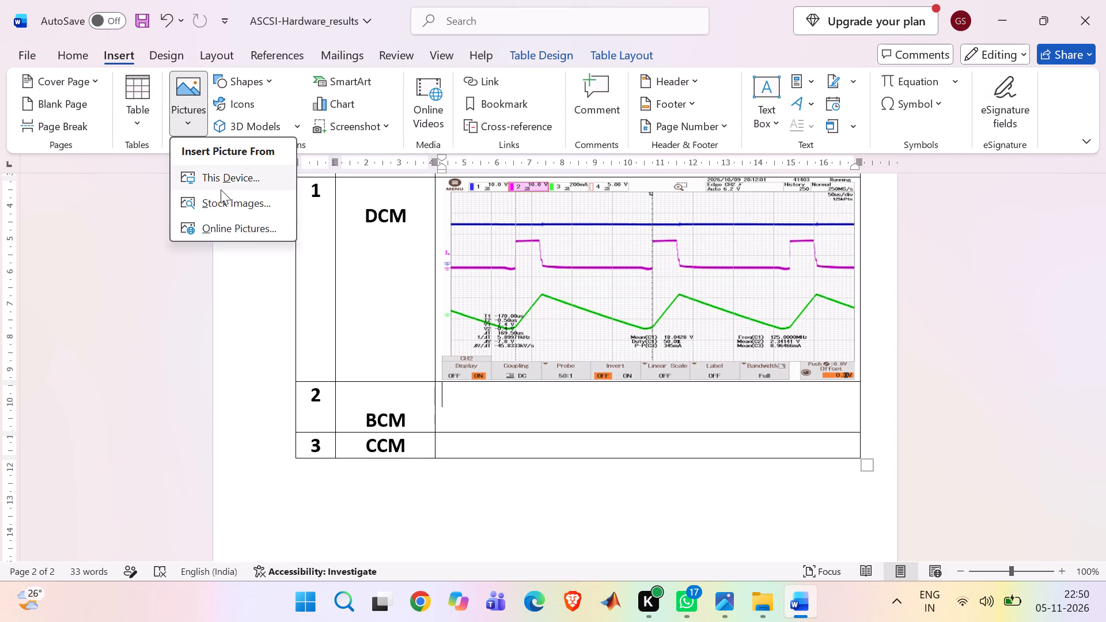
pyautogui.click(221, 188)
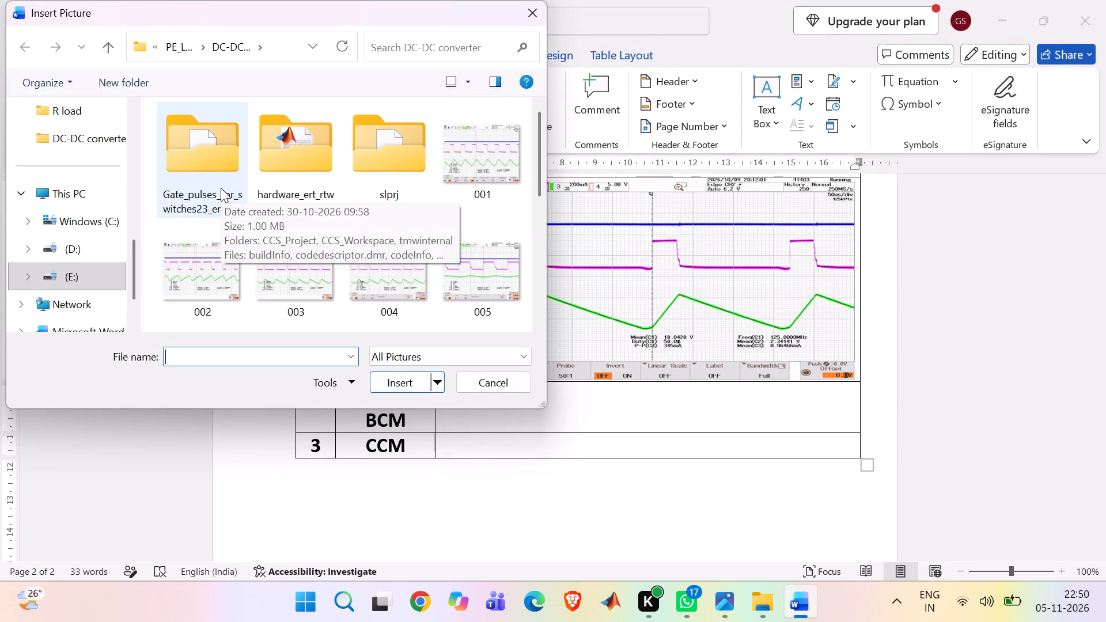
pyautogui.scroll(-1, 372, 222)
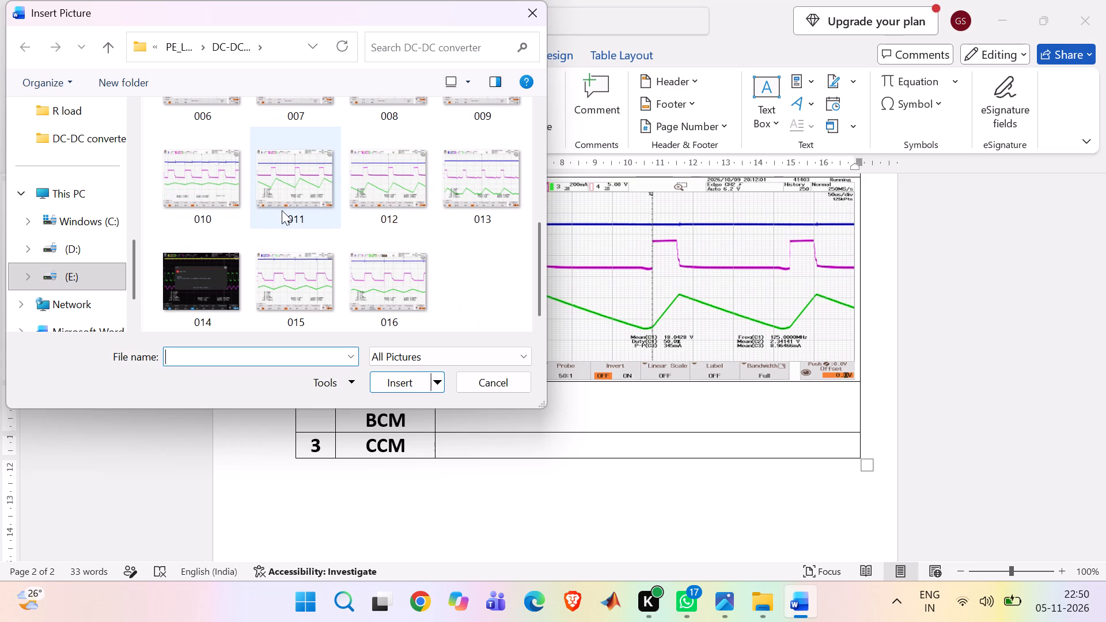
pyautogui.click(282, 210)
pyautogui.click(388, 376)
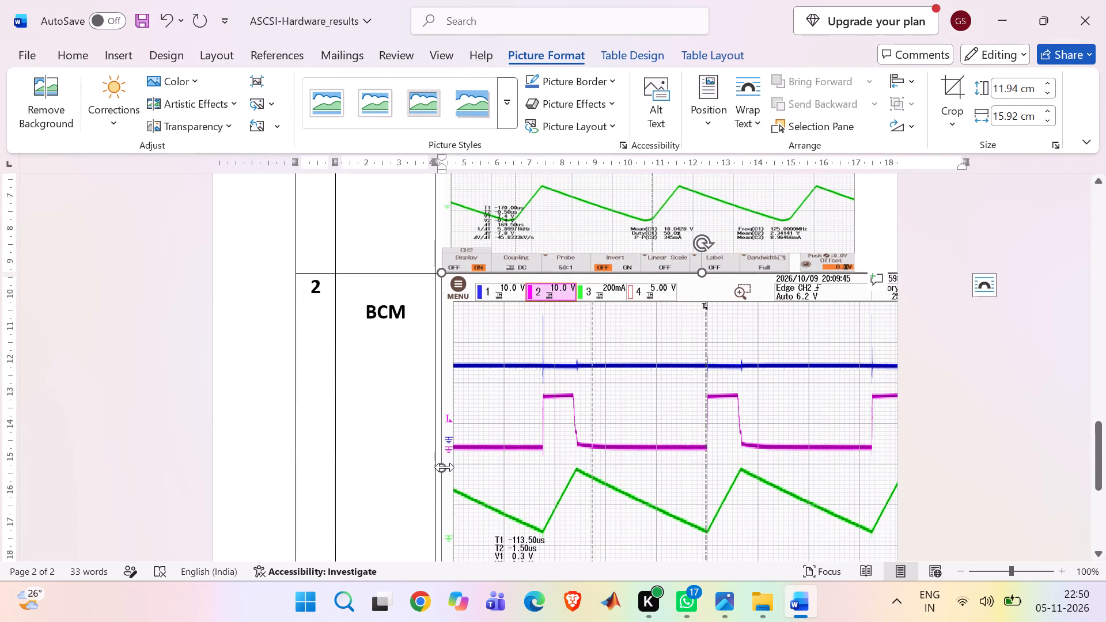
# Resize the BOOST table's BCM waveform picture to about 12.62 cm wide and 6.17 cm high.
pyautogui.moveTo(445, 467); pyautogui.dragTo(546, 468)
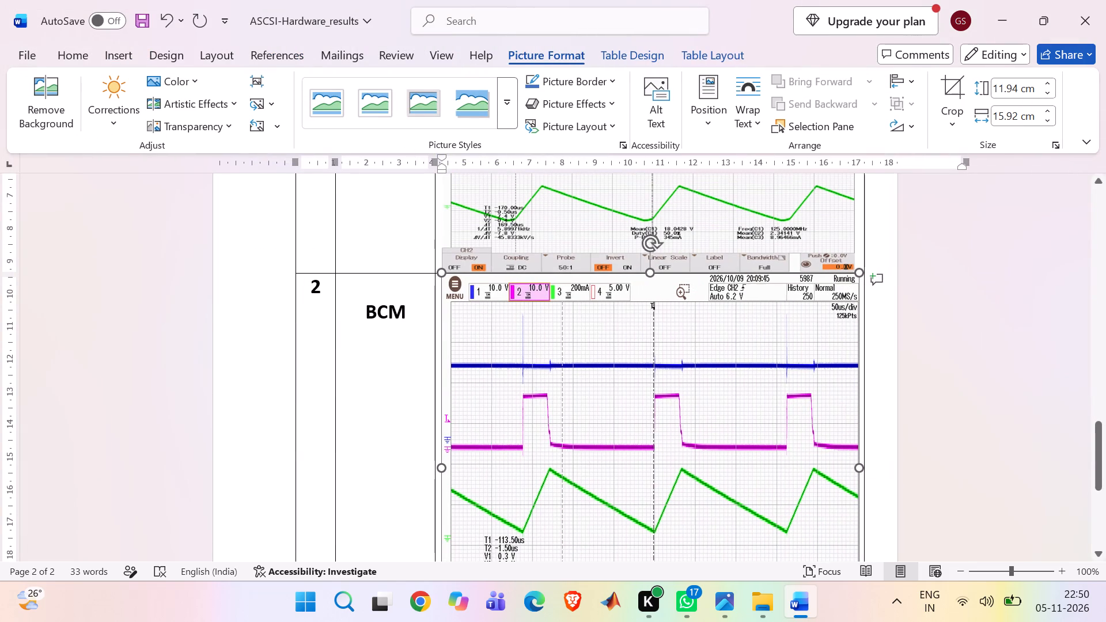
pyautogui.moveTo(546, 468); pyautogui.dragTo(550, 464)
pyautogui.scroll(-1, 684, 524)
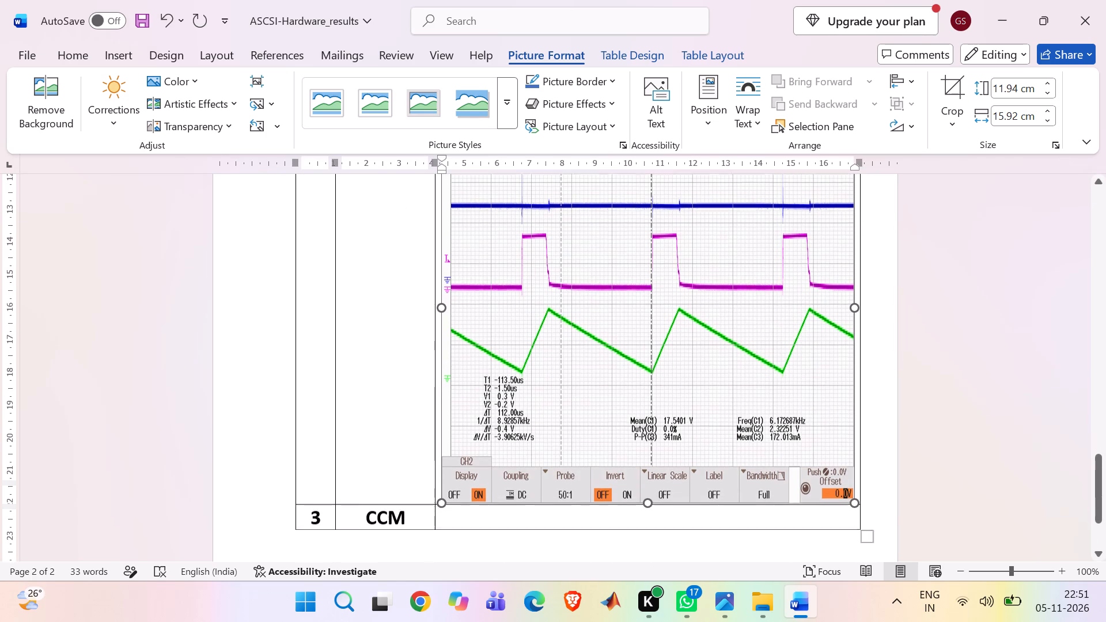
pyautogui.scroll(-1, 684, 524)
pyautogui.moveTo(648, 484); pyautogui.dragTo(646, 384)
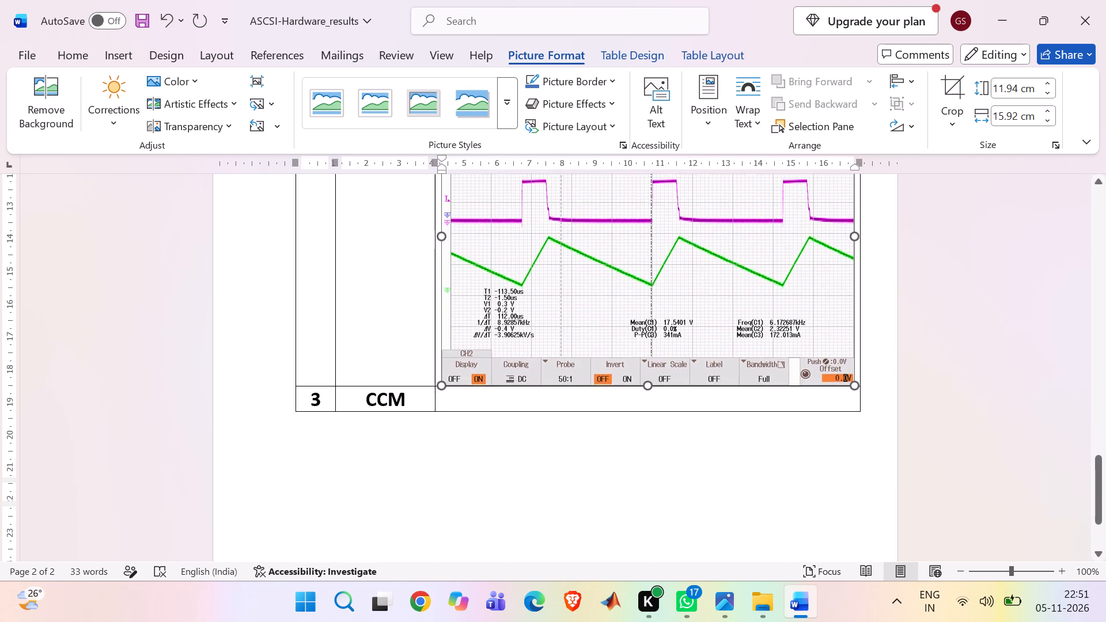
pyautogui.moveTo(646, 384); pyautogui.dragTo(646, 380)
pyautogui.scroll(1, 646, 380)
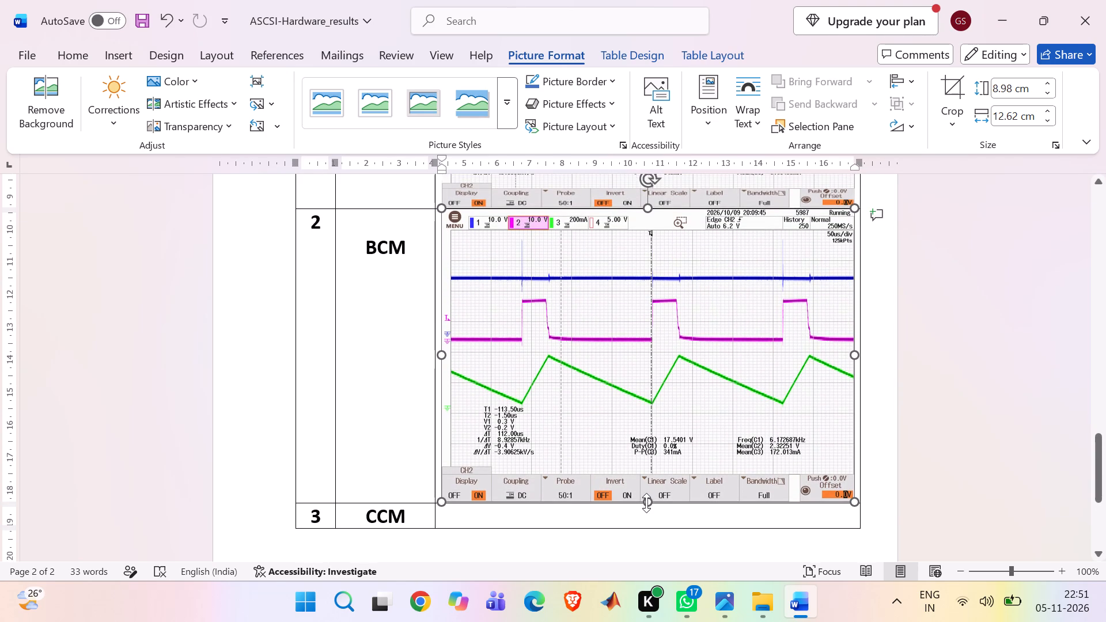
pyautogui.moveTo(646, 502); pyautogui.dragTo(646, 439)
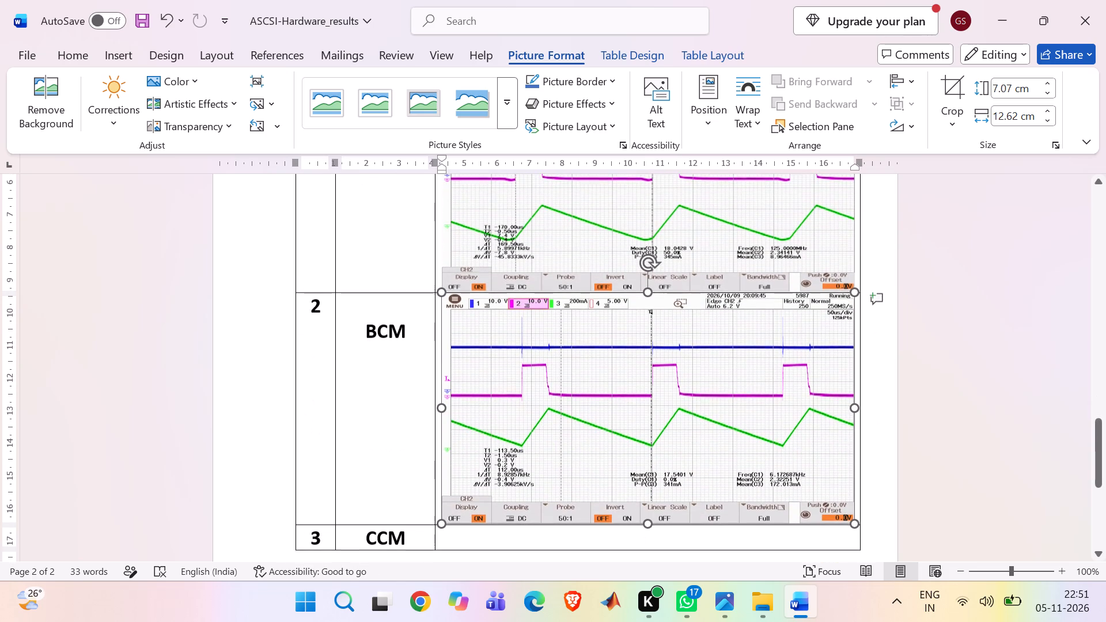
pyautogui.moveTo(649, 522); pyautogui.dragTo(653, 493)
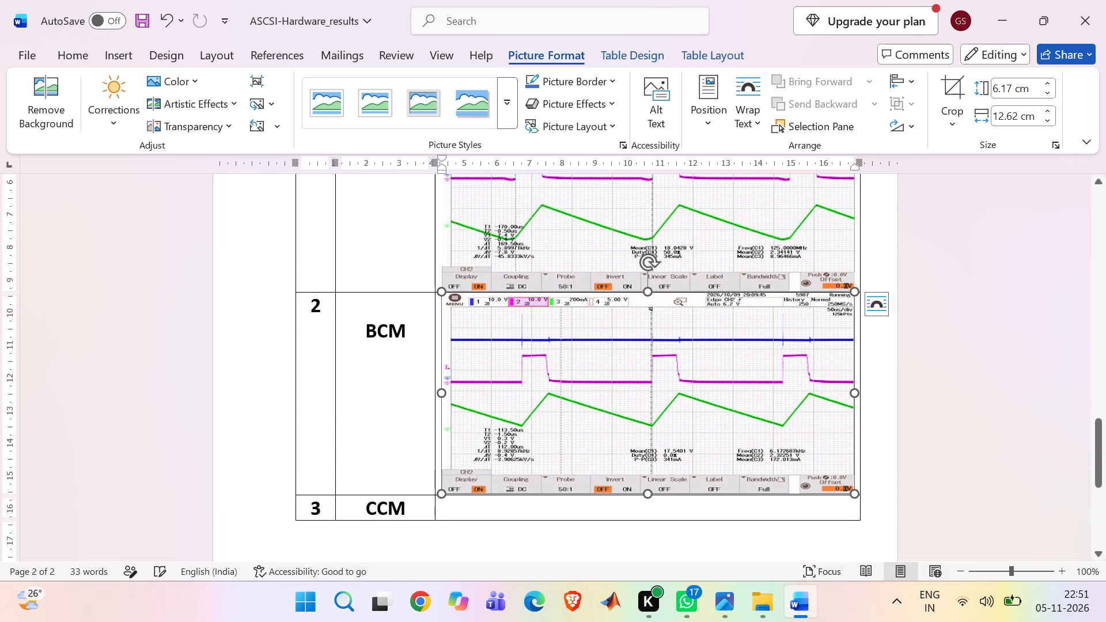
# Insert picture 010 from the DC-DC converter folder into the CCM row's Waveforms cell of the BOOST Converter table.
pyautogui.click(593, 514)
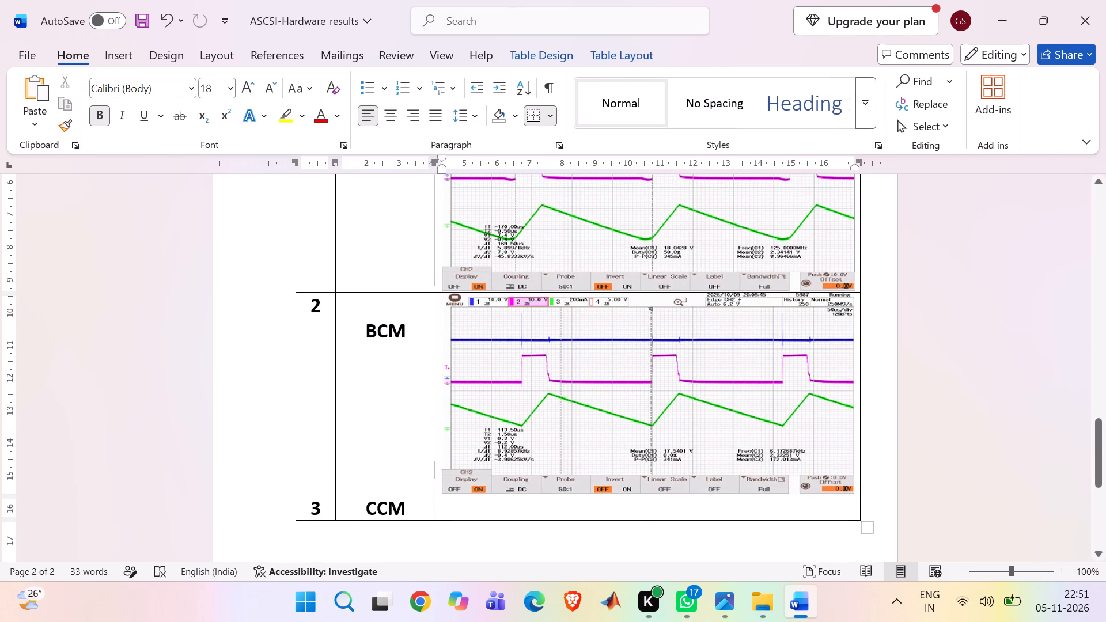
pyautogui.click(120, 53)
pyautogui.click(196, 102)
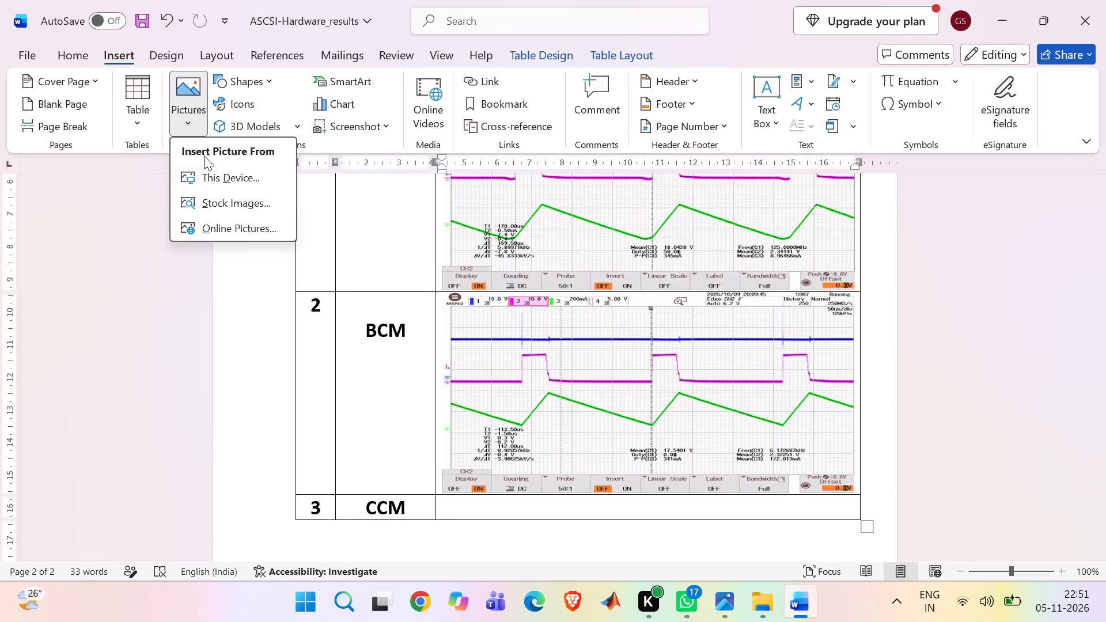
pyautogui.click(206, 173)
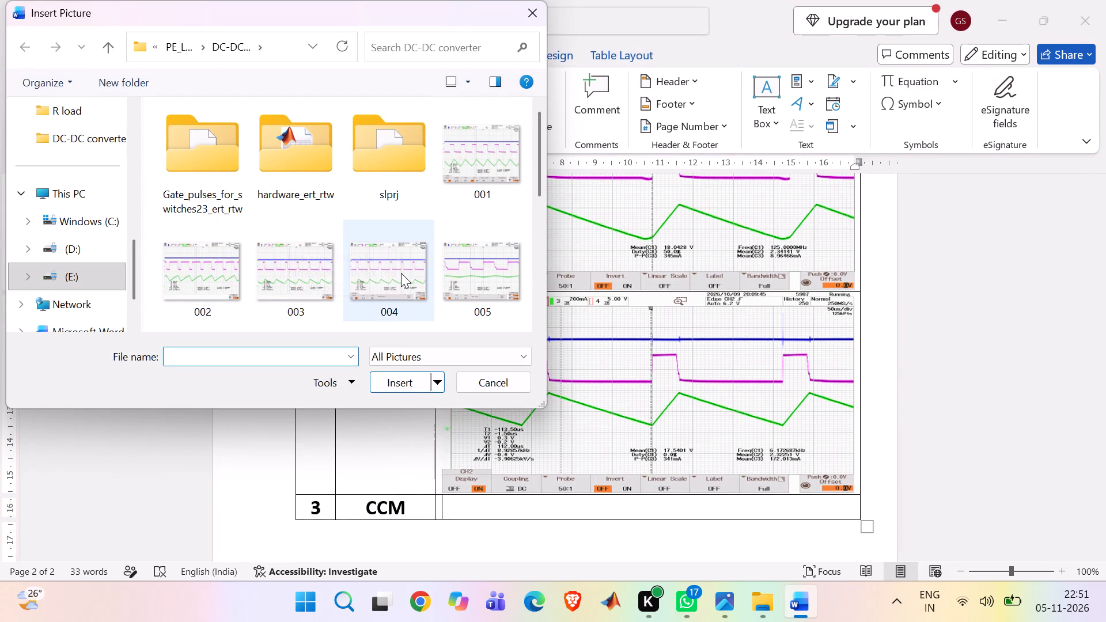
pyautogui.scroll(-1, 401, 273)
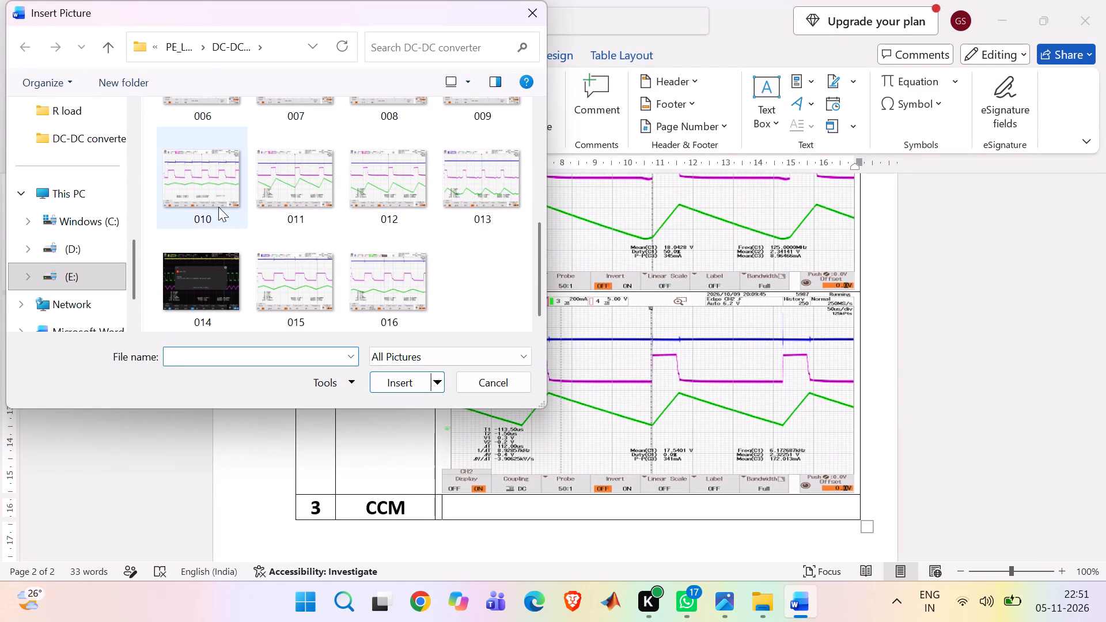
pyautogui.click(218, 207)
pyautogui.click(403, 380)
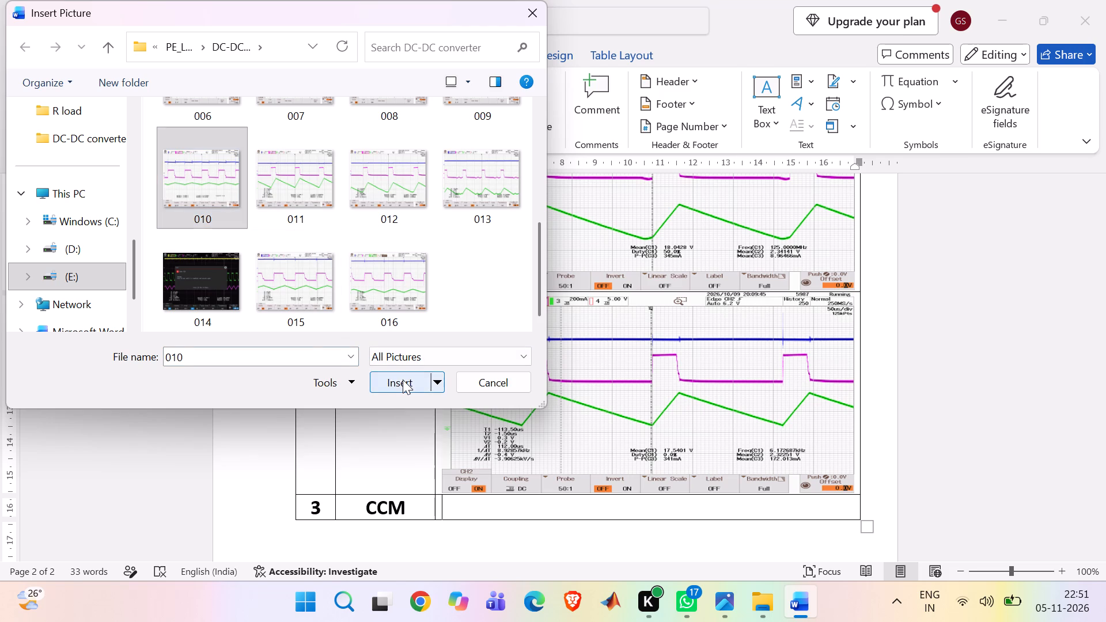
# Reduce the BOOST table's CCM waveform picture by over a third in height and narrow it to match the BCM picture above.
pyautogui.scroll(-2, 624, 425)
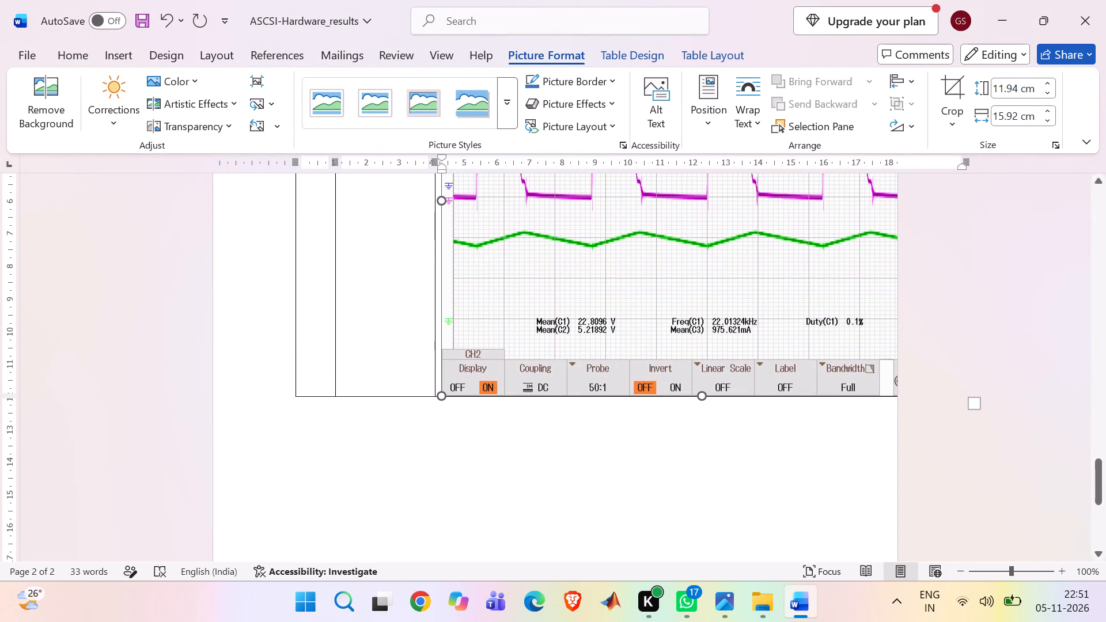
pyautogui.moveTo(701, 398); pyautogui.dragTo(683, 245)
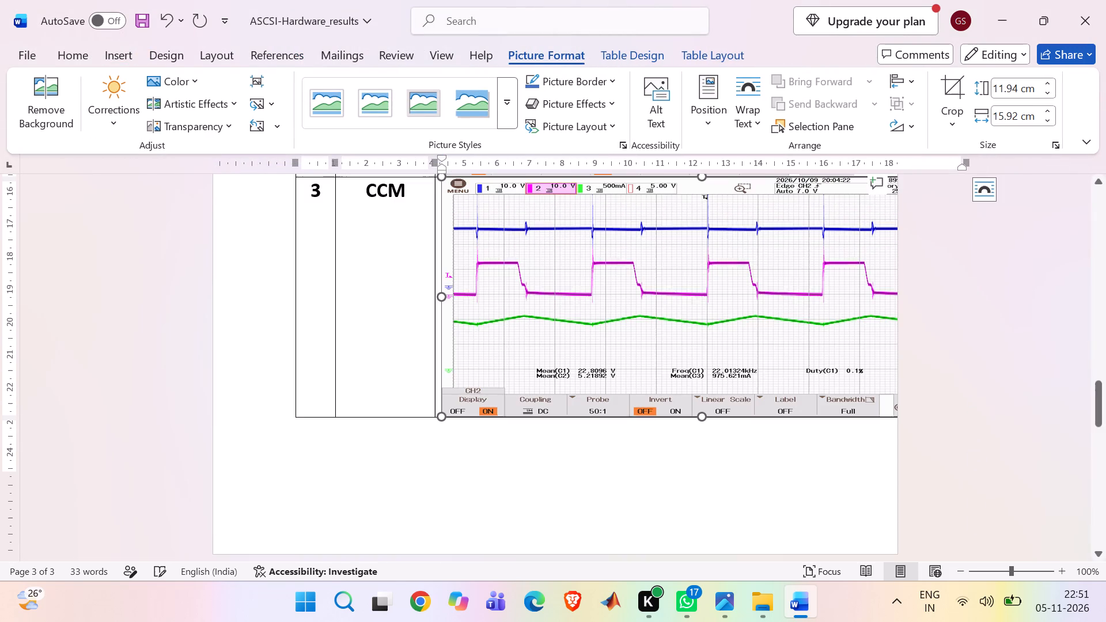
pyautogui.scroll(1, 706, 288)
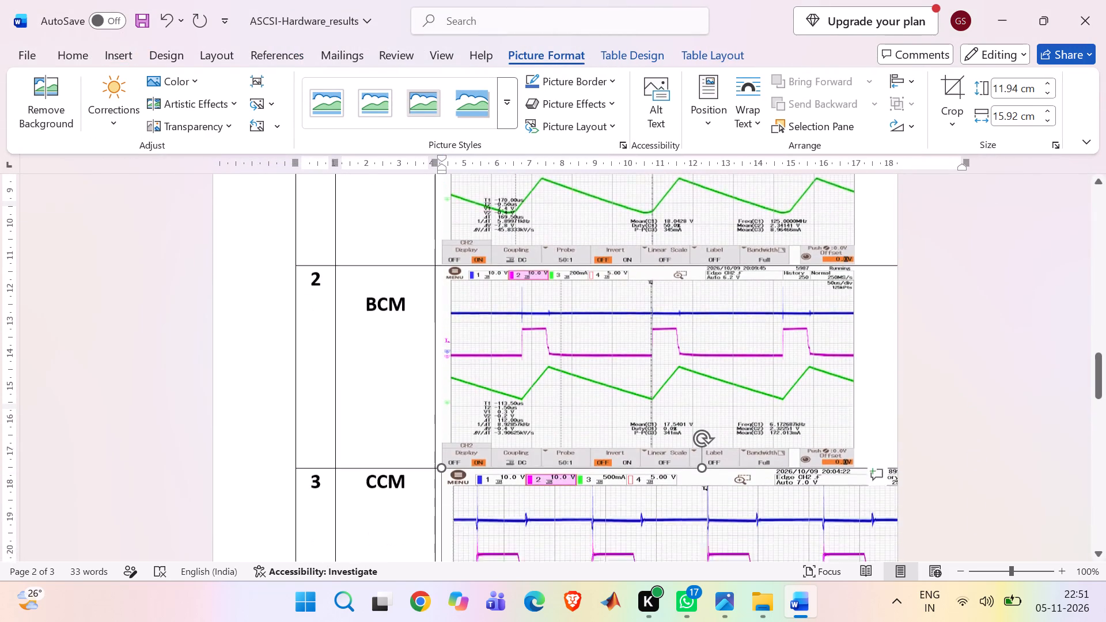
pyautogui.scroll(1, 706, 288)
pyautogui.scroll(-1, 600, 463)
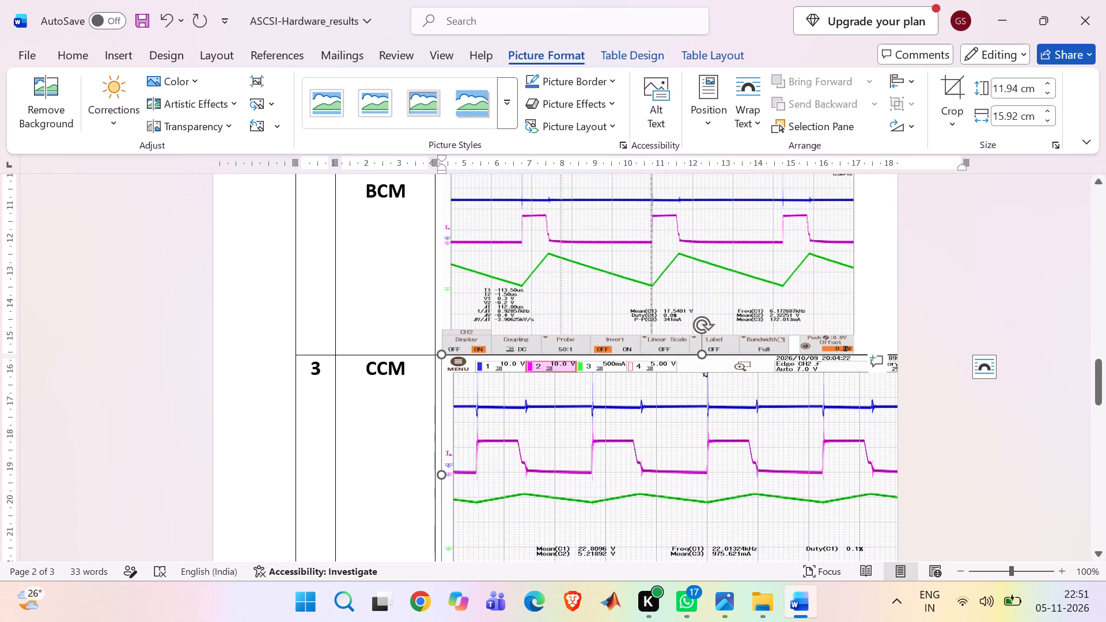
pyautogui.moveTo(443, 477); pyautogui.dragTo(552, 462)
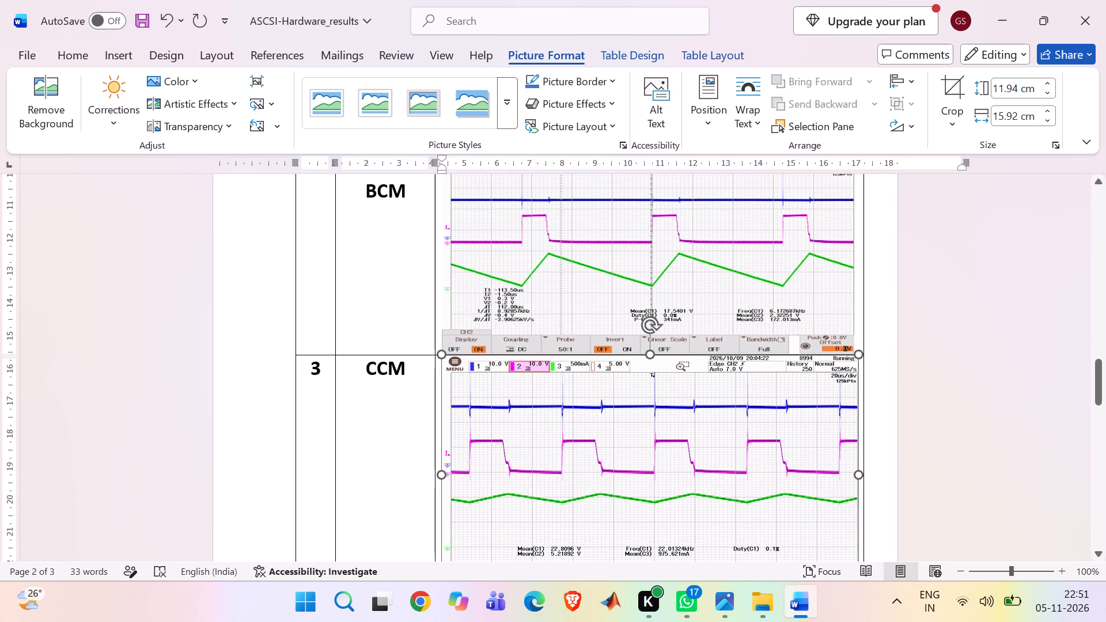
pyautogui.moveTo(552, 462); pyautogui.dragTo(552, 464)
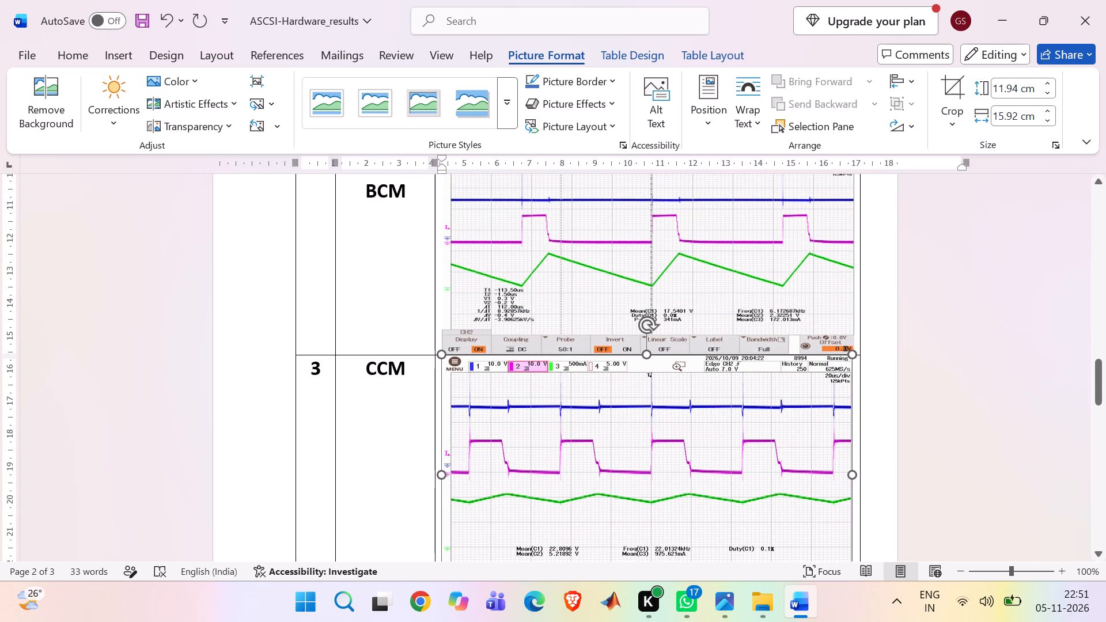
pyautogui.moveTo(552, 464); pyautogui.dragTo(552, 464)
pyautogui.click(880, 439)
# Review the BOOST Converter table's layout and its DCM, BCM and CCM waveform pictures.
pyautogui.scroll(1, 880, 439)
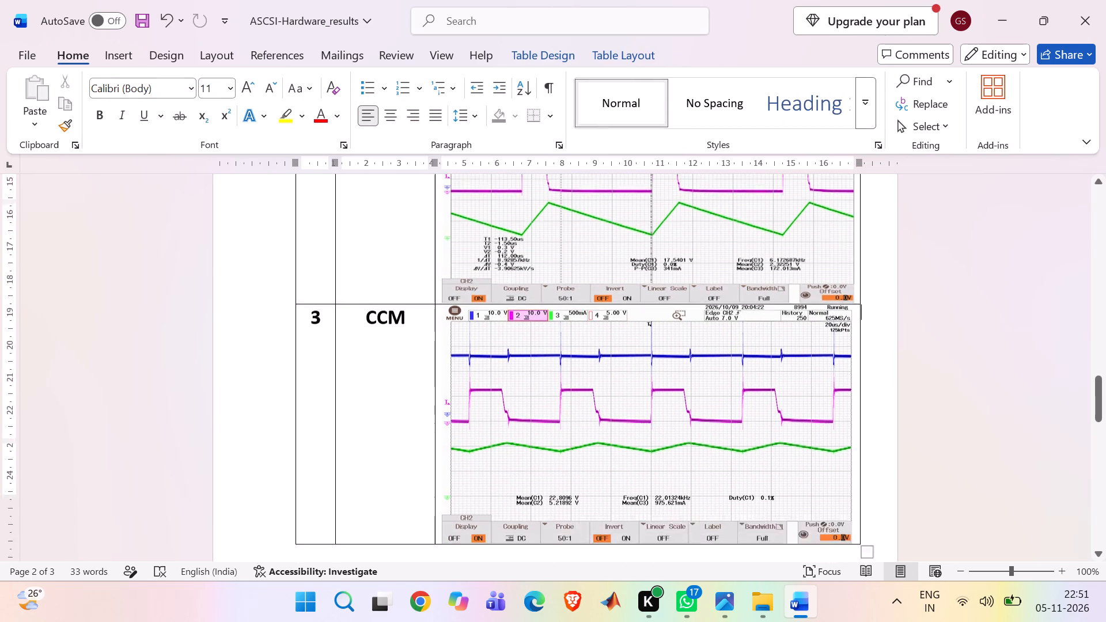
pyautogui.scroll(1, 880, 439)
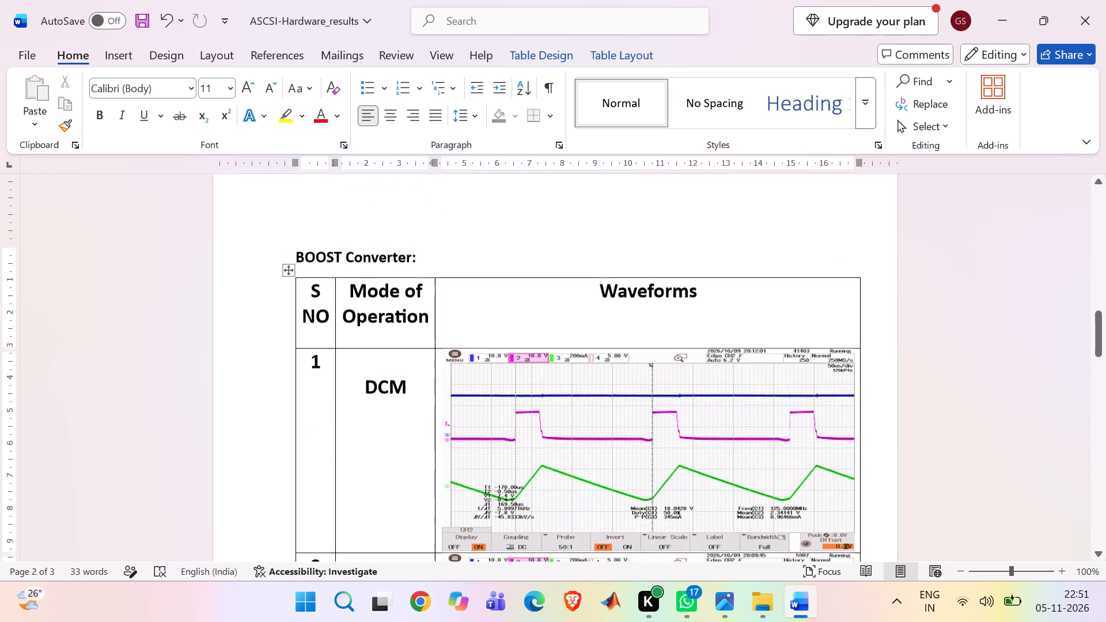
pyautogui.scroll(1, 880, 439)
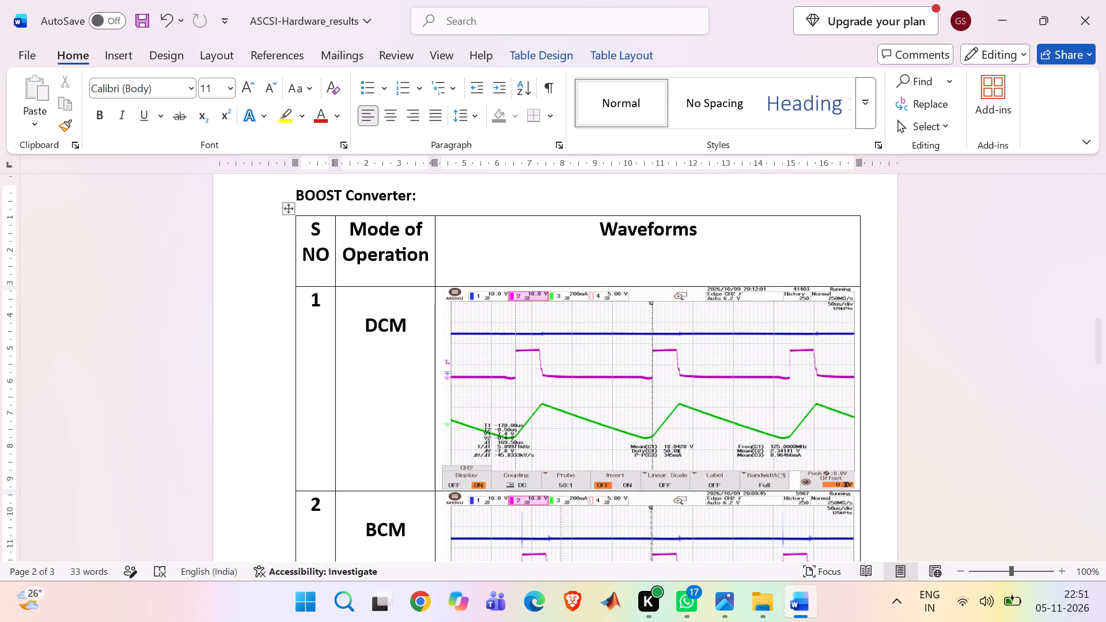
pyautogui.click(877, 431)
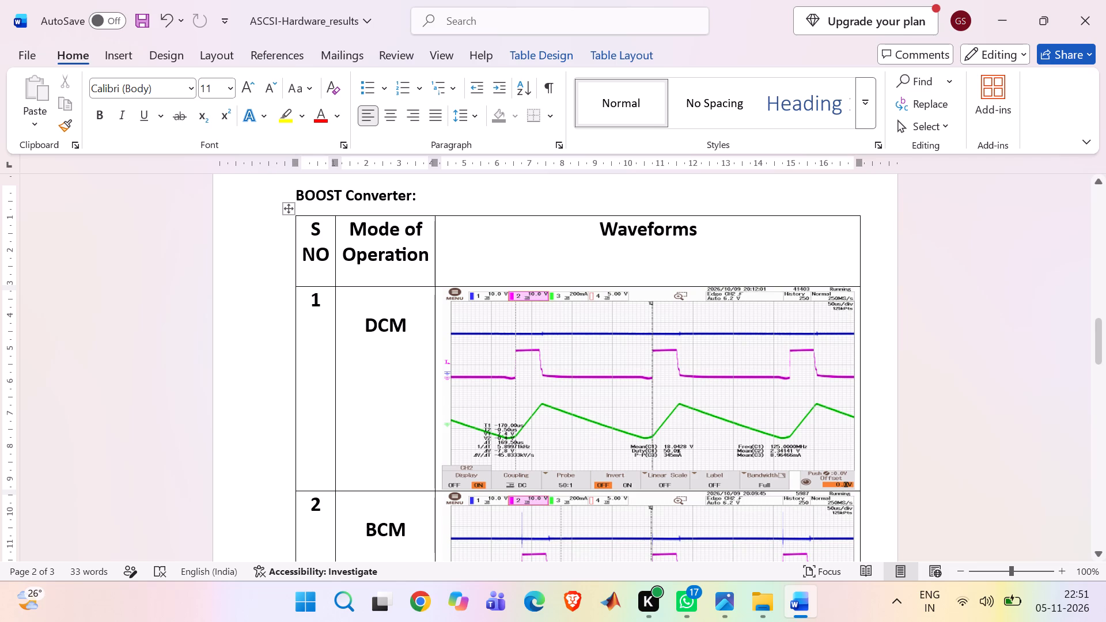
pyautogui.scroll(-4, 877, 431)
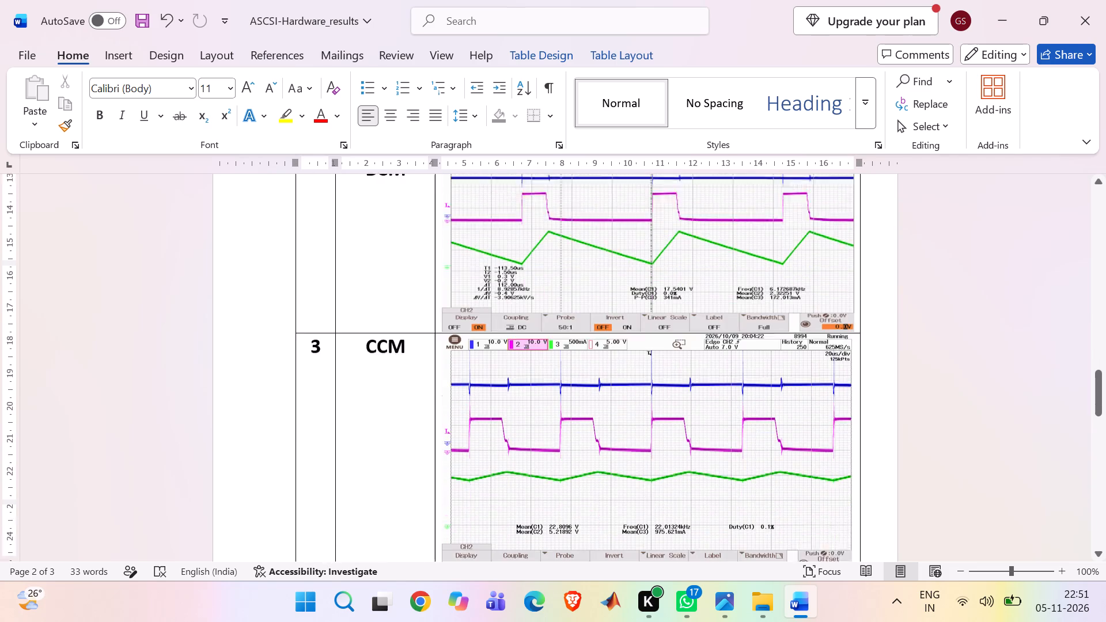
pyautogui.scroll(-1, 877, 431)
pyautogui.scroll(1, 877, 431)
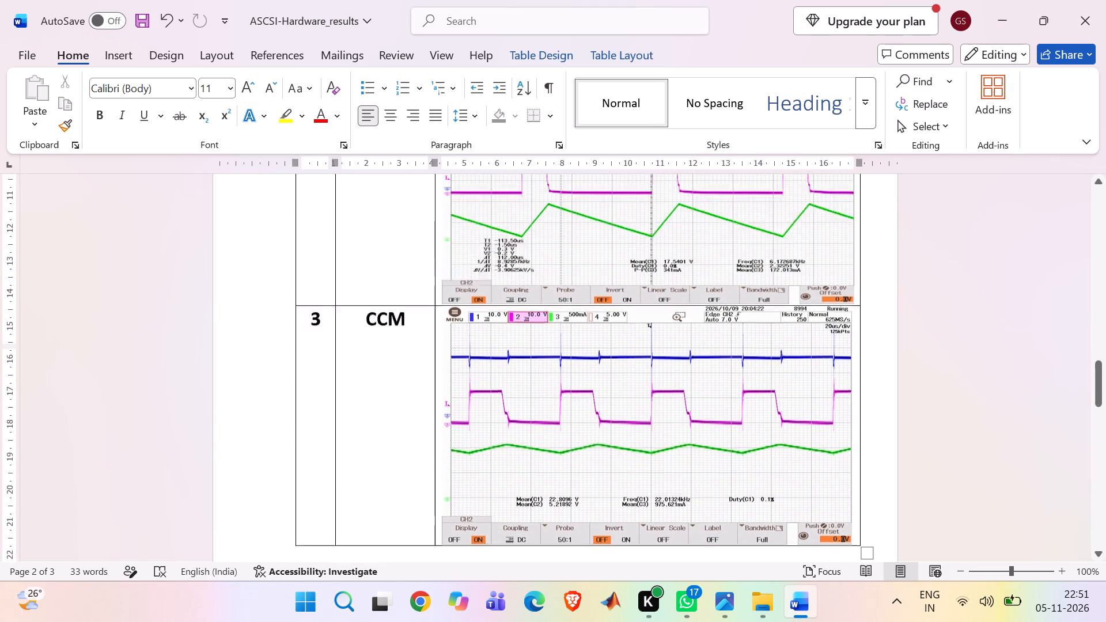
pyautogui.scroll(1, 877, 431)
pyautogui.scroll(-1, 877, 431)
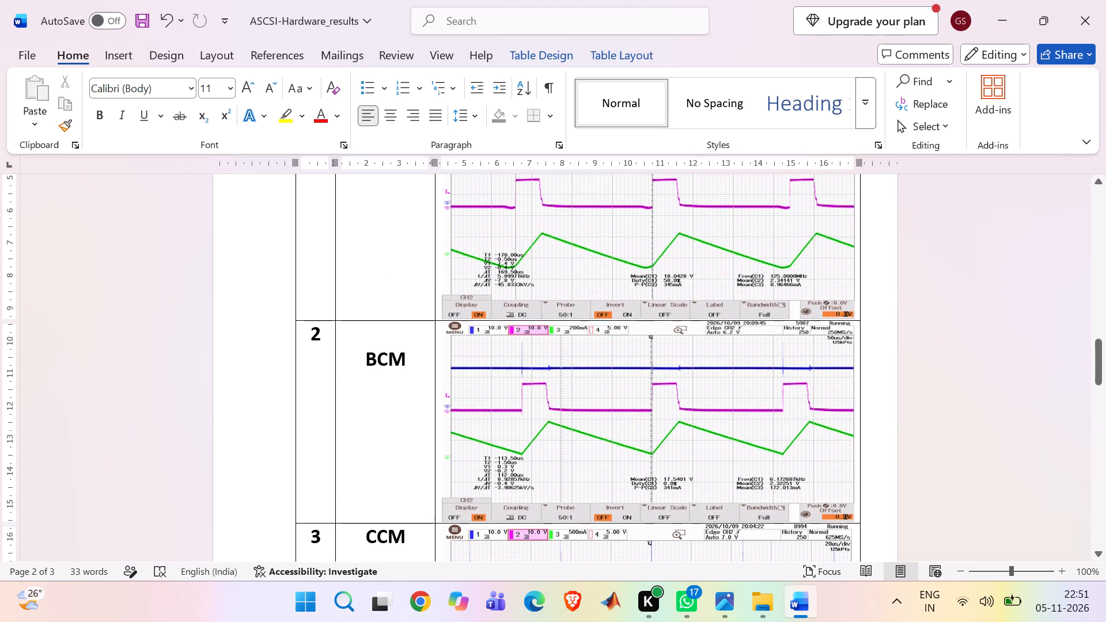
pyautogui.scroll(-2, 877, 431)
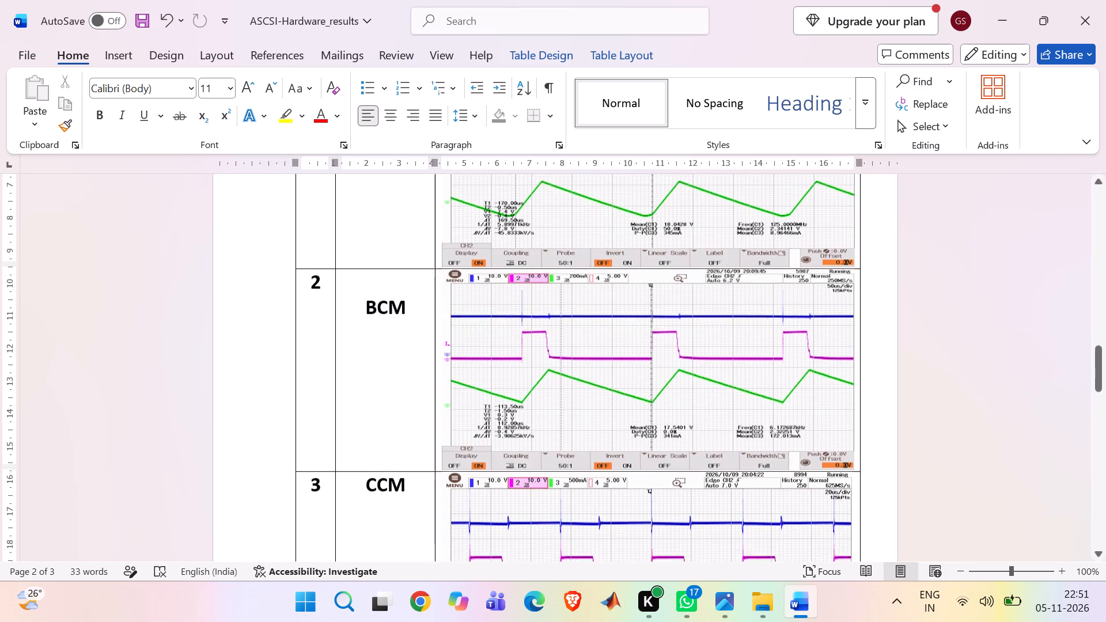
pyautogui.scroll(-3, 877, 431)
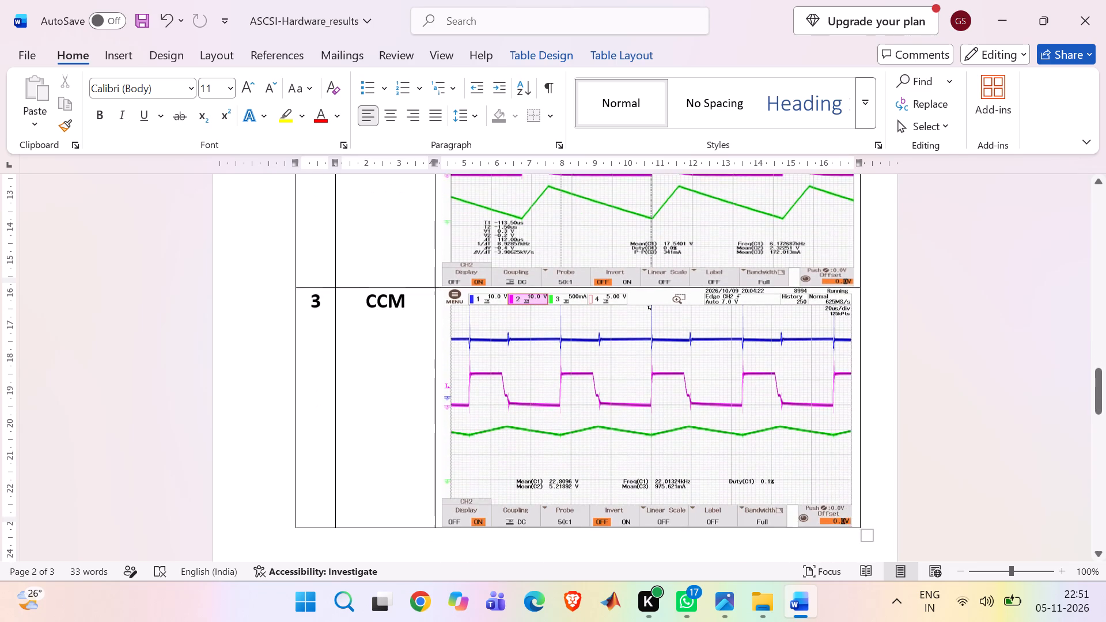
# Paste the copied BUCK Converter heading and waveform table below the BOOST Converter table.
pyautogui.scroll(-2, 877, 431)
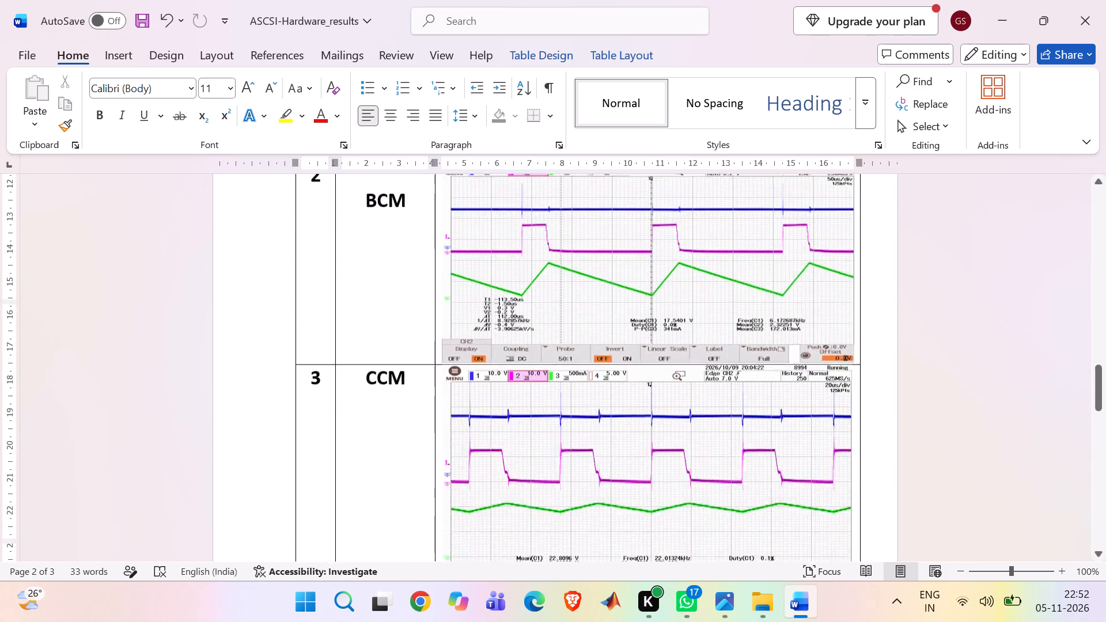
pyautogui.scroll(-2, 877, 431)
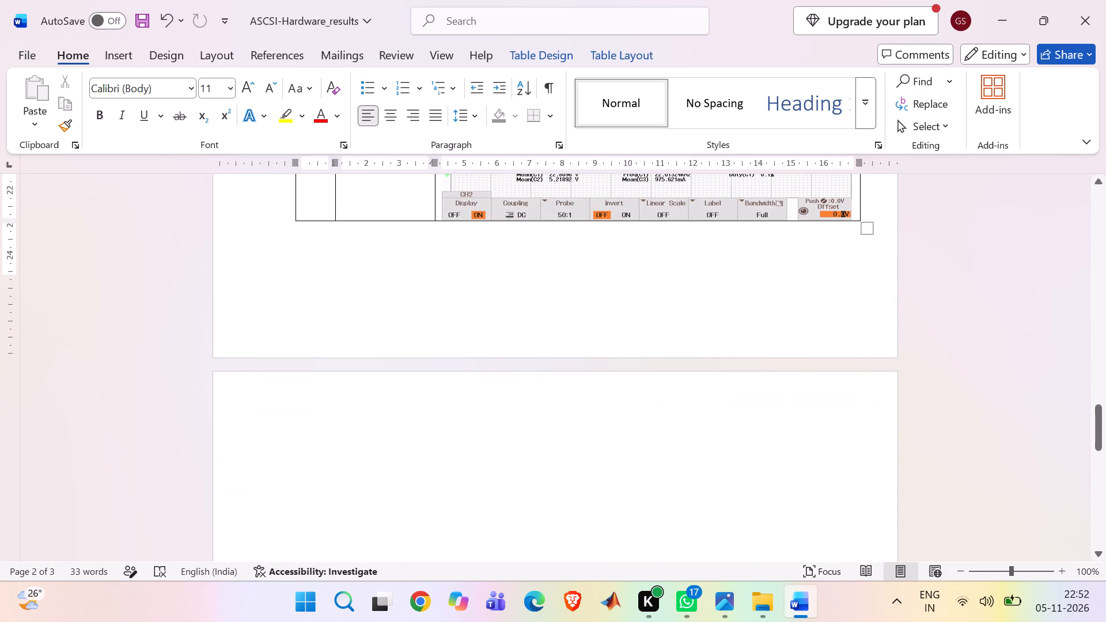
pyautogui.click(480, 419)
pyautogui.hotkey('ctrl', 'v')
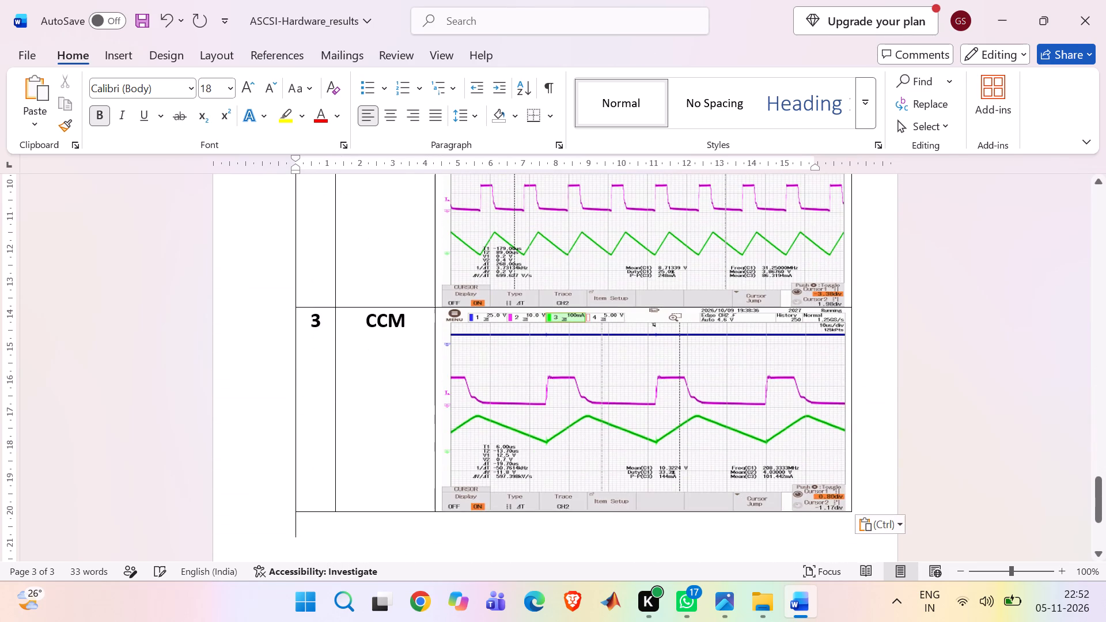
# Add a line break before the pasted BUCK Converter heading to move it onto the page with its table.
pyautogui.scroll(3, 480, 419)
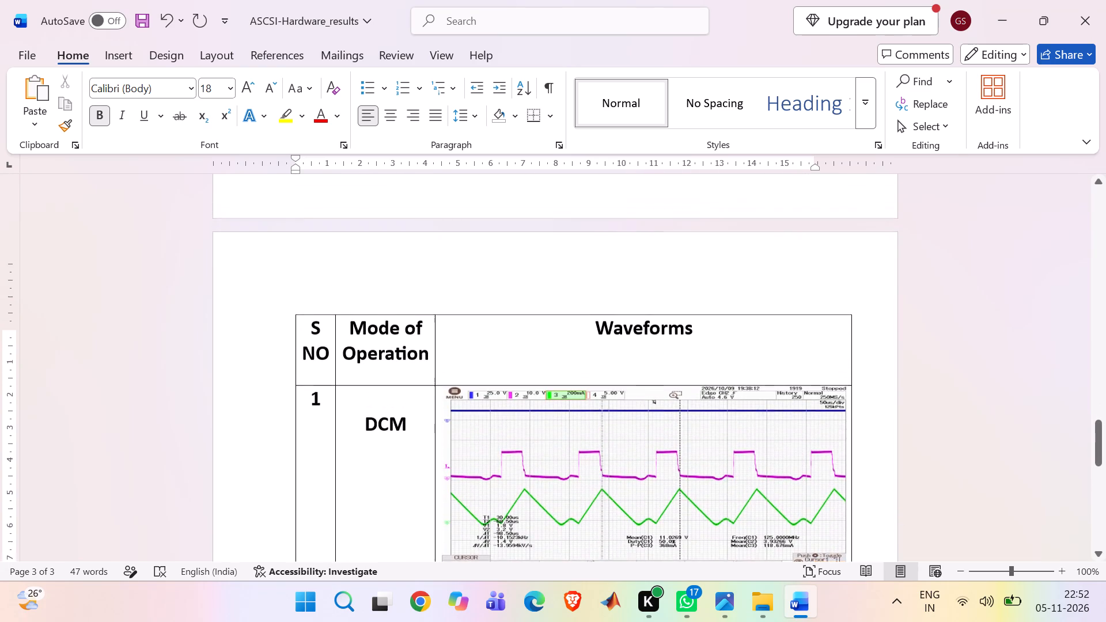
pyautogui.scroll(2, 480, 419)
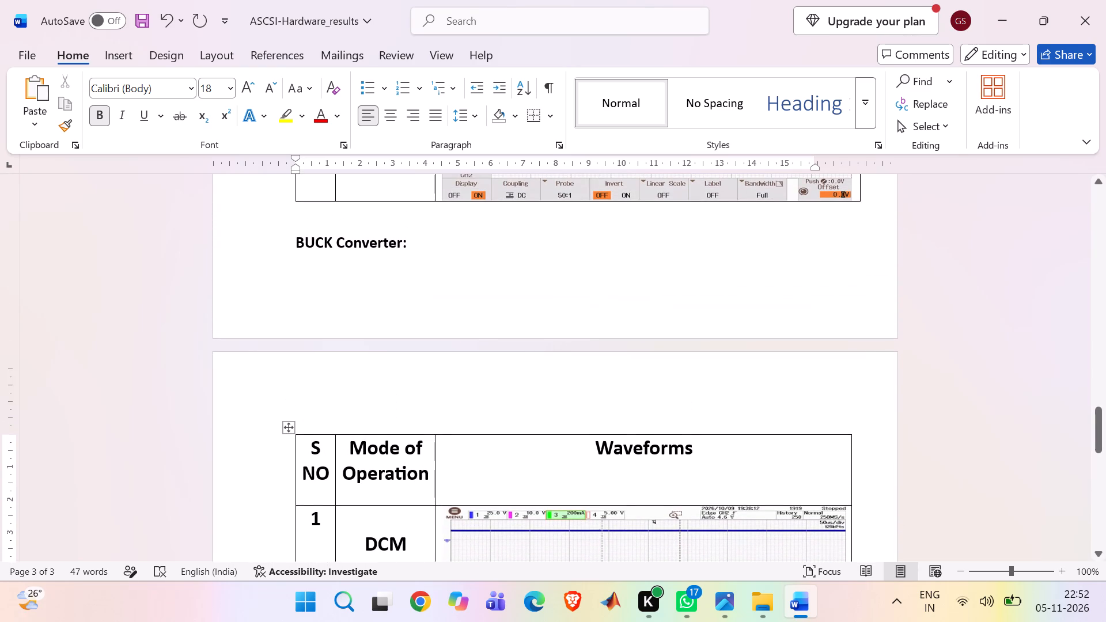
pyautogui.click(296, 240)
pyautogui.press('Return')
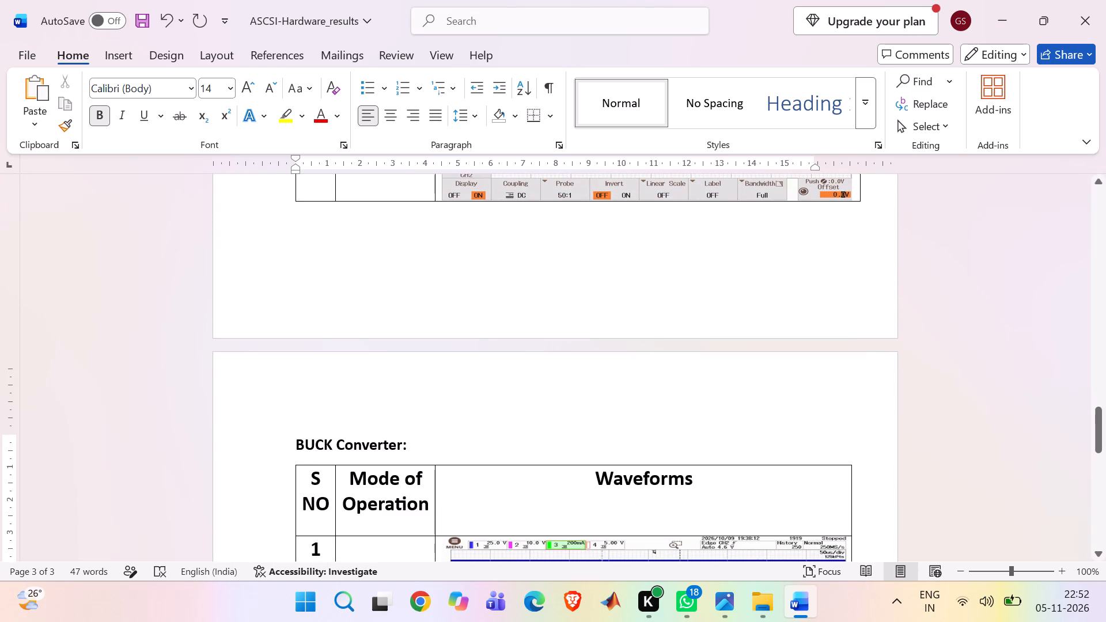
# Change the pasted BUCK Converter heading above the last table to BUCK-BOOST Converter.
pyautogui.click(337, 442)
pyautogui.press('BackSpace')
pyautogui.press('-')
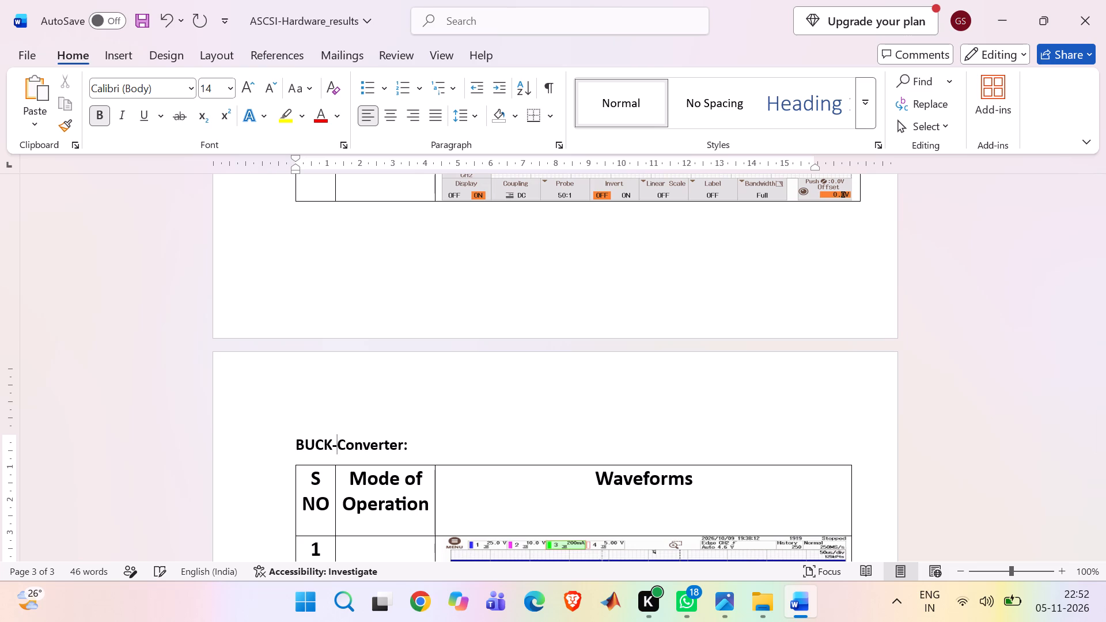
pyautogui.write('BOOST')
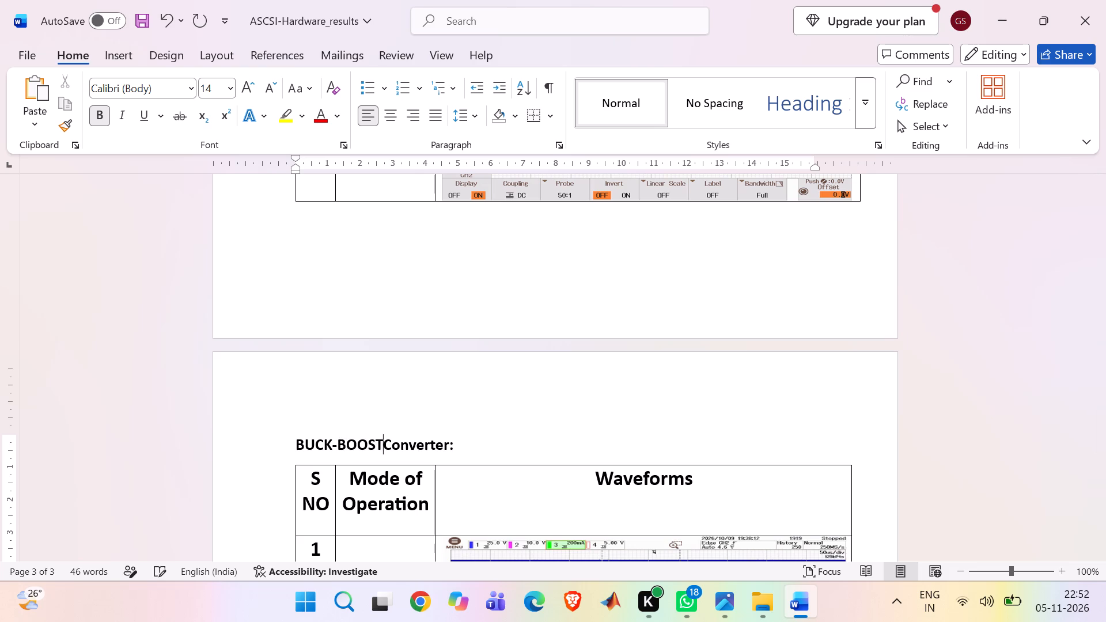
pyautogui.press('space')
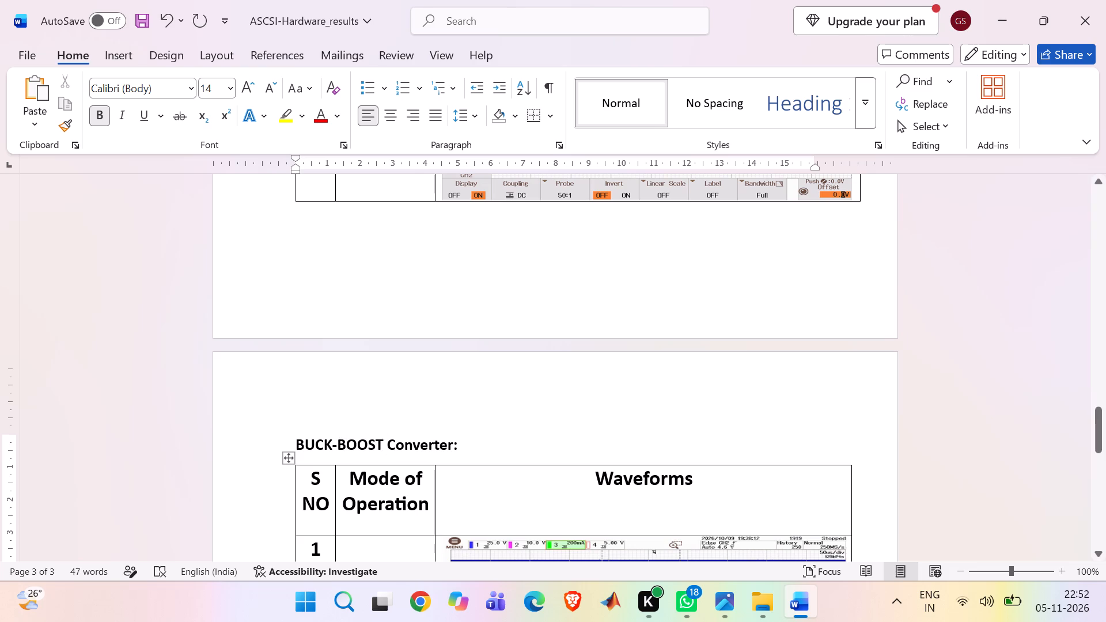
pyautogui.click(505, 457)
# Delete the copied DCM, BCM and CCM waveform pictures from the BUCK-BOOST Converter table.
pyautogui.scroll(-2, 460, 471)
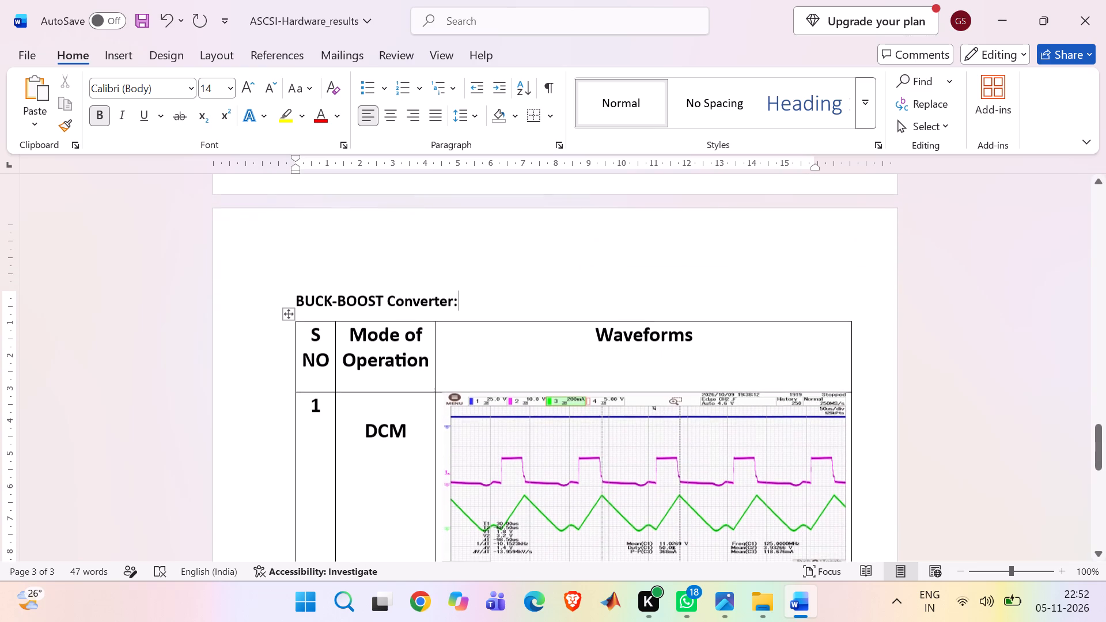
pyautogui.click(488, 468)
pyautogui.press('BackSpace')
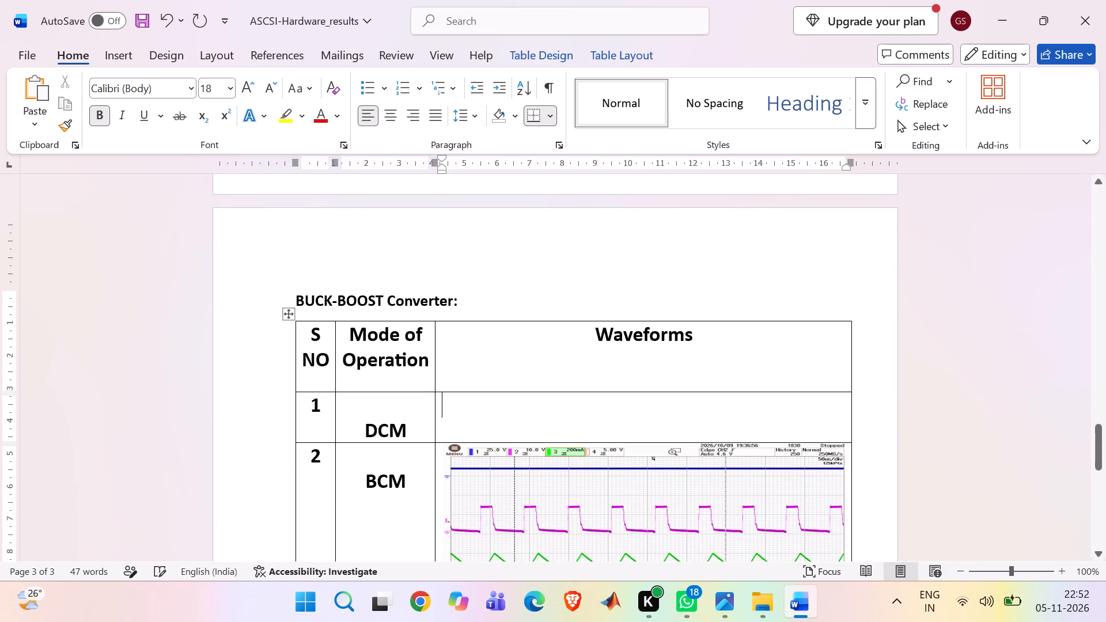
pyautogui.click(494, 517)
pyautogui.press('BackSpace')
pyautogui.click(494, 521)
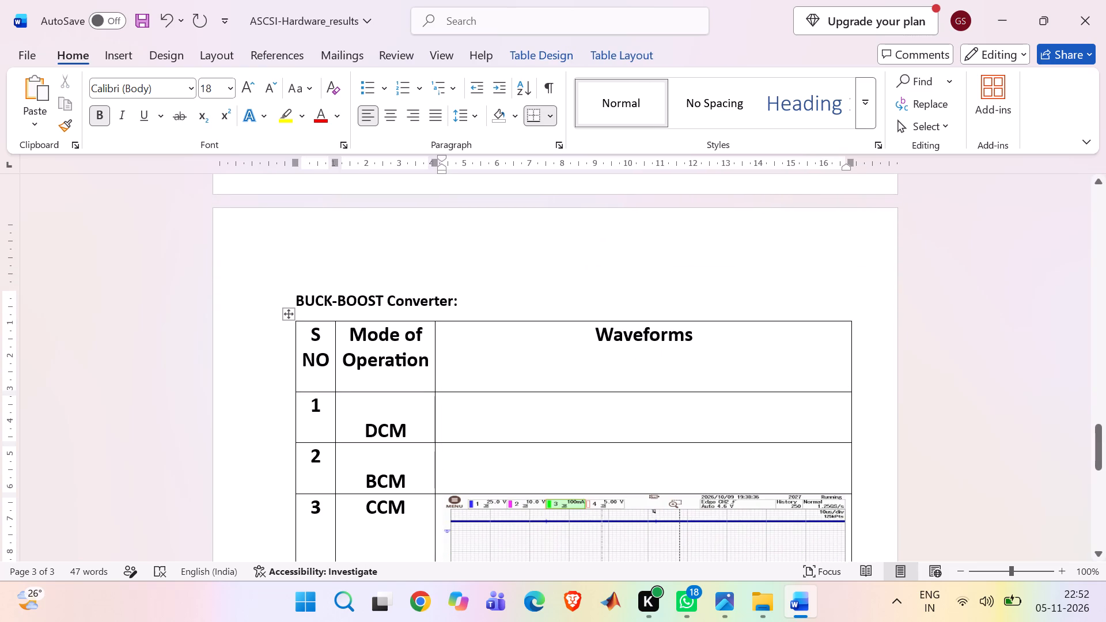
pyautogui.press('BackSpace')
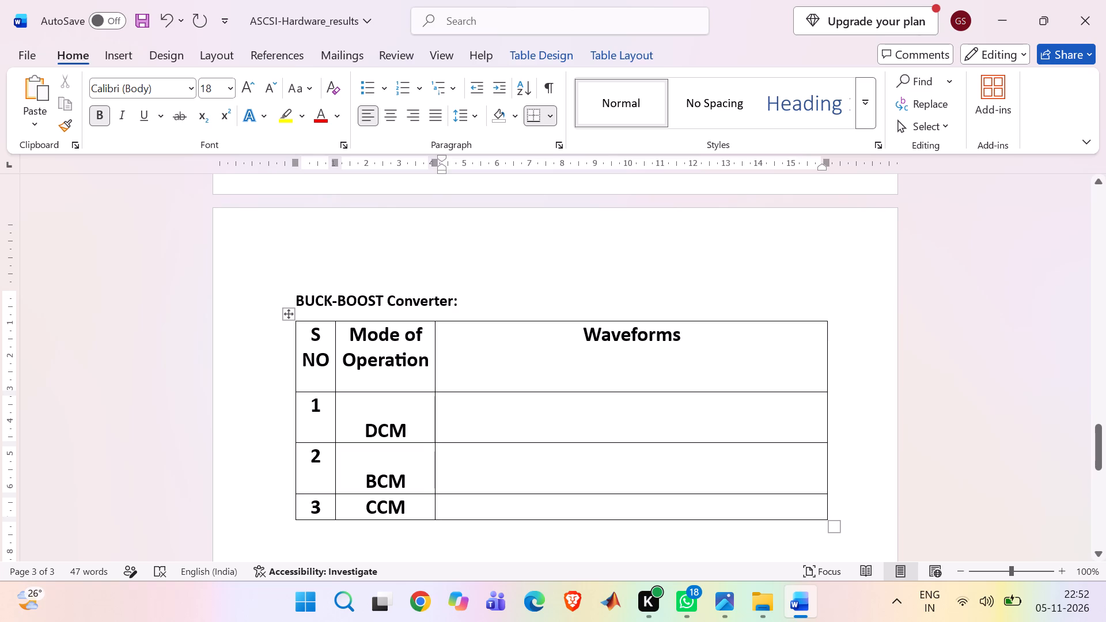
# Insert picture 013 from the DC-DC converter folder into the BUCK-BOOST table's DCM waveform cell.
pyautogui.click(490, 424)
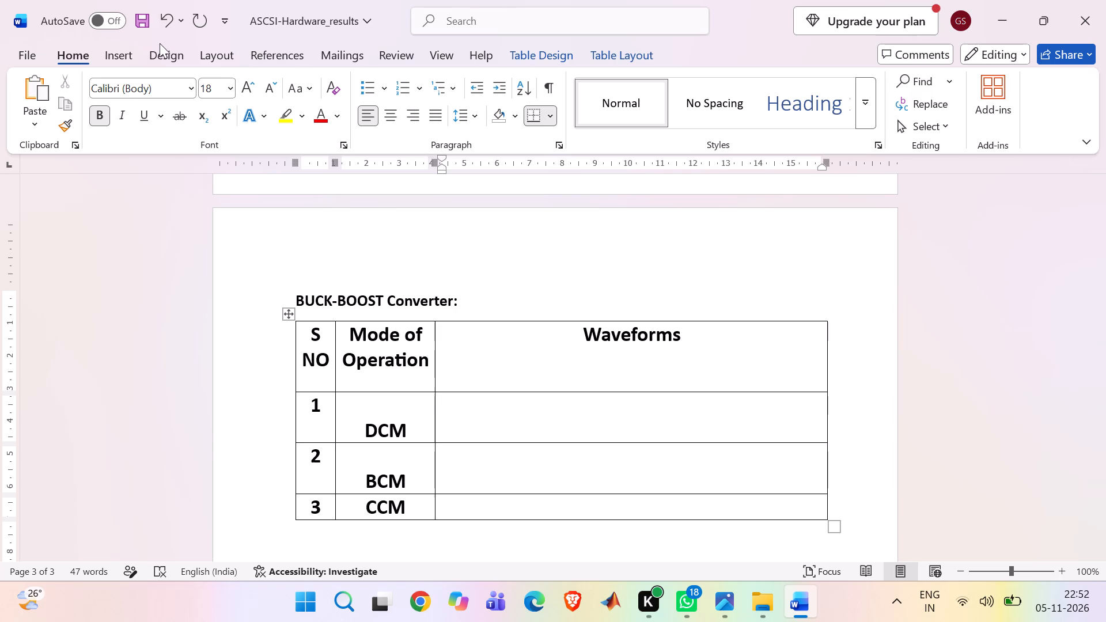
pyautogui.click(123, 55)
pyautogui.click(187, 106)
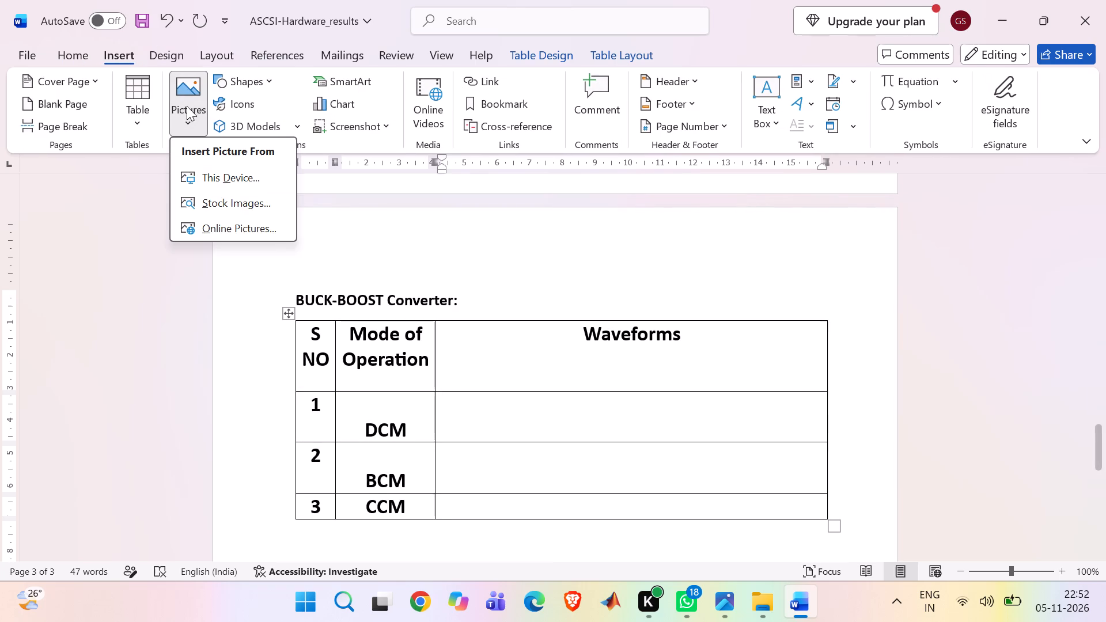
pyautogui.click(213, 166)
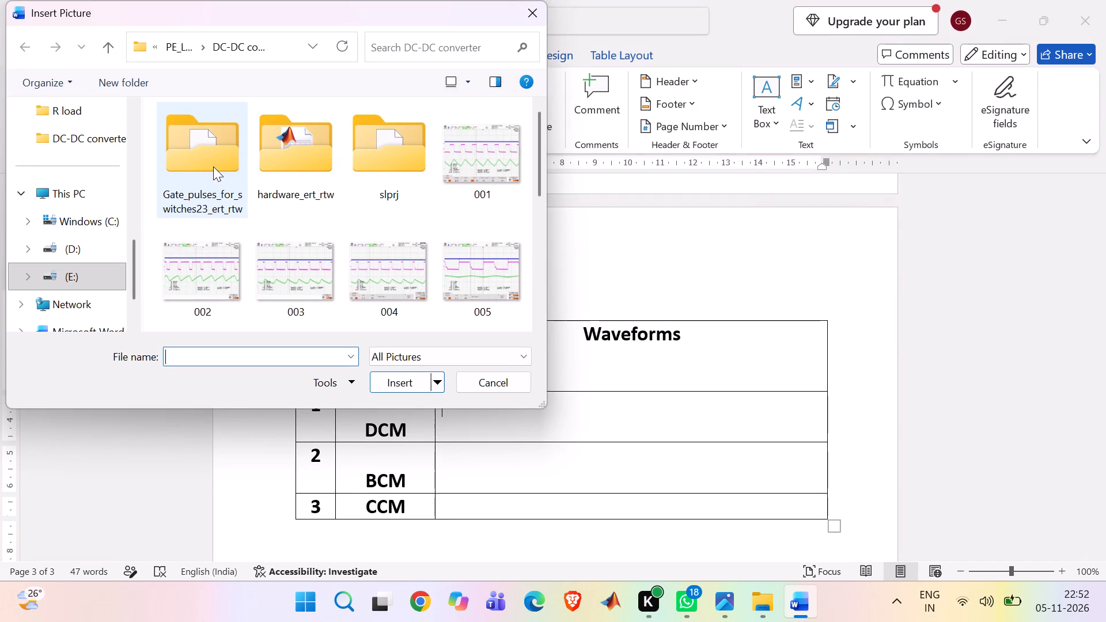
pyautogui.scroll(-2, 309, 277)
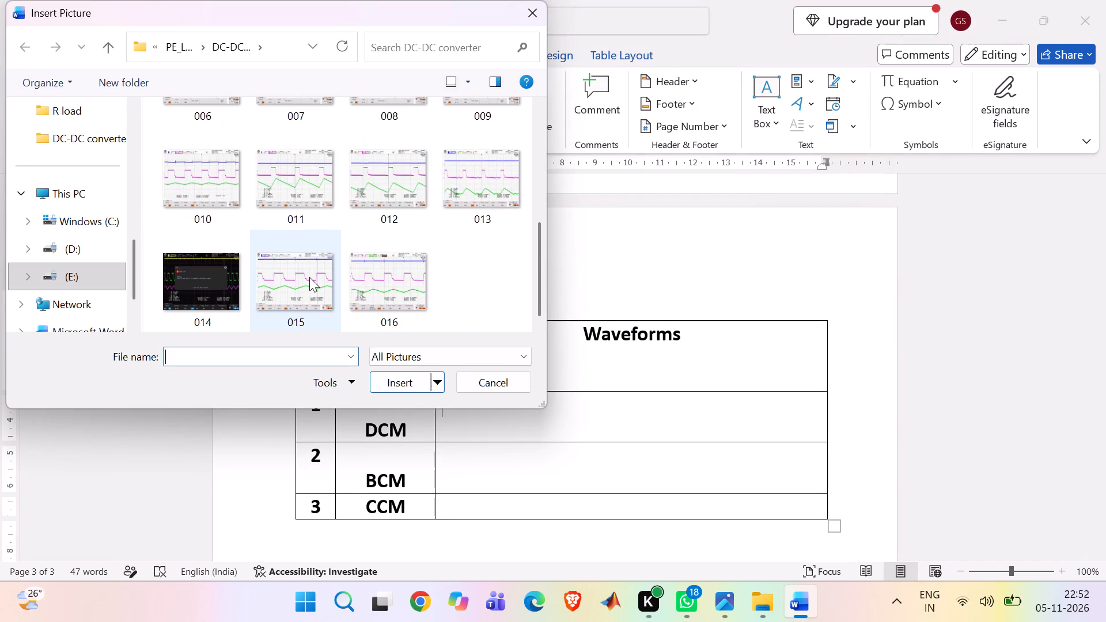
pyautogui.click(484, 195)
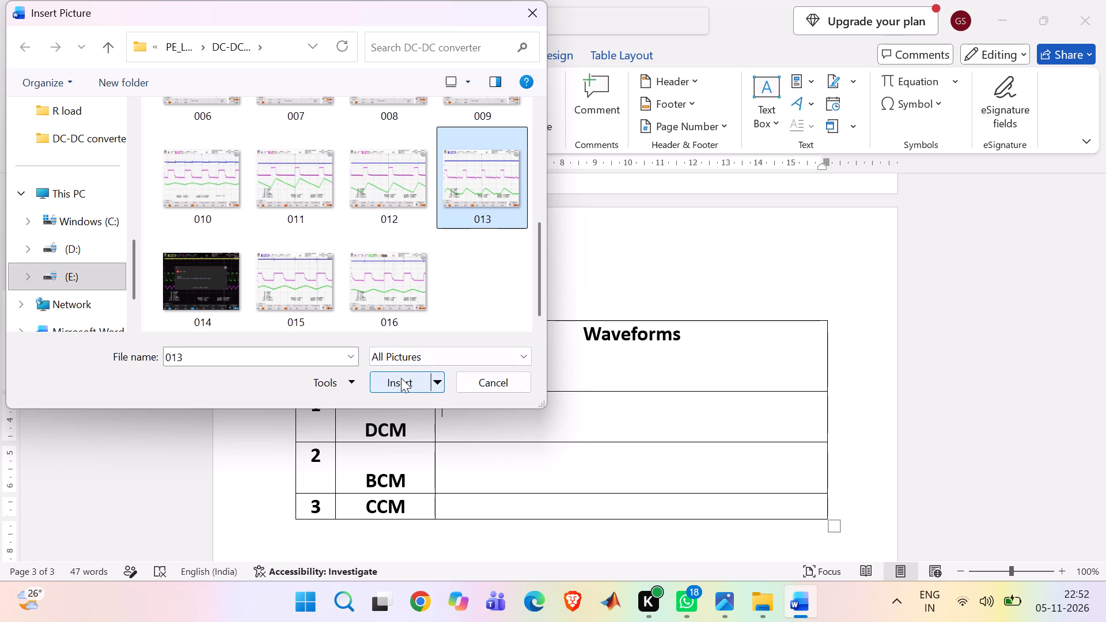
pyautogui.click(401, 378)
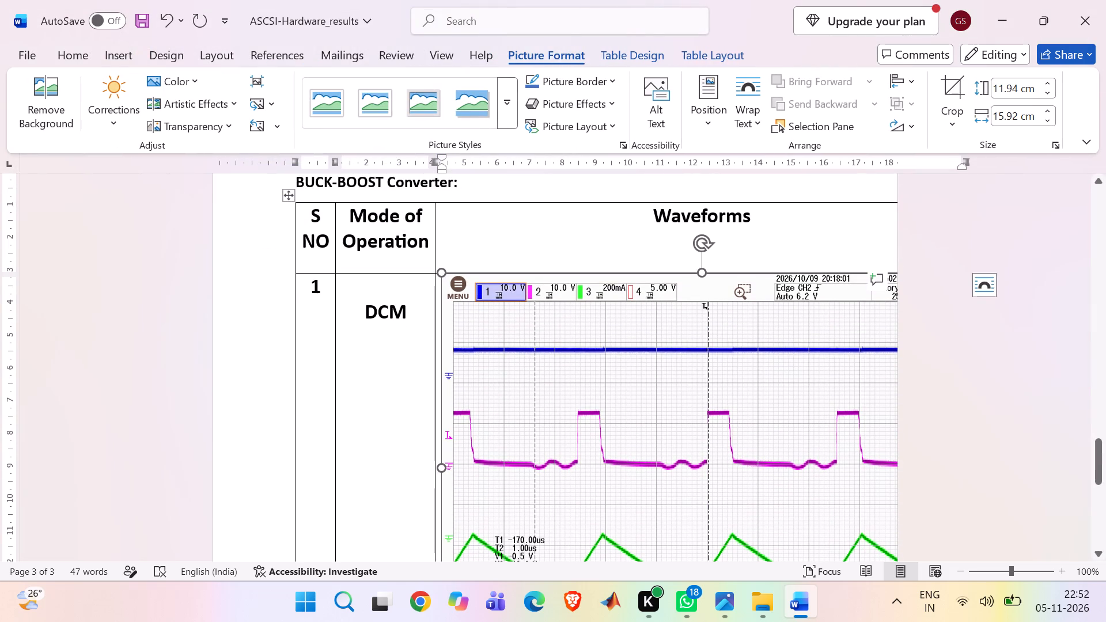
# Narrow the BUCK-BOOST table's DCM waveform picture to about 12.73 cm and reduce its height by nearly half.
pyautogui.moveTo(440, 466); pyautogui.dragTo(549, 453)
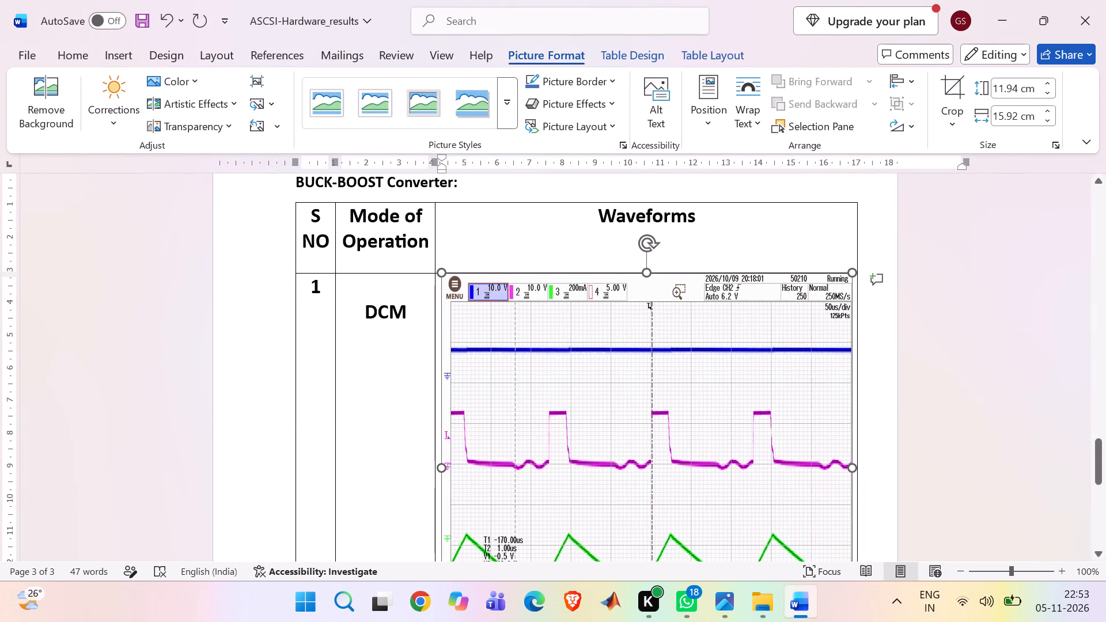
pyautogui.moveTo(549, 453); pyautogui.dragTo(546, 453)
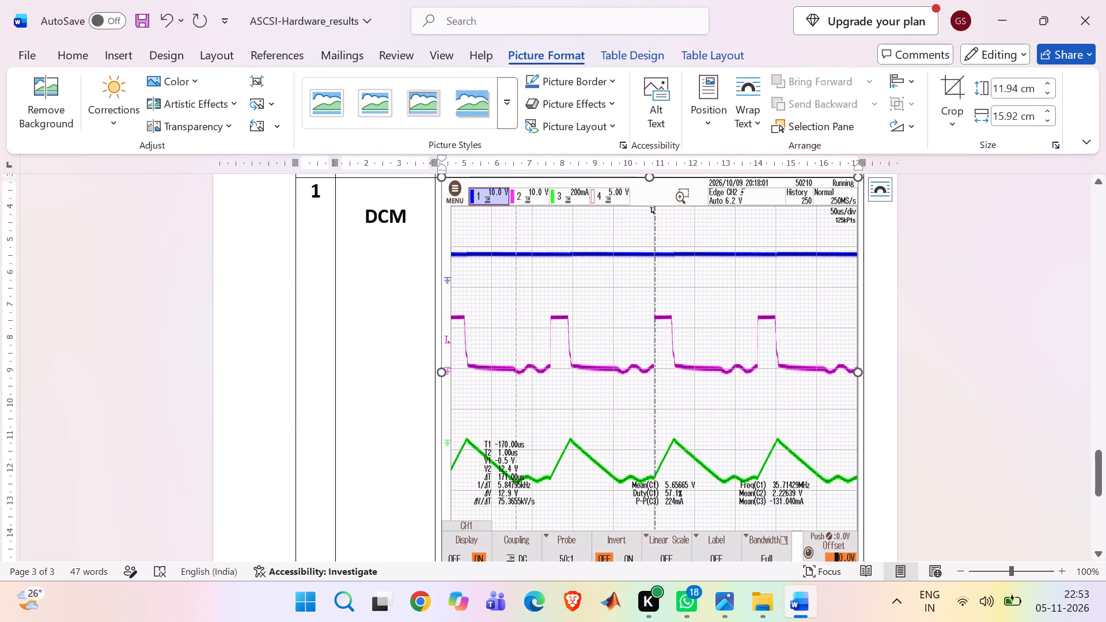
pyautogui.scroll(-1, 662, 510)
pyautogui.moveTo(650, 488); pyautogui.dragTo(650, 442)
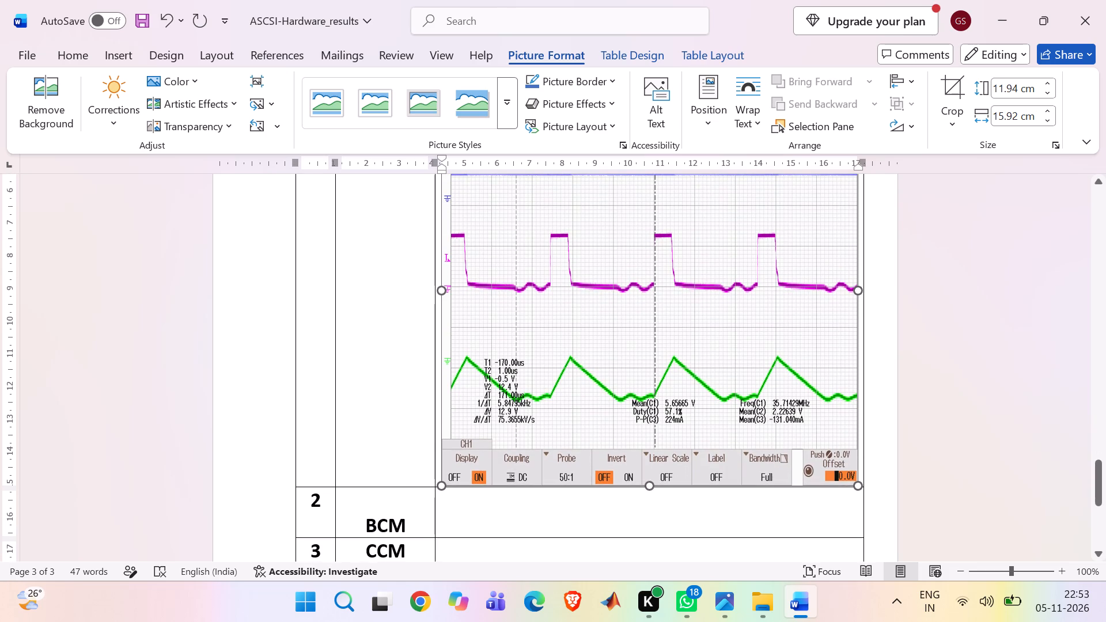
pyautogui.moveTo(650, 442); pyautogui.dragTo(650, 354)
pyautogui.scroll(1, 650, 354)
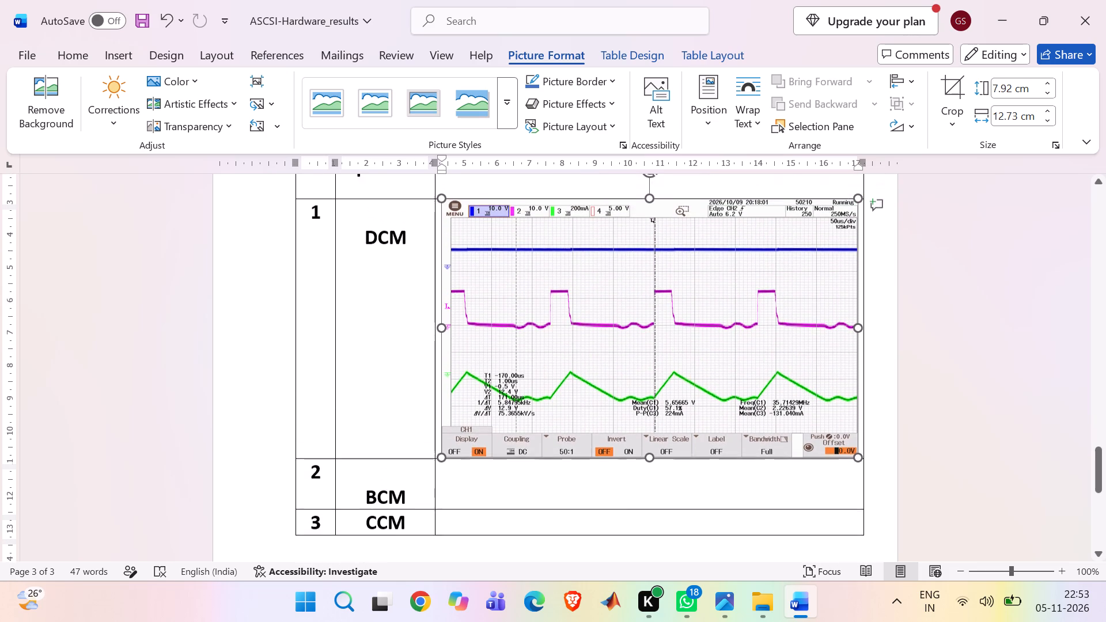
pyautogui.scroll(1, 650, 354)
pyautogui.moveTo(650, 466); pyautogui.dragTo(653, 429)
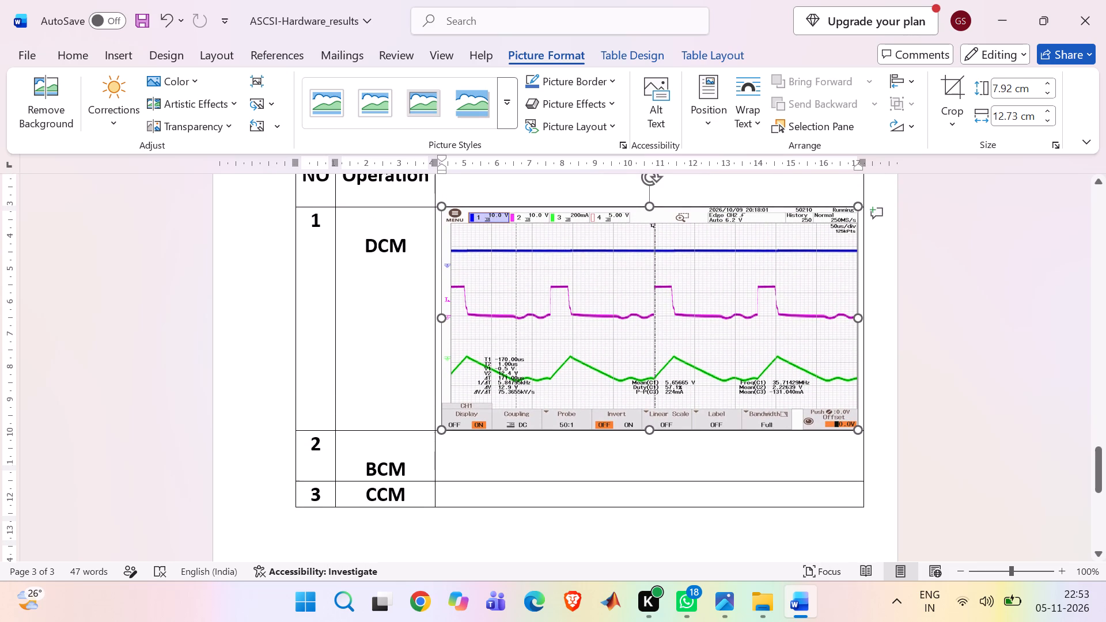
pyautogui.moveTo(653, 429); pyautogui.dragTo(653, 423)
# Insert picture 016 from the DC-DC converter folder into the BUCK-BOOST table's BCM waveform cell.
pyautogui.click(576, 457)
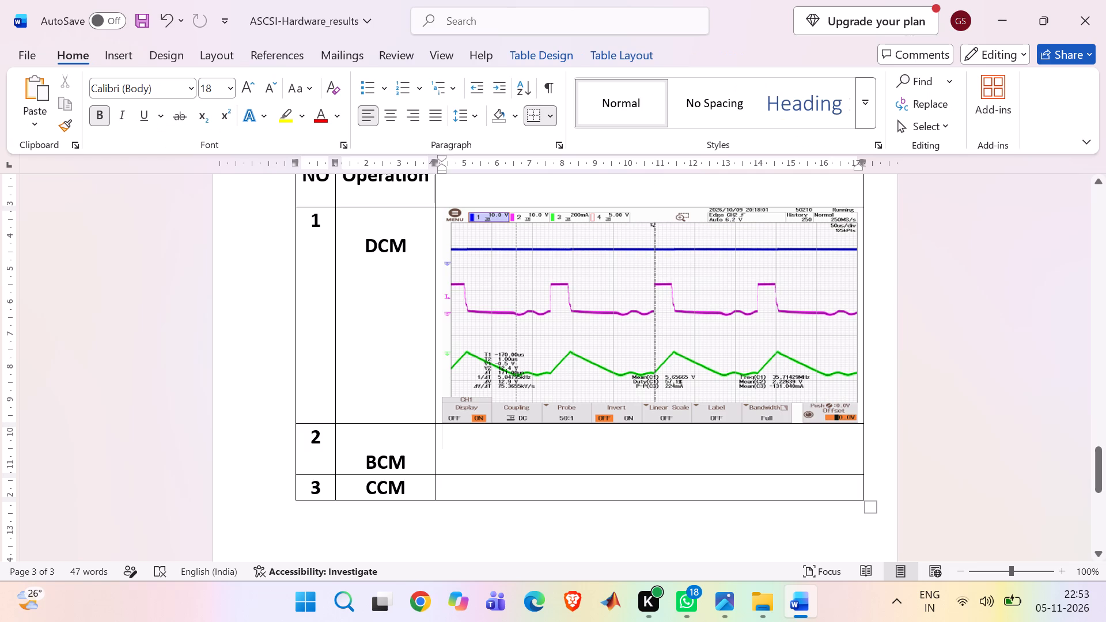
pyautogui.click(124, 54)
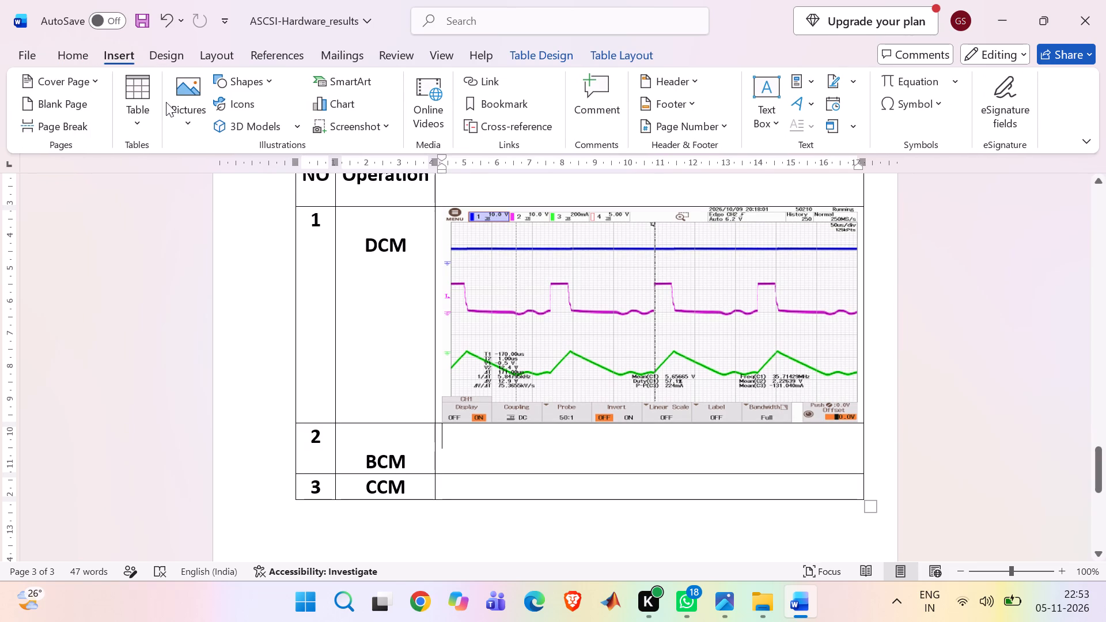
pyautogui.click(181, 101)
pyautogui.click(217, 174)
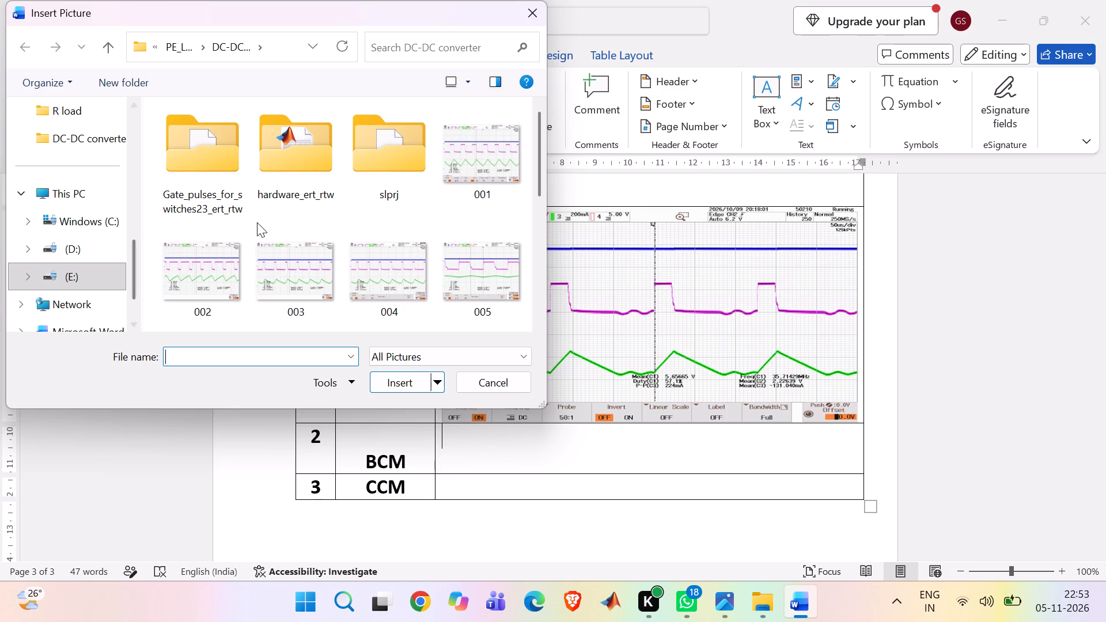
pyautogui.scroll(-3, 301, 227)
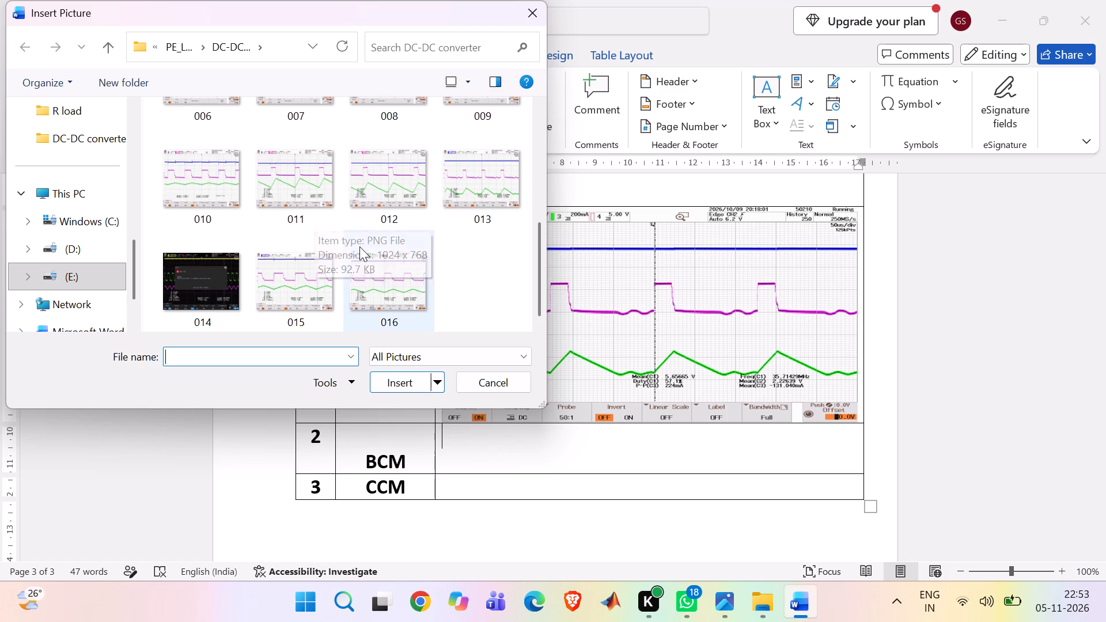
pyautogui.click(365, 266)
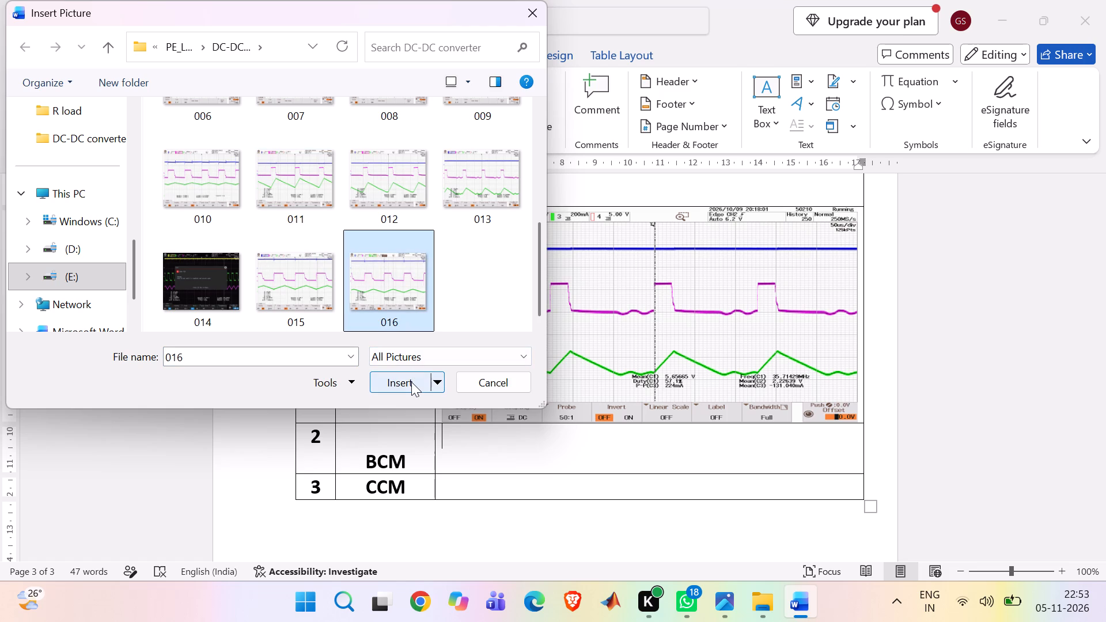
pyautogui.click(411, 382)
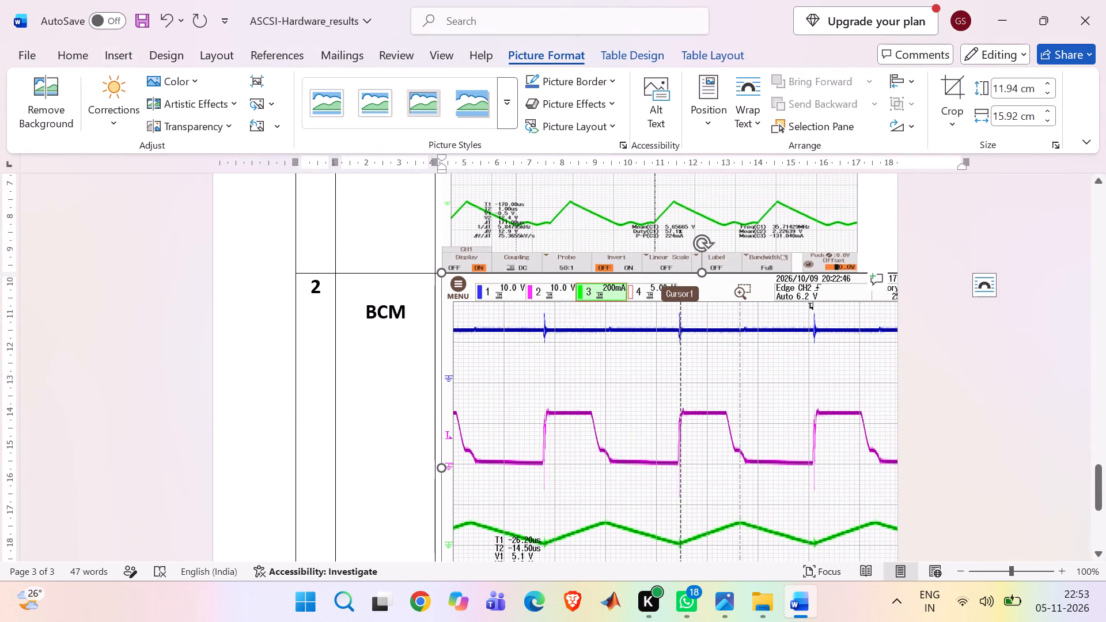
# Reduce the height of the BUCK-BOOST table's BCM waveform picture to about 6.95 cm.
pyautogui.scroll(-1, 570, 453)
pyautogui.scroll(3, 570, 453)
pyautogui.scroll(-4, 571, 450)
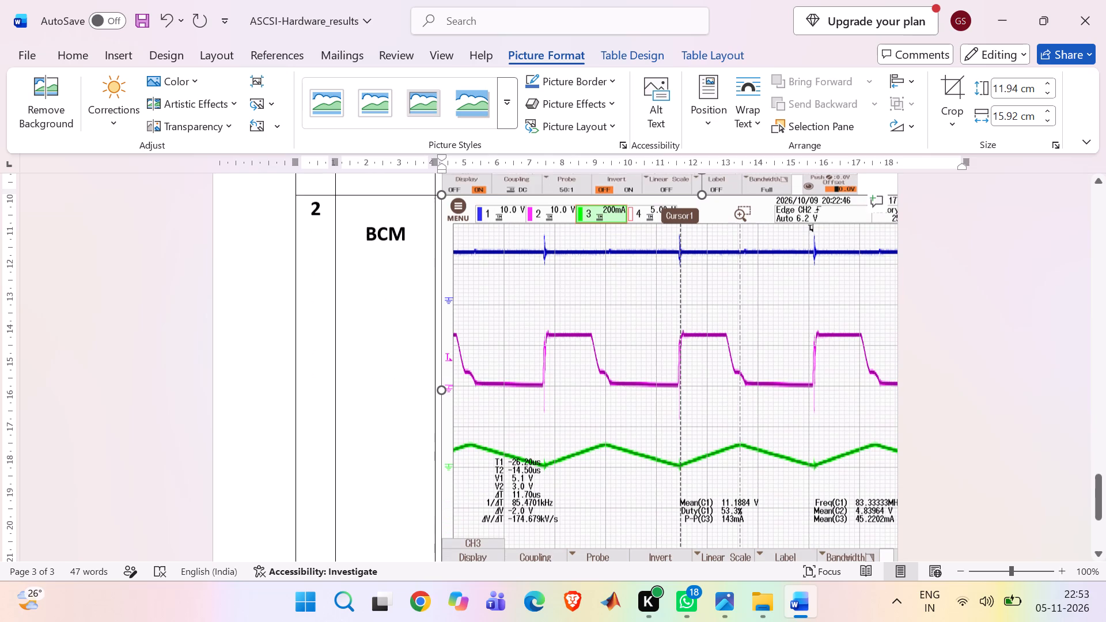
pyautogui.scroll(-3, 638, 495)
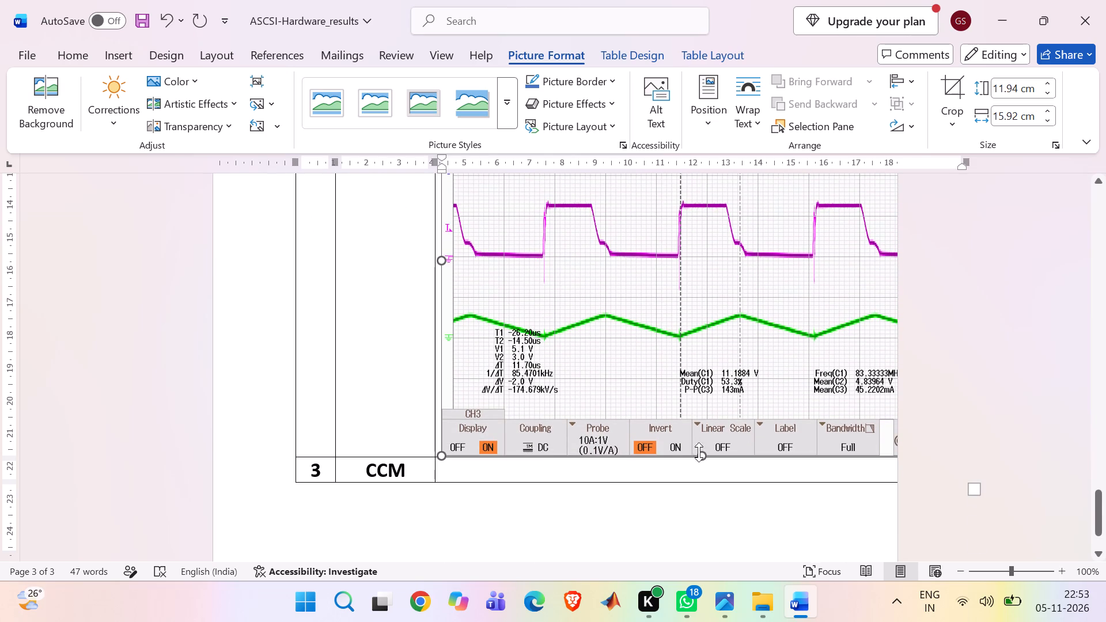
pyautogui.moveTo(702, 461); pyautogui.dragTo(695, 314)
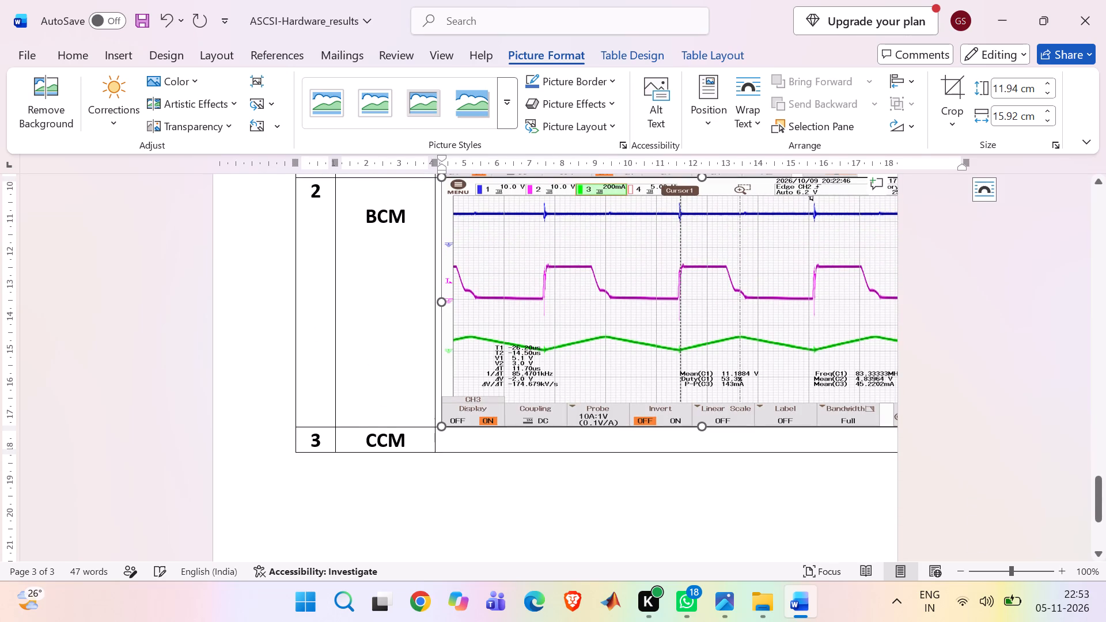
pyautogui.scroll(6, 690, 340)
pyautogui.scroll(-3, 687, 330)
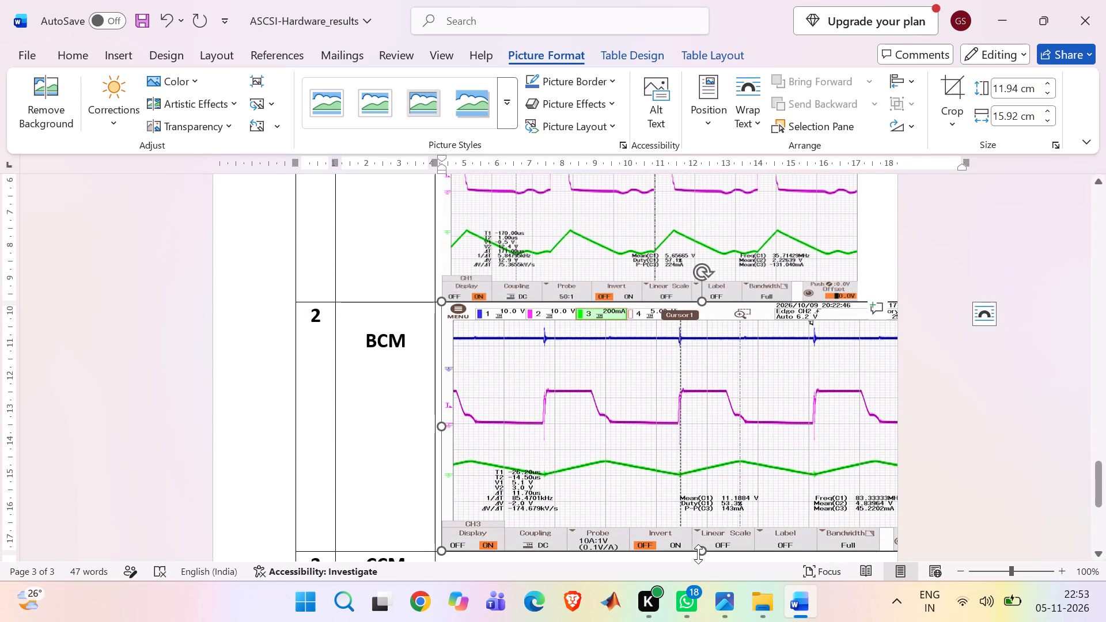
pyautogui.moveTo(702, 556); pyautogui.dragTo(702, 534)
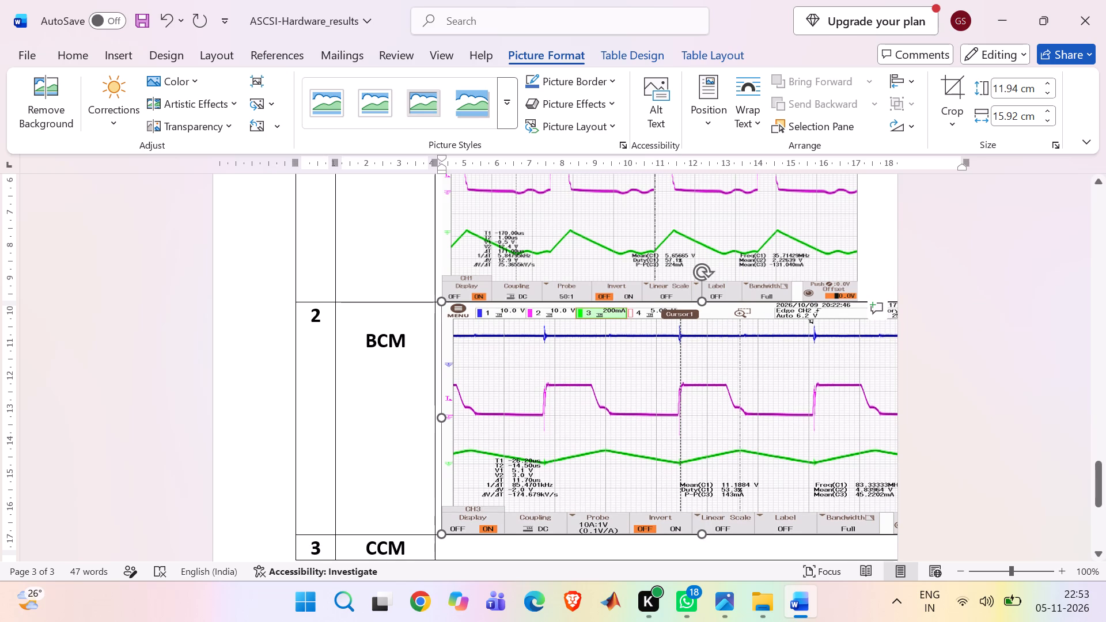
pyautogui.moveTo(702, 534); pyautogui.dragTo(702, 528)
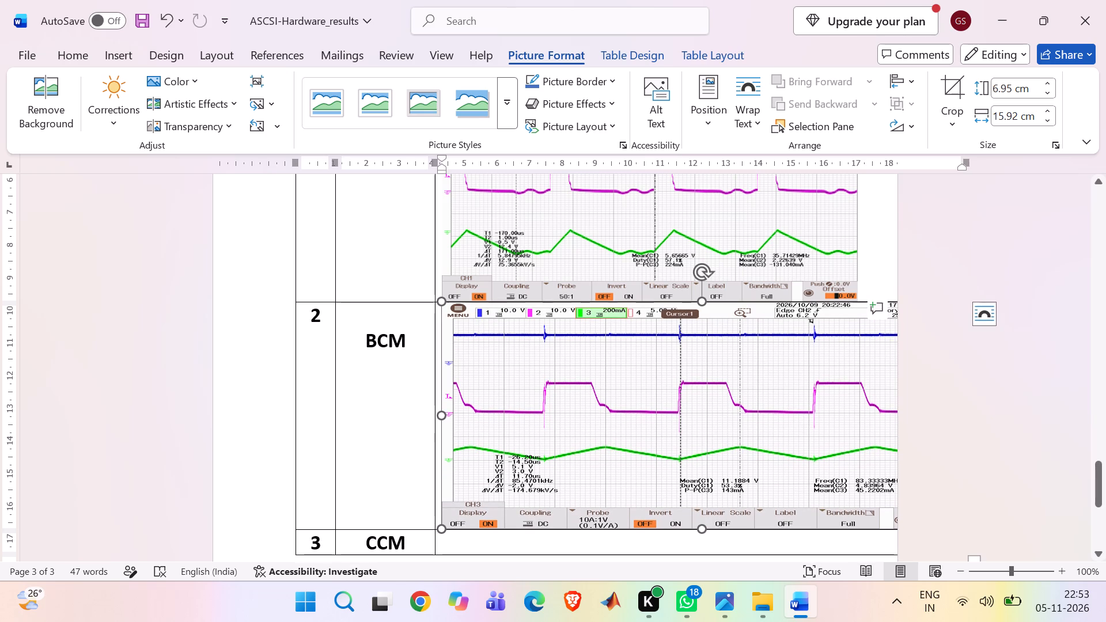
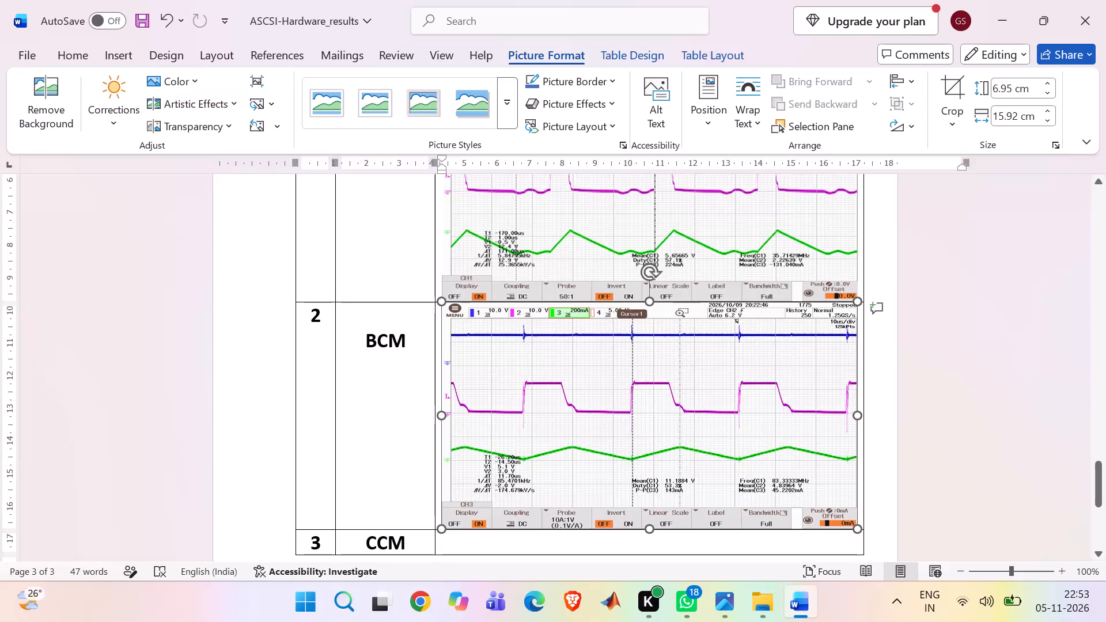
# Insert picture 015 from the DC-DC converter folder into the BUCK-BOOST table's CCM waveform cell.
pyautogui.click(873, 377)
pyautogui.scroll(-2, 757, 408)
pyautogui.scroll(-4, 563, 462)
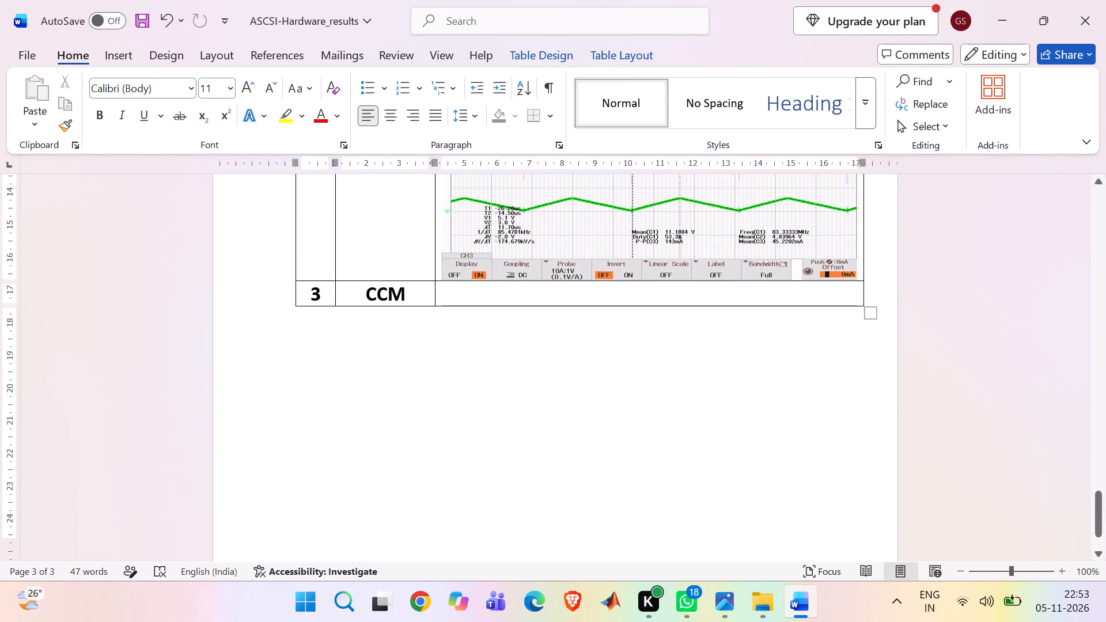
pyautogui.click(563, 293)
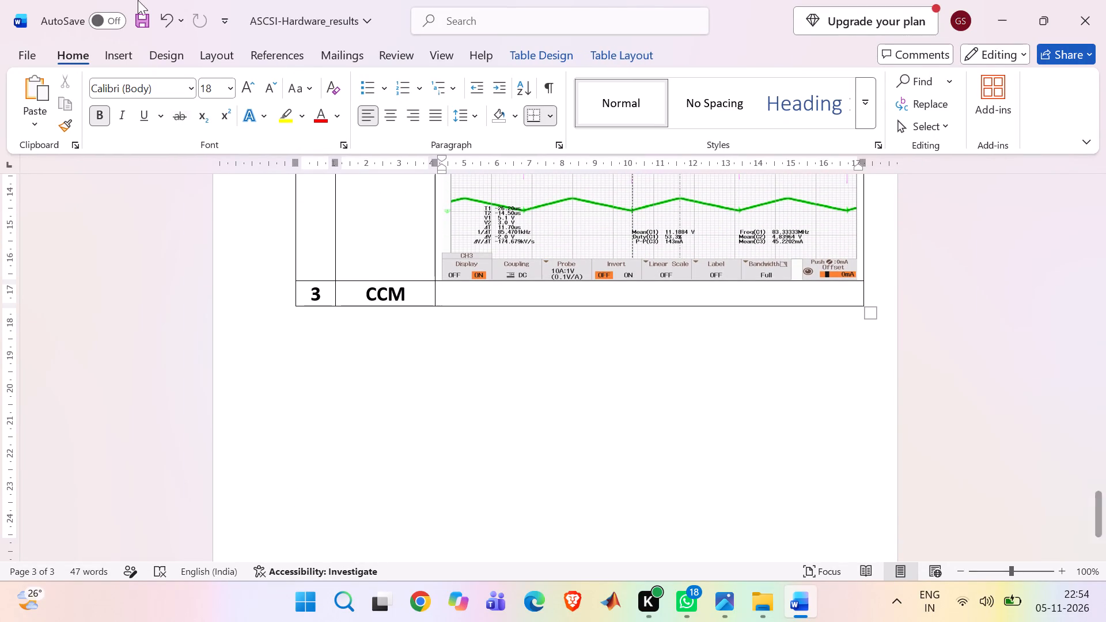
pyautogui.click(124, 56)
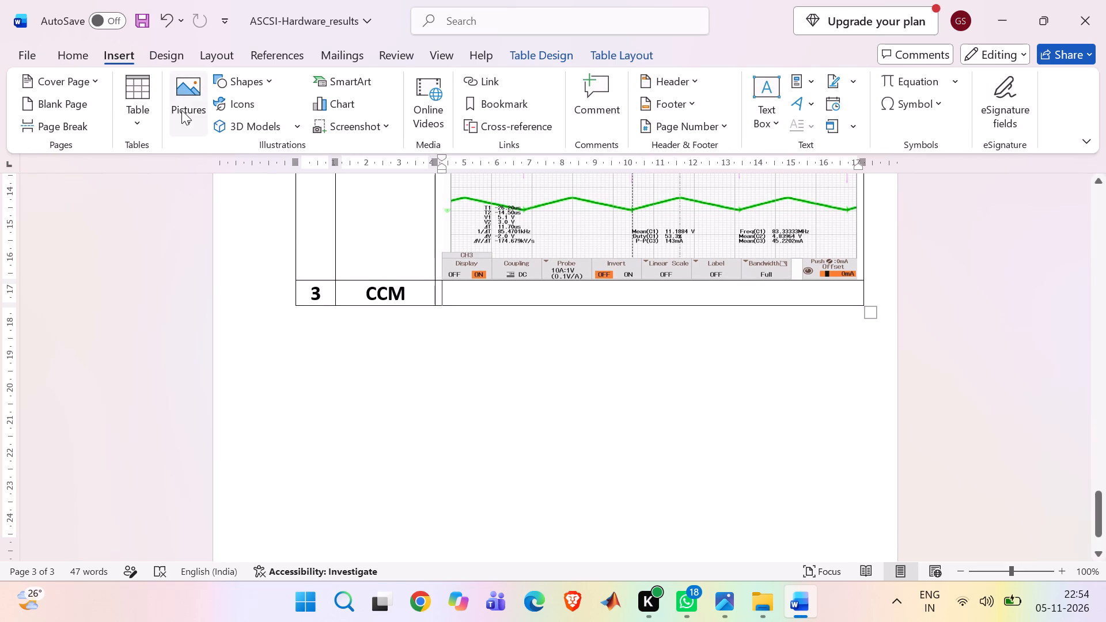
pyautogui.click(181, 110)
pyautogui.click(247, 186)
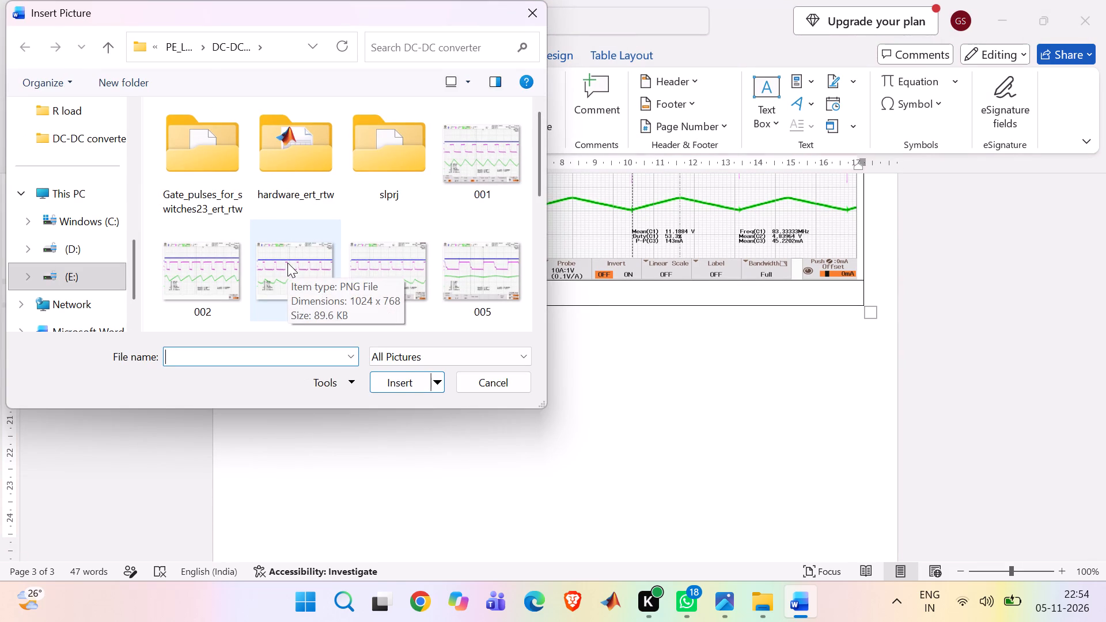
pyautogui.scroll(-4, 288, 263)
pyautogui.click(288, 276)
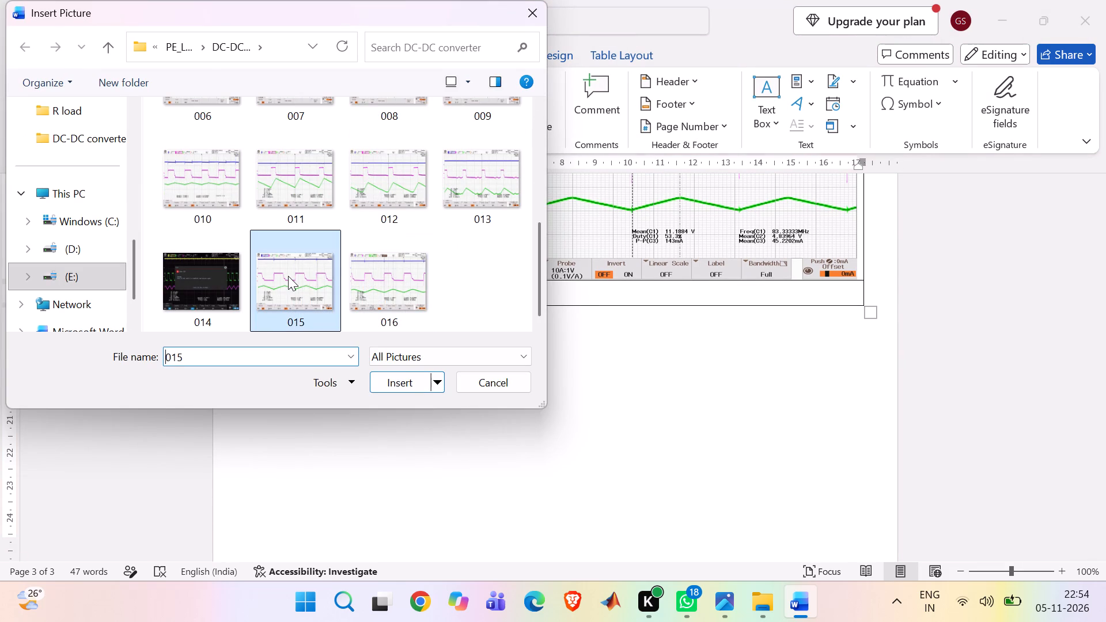
pyautogui.click(394, 380)
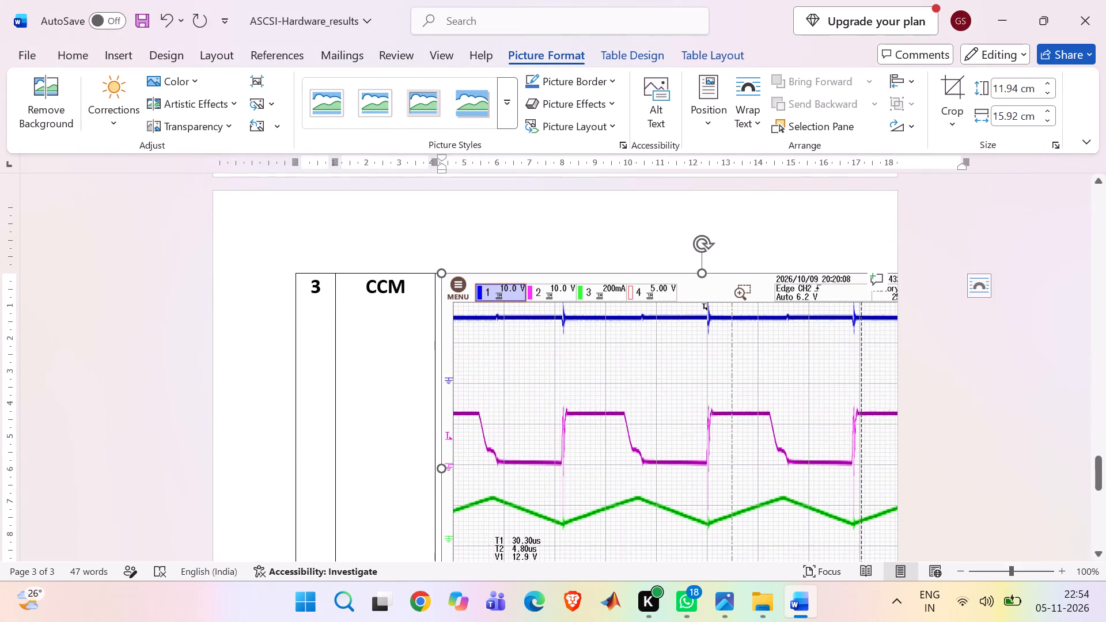
# Reduce the BUCK-BOOST table's CCM waveform picture to about 7.67 cm high and narrow it to match the BCM picture's width.
pyautogui.scroll(-4, 528, 376)
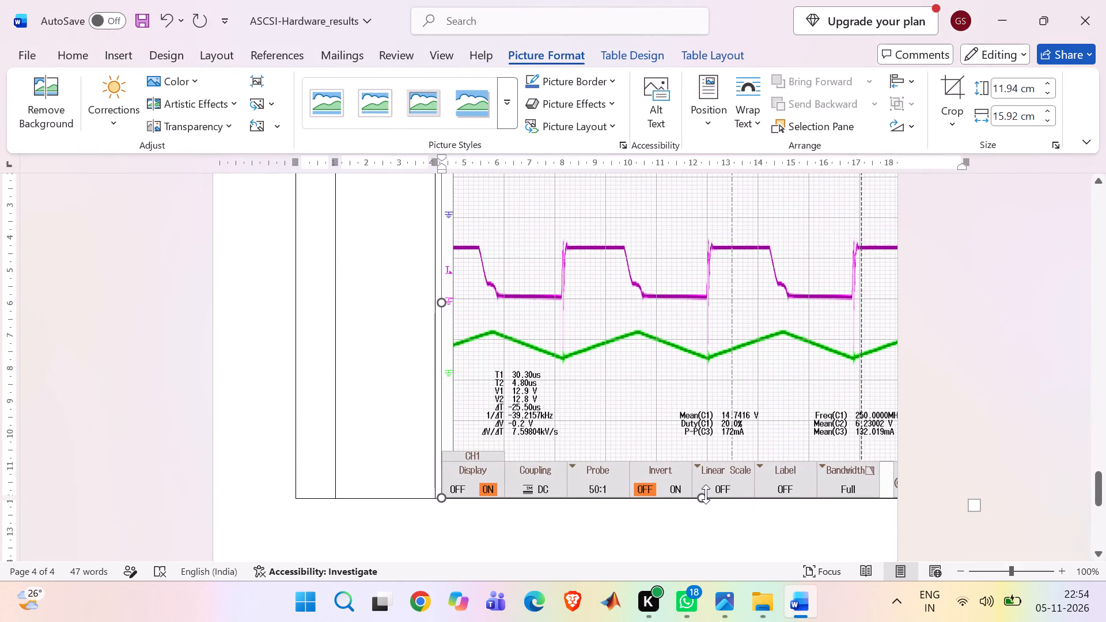
pyautogui.moveTo(706, 494); pyautogui.dragTo(672, 291)
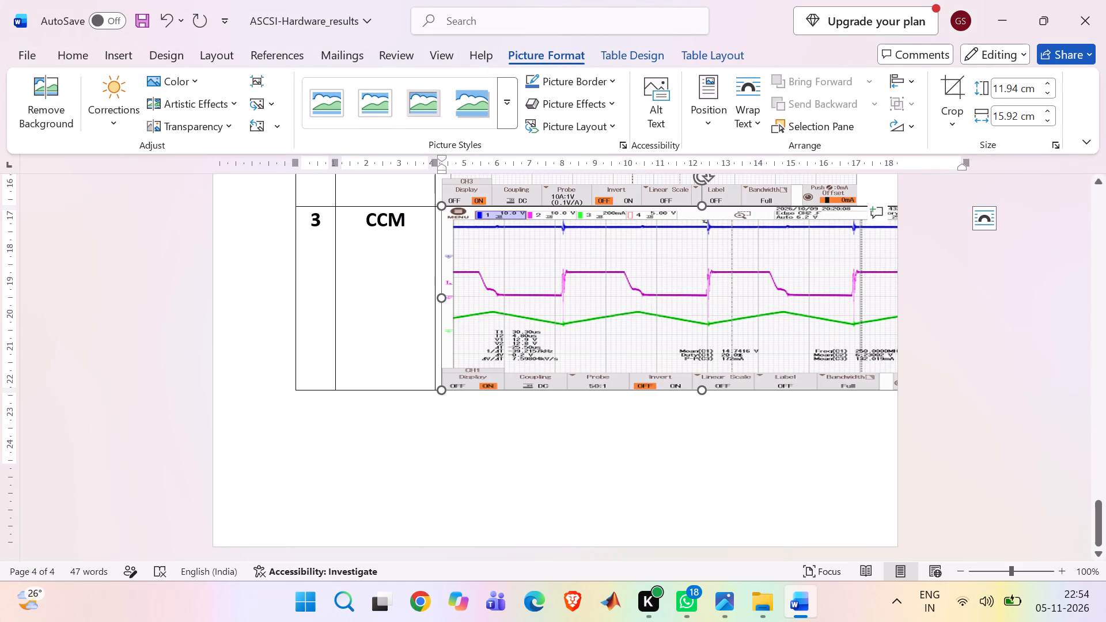
pyautogui.moveTo(703, 389); pyautogui.dragTo(703, 424)
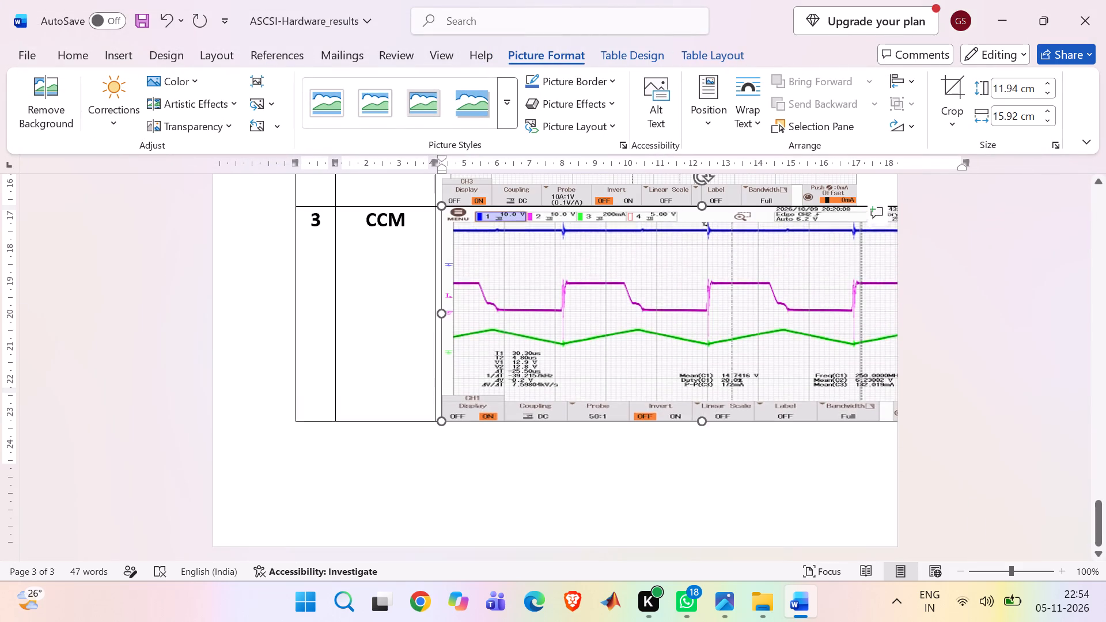
pyautogui.moveTo(703, 424); pyautogui.dragTo(703, 457)
pyautogui.moveTo(443, 333); pyautogui.dragTo(490, 340)
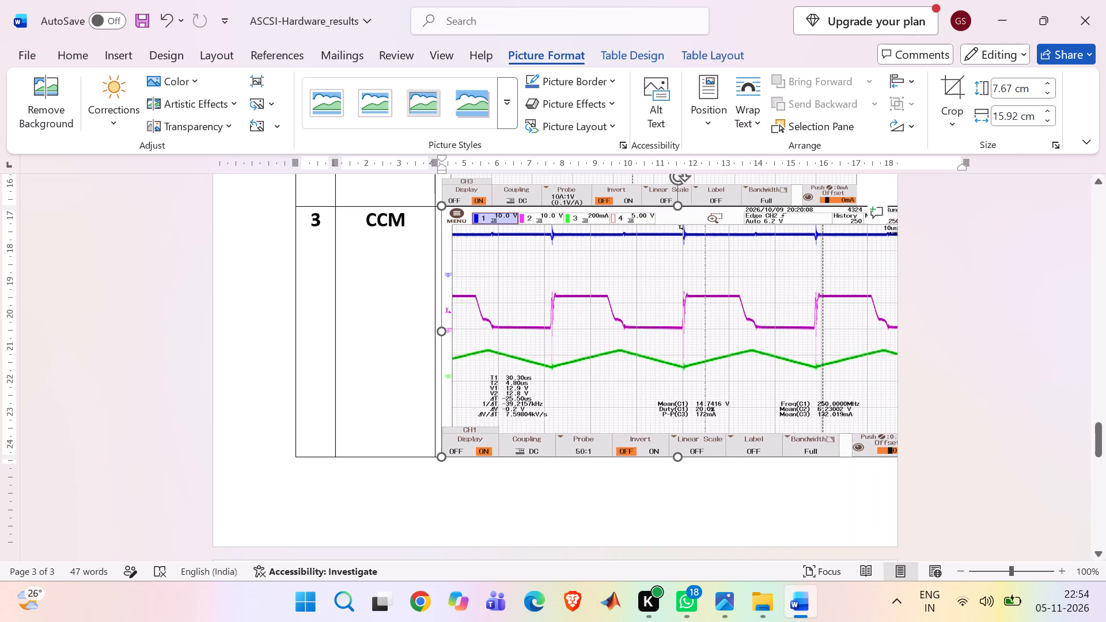
pyautogui.moveTo(490, 340); pyautogui.dragTo(556, 348)
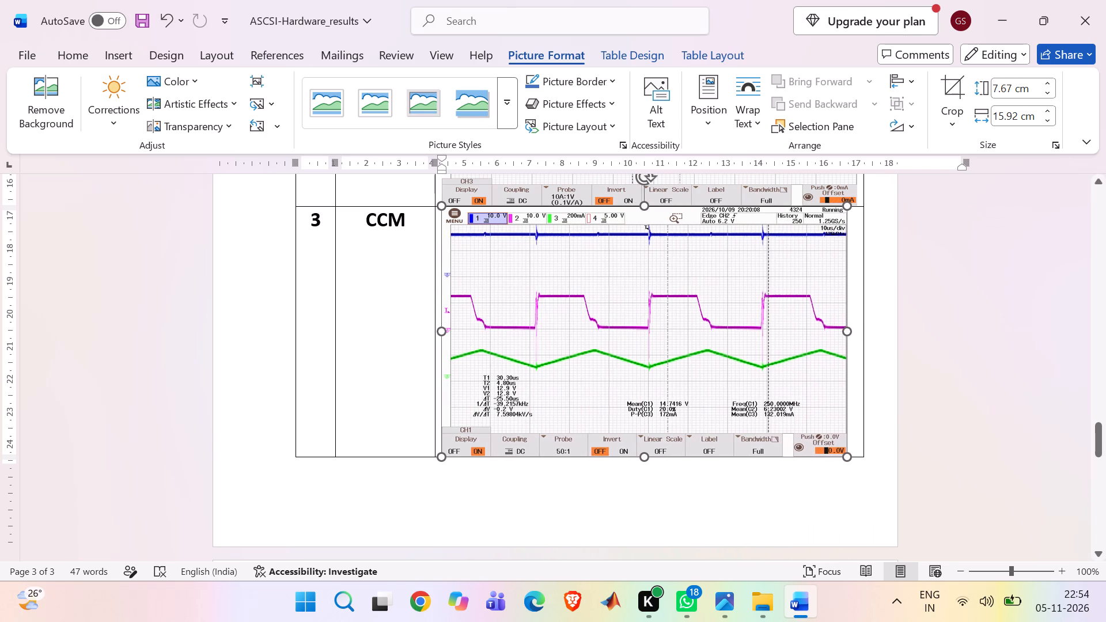
pyautogui.moveTo(556, 348); pyautogui.dragTo(534, 327)
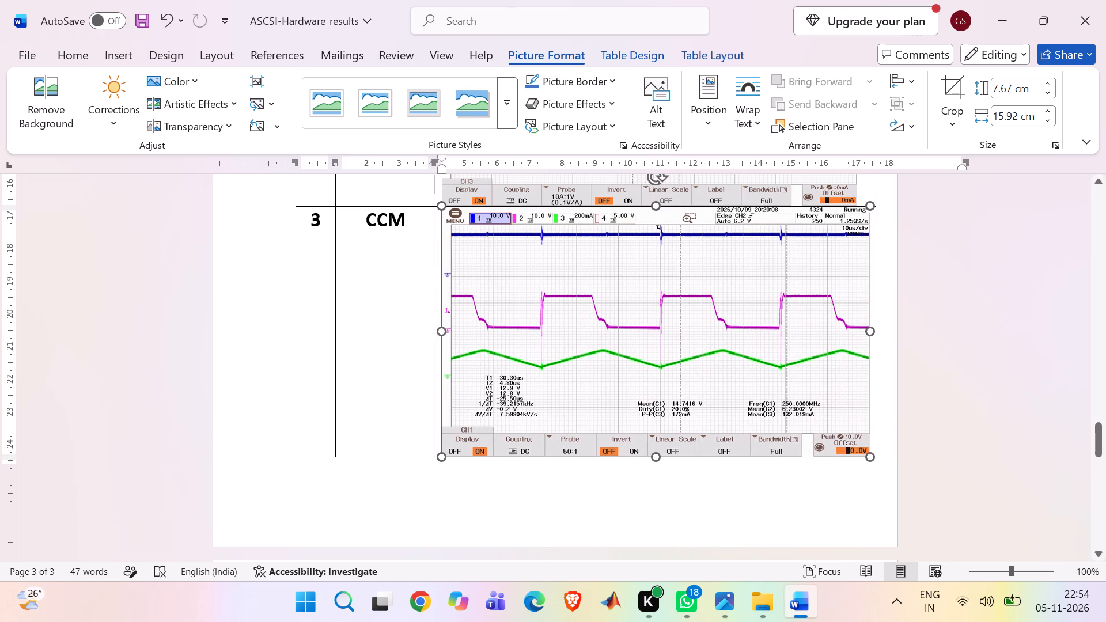
pyautogui.moveTo(534, 327); pyautogui.dragTo(554, 346)
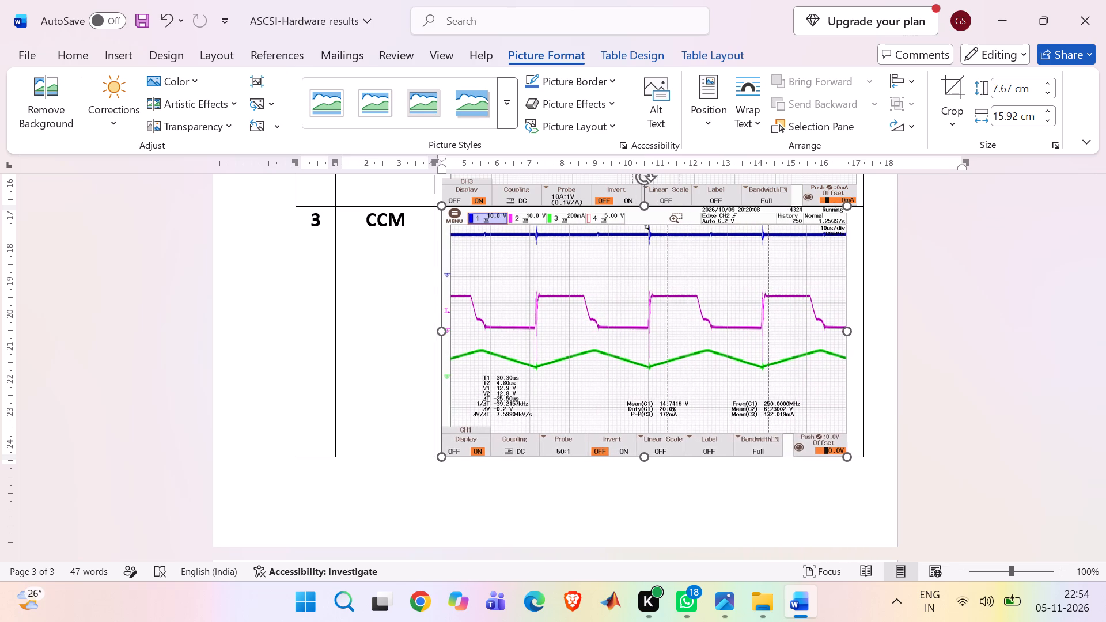
pyautogui.moveTo(554, 346); pyautogui.dragTo(545, 356)
pyautogui.click(569, 496)
# Review the waveform pictures and page layout of the BUCK-BOOST Converter table.
pyautogui.scroll(6, 570, 493)
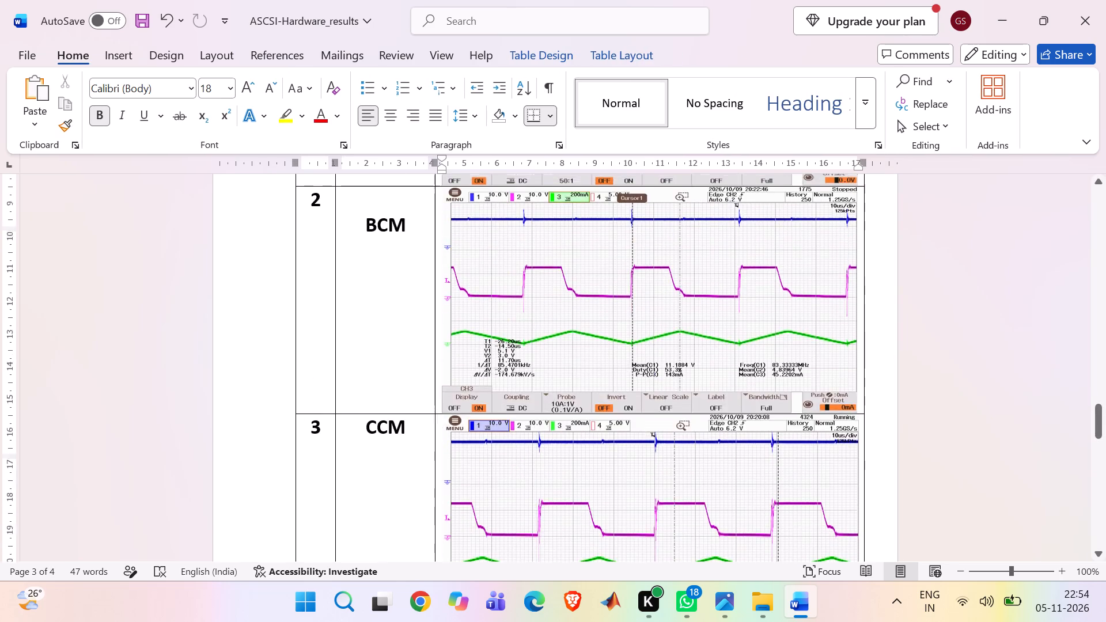
pyautogui.scroll(7, 586, 475)
pyautogui.scroll(-8, 603, 426)
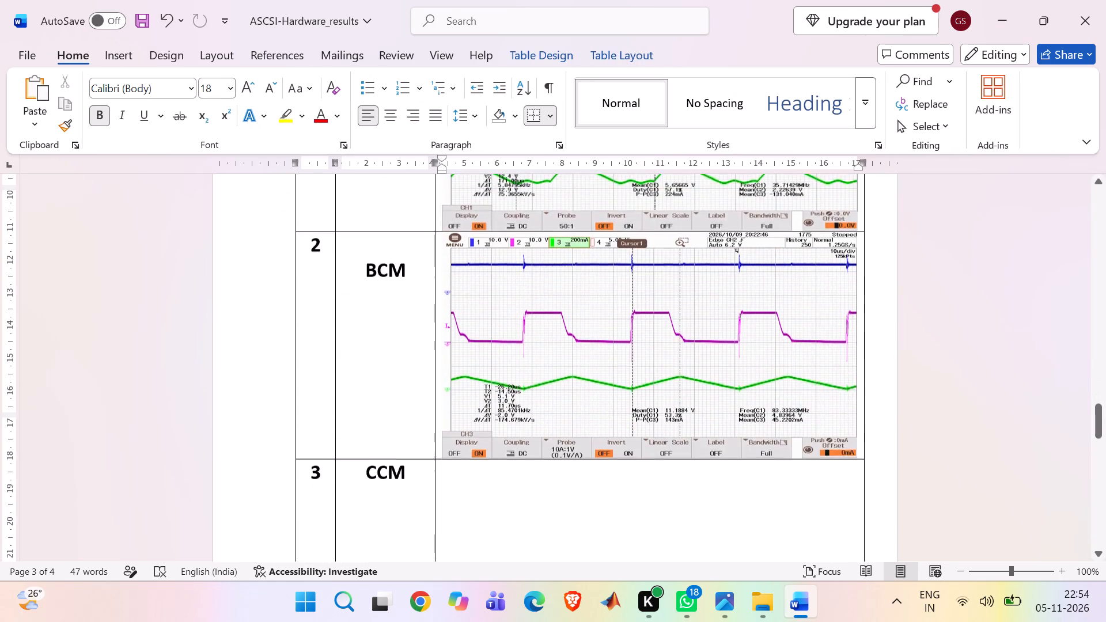
pyautogui.scroll(-4, 603, 426)
pyautogui.scroll(8, 604, 422)
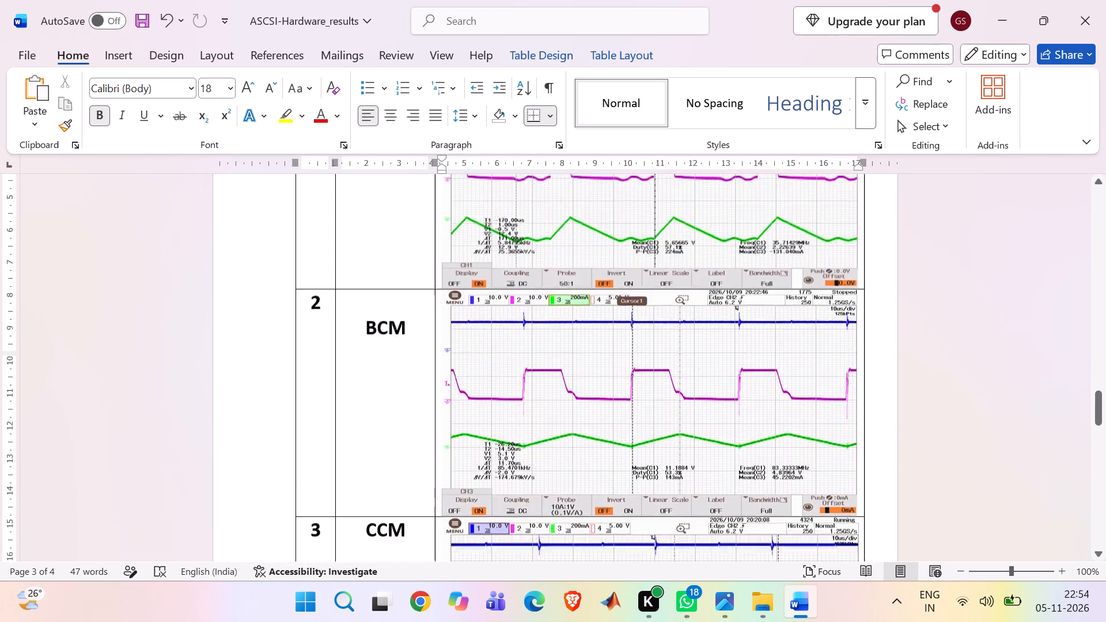
pyautogui.scroll(11, 618, 427)
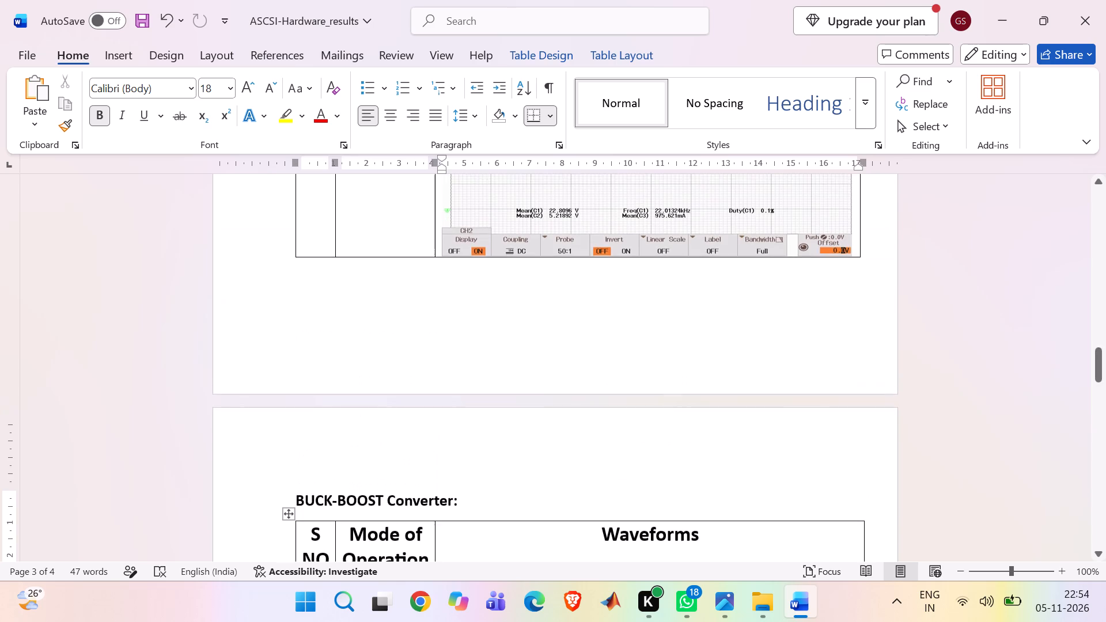
pyautogui.scroll(3, 604, 441)
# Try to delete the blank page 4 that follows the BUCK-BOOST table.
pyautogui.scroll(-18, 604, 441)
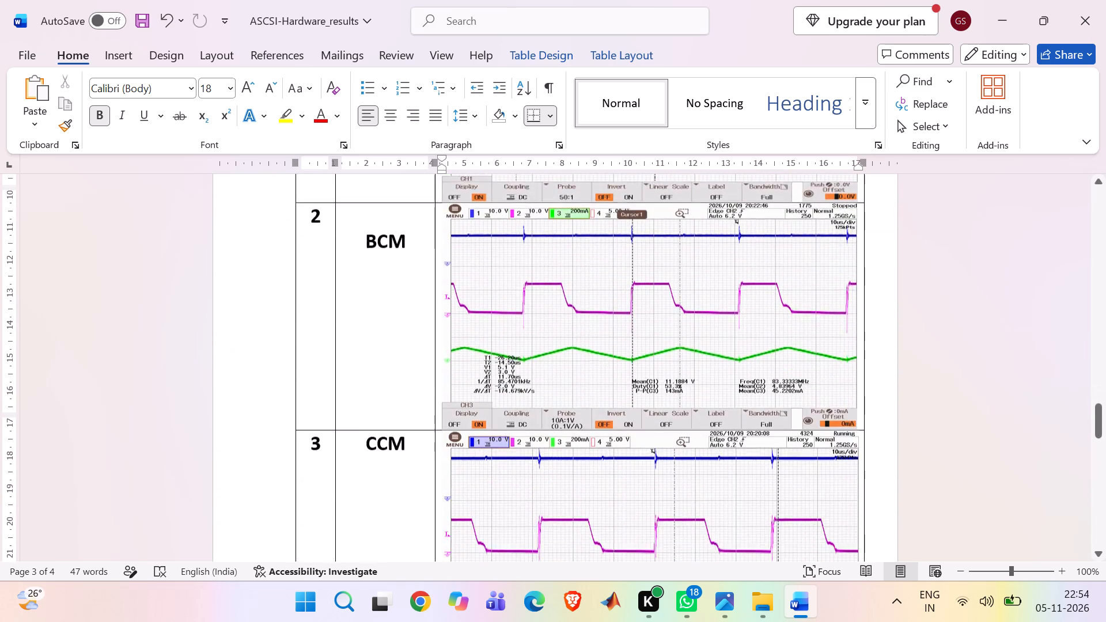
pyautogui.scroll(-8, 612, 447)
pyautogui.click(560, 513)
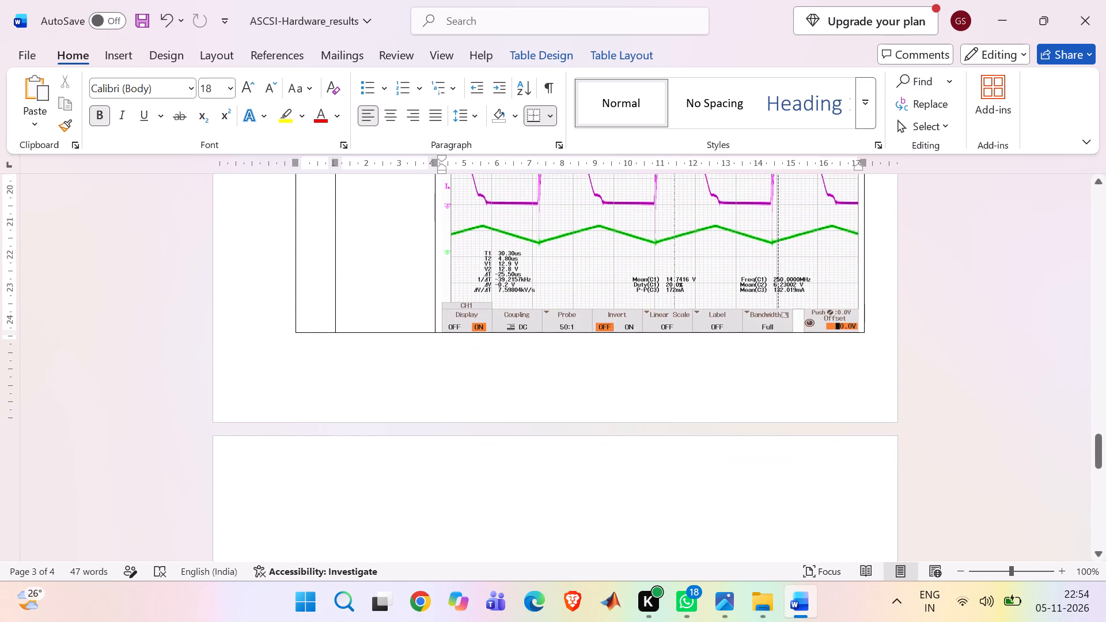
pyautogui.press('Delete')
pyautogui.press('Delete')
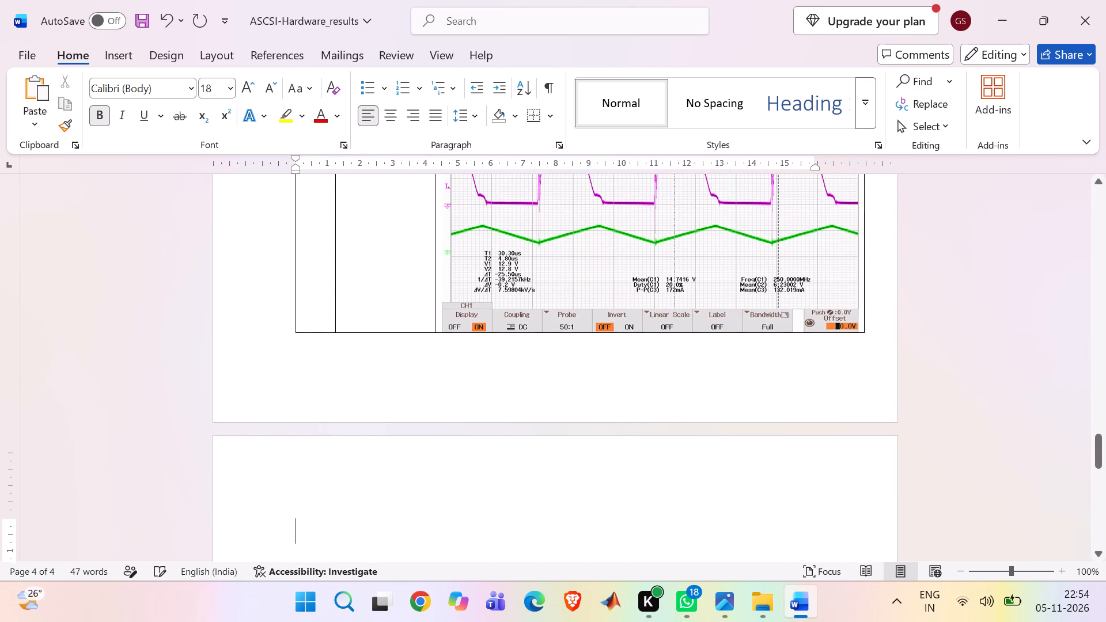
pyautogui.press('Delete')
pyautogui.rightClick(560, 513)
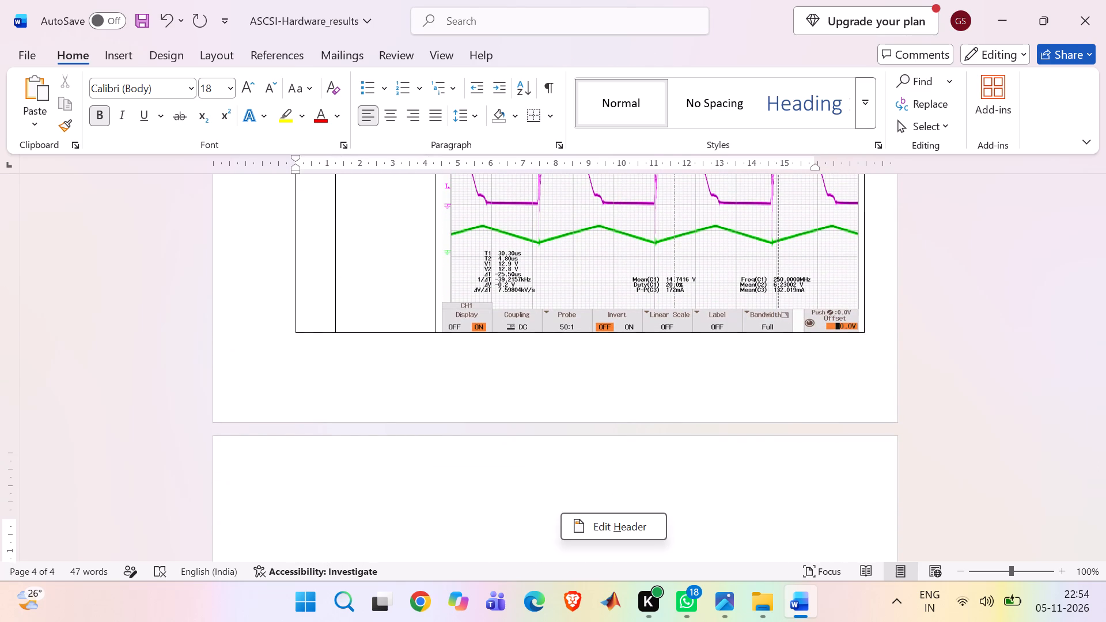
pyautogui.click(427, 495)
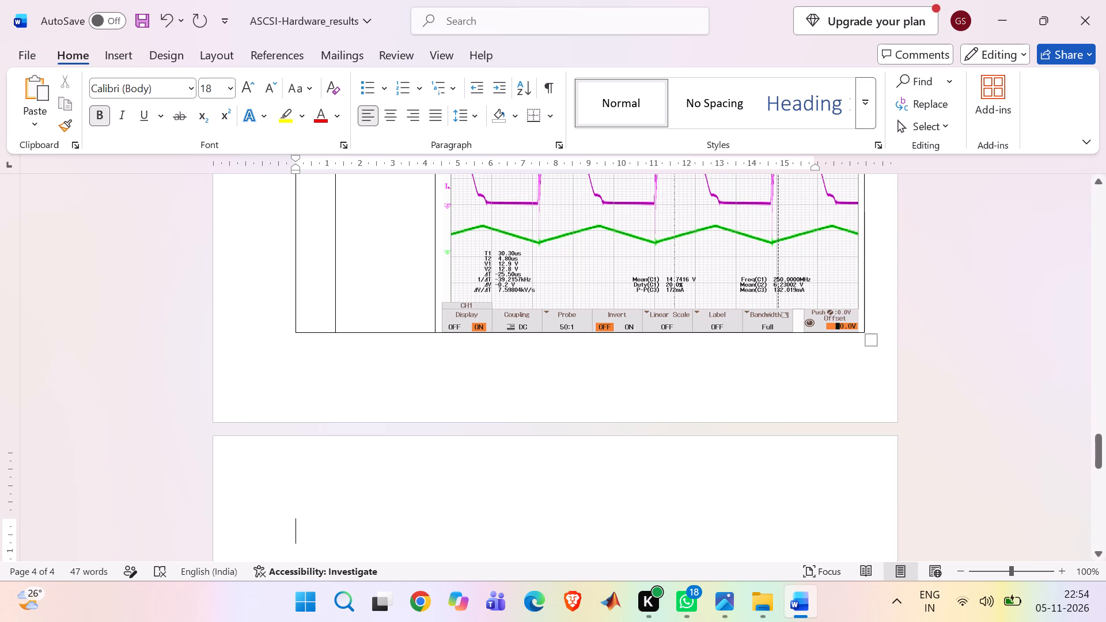
# Show the page thumbnails in the Navigation pane.
pyautogui.click(440, 60)
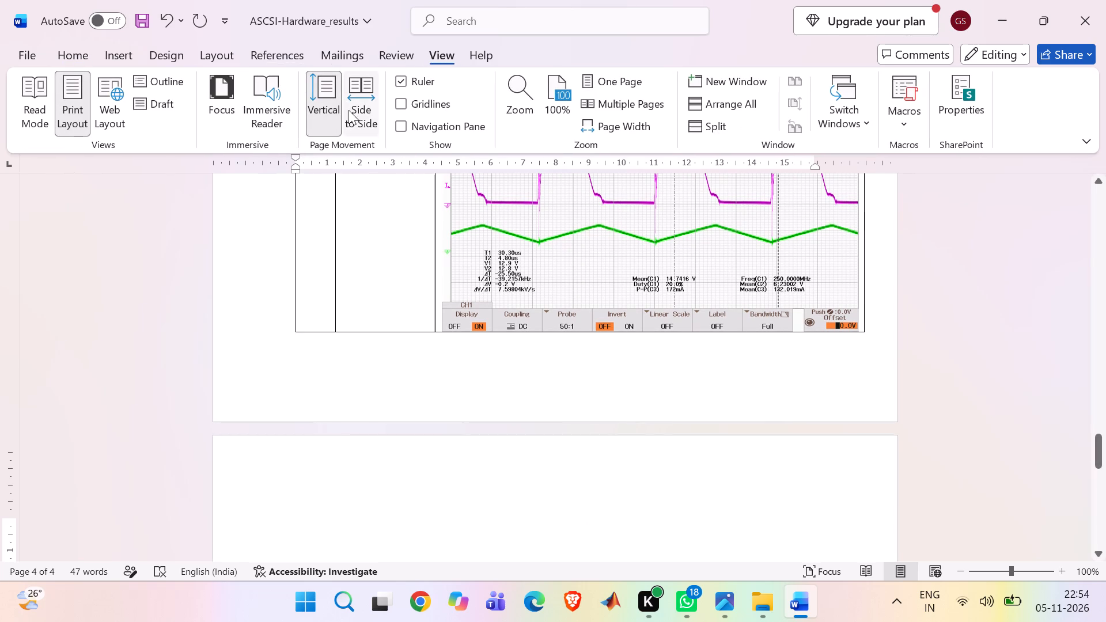
pyautogui.click(433, 135)
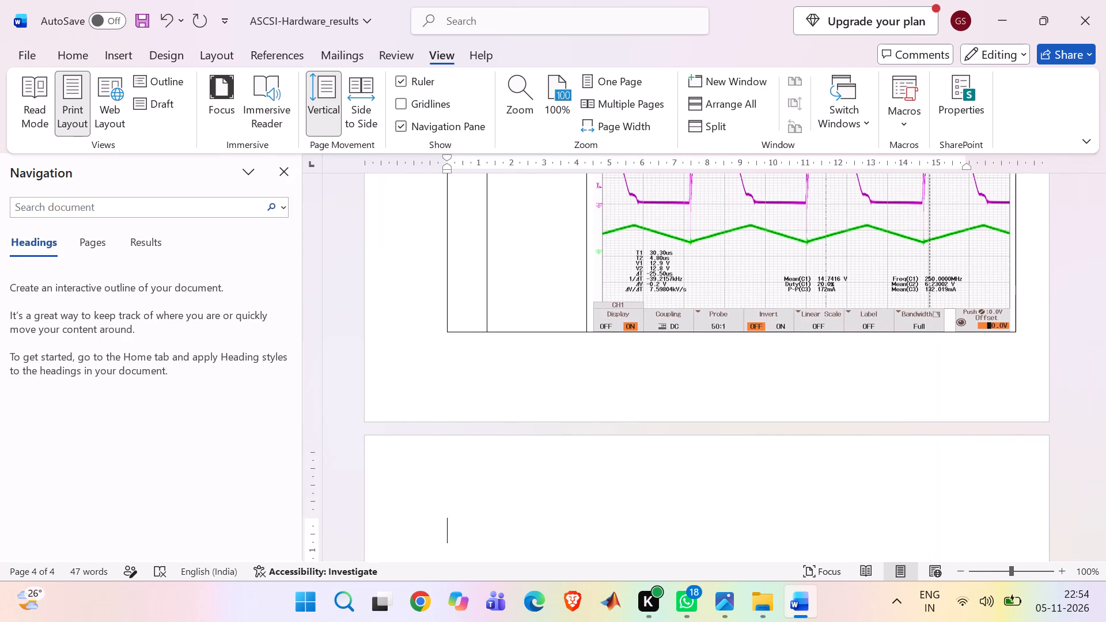
pyautogui.click(103, 246)
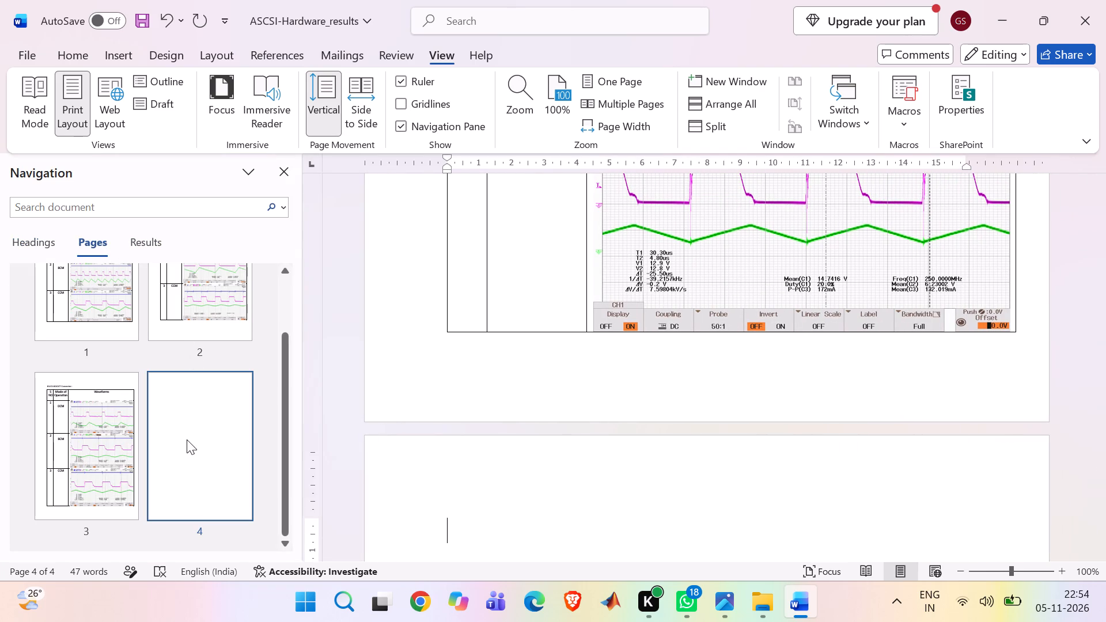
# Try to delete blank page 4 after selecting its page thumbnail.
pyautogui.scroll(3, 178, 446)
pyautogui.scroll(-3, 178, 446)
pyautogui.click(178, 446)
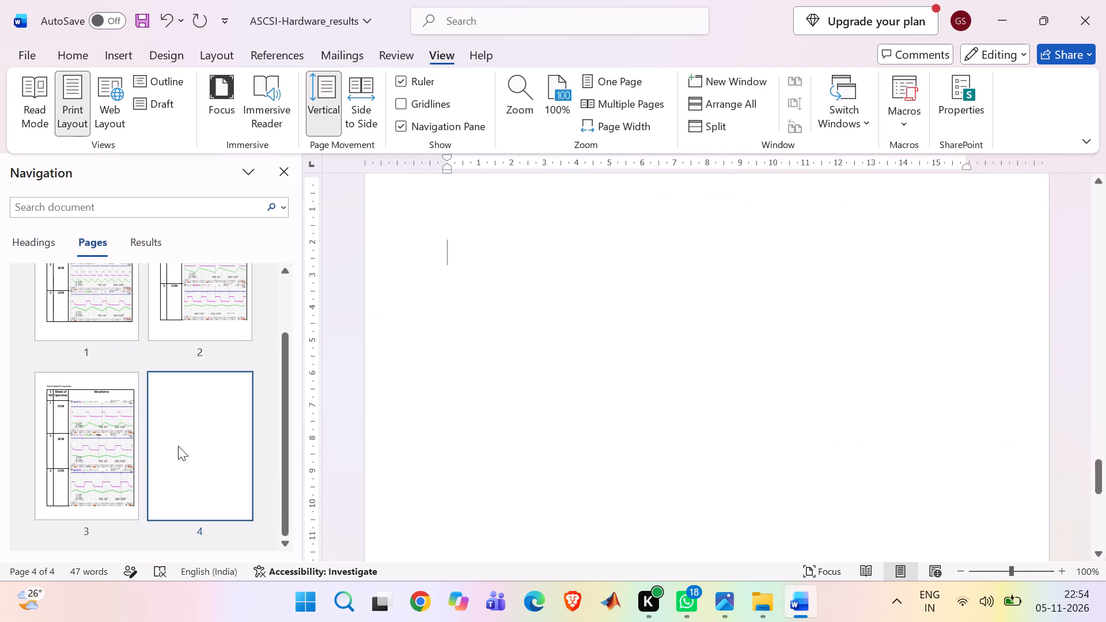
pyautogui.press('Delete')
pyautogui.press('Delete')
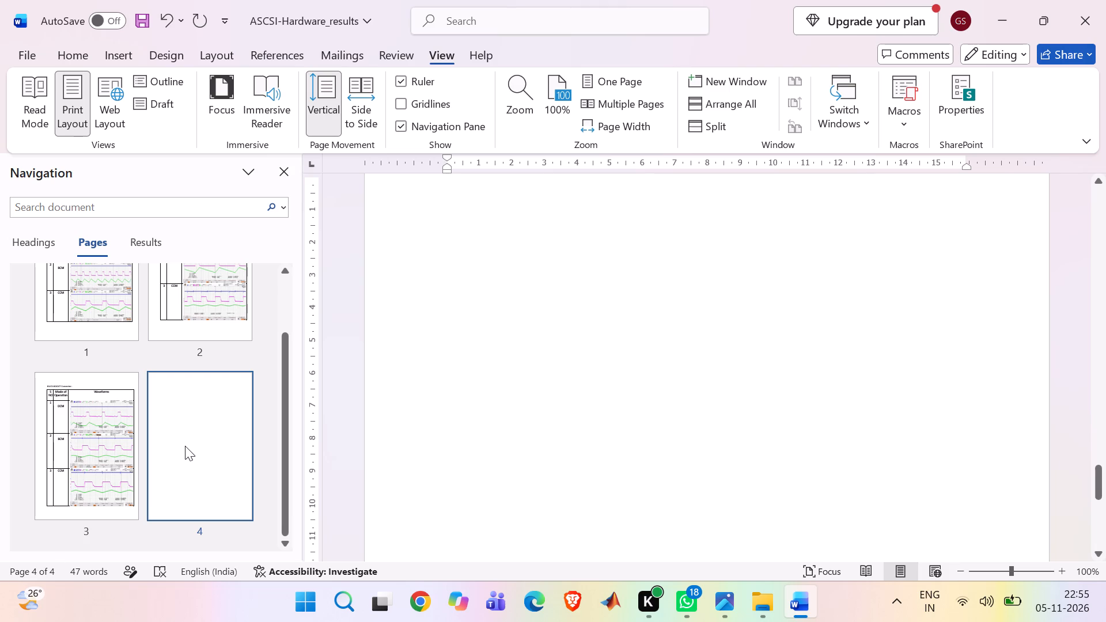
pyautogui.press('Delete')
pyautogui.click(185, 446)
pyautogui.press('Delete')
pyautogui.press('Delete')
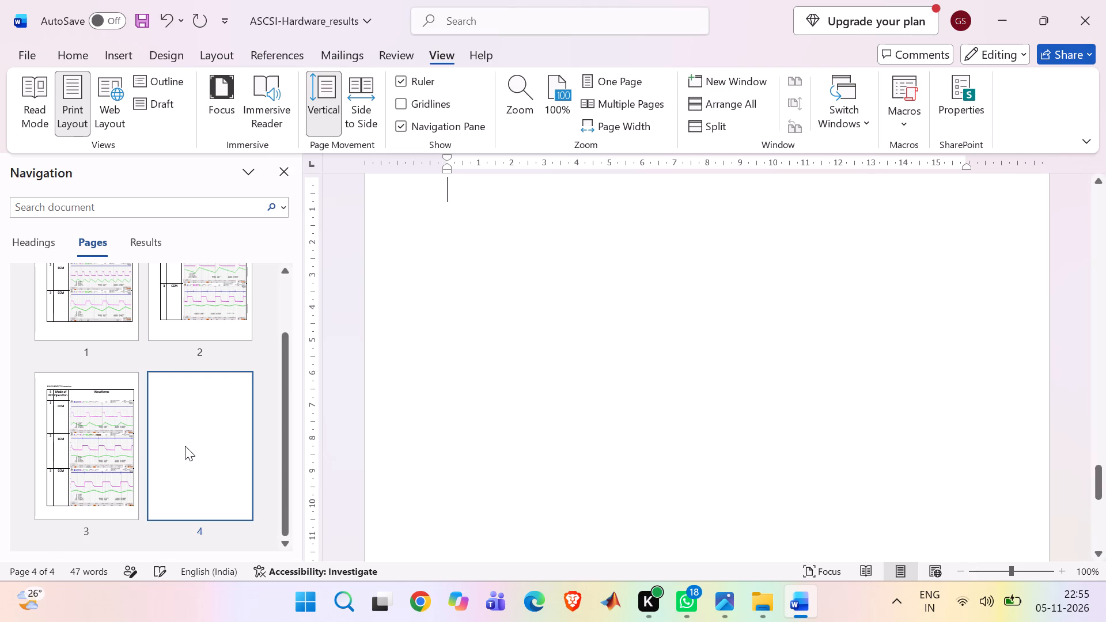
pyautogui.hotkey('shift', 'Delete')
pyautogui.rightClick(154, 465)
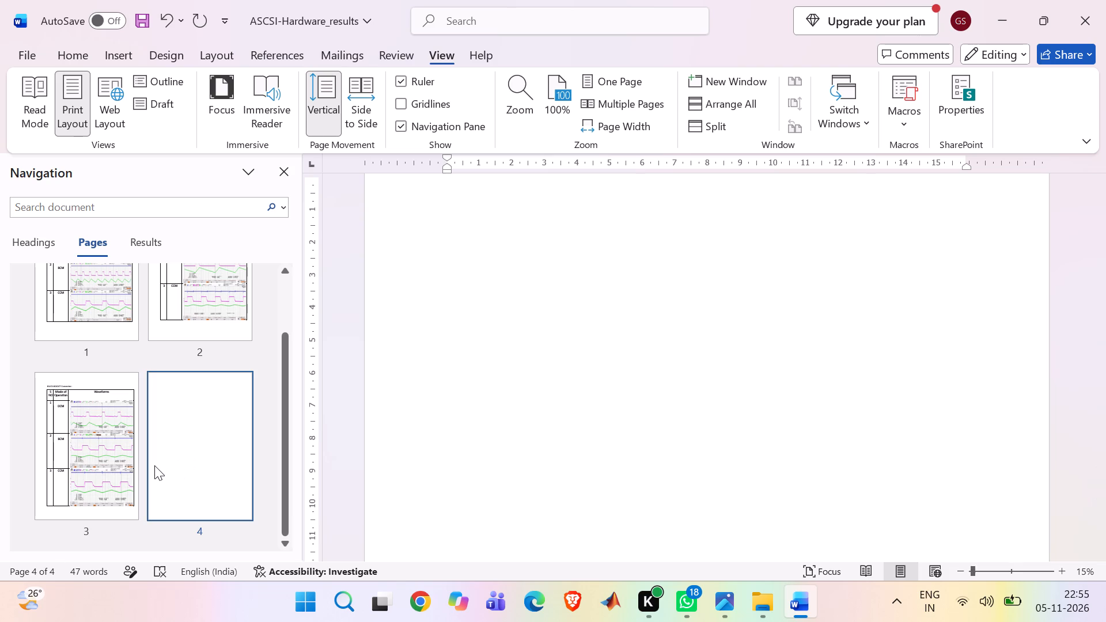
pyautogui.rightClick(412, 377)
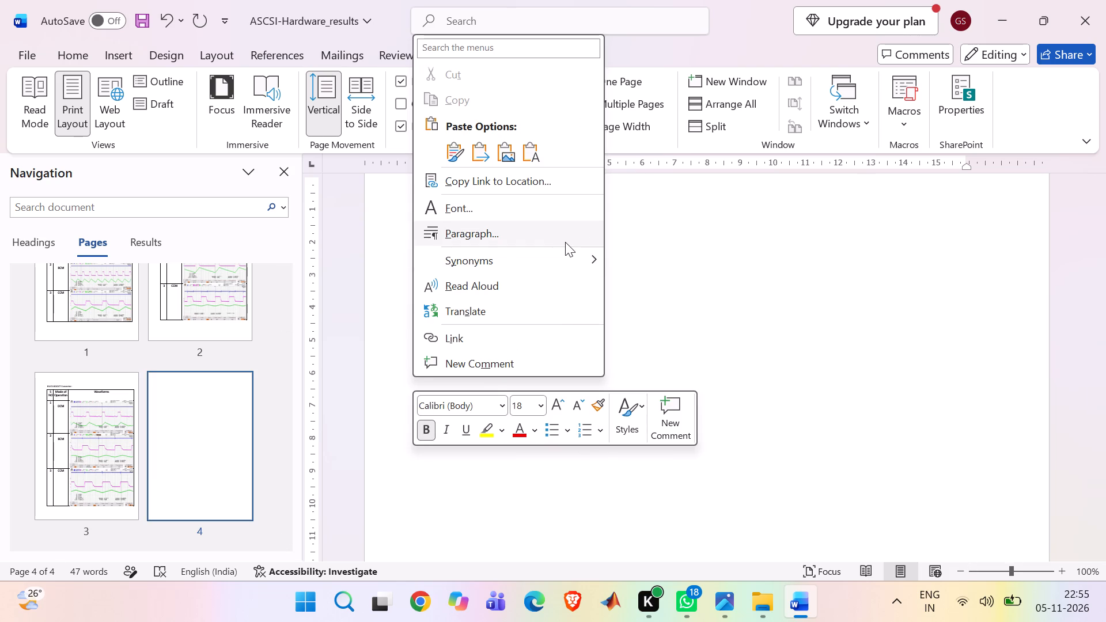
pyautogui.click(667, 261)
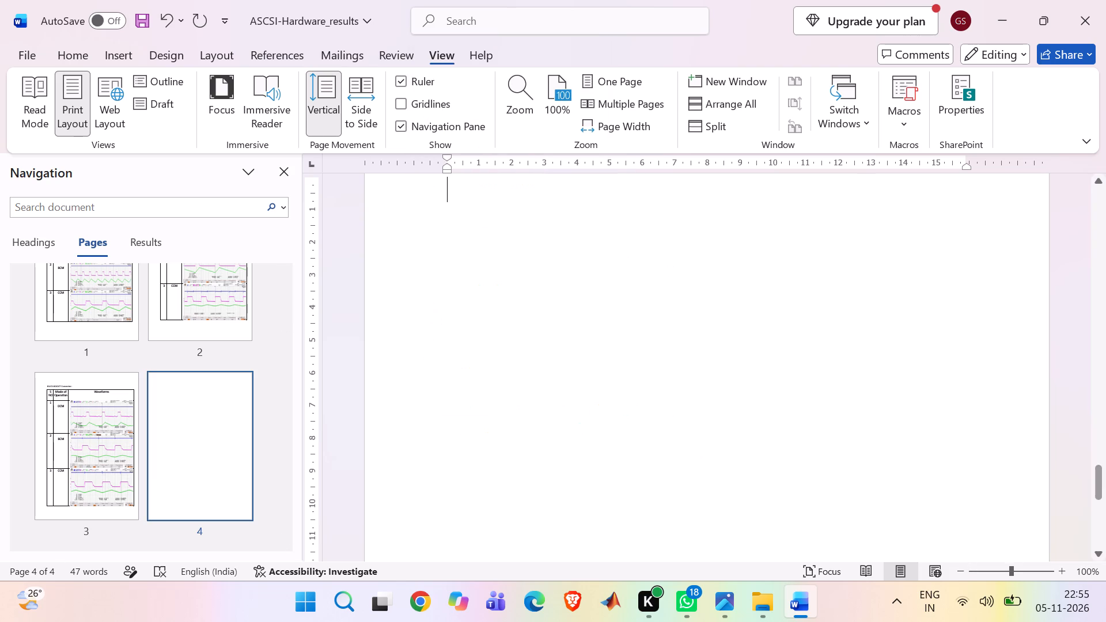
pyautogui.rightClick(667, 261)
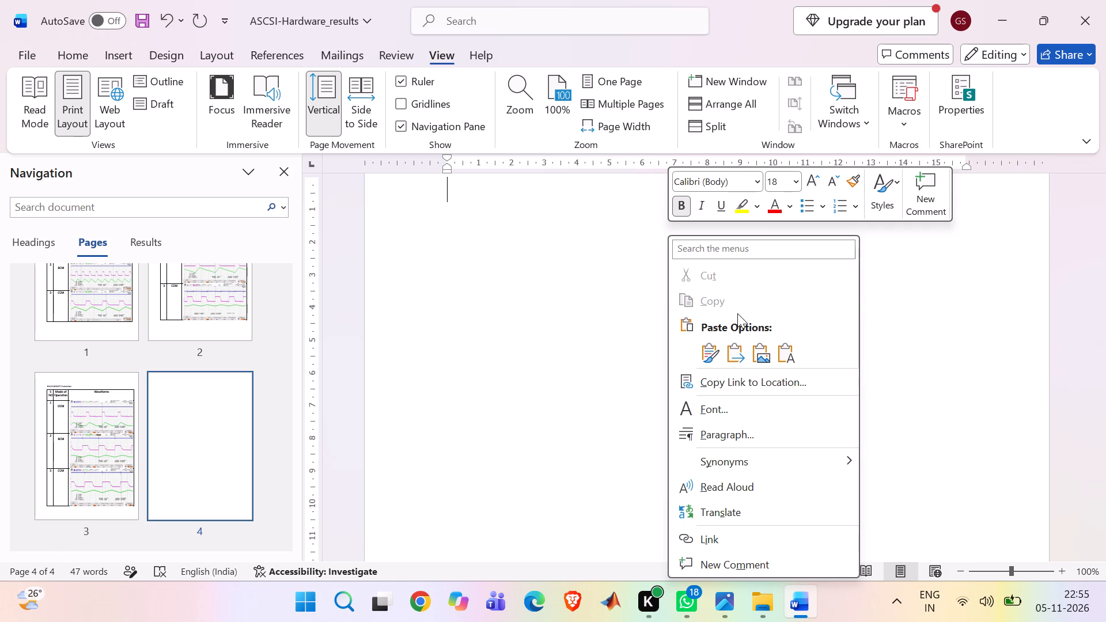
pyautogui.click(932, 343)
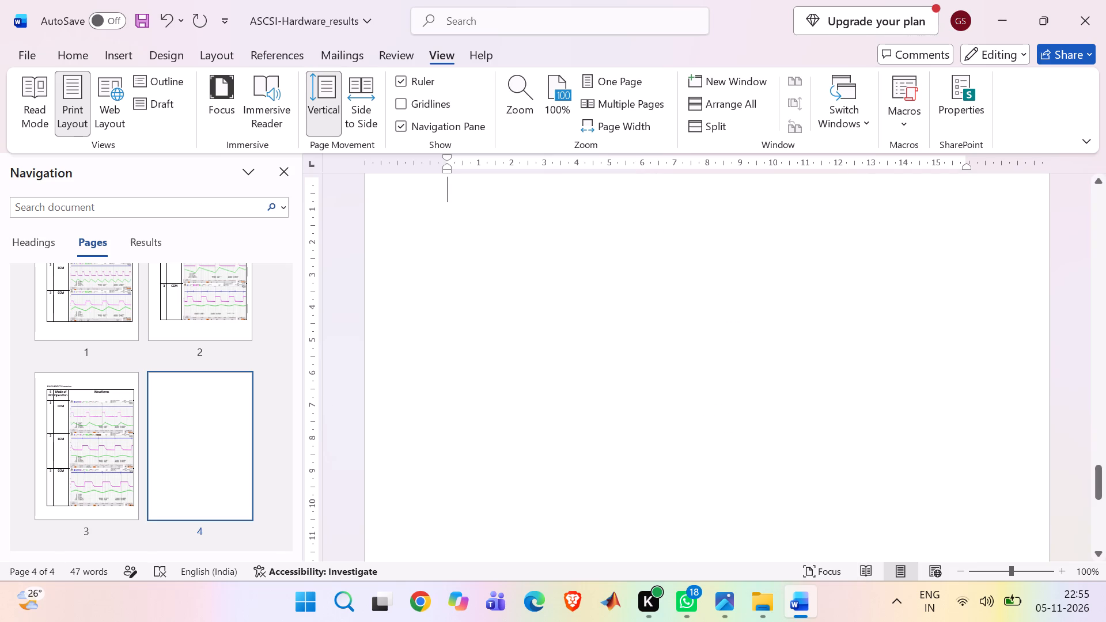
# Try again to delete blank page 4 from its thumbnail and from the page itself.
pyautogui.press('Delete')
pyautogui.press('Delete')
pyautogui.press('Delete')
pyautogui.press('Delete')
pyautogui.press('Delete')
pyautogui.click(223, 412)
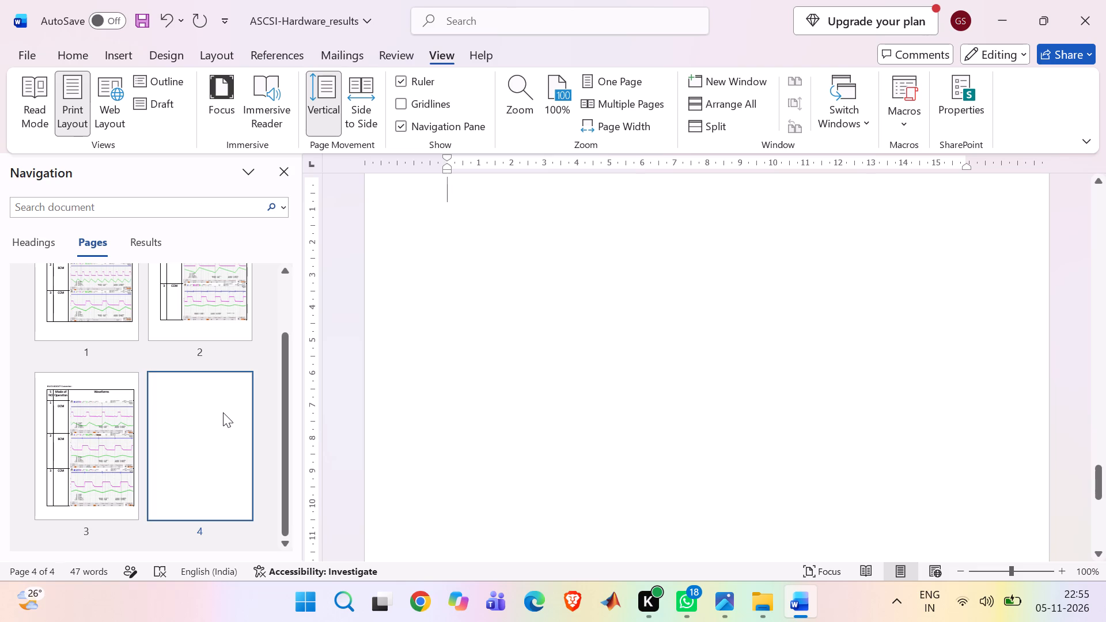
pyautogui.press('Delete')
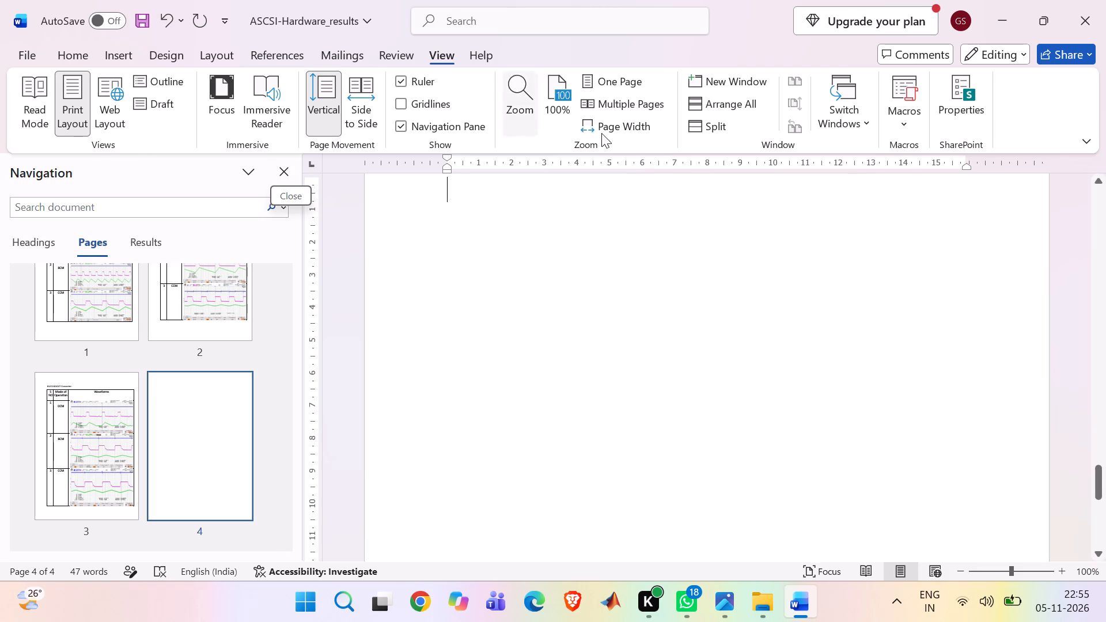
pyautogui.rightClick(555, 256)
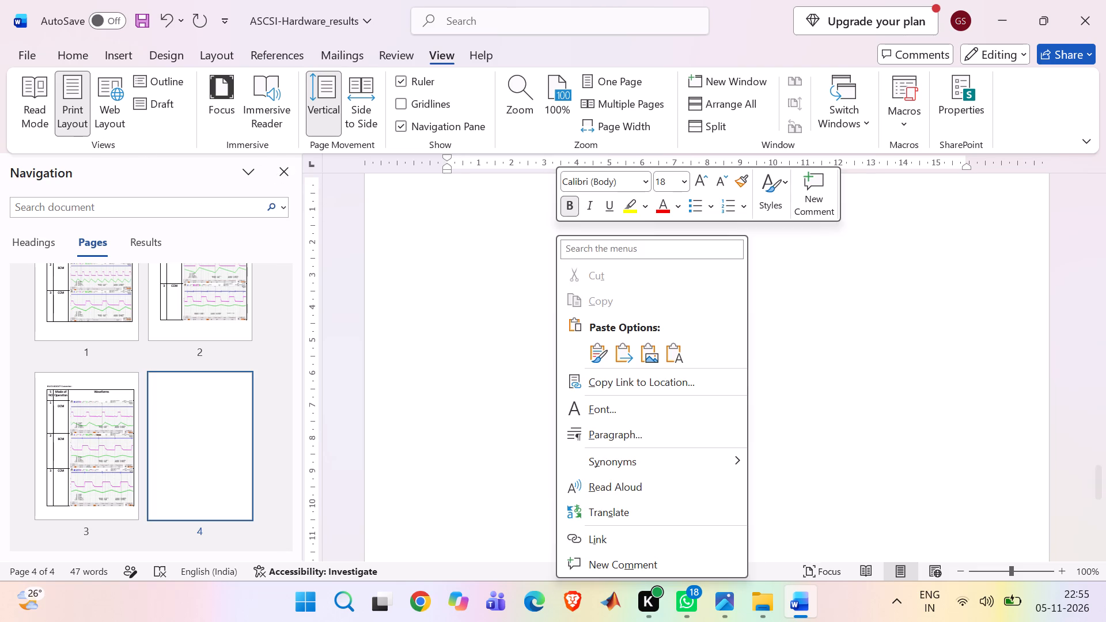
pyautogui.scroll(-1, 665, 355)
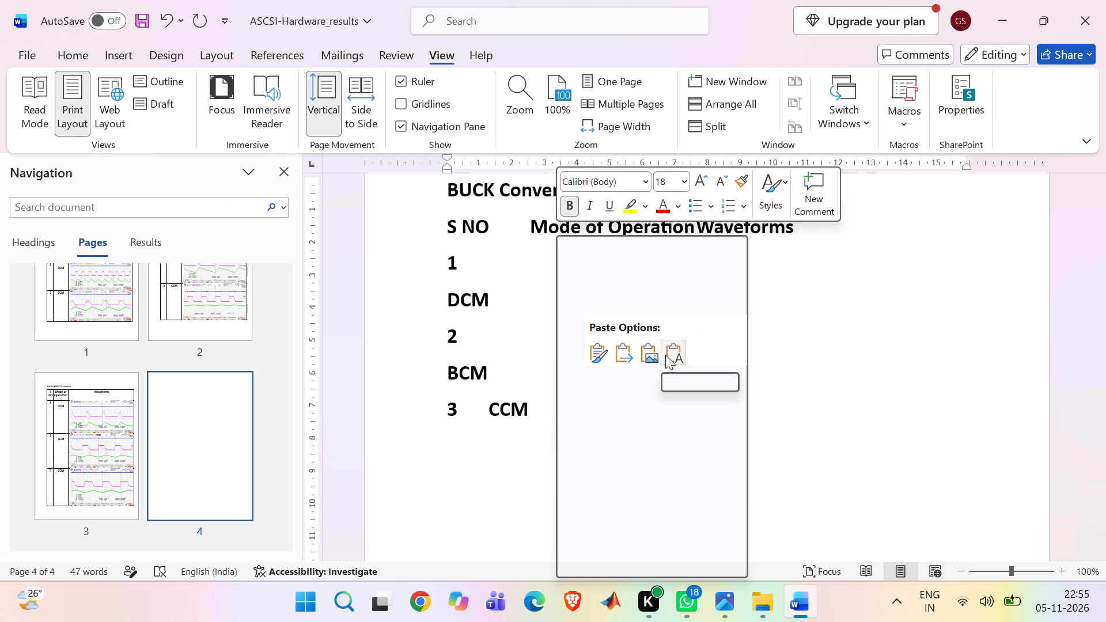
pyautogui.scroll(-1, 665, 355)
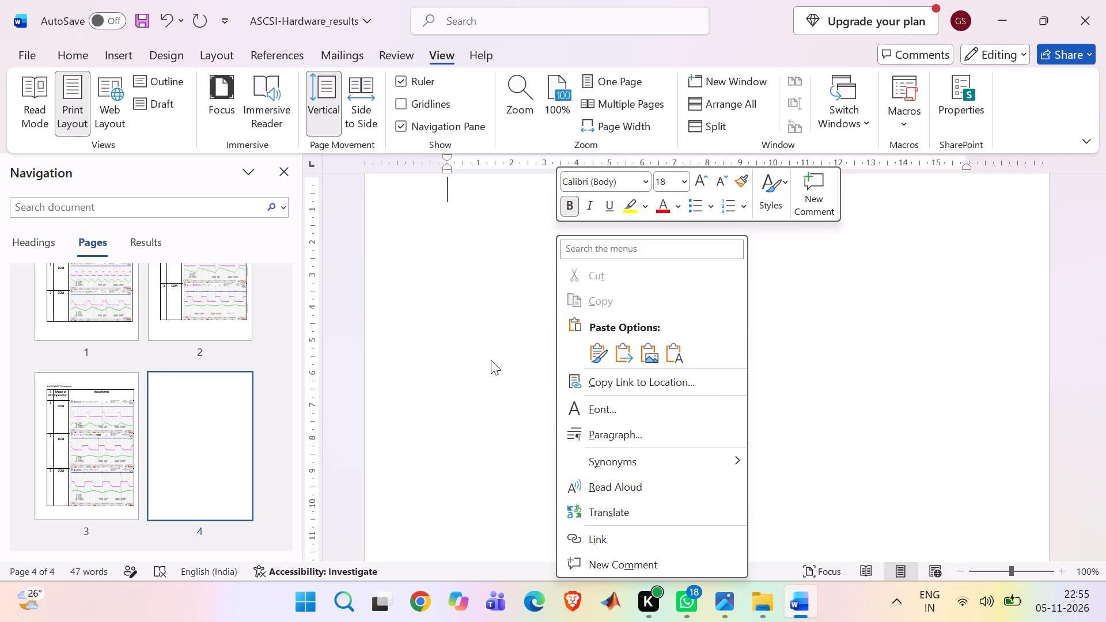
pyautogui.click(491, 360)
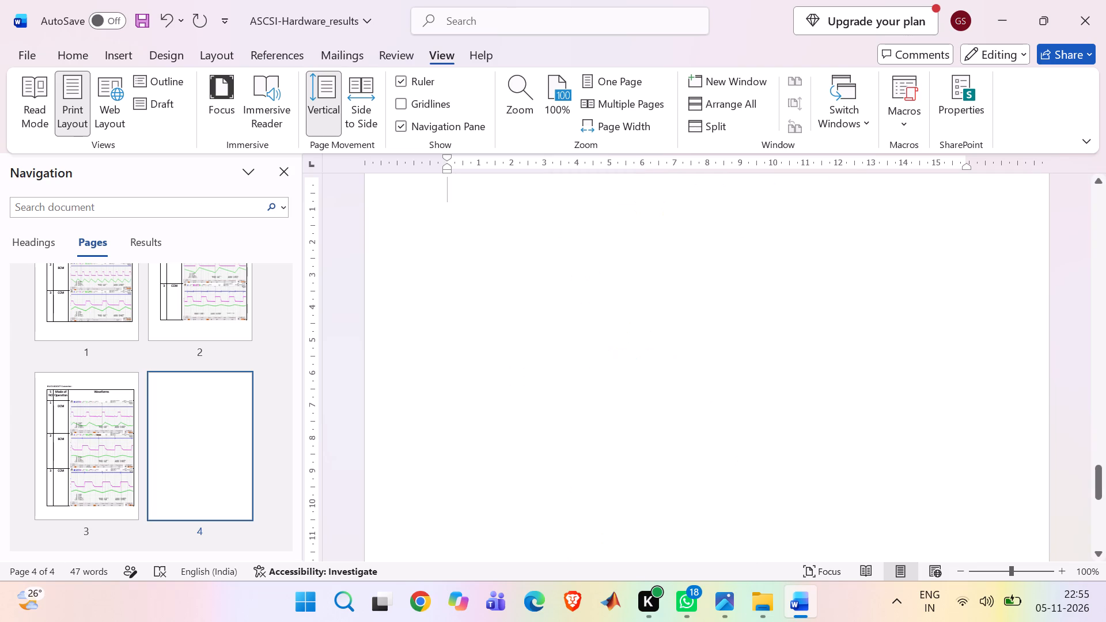
# Switch the page movement to Side to Side and look through the page pairs to the BUCK-BOOST table.
pyautogui.click(363, 109)
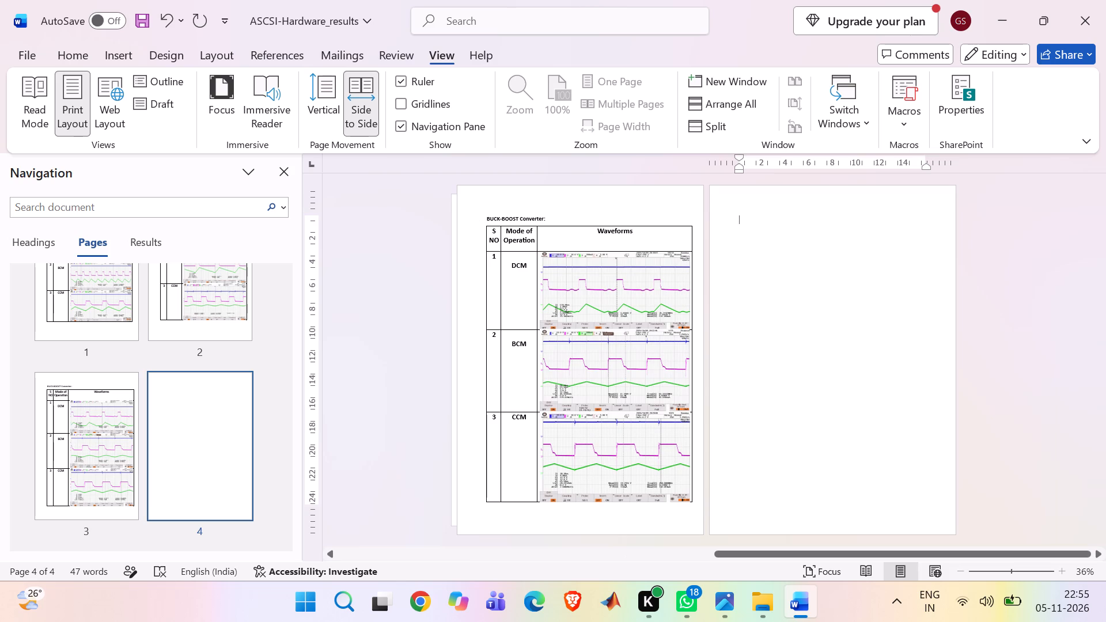
pyautogui.scroll(-4, 776, 328)
pyautogui.scroll(5, 776, 328)
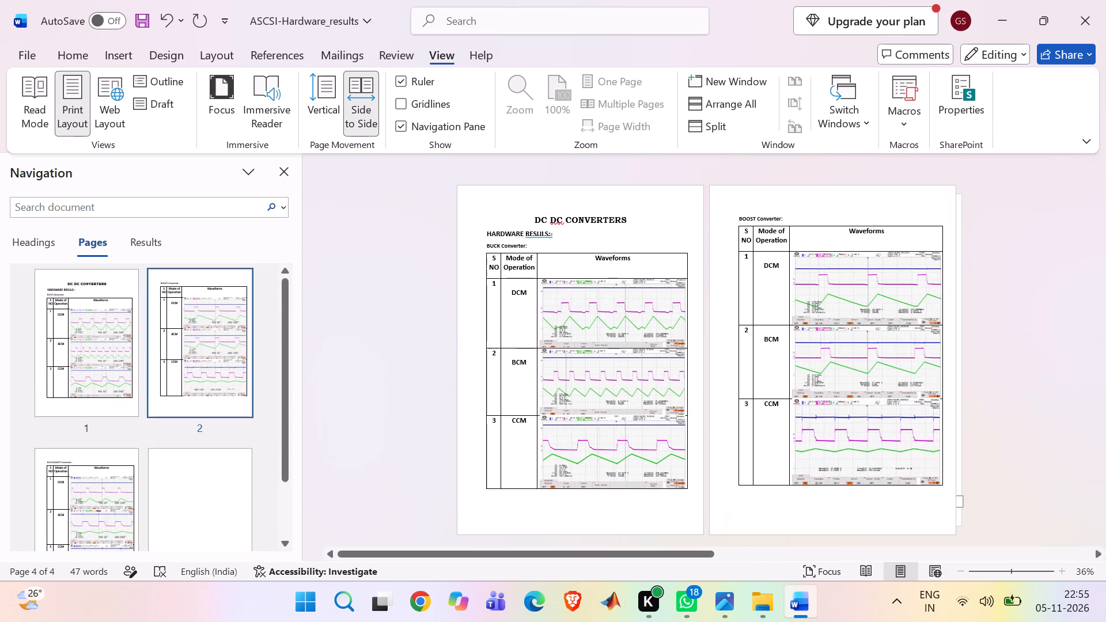
pyautogui.scroll(-3, 772, 323)
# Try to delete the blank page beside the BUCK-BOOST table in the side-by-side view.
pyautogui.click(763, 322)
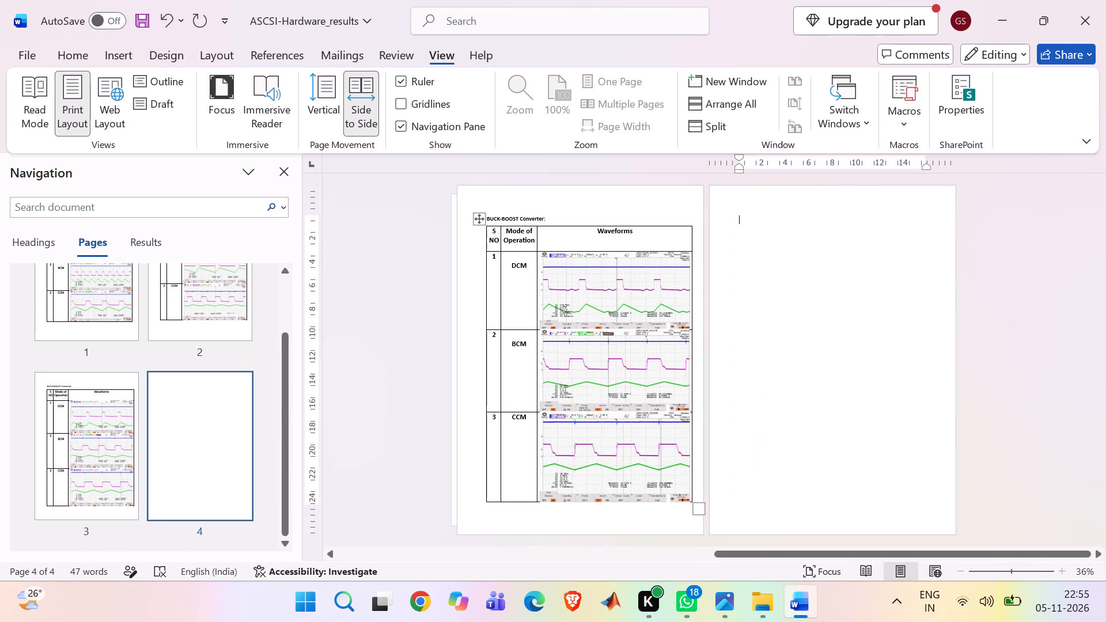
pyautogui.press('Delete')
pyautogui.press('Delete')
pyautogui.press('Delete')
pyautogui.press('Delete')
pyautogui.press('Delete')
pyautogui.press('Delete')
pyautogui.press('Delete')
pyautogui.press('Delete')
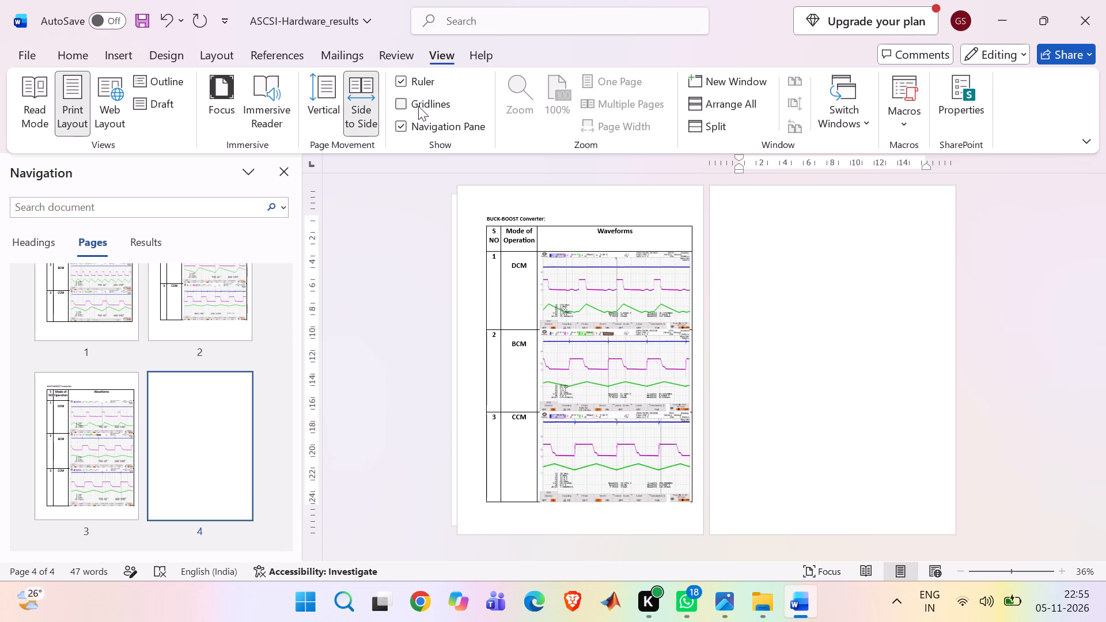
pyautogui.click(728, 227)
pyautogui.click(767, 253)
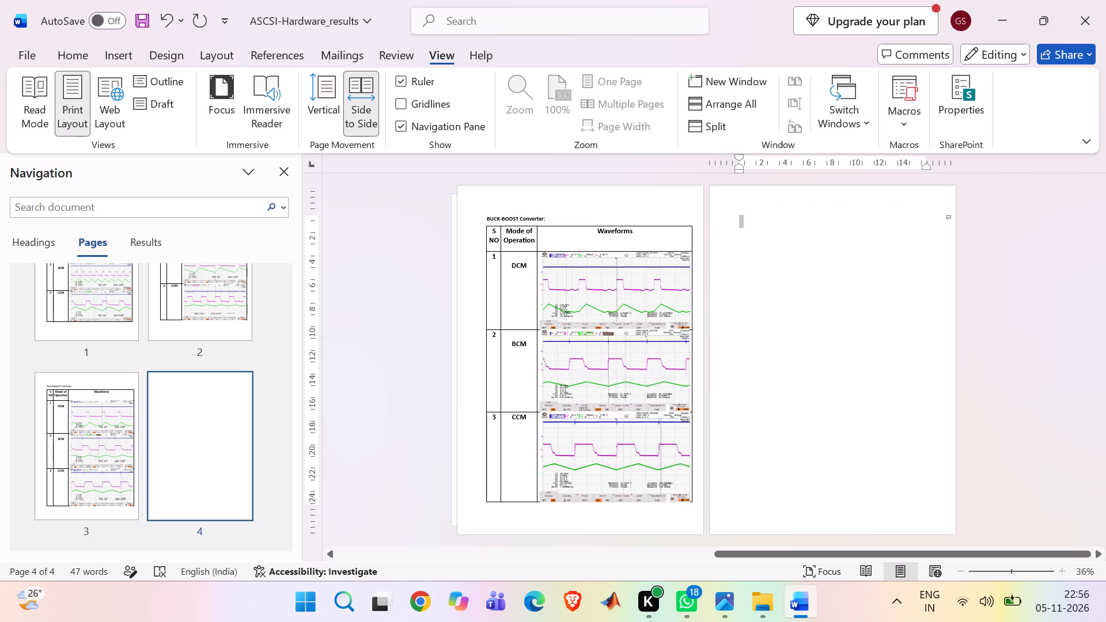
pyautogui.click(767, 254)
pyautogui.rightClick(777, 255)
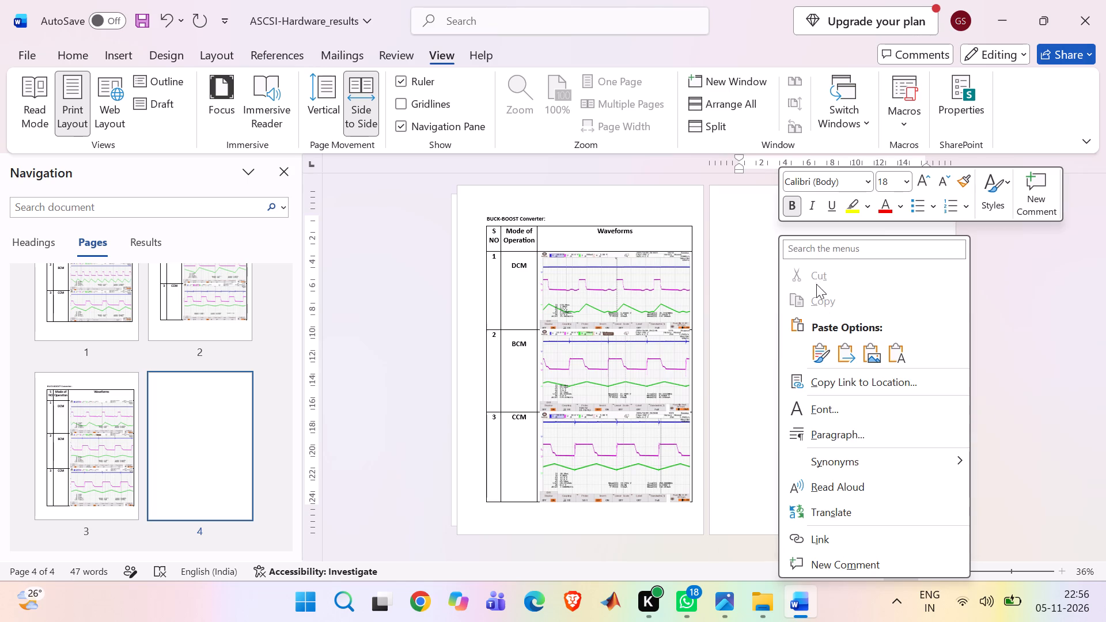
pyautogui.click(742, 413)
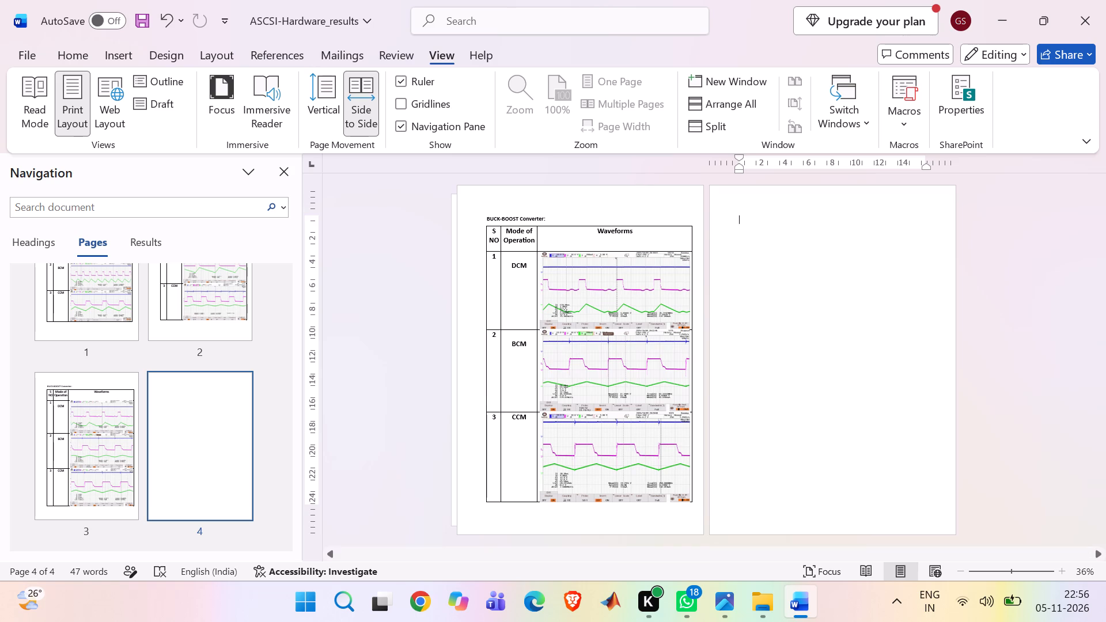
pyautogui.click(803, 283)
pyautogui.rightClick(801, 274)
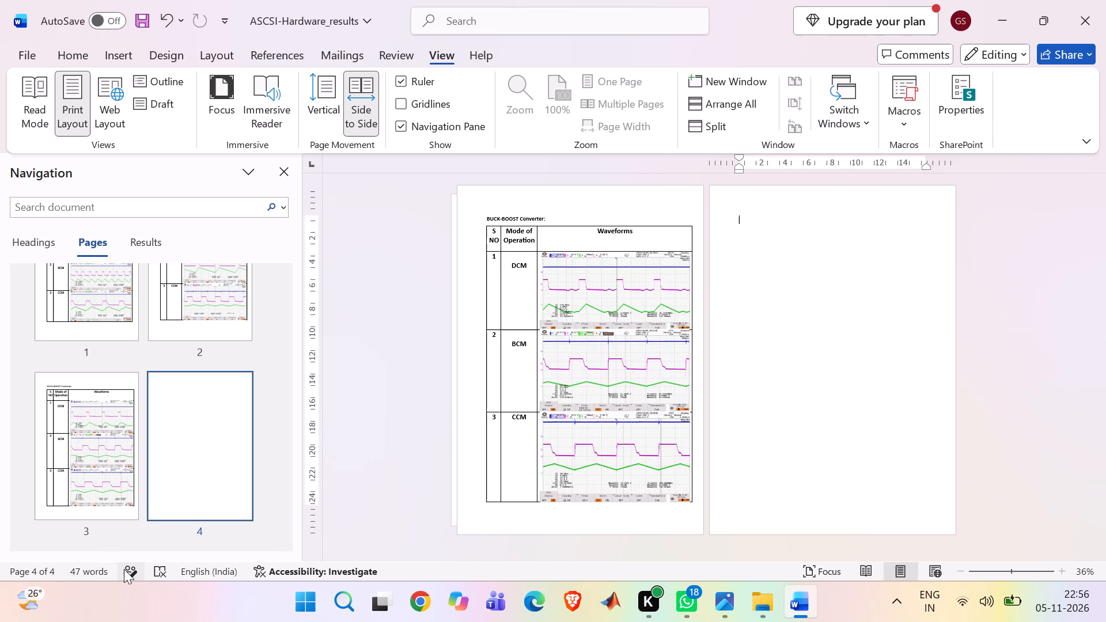
# Start a proofing check of the document, and return to the blank page 4 without applying any correction.
pyautogui.click(158, 574)
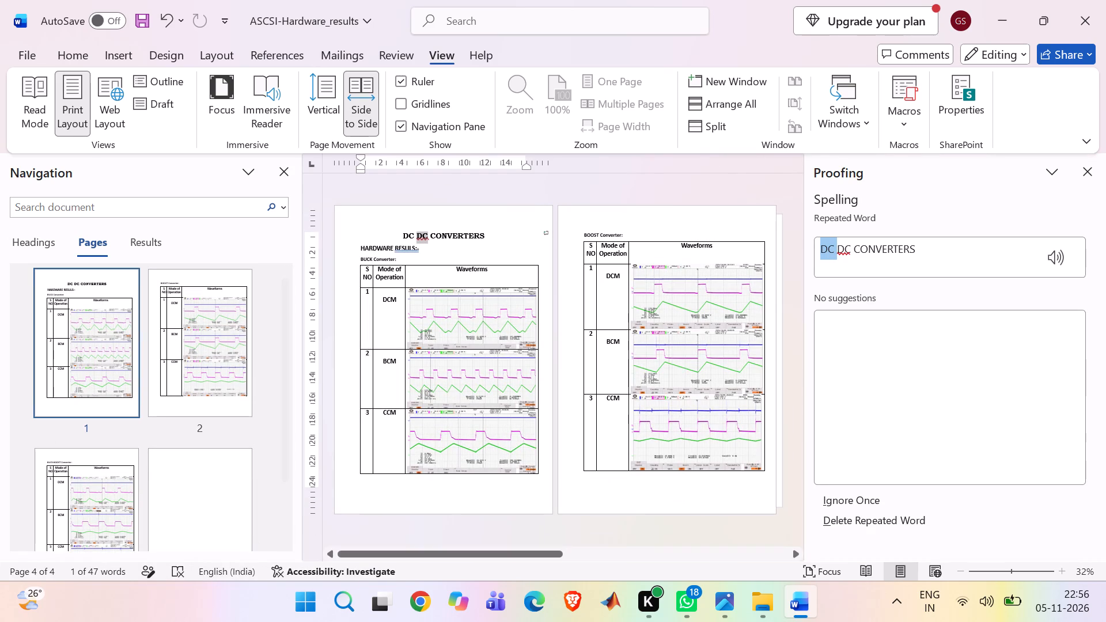
pyautogui.scroll(4, 520, 435)
pyautogui.scroll(-5, 520, 435)
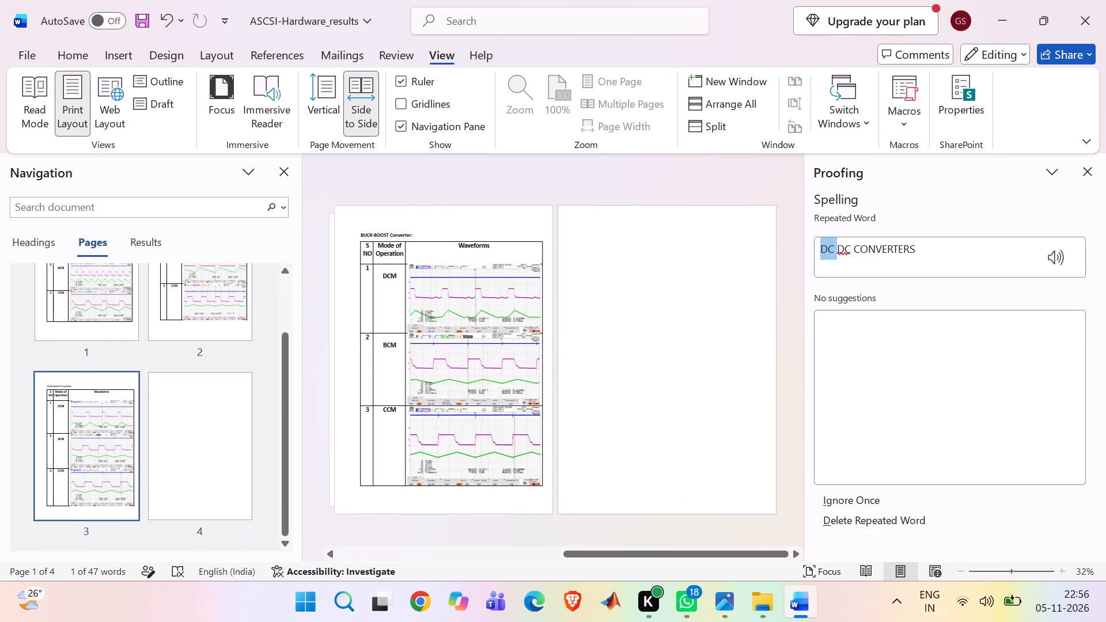
pyautogui.moveTo(605, 386); pyautogui.dragTo(611, 381)
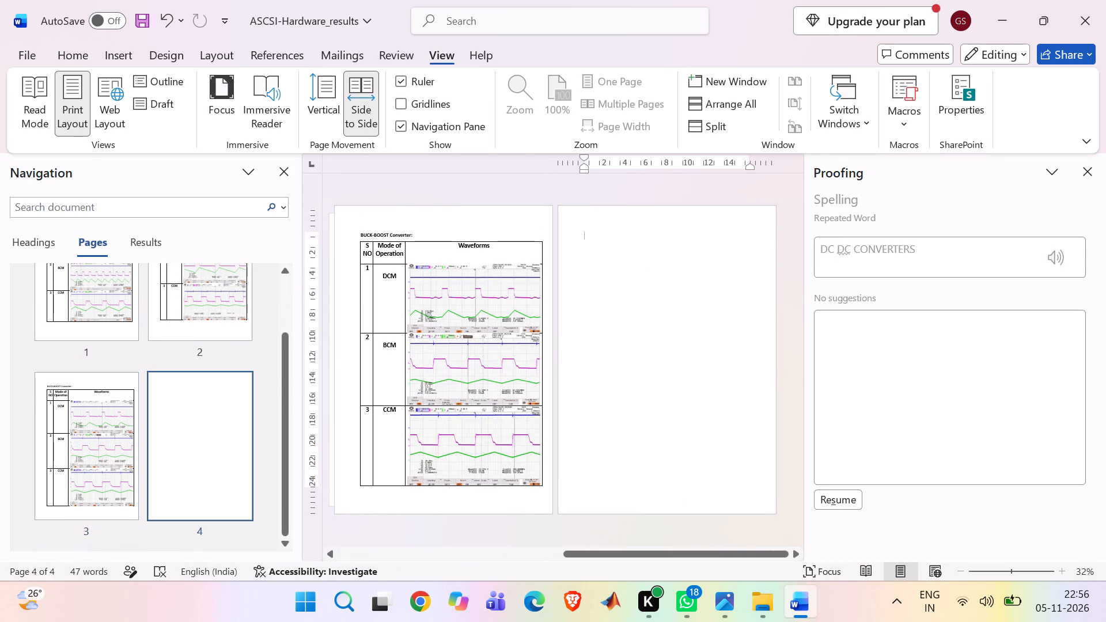
pyautogui.click(611, 381)
pyautogui.click(610, 277)
# Arrange all open document windows.
pyautogui.click(706, 99)
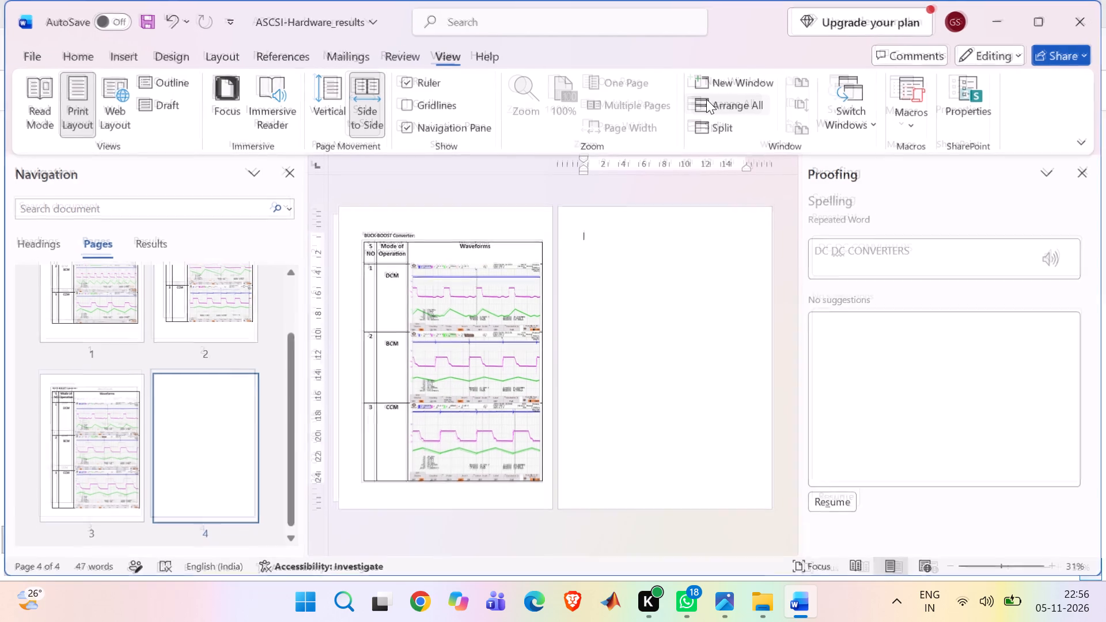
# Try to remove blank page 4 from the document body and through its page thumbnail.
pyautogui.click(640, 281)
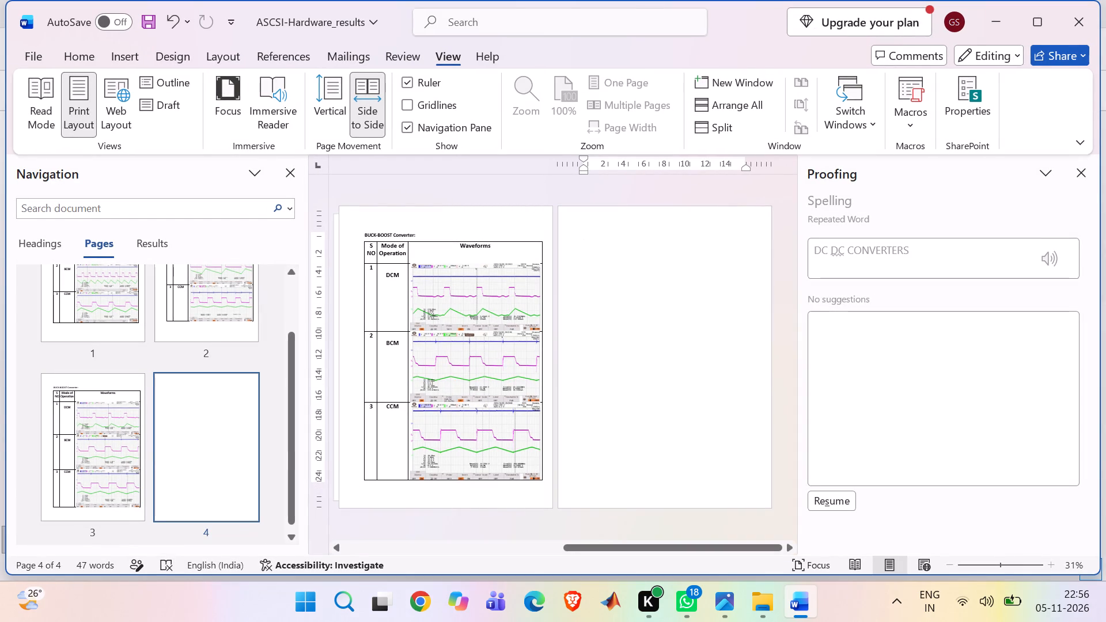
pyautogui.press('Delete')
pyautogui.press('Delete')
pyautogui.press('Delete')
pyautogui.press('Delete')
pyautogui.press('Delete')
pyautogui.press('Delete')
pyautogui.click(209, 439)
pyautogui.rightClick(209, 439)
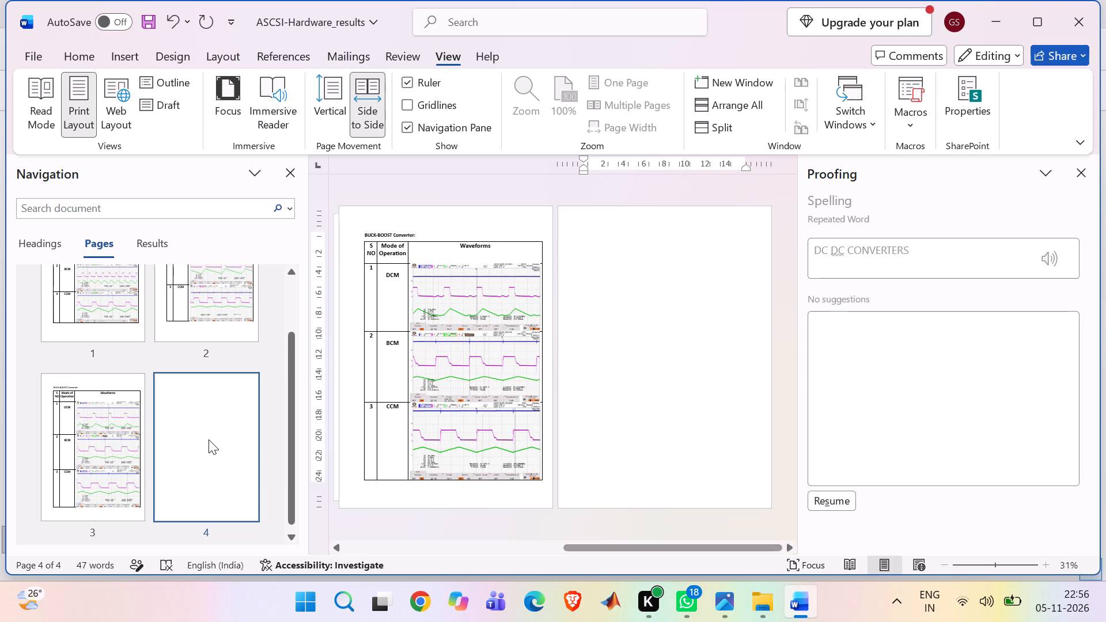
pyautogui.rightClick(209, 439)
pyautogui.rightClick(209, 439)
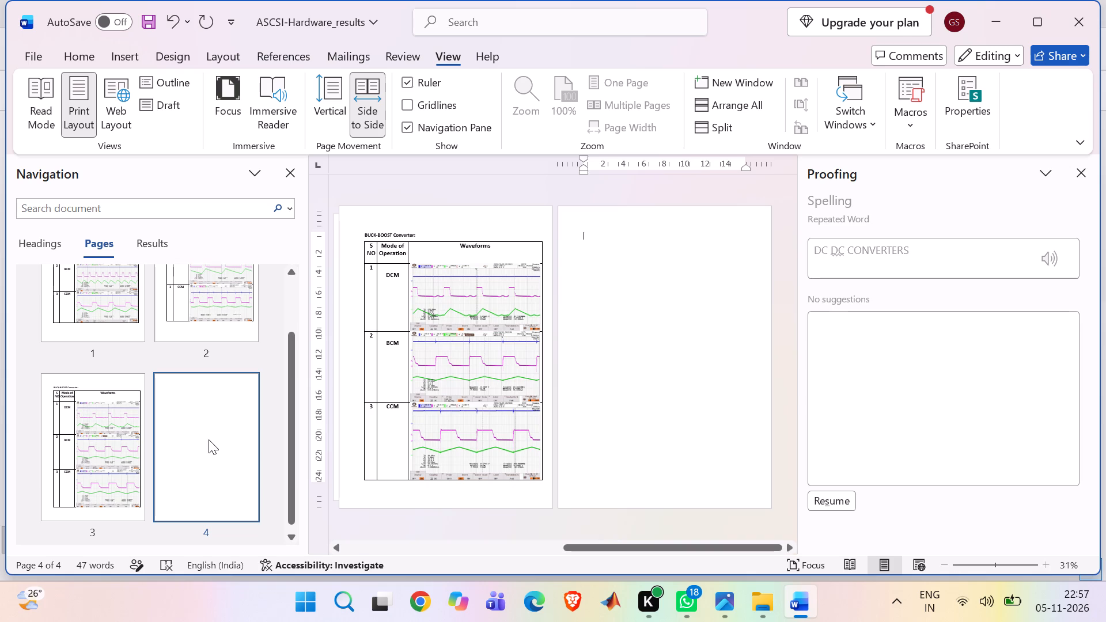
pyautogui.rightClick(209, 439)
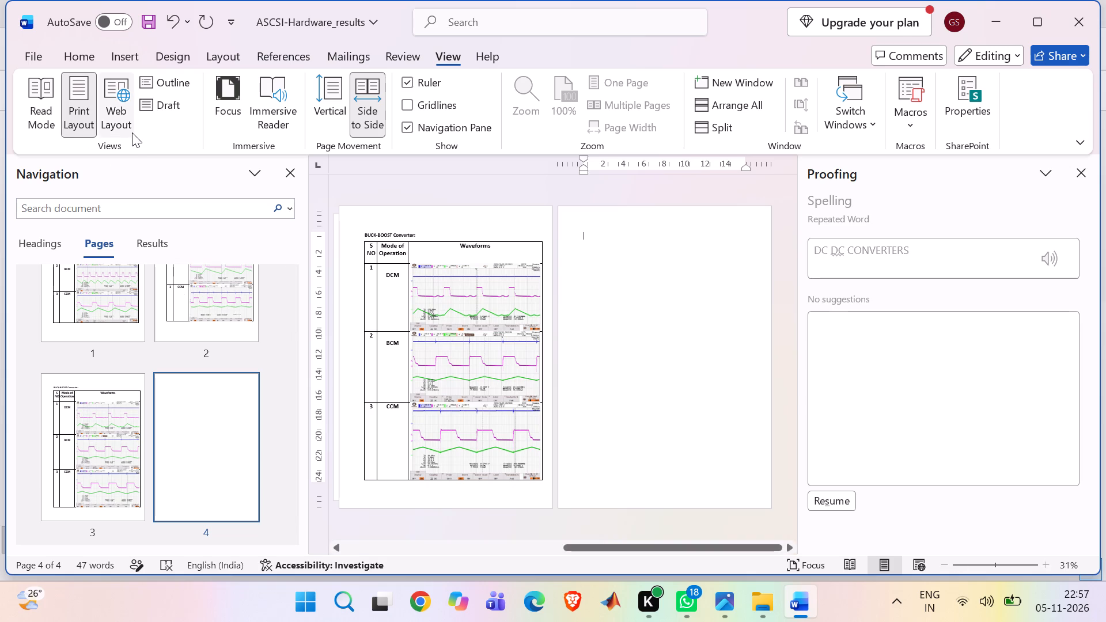
# Show the document in Read Mode without the Navigation pane and go back to screen 2.
pyautogui.click(32, 94)
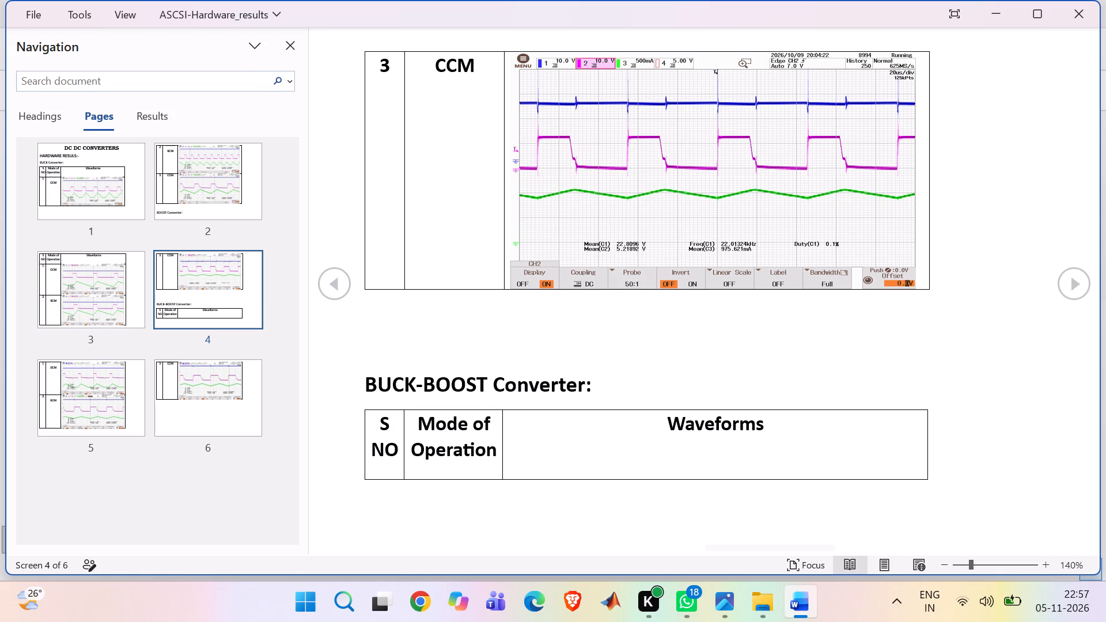
pyautogui.click(295, 40)
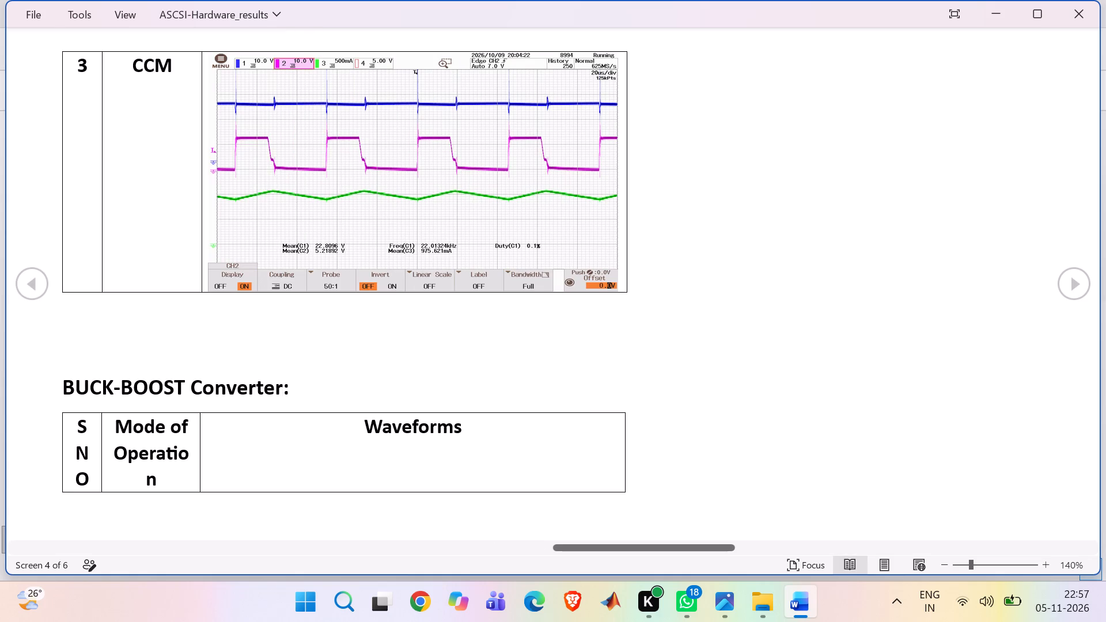
pyautogui.click(37, 285)
pyautogui.click(37, 285)
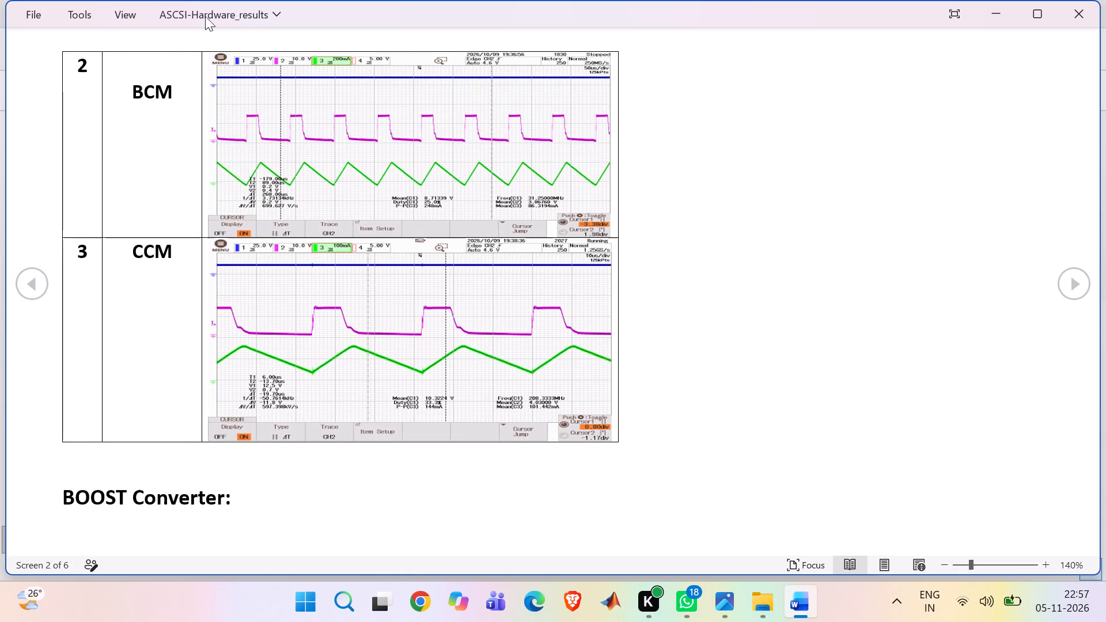
# Open the recent DC-DC_Simulation_results document, look at its first screen, and close it.
pyautogui.click(218, 8)
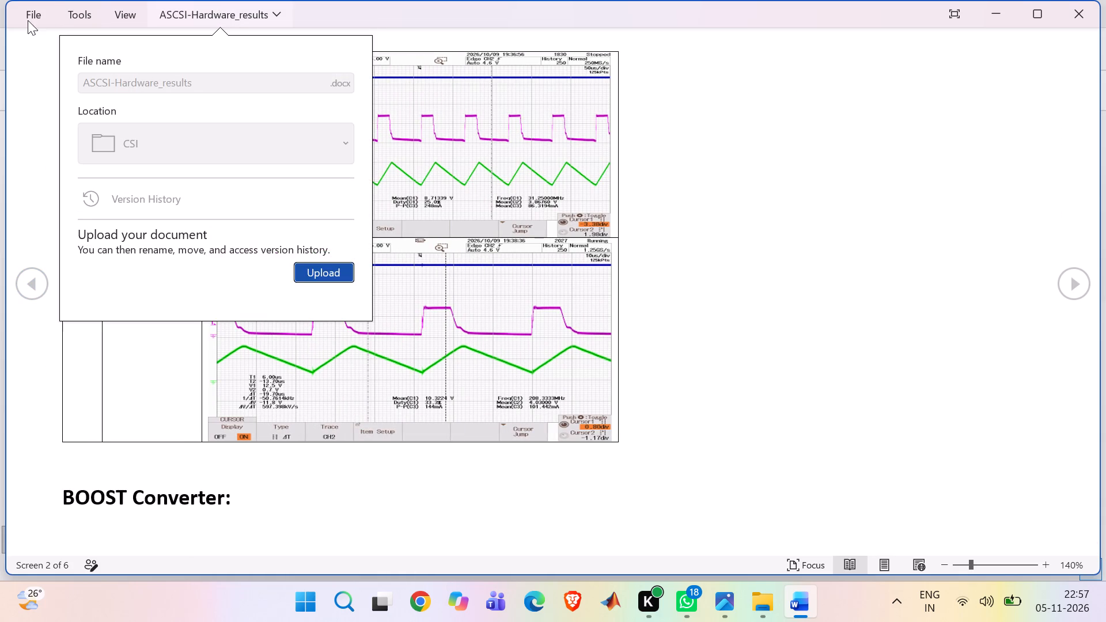
pyautogui.click(28, 20)
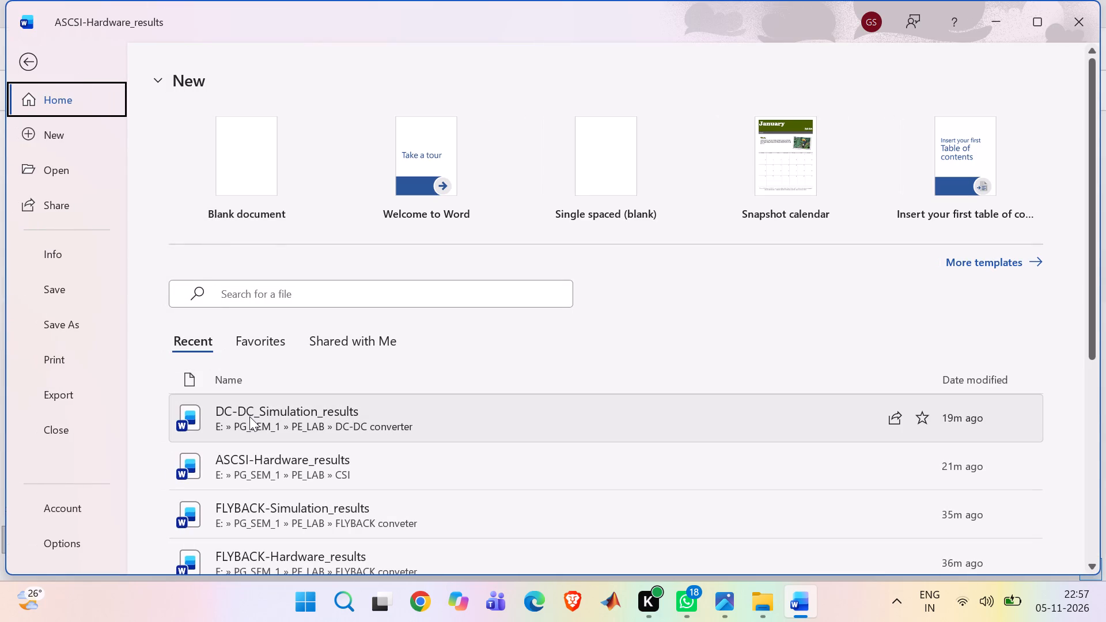
pyautogui.doubleClick(249, 416)
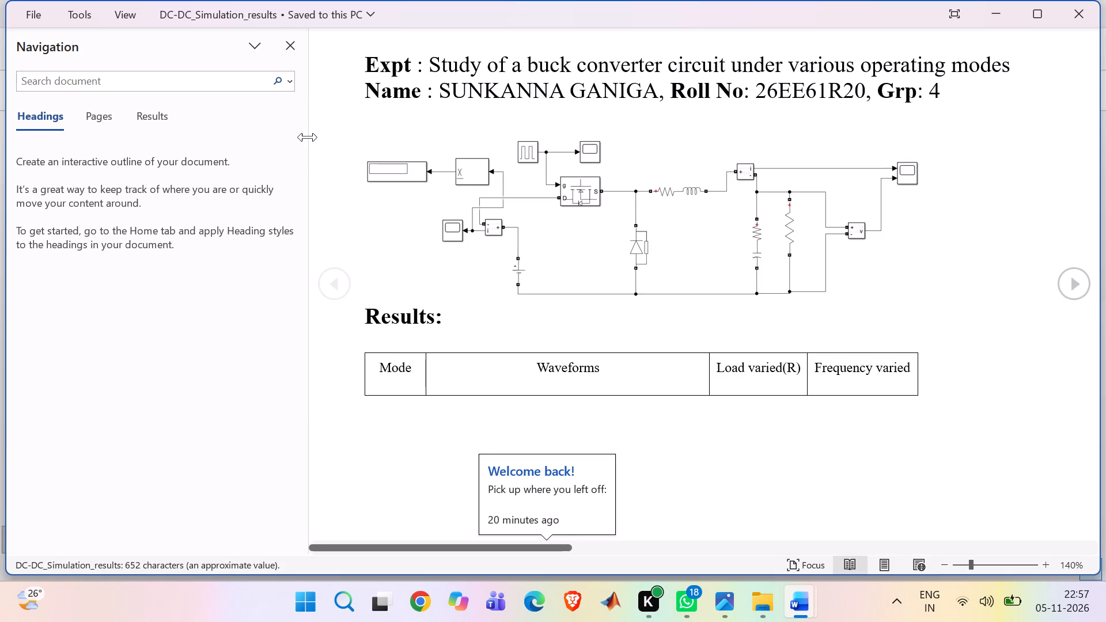
pyautogui.scroll(2, 483, 212)
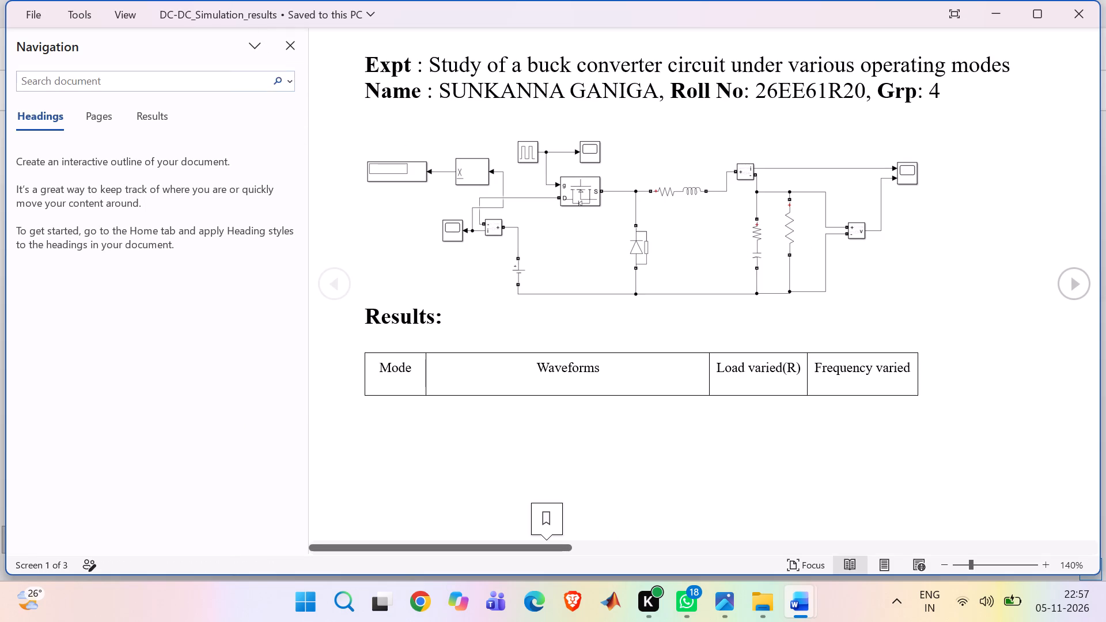
pyautogui.click(1088, 5)
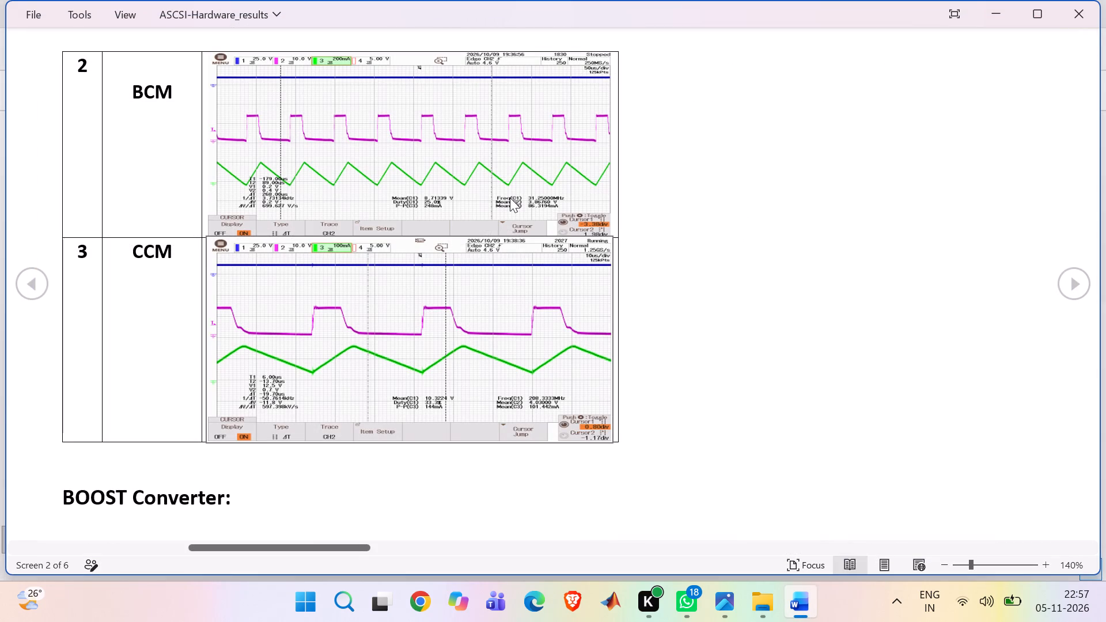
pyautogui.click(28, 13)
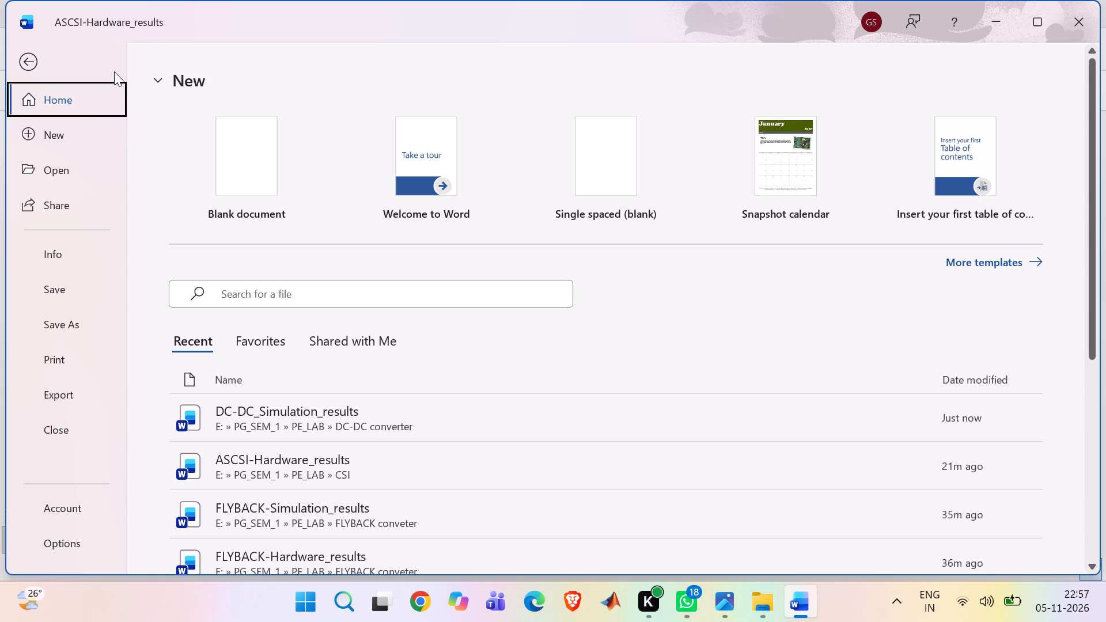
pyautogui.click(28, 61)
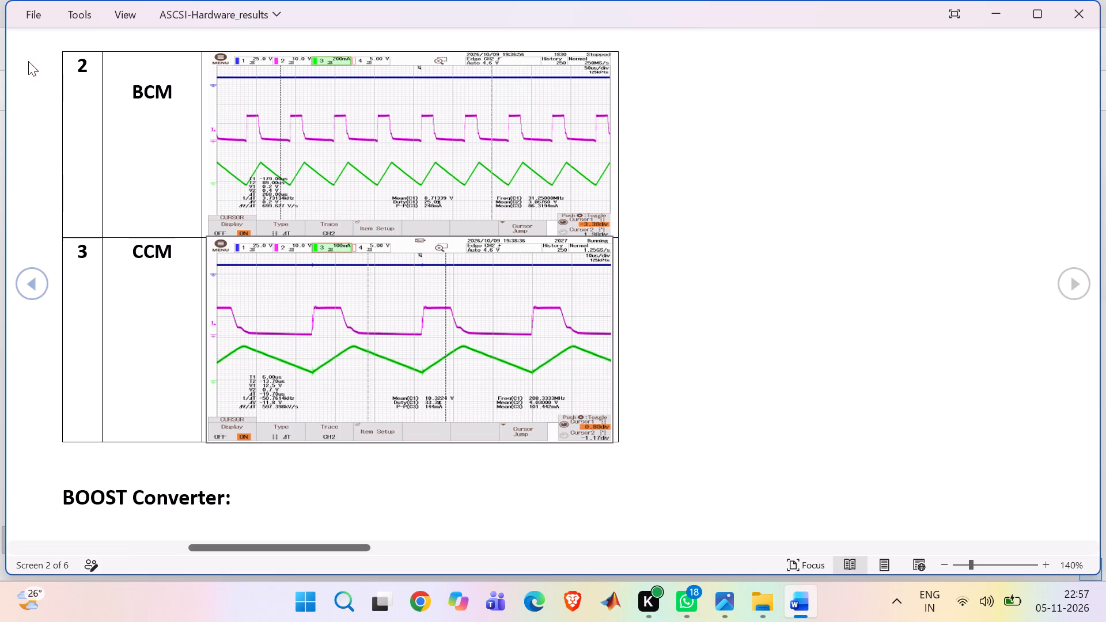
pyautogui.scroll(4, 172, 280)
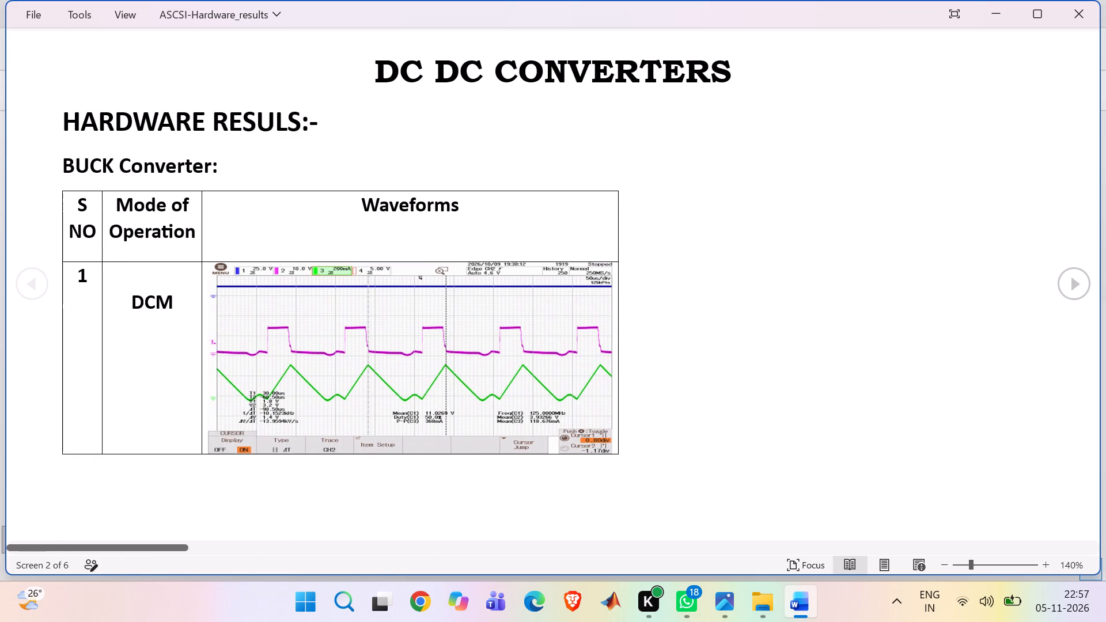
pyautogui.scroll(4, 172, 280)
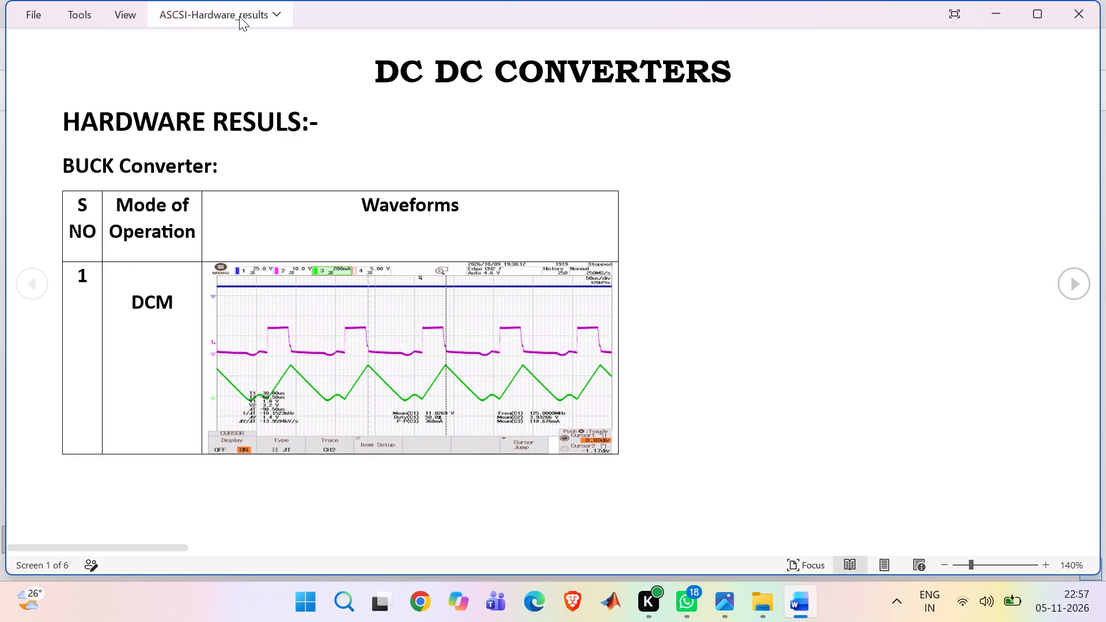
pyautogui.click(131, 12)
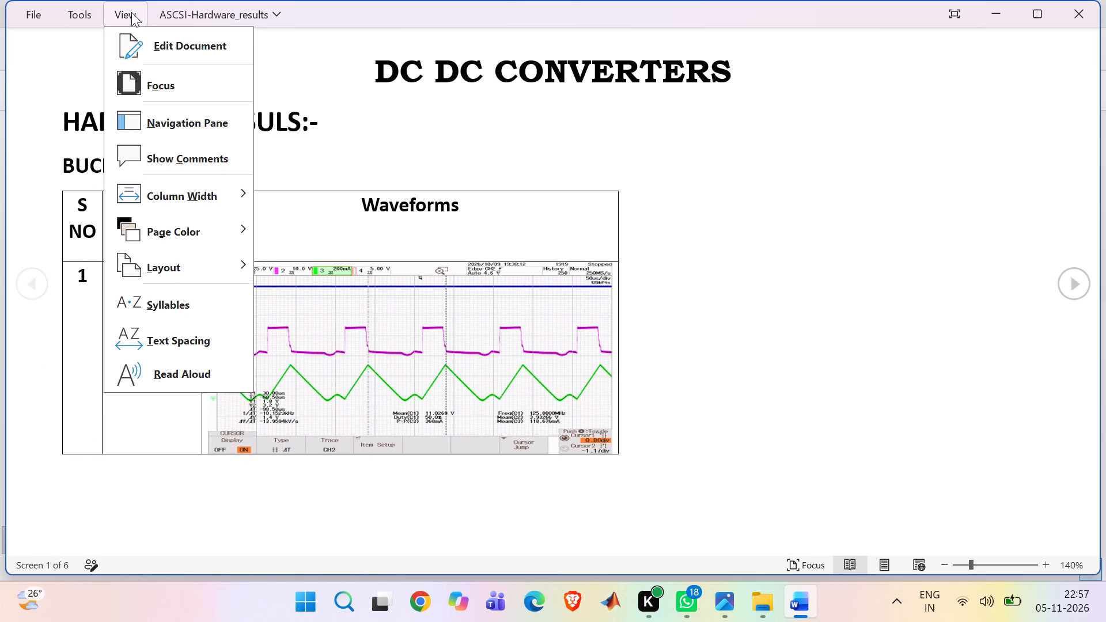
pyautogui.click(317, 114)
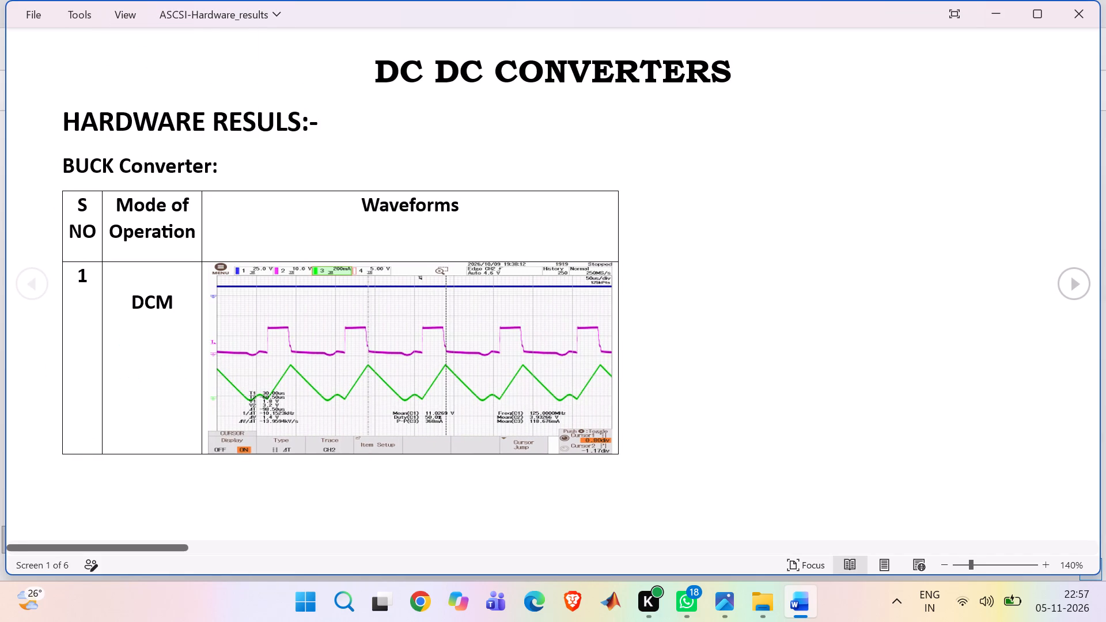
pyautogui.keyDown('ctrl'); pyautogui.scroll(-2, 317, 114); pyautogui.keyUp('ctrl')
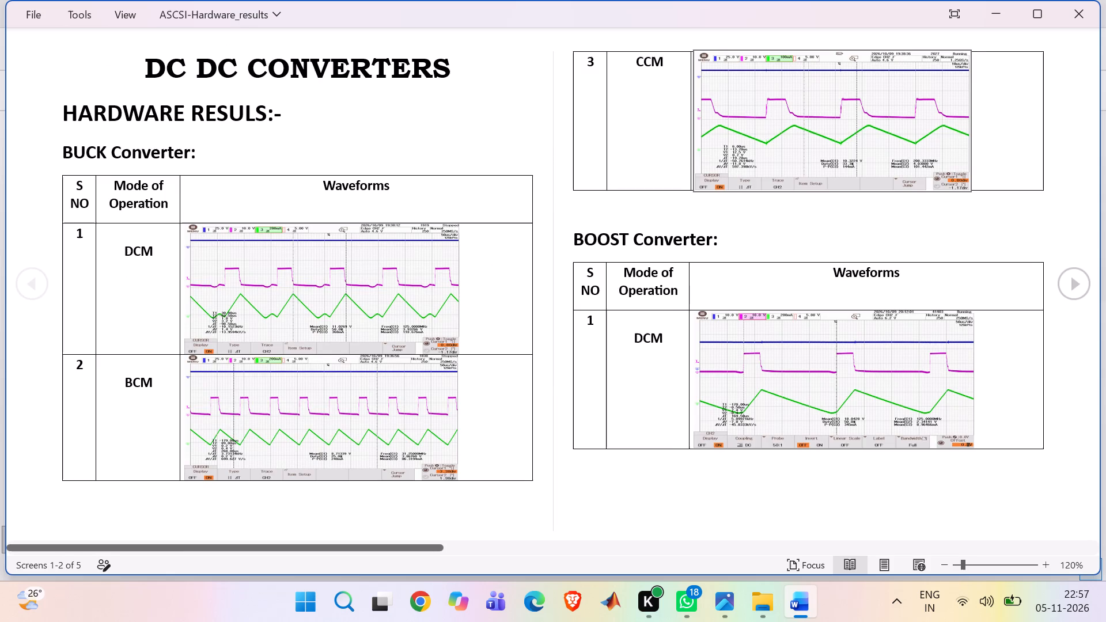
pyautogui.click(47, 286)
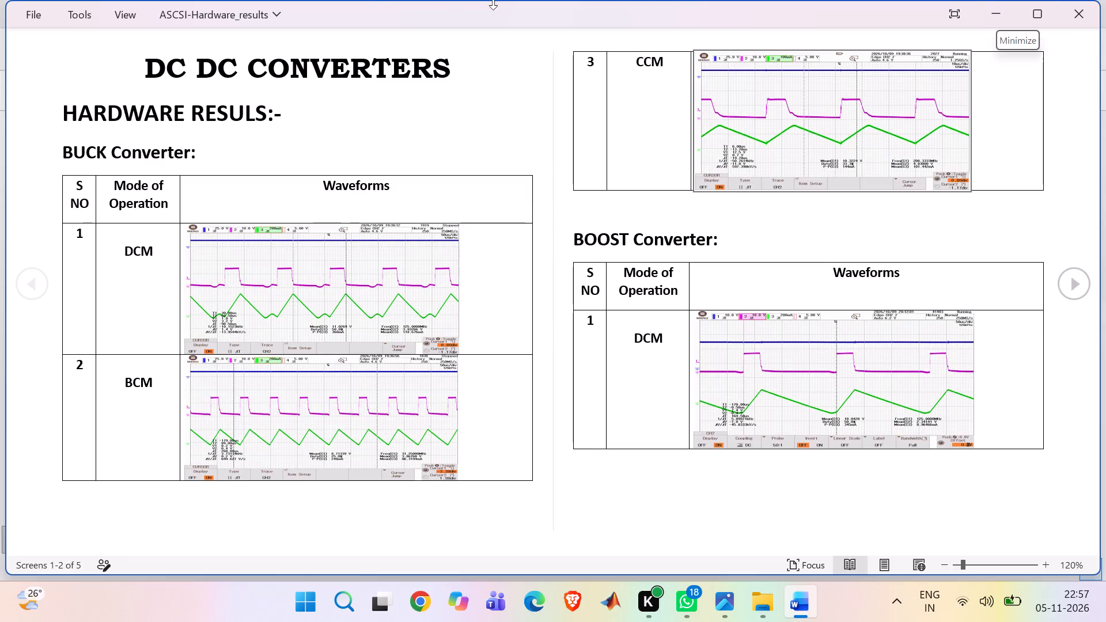
# Save the document as a Word document named DC-DC_Hardware_results in the DC-DC converter folder and close it.
pyautogui.click(35, 20)
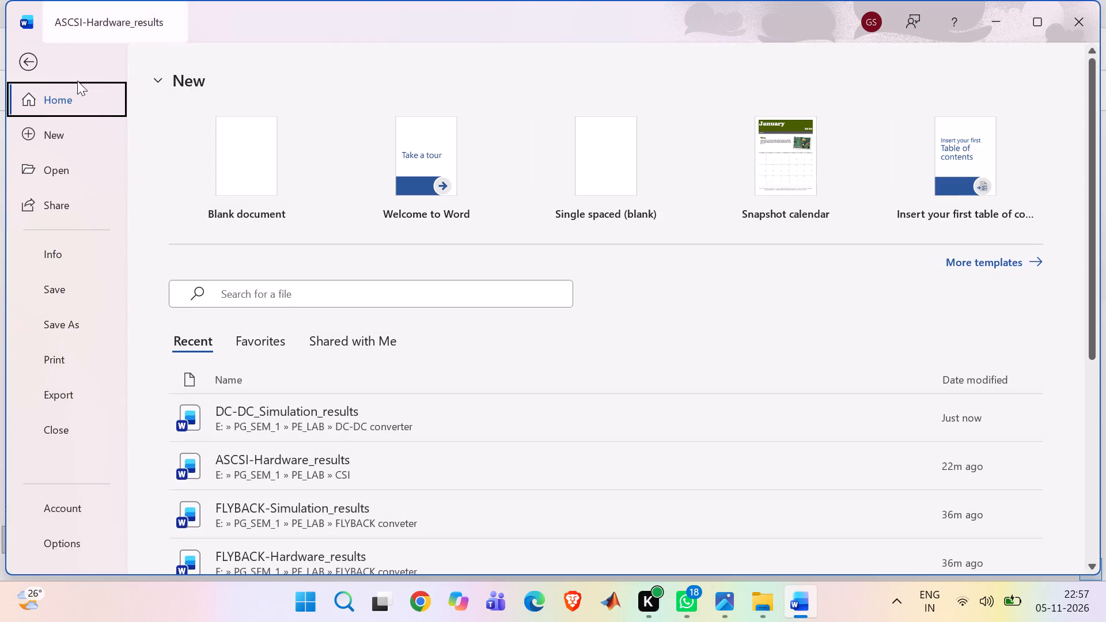
pyautogui.click(58, 324)
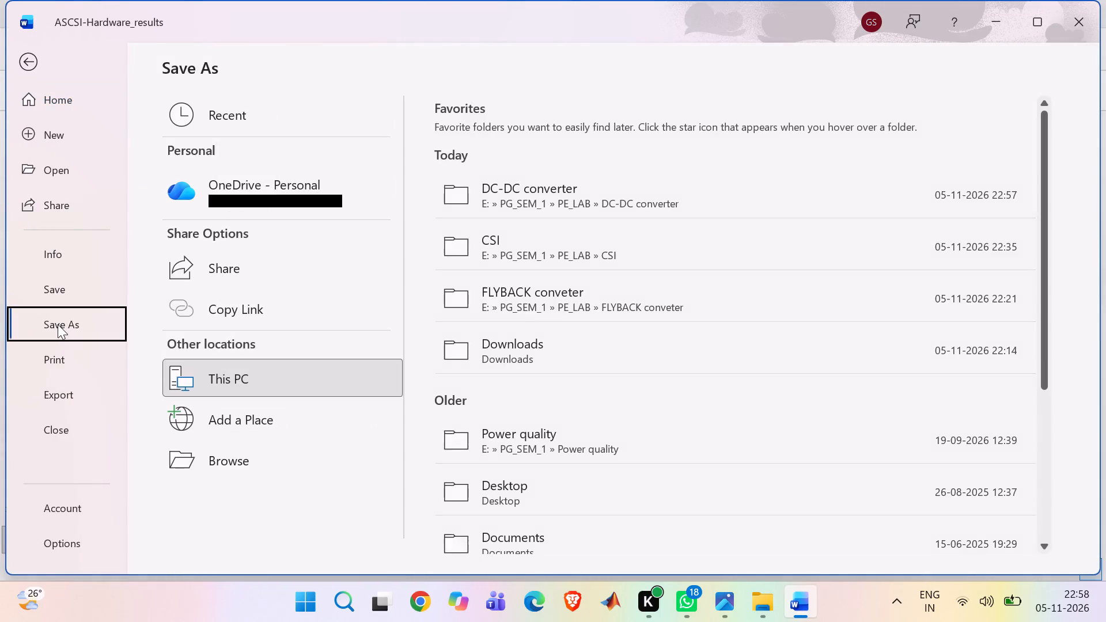
pyautogui.doubleClick(547, 194)
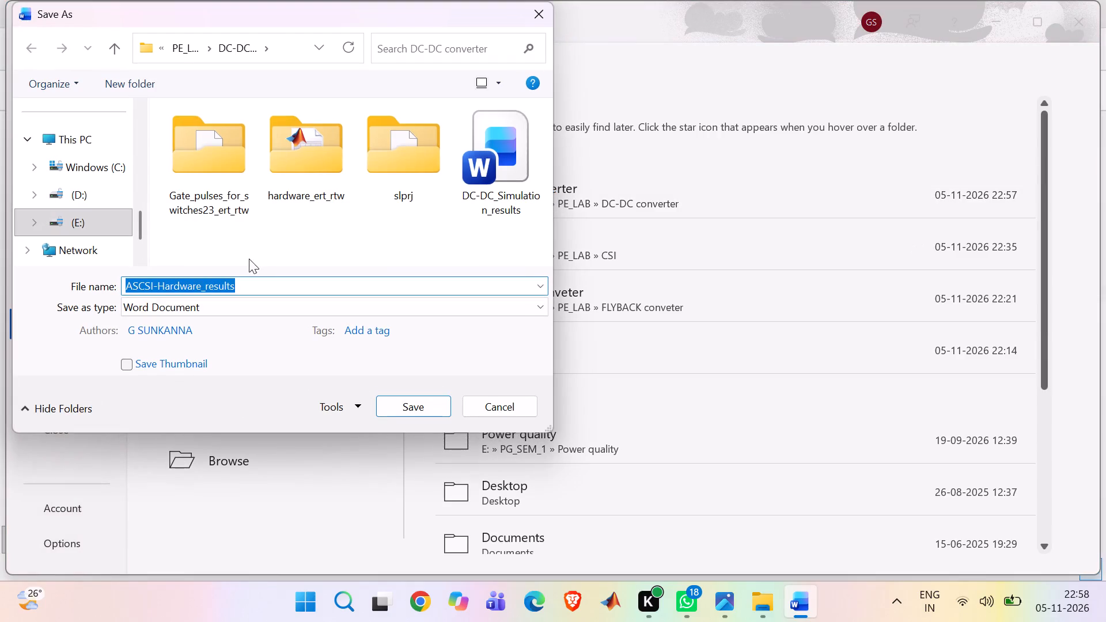
pyautogui.scroll(-2, 469, 194)
pyautogui.scroll(-1, 332, 202)
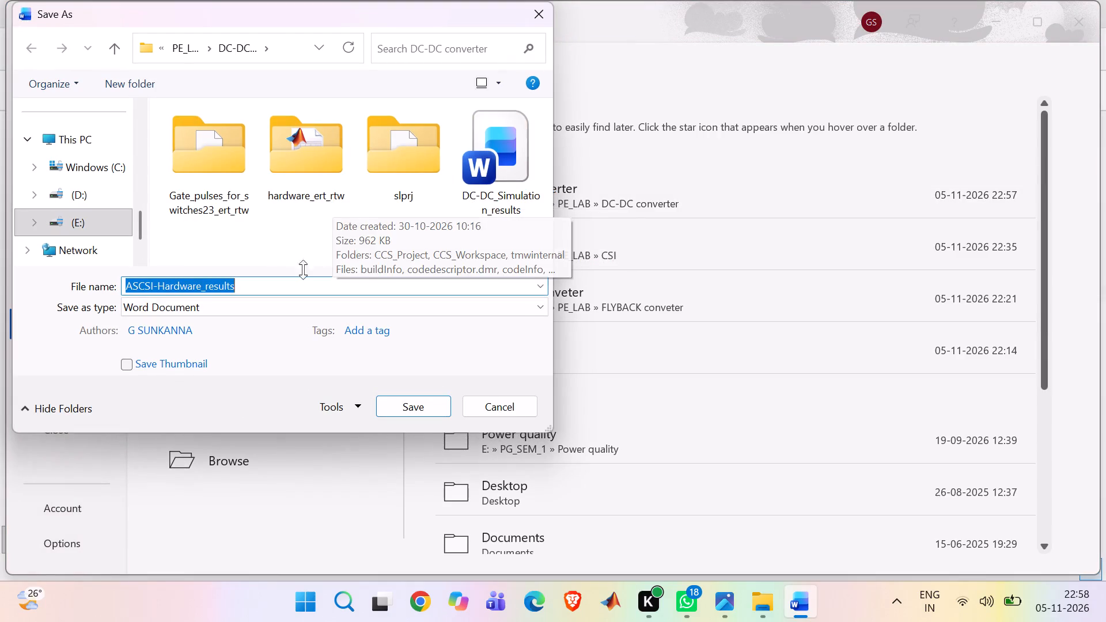
pyautogui.click(499, 173)
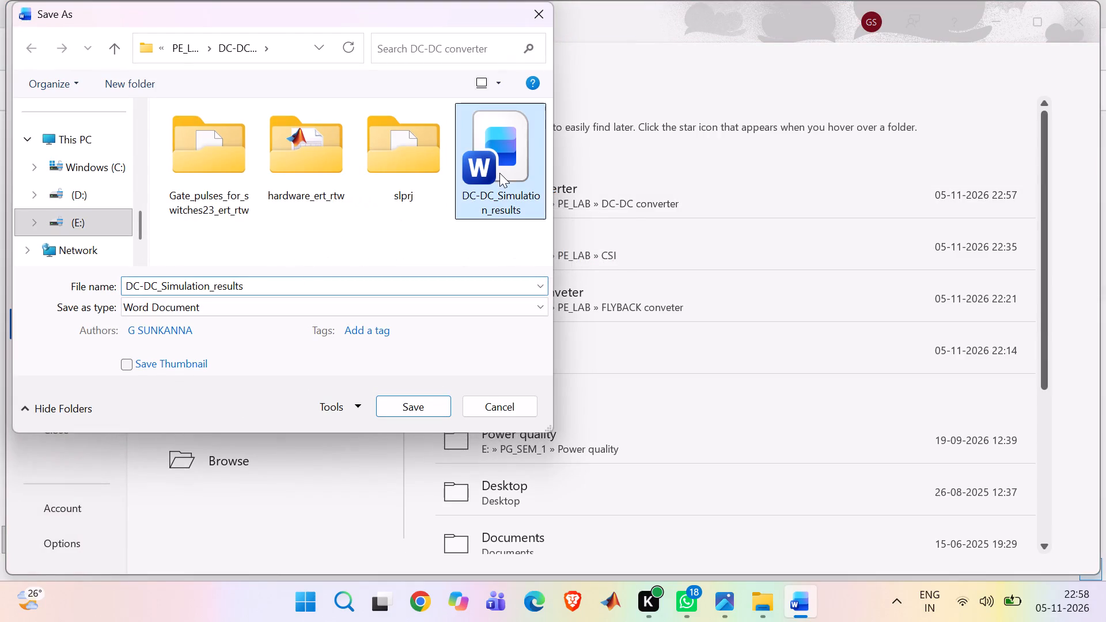
pyautogui.click(204, 287)
pyautogui.click(204, 287)
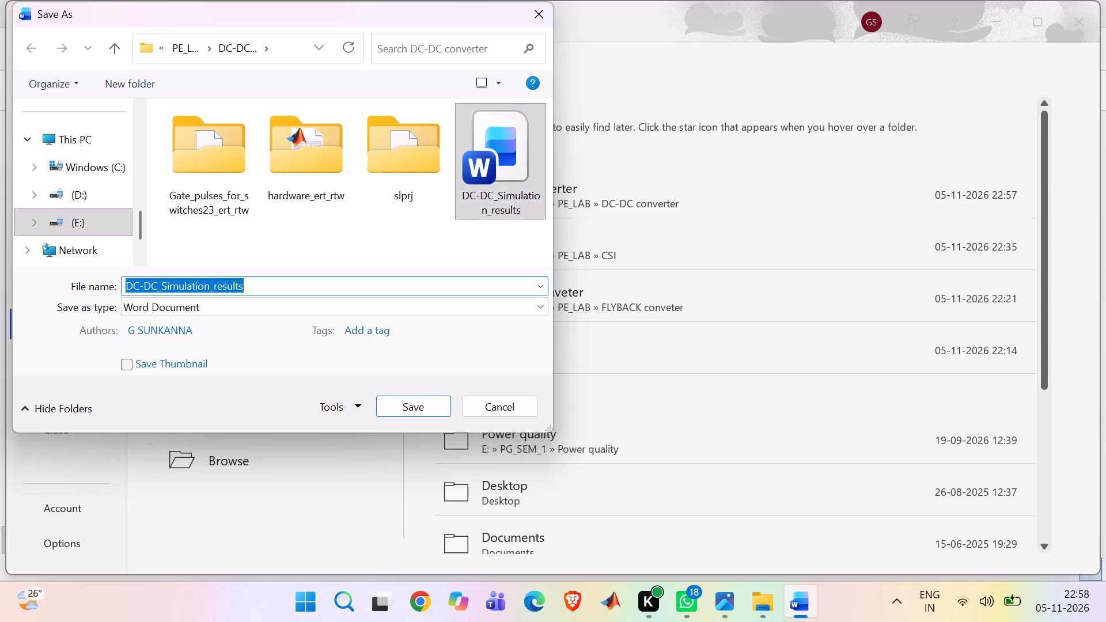
pyautogui.press('Right')
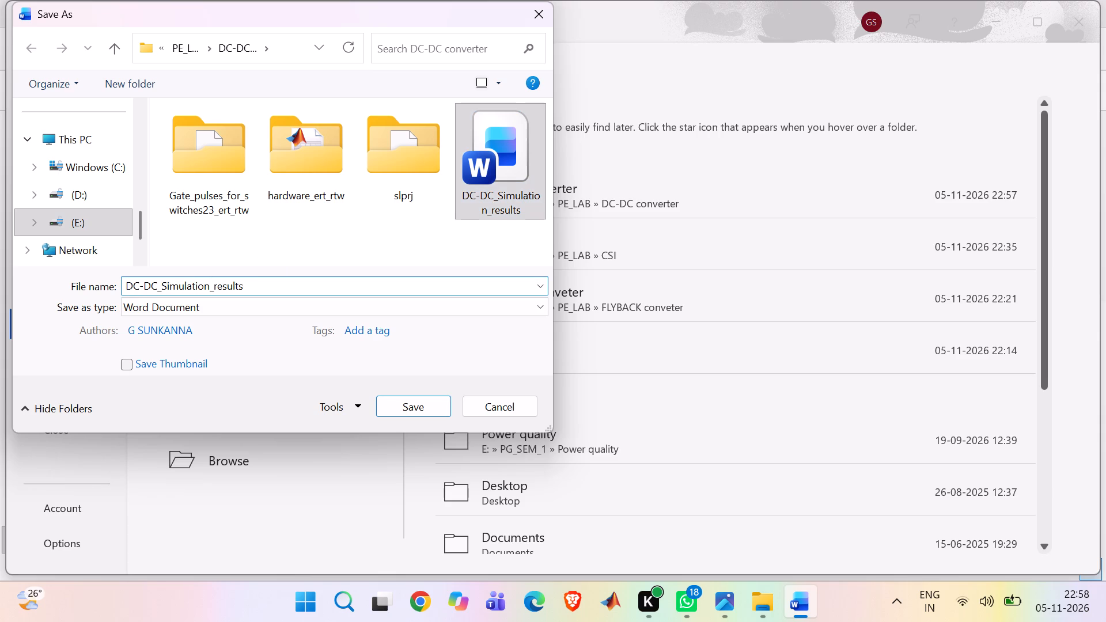
pyautogui.press('BackSpace')
pyautogui.press('BackSpace')
pyautogui.press('BackSpace')
pyautogui.press('BackSpace')
pyautogui.press('BackSpace')
pyautogui.press('BackSpace')
pyautogui.press('BackSpace')
pyautogui.press('BackSpace')
pyautogui.press('BackSpace')
pyautogui.press('BackSpace')
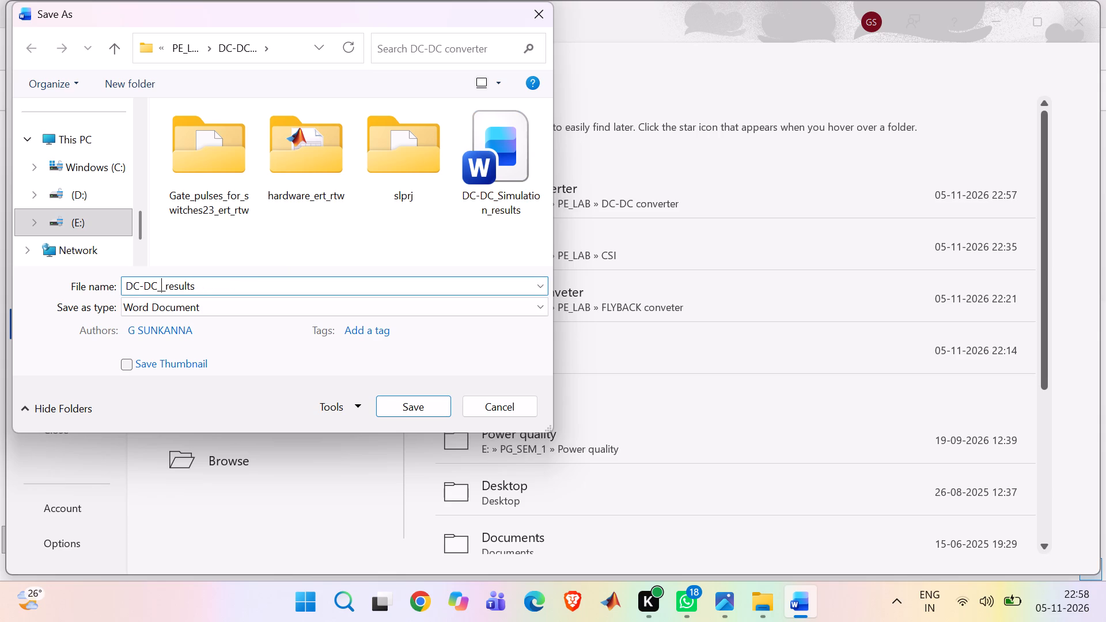
pyautogui.hotkey('shift', 'h')
pyautogui.press('BackSpace')
pyautogui.press('h')
pyautogui.write('ar')
pyautogui.write('dware')
pyautogui.click(395, 406)
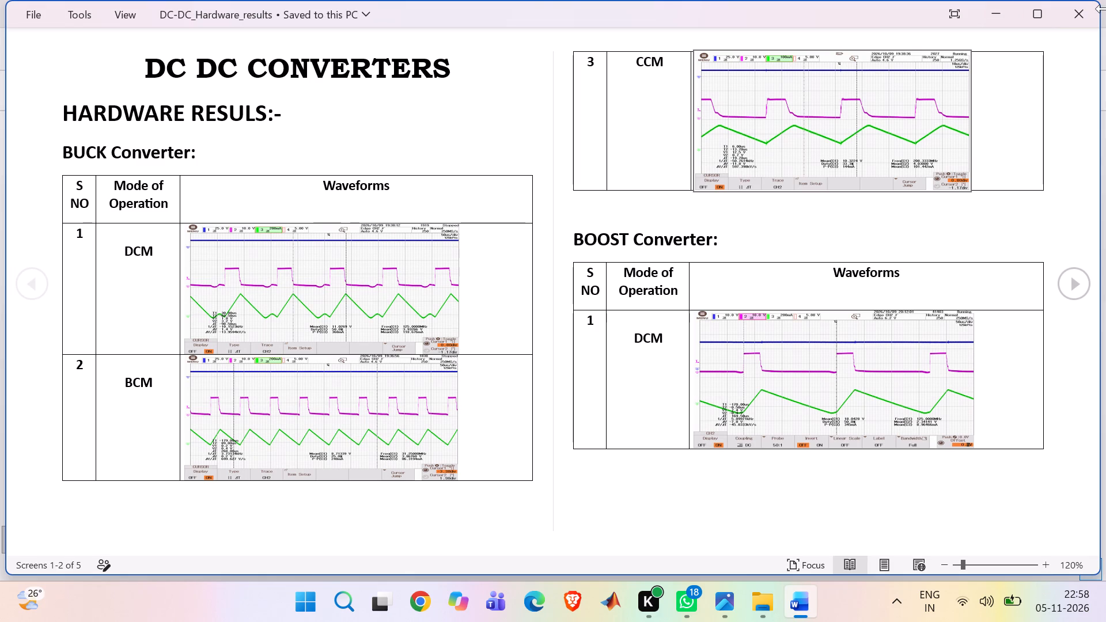
pyautogui.click(1084, 14)
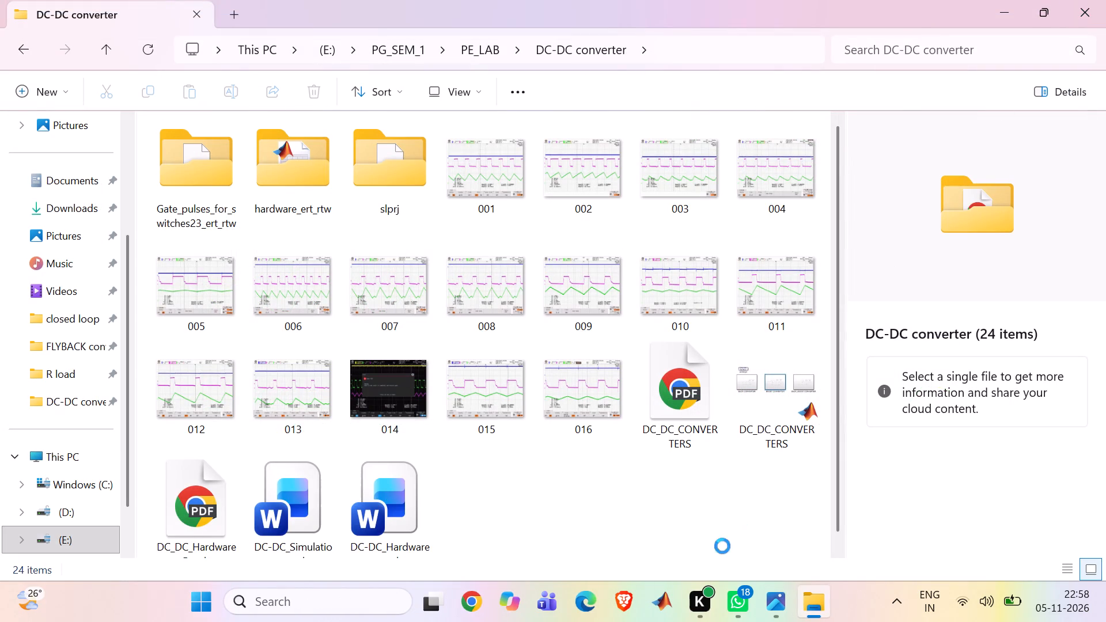
# Open DC-DC_Hardware_results from its folder, check its last screens without the Navigation pane and in Focus mode, and close it.
pyautogui.doubleClick(401, 519)
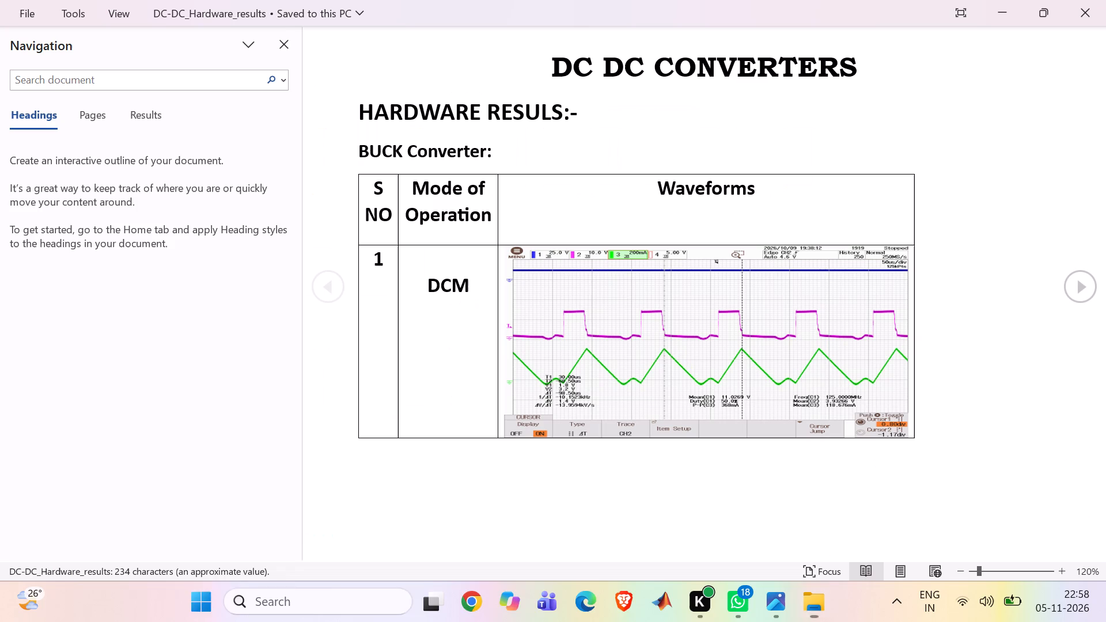
pyautogui.scroll(-5, 588, 446)
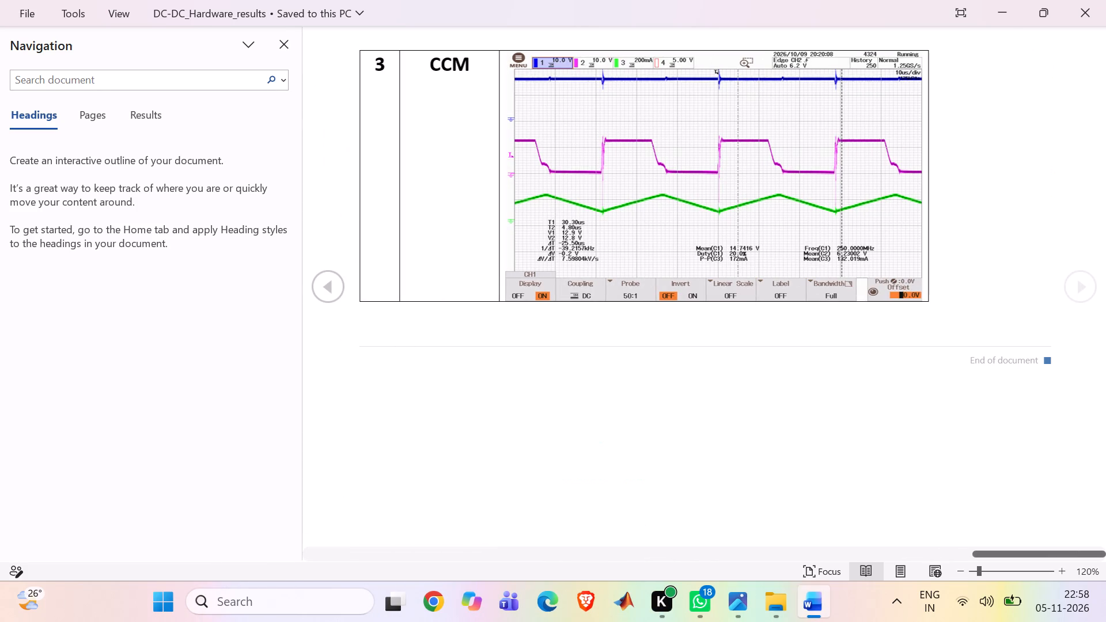
pyautogui.scroll(-10, 588, 446)
pyautogui.click(280, 47)
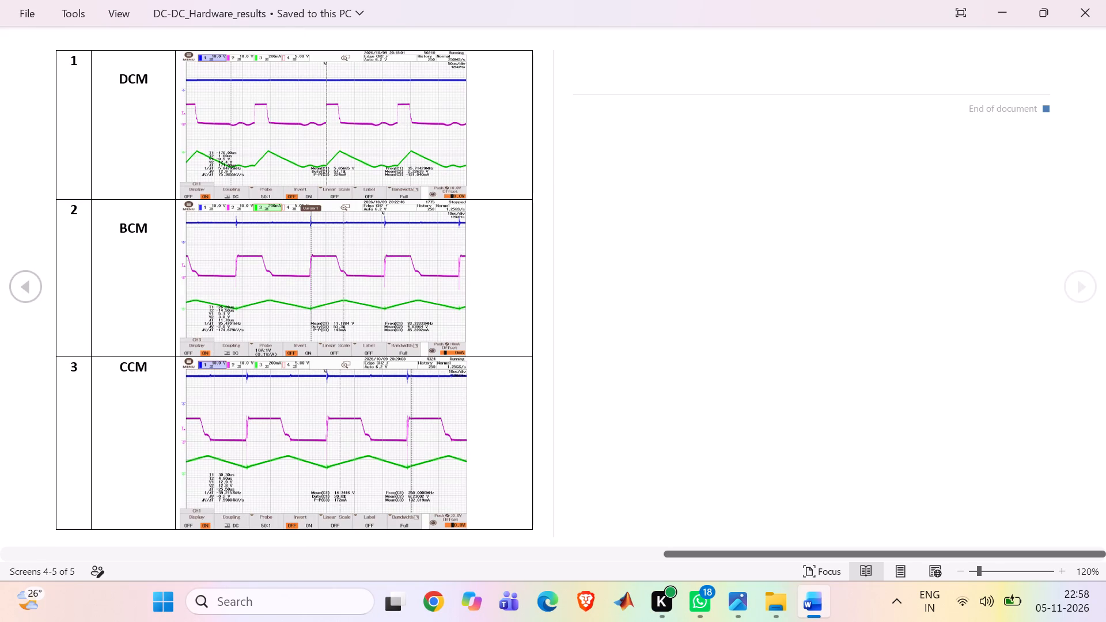
pyautogui.click(818, 575)
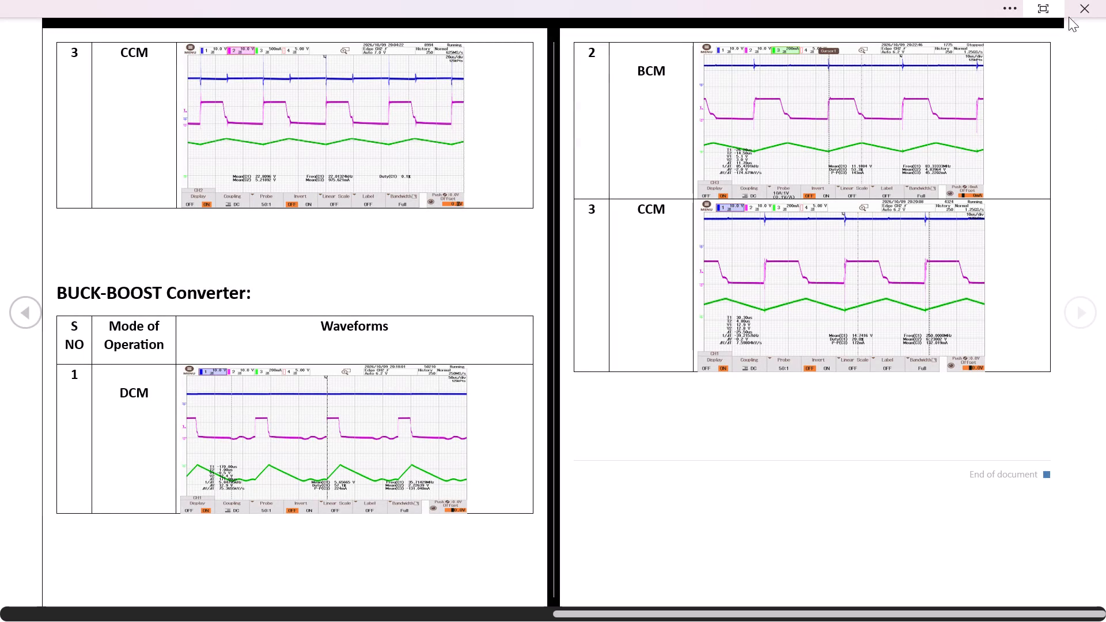
pyautogui.click(1076, 0)
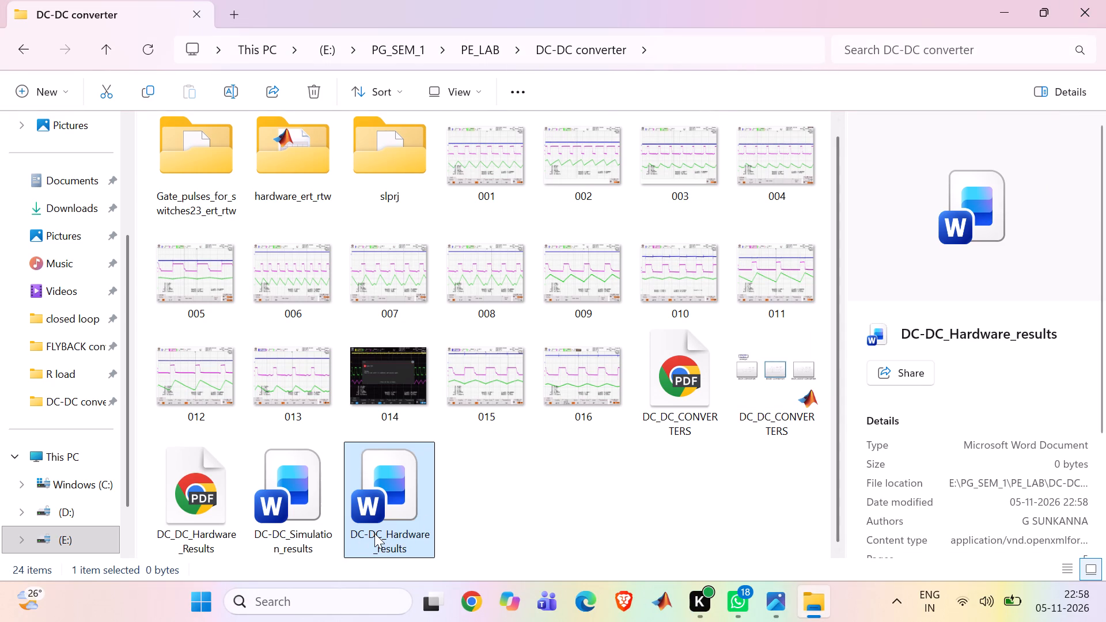
# Reopen DC-DC_Hardware_results, dismiss the Navigation pane and switch the document from Read Mode to editing.
pyautogui.doubleClick(374, 533)
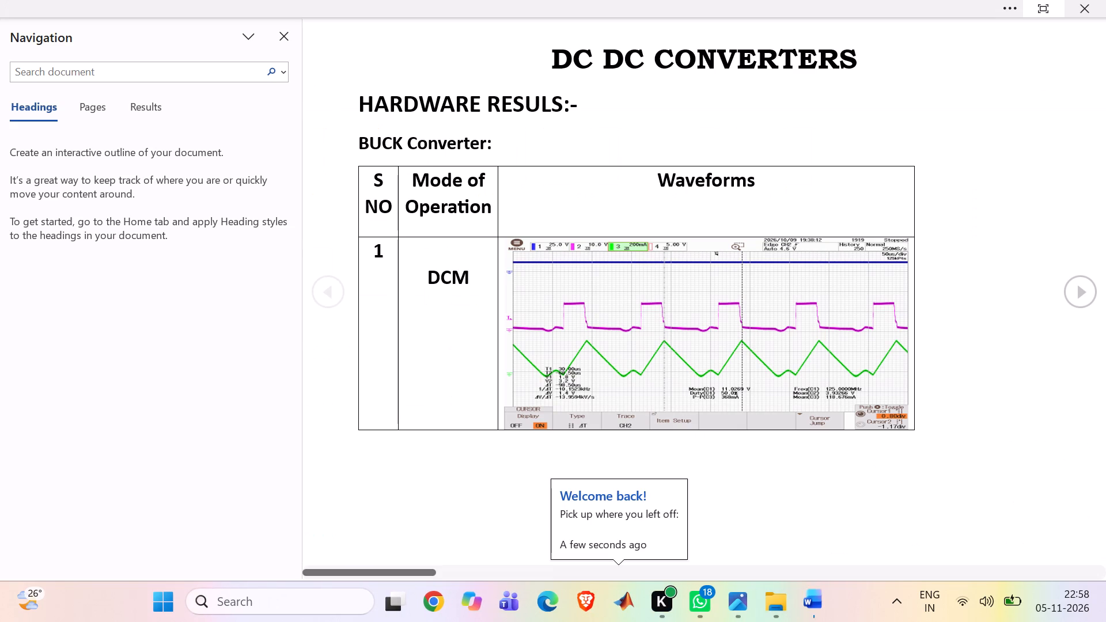
pyautogui.click(107, 106)
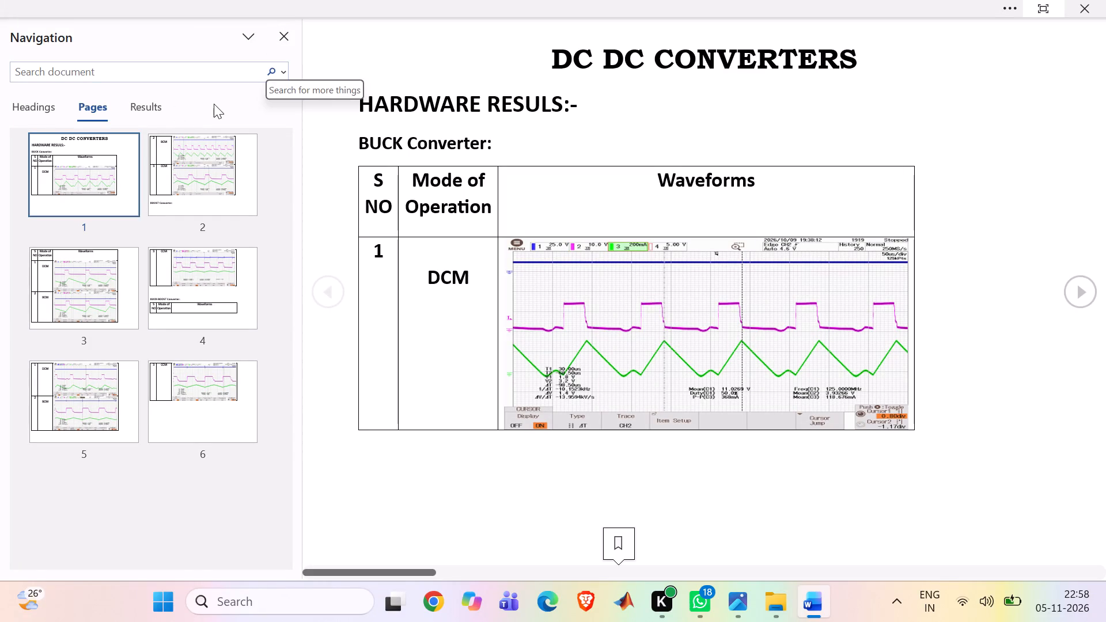
pyautogui.click(142, 107)
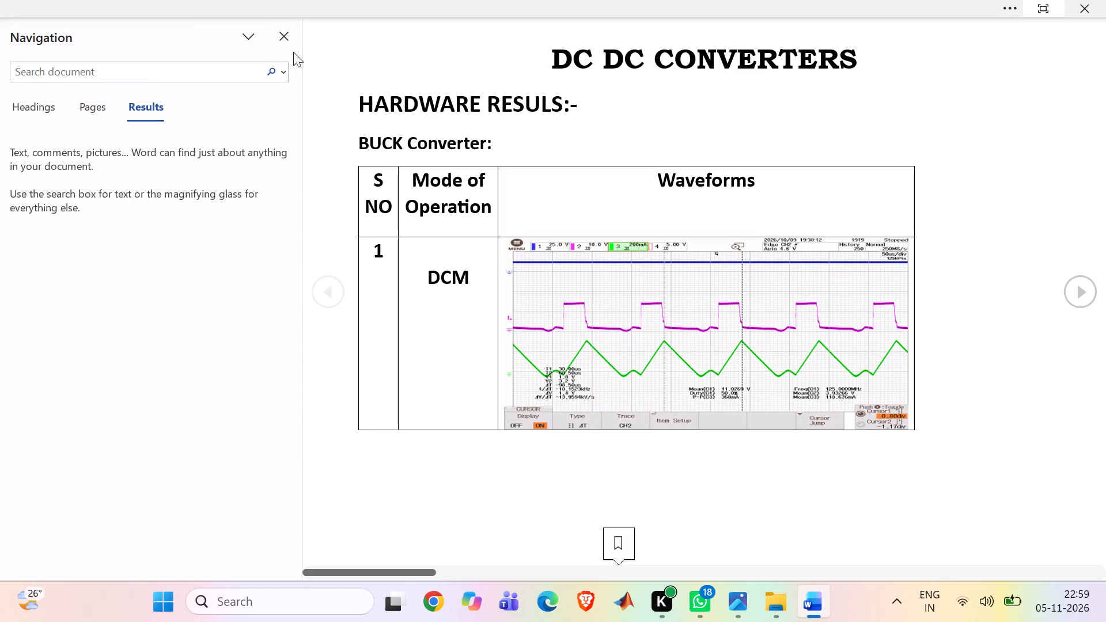
pyautogui.click(301, 41)
pyautogui.click(283, 39)
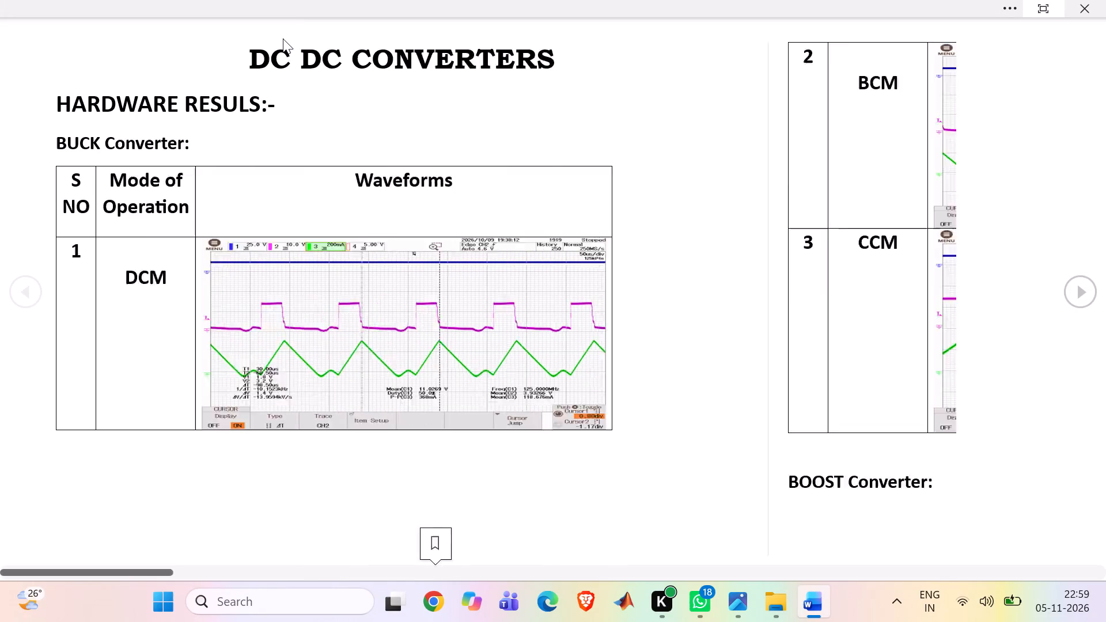
pyautogui.click(1010, 5)
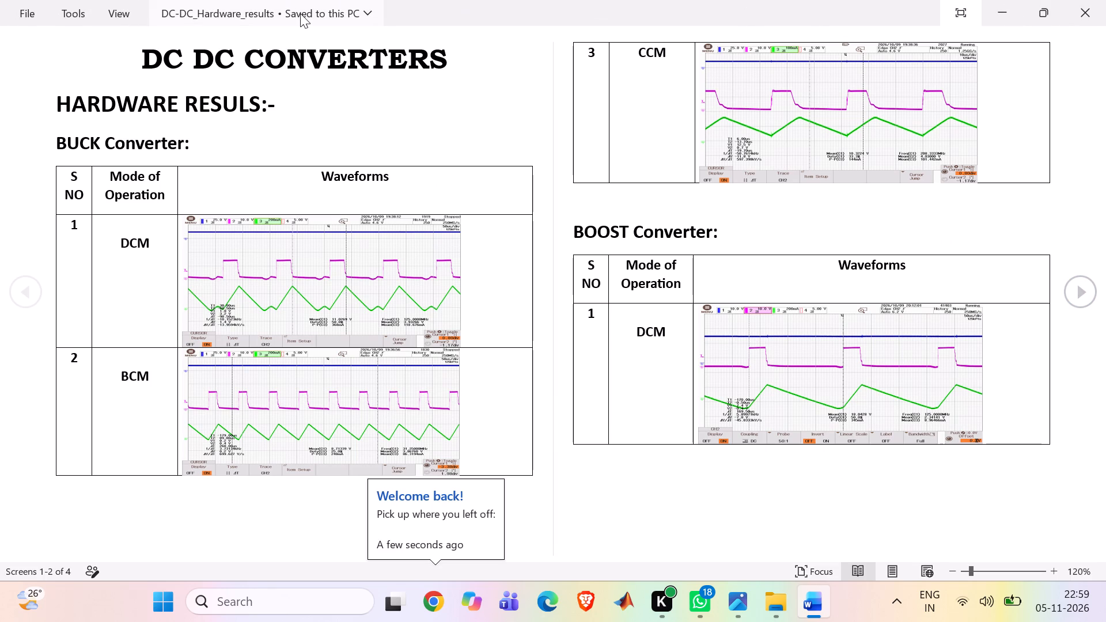
pyautogui.click(134, 10)
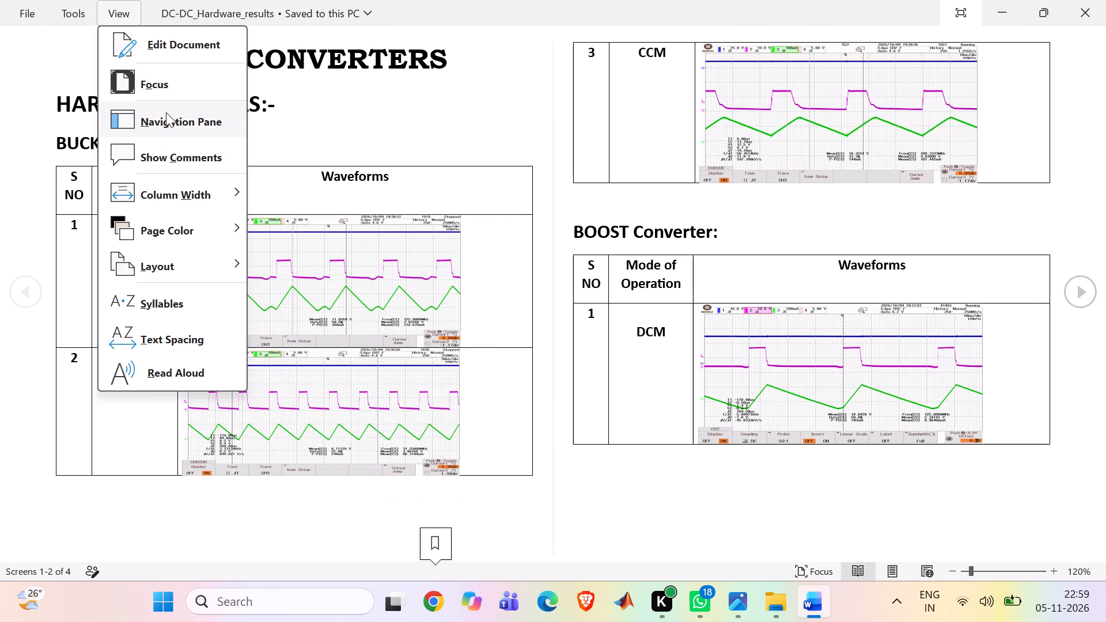
pyautogui.click(180, 54)
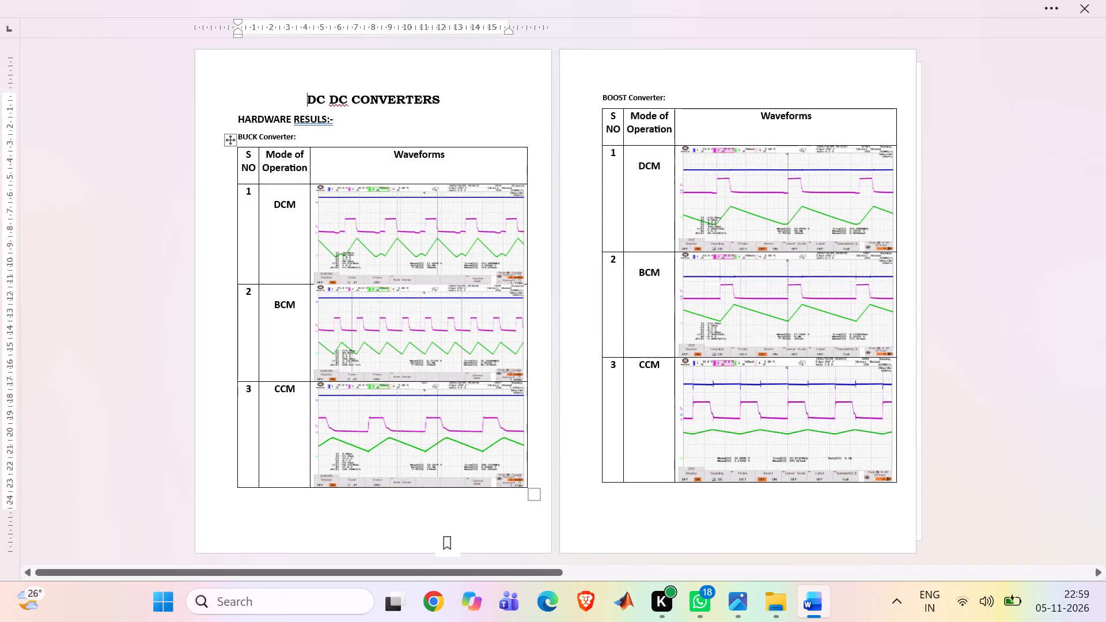
# Check the document's last pages after the BUCK-BOOST Converter table and close it.
pyautogui.scroll(-9, 527, 268)
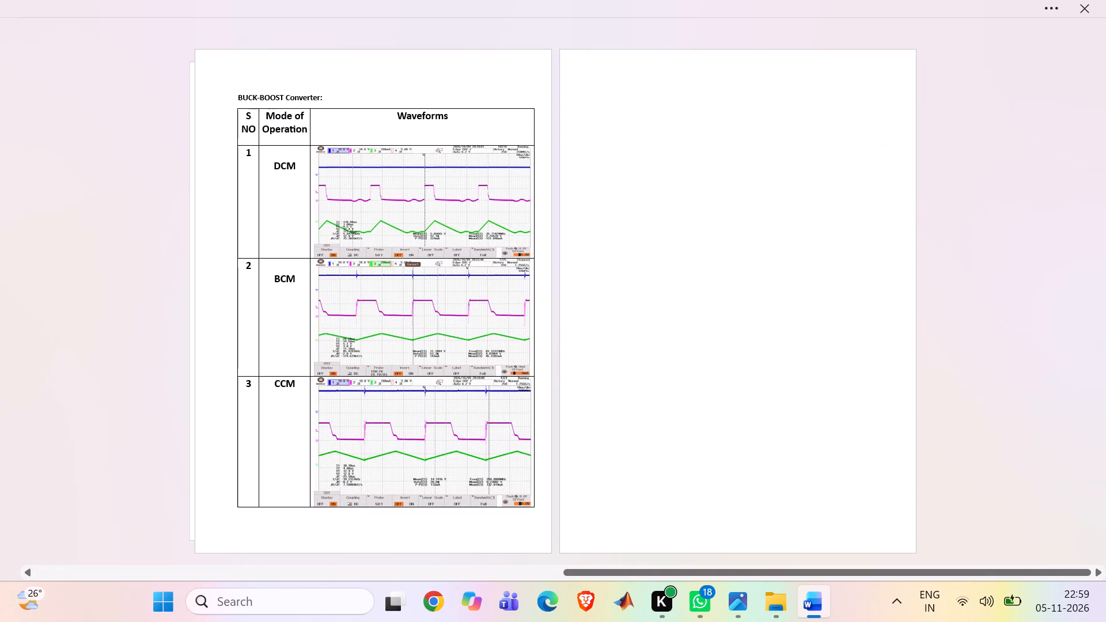
pyautogui.click(1082, 12)
# Reopen DC-DC_Hardware_results from the DC-DC converter folder.
pyautogui.doubleClick(364, 511)
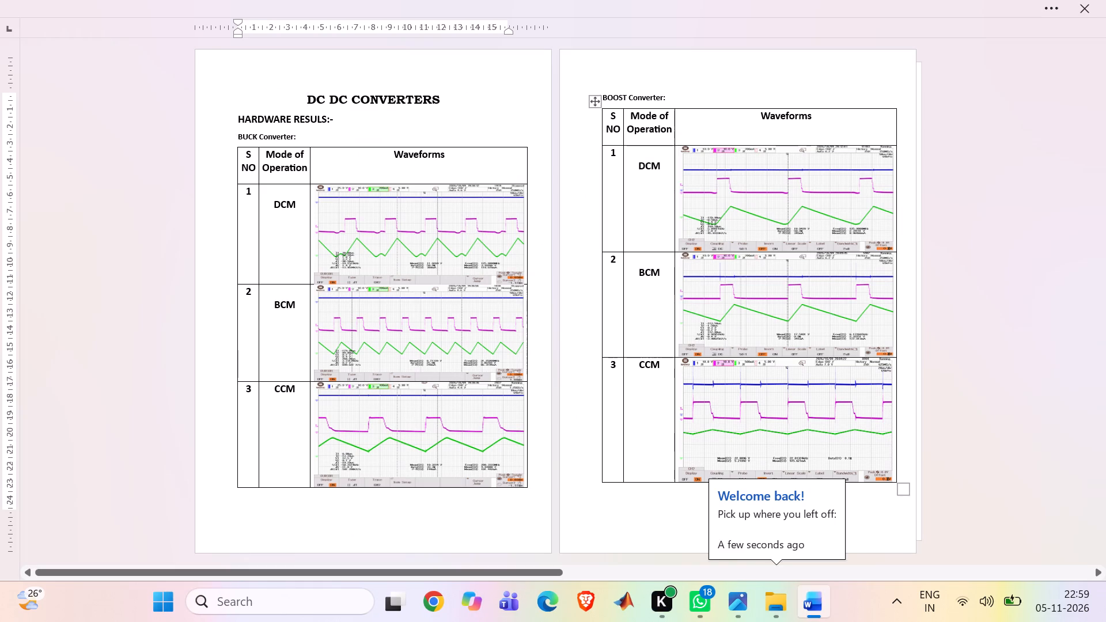
# Change the document's page movement from side to side to vertical.
pyautogui.scroll(-8, 616, 409)
pyautogui.scroll(9, 617, 409)
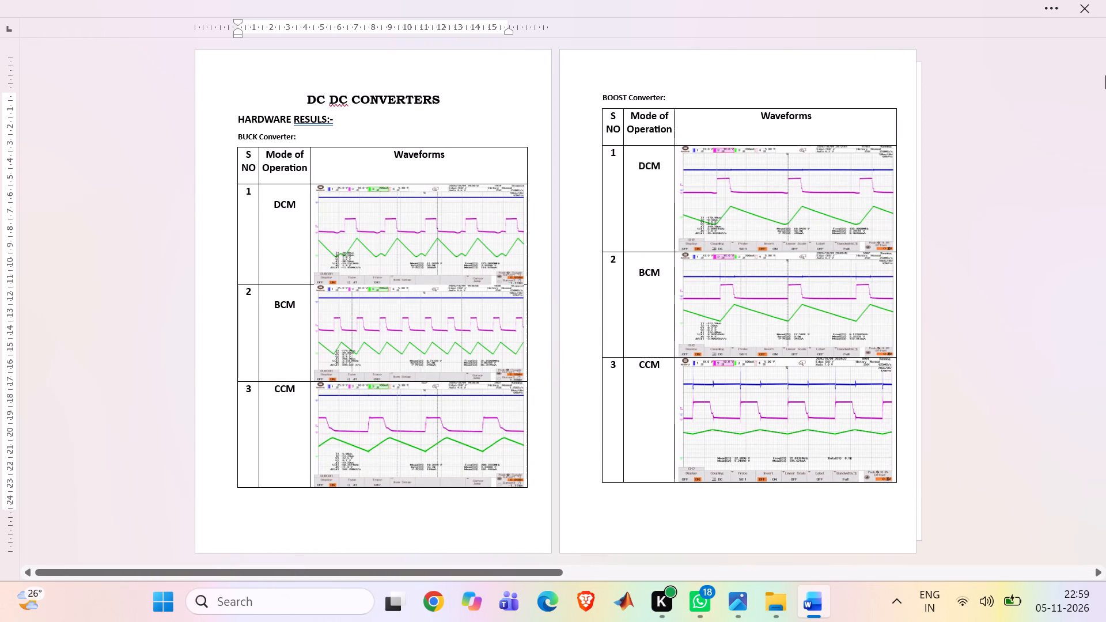
pyautogui.click(1054, 11)
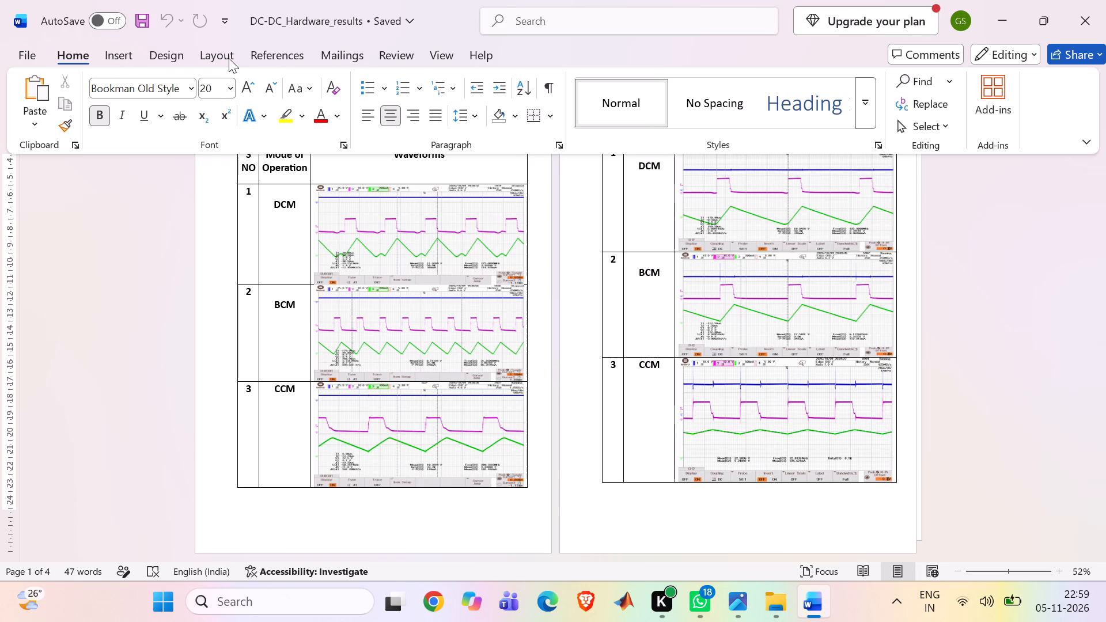
pyautogui.click(427, 62)
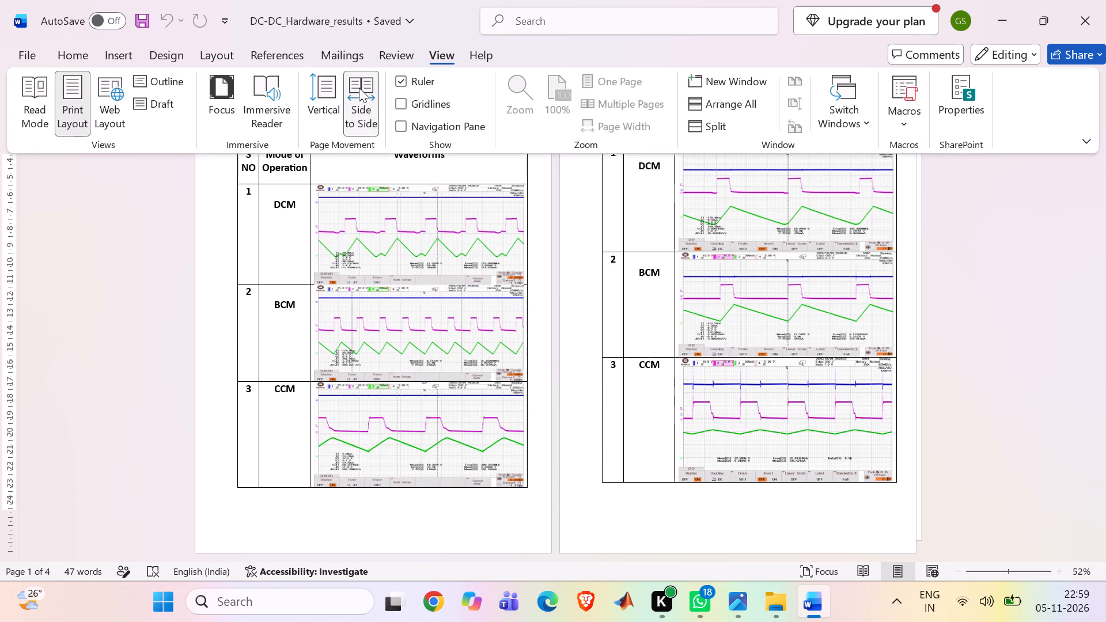
pyautogui.click(322, 92)
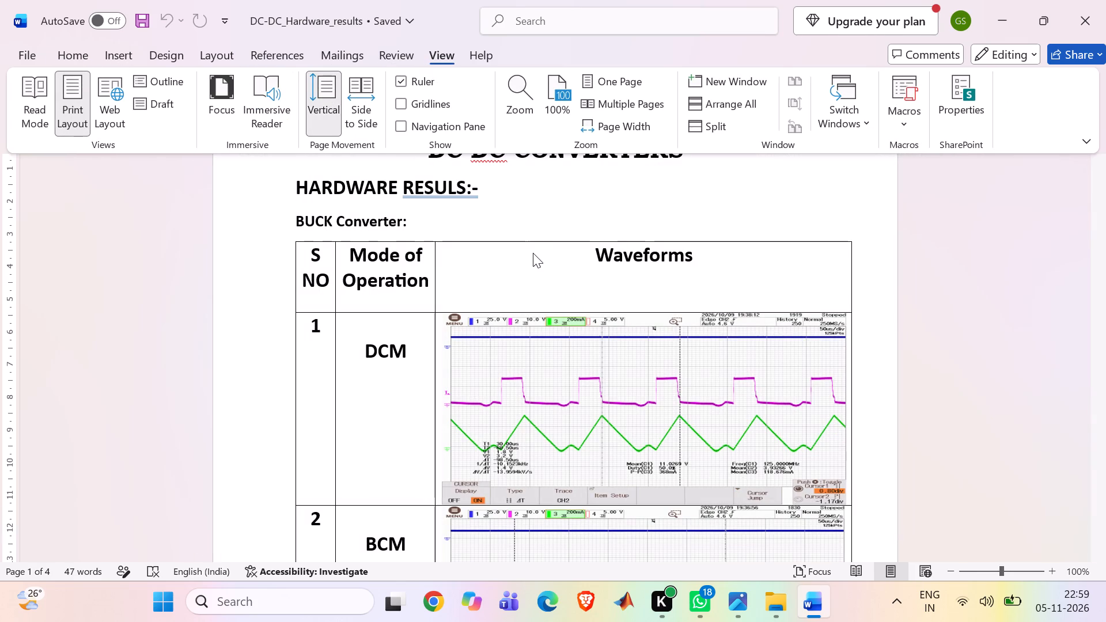
# Examine the BUCK, BOOST and BUCK-BOOST Converter tables and the page that follows the last table.
pyautogui.scroll(5, 533, 253)
pyautogui.scroll(-19, 534, 248)
pyautogui.scroll(-5, 534, 248)
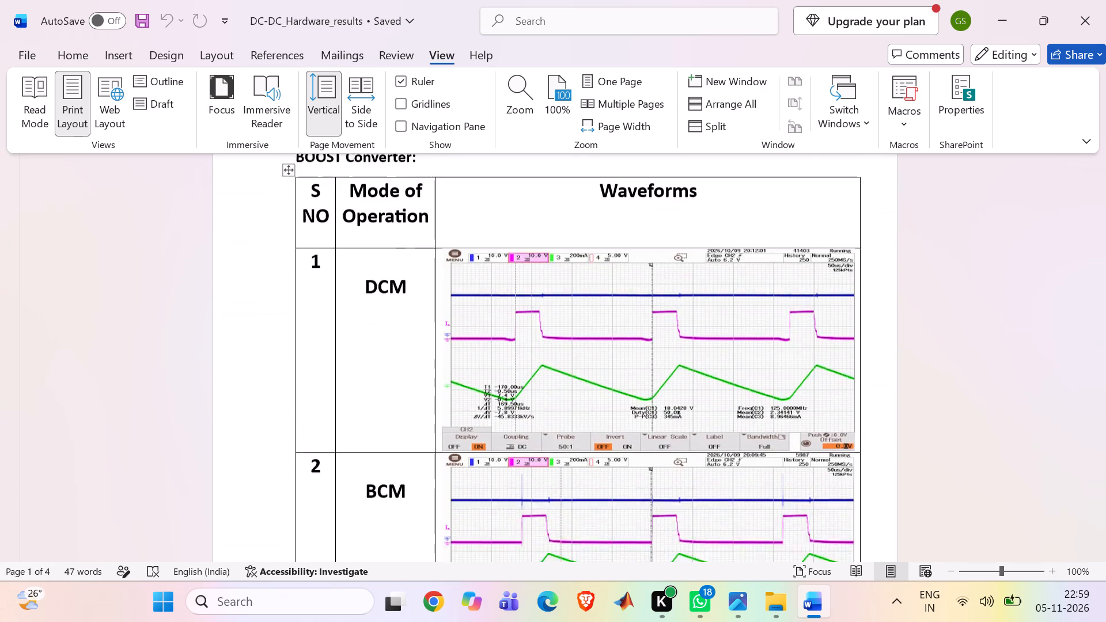
pyautogui.scroll(-20, 534, 248)
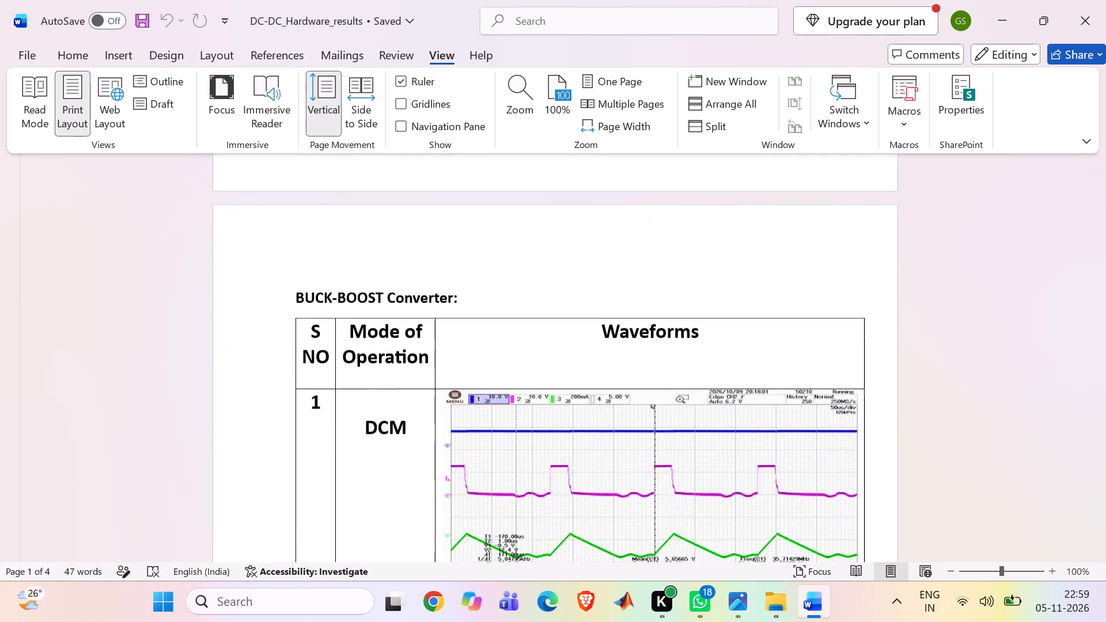
pyautogui.scroll(-17, 534, 248)
pyautogui.scroll(-4, 534, 248)
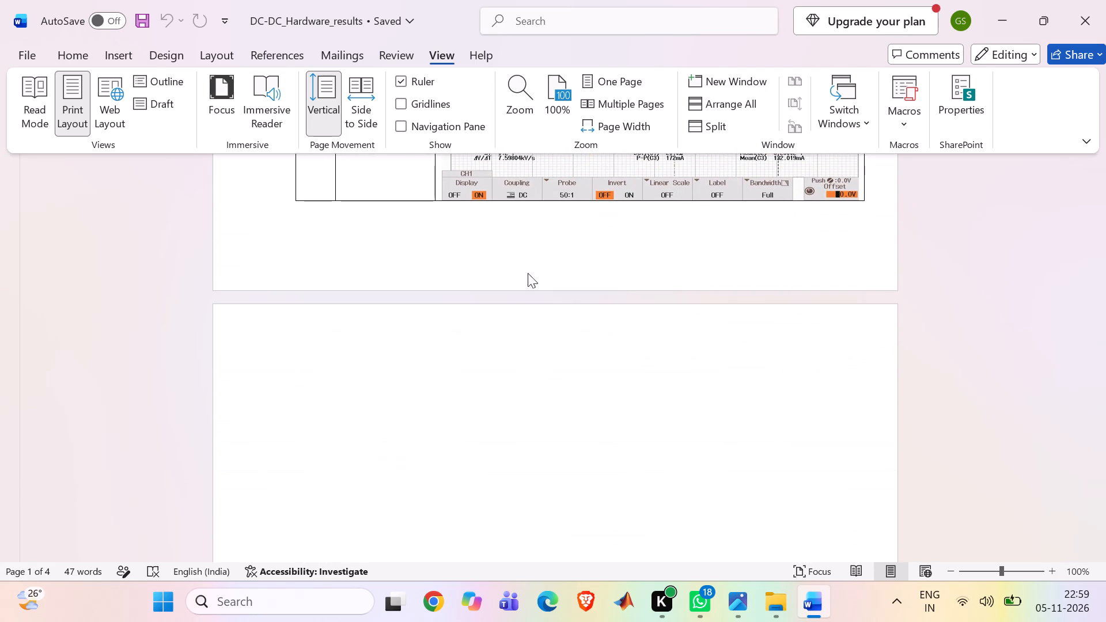
# Save the document over the existing DC-DC_Hardware_results Word file in the DC-DC converter folder and close it.
pyautogui.click(28, 50)
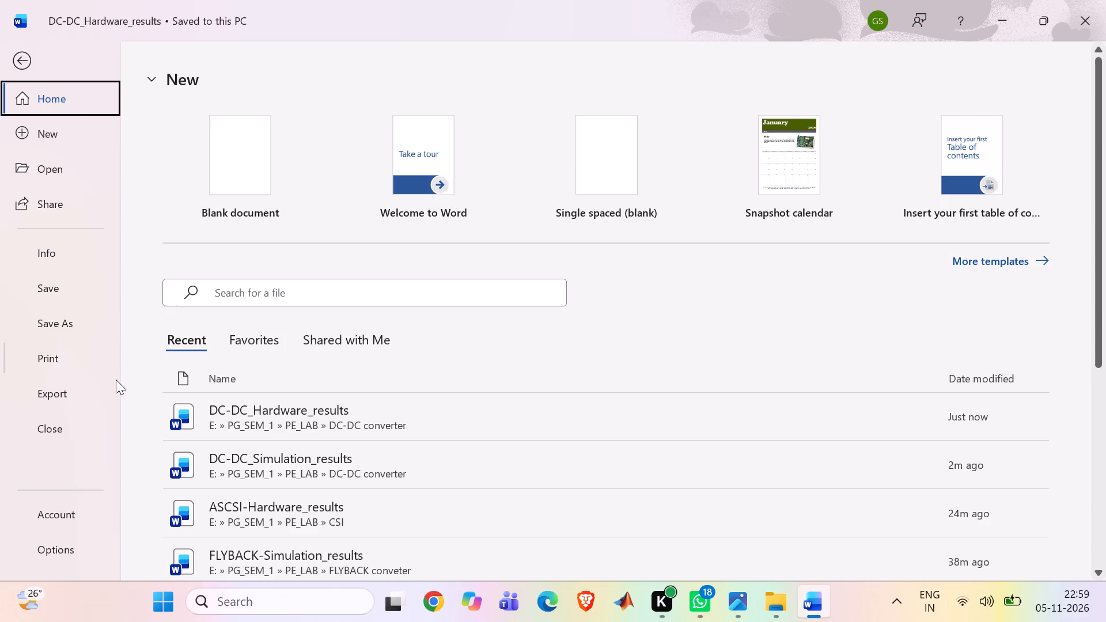
pyautogui.click(40, 324)
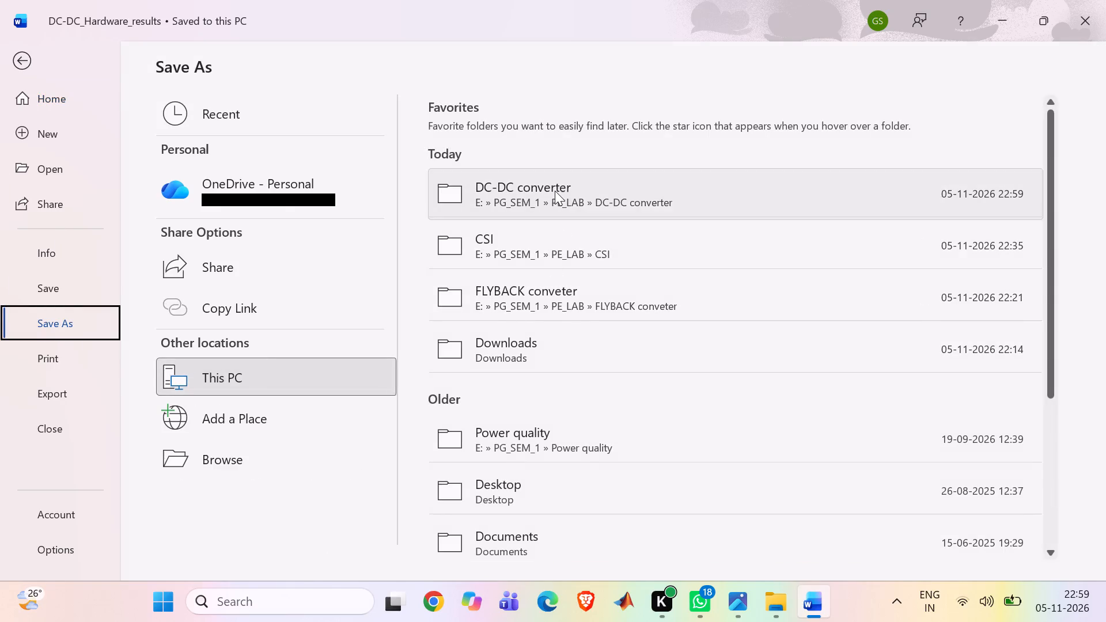
pyautogui.doubleClick(555, 191)
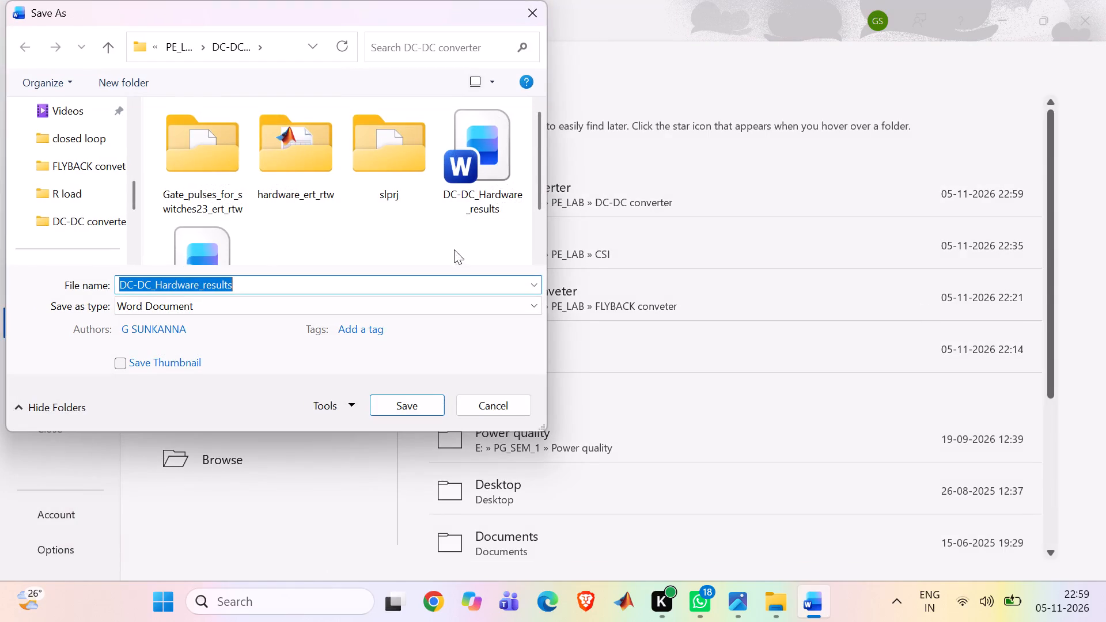
pyautogui.click(477, 206)
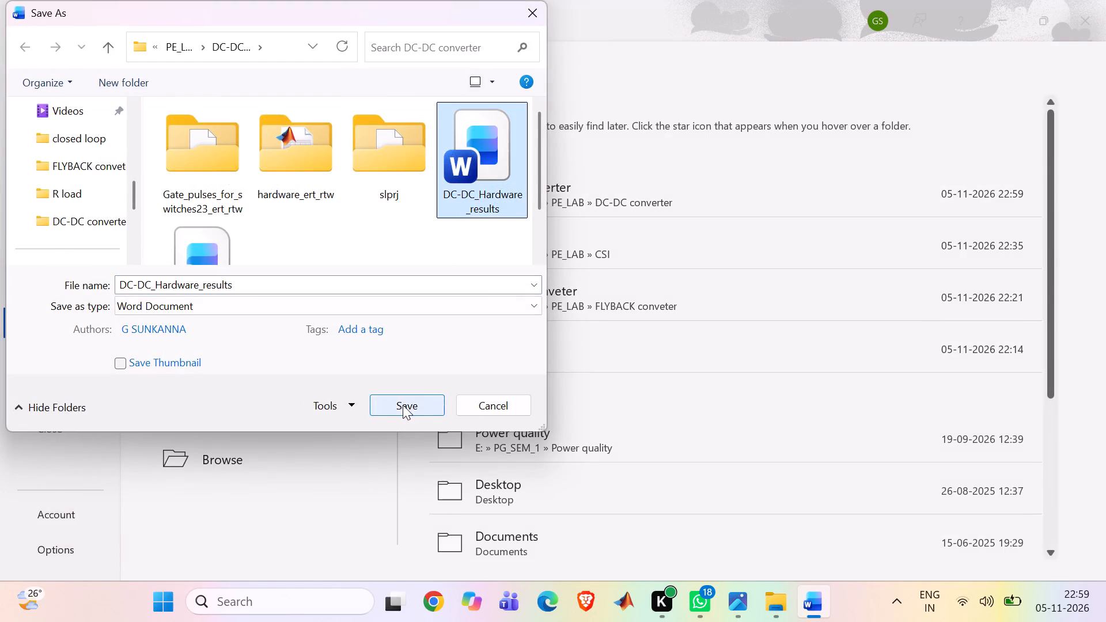
pyautogui.click(403, 405)
pyautogui.click(1086, 0)
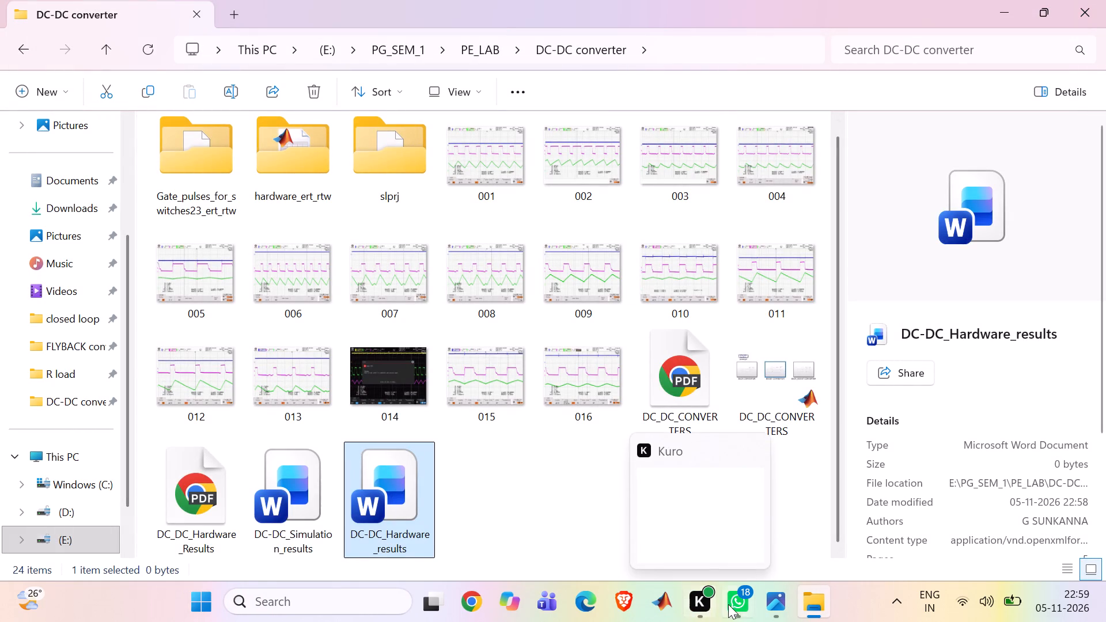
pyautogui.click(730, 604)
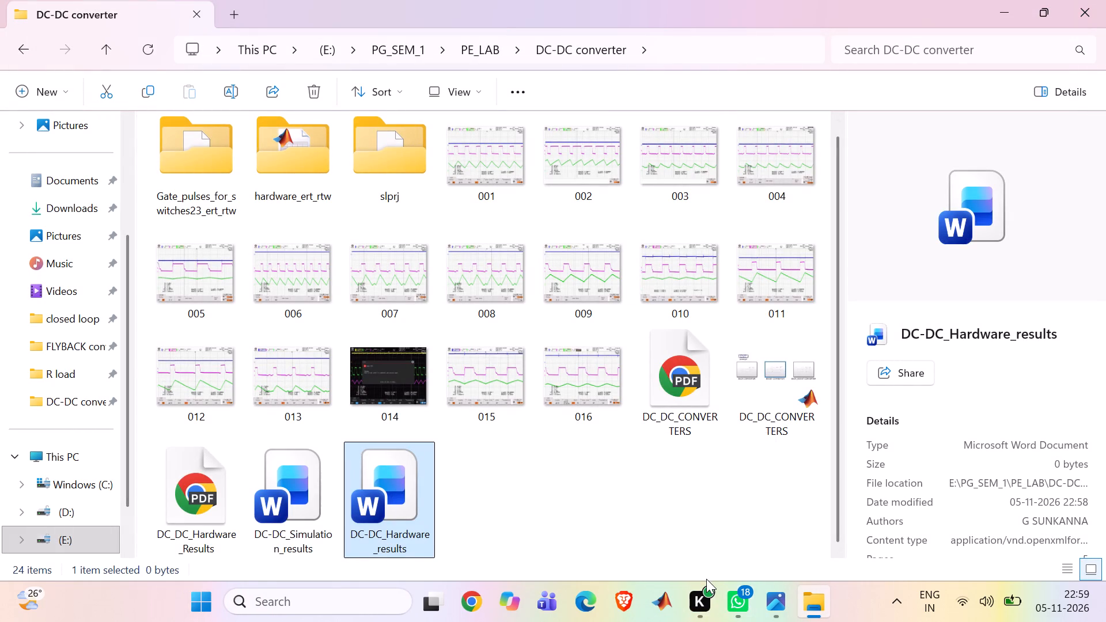
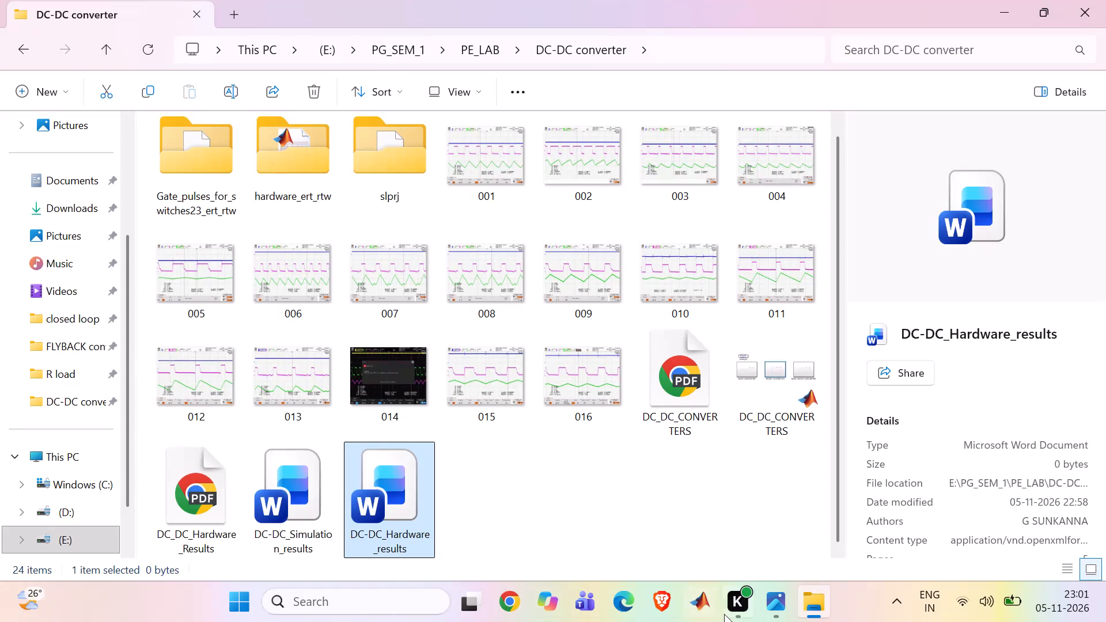
# Launch MATLAB R2023b.
pyautogui.click(710, 610)
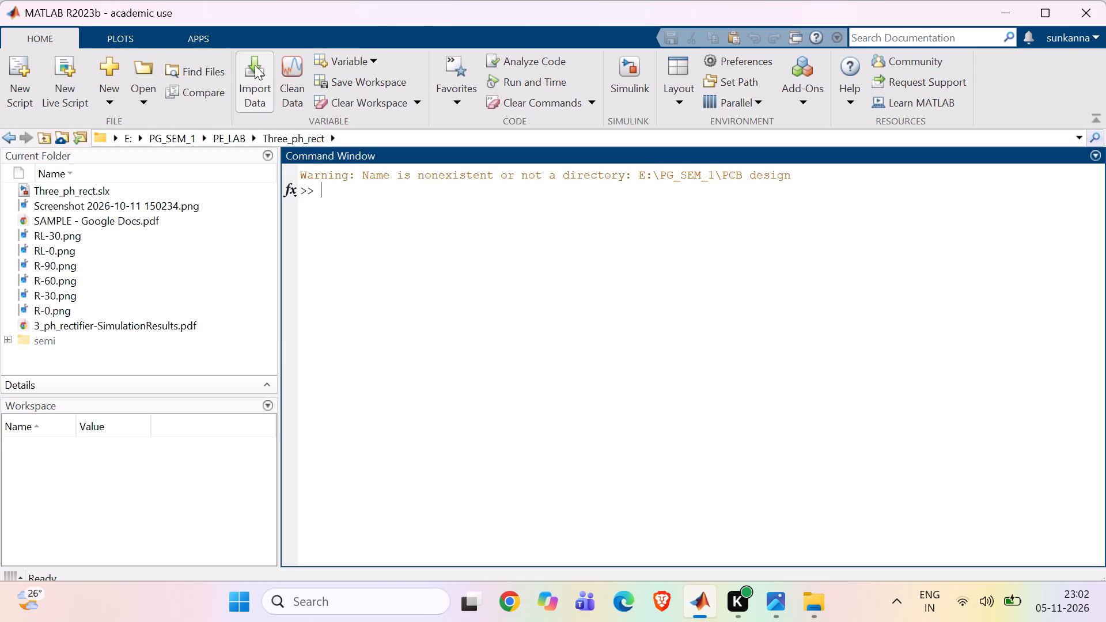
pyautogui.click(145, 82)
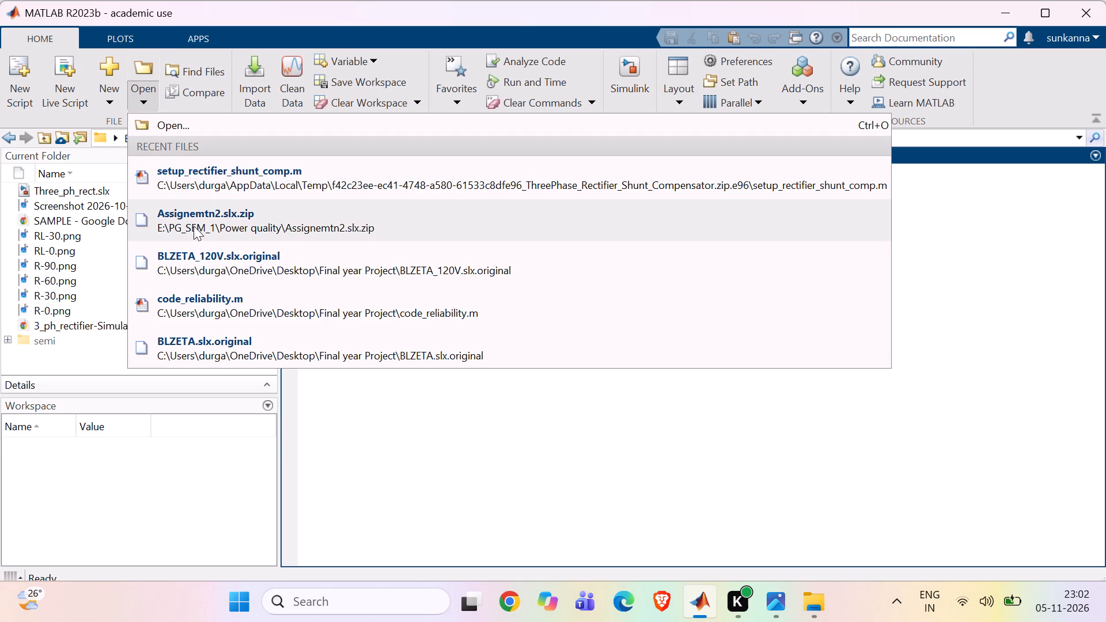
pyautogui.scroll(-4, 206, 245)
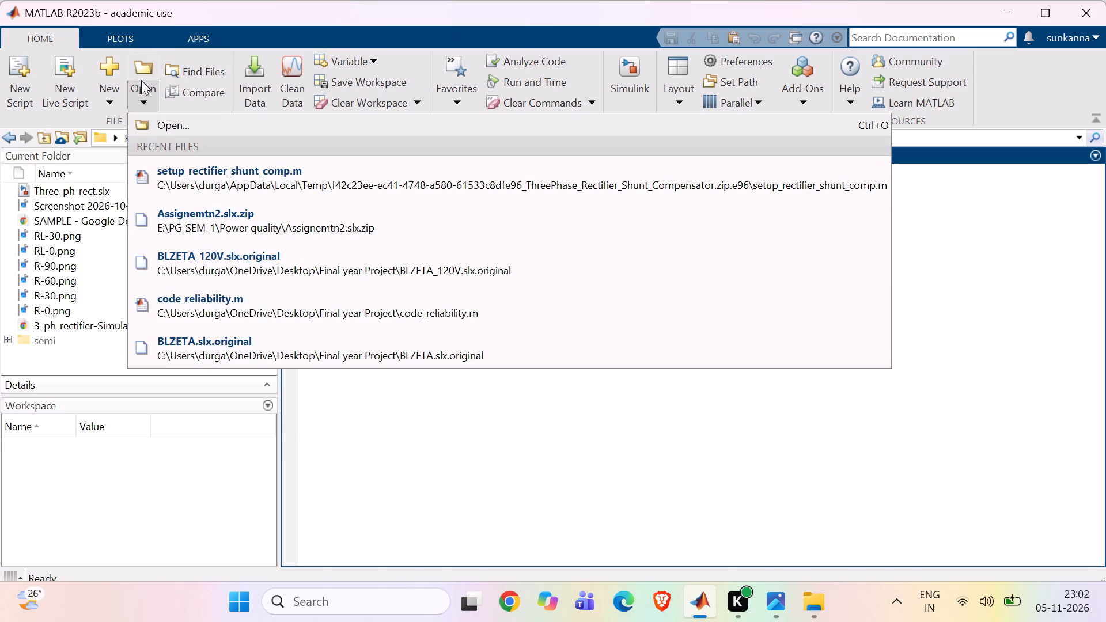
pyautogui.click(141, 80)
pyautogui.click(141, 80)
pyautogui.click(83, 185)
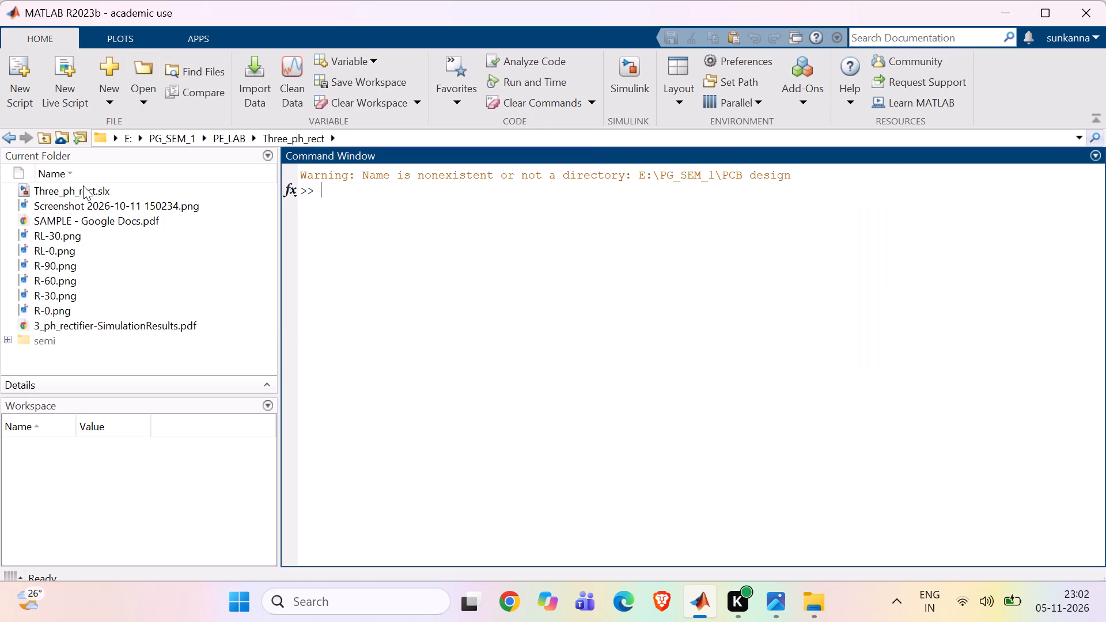
# Open the Three_ph_rect.slx Simulink model from the current Three_ph_rect folder.
pyautogui.click(94, 187)
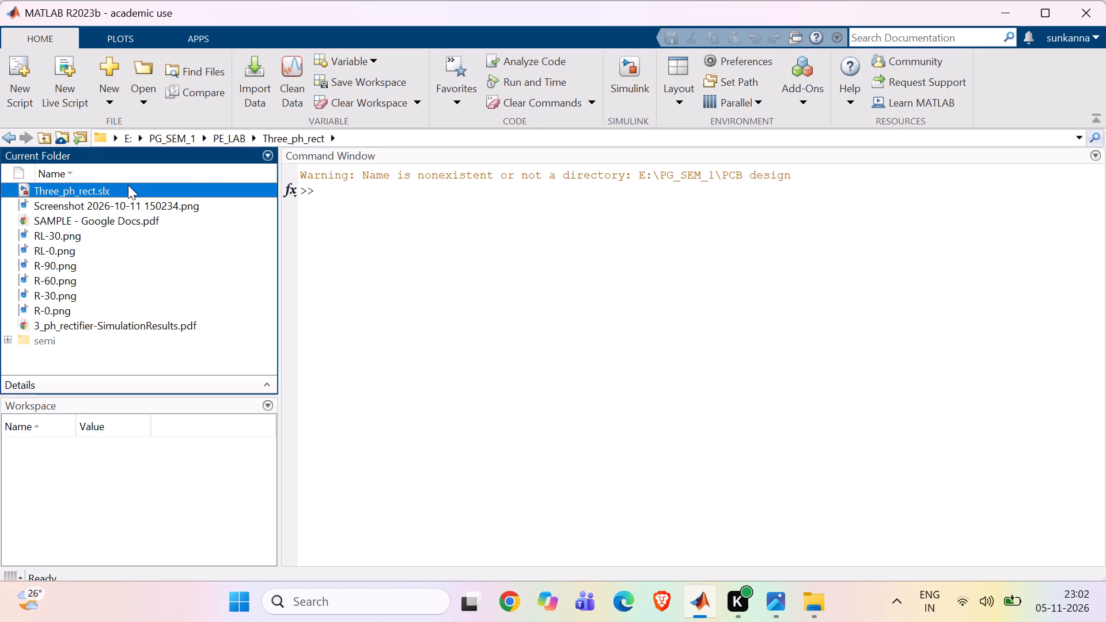
pyautogui.doubleClick(120, 185)
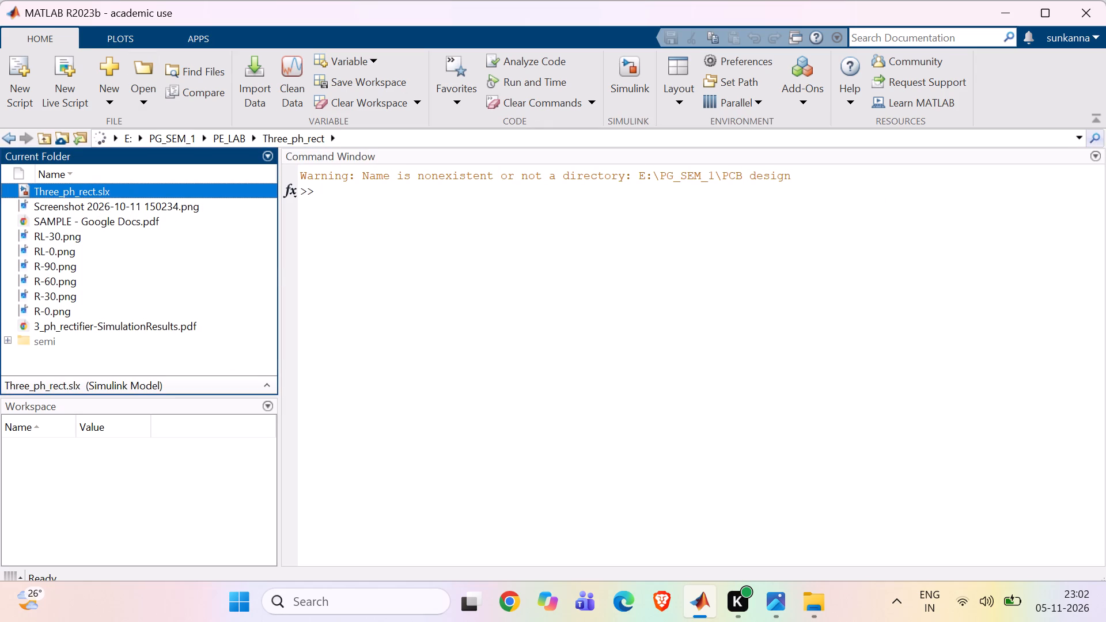
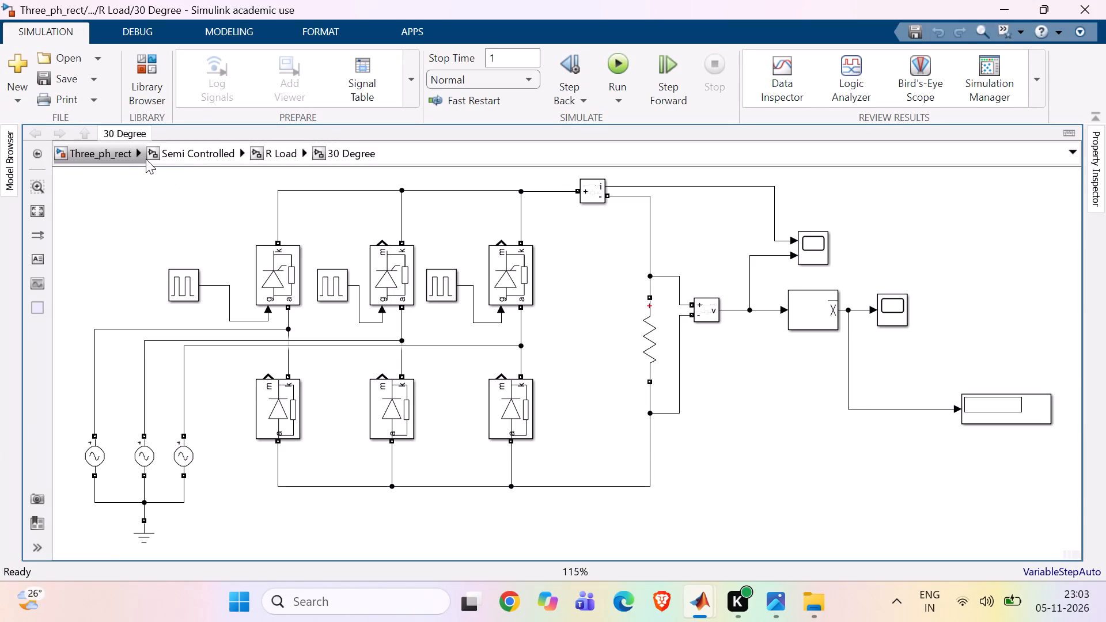
# Open the 0 Degree circuit inside the R Load subsystem of the Fully Controlled rectifier.
pyautogui.moveTo(146, 159); pyautogui.dragTo(171, 159)
pyautogui.click(120, 154)
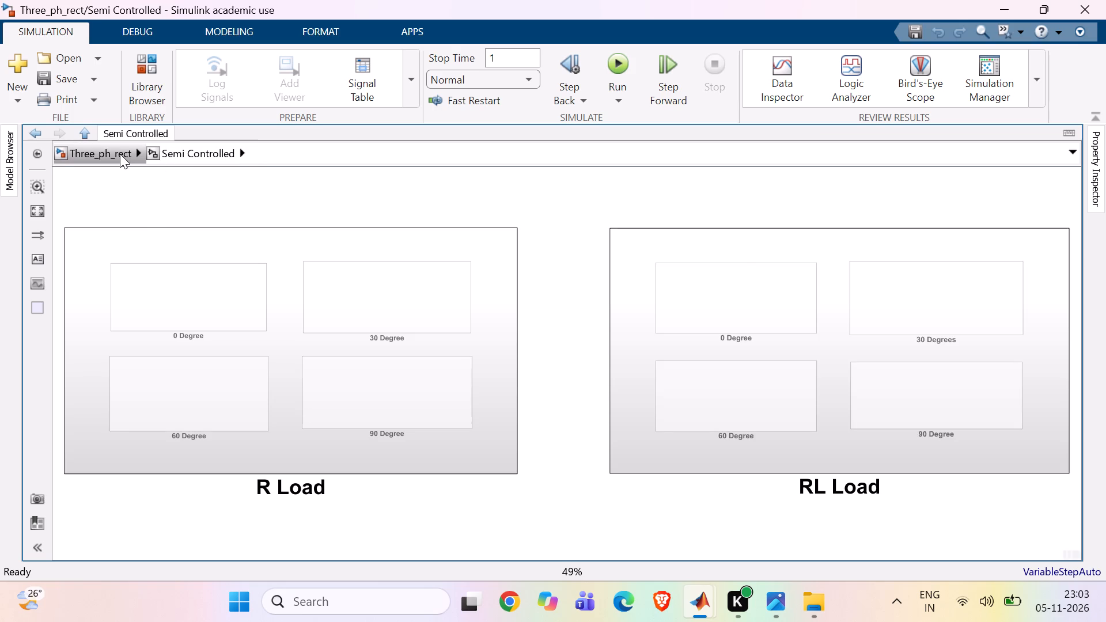
pyautogui.doubleClick(402, 405)
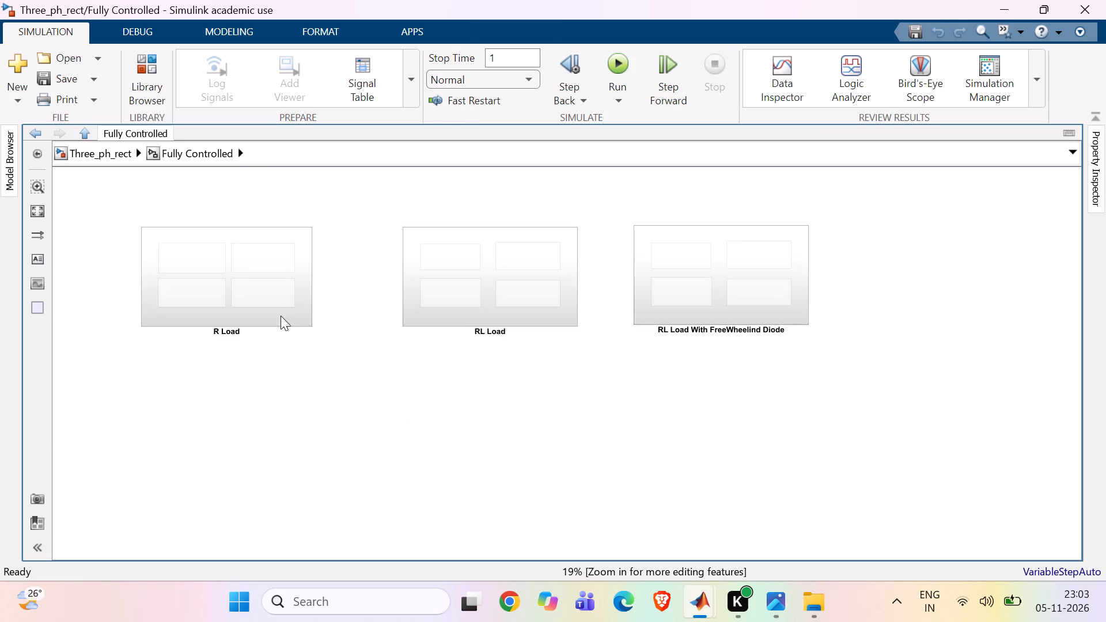
pyautogui.doubleClick(267, 302)
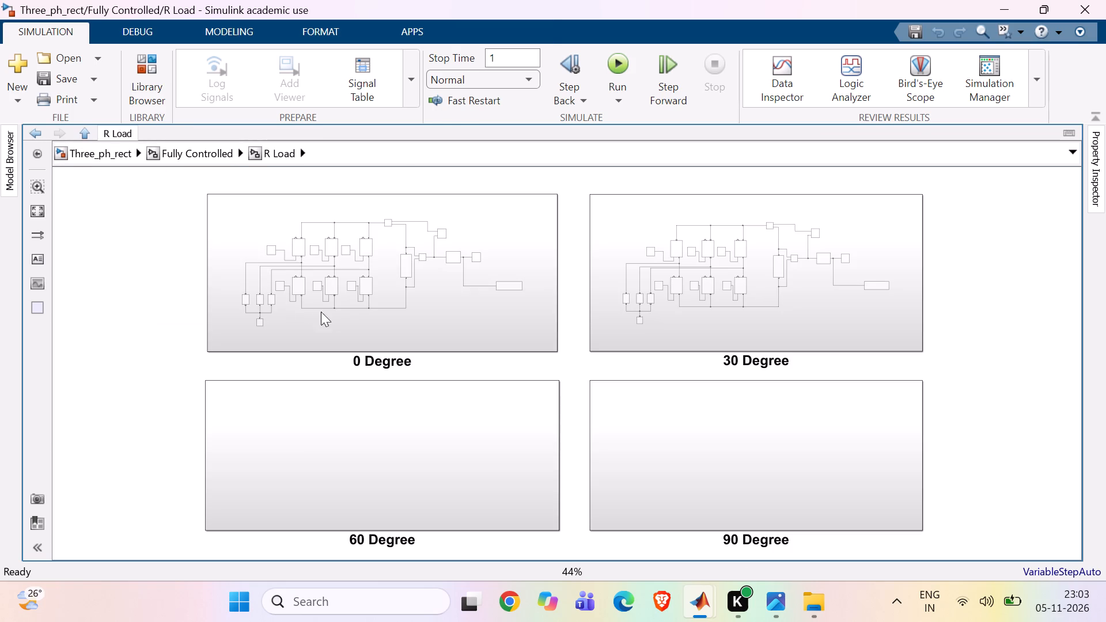
pyautogui.doubleClick(365, 310)
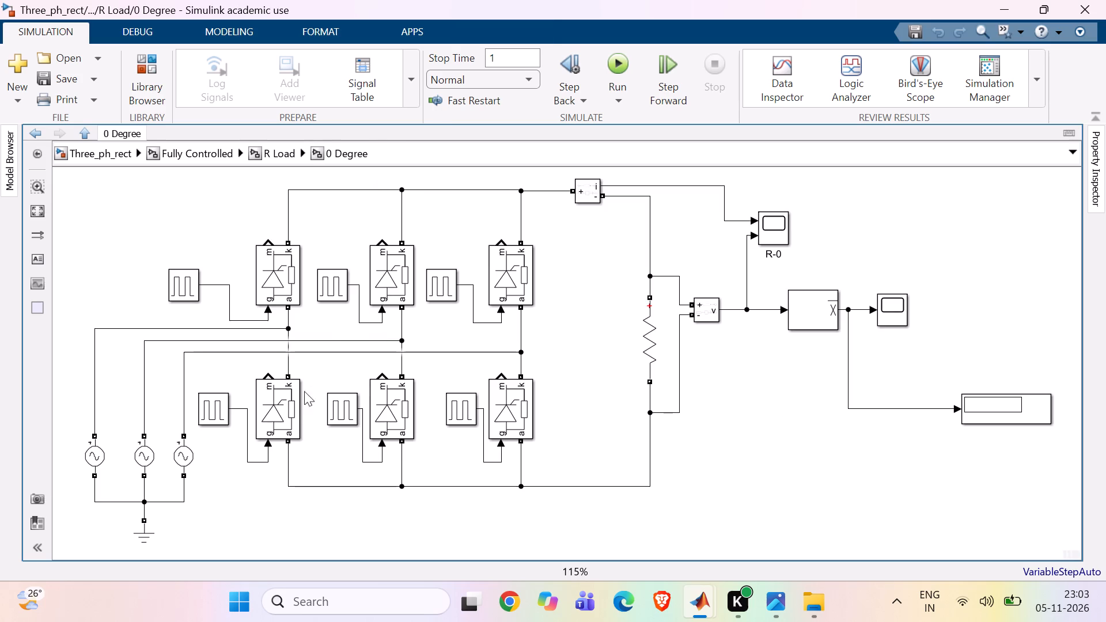
# Review the parameters of Pulse Generator6 in the 0 Degree circuit, with the pulse type set to Time based.
pyautogui.doubleClick(187, 289)
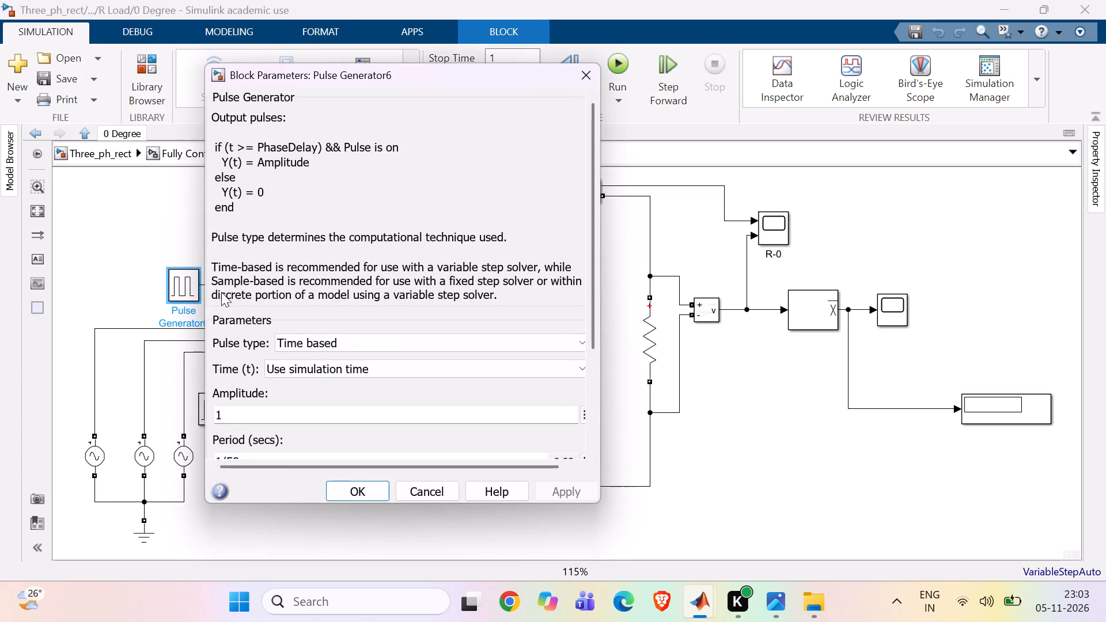
pyautogui.scroll(-4, 451, 277)
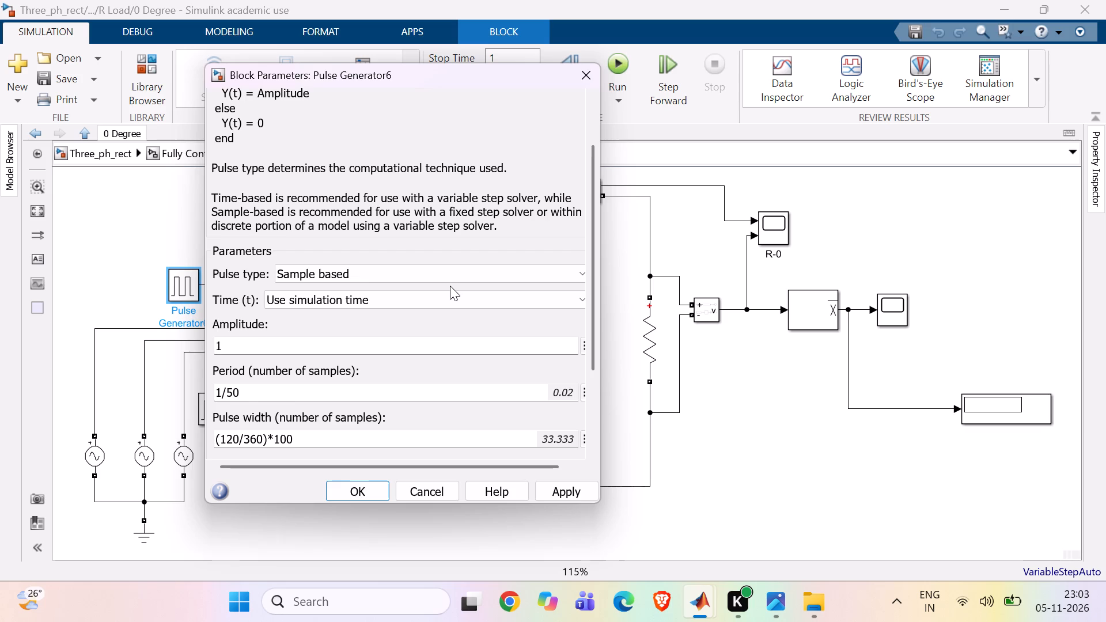
pyautogui.scroll(-6, 450, 286)
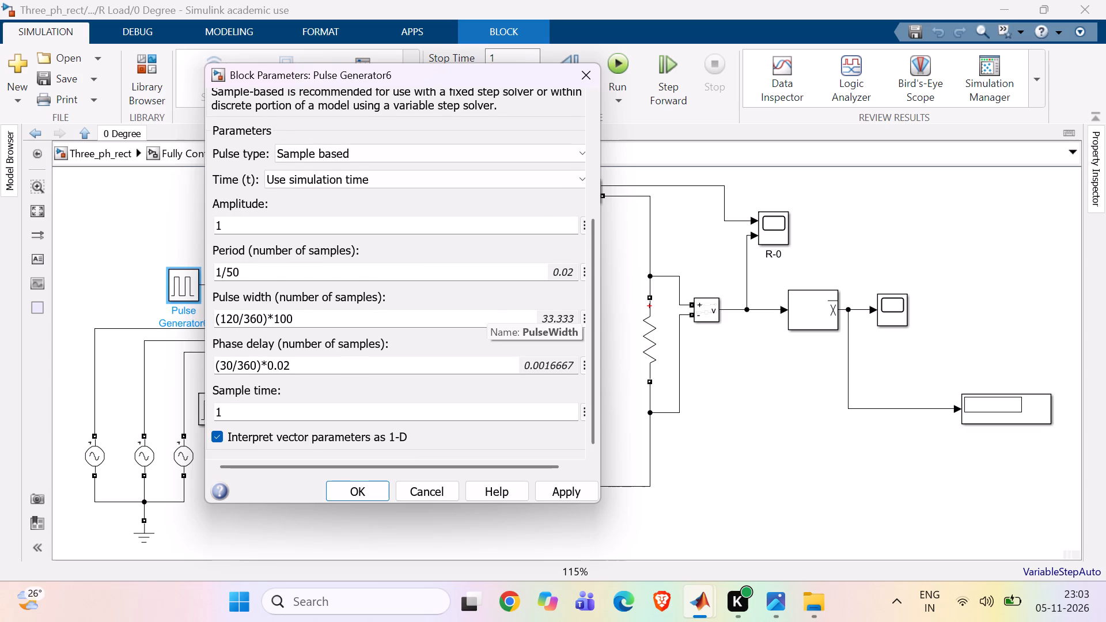
pyautogui.click(435, 146)
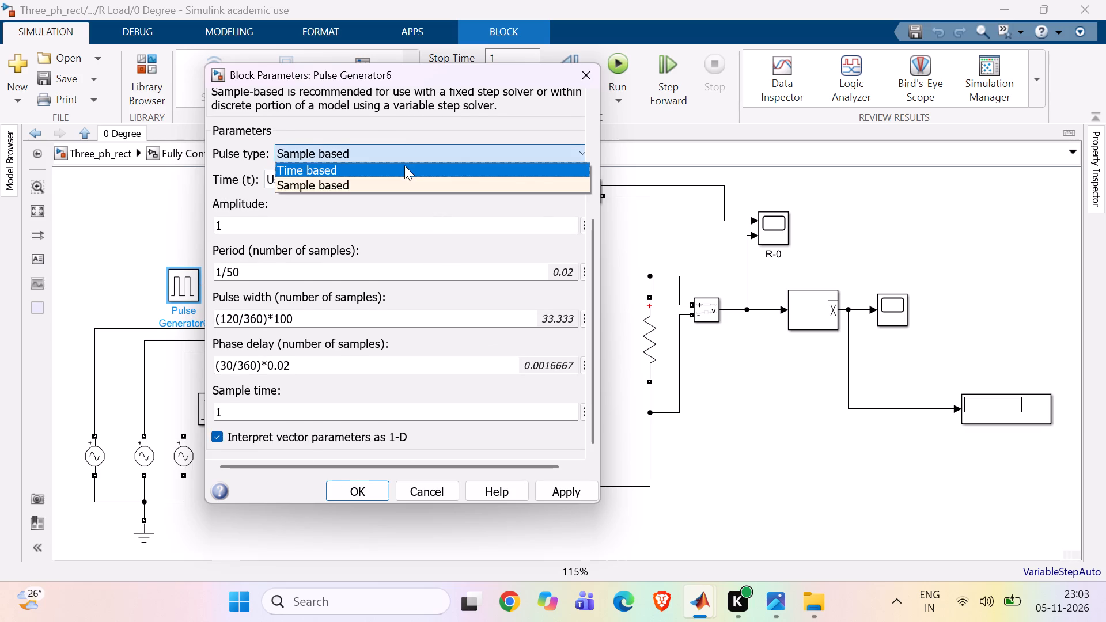
pyautogui.click(404, 165)
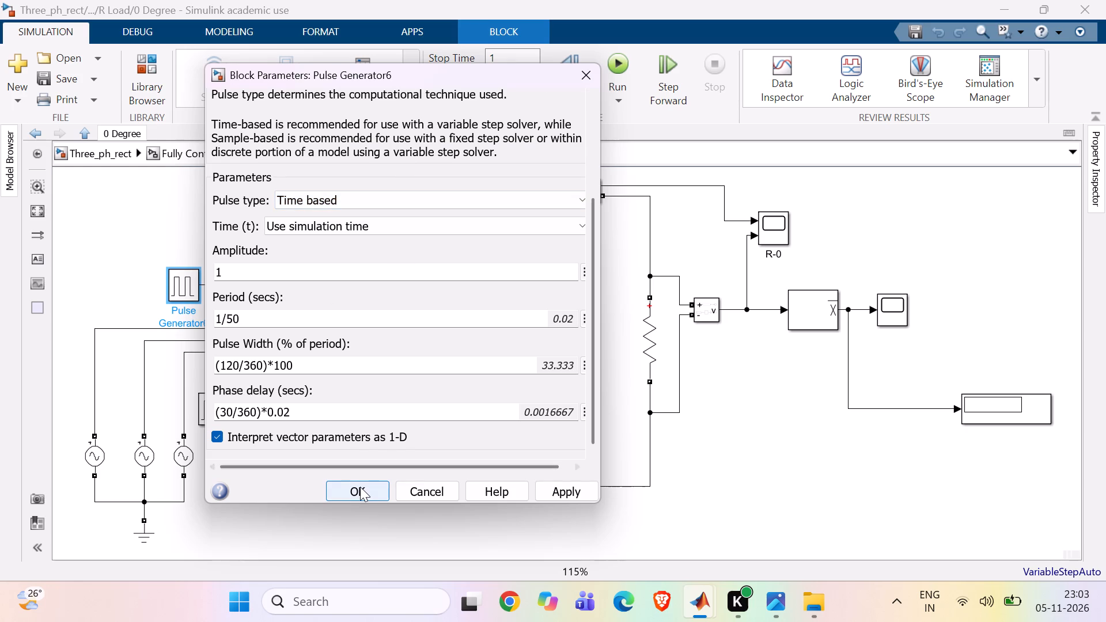
pyautogui.click(360, 487)
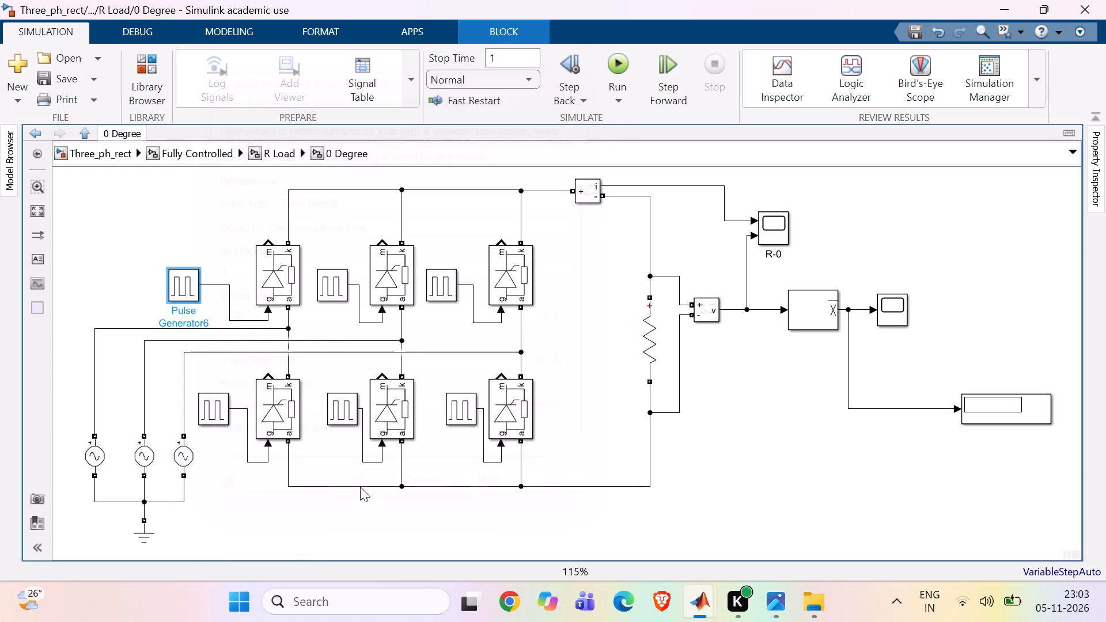
# Review the pulse width and phase delay of Pulse Generator3 in the 0 Degree circuit.
pyautogui.click(215, 407)
pyautogui.moveTo(215, 405); pyautogui.dragTo(215, 390)
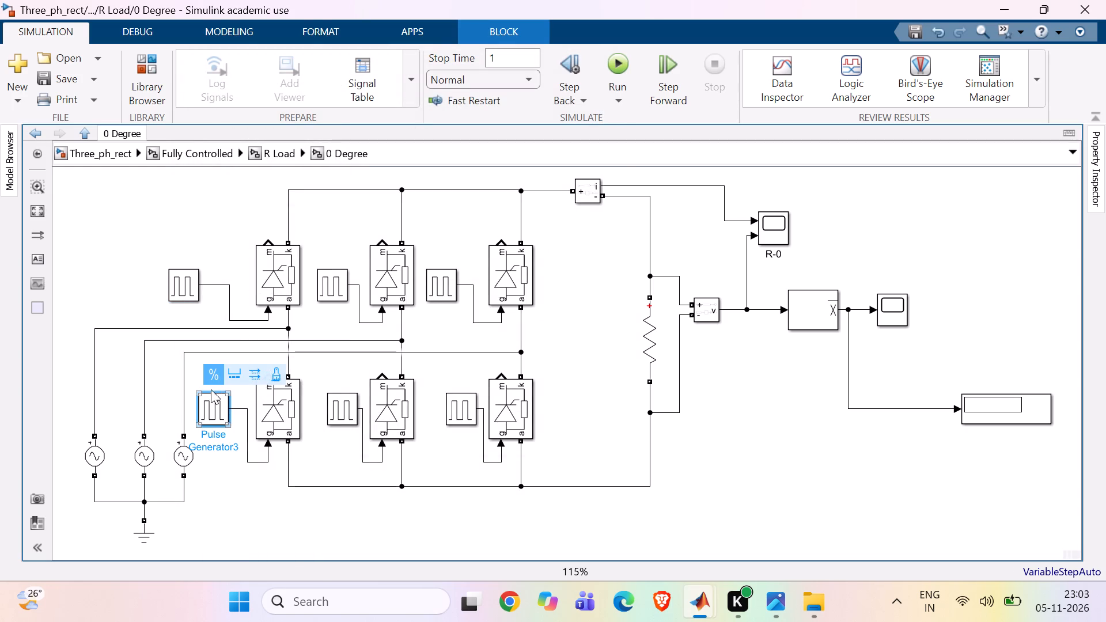
pyautogui.doubleClick(210, 403)
pyautogui.scroll(-4, 482, 323)
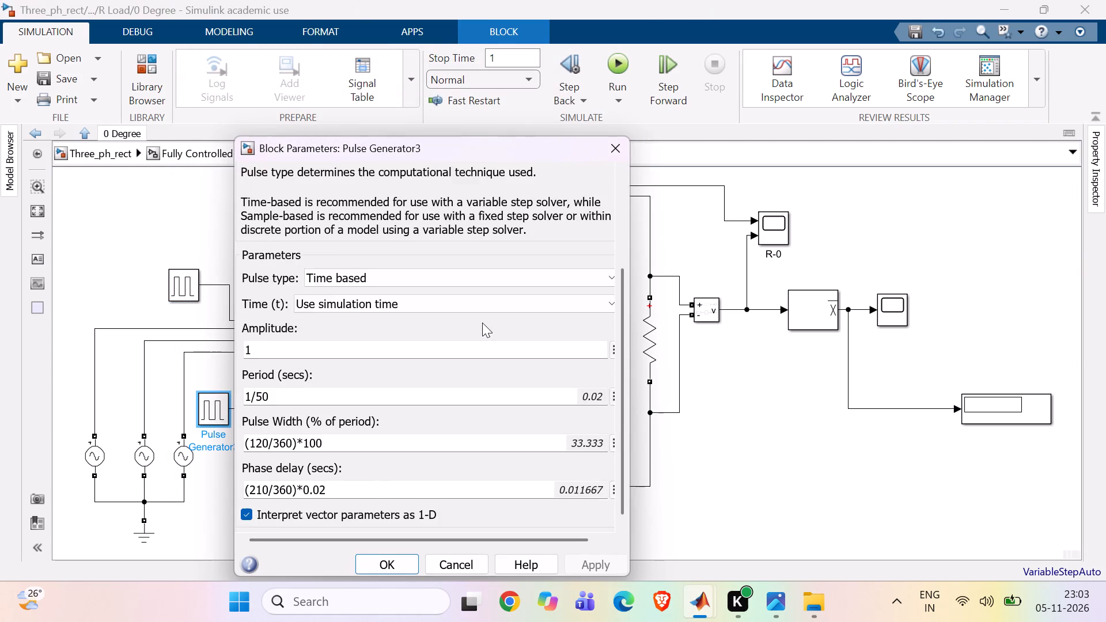
pyautogui.scroll(-4, 482, 323)
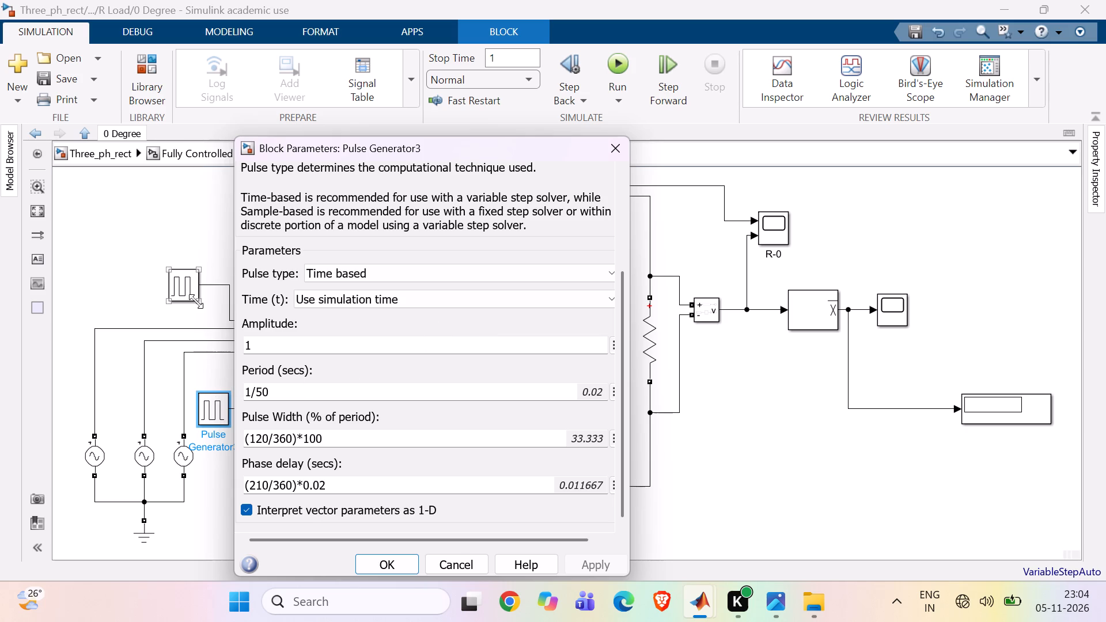
pyautogui.click(399, 565)
pyautogui.click(518, 525)
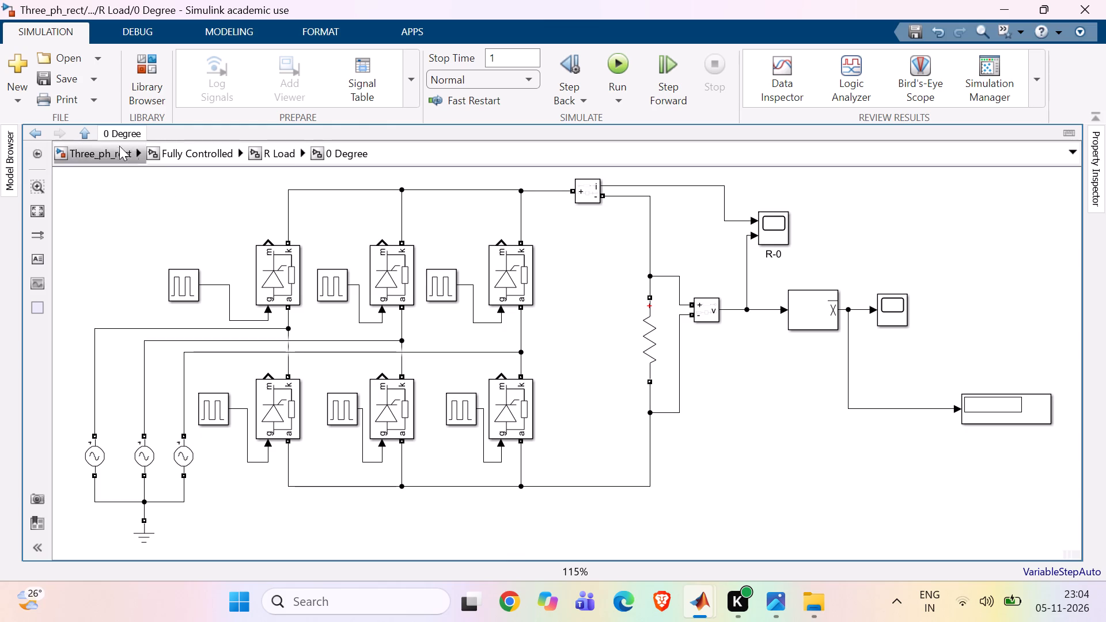
# In the fully controlled R Load 30 Degree circuit, review Pulse Generator6's parameters, with the pulse type set to Time based.
pyautogui.click(96, 131)
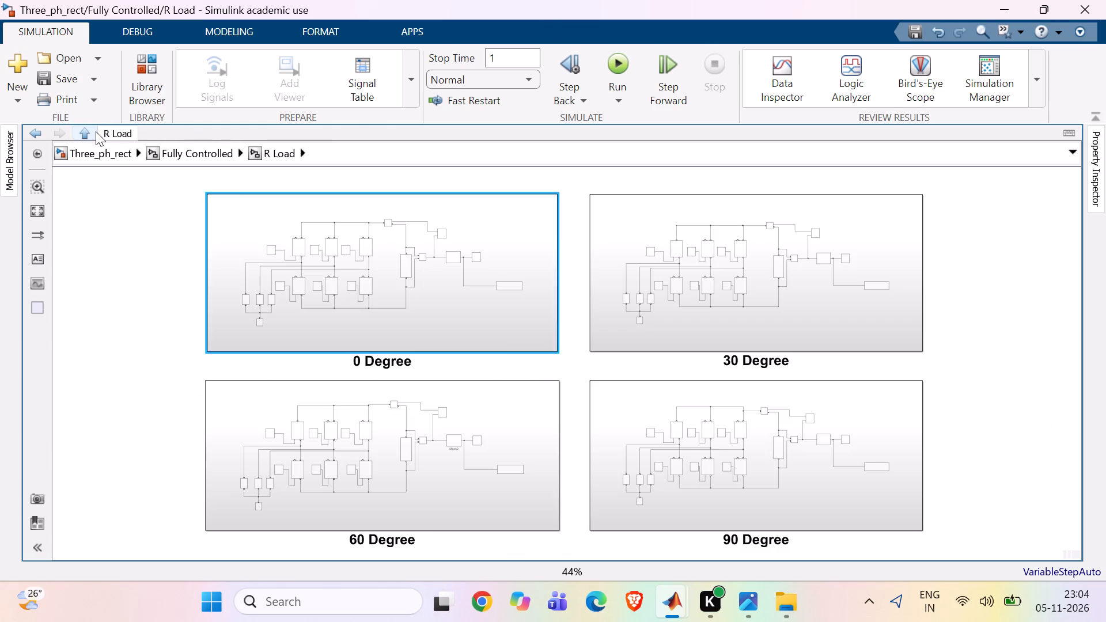
pyautogui.doubleClick(682, 309)
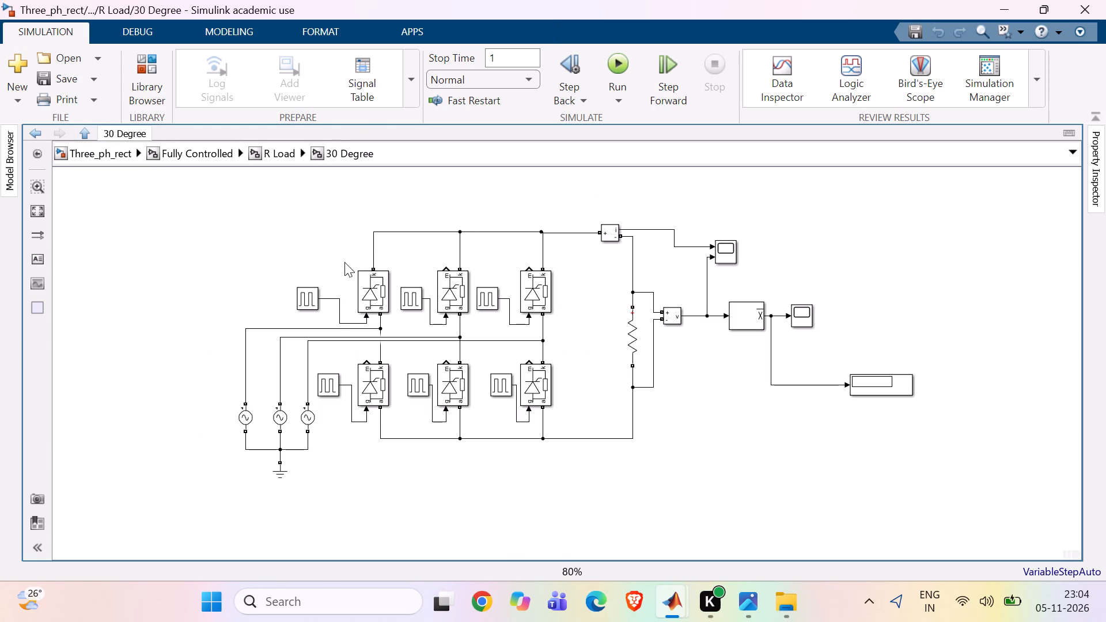
pyautogui.doubleClick(313, 298)
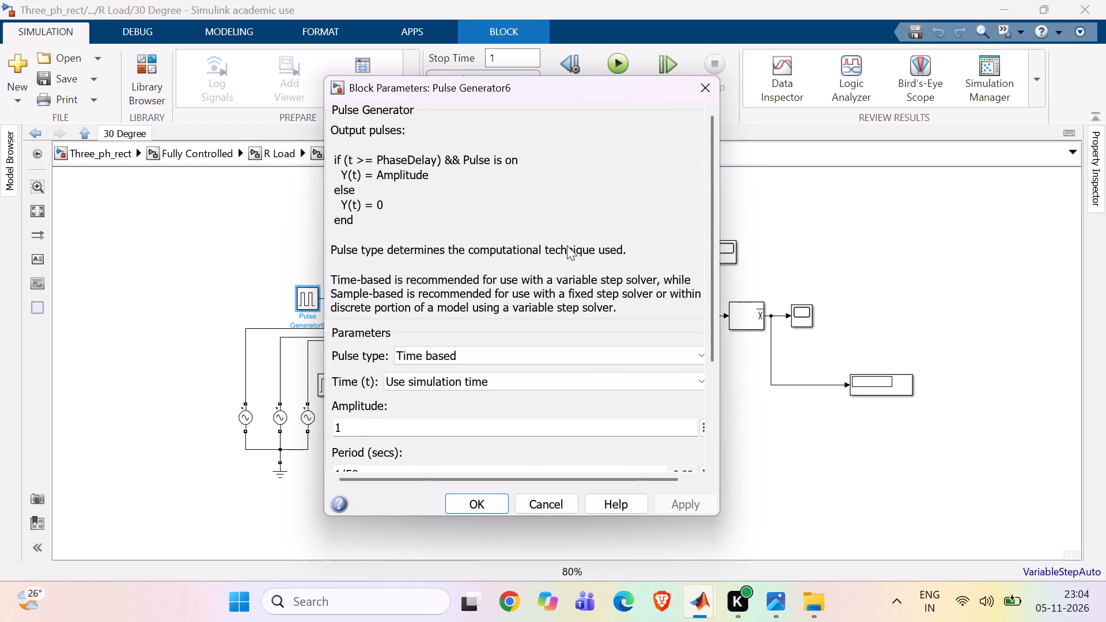
pyautogui.scroll(-7, 567, 245)
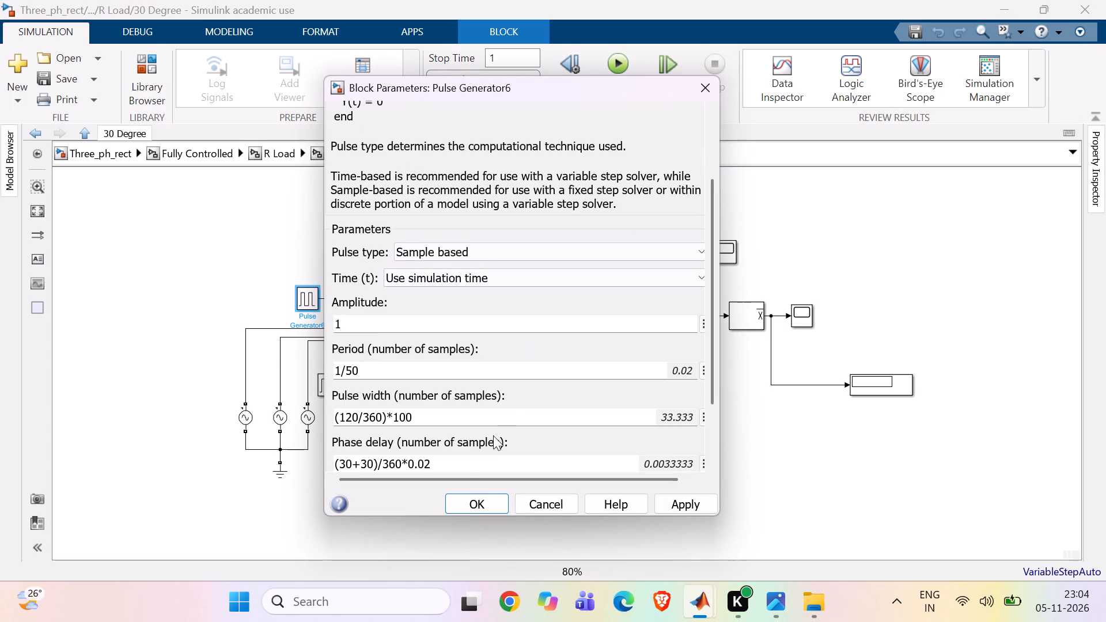
pyautogui.click(467, 504)
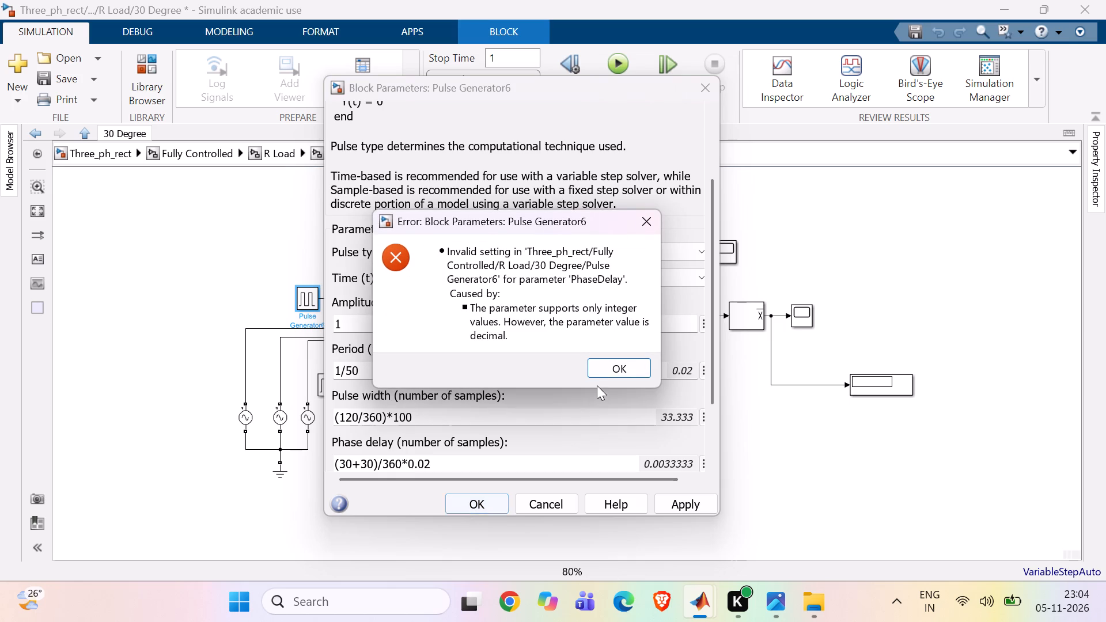
pyautogui.click(607, 366)
pyautogui.click(614, 256)
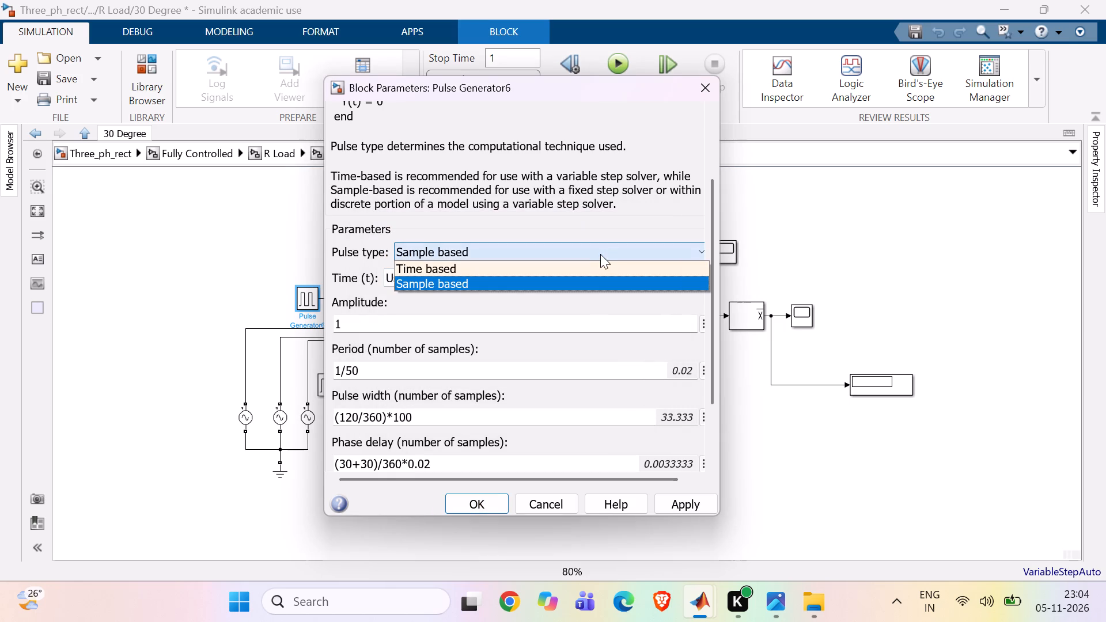
pyautogui.click(584, 271)
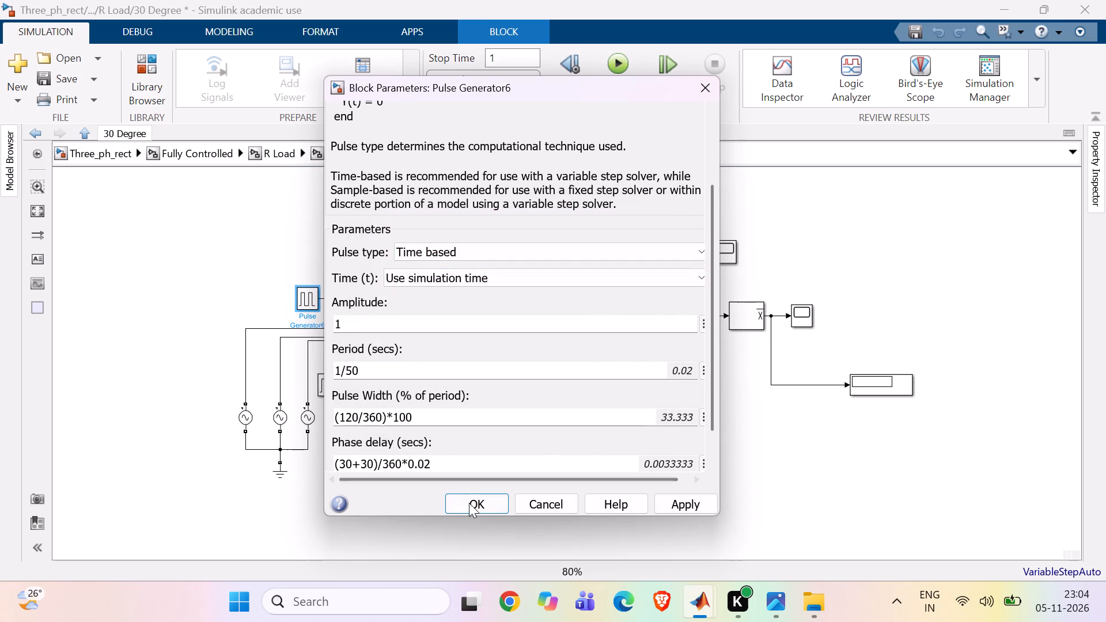
pyautogui.click(483, 505)
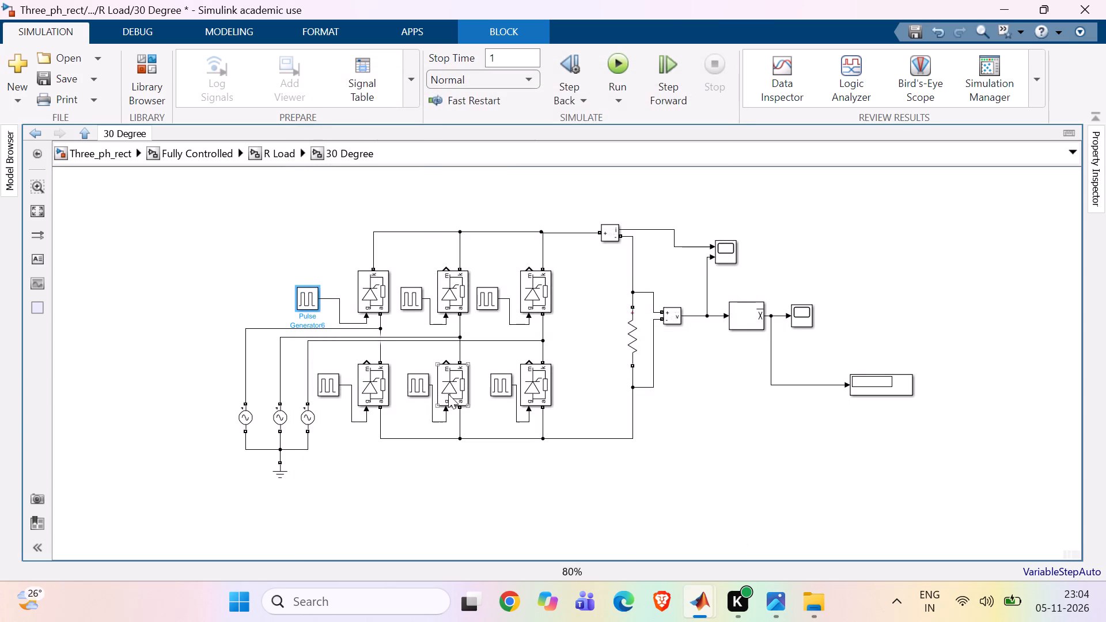
# Review the parameters of Pulse Generator3 in the 30 Degree circuit, with the pulse type set to Time based.
pyautogui.doubleClick(320, 385)
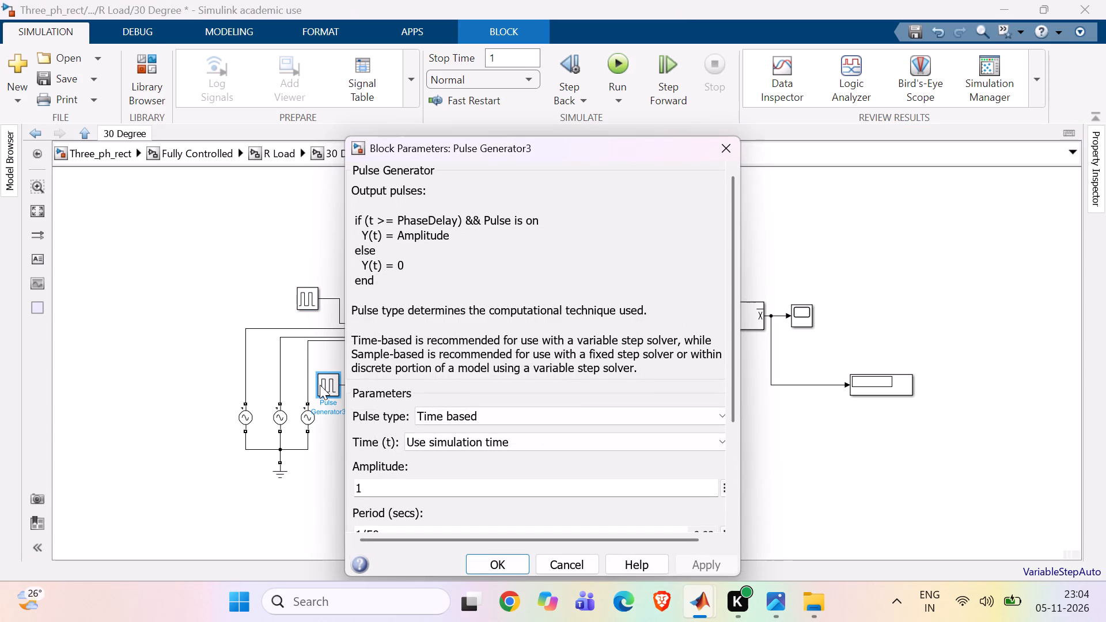
pyautogui.scroll(-6, 615, 282)
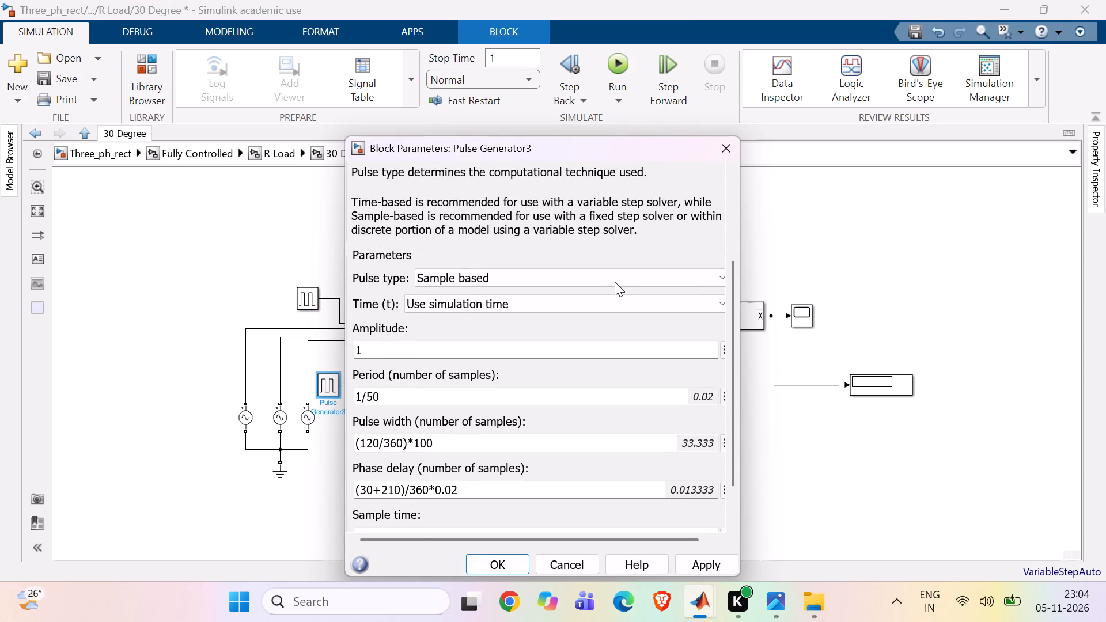
pyautogui.scroll(-2, 606, 282)
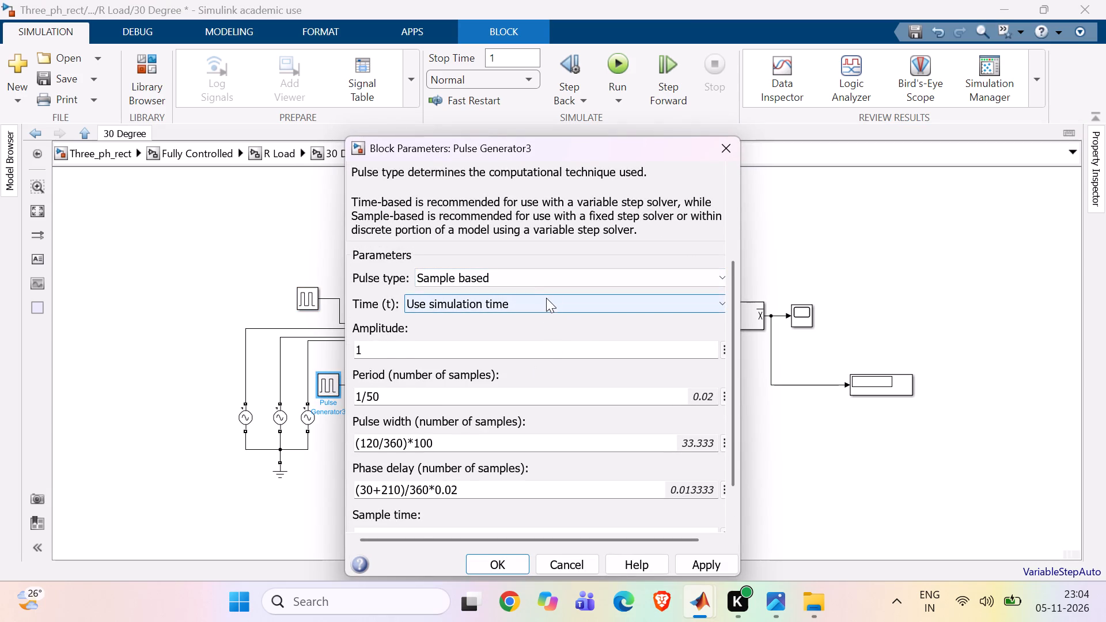
pyautogui.click(554, 281)
pyautogui.click(518, 301)
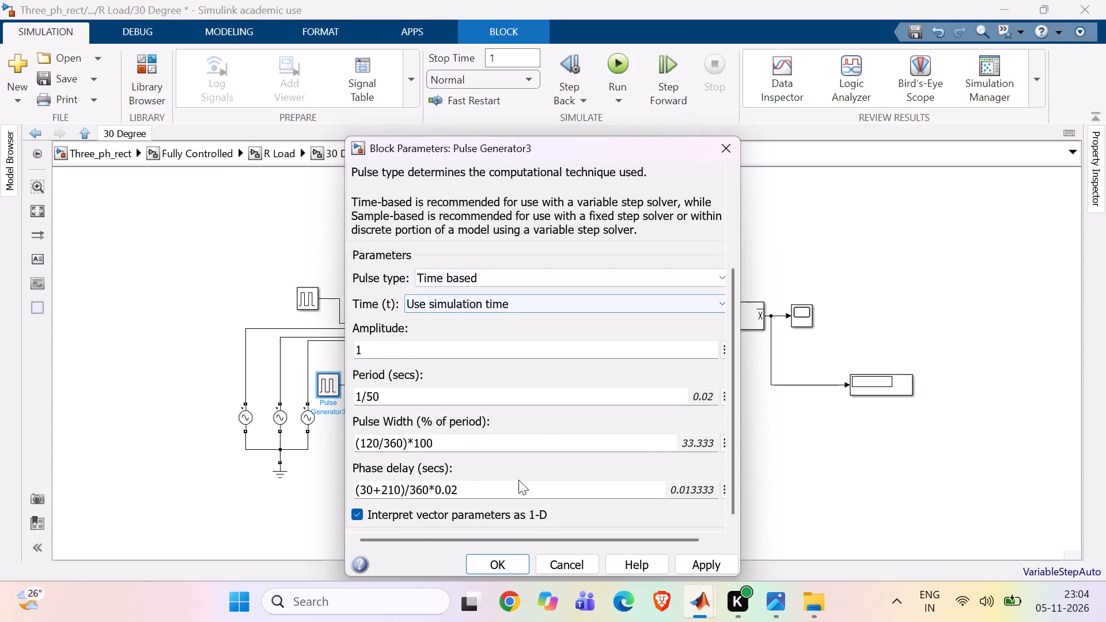
pyautogui.click(514, 555)
pyautogui.click(602, 499)
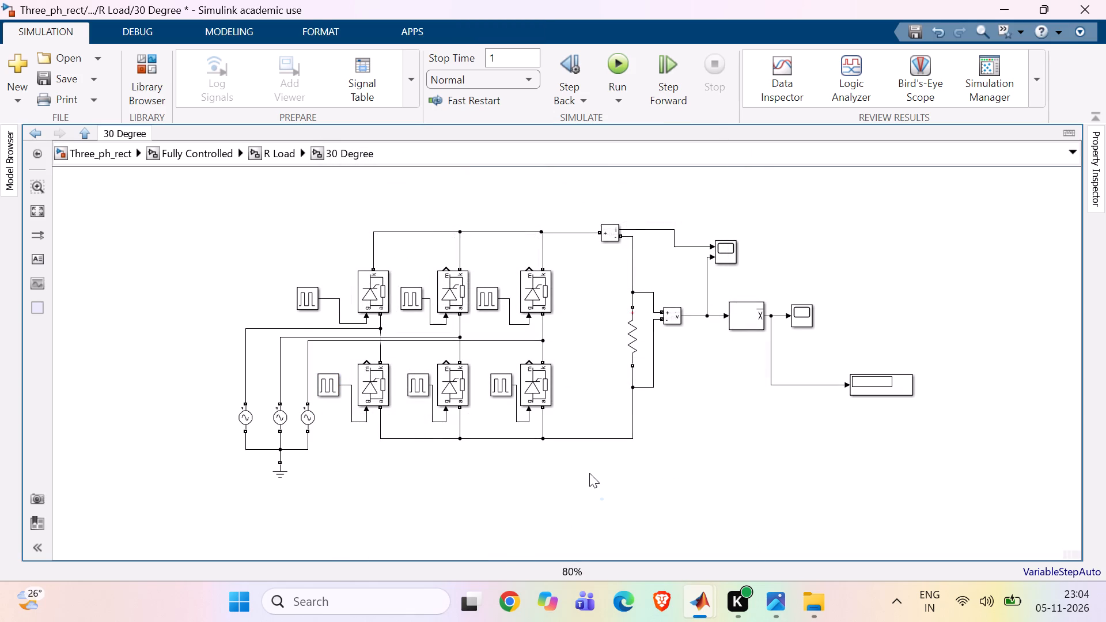
pyautogui.click(899, 207)
# Switch to File Explorer and go up from the DC-DC converter folder to PE_LAB.
pyautogui.click(812, 587)
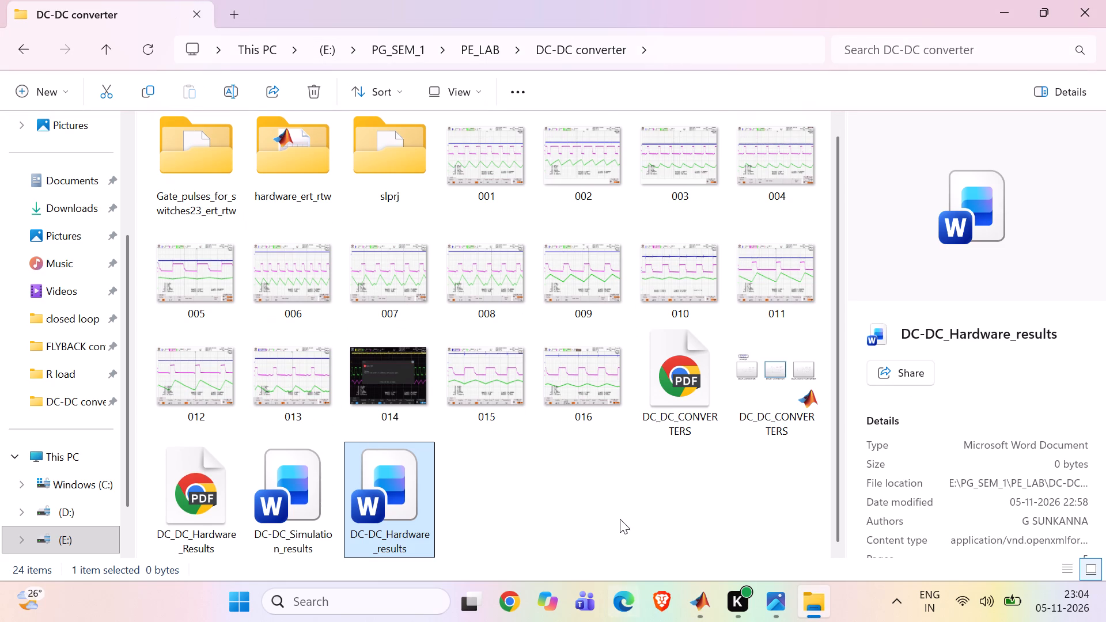
pyautogui.click(113, 45)
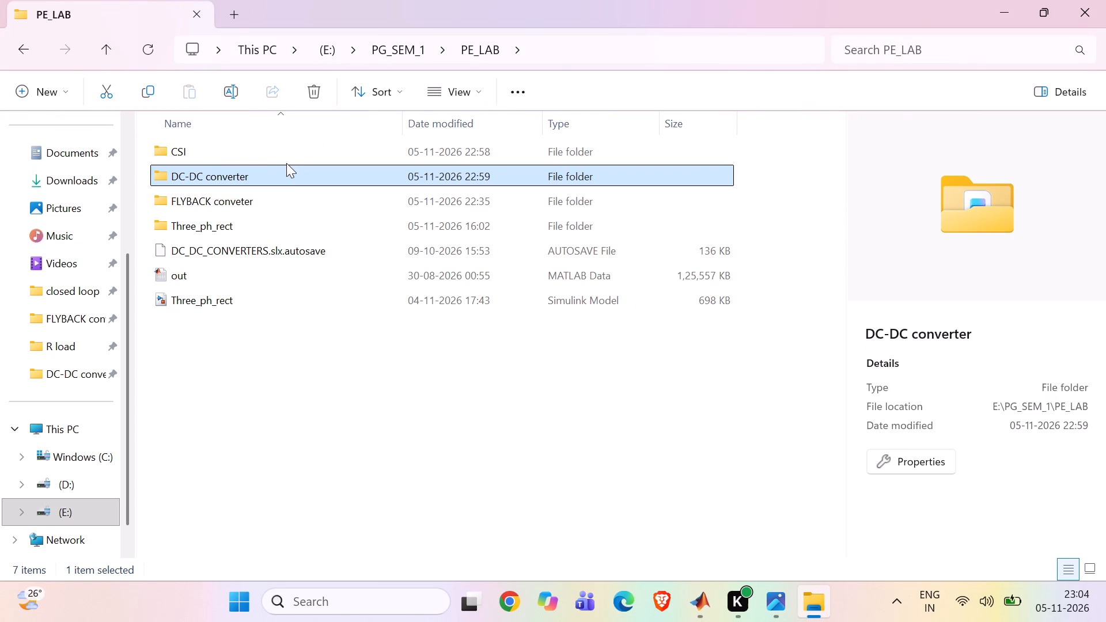
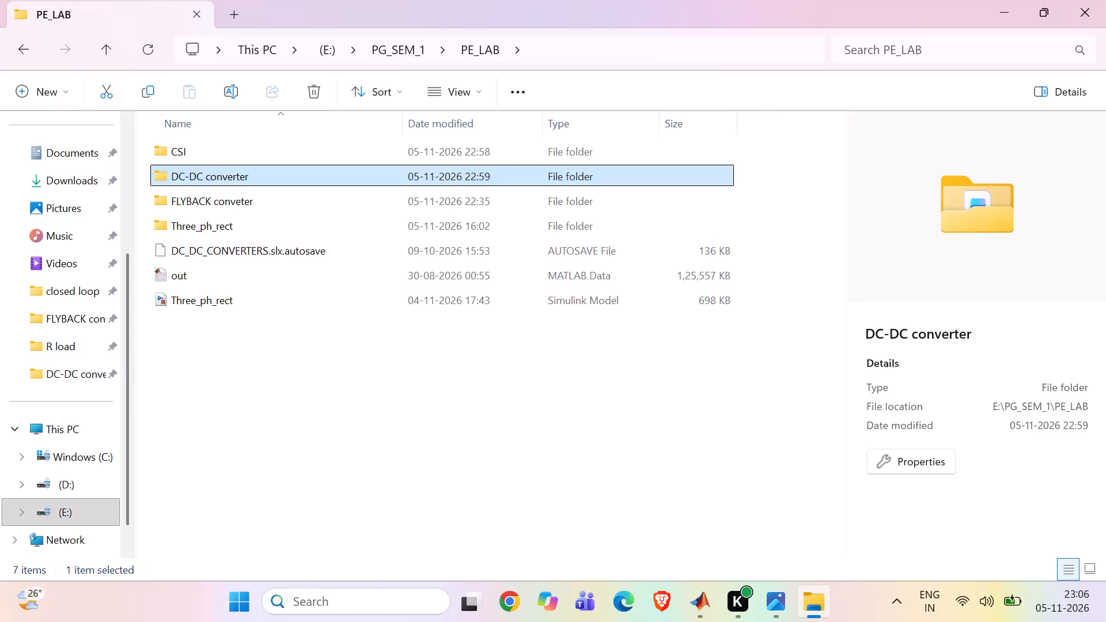
# Open Windows search to find an application.
pyautogui.click(383, 602)
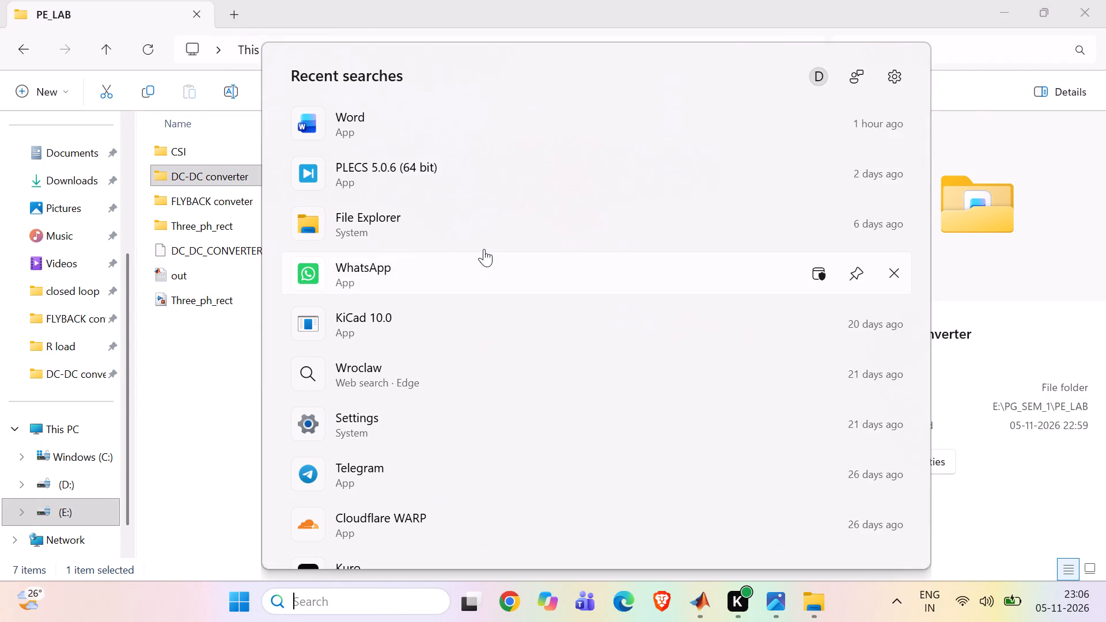
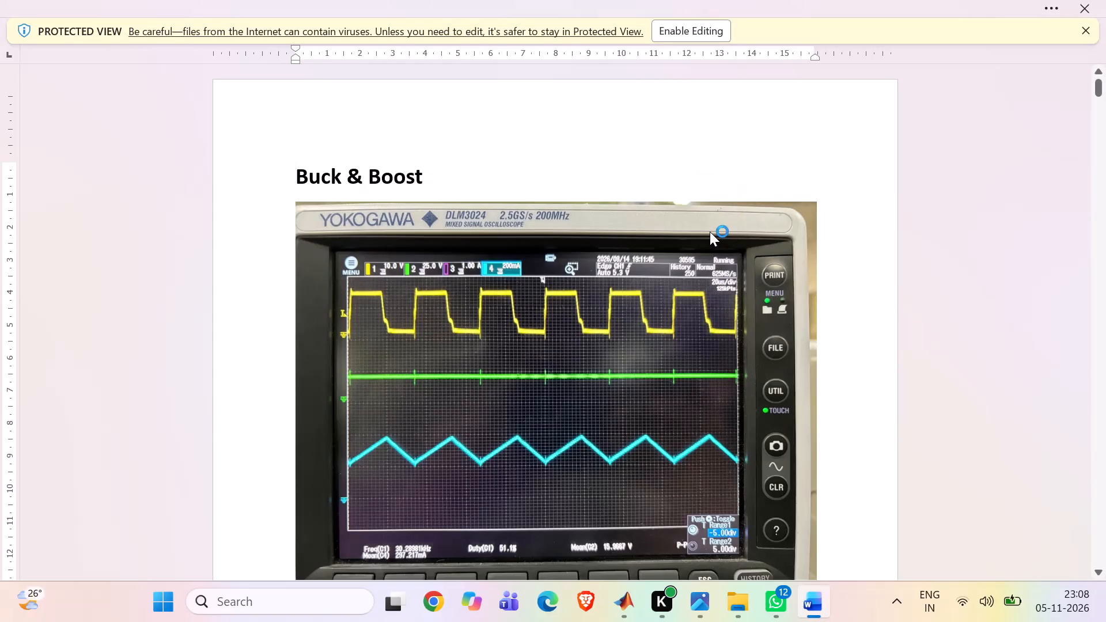
# Look through the oscilloscope captures in the protected-view results document, from the Buck & Boost section to the last page.
pyautogui.scroll(-1, 710, 237)
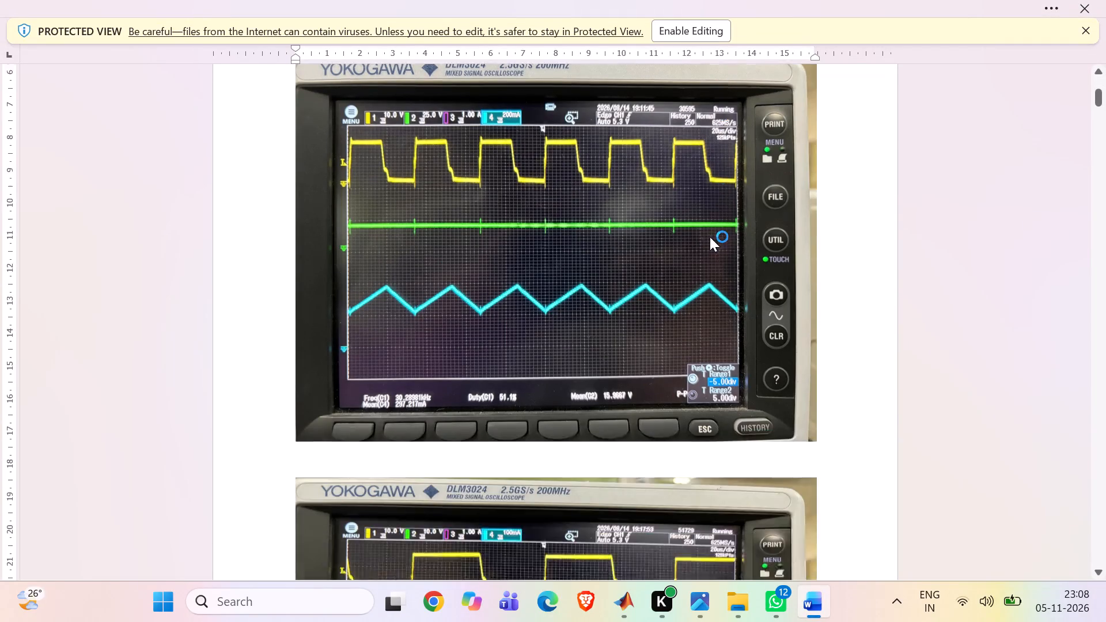
pyautogui.scroll(-5, 710, 237)
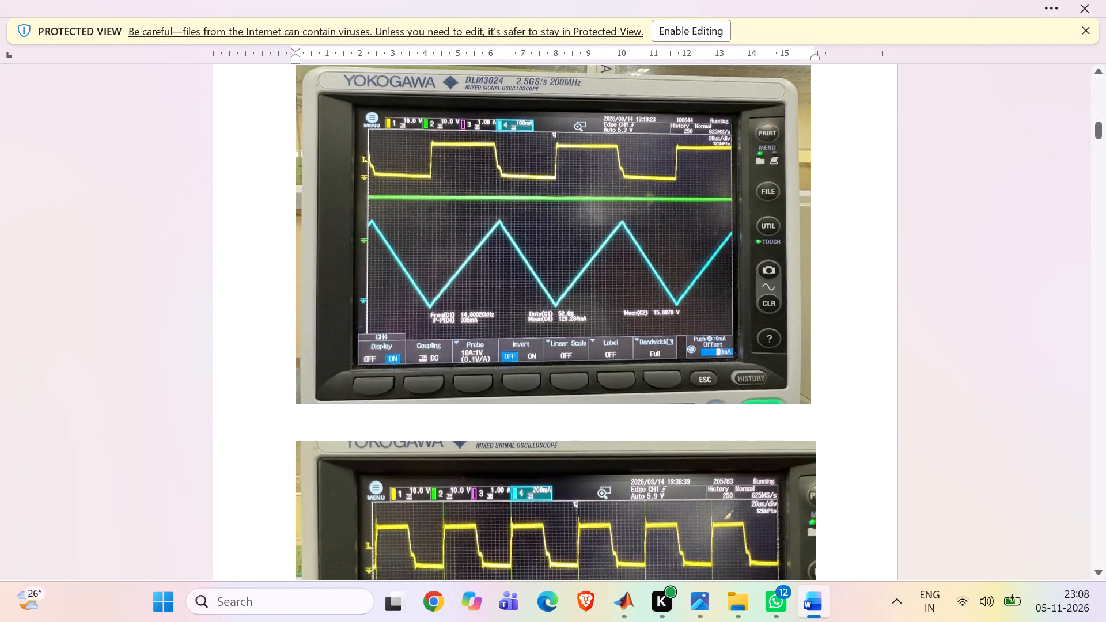
pyautogui.scroll(-5, 710, 237)
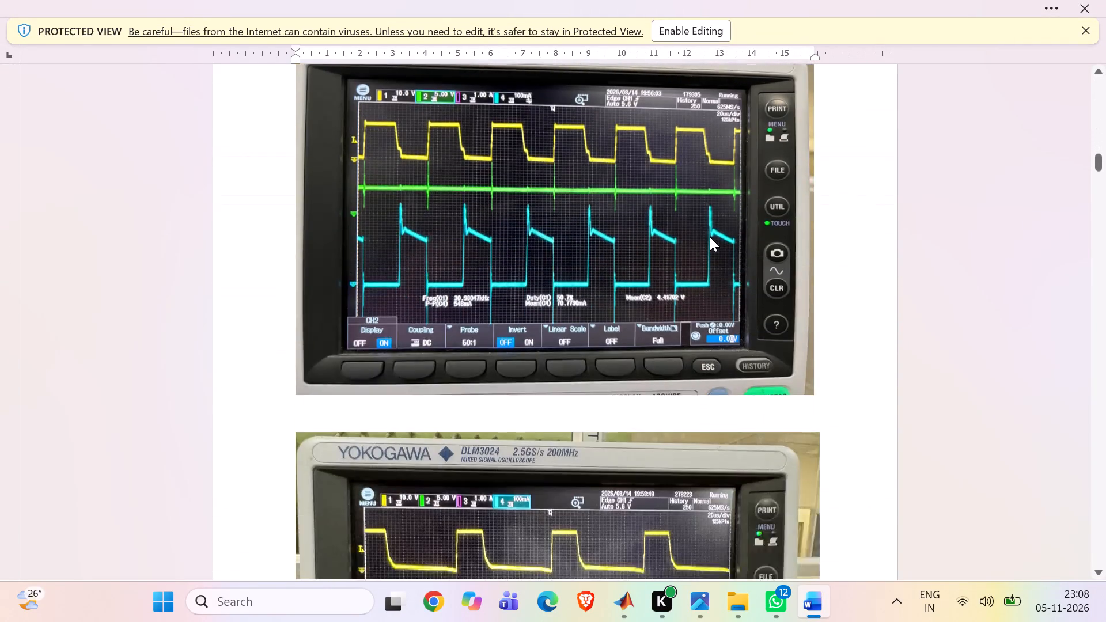
pyautogui.scroll(-8, 710, 237)
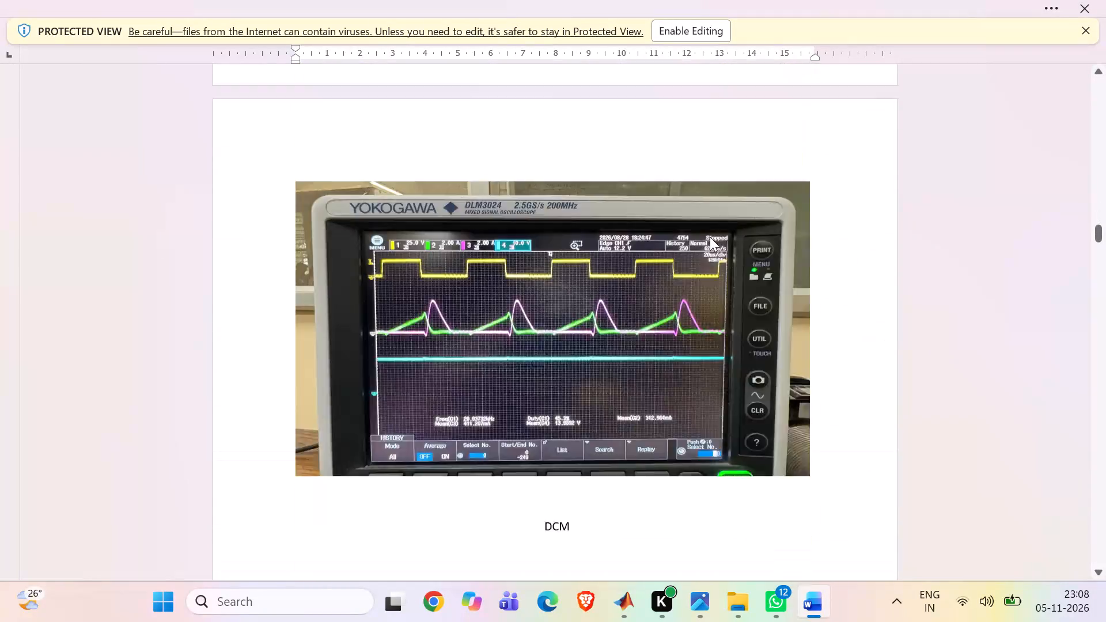
pyautogui.scroll(-13, 710, 237)
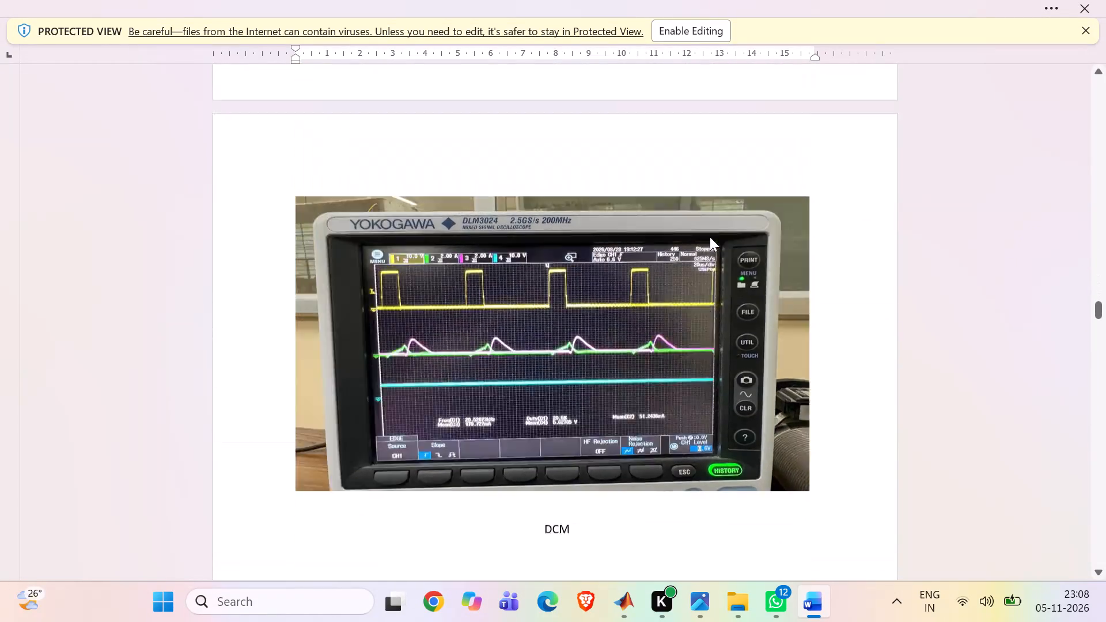
pyautogui.scroll(-2, 710, 237)
pyautogui.scroll(13, 710, 237)
pyautogui.scroll(14, 710, 237)
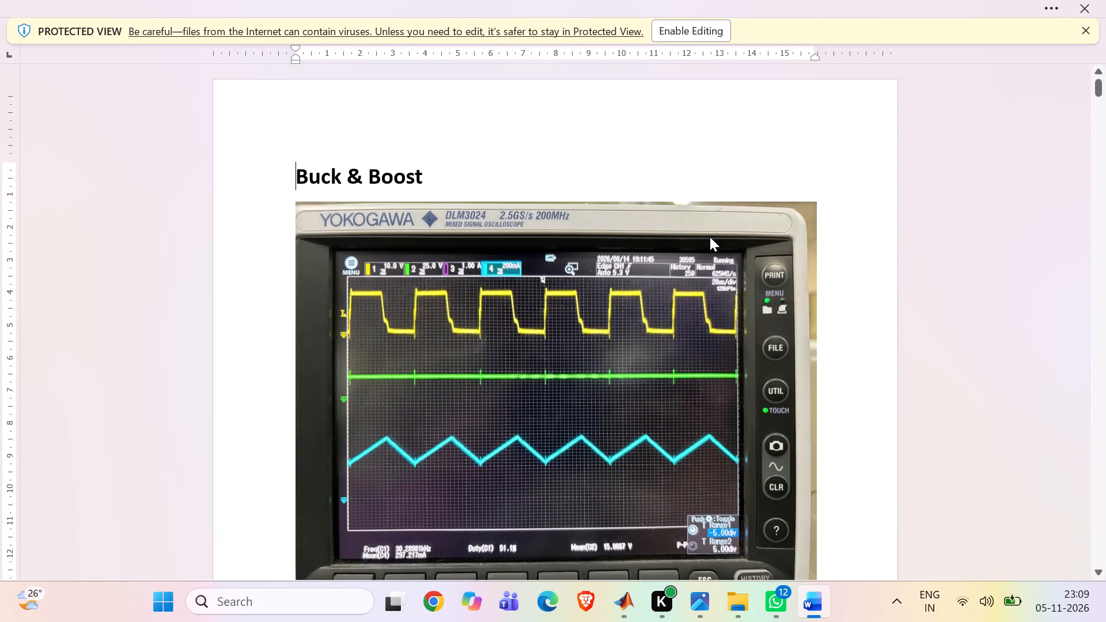
pyautogui.scroll(2, 710, 237)
pyautogui.scroll(-4, 710, 237)
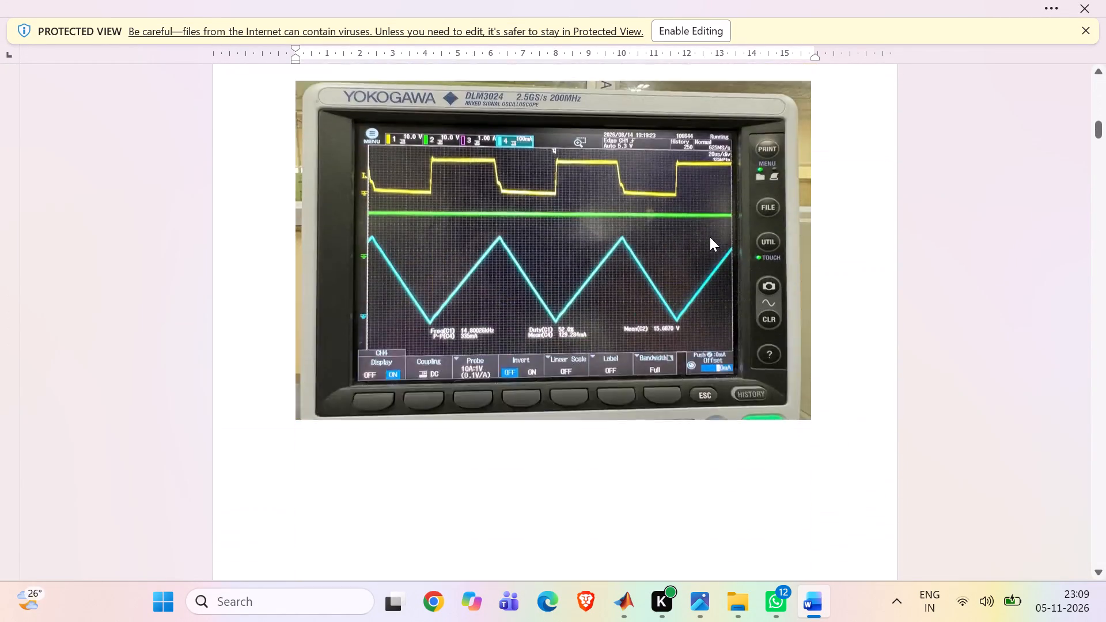
pyautogui.scroll(-1, 710, 237)
pyautogui.scroll(-20, 710, 237)
pyautogui.scroll(-11, 710, 237)
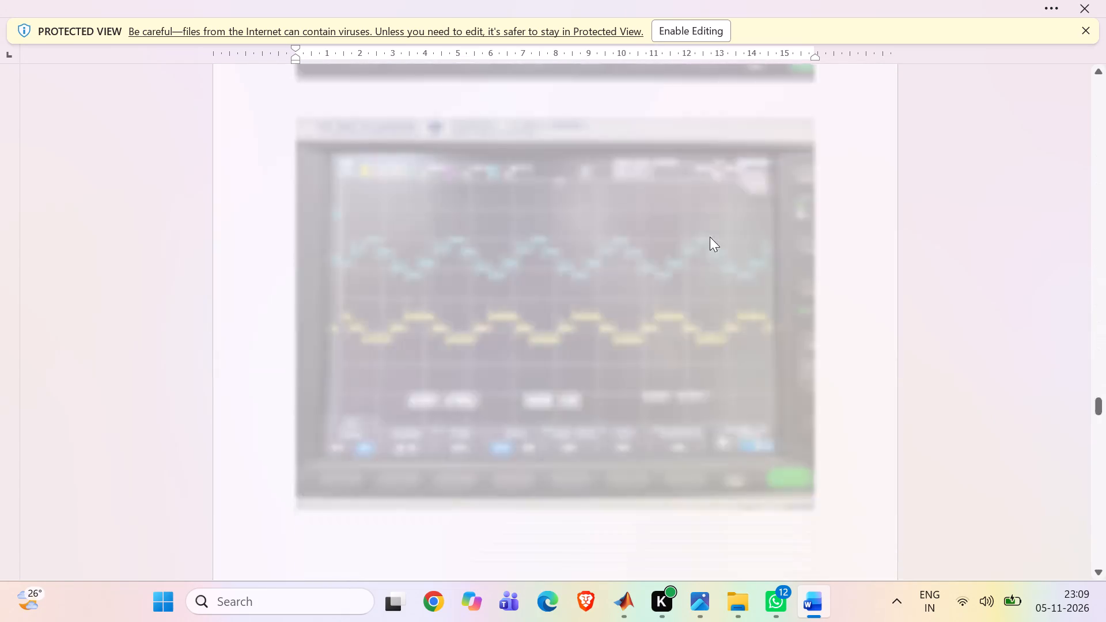
pyautogui.scroll(-10, 710, 237)
pyautogui.scroll(-20, 710, 237)
pyautogui.scroll(-5, 710, 237)
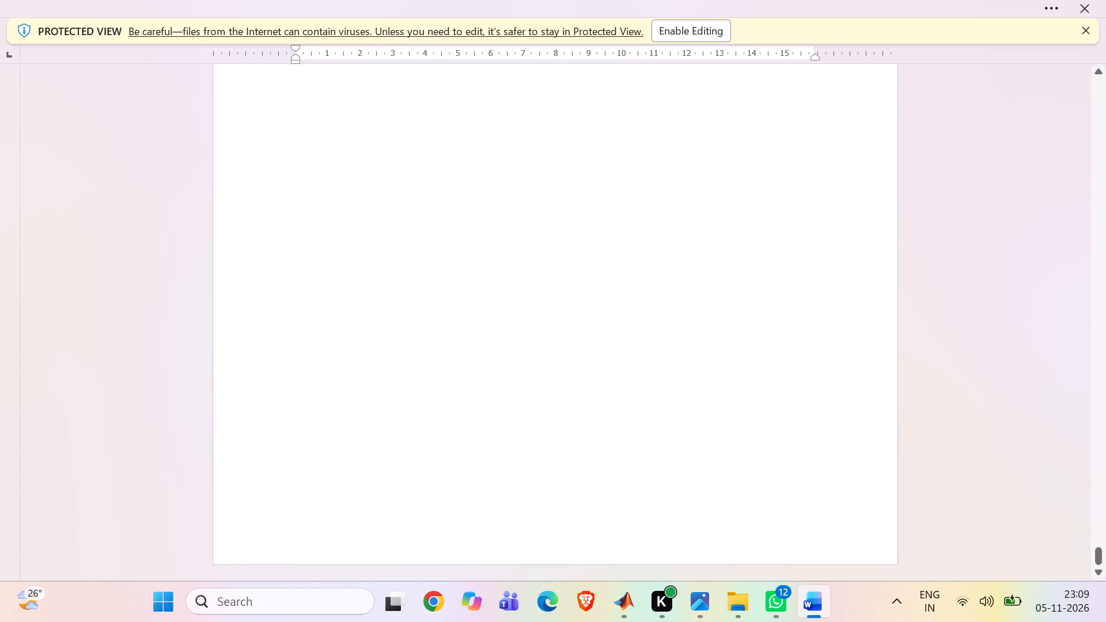
pyautogui.scroll(-1, 710, 237)
# Examine the VFD section's oscilloscope waveforms and their frequency and torque captions.
pyautogui.scroll(3, 710, 237)
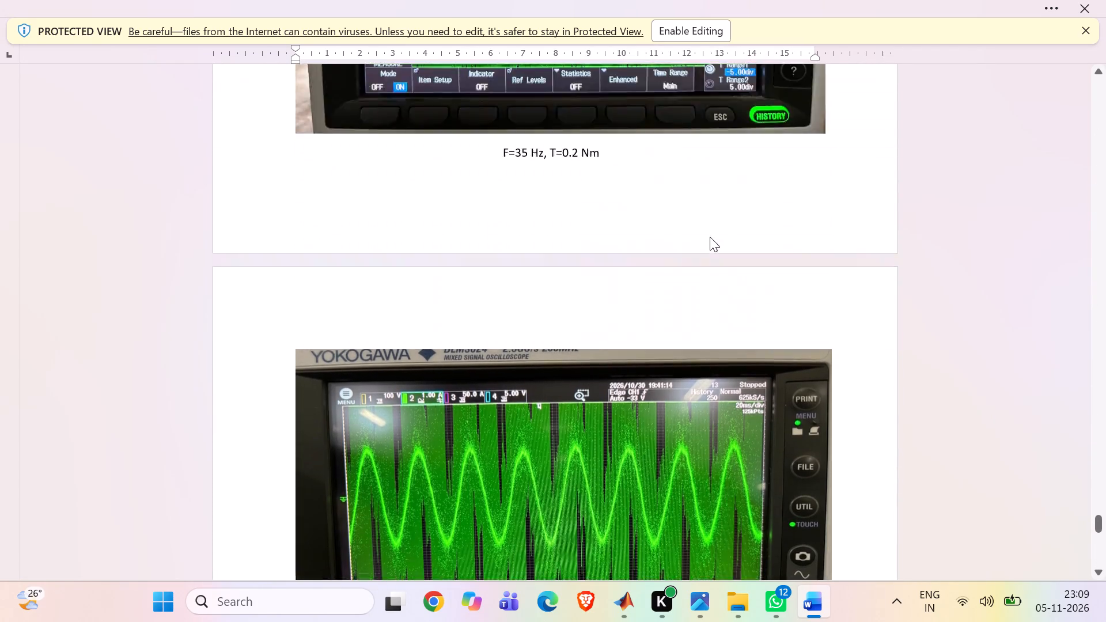
pyautogui.scroll(4, 710, 237)
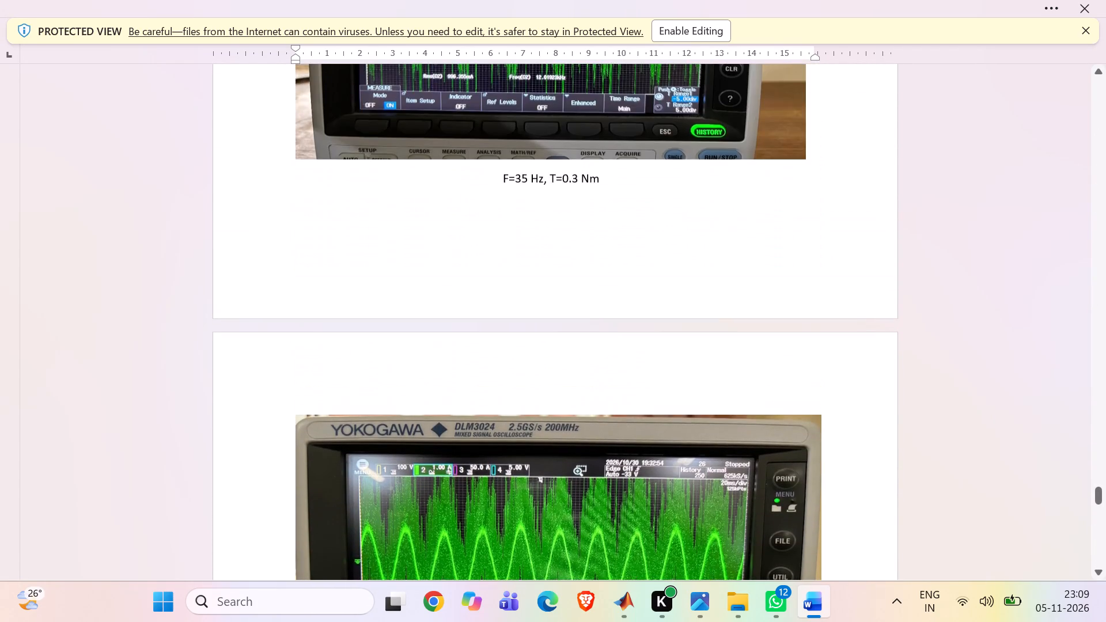
pyautogui.scroll(3, 710, 237)
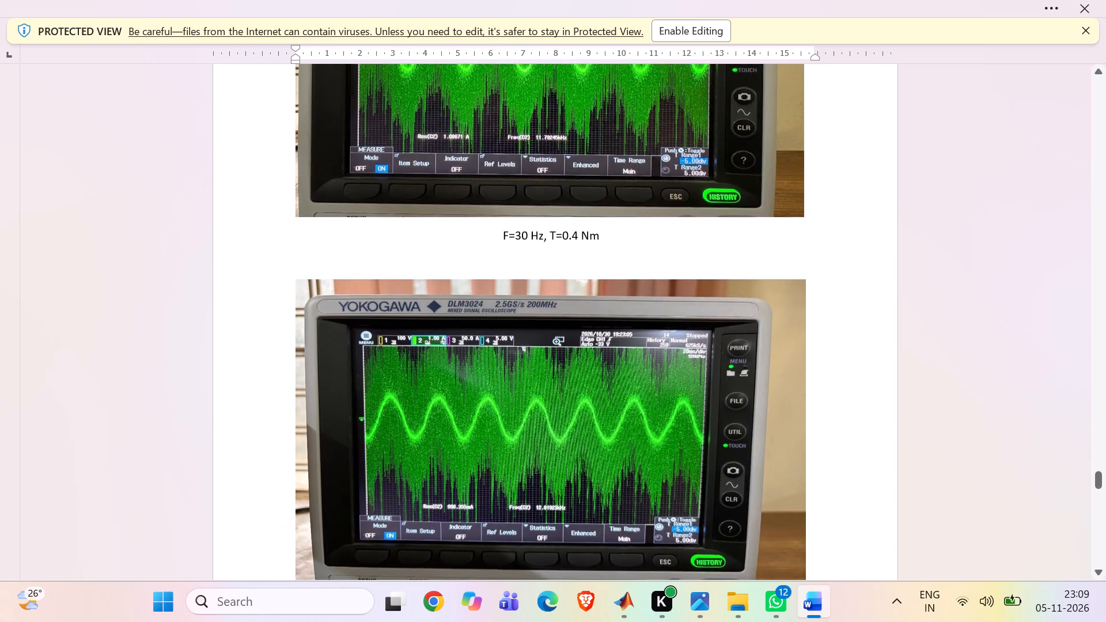
pyautogui.scroll(3, 710, 237)
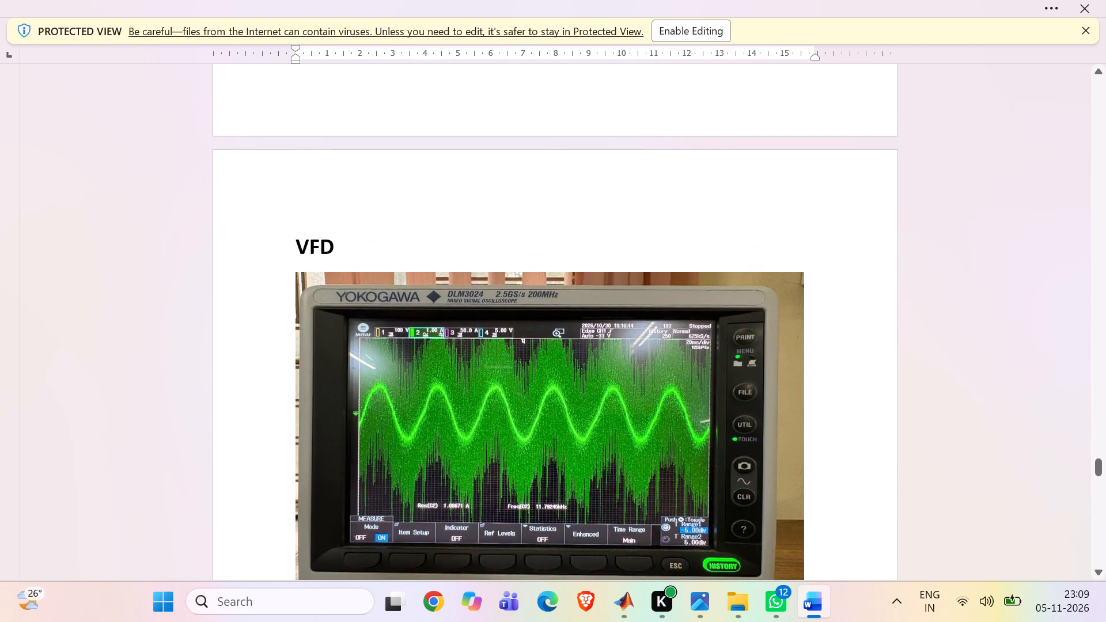
pyautogui.scroll(-2, 710, 237)
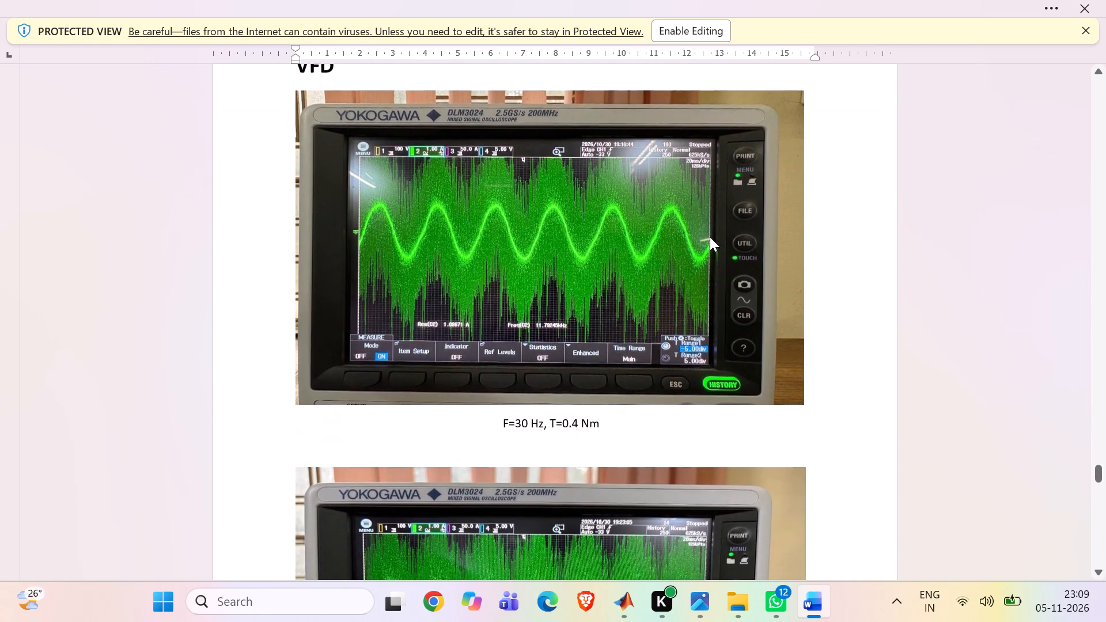
pyautogui.scroll(-2, 710, 237)
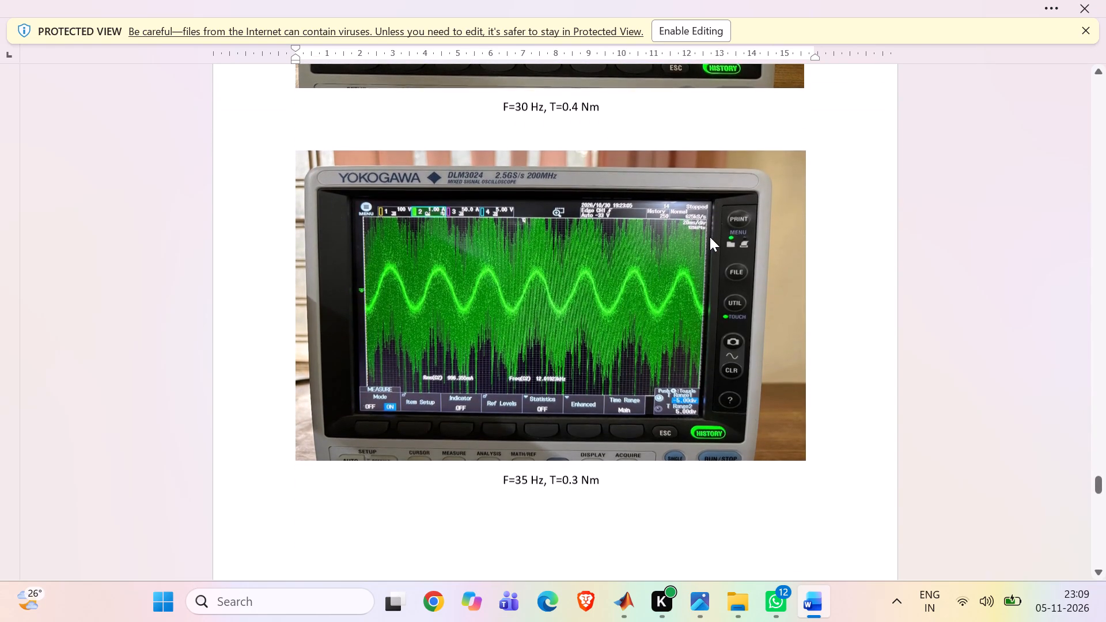
pyautogui.scroll(-4, 710, 237)
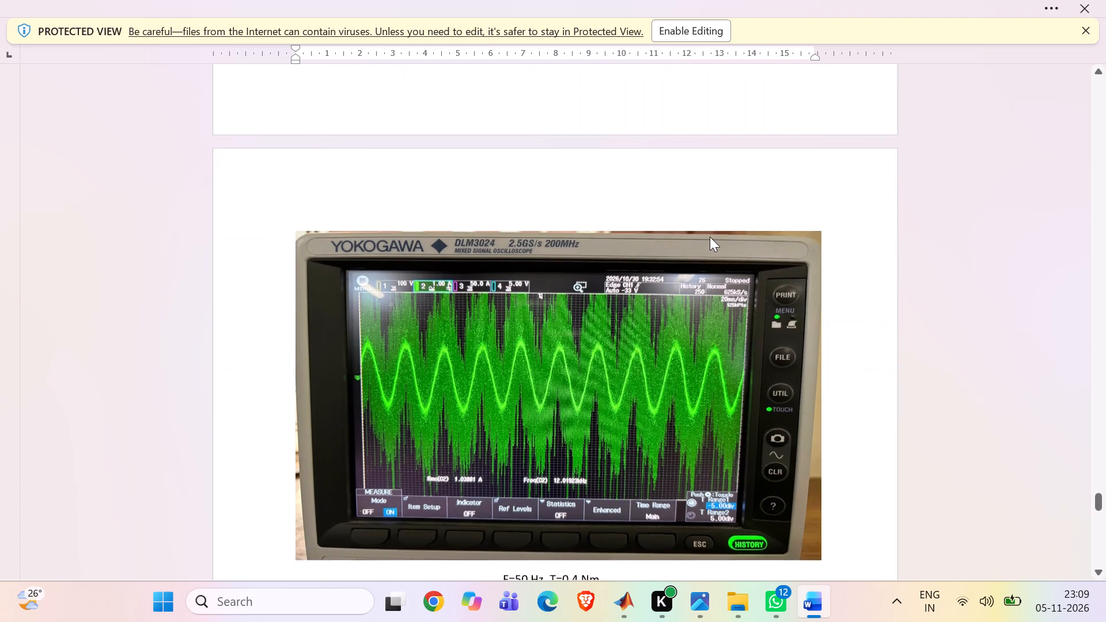
pyautogui.scroll(-3, 710, 237)
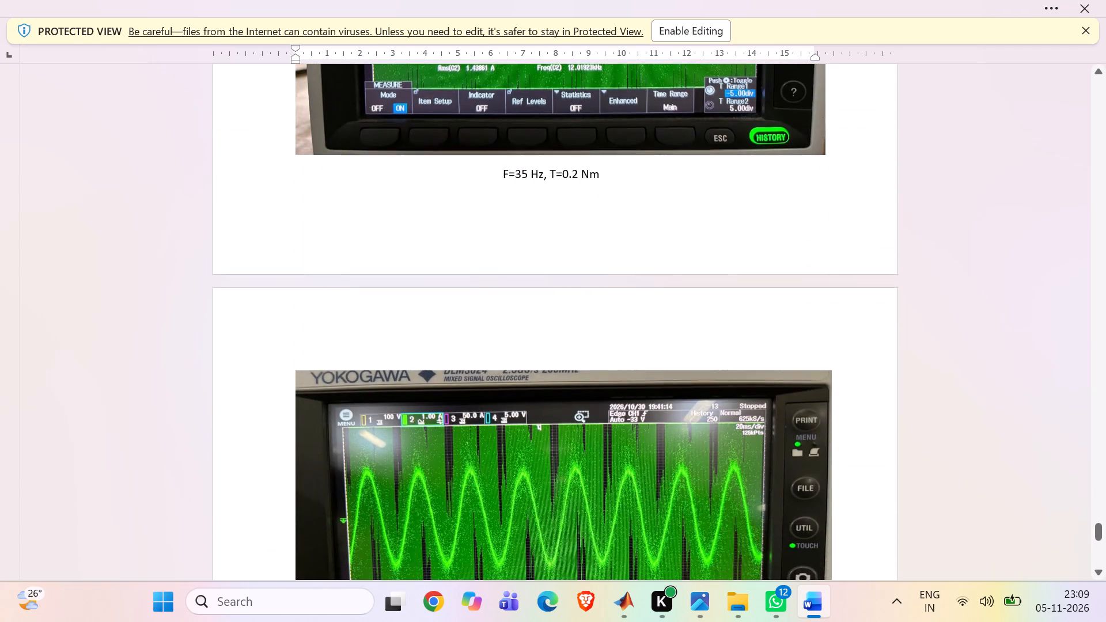
pyautogui.scroll(-4, 710, 237)
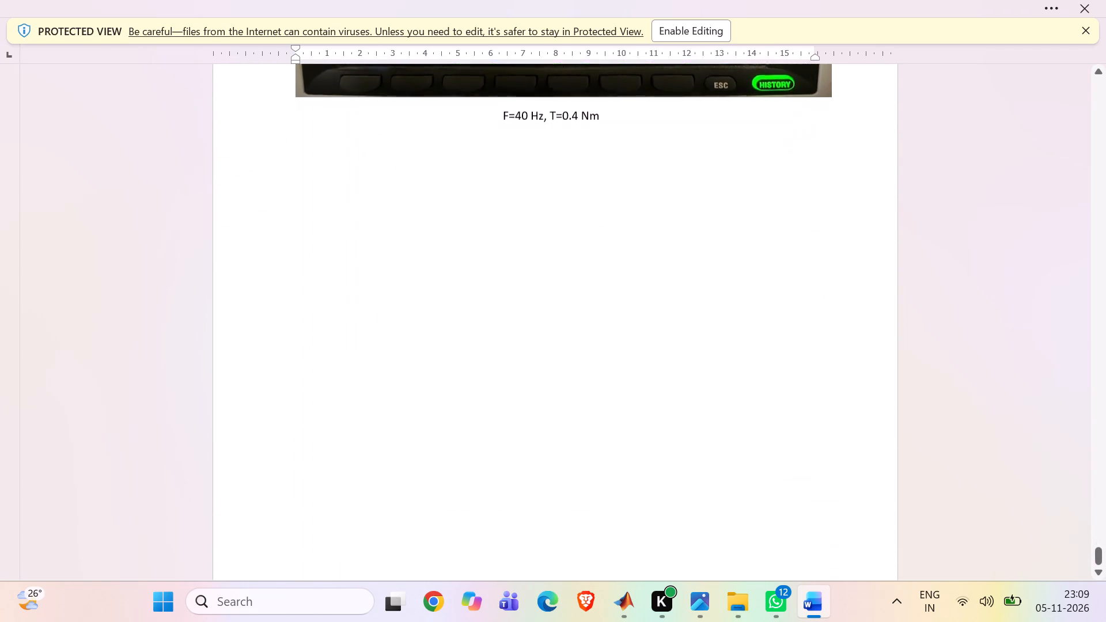
pyautogui.scroll(-2, 710, 237)
pyautogui.scroll(6, 710, 237)
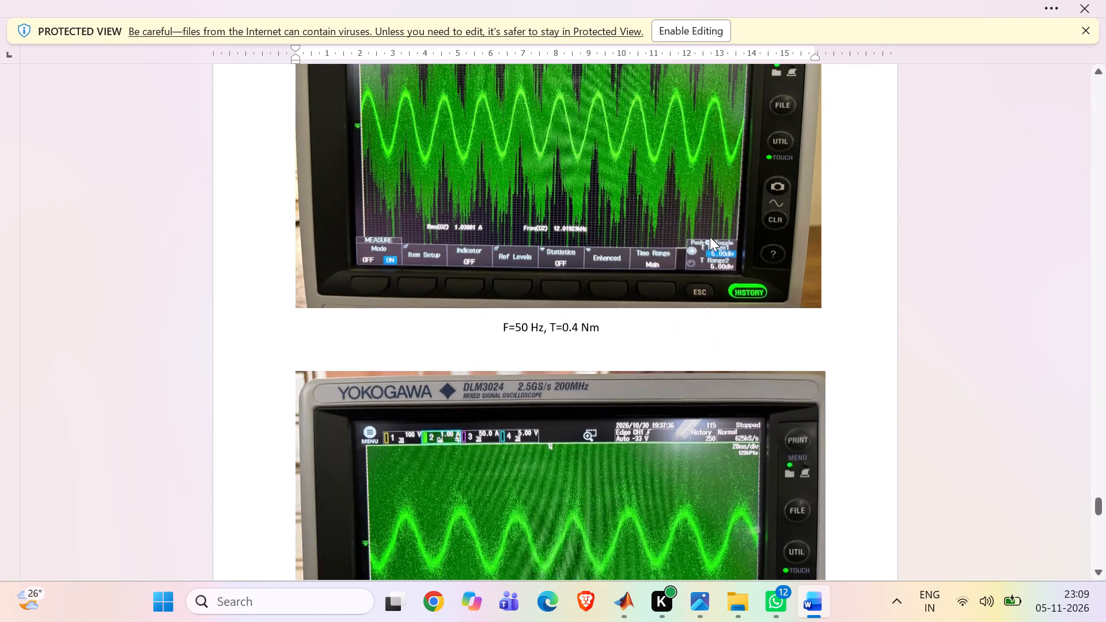
pyautogui.scroll(2, 710, 237)
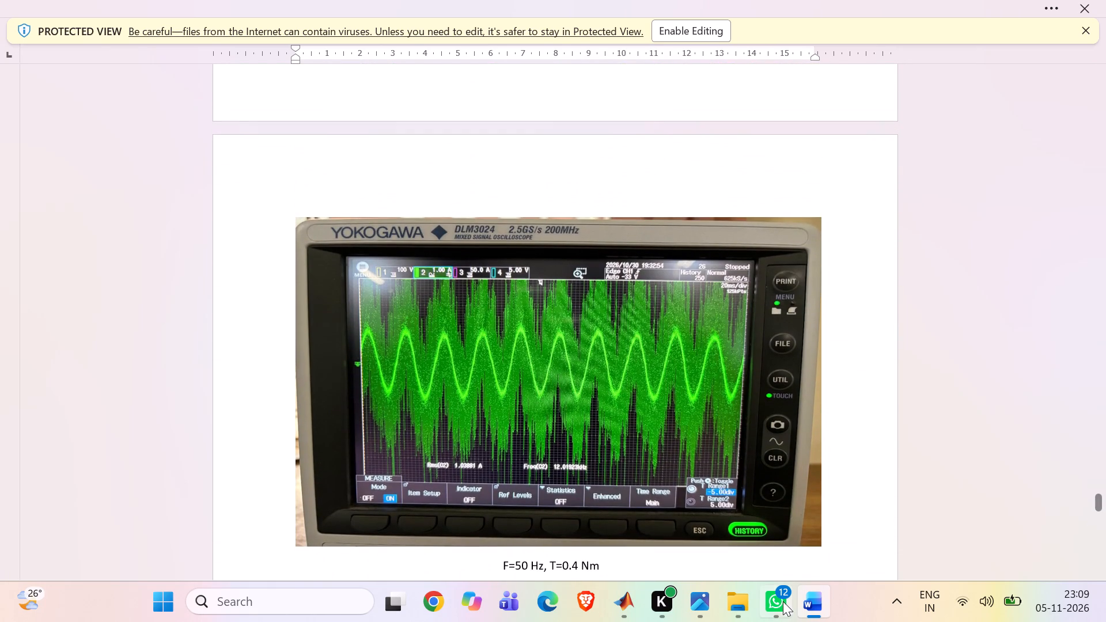
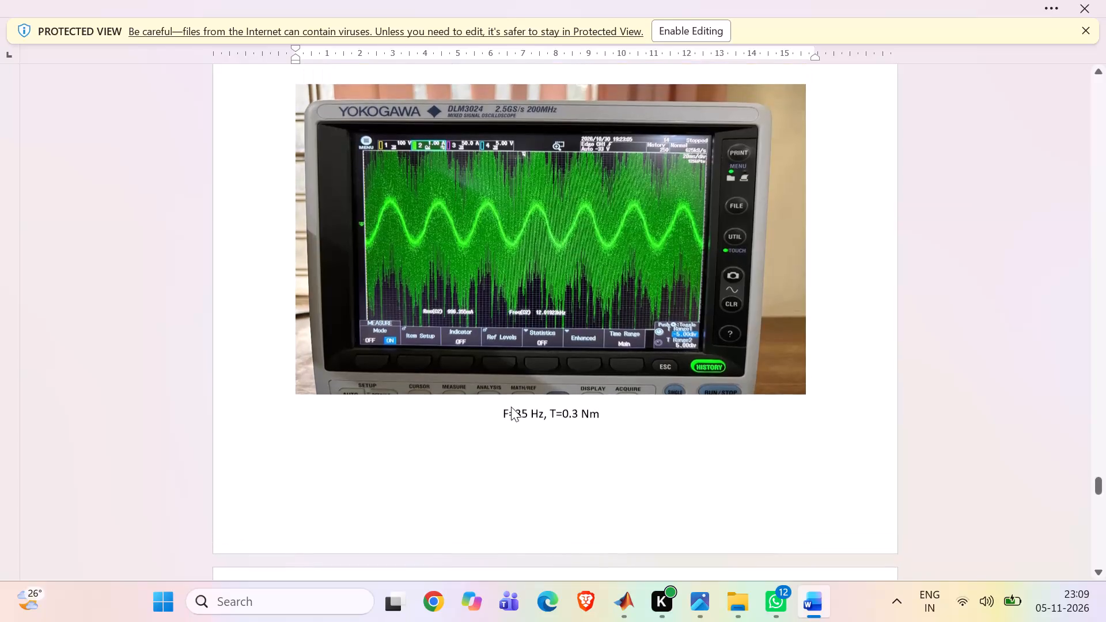
# In File Explorer, create a folder named VFD inside PE_LAB and open it.
pyautogui.scroll(3, 511, 407)
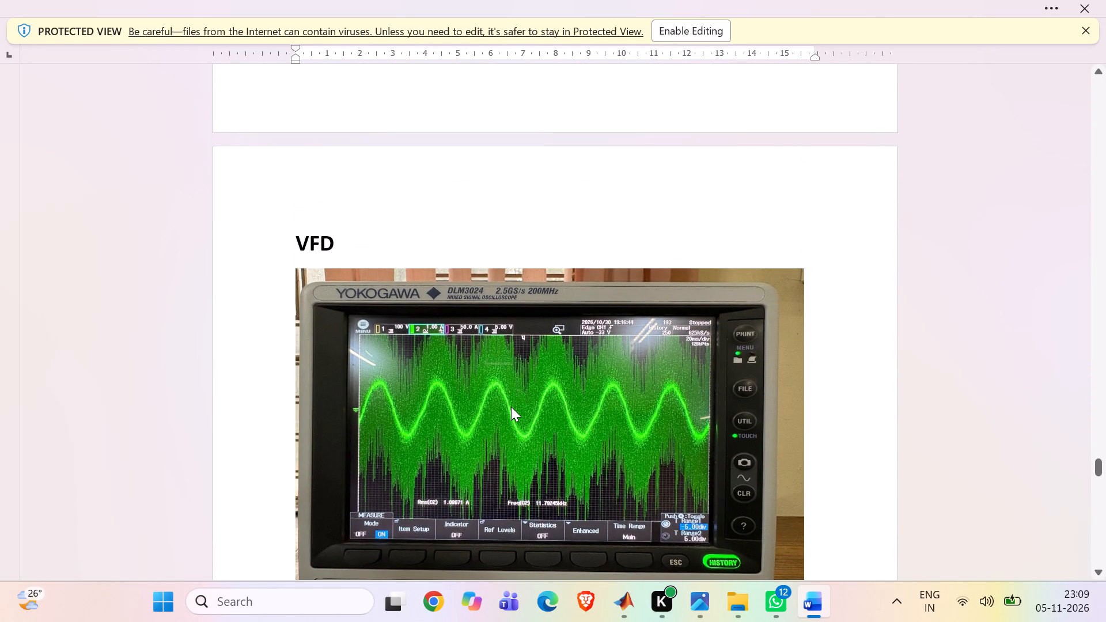
pyautogui.click(732, 613)
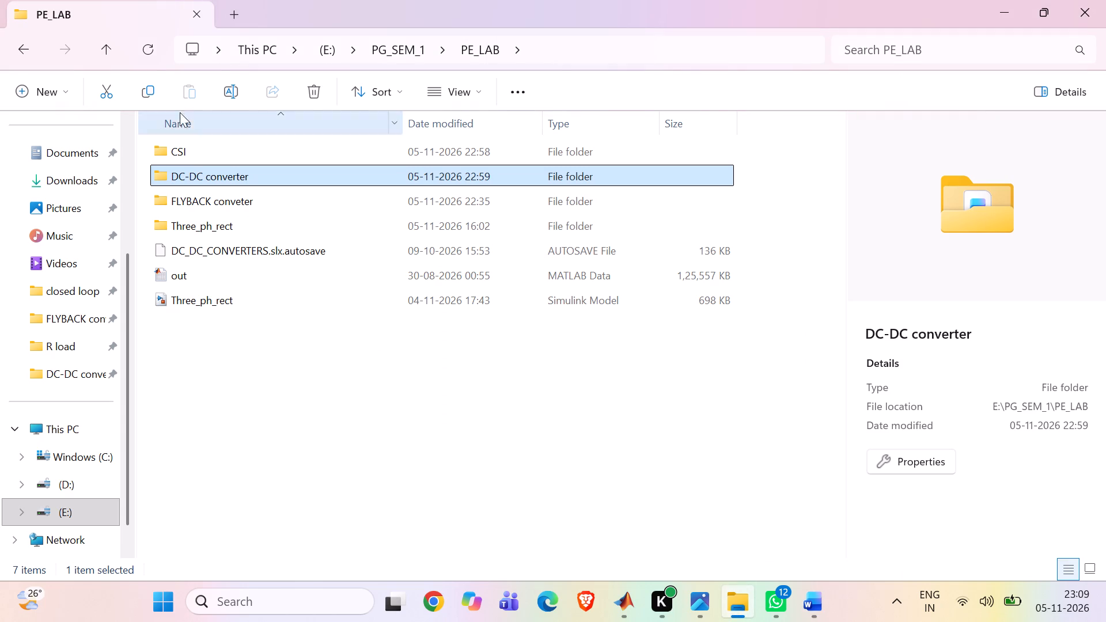
pyautogui.click(238, 317)
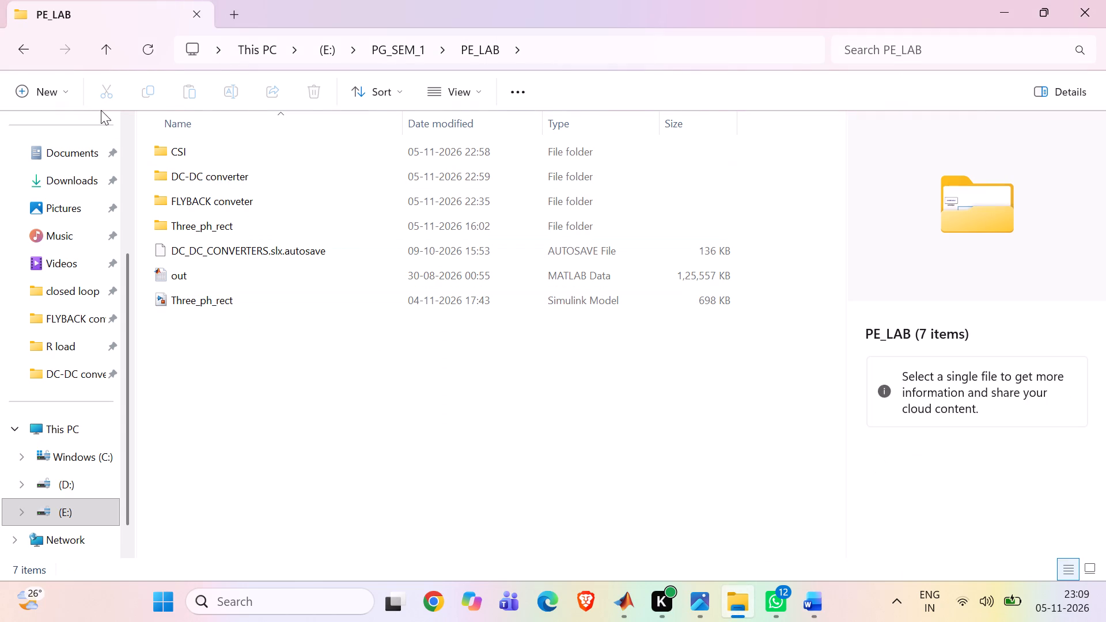
pyautogui.click(57, 89)
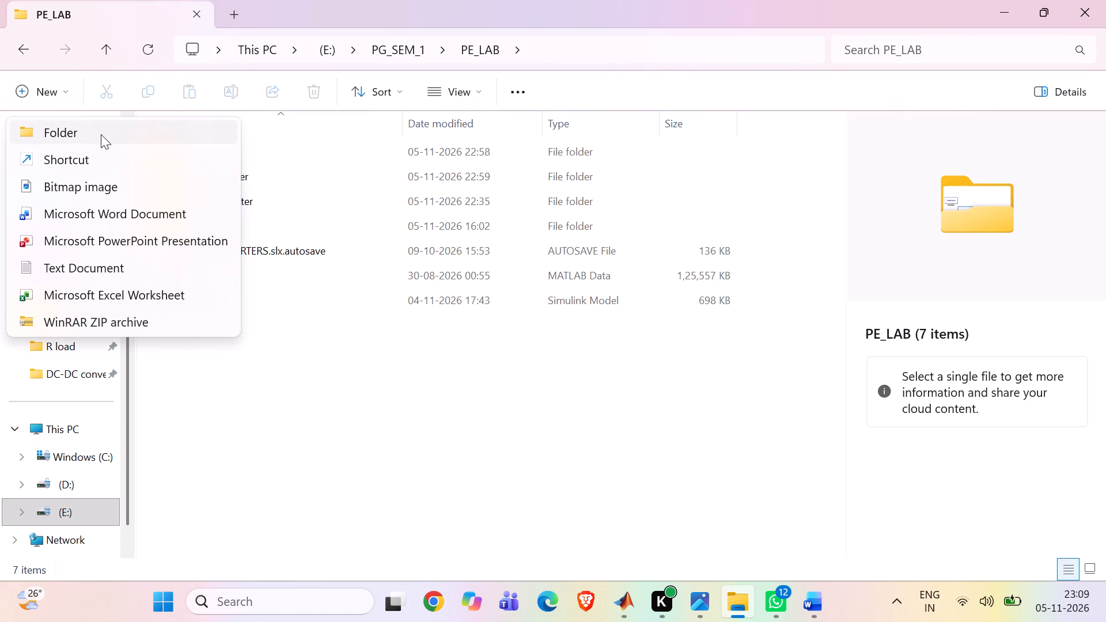
pyautogui.click(100, 134)
pyautogui.press('BackSpace')
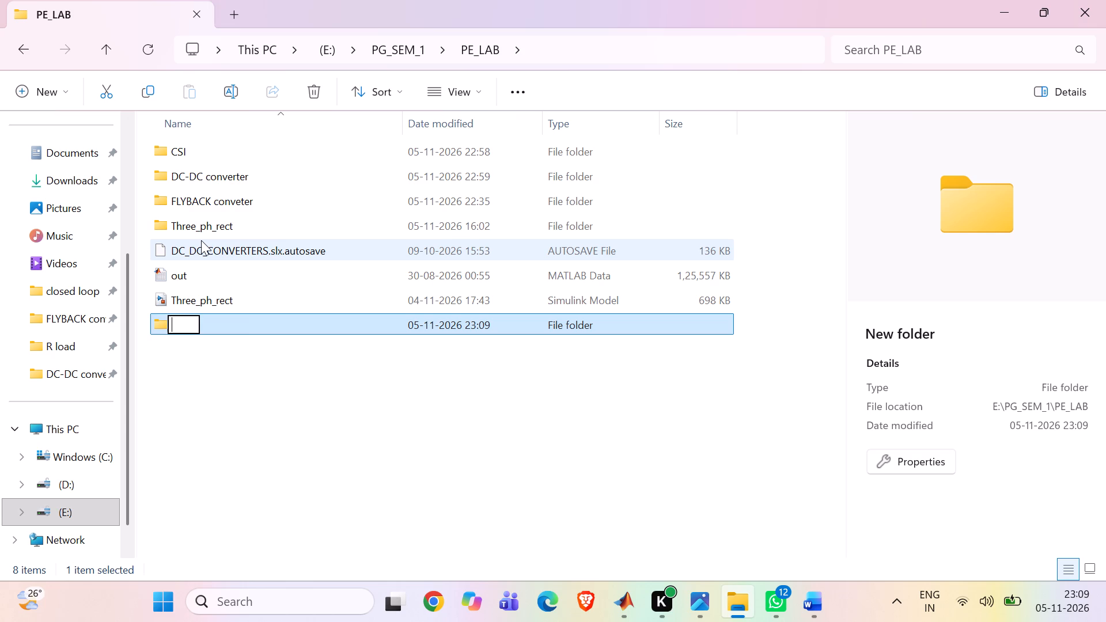
pyautogui.write('VFD')
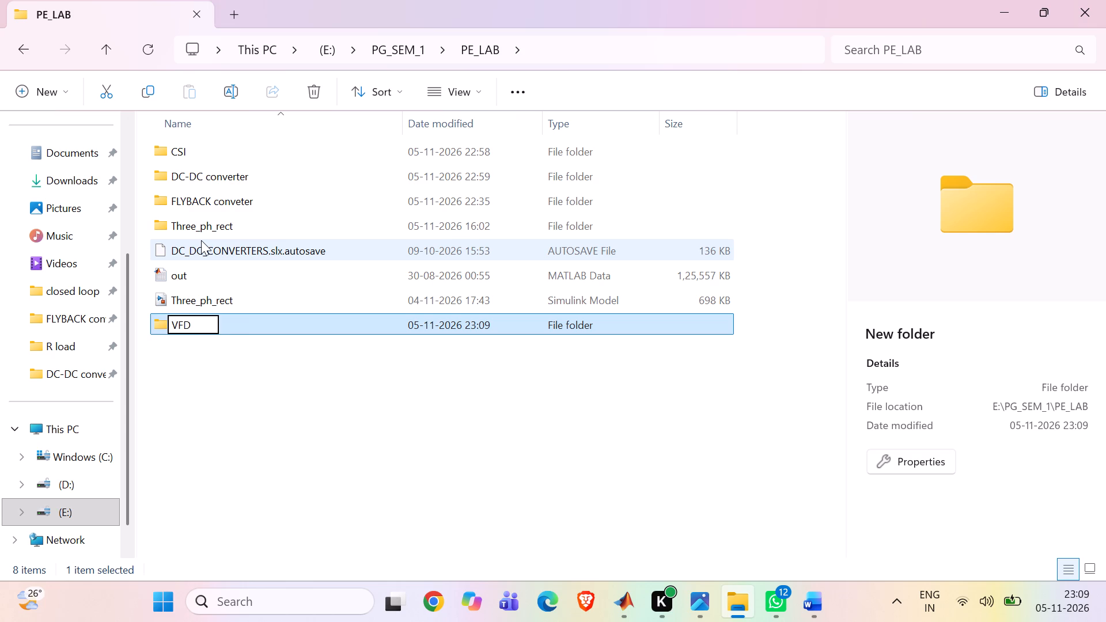
pyautogui.click(219, 383)
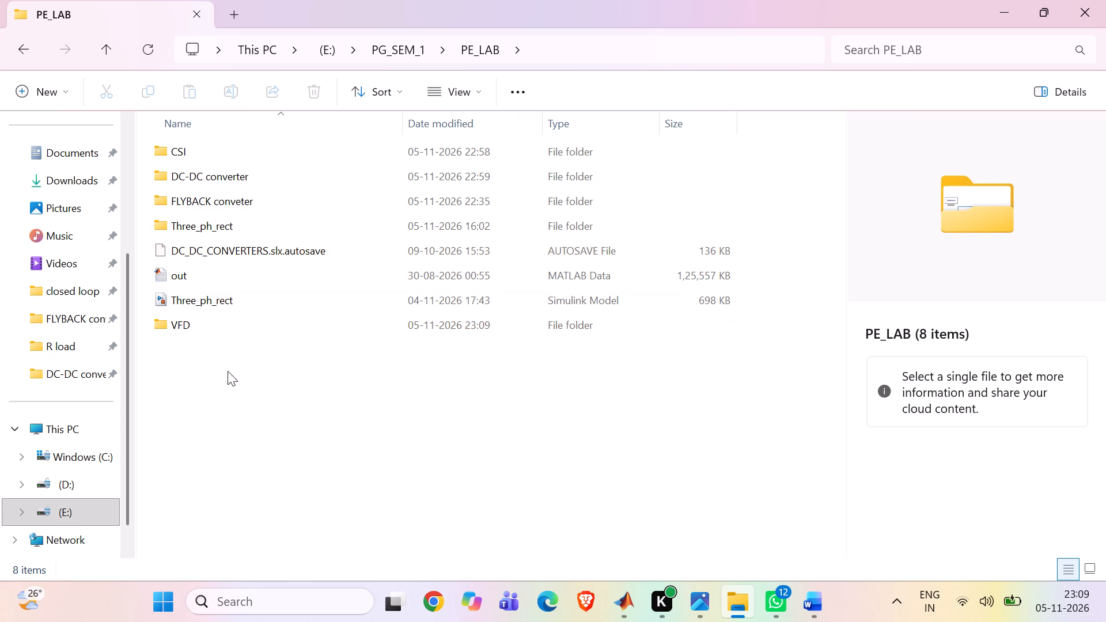
pyautogui.doubleClick(257, 321)
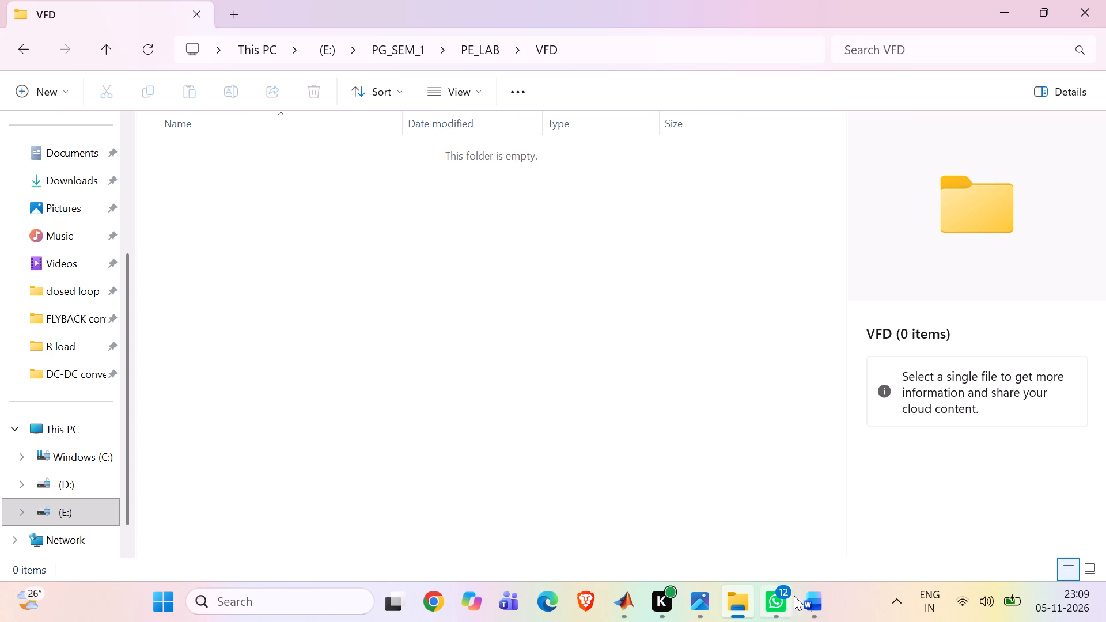
# In the Word results document, snip the oscilloscope display captioned F=30 Hz, T=0.4 Nm, cropped to the waveform above its bottom menu.
pyautogui.click(810, 597)
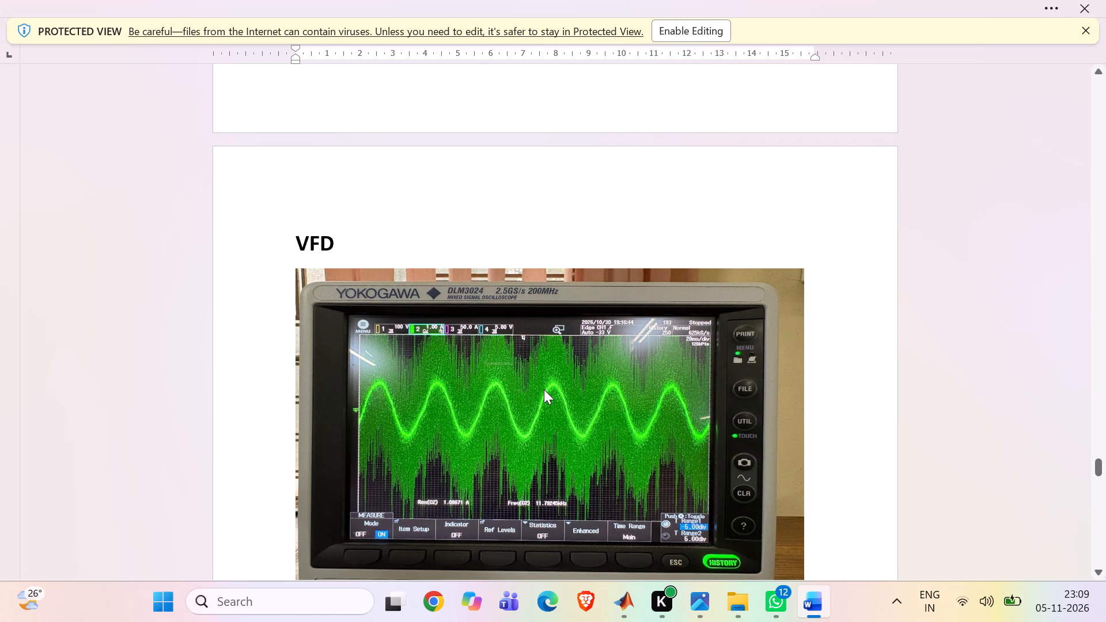
pyautogui.scroll(-1, 544, 389)
pyautogui.scroll(-1, 615, 226)
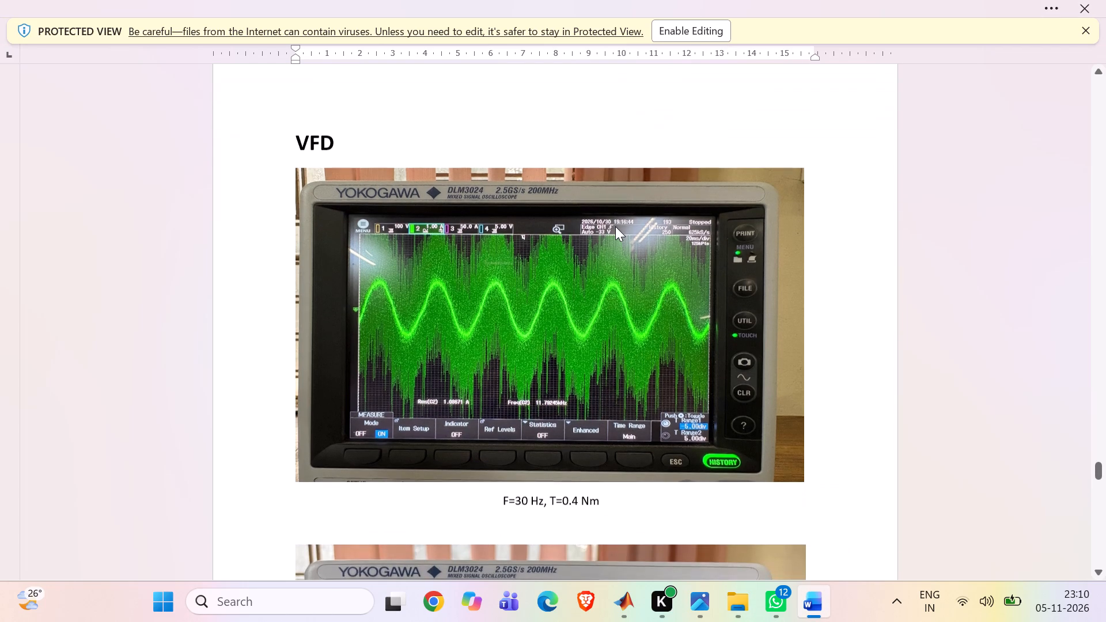
pyautogui.scroll(-1, 615, 226)
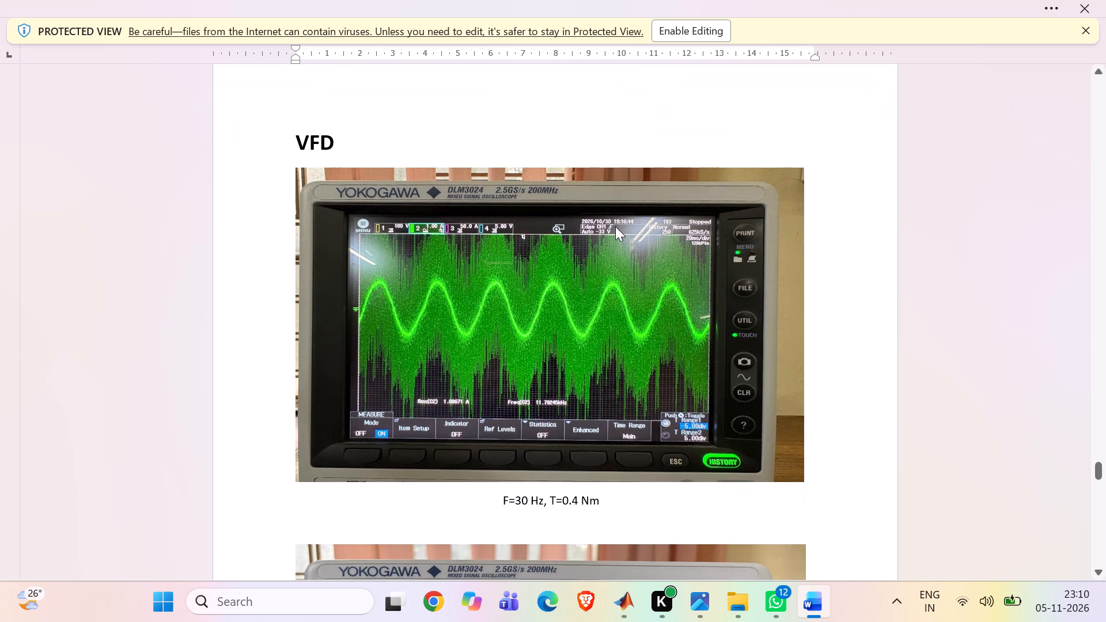
pyautogui.press('Print')
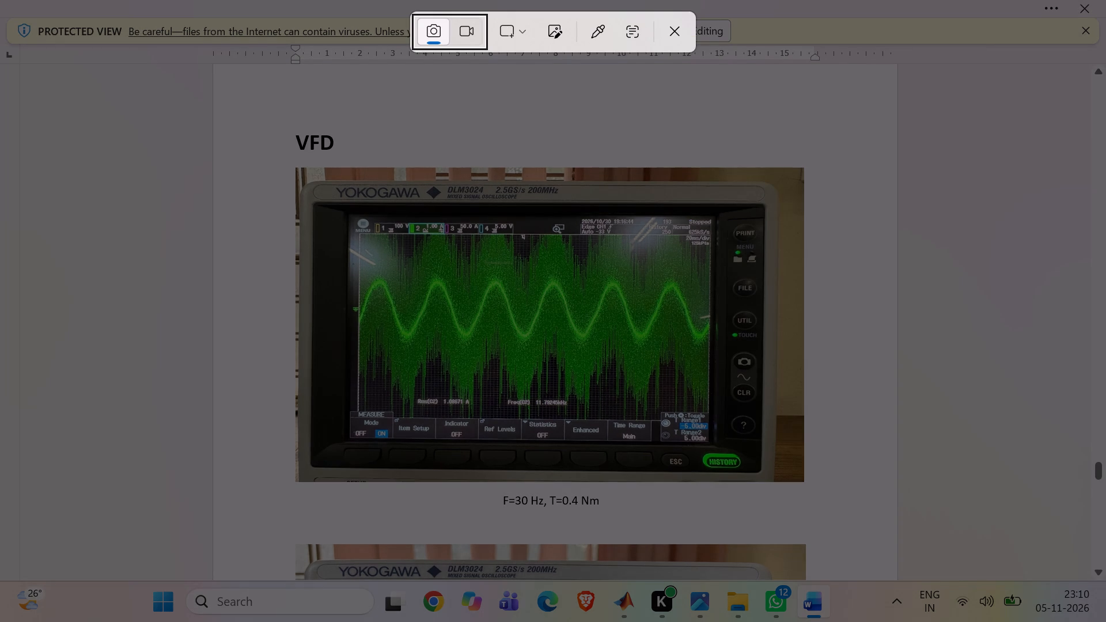
pyautogui.moveTo(350, 214); pyautogui.dragTo(502, 437)
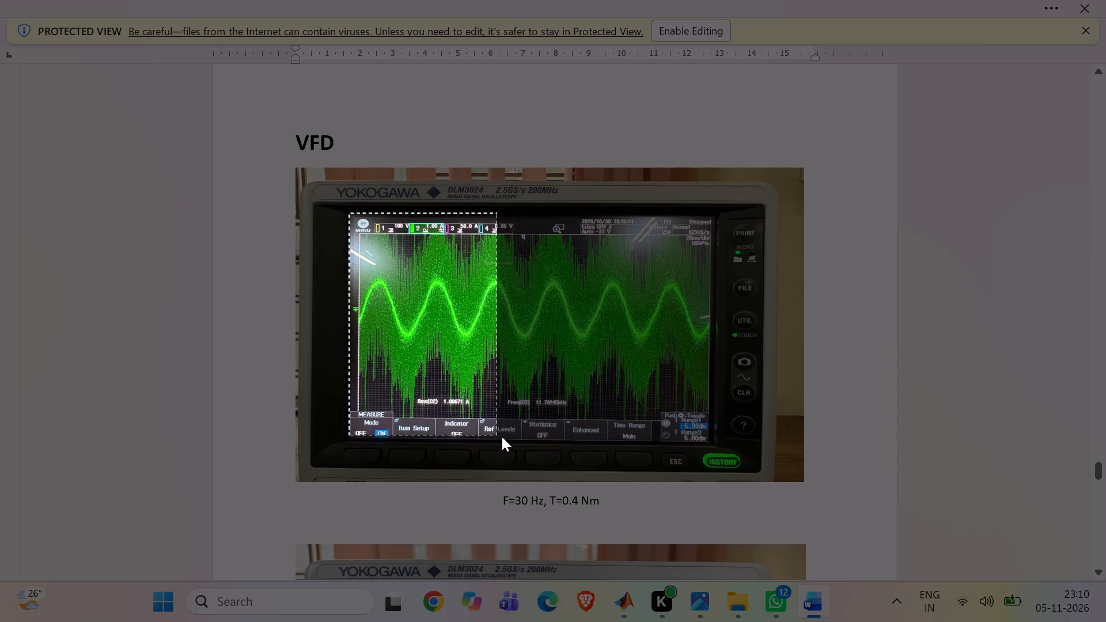
pyautogui.moveTo(502, 437); pyautogui.dragTo(703, 442)
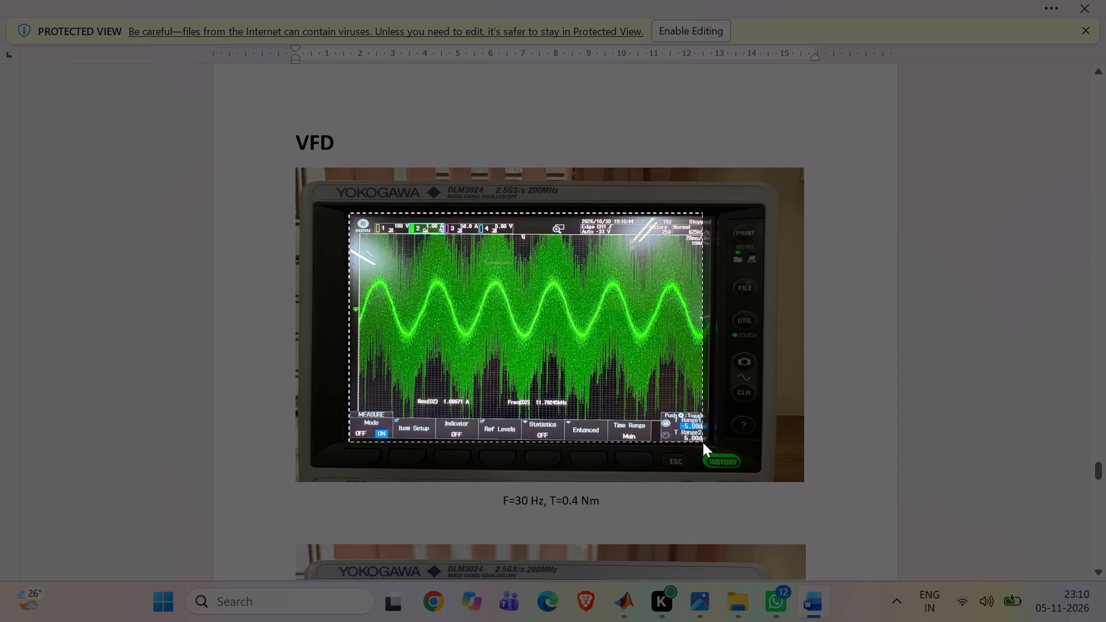
pyautogui.moveTo(703, 442); pyautogui.dragTo(711, 445)
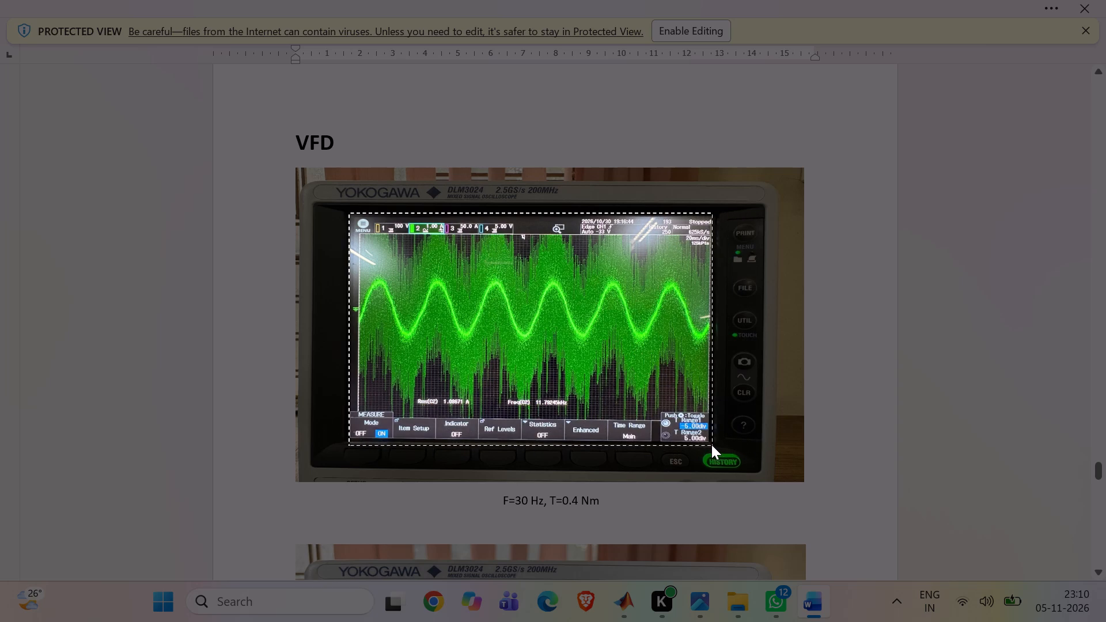
pyautogui.moveTo(711, 445); pyautogui.dragTo(711, 439)
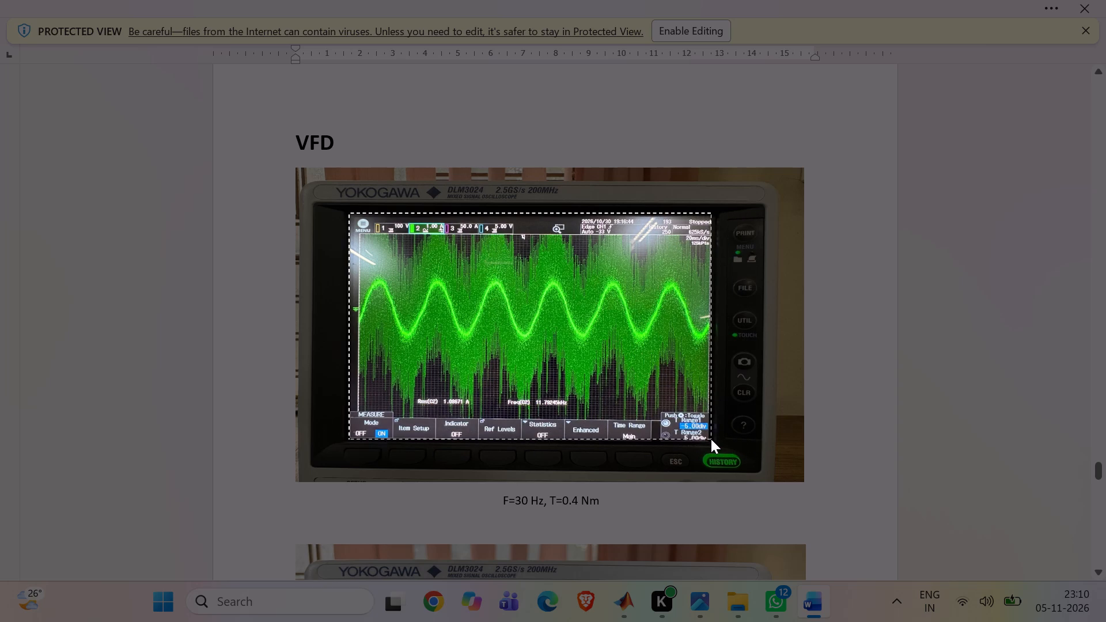
pyautogui.moveTo(711, 439); pyautogui.dragTo(711, 441)
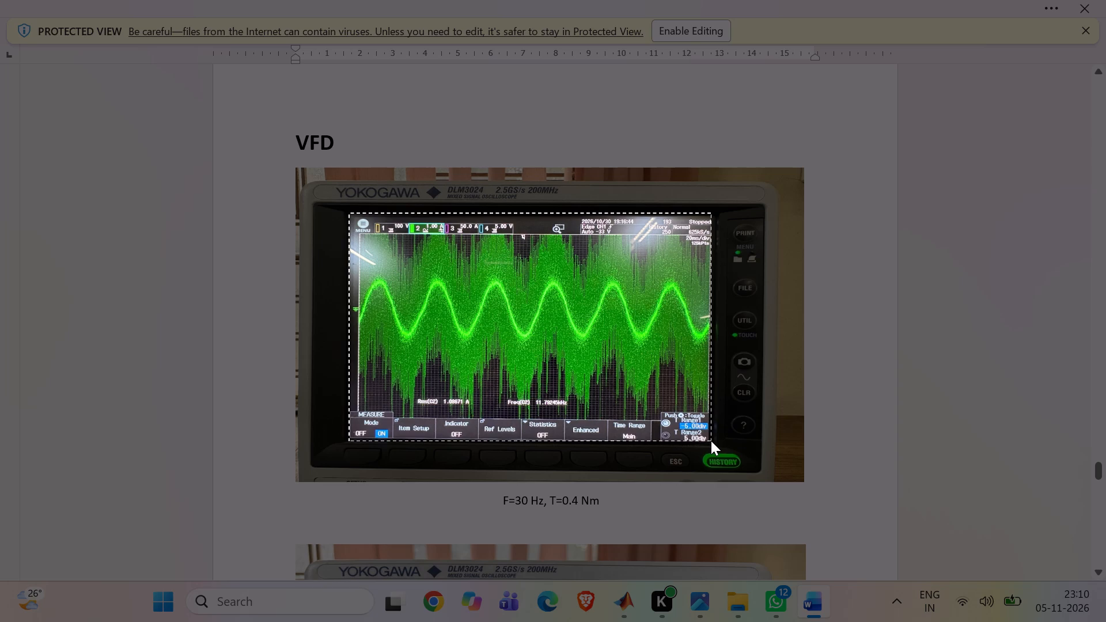
pyautogui.moveTo(711, 441); pyautogui.dragTo(711, 439)
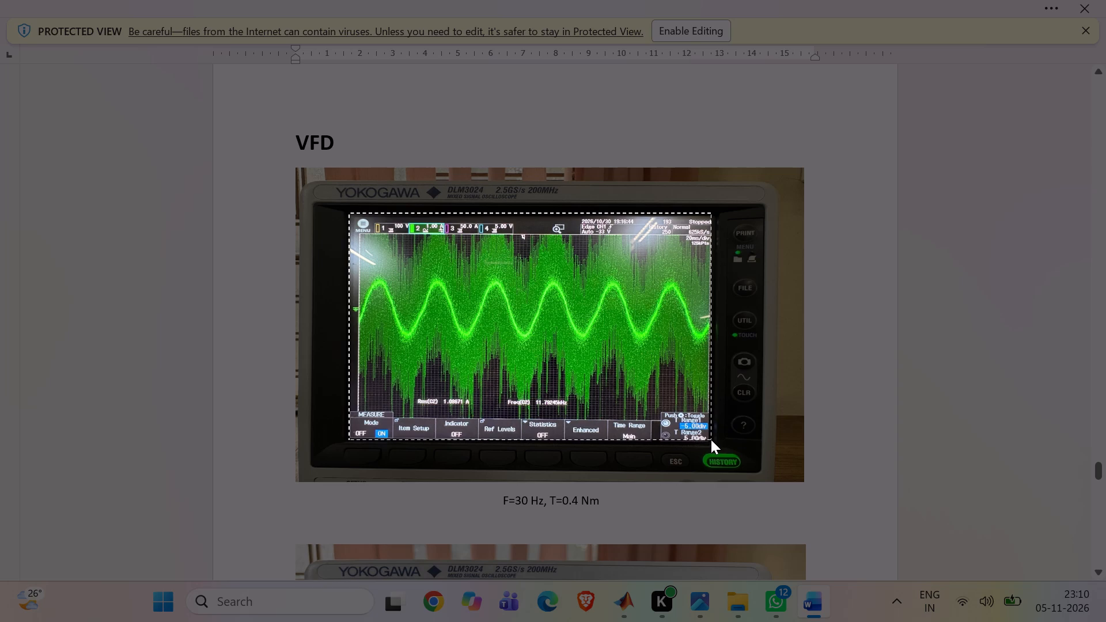
pyautogui.moveTo(711, 439); pyautogui.dragTo(710, 418)
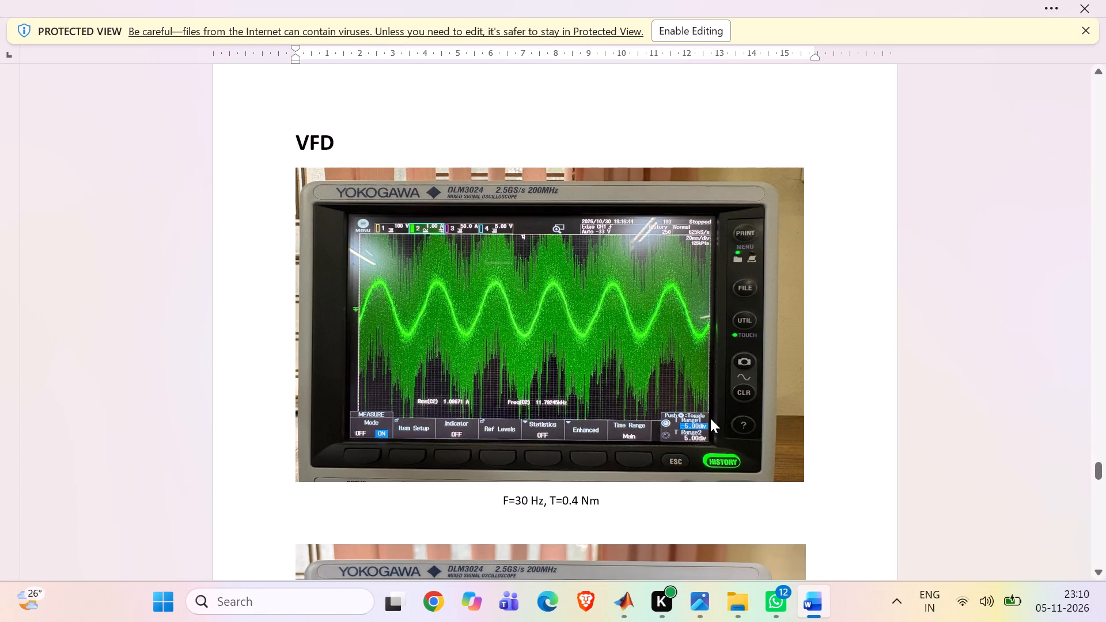
# Switch to File Explorer and open the Screenshots folder inside Pictures at its newest captures.
pyautogui.click(700, 605)
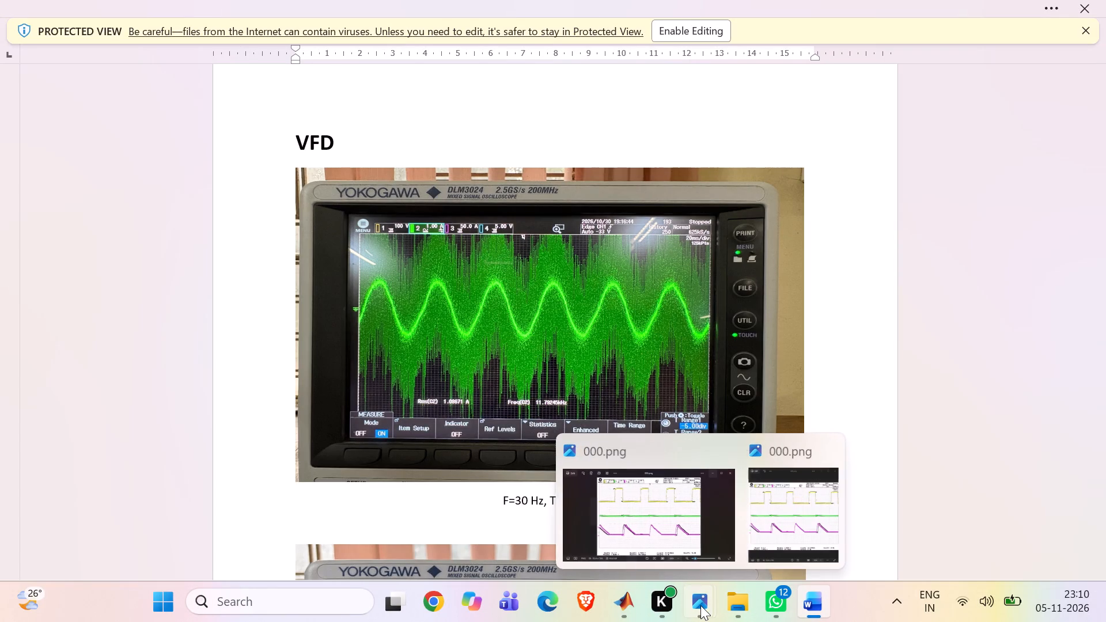
pyautogui.click(729, 604)
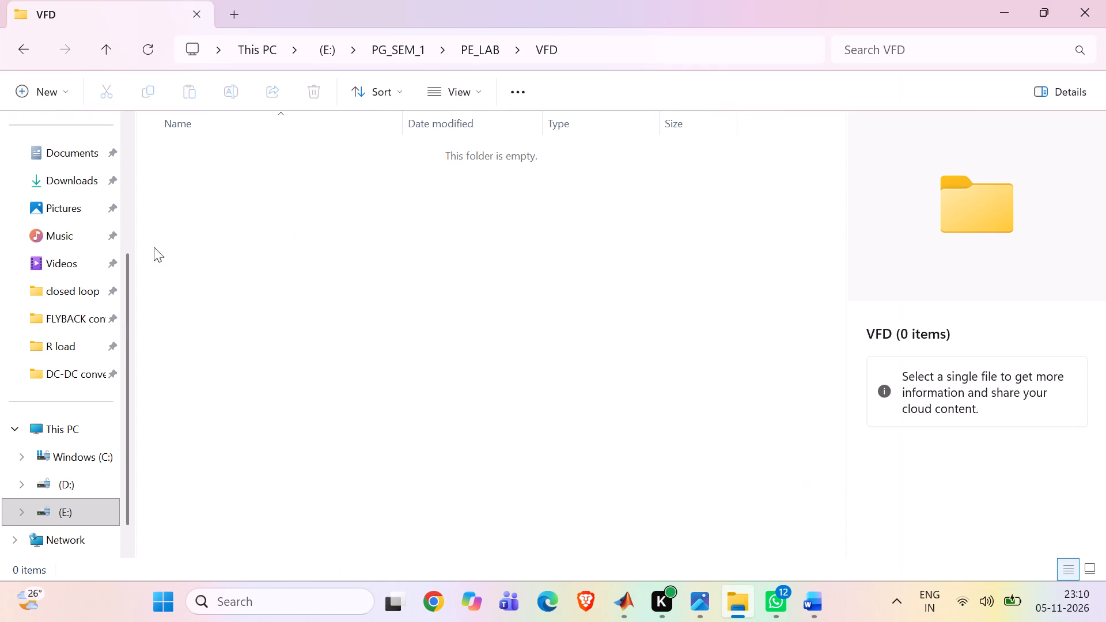
pyautogui.scroll(-1, 67, 355)
pyautogui.scroll(2, 67, 355)
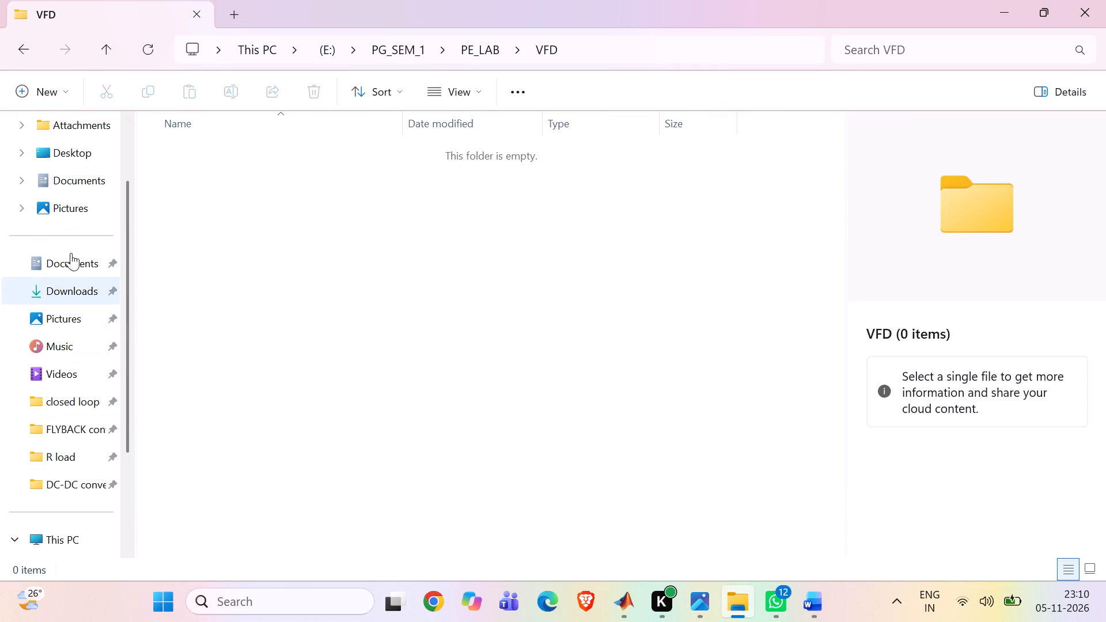
pyautogui.click(73, 211)
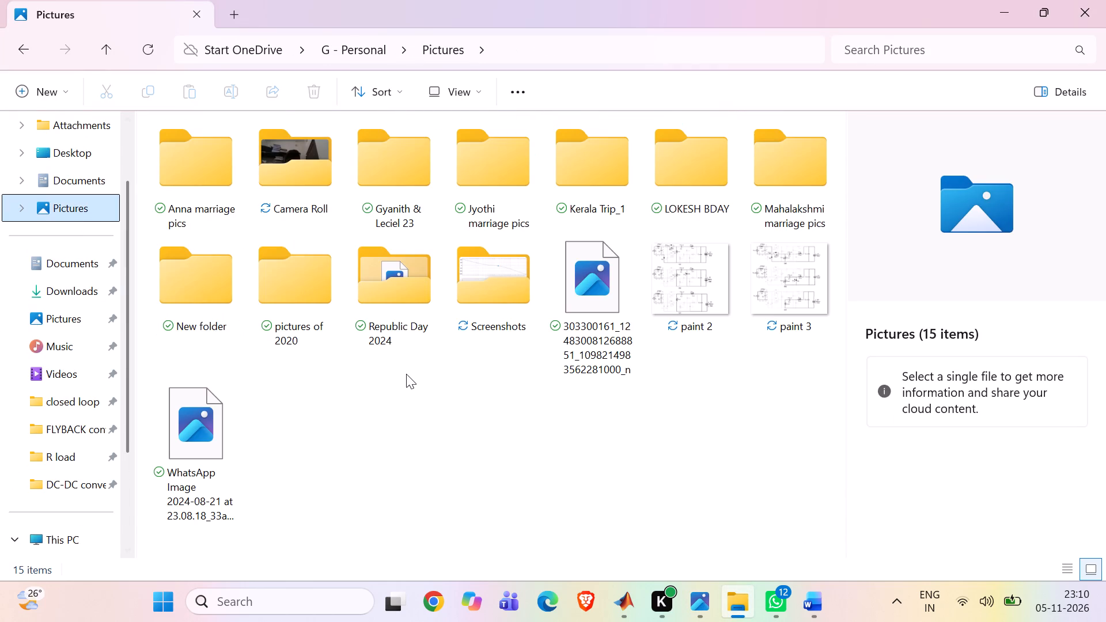
pyautogui.doubleClick(468, 267)
pyautogui.scroll(-19, 610, 323)
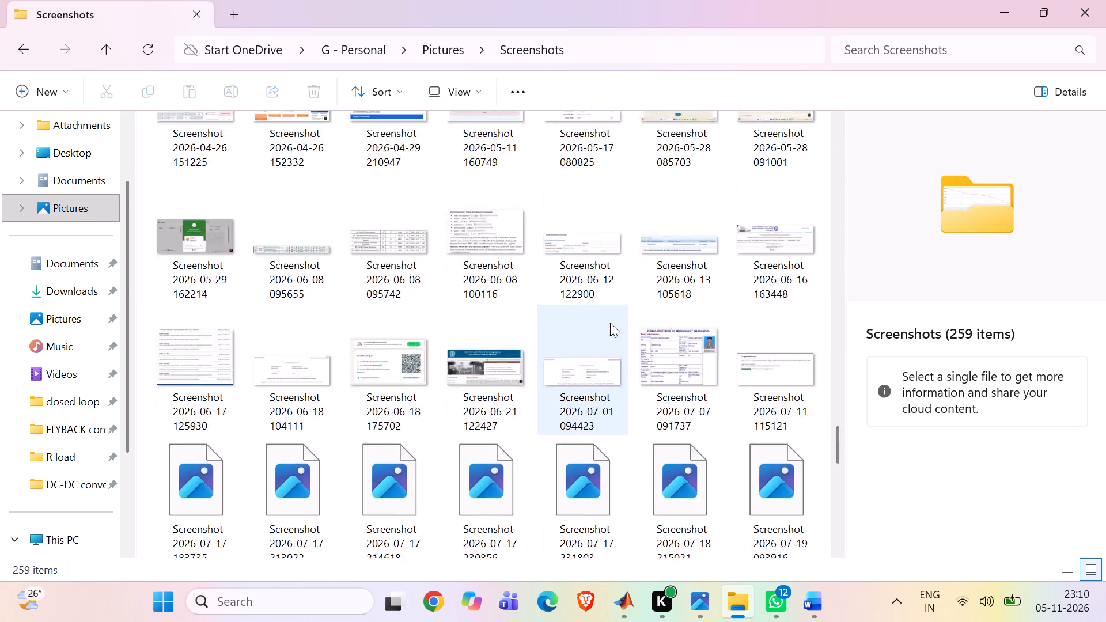
pyautogui.scroll(-7, 610, 323)
# Rename the newest screenshot, showing the green VFD waveform, as F=30.
pyautogui.click(776, 514)
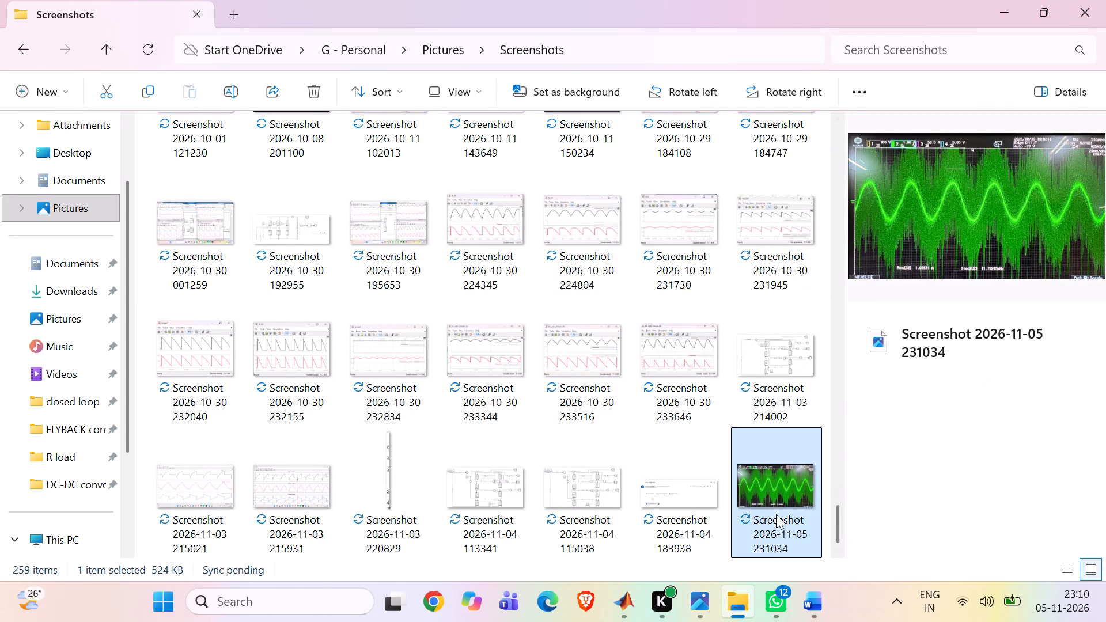
pyautogui.click(229, 96)
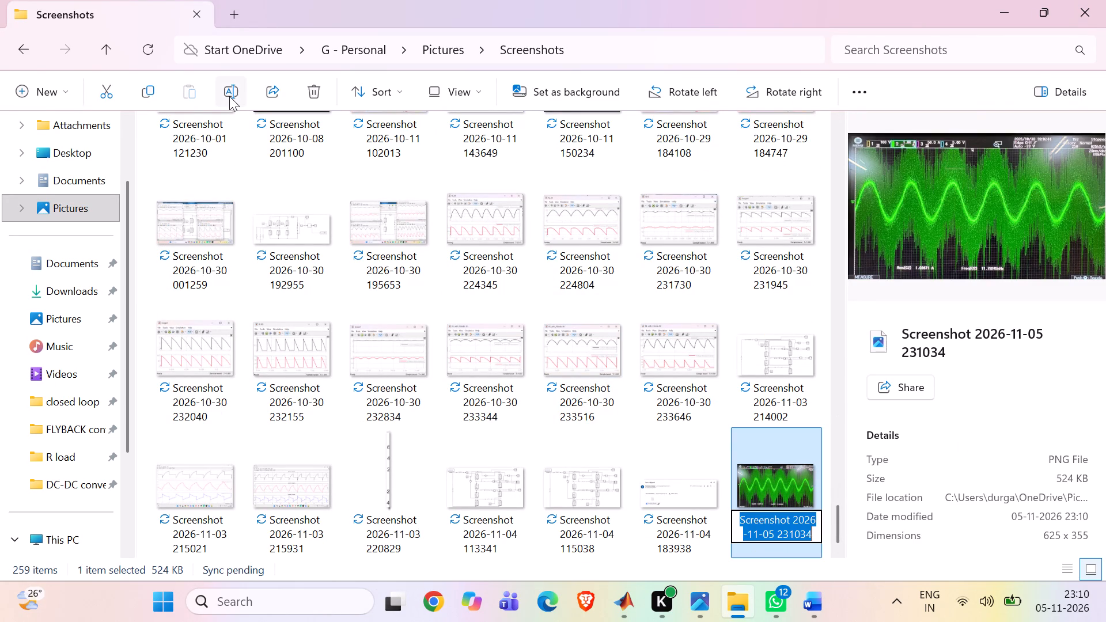
pyautogui.press('BackSpace')
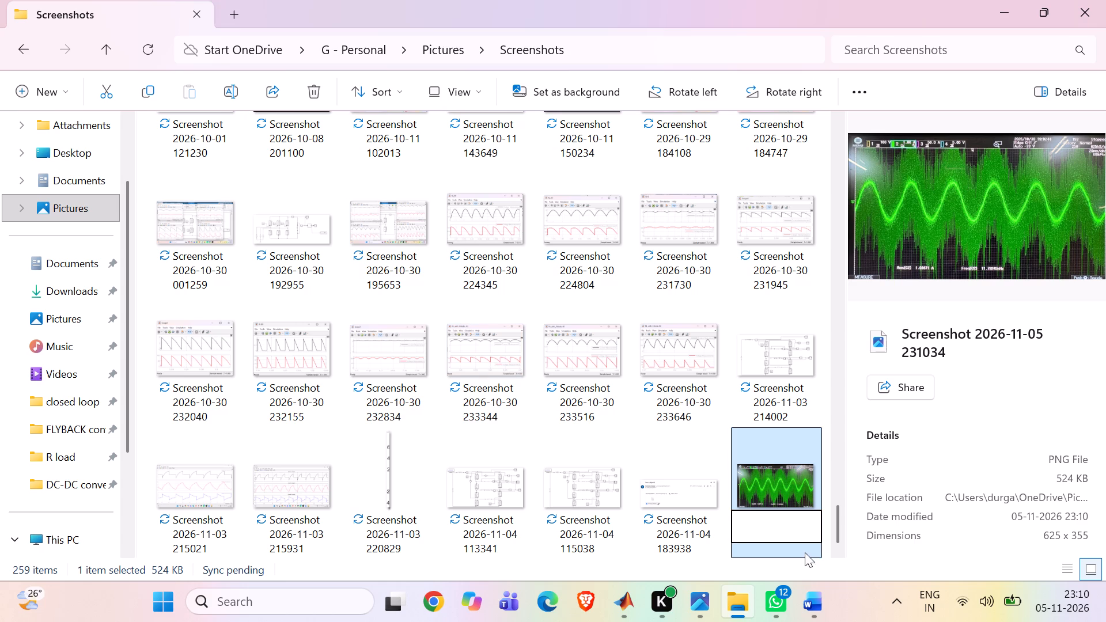
pyautogui.click(810, 532)
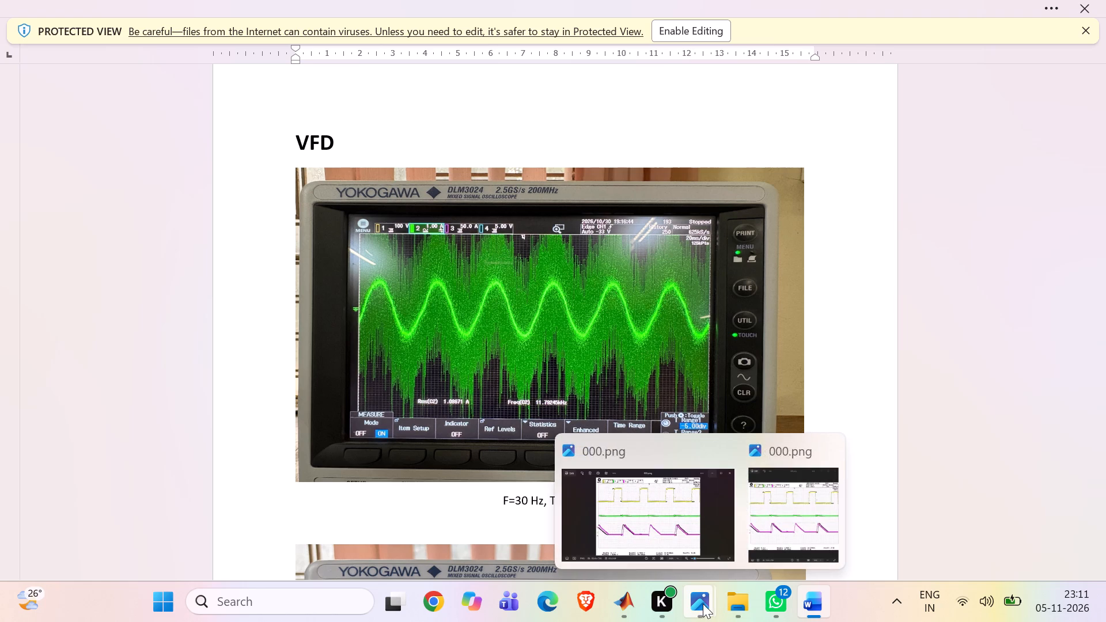
pyautogui.click(748, 548)
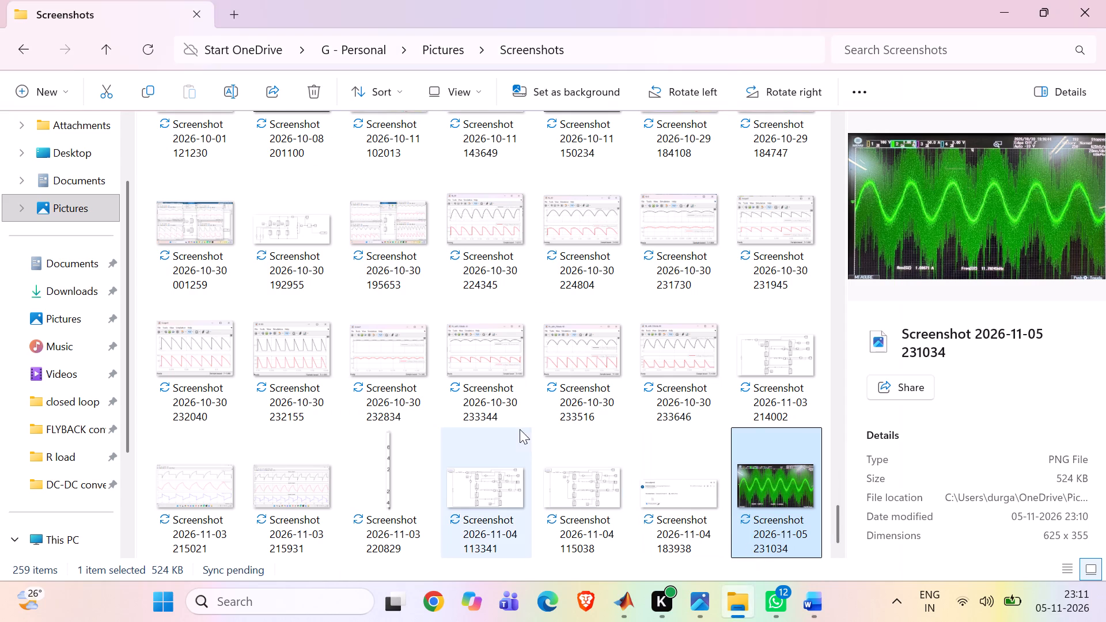
pyautogui.click(226, 96)
pyautogui.press('BackSpace')
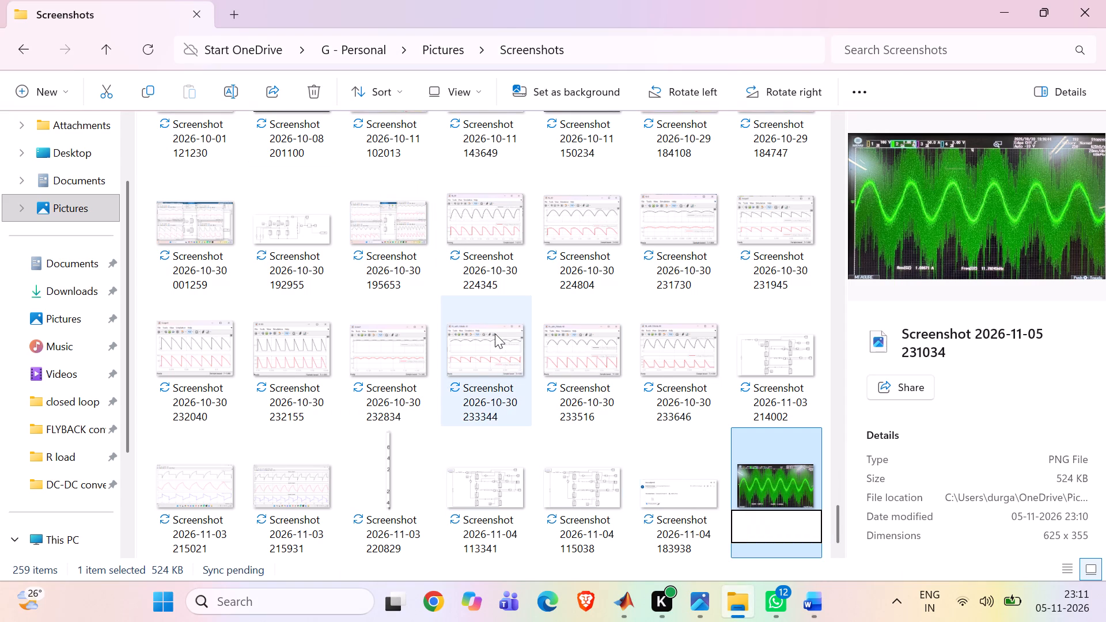
pyautogui.write('F=30')
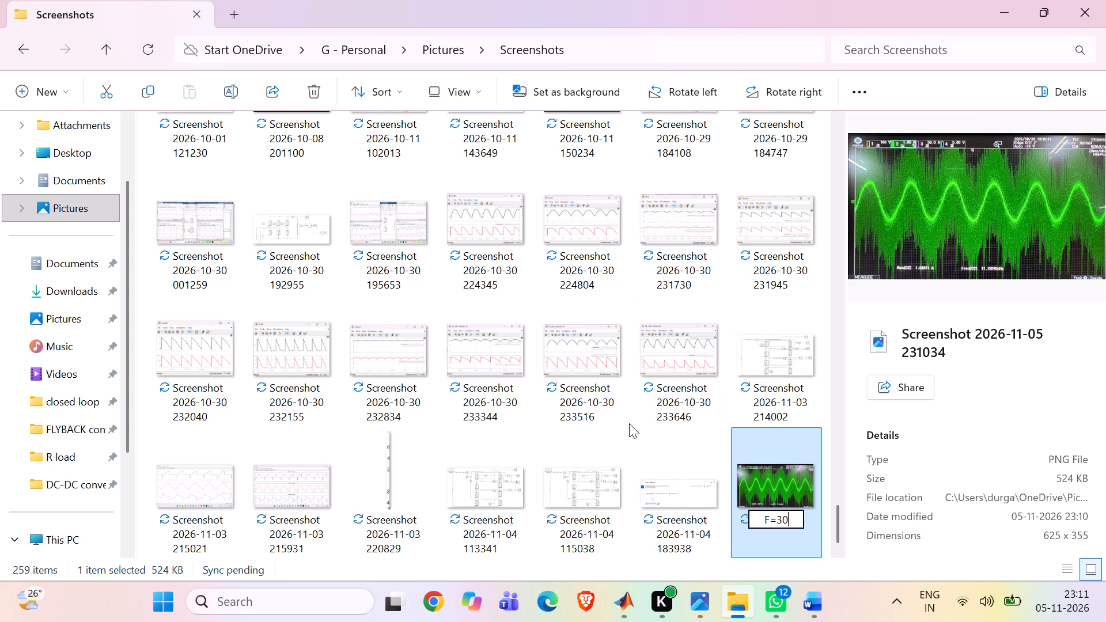
pyautogui.click(629, 423)
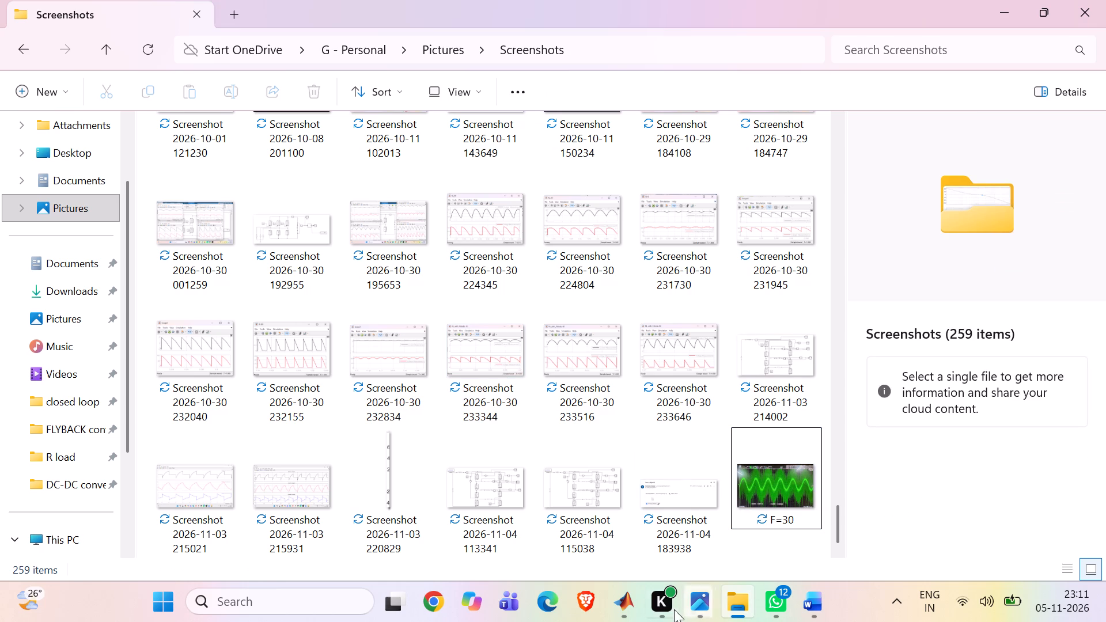
# In the Word results document, snip the oscilloscope display captioned F=35 Hz, T=0.3 Nm, cropped to the waveform above its bottom menu.
pyautogui.click(820, 609)
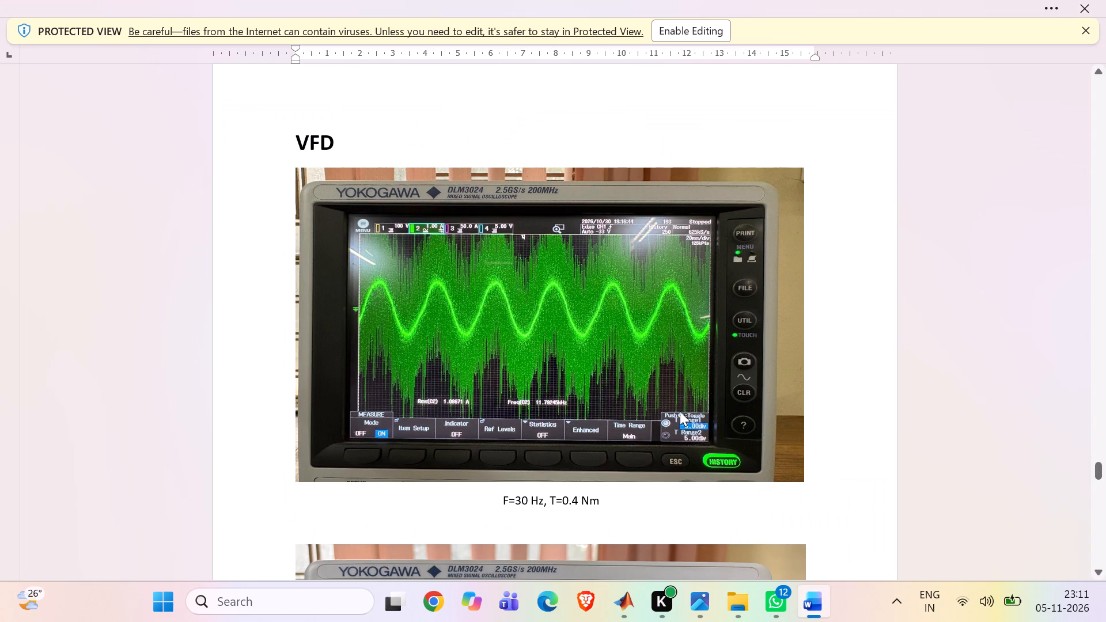
pyautogui.scroll(-3, 680, 411)
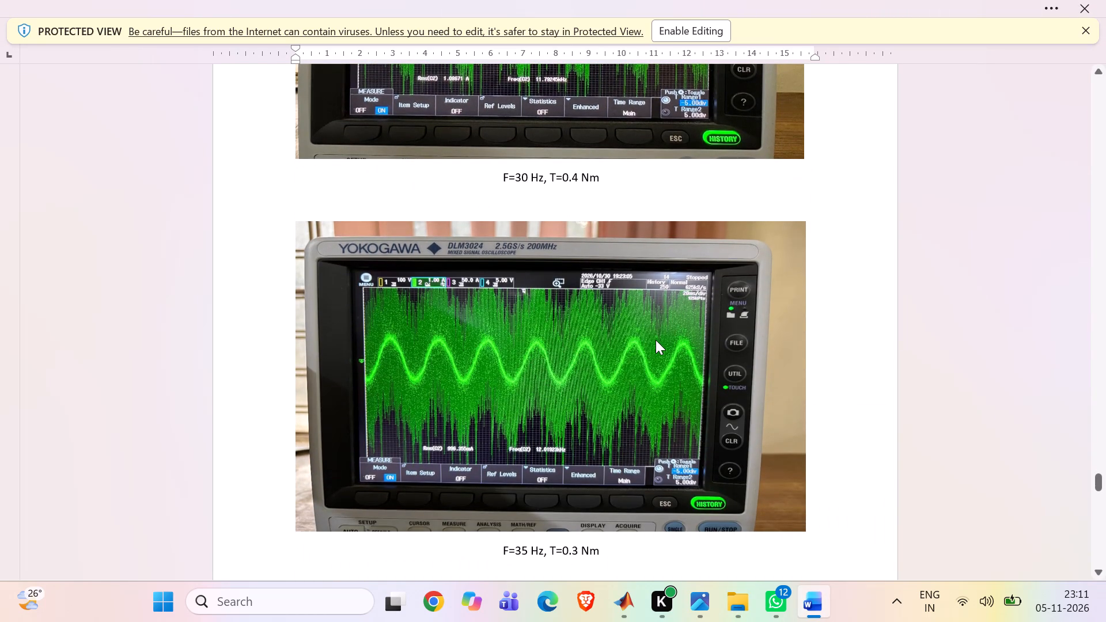
pyautogui.press('Print')
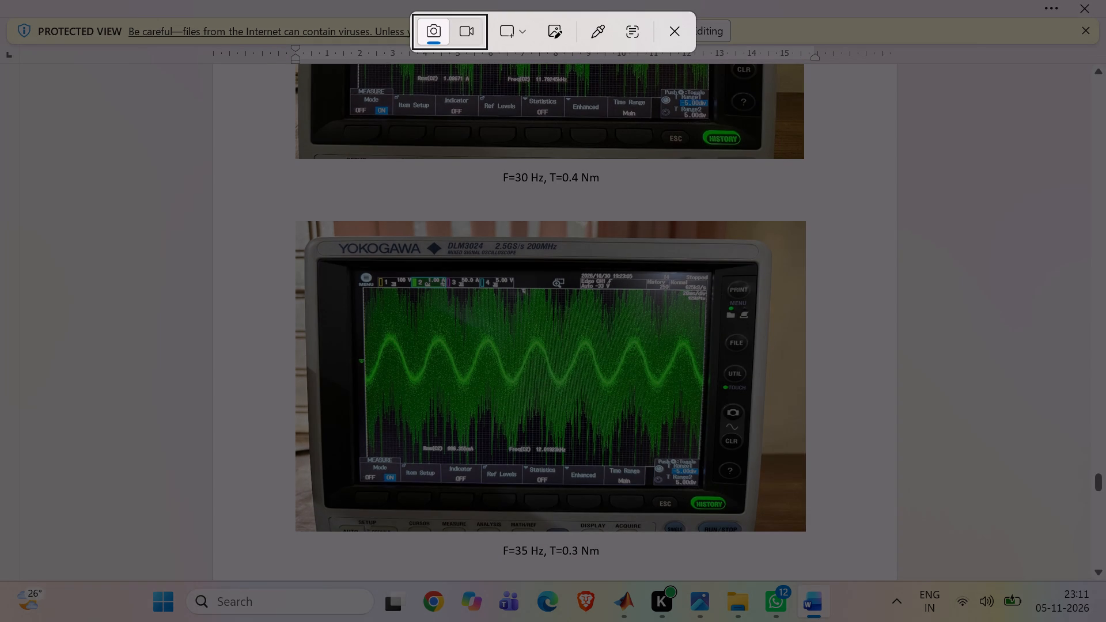
pyautogui.click(353, 272)
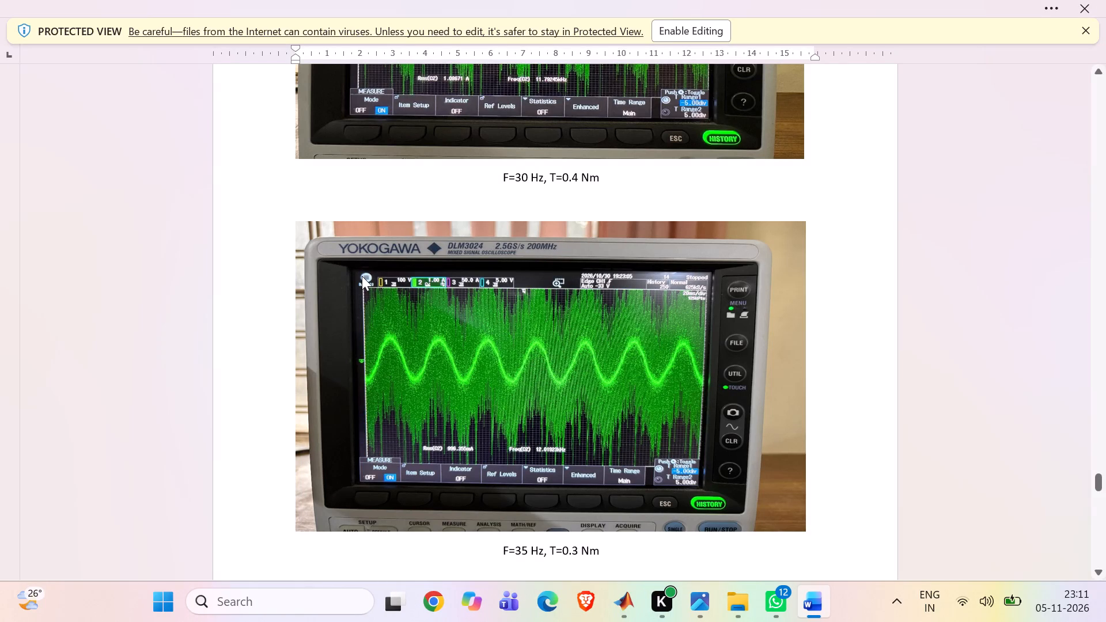
pyautogui.press('Print')
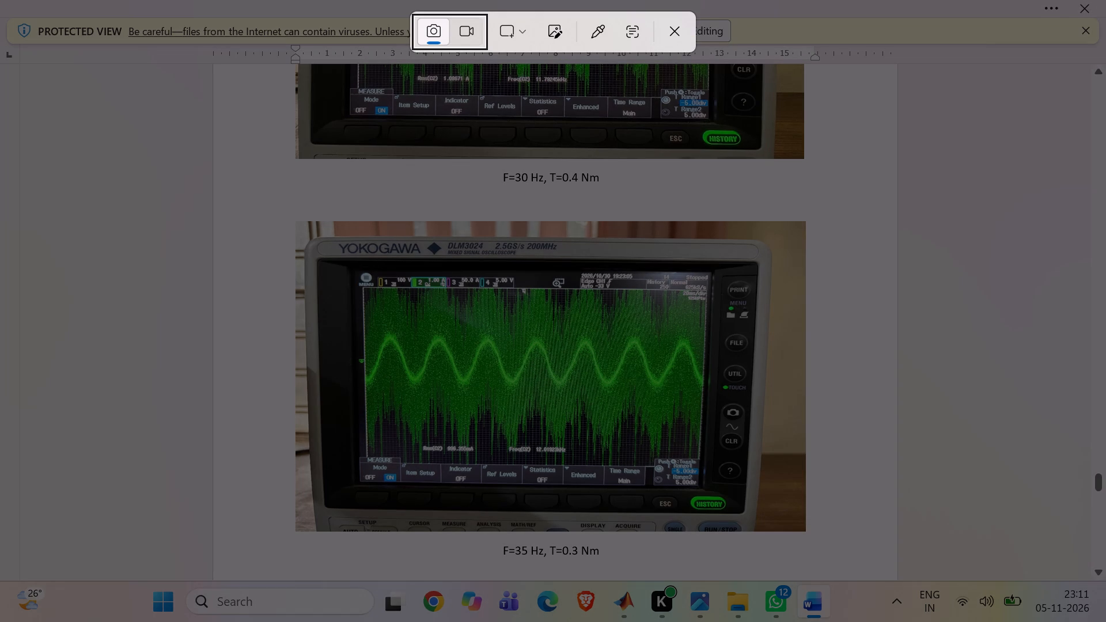
pyautogui.click(360, 274)
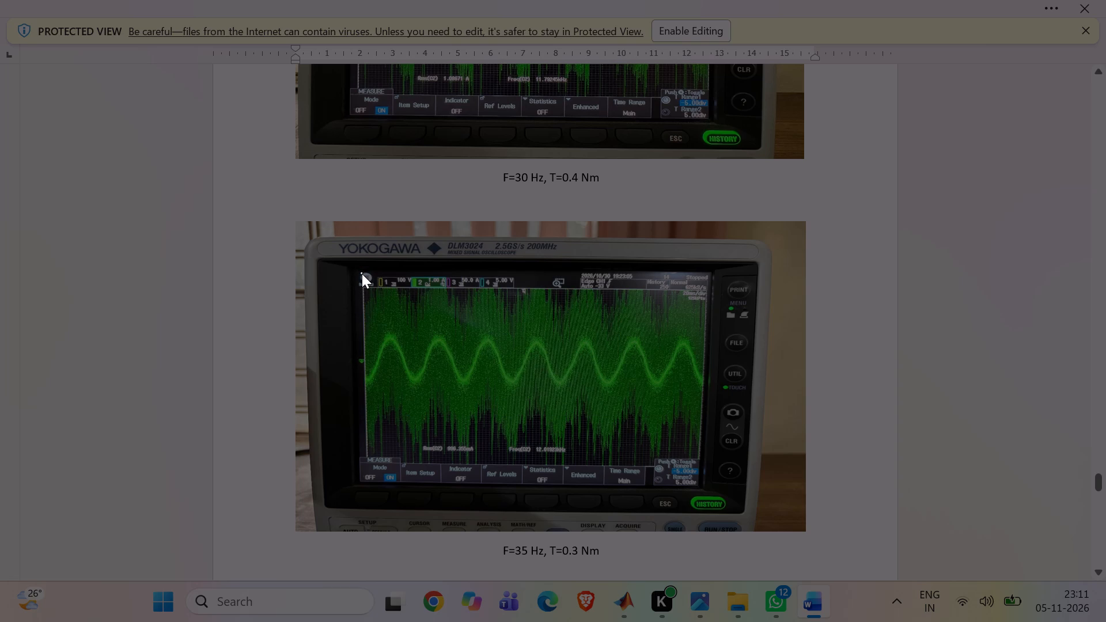
pyautogui.moveTo(362, 276); pyautogui.dragTo(679, 437)
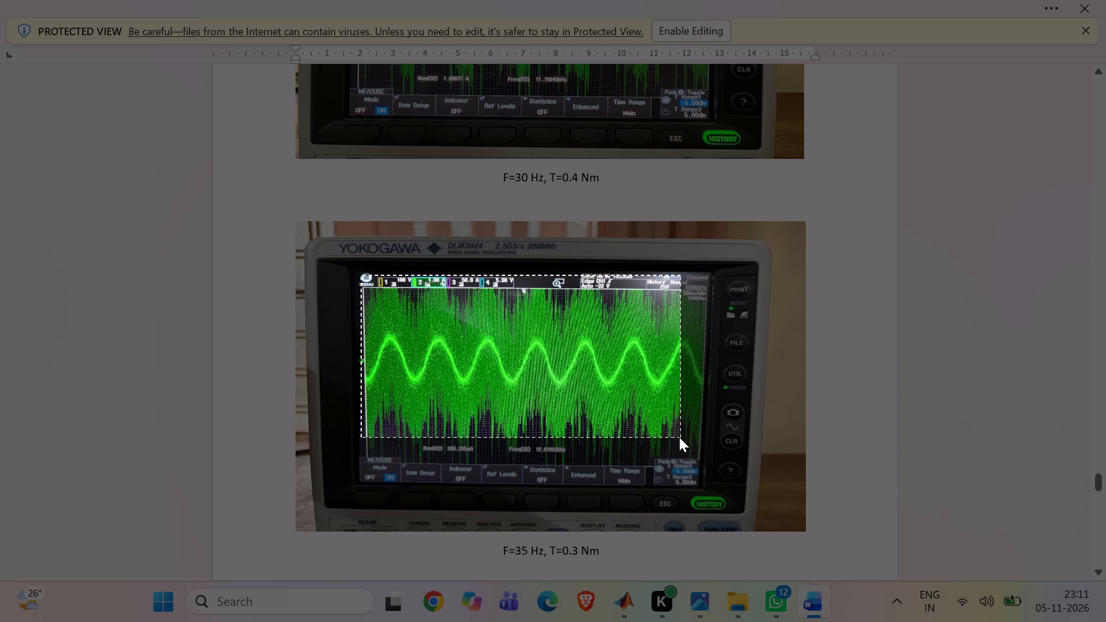
pyautogui.moveTo(679, 437); pyautogui.dragTo(702, 457)
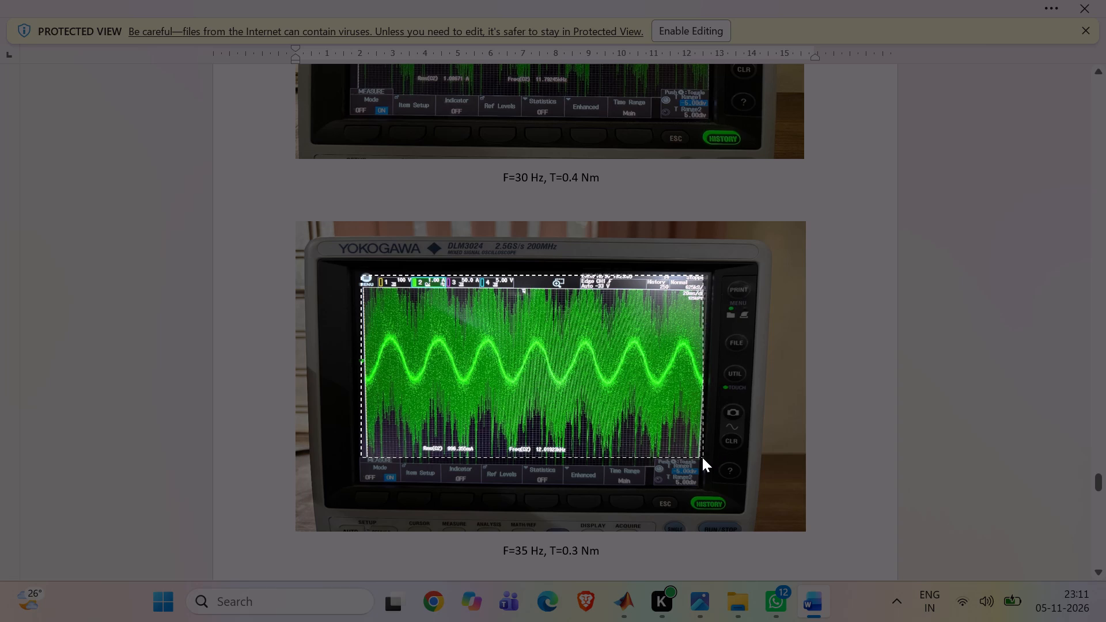
pyautogui.moveTo(702, 457); pyautogui.dragTo(700, 462)
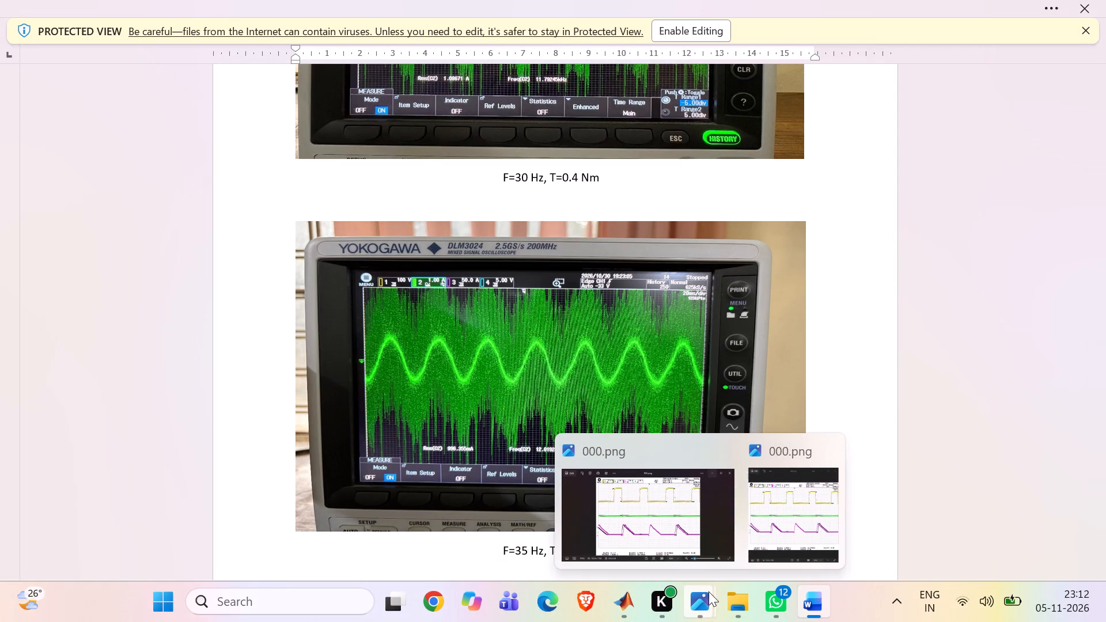
# In File Explorer's Screenshots folder, rename the newest green waveform capture as F=35.
pyautogui.click(730, 598)
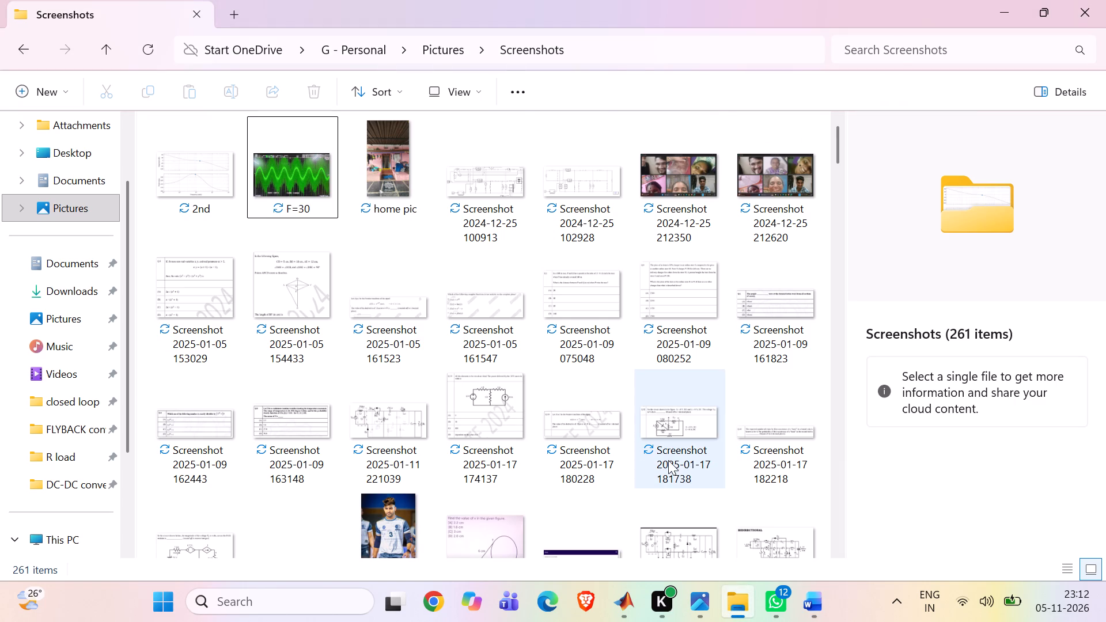
pyautogui.scroll(-14, 668, 460)
pyautogui.scroll(-7, 668, 460)
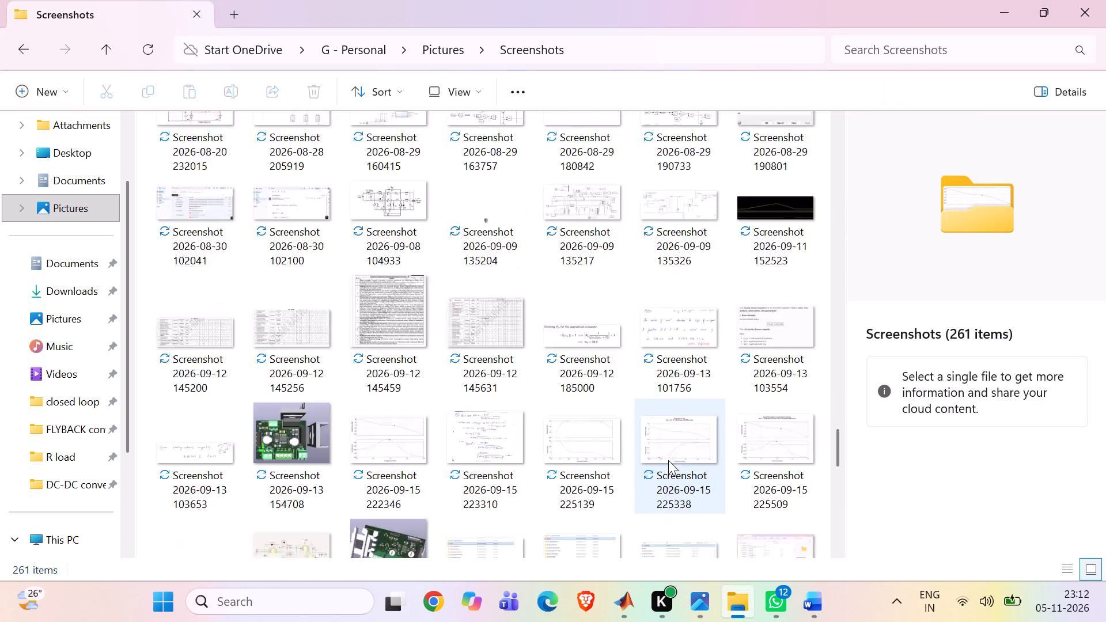
pyautogui.scroll(-16, 668, 460)
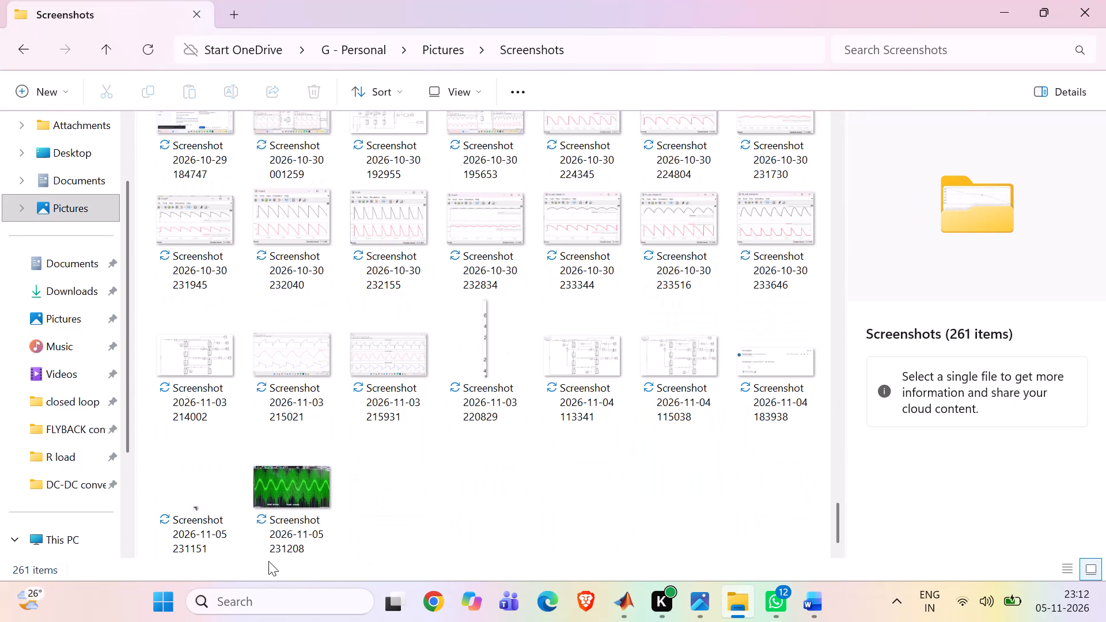
pyautogui.click(283, 506)
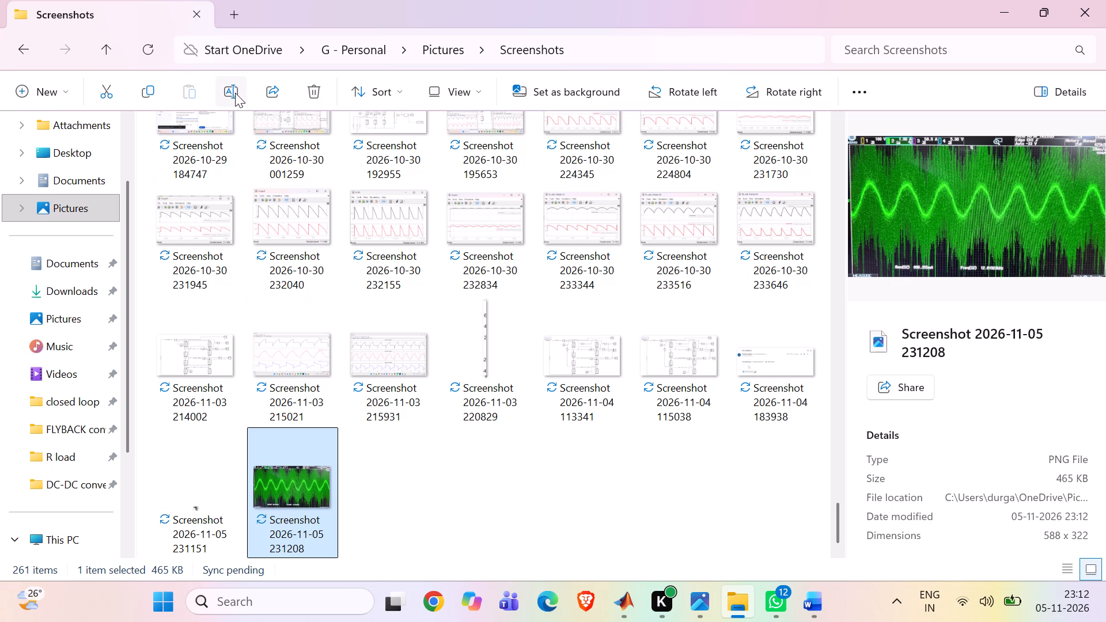
pyautogui.click(235, 93)
pyautogui.press('BackSpace')
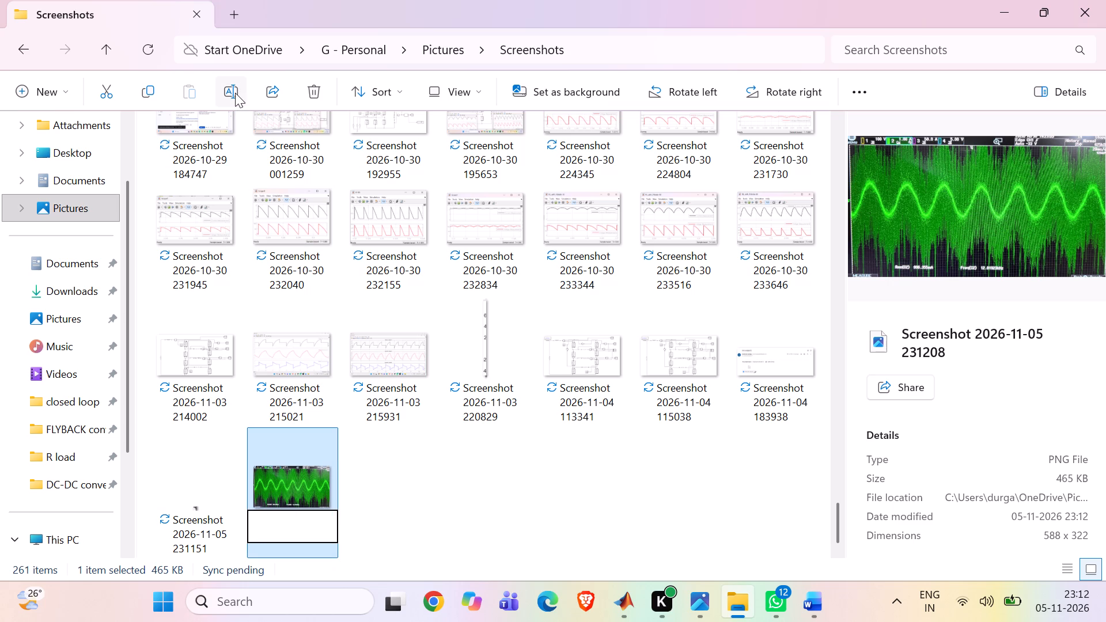
pyautogui.write('F=')
pyautogui.write('35')
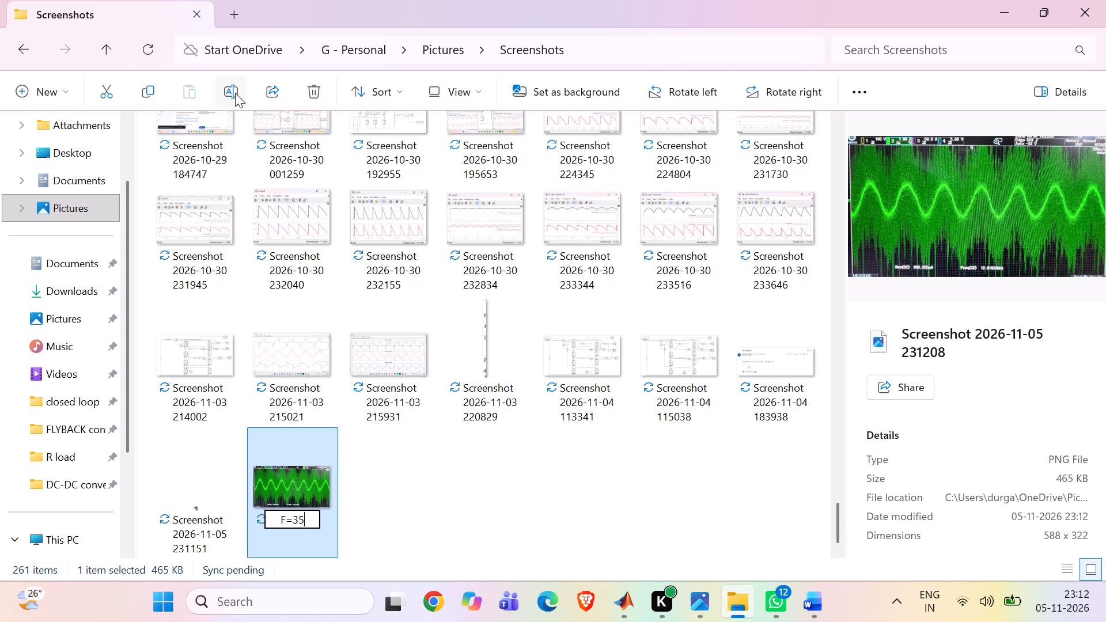
pyautogui.press('Return')
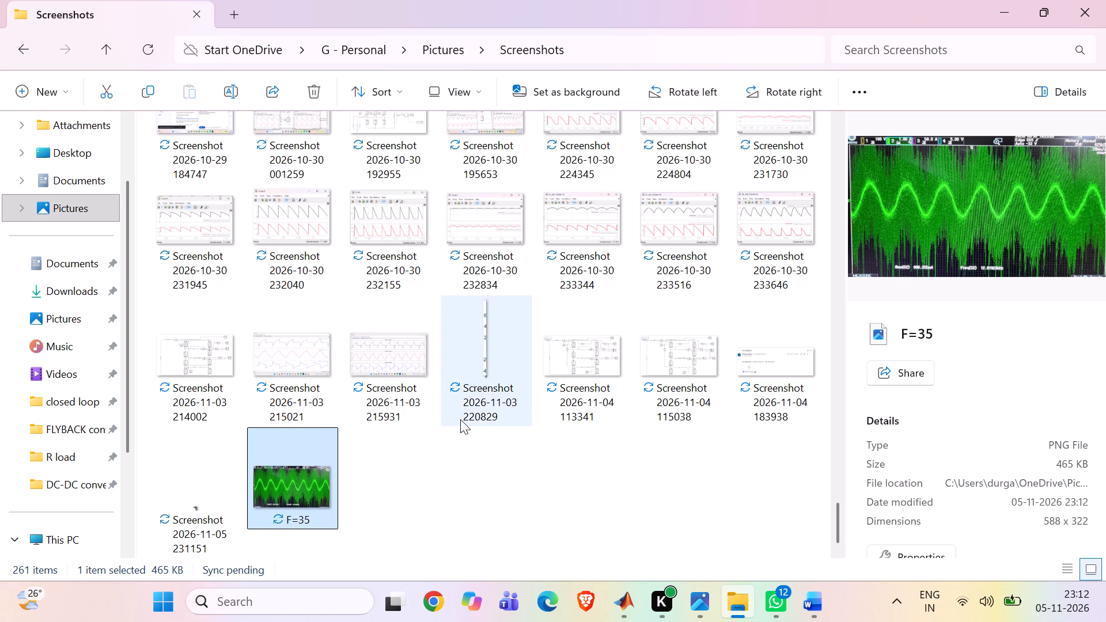
pyautogui.click(469, 482)
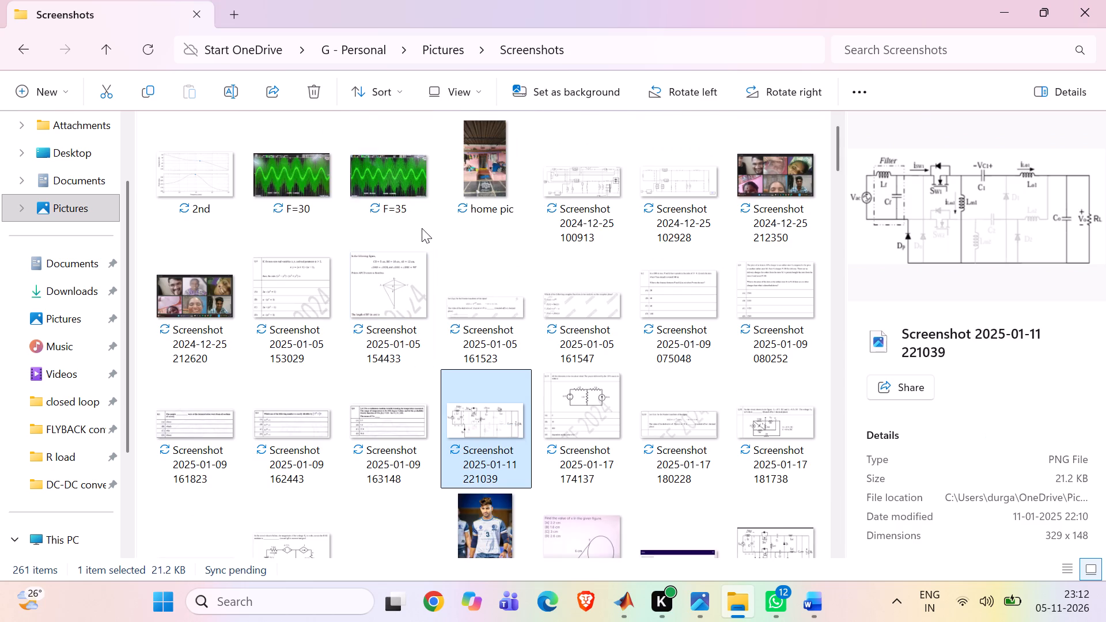
# Open the F=30 image in Photos, crop its upper edge to about 625 x 338, save over the original and close it.
pyautogui.doubleClick(303, 174)
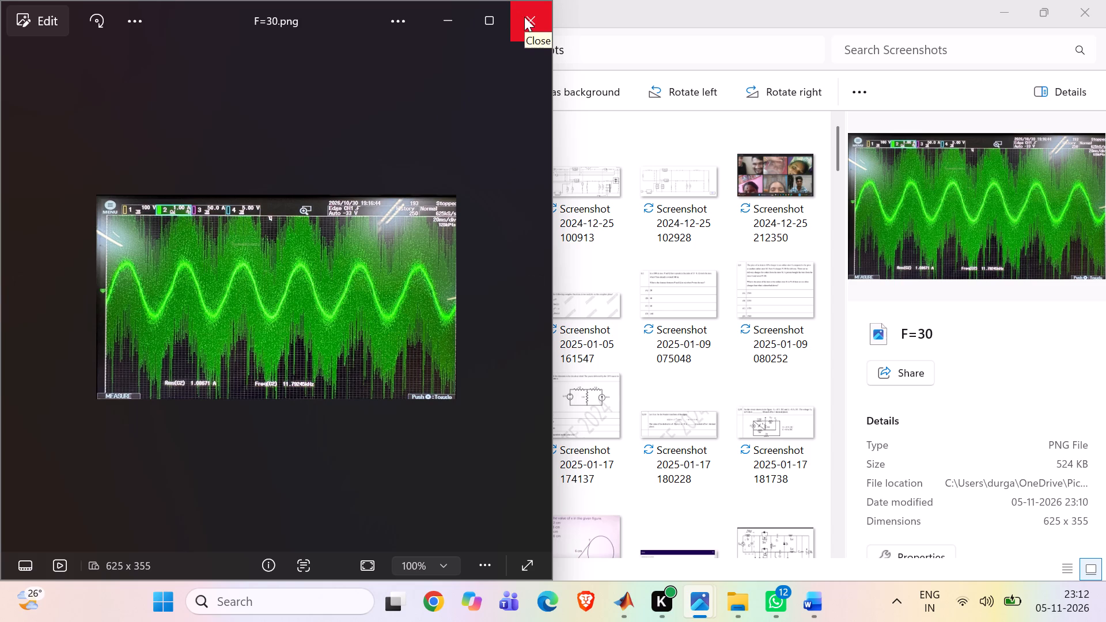
pyautogui.click(483, 16)
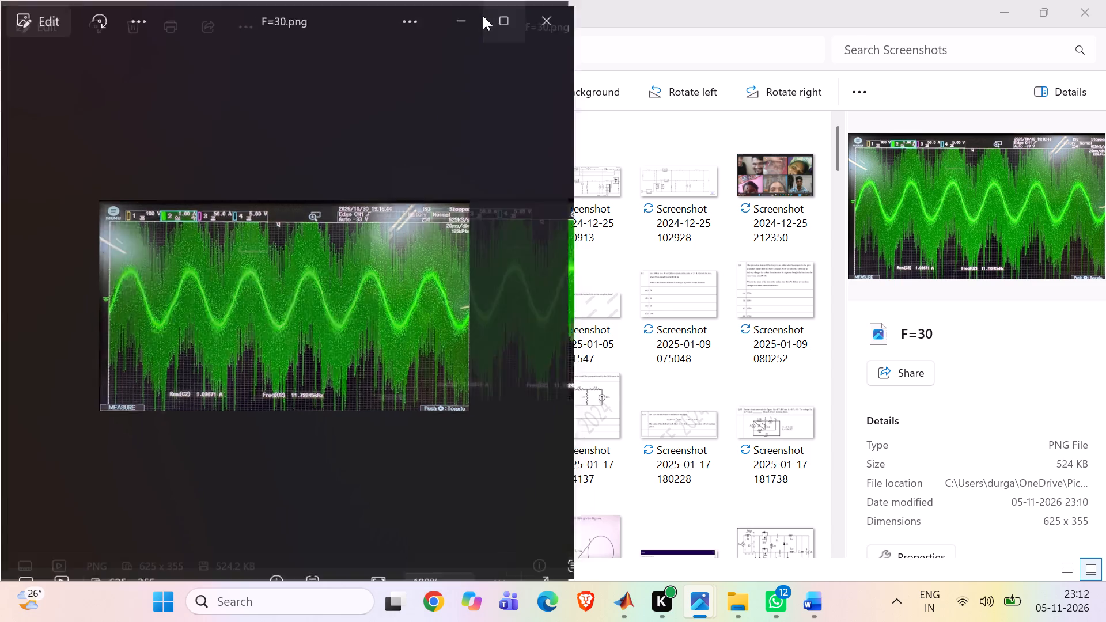
pyautogui.click(42, 26)
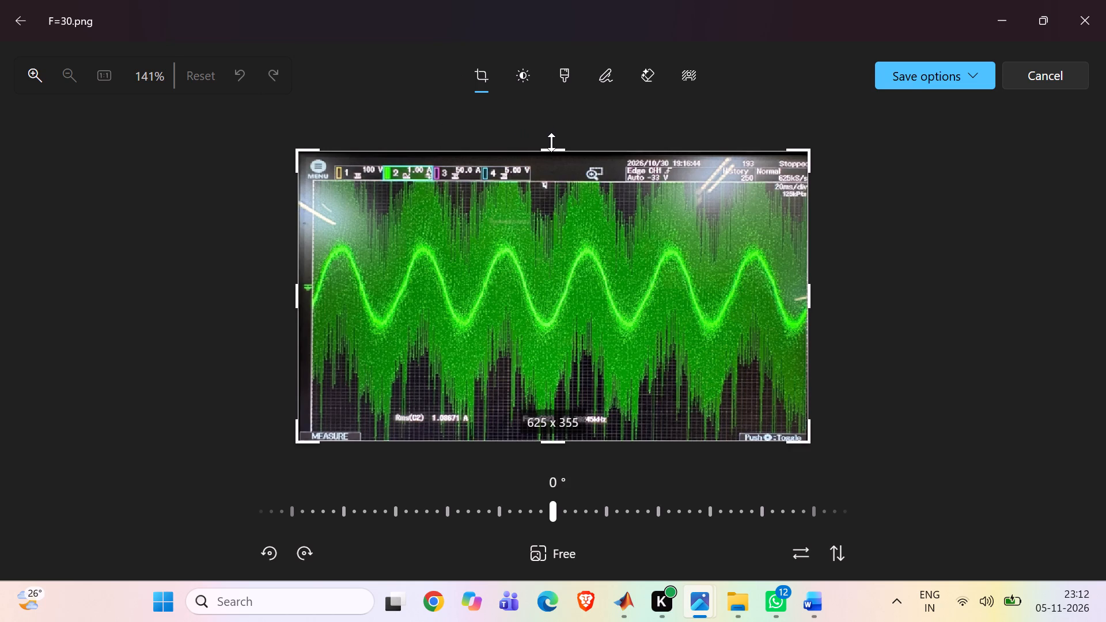
pyautogui.moveTo(552, 143); pyautogui.dragTo(555, 161)
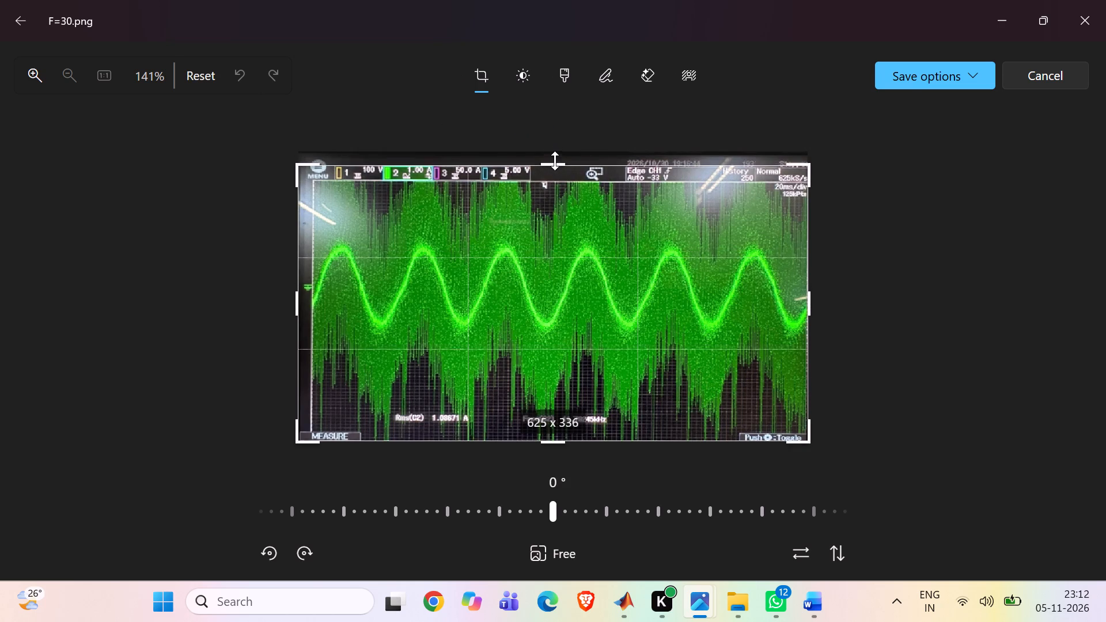
pyautogui.moveTo(555, 161); pyautogui.dragTo(555, 157)
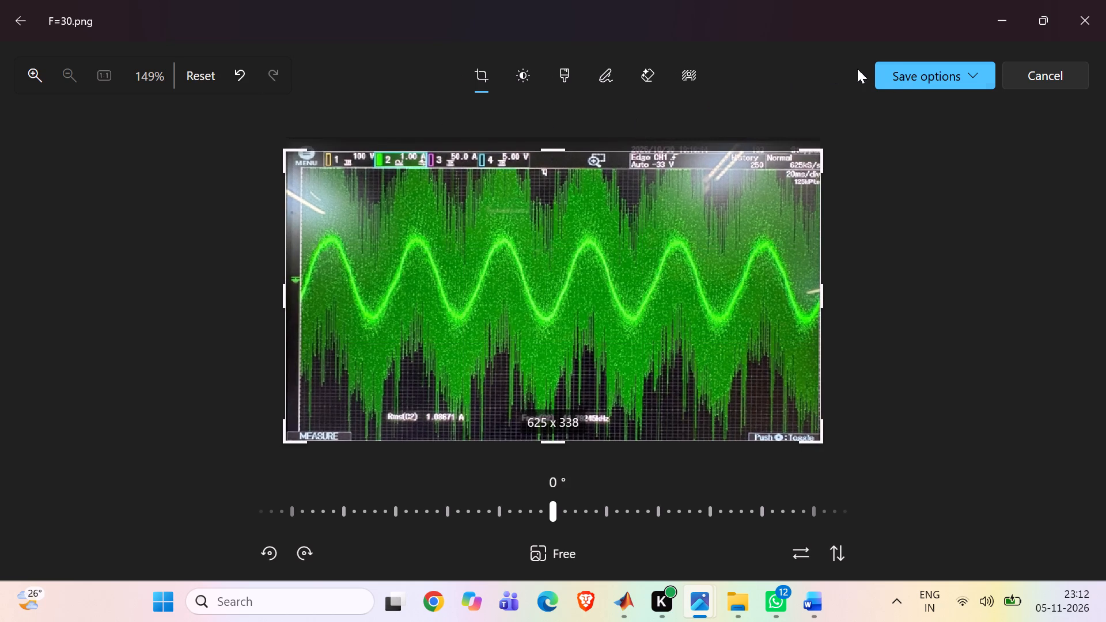
pyautogui.click(896, 70)
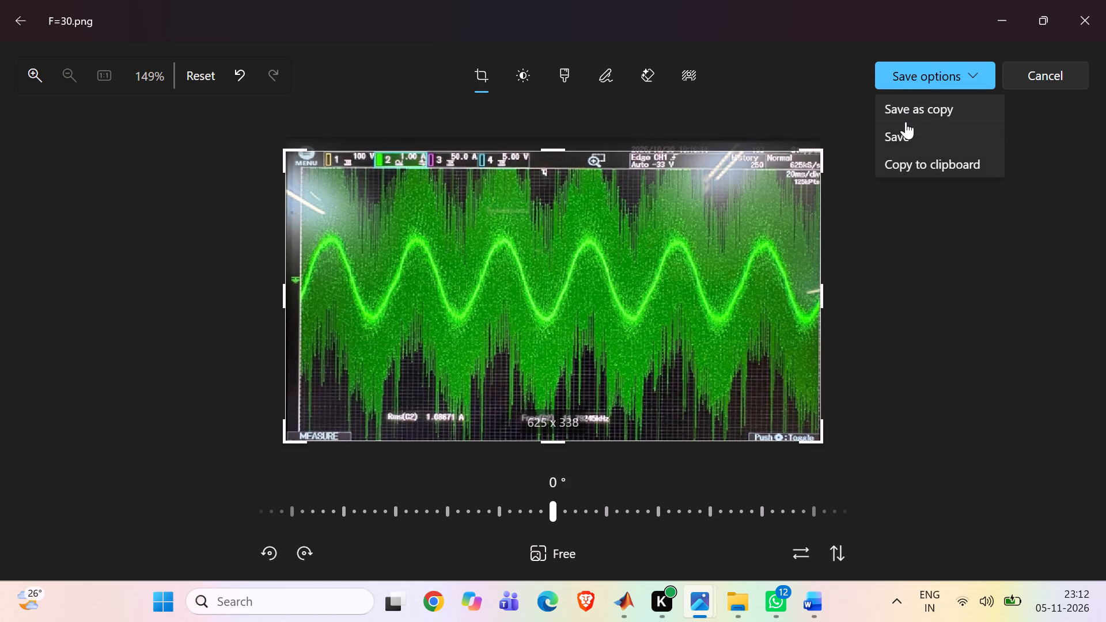
pyautogui.click(906, 135)
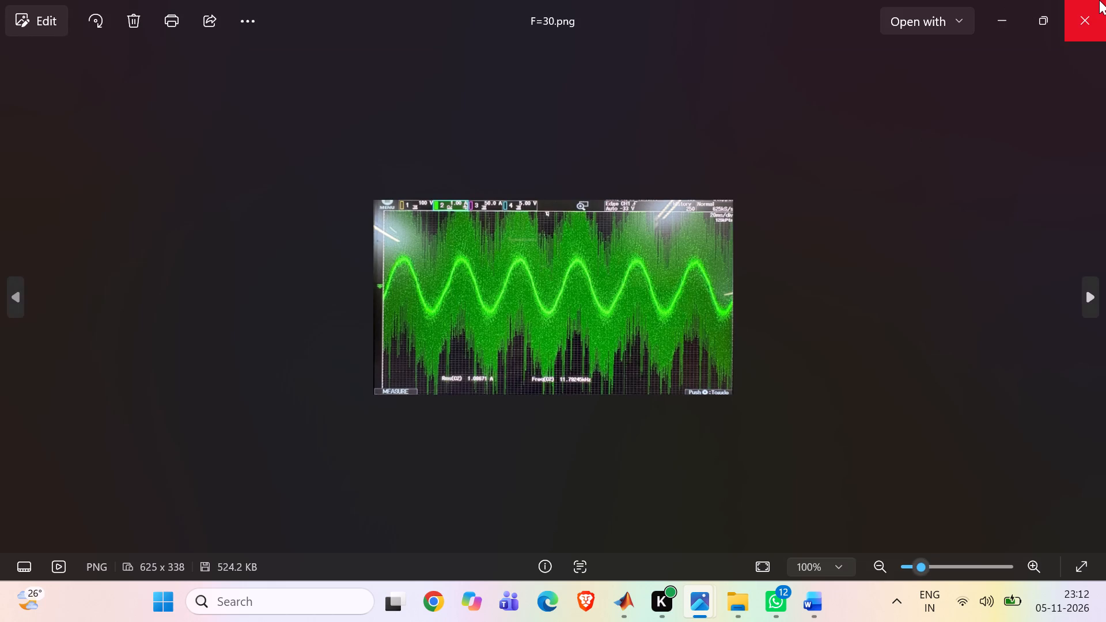
pyautogui.click(1100, 0)
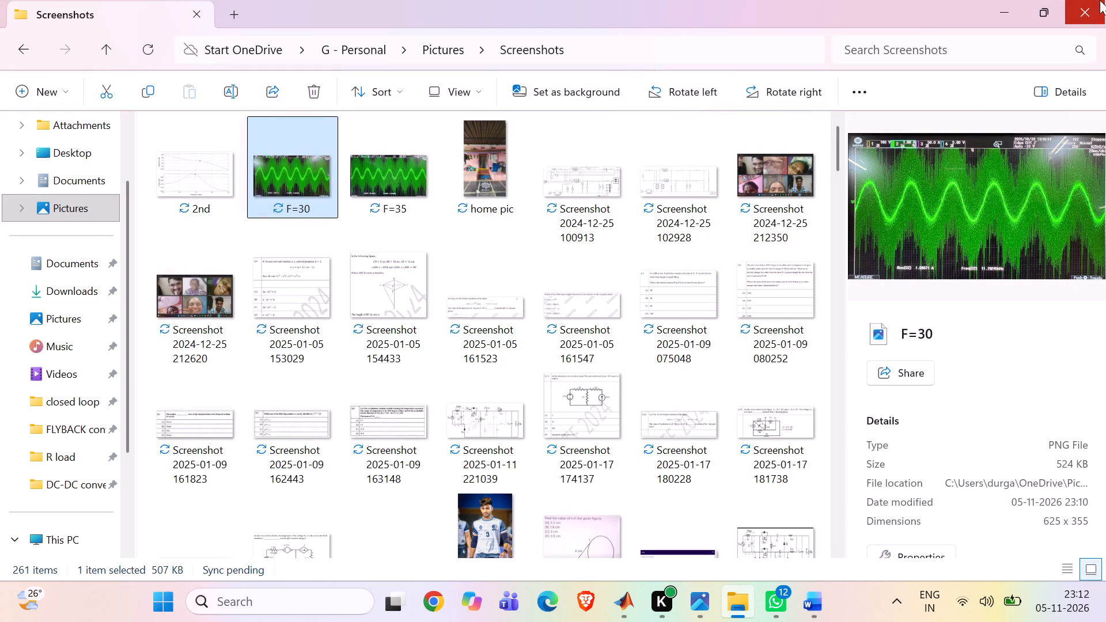
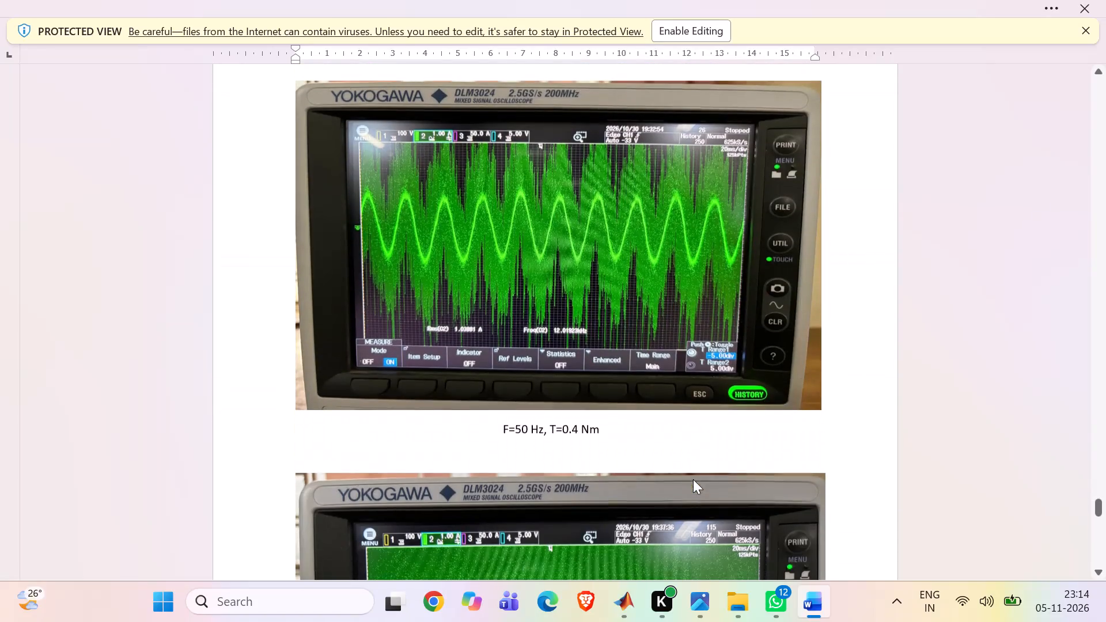
# Check the last VFD oscilloscope photos and their frequency and torque captions through to the end of the Word results document.
pyautogui.scroll(-1, 693, 479)
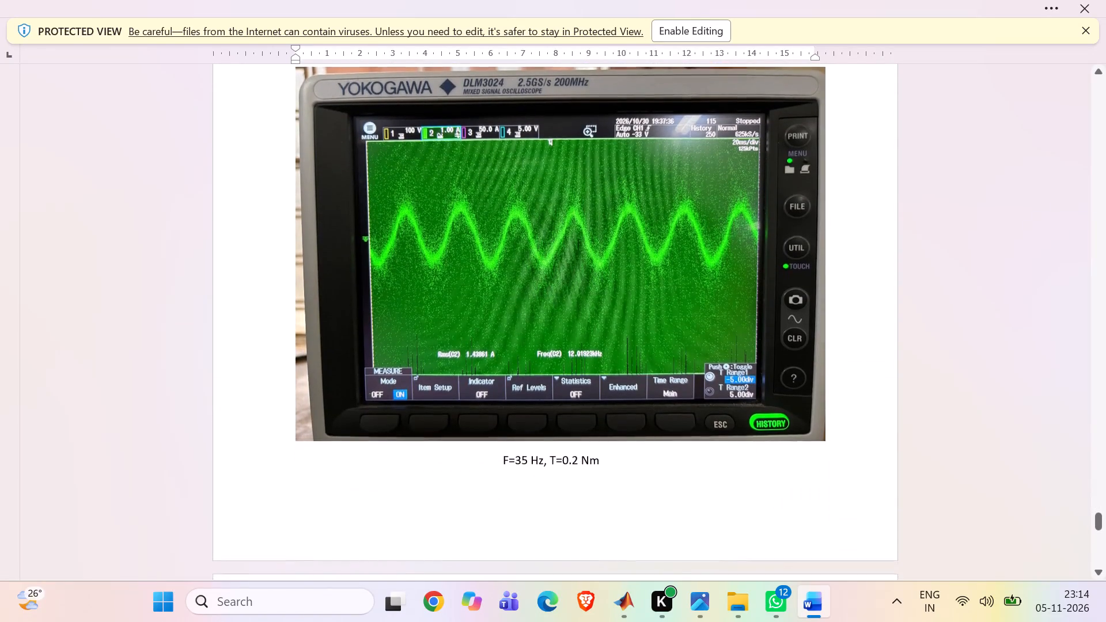
pyautogui.scroll(-2, 693, 479)
pyautogui.scroll(1, 693, 479)
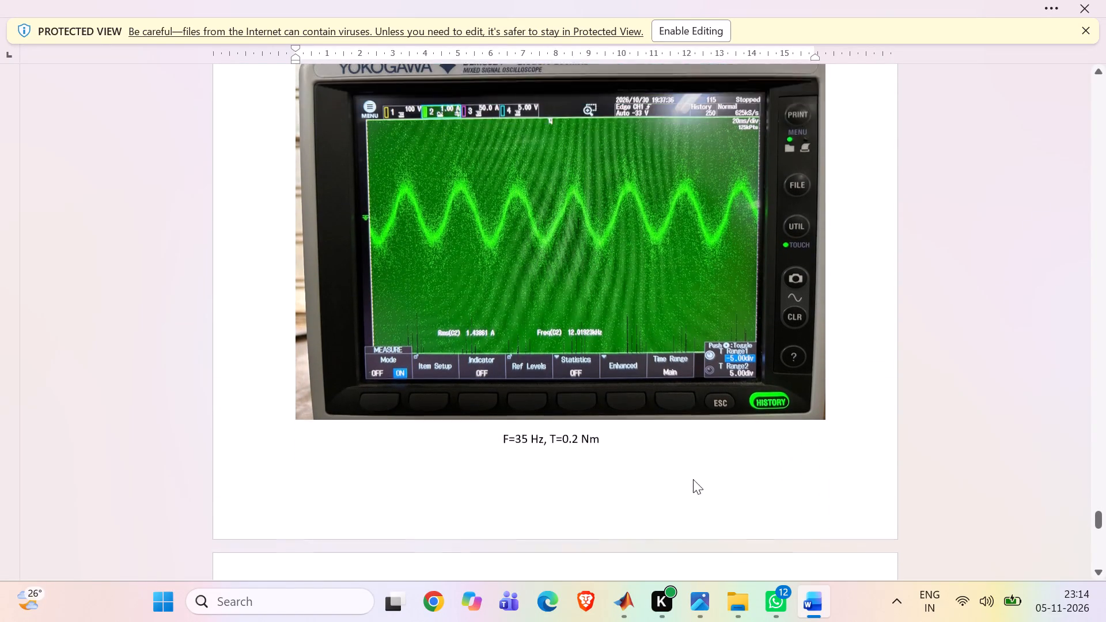
pyautogui.scroll(1, 693, 479)
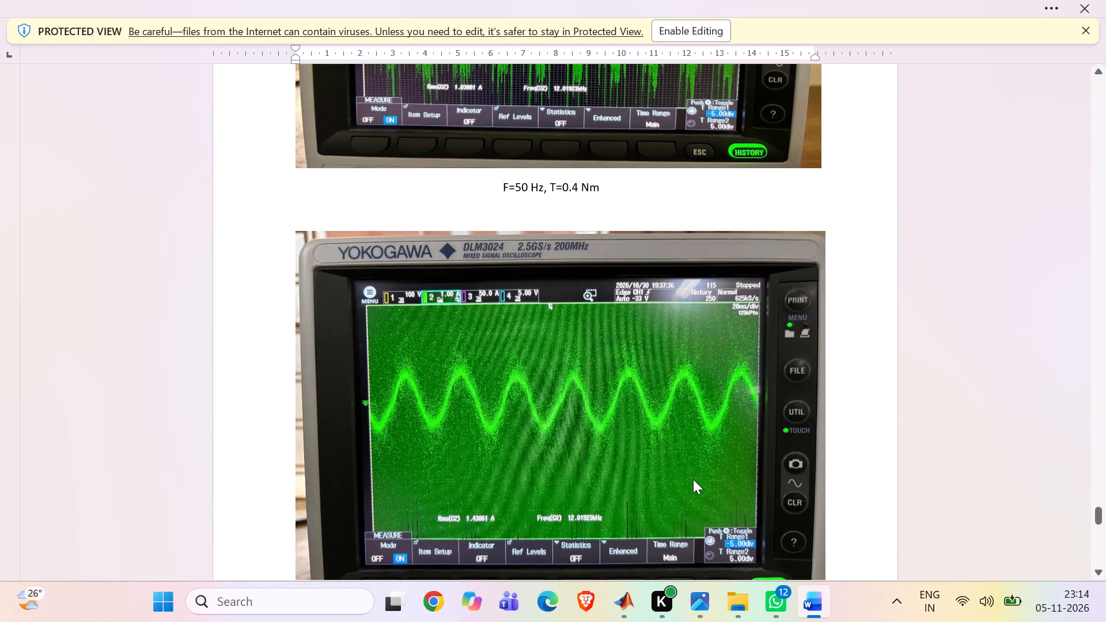
pyautogui.scroll(-8, 693, 479)
pyautogui.scroll(1, 693, 479)
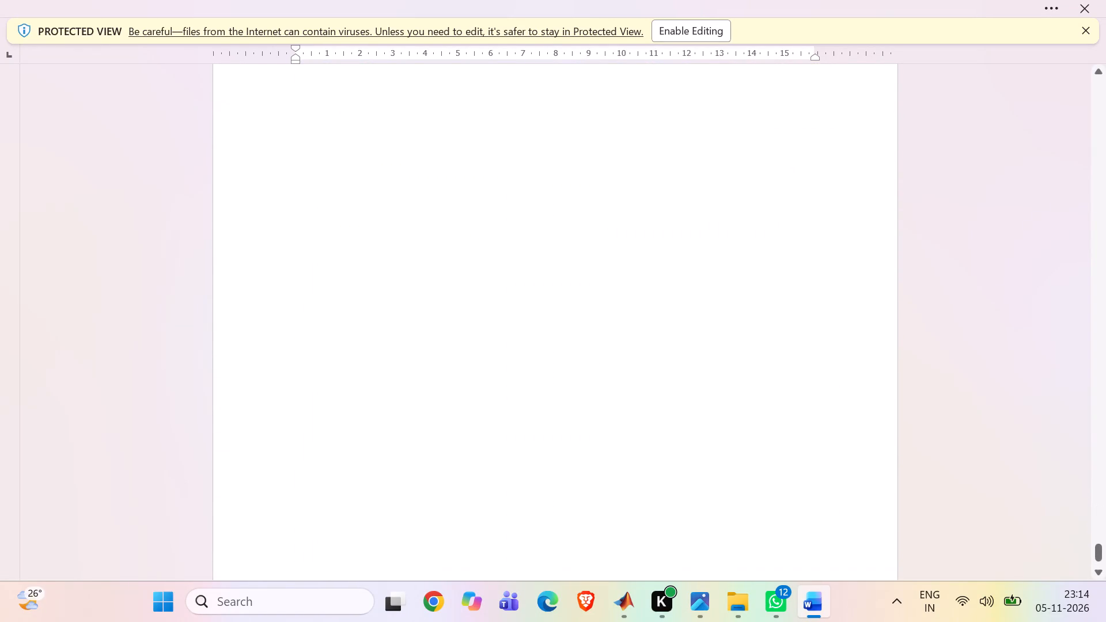
pyautogui.scroll(3, 693, 479)
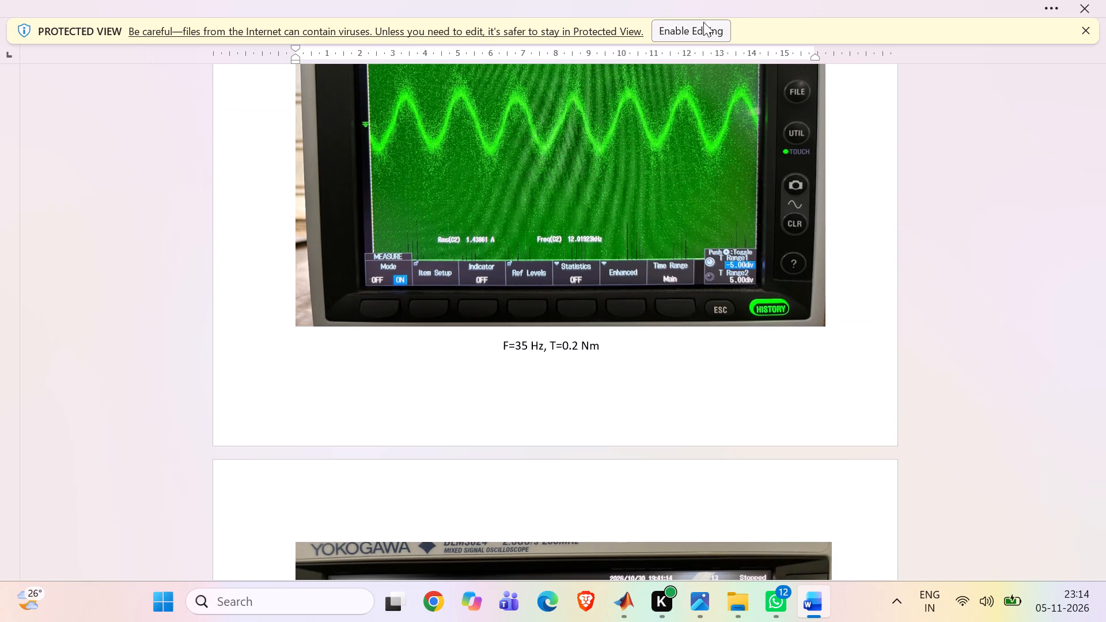
# Take the results document out of Protected View by enabling editing.
pyautogui.click(701, 25)
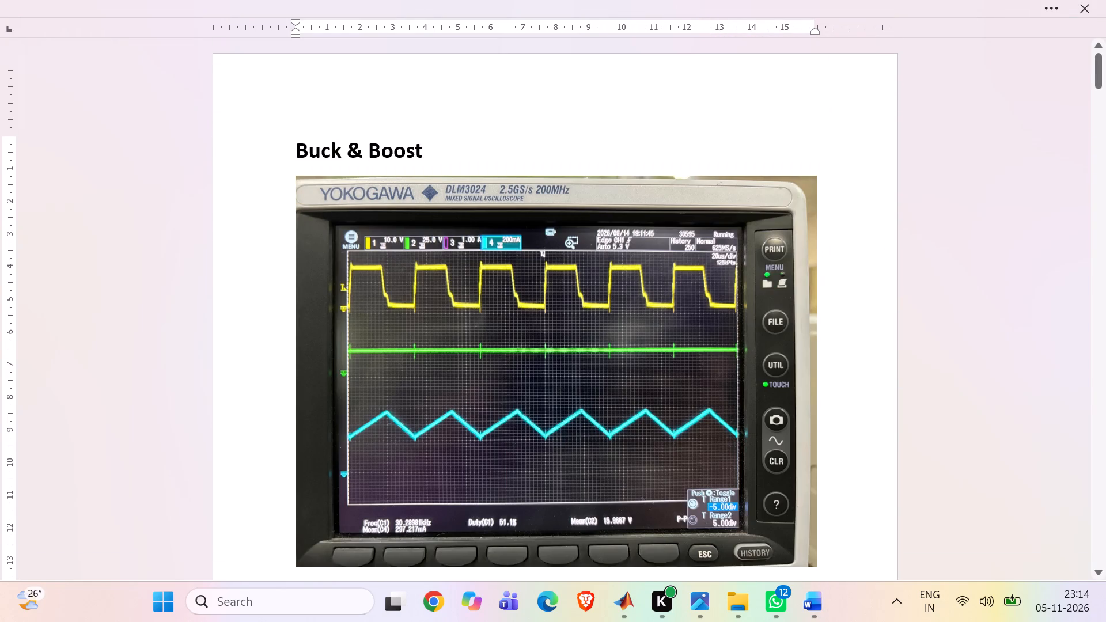
# Return to the end of the VFD section and review the photos captioned F=40 Hz, T=0.4 Nm and F=35 Hz, T=0.2 Nm.
pyautogui.scroll(-19, 641, 252)
pyautogui.scroll(-8, 641, 252)
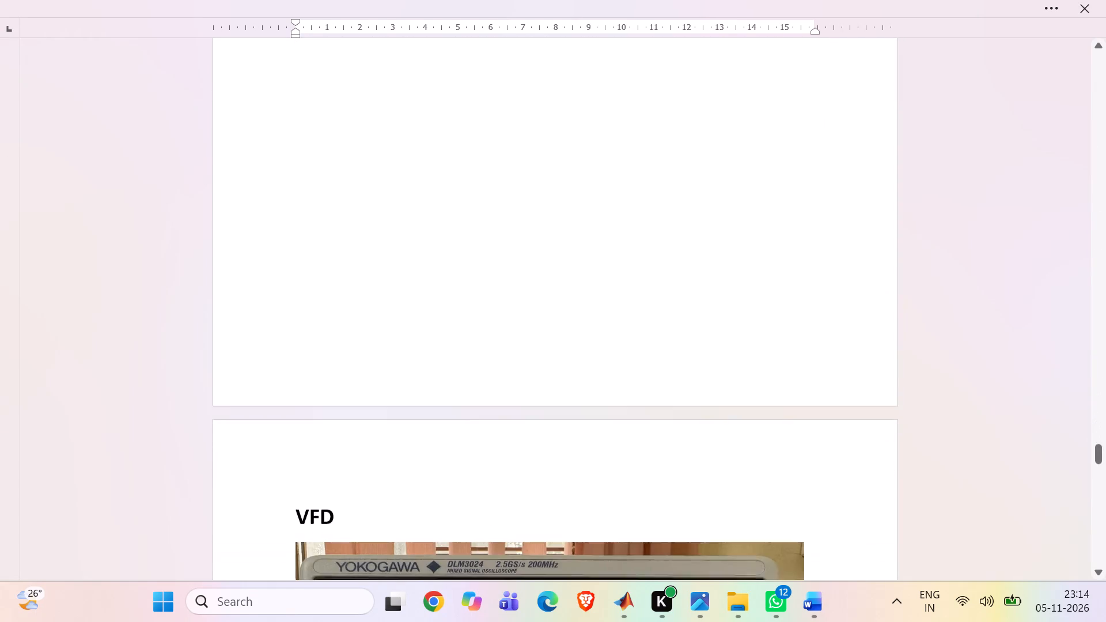
pyautogui.scroll(-18, 641, 252)
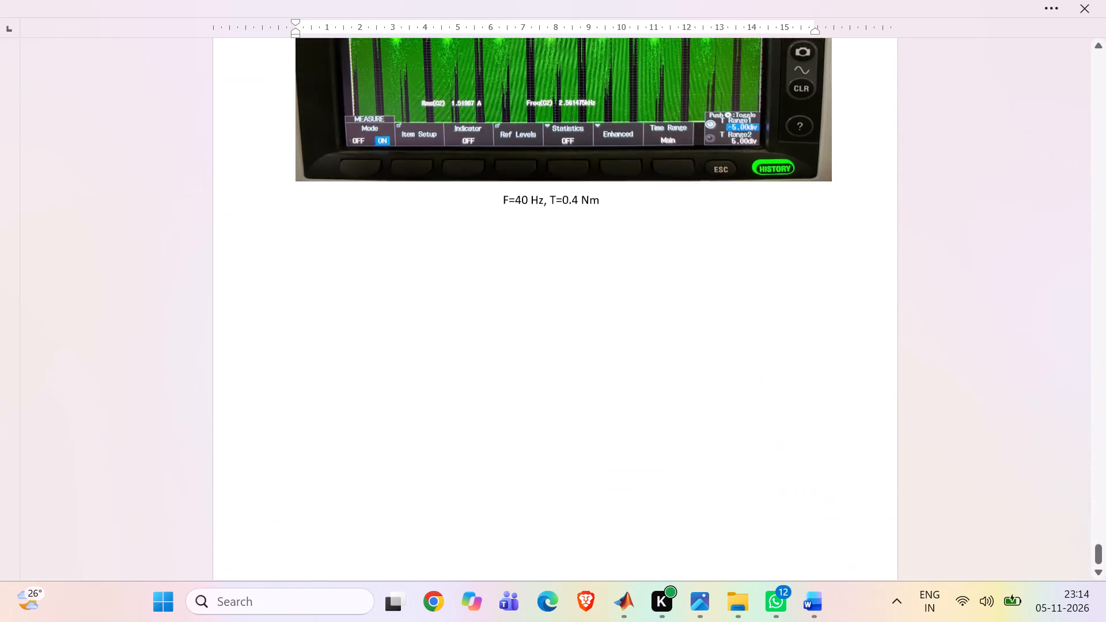
pyautogui.scroll(-5, 641, 252)
pyautogui.scroll(4, 641, 252)
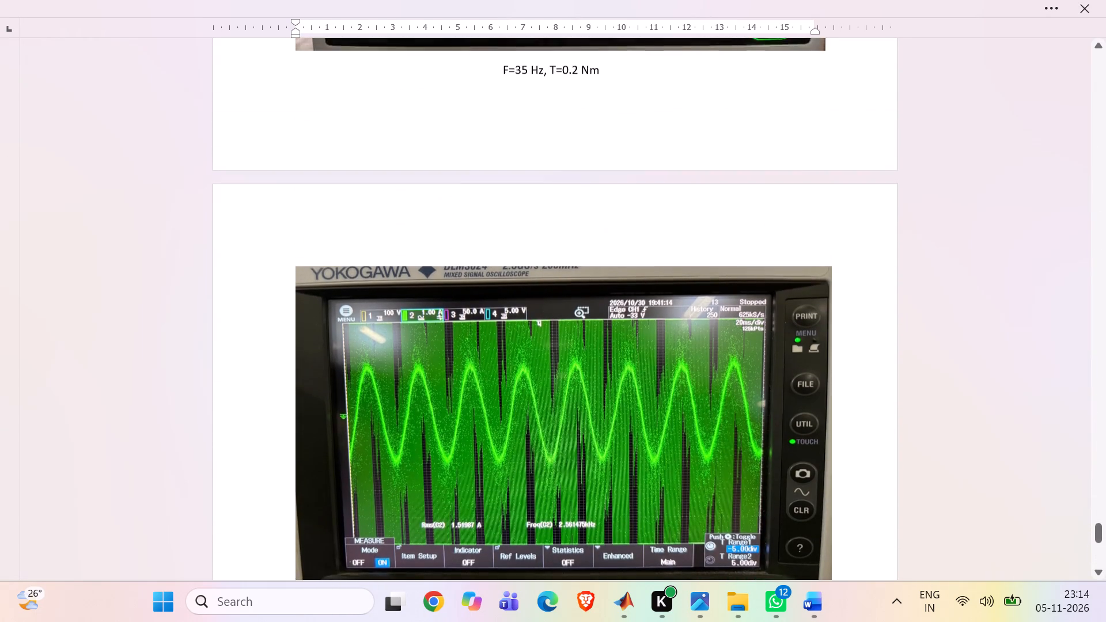
pyautogui.scroll(2, 641, 252)
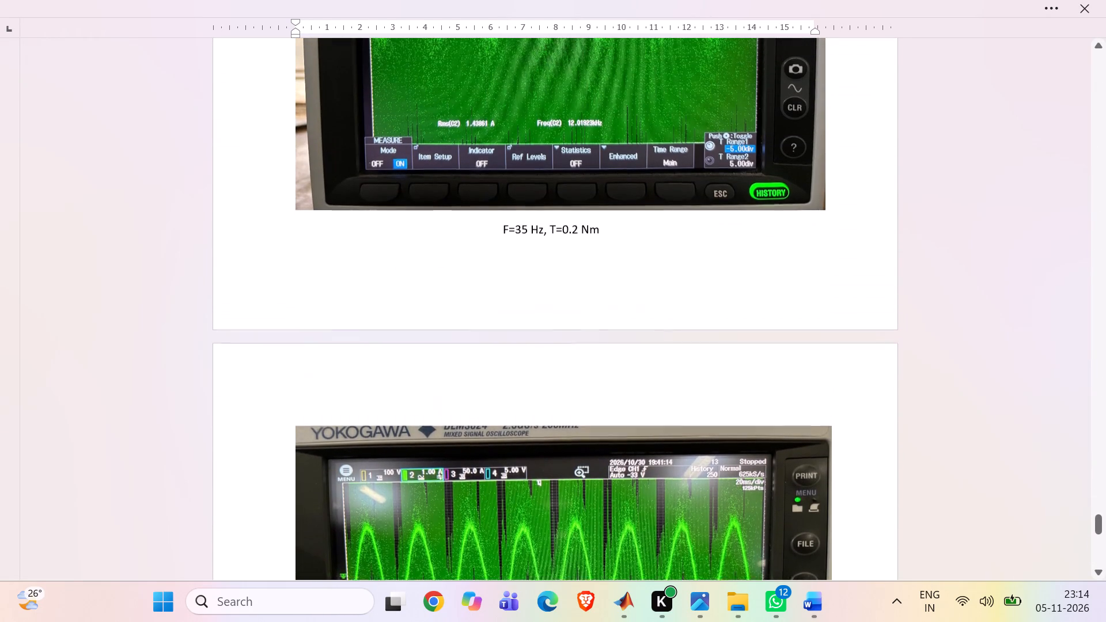
pyautogui.scroll(1, 641, 252)
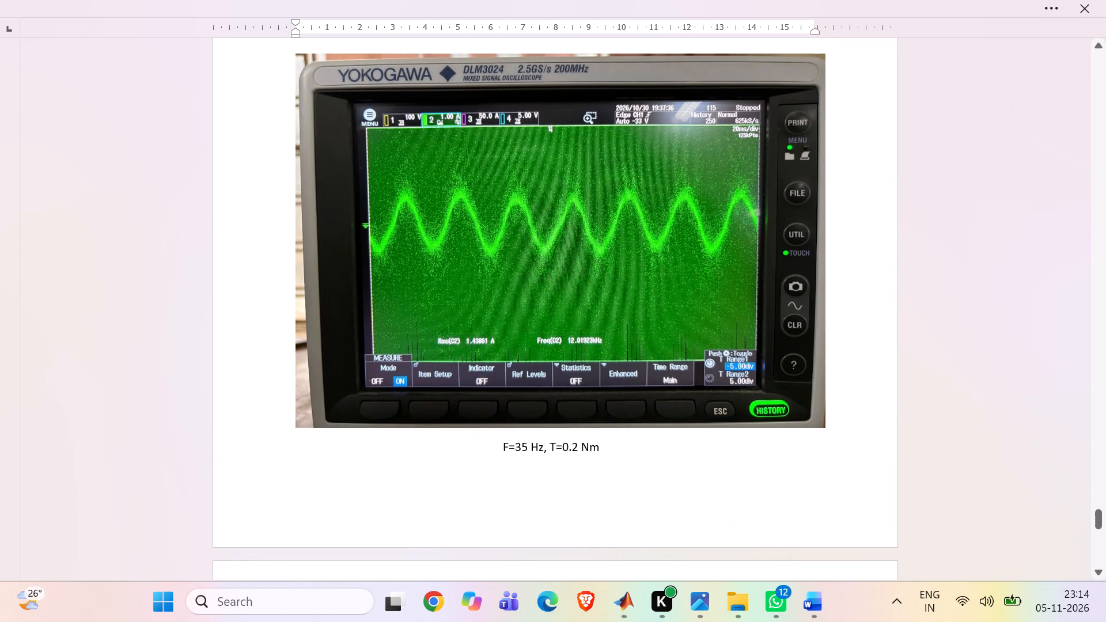
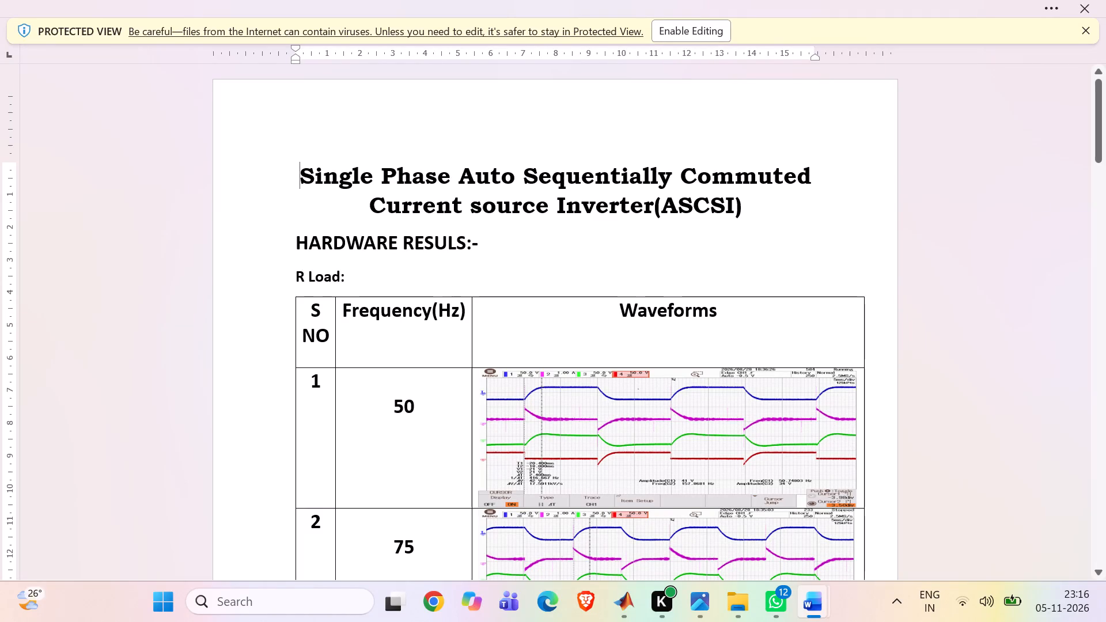
# Dismiss the Protected View notice and close that copy of the results document, returning to the other open copy.
pyautogui.click(450, 249)
pyautogui.click(1087, 24)
pyautogui.click(1103, 3)
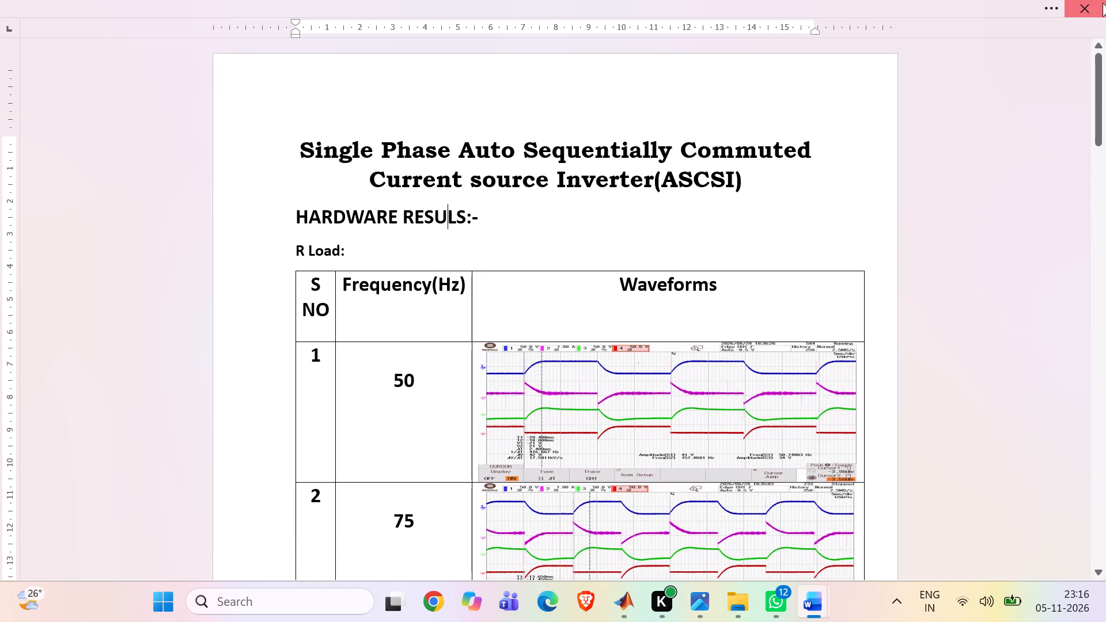
pyautogui.click(1002, 186)
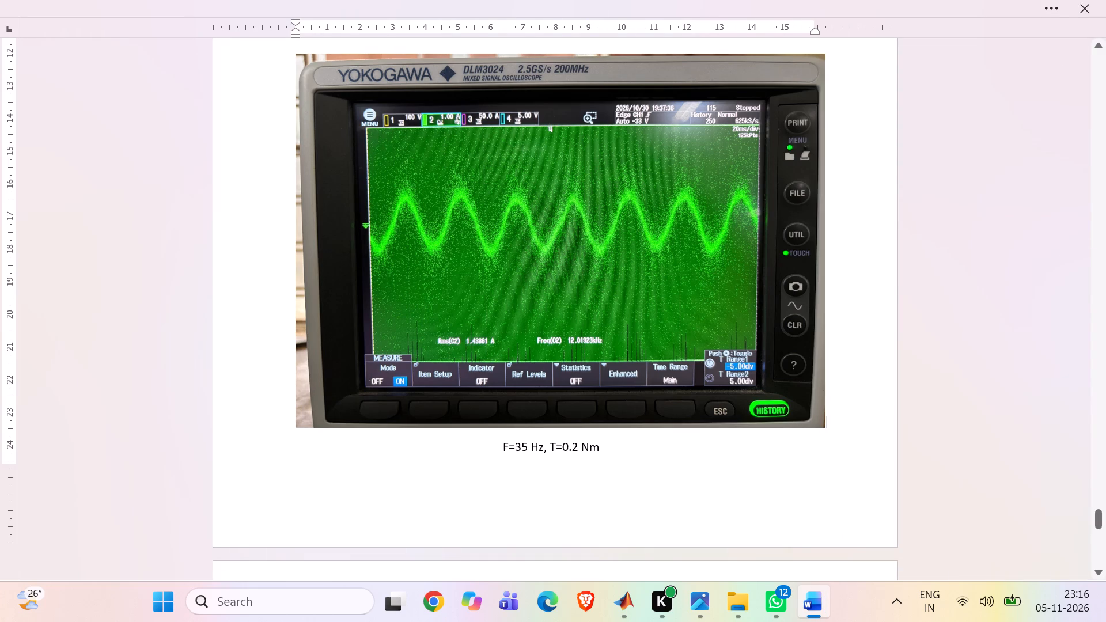
# Review the VFD oscilloscope photos and their captions from F=35 Hz, T=0.2 Nm onward, and back to the VFD heading.
pyautogui.scroll(-2, 760, 518)
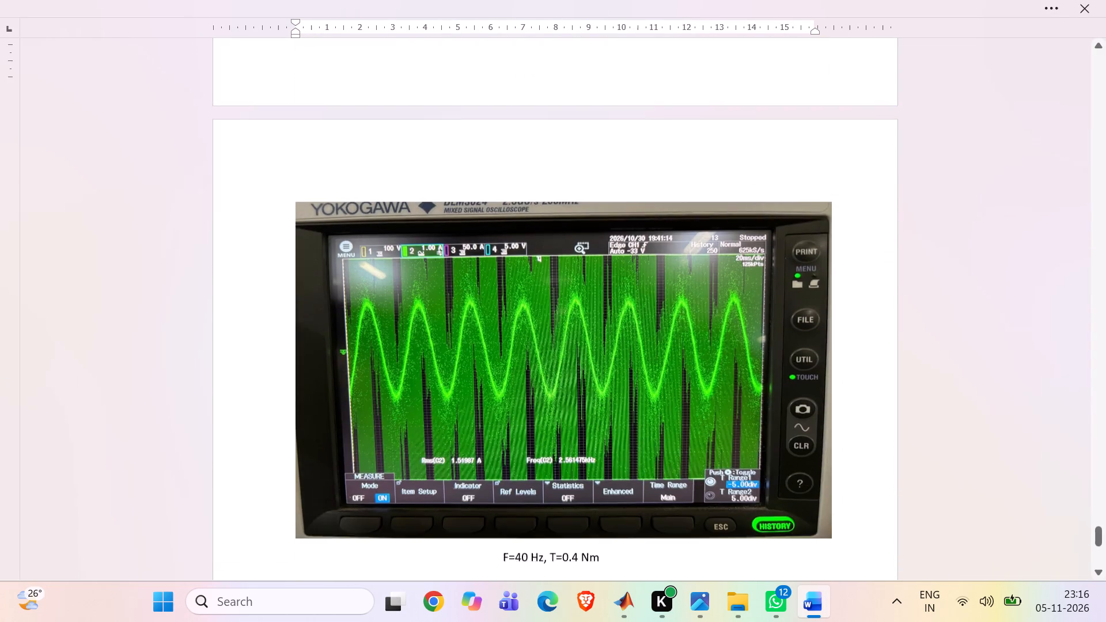
pyautogui.scroll(-1, 760, 518)
pyautogui.scroll(8, 760, 518)
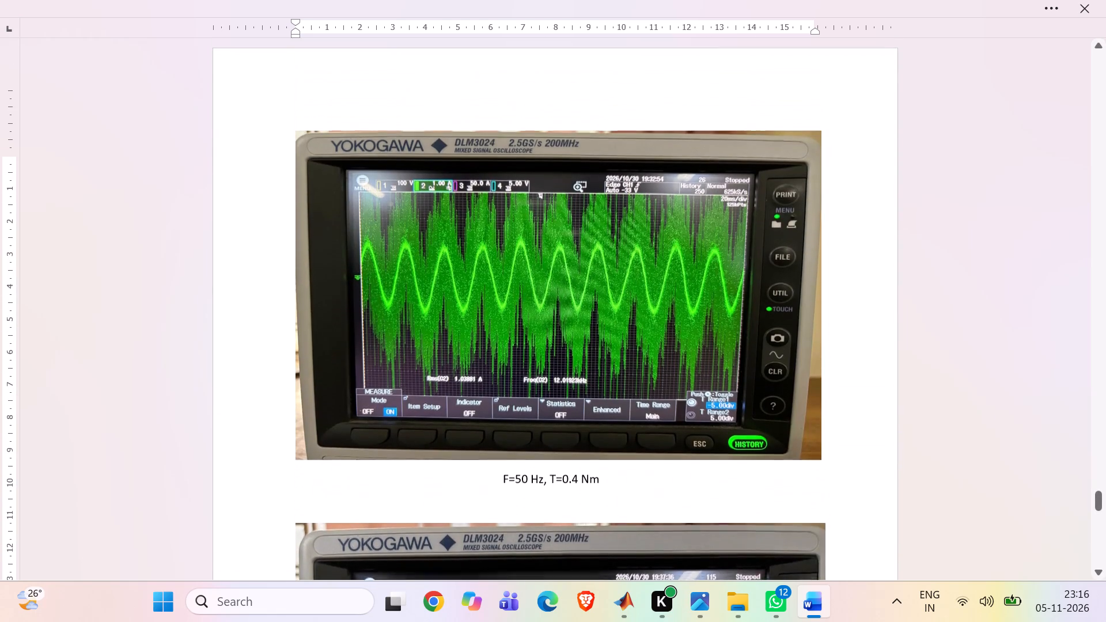
pyautogui.scroll(5, 760, 518)
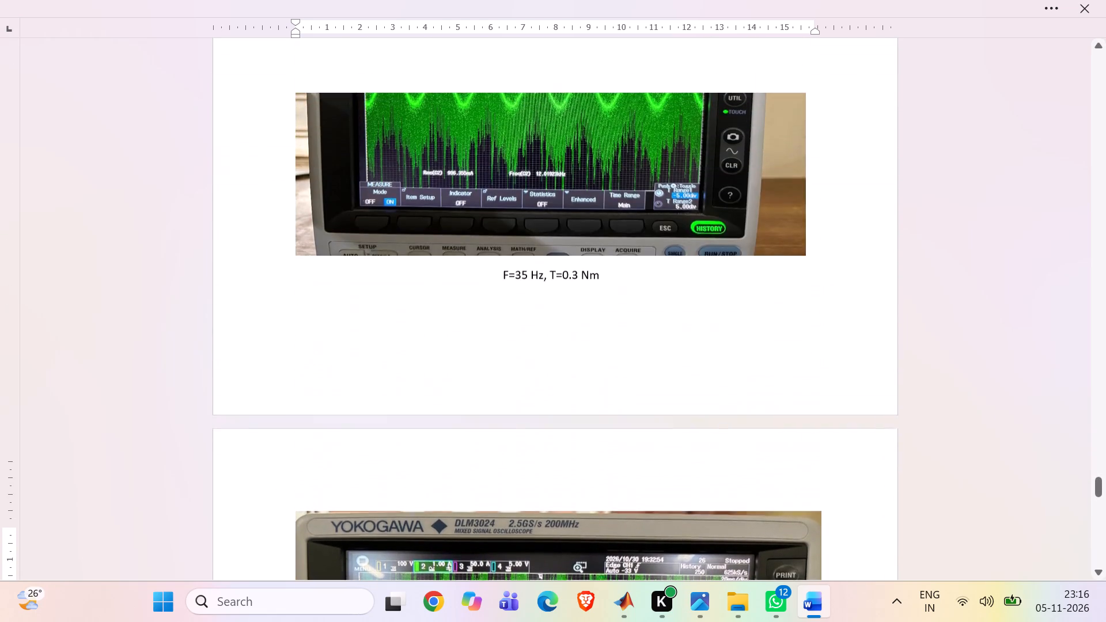
pyautogui.scroll(4, 760, 518)
pyautogui.scroll(-1, 749, 522)
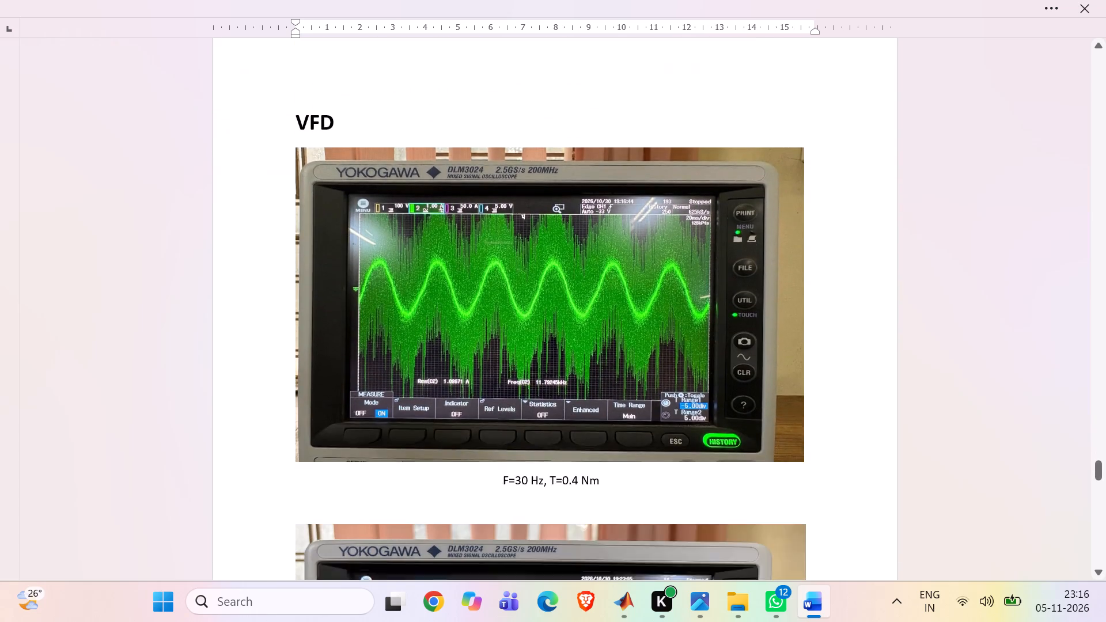
# Check each VFD photo against its frequency and torque caption, from F=30 Hz, T=0.4 Nm through to F=40 Hz, T=0.4 Nm.
pyautogui.scroll(-2, 749, 522)
pyautogui.click(749, 522)
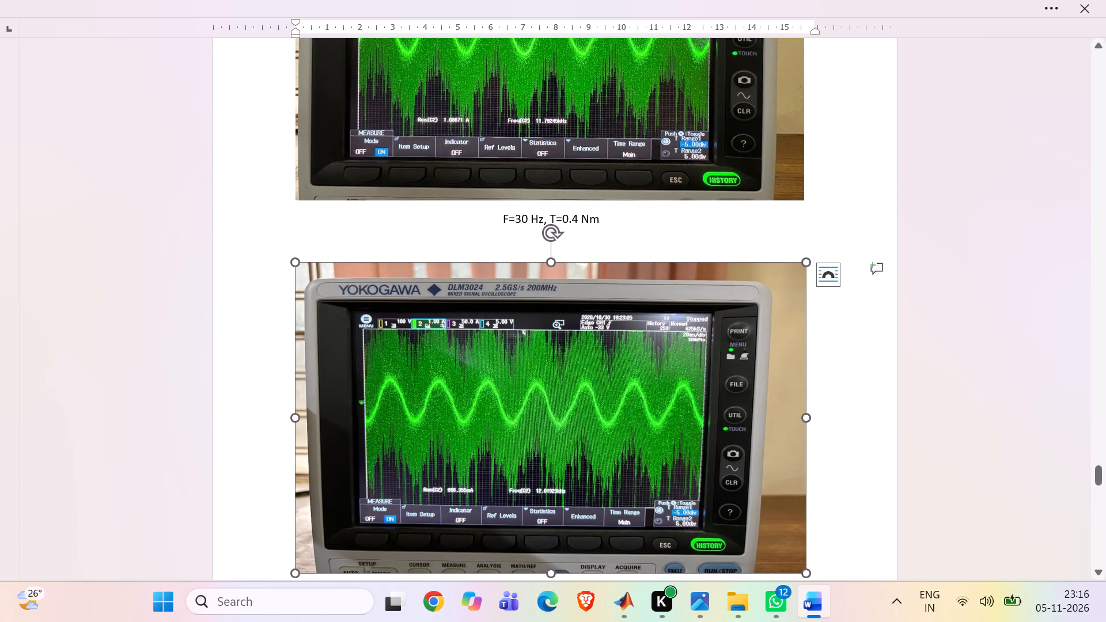
pyautogui.click(888, 466)
pyautogui.scroll(-1, 855, 452)
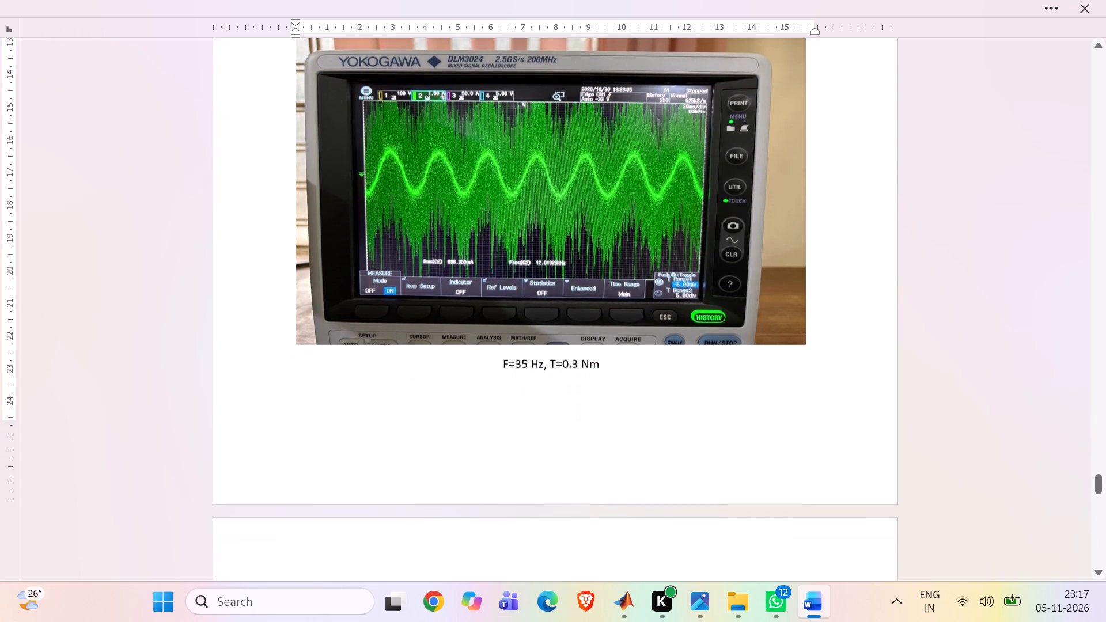
pyautogui.scroll(-1, 855, 452)
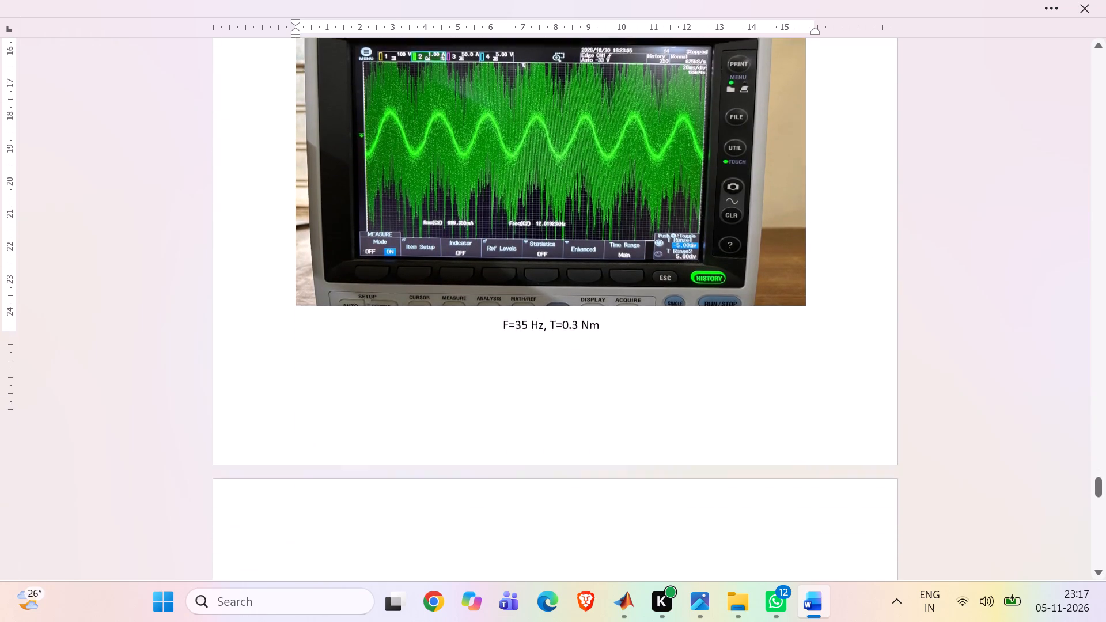
pyautogui.scroll(-5, 855, 452)
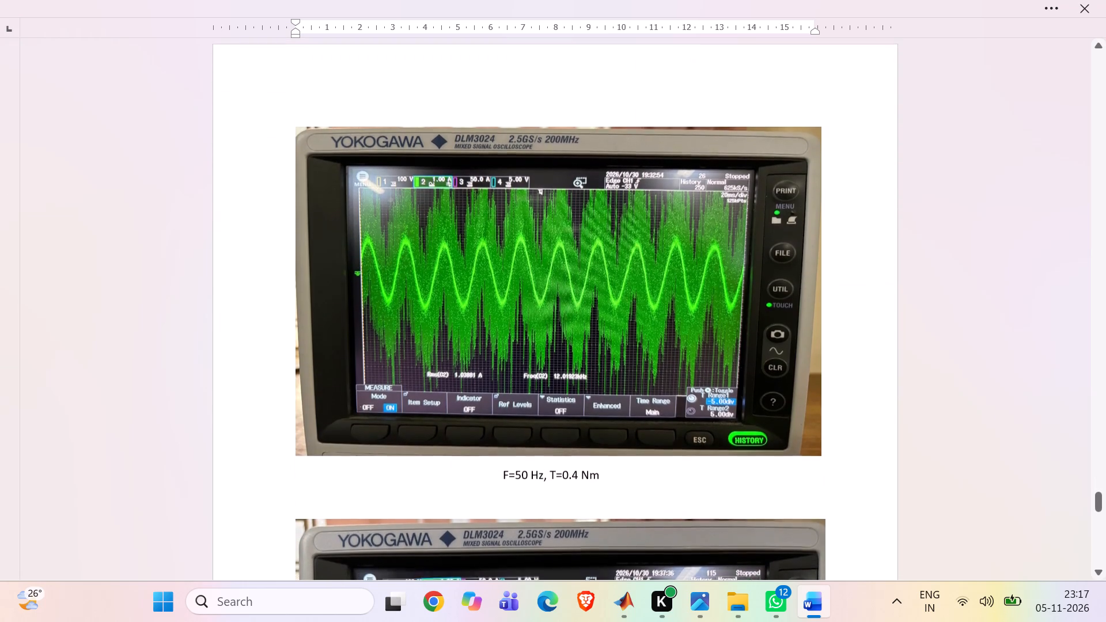
pyautogui.scroll(-3, 855, 452)
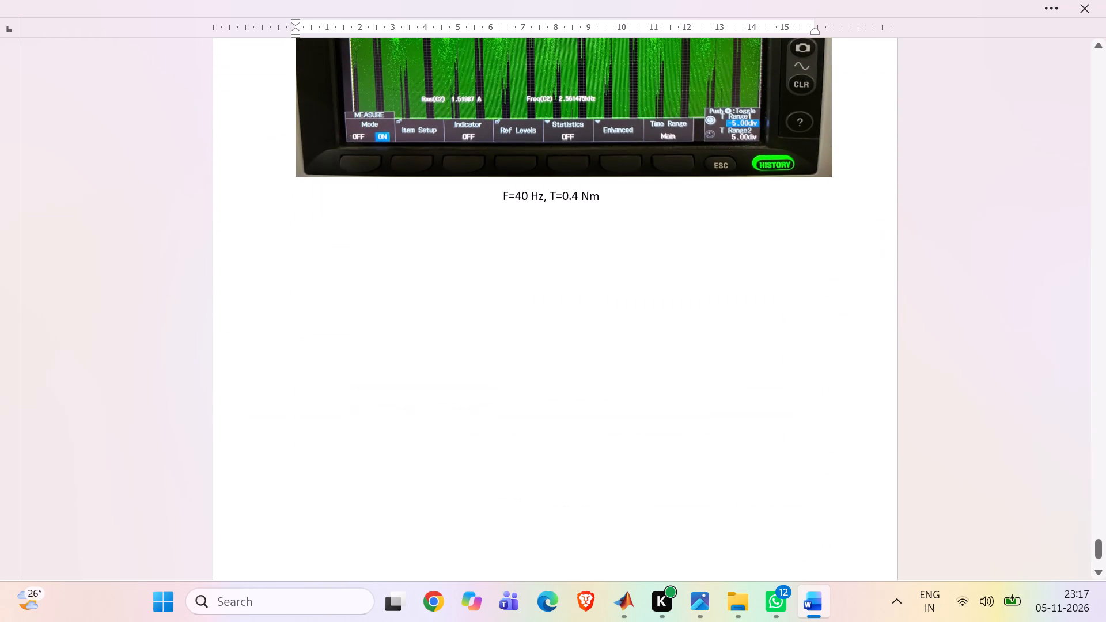
# Recheck the VFD photos and captions in reverse order, from F=40 Hz, T=0.4 Nm back to F=30 Hz, T=0.4 Nm.
pyautogui.scroll(3, 855, 452)
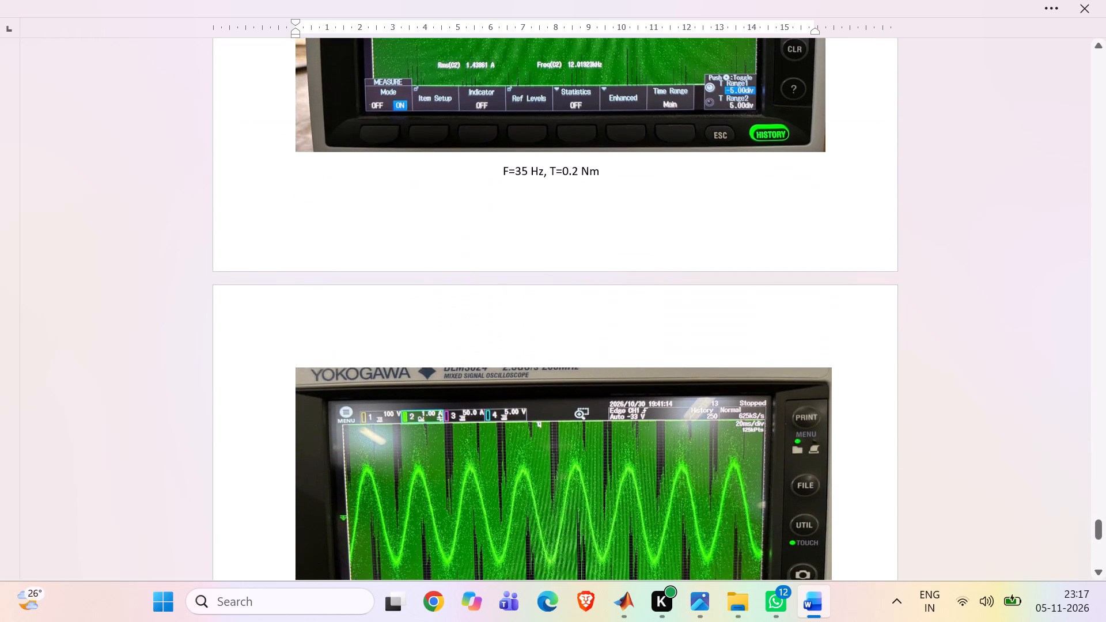
pyautogui.scroll(3, 855, 452)
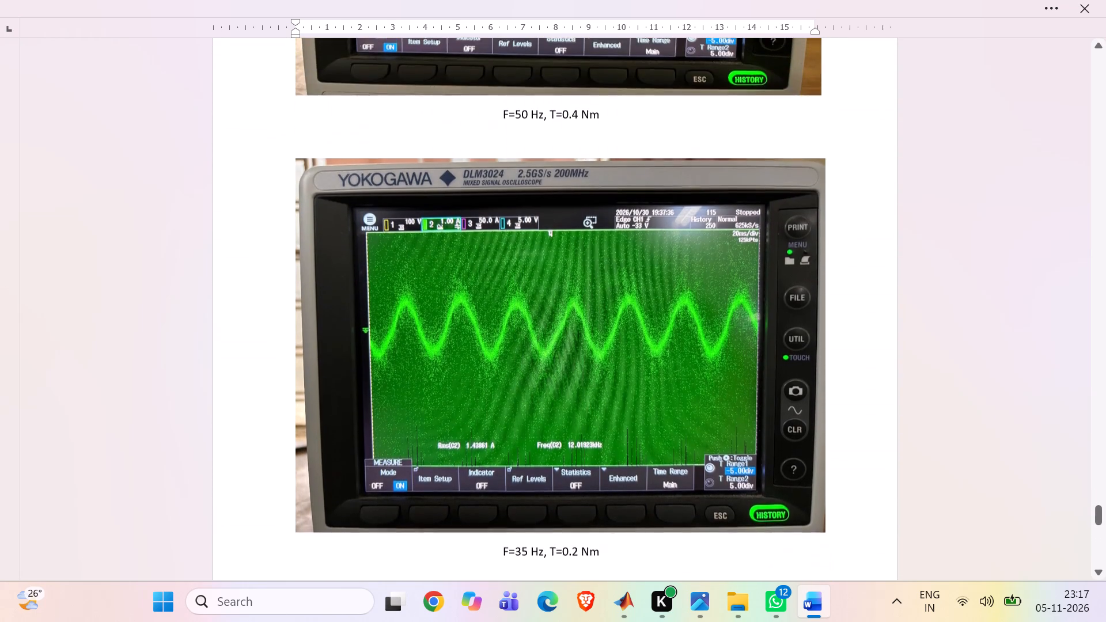
pyautogui.scroll(4, 855, 452)
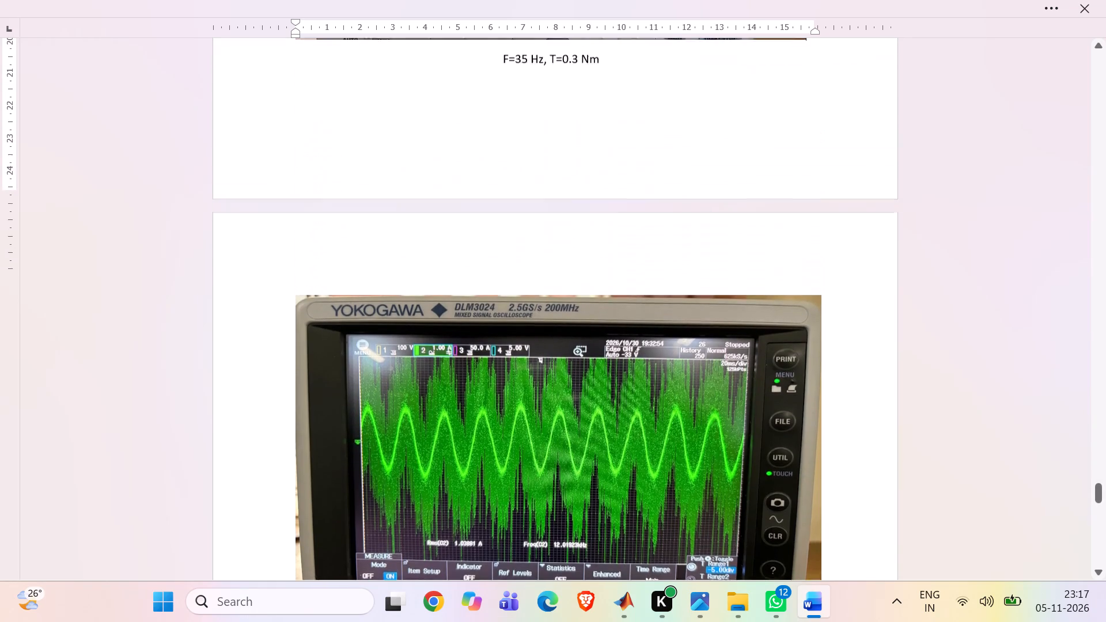
pyautogui.scroll(3, 855, 452)
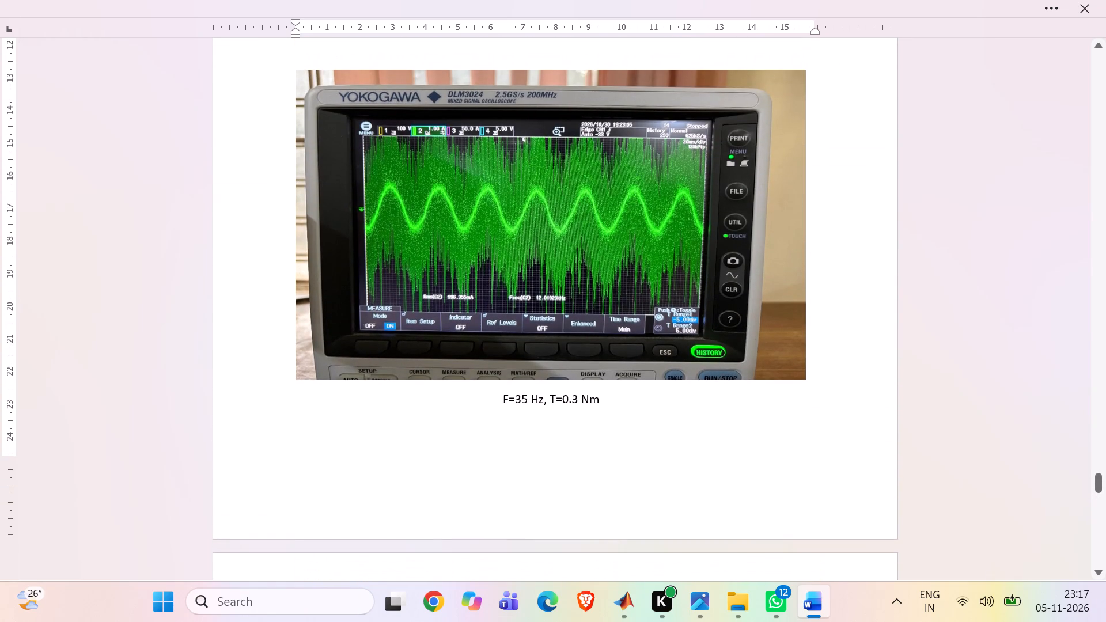
pyautogui.scroll(2, 855, 452)
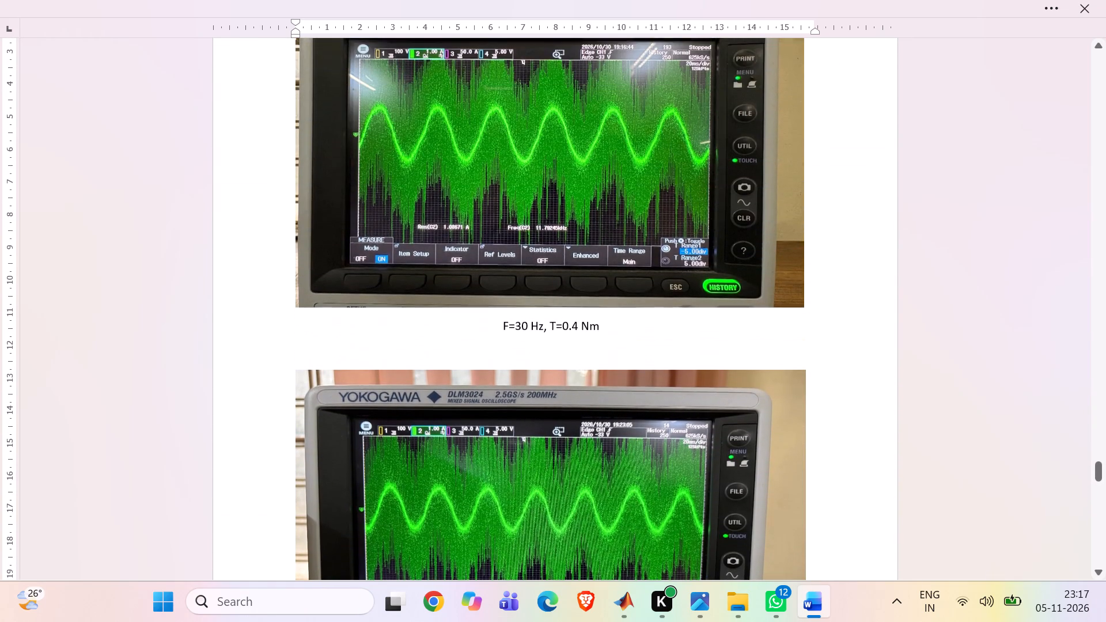
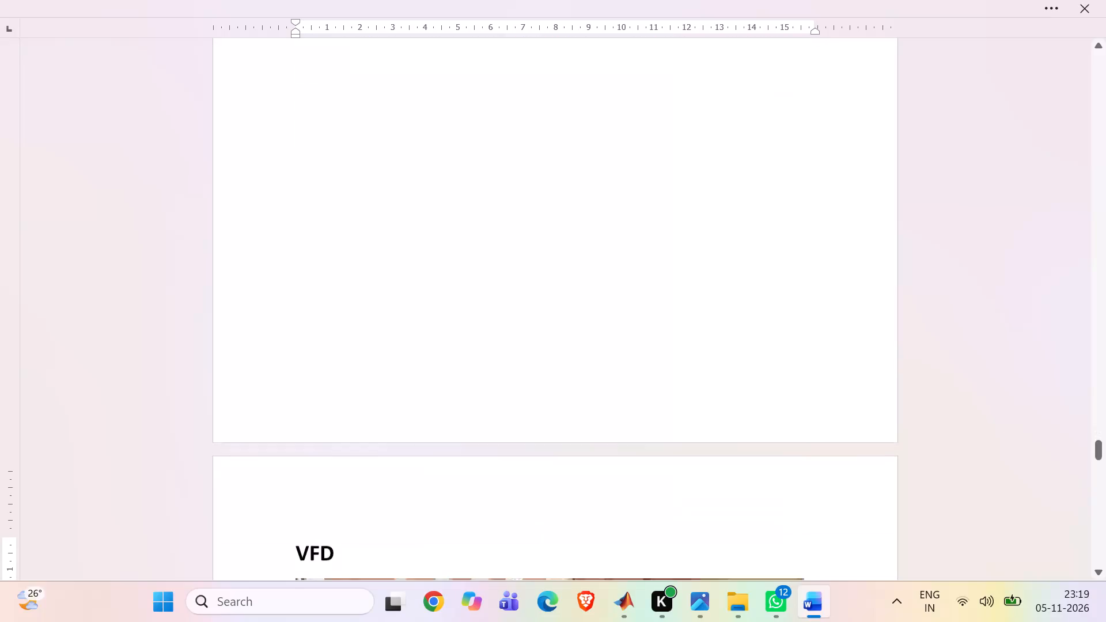
# Look through the VFD photos and captions from F=30 Hz, T=0.4 Nm to F=40 Hz, T=0.4 Nm, and back to F=35 Hz, T=0.3 Nm.
pyautogui.scroll(-1, 542, 407)
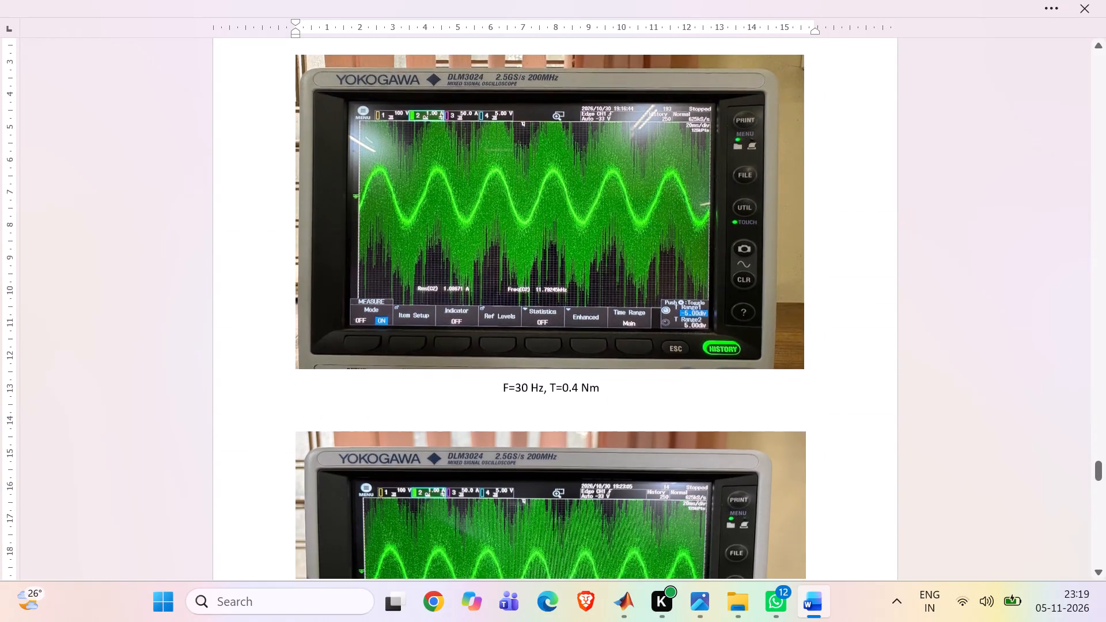
pyautogui.scroll(-2, 542, 407)
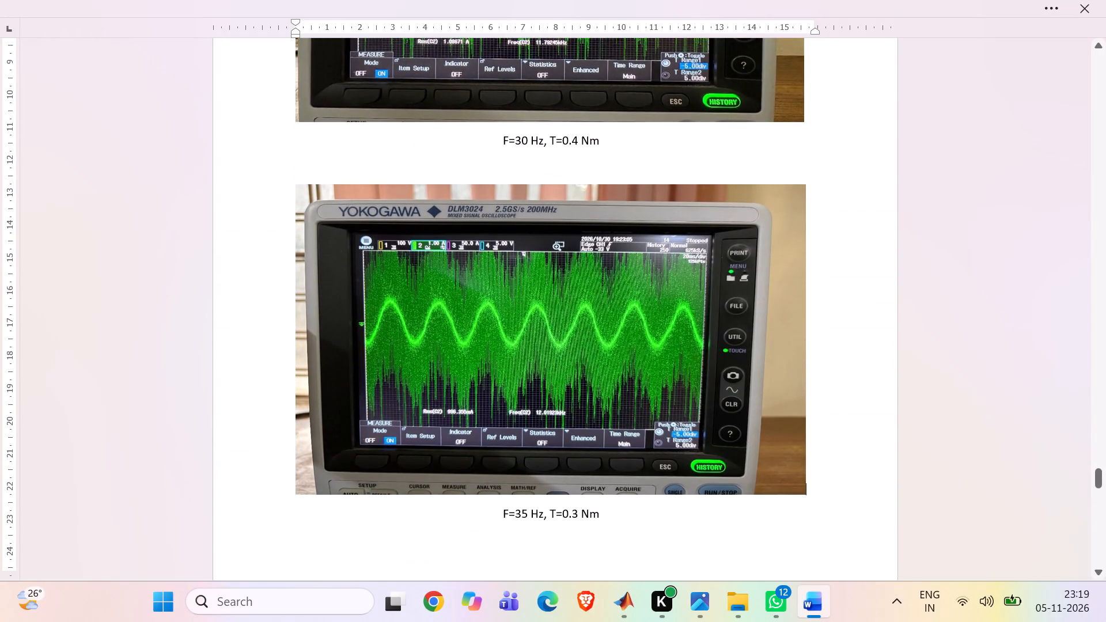
pyautogui.scroll(-1, 542, 407)
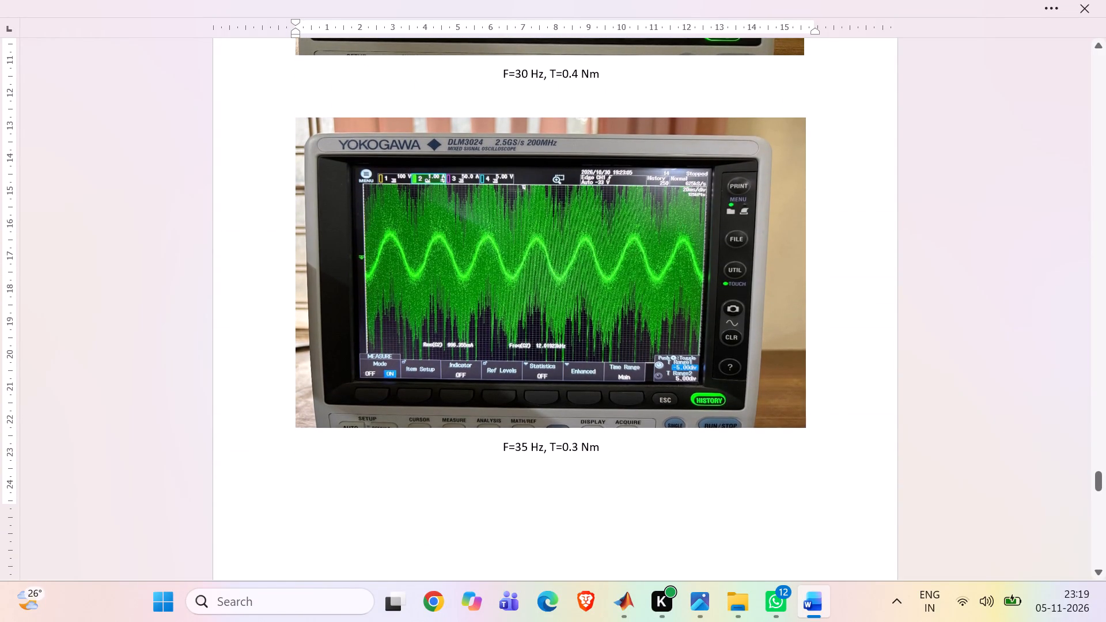
pyautogui.scroll(-1, 542, 407)
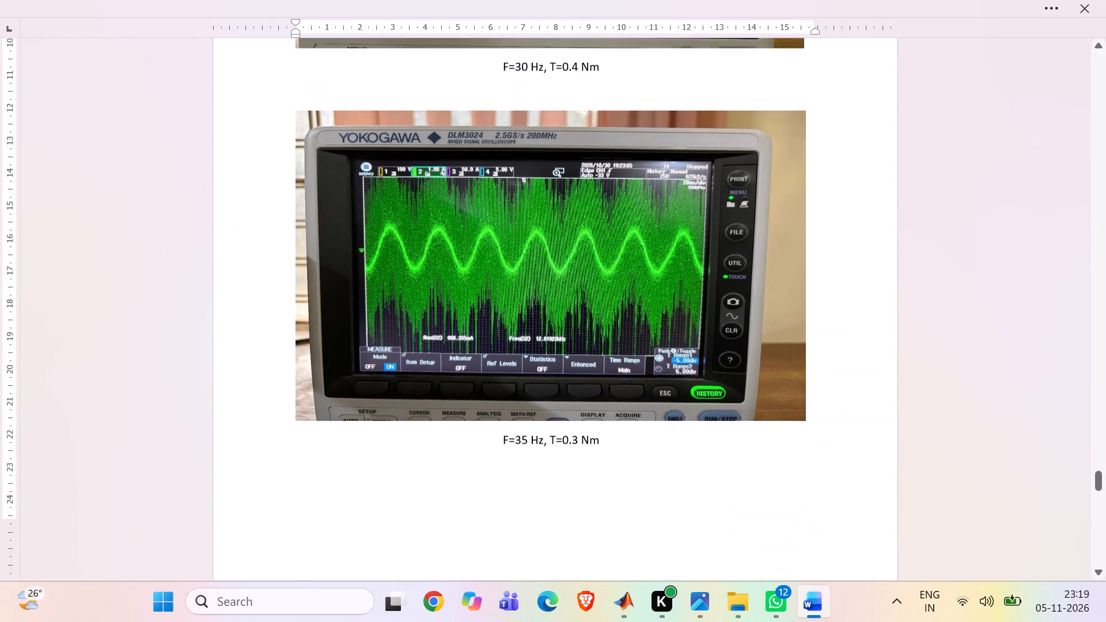
pyautogui.scroll(-1, 542, 407)
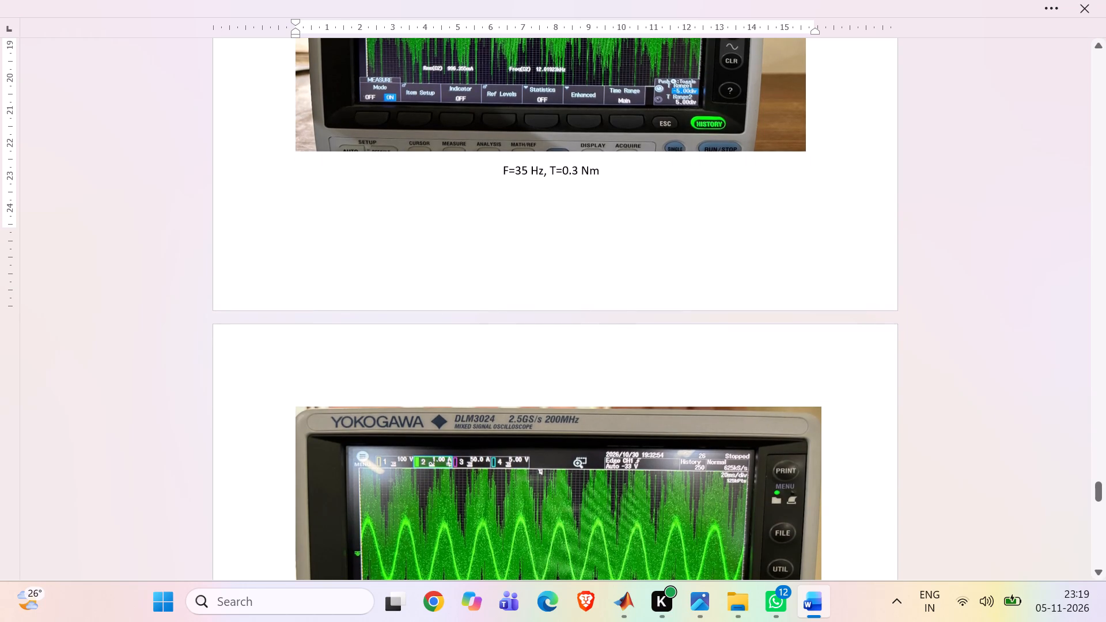
pyautogui.scroll(-2, 542, 407)
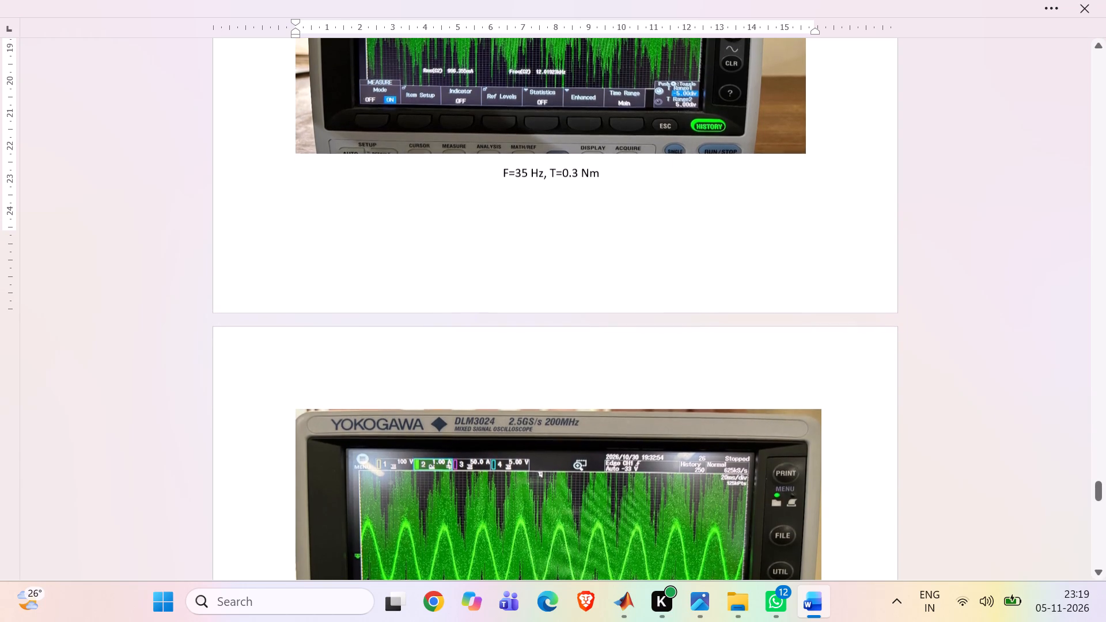
pyautogui.scroll(-1, 542, 407)
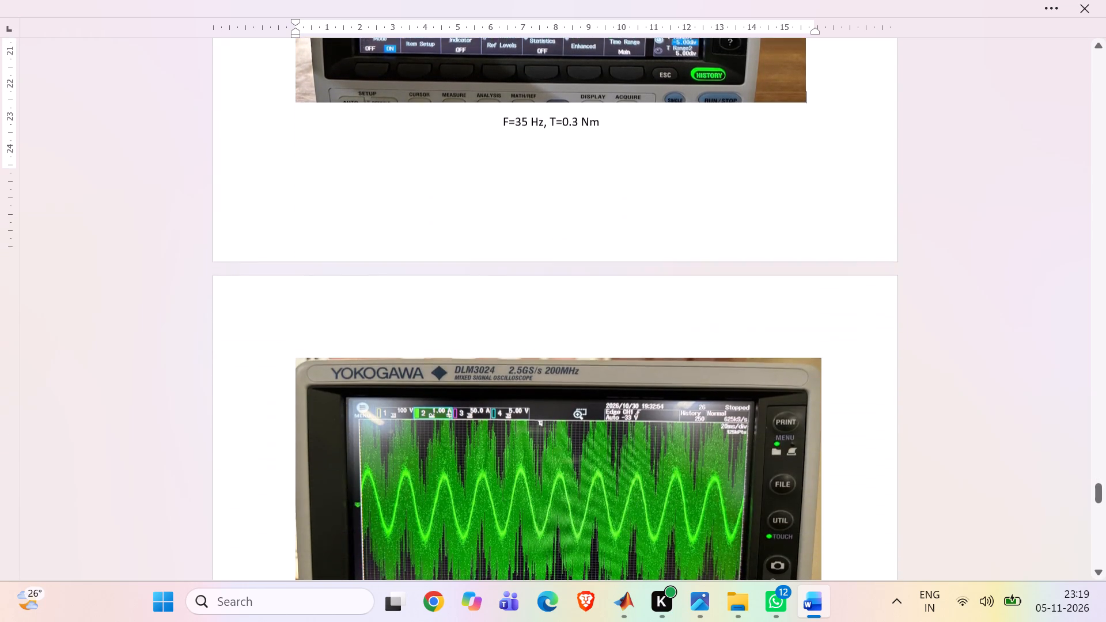
pyautogui.scroll(-3, 542, 407)
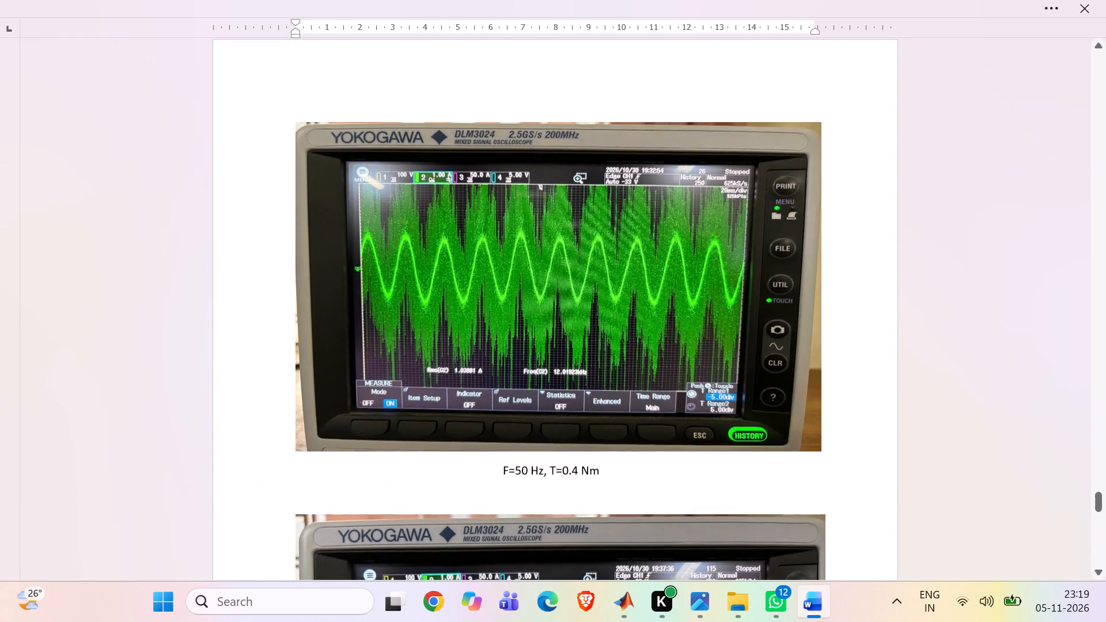
pyautogui.scroll(-3, 542, 407)
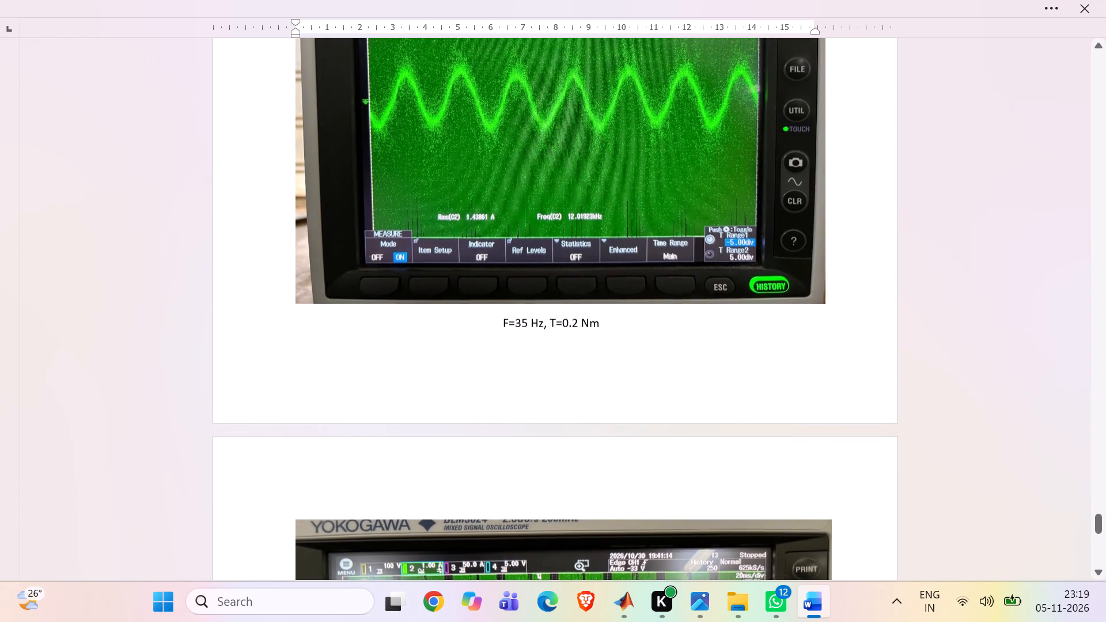
pyautogui.scroll(-2, 542, 407)
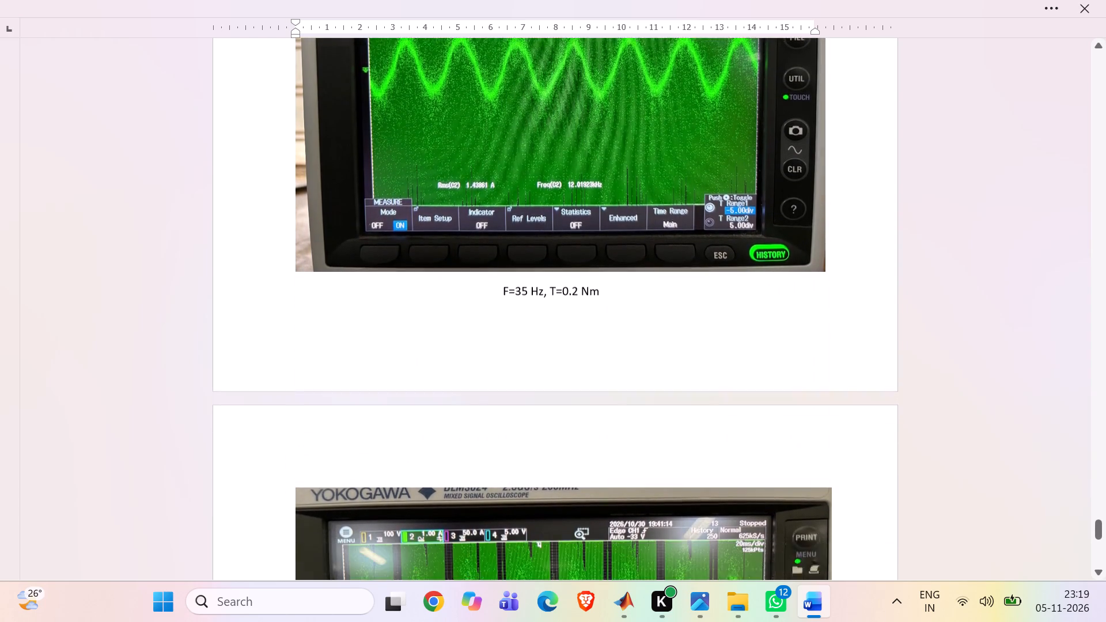
pyautogui.scroll(-1, 542, 407)
pyautogui.scroll(2, 542, 407)
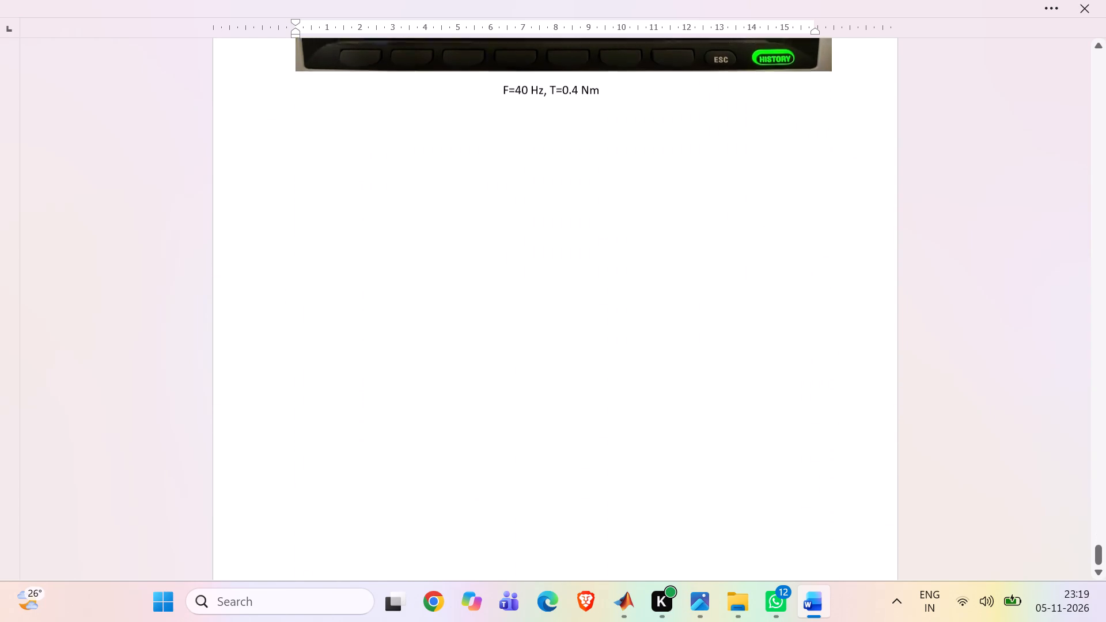
pyautogui.scroll(5, 542, 407)
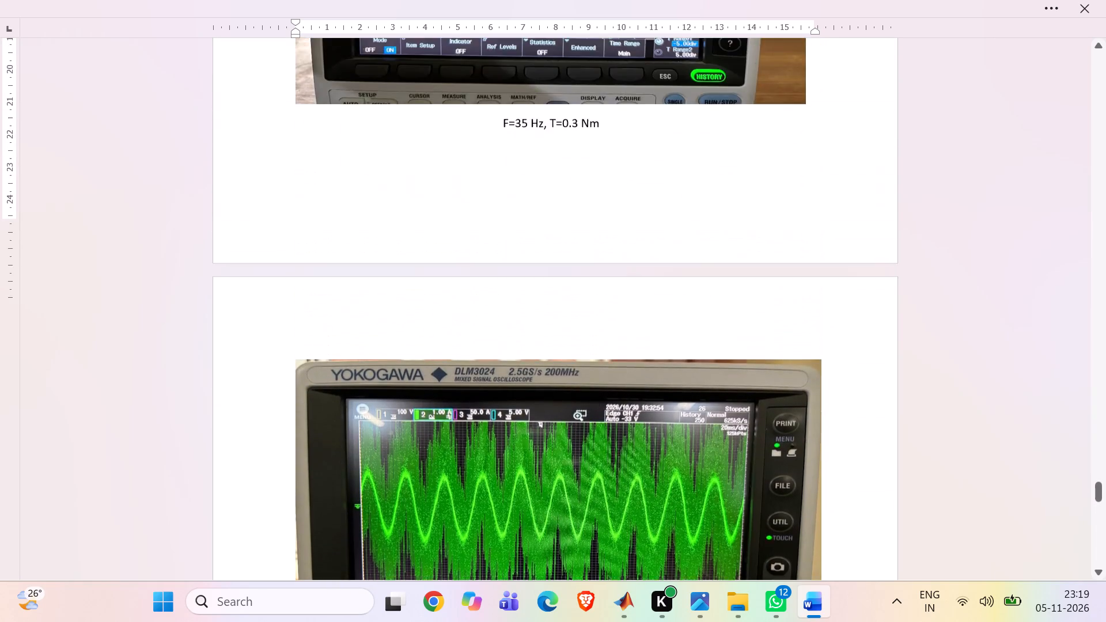
pyautogui.scroll(1, 542, 407)
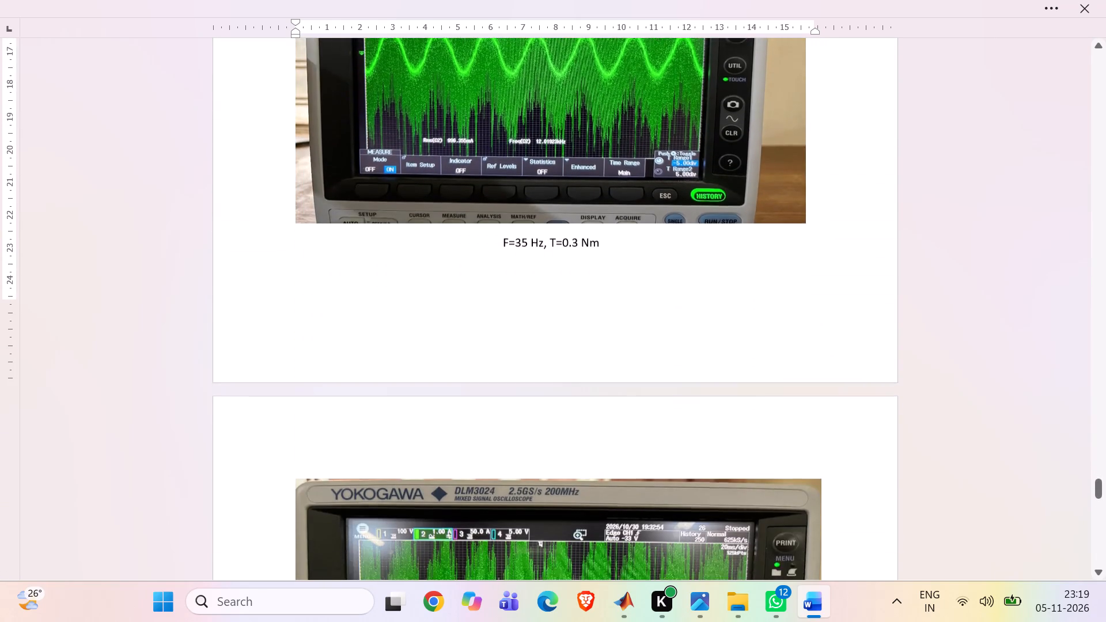
# Snip the waveform area of the F=50 Hz, T=0.4 Nm oscilloscope photo, including the top status line and excluding the bottom row of measurement settings.
pyautogui.scroll(-3, 542, 407)
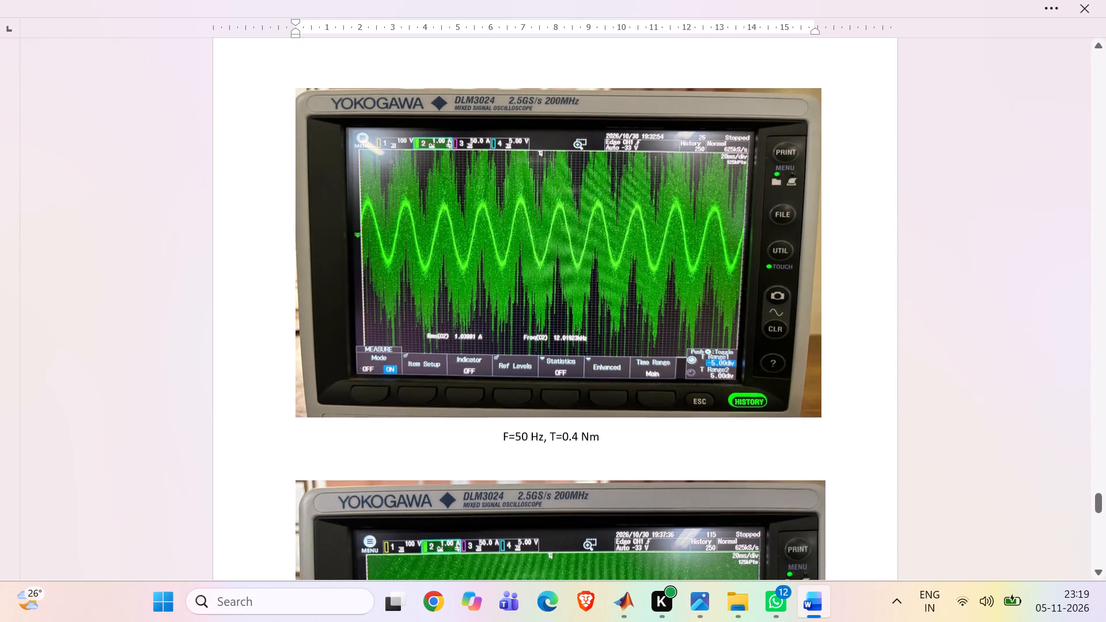
pyautogui.scroll(-1, 542, 407)
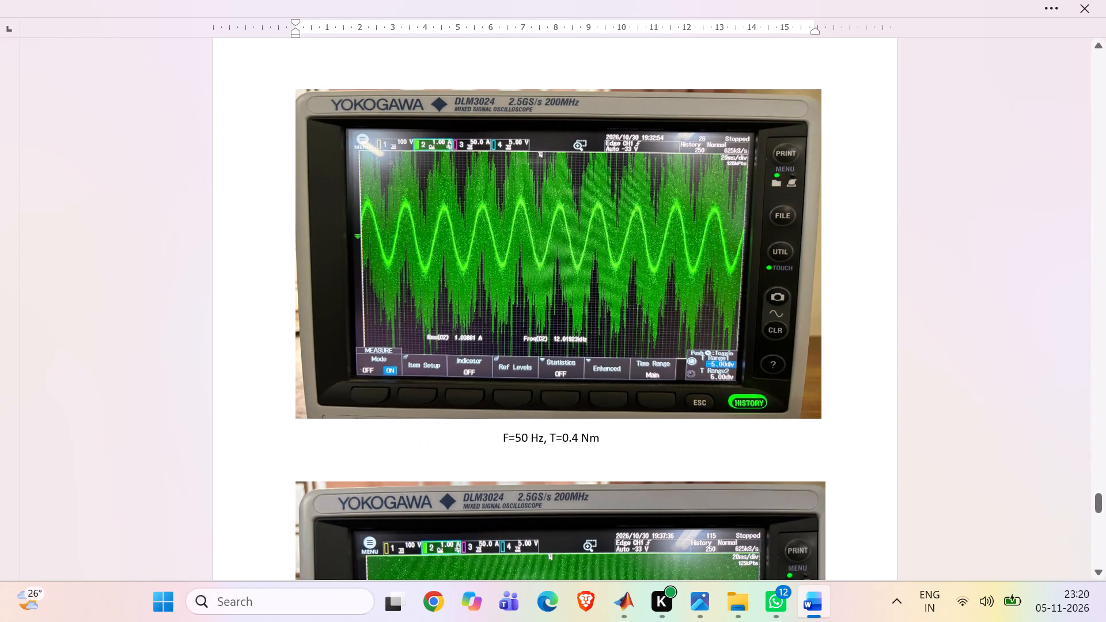
pyautogui.press('Print')
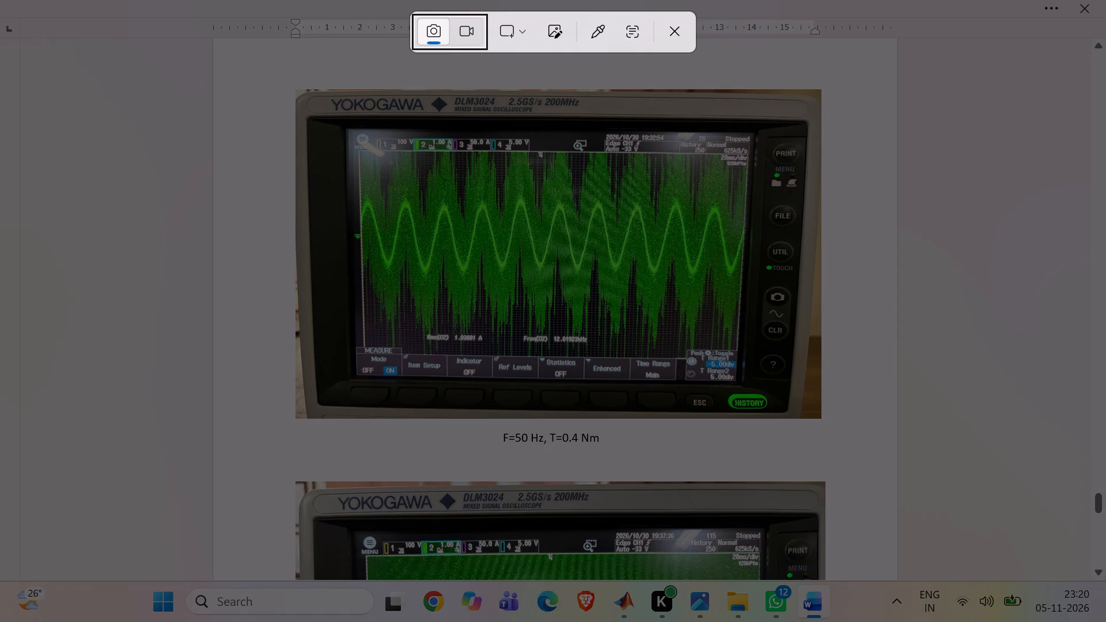
pyautogui.moveTo(359, 136); pyautogui.dragTo(398, 229)
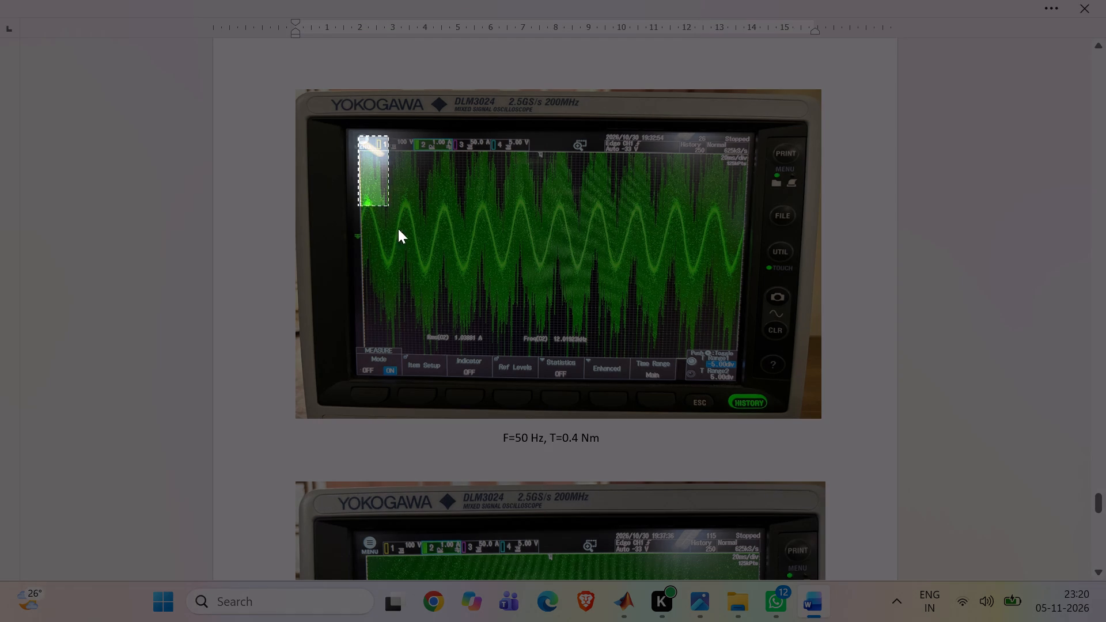
pyautogui.moveTo(398, 229); pyautogui.dragTo(697, 376)
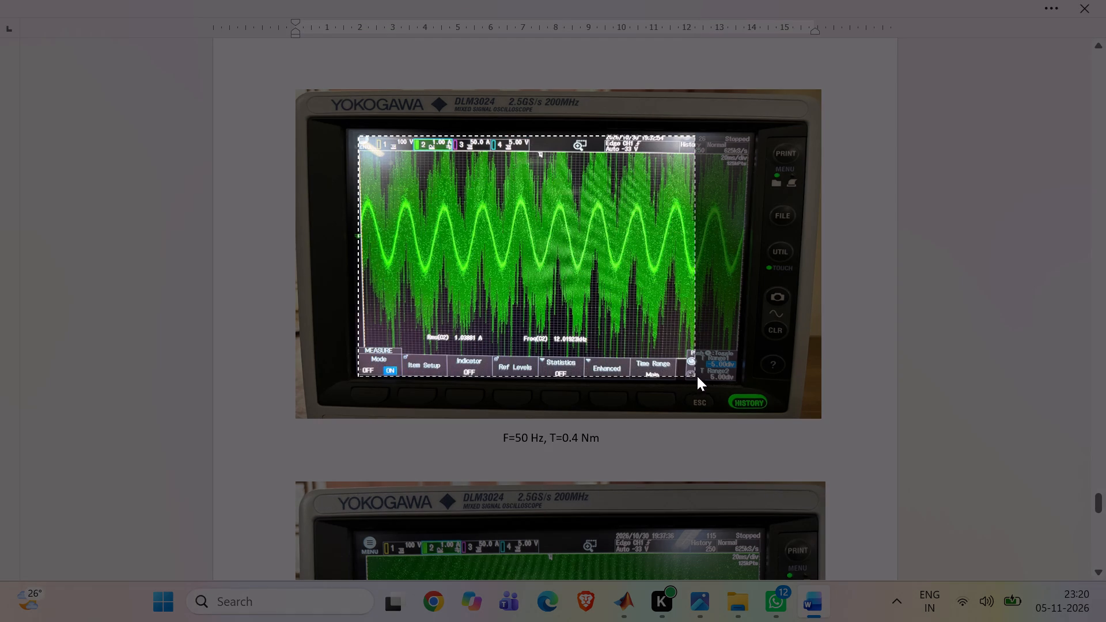
pyautogui.moveTo(697, 376); pyautogui.dragTo(735, 377)
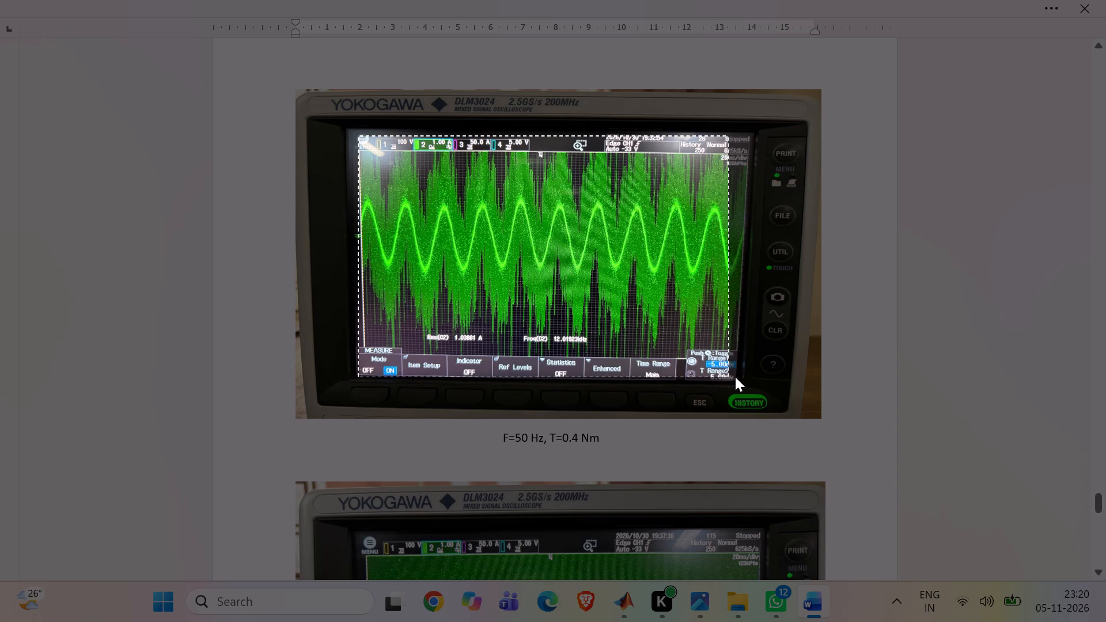
pyautogui.moveTo(735, 377); pyautogui.dragTo(748, 356)
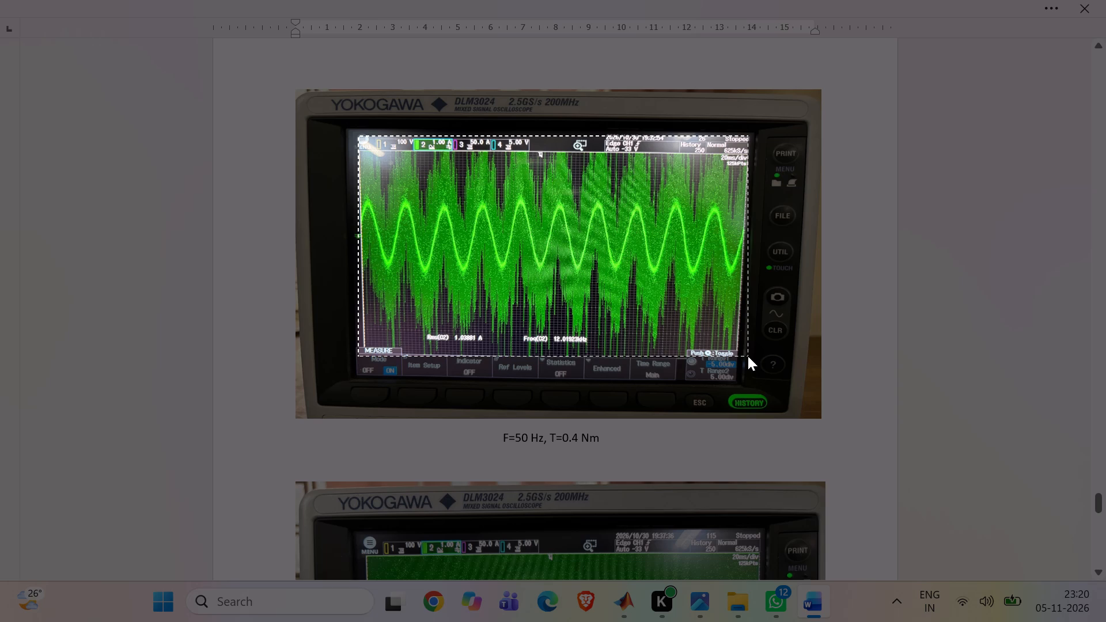
pyautogui.moveTo(748, 356); pyautogui.dragTo(747, 356)
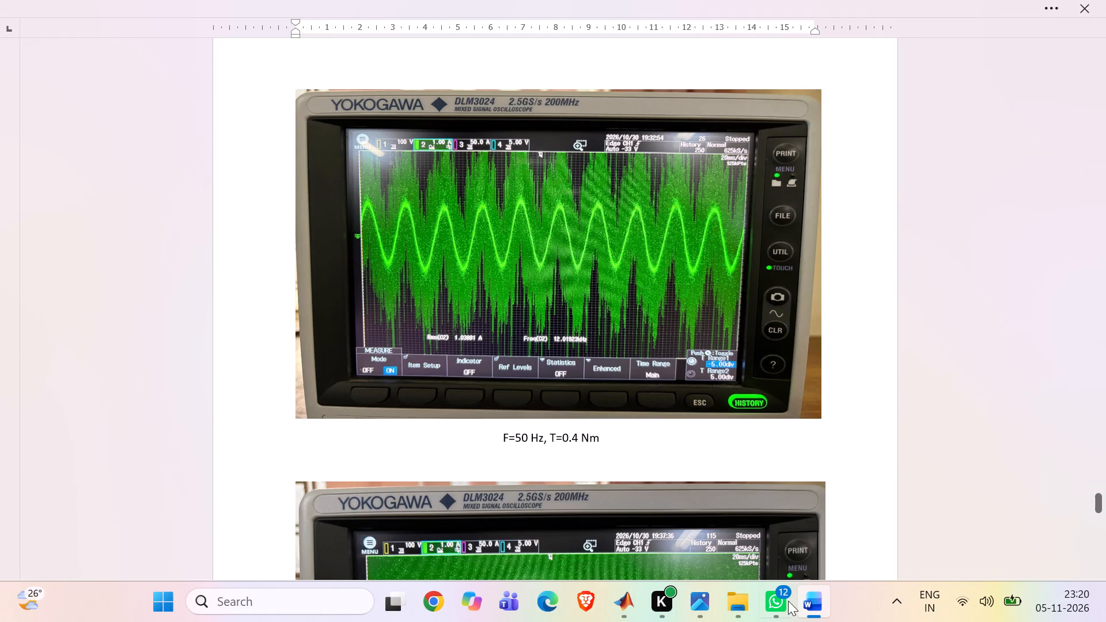
# In the Screenshots folder in File Explorer, rename the newest oscilloscope waveform snip as F=50.
pyautogui.click(728, 606)
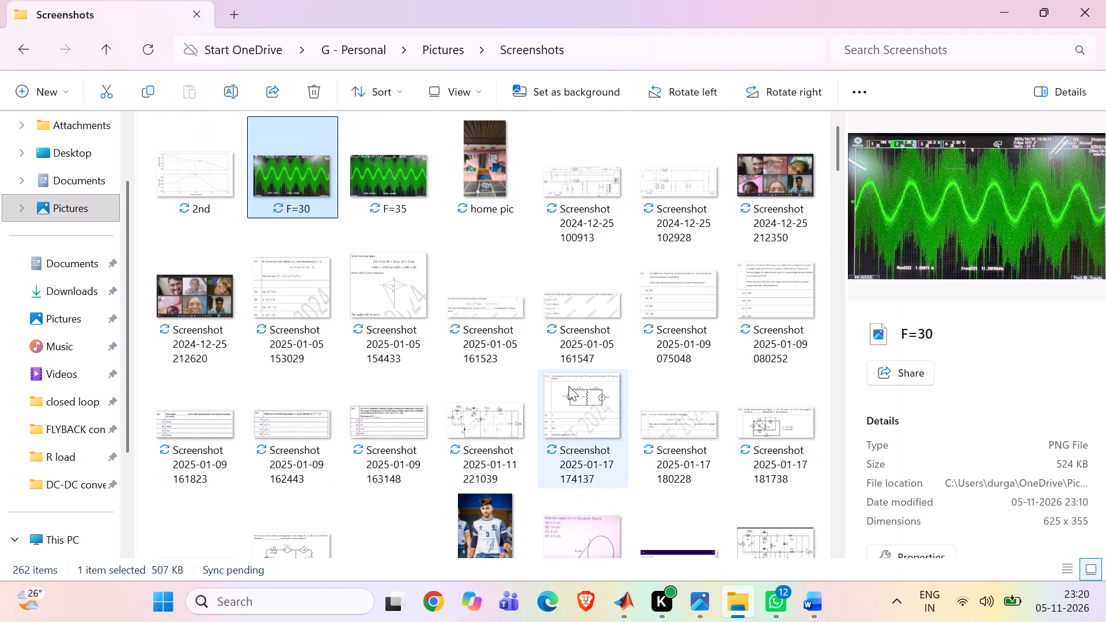
pyautogui.scroll(-19, 569, 386)
pyautogui.scroll(-8, 569, 386)
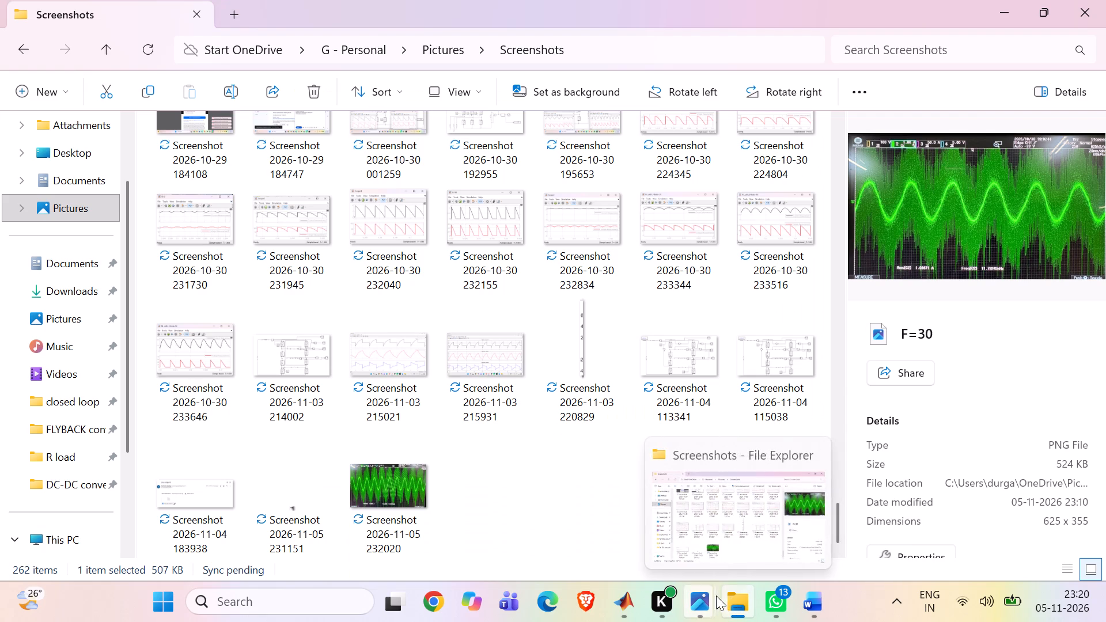
pyautogui.click(365, 506)
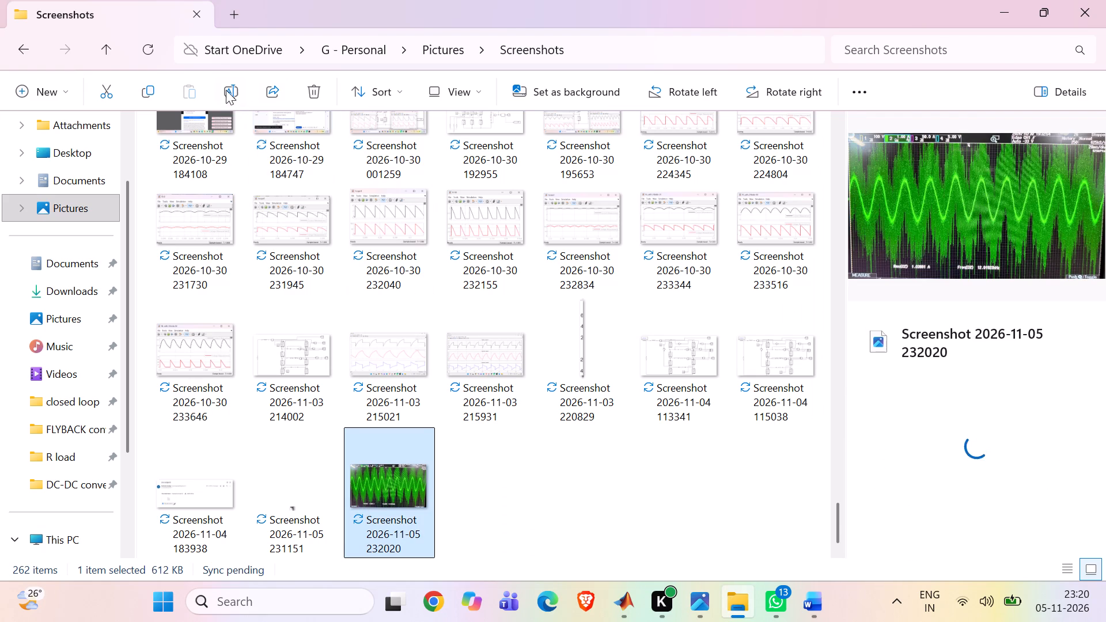
pyautogui.click(224, 88)
pyautogui.press('BackSpace')
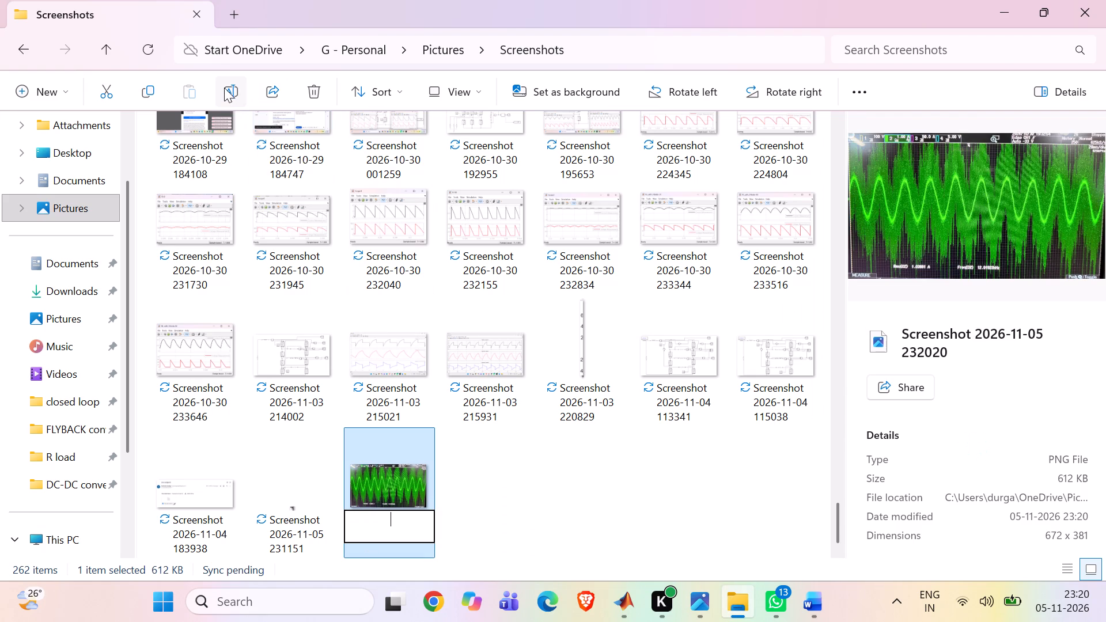
pyautogui.press('=')
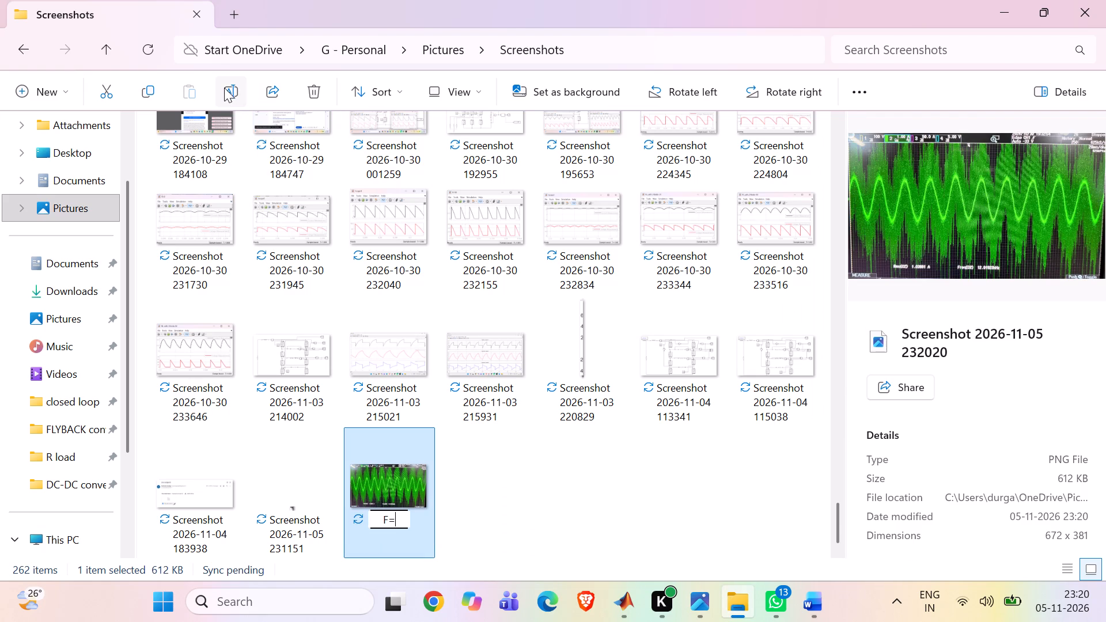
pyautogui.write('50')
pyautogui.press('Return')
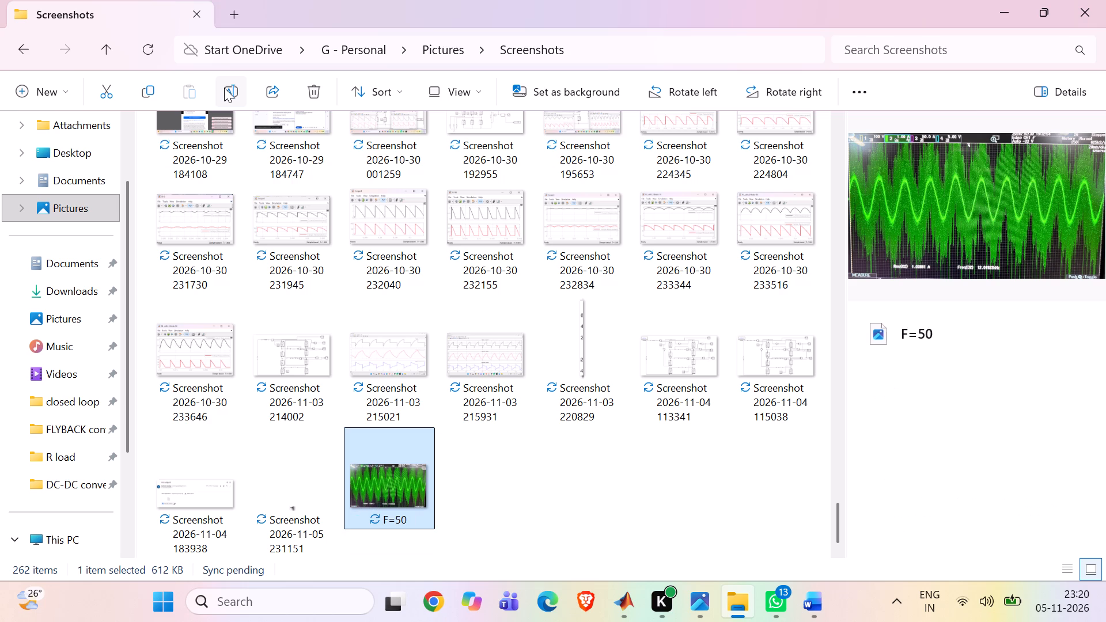
pyautogui.click(590, 495)
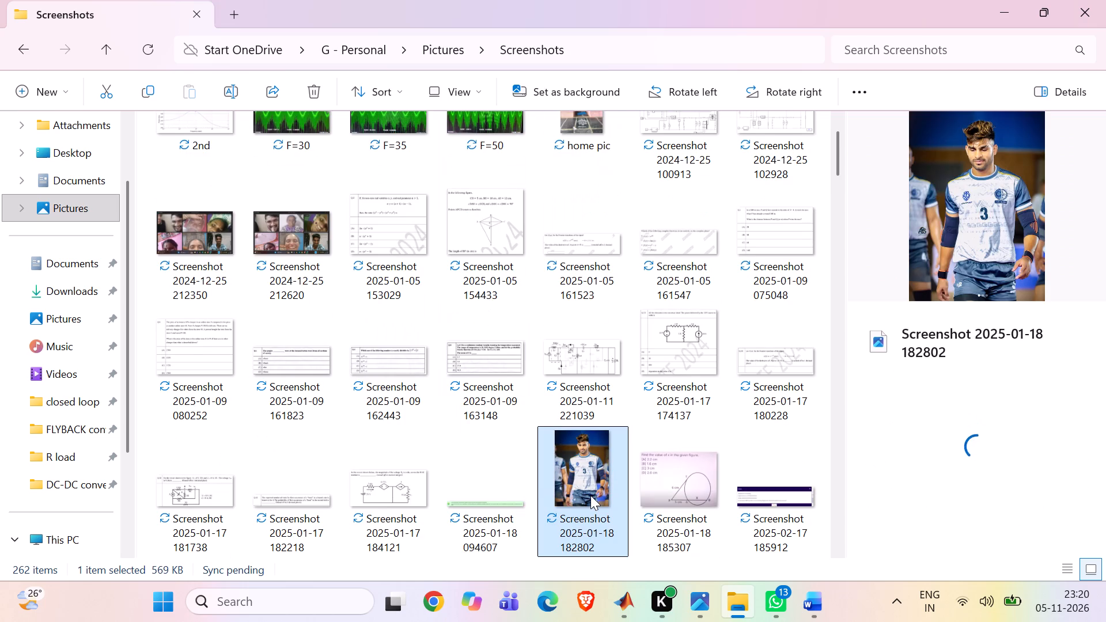
pyautogui.scroll(1, 465, 272)
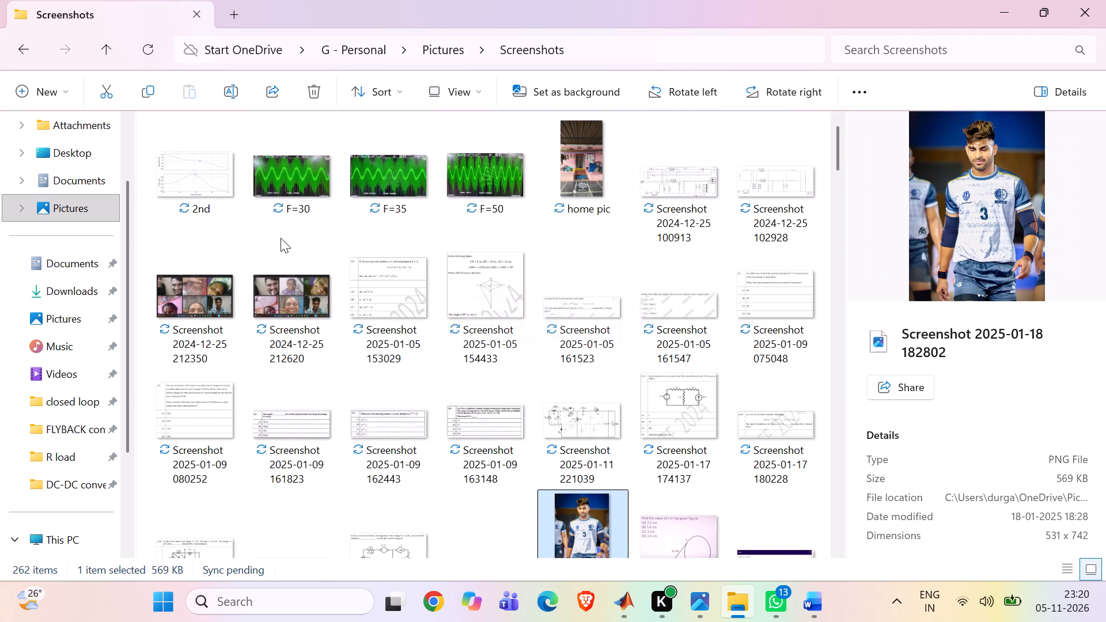
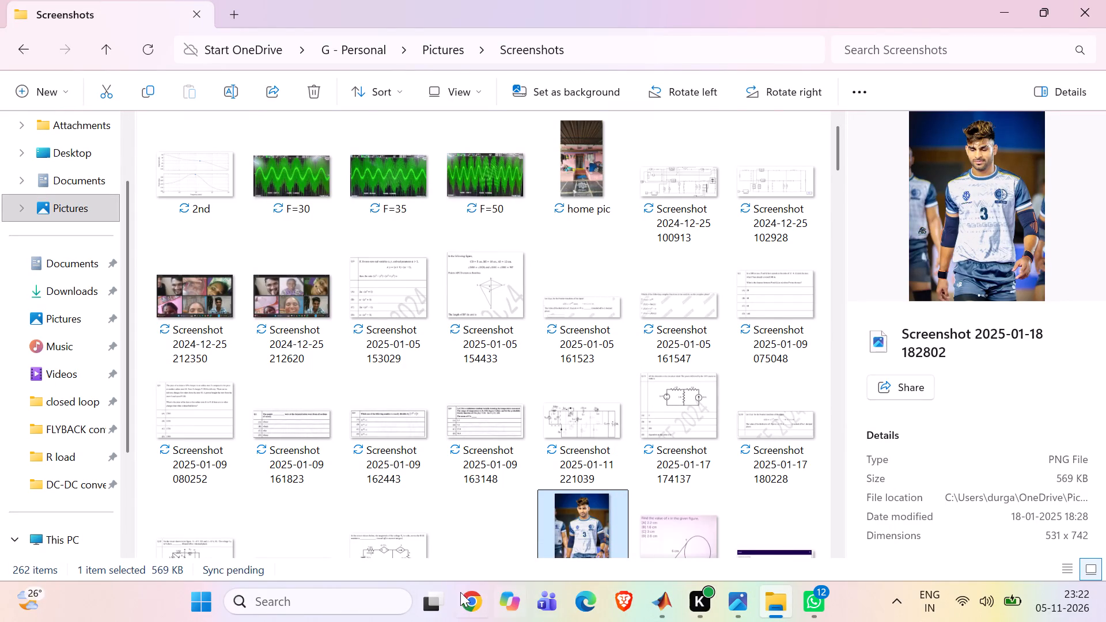
# Switch to Word, open the recent ASCSI-Hardware_results document, and place the cursor at the end of its title.
pyautogui.click(359, 593)
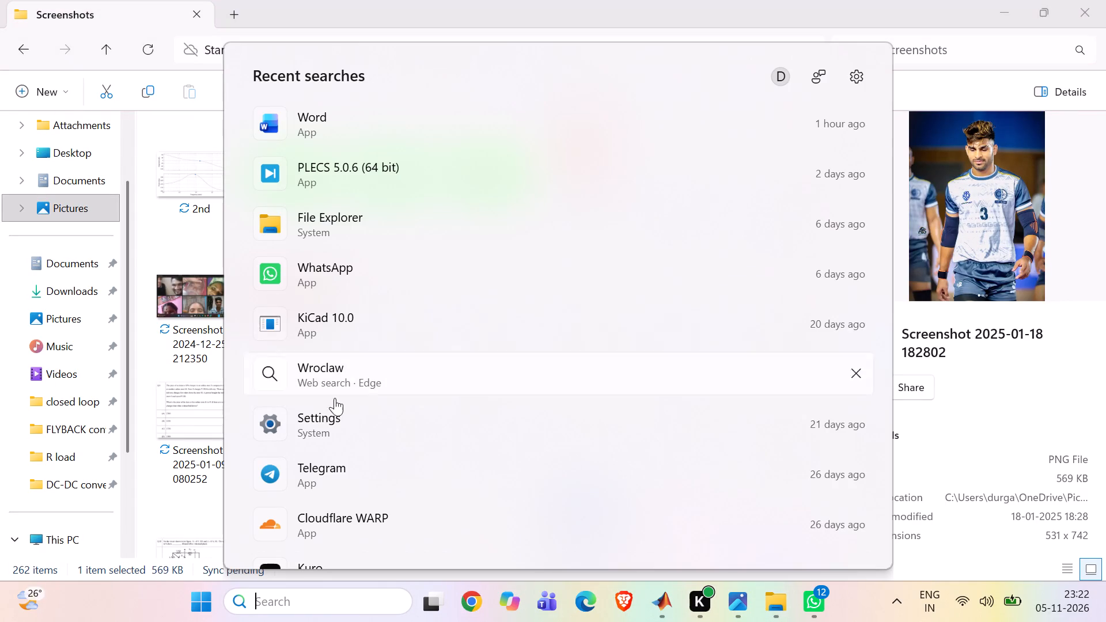
pyautogui.click(350, 124)
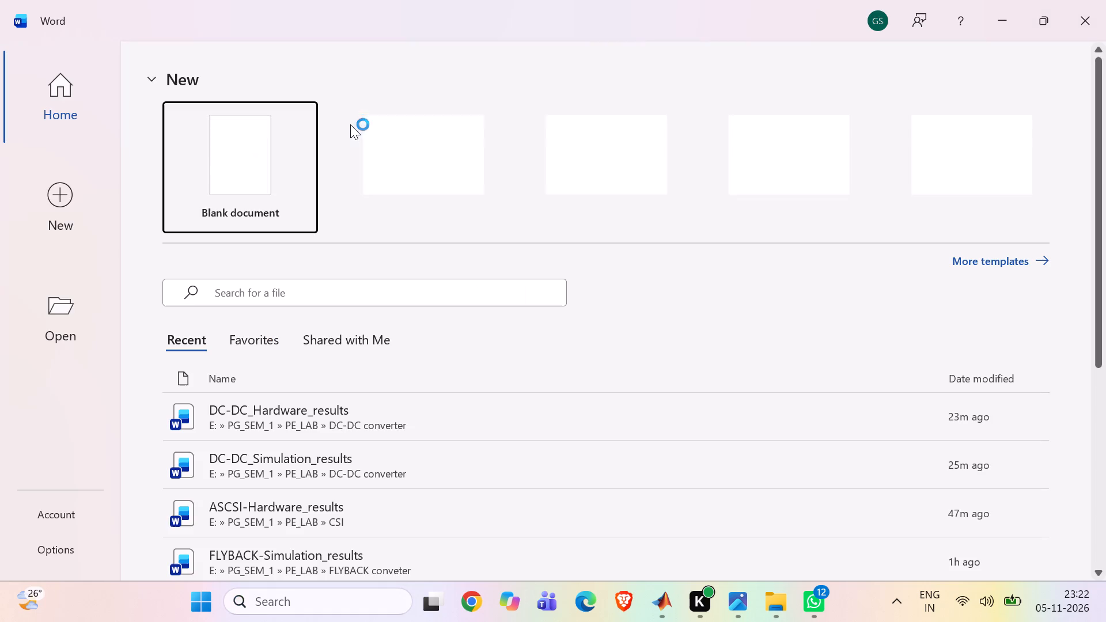
pyautogui.scroll(-1, 295, 491)
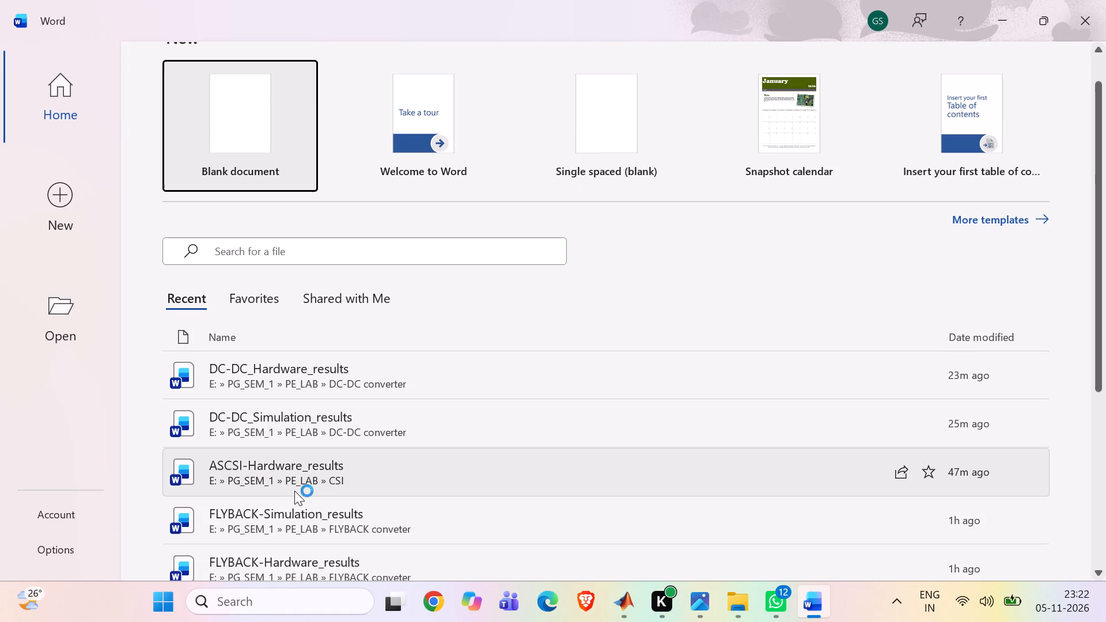
pyautogui.doubleClick(294, 466)
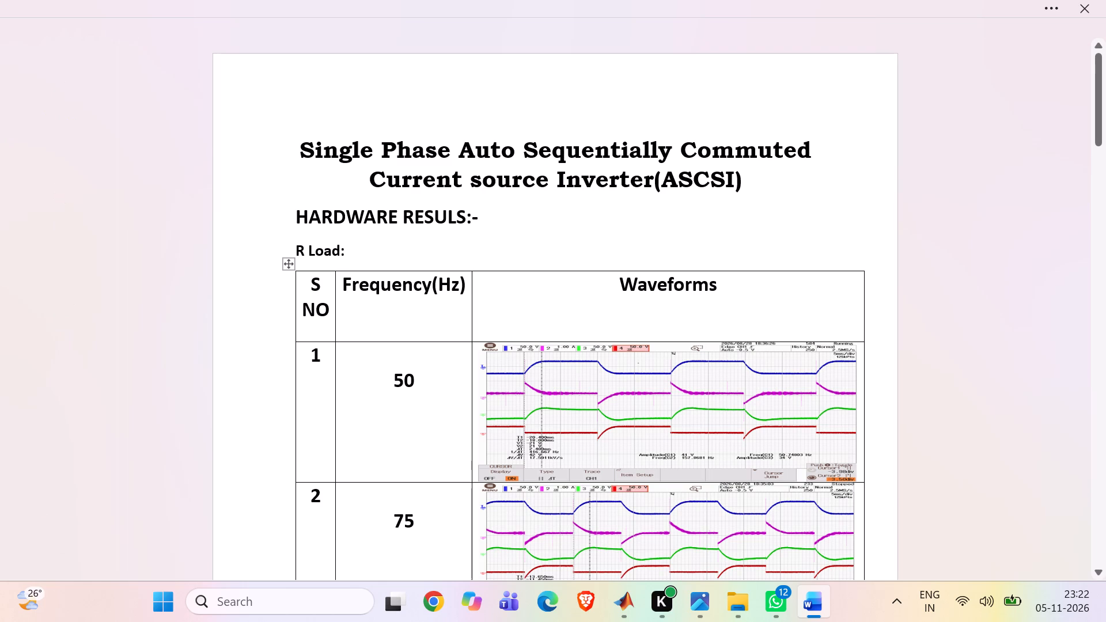
pyautogui.click(746, 181)
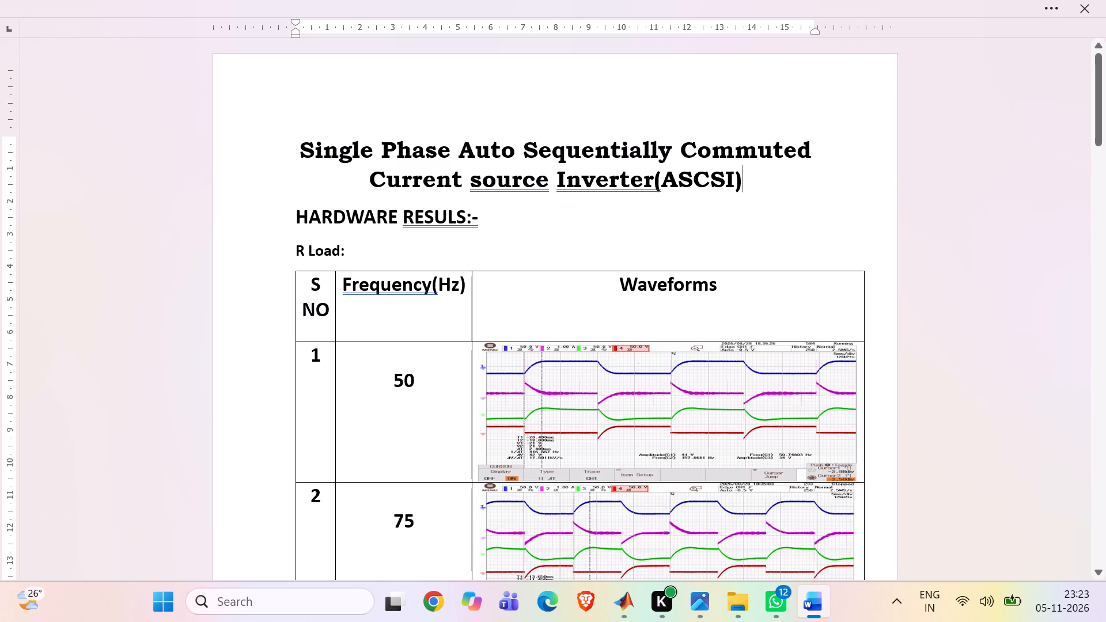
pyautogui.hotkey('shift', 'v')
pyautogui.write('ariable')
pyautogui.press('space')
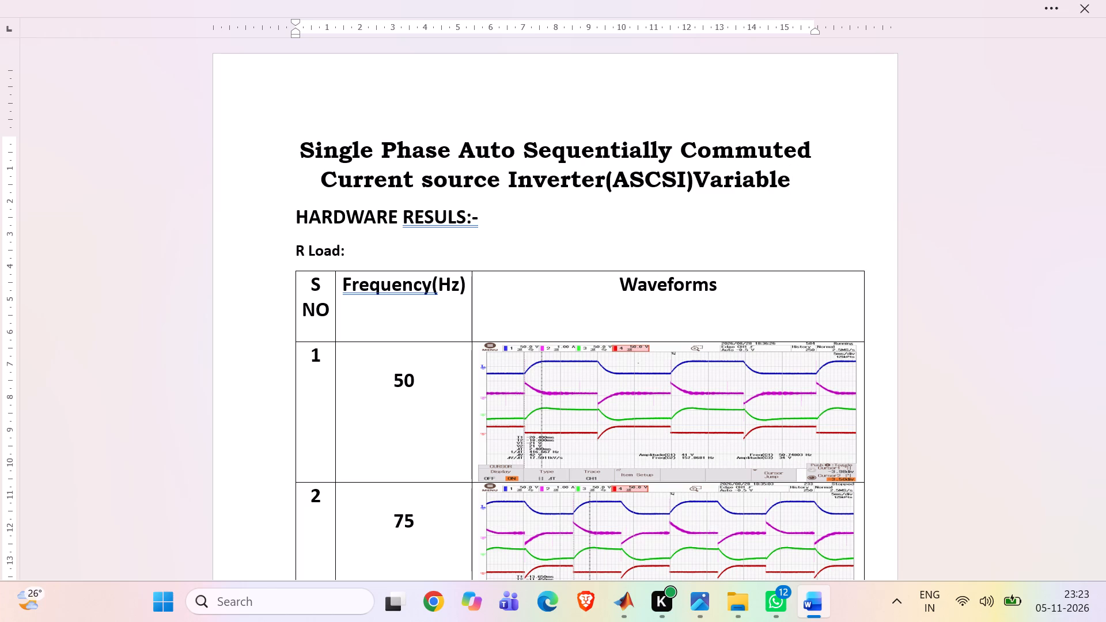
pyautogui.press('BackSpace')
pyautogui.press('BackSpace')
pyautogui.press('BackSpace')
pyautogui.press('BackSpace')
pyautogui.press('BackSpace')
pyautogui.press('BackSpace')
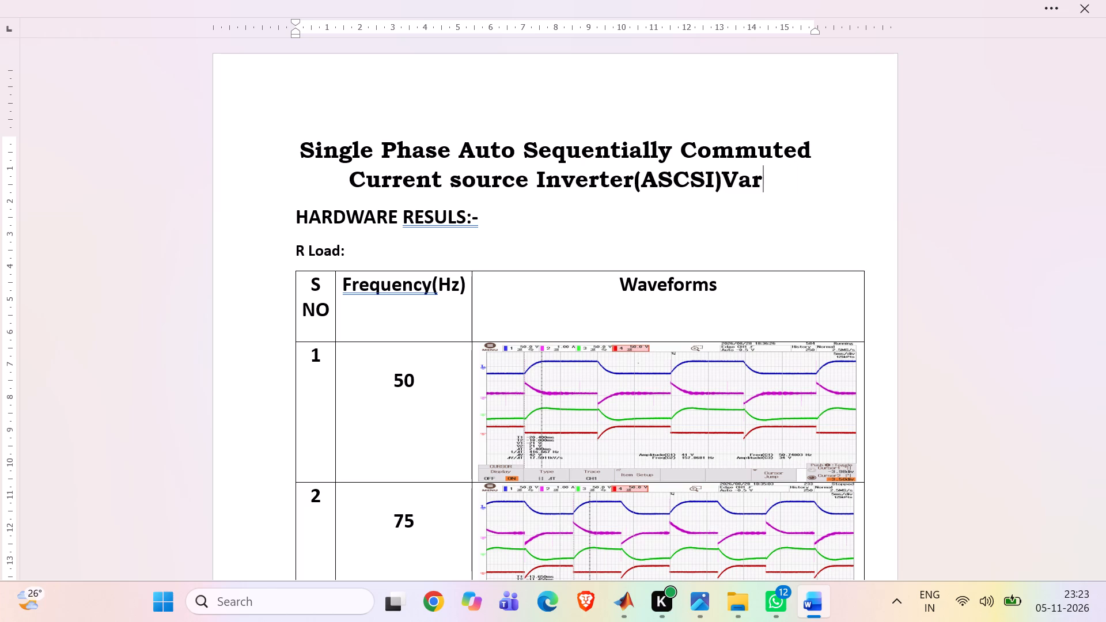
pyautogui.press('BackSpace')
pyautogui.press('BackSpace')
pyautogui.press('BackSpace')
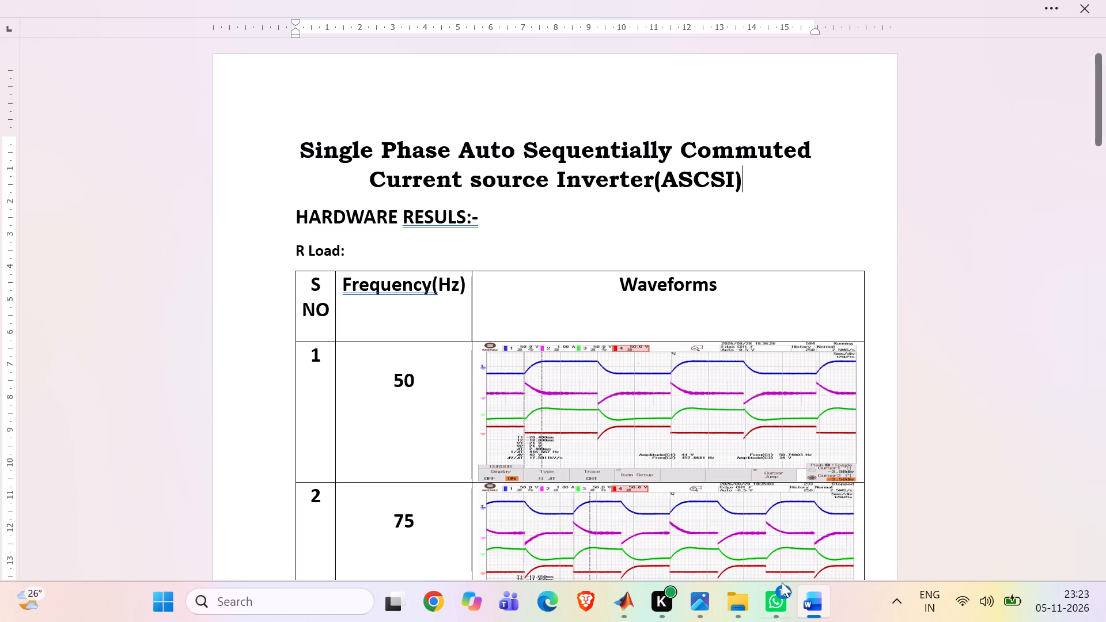
# Switch to File Explorer to view the Screenshots folder containing the frequency-named waveform images.
pyautogui.click(745, 609)
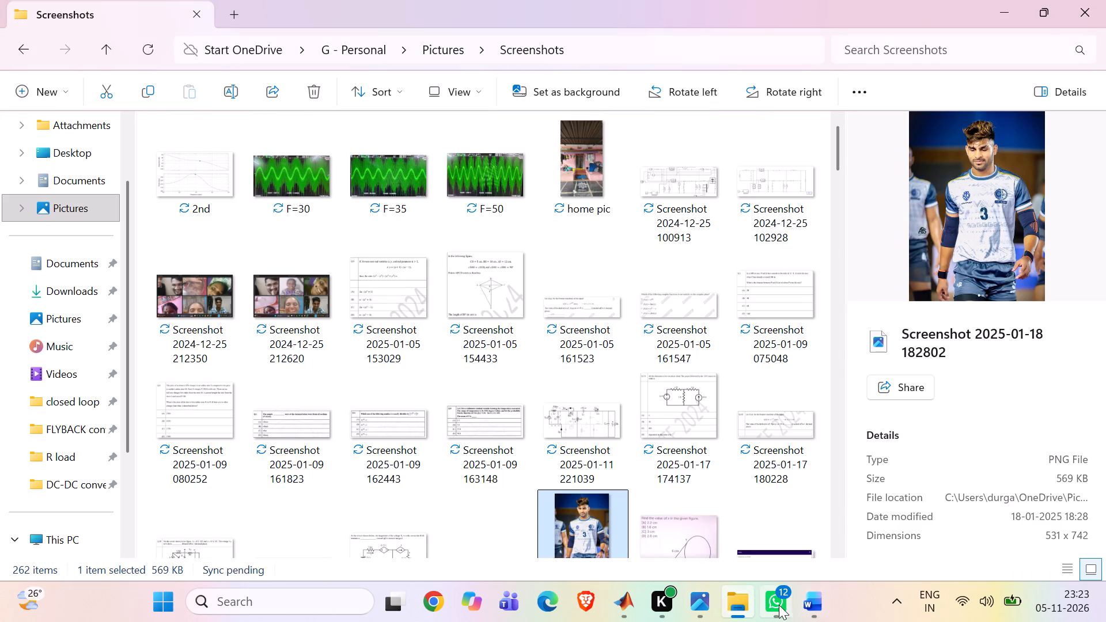
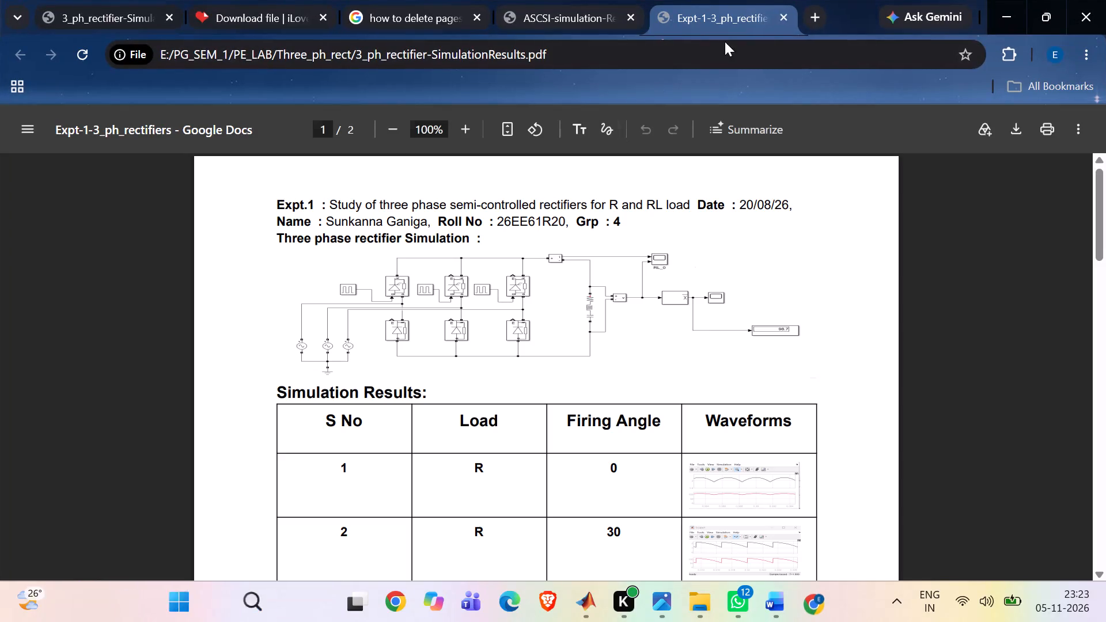
# Search the web in a new tab for "vfd full form" and copy the phrase "Variable Frequency Drive".
pyautogui.click(804, 10)
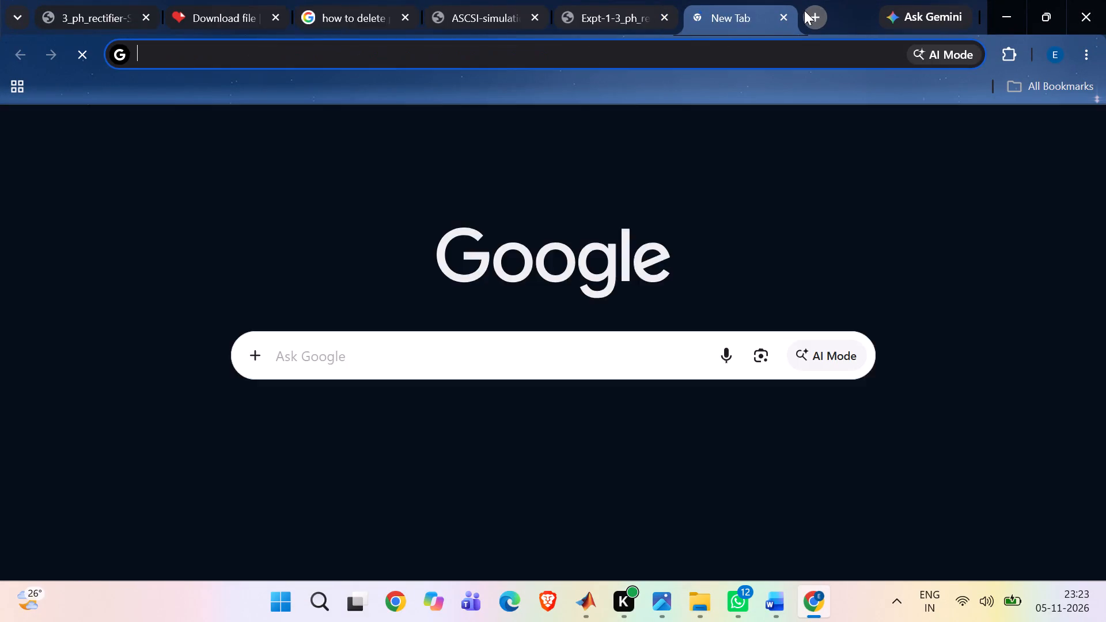
pyautogui.click(517, 50)
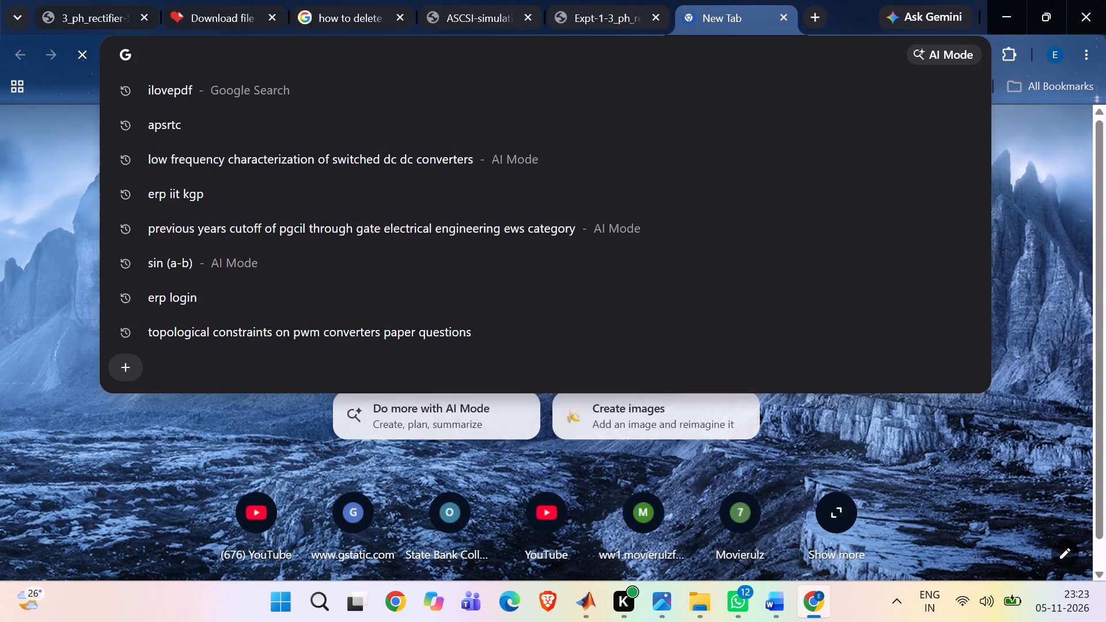
pyautogui.write('VFD')
pyautogui.press('space')
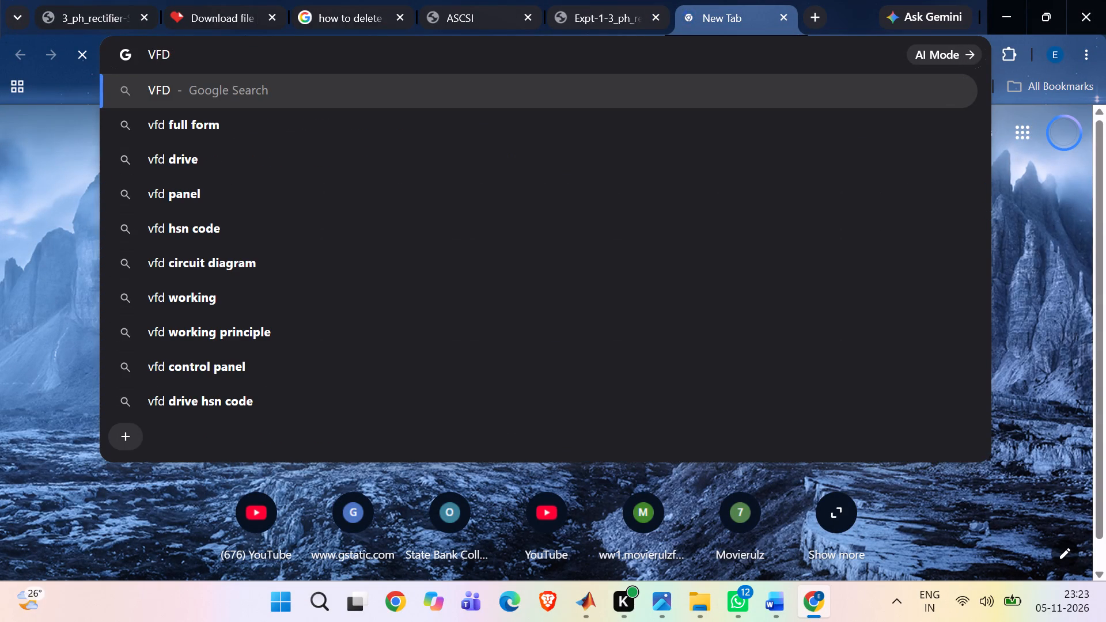
pyautogui.click(415, 128)
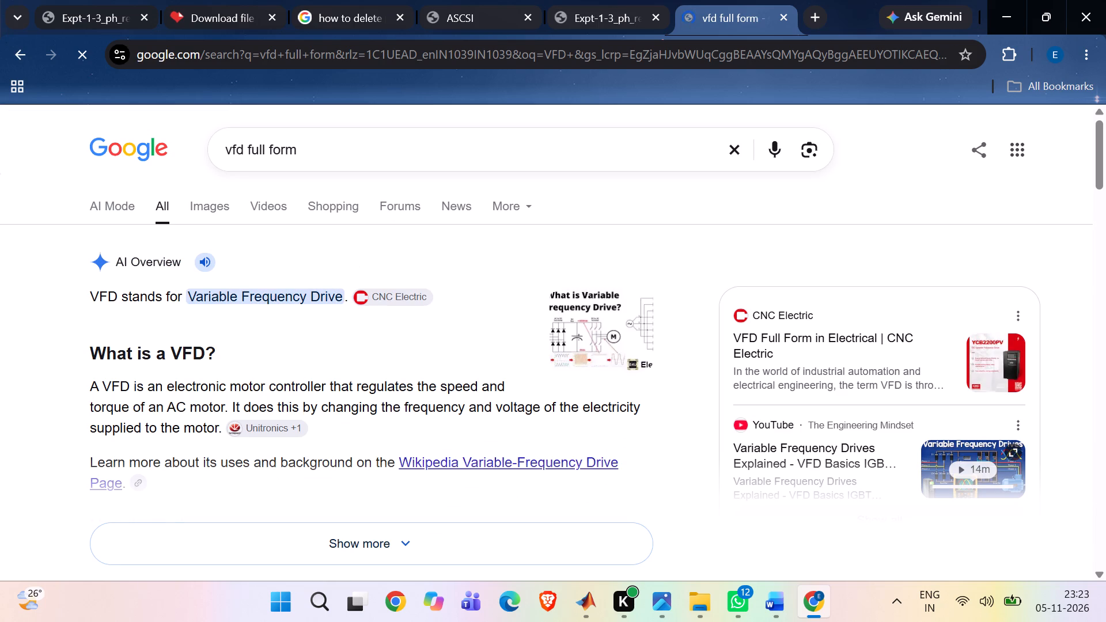
pyautogui.moveTo(189, 296); pyautogui.dragTo(344, 298)
pyautogui.hotkey('ctrl', 'c')
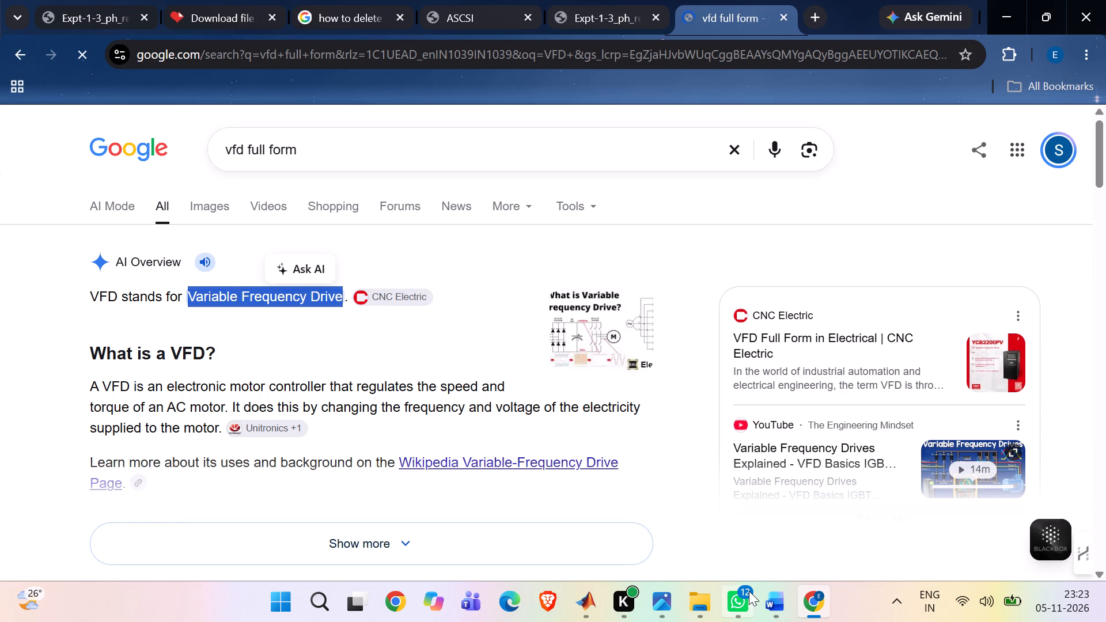
# Switch to the ASCSI hardware results document in Word and replace its title with the copied "Variable Frequency Drive".
pyautogui.click(757, 543)
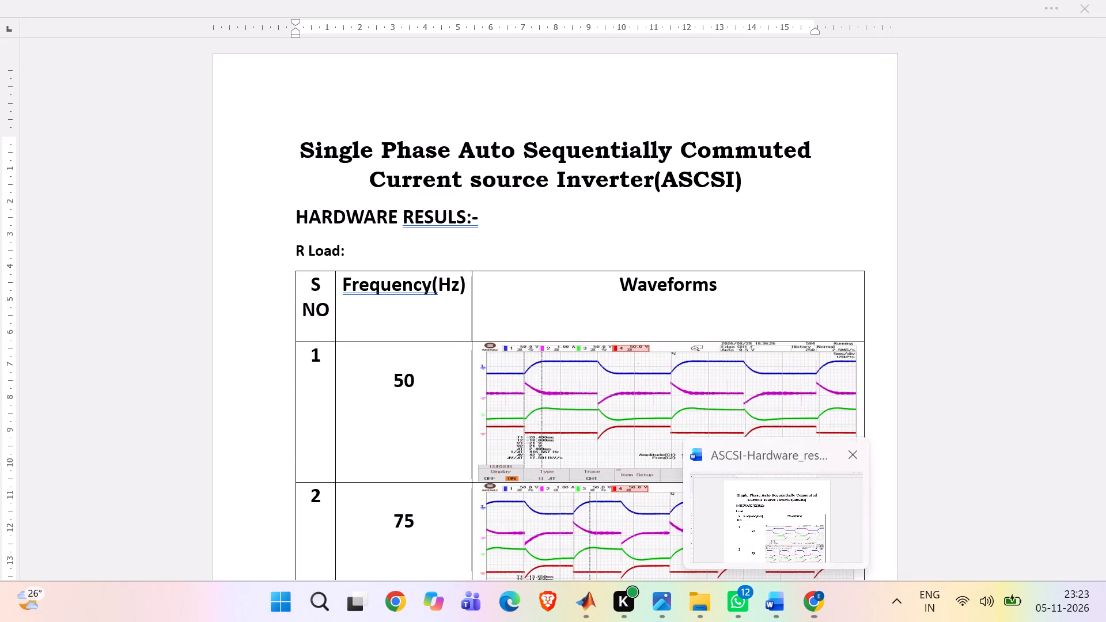
pyautogui.hotkey('ctrl', 'v')
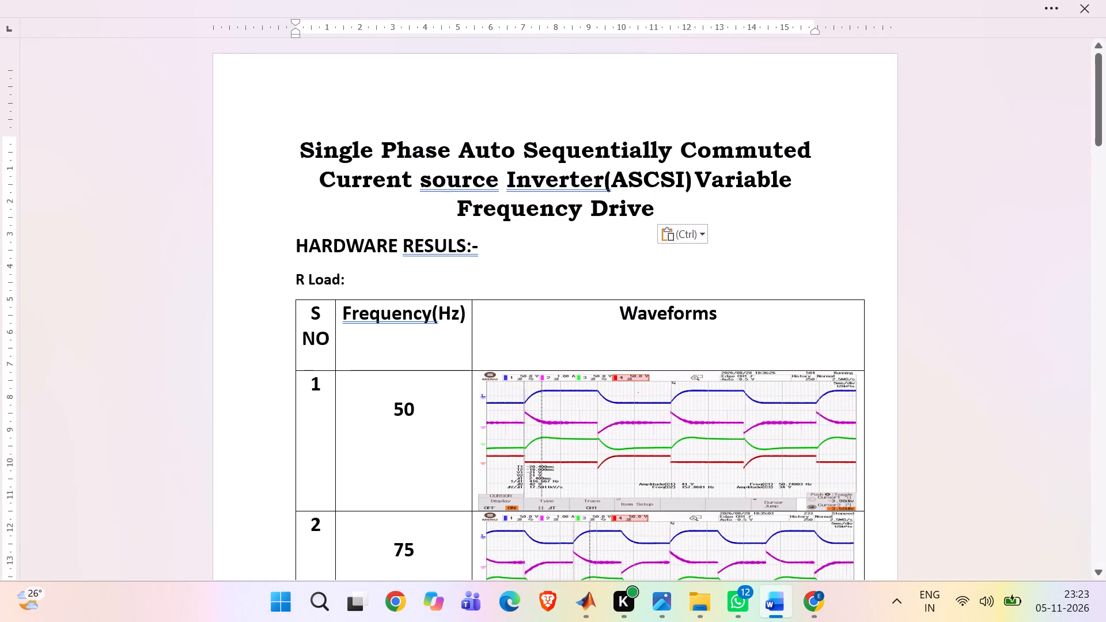
pyautogui.click(695, 185)
pyautogui.press('BackSpace')
pyautogui.press('BackSpace')
pyautogui.press('BackSpace')
pyautogui.press('BackSpace')
pyautogui.press('BackSpace')
pyautogui.press('BackSpace')
pyautogui.press('BackSpace')
pyautogui.press('BackSpace')
pyautogui.press('BackSpace')
pyautogui.press('BackSpace')
pyautogui.press('BackSpace')
pyautogui.press('BackSpace')
pyautogui.press('BackSpace')
pyautogui.press('BackSpace')
pyautogui.press('BackSpace')
pyautogui.press('BackSpace')
pyautogui.press('BackSpace')
pyautogui.press('BackSpace')
pyautogui.press('BackSpace')
pyautogui.press('BackSpace')
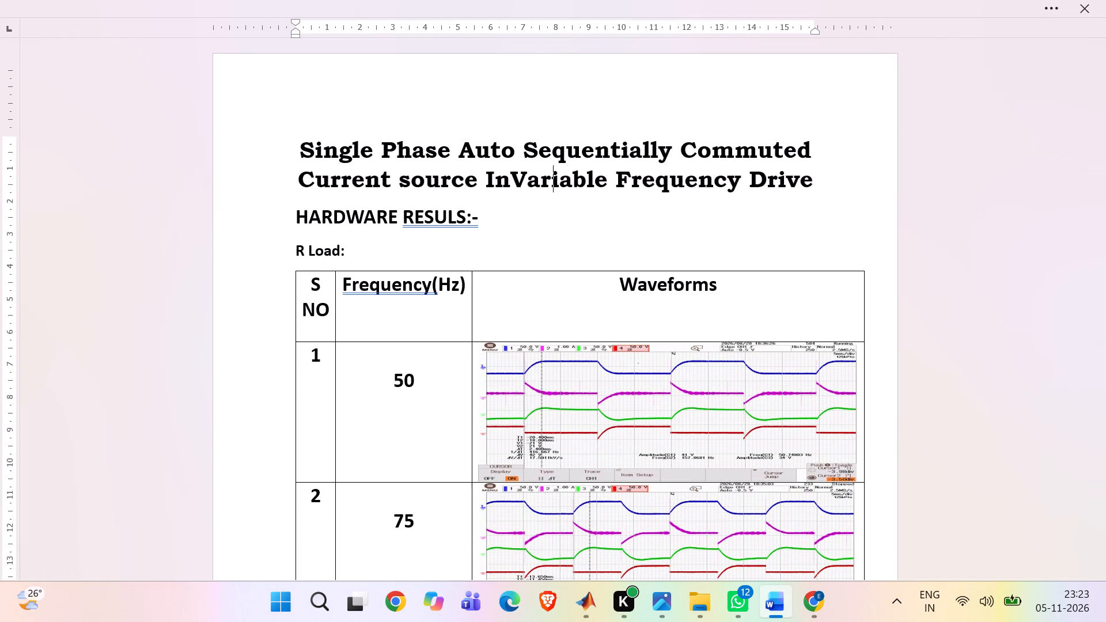
pyautogui.press('BackSpace')
pyautogui.press('BackSpace')
pyautogui.press('BackSpace')
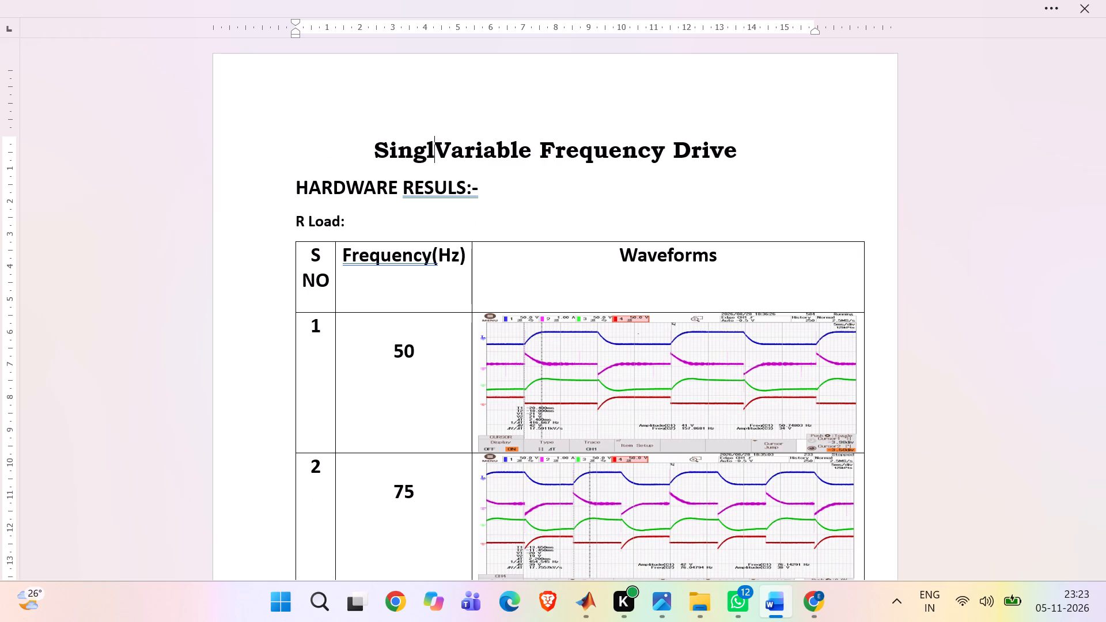
pyautogui.press('BackSpace')
pyautogui.press('BackSpace')
pyautogui.press('BackSpace')
pyautogui.press('BackSpace')
pyautogui.press('BackSpace')
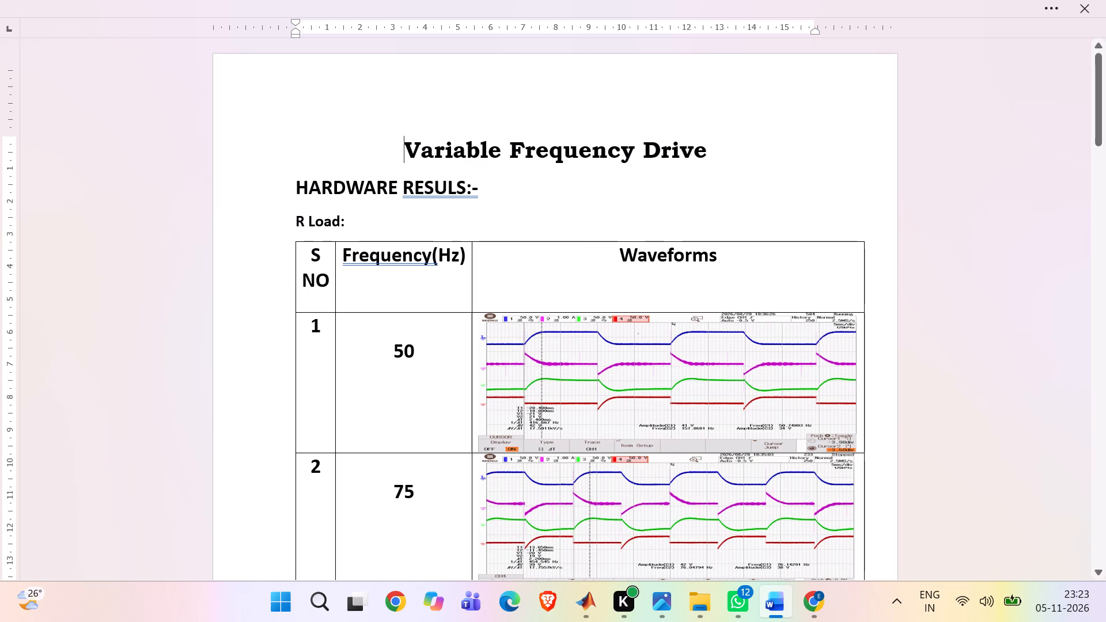
# Append the abbreviation "(VFD)" to the end of the document title.
pyautogui.click(714, 150)
pyautogui.write('()')
pyautogui.press('Left')
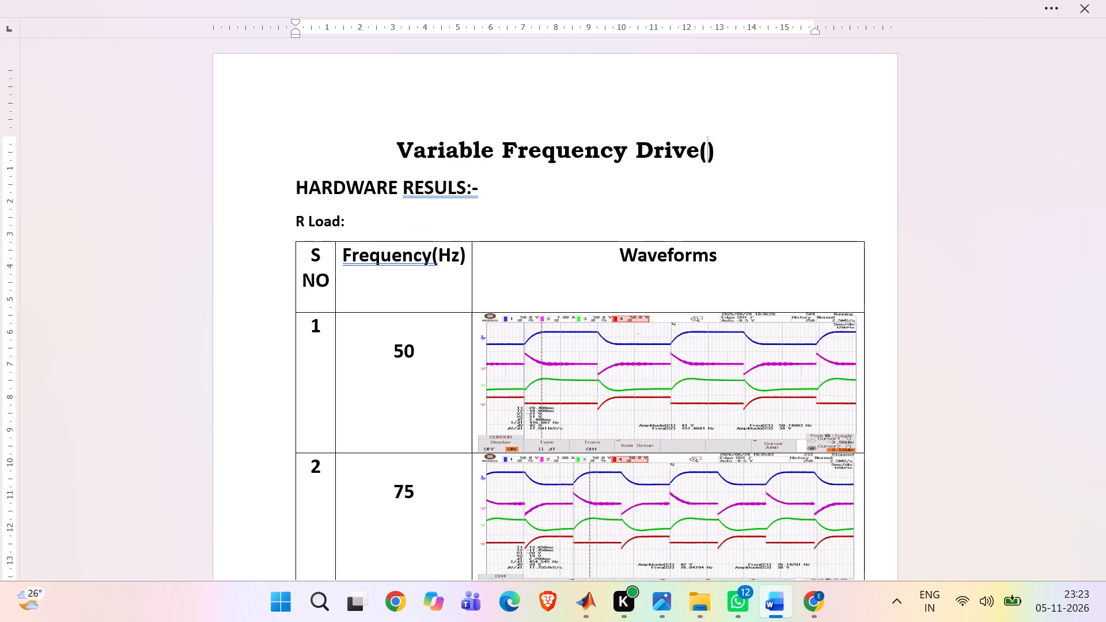
pyautogui.write('VFD')
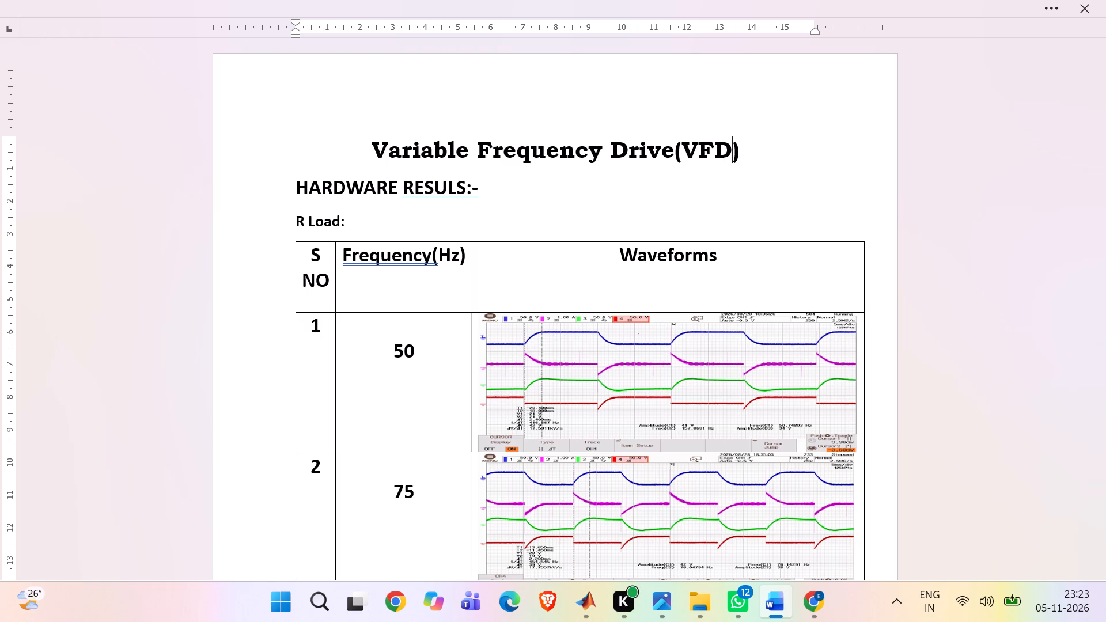
pyautogui.click(592, 217)
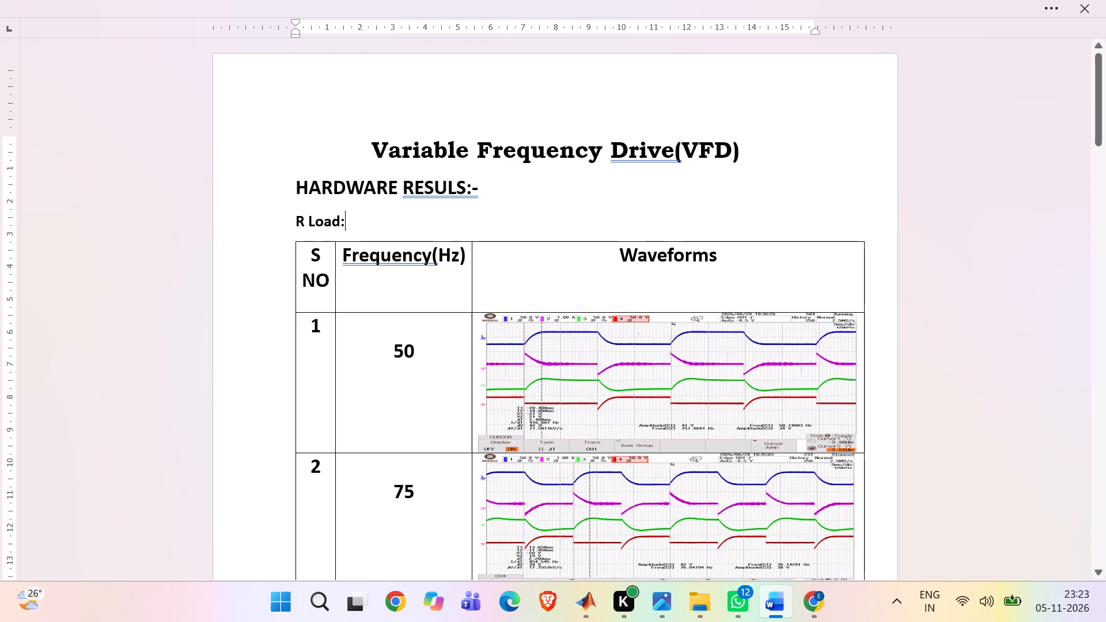
# Delete the "R Load:" line between the "HARDWARE RESULS:-" heading and the results table.
pyautogui.click(344, 226)
pyautogui.press('BackSpace')
pyautogui.press('BackSpace')
pyautogui.press('BackSpace')
pyautogui.press('BackSpace')
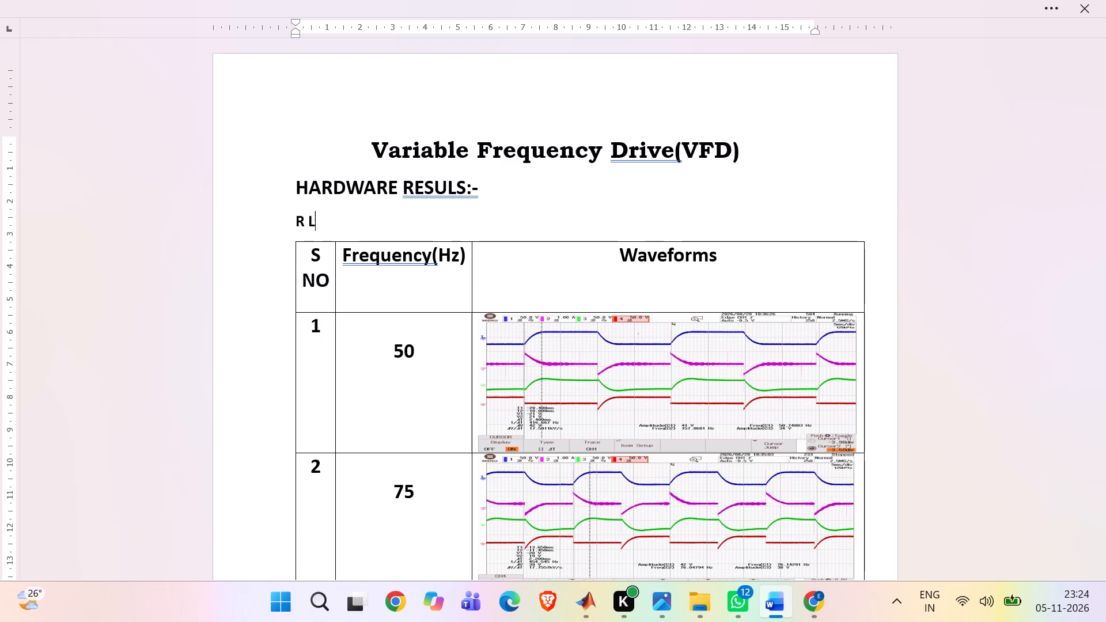
pyautogui.press('BackSpace')
pyautogui.press('BackSpace')
pyautogui.press('BackSpace')
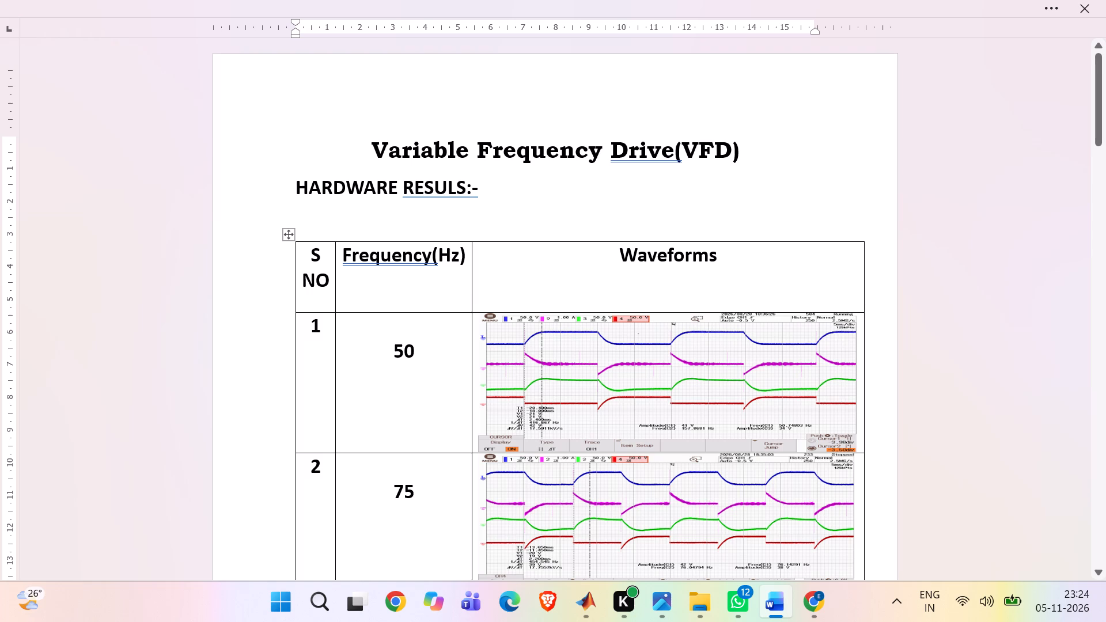
# Insert a blank column between the Frequency(Hz) and Waveforms columns and narrow it to about 1.6 cm.
pyautogui.click(469, 234)
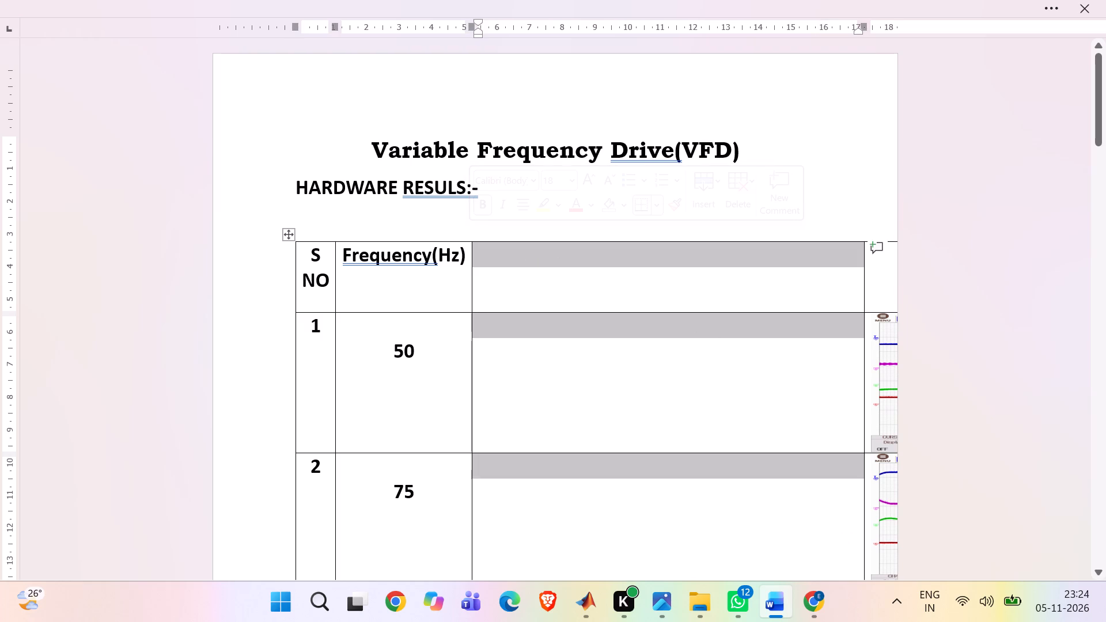
pyautogui.moveTo(863, 376); pyautogui.dragTo(520, 379)
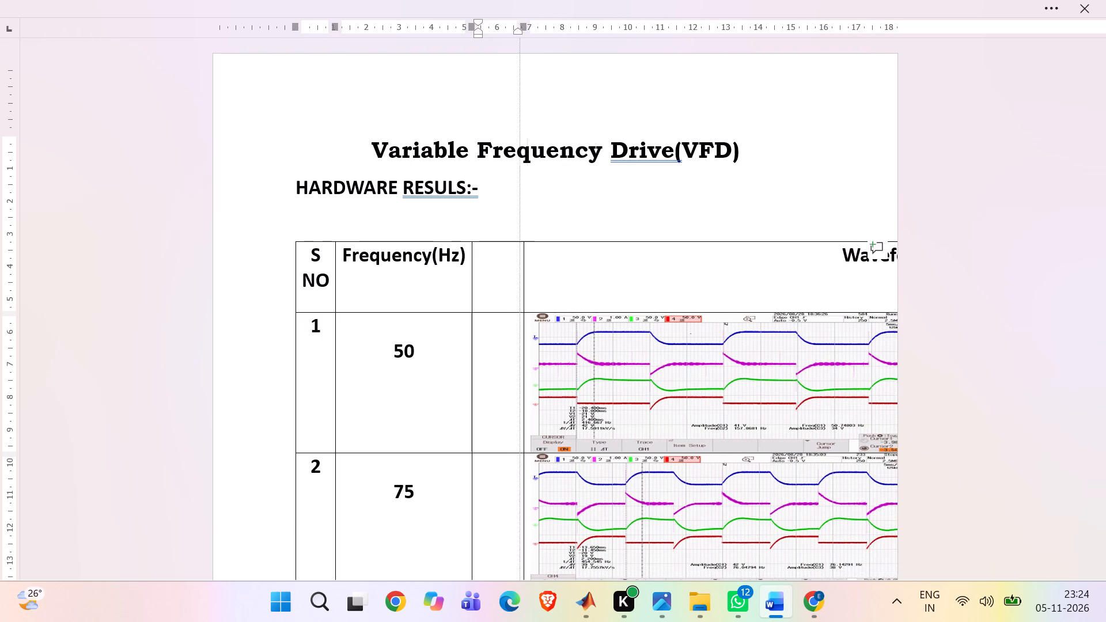
pyautogui.moveTo(520, 379); pyautogui.dragTo(524, 377)
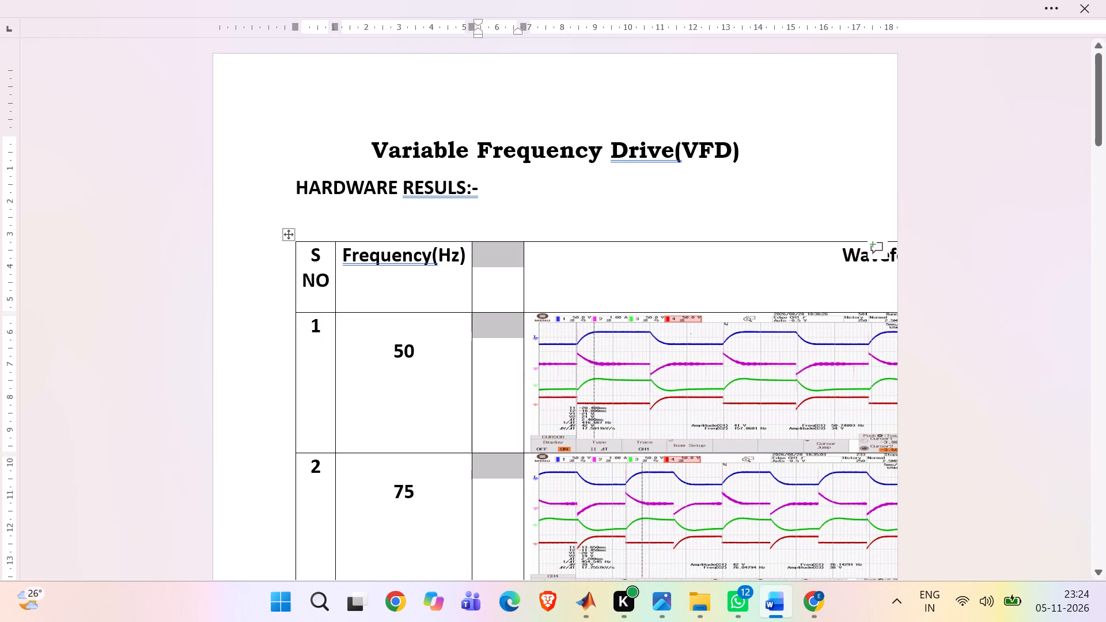
# Place the text cursor in the header cell of the new column between Frequency(Hz) and Waveforms.
pyautogui.click(490, 277)
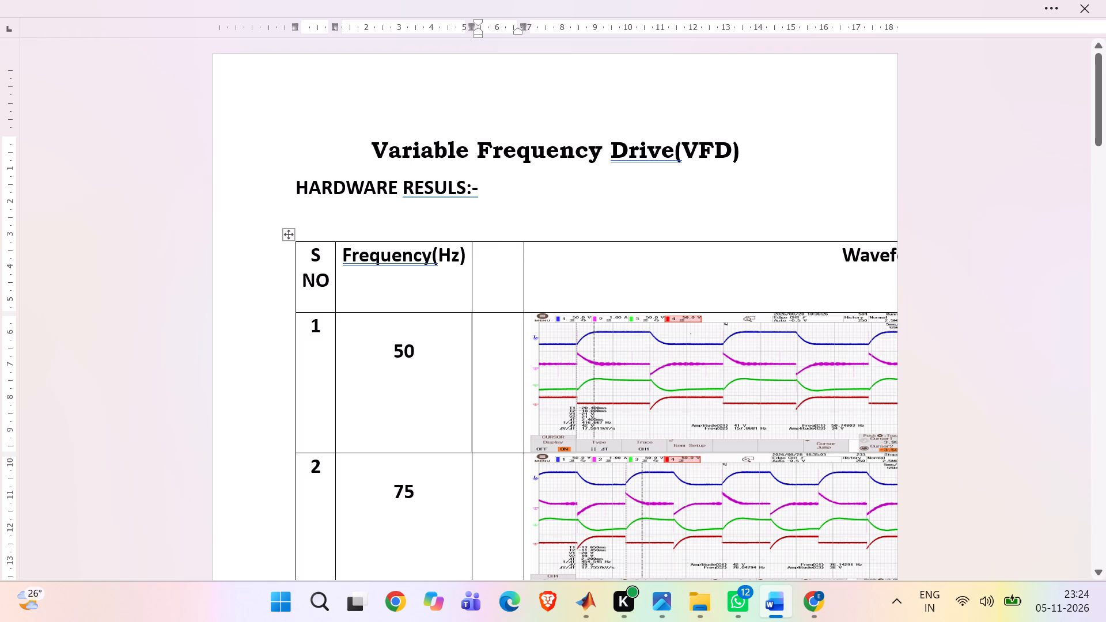
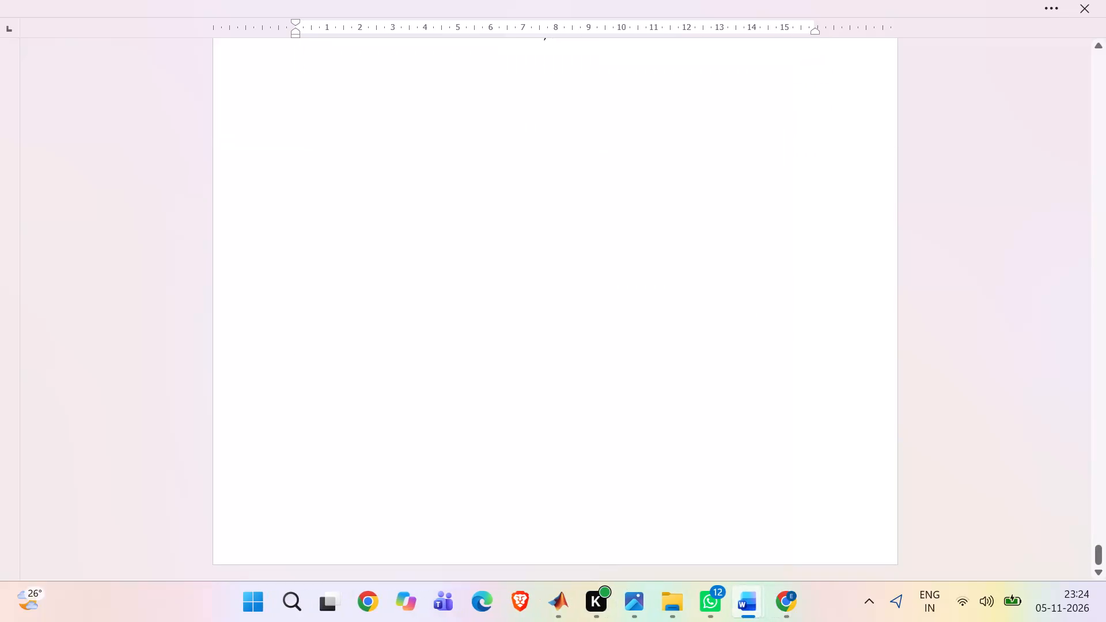
# Review the VFD section of the Experimental_Results document, checking each oscilloscope photo and its frequency and torque caption.
pyautogui.scroll(-10, 677, 416)
pyautogui.scroll(4, 677, 416)
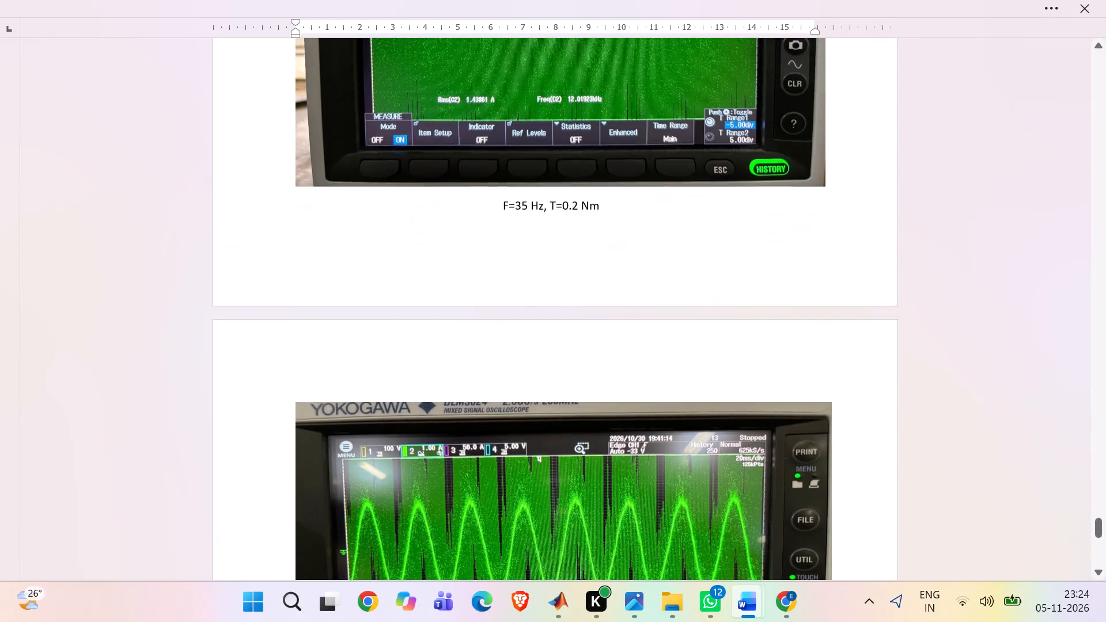
pyautogui.scroll(4, 677, 416)
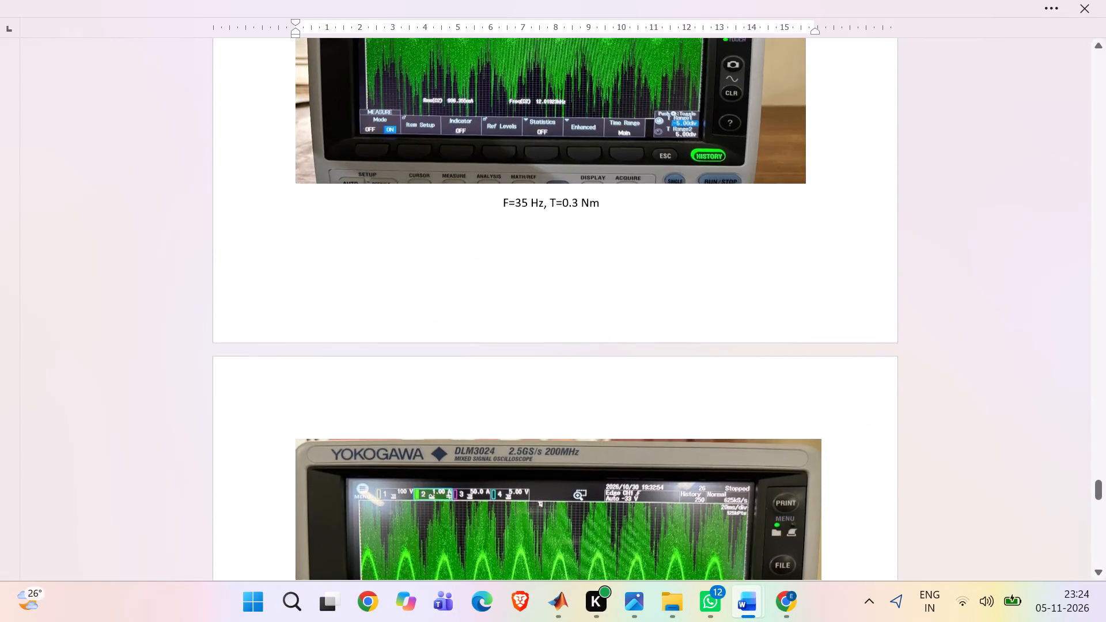
pyautogui.scroll(3, 677, 416)
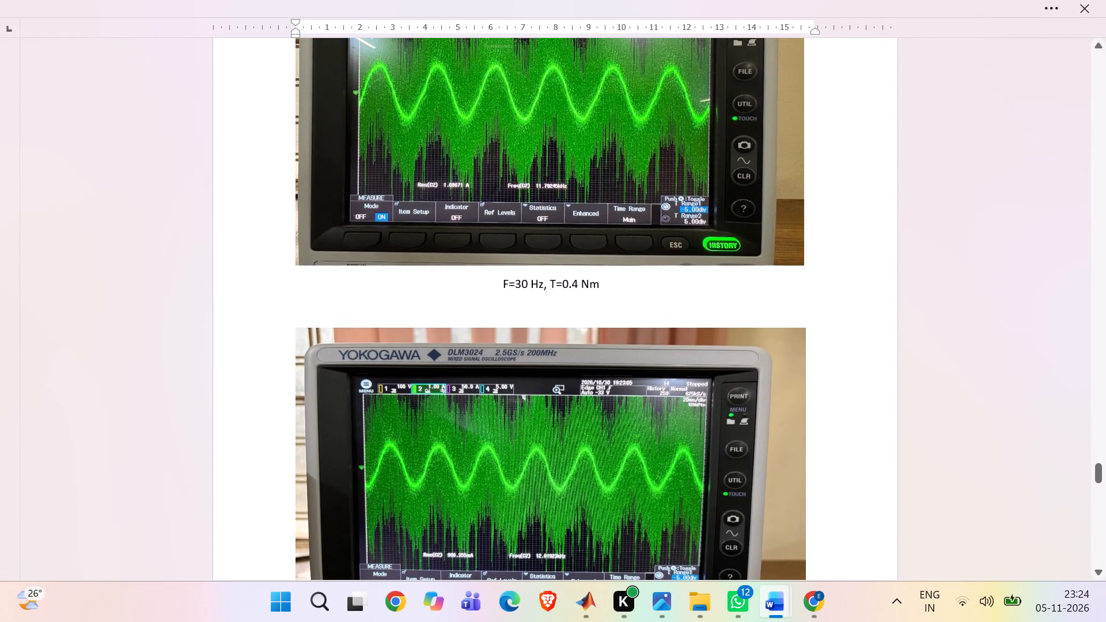
pyautogui.scroll(1, 677, 416)
pyautogui.scroll(1, 642, 385)
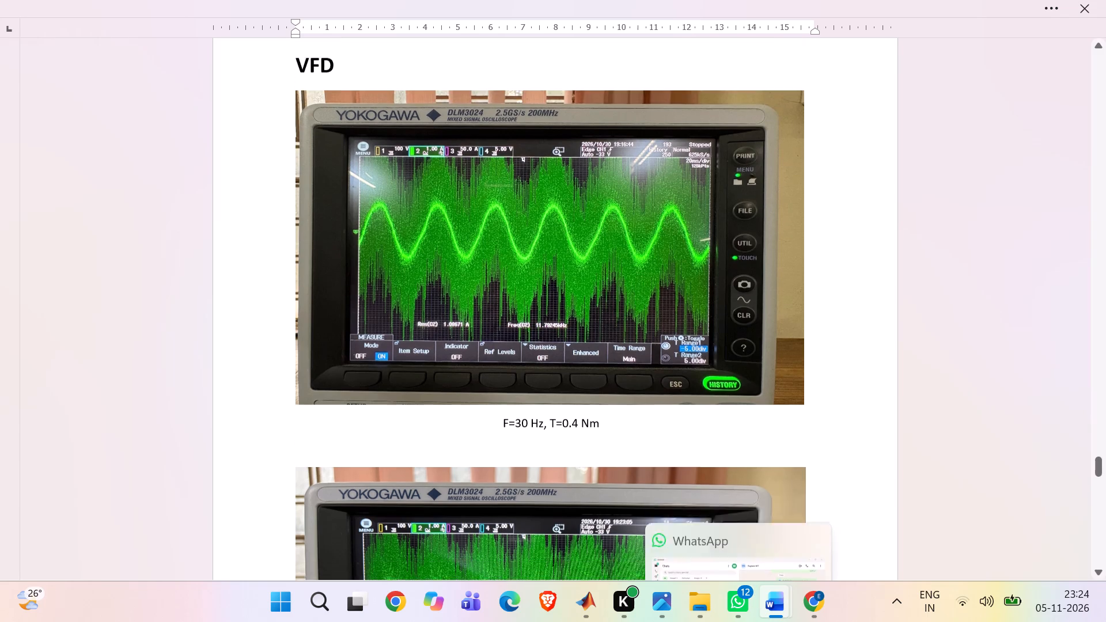
pyautogui.scroll(1, 642, 385)
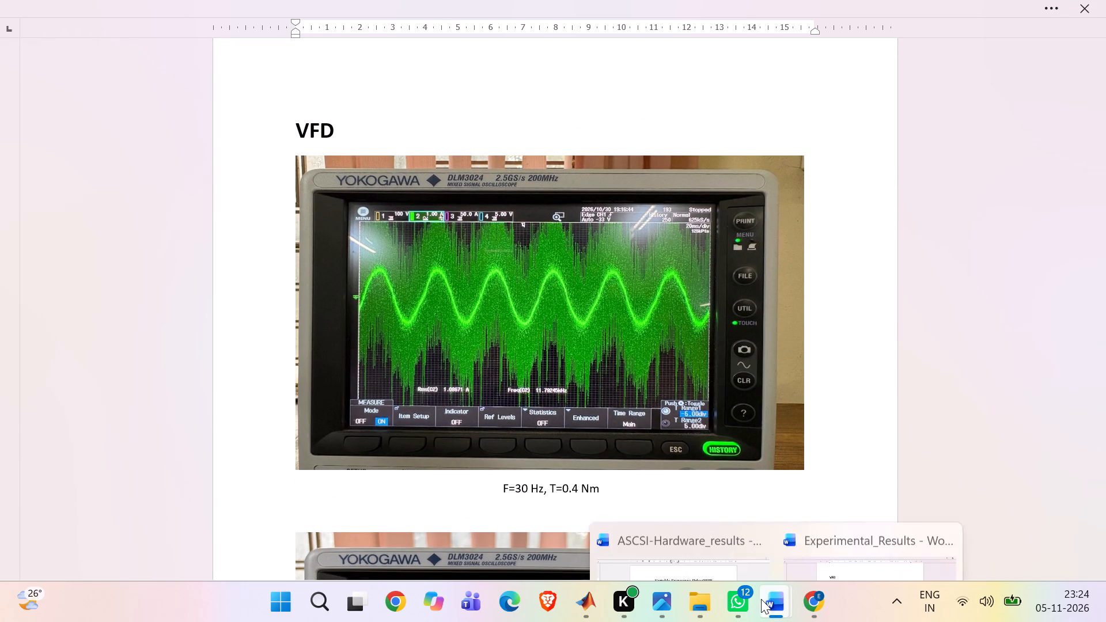
# Switch back to the ASCSI-Hardware_results document with the Variable Frequency Drive title and waveform table.
pyautogui.click(700, 524)
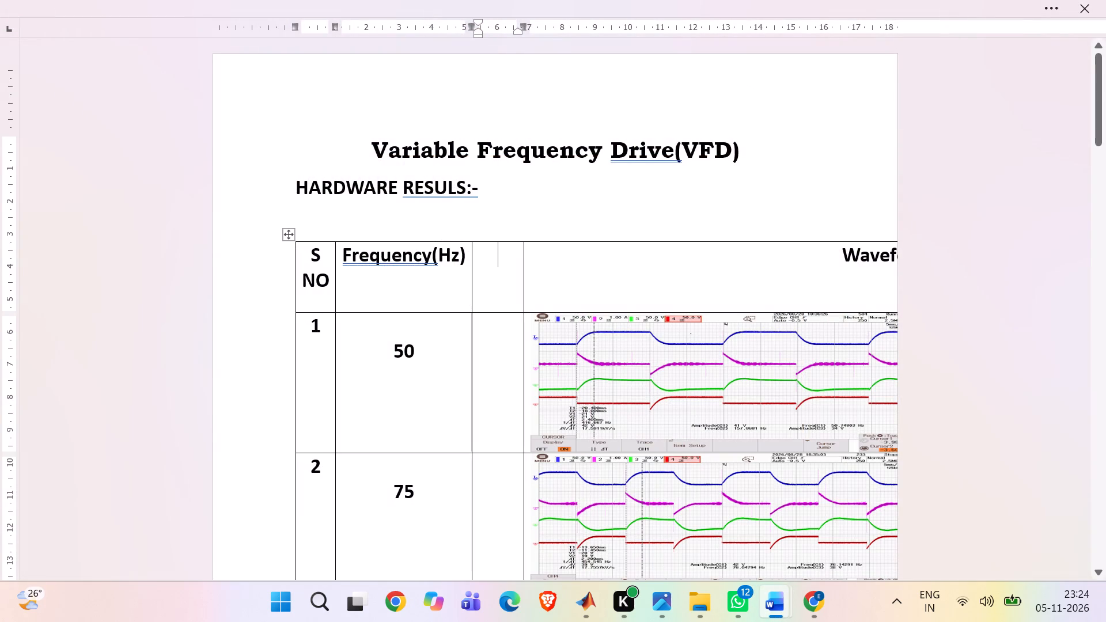
# Enter "Torque" as the header of the empty column beside Frequency(Hz) in the first table.
pyautogui.write('TOR')
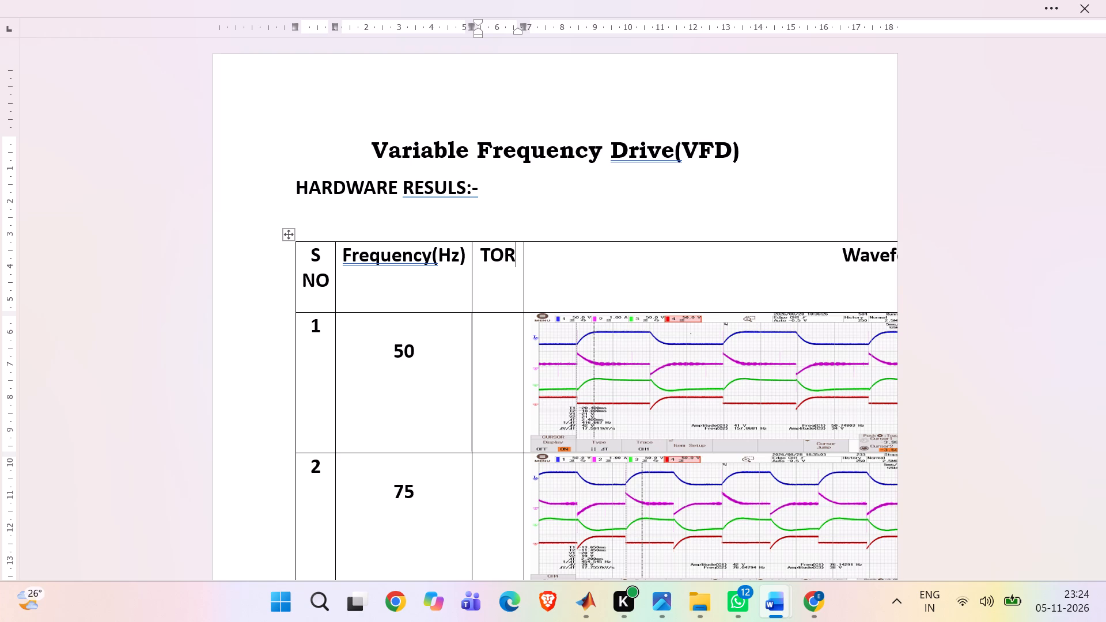
pyautogui.press('BackSpace')
pyautogui.press('BackSpace')
pyautogui.write('or')
pyautogui.write('que')
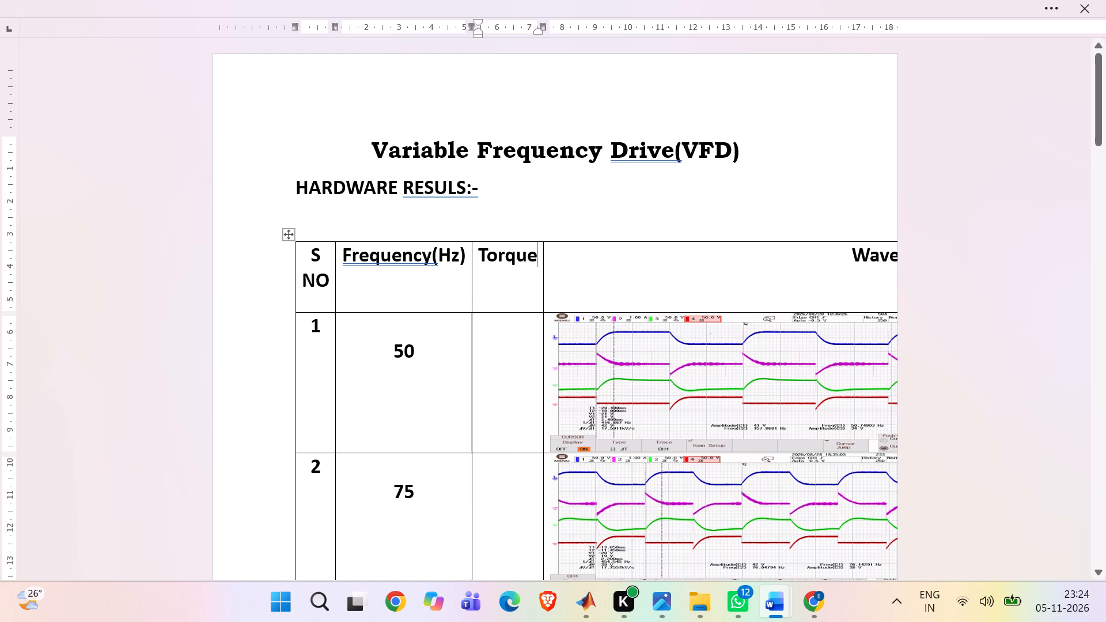
# Set row 1 of the first table to a frequency of 30 and a torque of 0.4.
pyautogui.click(404, 354)
pyautogui.press('BackSpace')
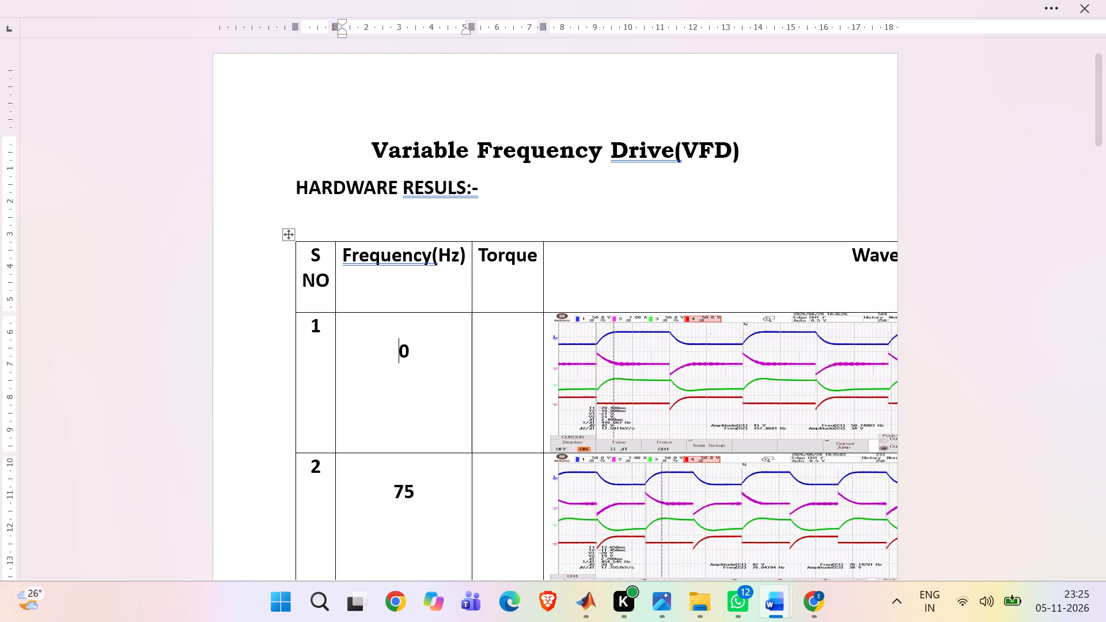
pyautogui.press('3')
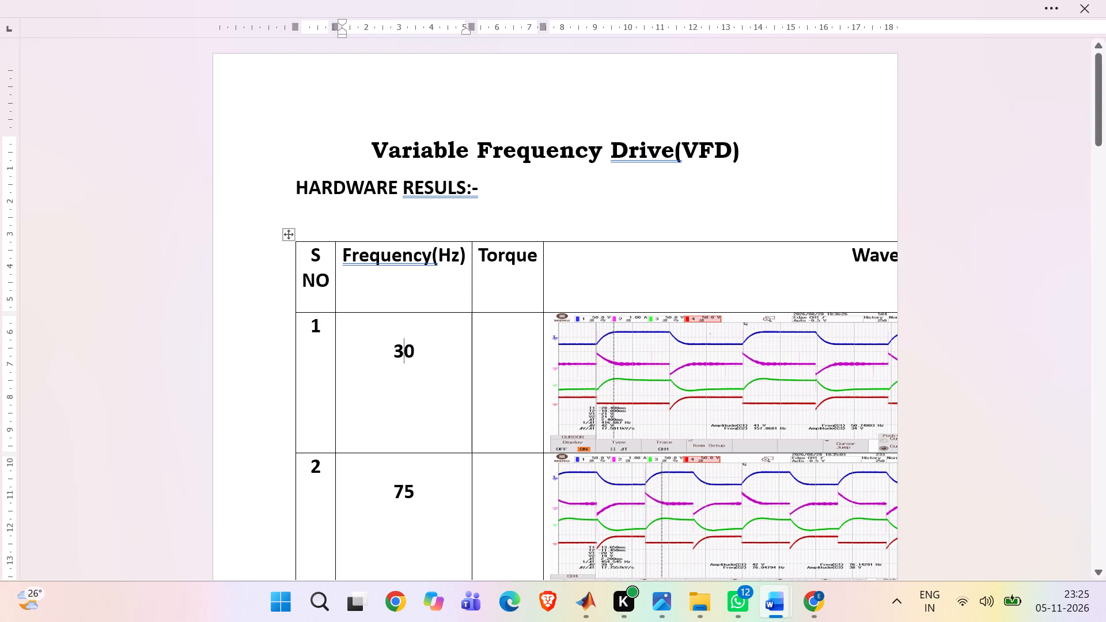
pyautogui.click(488, 363)
pyautogui.write('0.4')
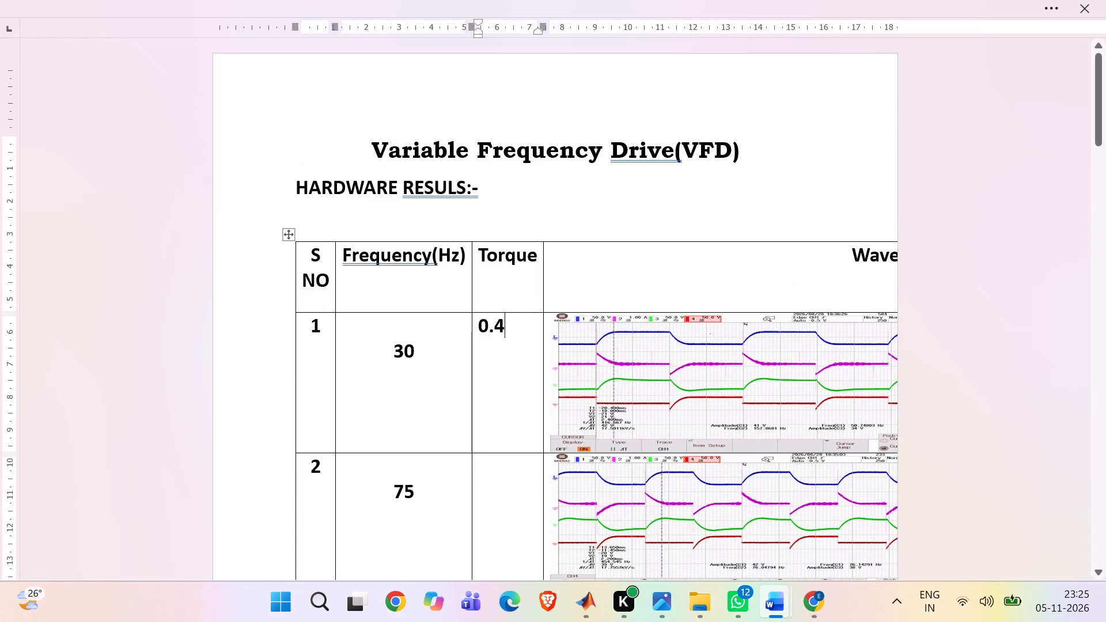
pyautogui.moveTo(312, 324); pyautogui.dragTo(500, 371)
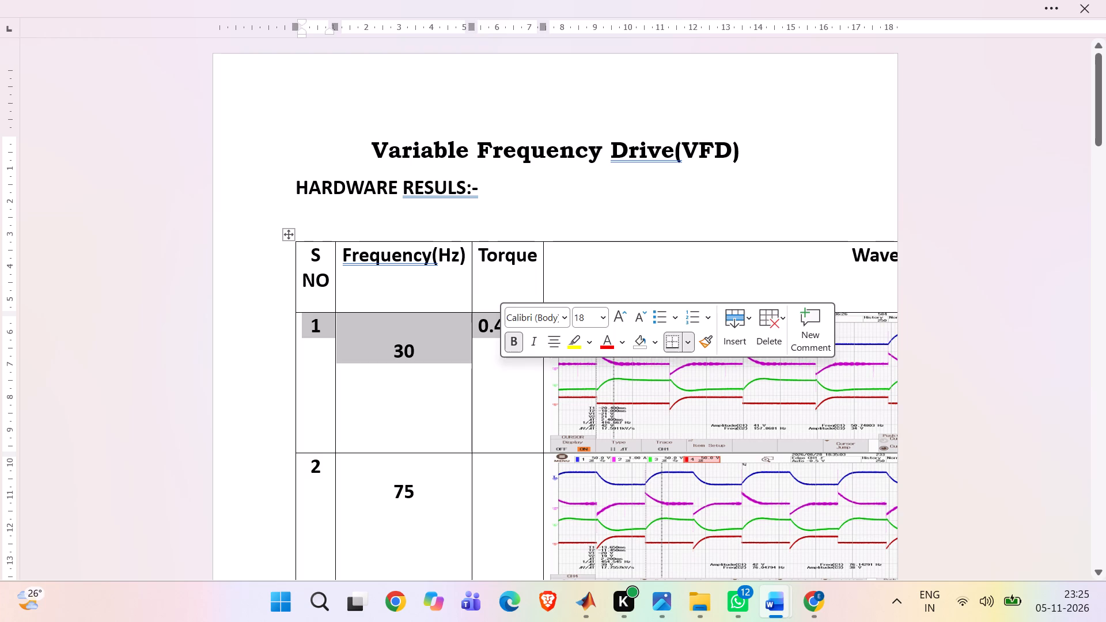
pyautogui.click(496, 378)
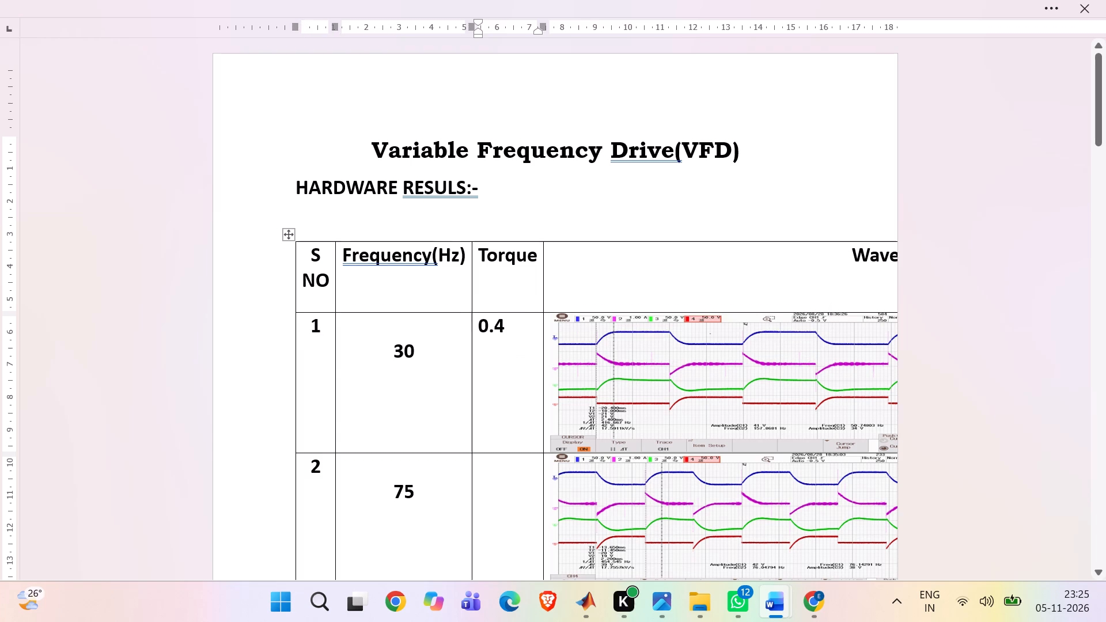
# Check the torque unit in the Experimental_Results document and append "(Nm)" to the Torque header in the ASCSI hardware results table.
pyautogui.click(535, 263)
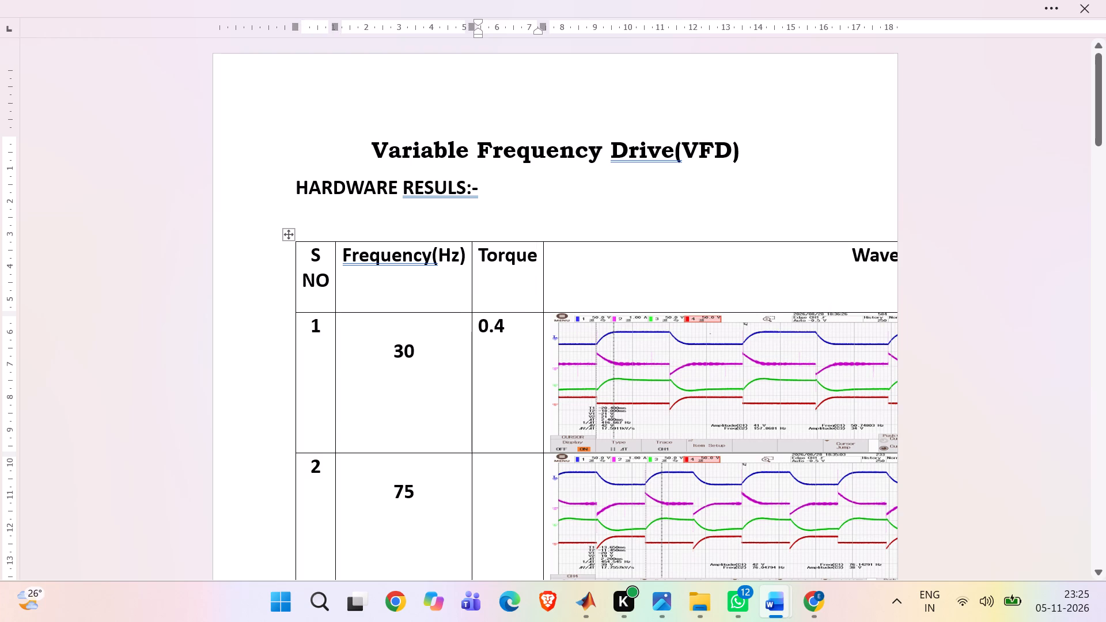
pyautogui.write('()')
pyautogui.click(544, 257)
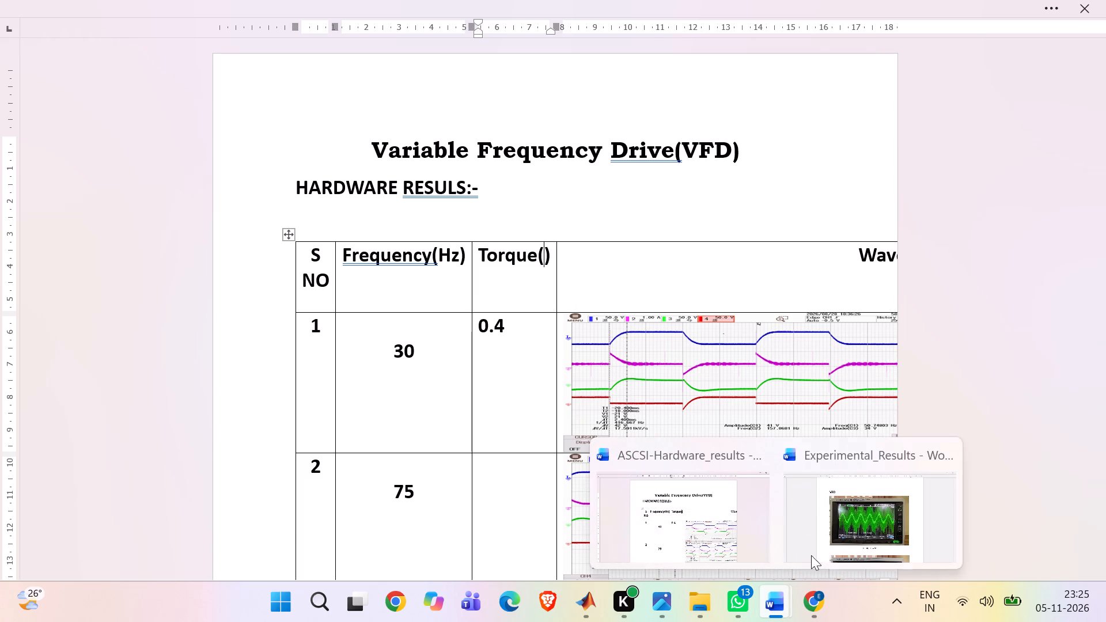
pyautogui.click(865, 541)
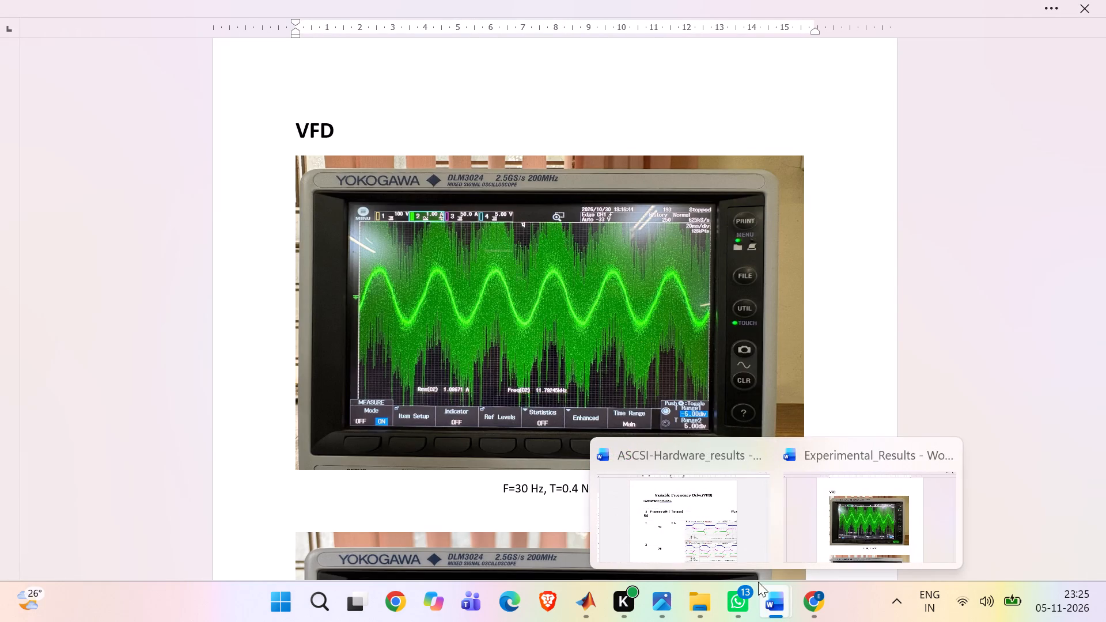
pyautogui.click(707, 544)
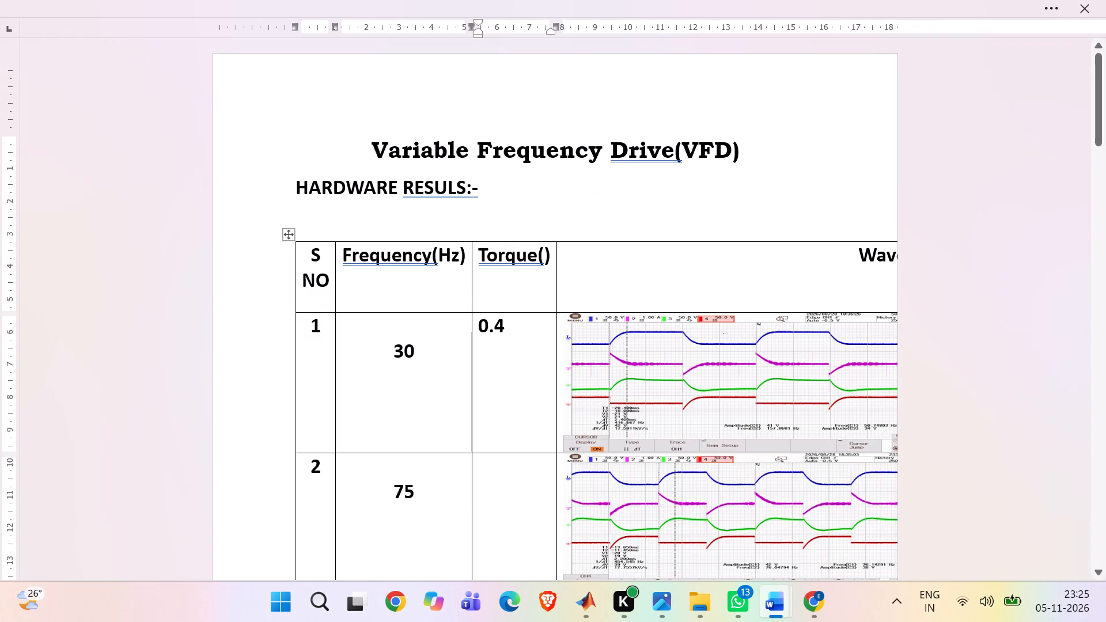
pyautogui.write('Nm')
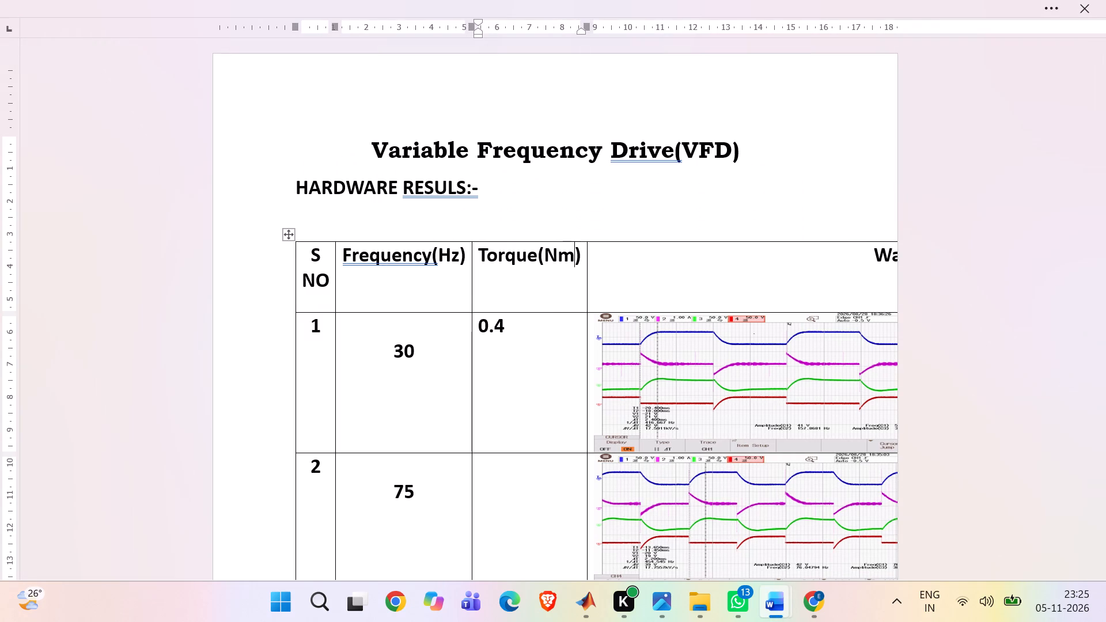
# Set row 2 to a frequency of 35 and a torque of 0.3, consulting the VFD captions in the Experimental_Results document.
pyautogui.click(444, 495)
pyautogui.press('Left')
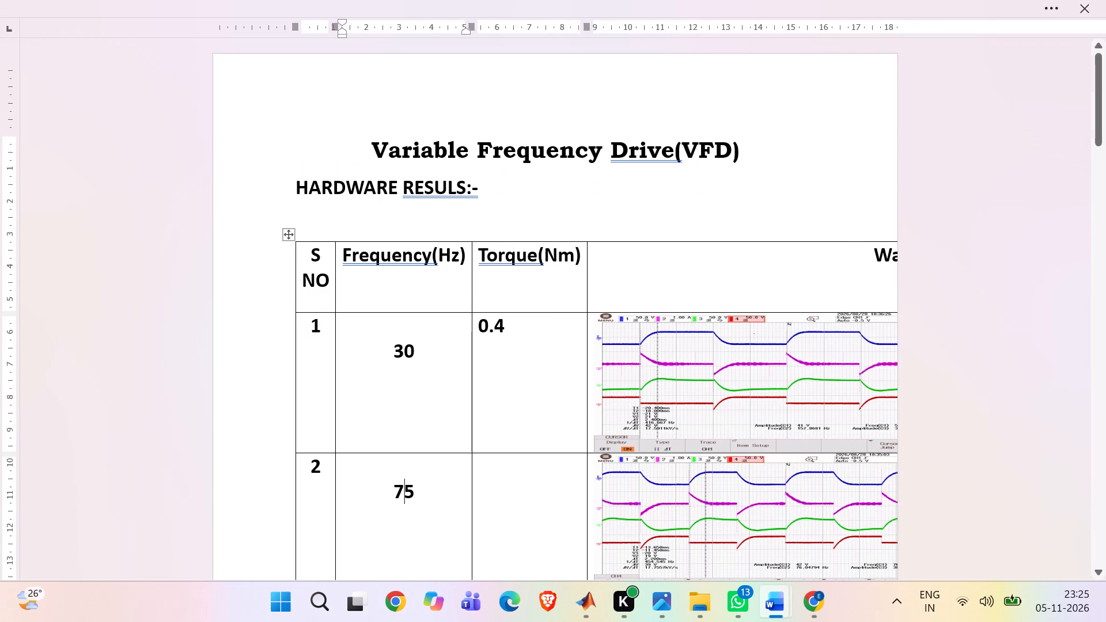
pyautogui.press('BackSpace')
pyautogui.press('3')
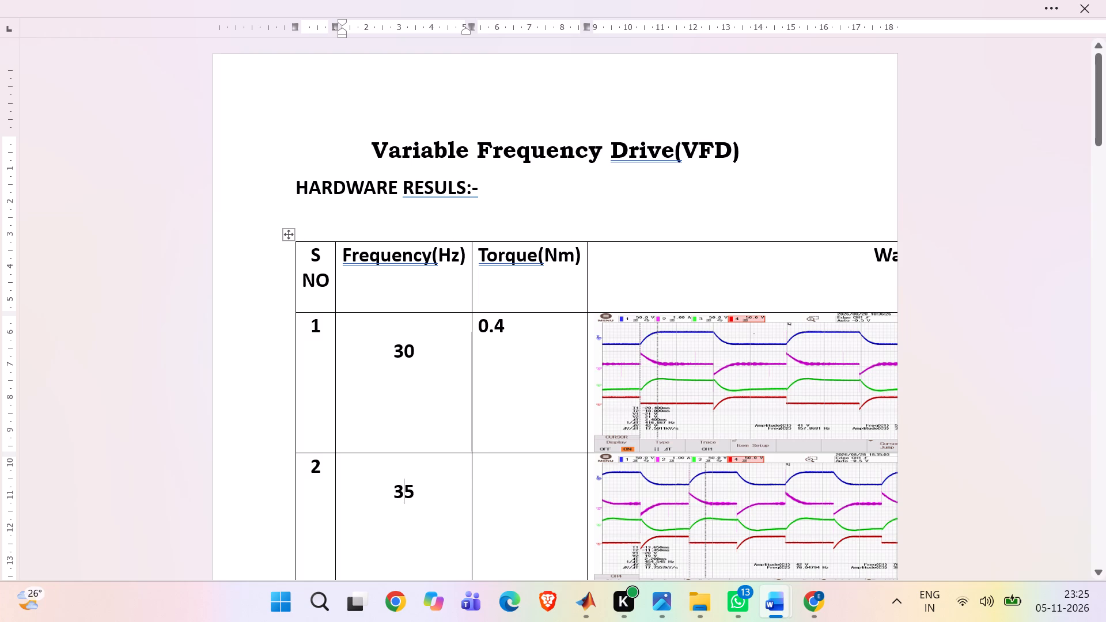
pyautogui.click(514, 487)
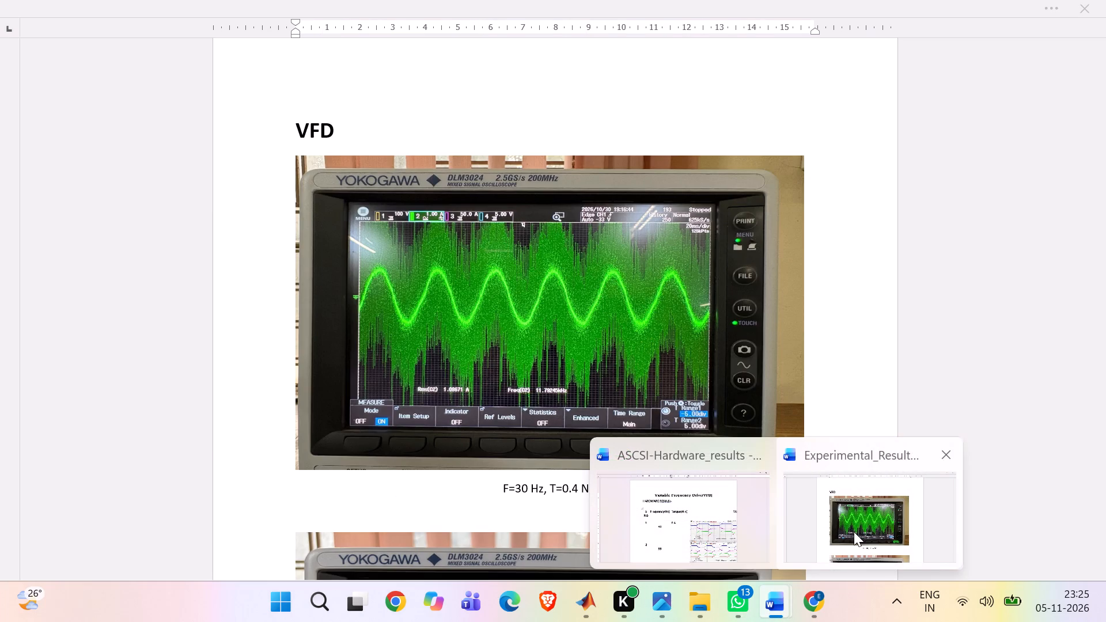
pyautogui.click(854, 532)
pyautogui.scroll(-2, 638, 435)
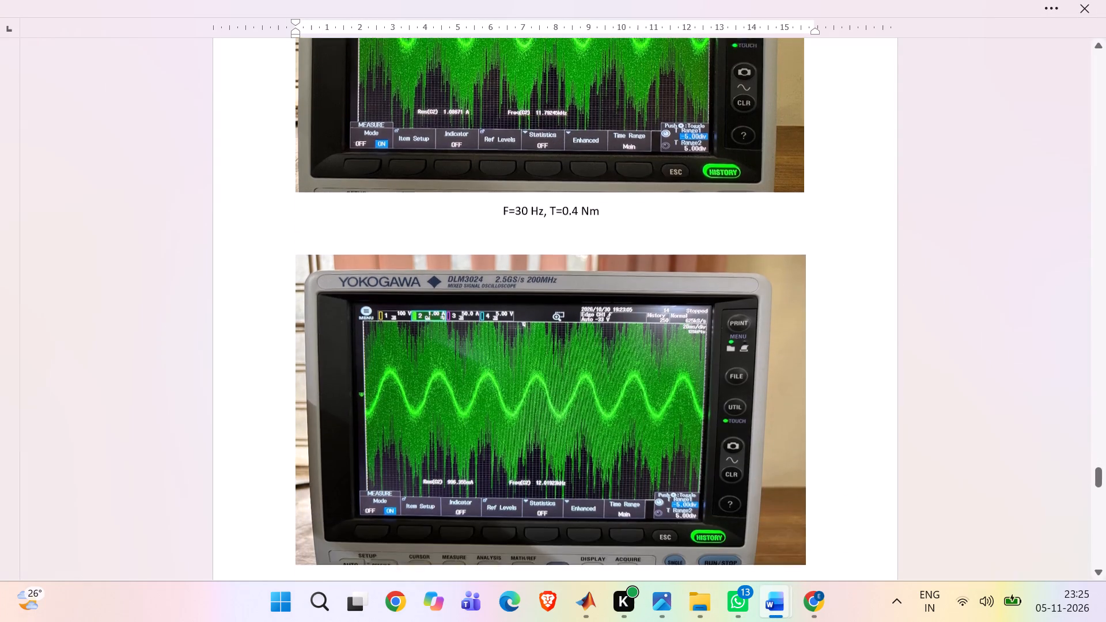
pyautogui.scroll(-2, 638, 435)
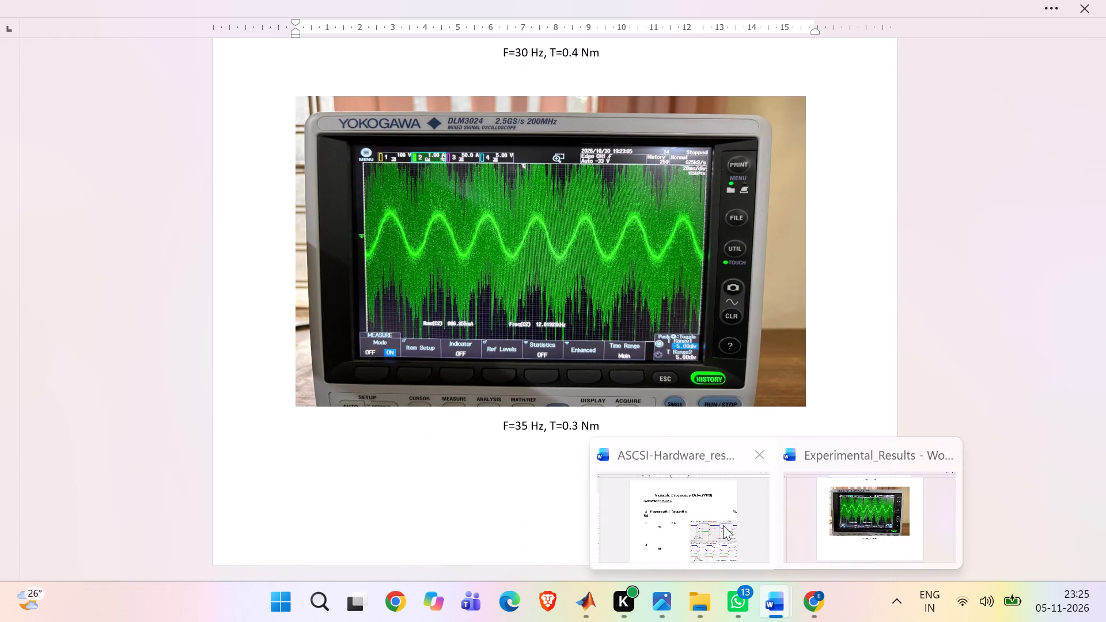
pyautogui.click(721, 525)
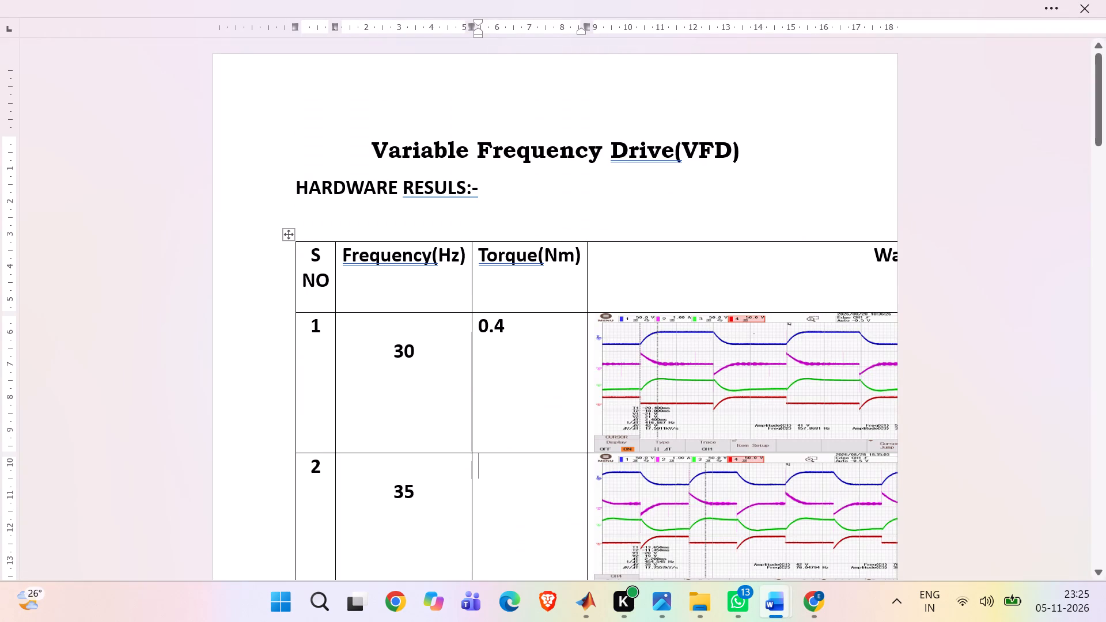
pyautogui.write('0.4')
pyautogui.press('BackSpace')
pyautogui.press('3')
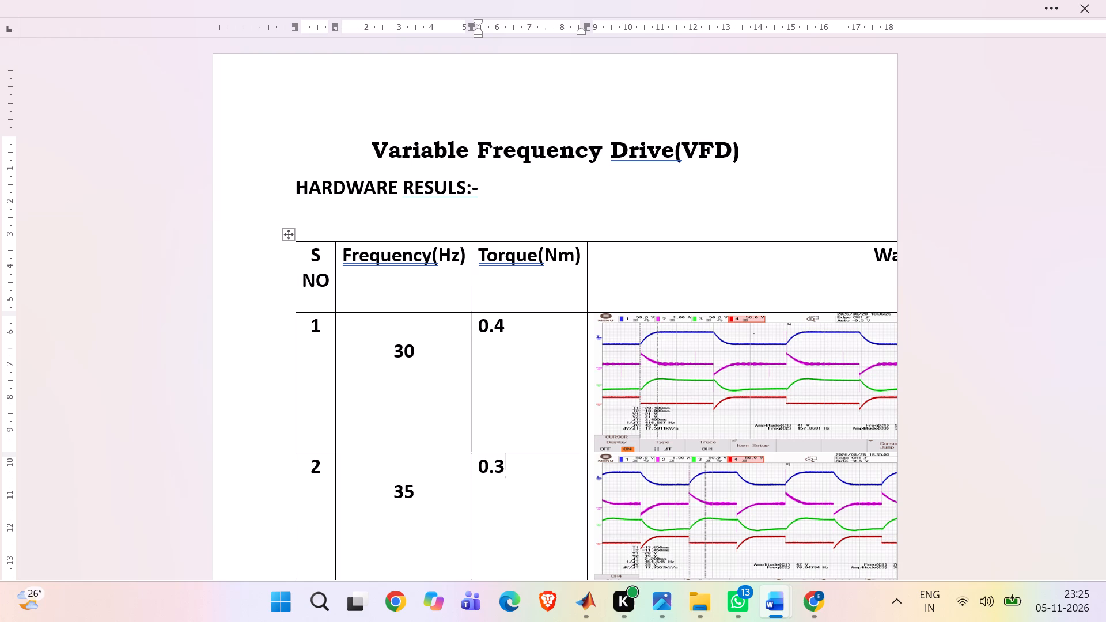
# Set row 3 to a frequency of 50 and a torque of 0.4, consulting the VFD captions in the Experimental_Results document.
pyautogui.scroll(-3, 528, 503)
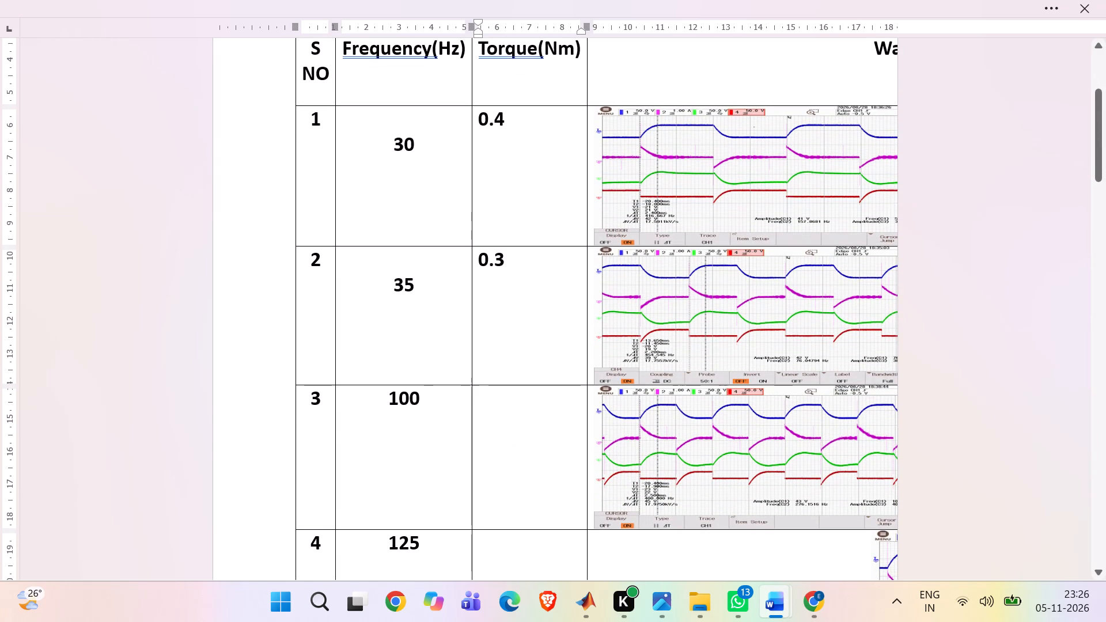
pyautogui.click(418, 403)
pyautogui.press('BackSpace')
pyautogui.press('BackSpace')
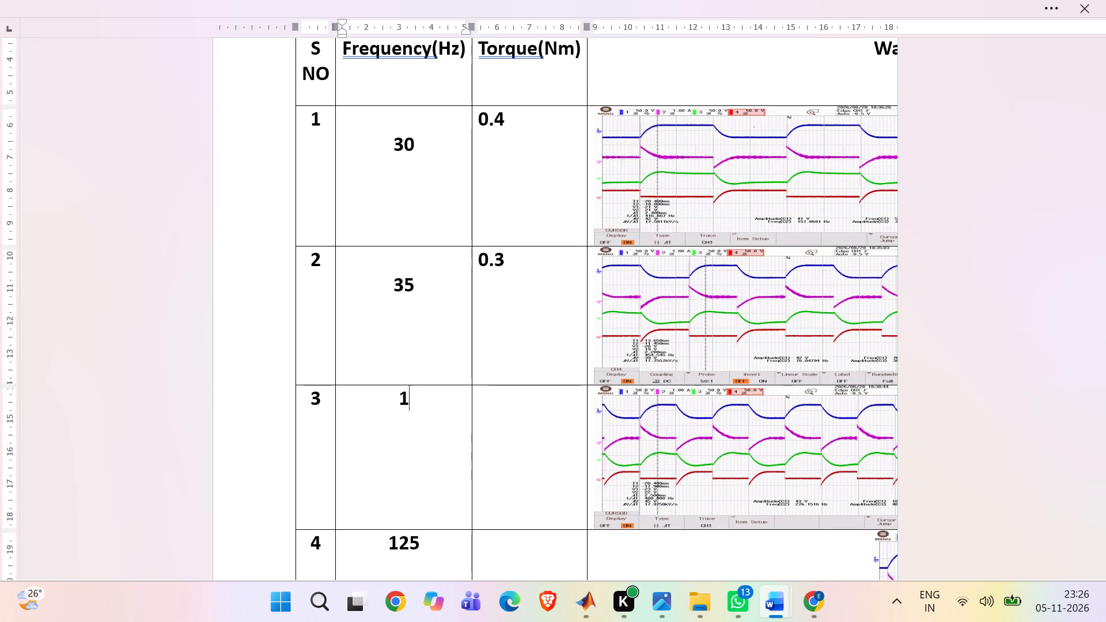
pyautogui.press('BackSpace')
pyautogui.write('50')
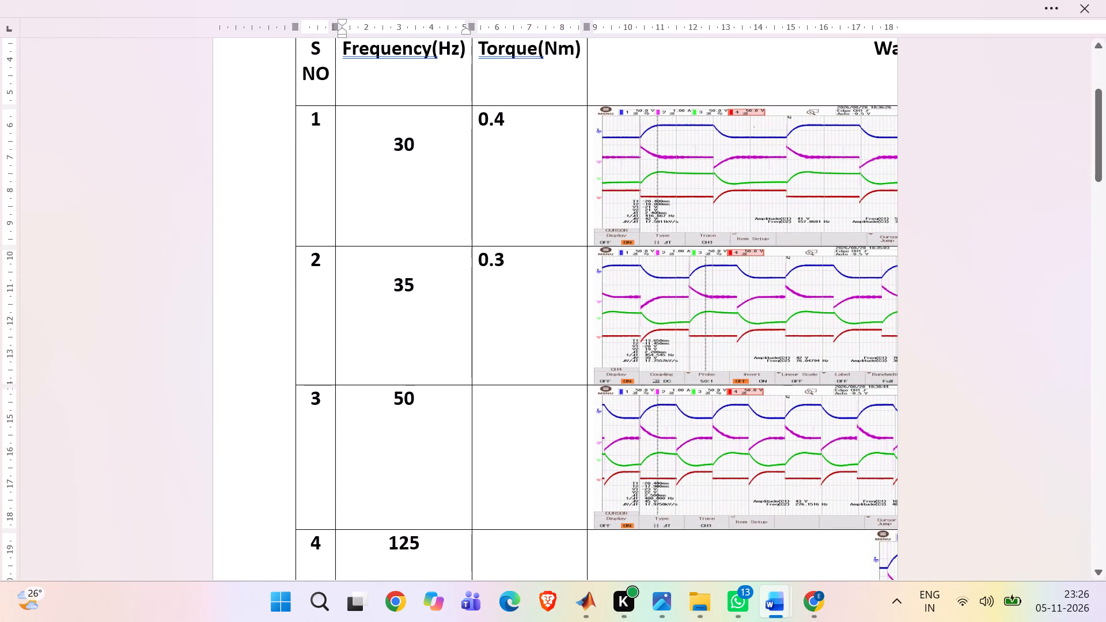
pyautogui.click(486, 409)
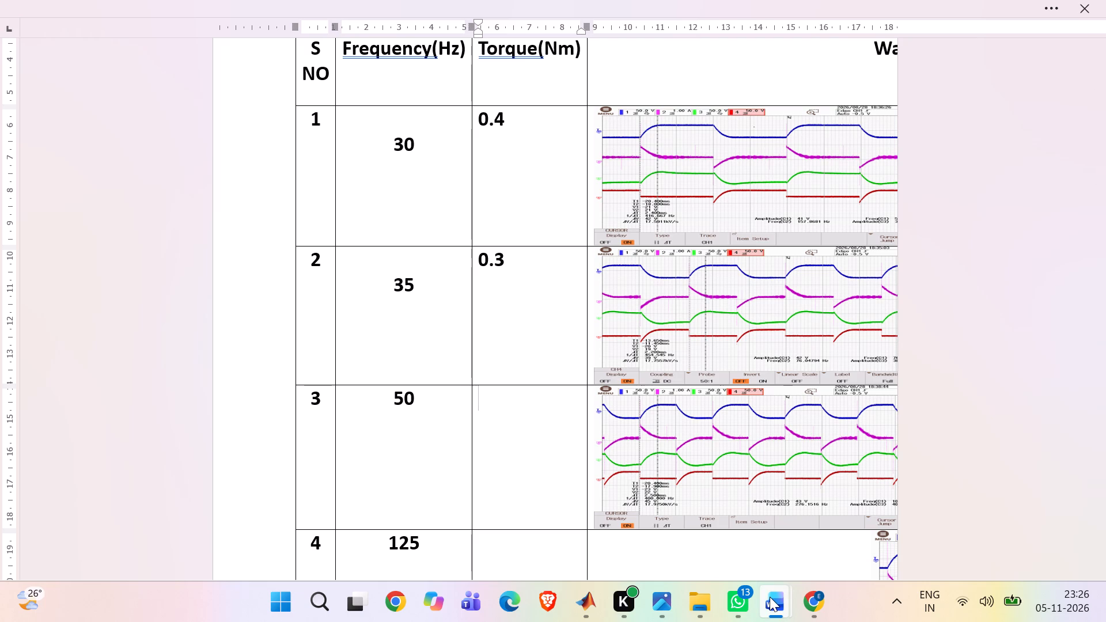
pyautogui.click(844, 540)
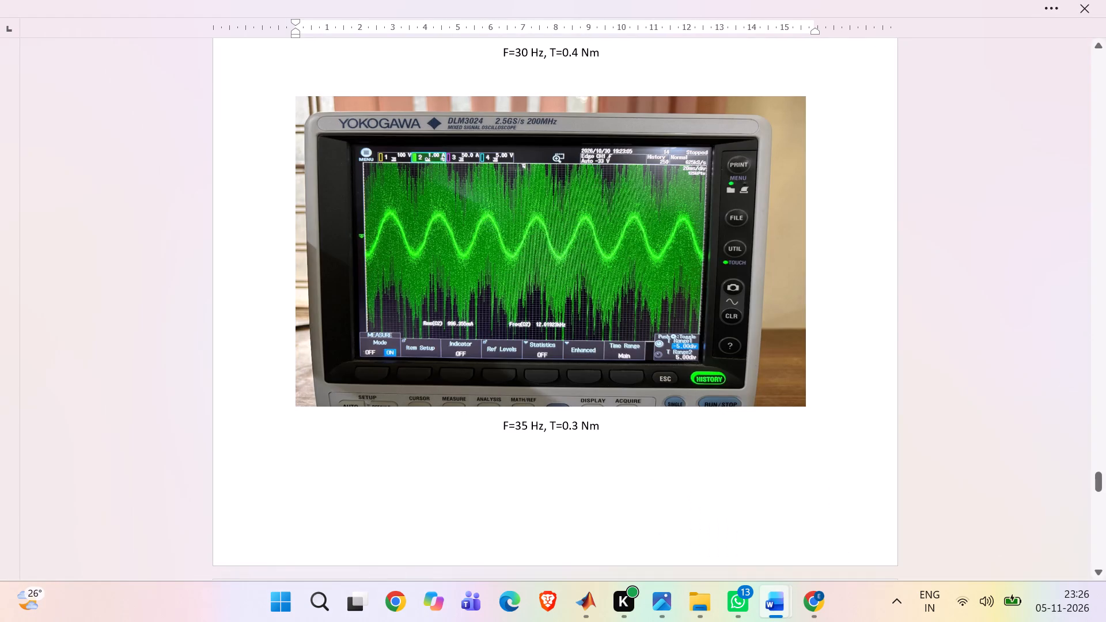
pyautogui.scroll(-3, 672, 496)
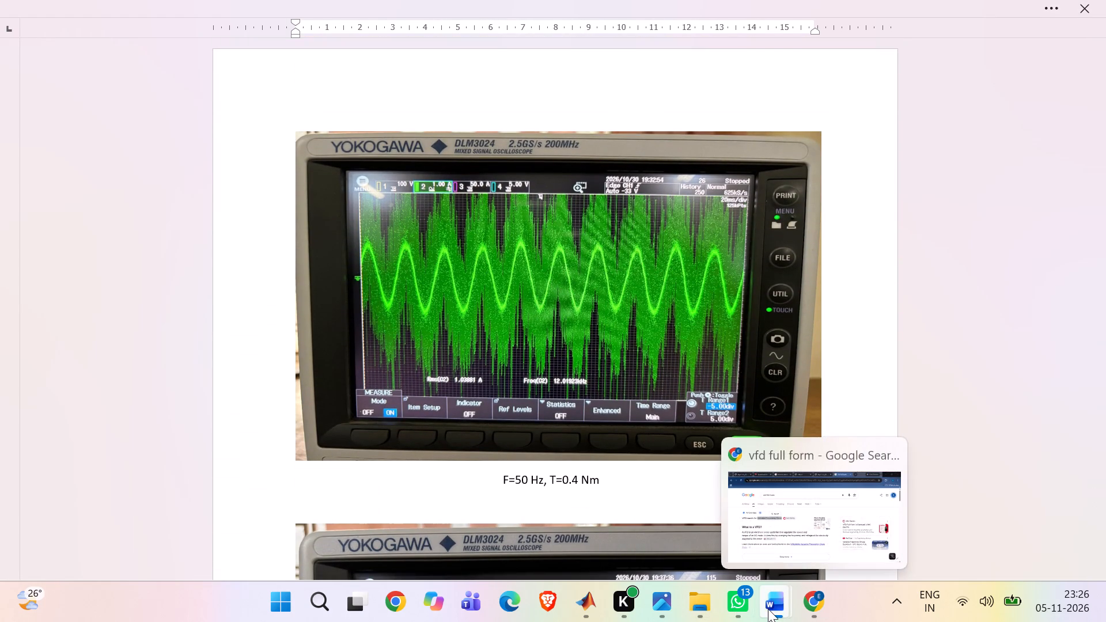
pyautogui.click(713, 526)
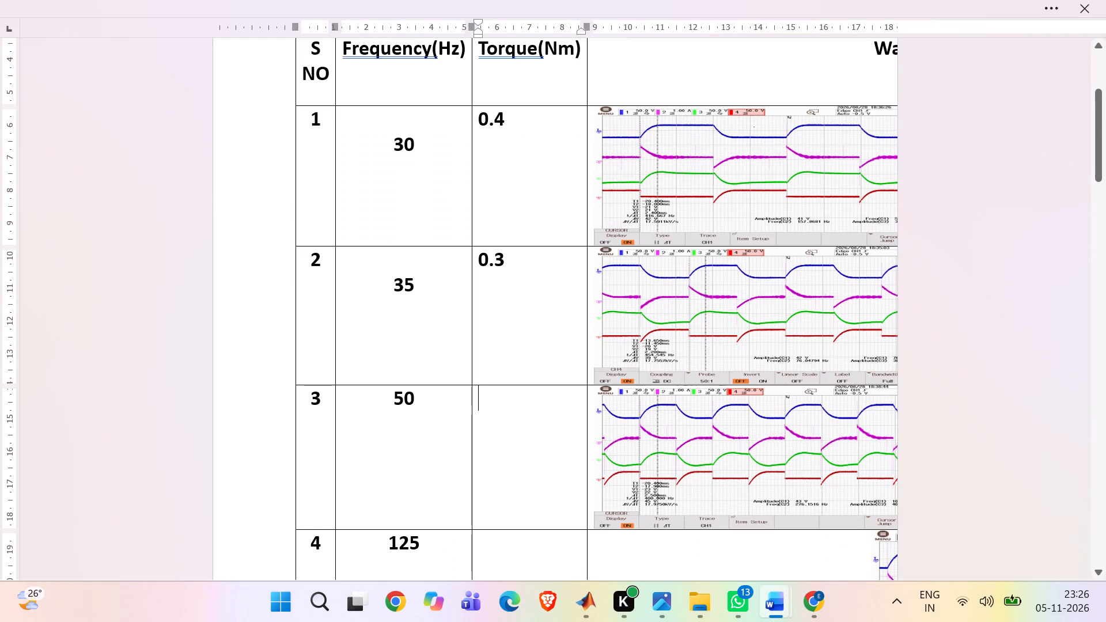
pyautogui.write('0.4')
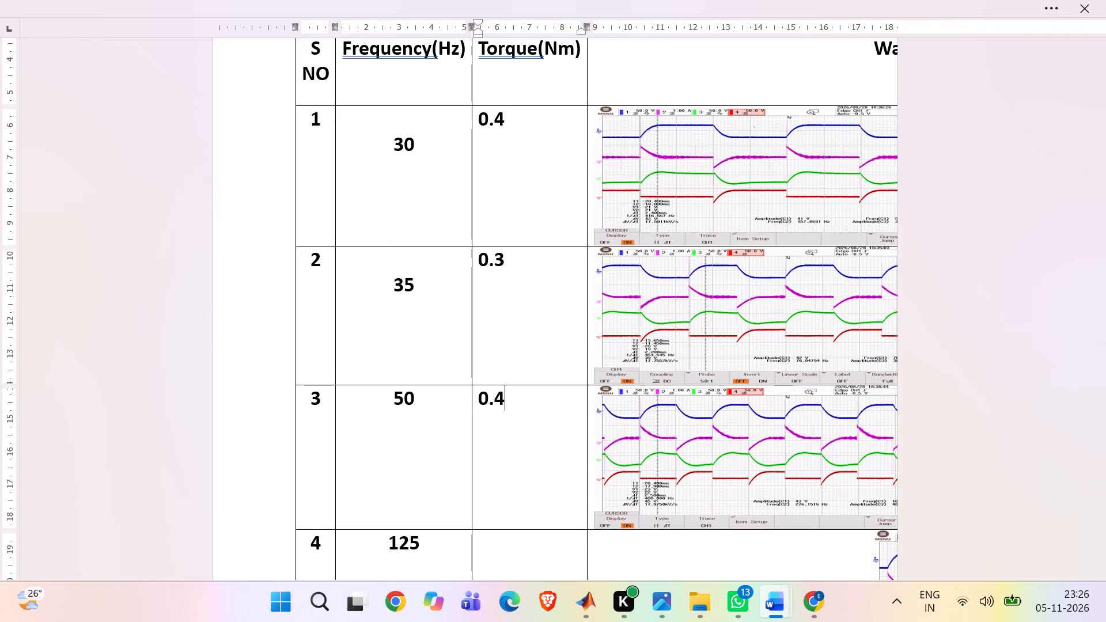
# Delete the old ASCSI waveform images from rows 3, 2 and 1 of the first table.
pyautogui.click(712, 445)
pyautogui.press('BackSpace')
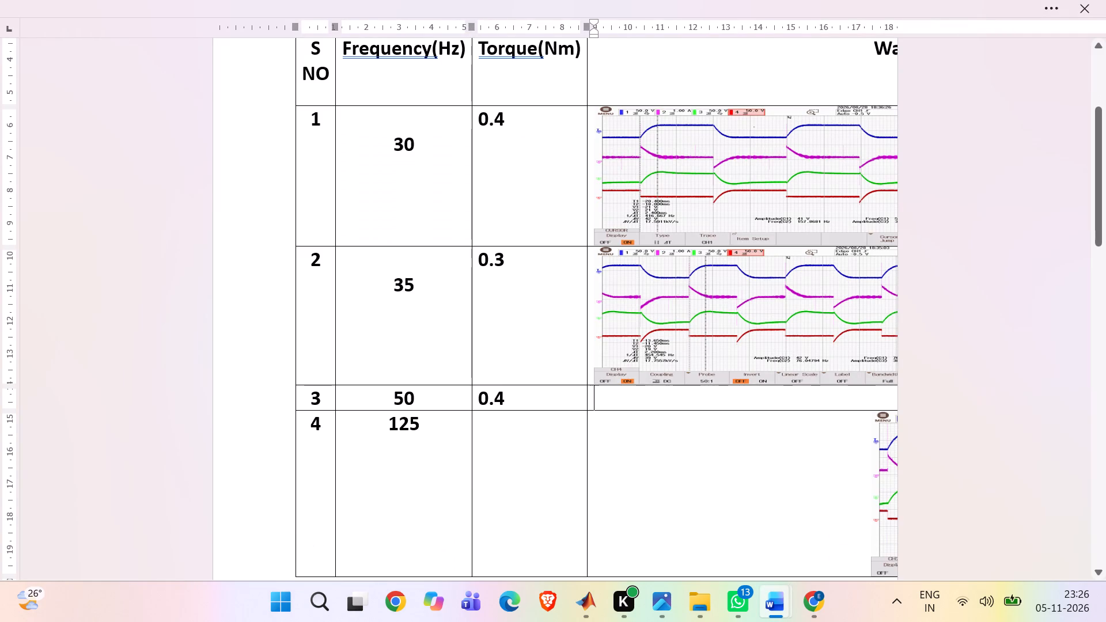
pyautogui.click(722, 275)
pyautogui.press('BackSpace')
pyautogui.click(711, 182)
pyautogui.press('BackSpace')
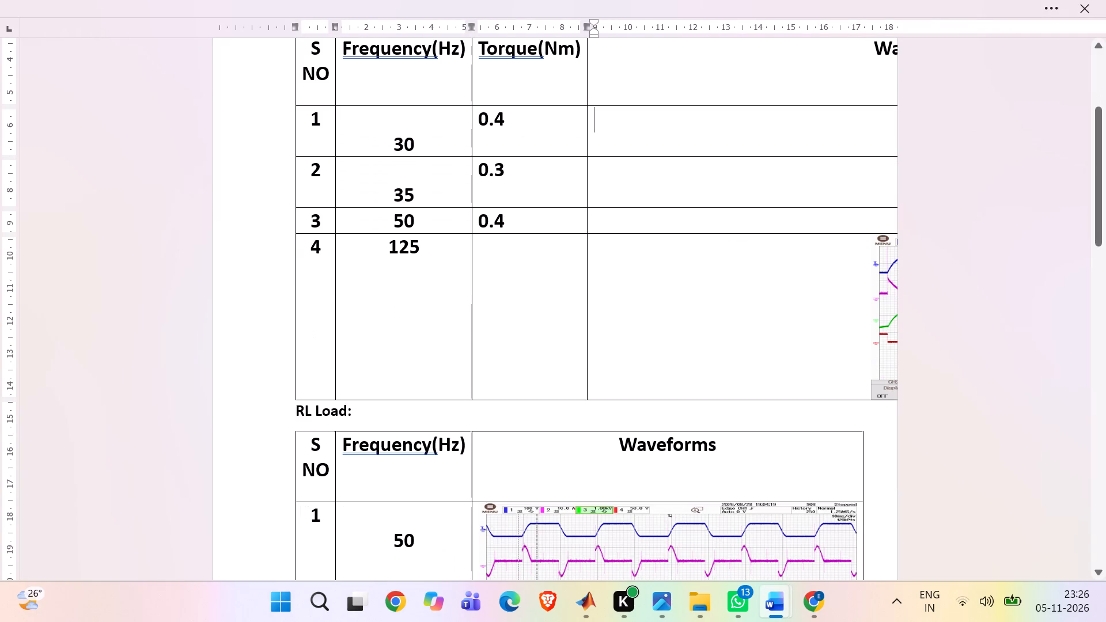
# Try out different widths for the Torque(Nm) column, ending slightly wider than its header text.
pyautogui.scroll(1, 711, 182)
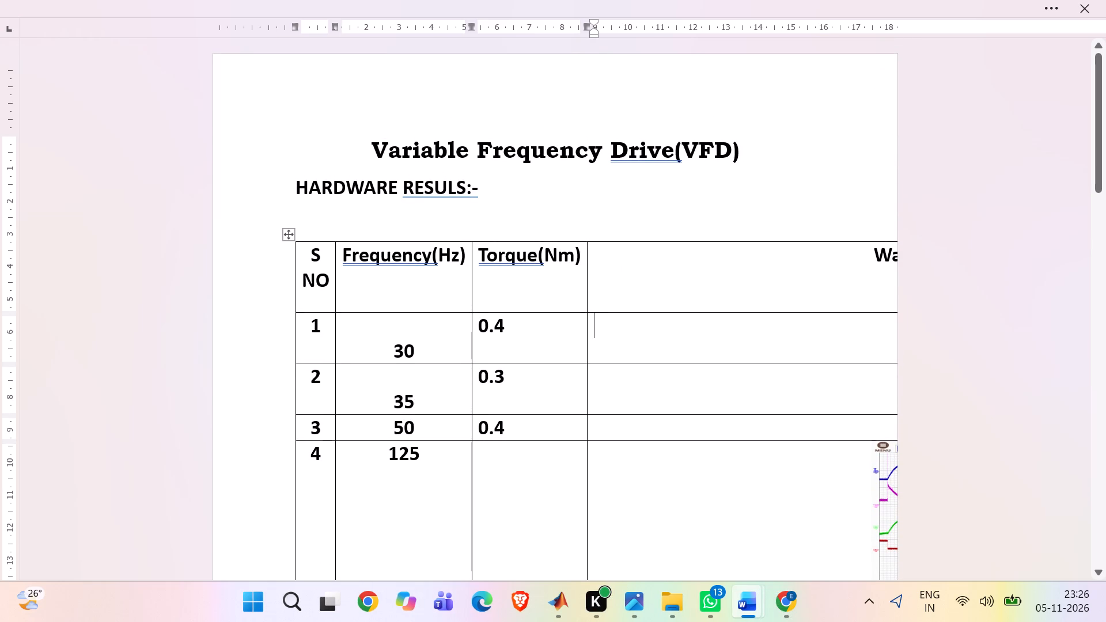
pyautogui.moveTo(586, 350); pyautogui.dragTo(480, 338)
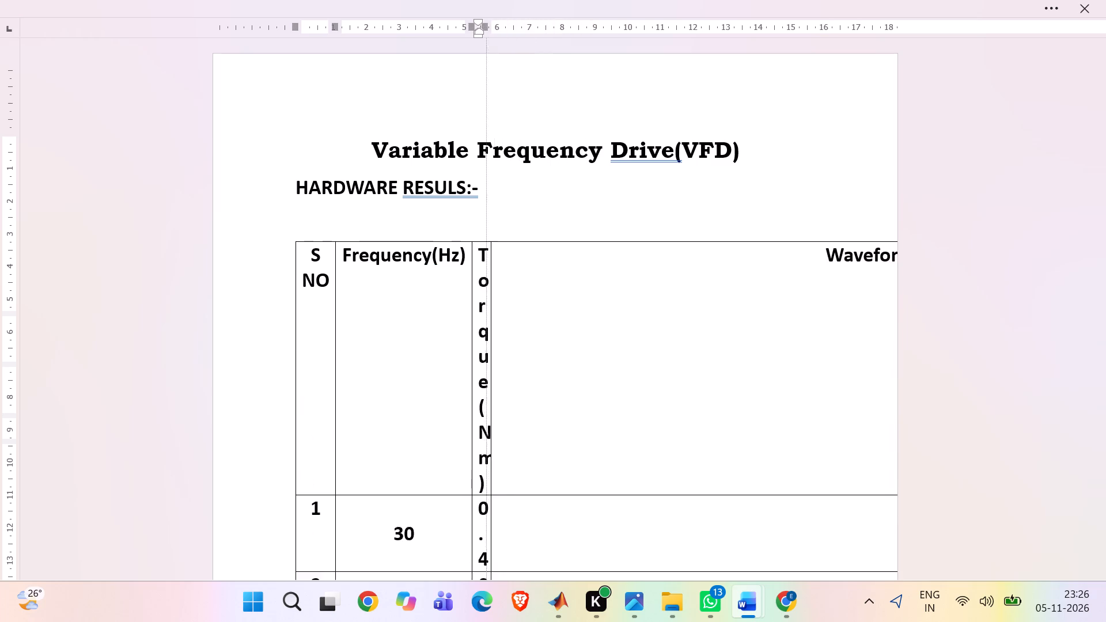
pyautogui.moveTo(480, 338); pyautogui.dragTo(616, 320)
# Delete the old waveform image from row 4 of the first table.
pyautogui.click(761, 526)
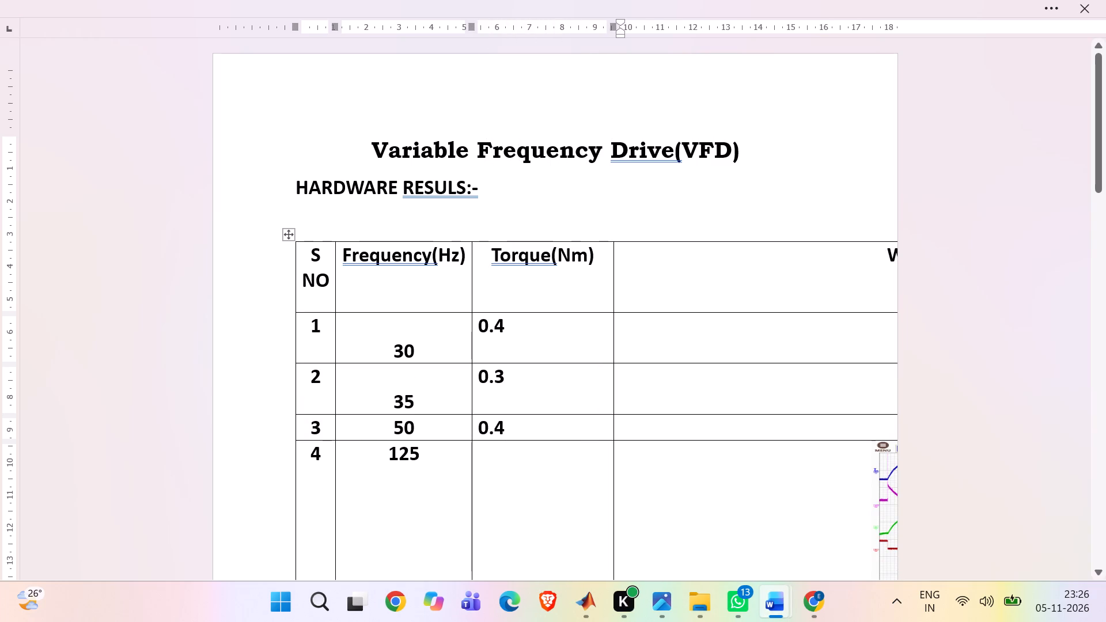
pyautogui.click(885, 509)
pyautogui.press('BackSpace')
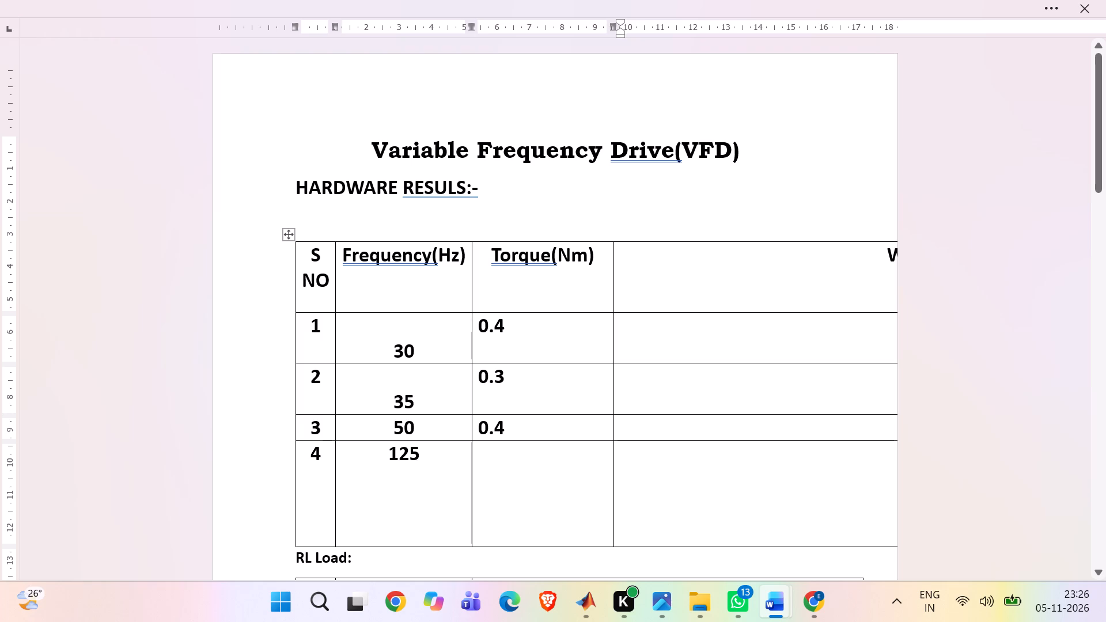
# Narrow the Torque(Nm) column to fit its header text.
pyautogui.moveTo(613, 327); pyautogui.dragTo(500, 337)
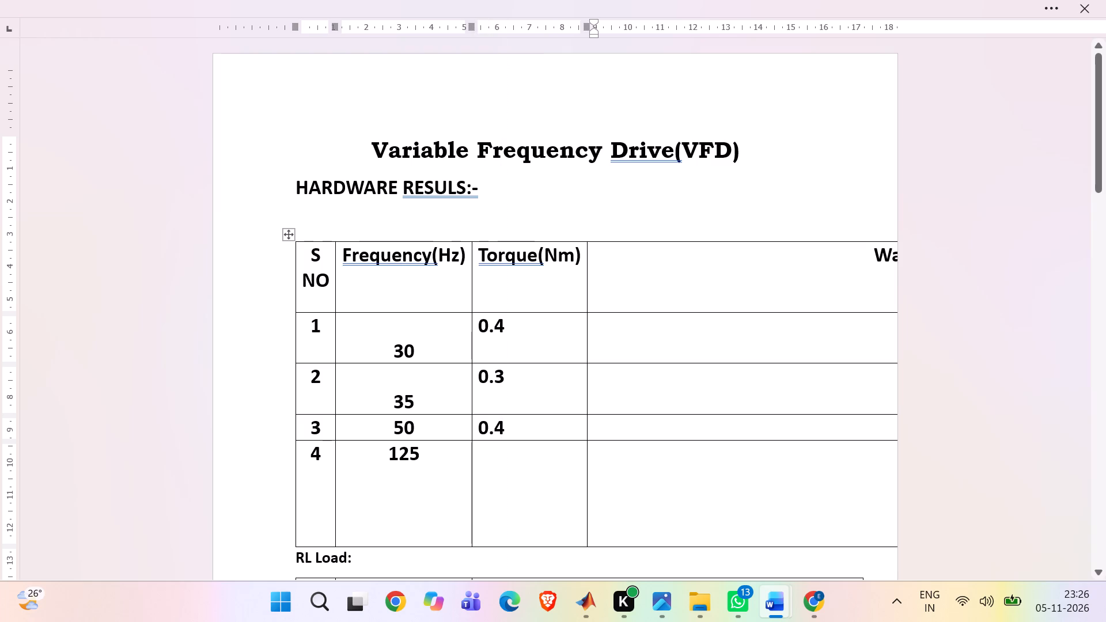
# Left-align the Waveforms header text in the first table.
pyautogui.click(641, 210)
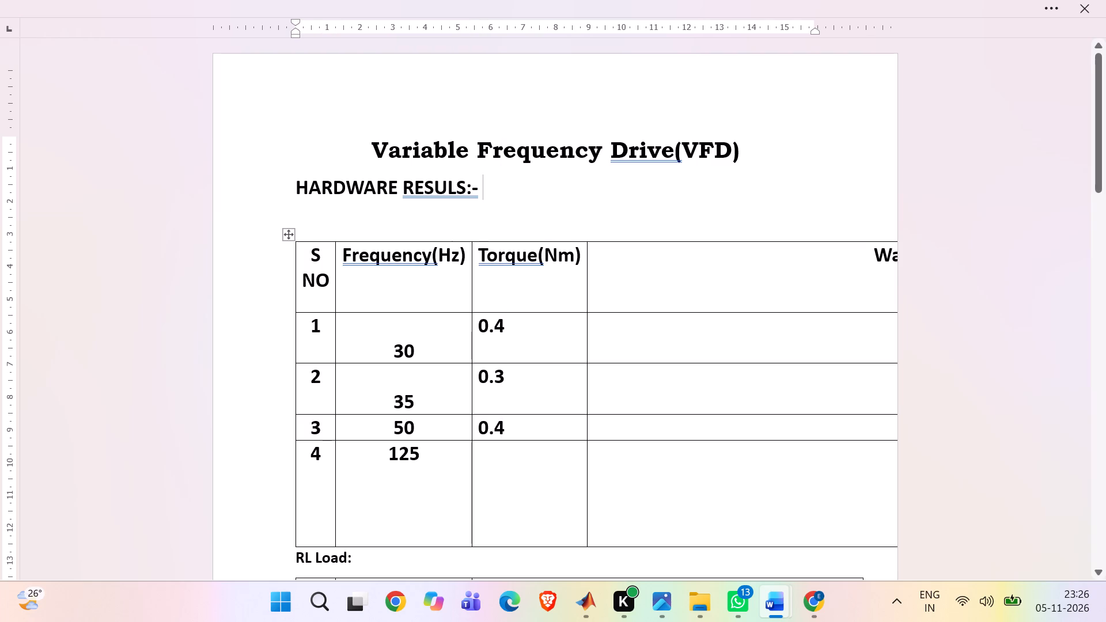
pyautogui.click(724, 249)
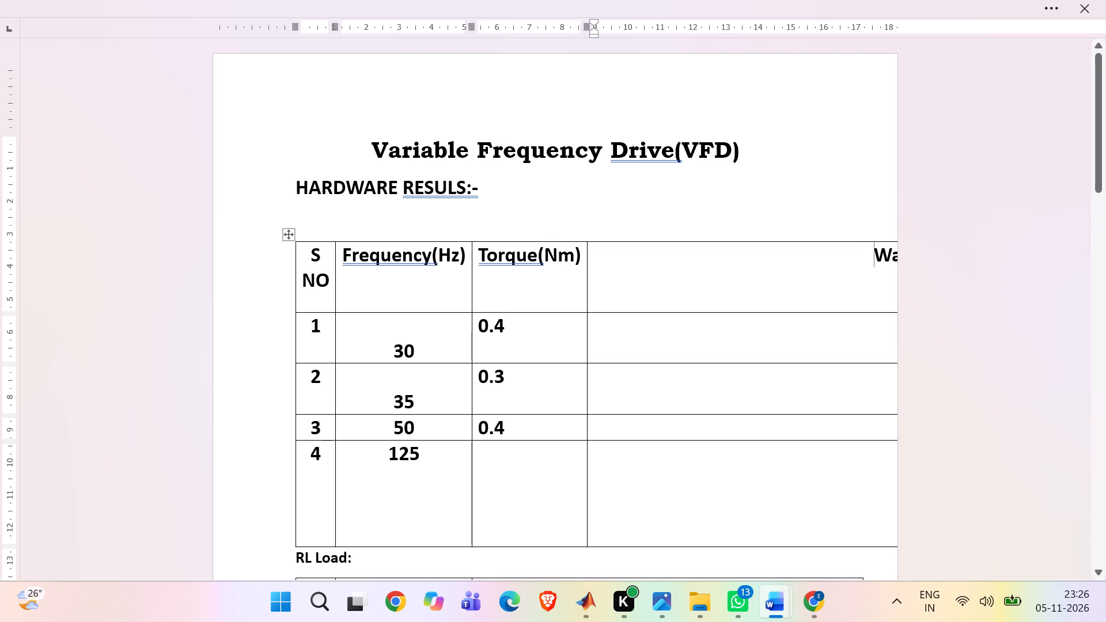
pyautogui.click(642, 288)
pyautogui.press('BackSpace')
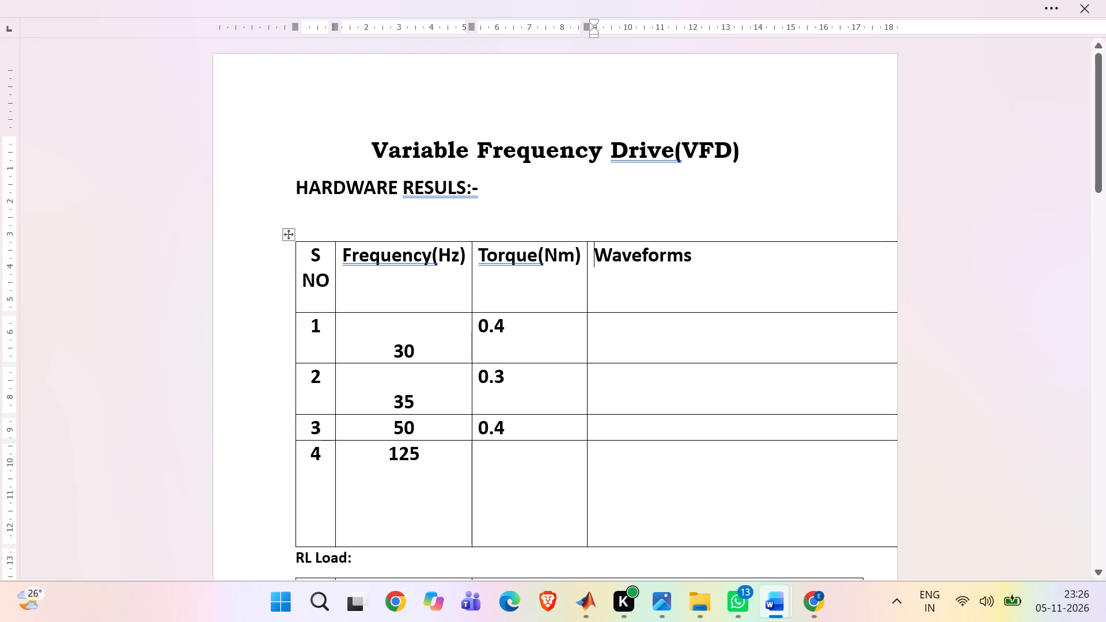
pyautogui.press('BackSpace')
pyautogui.press('BackSpace')
pyautogui.press('BackSpace')
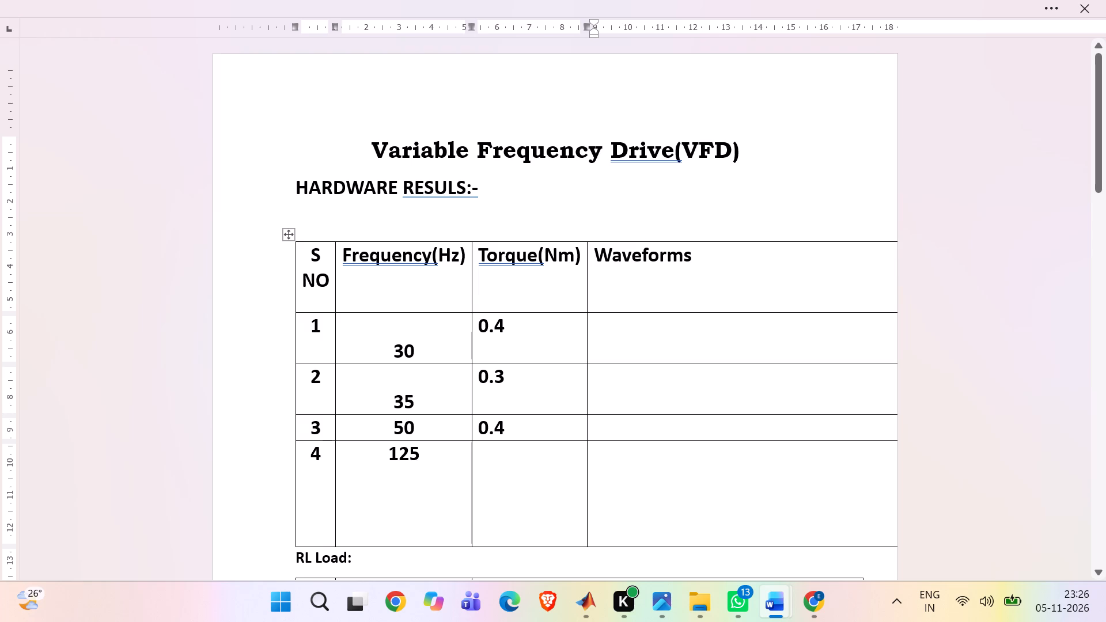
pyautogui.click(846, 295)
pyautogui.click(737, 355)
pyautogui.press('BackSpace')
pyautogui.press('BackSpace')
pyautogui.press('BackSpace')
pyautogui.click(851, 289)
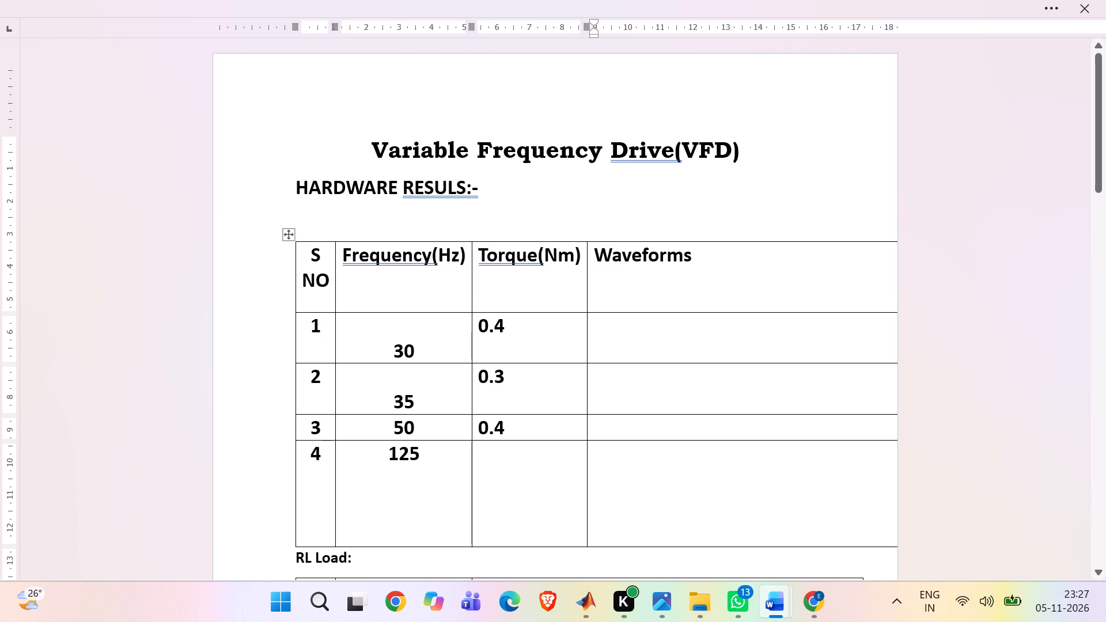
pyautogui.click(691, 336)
# Delete row 4, the 125 Hz entry, from the first table.
pyautogui.rightClick(528, 478)
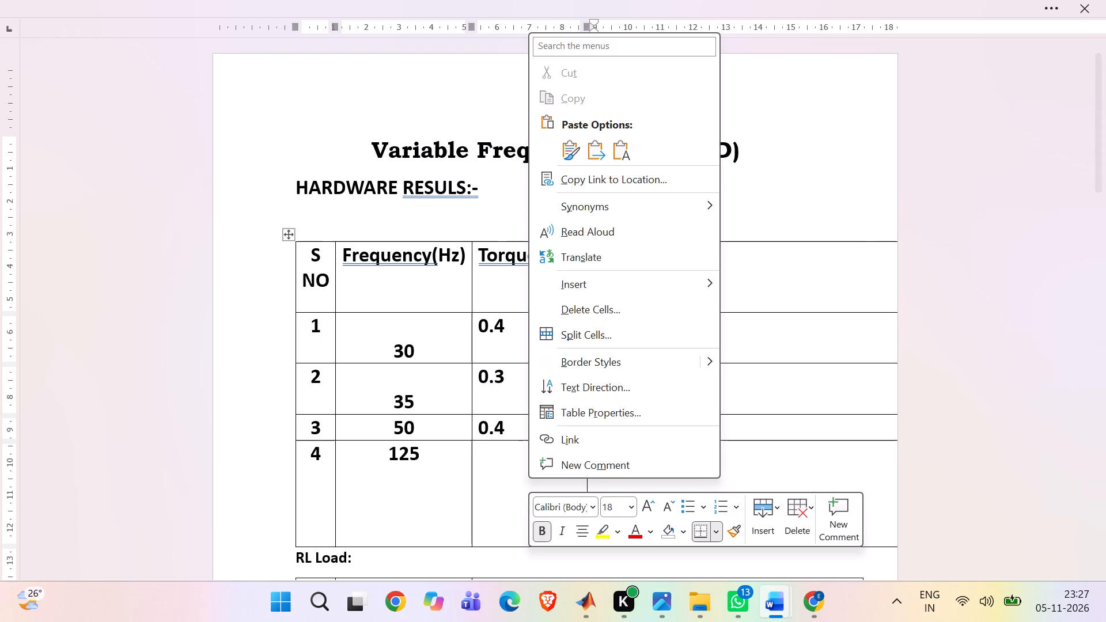
pyautogui.click(797, 511)
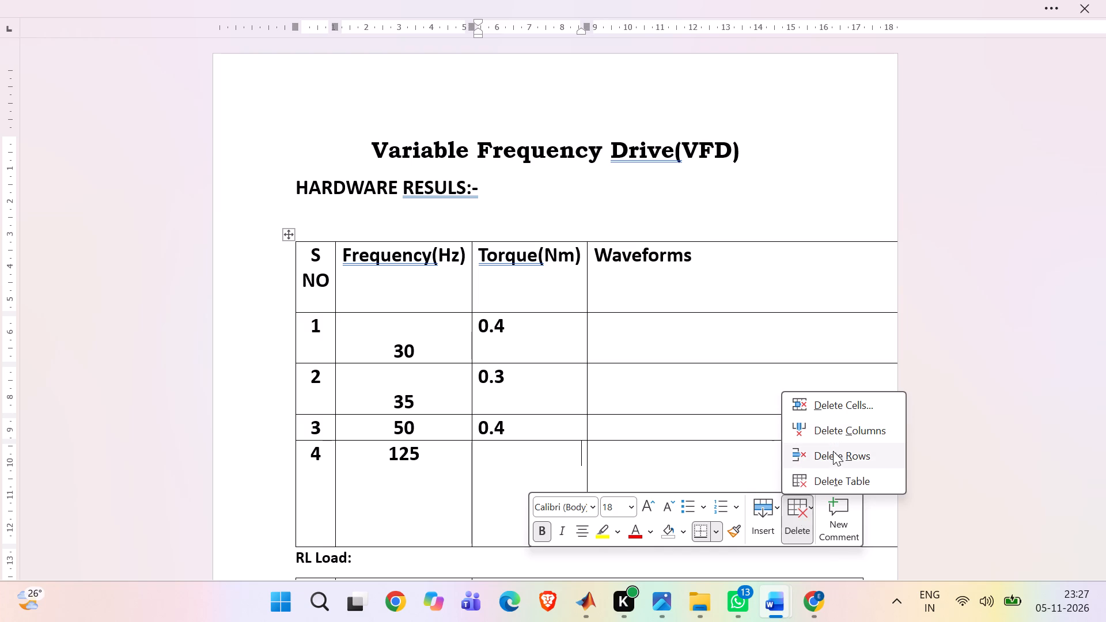
pyautogui.click(833, 451)
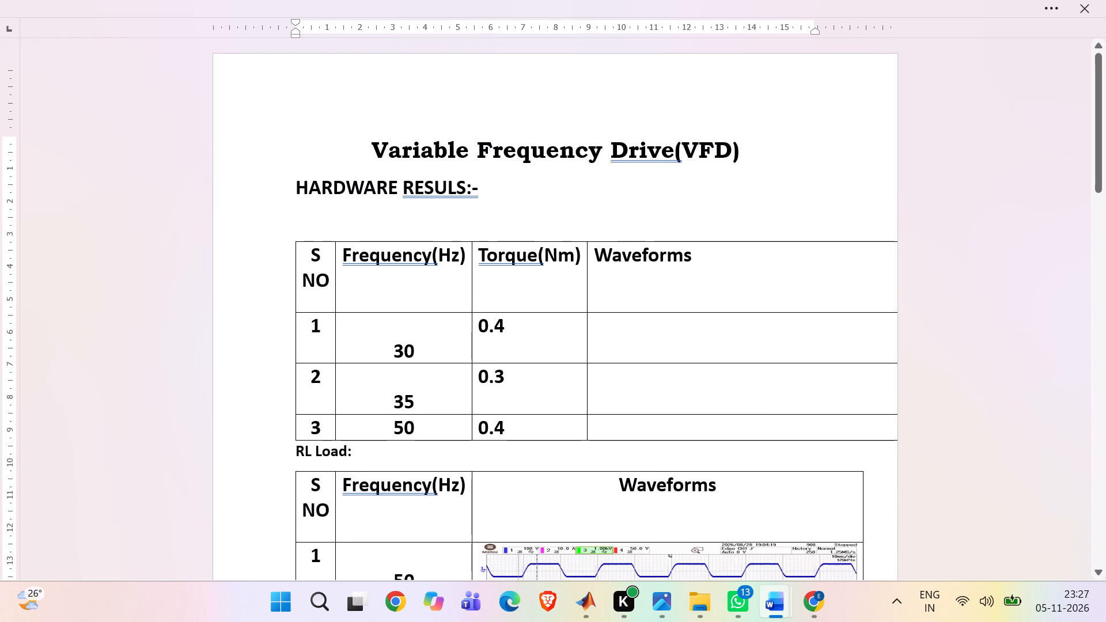
# Delete everything below the first table, from the RL Load heading and its waveform table to the document's end.
pyautogui.moveTo(296, 454); pyautogui.dragTo(671, 621)
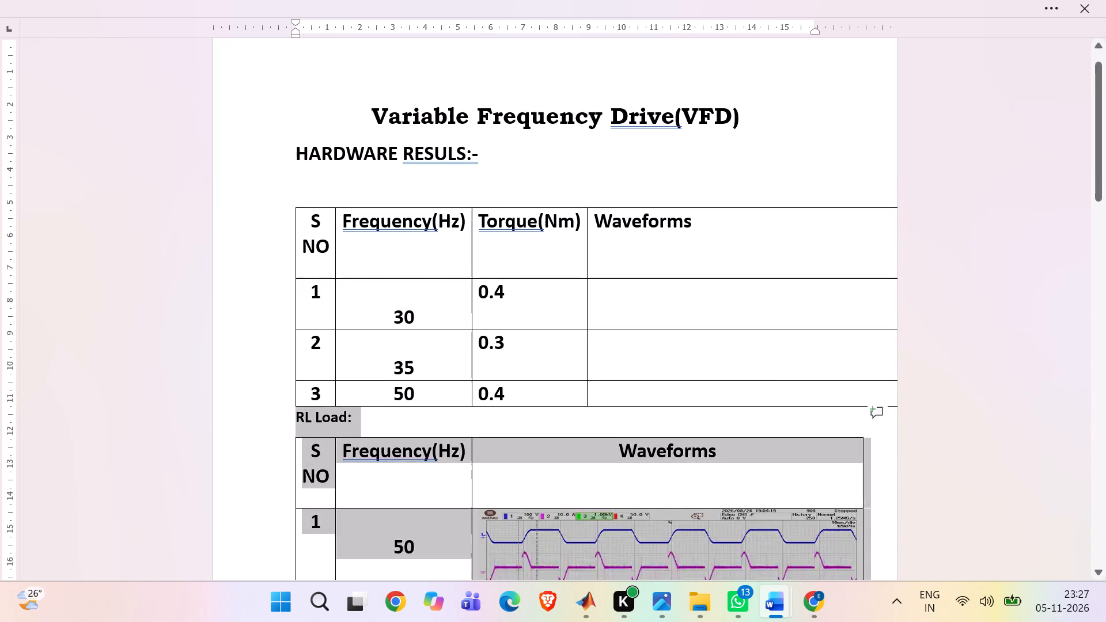
pyautogui.moveTo(671, 621); pyautogui.dragTo(722, 579)
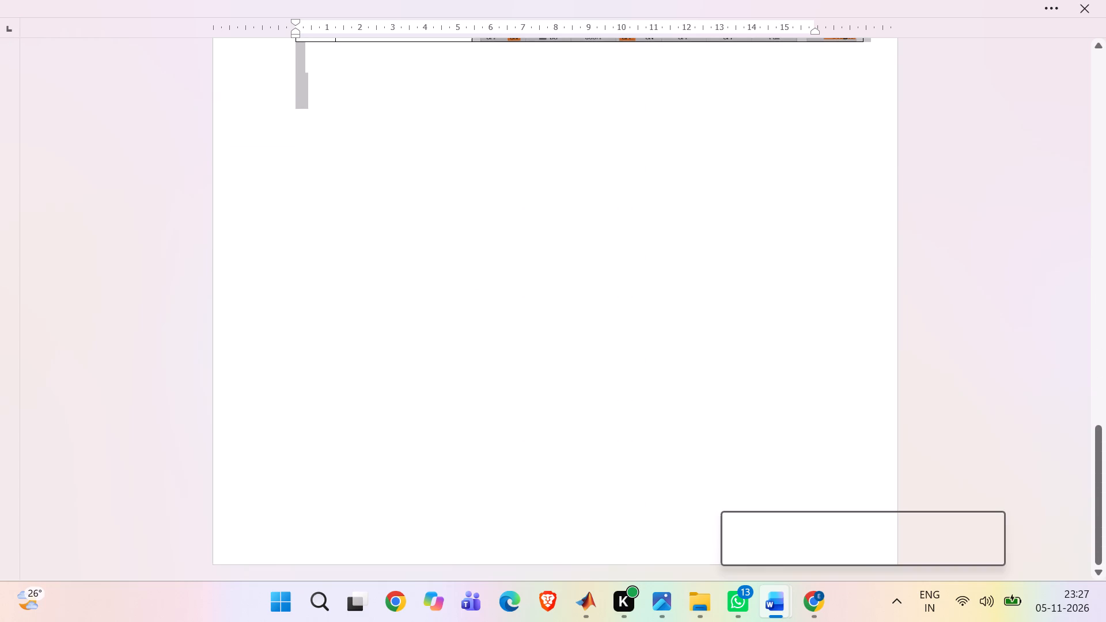
pyautogui.press('BackSpace')
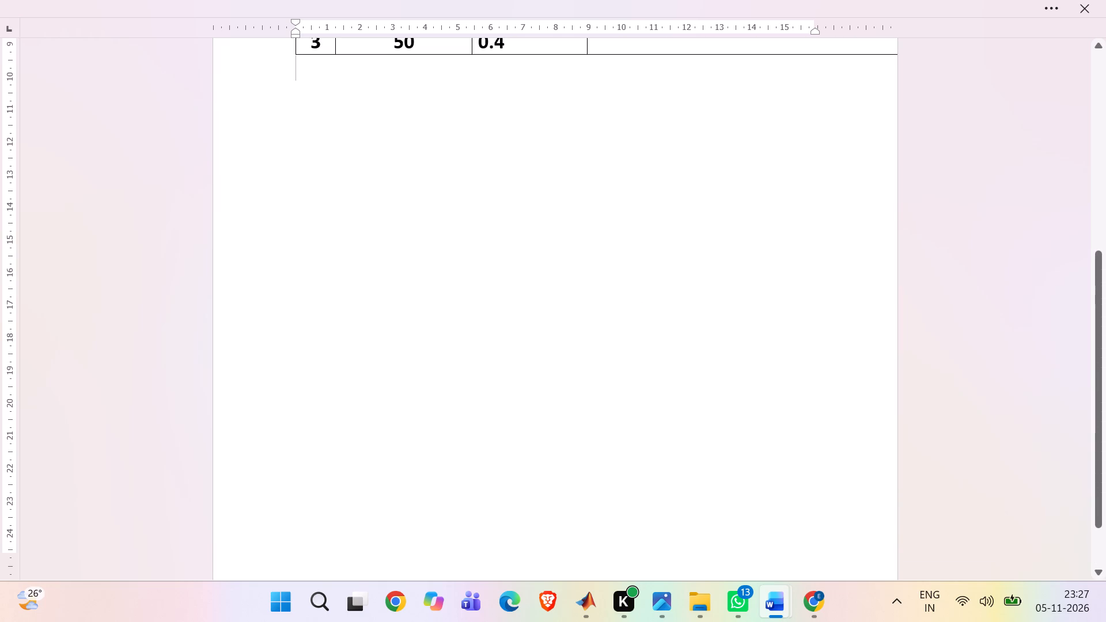
# Place the cursor in row 1's Waveforms cell and locate the F=30 image in the Screenshots folder in File Explorer.
pyautogui.scroll(3, 722, 579)
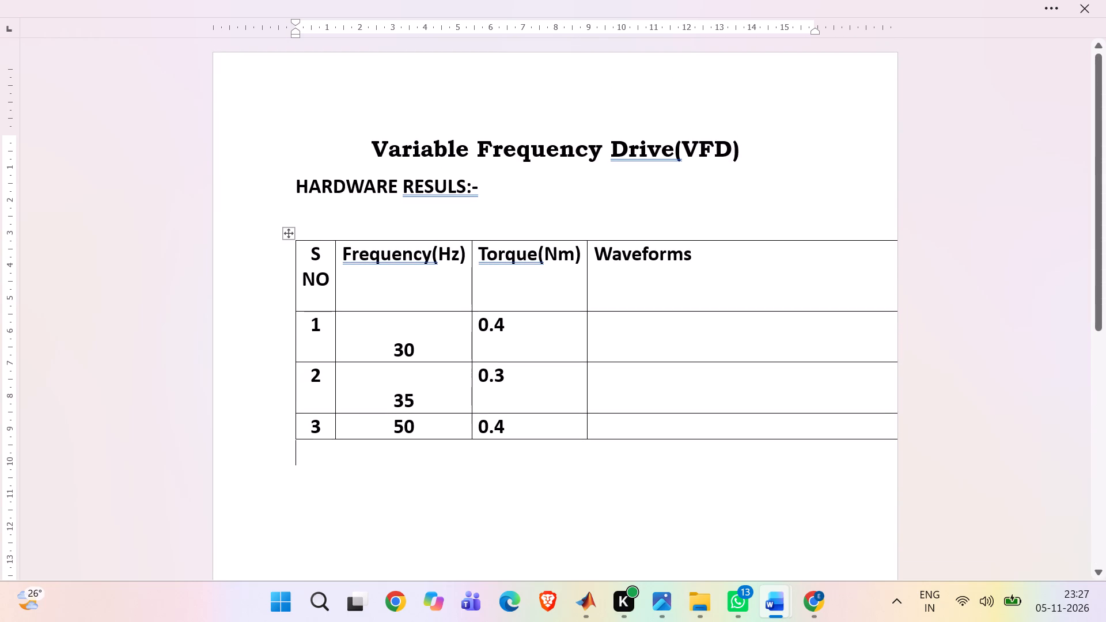
pyautogui.click(687, 343)
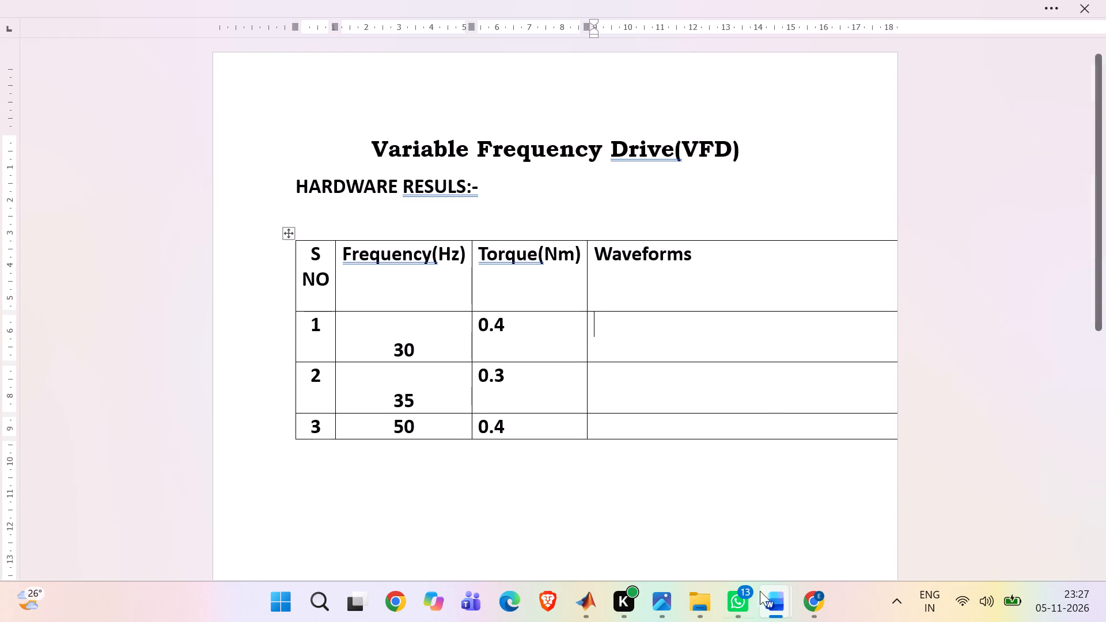
pyautogui.click(713, 609)
pyautogui.click(324, 160)
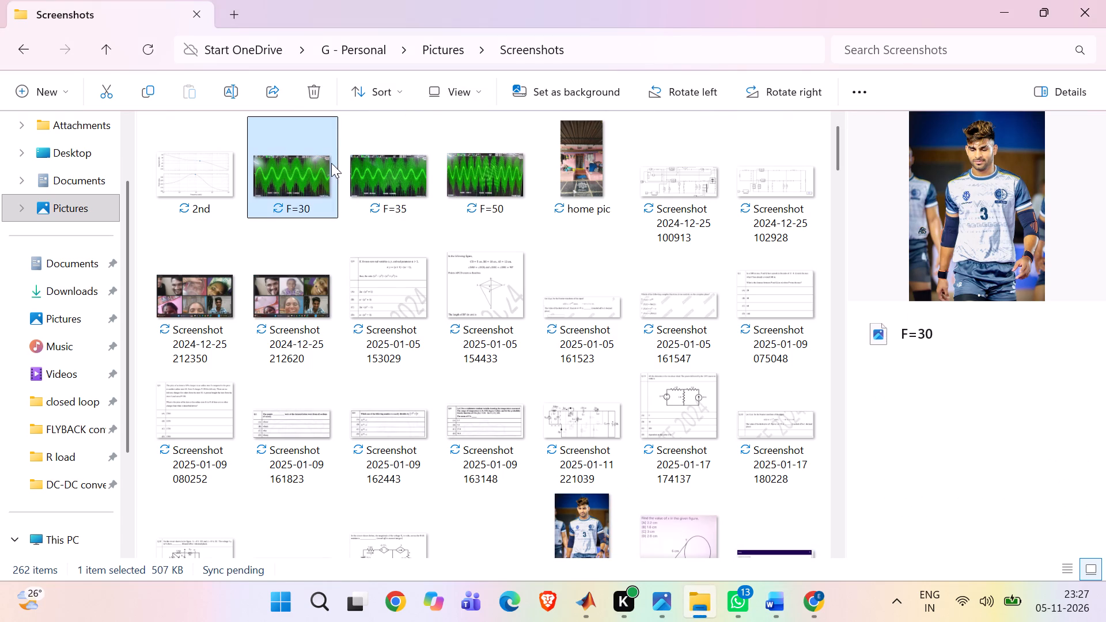
# Close the Experimental_Results document and switch back to the ASCSI-Hardware_results document in Word.
pyautogui.click(783, 597)
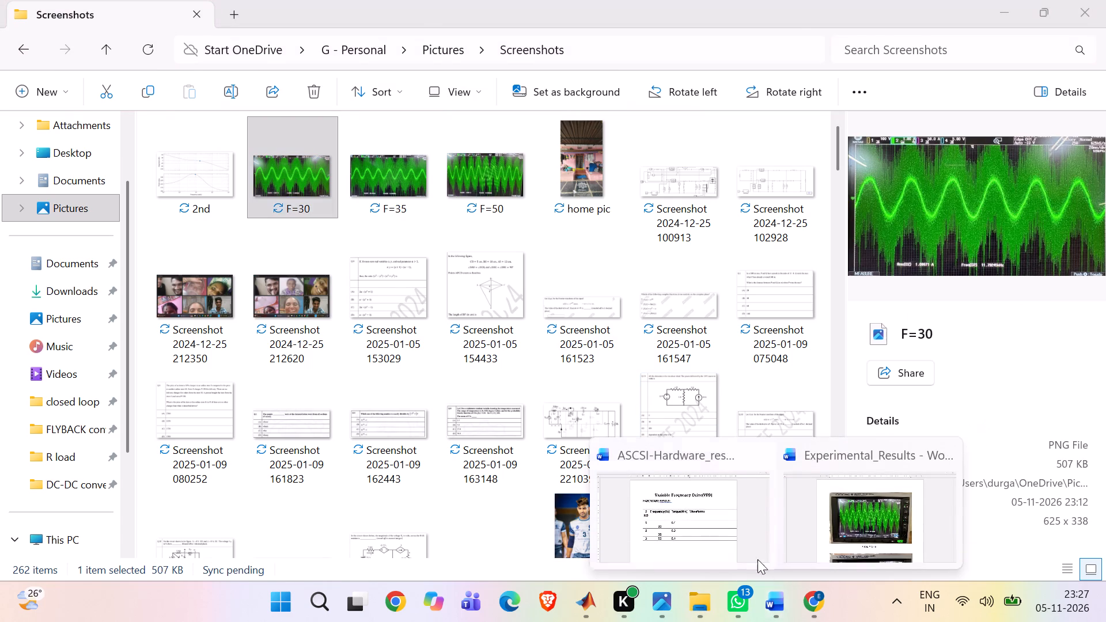
pyautogui.click(957, 460)
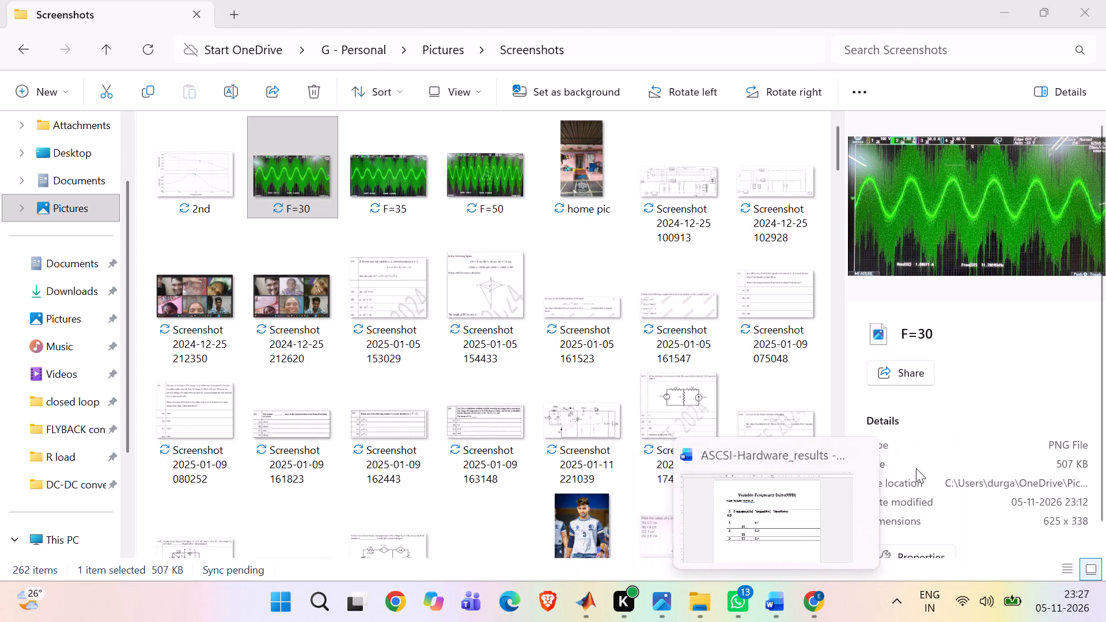
pyautogui.click(816, 508)
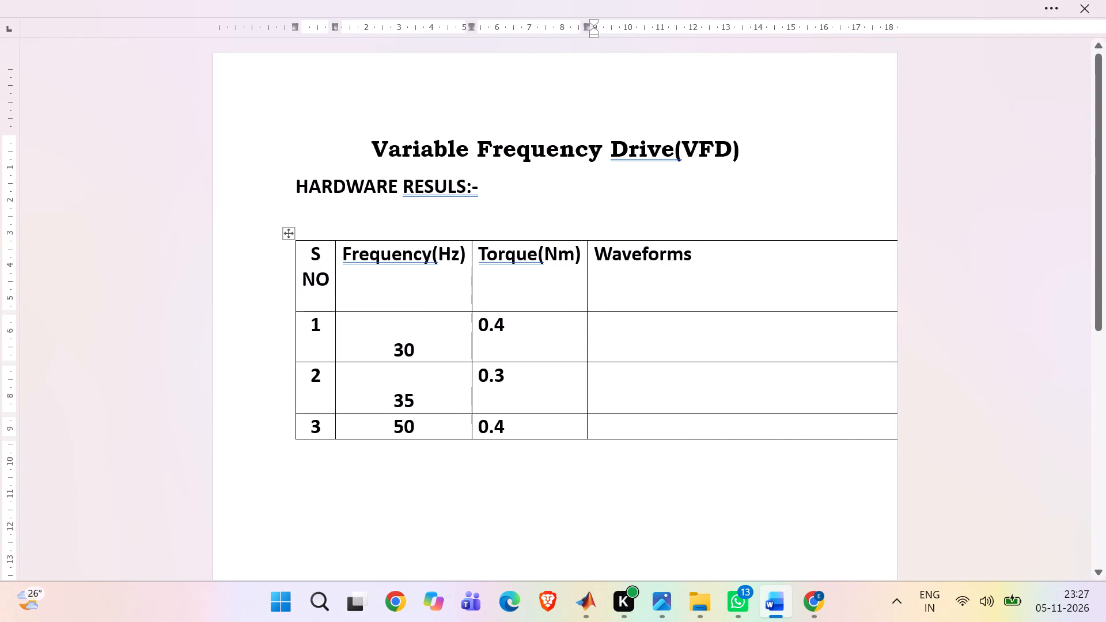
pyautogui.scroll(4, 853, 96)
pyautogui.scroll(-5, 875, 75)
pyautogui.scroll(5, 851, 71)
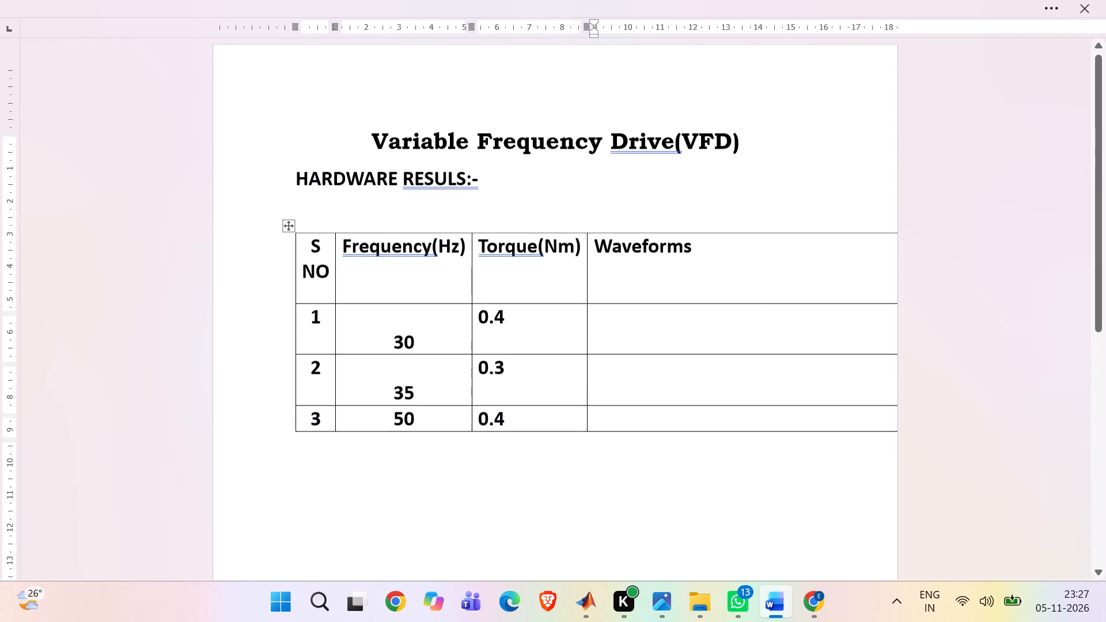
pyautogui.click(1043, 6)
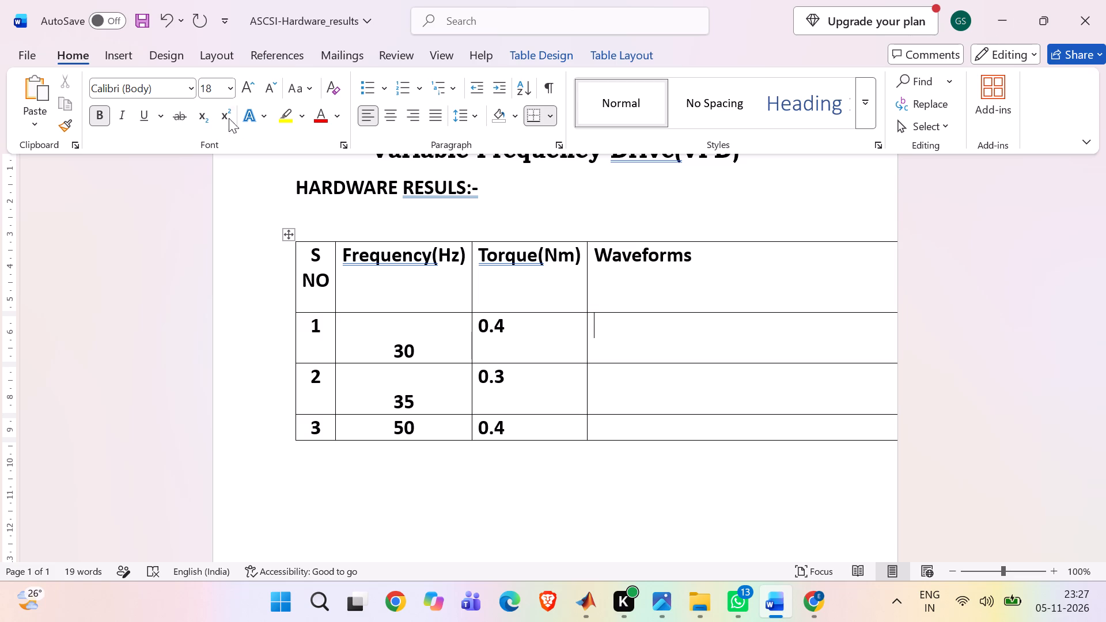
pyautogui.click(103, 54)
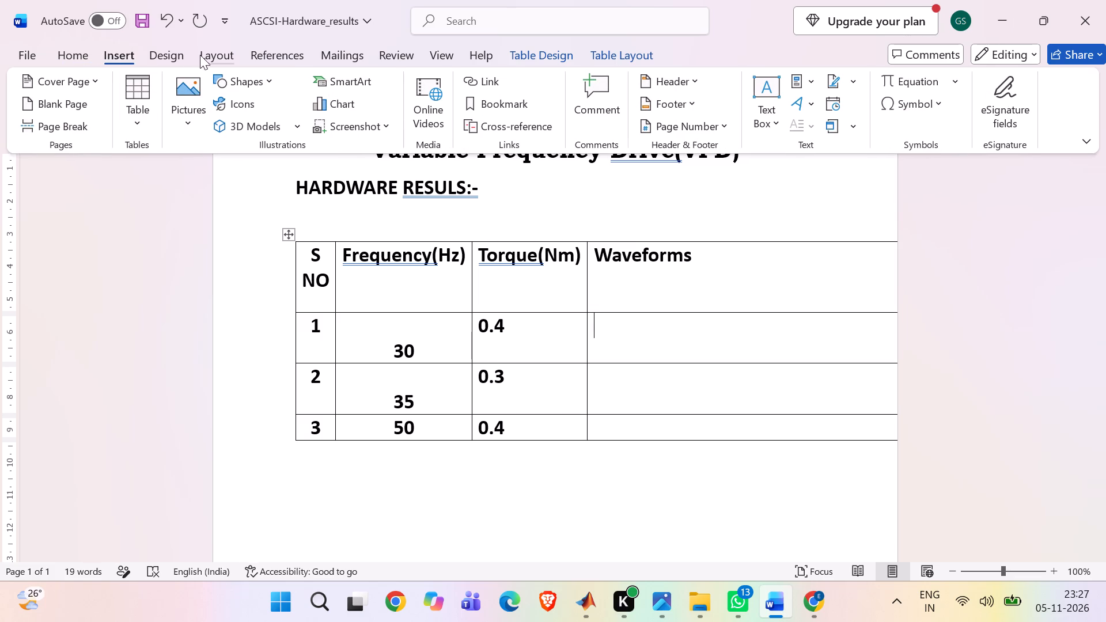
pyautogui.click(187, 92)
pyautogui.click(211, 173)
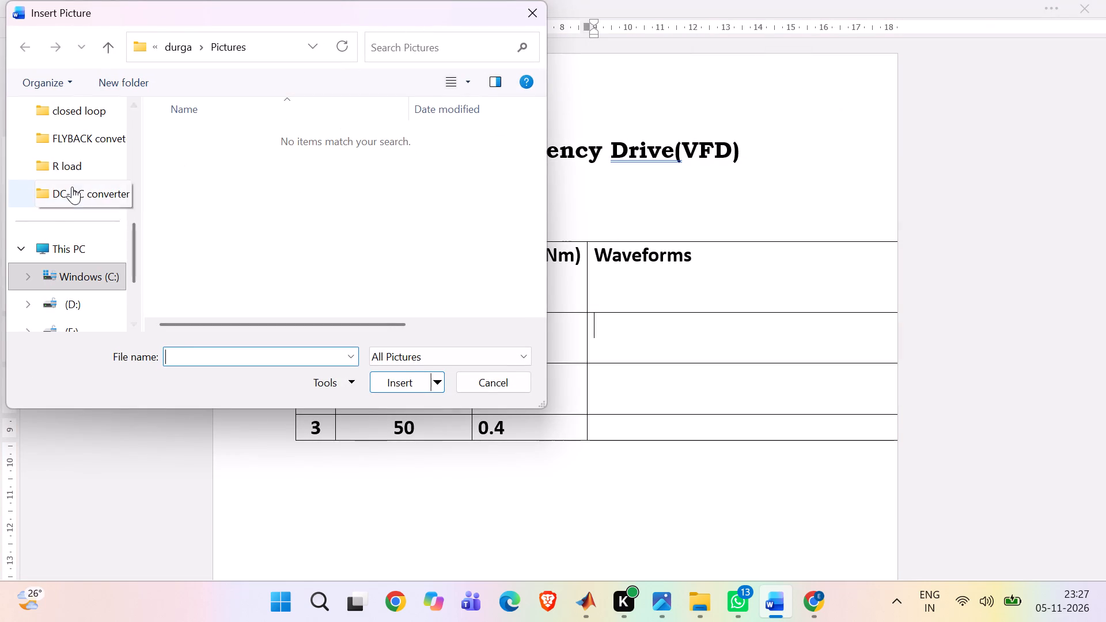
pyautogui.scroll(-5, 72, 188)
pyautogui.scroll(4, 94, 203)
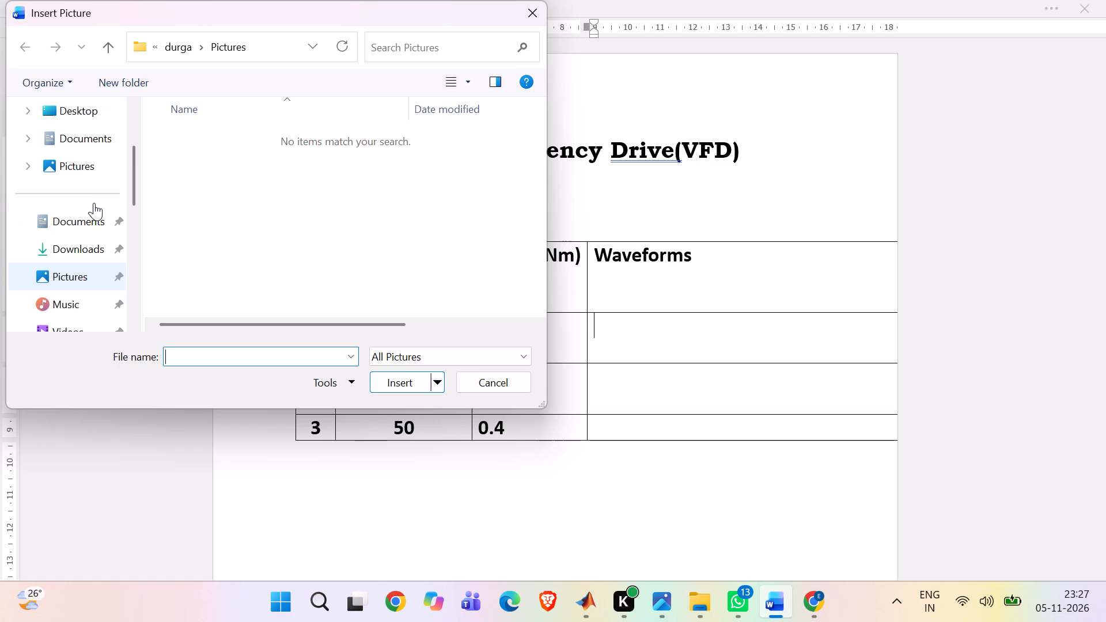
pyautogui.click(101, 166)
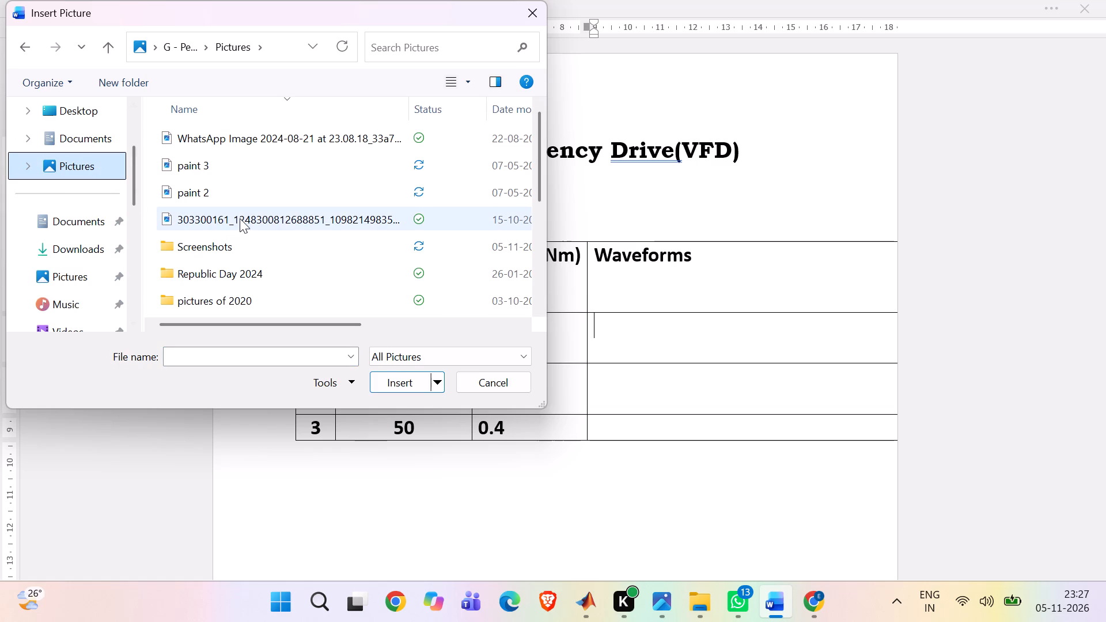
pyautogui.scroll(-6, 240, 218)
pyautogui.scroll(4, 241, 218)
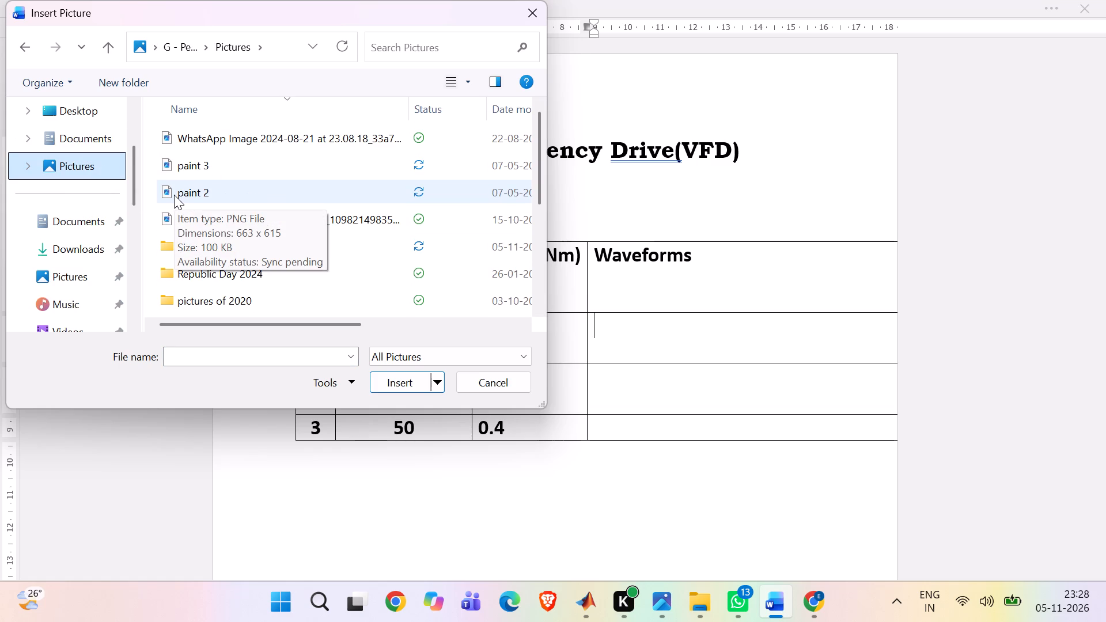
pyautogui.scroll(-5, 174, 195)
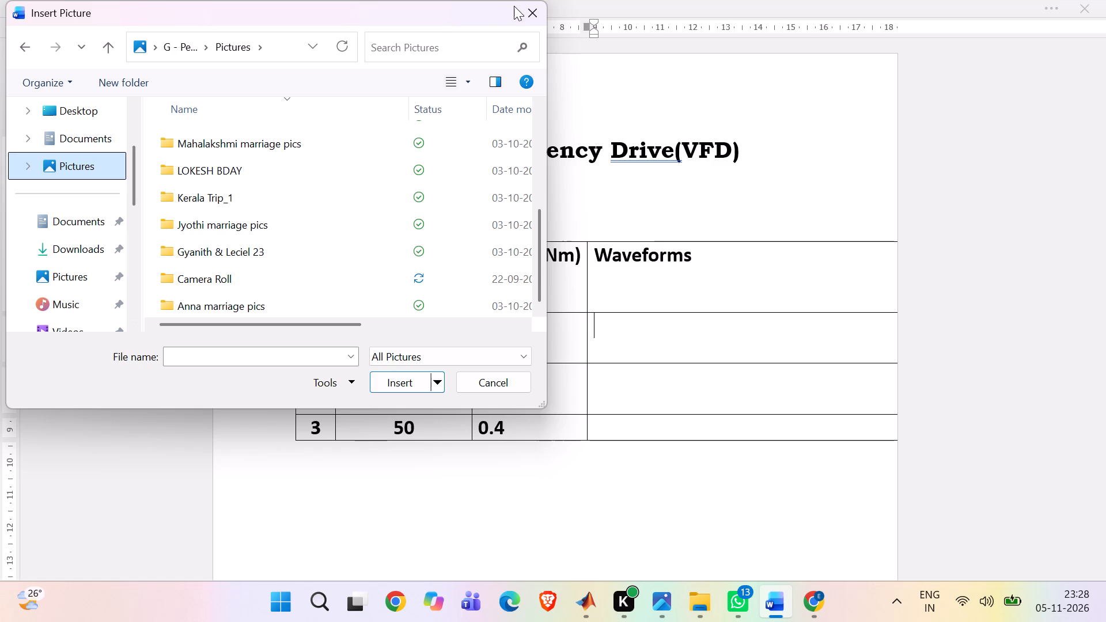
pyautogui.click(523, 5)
# Move the F=30, F=35 and F=50 images from the Screenshots folder into the VFD folder in PE_LAB using File Explorer.
pyautogui.click(705, 601)
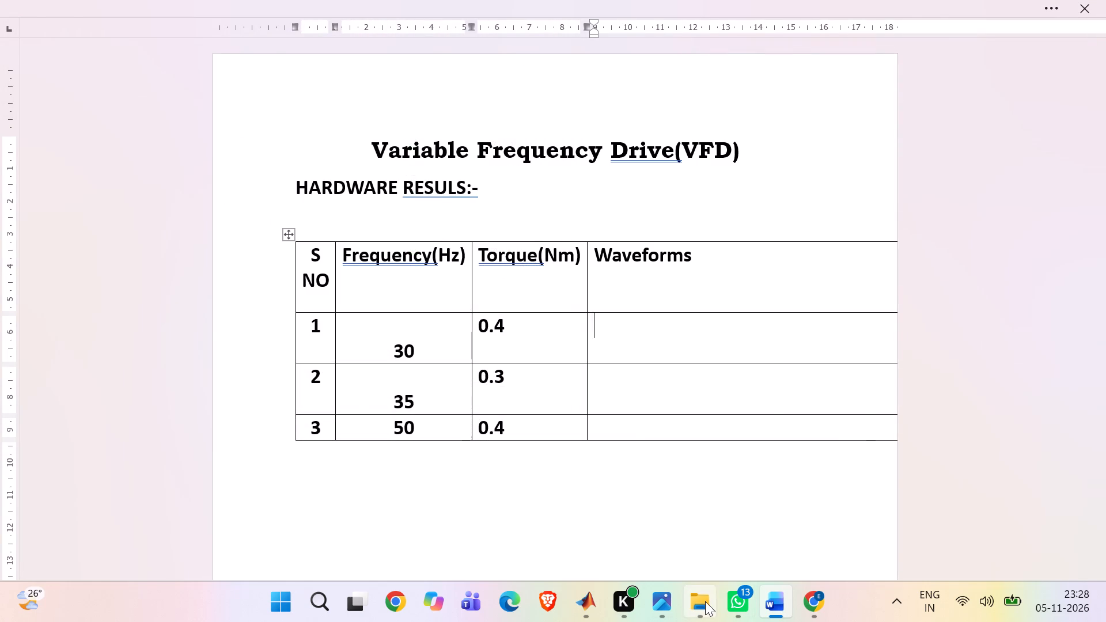
pyautogui.moveTo(268, 234); pyautogui.dragTo(567, 194)
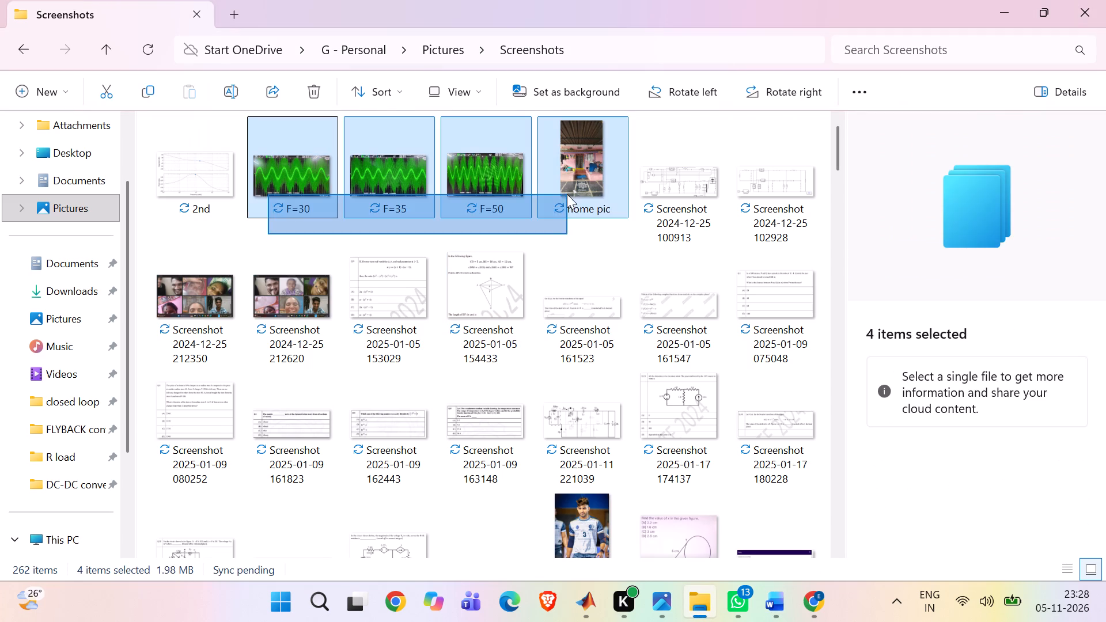
pyautogui.moveTo(567, 194); pyautogui.dragTo(503, 171)
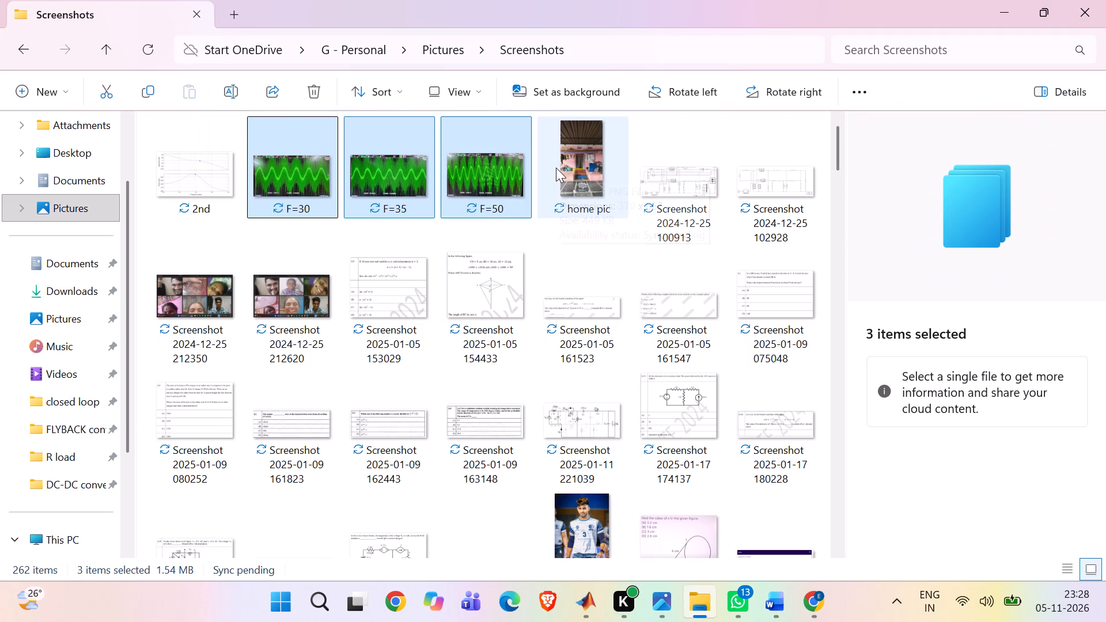
pyautogui.hotkey('ctrl', 'x')
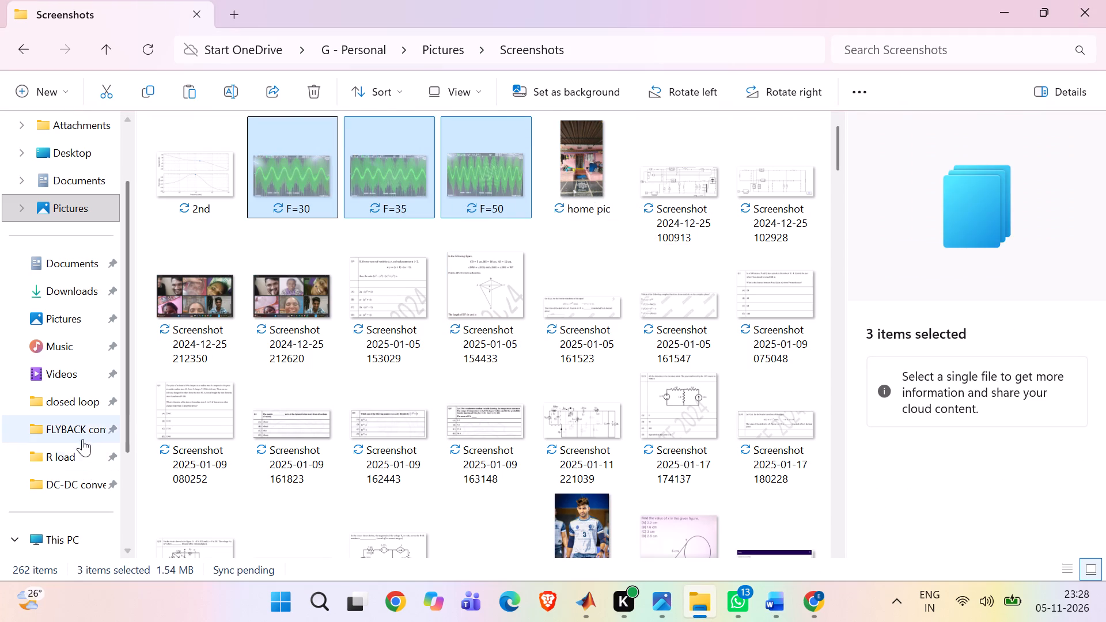
pyautogui.click(78, 437)
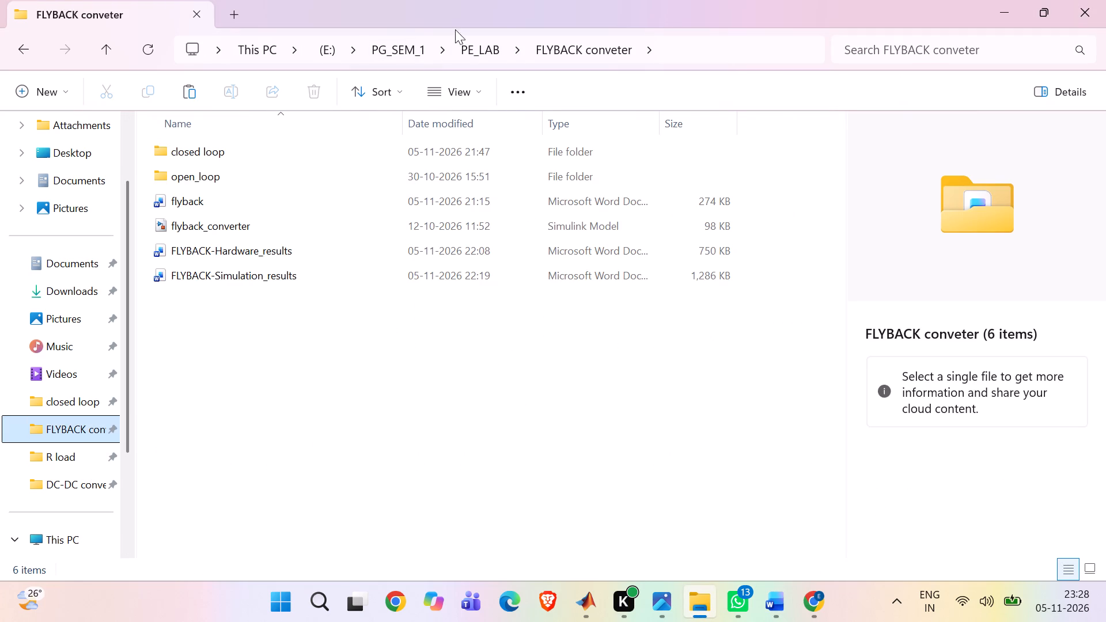
pyautogui.click(471, 48)
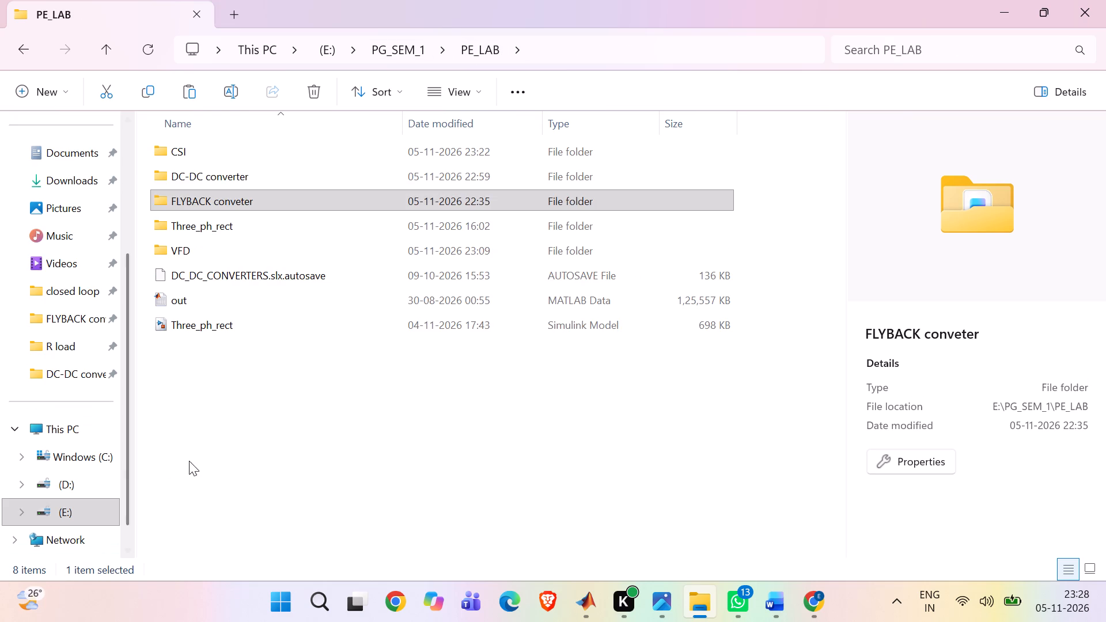
pyautogui.click(230, 248)
pyautogui.click(230, 248)
pyautogui.click(228, 226)
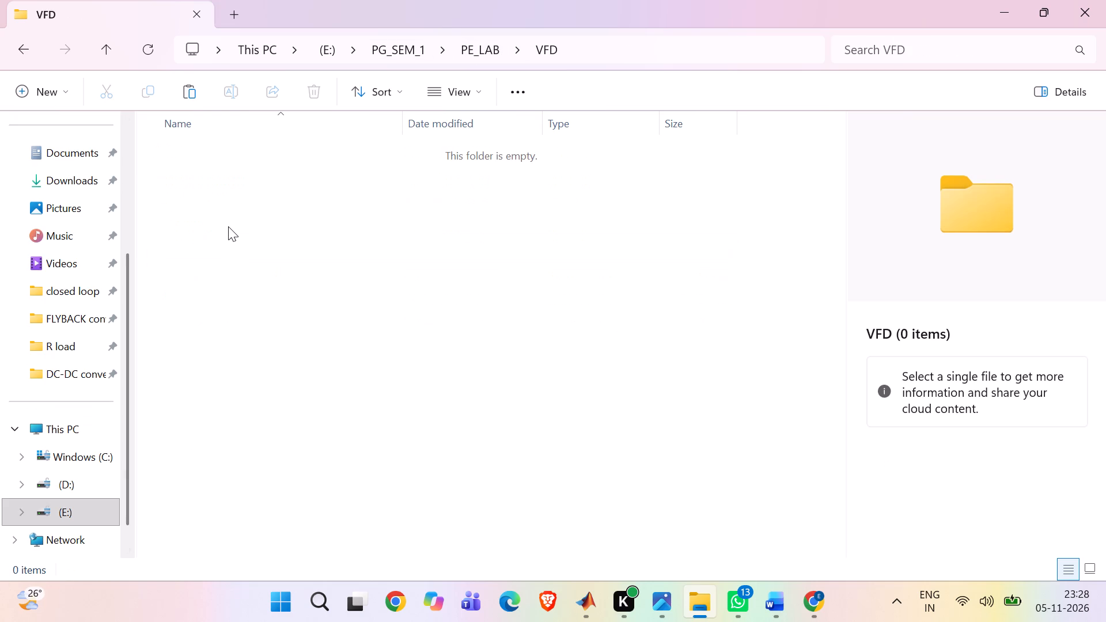
pyautogui.hotkey('ctrl', 'v')
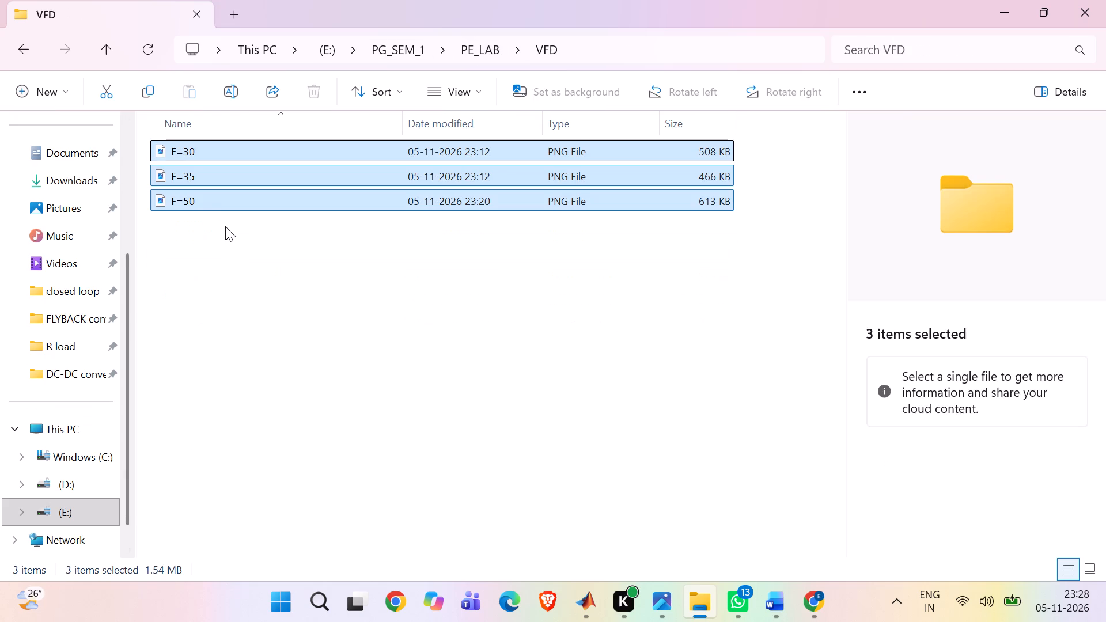
# Open the F=30, F=35 and F=50 images from the VFD folder together in Paint.
pyautogui.click(218, 220)
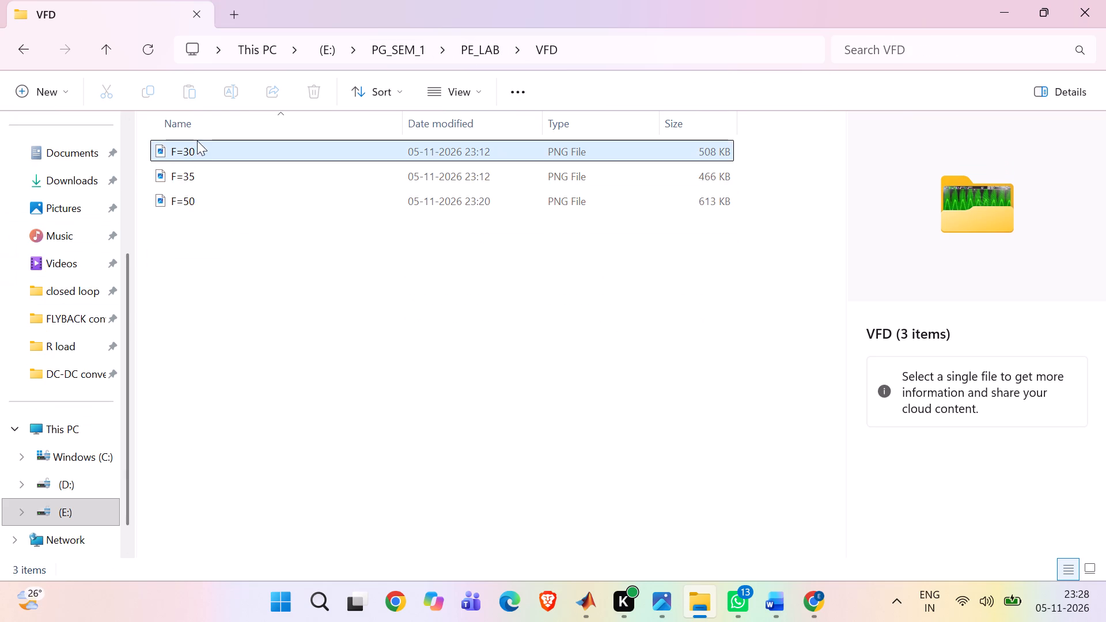
pyautogui.moveTo(151, 157); pyautogui.dragTo(210, 234)
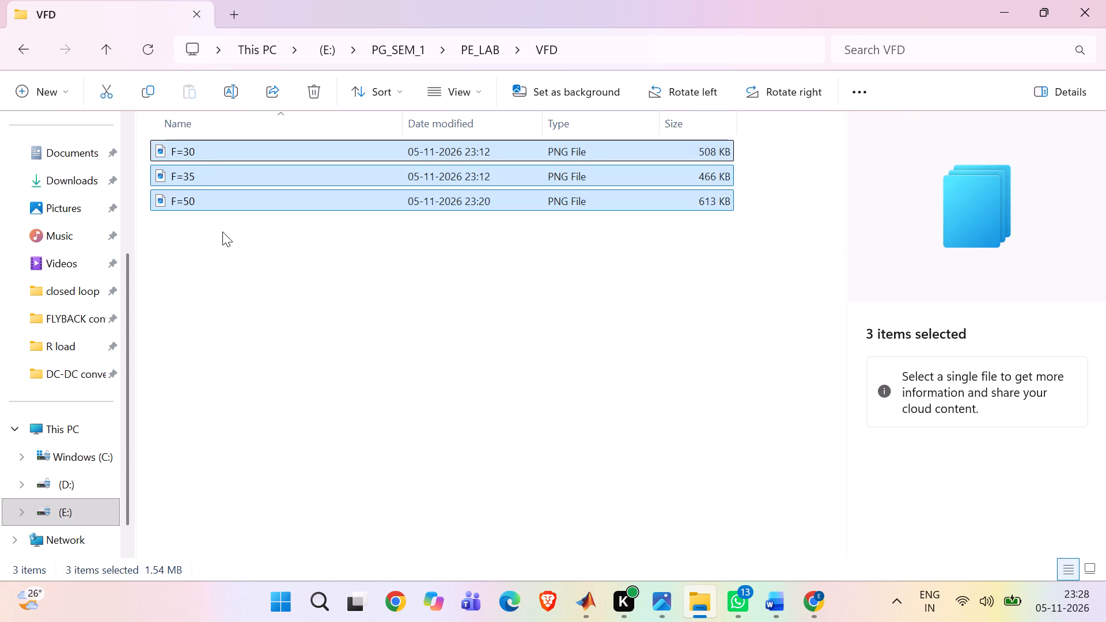
pyautogui.rightClick(287, 207)
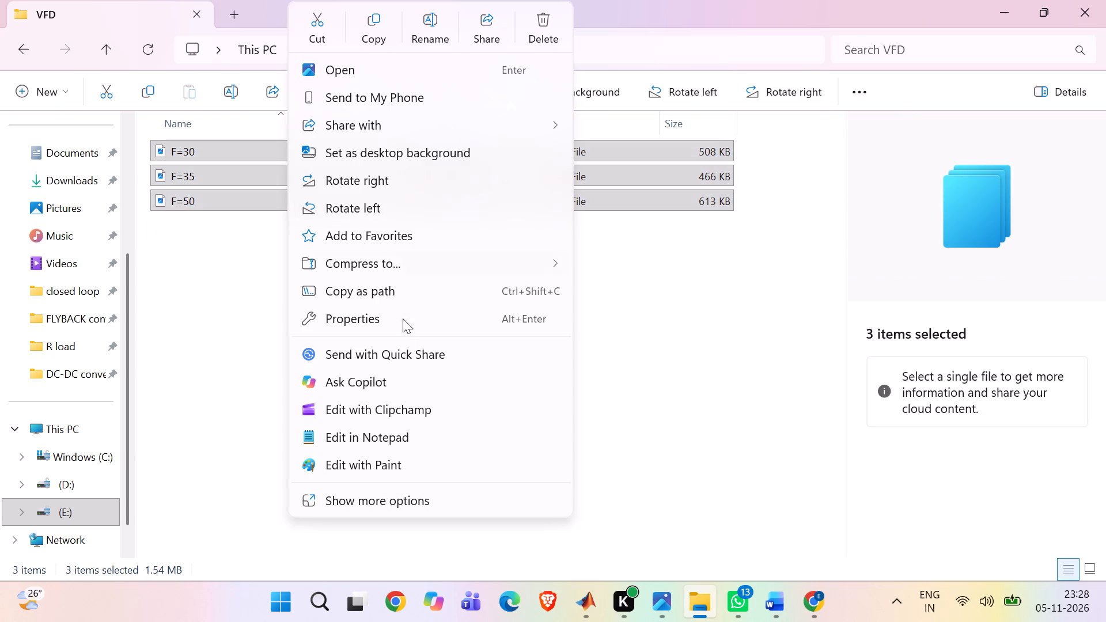
pyautogui.click(387, 467)
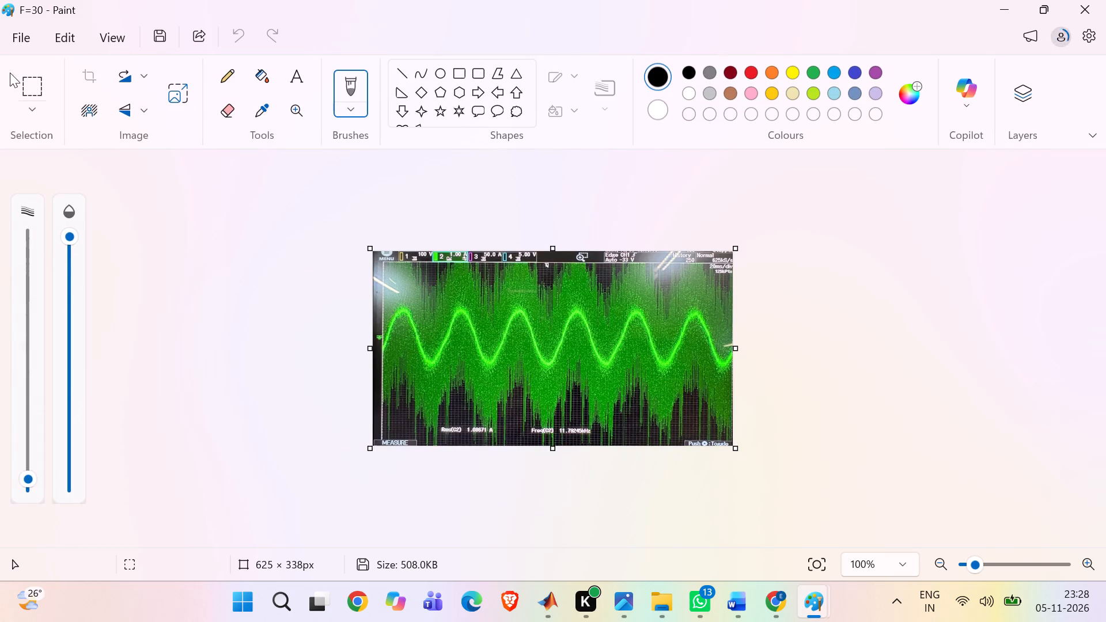
# Invert the colours of the F=30 oscilloscope image and save it over the original PNG.
pyautogui.click(24, 84)
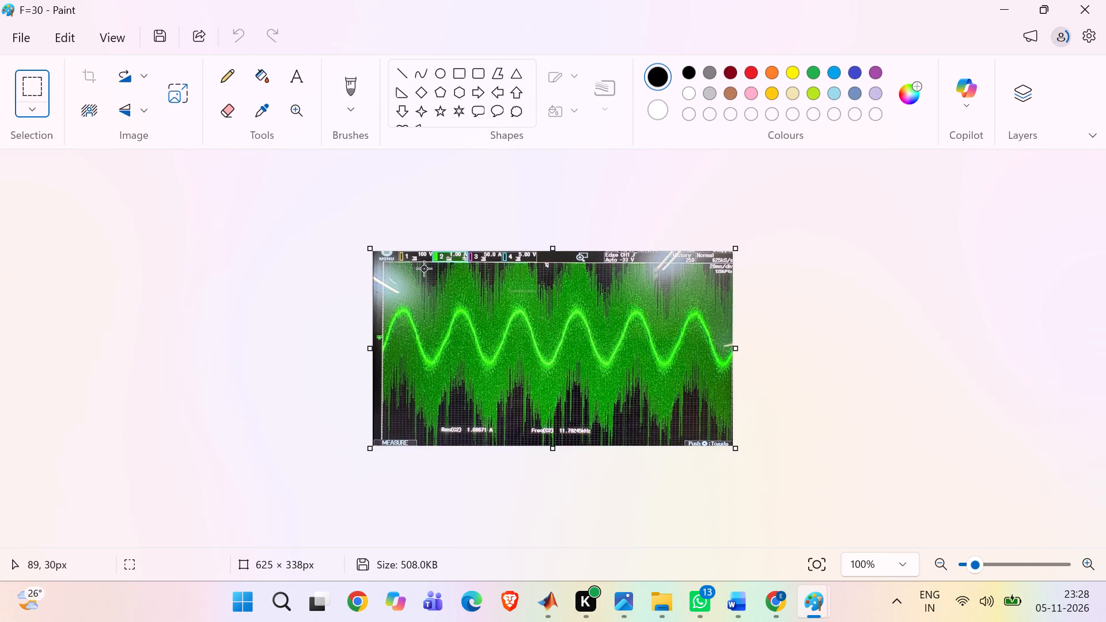
pyautogui.rightClick(424, 268)
pyautogui.click(494, 395)
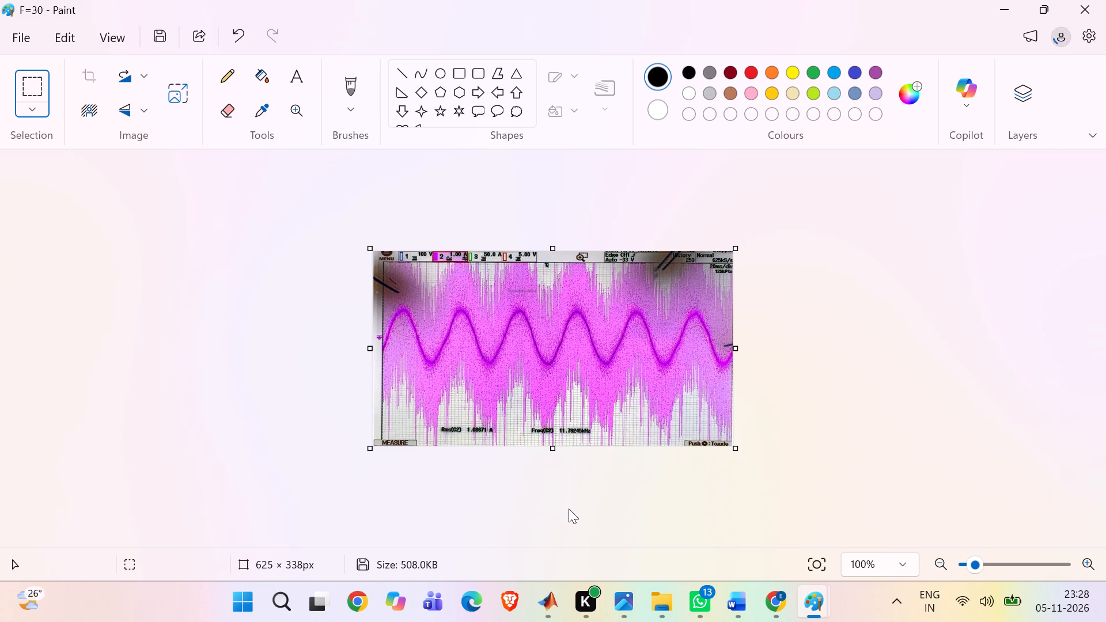
pyautogui.click(30, 39)
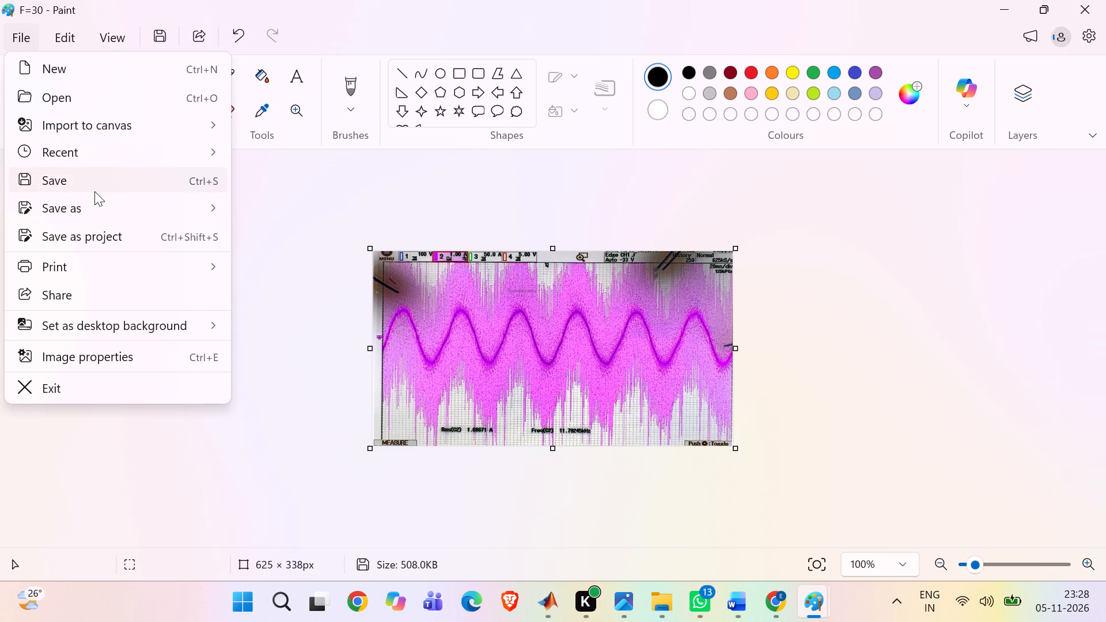
pyautogui.click(107, 181)
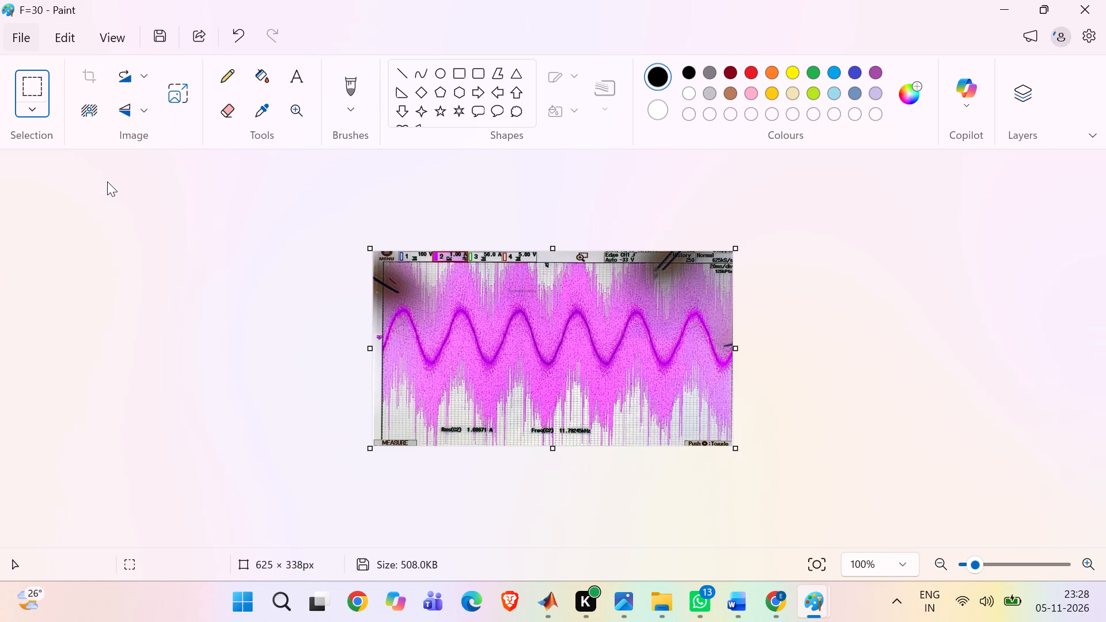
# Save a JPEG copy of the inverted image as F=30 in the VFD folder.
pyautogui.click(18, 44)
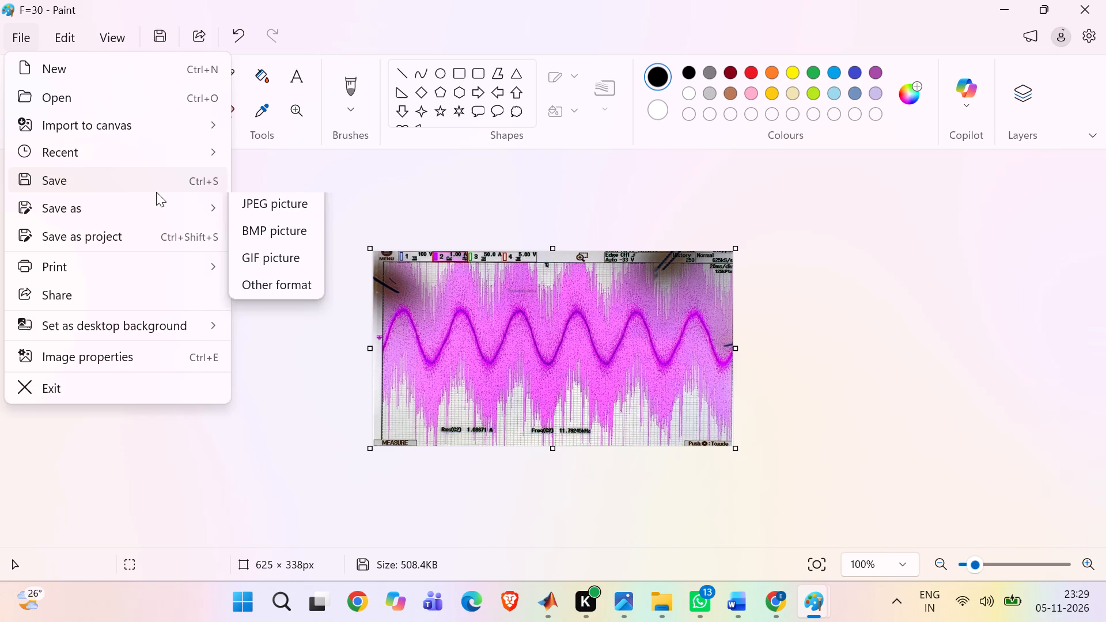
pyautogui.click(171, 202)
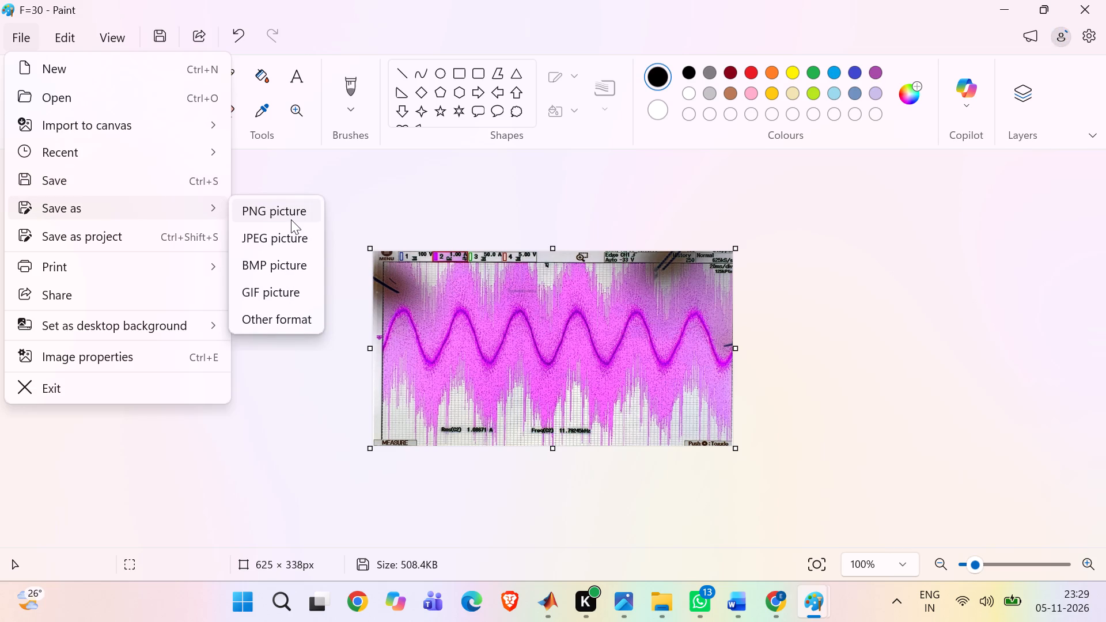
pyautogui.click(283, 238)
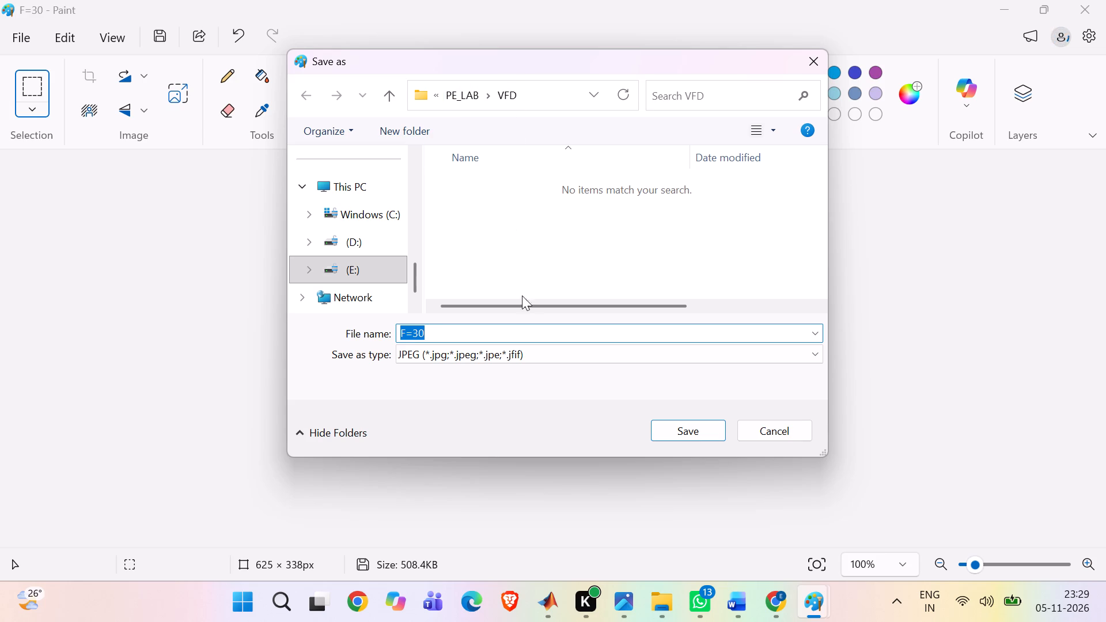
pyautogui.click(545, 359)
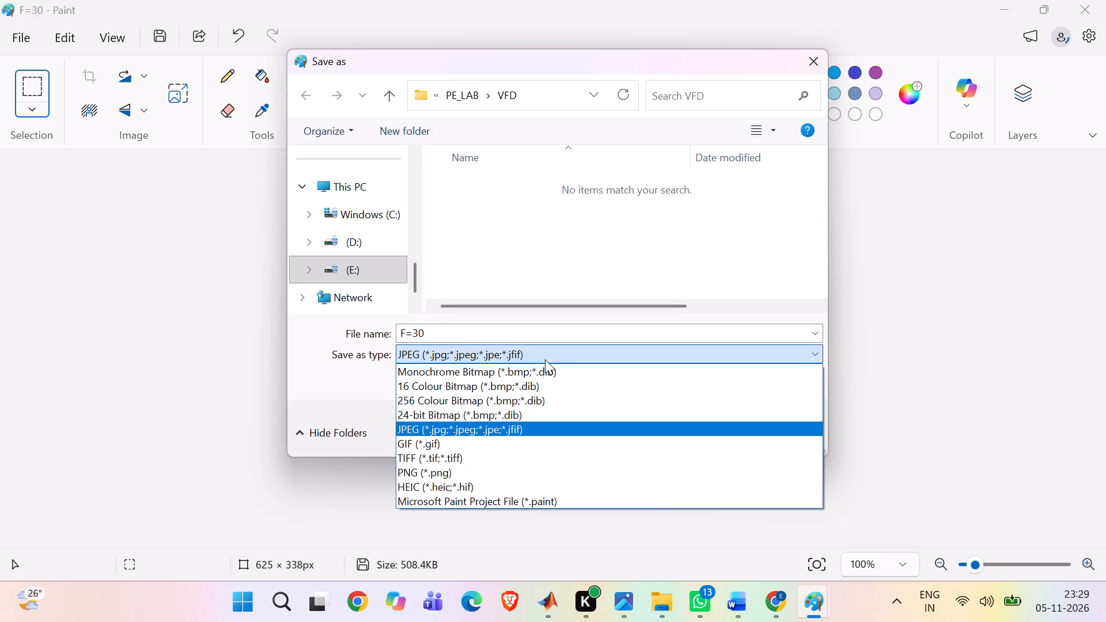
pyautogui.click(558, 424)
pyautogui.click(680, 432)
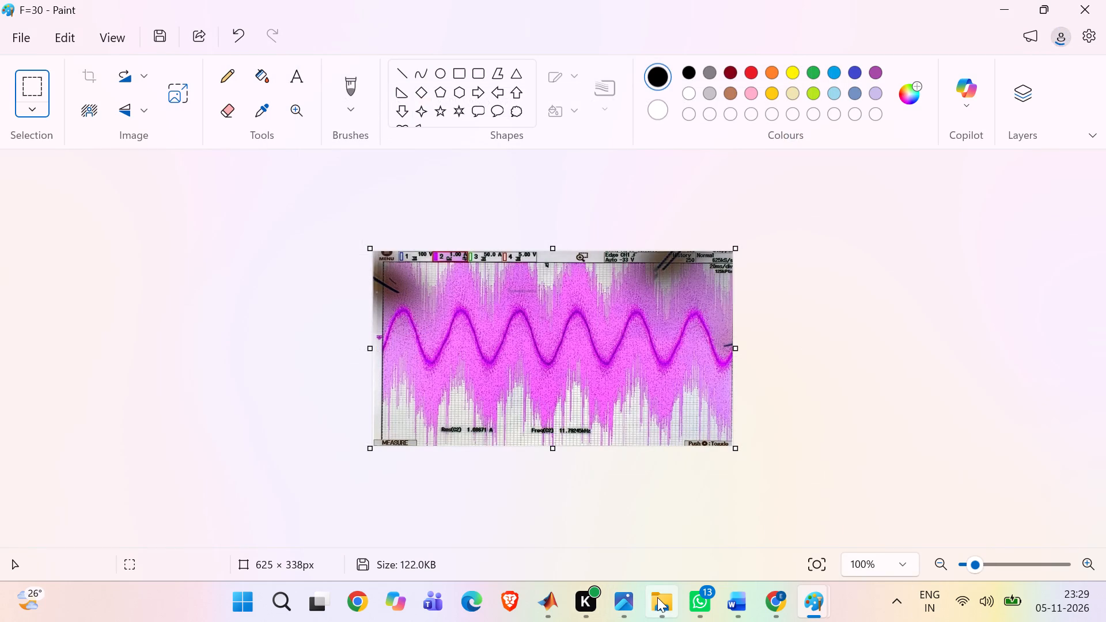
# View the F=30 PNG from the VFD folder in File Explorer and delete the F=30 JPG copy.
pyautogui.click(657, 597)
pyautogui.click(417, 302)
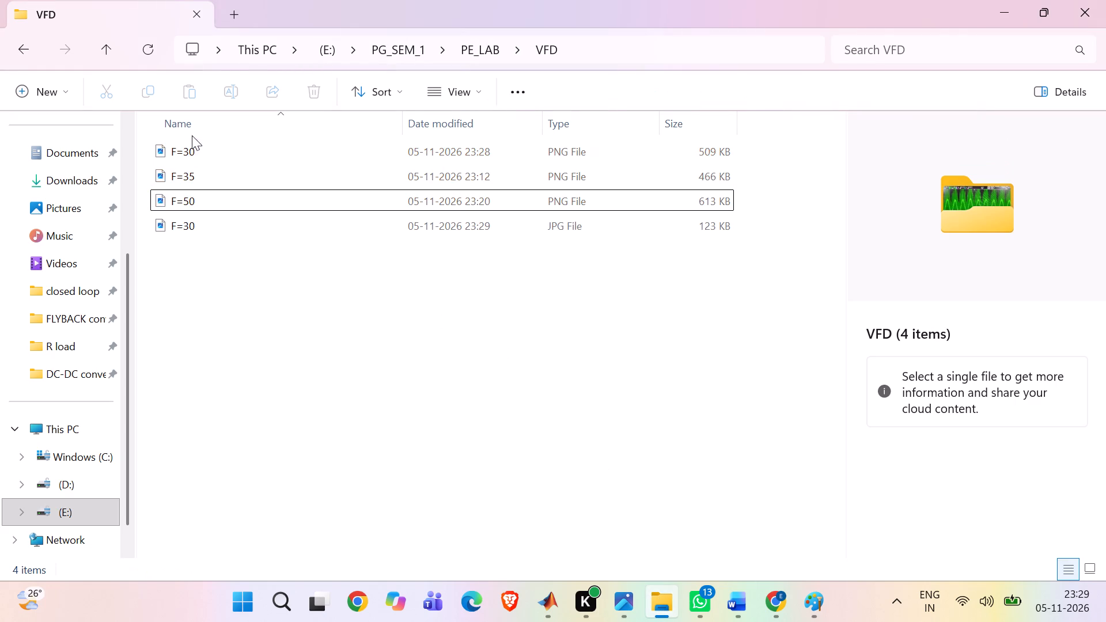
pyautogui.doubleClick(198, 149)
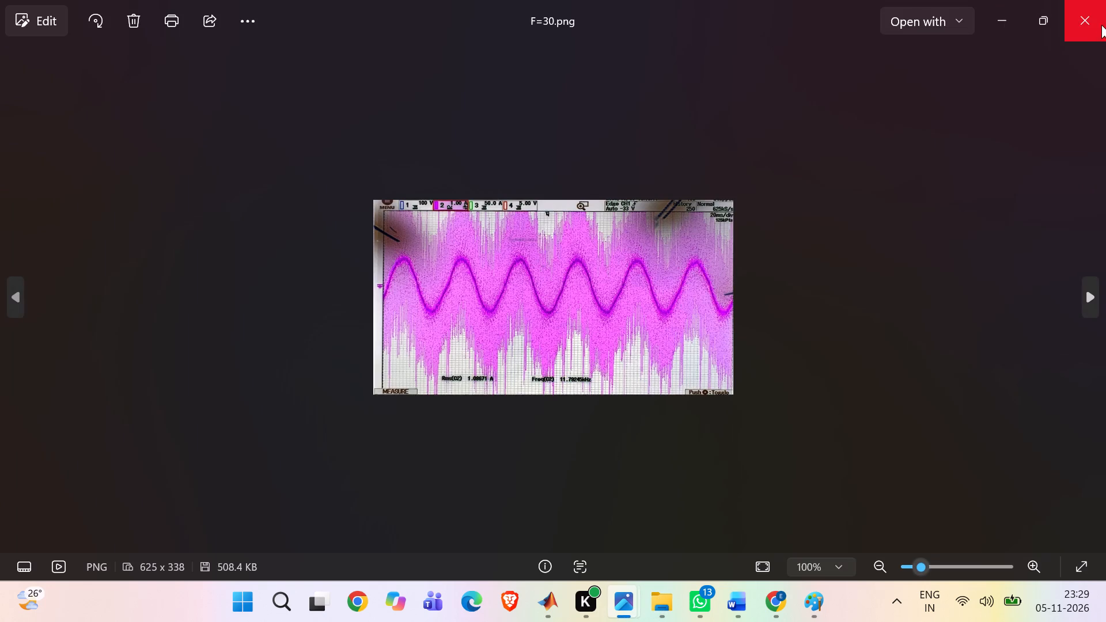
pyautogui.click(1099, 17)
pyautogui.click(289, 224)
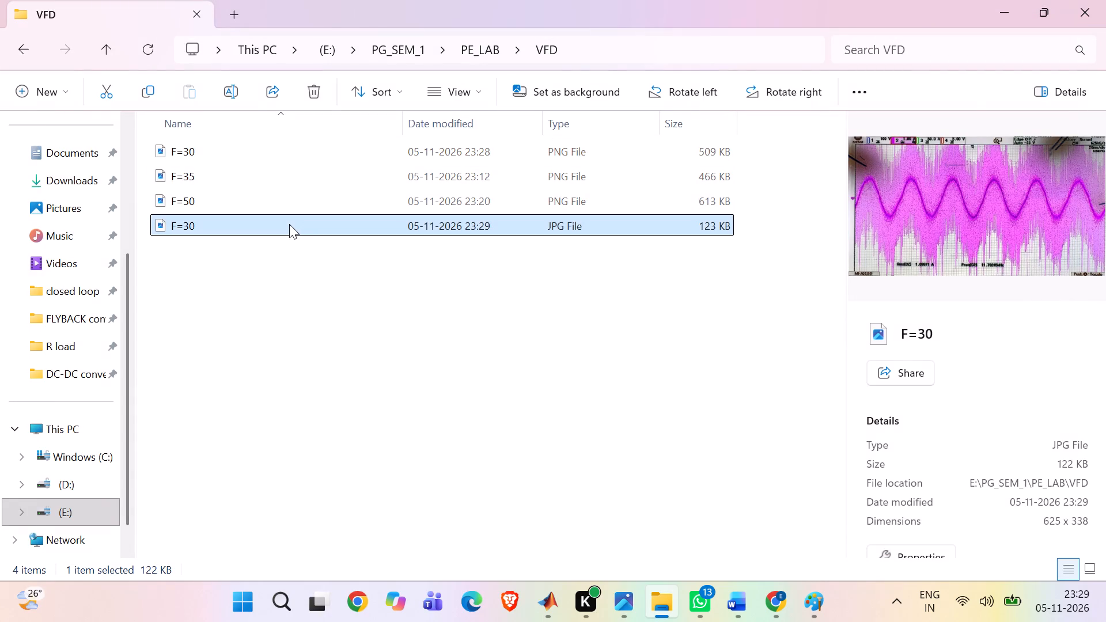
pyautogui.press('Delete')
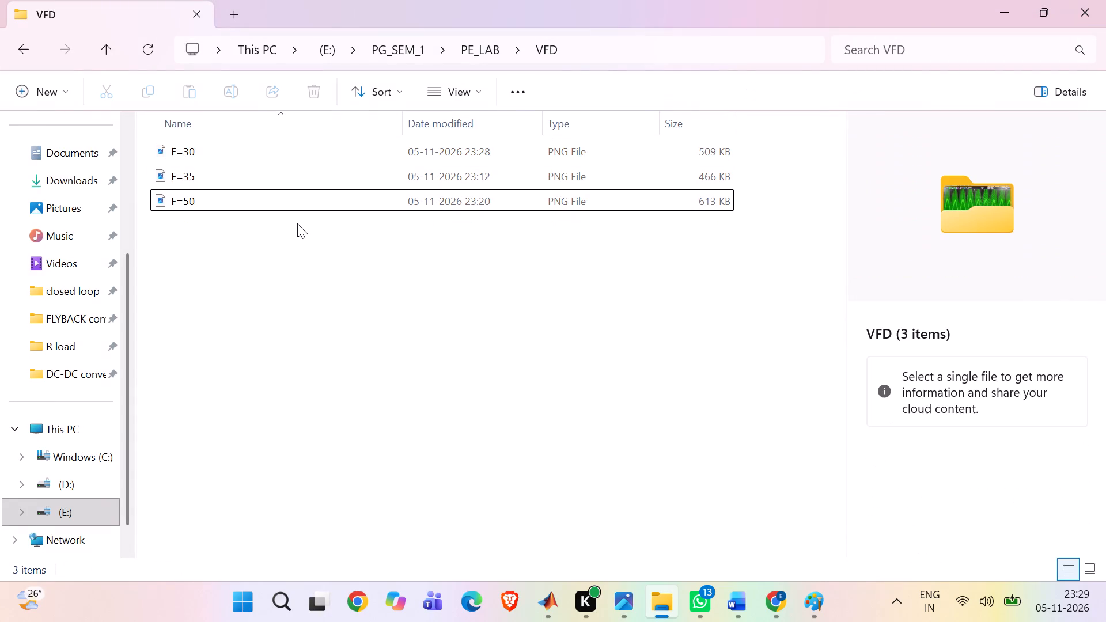
# View the F=35 and F=30 PNG images from the VFD folder to compare their colours.
pyautogui.doubleClick(277, 169)
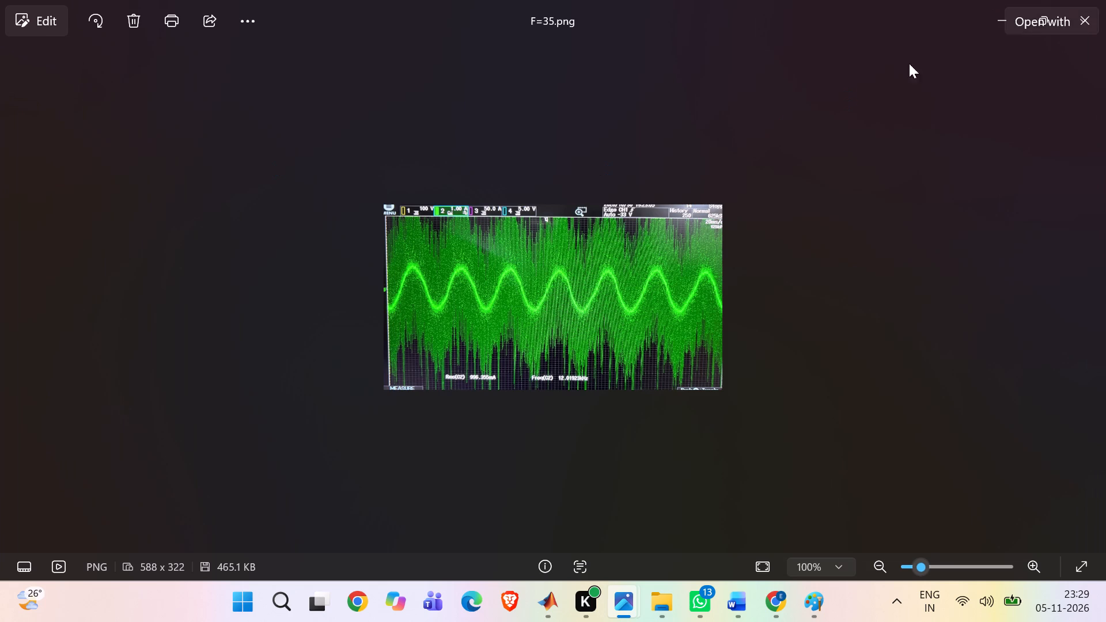
pyautogui.click(1104, 0)
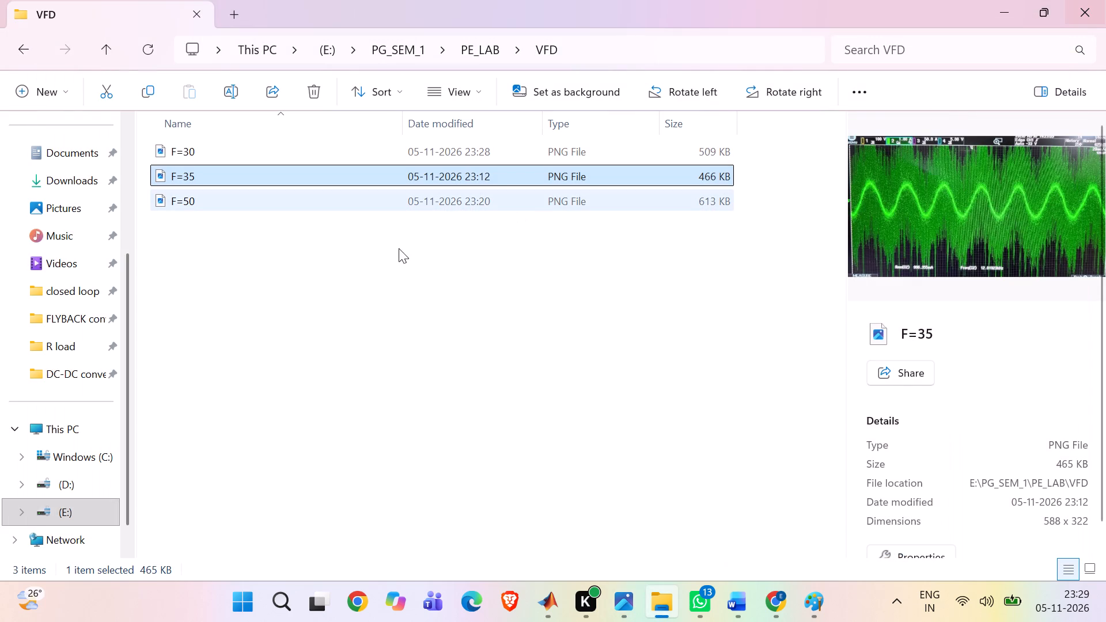
pyautogui.click(306, 146)
pyautogui.click(306, 146)
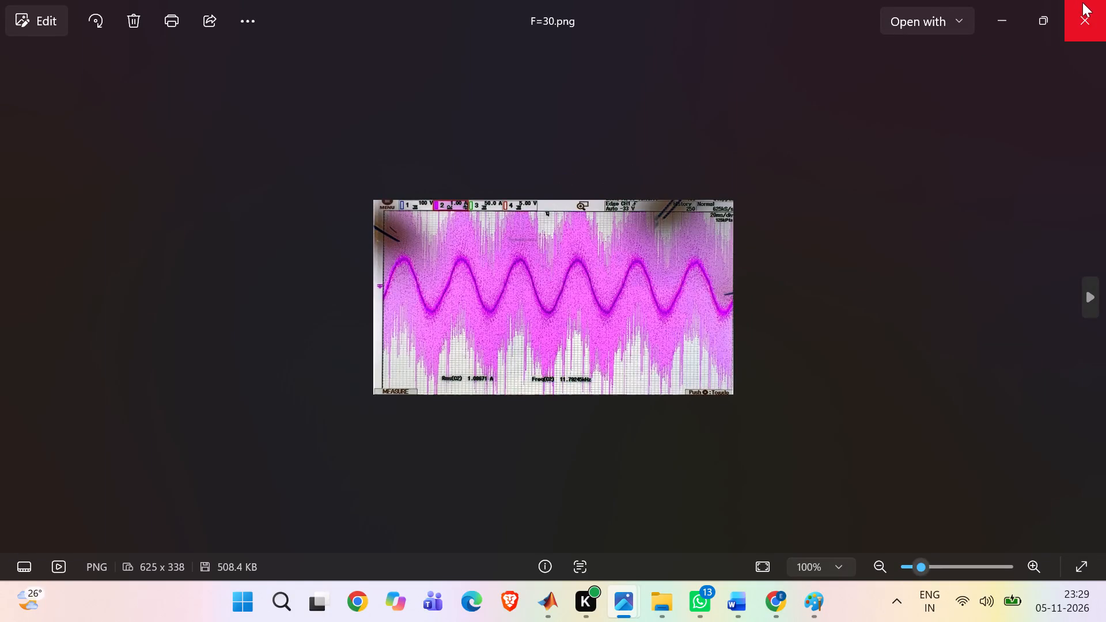
pyautogui.click(1085, 5)
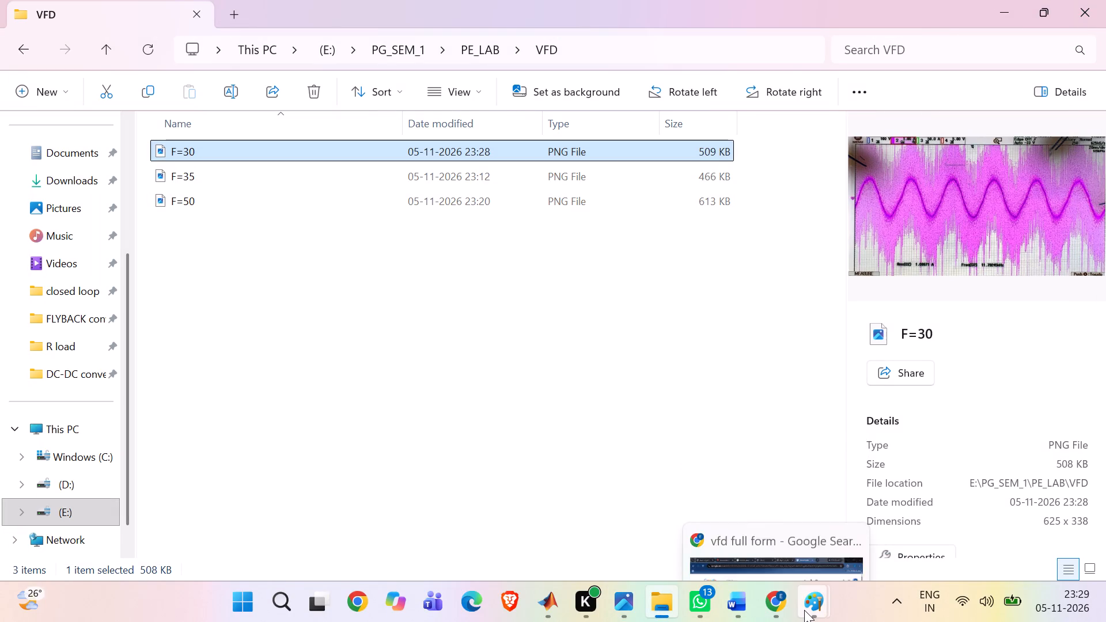
# Switch to the F=35 image in Paint, invert its colours and save it over the original PNG.
pyautogui.click(816, 536)
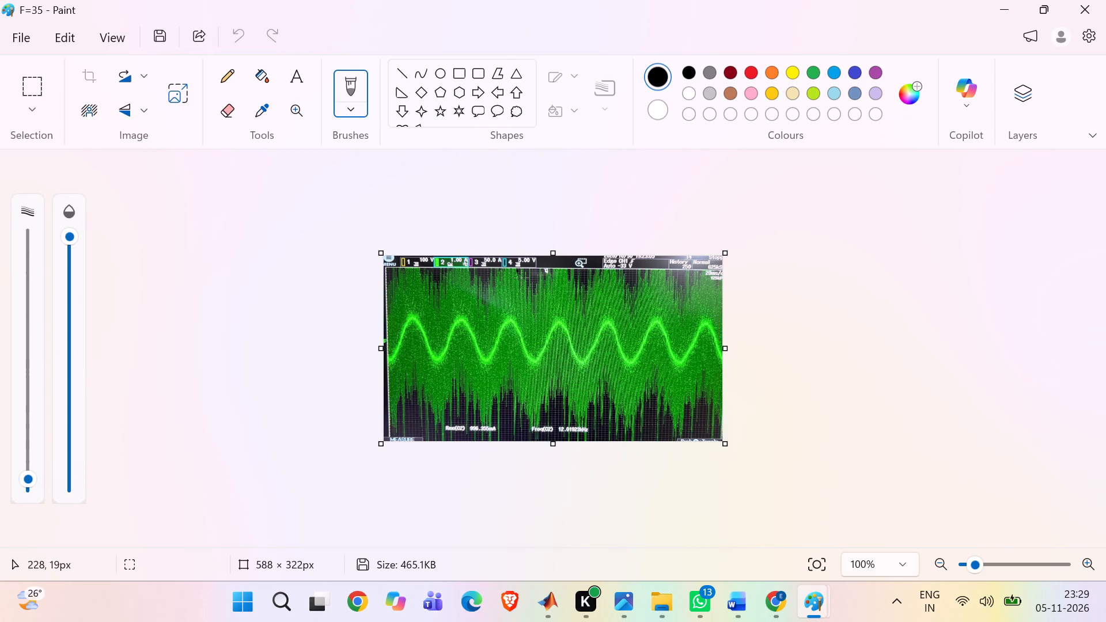
pyautogui.rightClick(529, 303)
pyautogui.hotkey('ctrl', 'z')
pyautogui.click(30, 78)
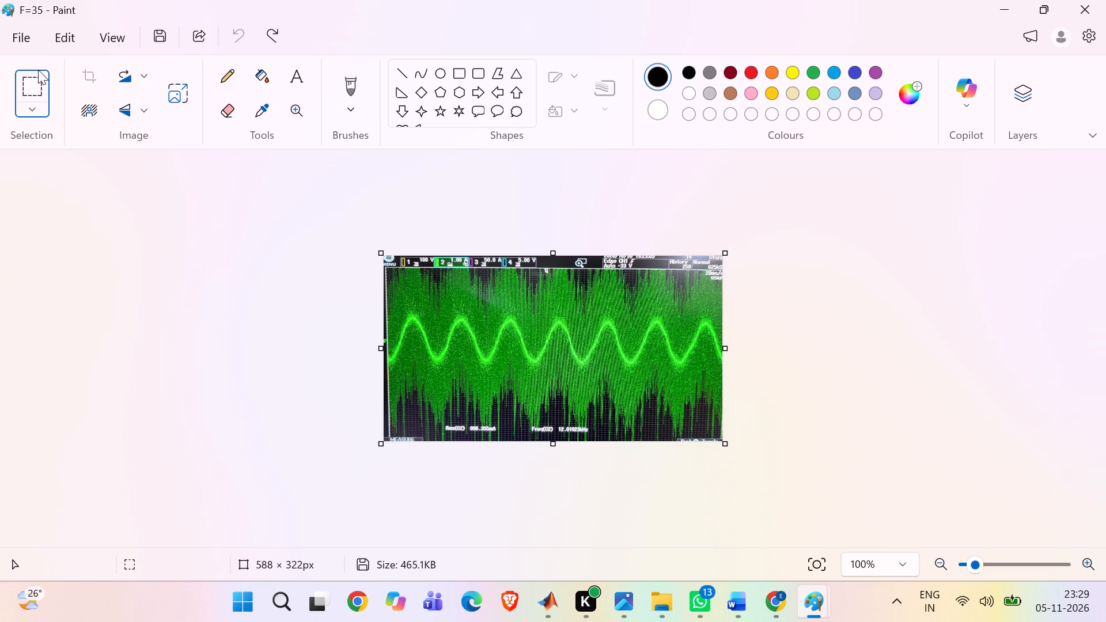
pyautogui.click(592, 402)
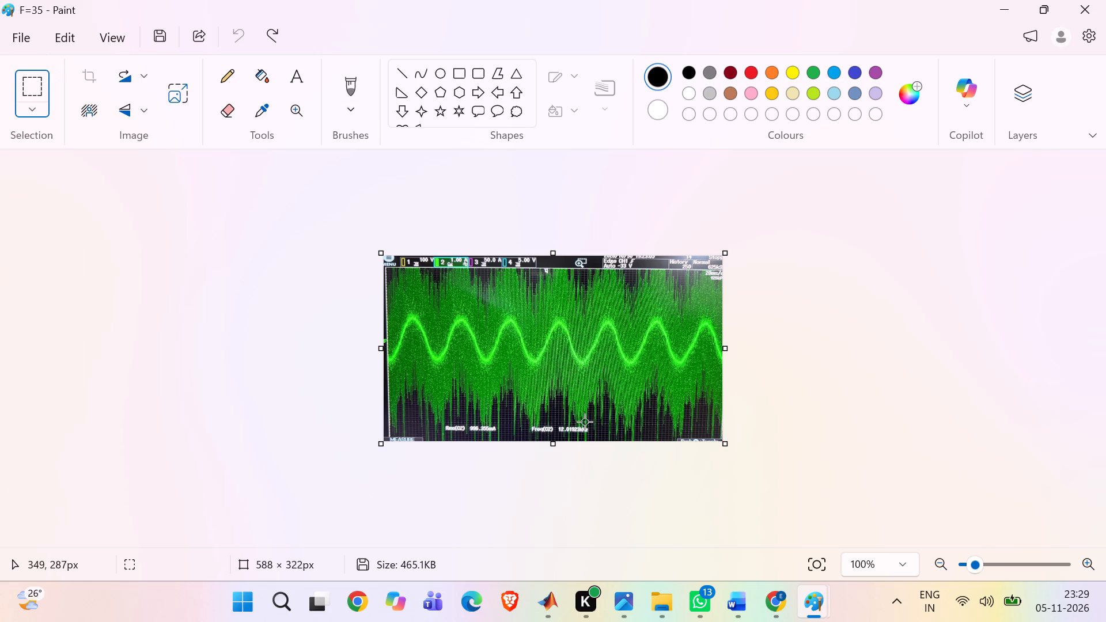
pyautogui.rightClick(581, 418)
pyautogui.click(643, 393)
pyautogui.hotkey('ctrl', 's')
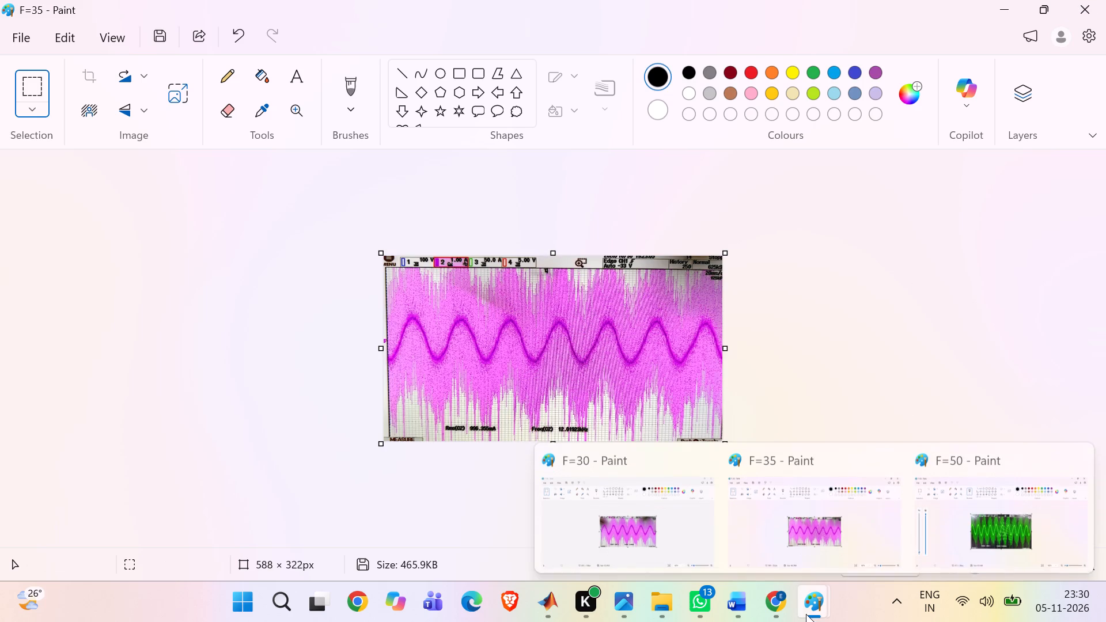
# Invert the colours of the F=50 oscilloscope image and save it over the original PNG.
pyautogui.click(1010, 525)
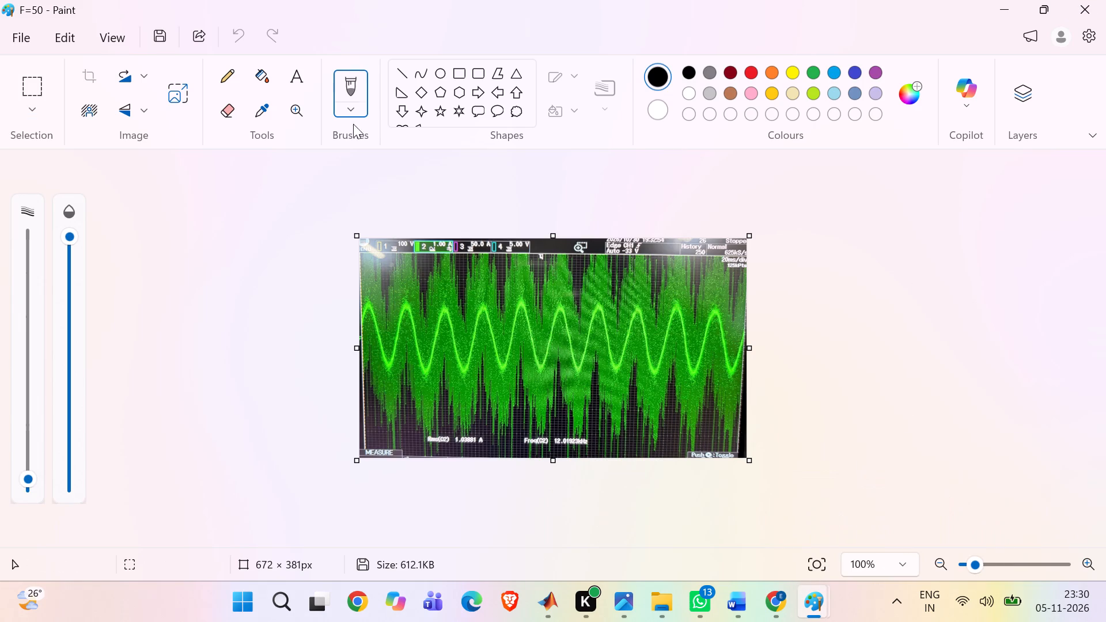
pyautogui.click(28, 78)
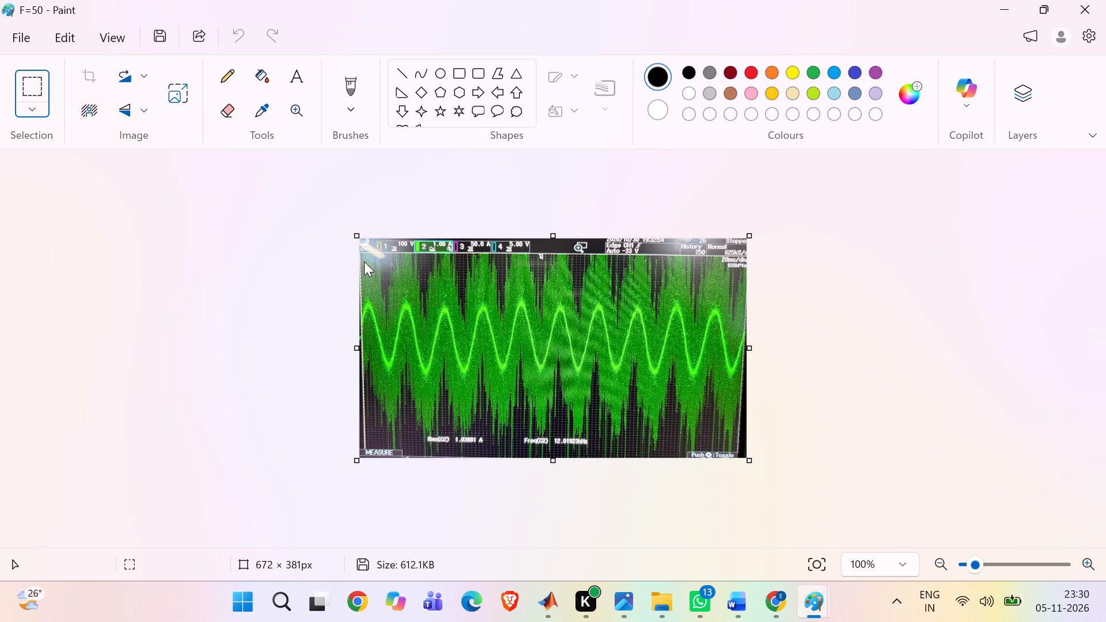
pyautogui.click(463, 308)
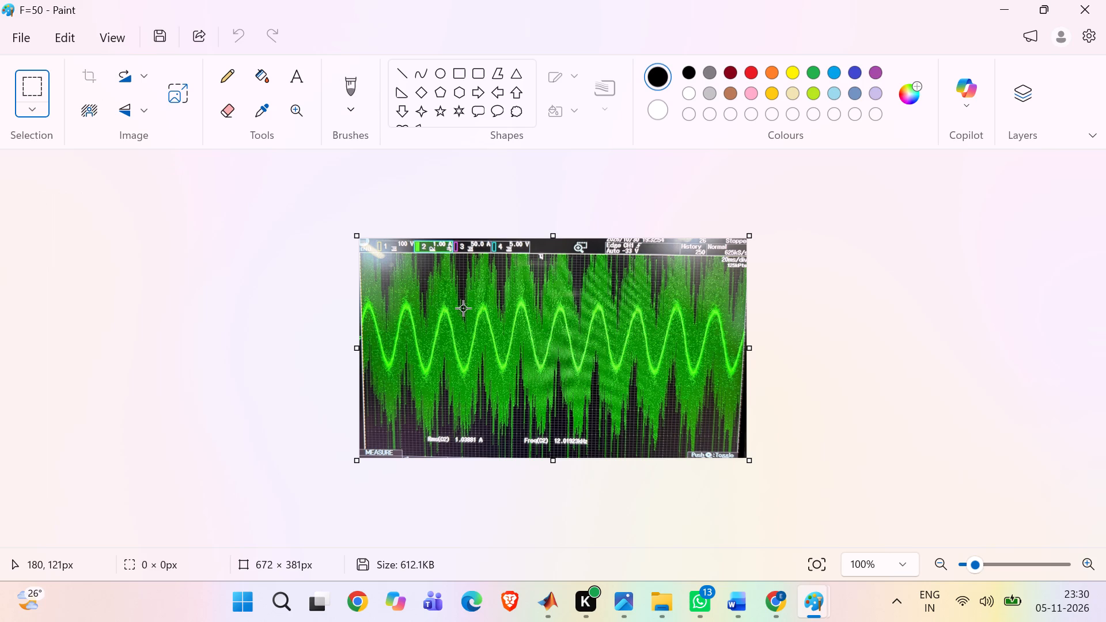
pyautogui.rightClick(468, 304)
pyautogui.click(515, 388)
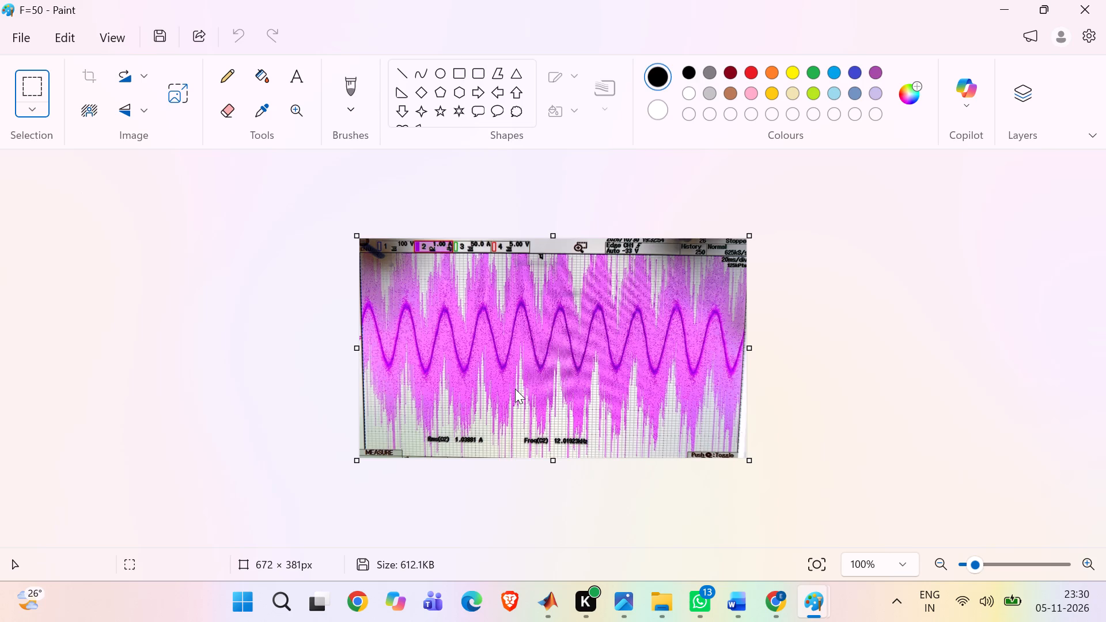
pyautogui.hotkey('ctrl', 's')
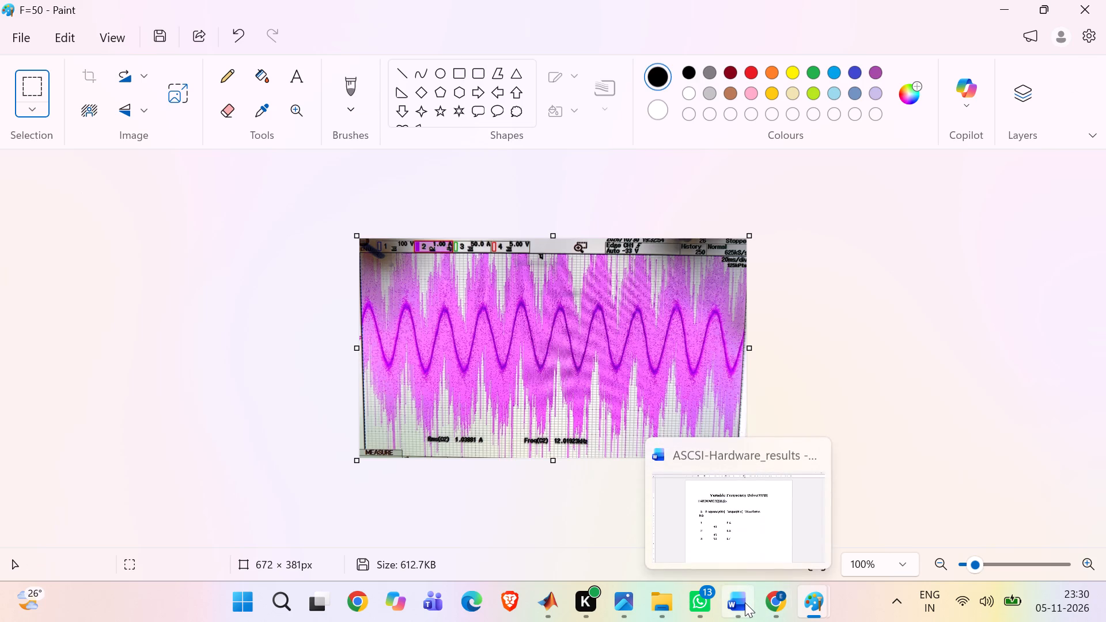
# Preview the F=30, F=35 and F=50 images in the VFD folder in File Explorer to check their colours.
pyautogui.click(650, 598)
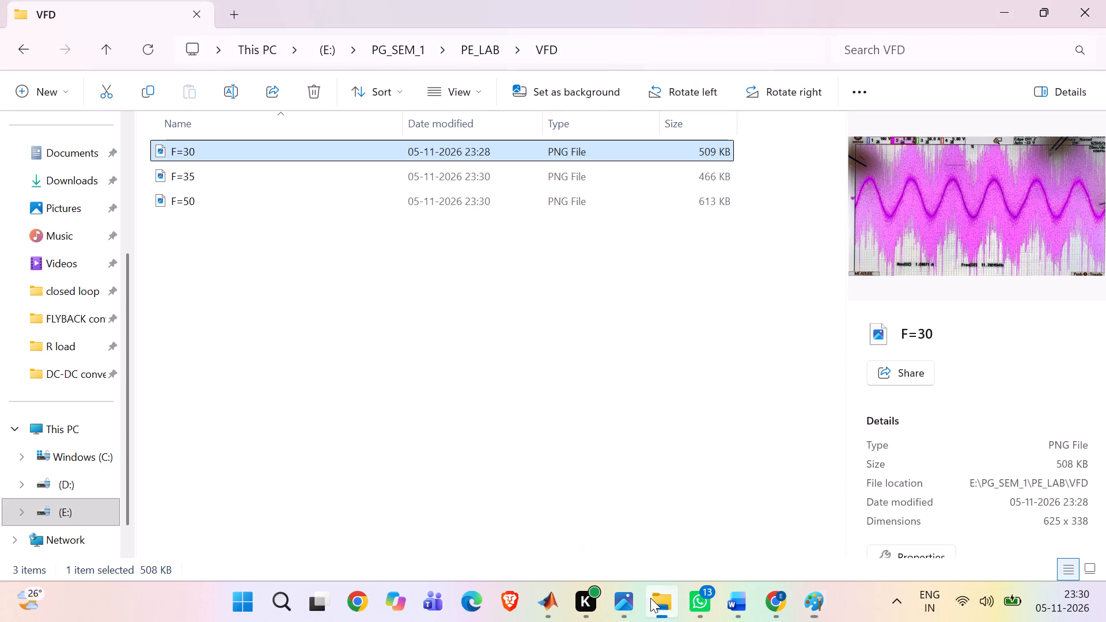
pyautogui.click(327, 279)
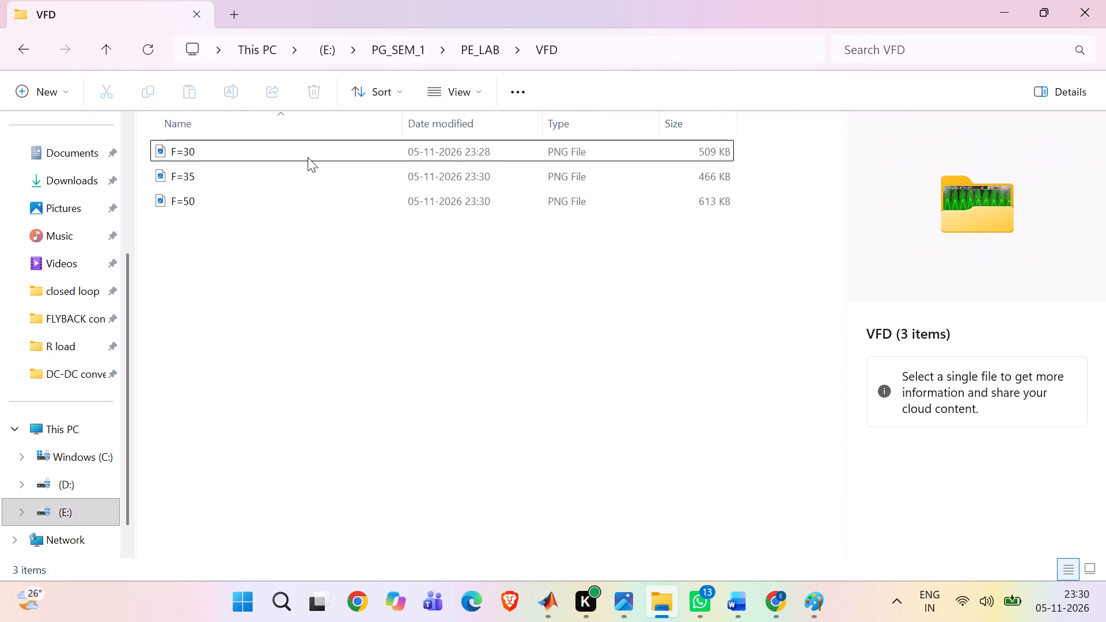
pyautogui.click(310, 169)
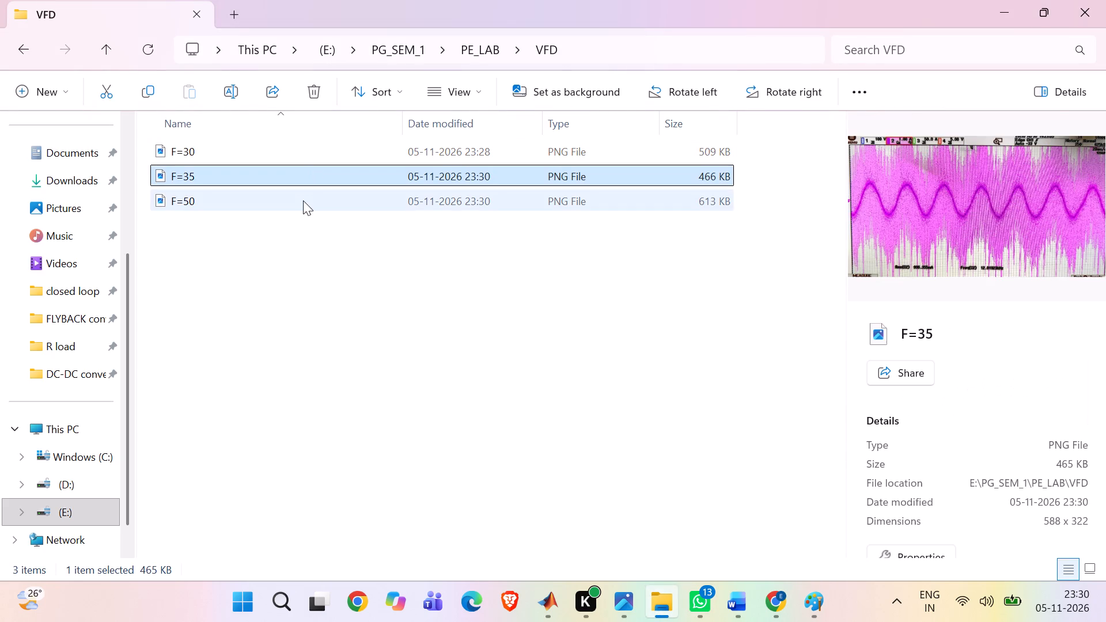
pyautogui.click(303, 200)
pyautogui.click(304, 157)
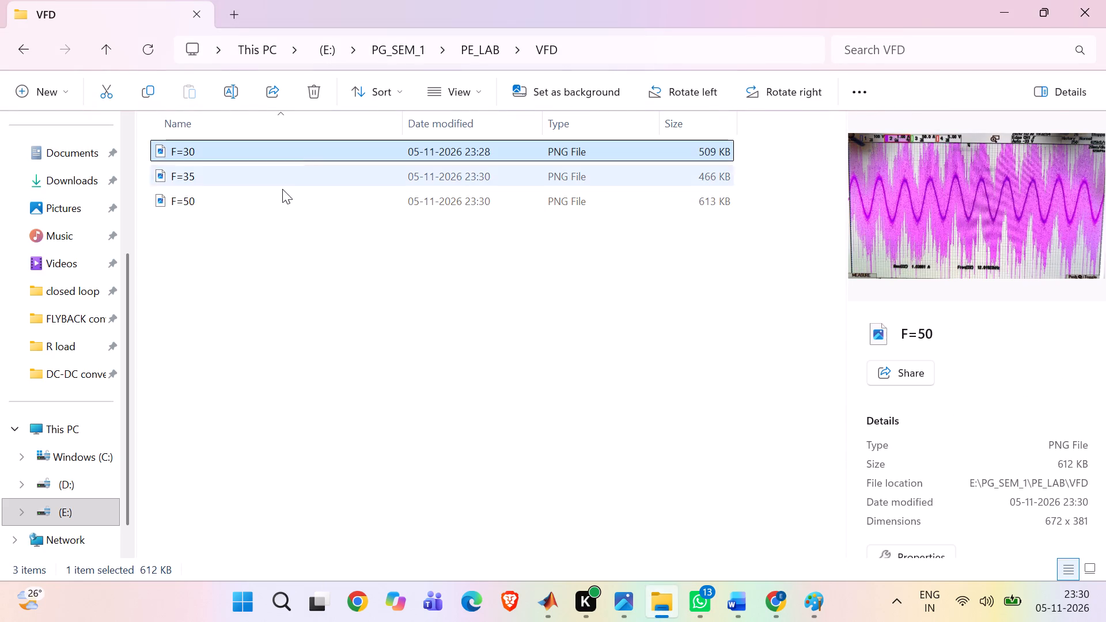
pyautogui.click(291, 178)
pyautogui.click(291, 204)
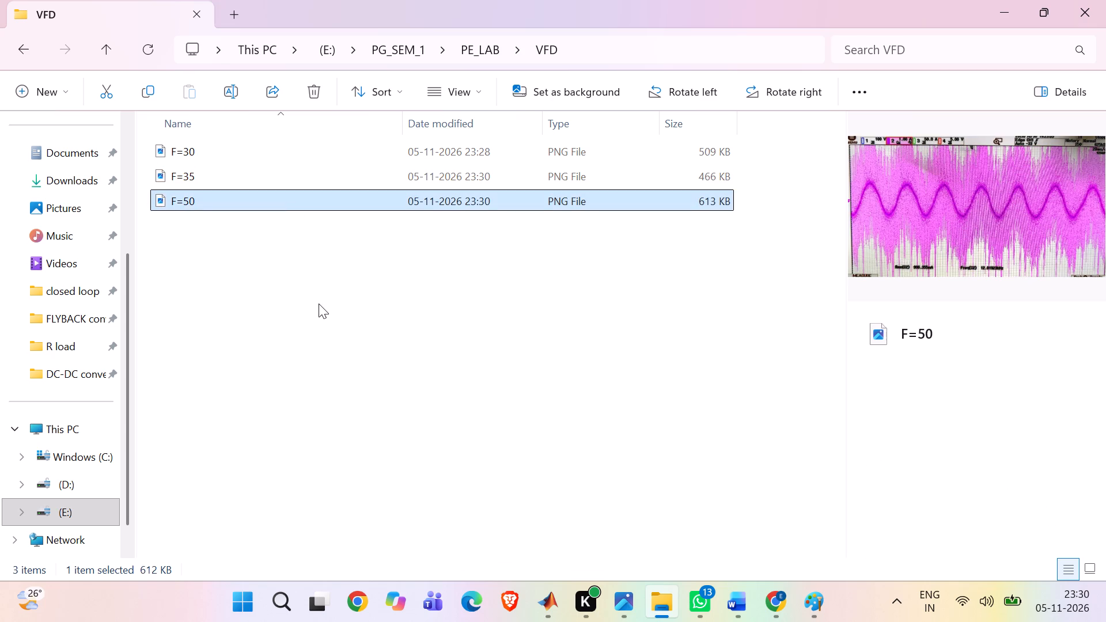
pyautogui.click(321, 304)
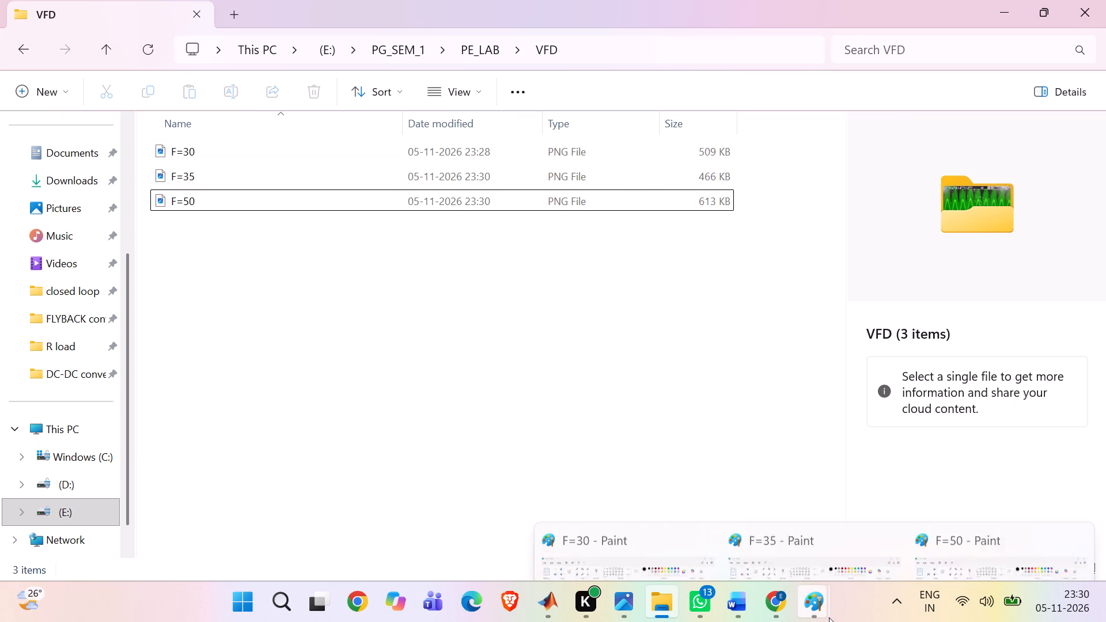
pyautogui.click(408, 260)
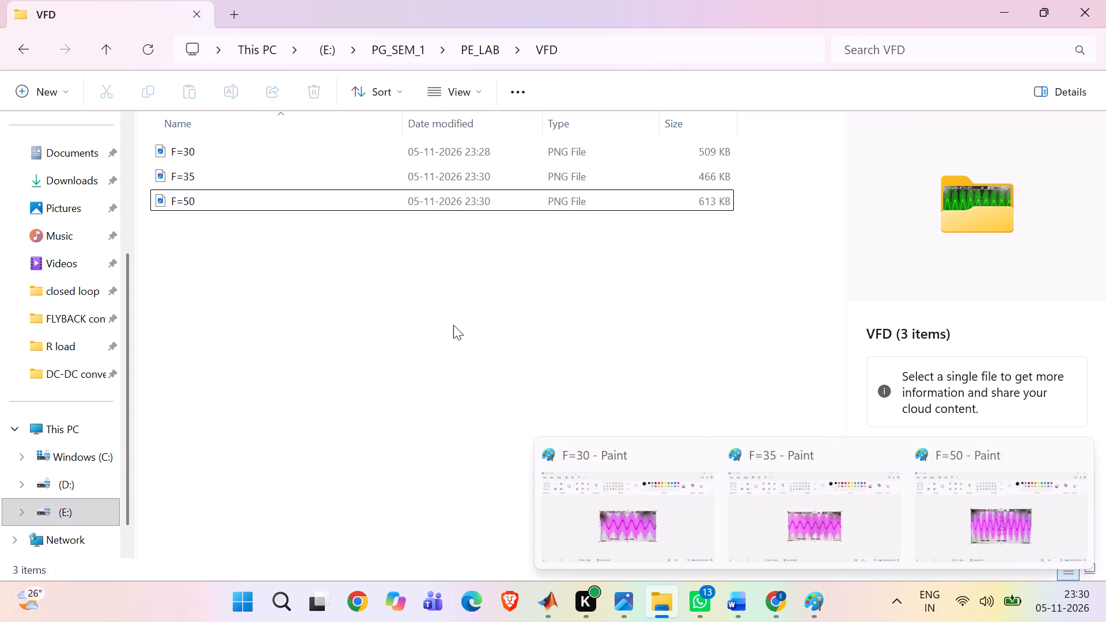
# Switch to the ASCSI-Hardware_results document in Word.
pyautogui.click(743, 590)
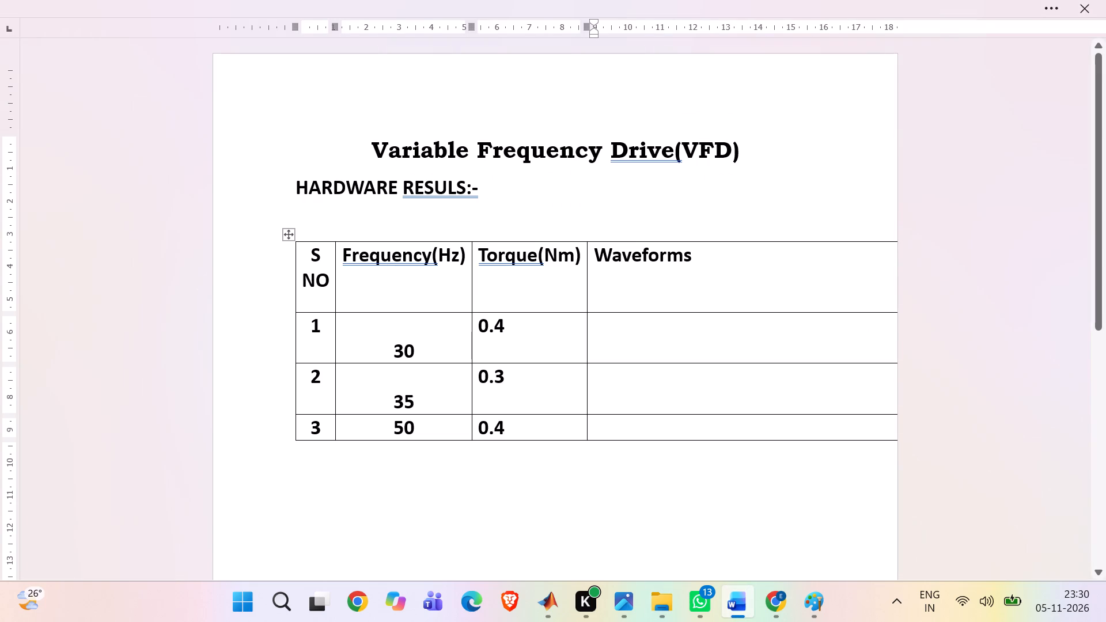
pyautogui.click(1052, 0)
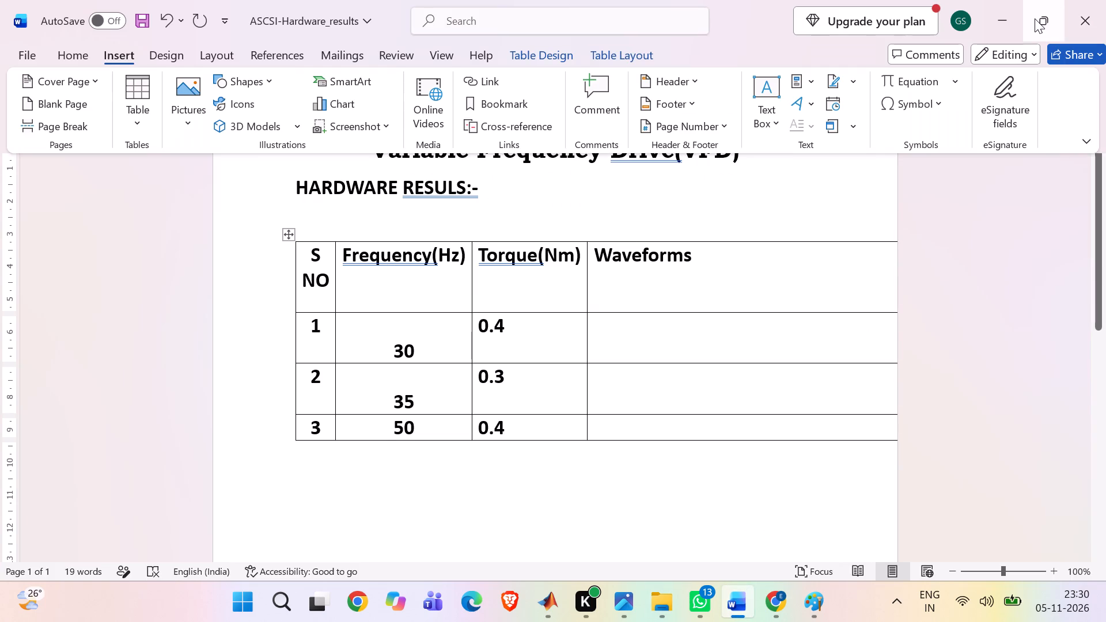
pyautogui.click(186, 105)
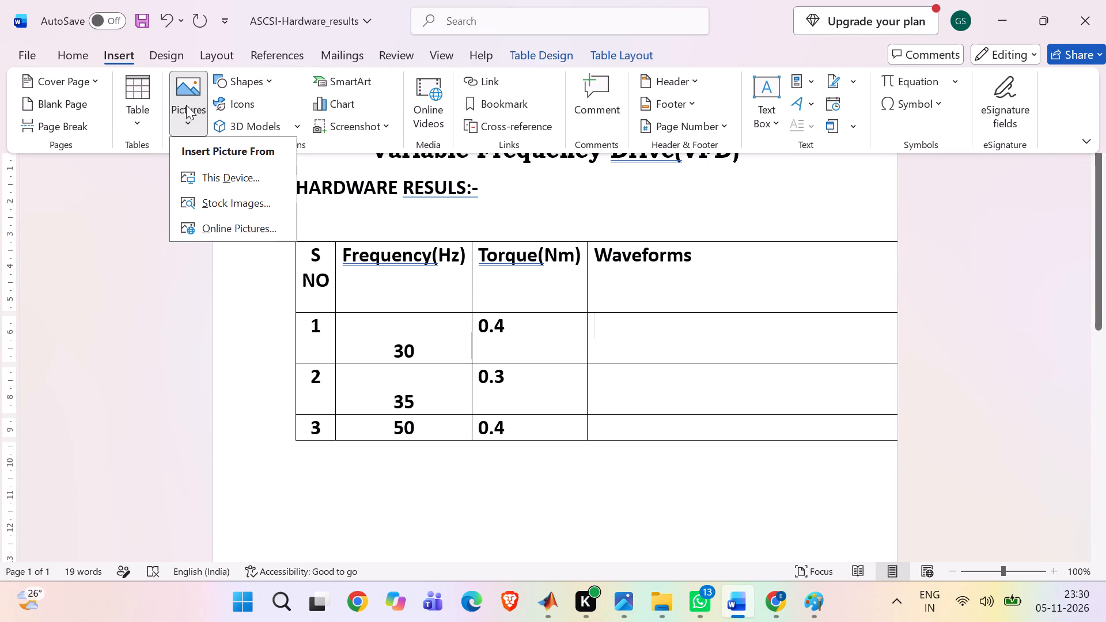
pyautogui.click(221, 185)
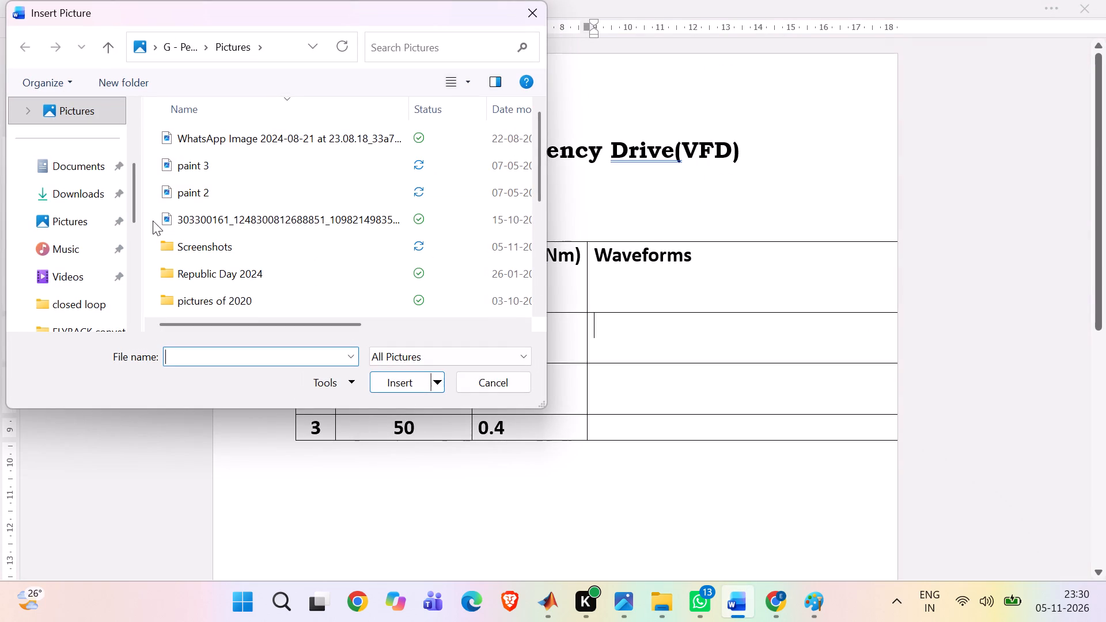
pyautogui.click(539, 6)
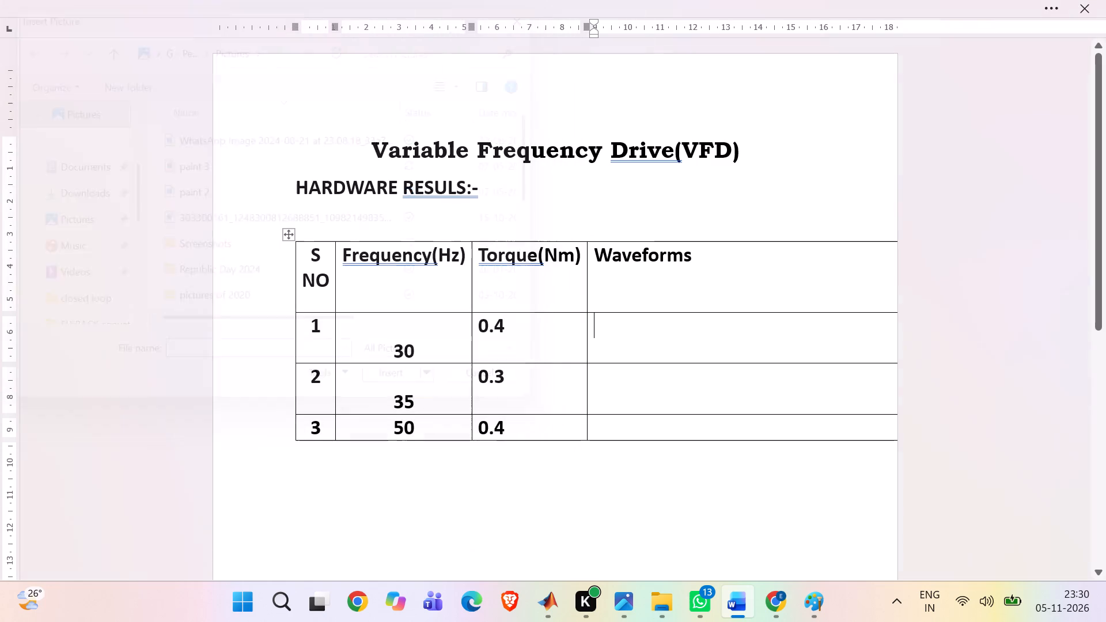
# Centre the serial number, frequency and torque entries in rows 1 to 3 of the results table.
pyautogui.click(1043, 1)
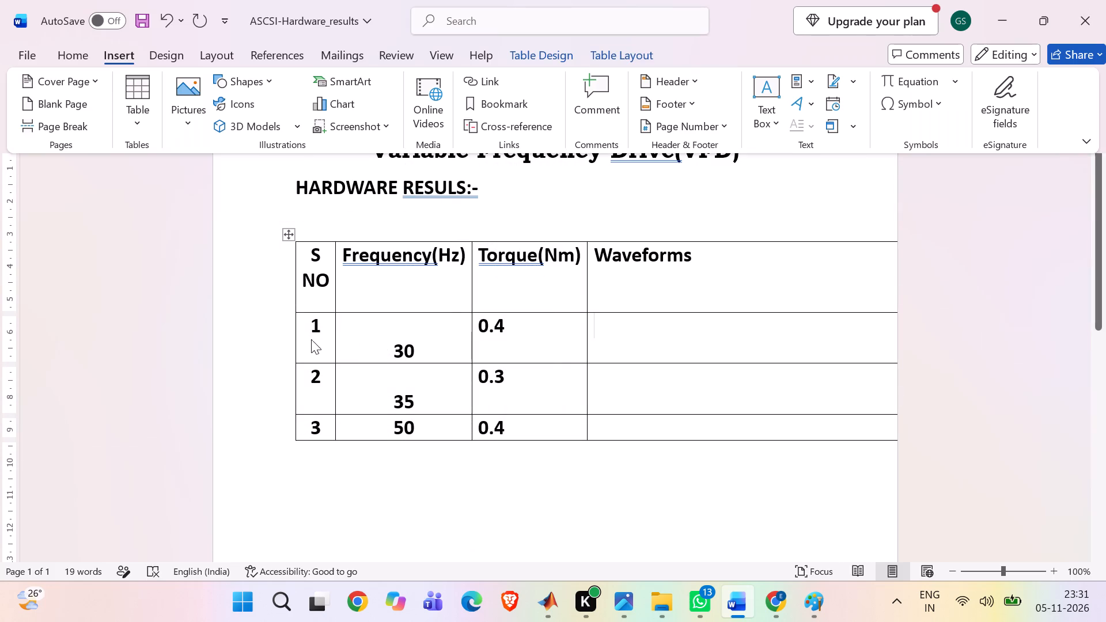
pyautogui.click(308, 317)
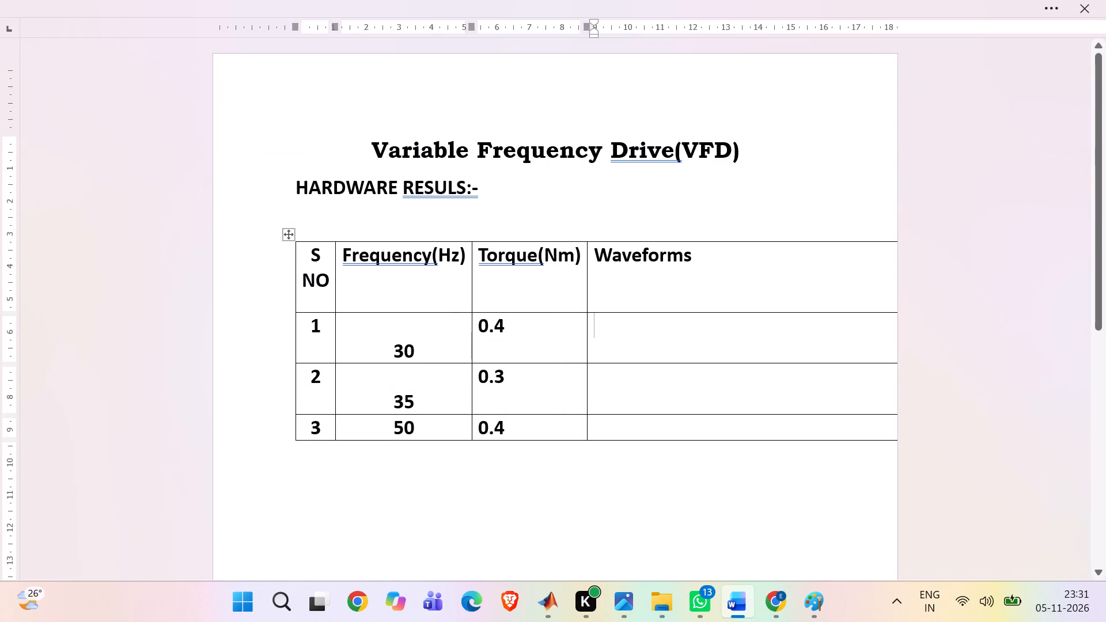
pyautogui.moveTo(308, 317); pyautogui.dragTo(539, 434)
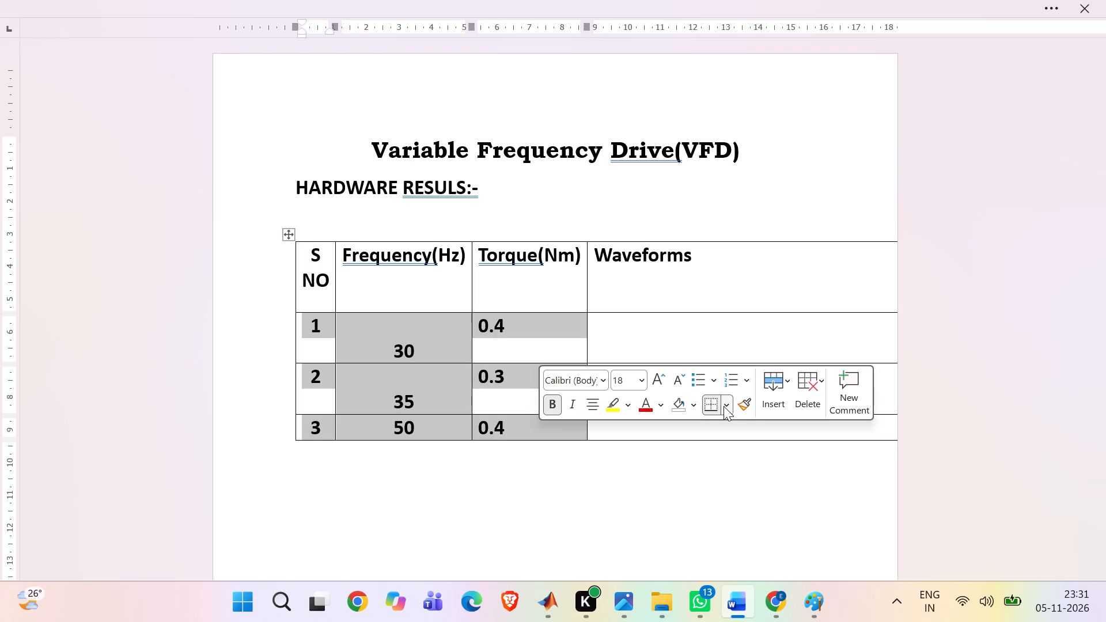
pyautogui.click(1049, 0)
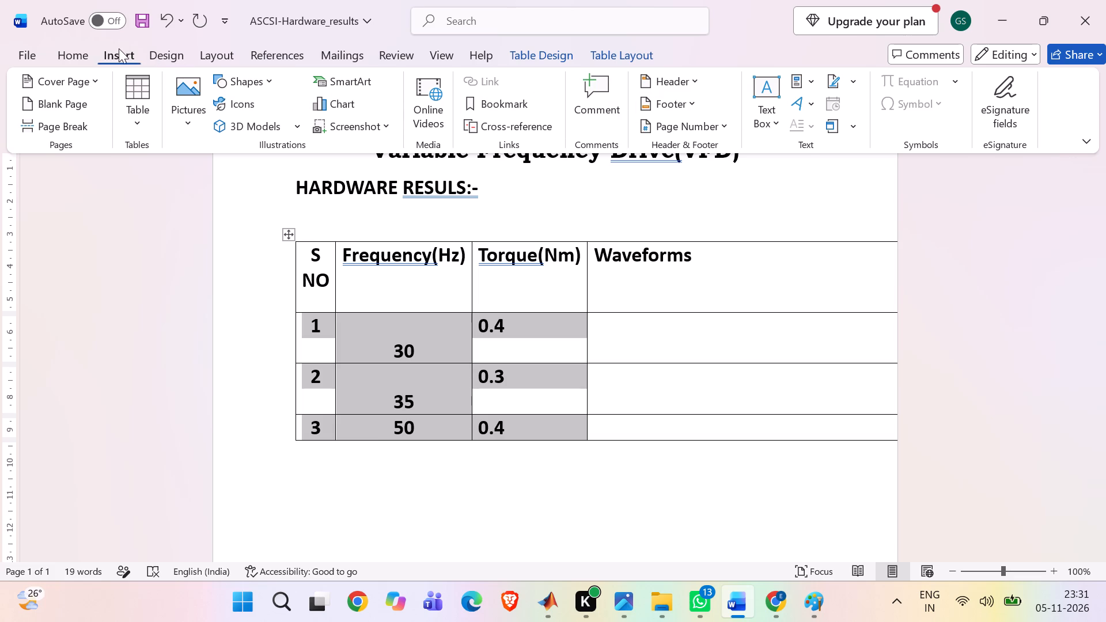
pyautogui.click(69, 55)
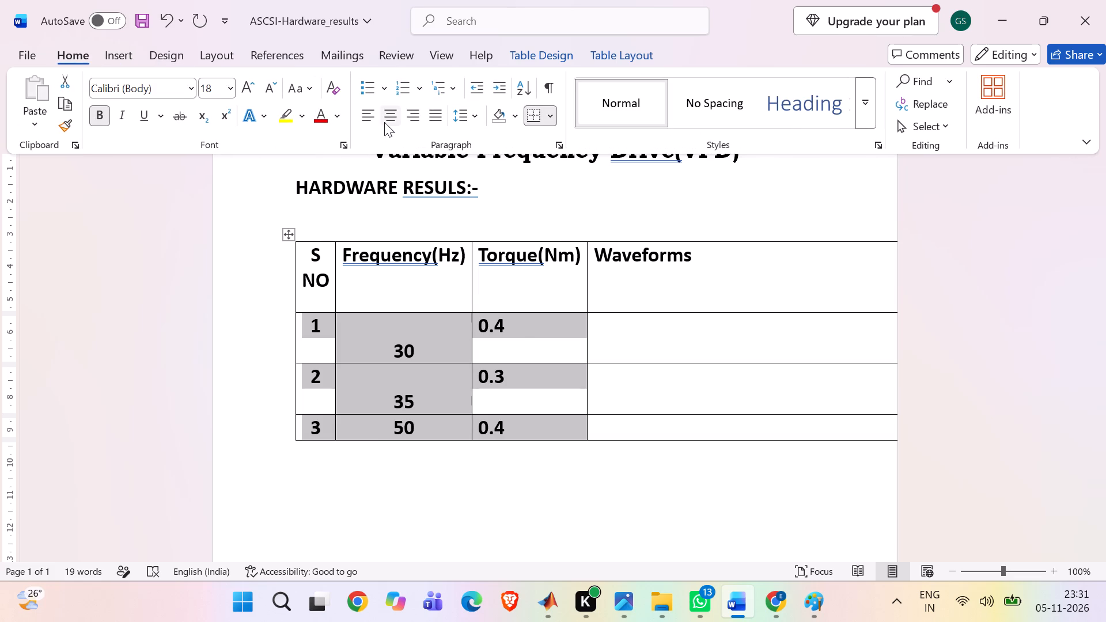
pyautogui.click(384, 122)
pyautogui.click(409, 515)
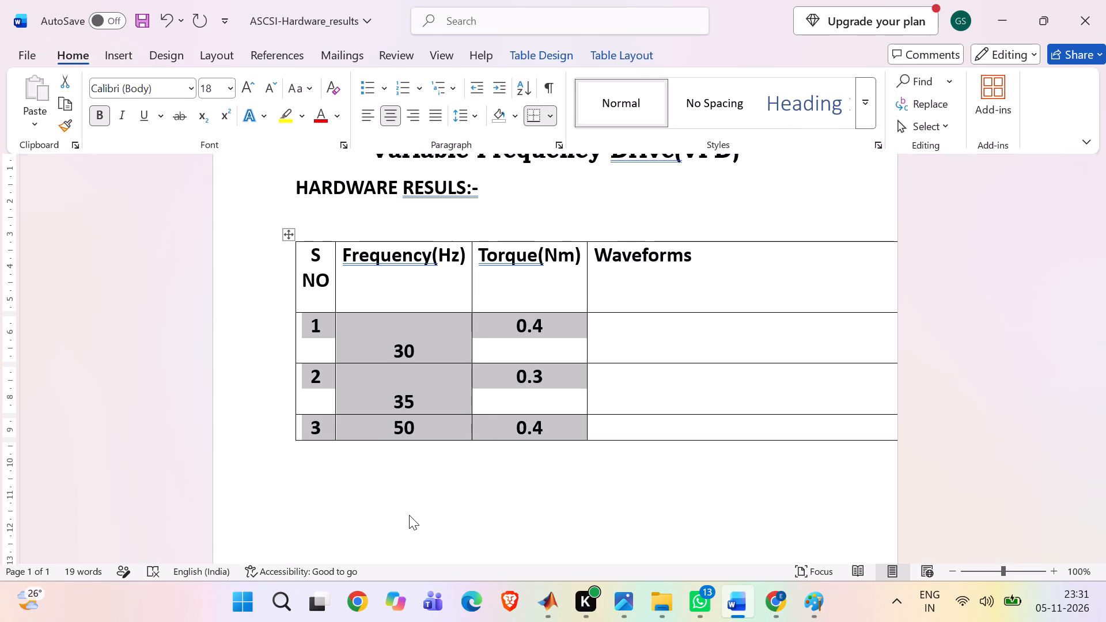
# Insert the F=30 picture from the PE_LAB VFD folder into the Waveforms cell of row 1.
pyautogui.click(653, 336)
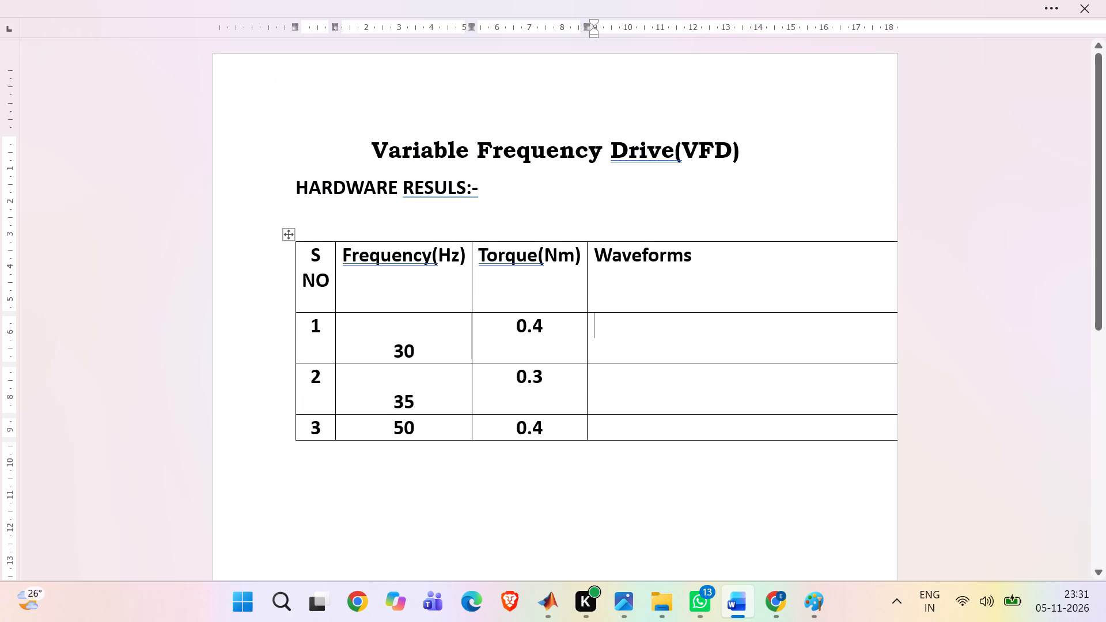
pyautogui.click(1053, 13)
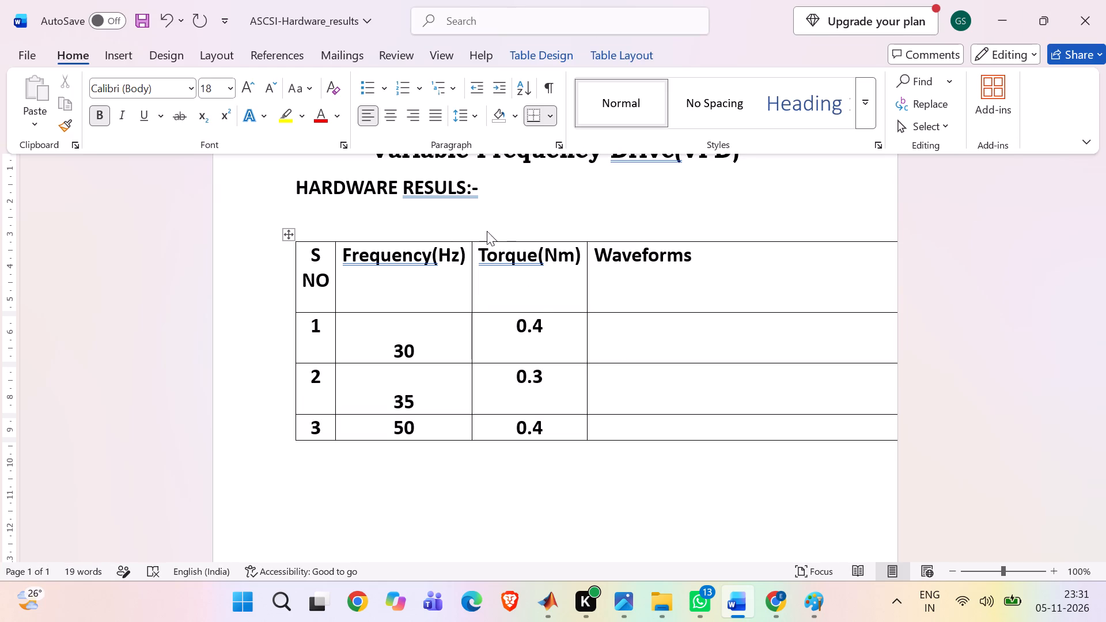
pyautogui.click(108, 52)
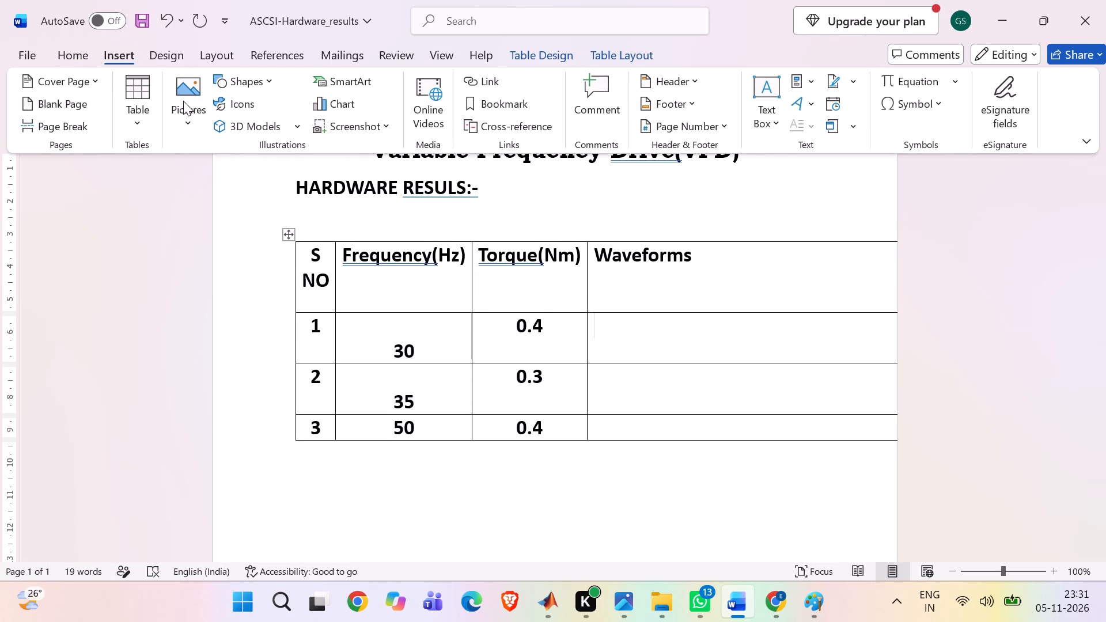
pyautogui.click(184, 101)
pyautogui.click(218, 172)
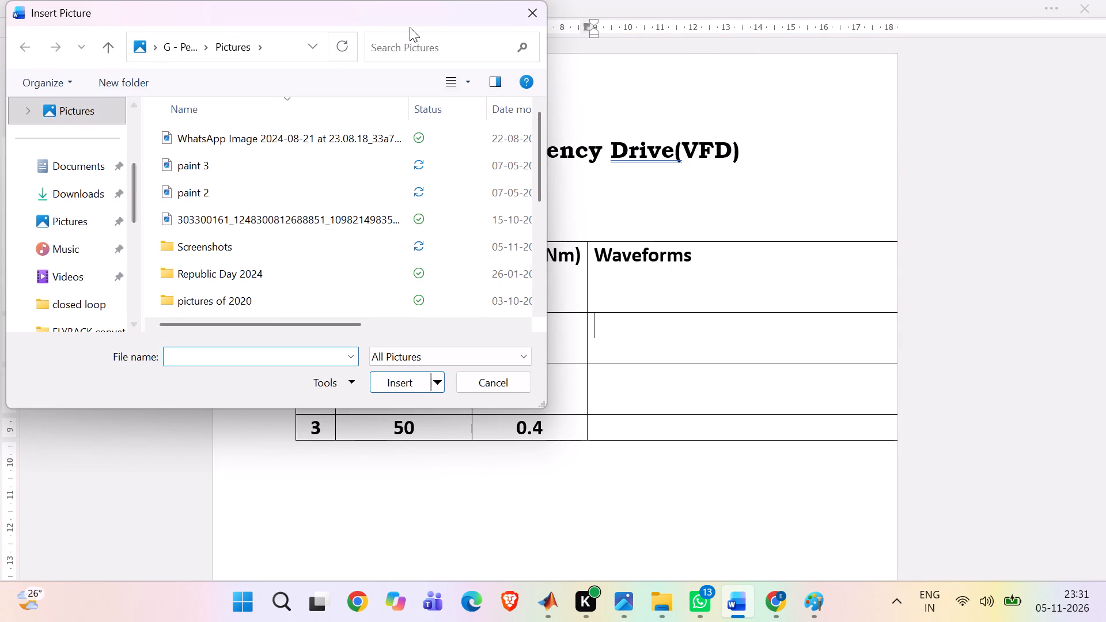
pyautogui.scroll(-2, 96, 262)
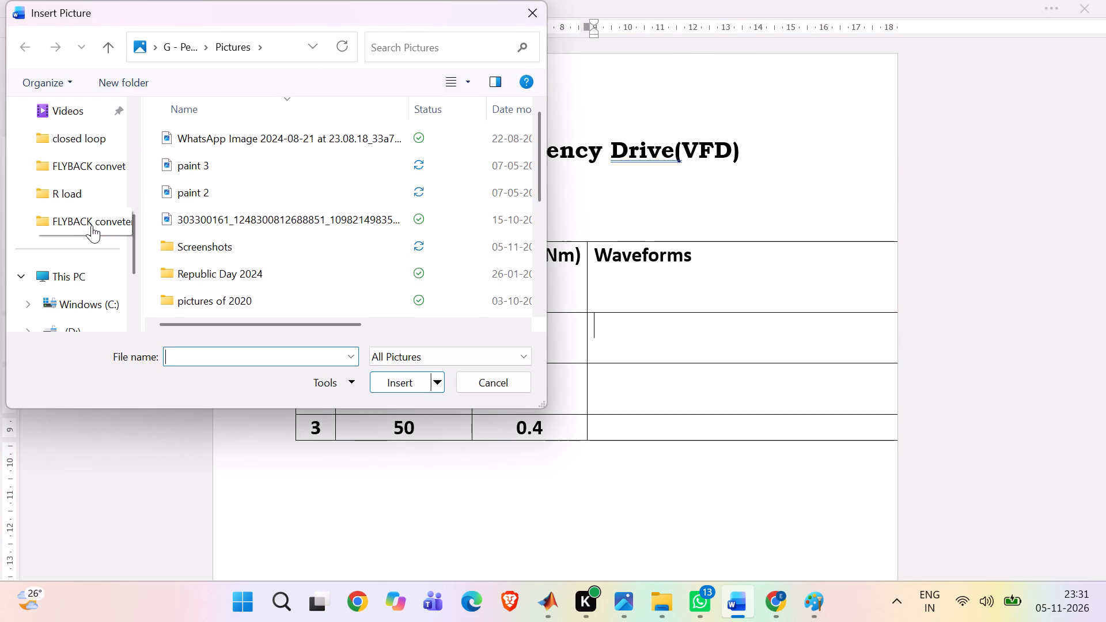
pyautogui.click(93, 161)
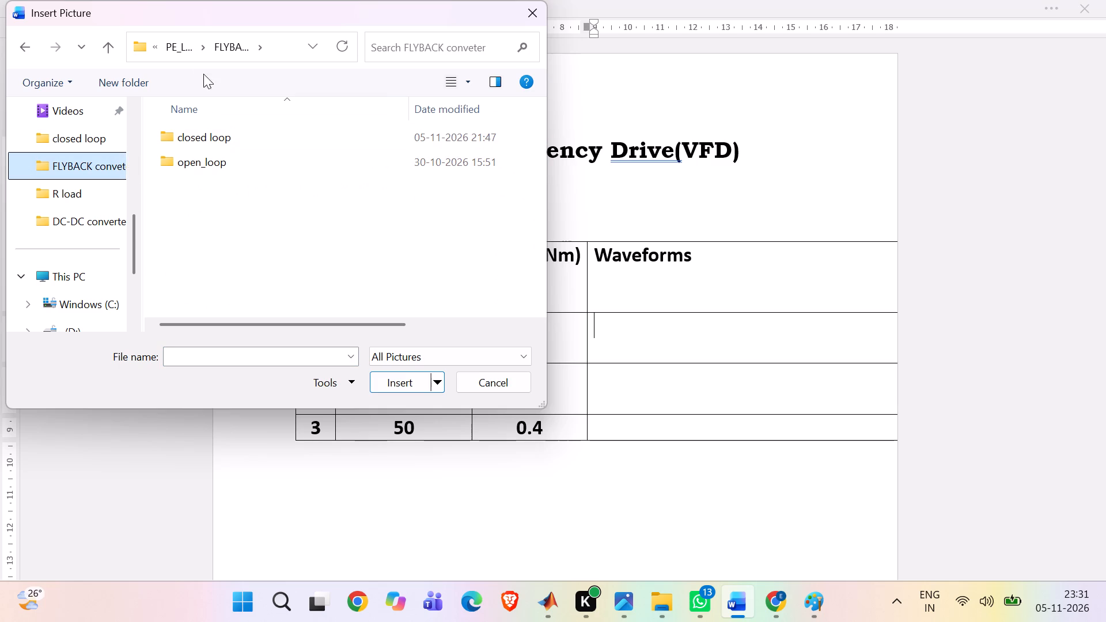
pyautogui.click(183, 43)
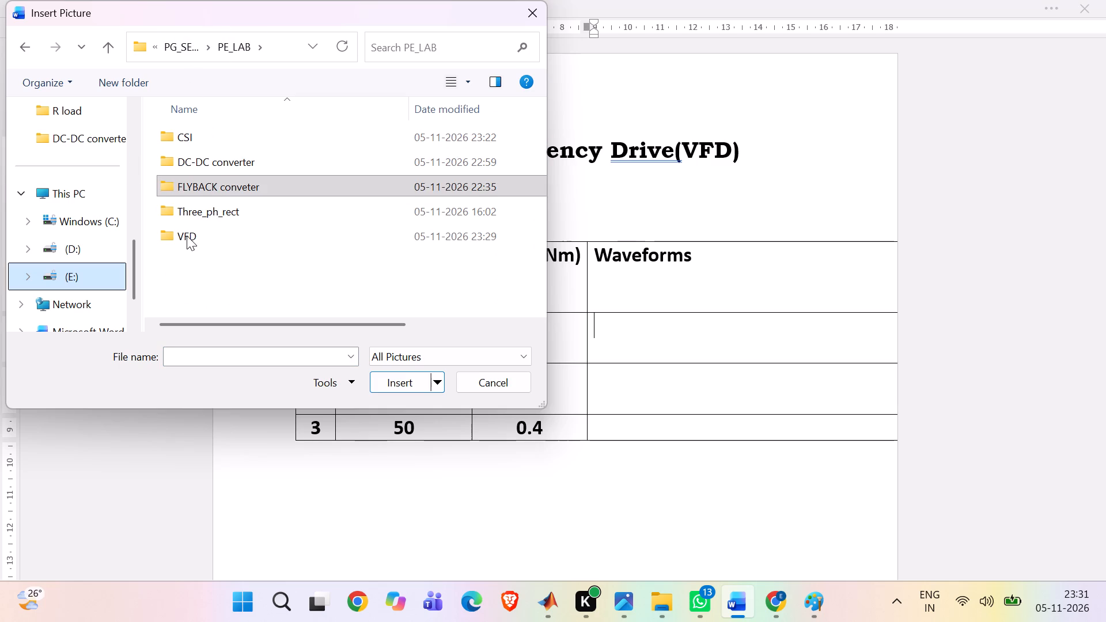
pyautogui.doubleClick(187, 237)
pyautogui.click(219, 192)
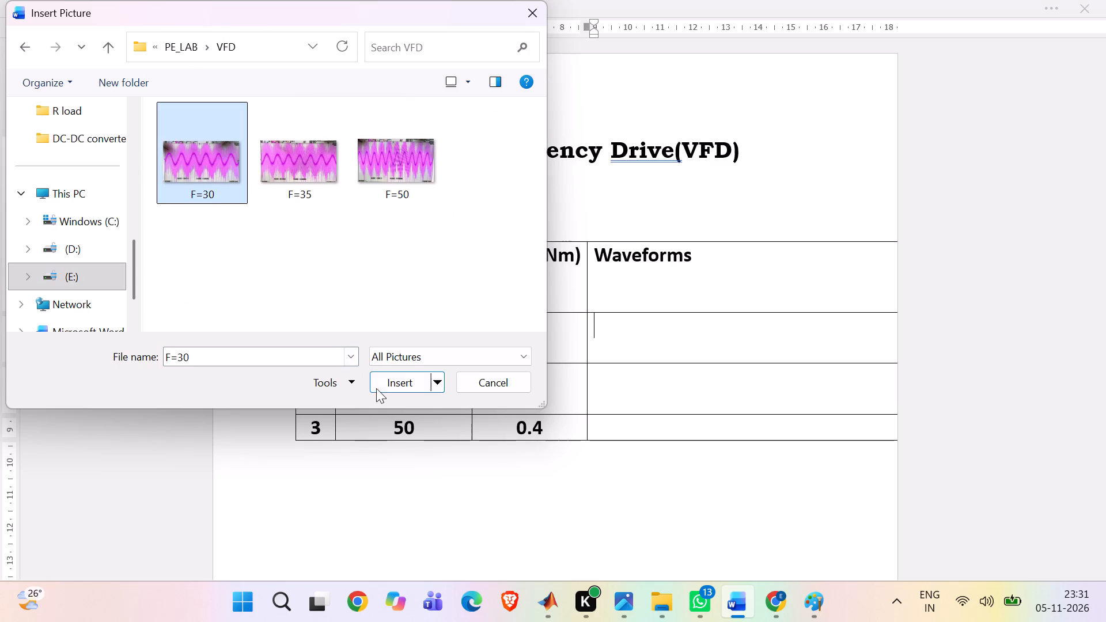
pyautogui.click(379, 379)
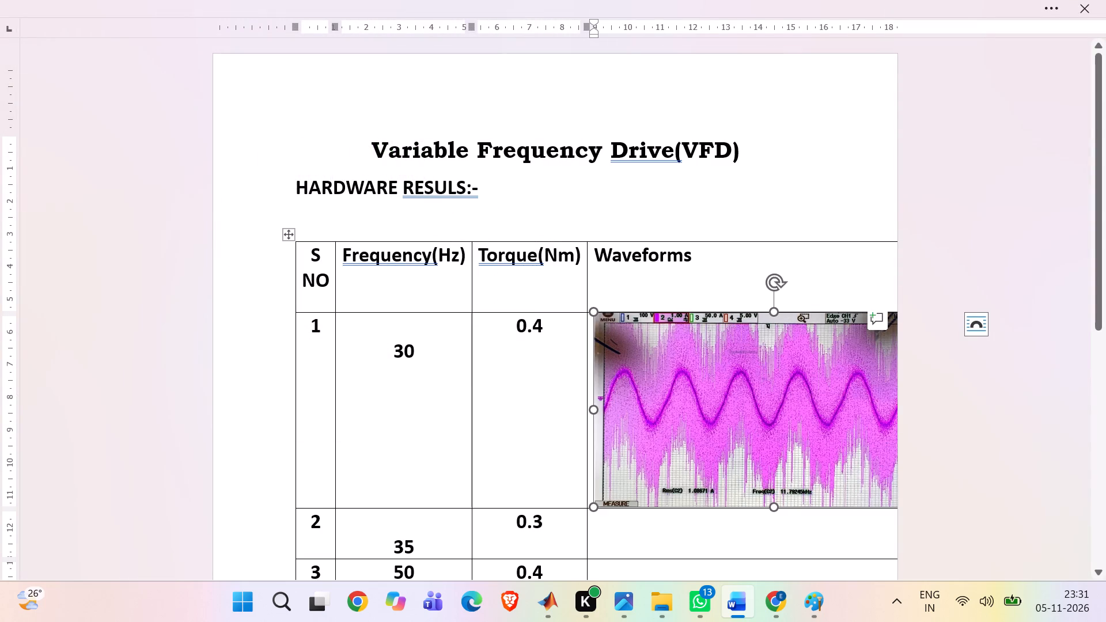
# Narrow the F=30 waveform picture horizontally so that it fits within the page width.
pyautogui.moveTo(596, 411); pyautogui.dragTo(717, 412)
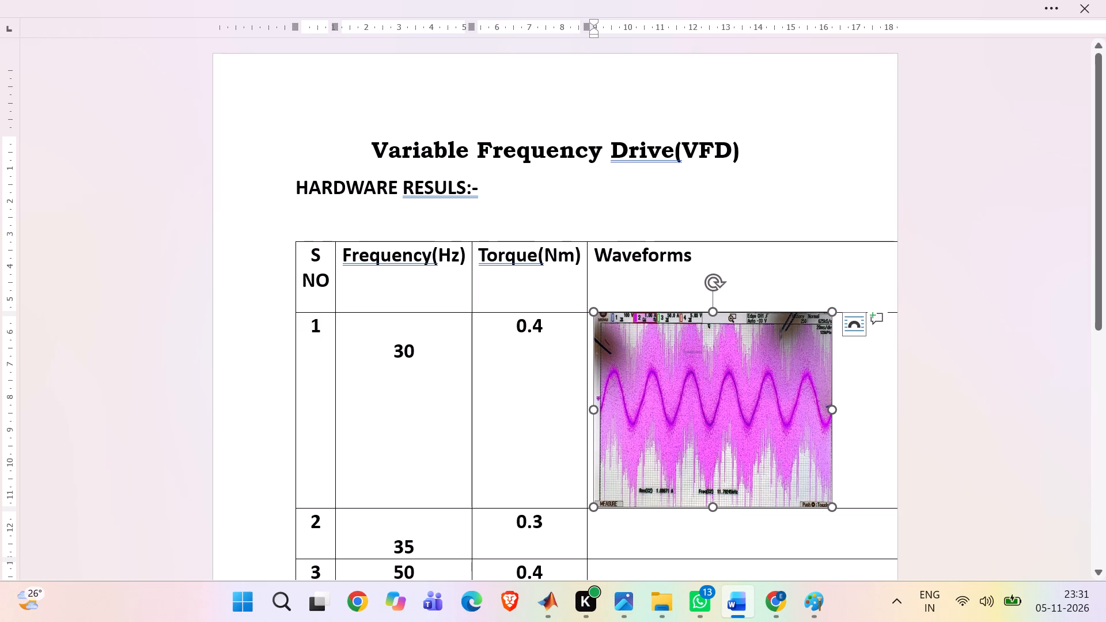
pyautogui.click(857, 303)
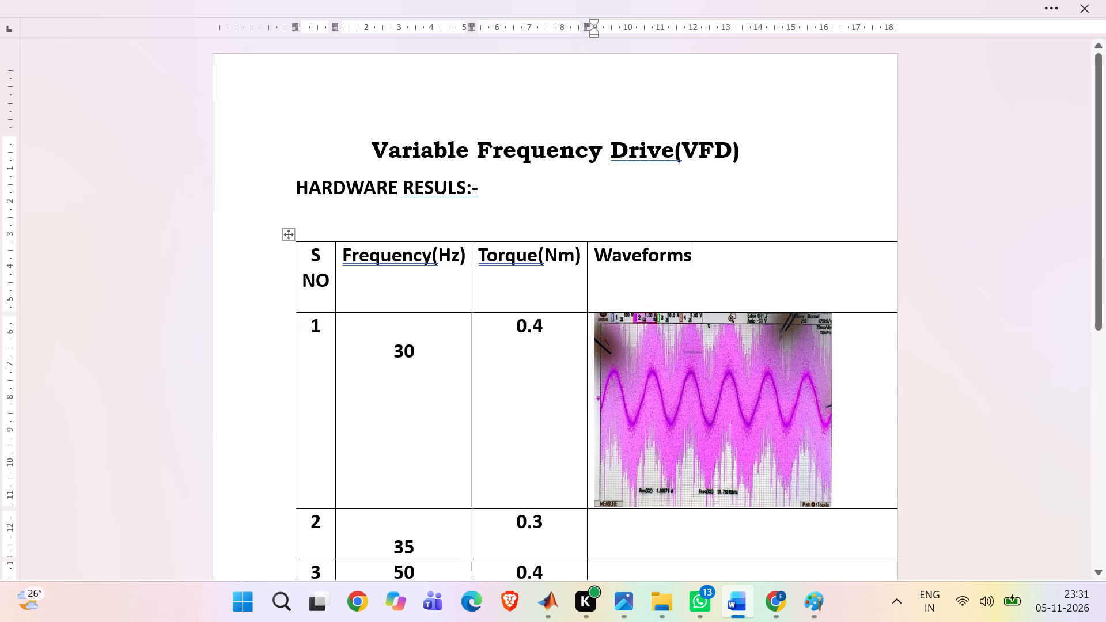
# Cut the S NO, Frequency(Hz) and Torque(Nm) columns out of the results table.
pyautogui.moveTo(306, 257); pyautogui.dragTo(474, 423)
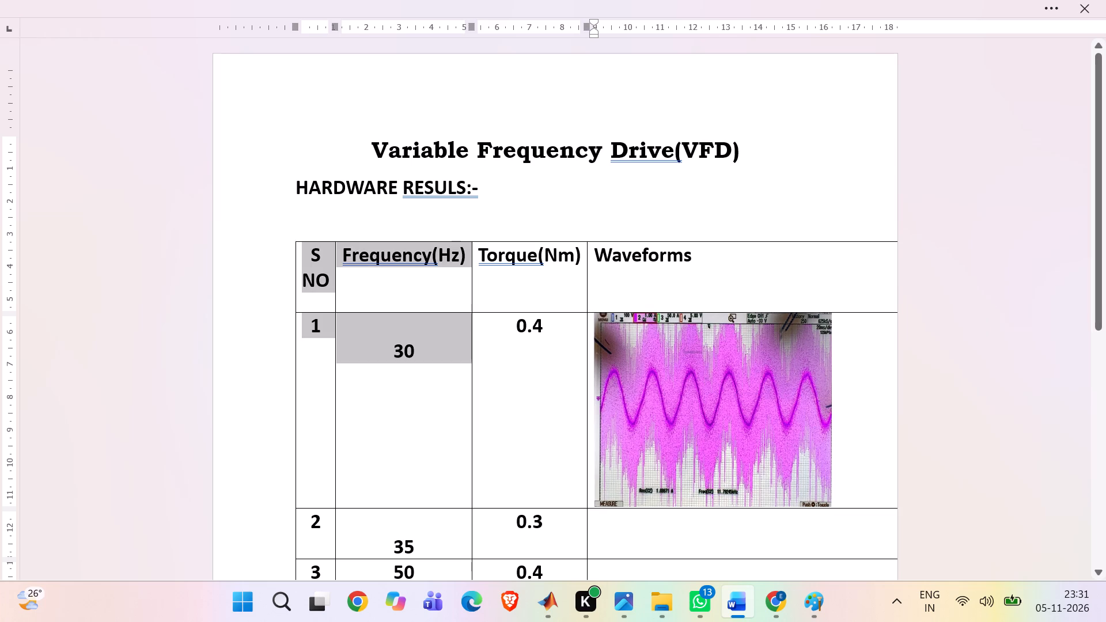
pyautogui.moveTo(474, 423); pyautogui.dragTo(586, 438)
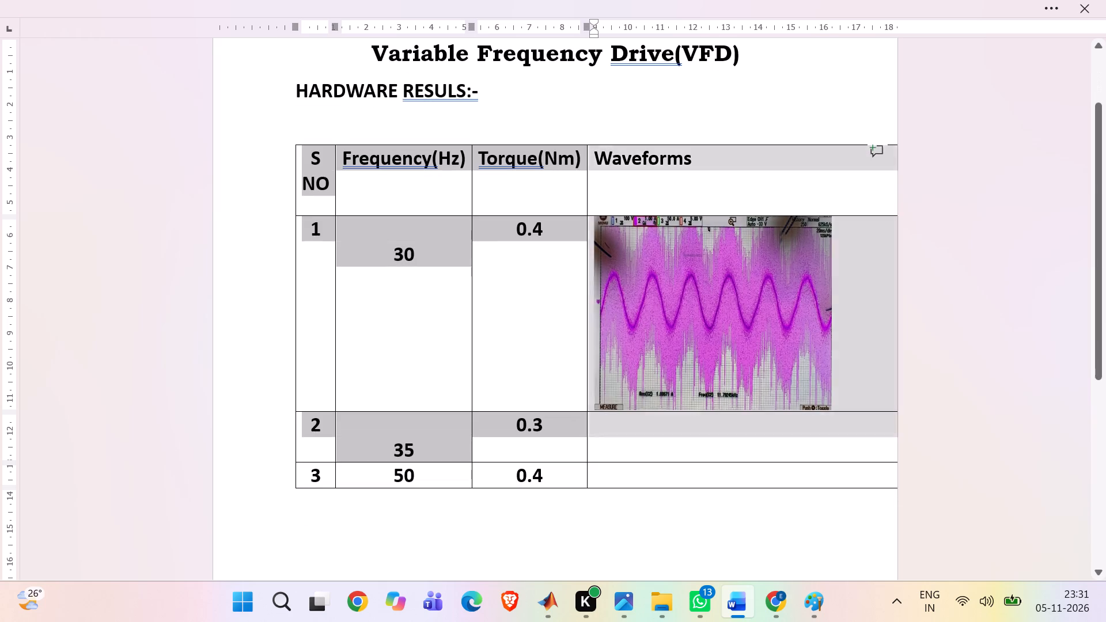
pyautogui.moveTo(586, 438); pyautogui.dragTo(569, 473)
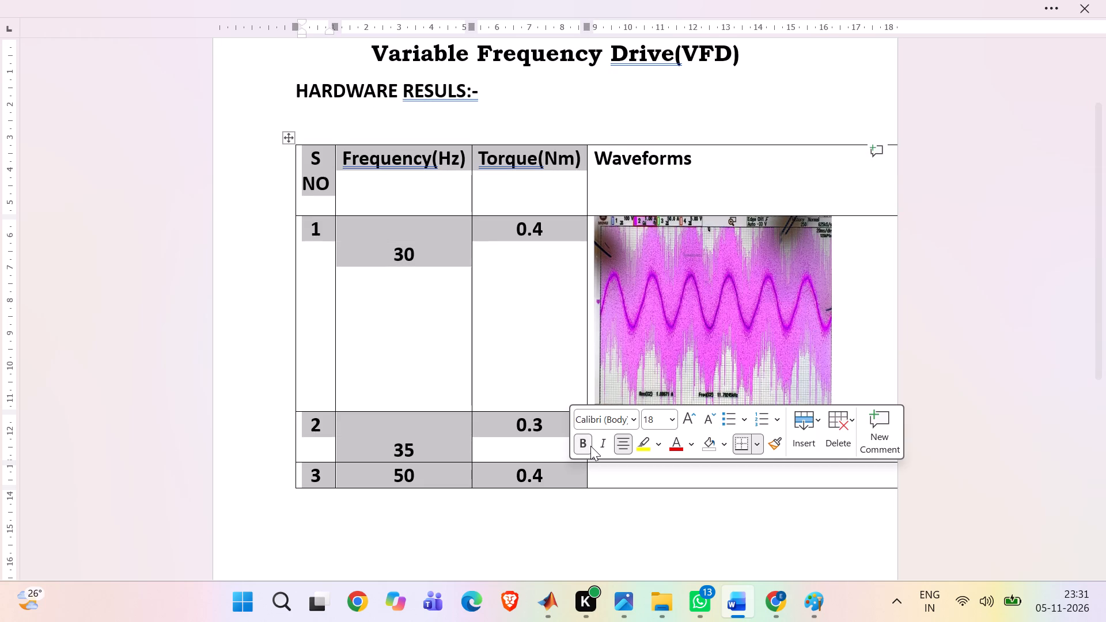
pyautogui.hotkey('ctrl', 'x')
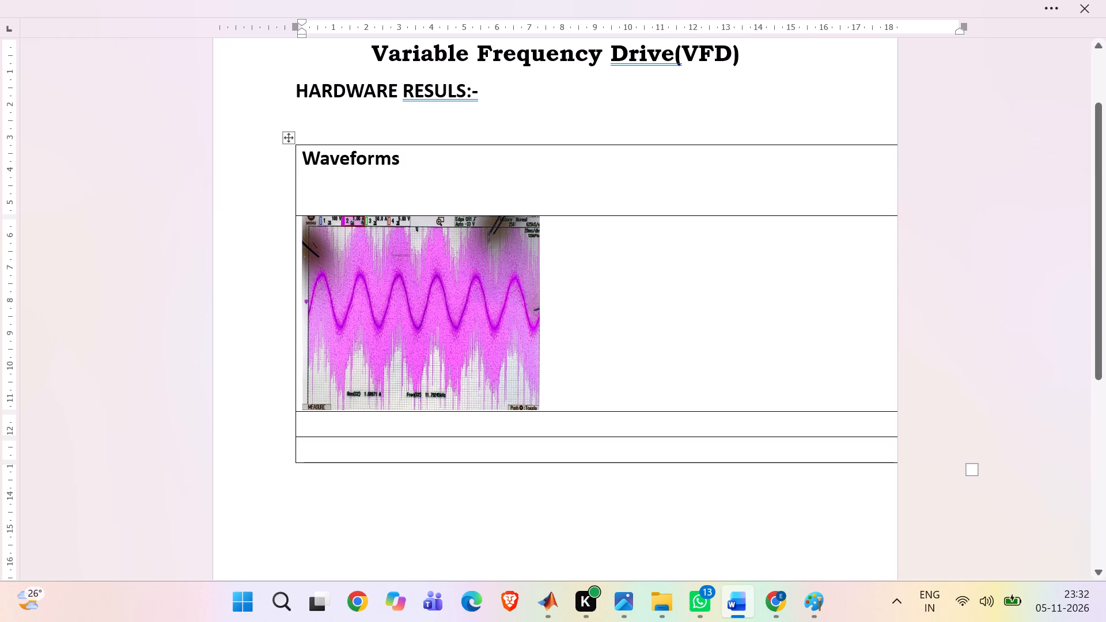
# Clear the remaining Waveforms column, including its picture, and delete what is left of the results table.
pyautogui.moveTo(301, 157); pyautogui.dragTo(667, 412)
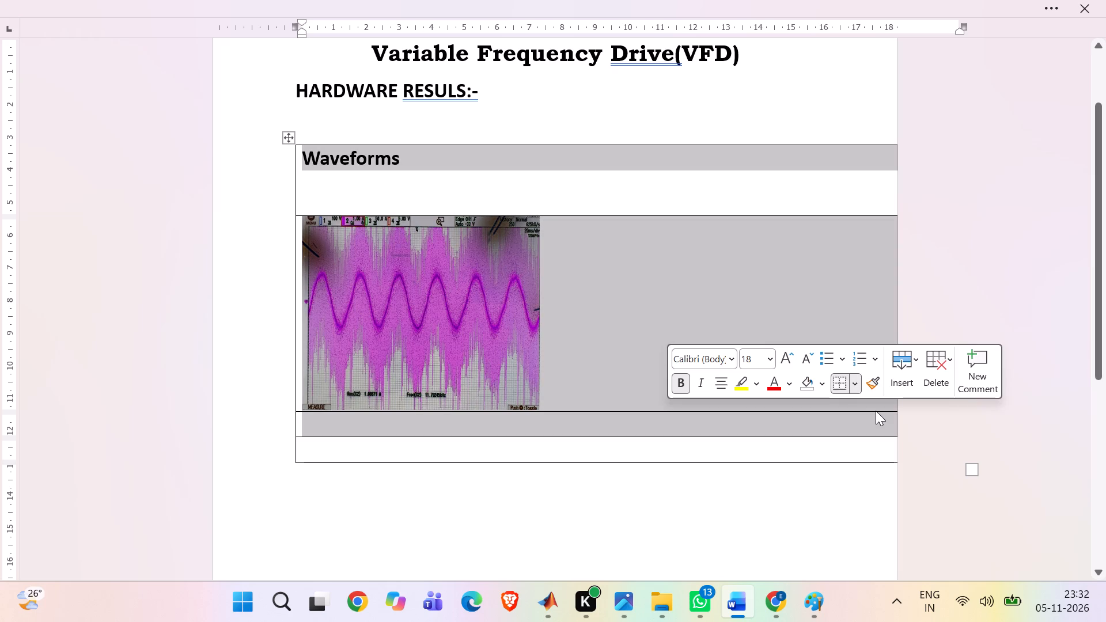
pyautogui.press('Delete')
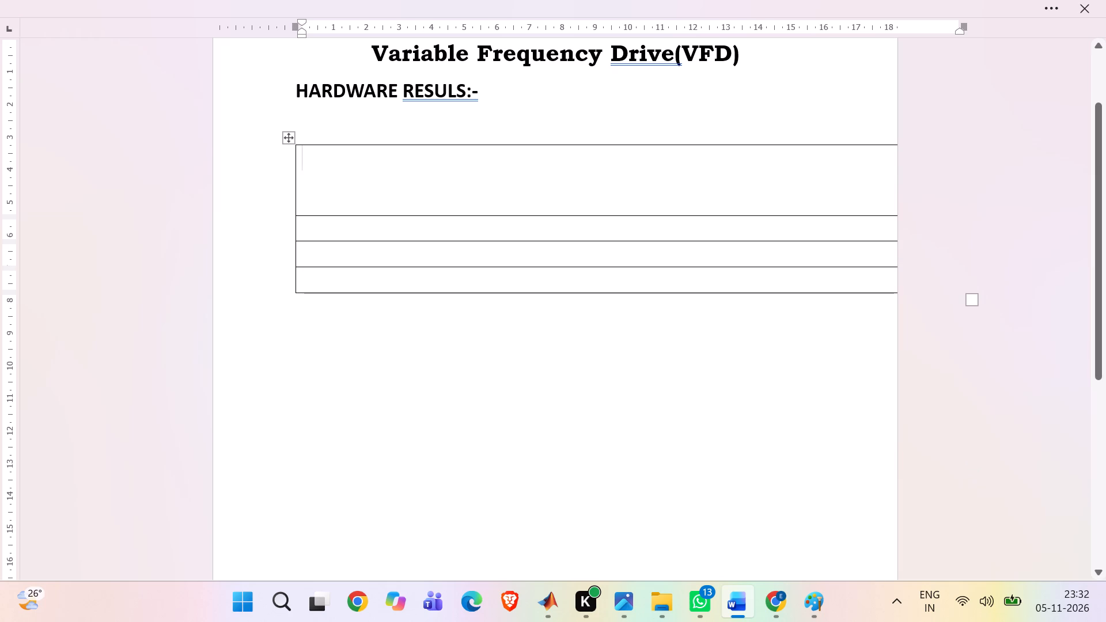
pyautogui.press('Delete')
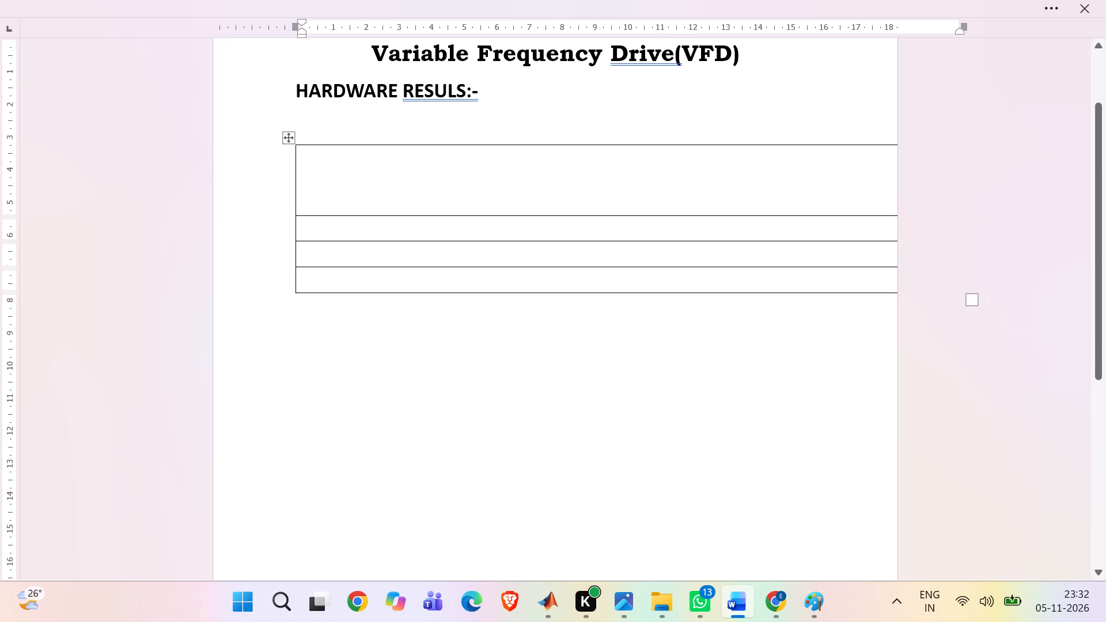
pyautogui.moveTo(316, 170); pyautogui.dragTo(634, 285)
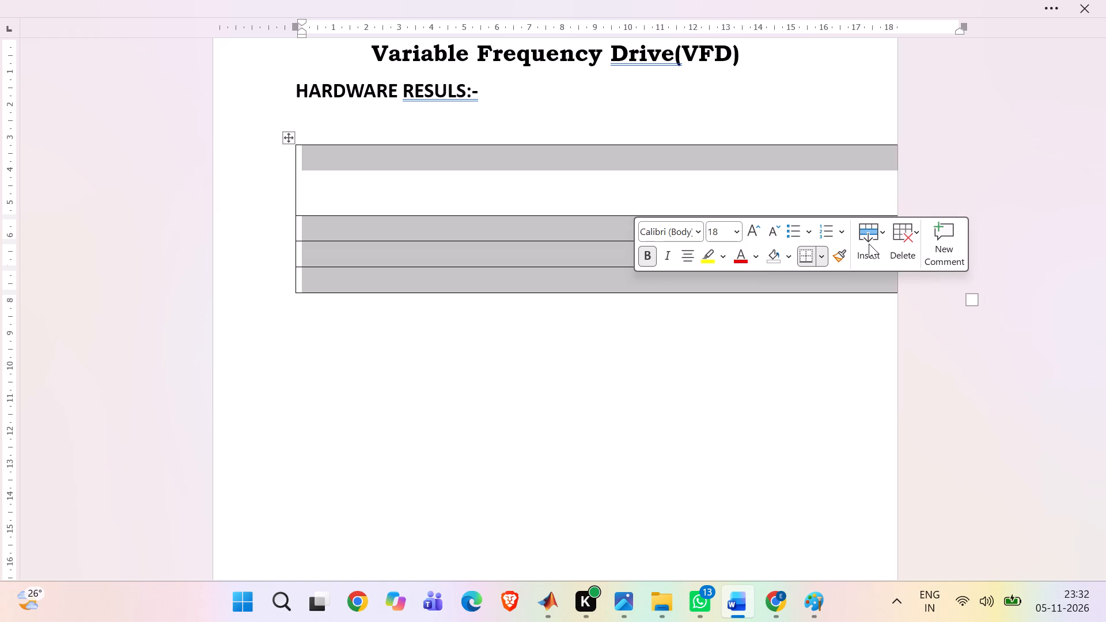
pyautogui.click(895, 238)
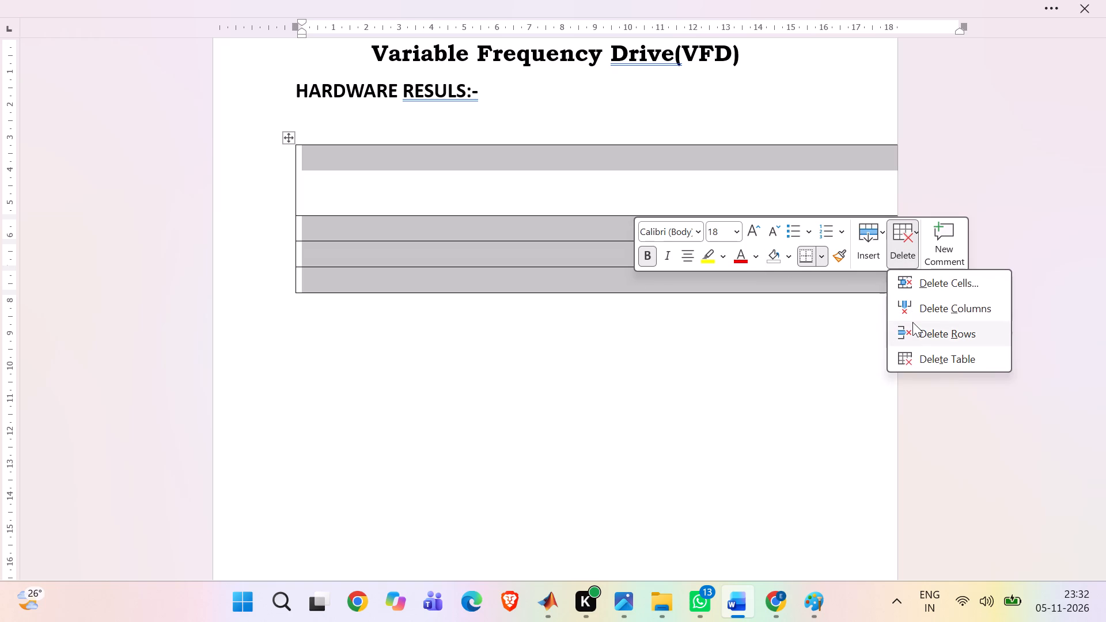
pyautogui.click(912, 322)
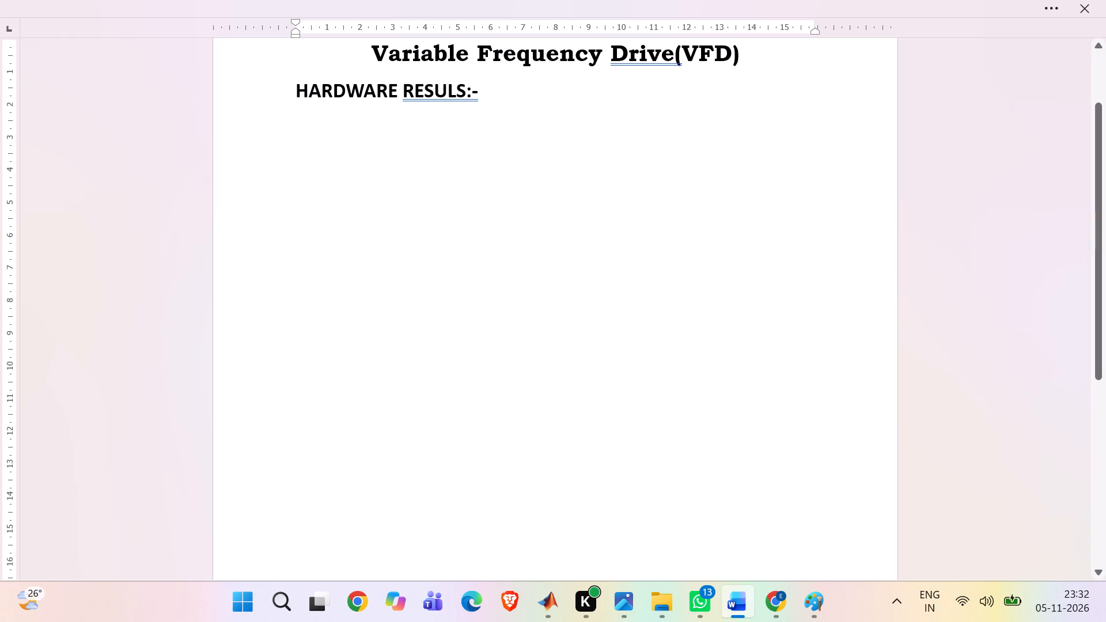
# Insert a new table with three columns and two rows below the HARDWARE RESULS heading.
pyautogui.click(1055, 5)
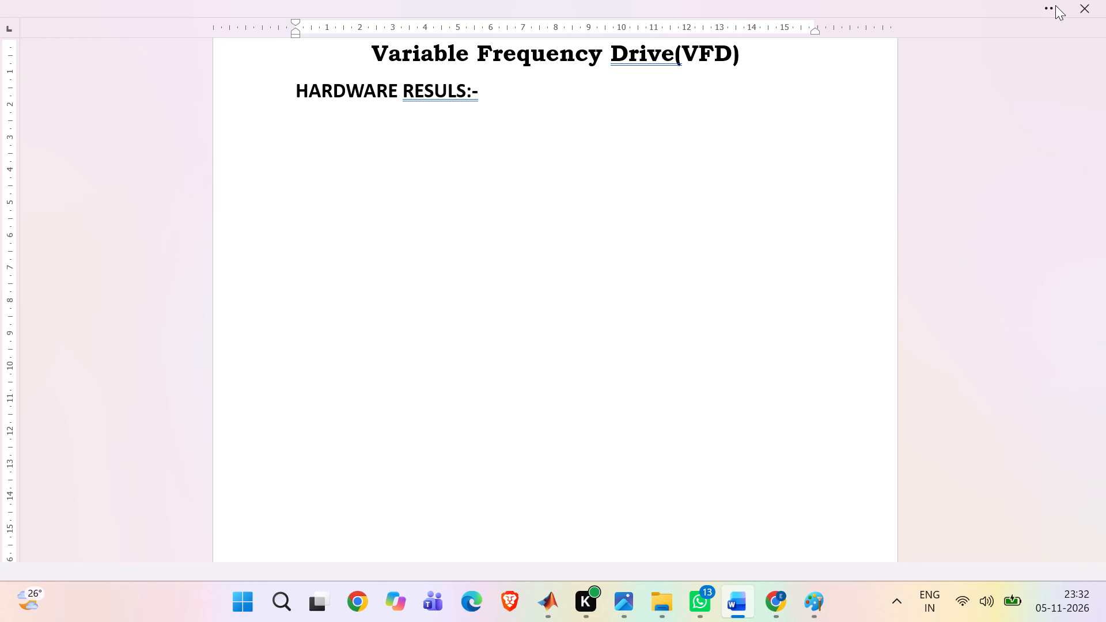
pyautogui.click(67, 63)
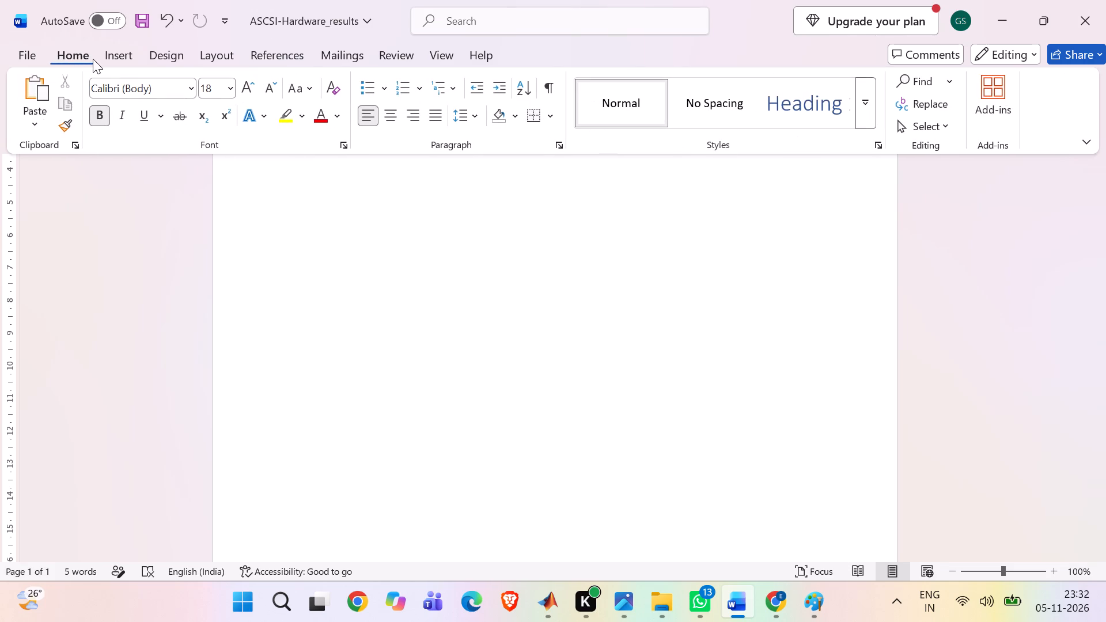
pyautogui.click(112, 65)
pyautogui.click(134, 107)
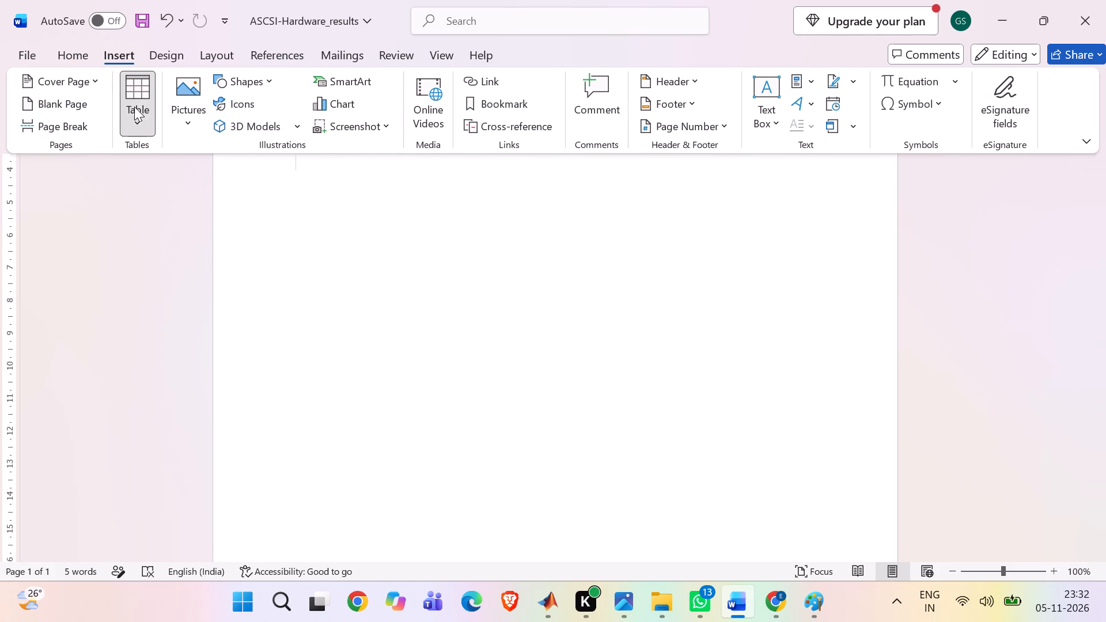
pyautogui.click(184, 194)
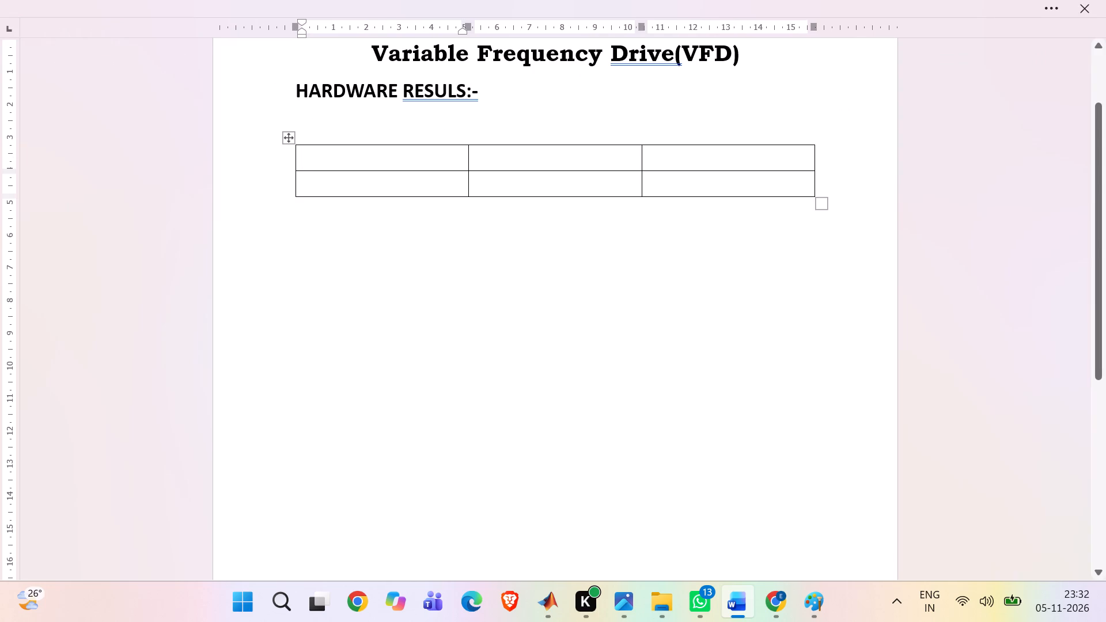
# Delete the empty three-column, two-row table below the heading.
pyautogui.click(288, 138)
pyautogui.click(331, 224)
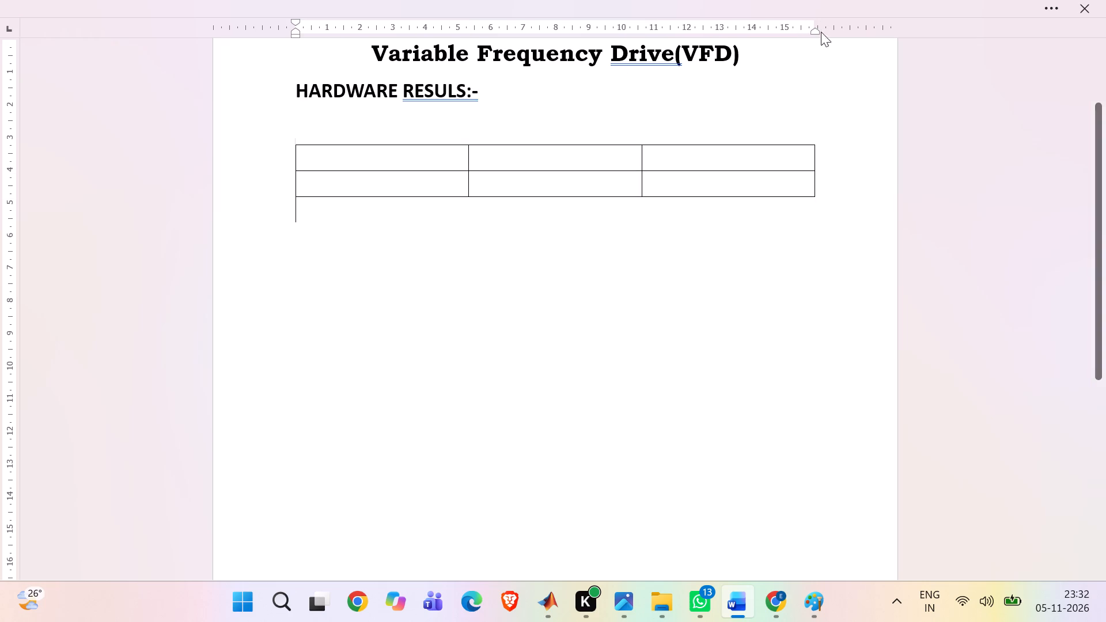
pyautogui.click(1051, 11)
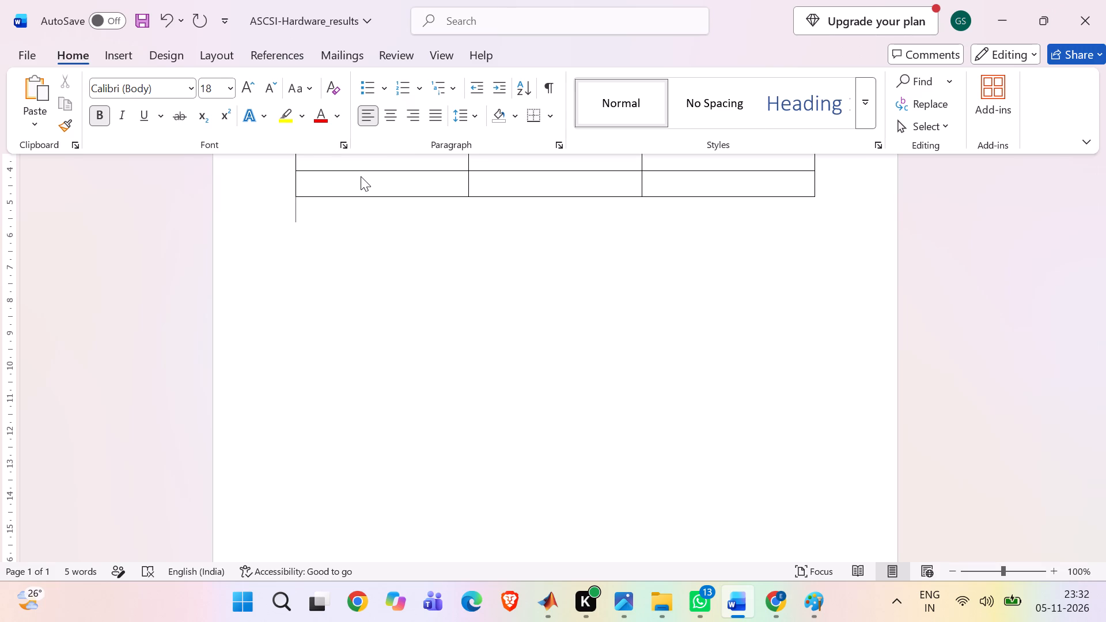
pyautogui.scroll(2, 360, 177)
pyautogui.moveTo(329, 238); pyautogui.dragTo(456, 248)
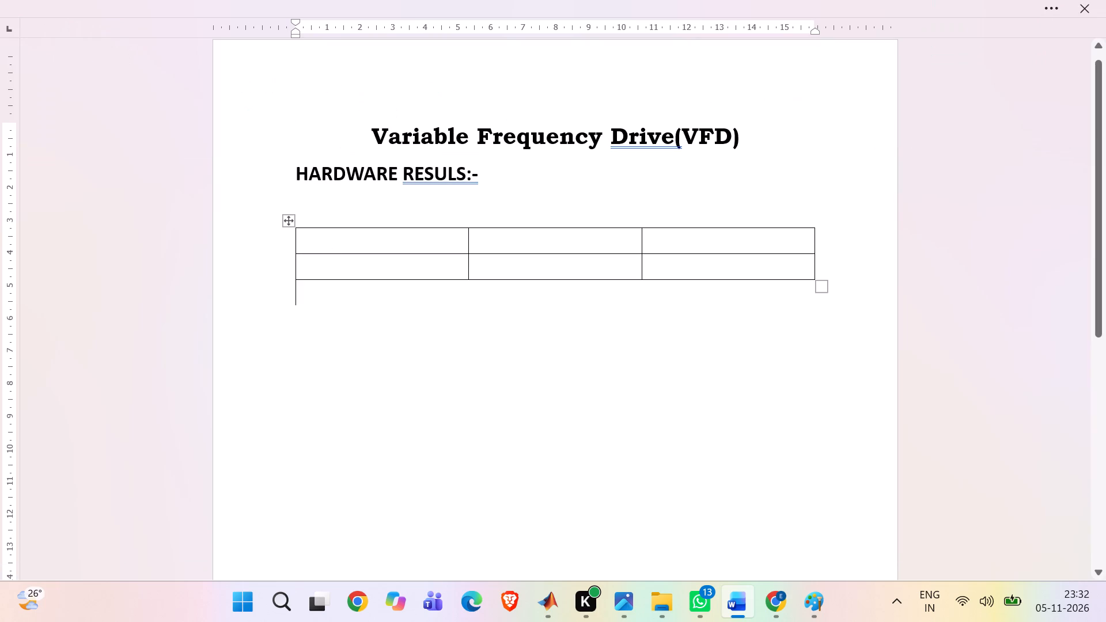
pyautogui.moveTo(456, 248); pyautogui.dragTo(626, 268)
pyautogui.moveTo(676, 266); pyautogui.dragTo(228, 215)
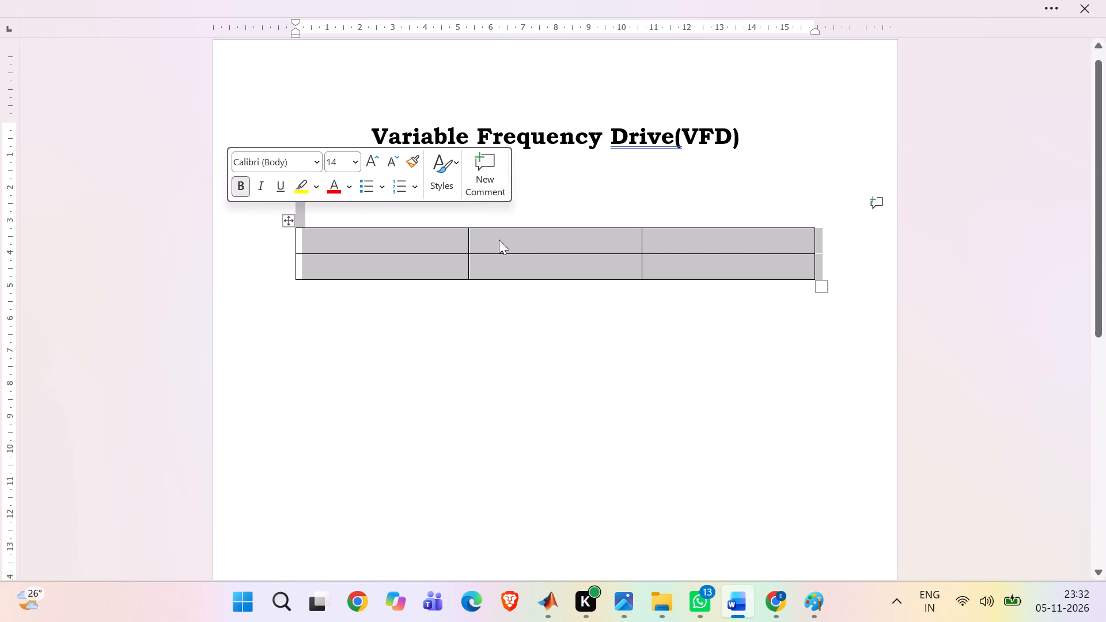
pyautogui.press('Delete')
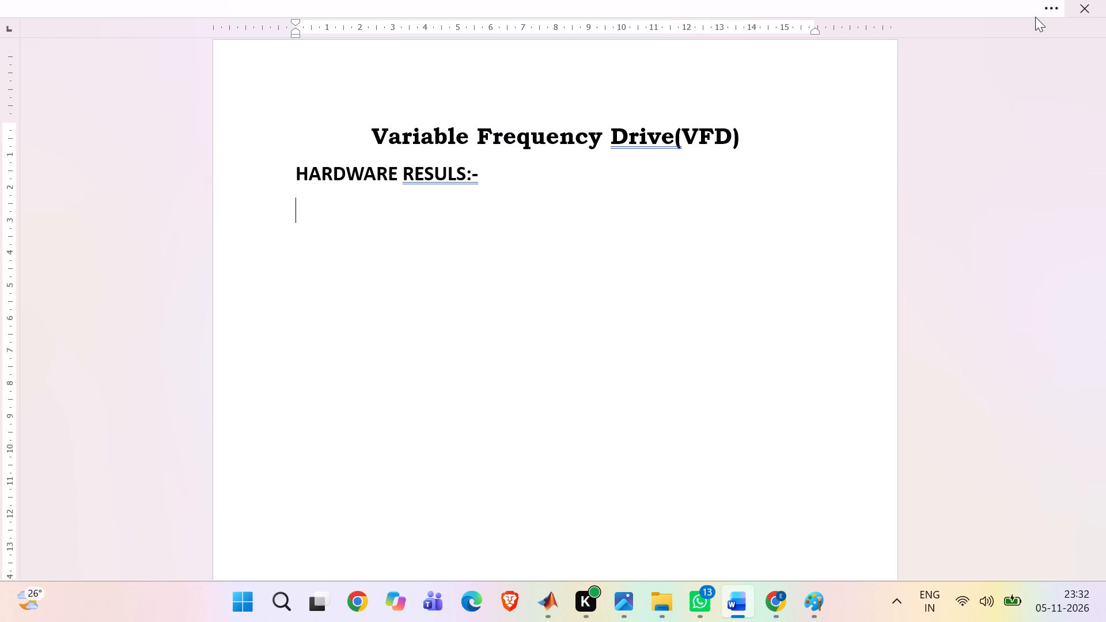
# Insert a table with three columns and four rows directly below the HARDWARE RESULS heading.
pyautogui.click(1060, 0)
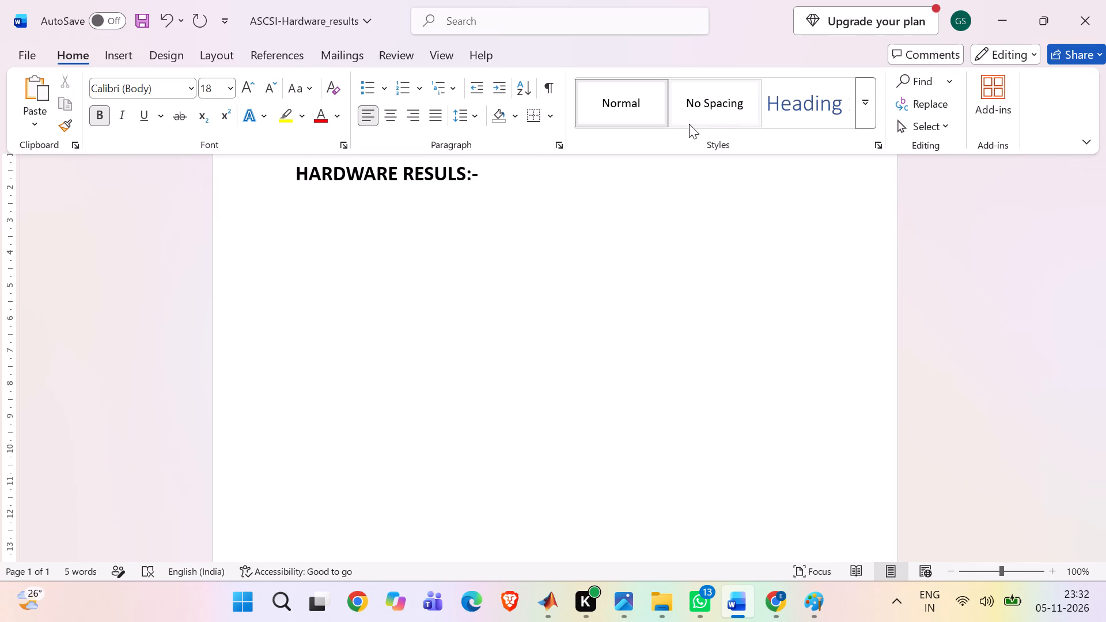
pyautogui.click(111, 52)
pyautogui.click(126, 112)
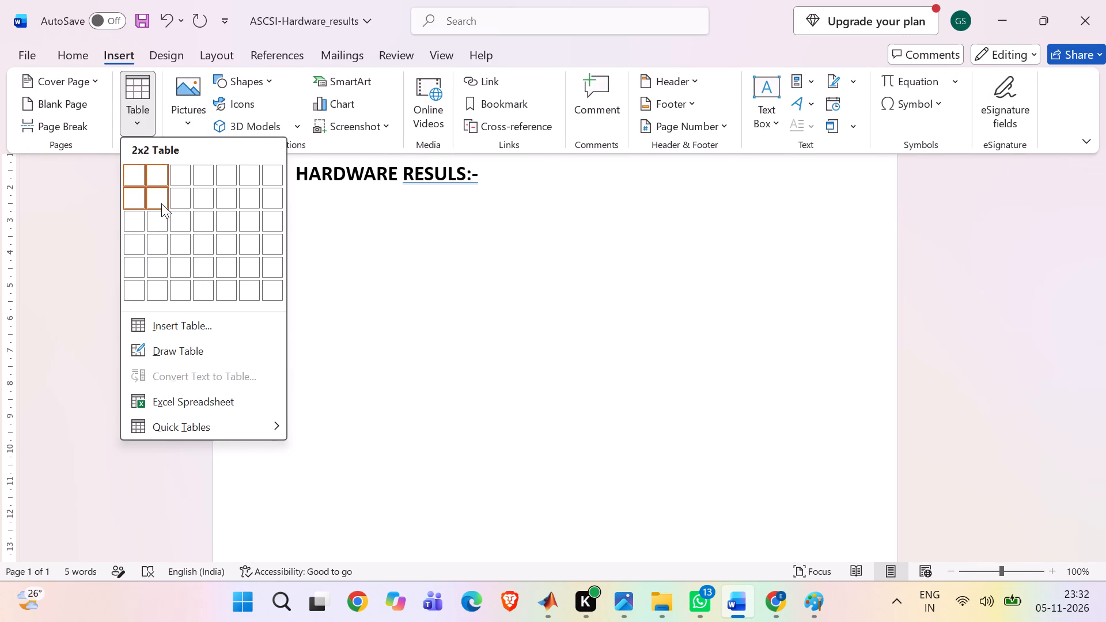
pyautogui.click(186, 241)
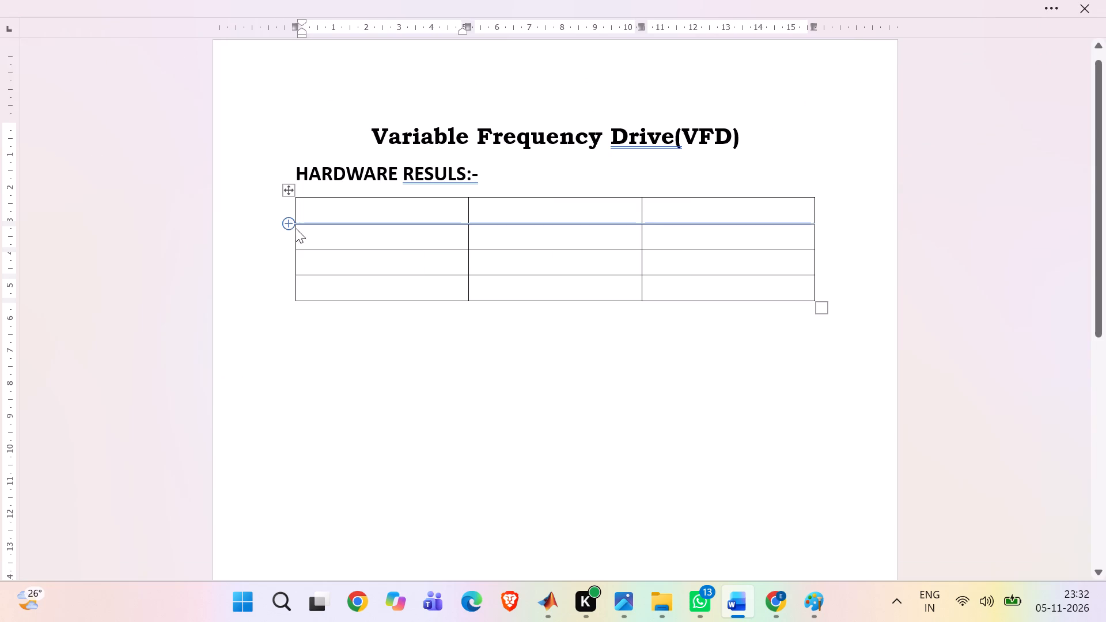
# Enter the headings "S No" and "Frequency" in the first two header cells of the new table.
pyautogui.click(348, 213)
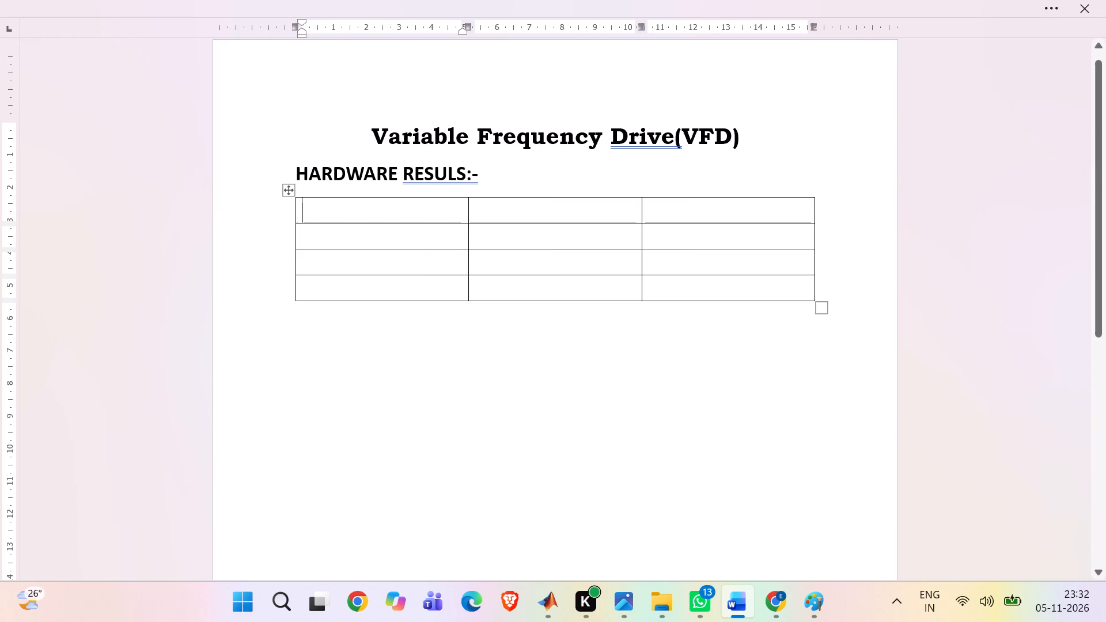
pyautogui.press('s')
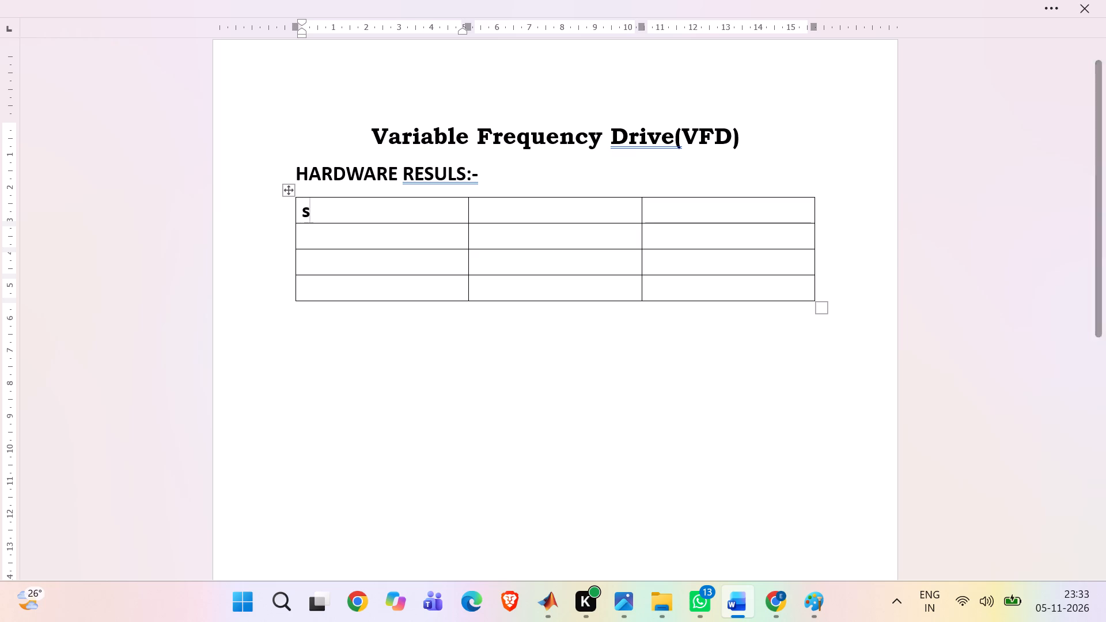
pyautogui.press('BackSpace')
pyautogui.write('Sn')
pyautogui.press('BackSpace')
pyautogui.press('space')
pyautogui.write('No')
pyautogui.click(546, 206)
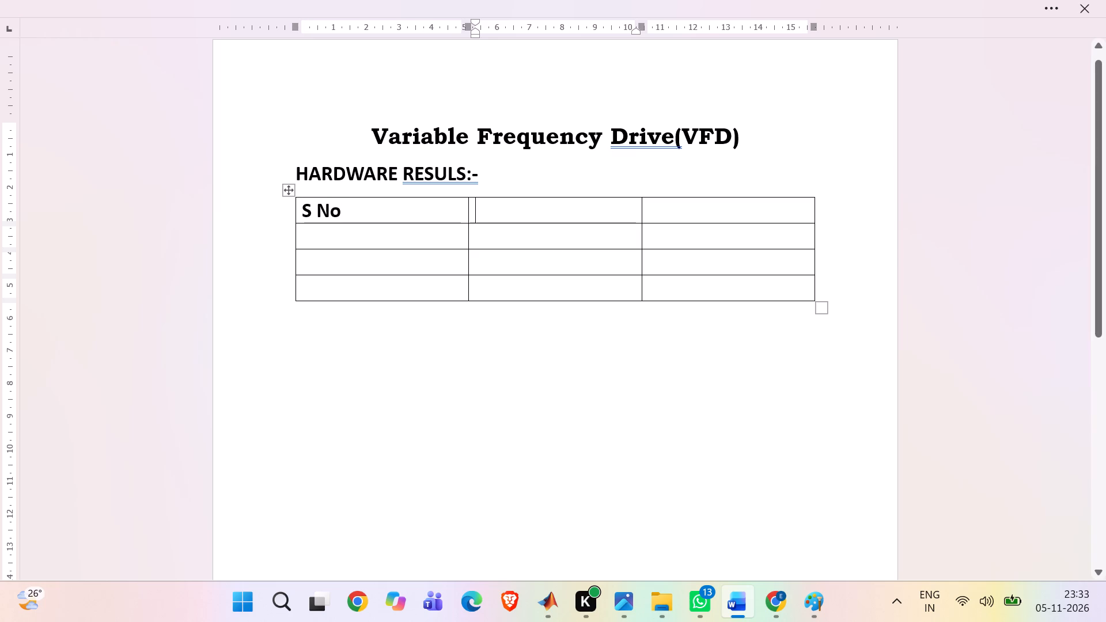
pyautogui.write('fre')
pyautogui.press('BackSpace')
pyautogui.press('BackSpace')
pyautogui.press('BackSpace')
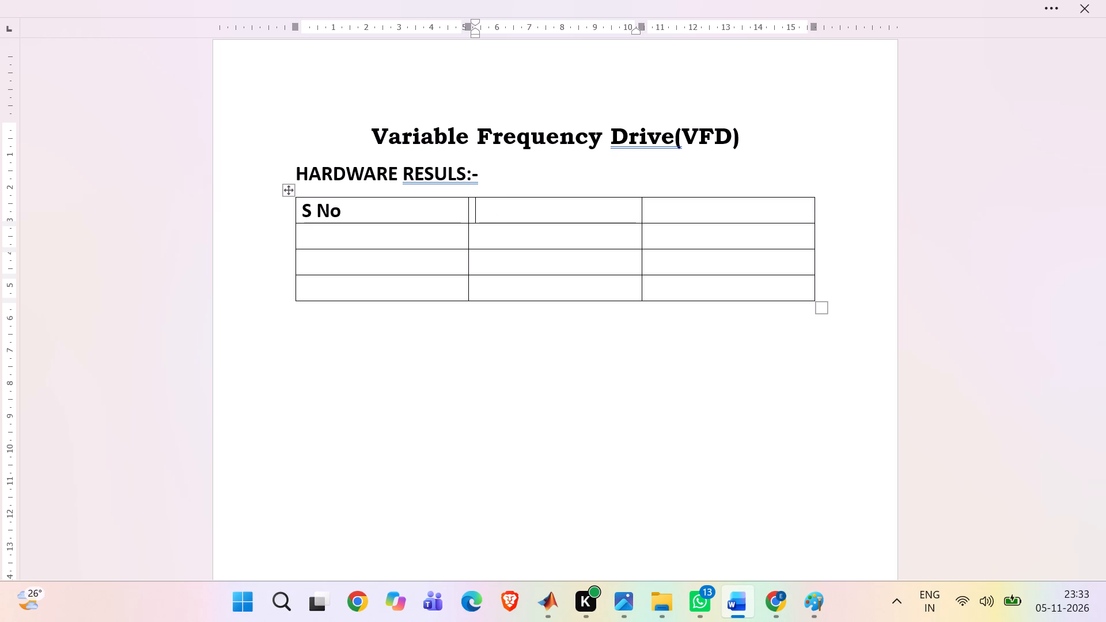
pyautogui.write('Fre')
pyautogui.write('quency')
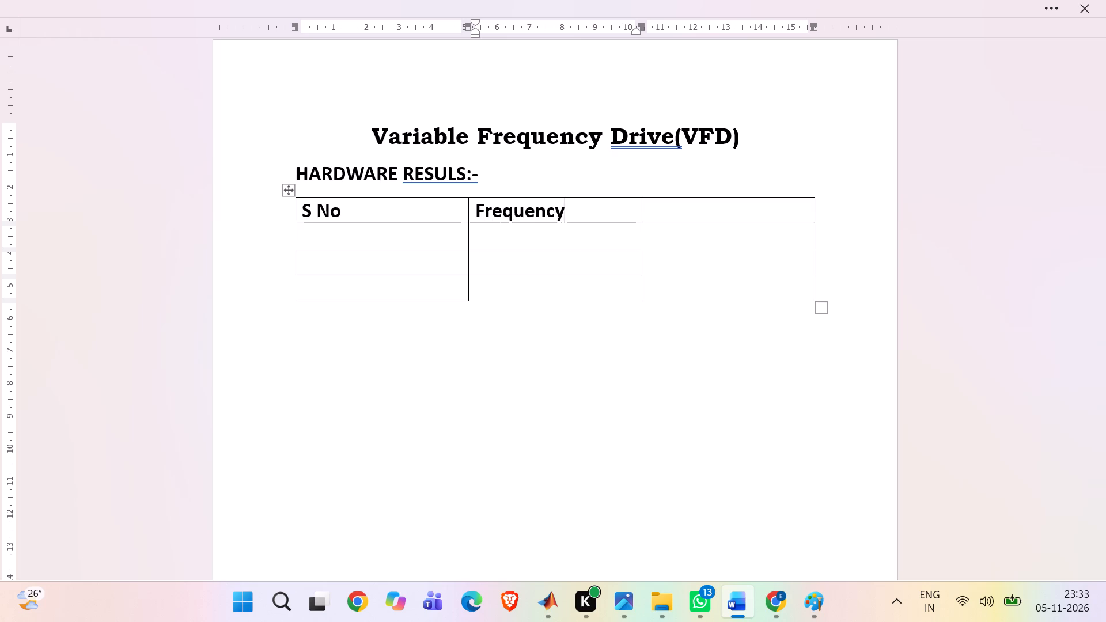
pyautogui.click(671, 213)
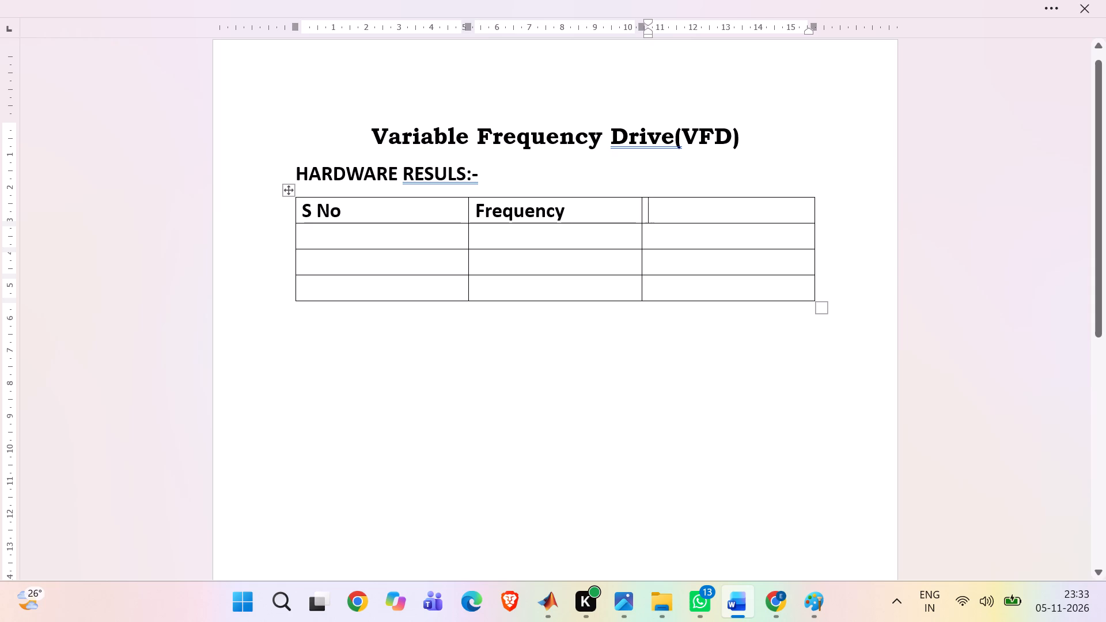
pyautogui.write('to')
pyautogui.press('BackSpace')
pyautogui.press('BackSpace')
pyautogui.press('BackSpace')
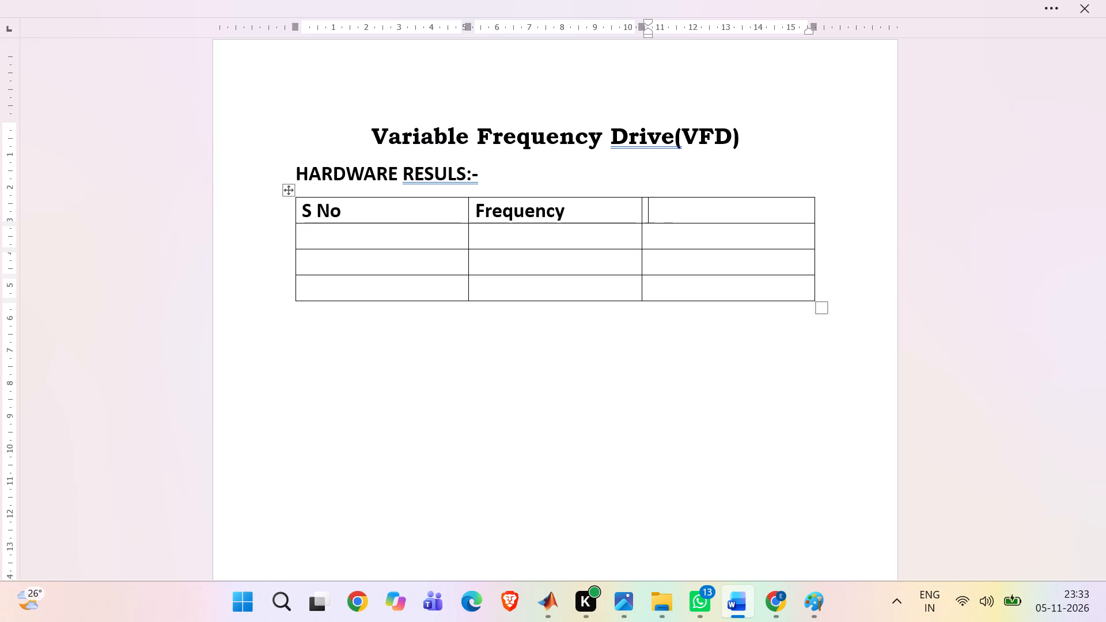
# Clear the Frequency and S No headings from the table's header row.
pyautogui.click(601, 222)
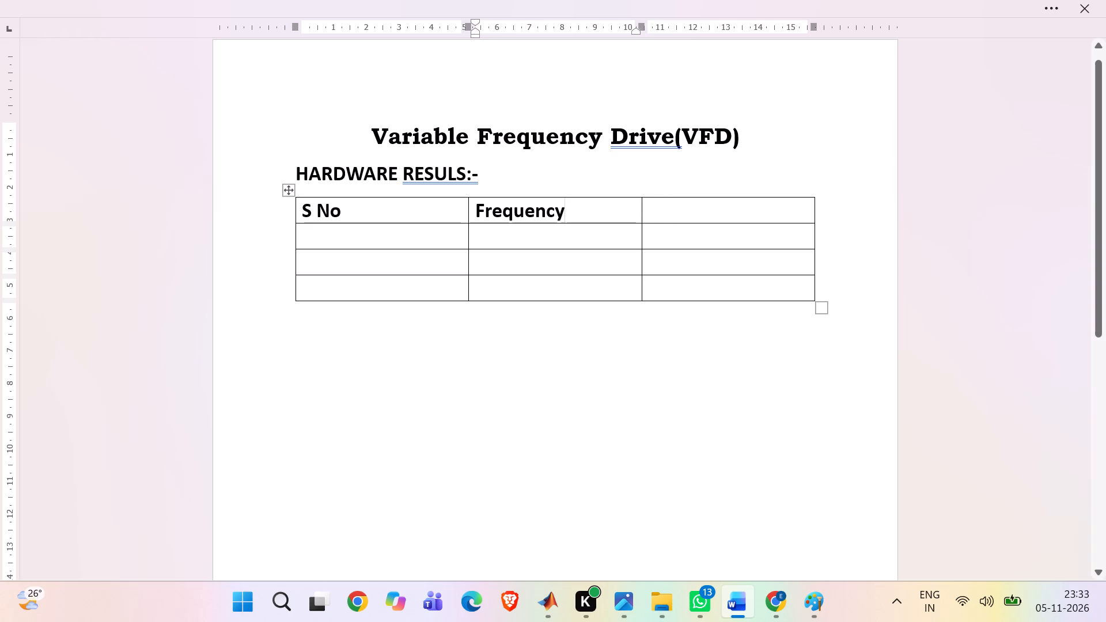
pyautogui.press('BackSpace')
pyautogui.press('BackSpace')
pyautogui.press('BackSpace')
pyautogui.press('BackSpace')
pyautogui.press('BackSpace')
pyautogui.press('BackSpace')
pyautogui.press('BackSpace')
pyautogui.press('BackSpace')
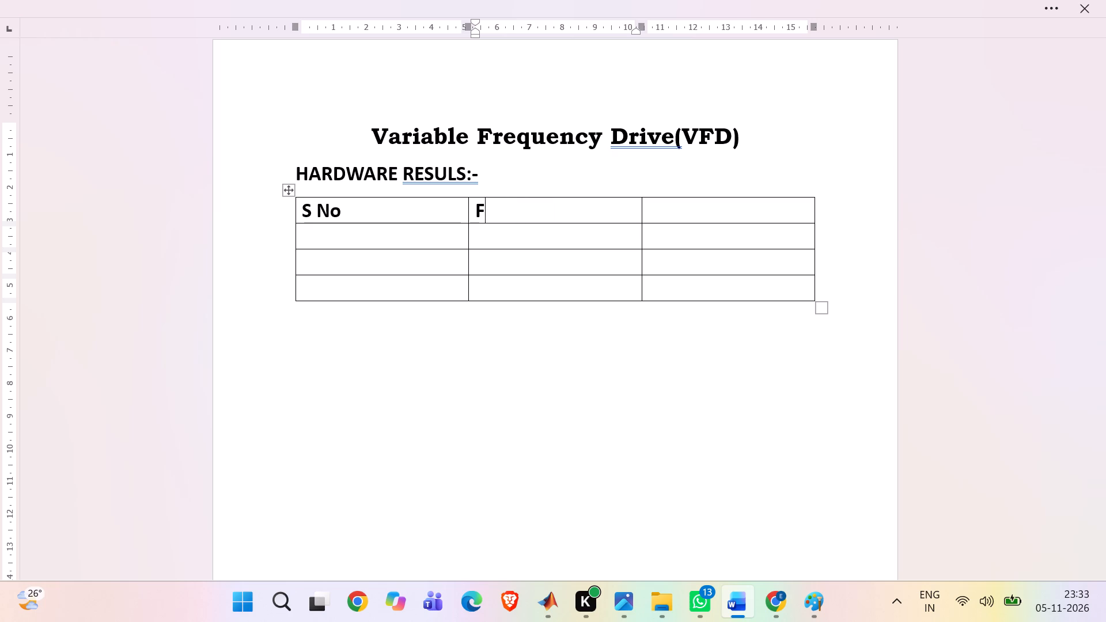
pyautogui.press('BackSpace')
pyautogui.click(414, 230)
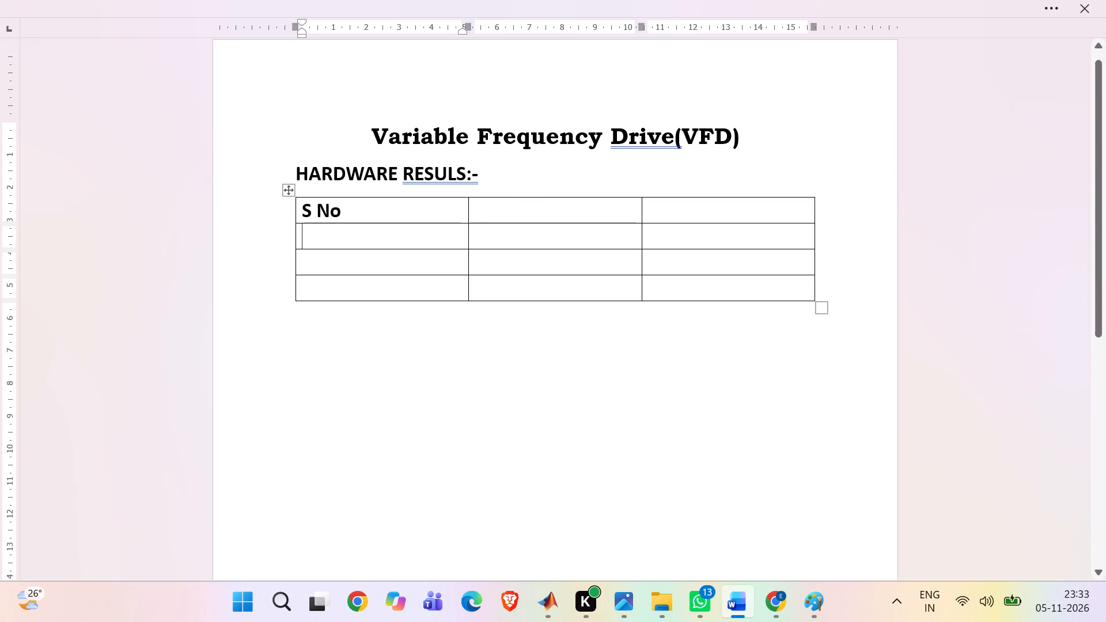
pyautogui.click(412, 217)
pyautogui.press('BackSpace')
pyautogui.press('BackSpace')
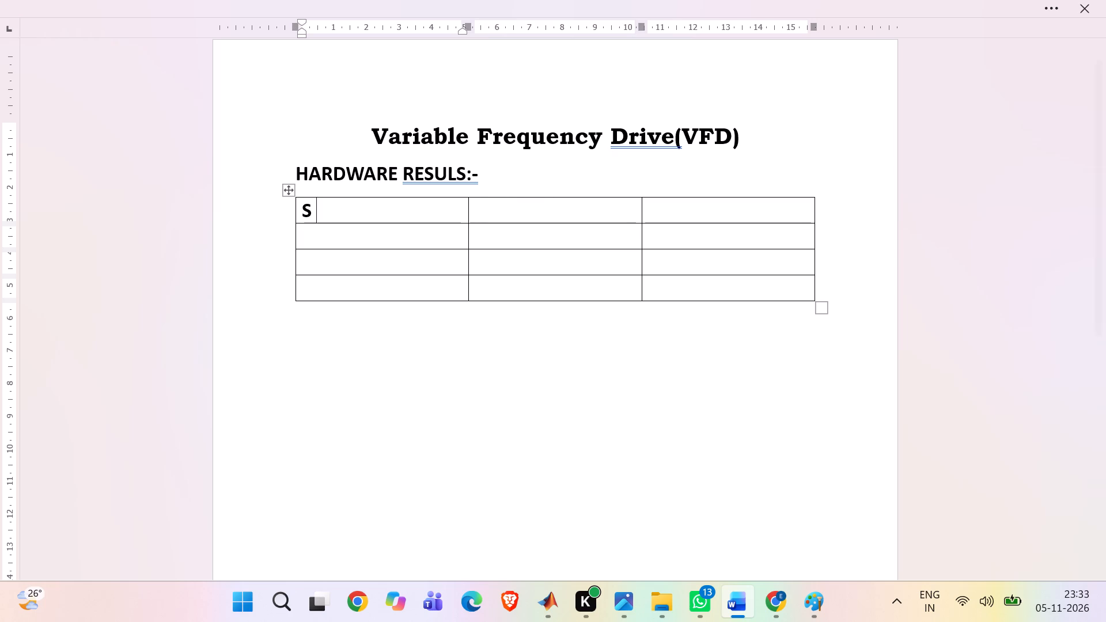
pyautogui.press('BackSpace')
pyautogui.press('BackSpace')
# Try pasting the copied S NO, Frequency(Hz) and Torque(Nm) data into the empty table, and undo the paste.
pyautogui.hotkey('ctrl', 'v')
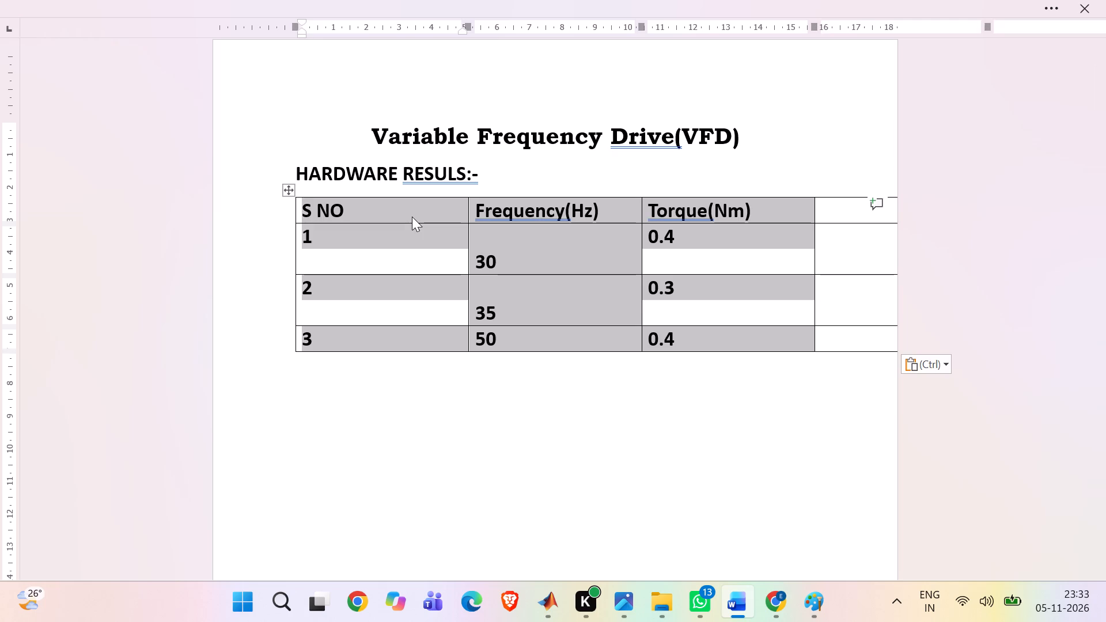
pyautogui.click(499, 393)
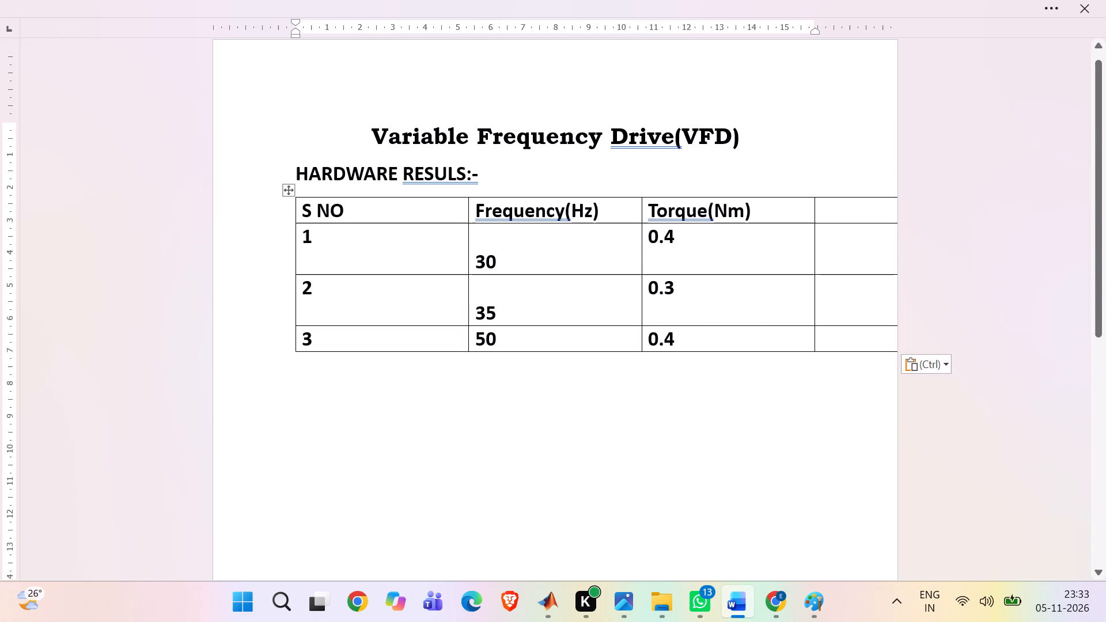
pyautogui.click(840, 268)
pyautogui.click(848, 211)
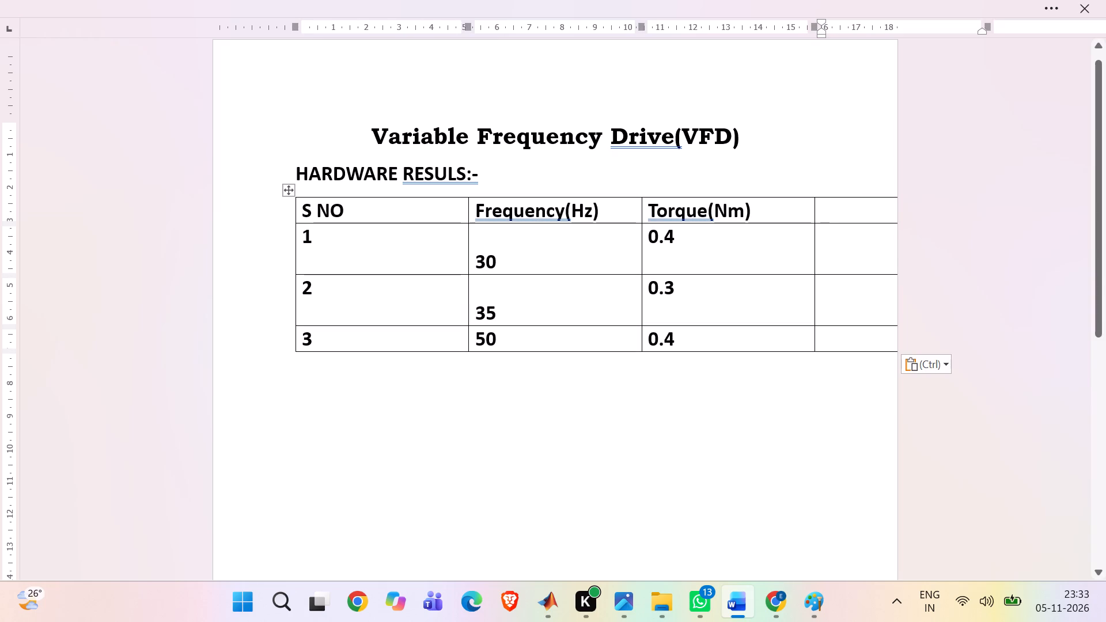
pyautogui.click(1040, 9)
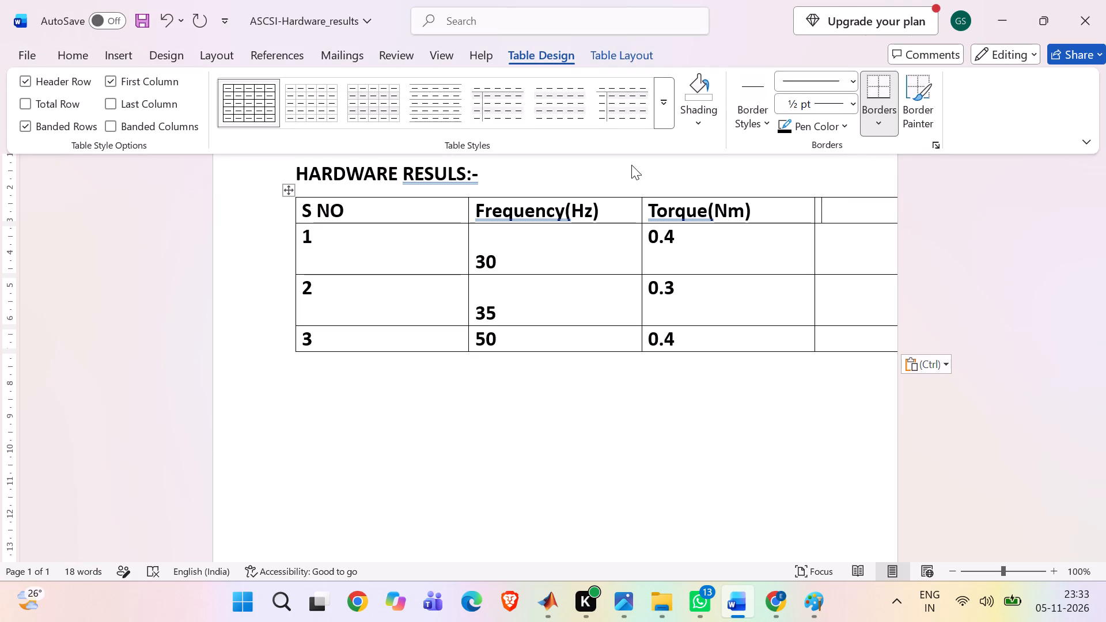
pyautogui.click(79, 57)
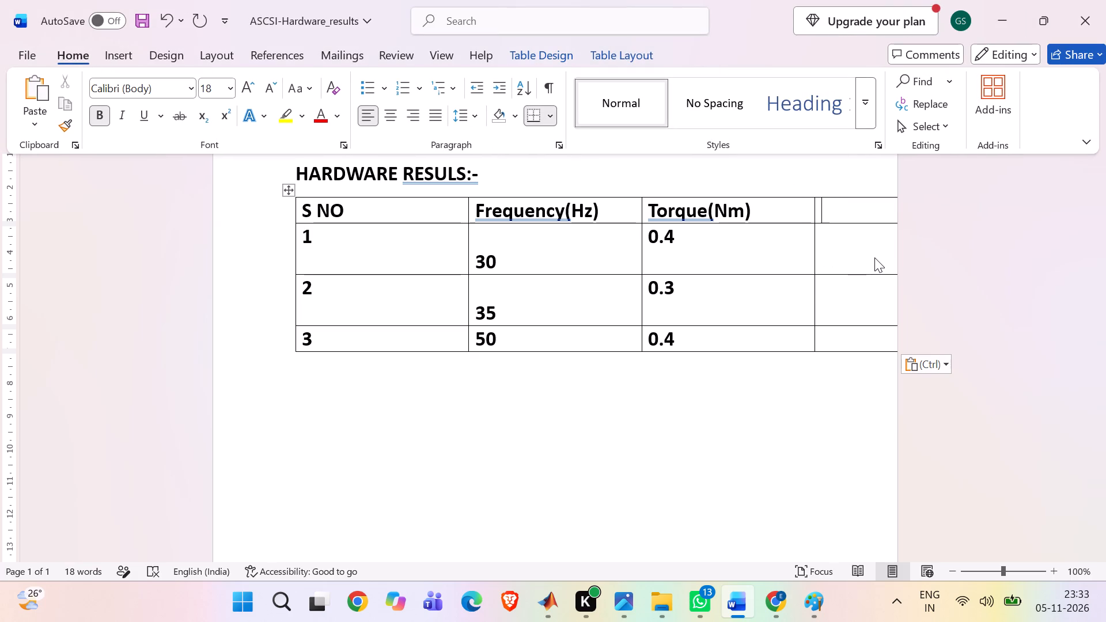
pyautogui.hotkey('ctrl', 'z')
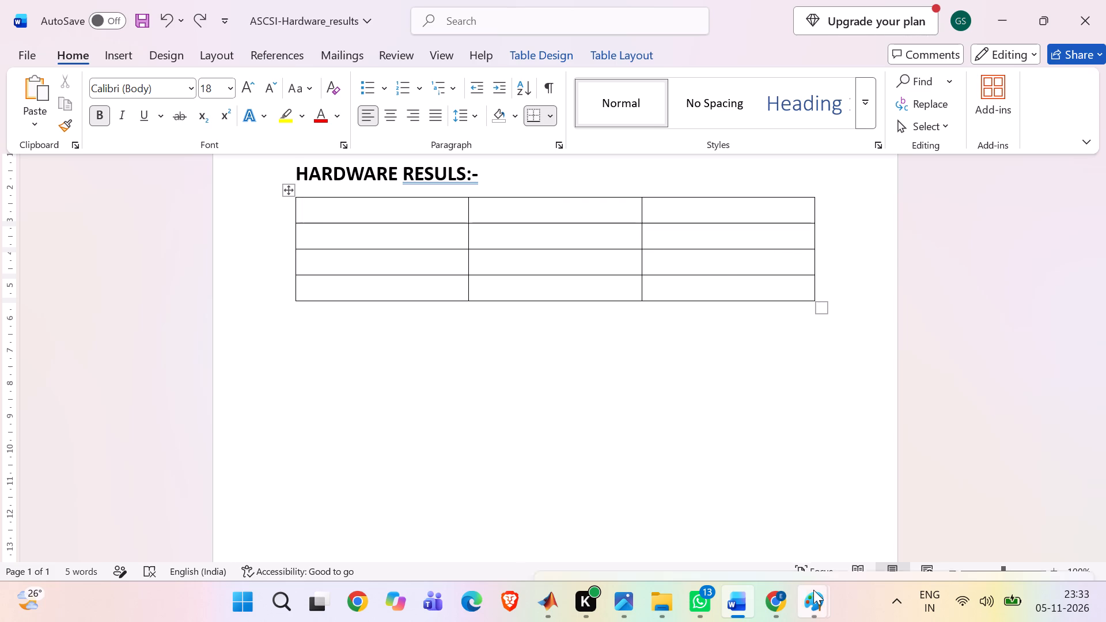
# Paste the copied S NO, Frequency(Hz) and Torque(Nm) data into the table, starting from its first cell.
pyautogui.hotkey('ctrl', 'x')
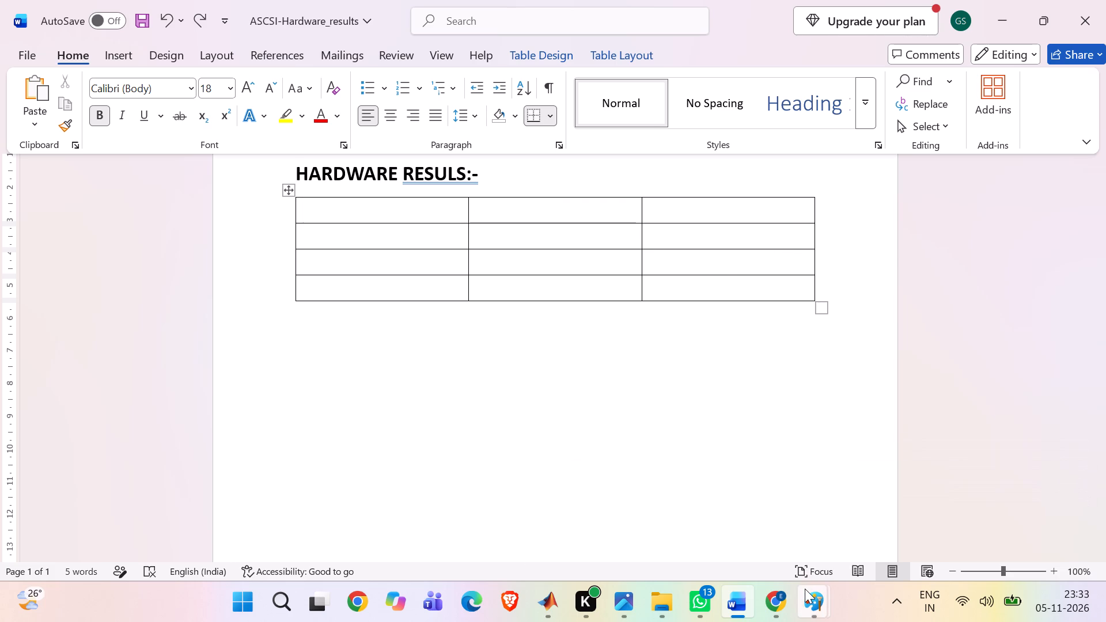
pyautogui.hotkey('ctrl', 'v')
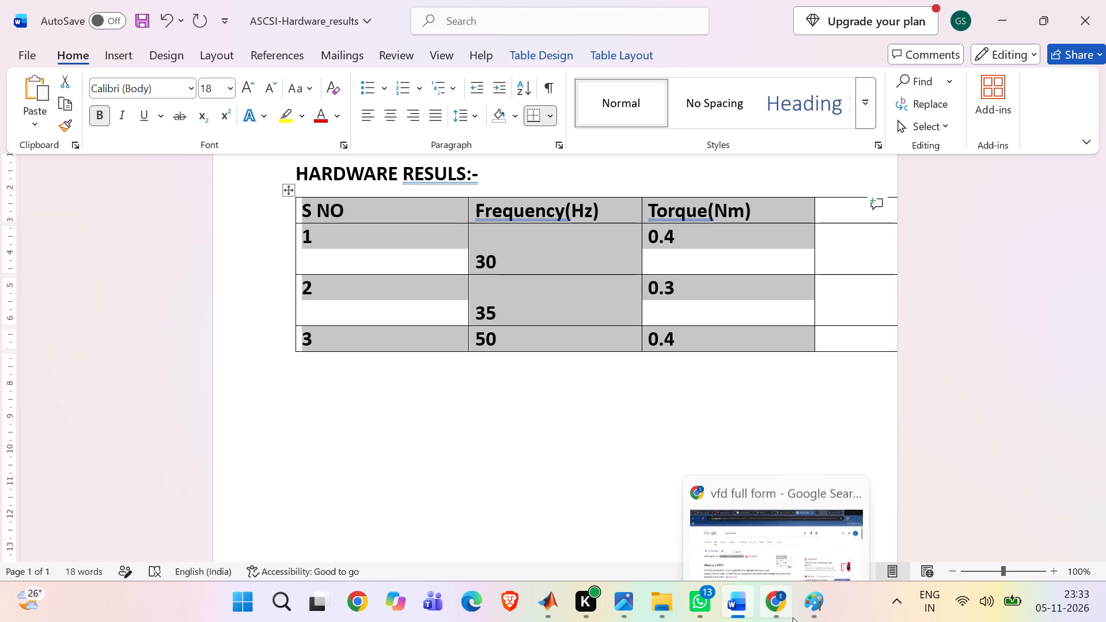
# Delete the empty fourth column that extends past the page edge beside Torque(Nm).
pyautogui.click(865, 311)
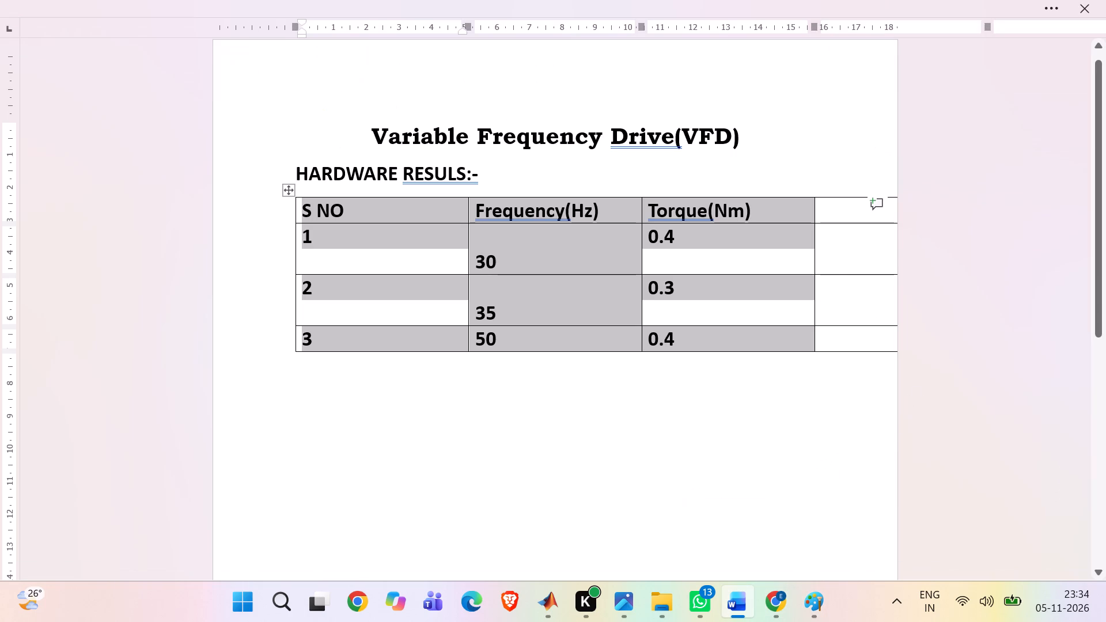
pyautogui.click(847, 221)
pyautogui.moveTo(828, 208); pyautogui.dragTo(876, 333)
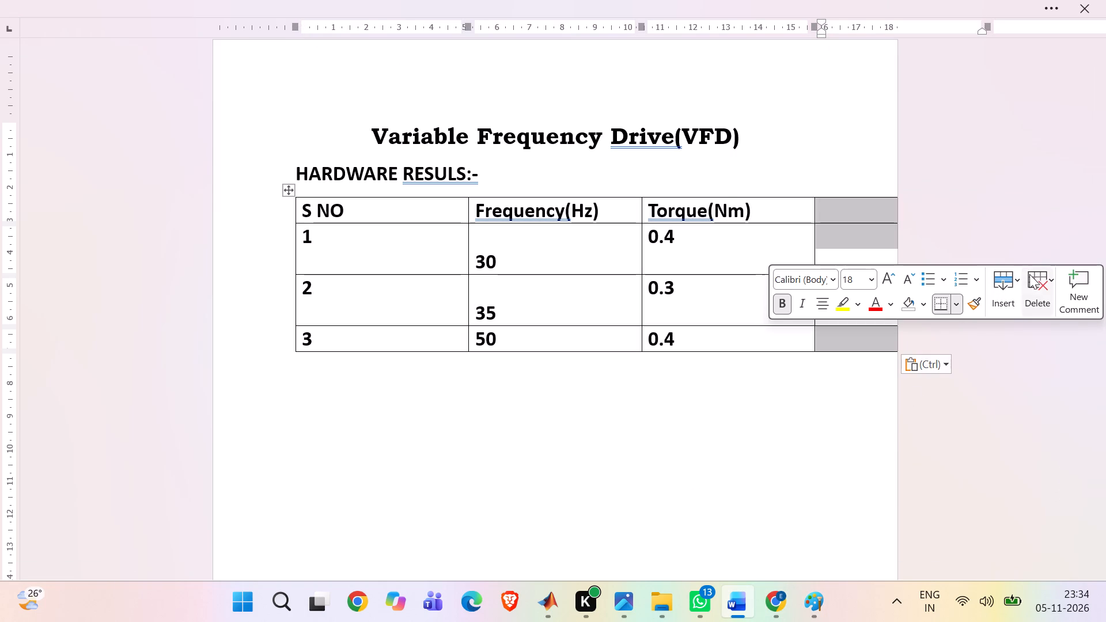
pyautogui.click(1038, 278)
pyautogui.click(1038, 358)
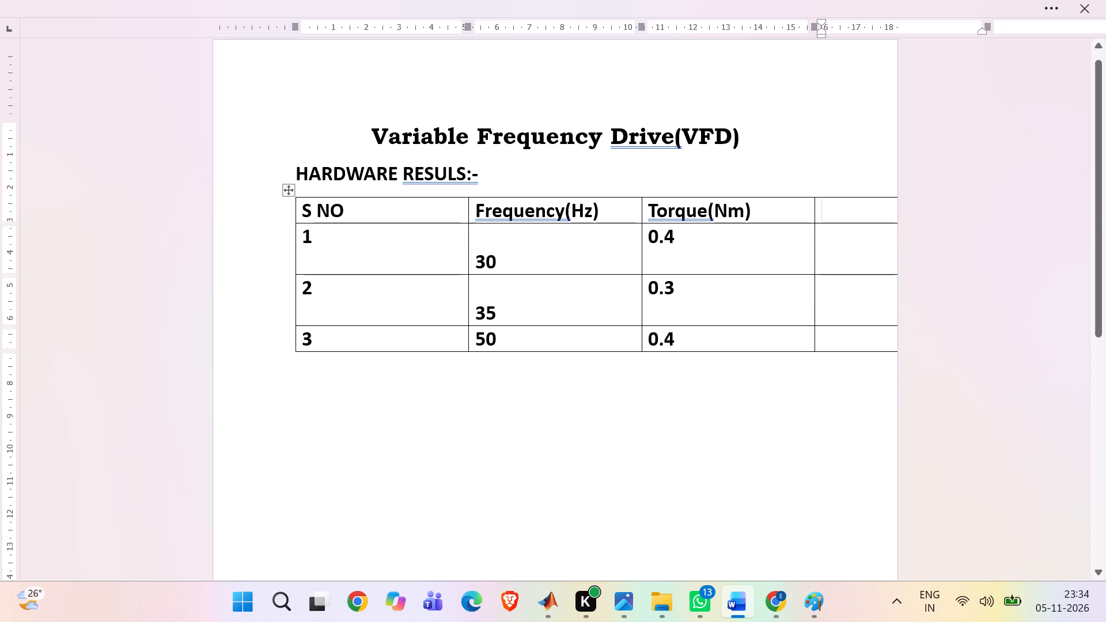
pyautogui.moveTo(832, 215); pyautogui.dragTo(880, 295)
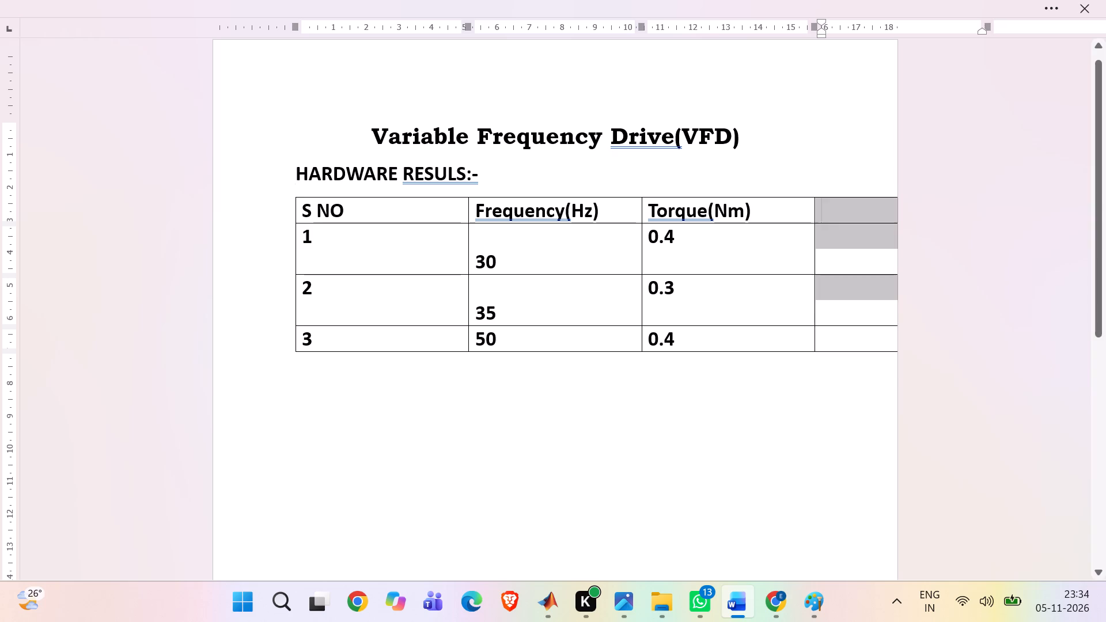
pyautogui.moveTo(880, 295); pyautogui.dragTo(880, 334)
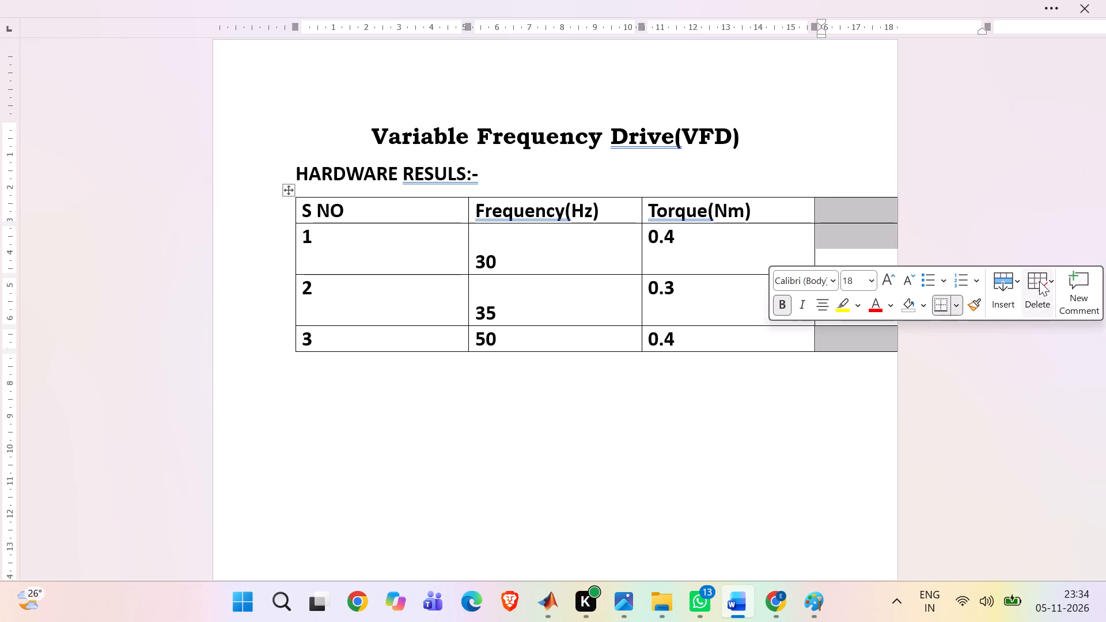
pyautogui.click(1039, 281)
pyautogui.click(1029, 355)
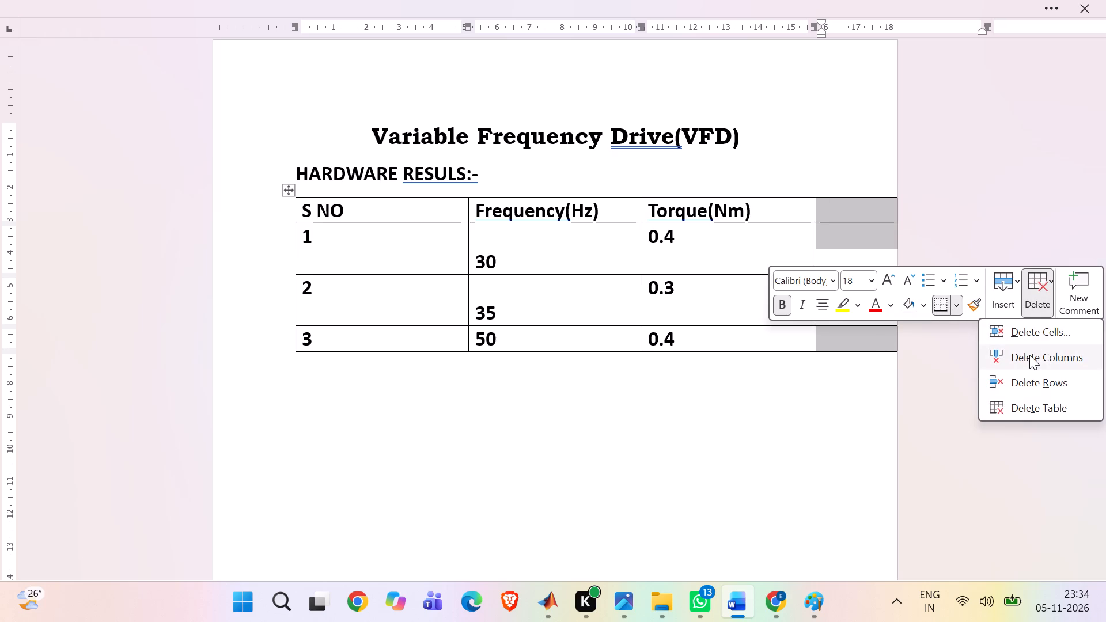
pyautogui.moveTo(834, 213); pyautogui.dragTo(855, 279)
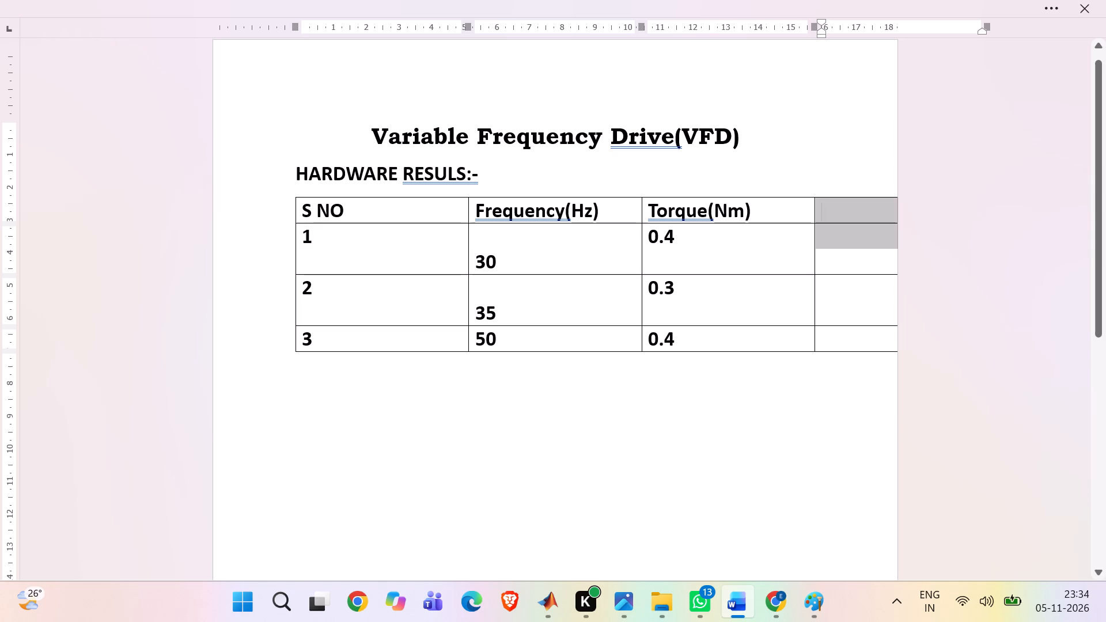
pyautogui.moveTo(855, 279); pyautogui.dragTo(865, 343)
pyautogui.click(1032, 299)
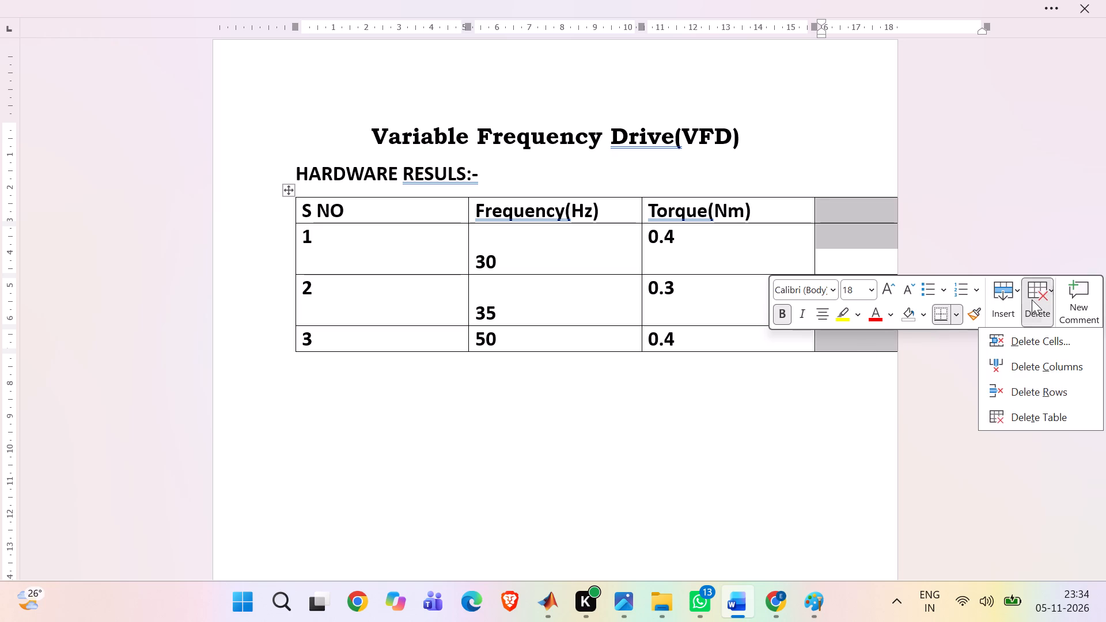
pyautogui.click(1024, 365)
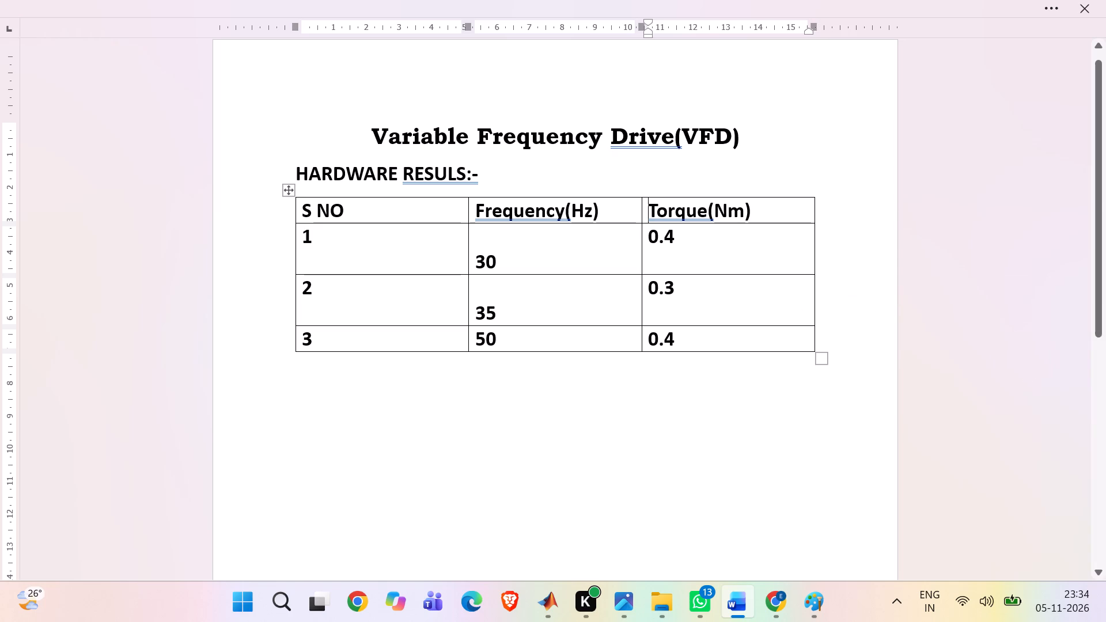
# Add a fourth column after Torque(Nm) within the table width and give it the heading "Waveforms".
pyautogui.click(692, 406)
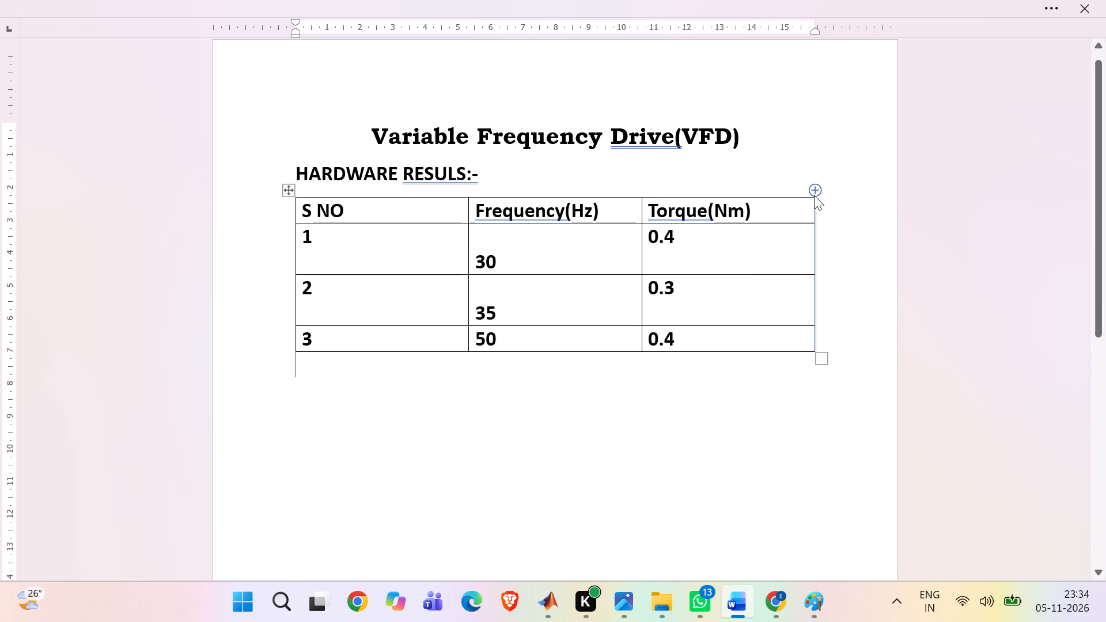
pyautogui.click(814, 190)
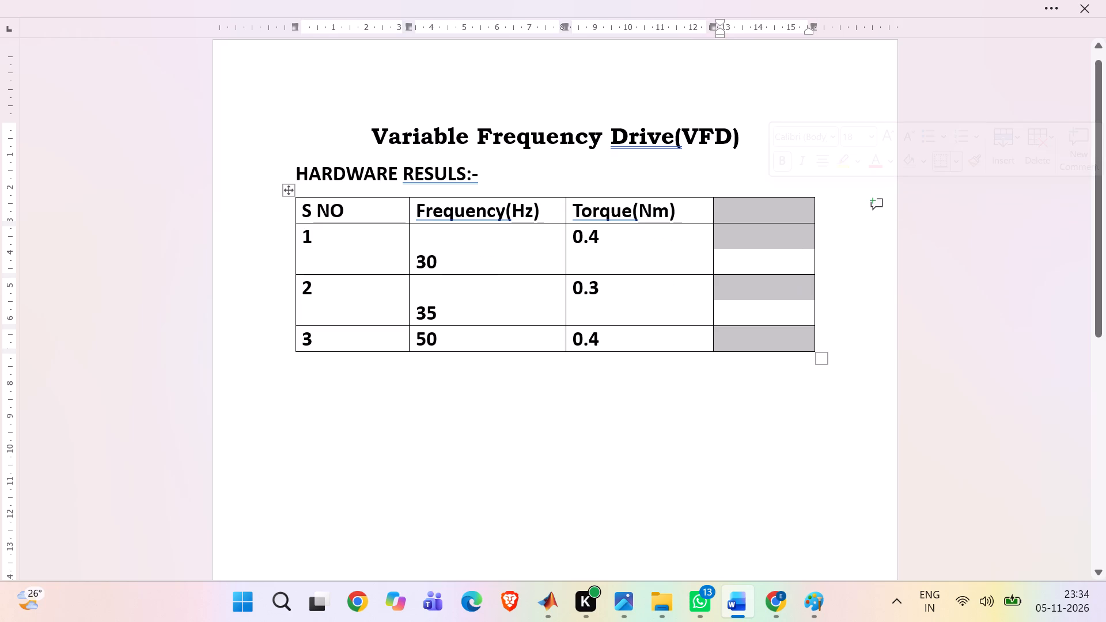
pyautogui.click(752, 385)
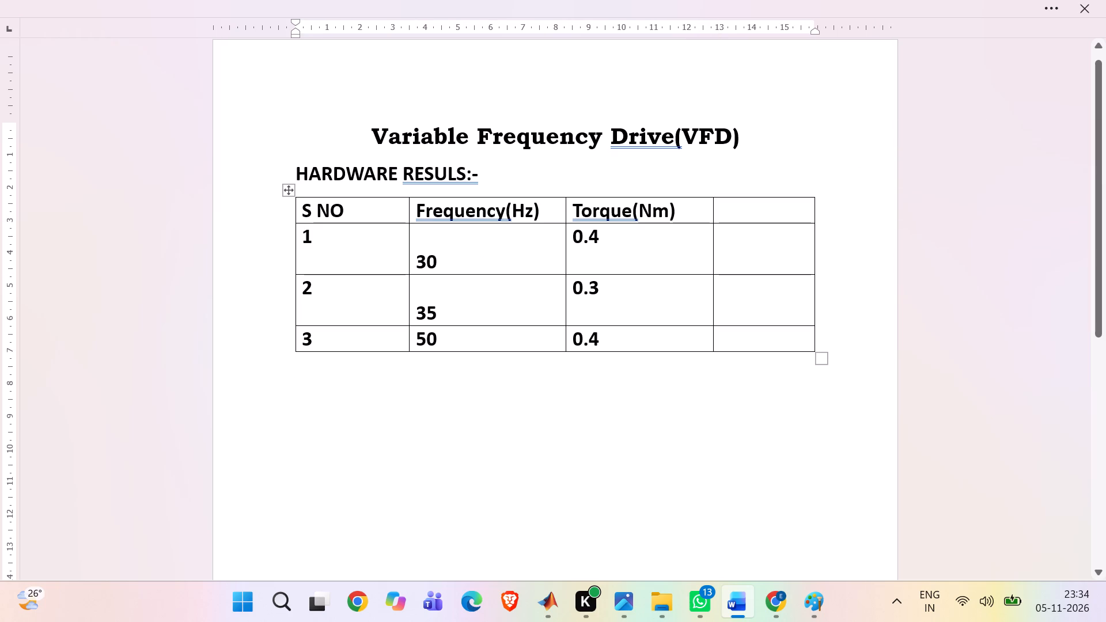
pyautogui.click(725, 210)
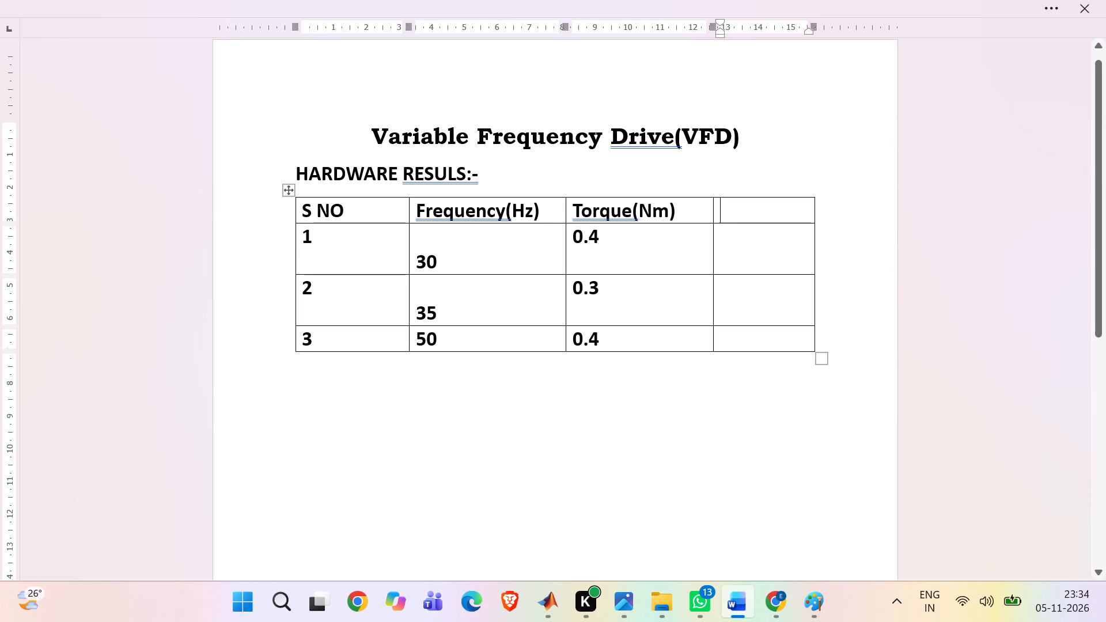
pyautogui.hotkey('shift', 'w')
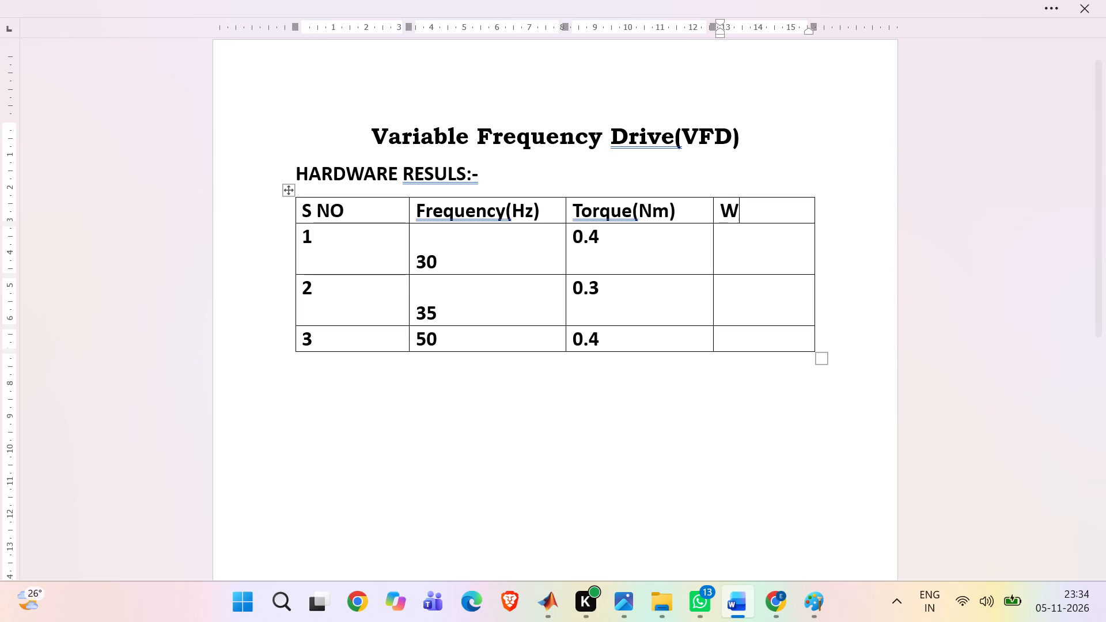
pyautogui.write('aveforms')
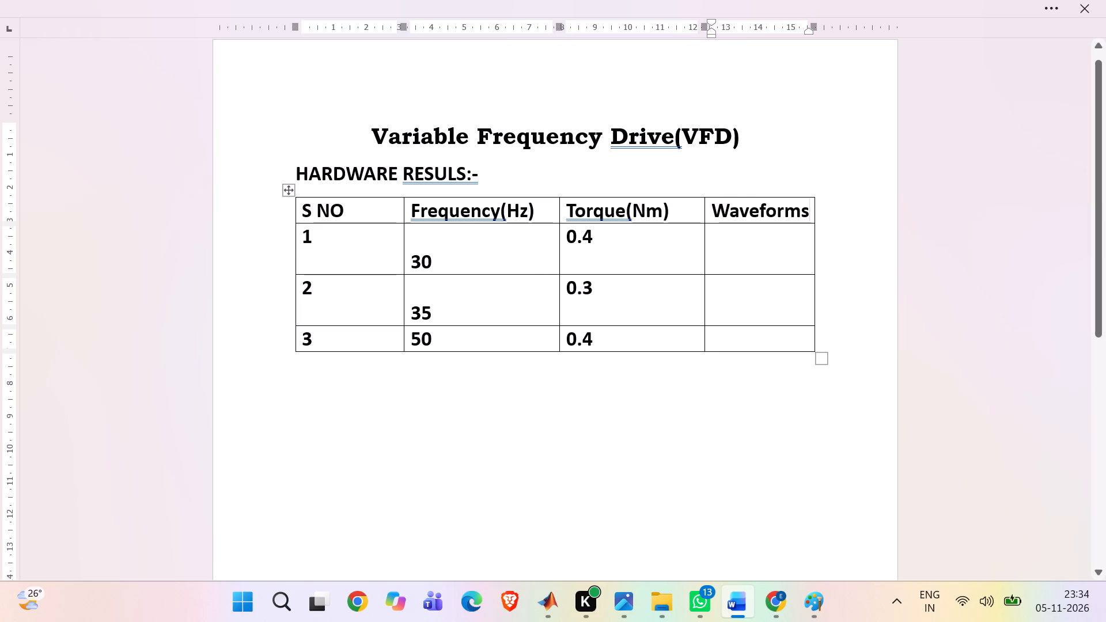
# Correct the misspelled word in the heading above the table so it reads "HARDWARE RESULTS:-".
pyautogui.click(460, 173)
pyautogui.press('t')
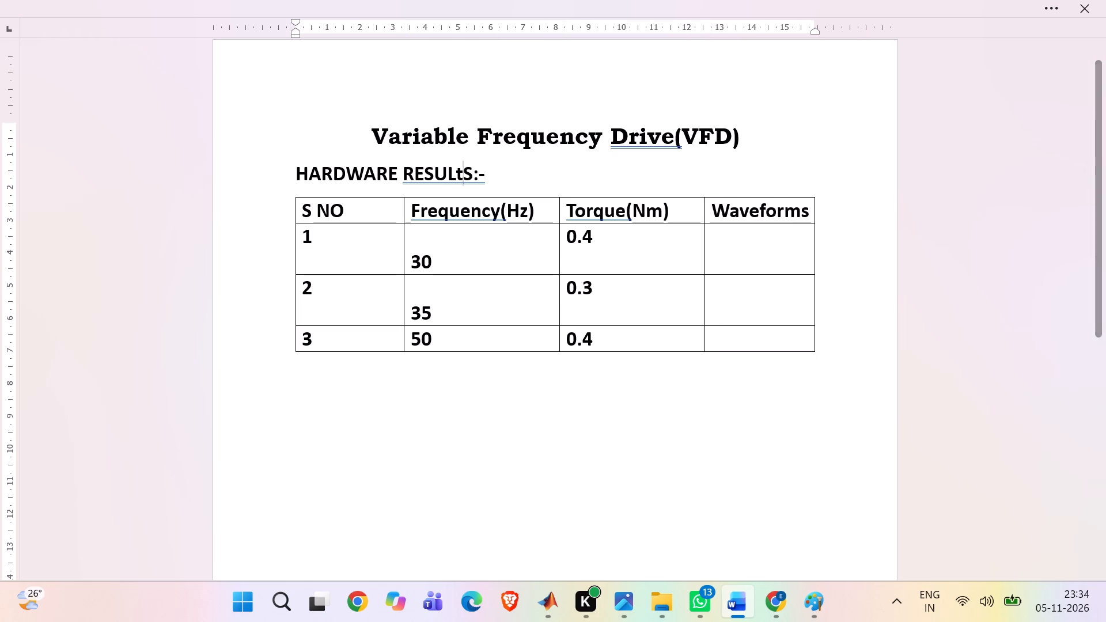
pyautogui.press('BackSpace')
pyautogui.hotkey('shift', 't')
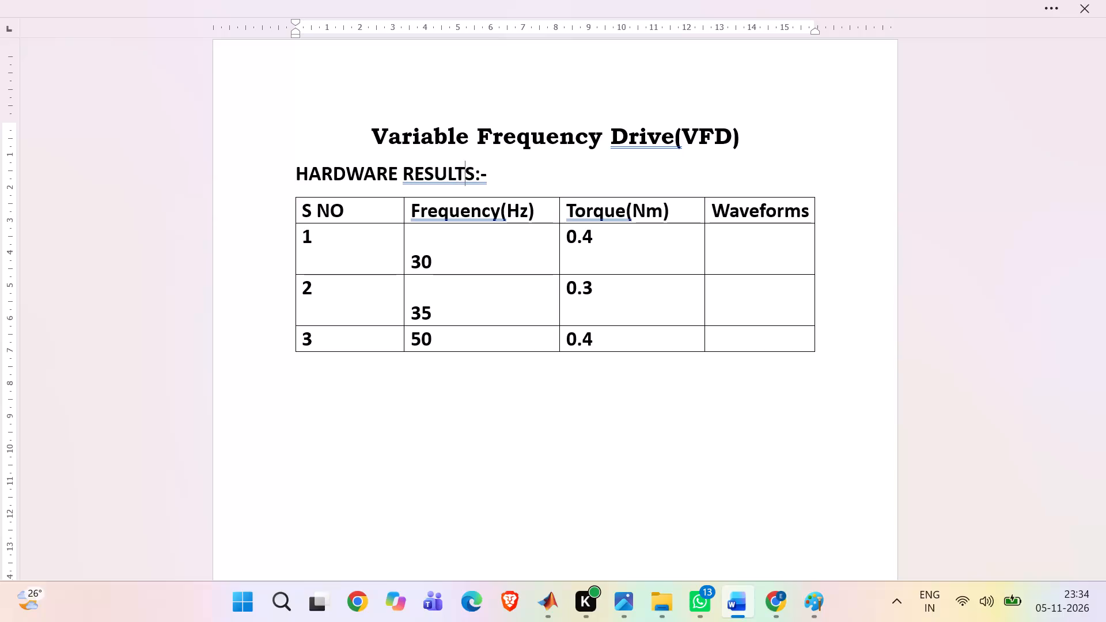
# Preview the document's page thumbnails in the Navigation pane, close the pane, and return to the first Waveforms cell.
pyautogui.click(719, 260)
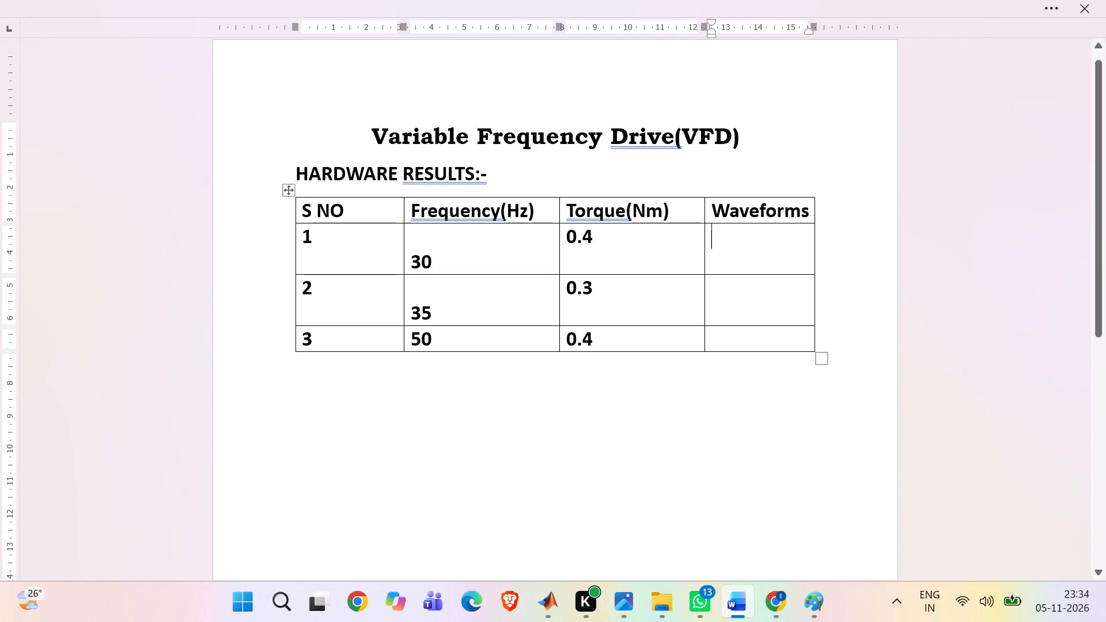
pyautogui.click(1049, 0)
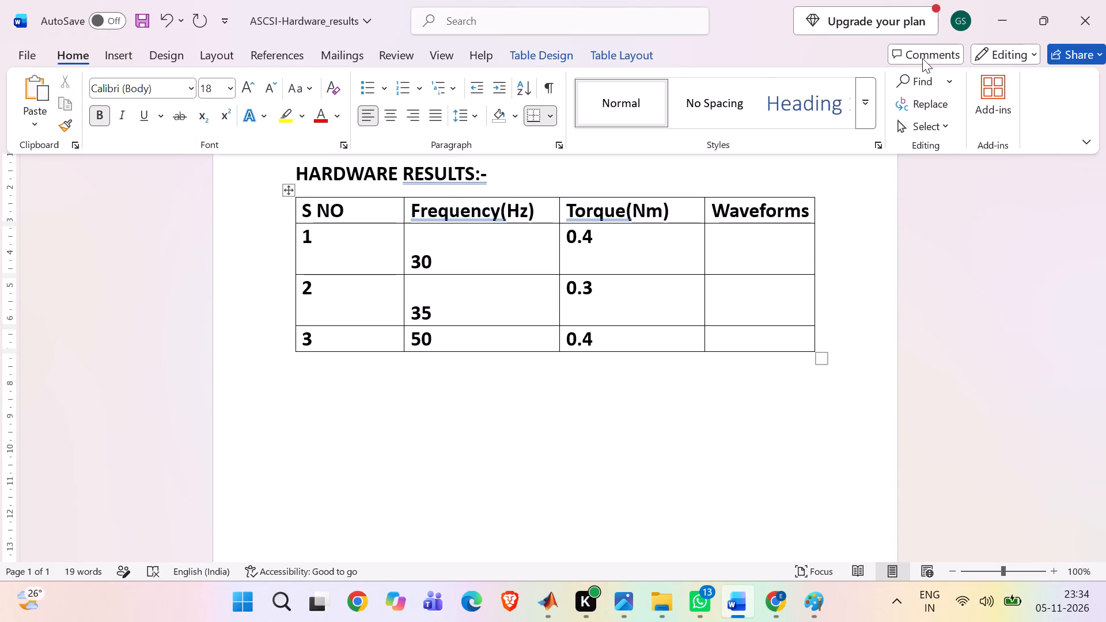
pyautogui.click(444, 54)
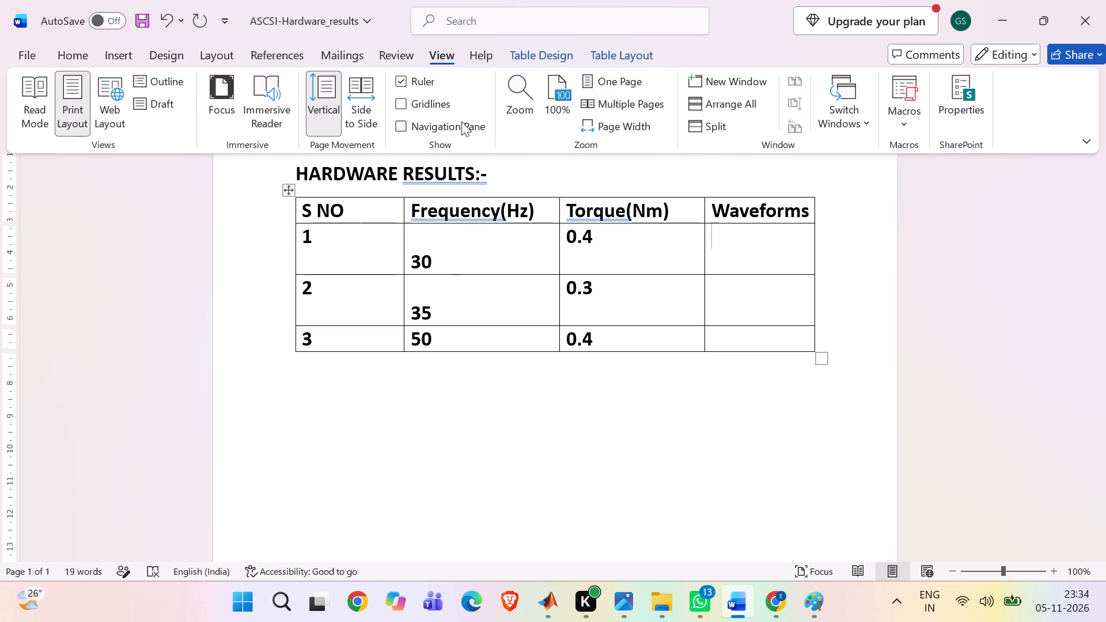
pyautogui.click(421, 127)
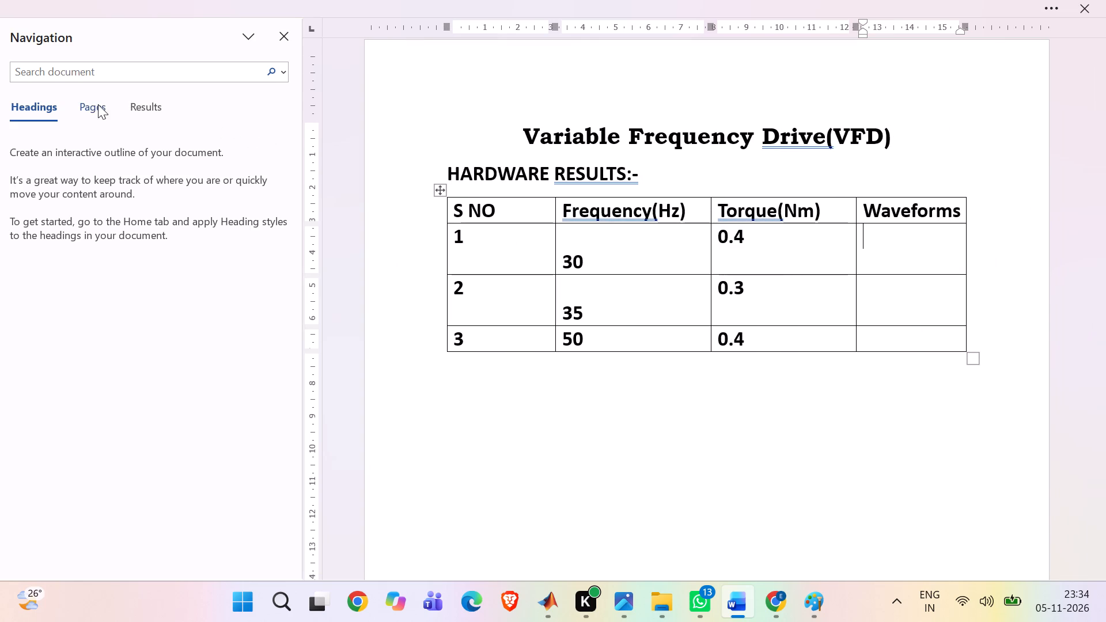
pyautogui.click(96, 104)
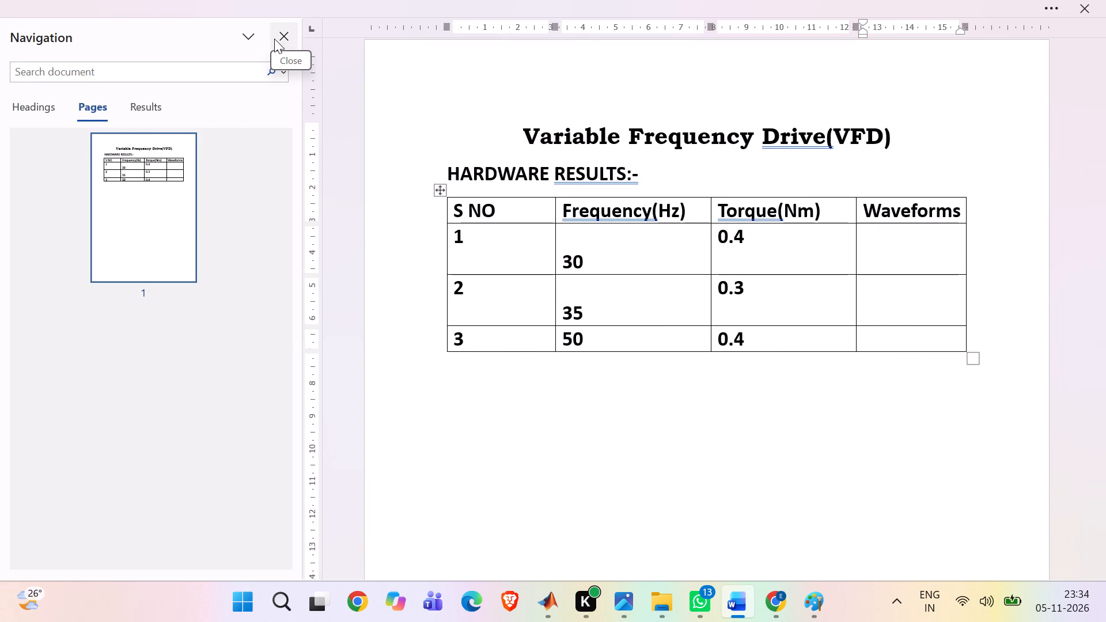
pyautogui.click(165, 180)
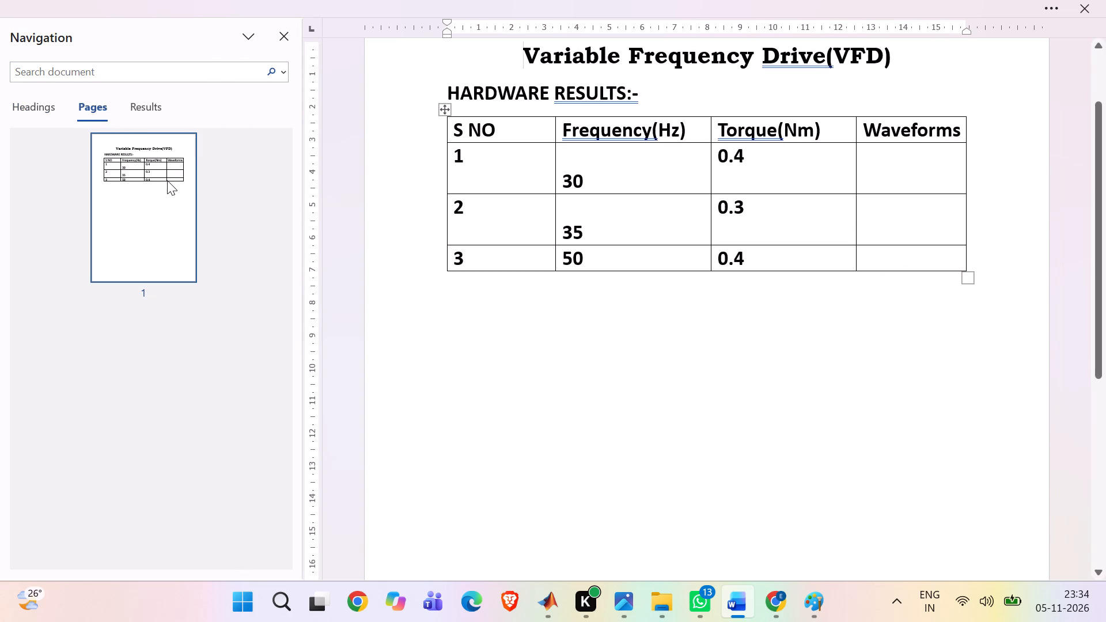
pyautogui.rightClick(175, 181)
pyautogui.click(275, 41)
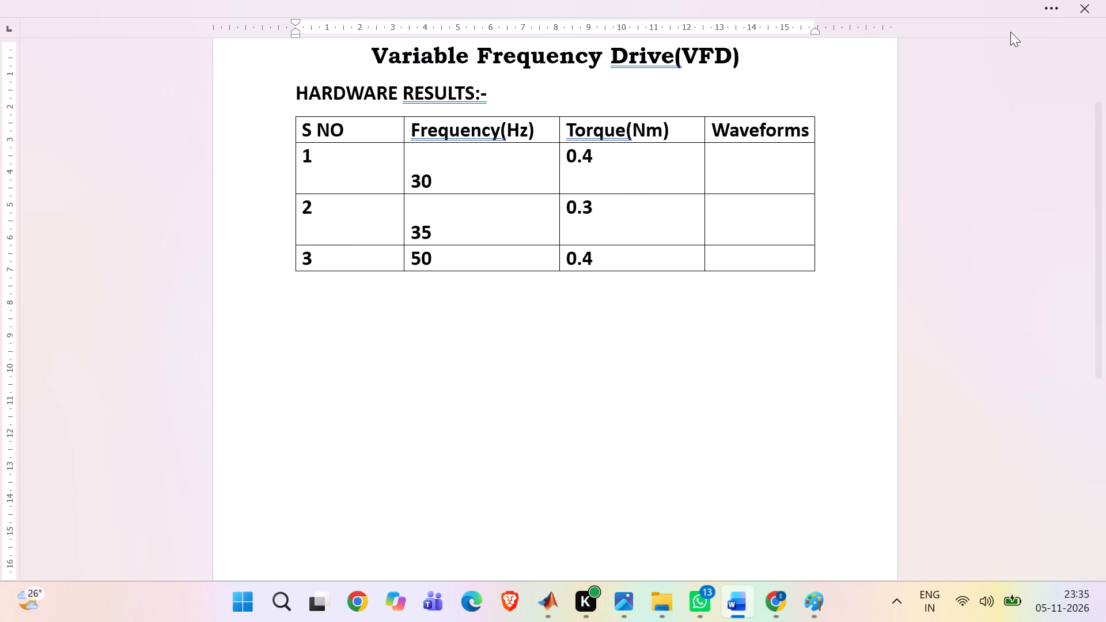
pyautogui.click(1056, 7)
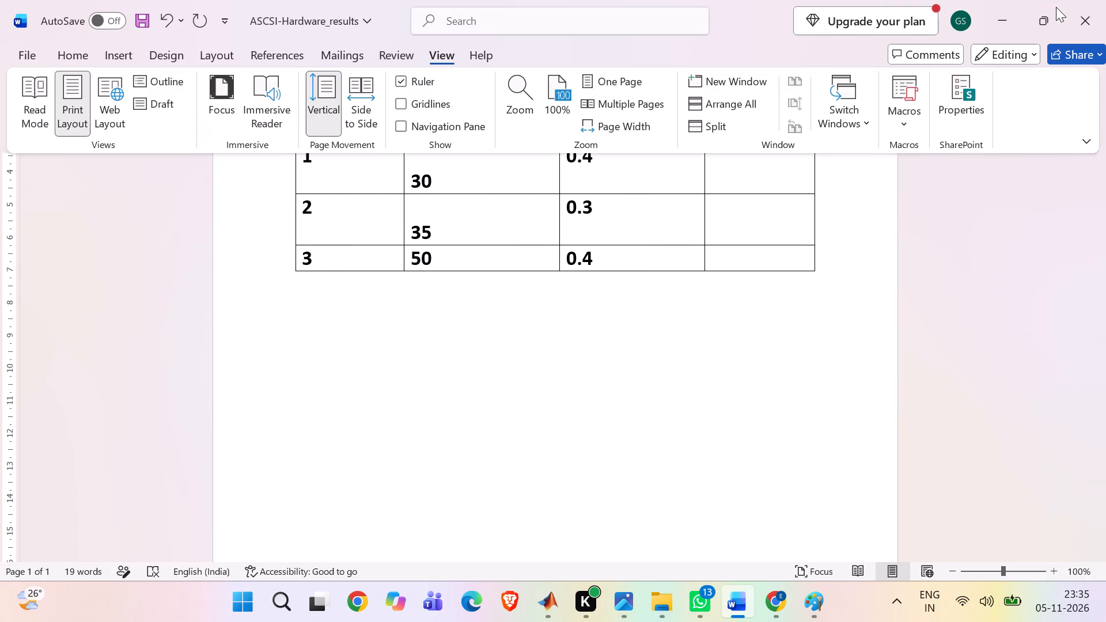
pyautogui.scroll(3, 613, 238)
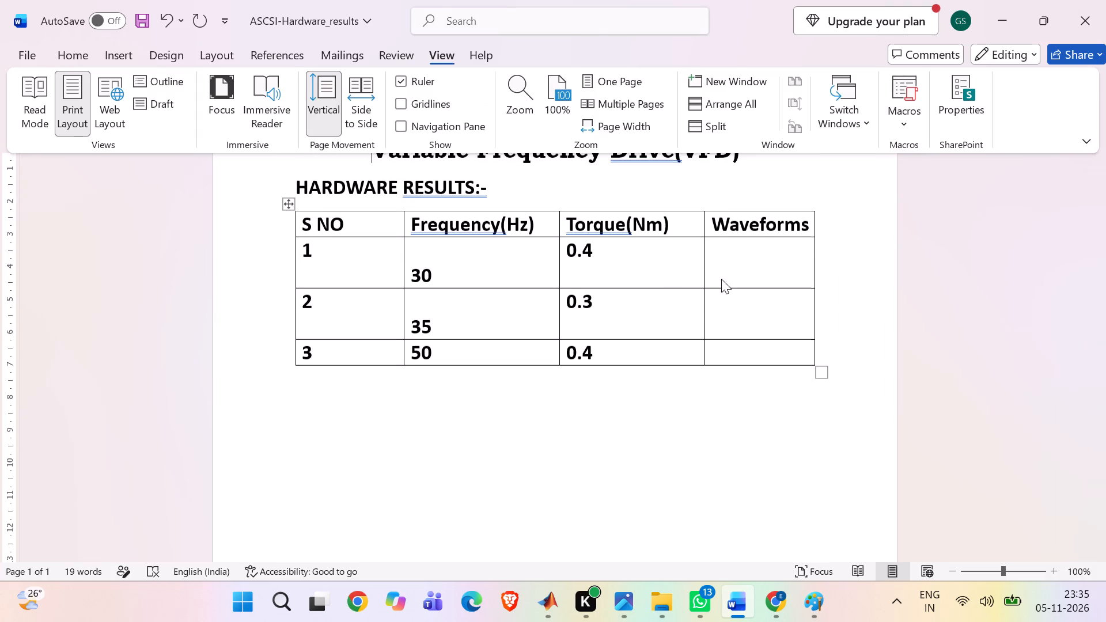
pyautogui.click(757, 256)
pyautogui.click(757, 256)
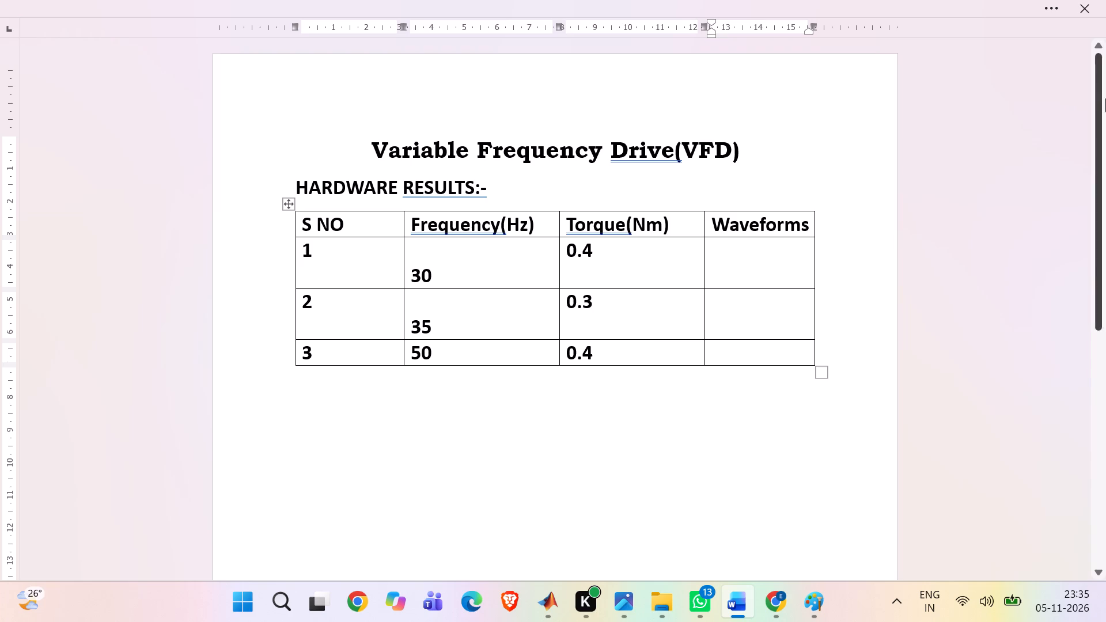
# Preview the document in Read Mode and return to editing.
pyautogui.click(1056, 13)
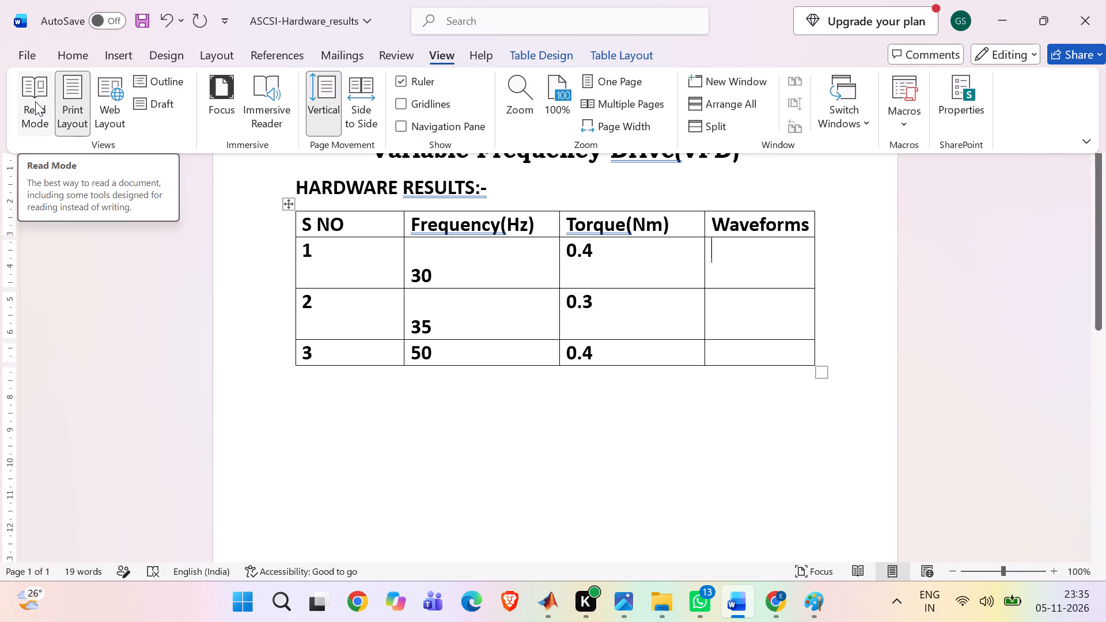
pyautogui.click(41, 116)
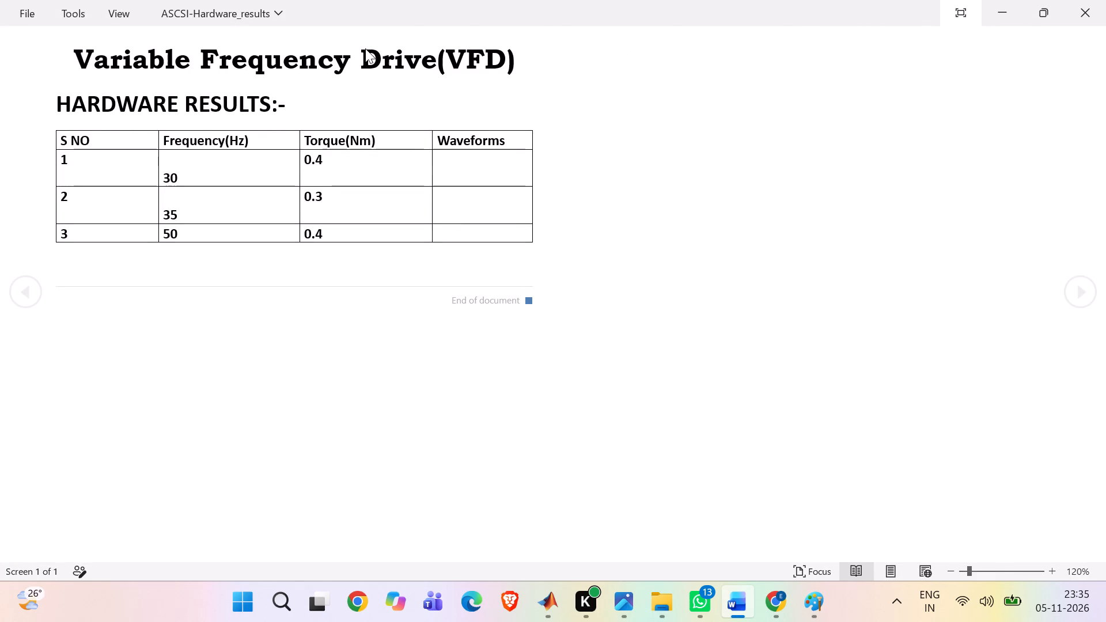
pyautogui.click(111, 20)
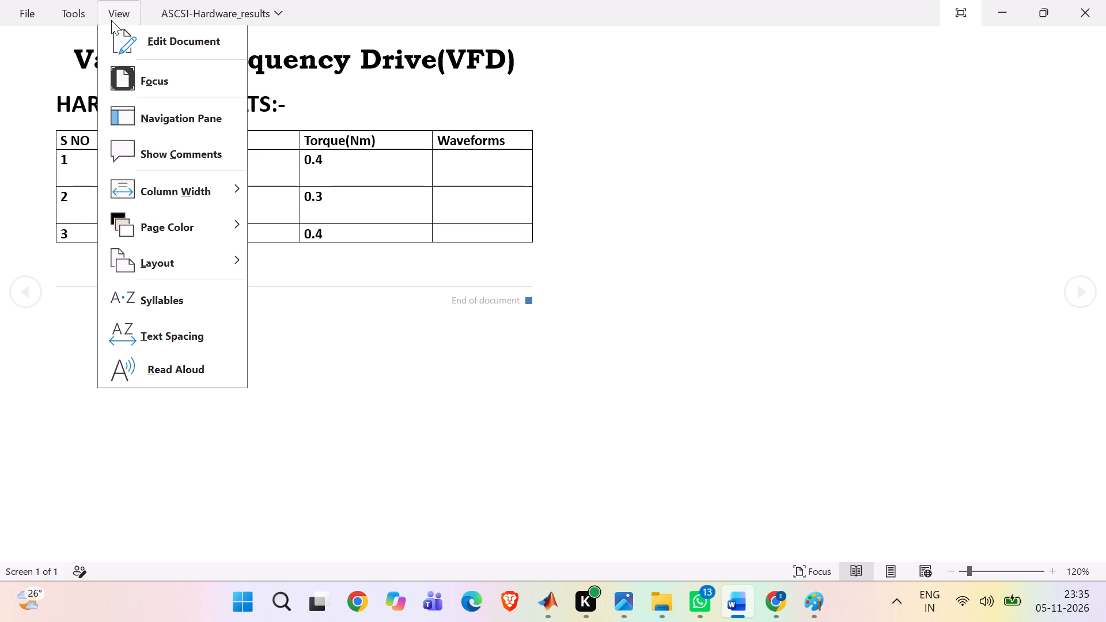
pyautogui.click(210, 45)
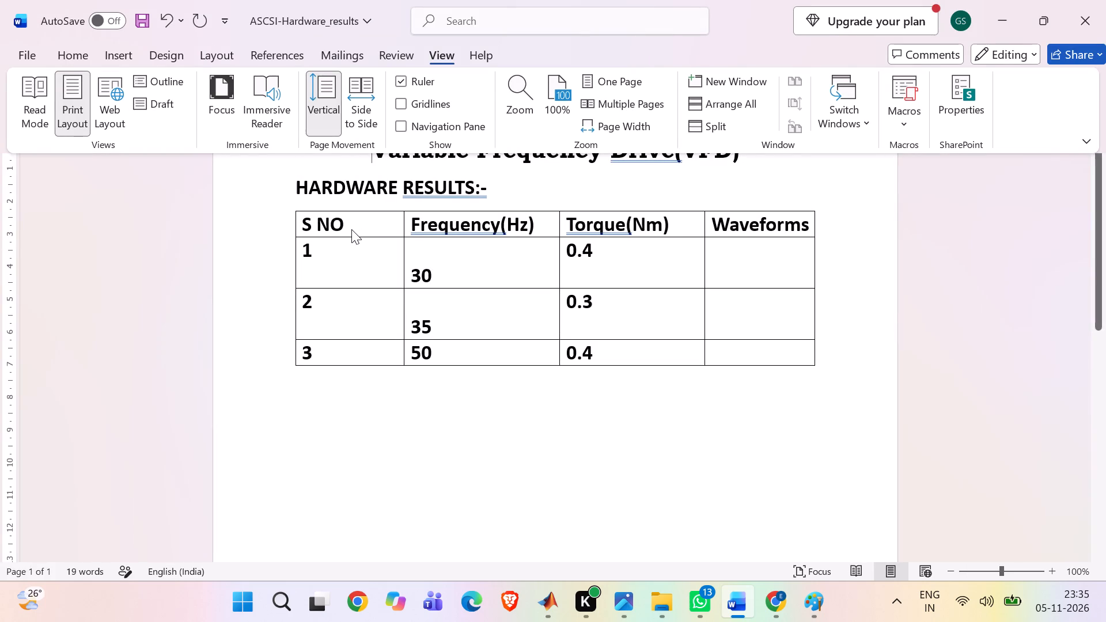
pyautogui.scroll(2, 351, 229)
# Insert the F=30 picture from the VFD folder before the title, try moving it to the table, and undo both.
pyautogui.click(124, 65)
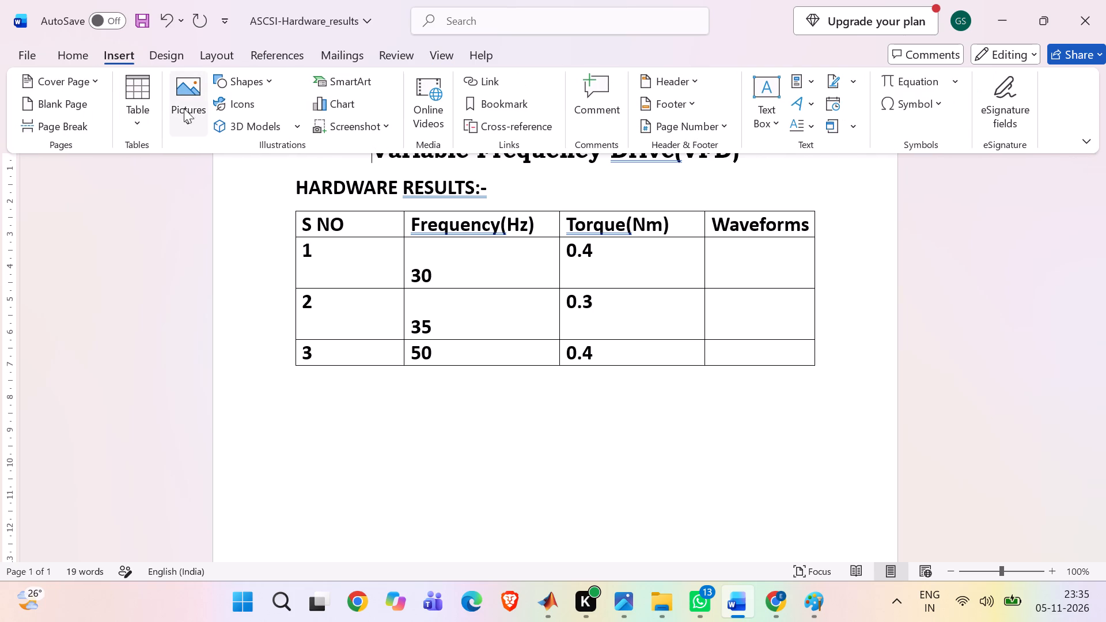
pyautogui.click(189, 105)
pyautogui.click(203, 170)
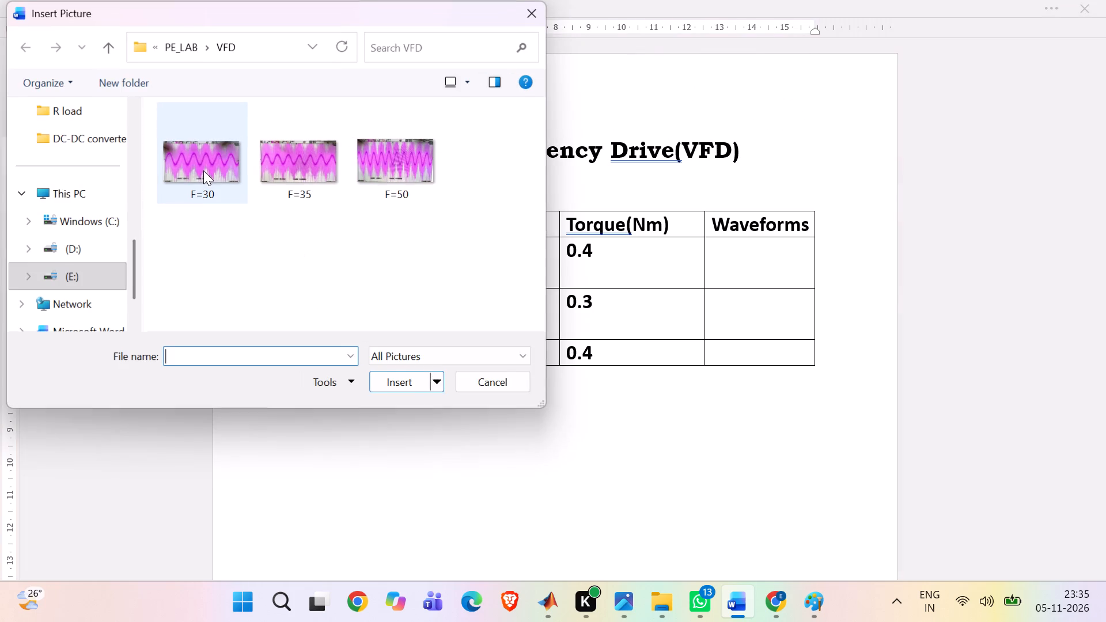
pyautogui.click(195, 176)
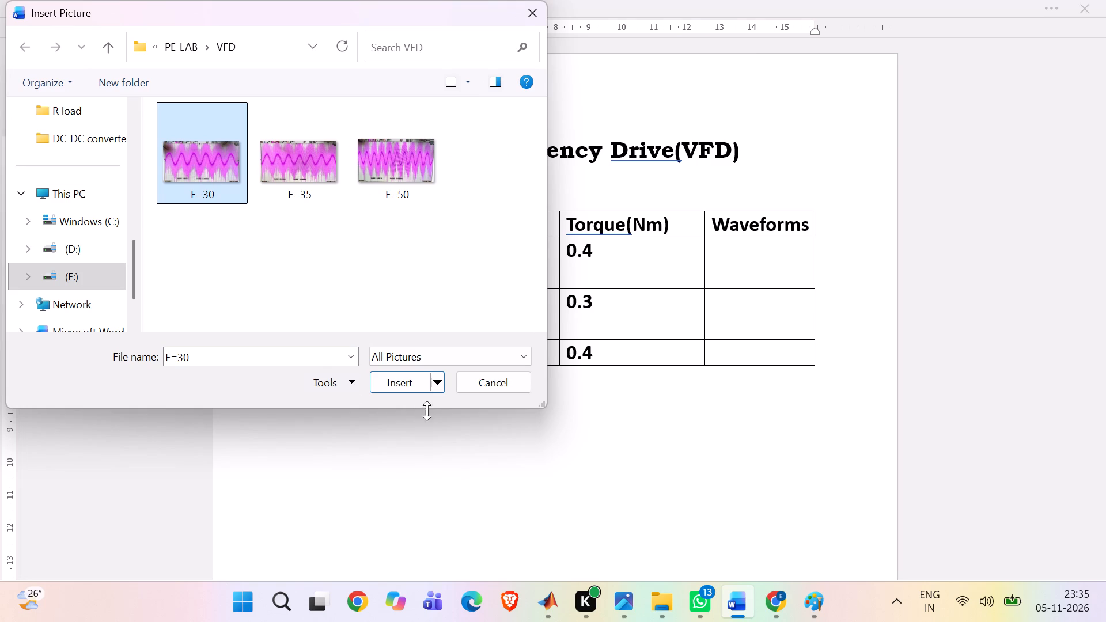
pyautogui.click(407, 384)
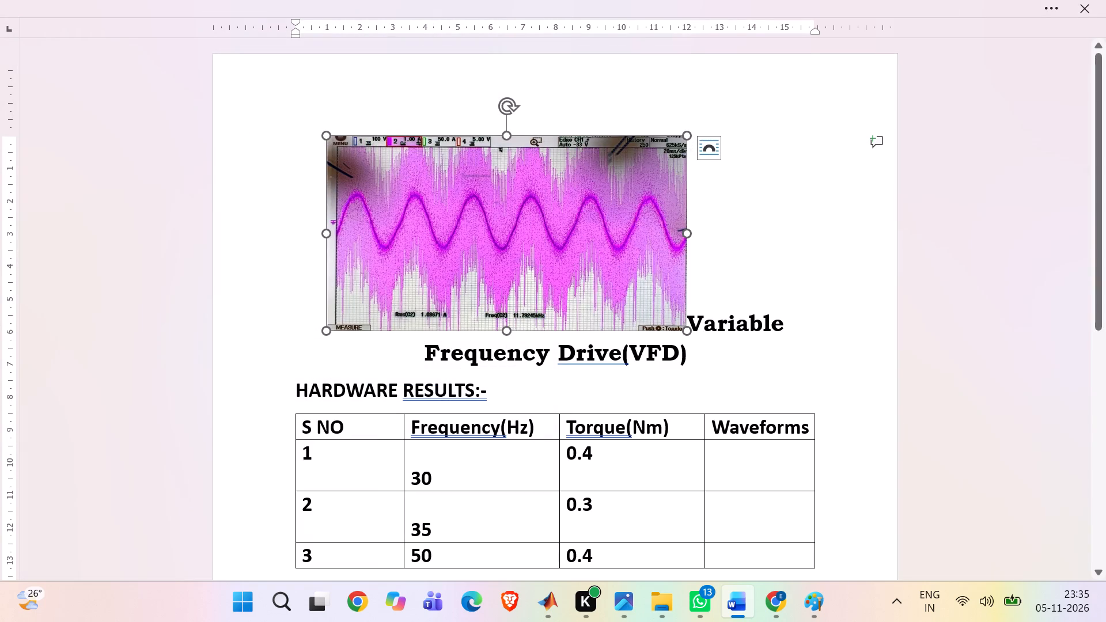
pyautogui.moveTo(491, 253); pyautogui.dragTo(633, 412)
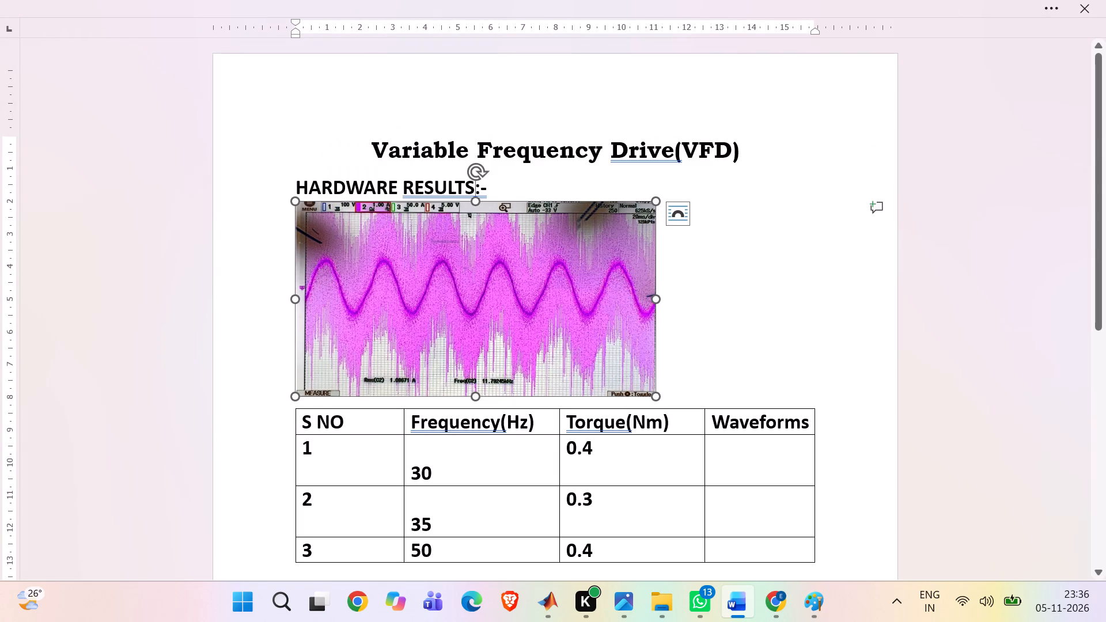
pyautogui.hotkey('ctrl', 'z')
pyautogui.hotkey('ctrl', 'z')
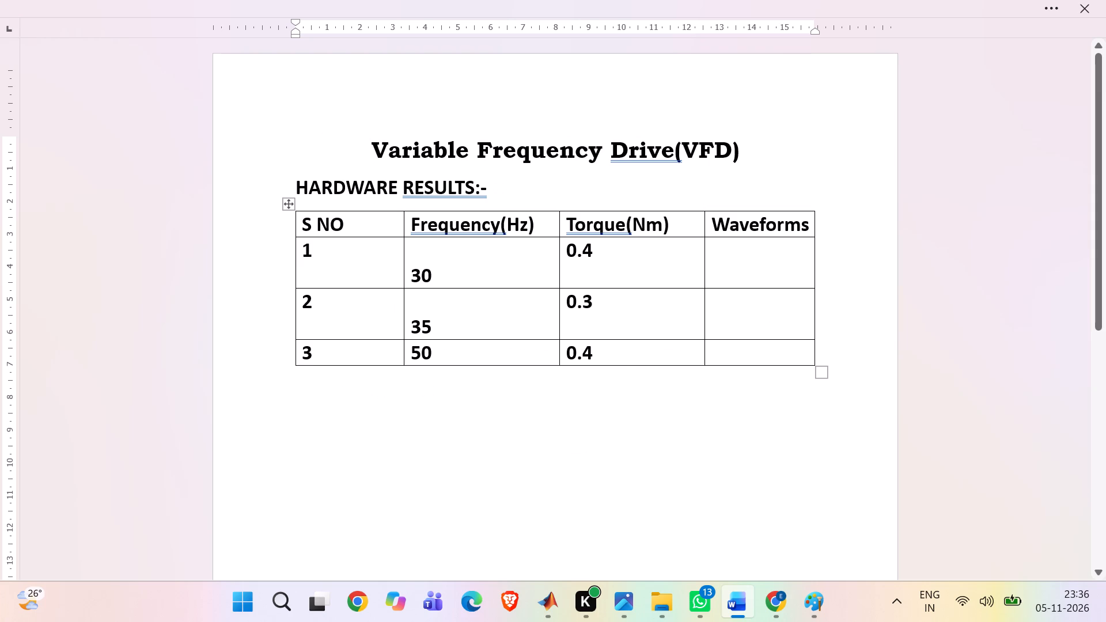
# Insert the F=30 picture from the PE_LAB VFD folder into the Waveforms cell of row 1.
pyautogui.click(734, 256)
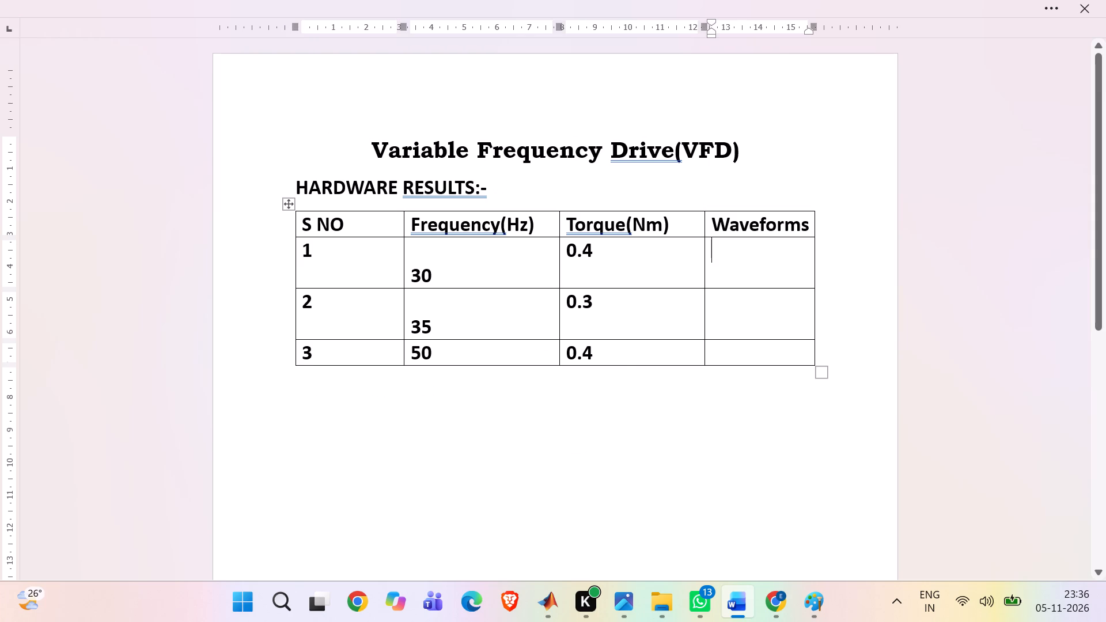
pyautogui.click(1063, 6)
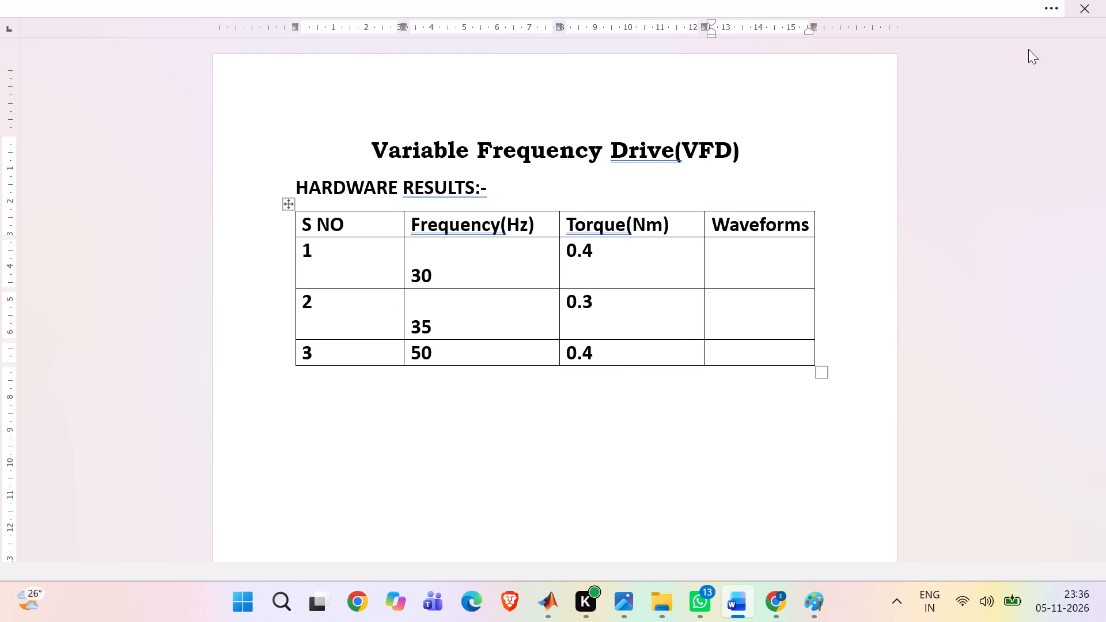
pyautogui.click(735, 258)
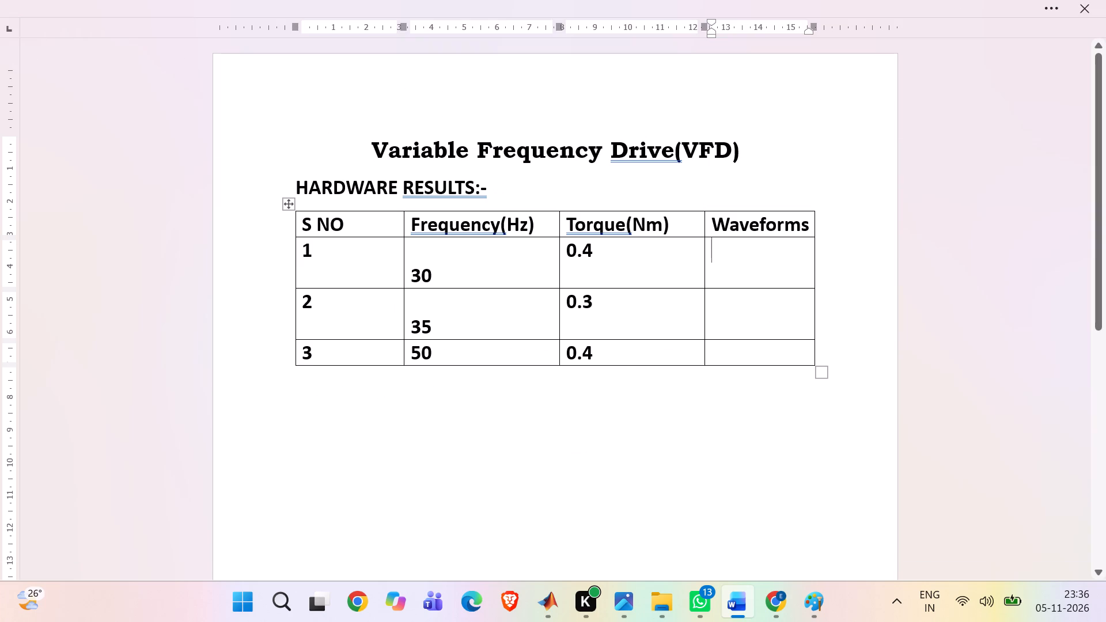
pyautogui.click(1051, 11)
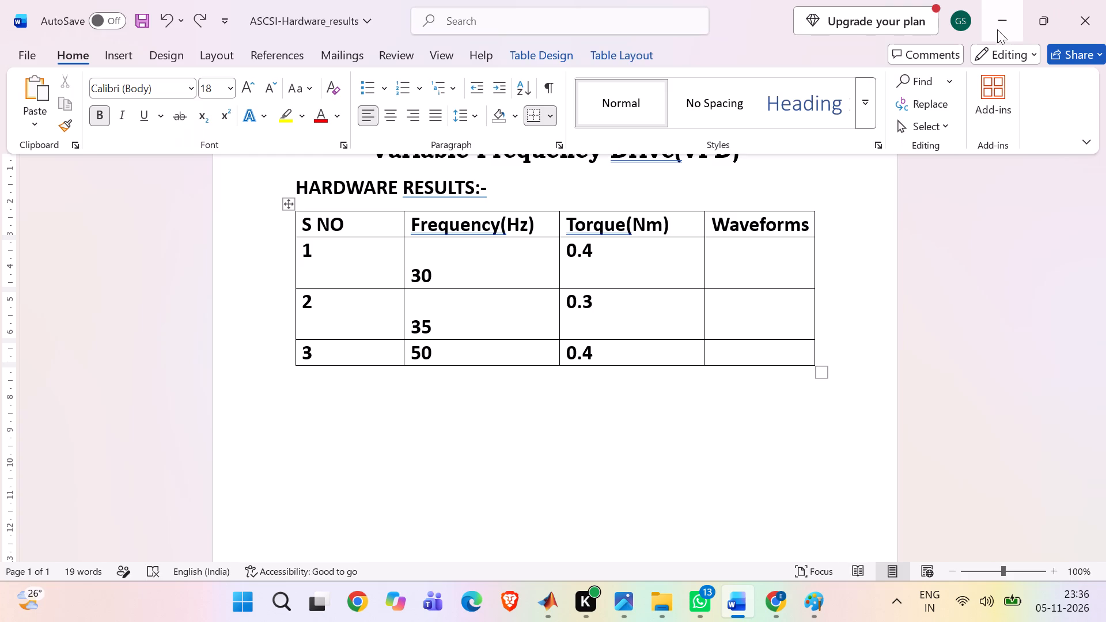
pyautogui.click(126, 50)
pyautogui.click(197, 87)
pyautogui.click(237, 187)
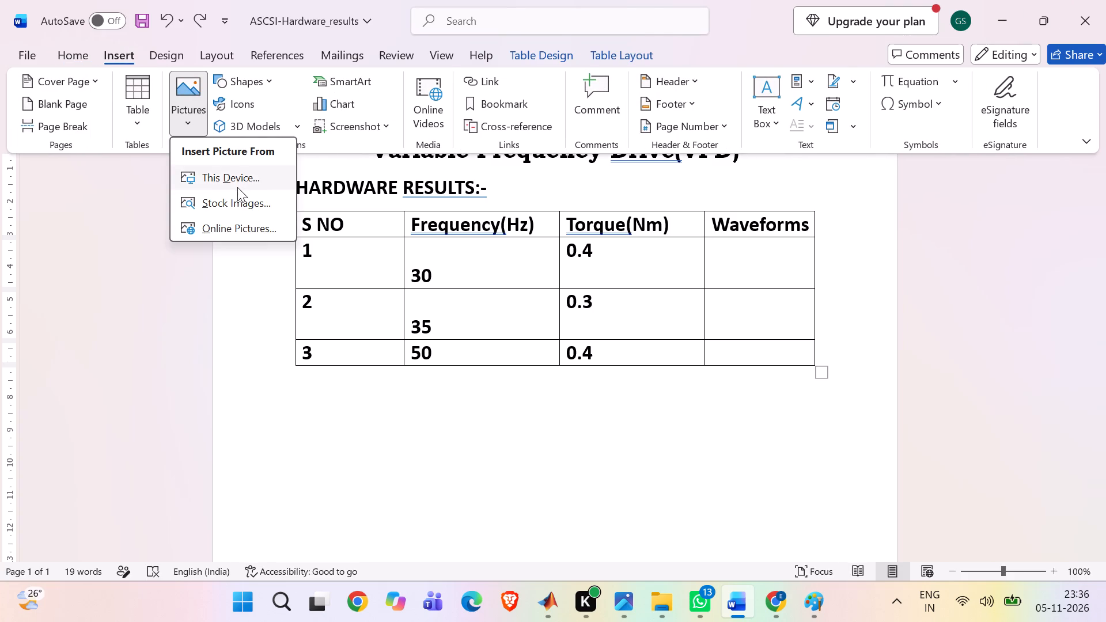
pyautogui.click(215, 185)
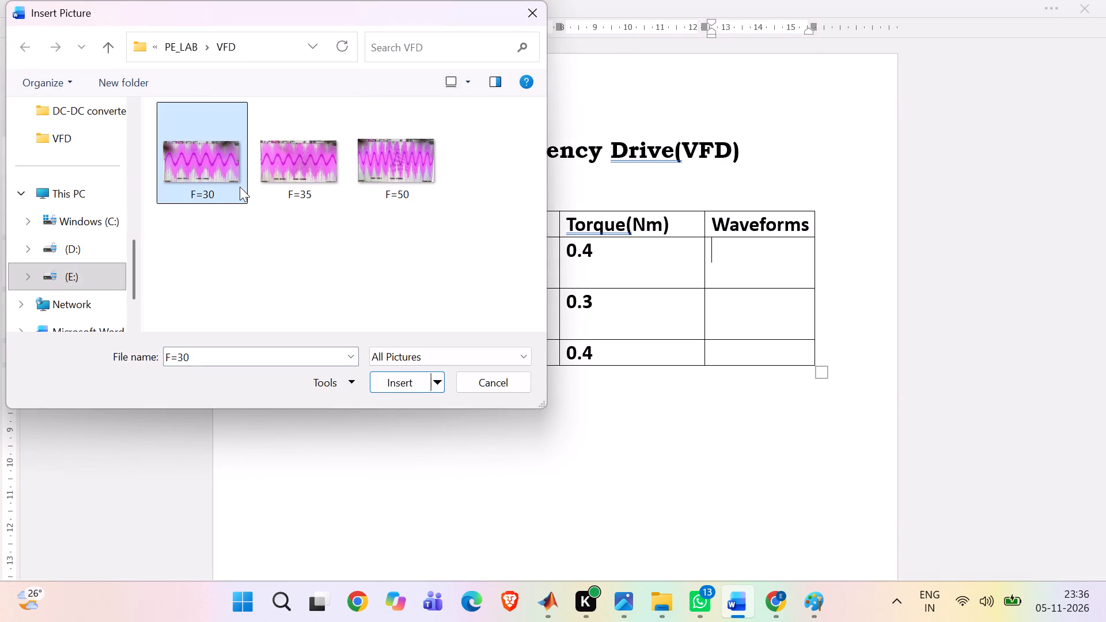
pyautogui.click(414, 384)
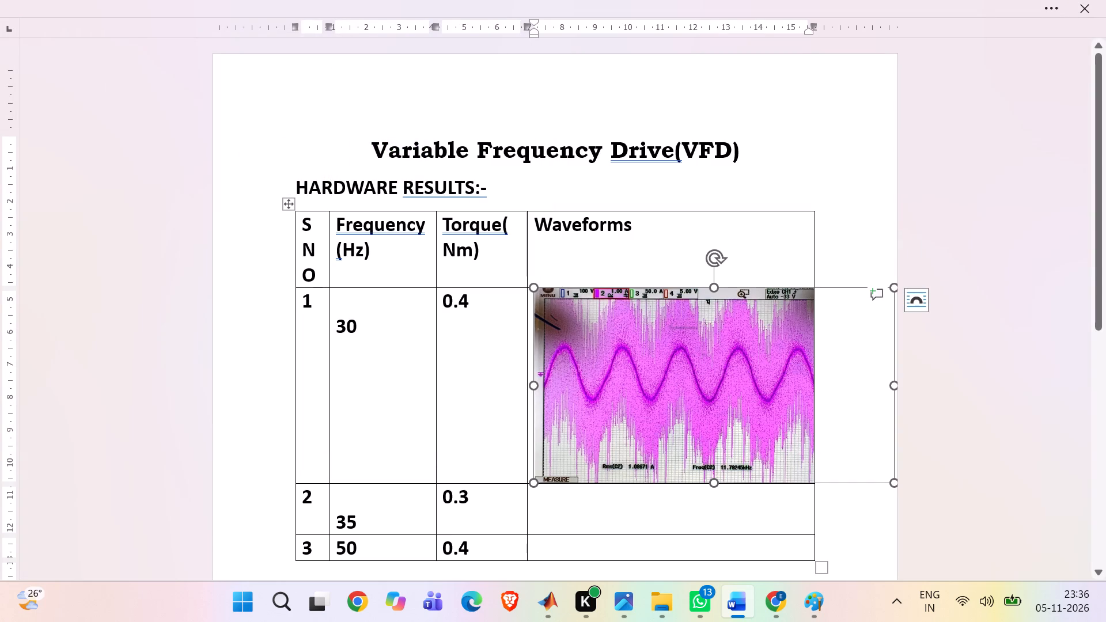
# Narrow the F=30 waveform picture, keeping its height, so it fits in the Waveforms column.
pyautogui.moveTo(536, 386); pyautogui.dragTo(655, 401)
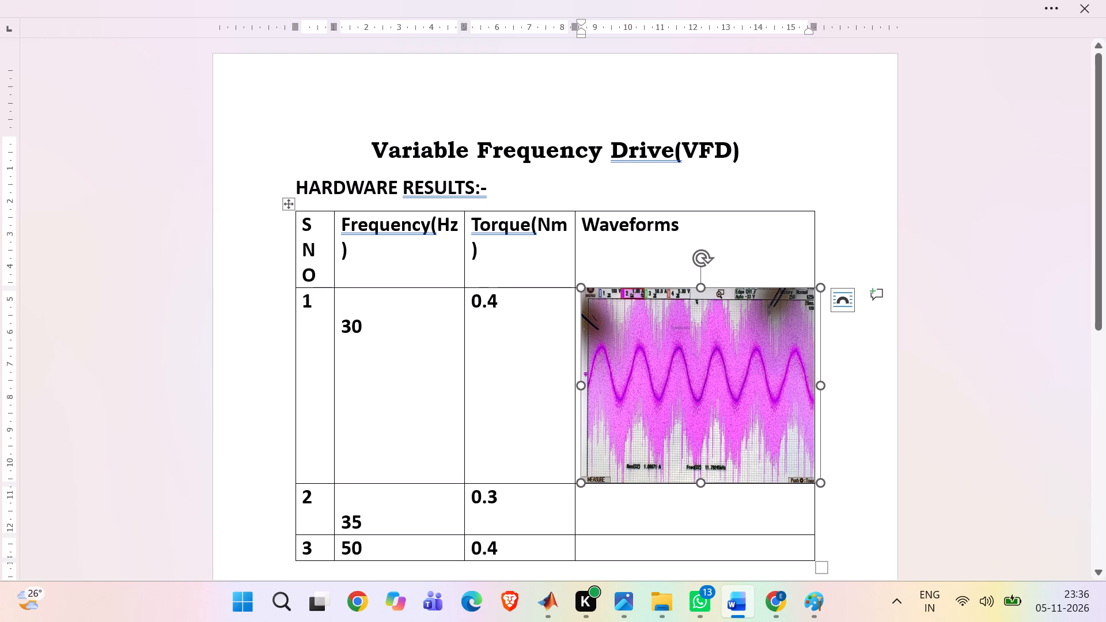
# Narrow the Frequency(Hz) column so "(Hz)" wraps below "Frequency" and the Torque(Nm) heading fits on one line.
pyautogui.moveTo(464, 377); pyautogui.dragTo(438, 372)
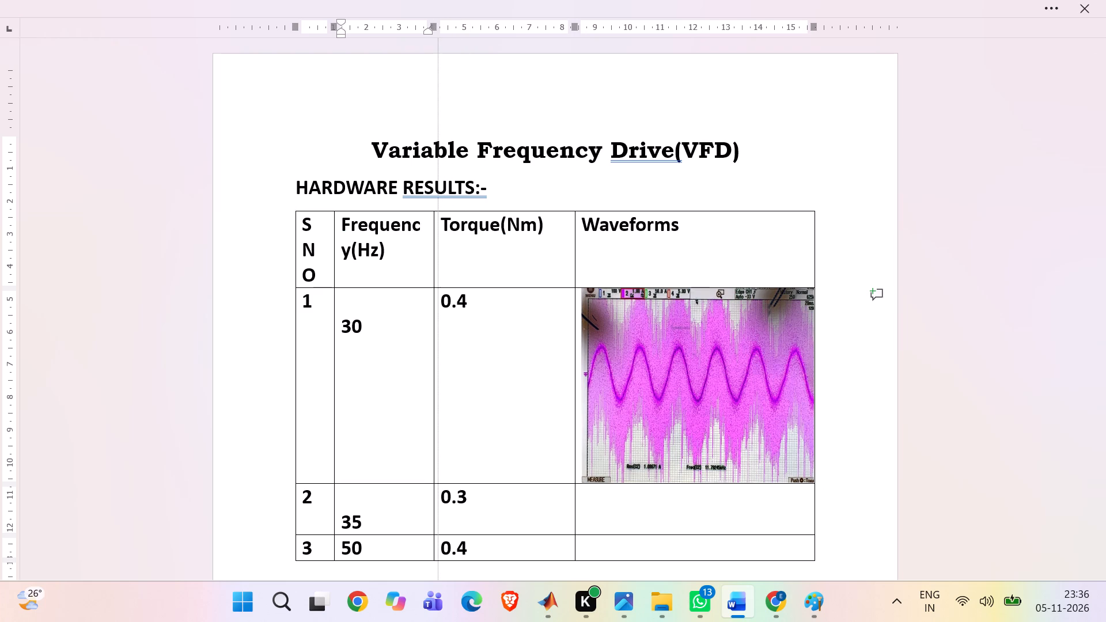
pyautogui.moveTo(438, 372); pyautogui.dragTo(442, 367)
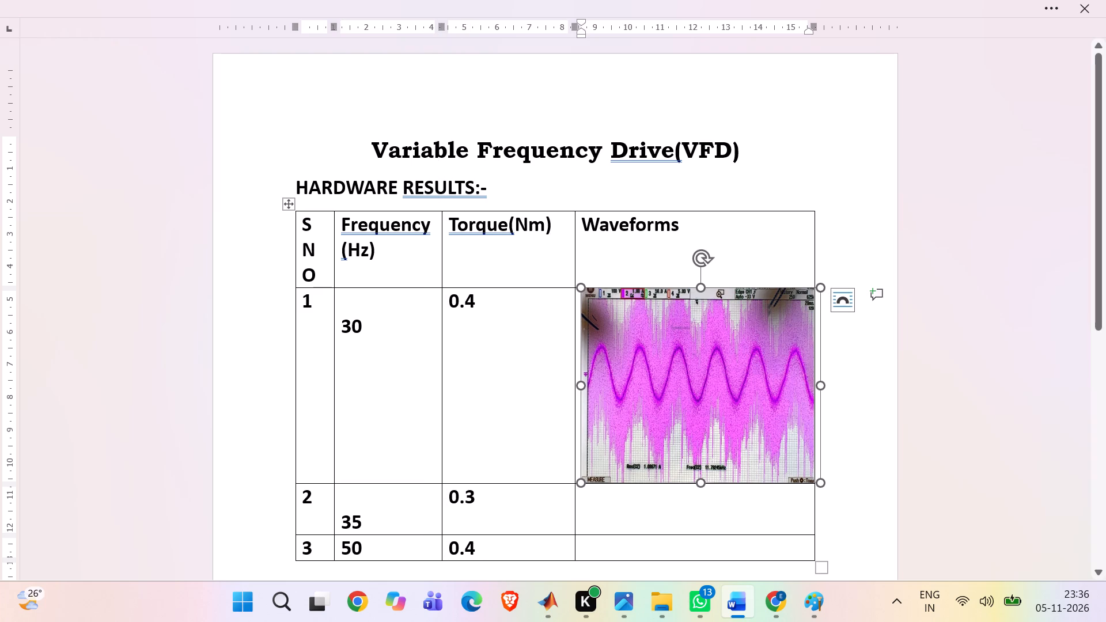
# Narrow the Torque(Nm) column so "(Nm)" wraps whole below "Torque", giving the space to the Waveforms column.
pyautogui.moveTo(574, 380); pyautogui.dragTo(558, 374)
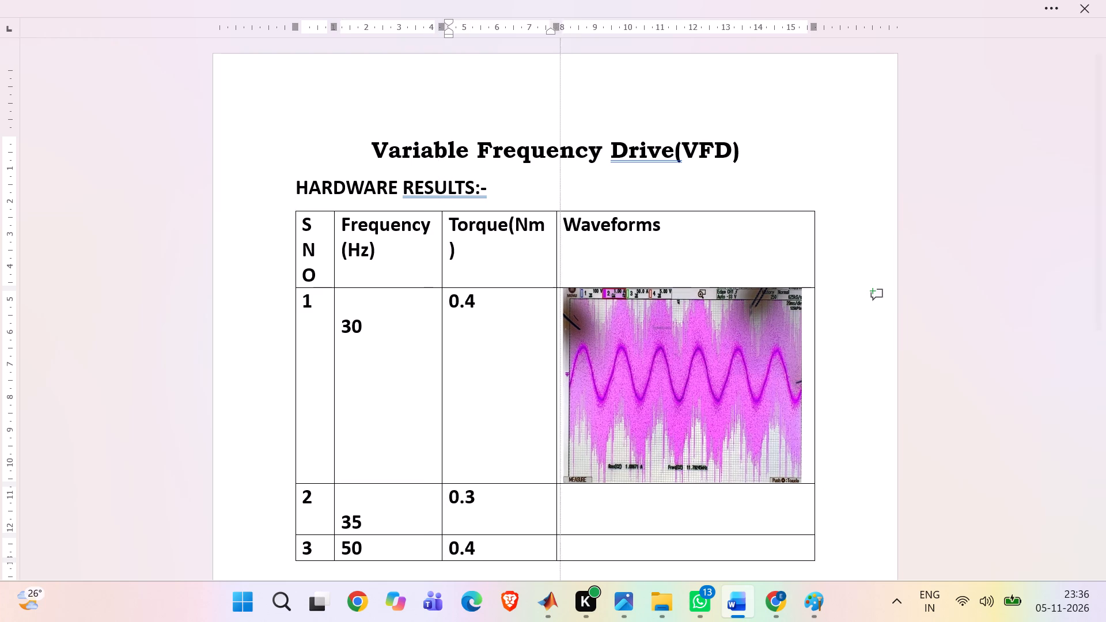
pyautogui.moveTo(558, 374); pyautogui.dragTo(518, 355)
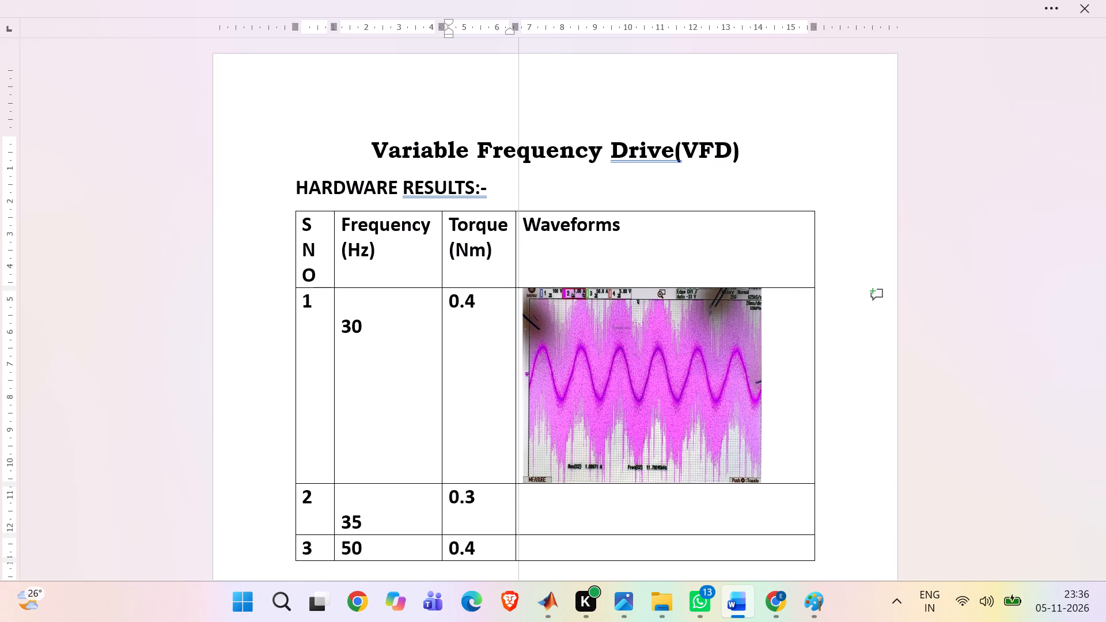
pyautogui.moveTo(518, 355); pyautogui.dragTo(517, 354)
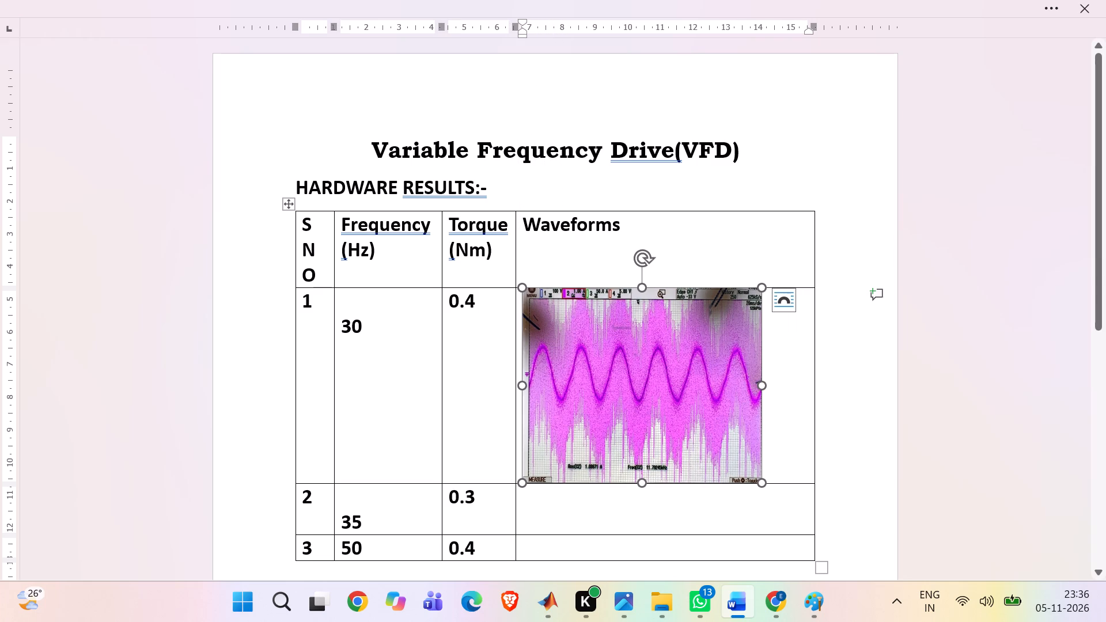
# Widen the F=30 waveform picture, keeping its height, to fill the enlarged Waveforms column.
pyautogui.moveTo(761, 390); pyautogui.dragTo(811, 381)
# Insert the F=35 picture from the PE_LAB VFD folder into the Waveforms cell of row 2.
pyautogui.scroll(-1, 710, 415)
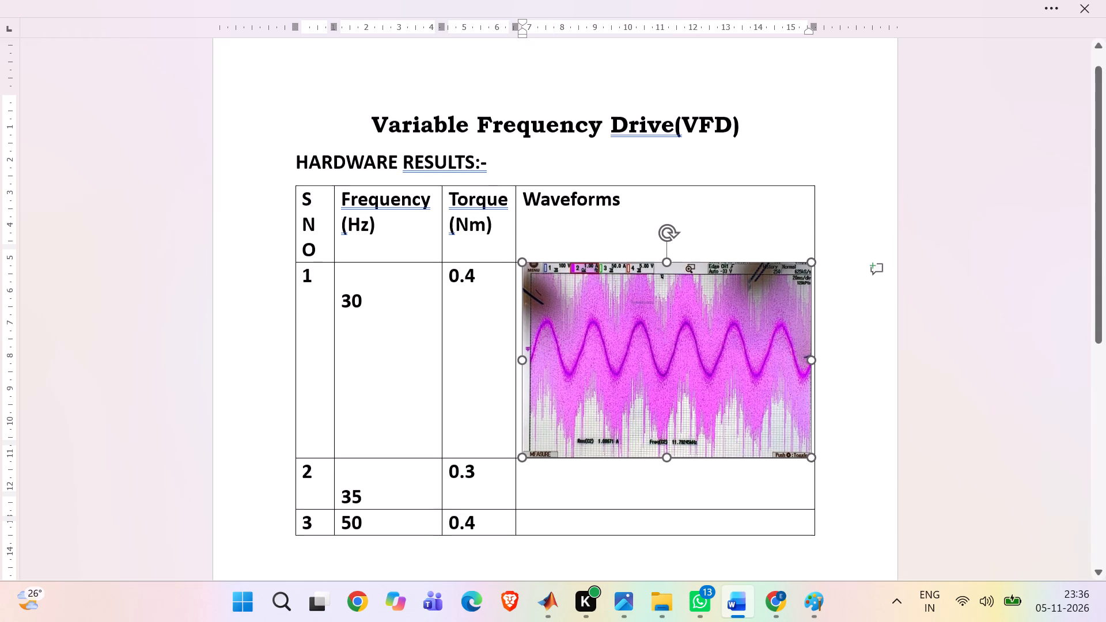
pyautogui.click(604, 458)
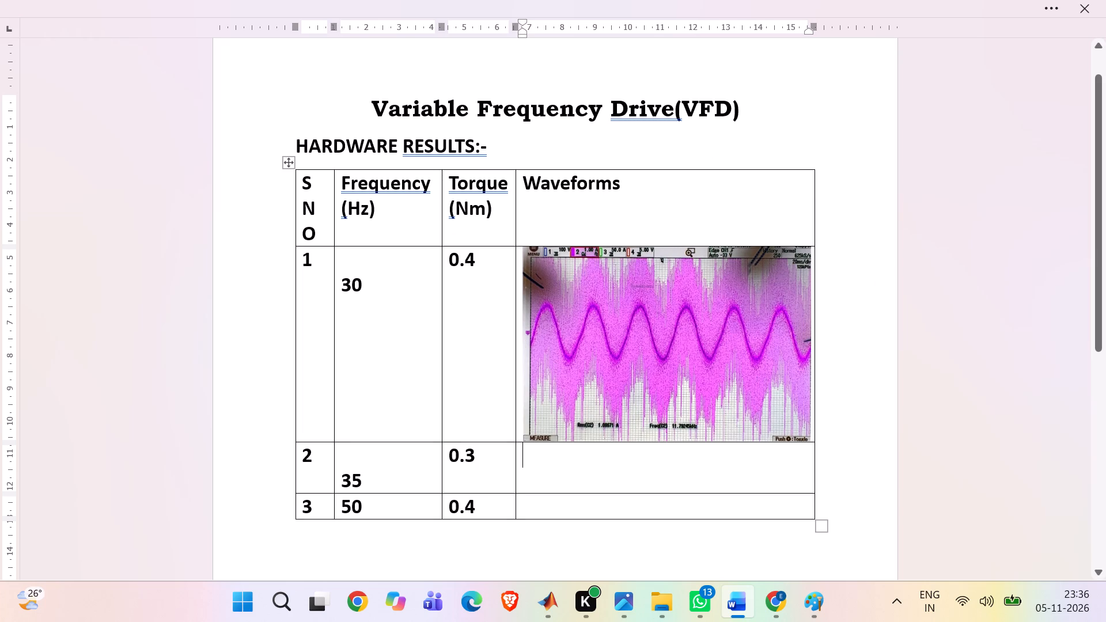
pyautogui.click(1049, 0)
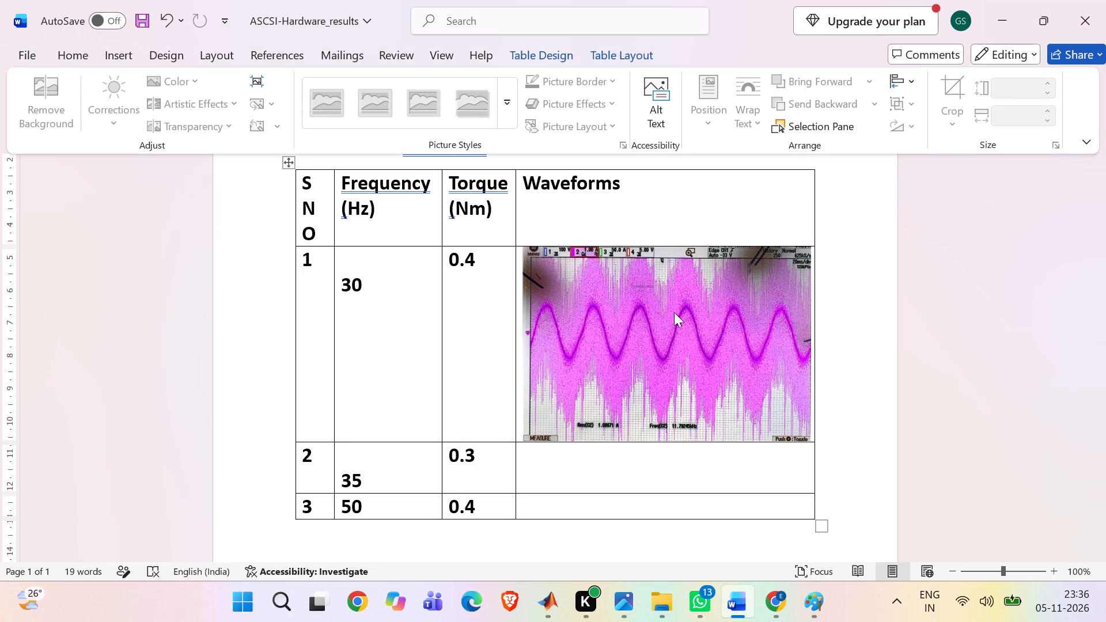
pyautogui.click(127, 50)
pyautogui.click(175, 91)
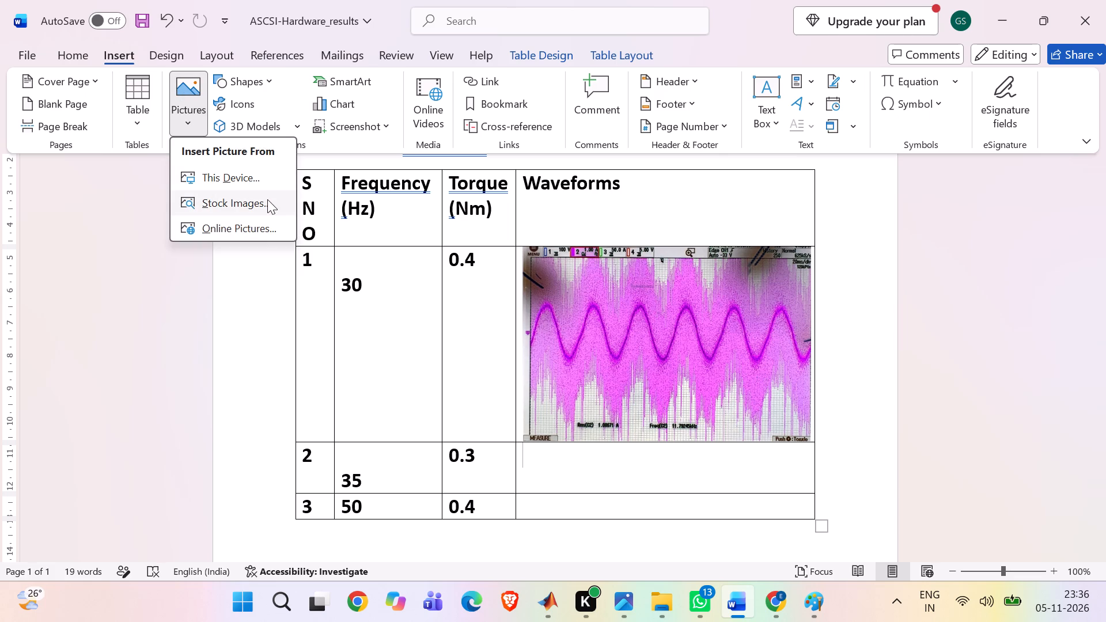
pyautogui.click(261, 178)
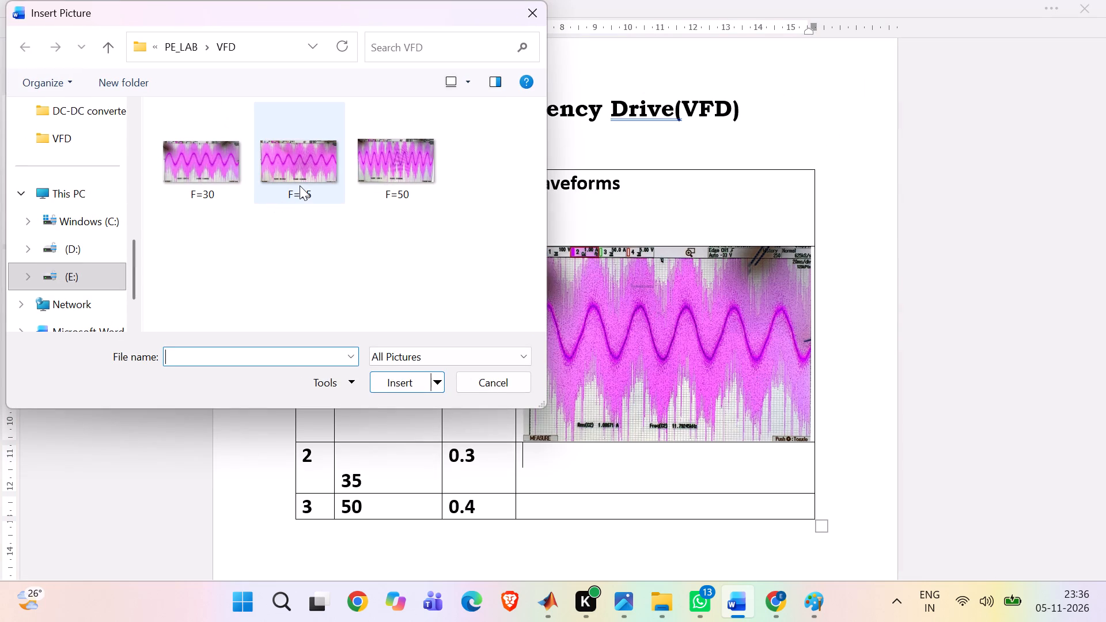
pyautogui.click(300, 185)
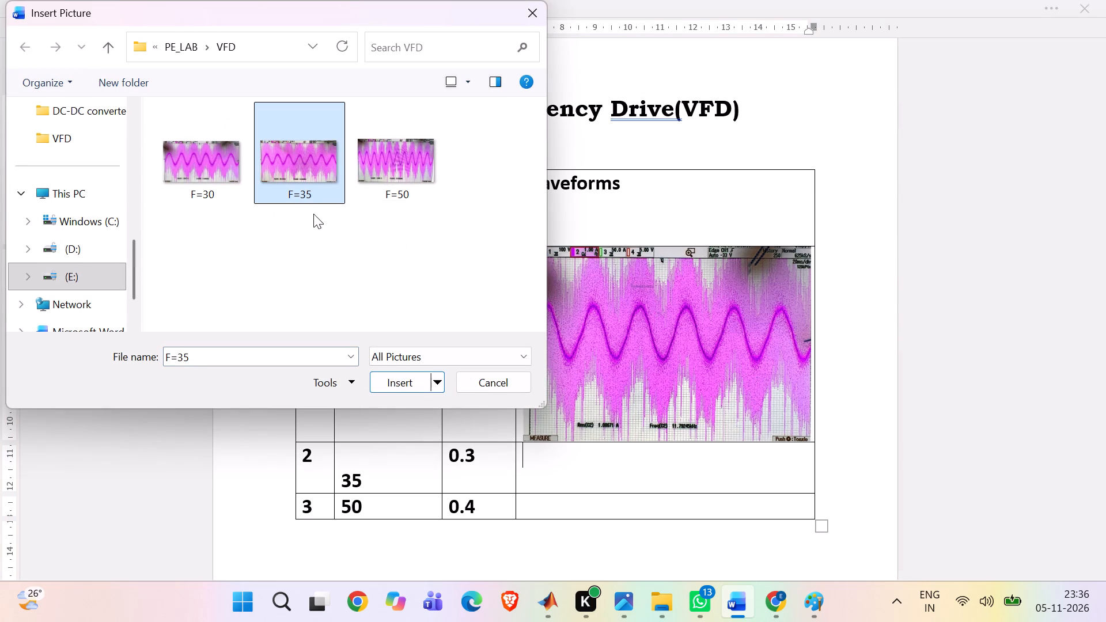
pyautogui.click(416, 387)
# Stretch the F=35 waveform picture vertically to about 6.8 cm tall, keeping its width.
pyautogui.scroll(-2, 555, 389)
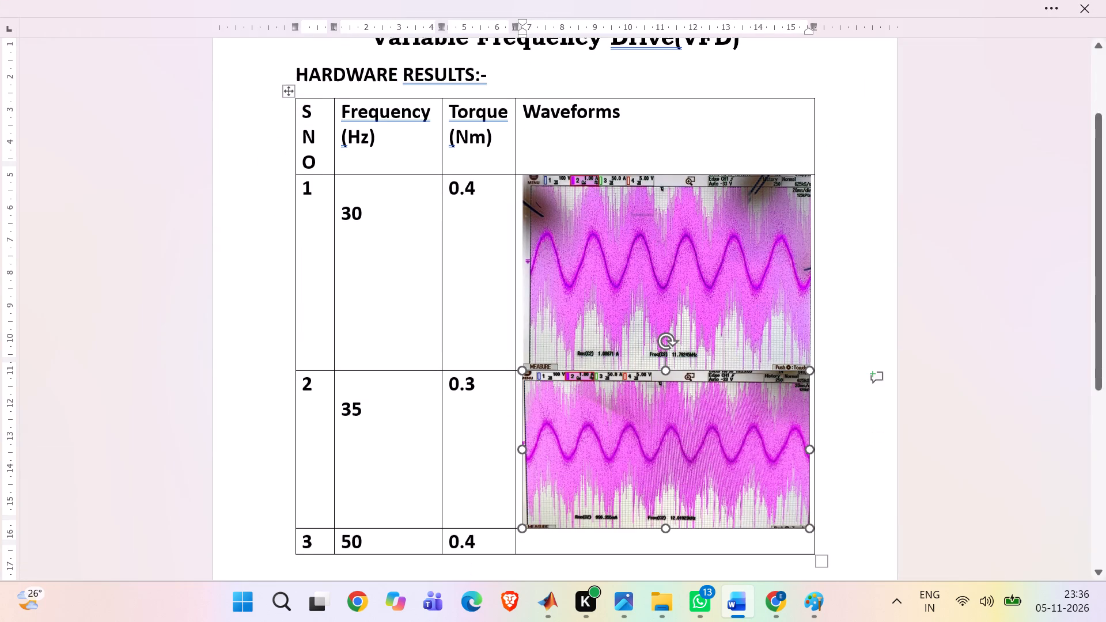
pyautogui.scroll(-2, 555, 389)
pyautogui.moveTo(665, 435); pyautogui.dragTo(666, 446)
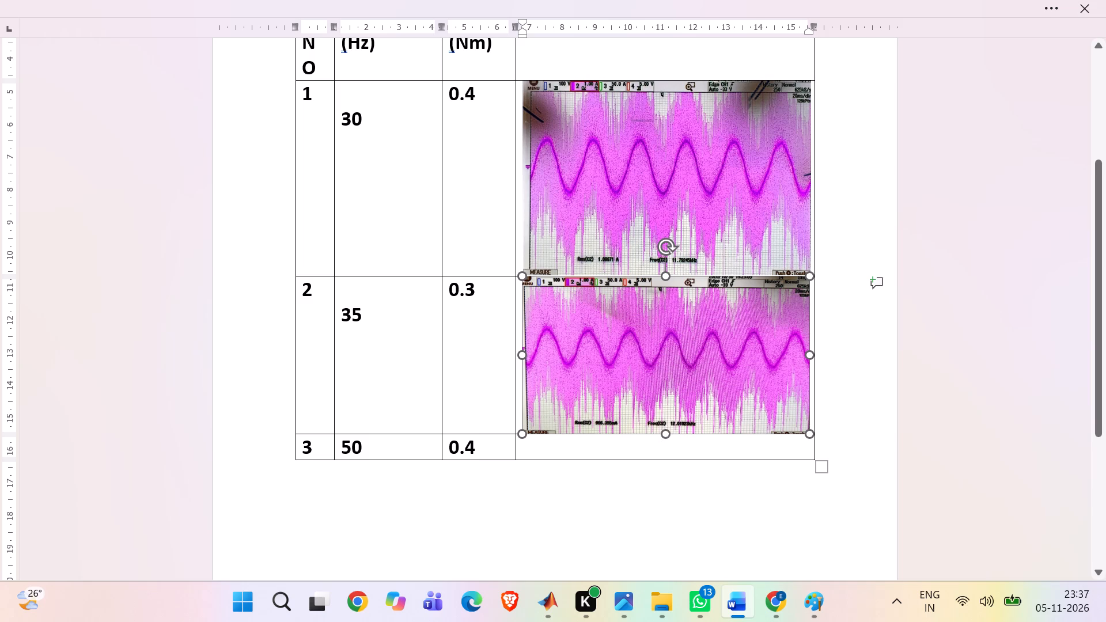
pyautogui.moveTo(666, 446); pyautogui.dragTo(661, 494)
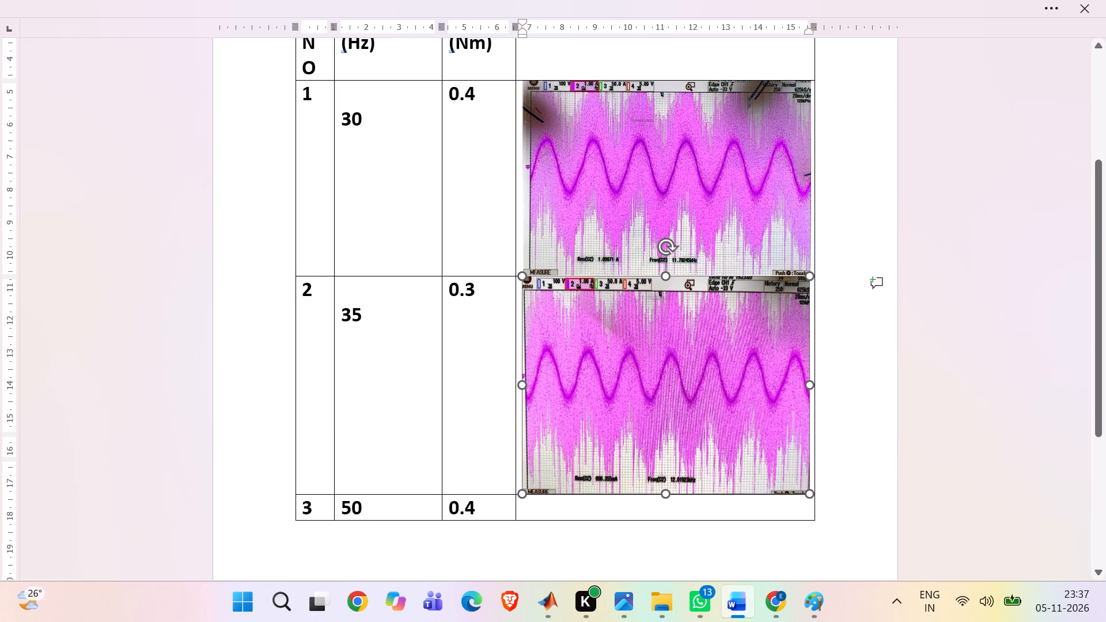
pyautogui.moveTo(661, 494); pyautogui.dragTo(661, 499)
pyautogui.click(820, 423)
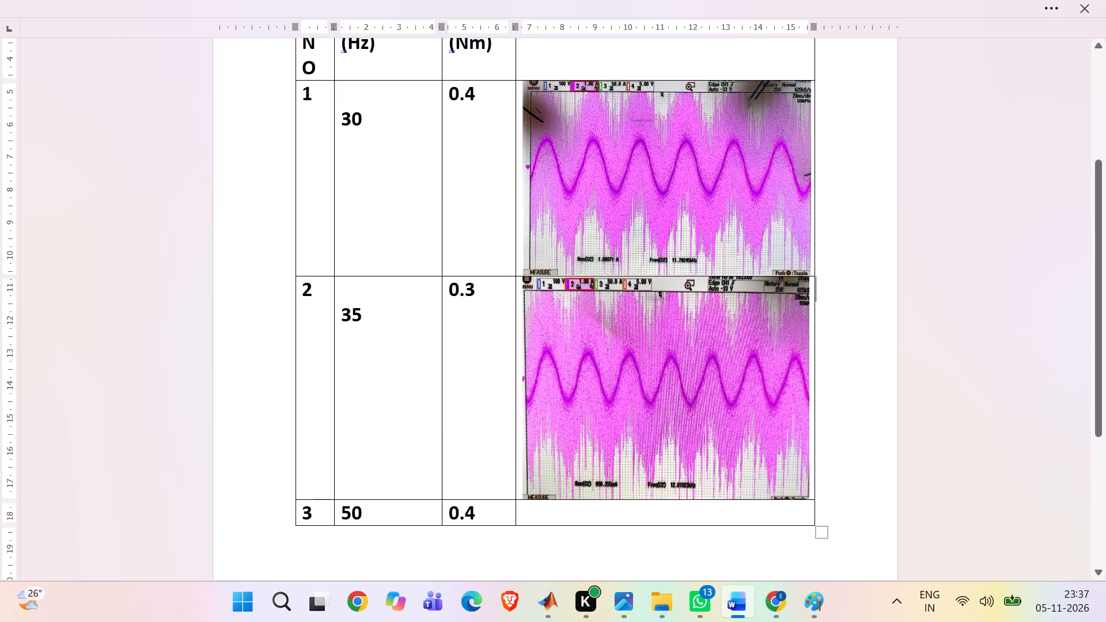
# Insert the F=50 picture from the PE_LAB VFD folder into the Waveforms cell of row 3.
pyautogui.scroll(-5, 662, 511)
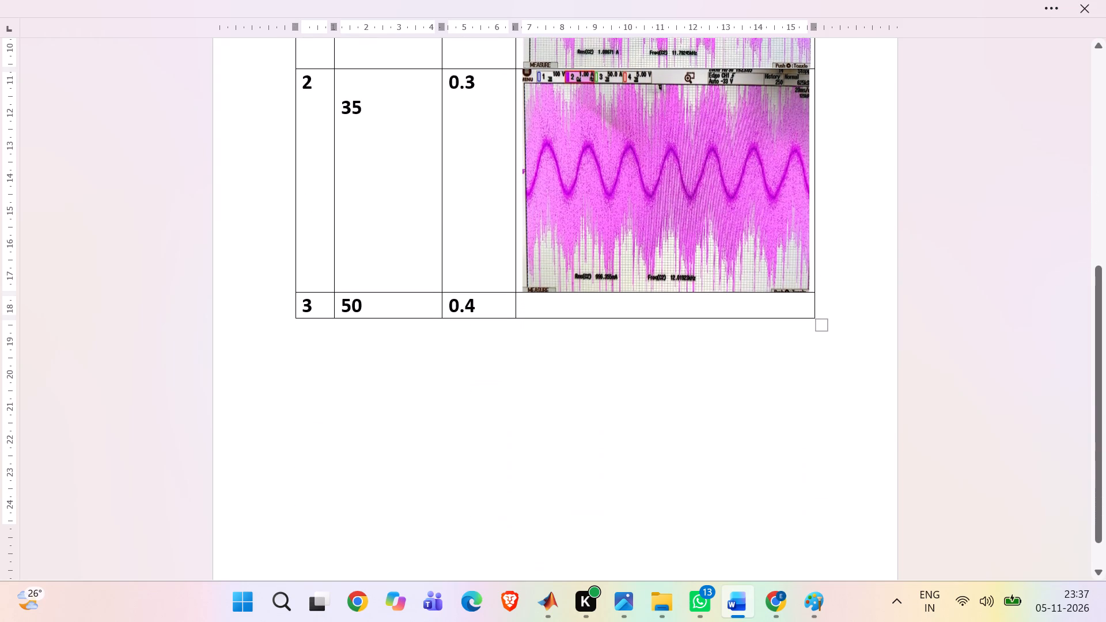
pyautogui.click(550, 299)
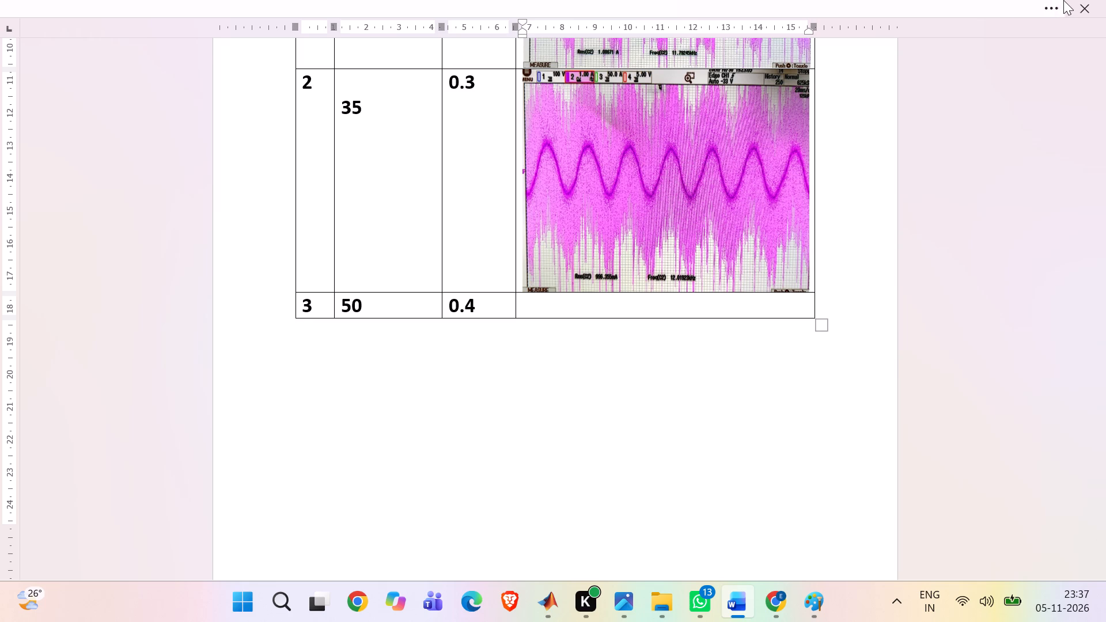
pyautogui.click(1063, 0)
pyautogui.click(125, 55)
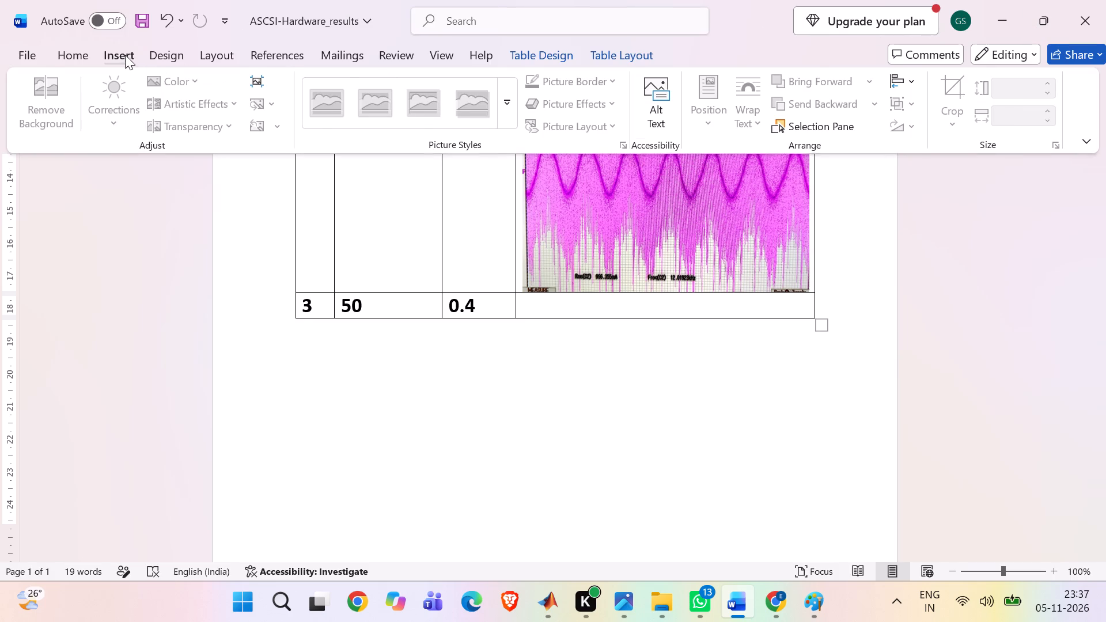
pyautogui.click(177, 103)
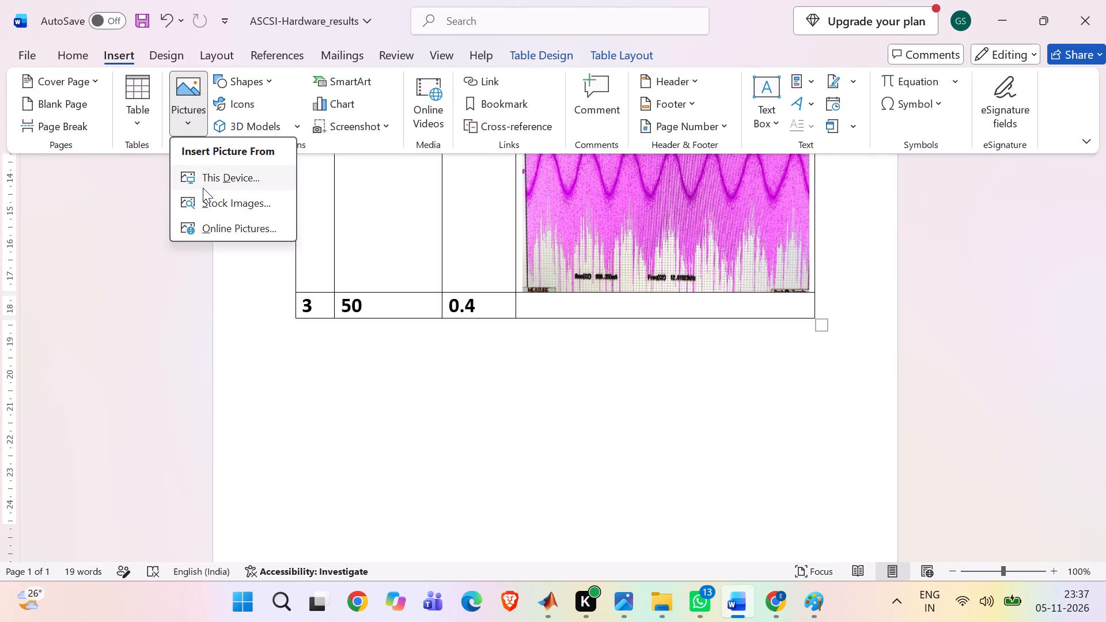
pyautogui.click(203, 188)
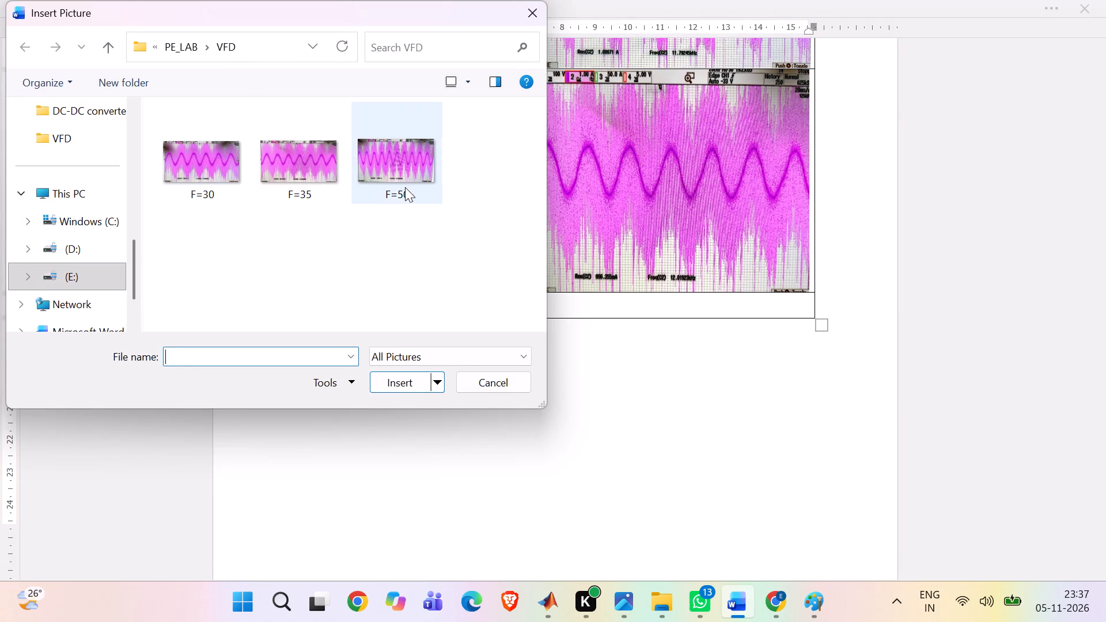
pyautogui.click(405, 187)
pyautogui.click(410, 377)
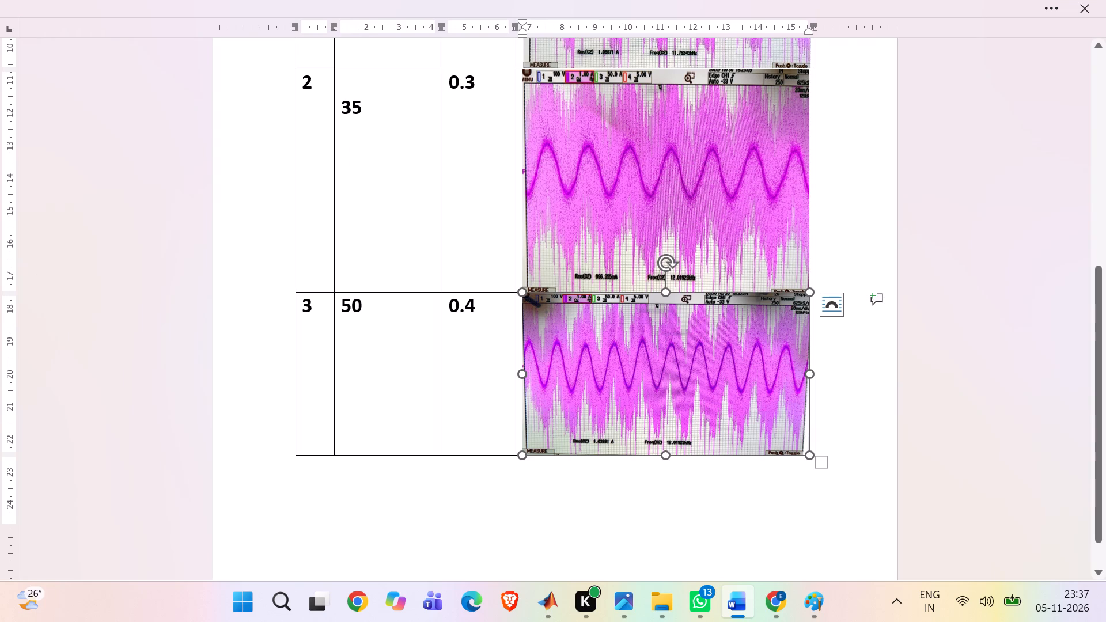
# Stretch the F=50 waveform picture vertically to about 6.6 cm tall, keeping its width.
pyautogui.moveTo(665, 457); pyautogui.dragTo(667, 481)
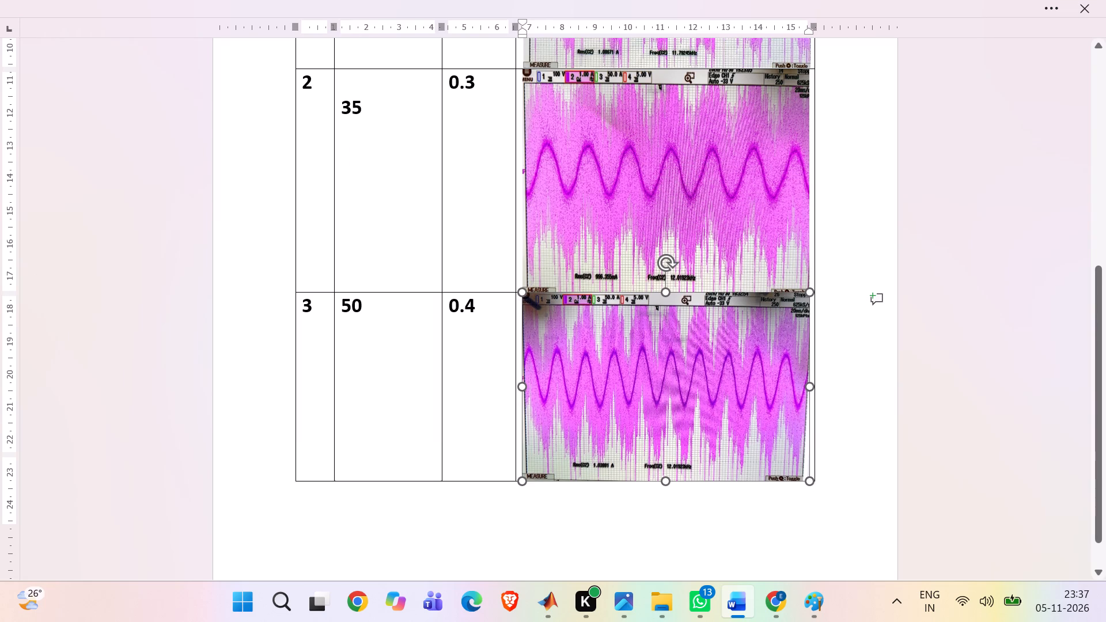
pyautogui.moveTo(667, 481); pyautogui.dragTo(670, 506)
pyautogui.click(834, 408)
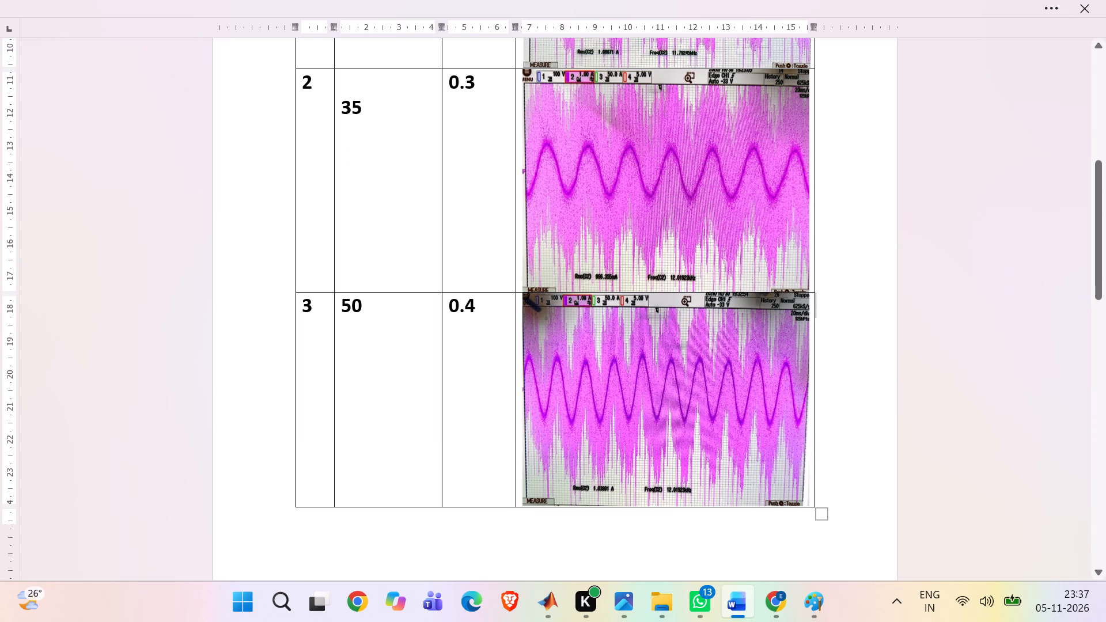
# Review the results table from its headings through the three waveform rows, checking its layout and the available table formatting options.
pyautogui.scroll(2, 668, 180)
pyautogui.scroll(-1, 668, 180)
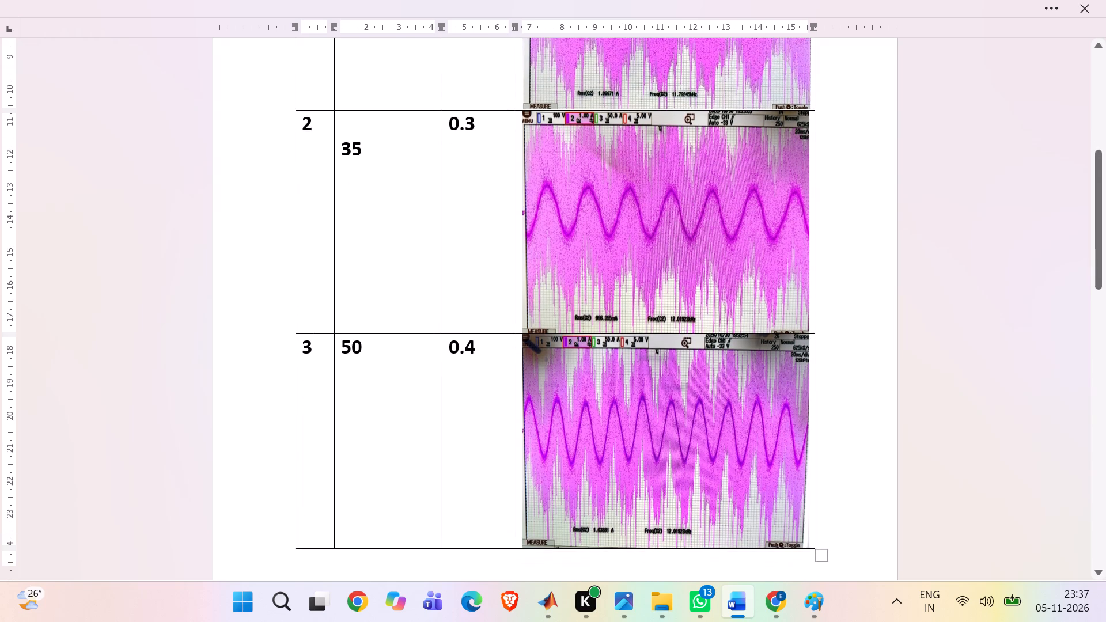
pyautogui.scroll(1, 668, 180)
pyautogui.click(1052, 7)
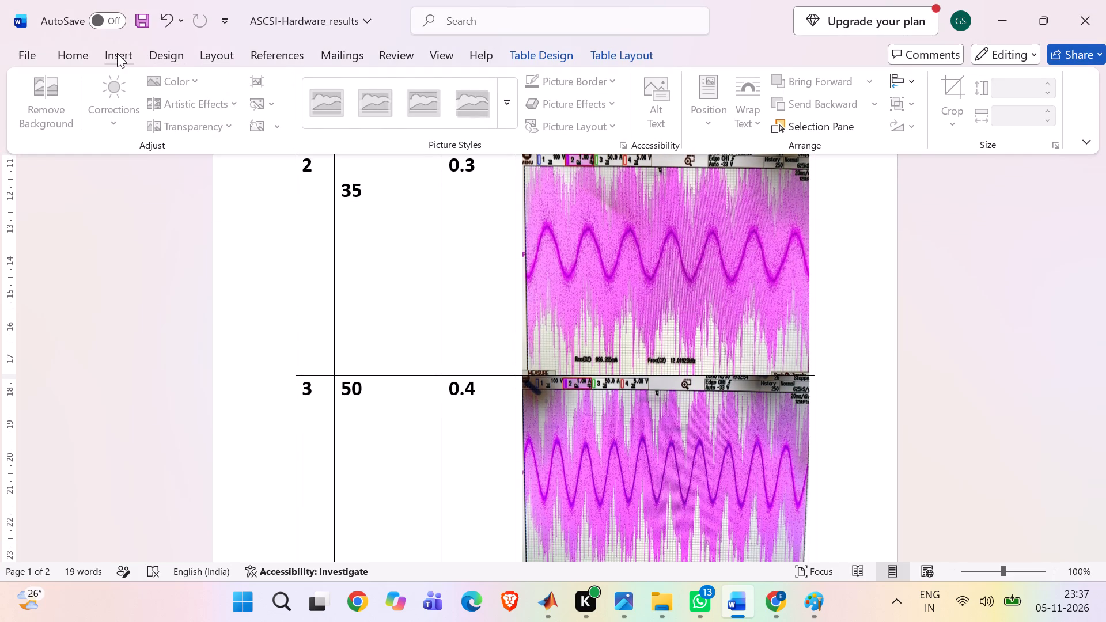
pyautogui.click(543, 57)
pyautogui.click(631, 55)
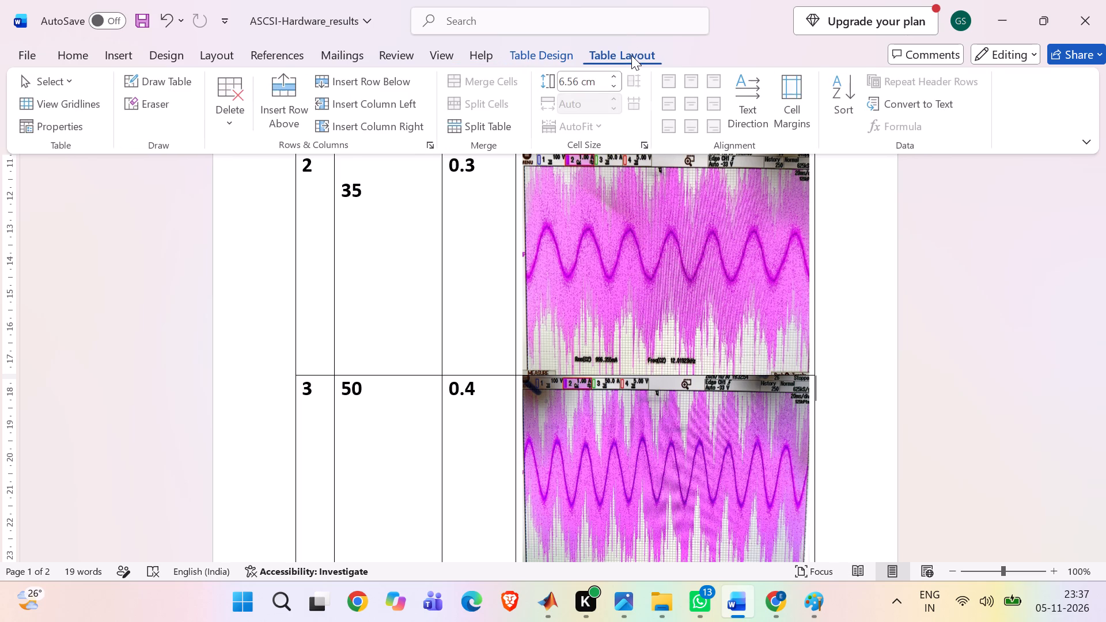
pyautogui.click(73, 58)
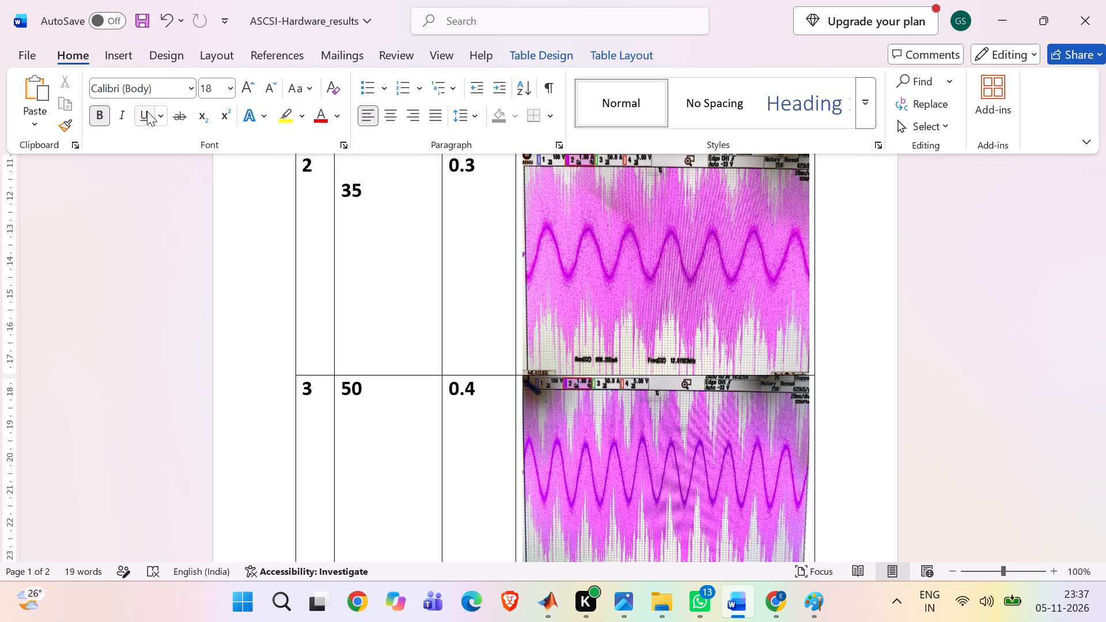
pyautogui.scroll(-2, 616, 289)
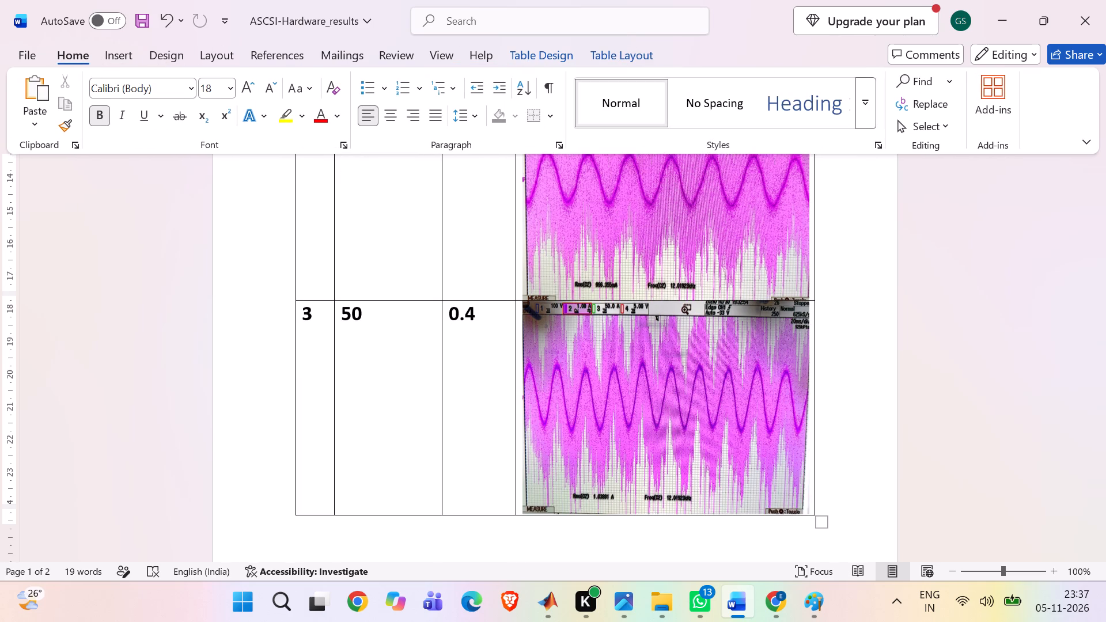
pyautogui.scroll(-2, 616, 289)
pyautogui.scroll(10, 616, 289)
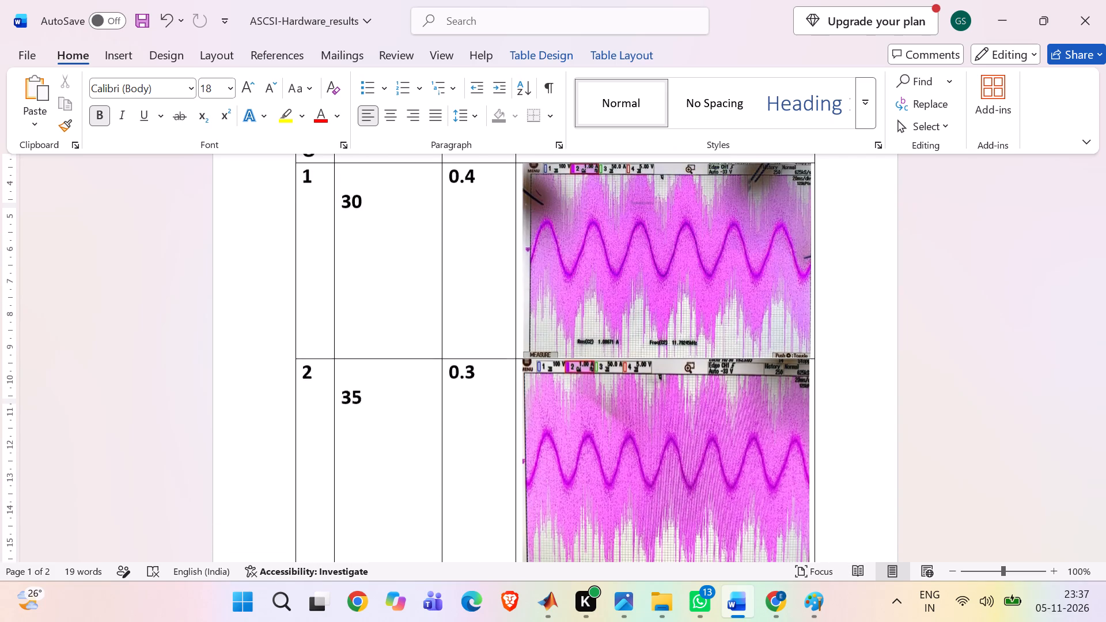
pyautogui.scroll(10, 616, 289)
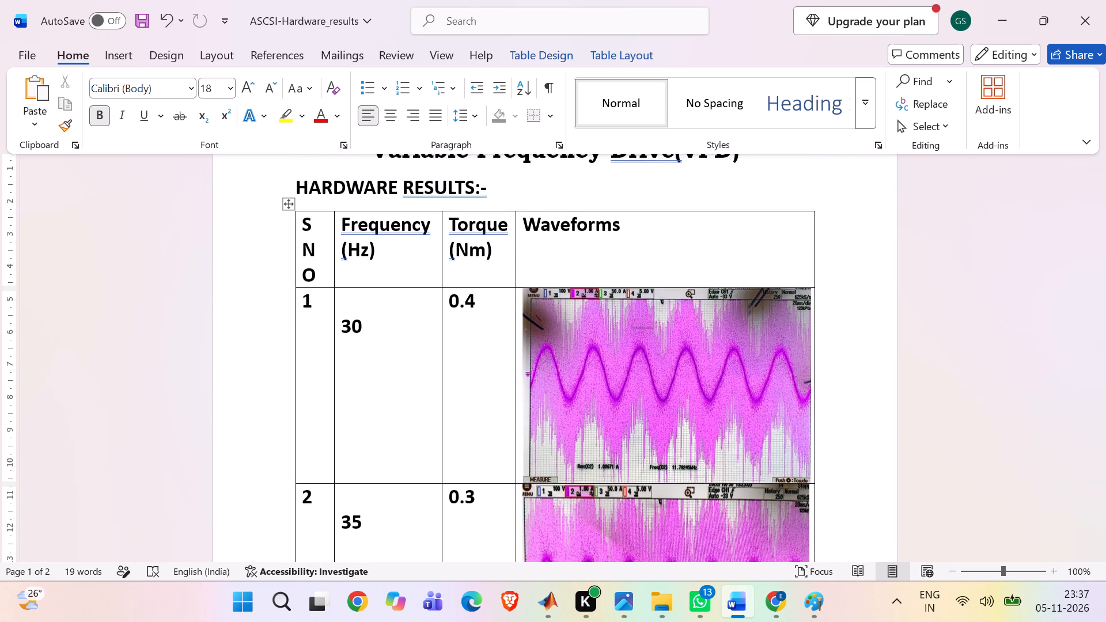
pyautogui.scroll(-11, 616, 289)
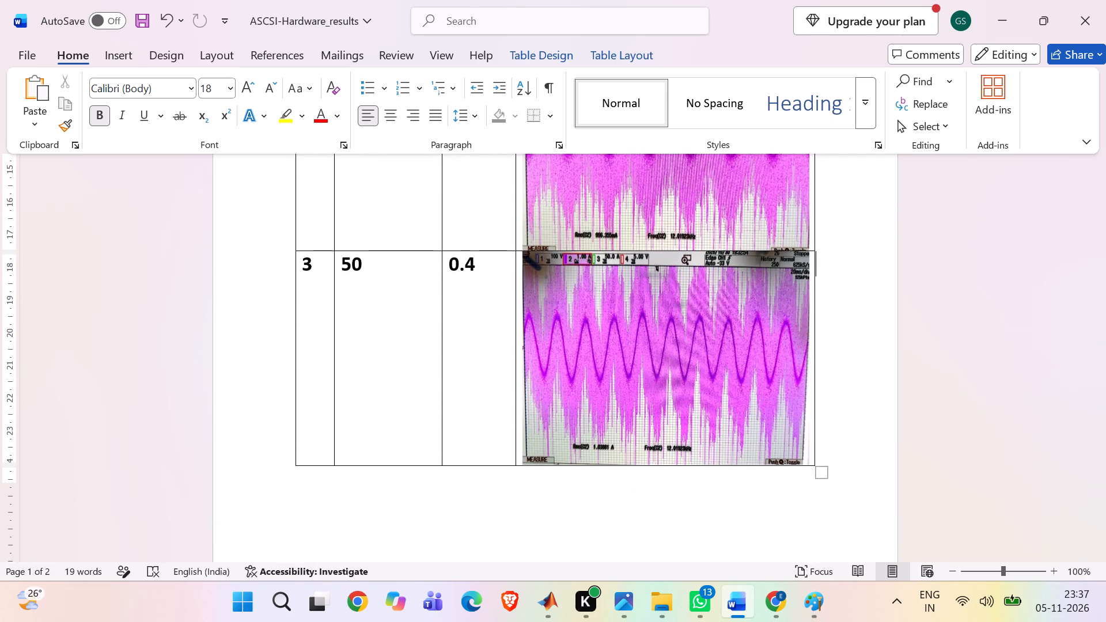
pyautogui.scroll(9, 506, 270)
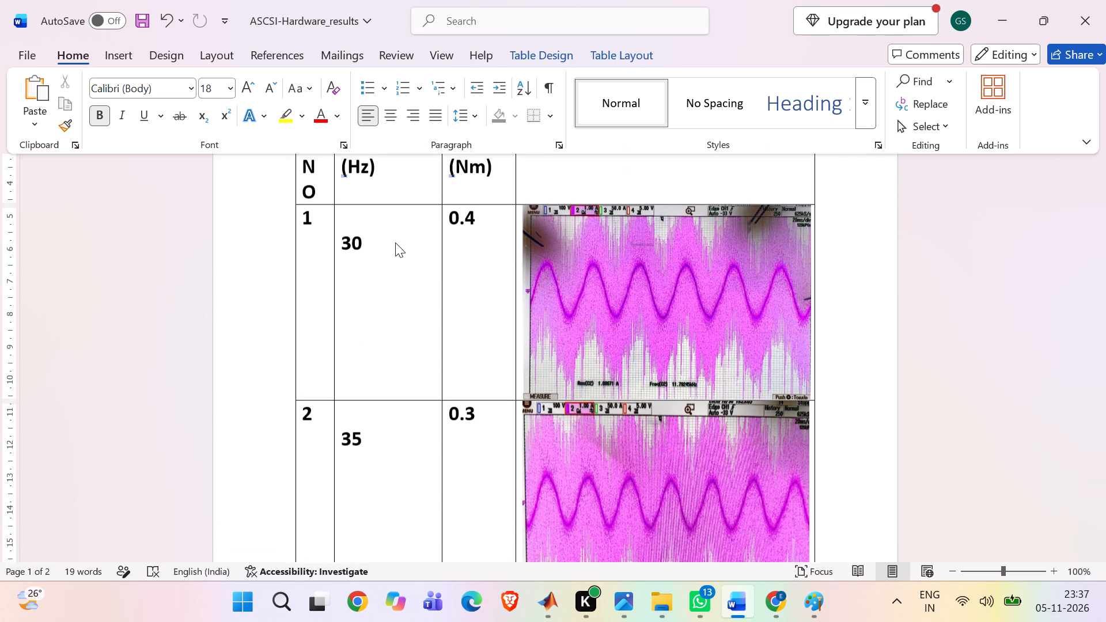
# Centre-align the serial number, frequency and torque values in rows 1 to 3 of the results table.
pyautogui.click(298, 216)
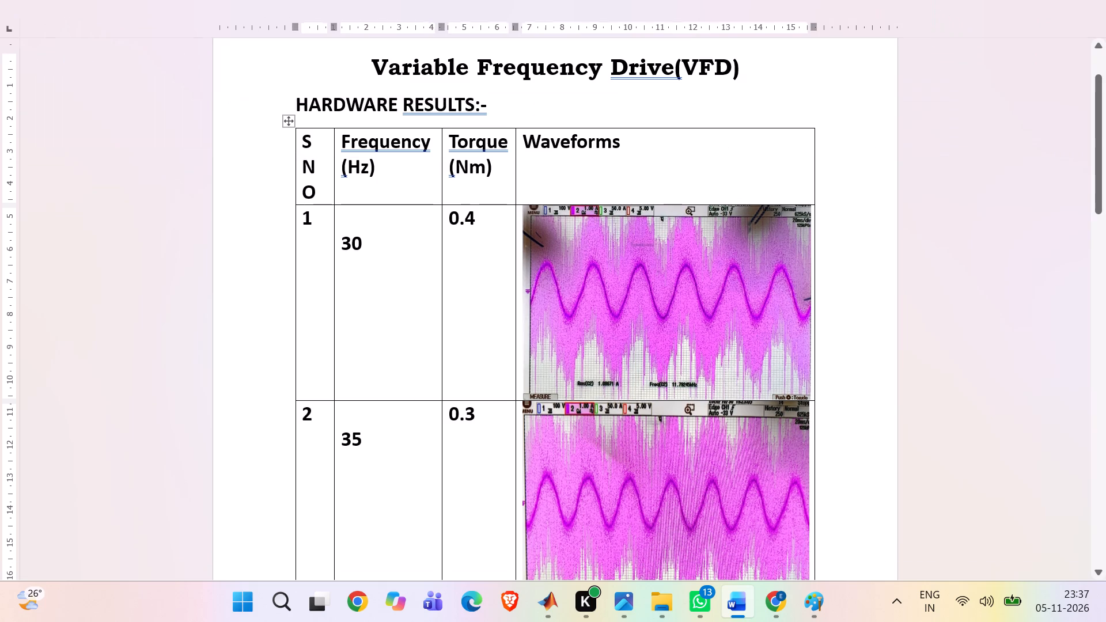
pyautogui.click(310, 213)
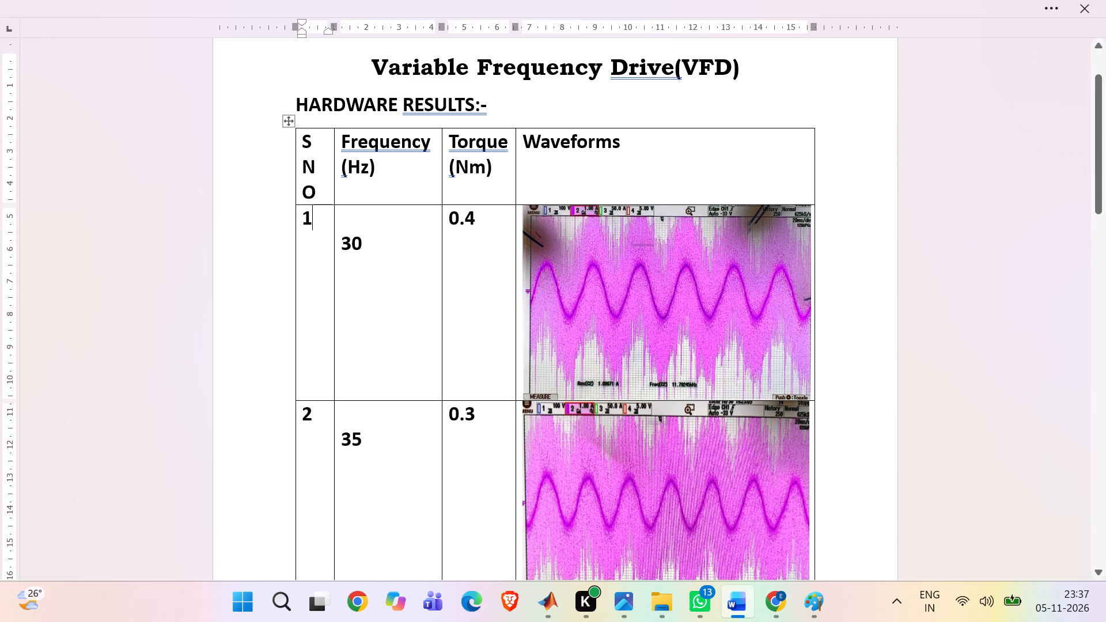
pyautogui.moveTo(305, 215); pyautogui.dragTo(460, 621)
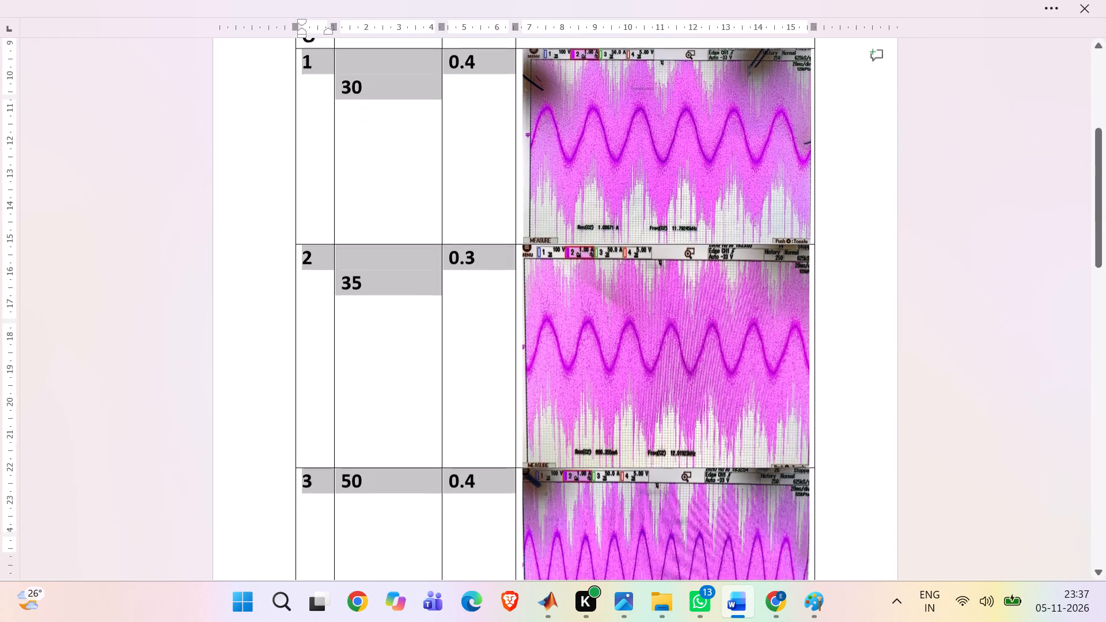
pyautogui.moveTo(460, 621); pyautogui.dragTo(452, 194)
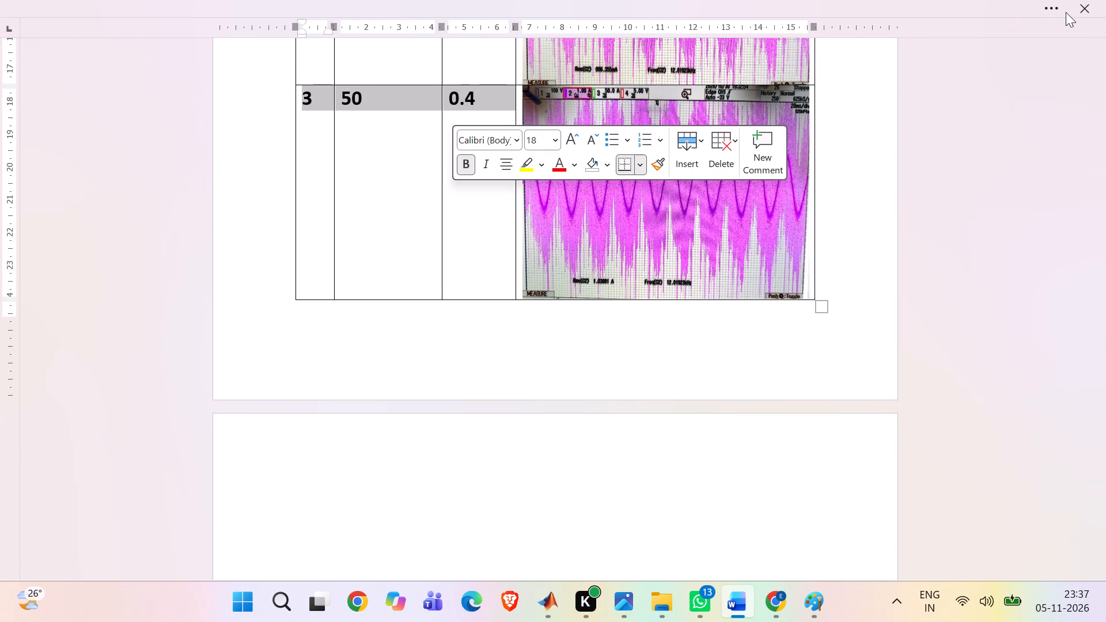
pyautogui.click(1063, 1)
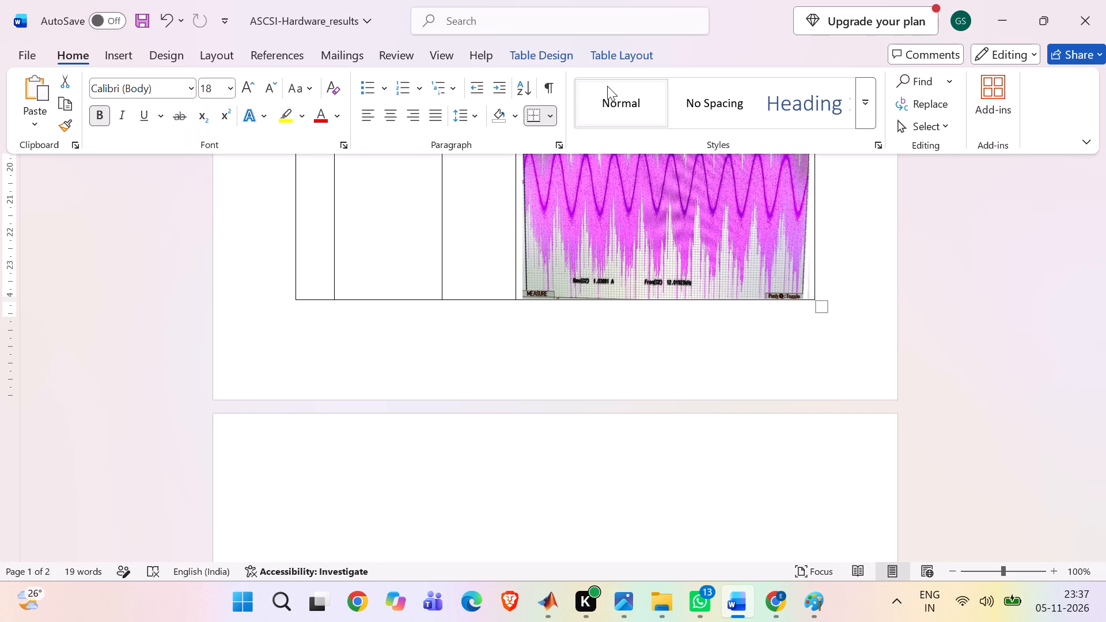
pyautogui.click(392, 128)
pyautogui.click(392, 116)
# Remove the blank line above the frequency values 30 and 35 so each starts on its cell's first line.
pyautogui.scroll(12, 414, 179)
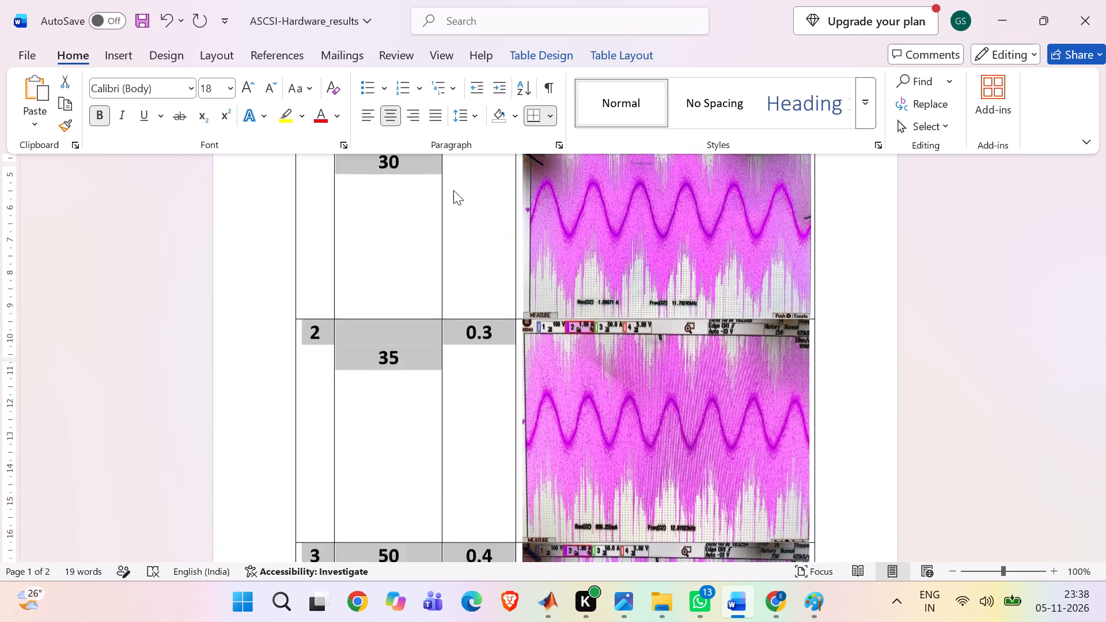
pyautogui.scroll(3, 453, 189)
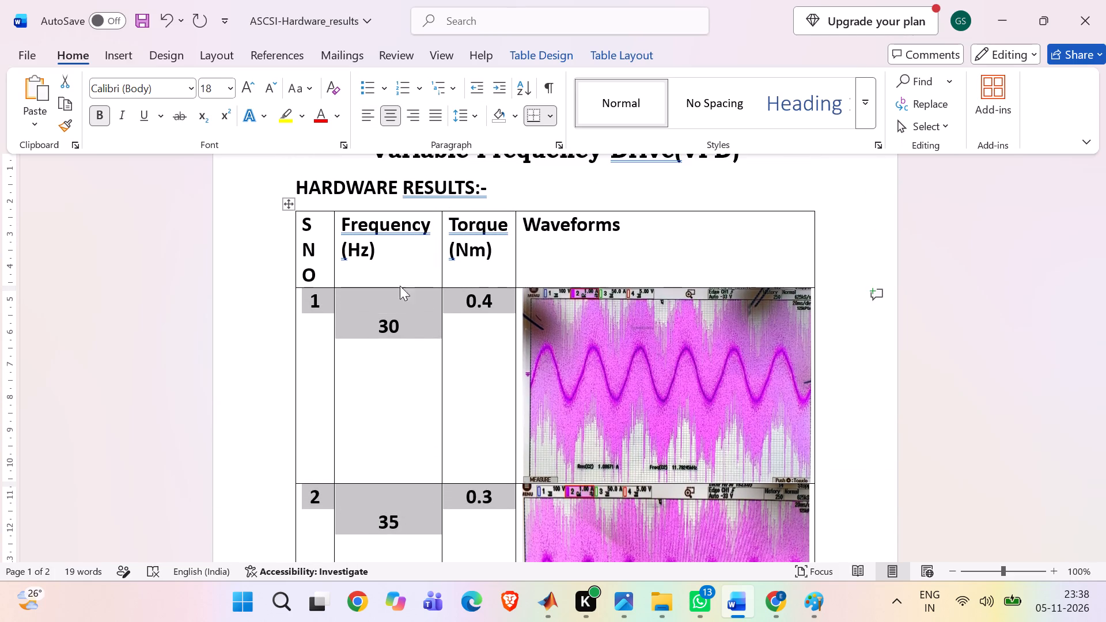
pyautogui.click(374, 324)
pyautogui.click(374, 324)
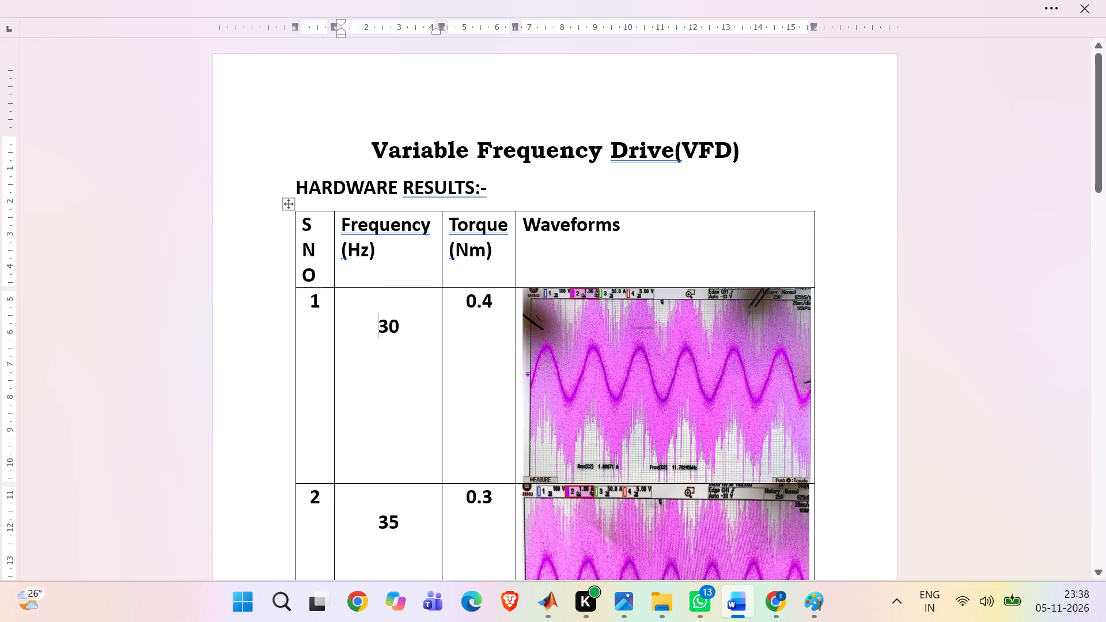
pyautogui.press('BackSpace')
pyautogui.press('BackSpace')
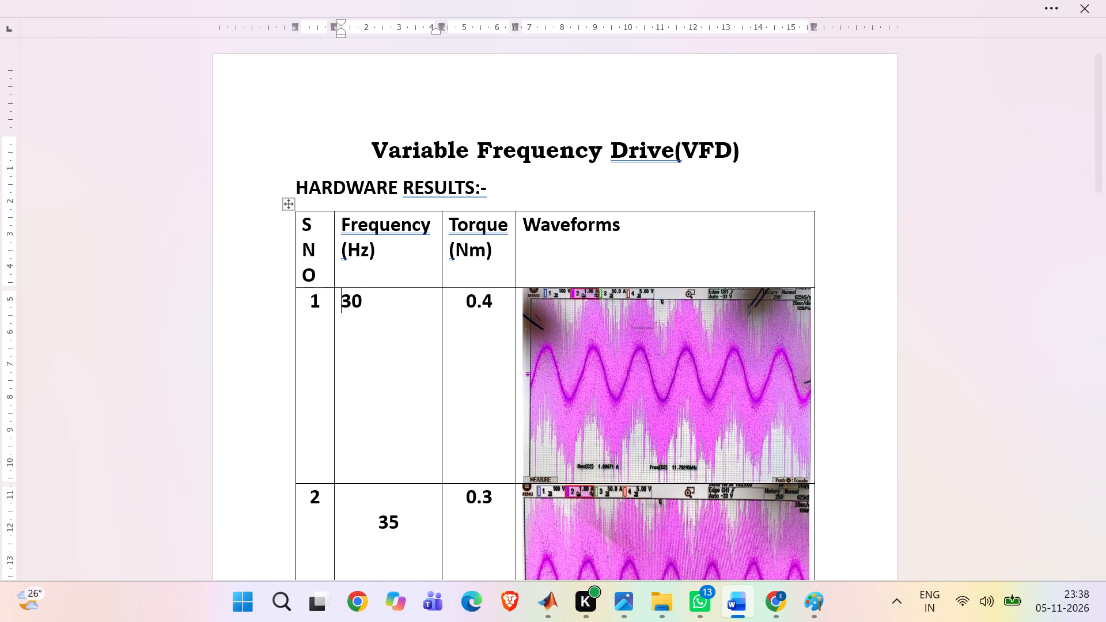
pyautogui.click(382, 536)
pyautogui.press('BackSpace')
pyautogui.press('BackSpace')
# Centre the frequency values 30 and 35 horizontally in their cells.
pyautogui.scroll(-1, 382, 536)
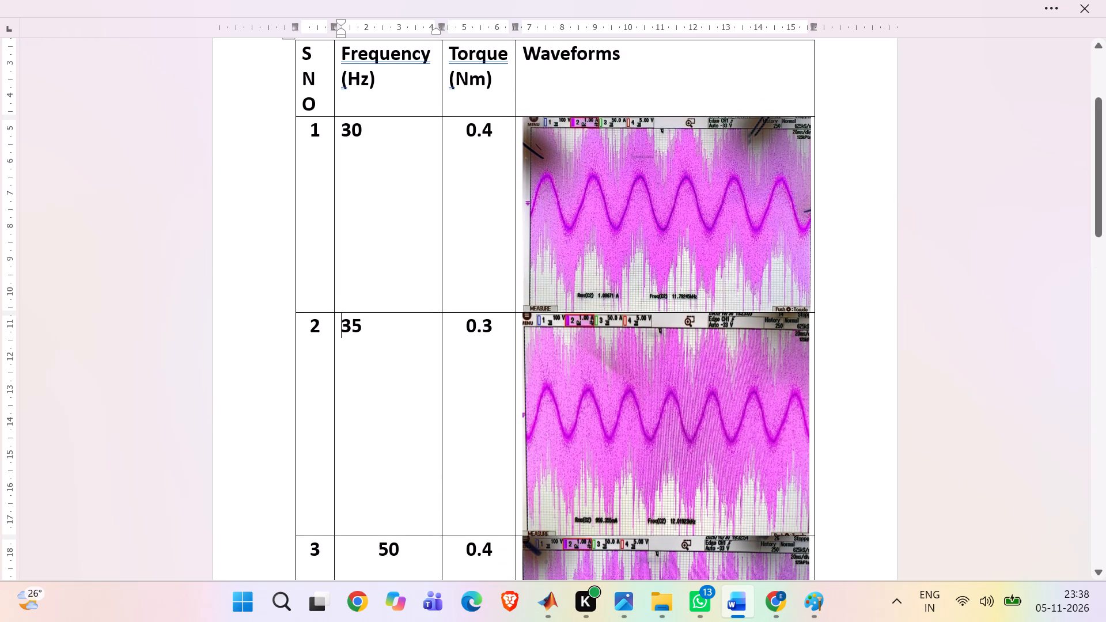
pyautogui.click(340, 138)
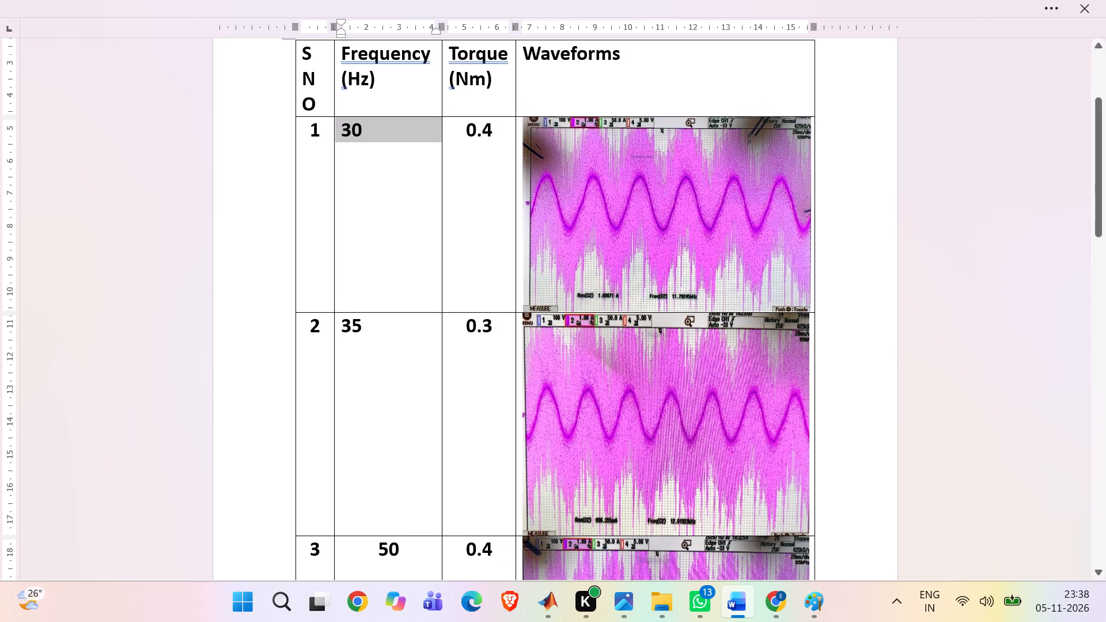
pyautogui.click(397, 105)
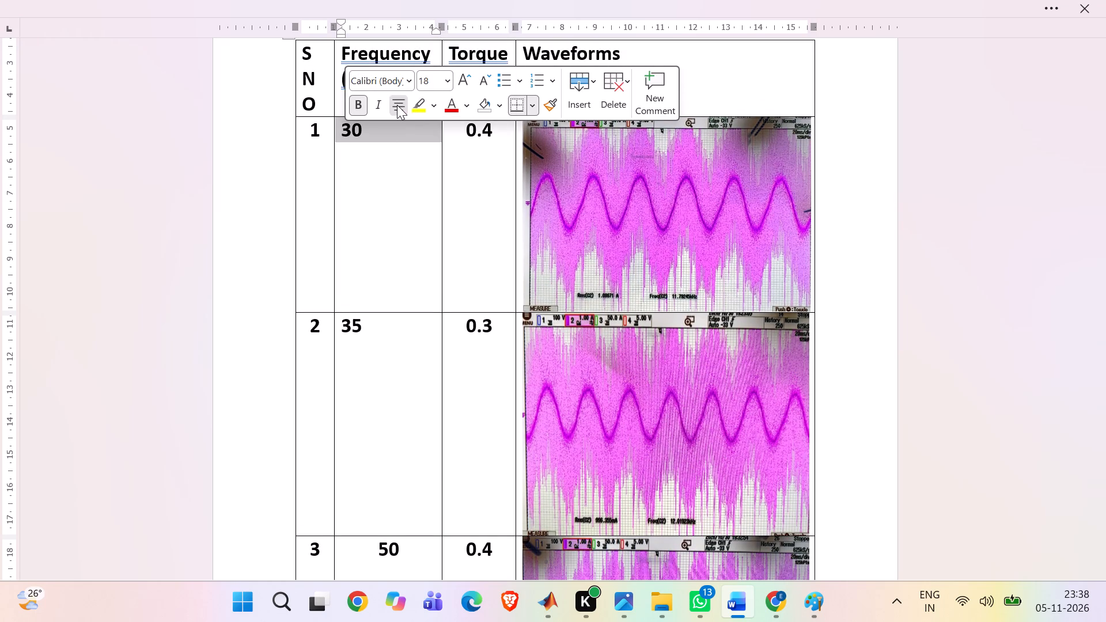
pyautogui.click(352, 328)
pyautogui.doubleClick(352, 328)
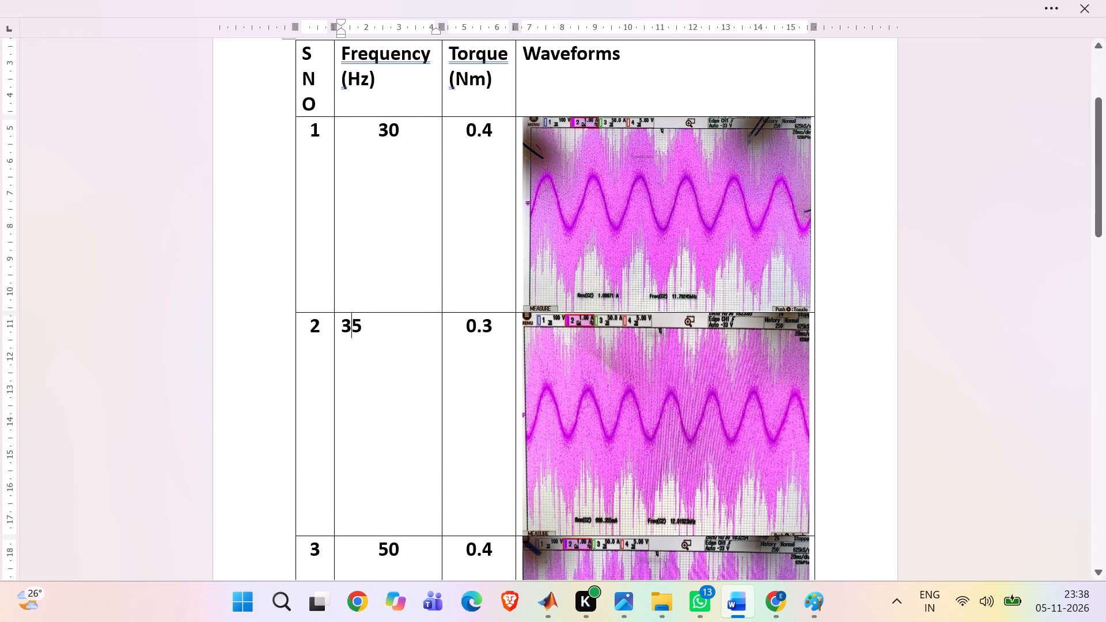
pyautogui.click(400, 299)
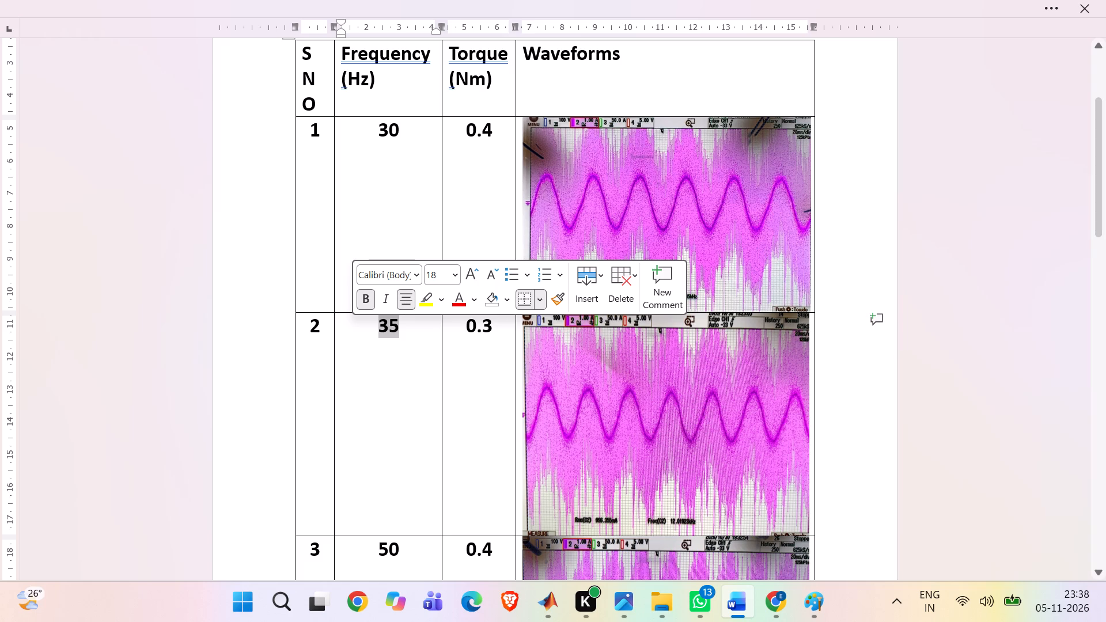
# Review the results table from its headings down to the row 3 waveform, checking the alignment of the values.
pyautogui.click(1050, 13)
pyautogui.scroll(2, 812, 214)
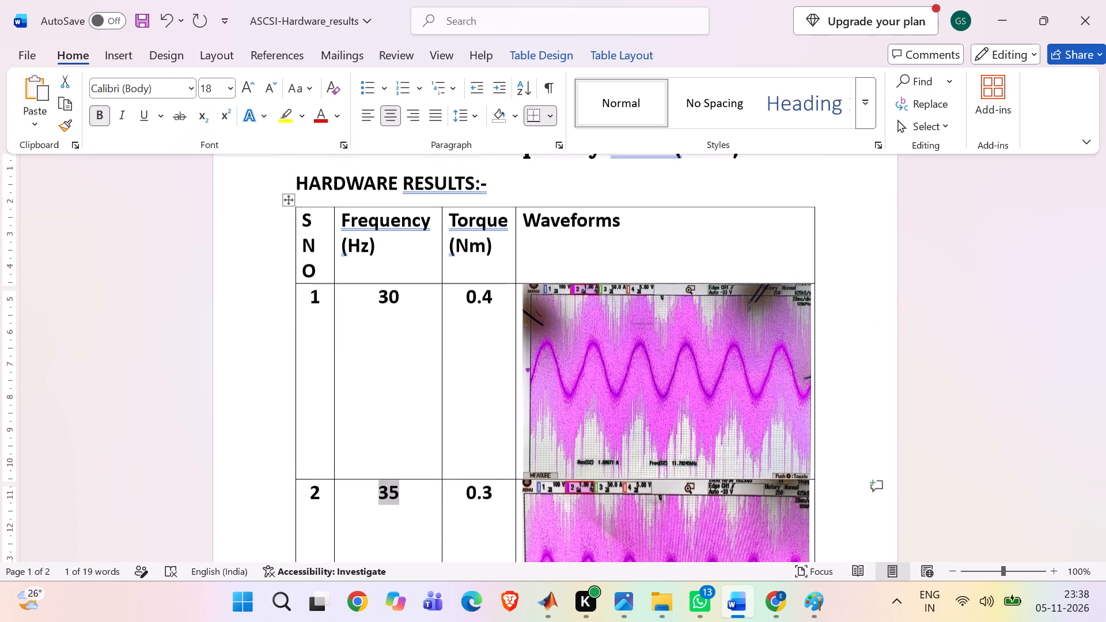
pyautogui.scroll(2, 812, 214)
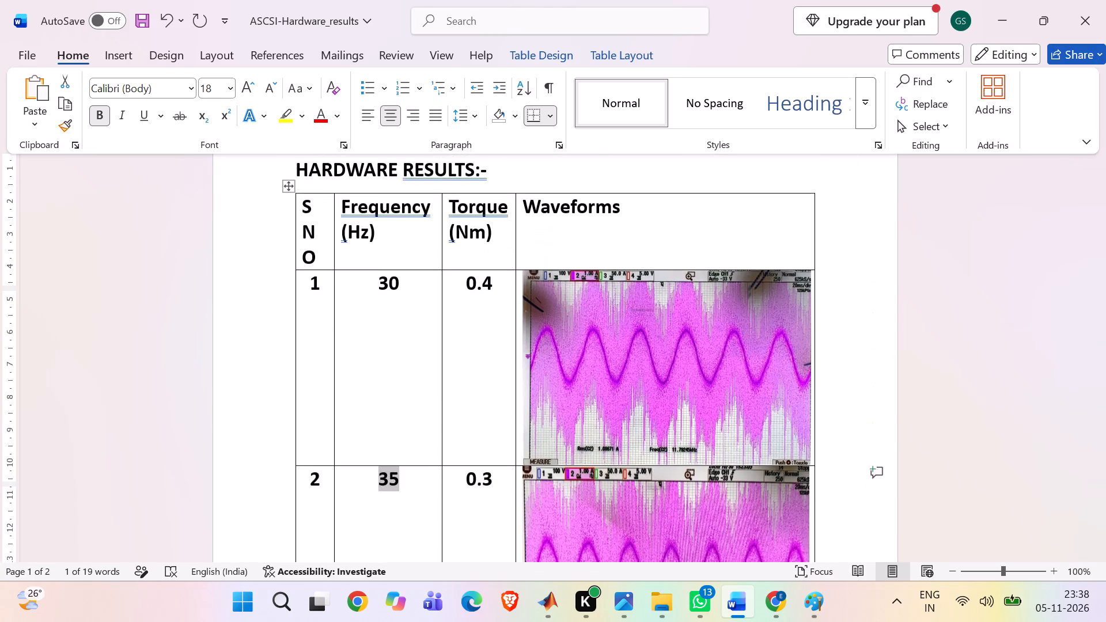
pyautogui.scroll(7, 812, 214)
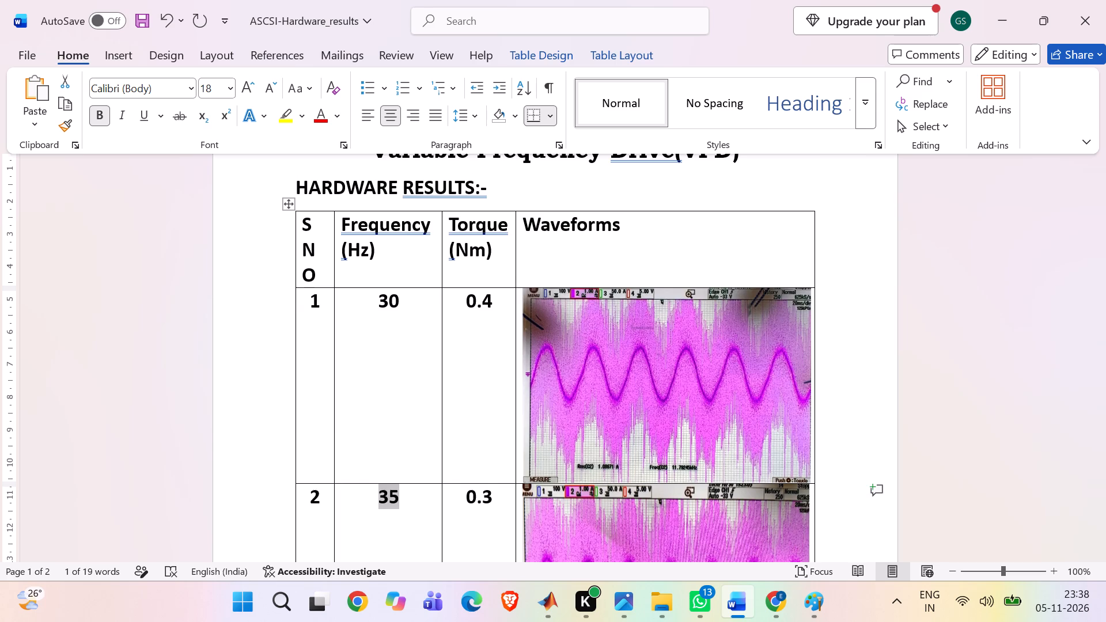
pyautogui.scroll(-17, 812, 214)
pyautogui.scroll(5, 791, 214)
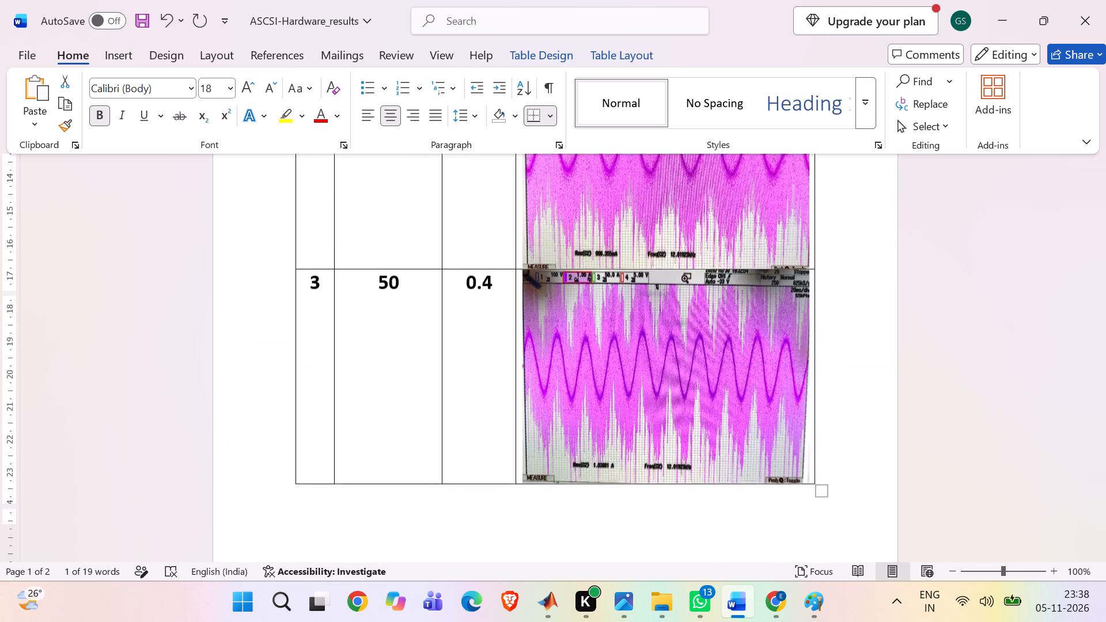
pyautogui.scroll(20, 791, 214)
pyautogui.scroll(11, 791, 214)
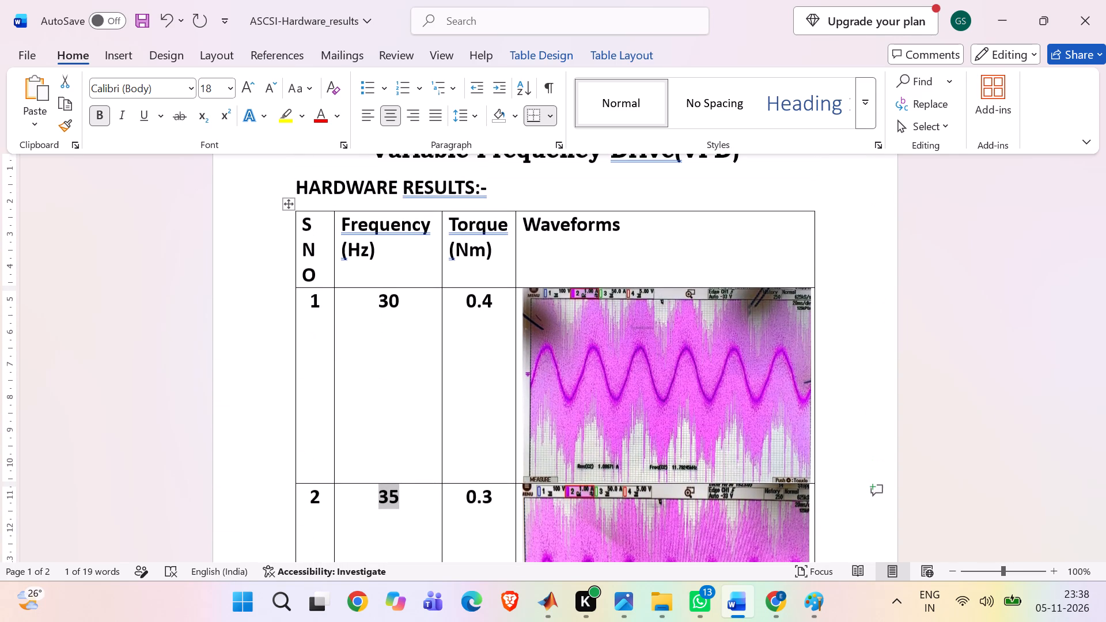
pyautogui.scroll(3, 671, 188)
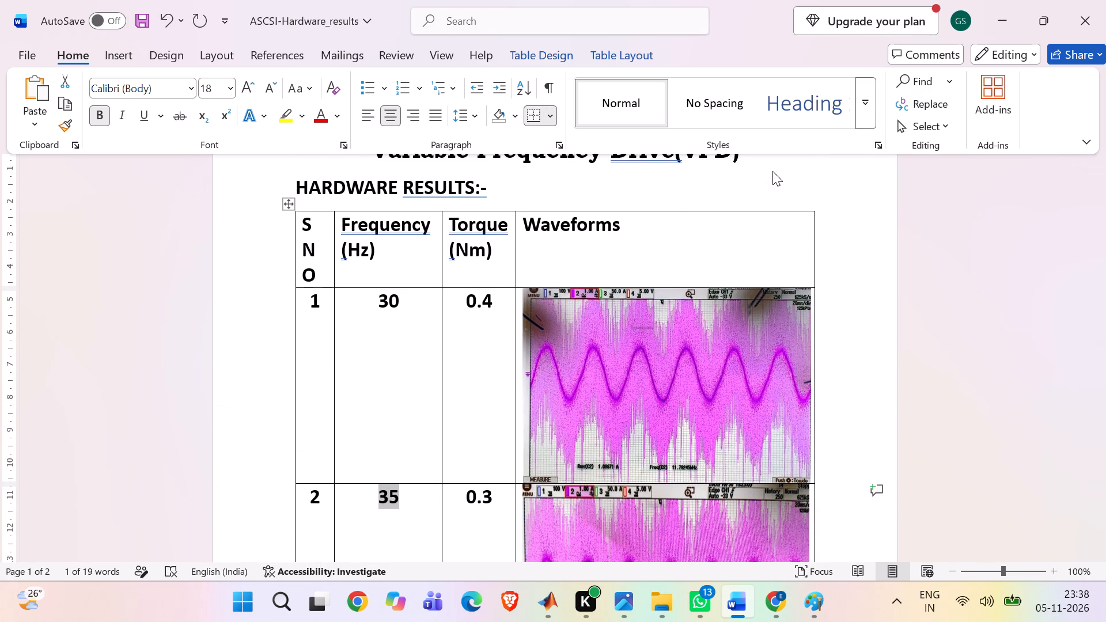
pyautogui.click(791, 175)
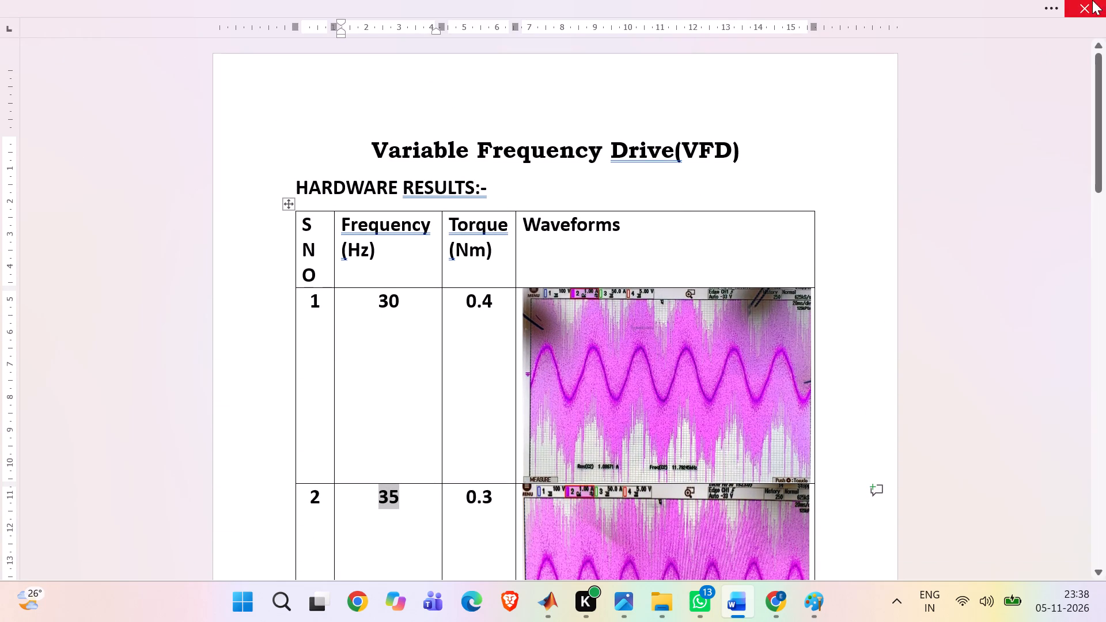
pyautogui.click(1050, 3)
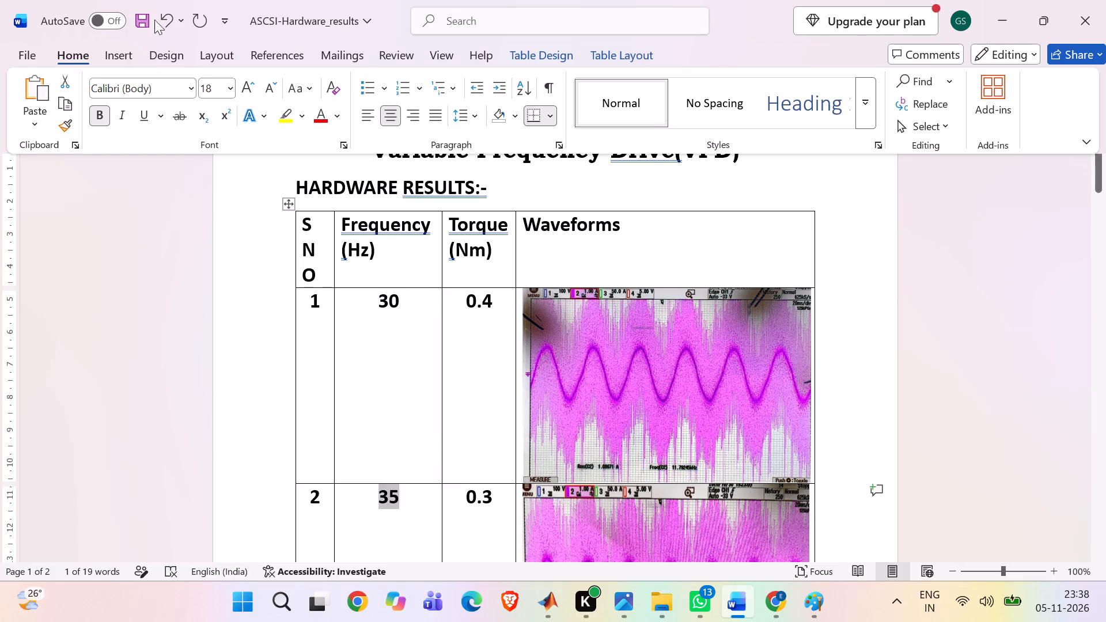
# Save the document as VFD-Hardware_results, a Word document, in the VFD folder inside PE_LAB.
pyautogui.click(23, 60)
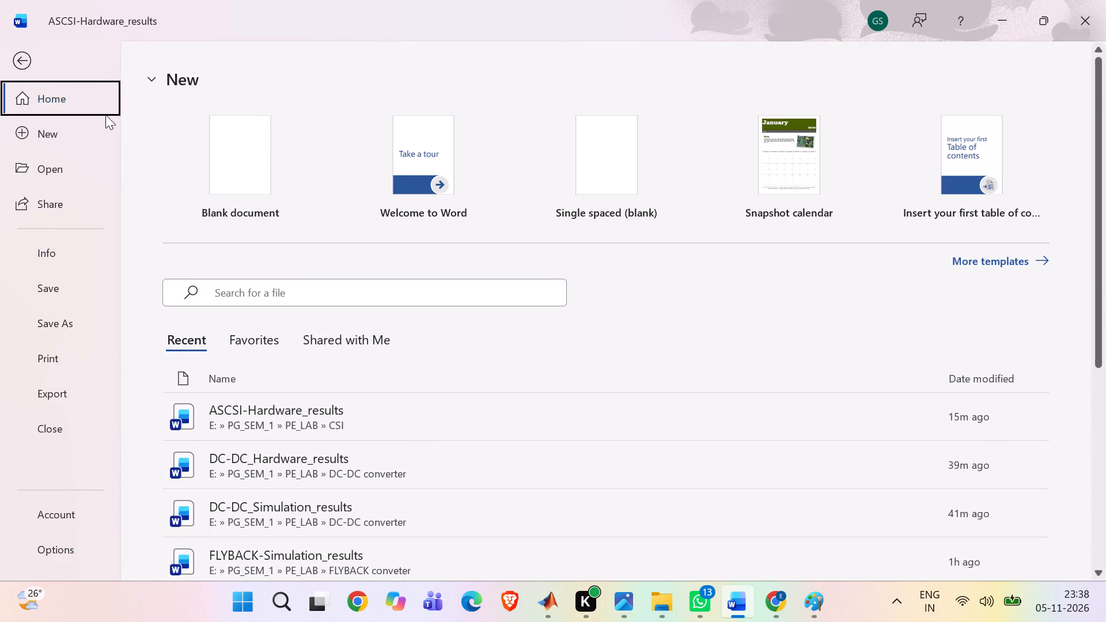
pyautogui.click(63, 330)
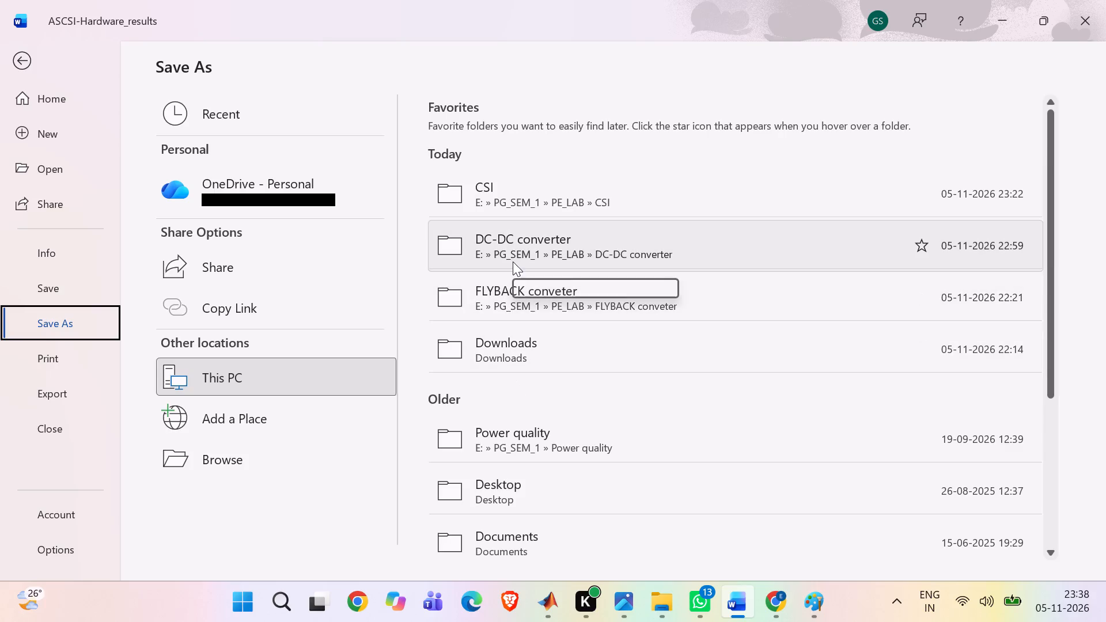
pyautogui.doubleClick(514, 293)
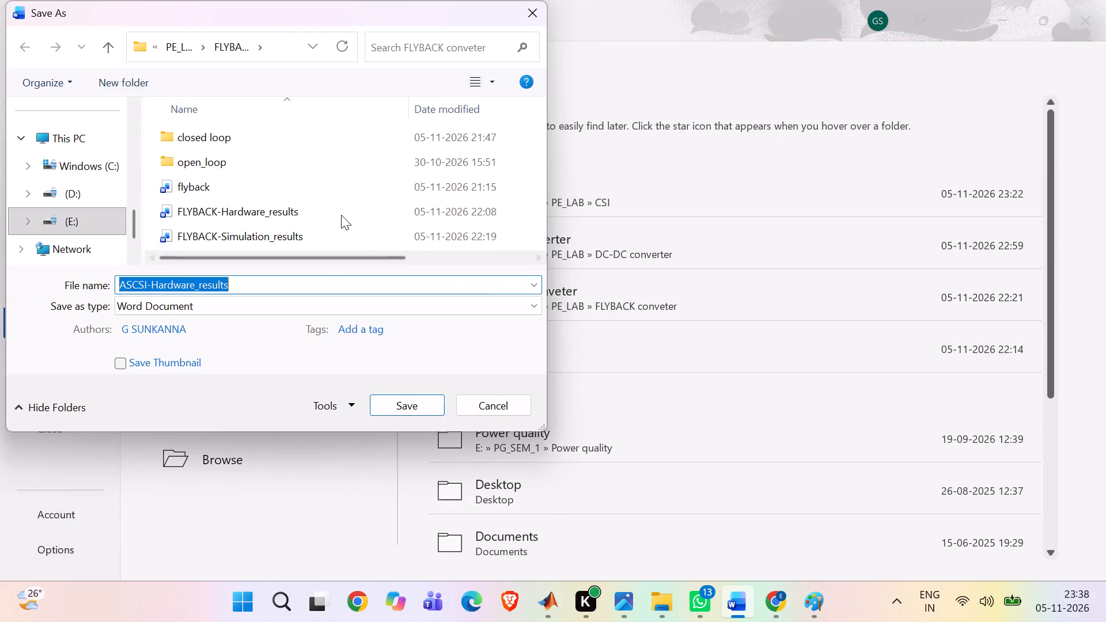
pyautogui.click(174, 45)
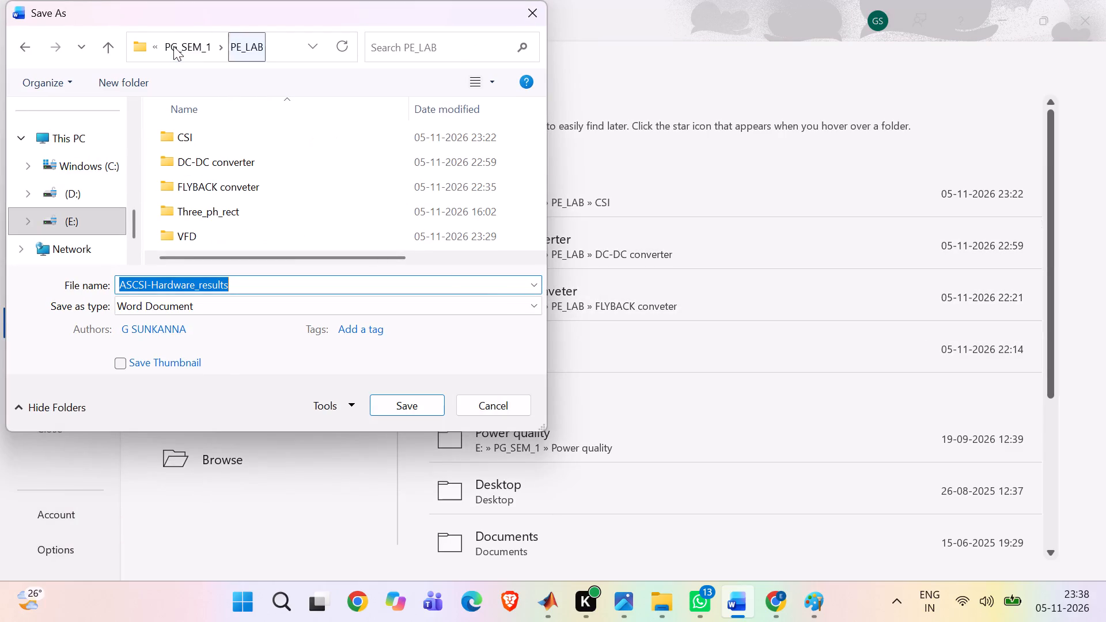
pyautogui.doubleClick(206, 232)
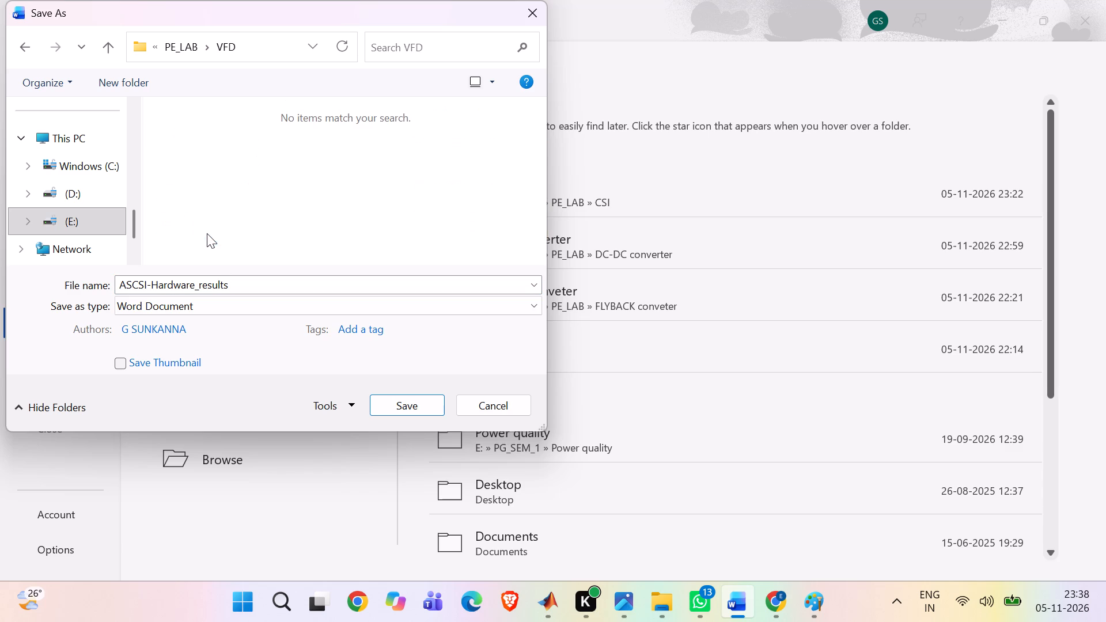
pyautogui.click(244, 284)
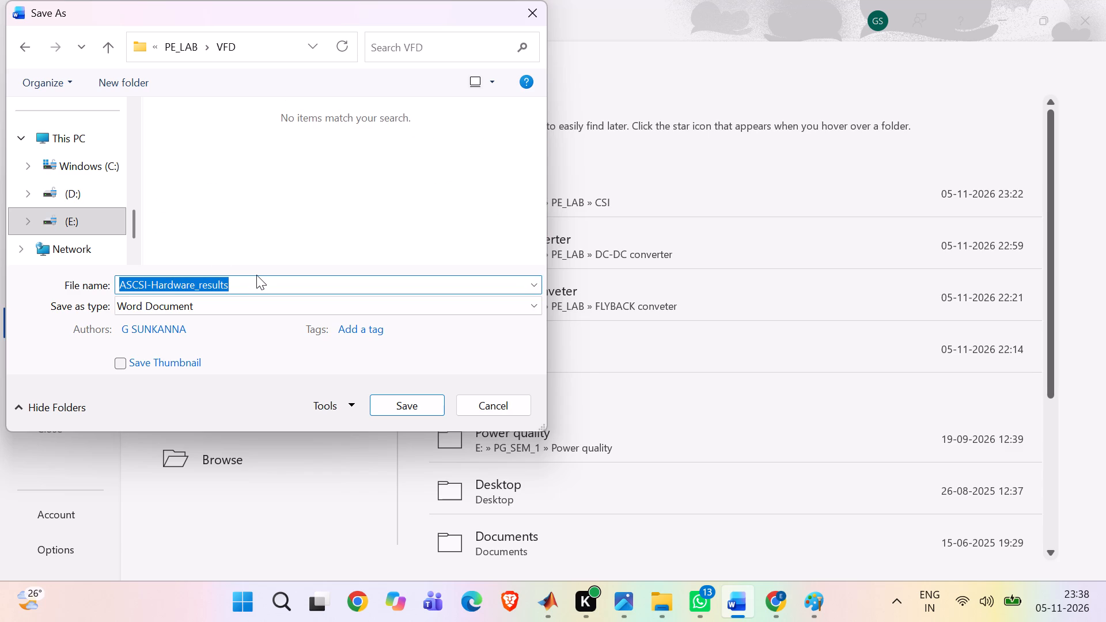
pyautogui.click(256, 275)
pyautogui.click(147, 293)
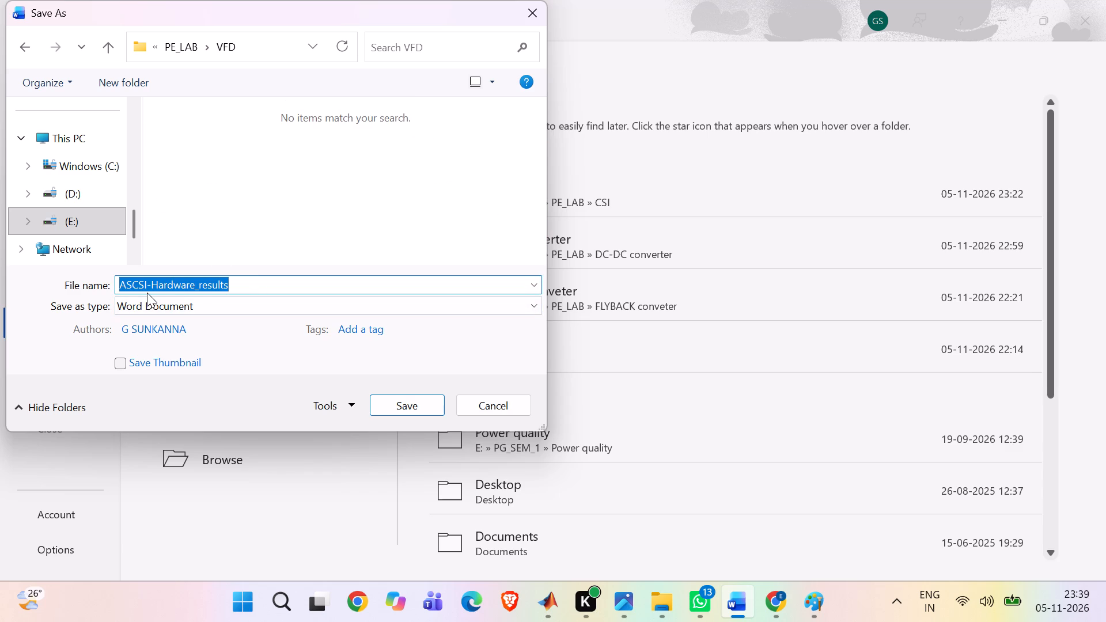
pyautogui.click(146, 282)
pyautogui.press('BackSpace')
pyautogui.press('BackSpace')
pyautogui.press('BackSpace')
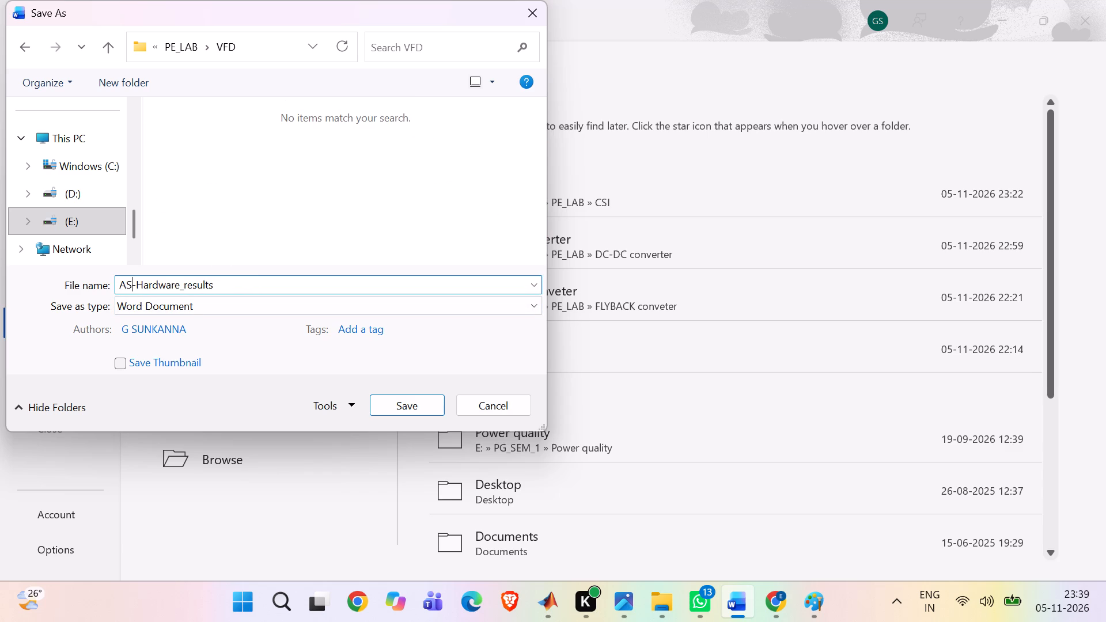
pyautogui.press('BackSpace')
pyautogui.press('BackSpace')
pyautogui.write('VFD')
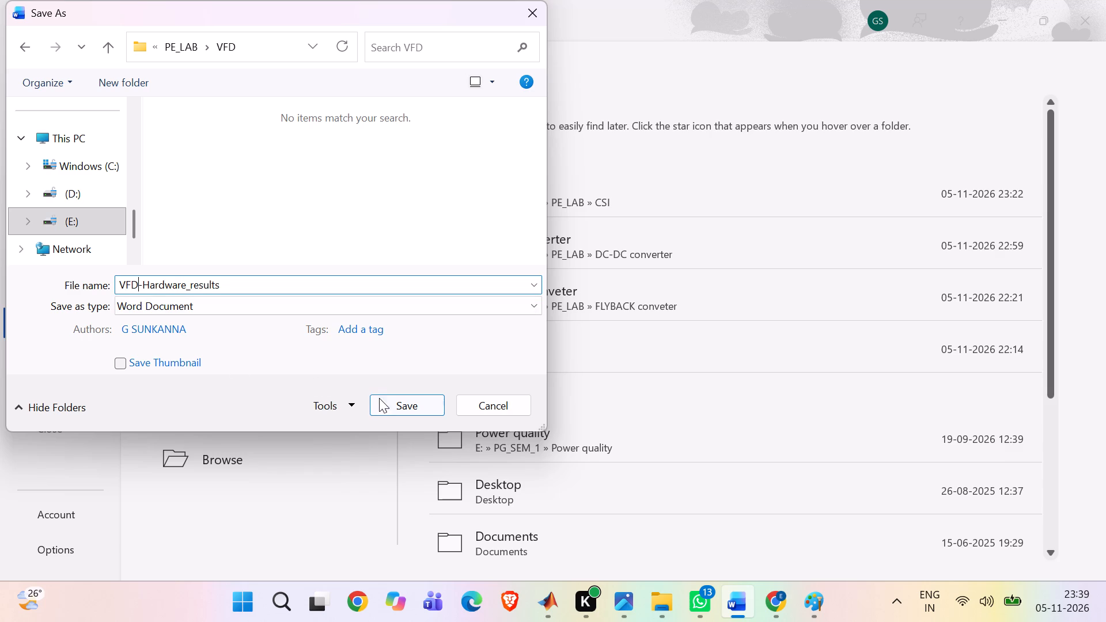
pyautogui.click(380, 400)
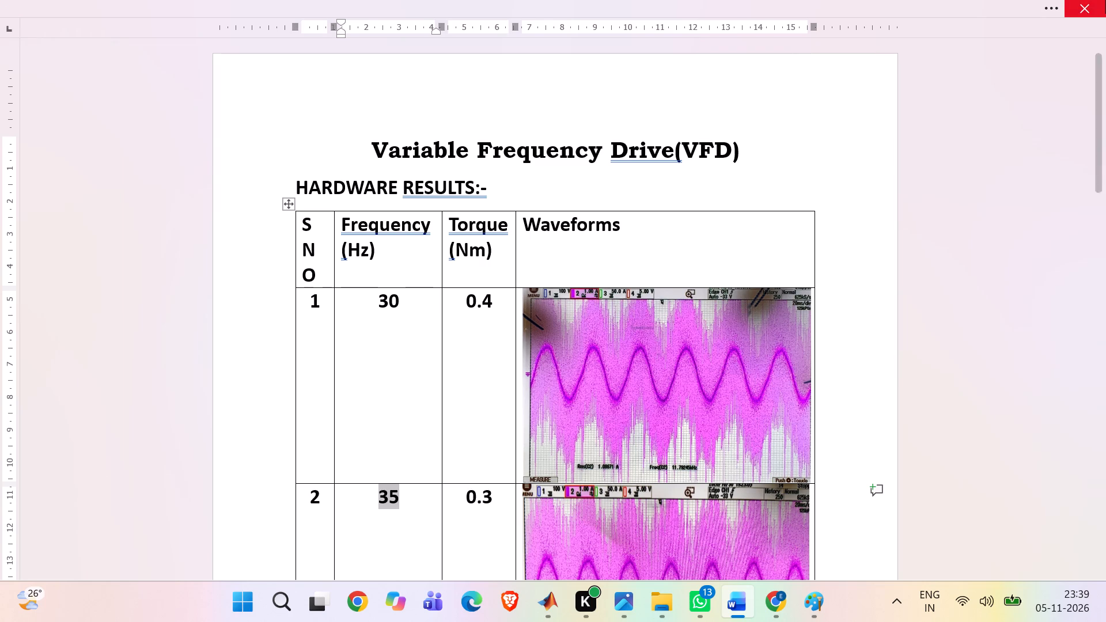
# Close the VFD-Hardware_results document.
pyautogui.click(1105, 0)
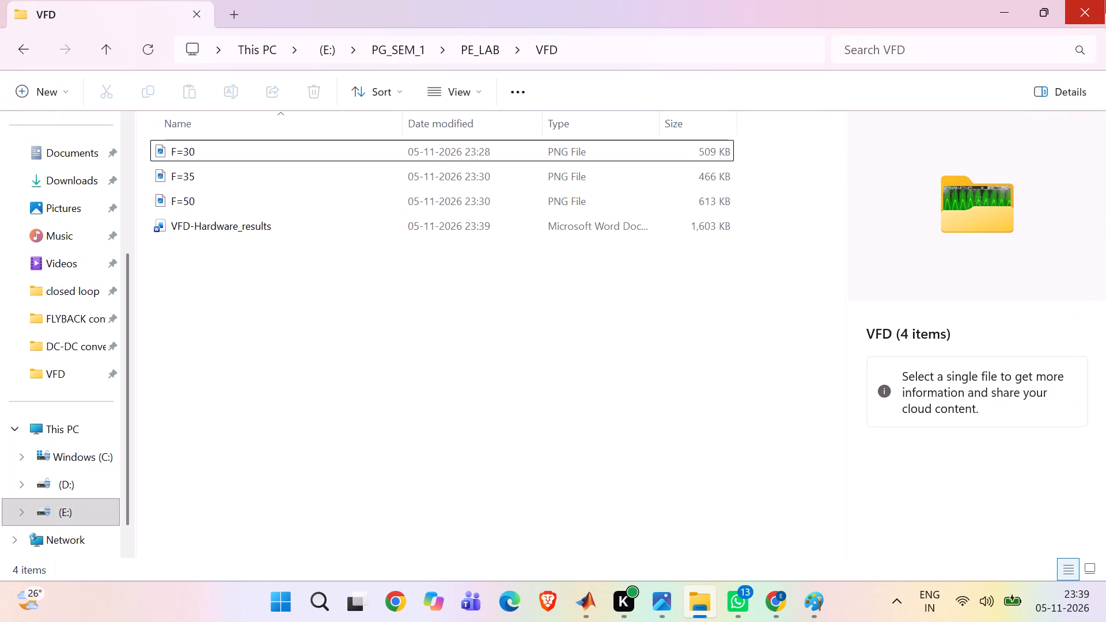
# Open the ASCSI-Hardware_results document from the CSI folder inside PE_LAB.
pyautogui.click(421, 396)
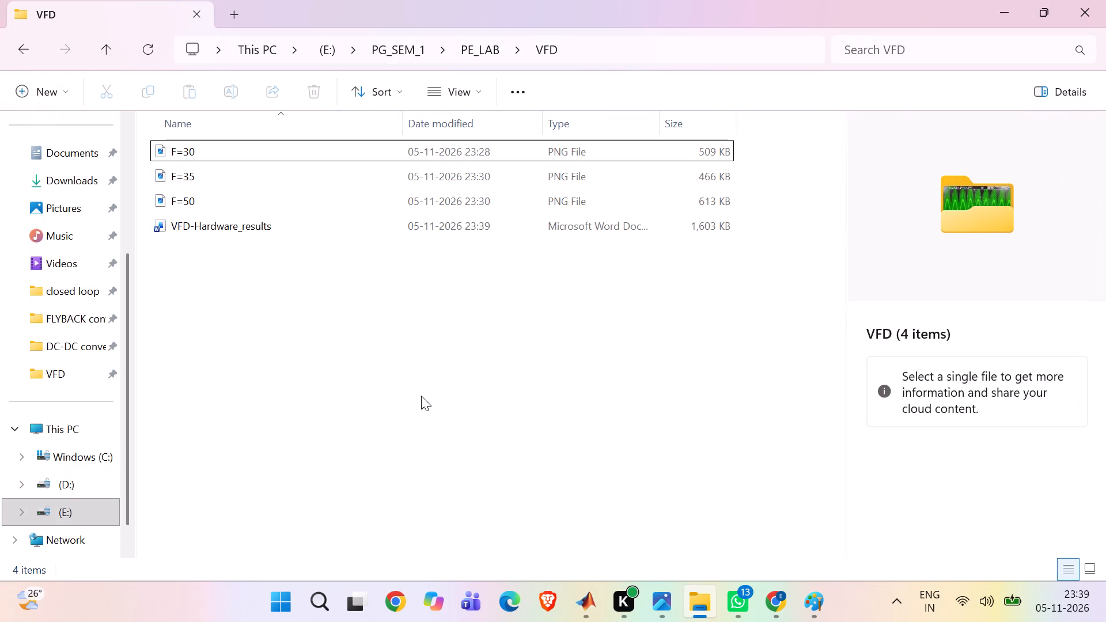
pyautogui.click(97, 54)
pyautogui.doubleClick(187, 149)
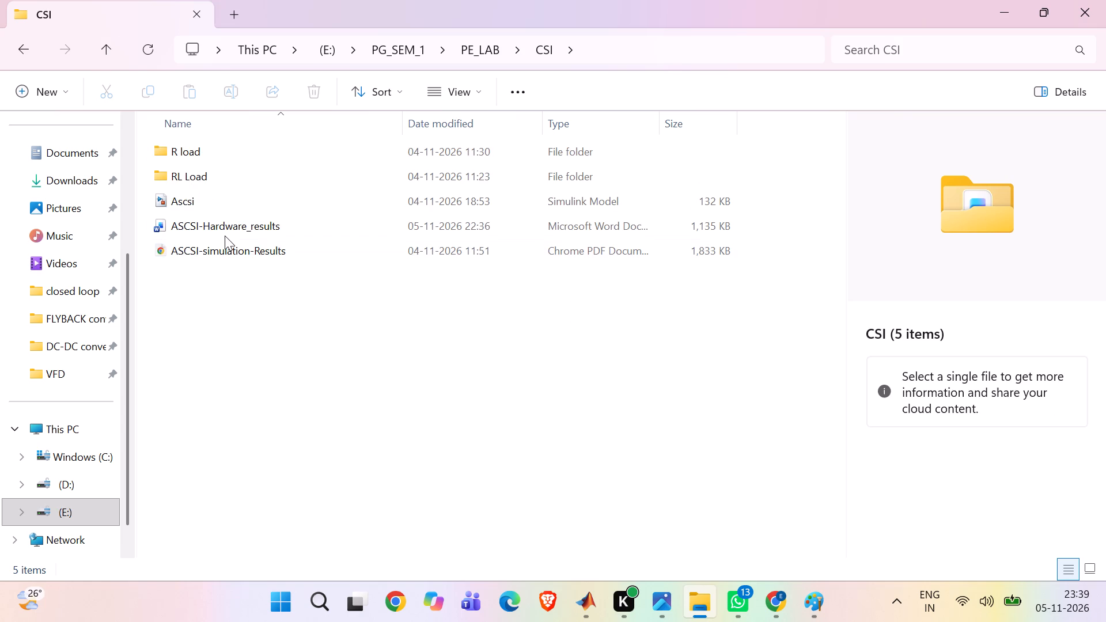
pyautogui.doubleClick(225, 234)
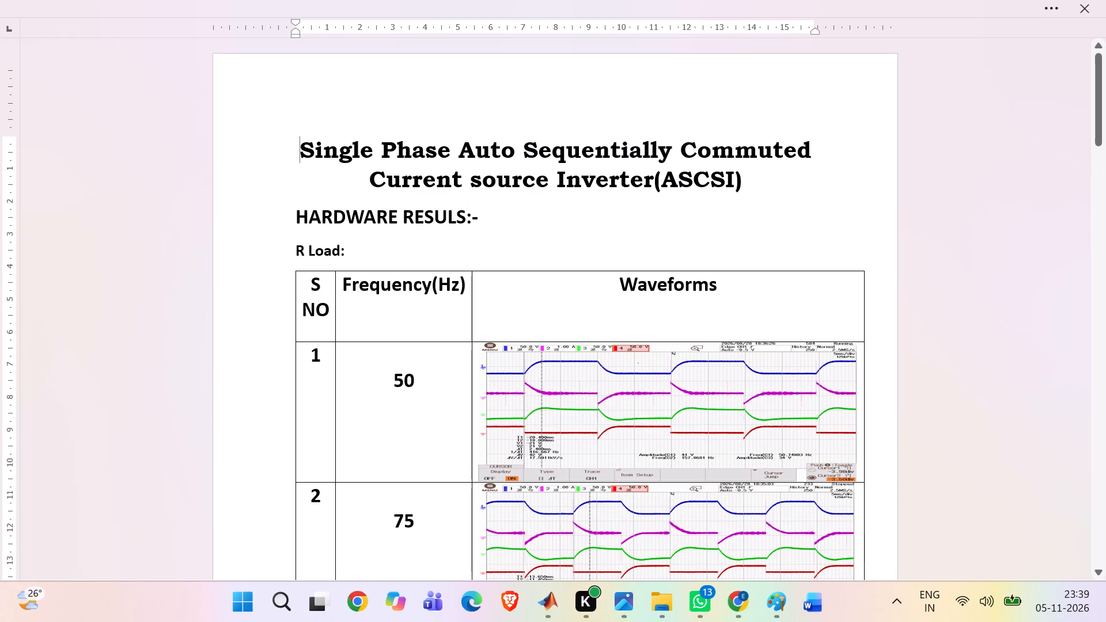
# Review the R Load and RL Load tables in the ASCSI hardware results, checking the frequency rows and their waveforms.
pyautogui.scroll(-2, 464, 210)
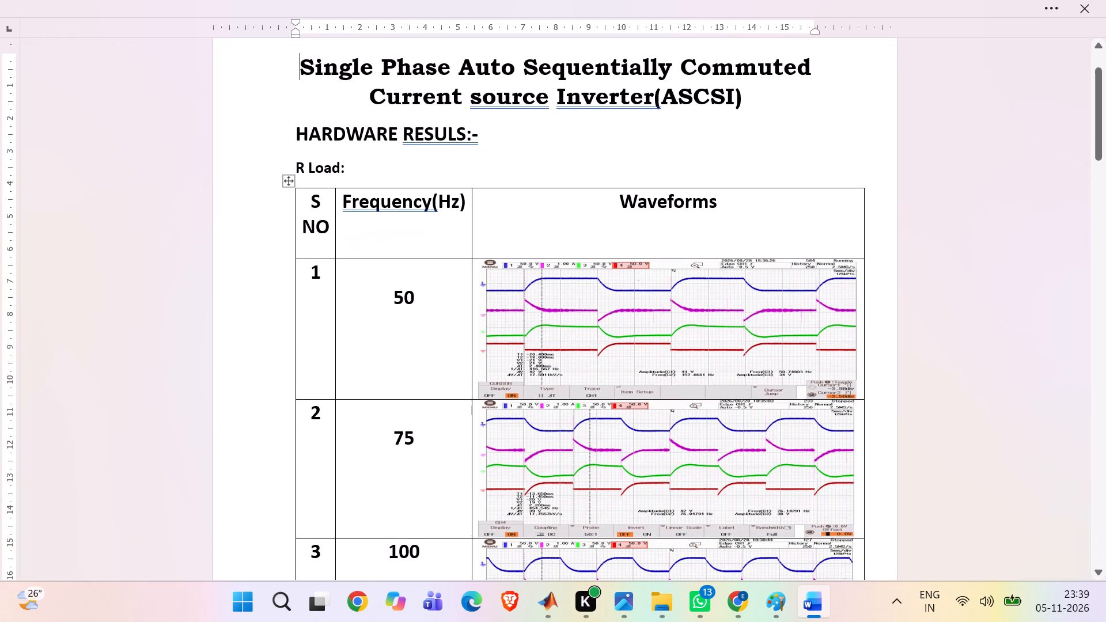
pyautogui.scroll(-2, 472, 203)
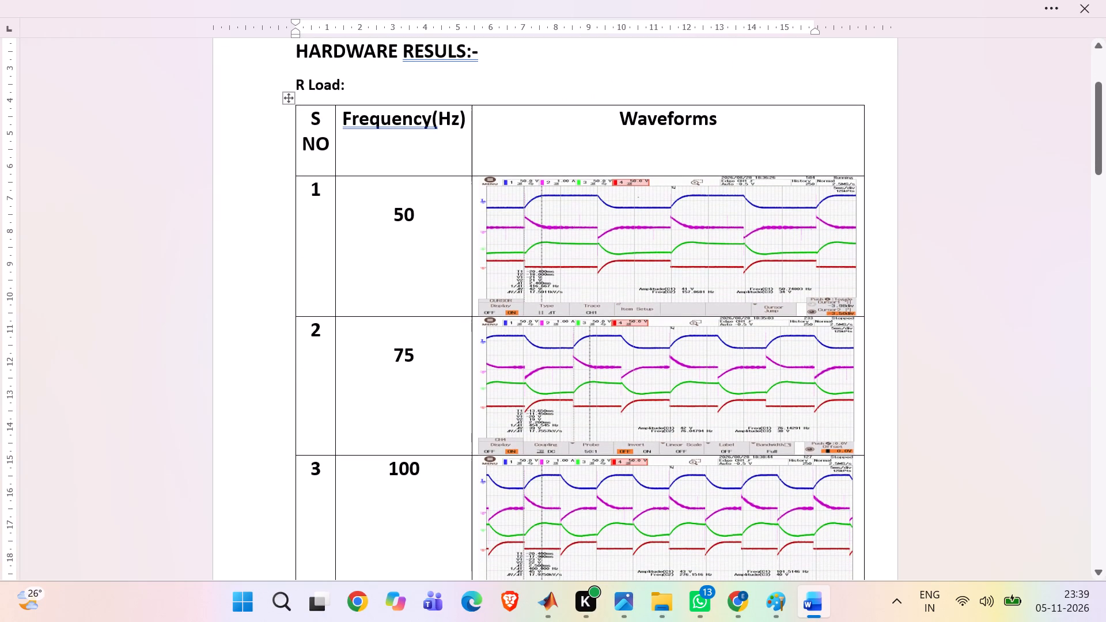
pyautogui.scroll(-19, 475, 198)
pyautogui.scroll(-7, 461, 176)
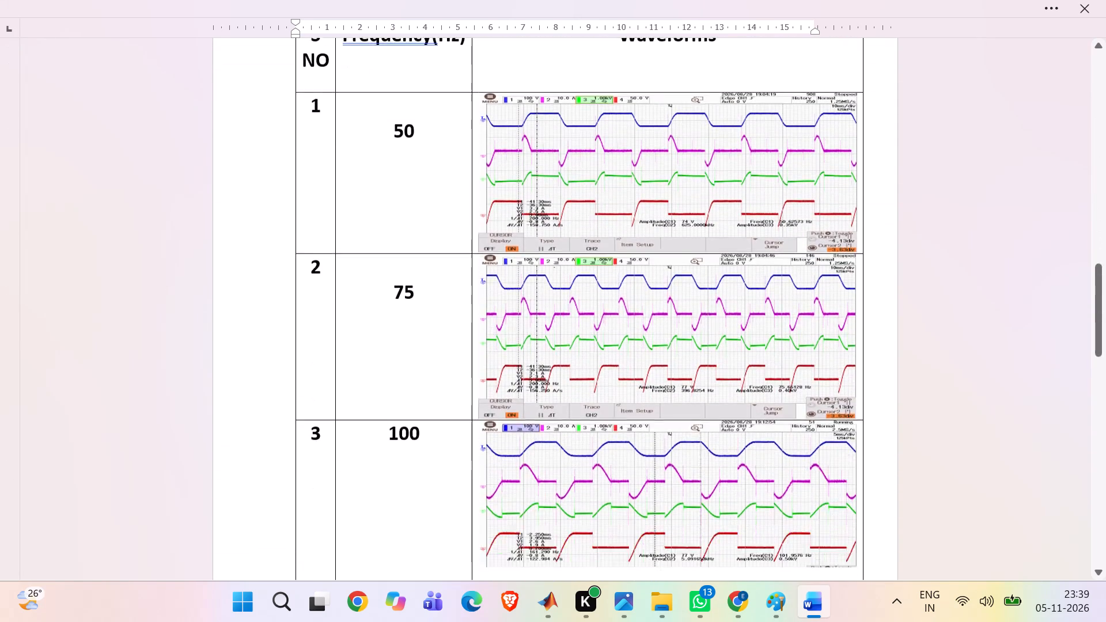
pyautogui.scroll(-6, 442, 191)
pyautogui.scroll(4, 422, 191)
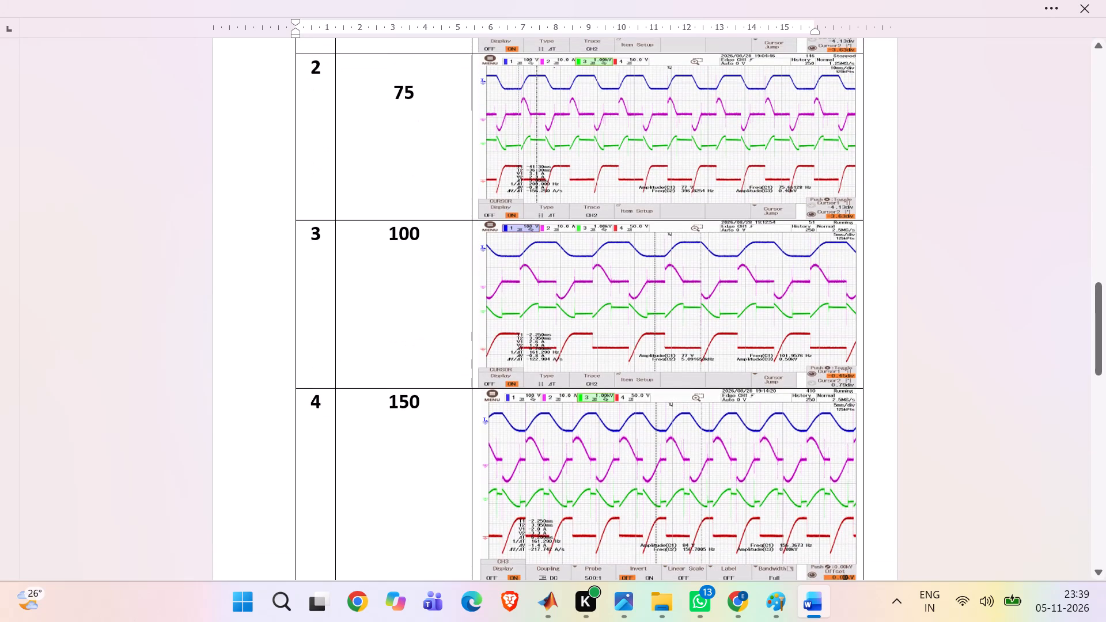
pyautogui.scroll(5, 426, 219)
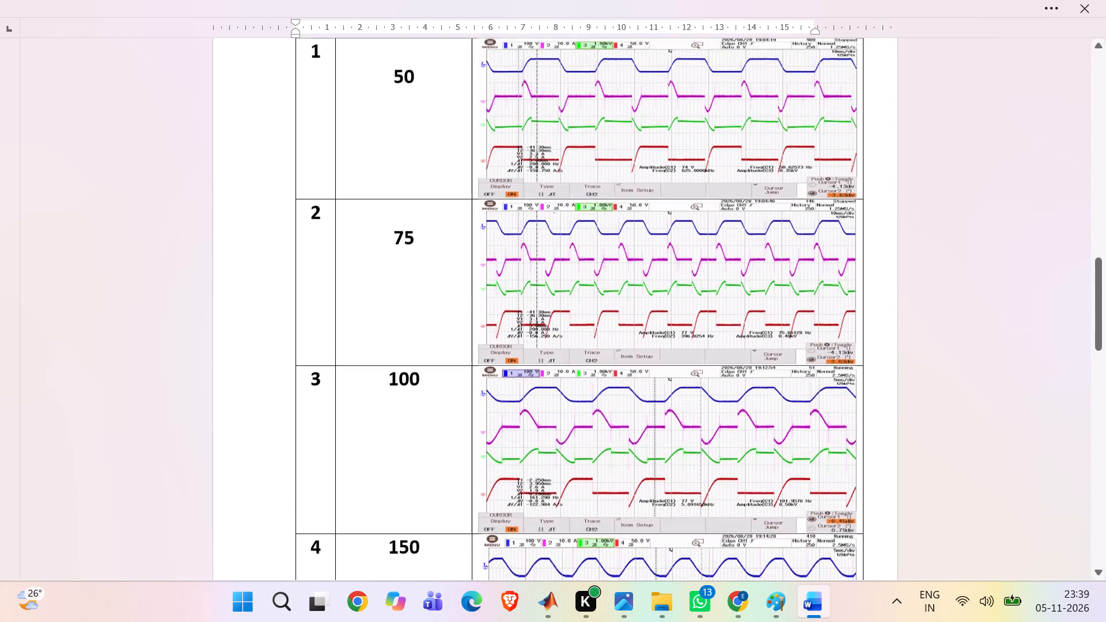
pyautogui.scroll(4, 449, 206)
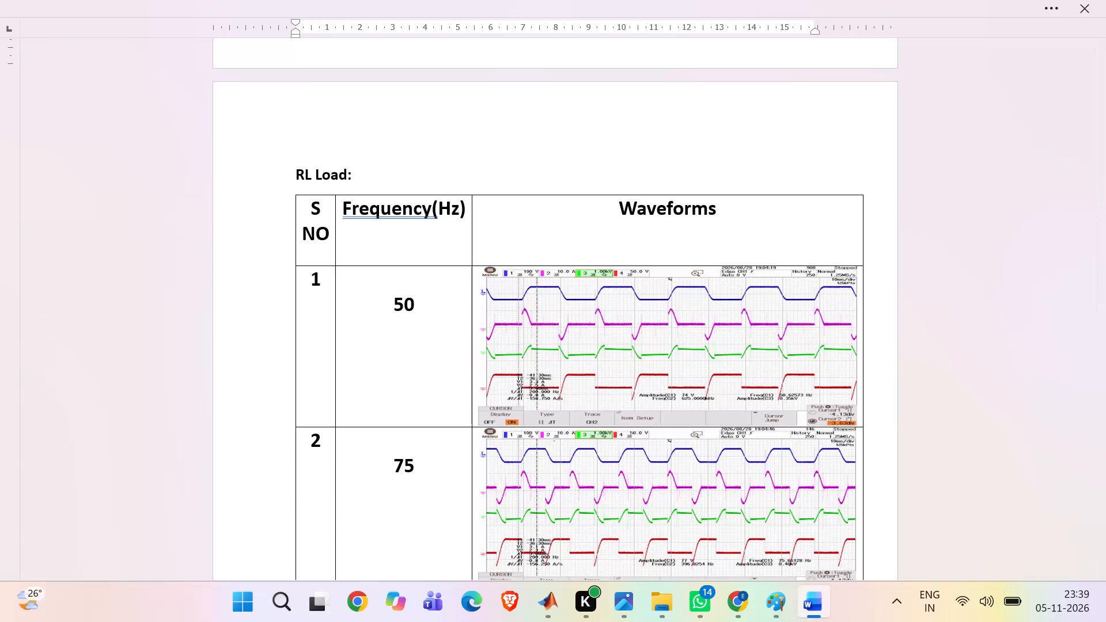
# Examine the RL Load oscilloscope waveforms for 50 Hz and 75 Hz in close detail.
pyautogui.scroll(4, 684, 340)
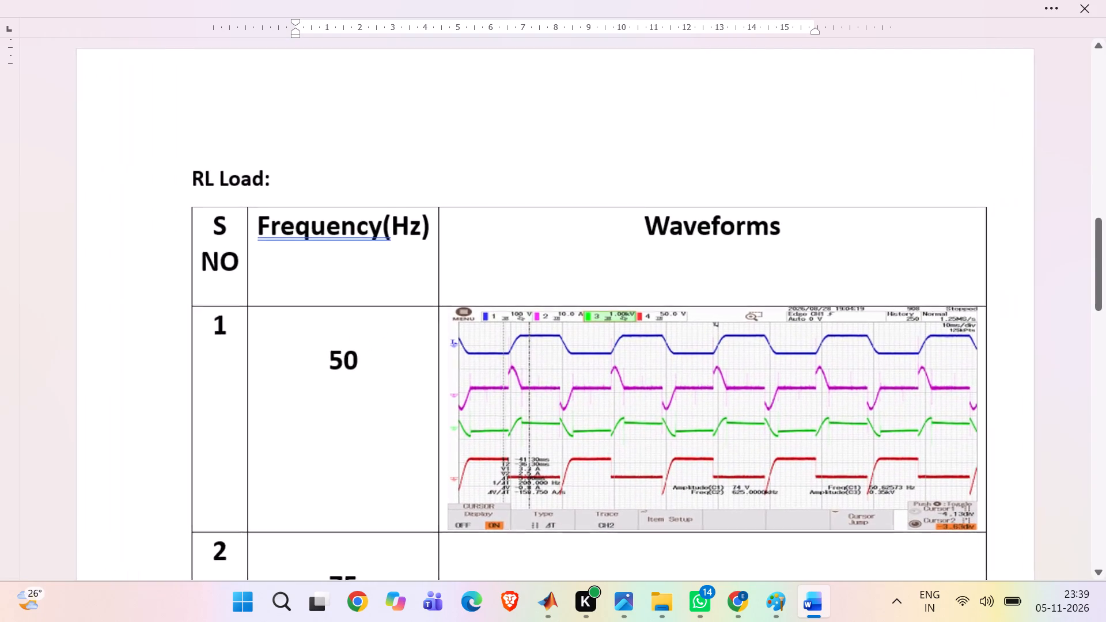
pyautogui.keyDown('ctrl'); pyautogui.scroll(3, 684, 340); pyautogui.keyUp('ctrl')
pyautogui.keyDown('ctrl'); pyautogui.scroll(1, 598, 397); pyautogui.keyUp('ctrl')
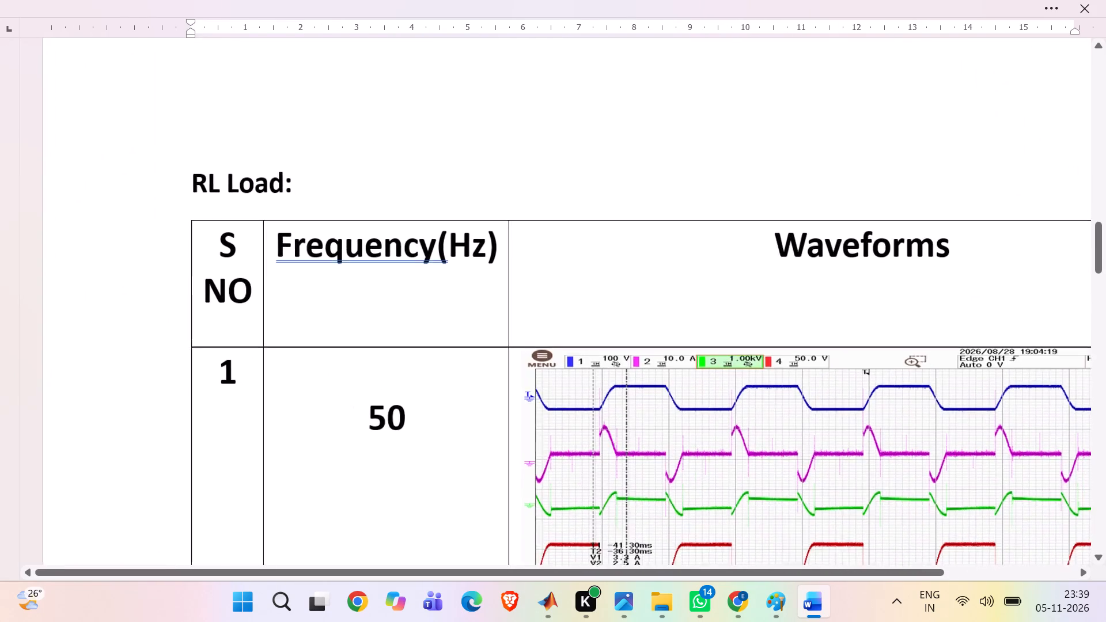
pyautogui.keyDown('ctrl'); pyautogui.scroll(5, 598, 397); pyautogui.keyUp('ctrl')
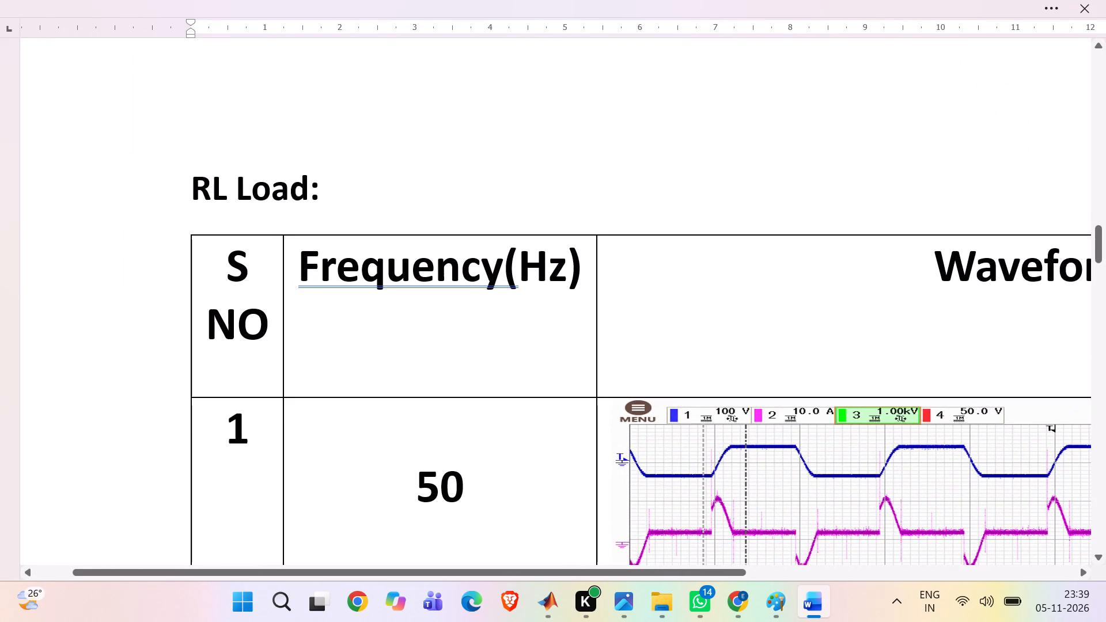
pyautogui.scroll(-1, 880, 526)
pyautogui.keyDown('ctrl'); pyautogui.scroll(2, 880, 526); pyautogui.keyUp('ctrl')
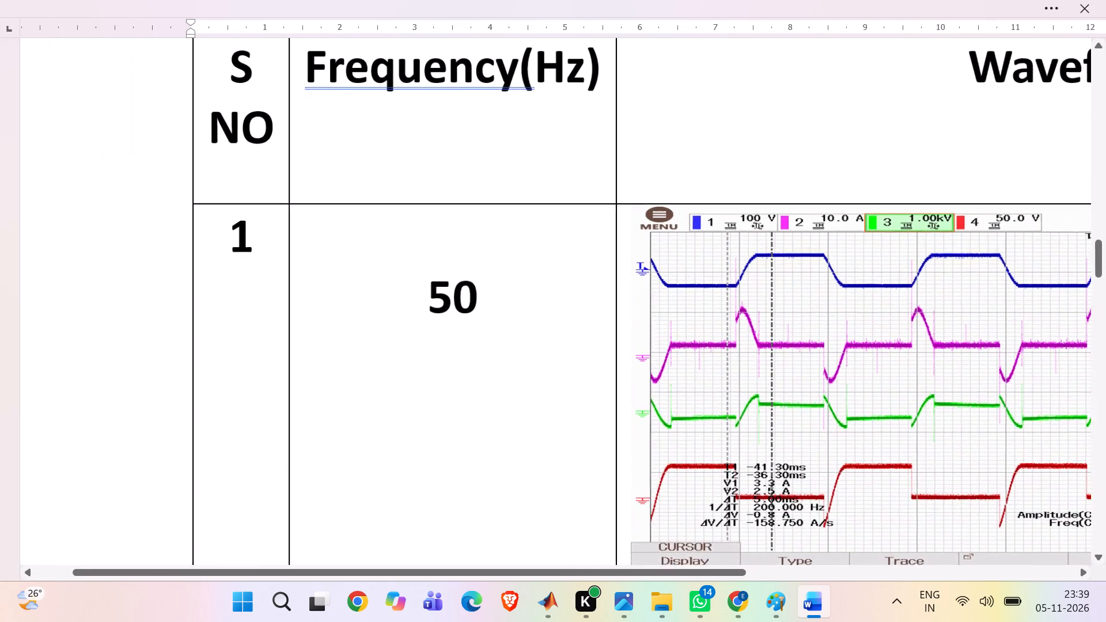
pyautogui.keyDown('ctrl'); pyautogui.scroll(3, 880, 526); pyautogui.keyUp('ctrl')
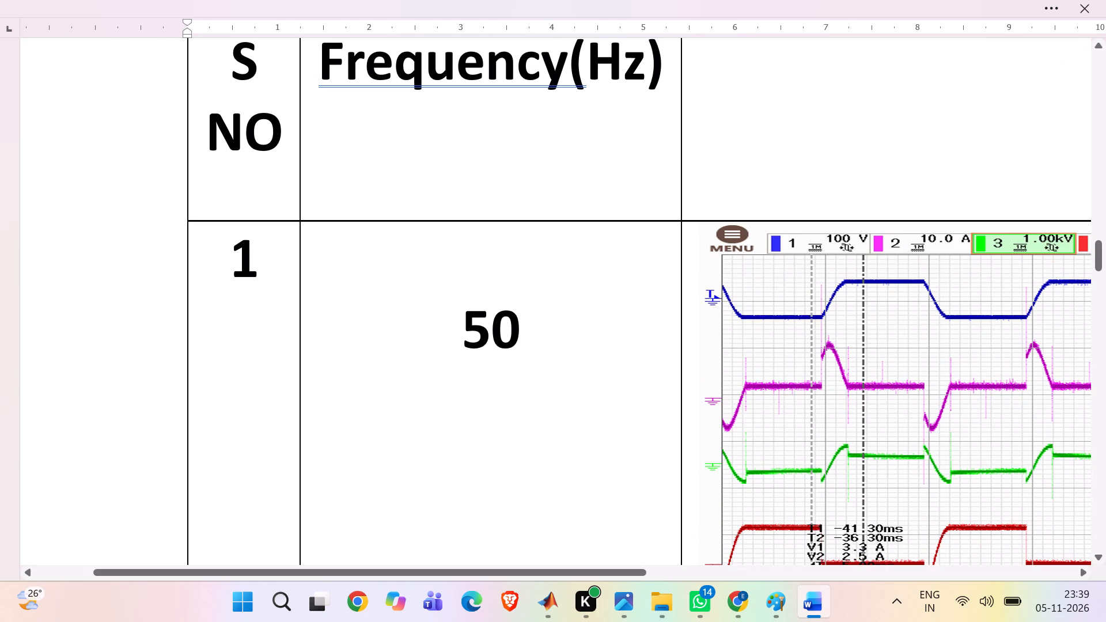
pyautogui.scroll(-1, 880, 524)
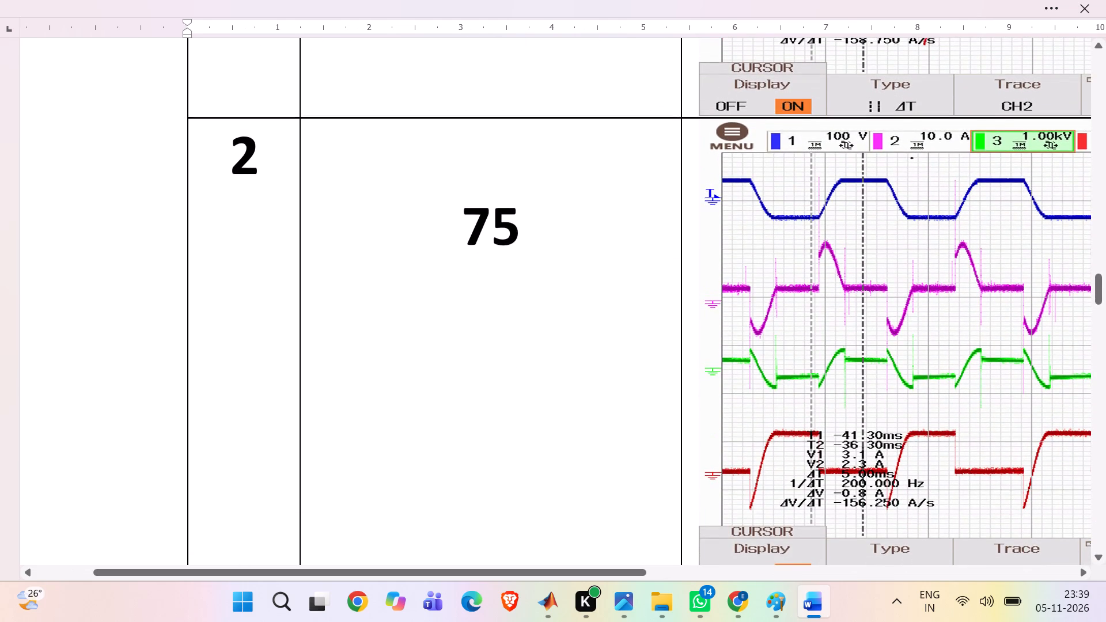
pyautogui.scroll(-1, 880, 524)
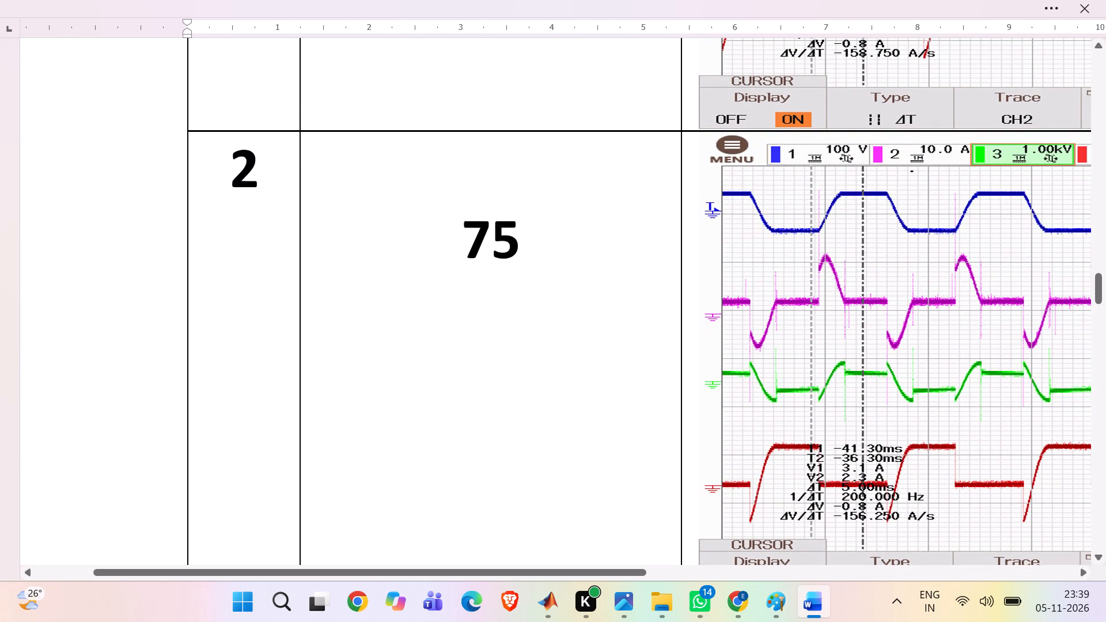
pyautogui.keyDown('ctrl'); pyautogui.scroll(6, 865, 325); pyautogui.keyUp('ctrl')
pyautogui.keyDown('ctrl'); pyautogui.scroll(-7, 865, 325); pyautogui.keyUp('ctrl')
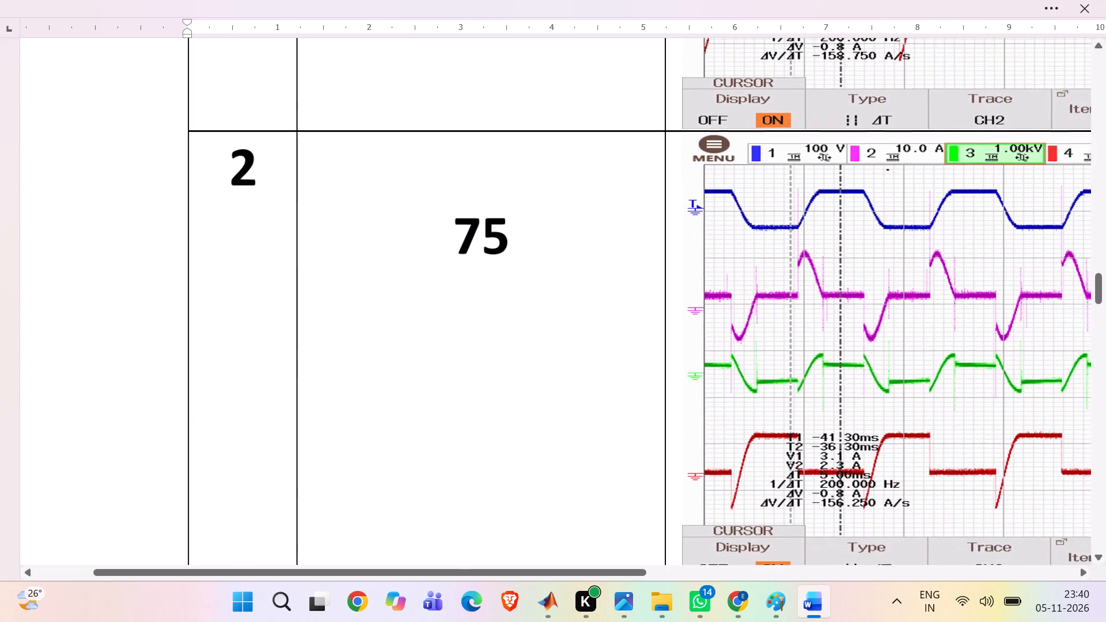
pyautogui.keyDown('ctrl'); pyautogui.scroll(-3, 865, 325); pyautogui.keyUp('ctrl')
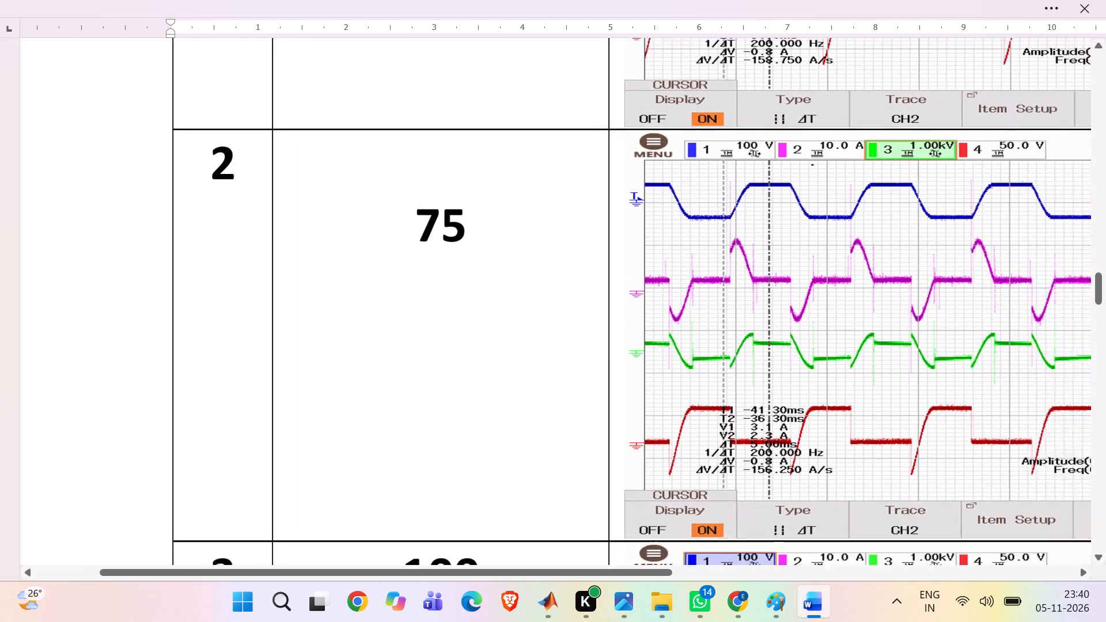
pyautogui.keyDown('ctrl'); pyautogui.scroll(-2, 865, 325); pyautogui.keyUp('ctrl')
pyautogui.scroll(2, 865, 325)
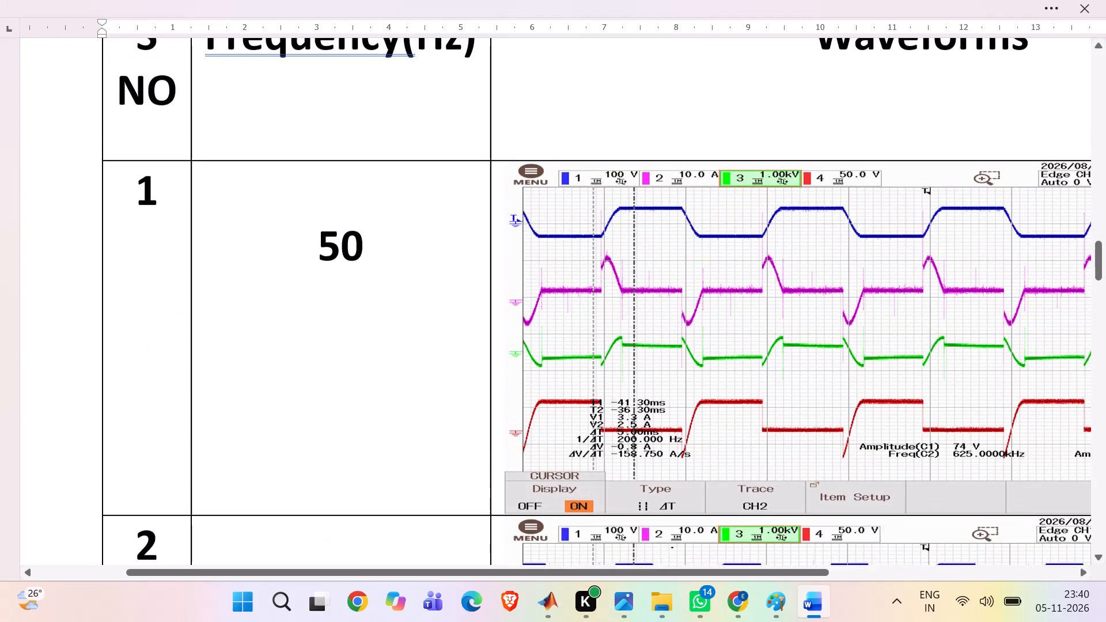
pyautogui.keyDown('ctrl'); pyautogui.scroll(1, 865, 325); pyautogui.keyUp('ctrl')
pyautogui.hscroll(-1, 865, 325)
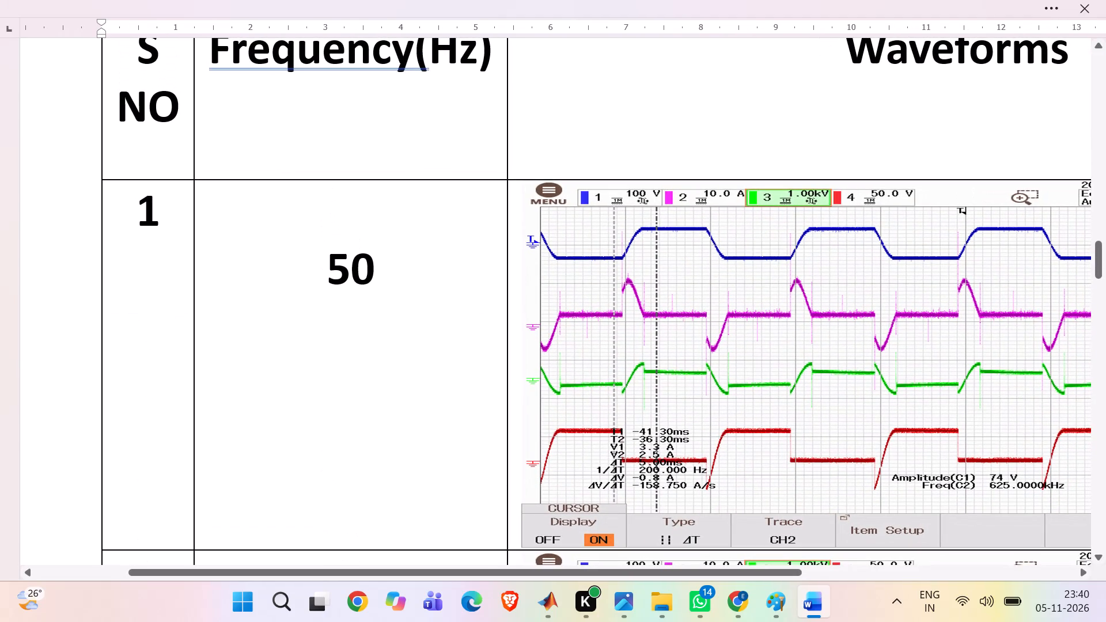
pyautogui.hscroll(-1, 865, 325)
pyautogui.scroll(3, 618, 249)
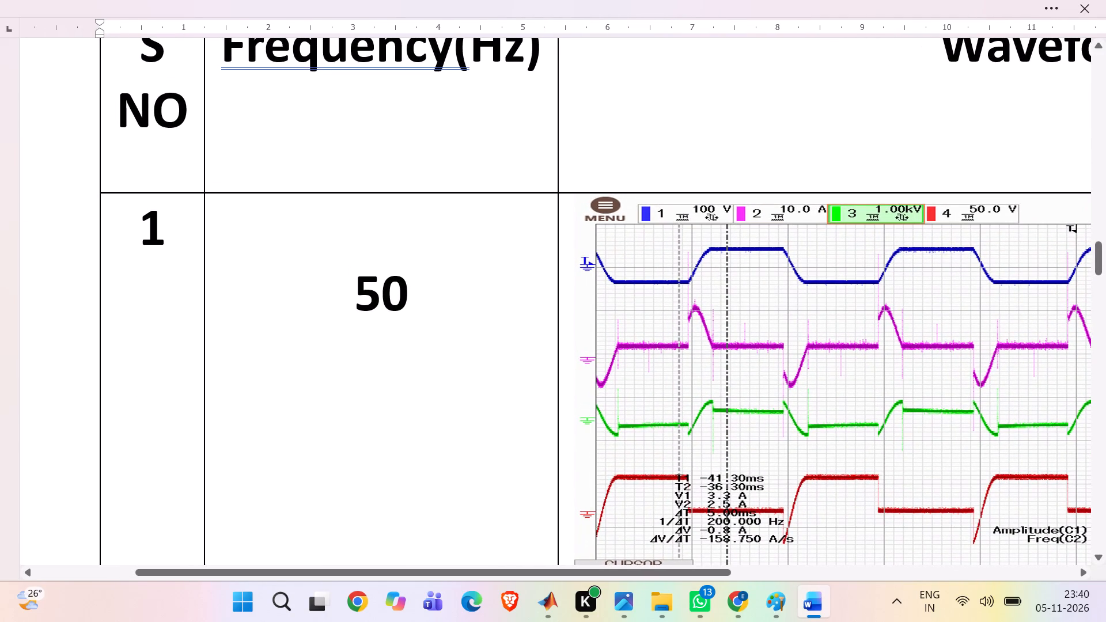
pyautogui.keyDown('ctrl'); pyautogui.scroll(-6, 800, 289); pyautogui.keyUp('ctrl')
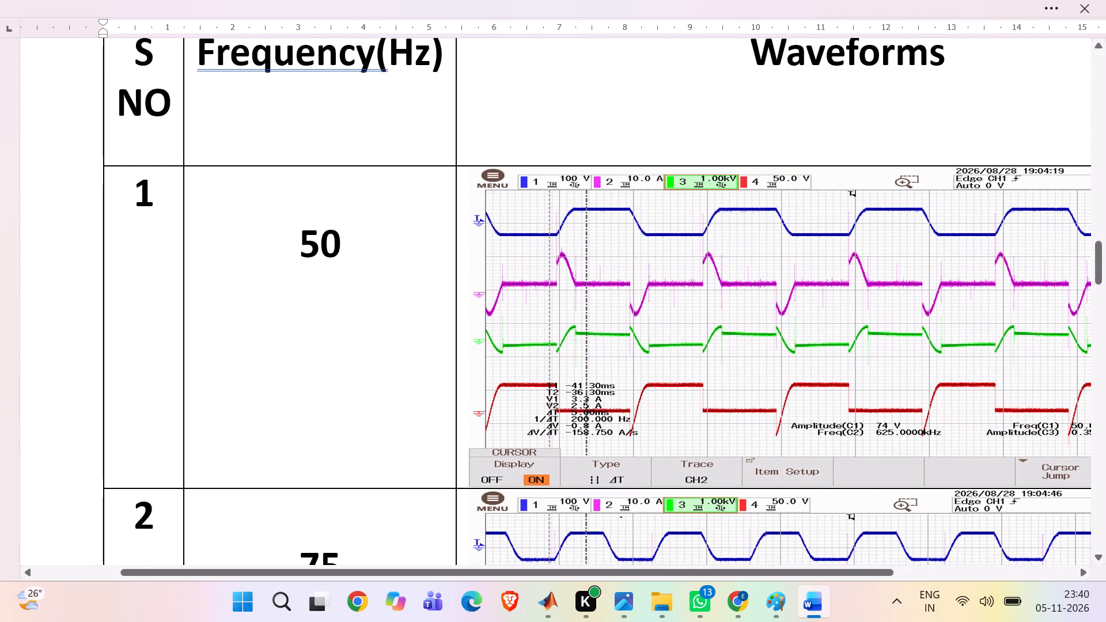
pyautogui.keyDown('ctrl'); pyautogui.scroll(1, 800, 287); pyautogui.keyUp('ctrl')
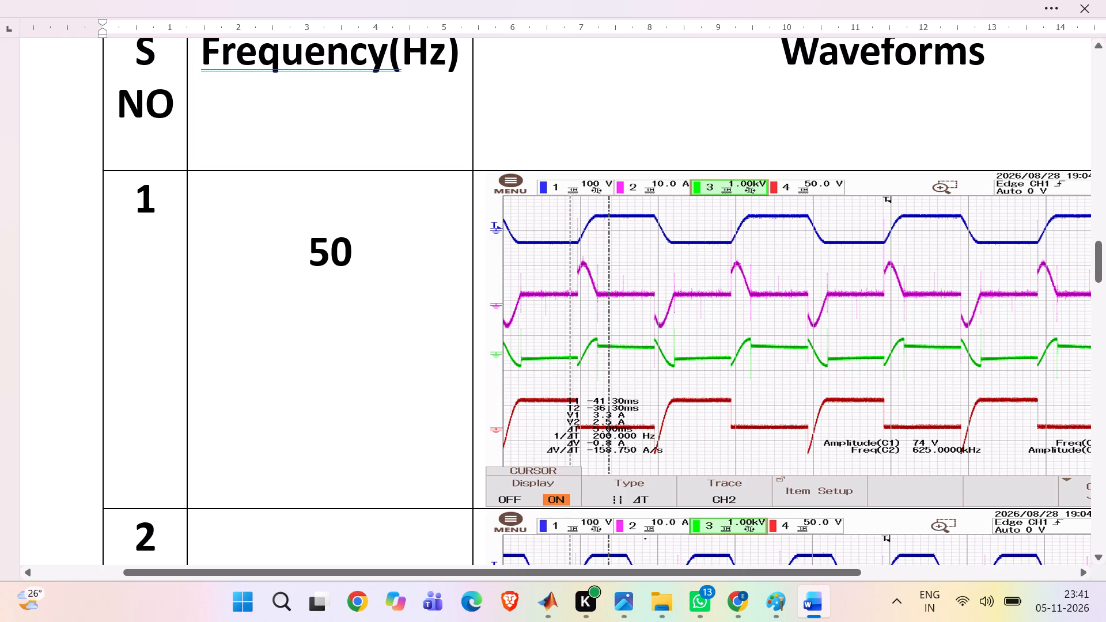
# Switch to File Explorer and open the ASCSI-simulation-Results PDF from the CSI folder.
pyautogui.click(664, 615)
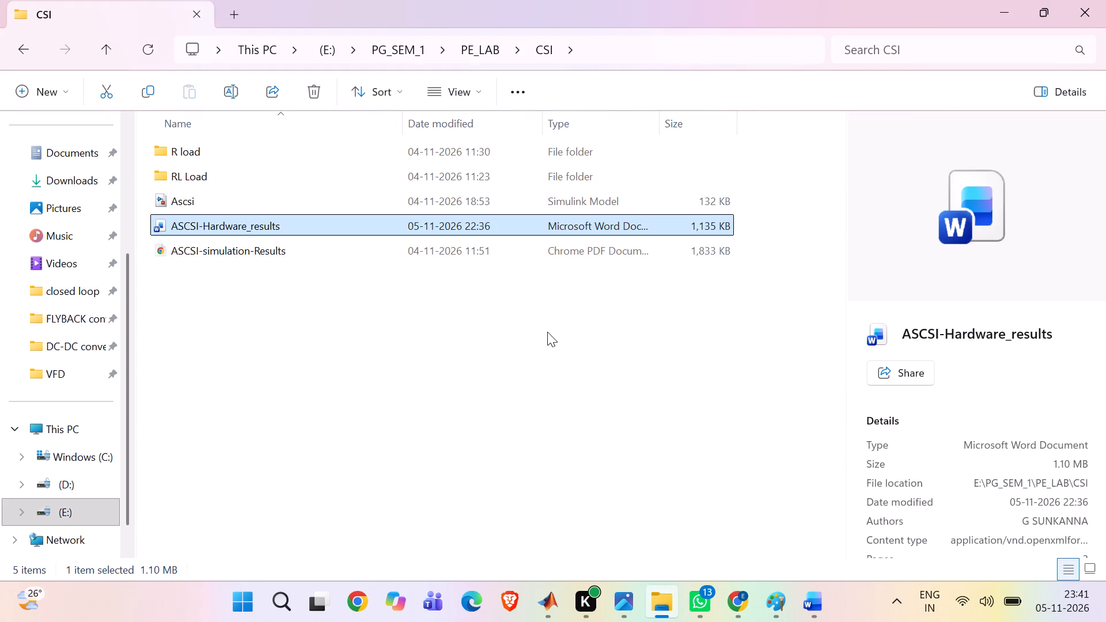
pyautogui.doubleClick(405, 249)
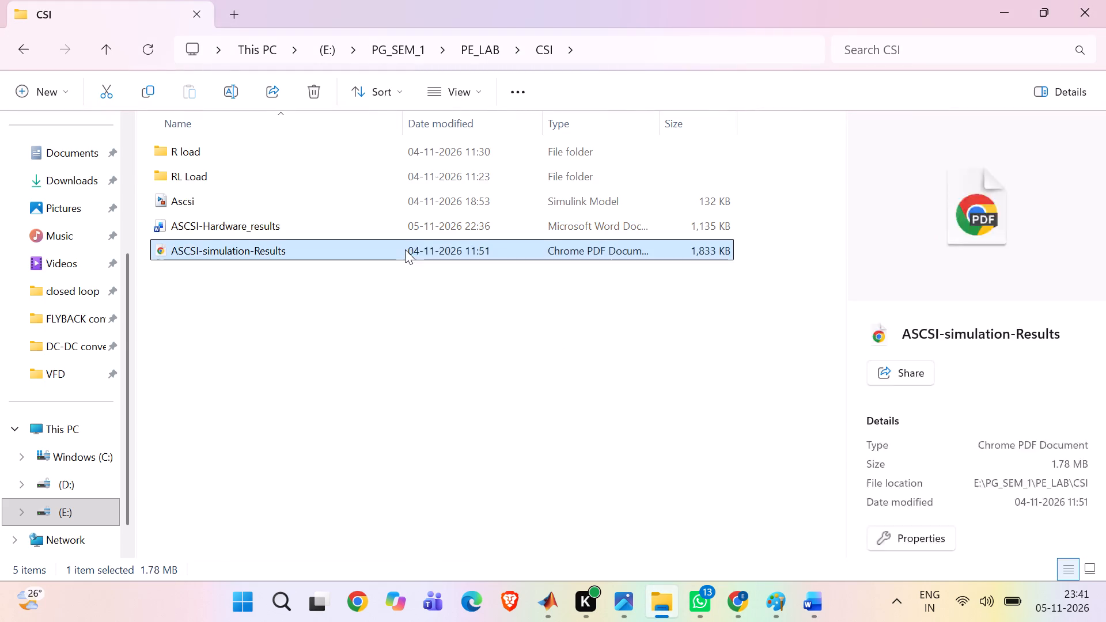
# Review the circuit diagrams and simulated waveforms for the resistive and RL load cases across both pages of the PDF.
pyautogui.scroll(-2, 551, 360)
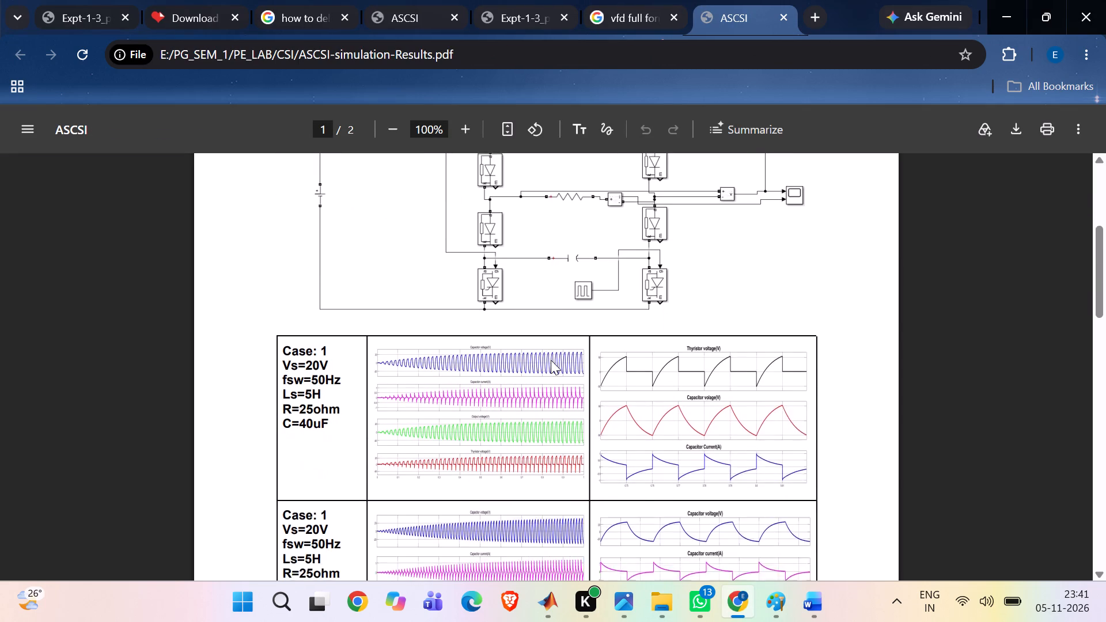
pyautogui.scroll(-2, 551, 360)
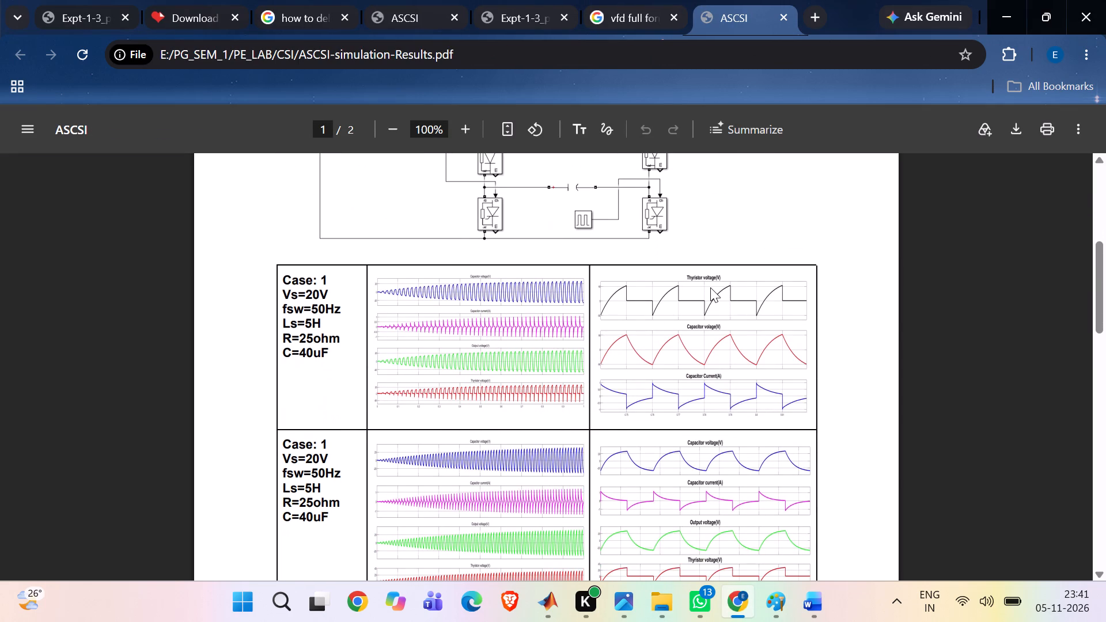
pyautogui.scroll(-1, 710, 297)
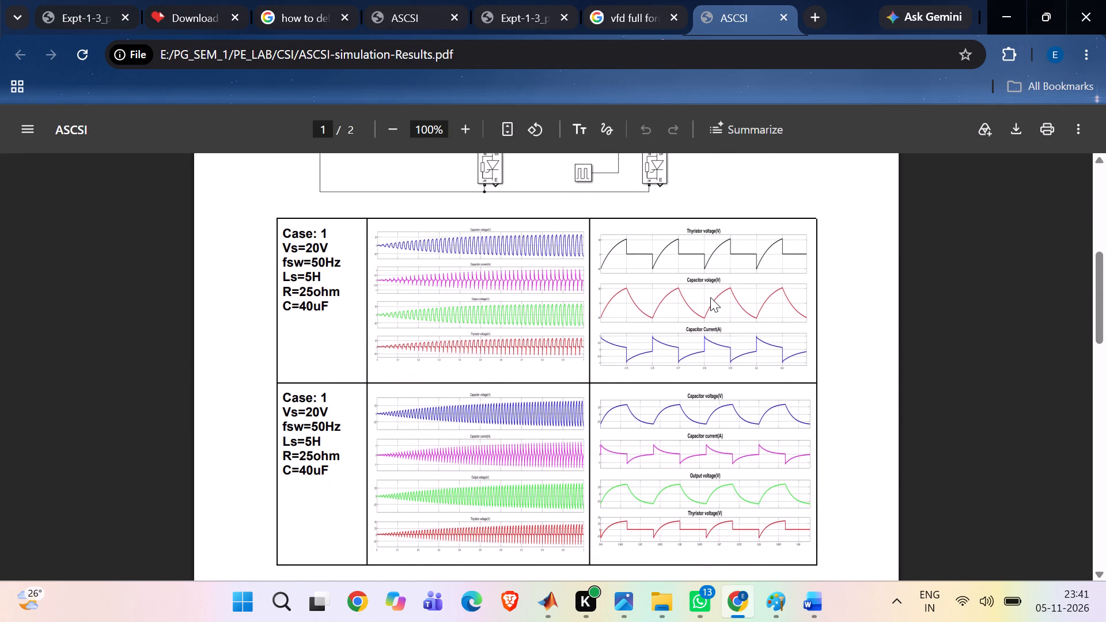
pyautogui.scroll(-2, 710, 297)
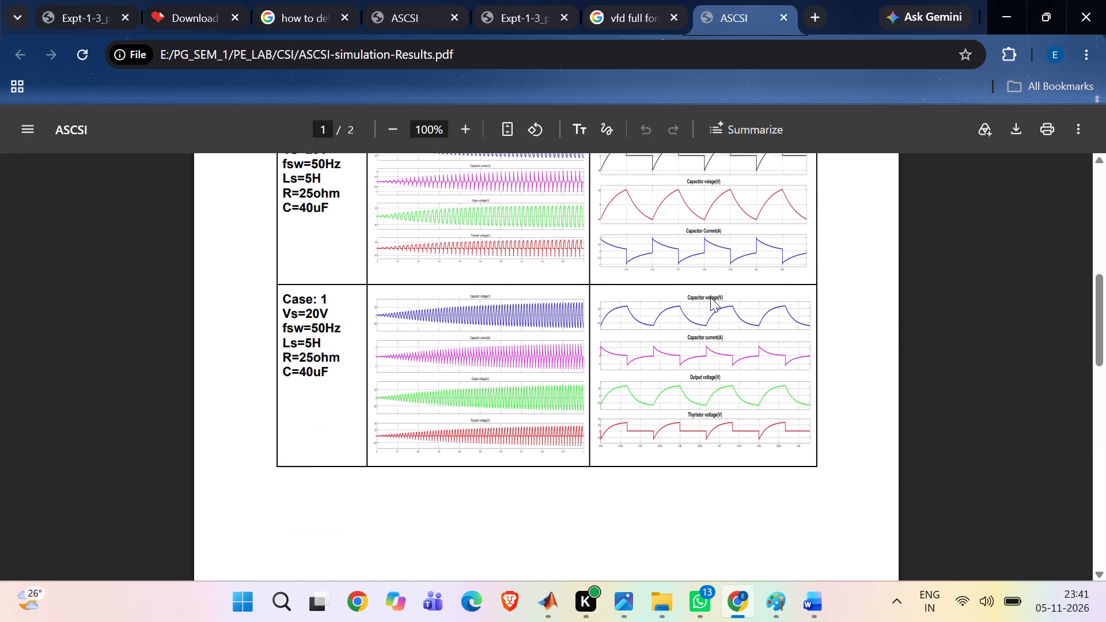
pyautogui.scroll(-6, 710, 297)
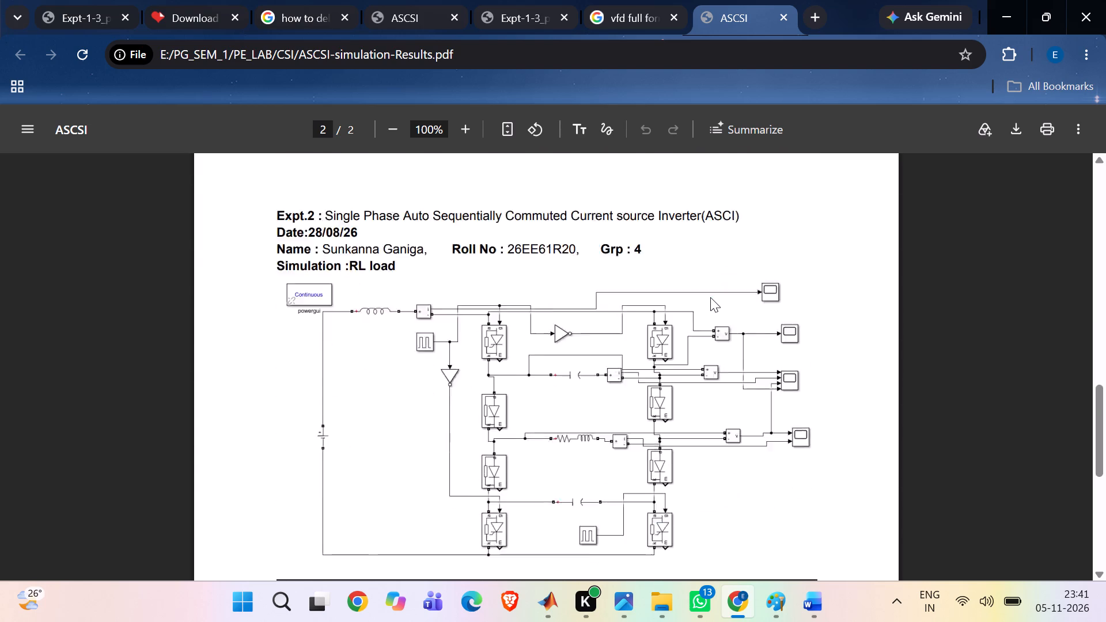
pyautogui.scroll(-5, 710, 297)
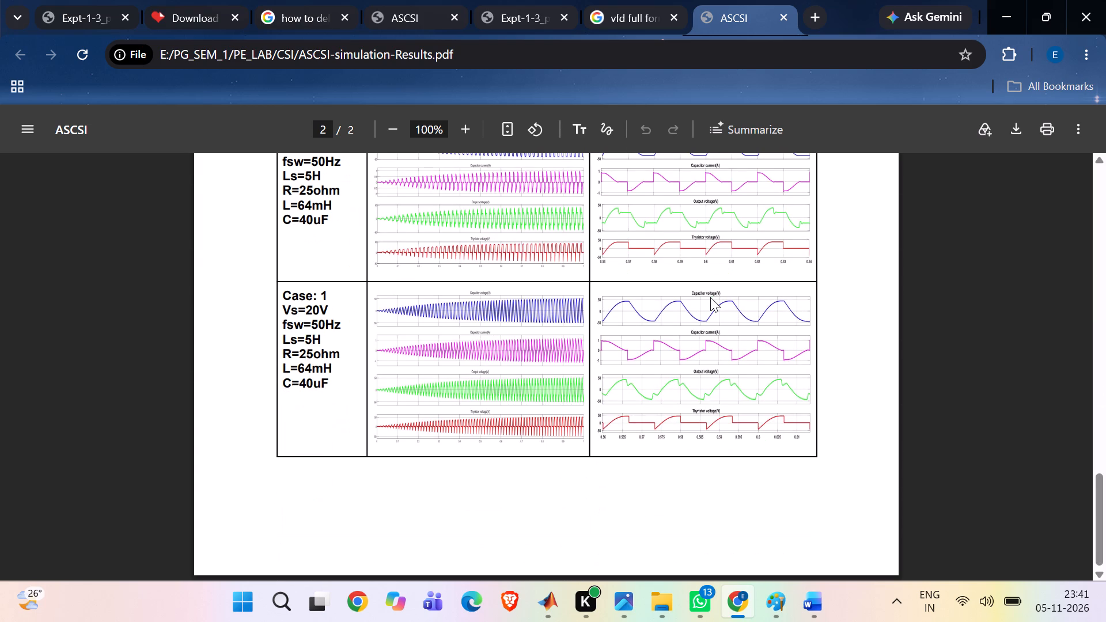
pyautogui.scroll(8, 710, 297)
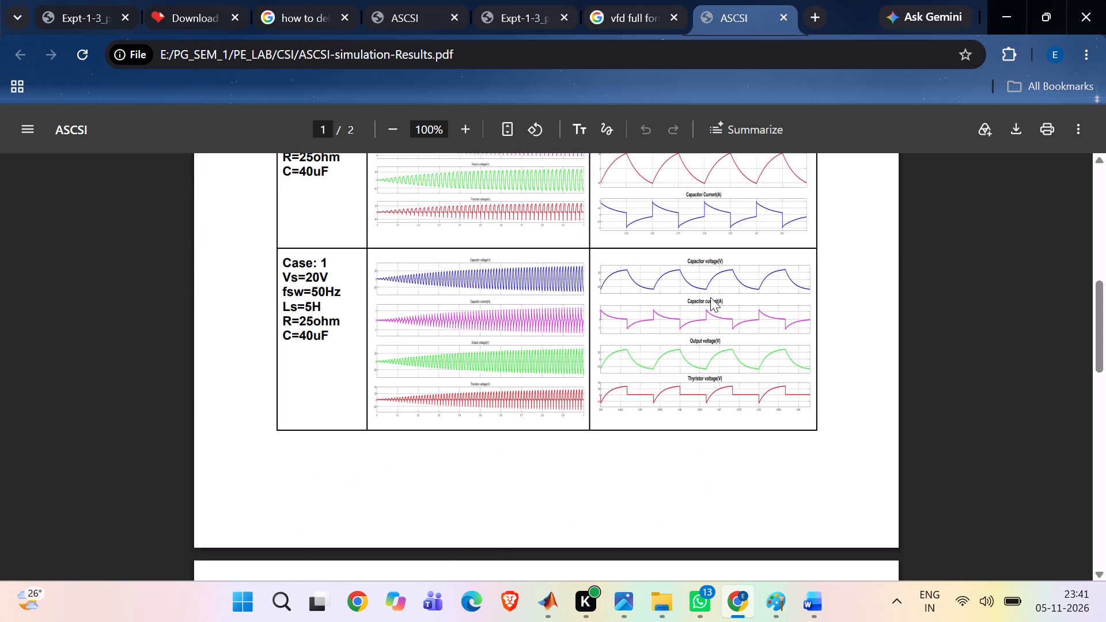
pyautogui.scroll(3, 710, 297)
pyautogui.scroll(-1, 710, 297)
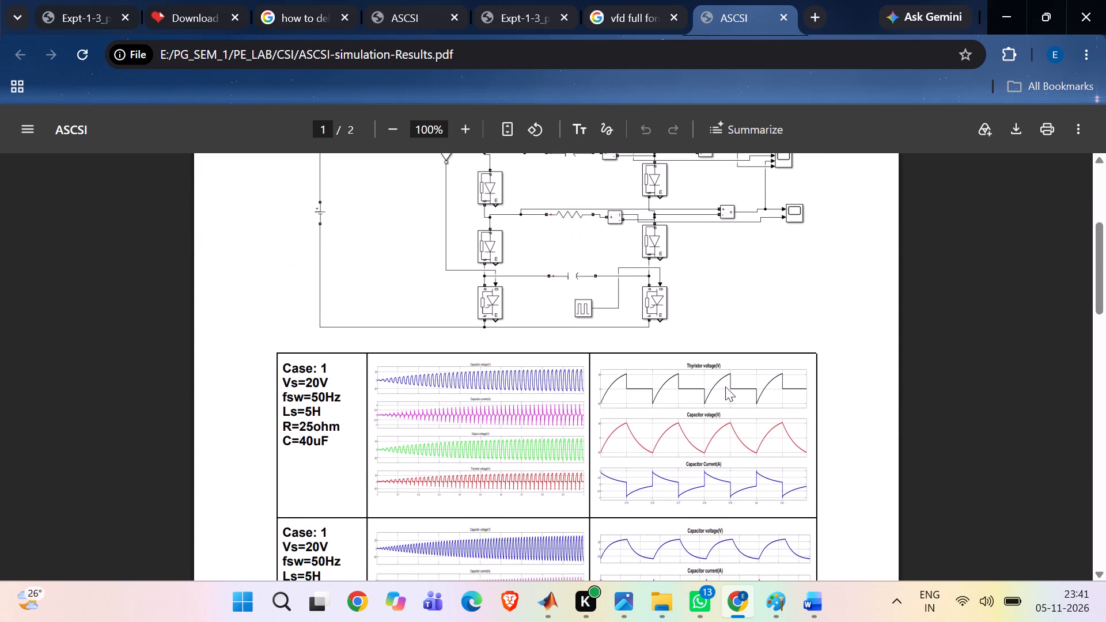
pyautogui.click(729, 411)
pyautogui.scroll(-1, 729, 411)
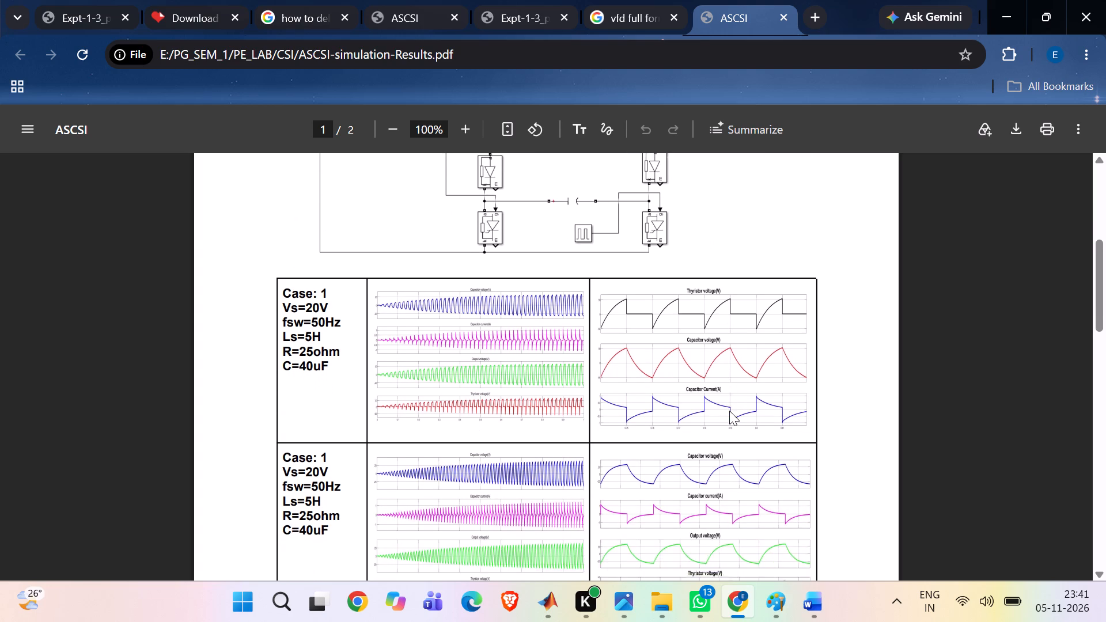
# Compare the PDF's simulated Case 1 waveforms with the oscilloscope waveforms across the frequency rows of the Word hardware results document.
pyautogui.scroll(-1, 729, 411)
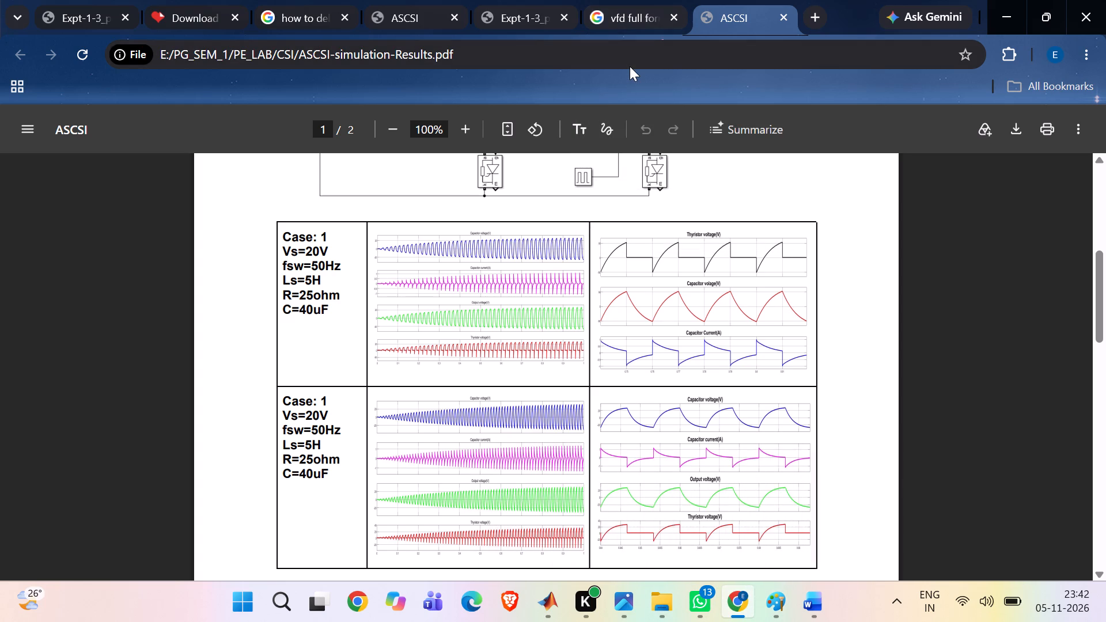
pyautogui.click(805, 599)
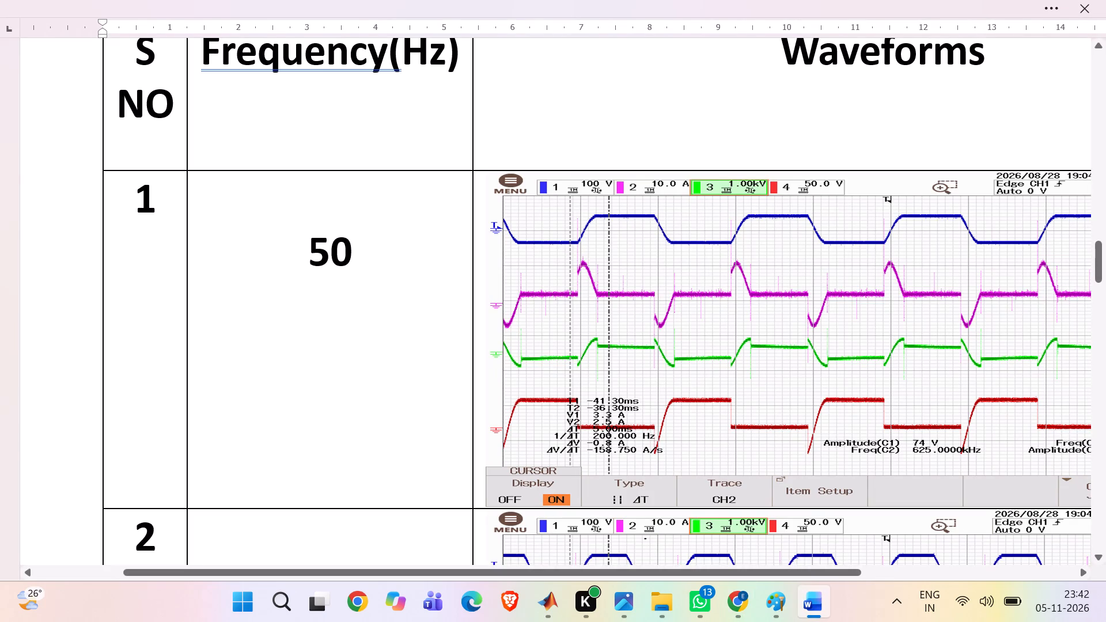
pyautogui.scroll(-3, 592, 268)
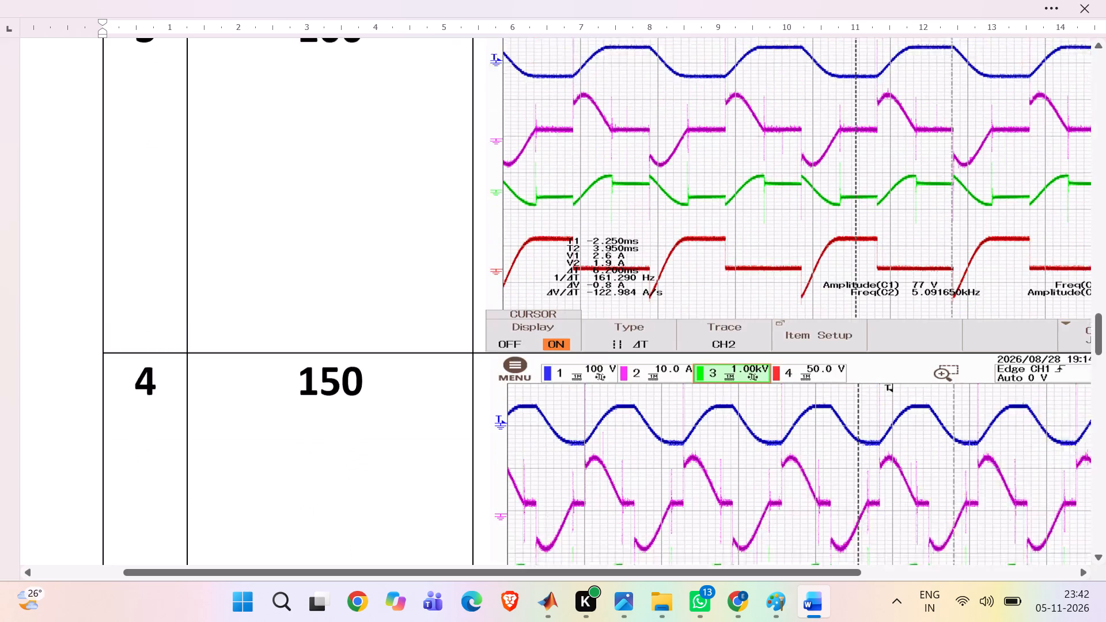
pyautogui.scroll(-2, 592, 268)
pyautogui.scroll(5, 592, 268)
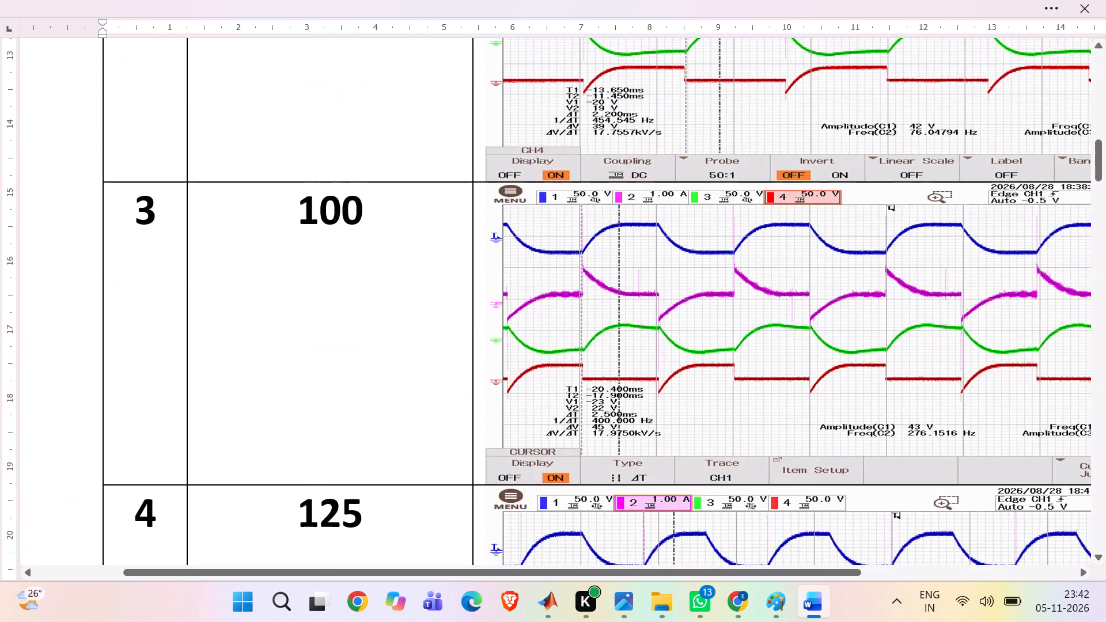
pyautogui.scroll(2, 592, 268)
pyautogui.scroll(-1, 592, 268)
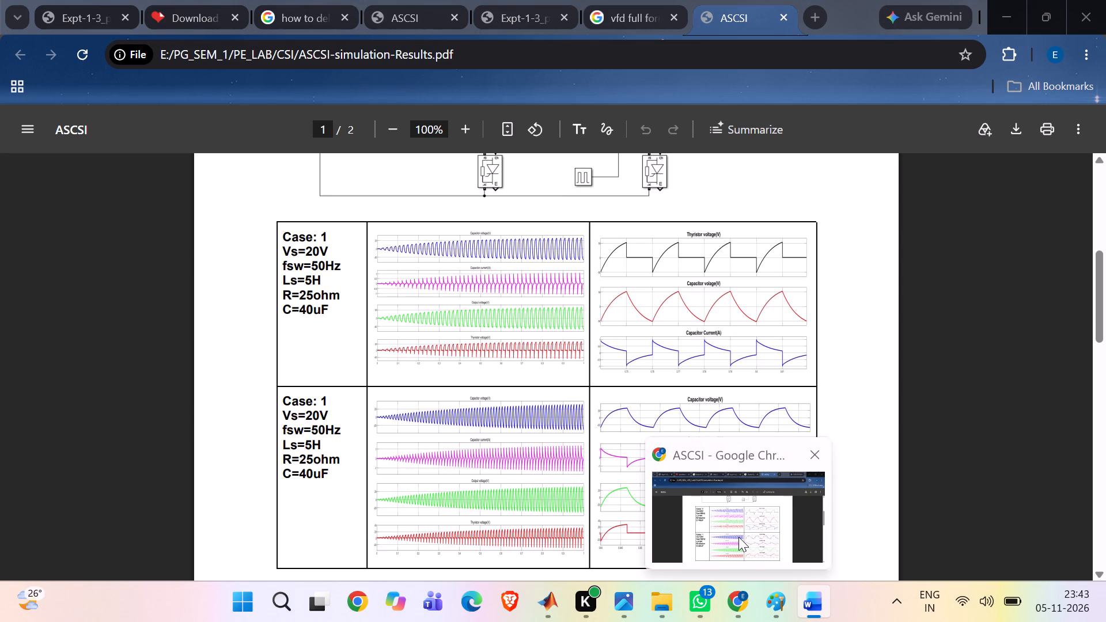
# Return to the ASCSI simulation PDF in Chrome and examine the RL load circuit and waveforms on page 2.
pyautogui.click(738, 537)
pyautogui.scroll(-1, 577, 475)
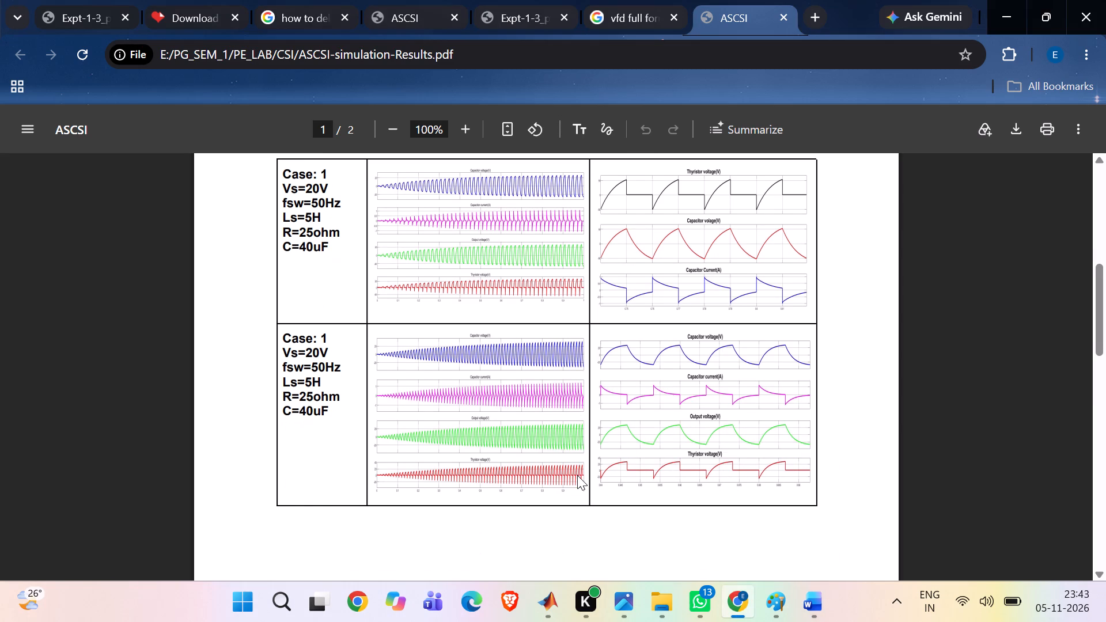
pyautogui.scroll(-2, 577, 475)
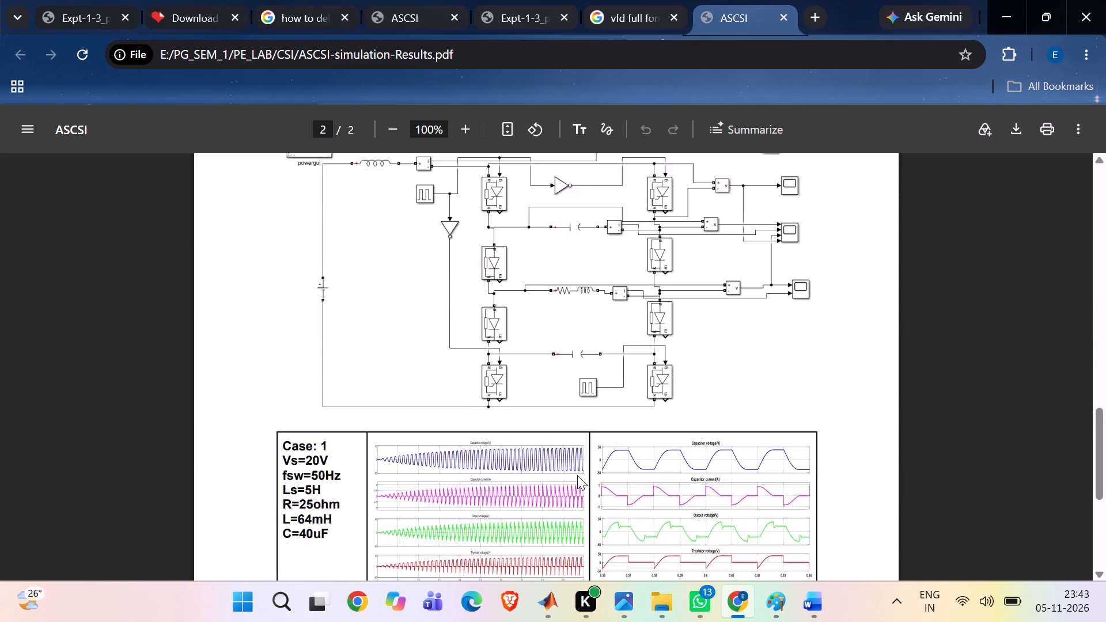
pyautogui.scroll(-1, 577, 475)
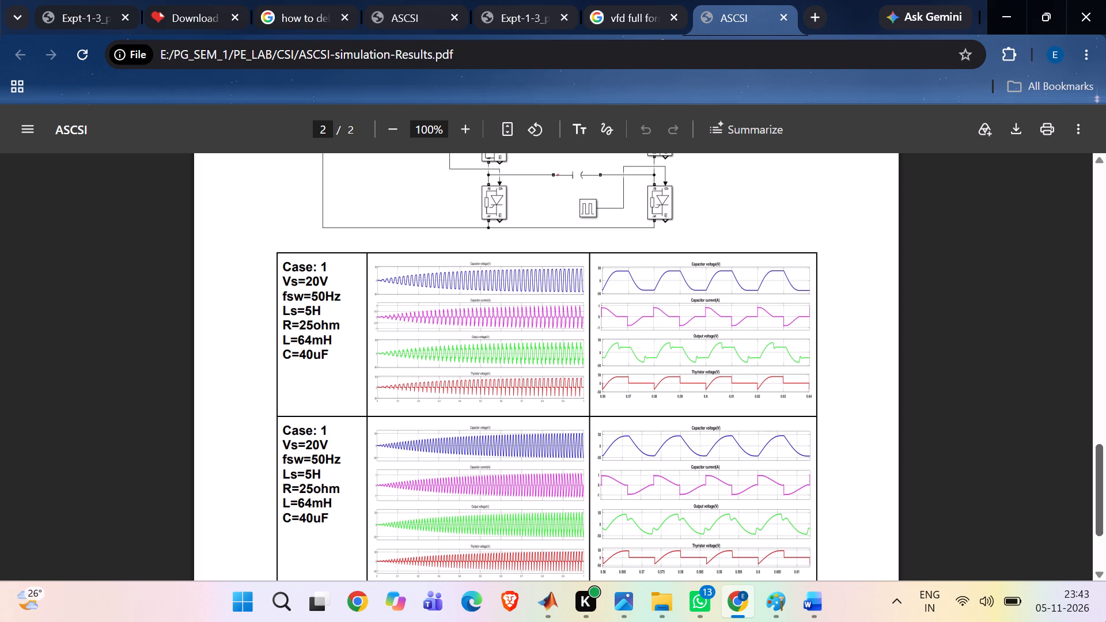
pyautogui.moveTo(1105, 13); pyautogui.dragTo(1055, 108)
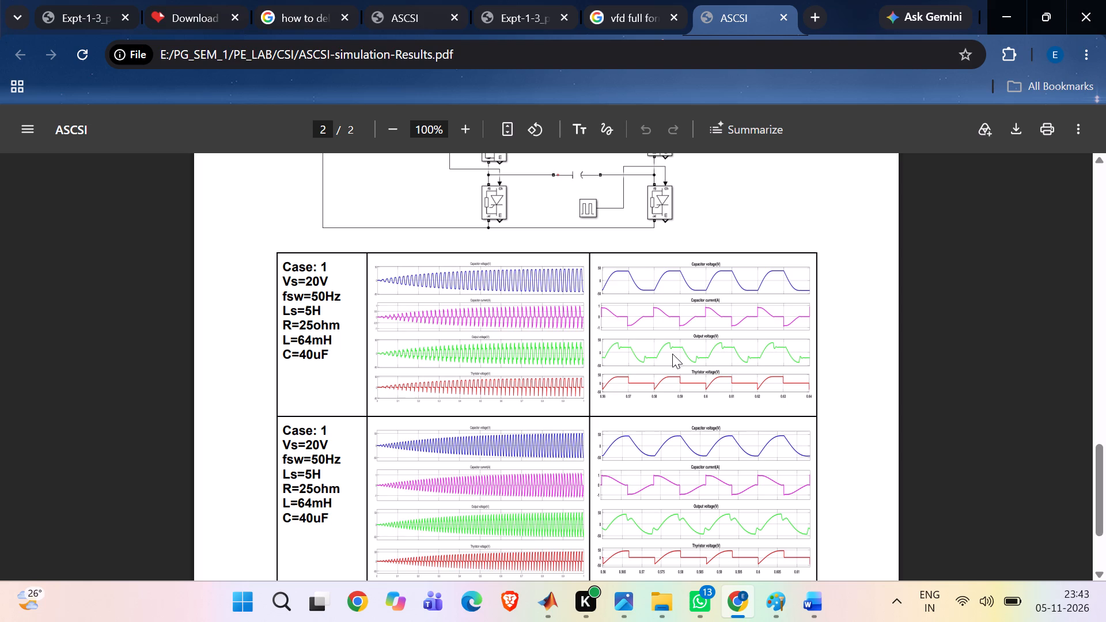
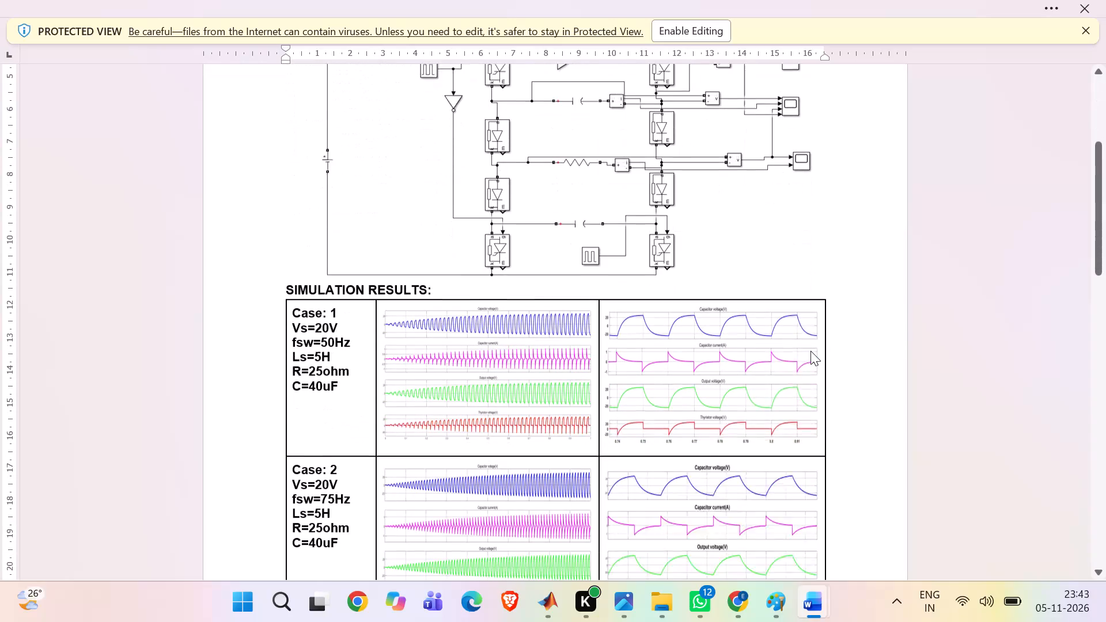
# Enable editing for the protected ASCI inverter report.
pyautogui.scroll(2, 810, 351)
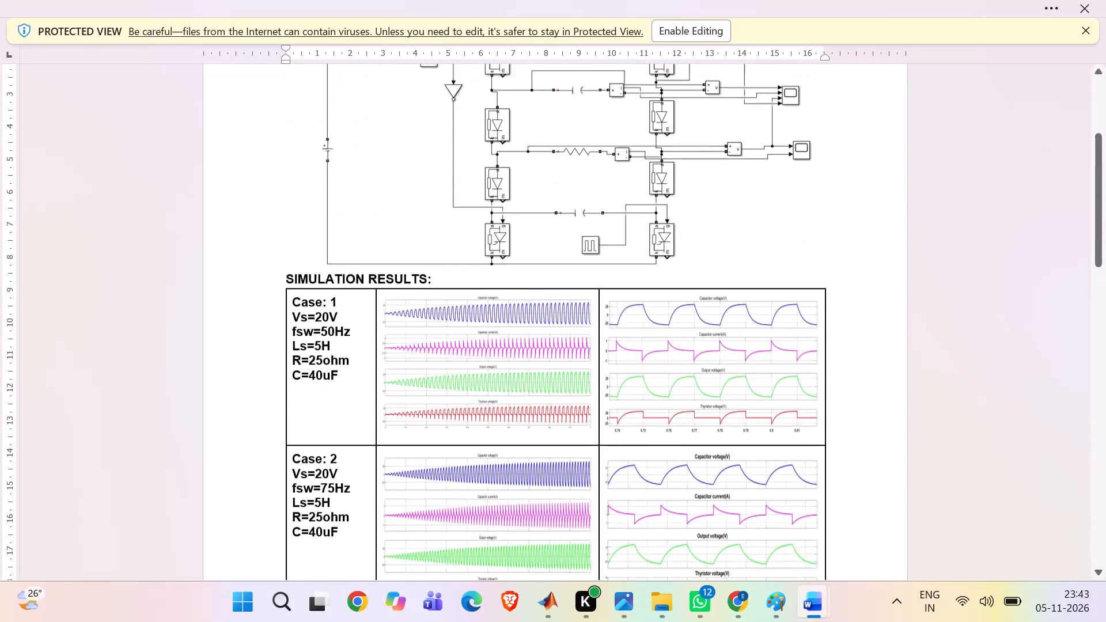
pyautogui.scroll(7, 810, 351)
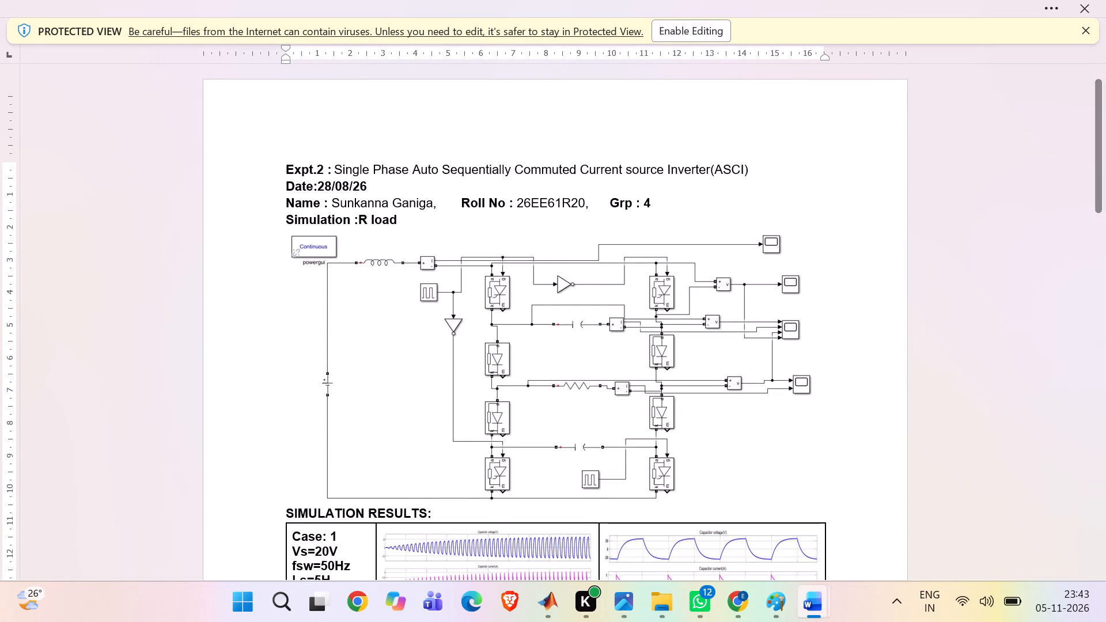
pyautogui.click(688, 31)
# Insert a line break before the second Expt.2 heading below the R load results table, so the RL load section starts on page two.
pyautogui.scroll(-3, 796, 230)
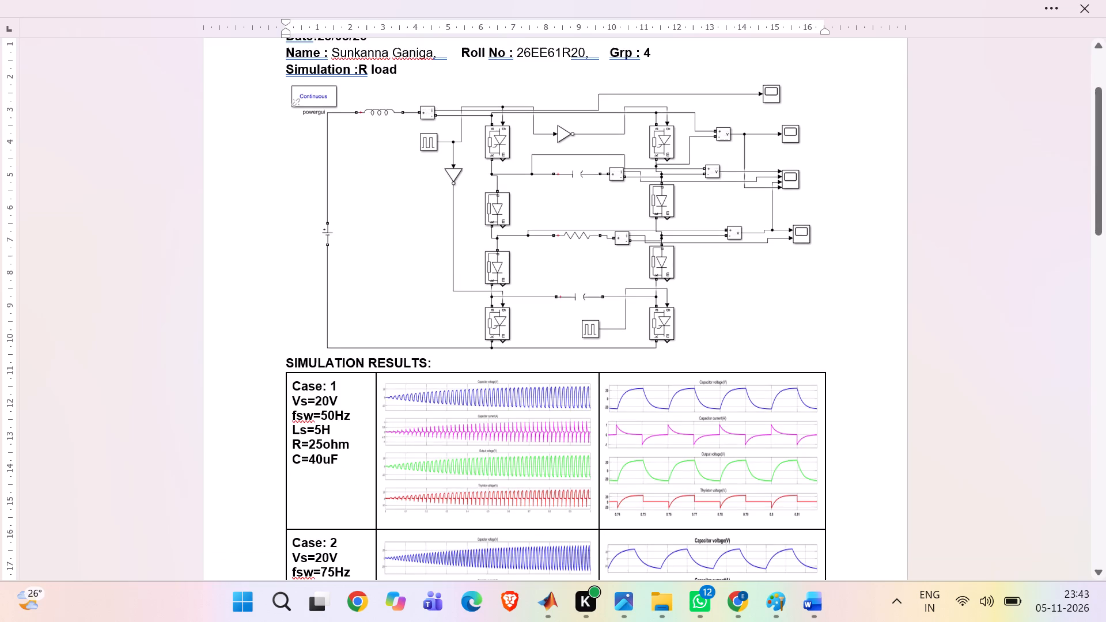
pyautogui.scroll(3, 797, 231)
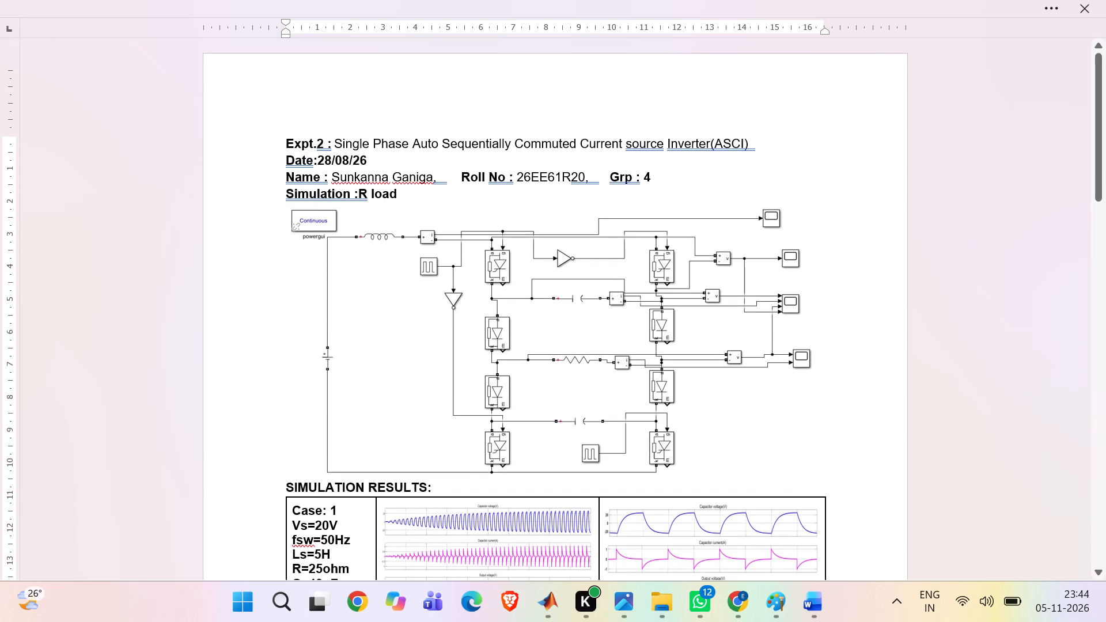
pyautogui.scroll(-6, 548, 426)
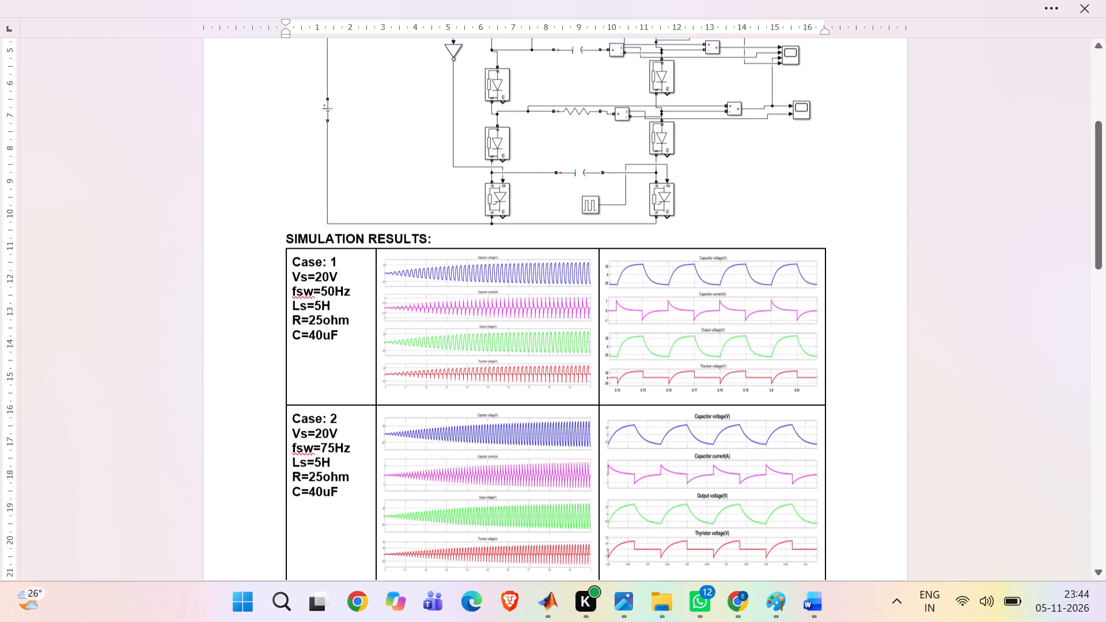
pyautogui.scroll(-4, 428, 442)
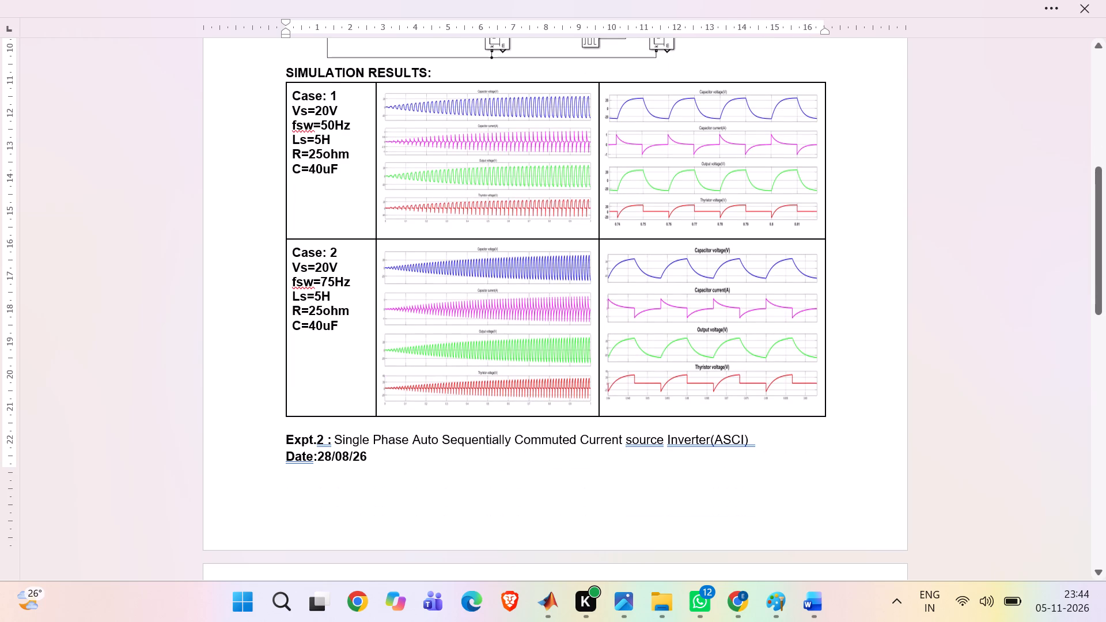
pyautogui.click(283, 431)
pyautogui.press('BackSpace')
pyautogui.press('Return')
# Review the page layout, circuit diagrams and simulation result tables through the RL load section and back to the document's start.
pyautogui.scroll(-6, 281, 452)
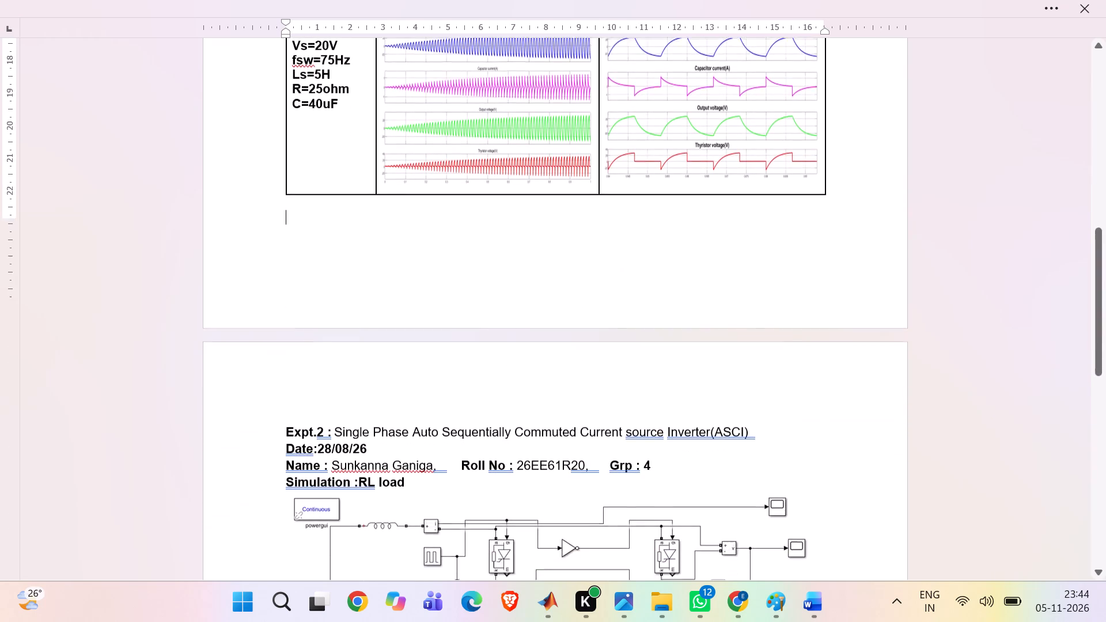
pyautogui.scroll(-7, 281, 452)
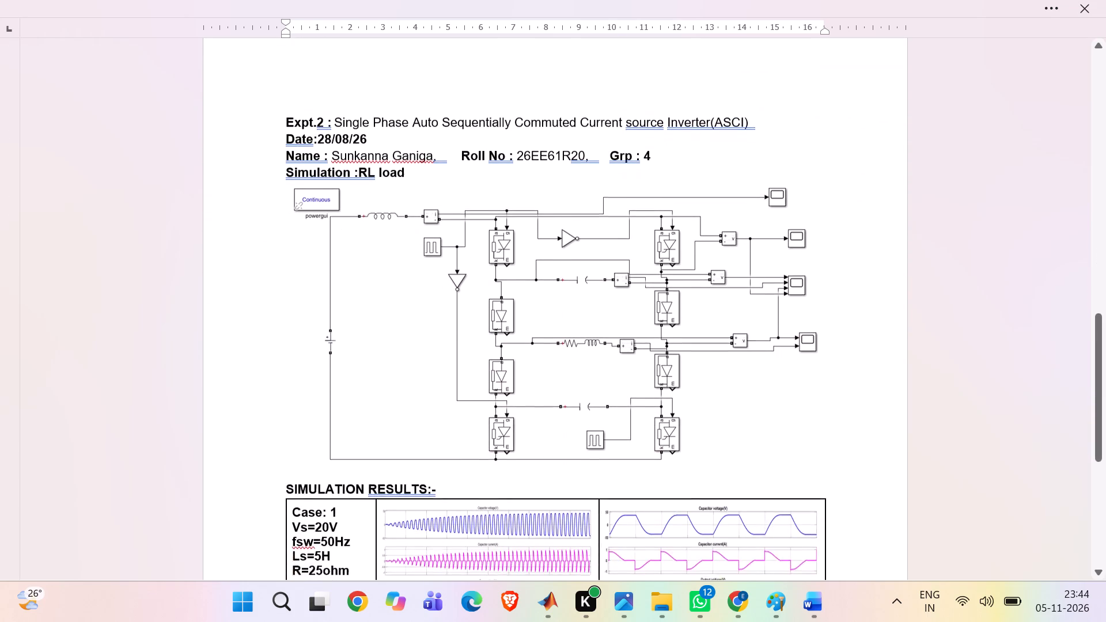
pyautogui.scroll(-5, 281, 452)
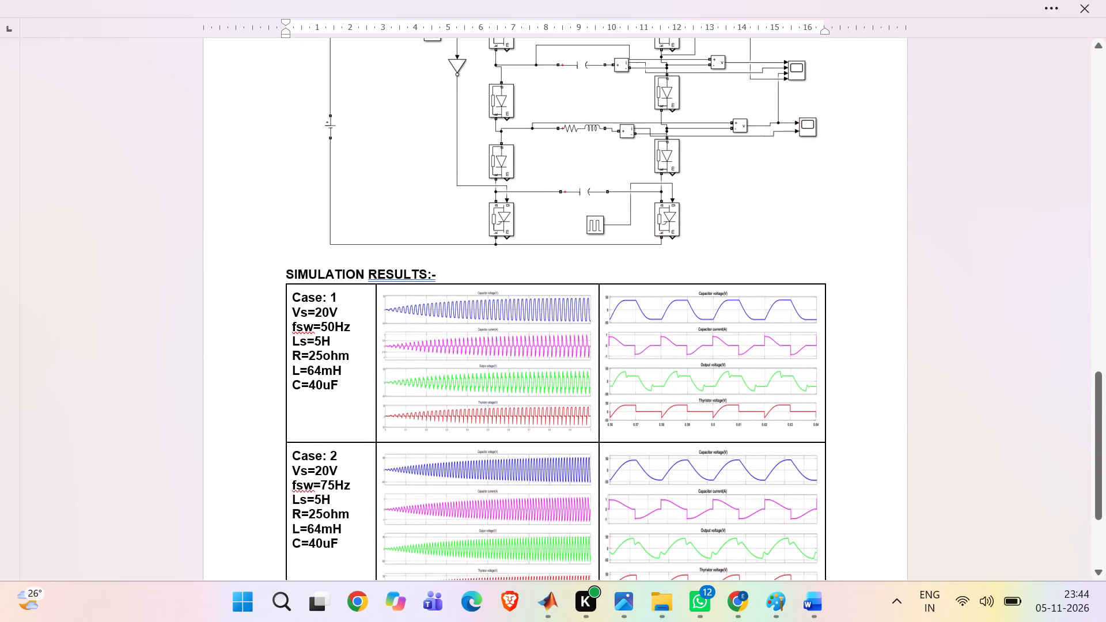
pyautogui.scroll(-2, 281, 452)
pyautogui.scroll(4, 281, 452)
pyautogui.scroll(-6, 281, 452)
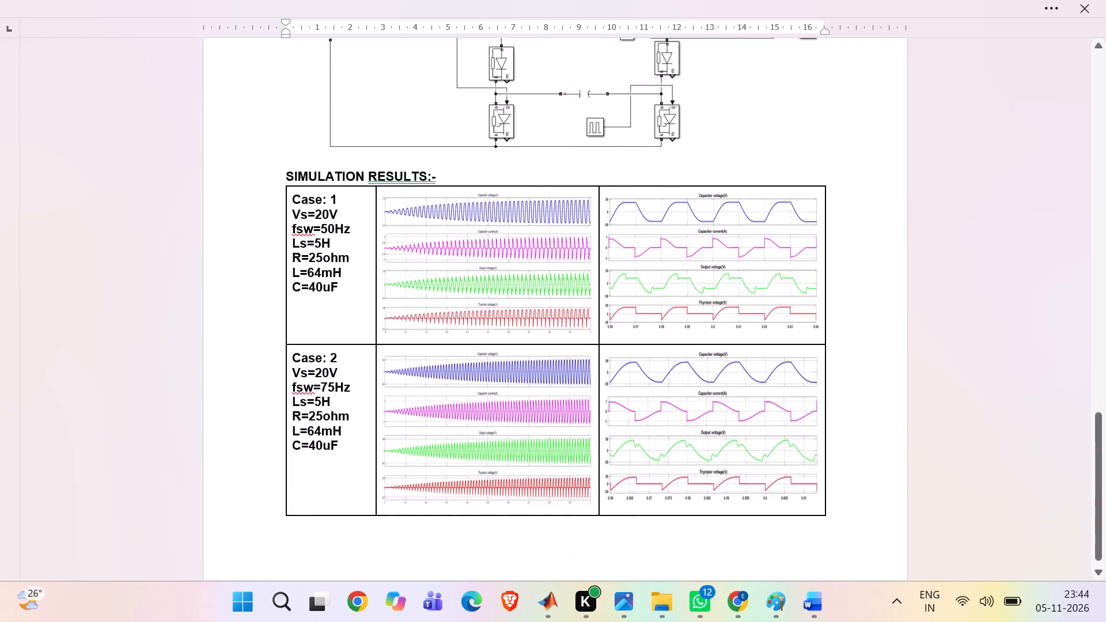
pyautogui.scroll(-5, 281, 452)
pyautogui.scroll(15, 281, 452)
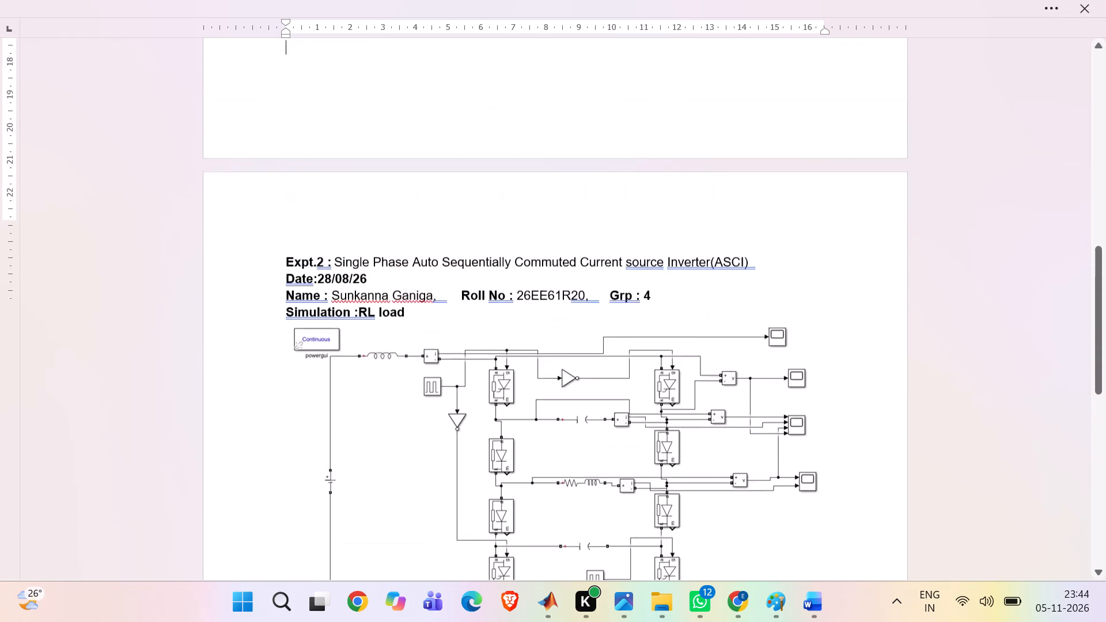
pyautogui.scroll(20, 281, 448)
pyautogui.scroll(3, 281, 448)
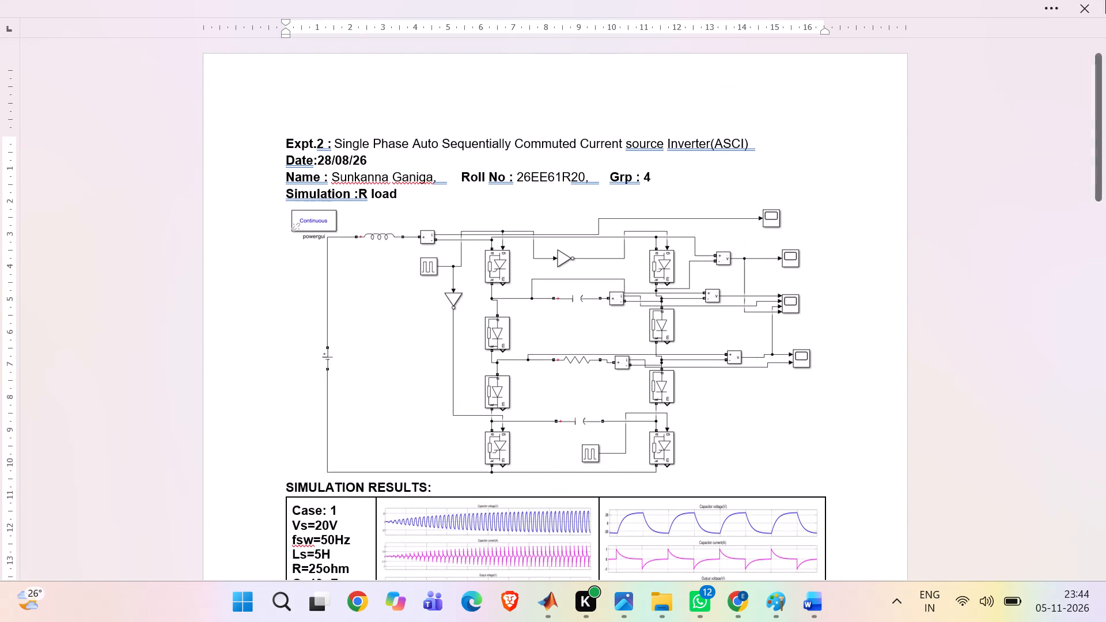
# Check the R load results page once more and save the edited document under its existing name.
pyautogui.click(1048, 5)
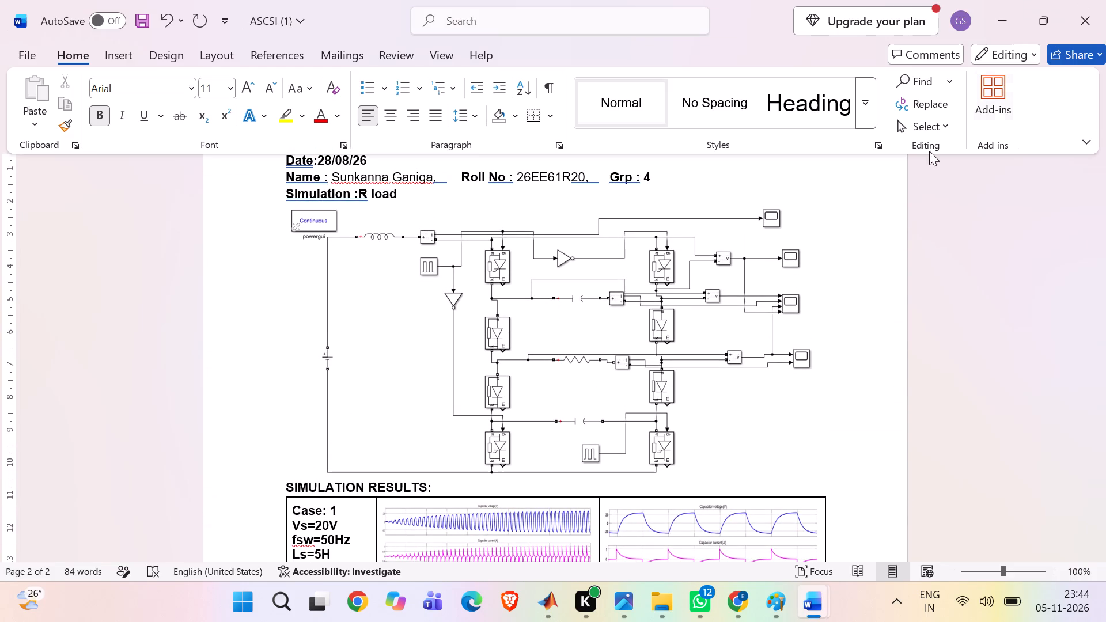
pyautogui.scroll(-4, 832, 207)
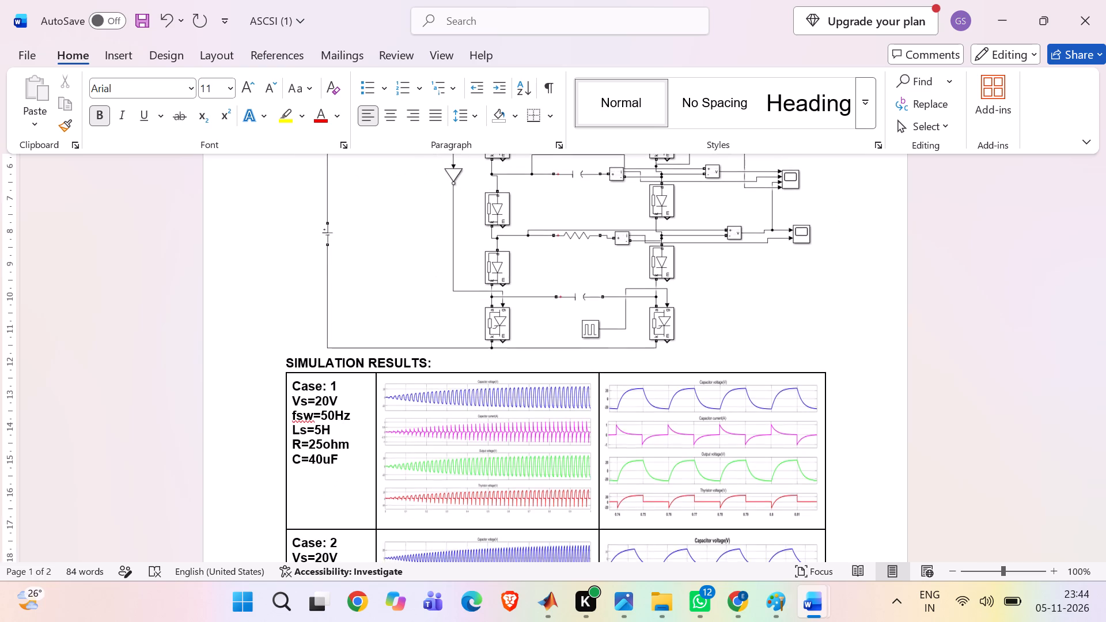
pyautogui.scroll(-3, 832, 207)
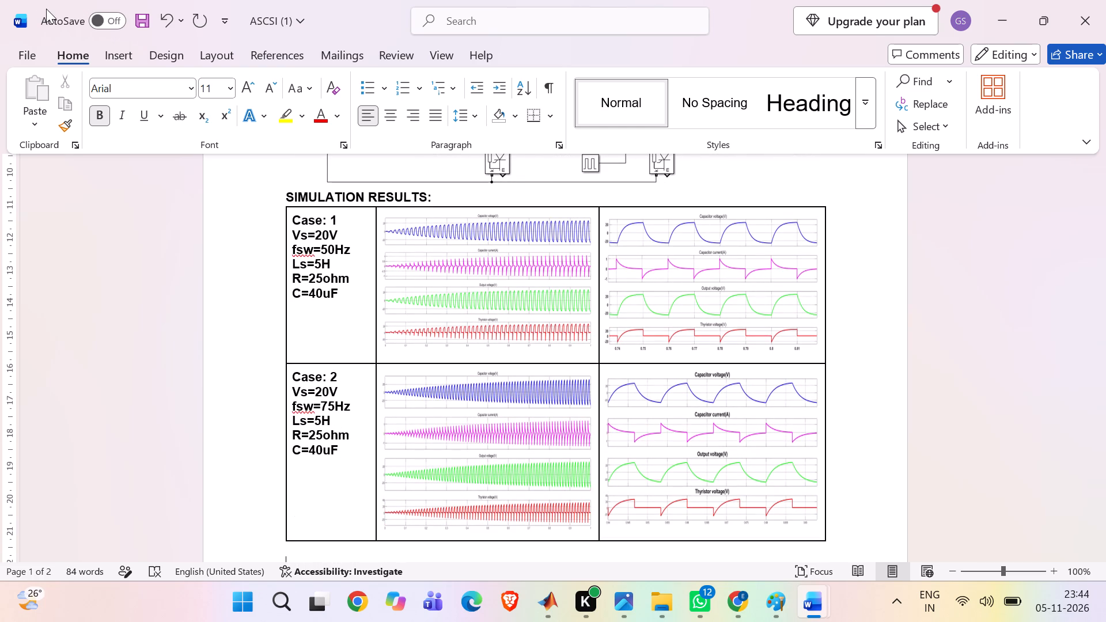
pyautogui.hotkey('ctrl', 's')
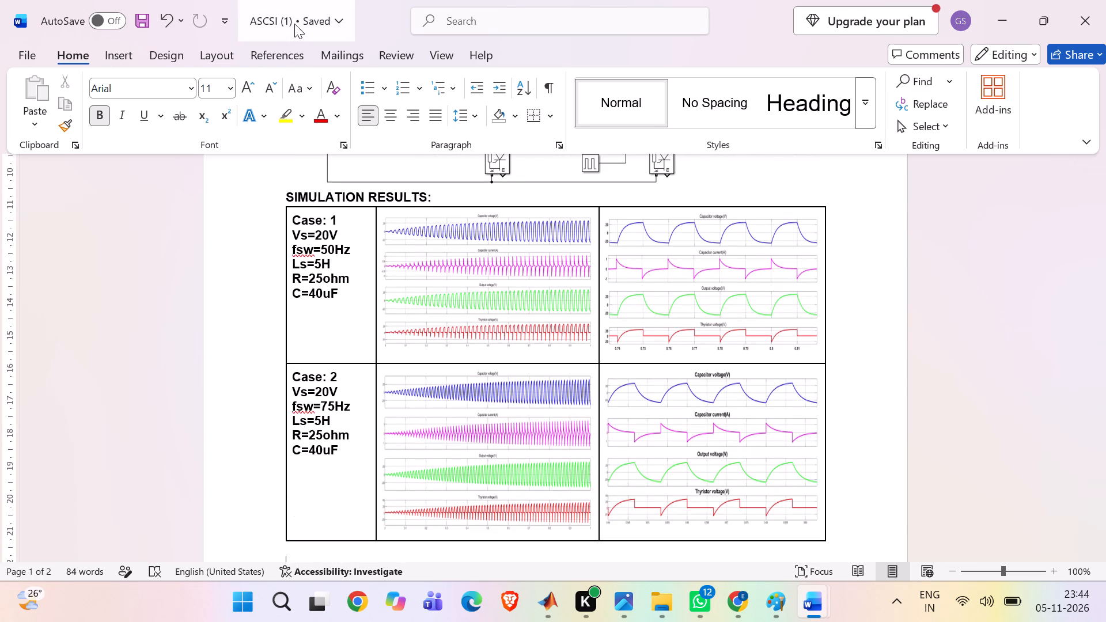
# Save a copy of the document as ASCSI-Simulation_results in the CSI folder under PE_LAB.
pyautogui.click(294, 24)
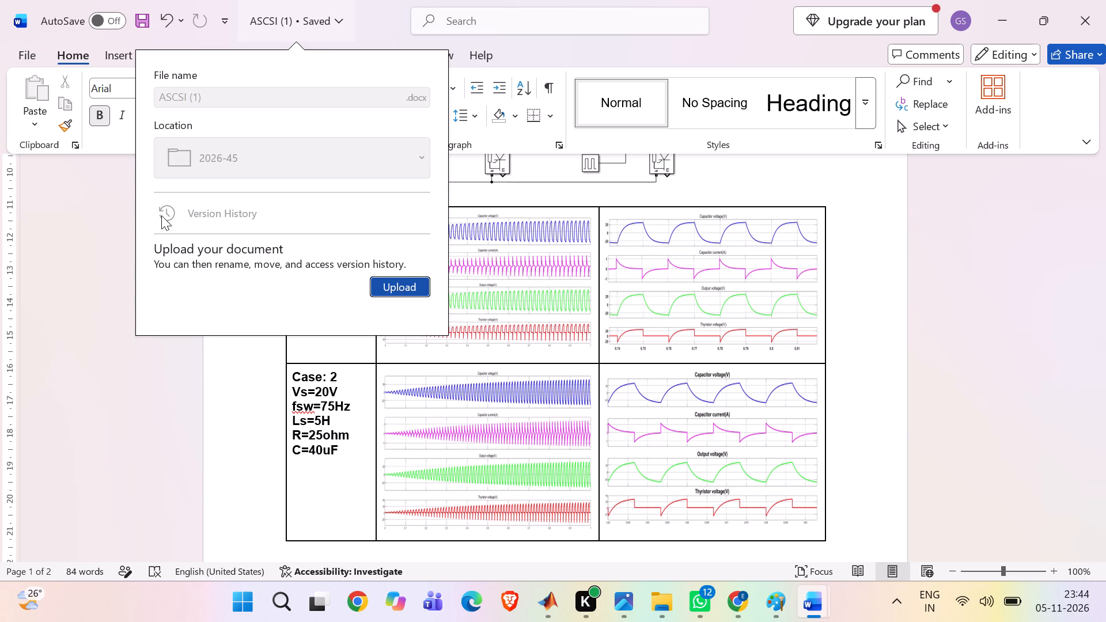
pyautogui.click(96, 236)
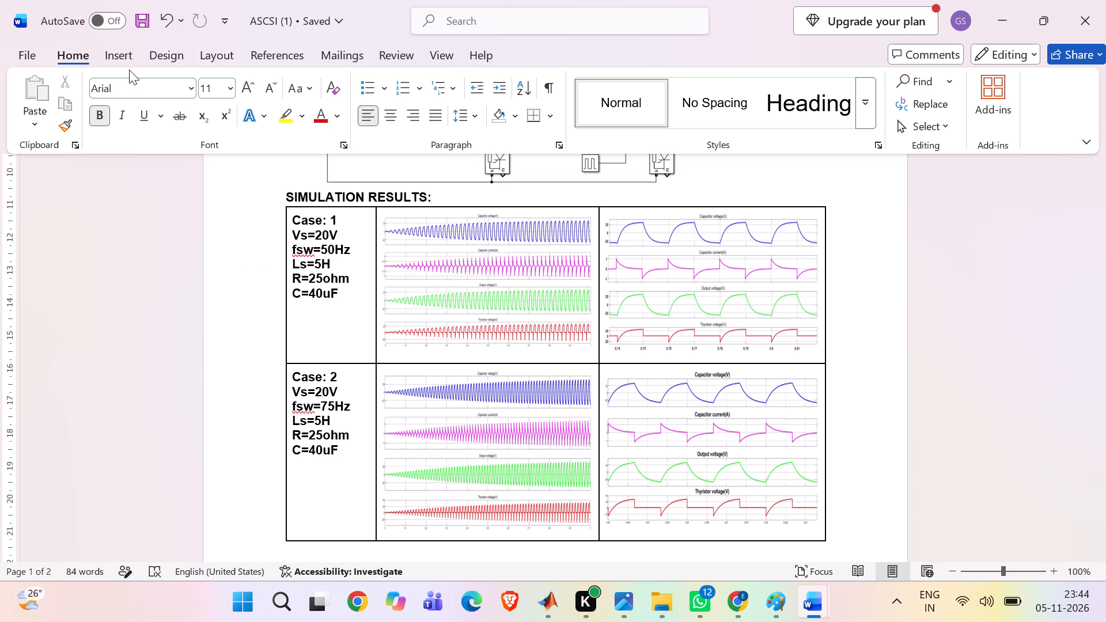
pyautogui.click(30, 48)
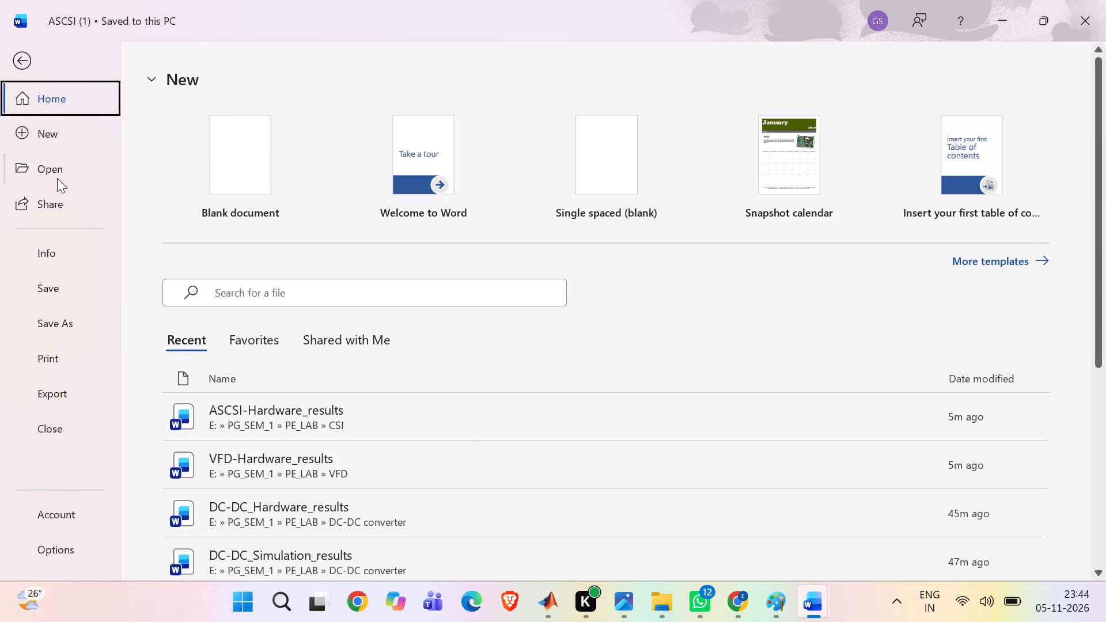
pyautogui.click(54, 324)
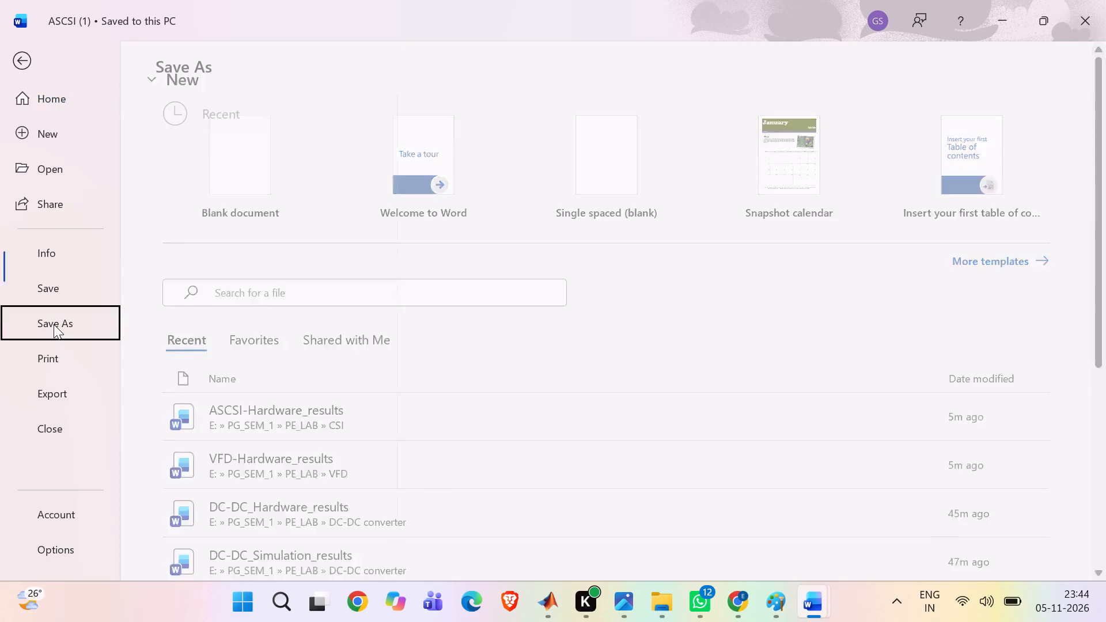
pyautogui.click(267, 372)
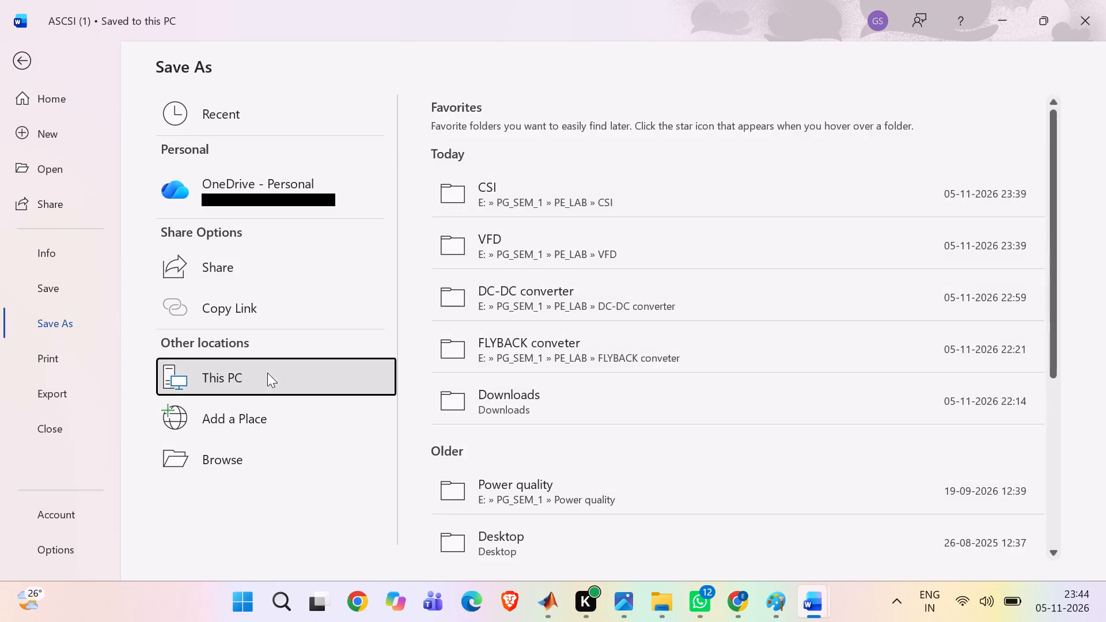
pyautogui.tripleClick(538, 204)
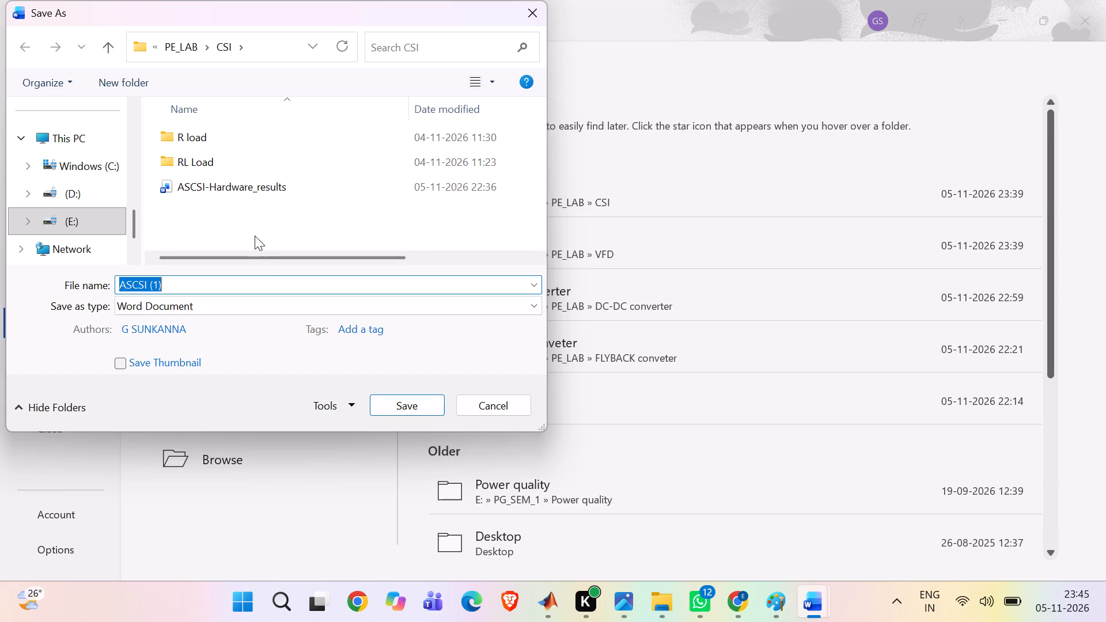
pyautogui.click(249, 191)
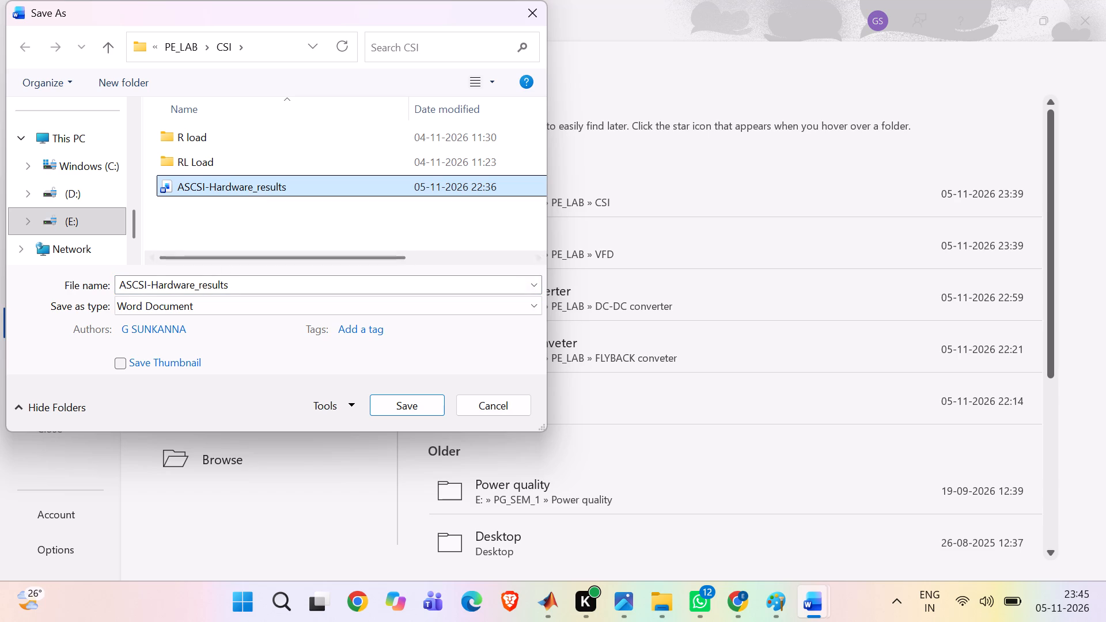
pyautogui.click(192, 284)
pyautogui.click(192, 284)
pyautogui.click(192, 284)
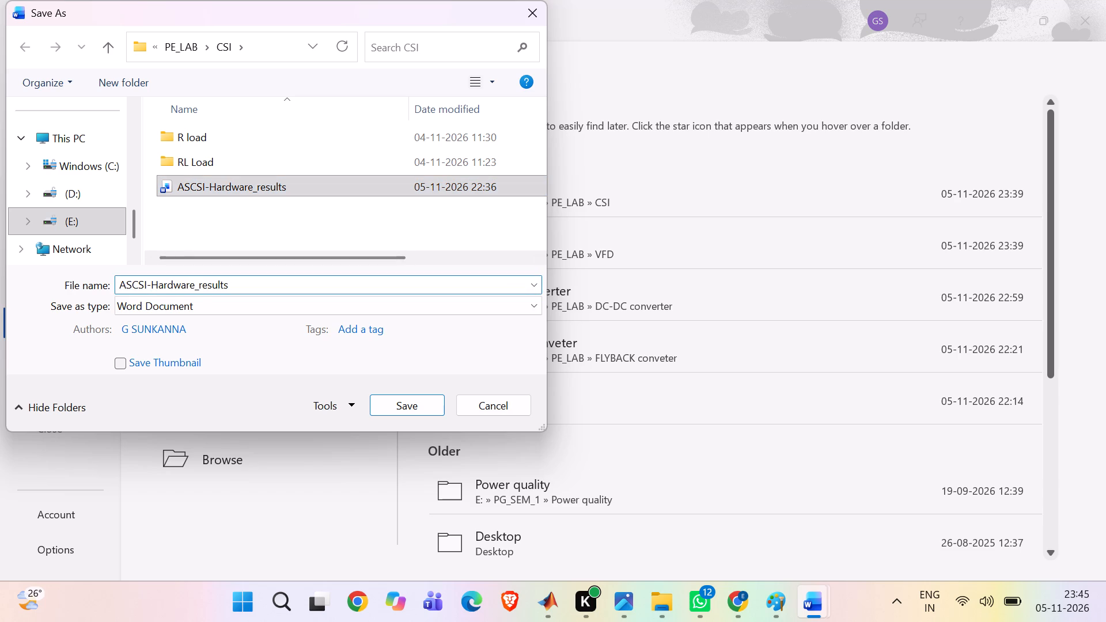
pyautogui.press('Right')
pyautogui.press('BackSpace')
pyautogui.press('BackSpace')
pyautogui.press('BackSpace')
pyautogui.press('BackSpace')
pyautogui.press('BackSpace')
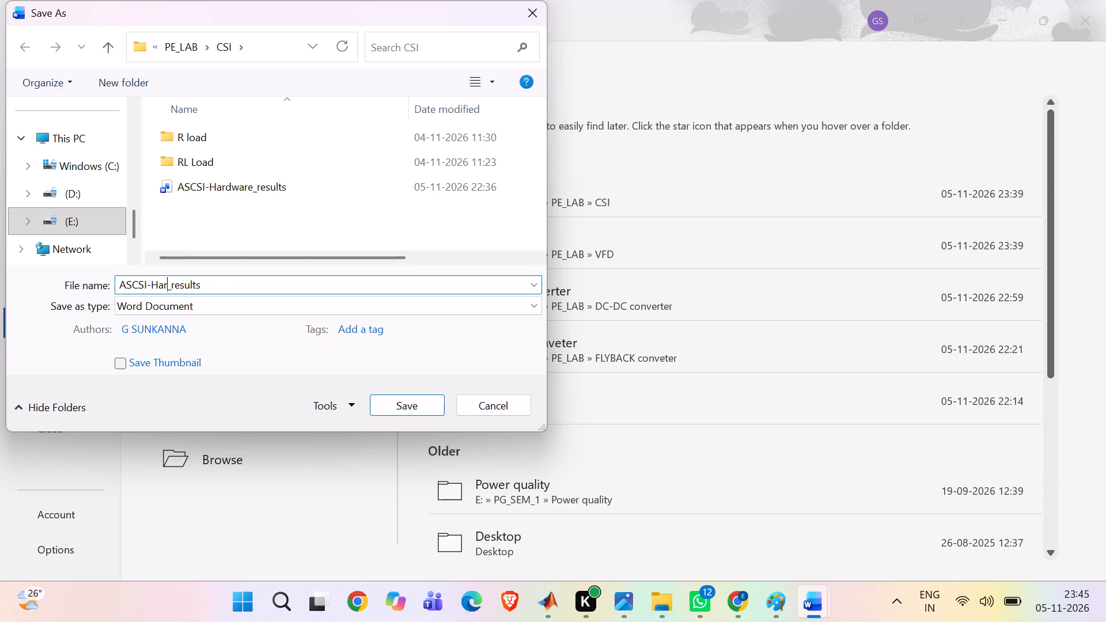
pyautogui.press('BackSpace')
pyautogui.press('BackSpace')
pyautogui.press('BackSpace')
pyautogui.hotkey('shift', 's')
pyautogui.press('BackSpace')
pyautogui.press('s')
pyautogui.write('TION')
pyautogui.press('BackSpace')
pyautogui.press('BackSpace')
pyautogui.press('BackSpace')
pyautogui.press('BackSpace')
pyautogui.press('BackSpace')
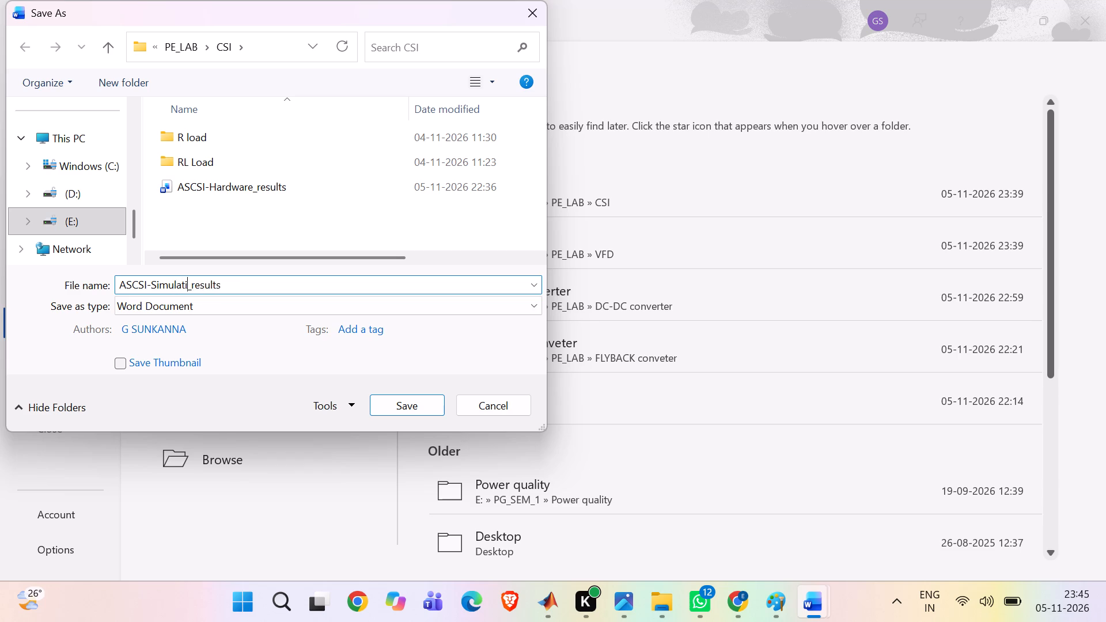
pyautogui.click(376, 406)
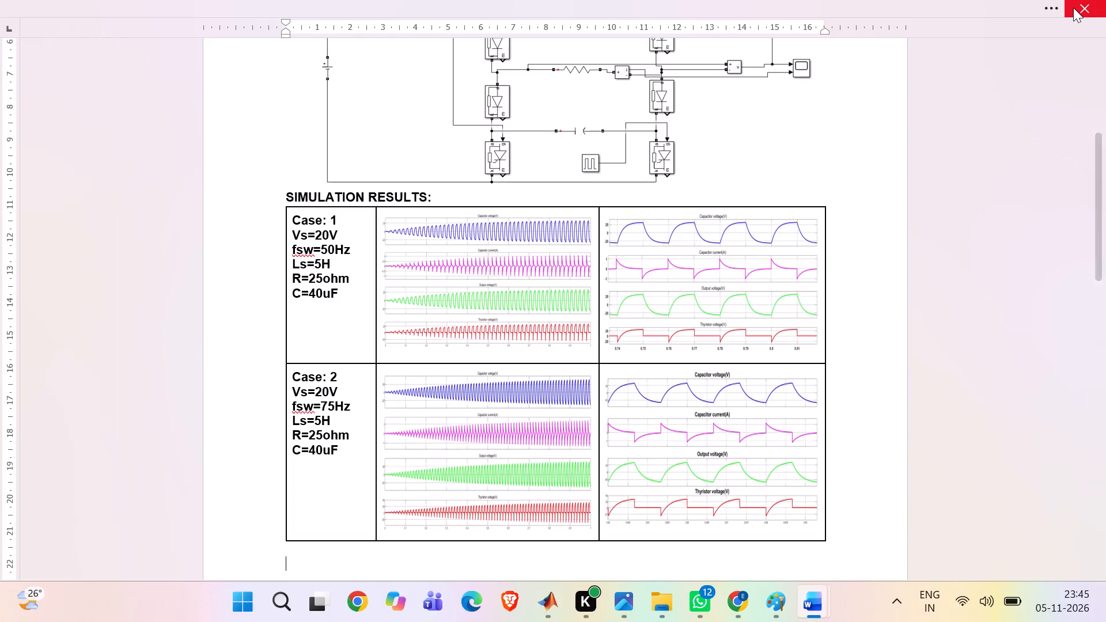
# Close the simulation results document.
pyautogui.click(1073, 7)
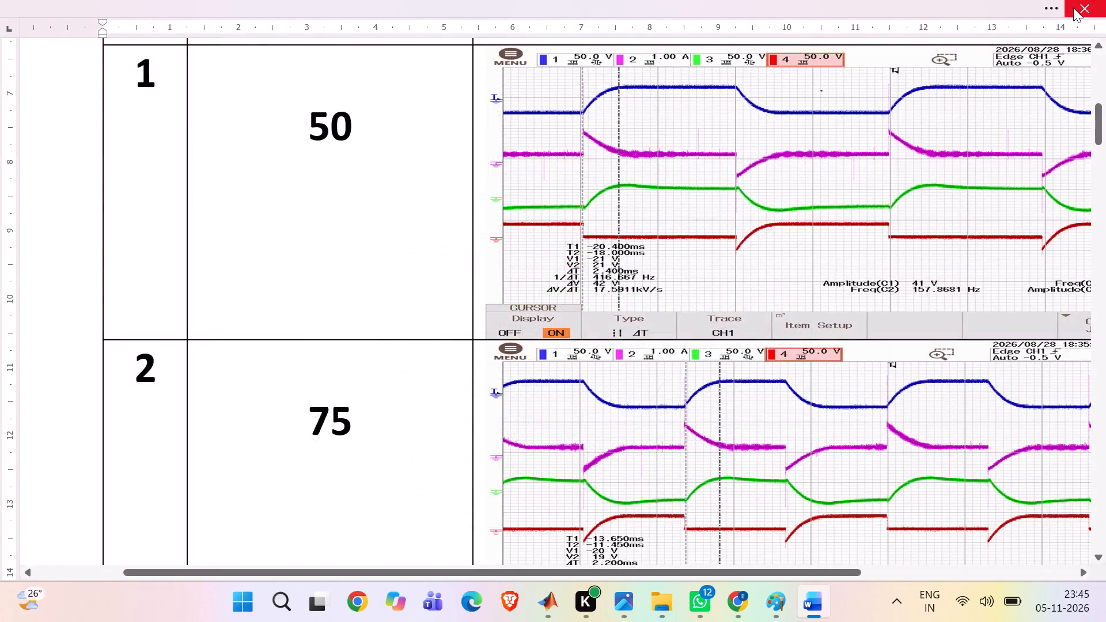
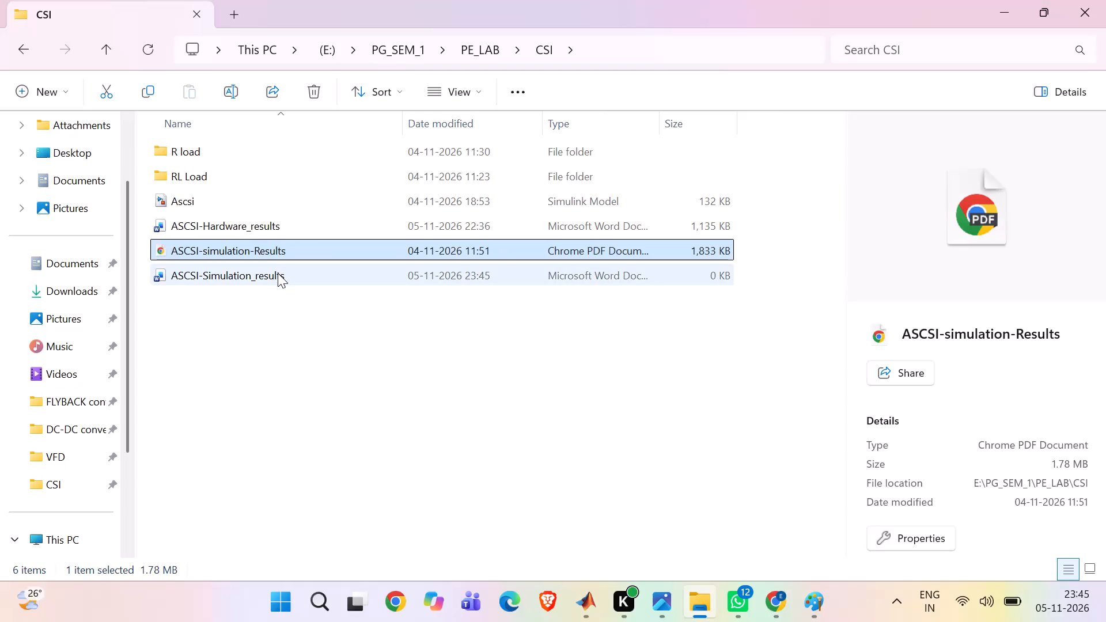
# Open the ASCSI-Simulation_results document from the CSI folder, review its R load and RL load pages, and minimize it.
pyautogui.doubleClick(278, 273)
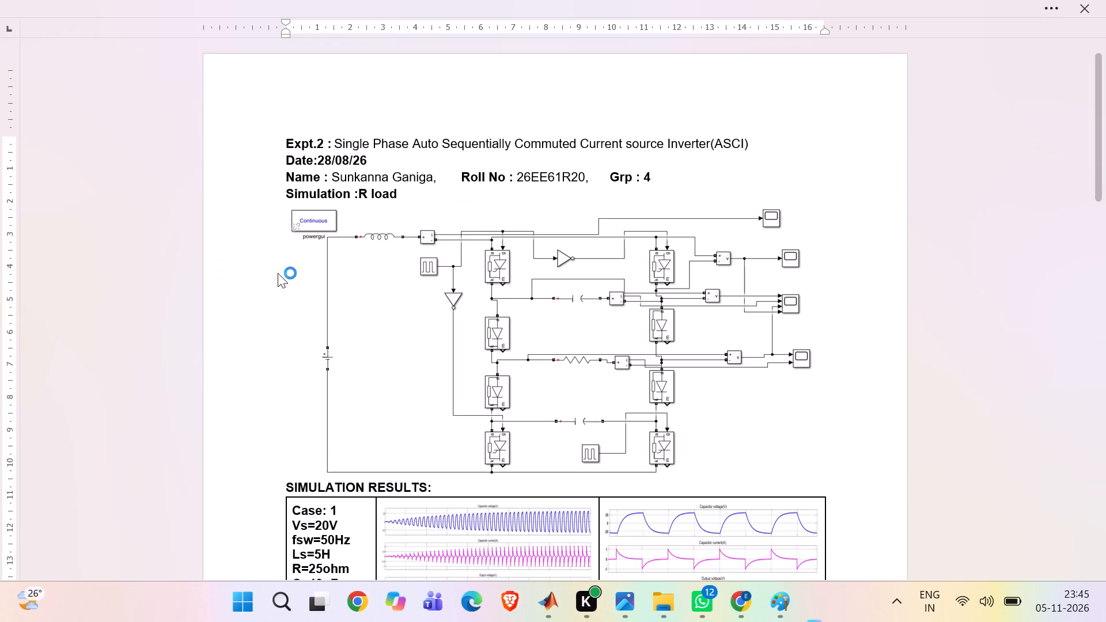
pyautogui.scroll(-1, 480, 404)
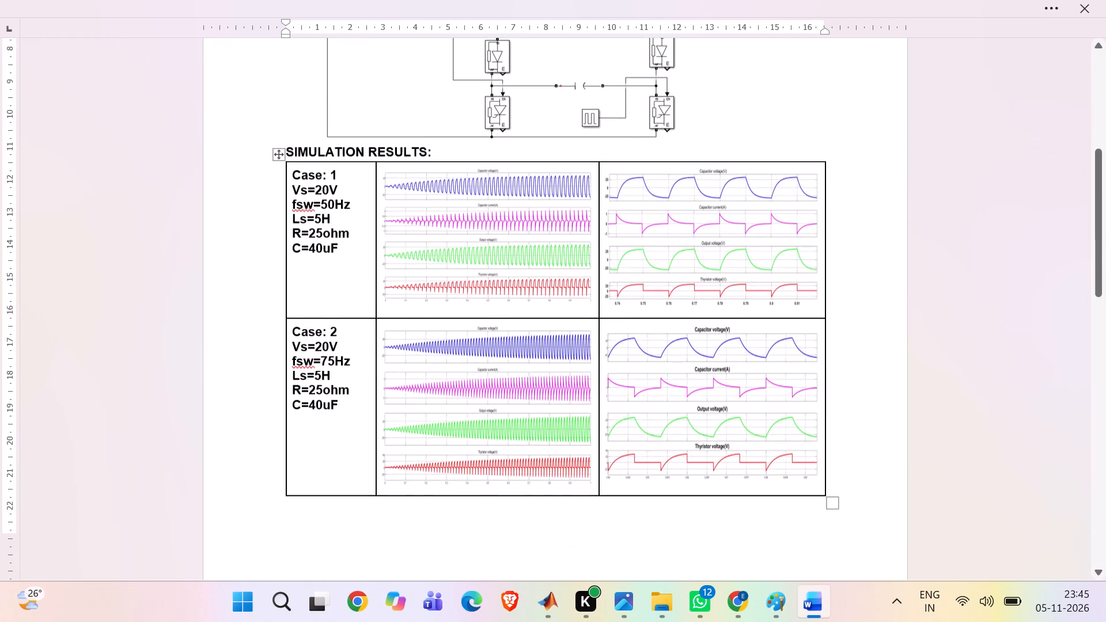
pyautogui.scroll(-1, 480, 404)
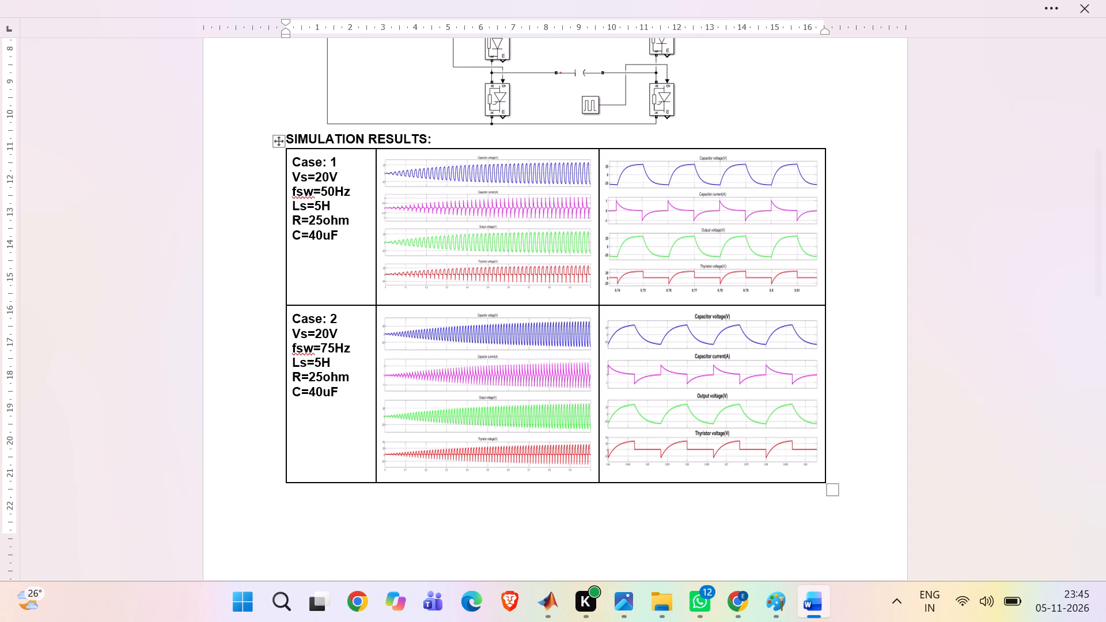
pyautogui.keyDown('ctrl'); pyautogui.scroll(2, 719, 290); pyautogui.keyUp('ctrl')
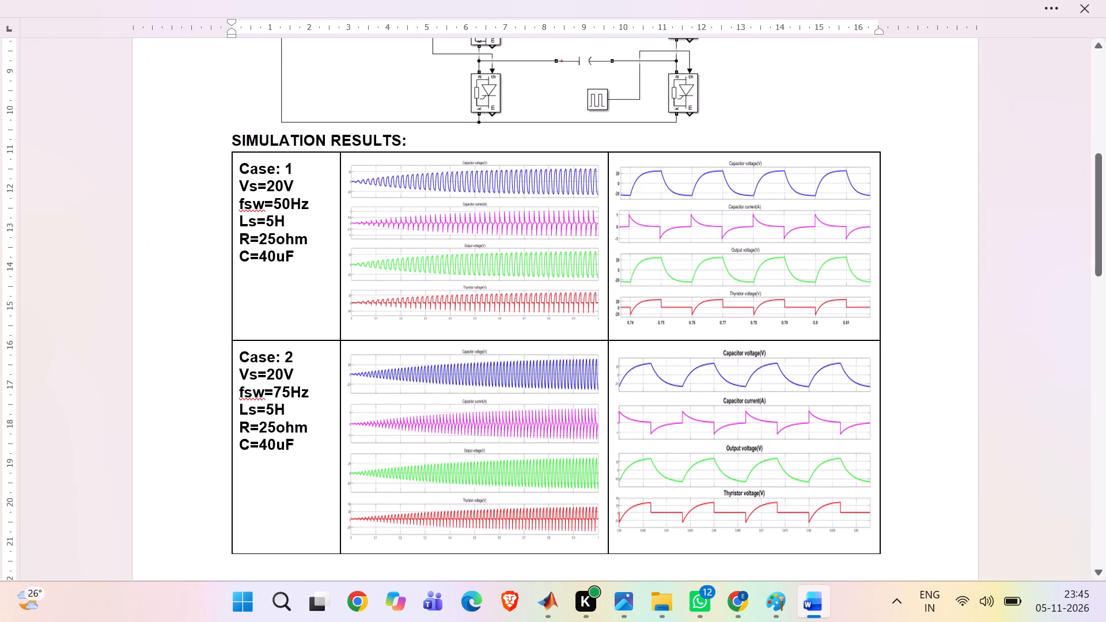
pyautogui.keyDown('ctrl'); pyautogui.scroll(-1, 333, 241); pyautogui.keyUp('ctrl')
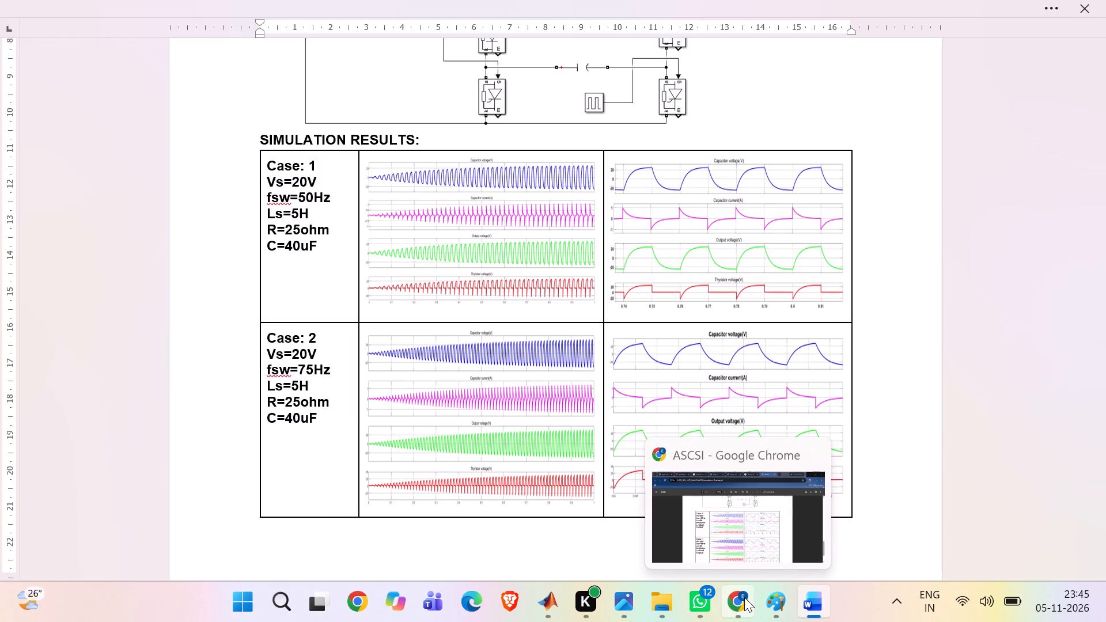
pyautogui.scroll(-2, 763, 288)
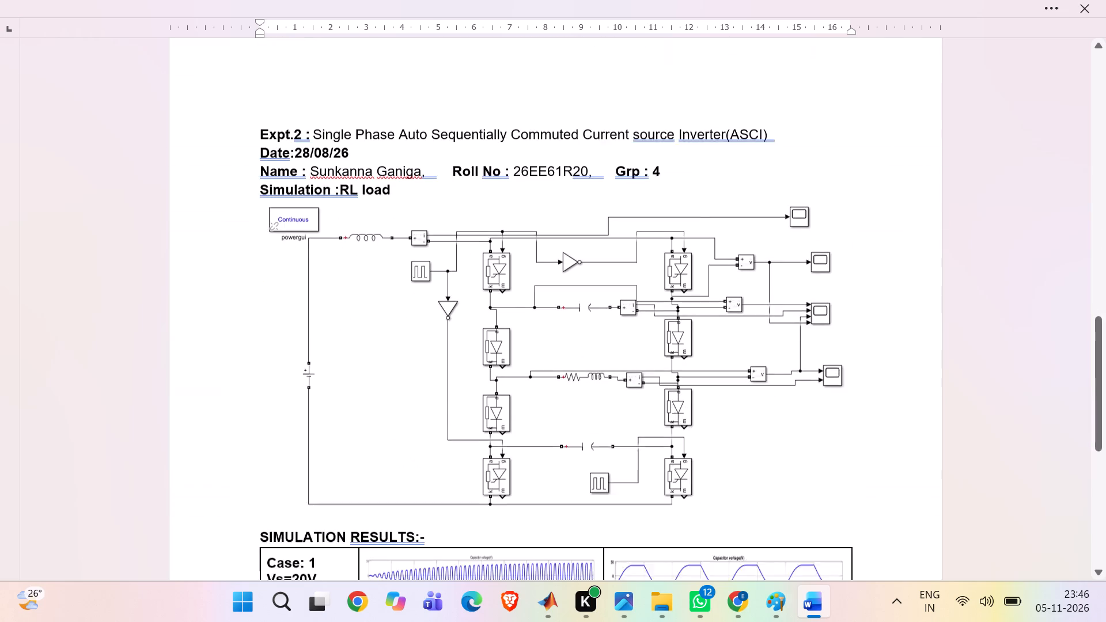
pyautogui.scroll(3, 763, 288)
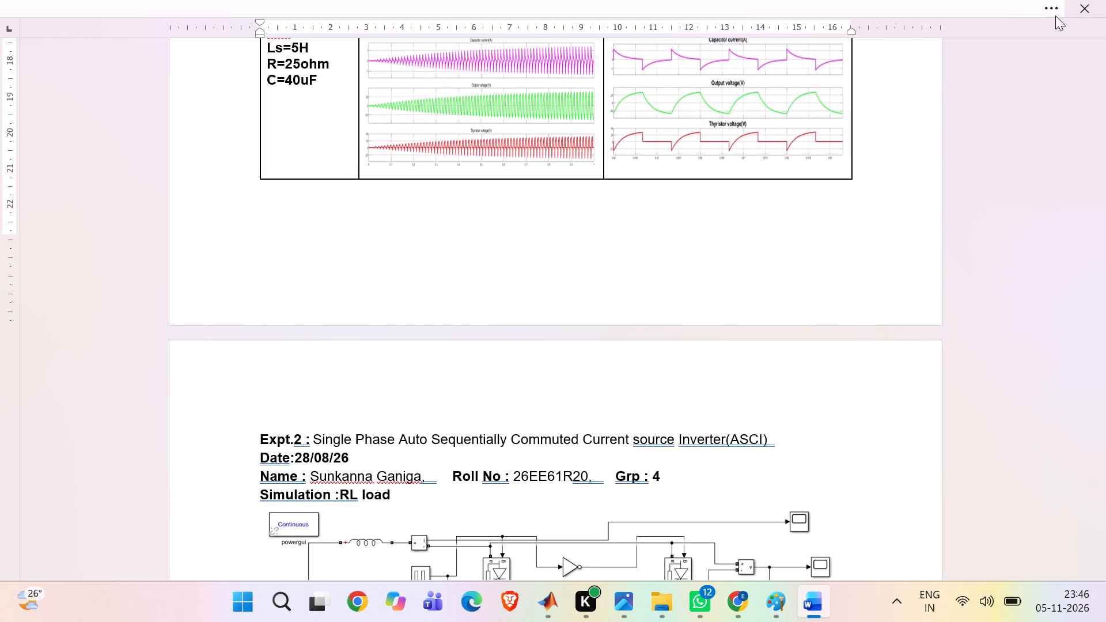
pyautogui.moveTo(1009, 10); pyautogui.dragTo(1020, 18)
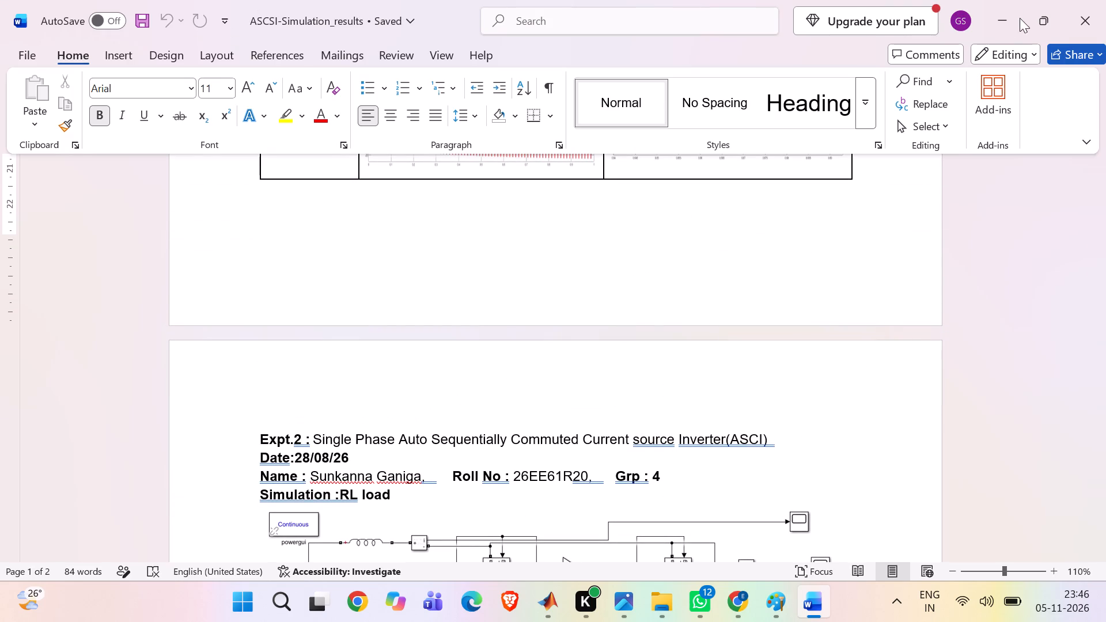
pyautogui.moveTo(1020, 18); pyautogui.dragTo(1009, 20)
pyautogui.click(1009, 20)
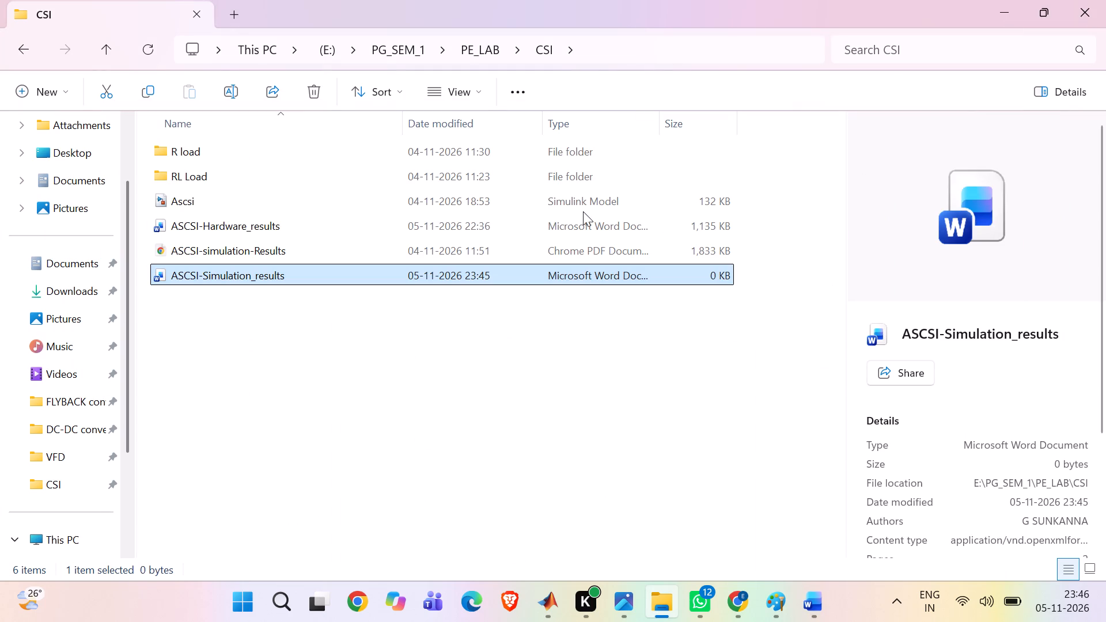
# Open the ASCSI-Hardware_results document from the CSI folder and examine its R Load waveform table.
pyautogui.doubleClick(437, 231)
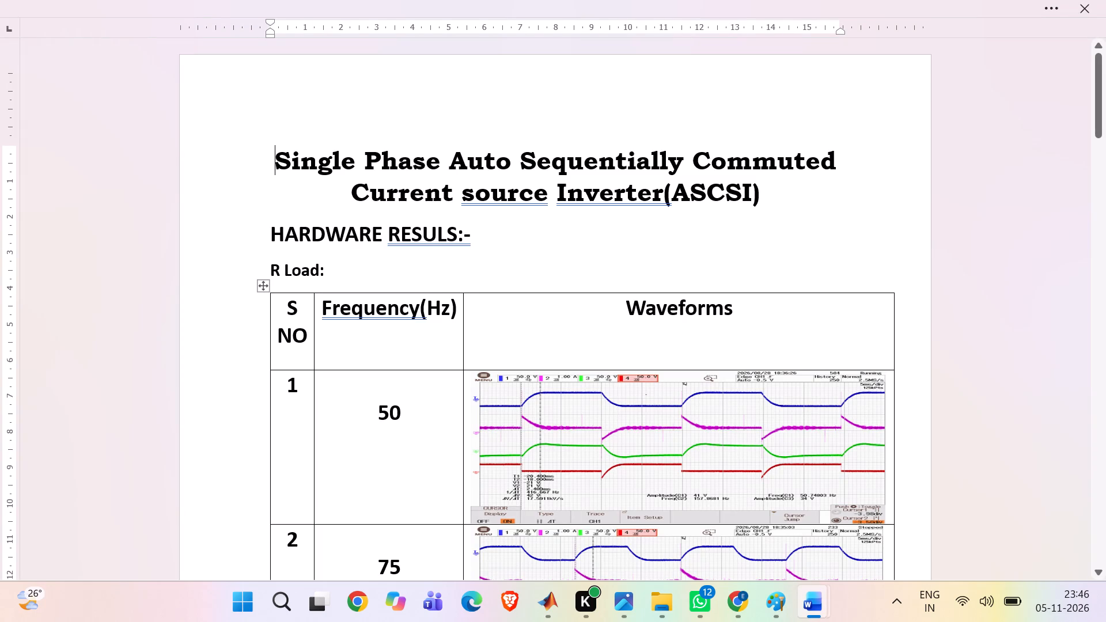
pyautogui.scroll(-1, 594, 398)
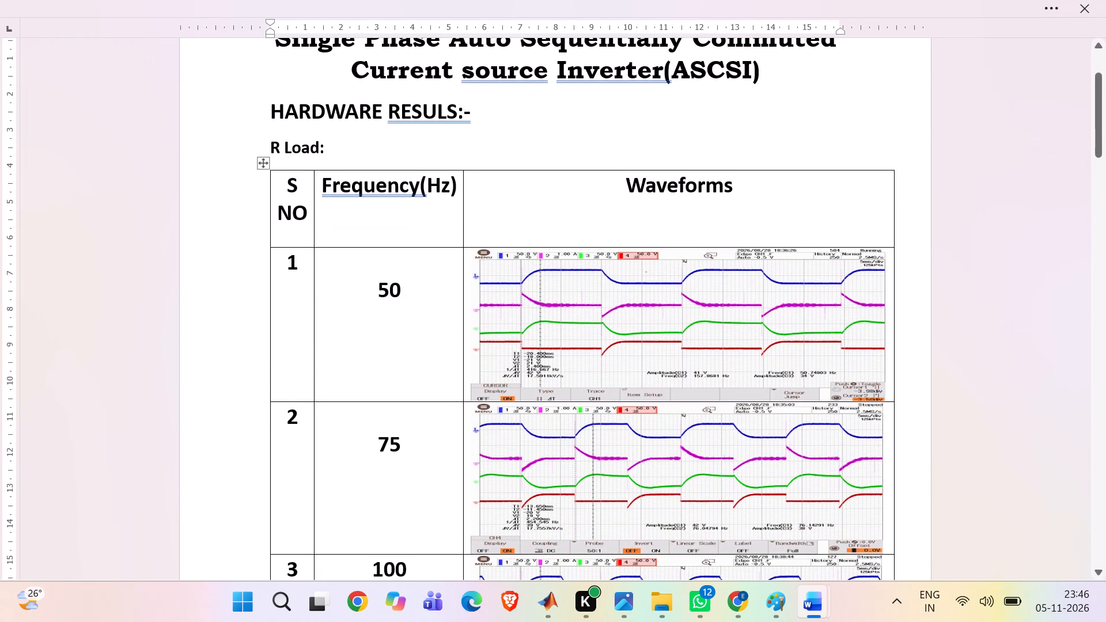
pyautogui.scroll(-3, 594, 398)
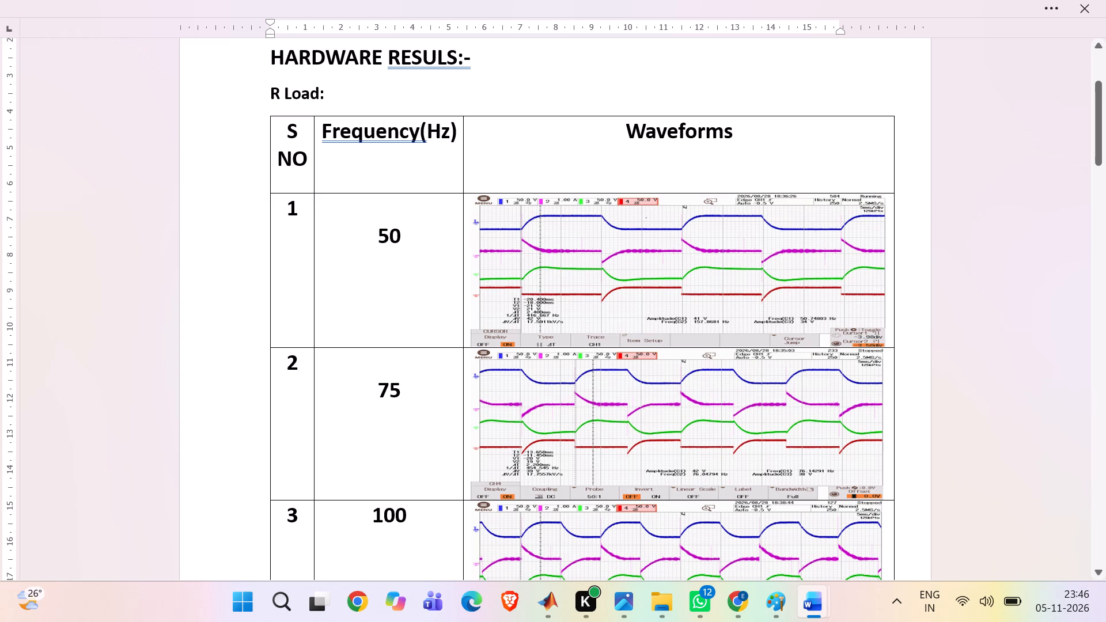
pyautogui.scroll(-3, 555, 339)
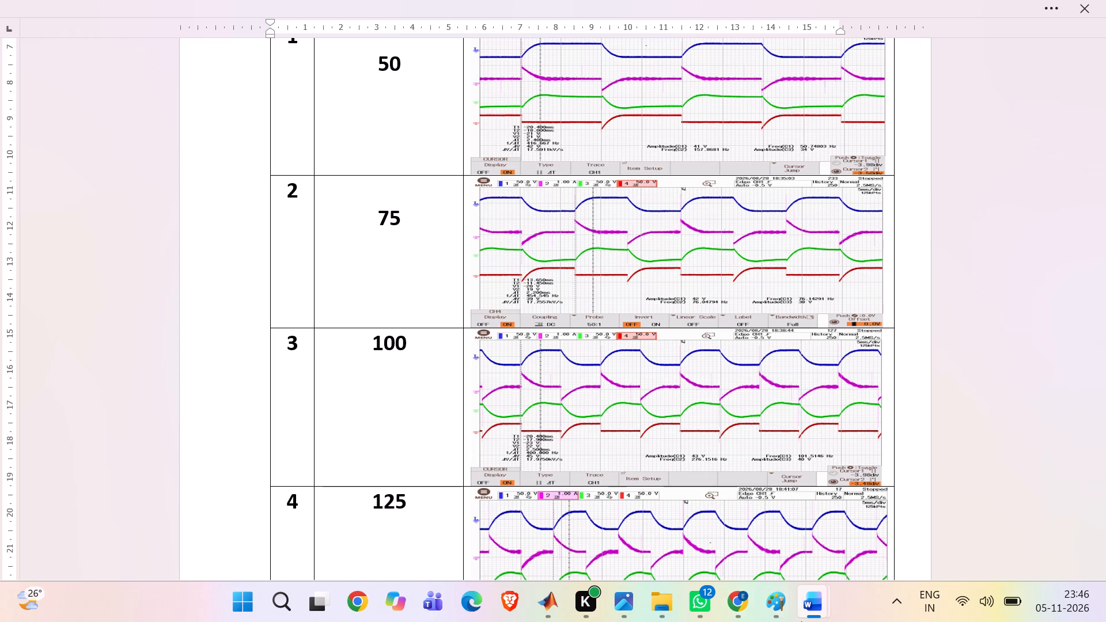
# Switch to Chrome and examine the R load and RL load result tables in the ASCSI-simulation-Results PDF.
pyautogui.click(739, 604)
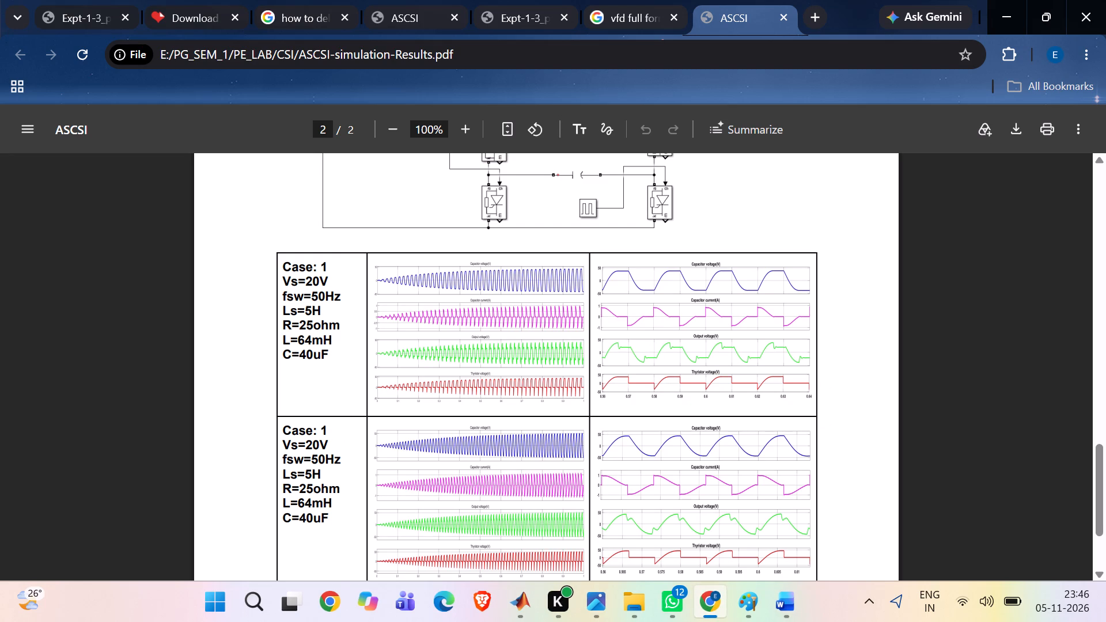
pyautogui.scroll(-5, 350, 460)
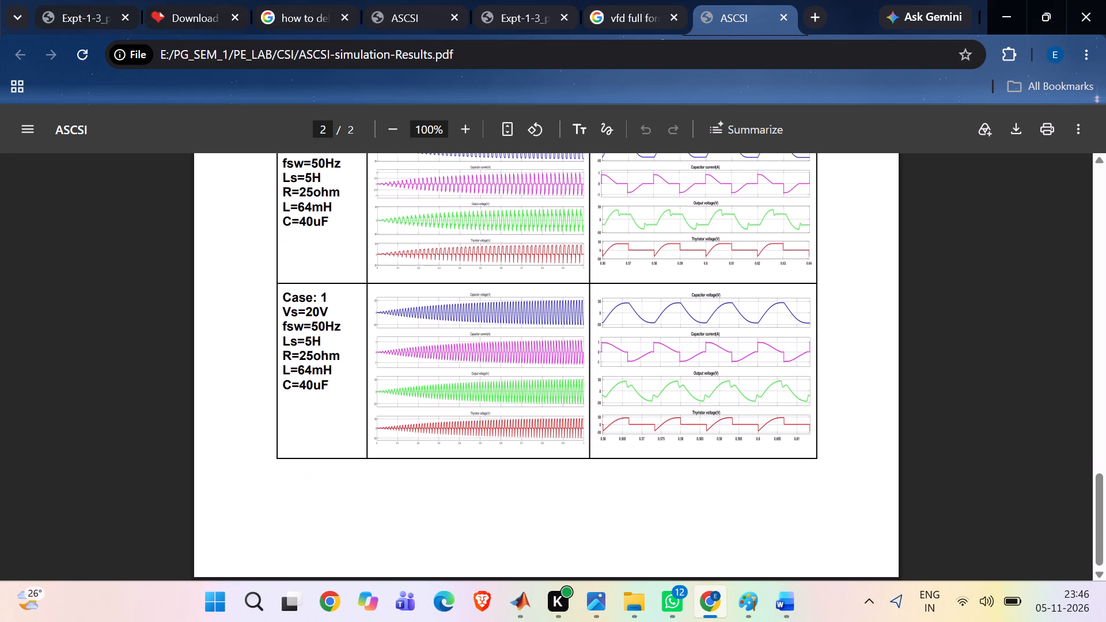
pyautogui.scroll(5, 350, 460)
pyautogui.scroll(-1, 350, 460)
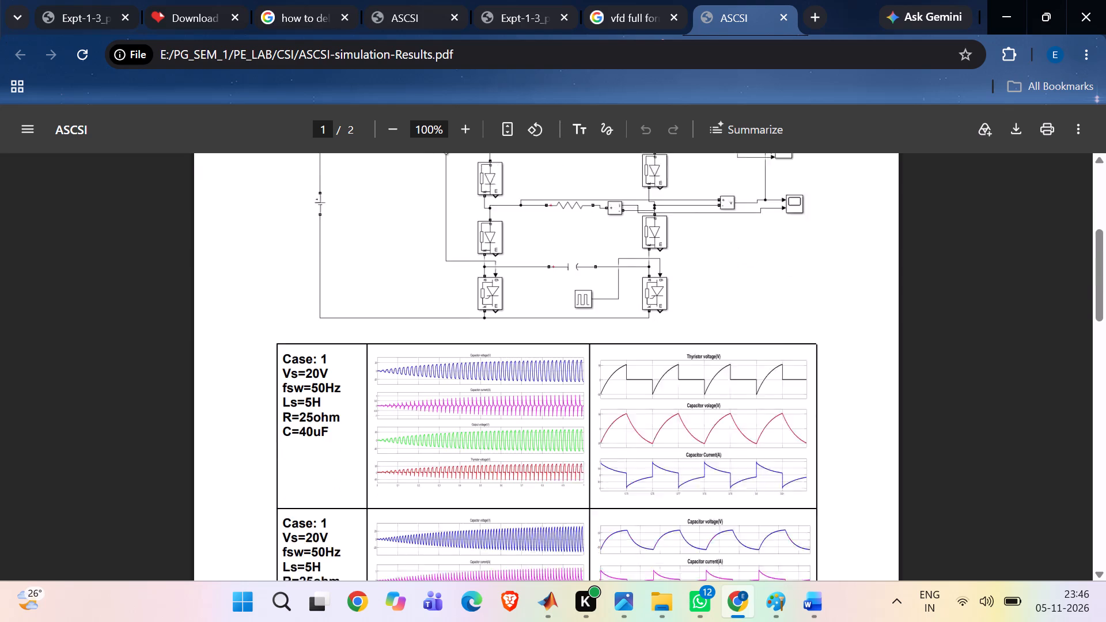
pyautogui.scroll(-3, 350, 460)
pyautogui.scroll(2, 350, 460)
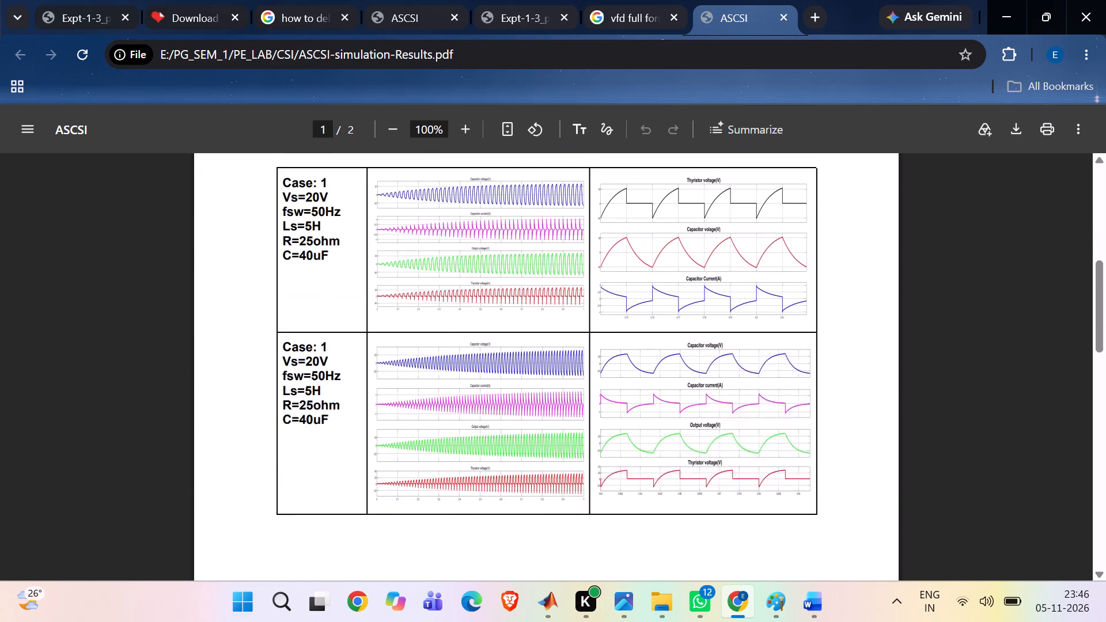
pyautogui.scroll(1, 350, 460)
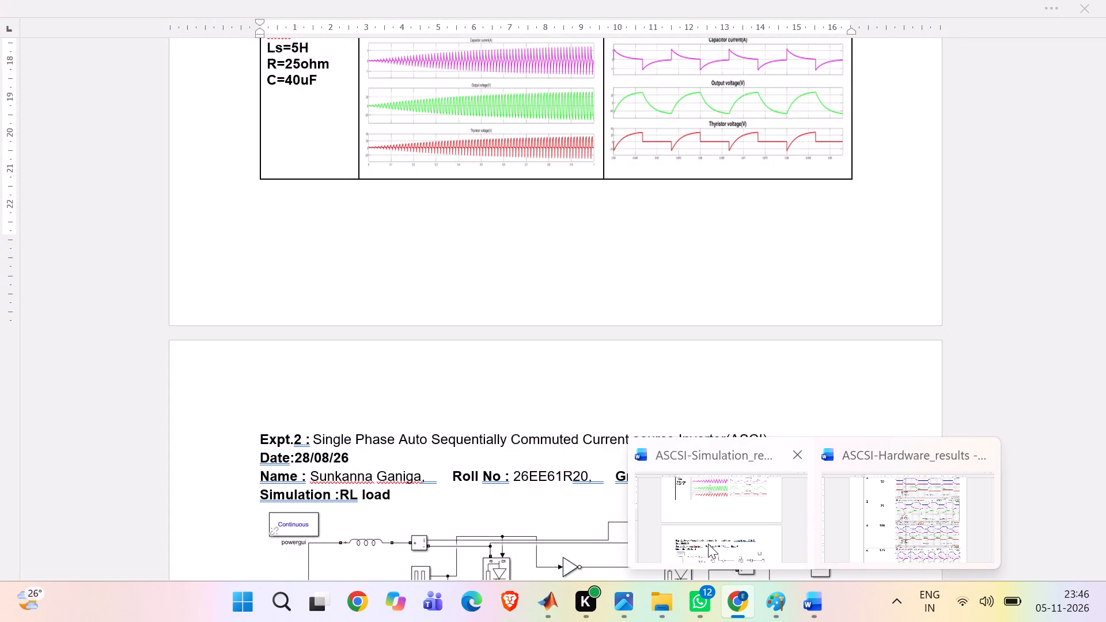
# Compare the R load waveforms in ASCSI-Simulation_results with those in ASCSI-Hardware_results, switching between the two Word documents.
pyautogui.click(708, 544)
pyautogui.scroll(5, 628, 309)
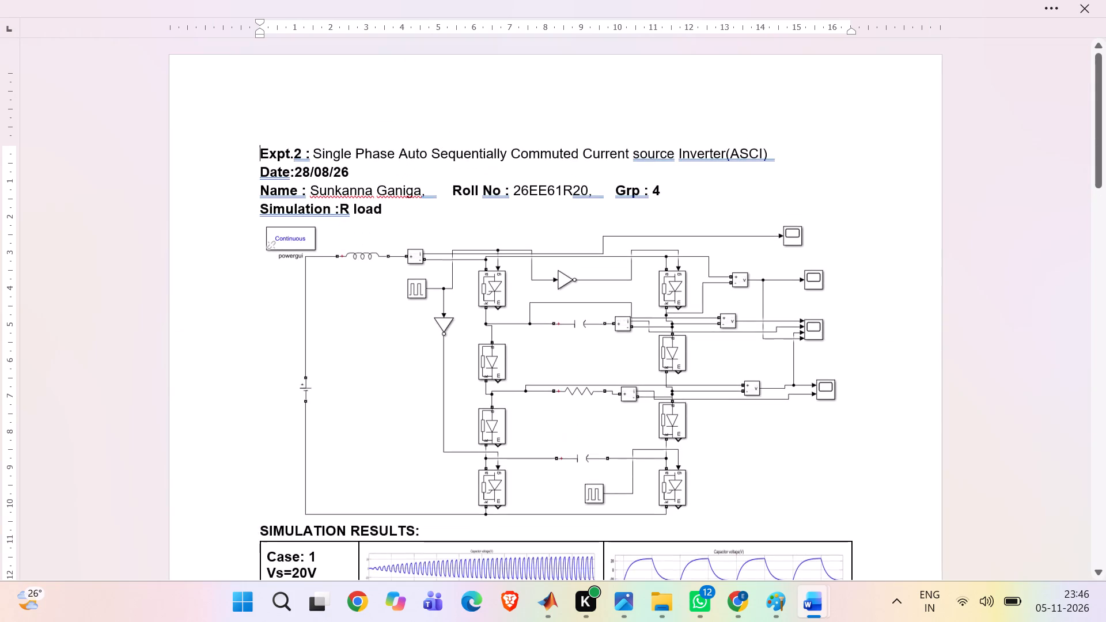
pyautogui.scroll(-2, 628, 309)
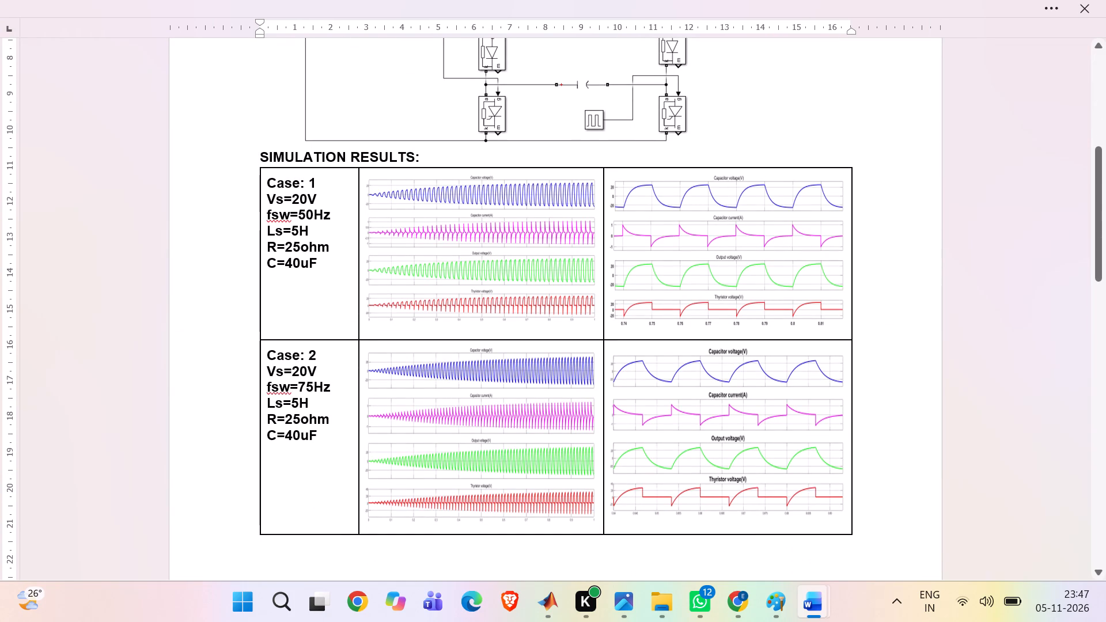
pyautogui.scroll(3, 723, 234)
pyautogui.keyDown('ctrl'); pyautogui.scroll(3, 723, 234); pyautogui.keyUp('ctrl')
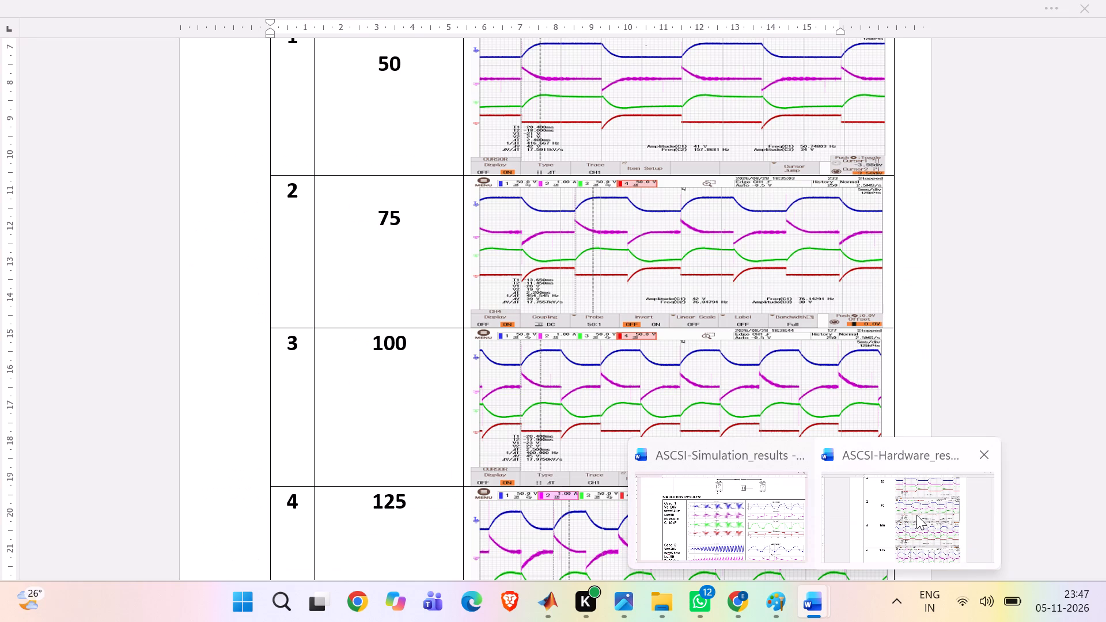
pyautogui.click(916, 515)
pyautogui.scroll(1, 756, 297)
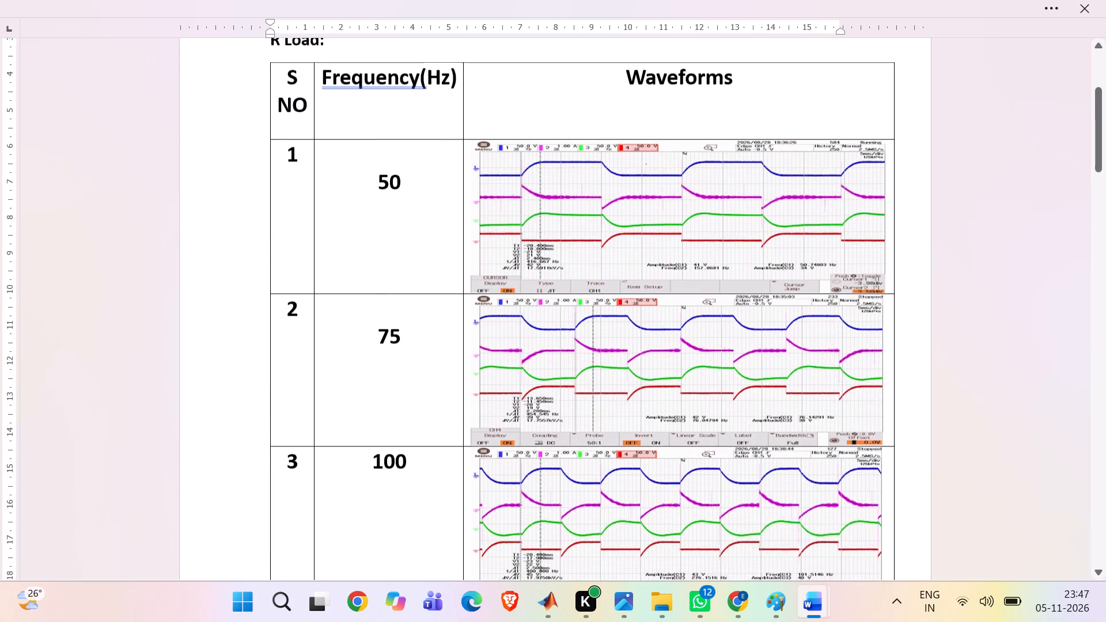
pyautogui.keyDown('ctrl'); pyautogui.scroll(5, 756, 297); pyautogui.keyUp('ctrl')
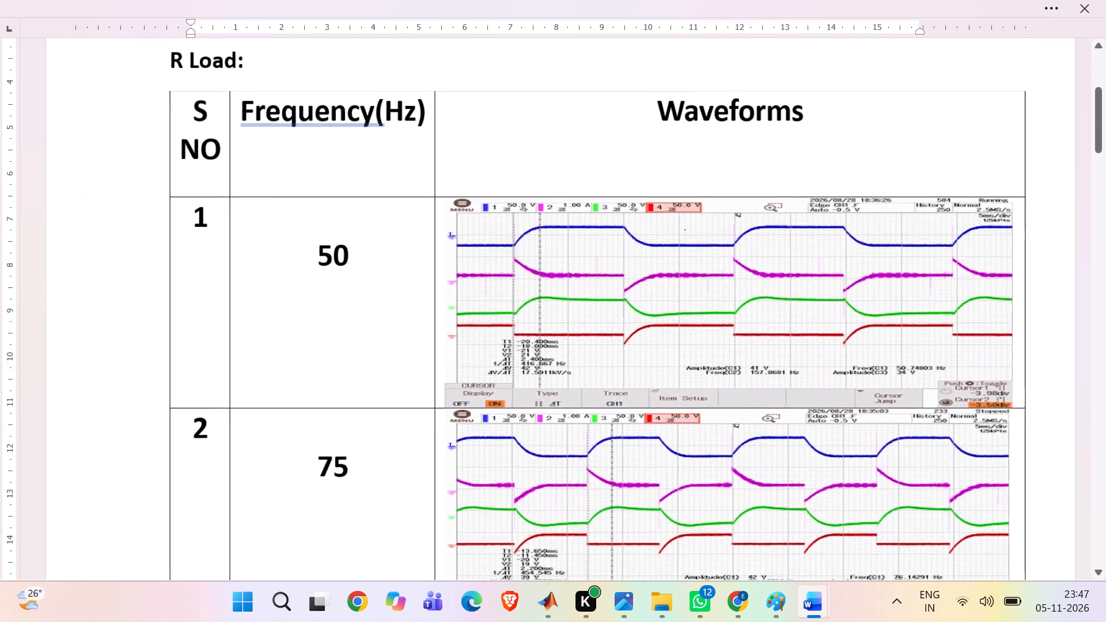
pyautogui.keyDown('ctrl'); pyautogui.scroll(2, 756, 297); pyautogui.keyUp('ctrl')
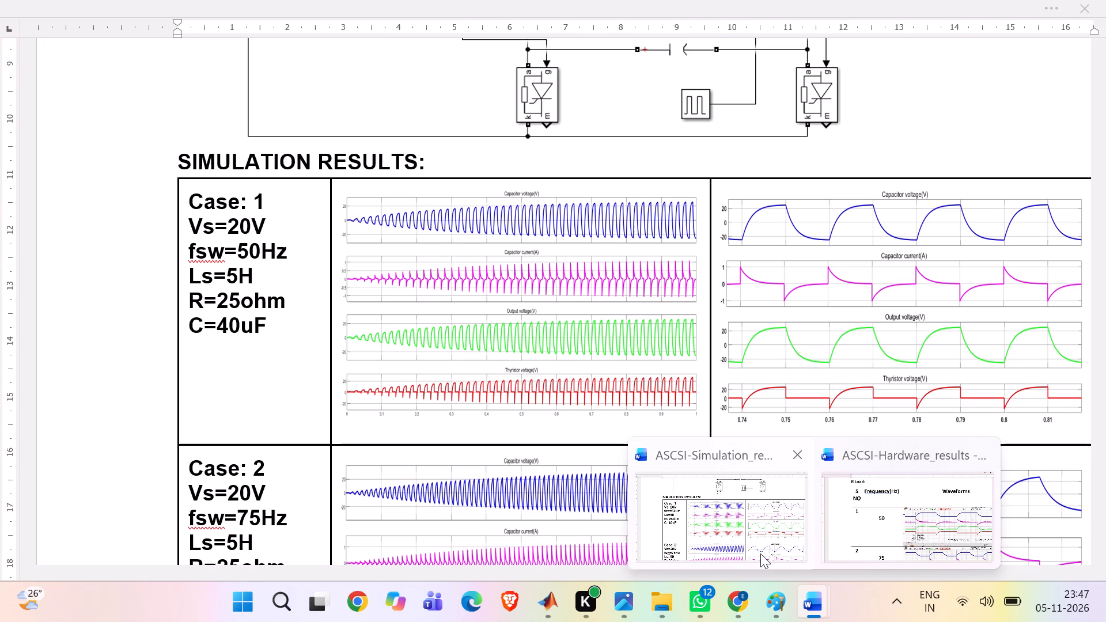
pyautogui.click(759, 552)
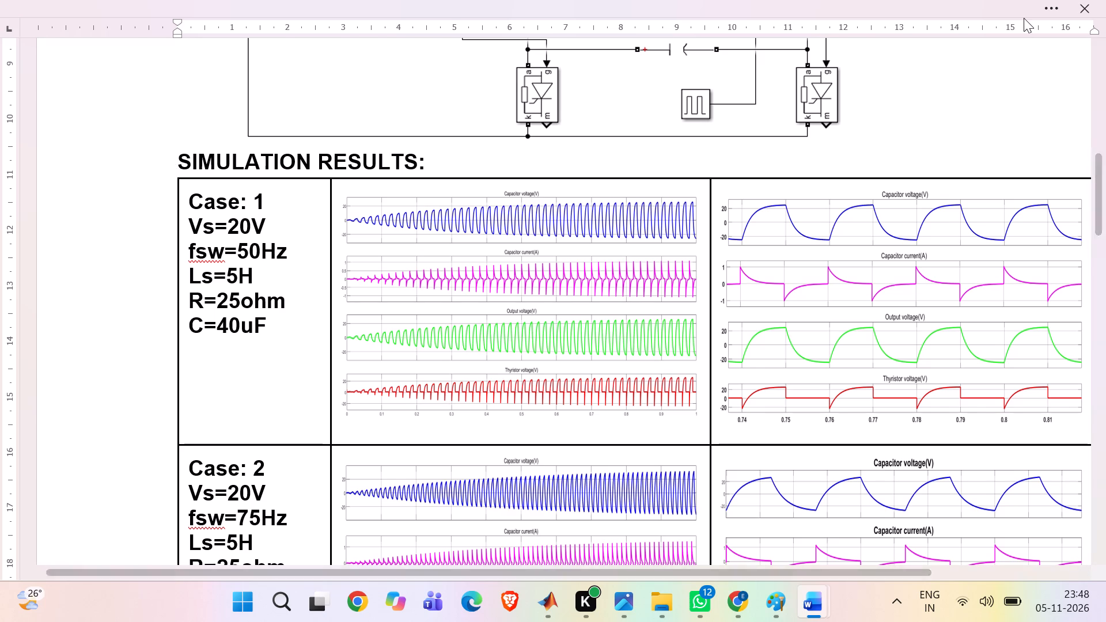
# Minimize the ASCSI-Simulation_results and ASCSI-Hardware_results document windows.
pyautogui.moveTo(1001, 7); pyautogui.dragTo(1007, 26)
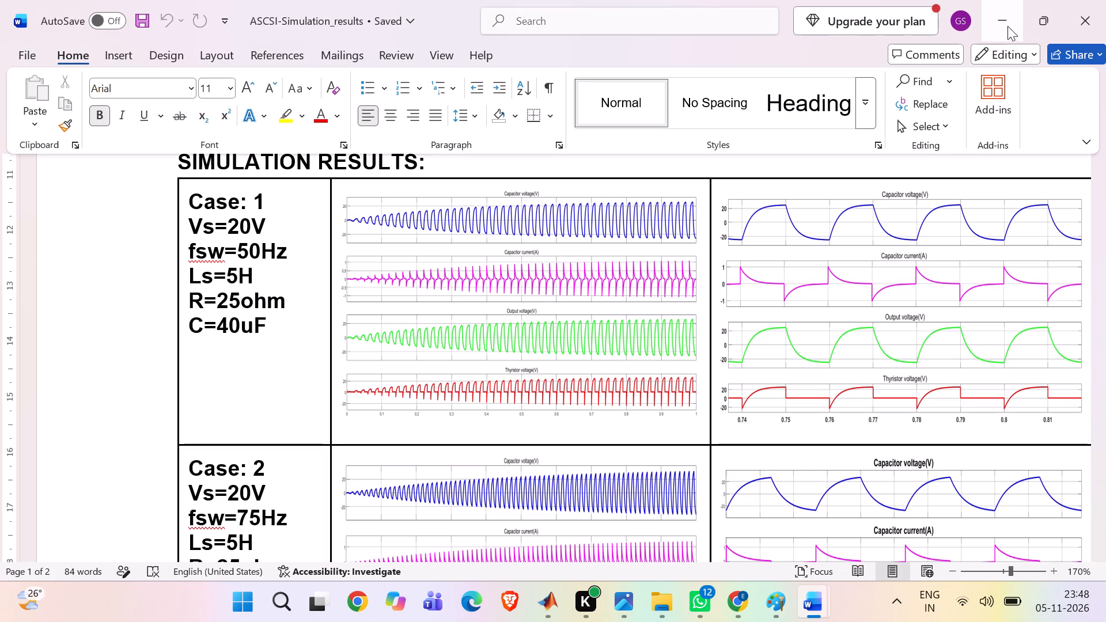
pyautogui.moveTo(1007, 26); pyautogui.dragTo(1003, 17)
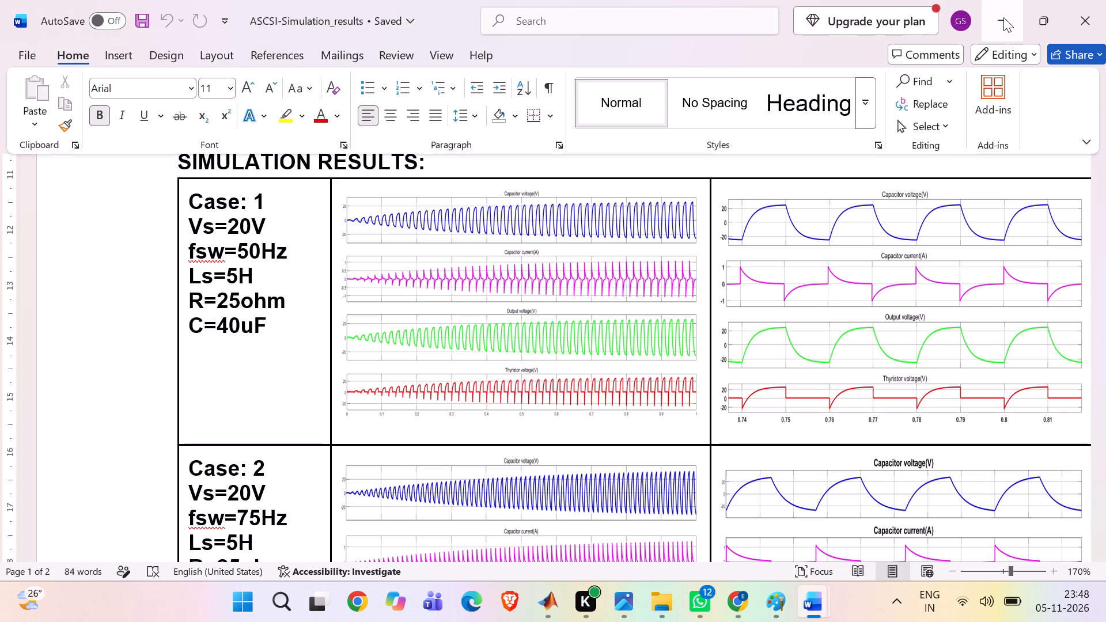
pyautogui.click(1003, 17)
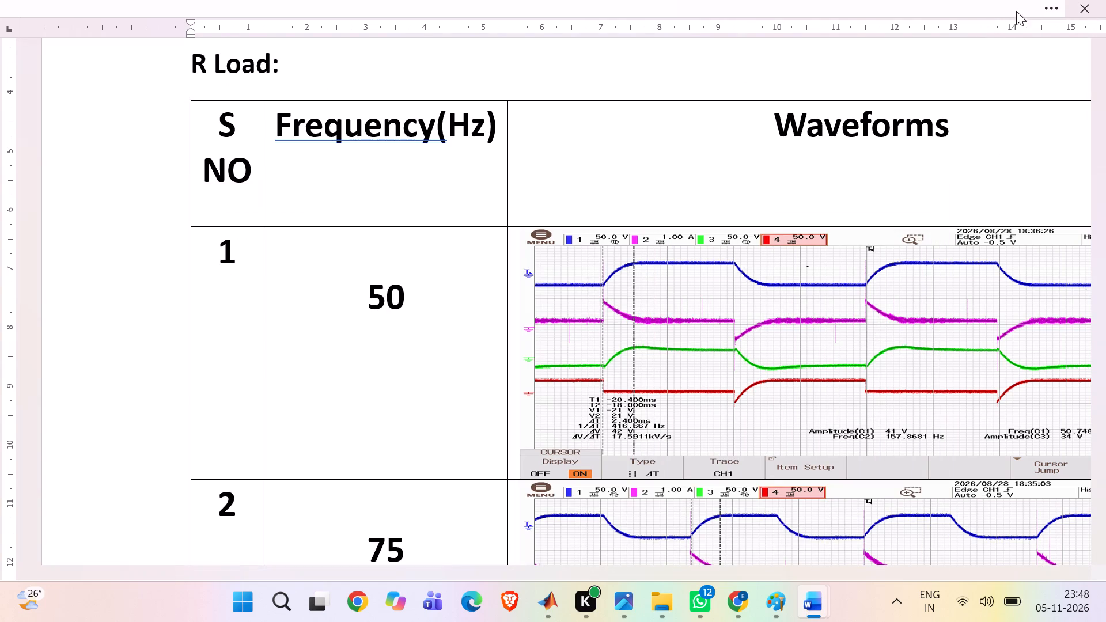
pyautogui.click(1031, 2)
pyautogui.click(1005, 16)
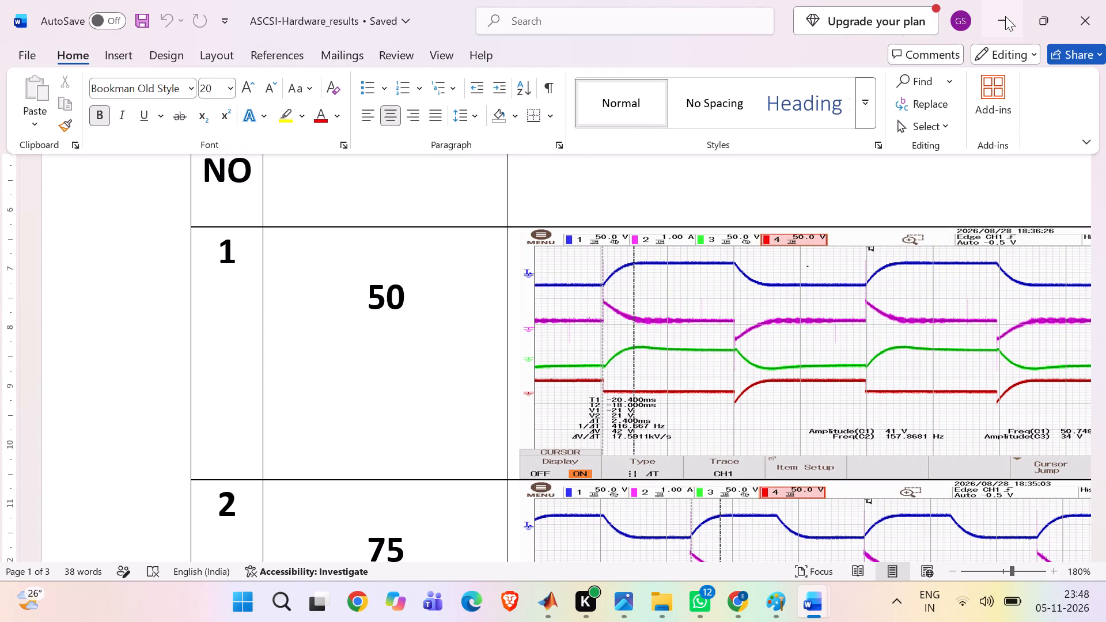
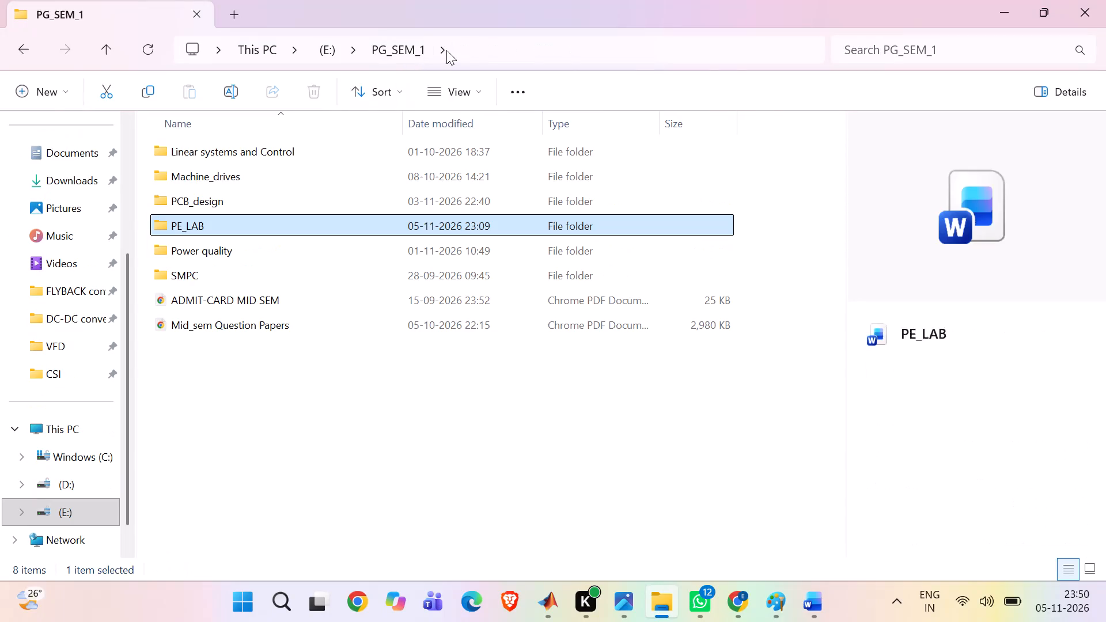
# Open the VFD Simulation_Results PDF from the VFD folder inside PE_LAB.
pyautogui.doubleClick(226, 223)
pyautogui.doubleClick(214, 248)
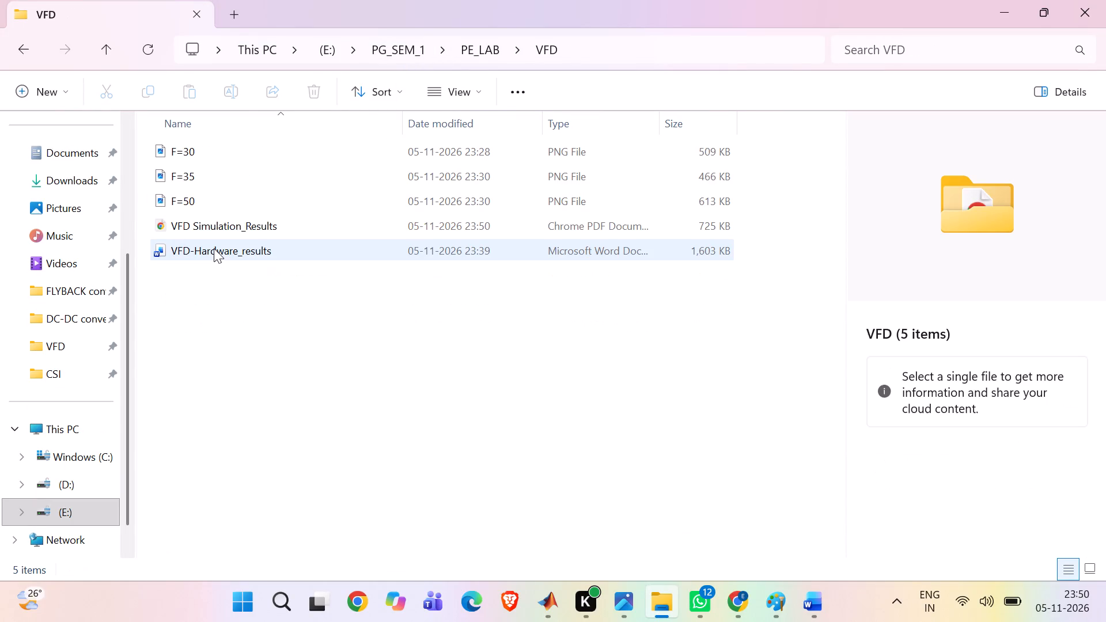
pyautogui.click(214, 248)
pyautogui.doubleClick(218, 233)
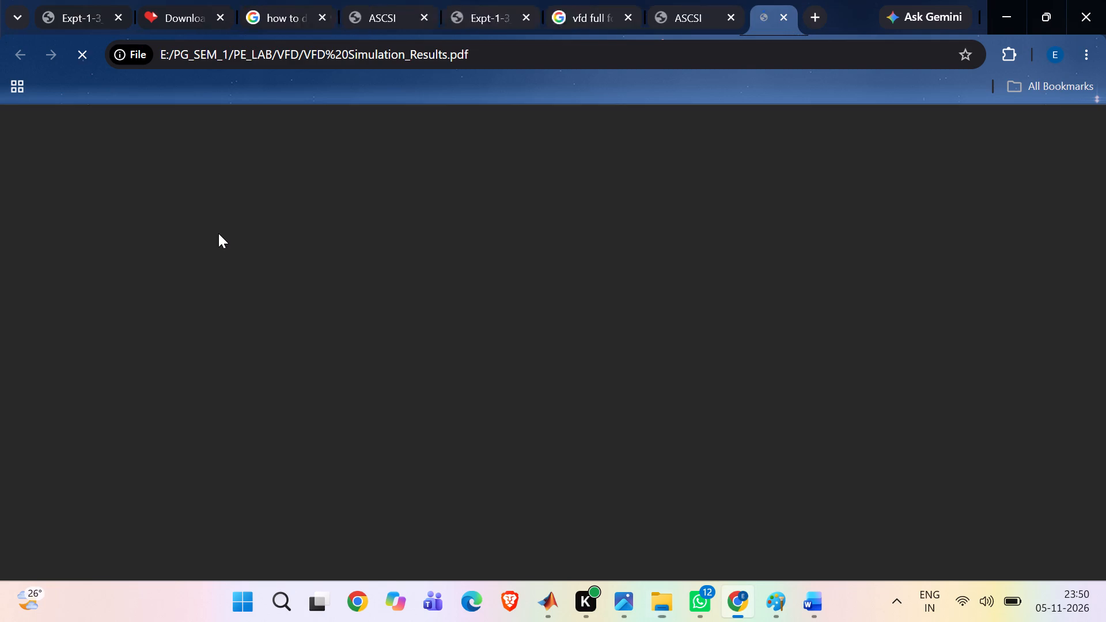
# Examine the VFD Simulation_Results PDF, covering the circuit model and the constant-frequency and constant-torque result tables.
pyautogui.scroll(-4, 446, 331)
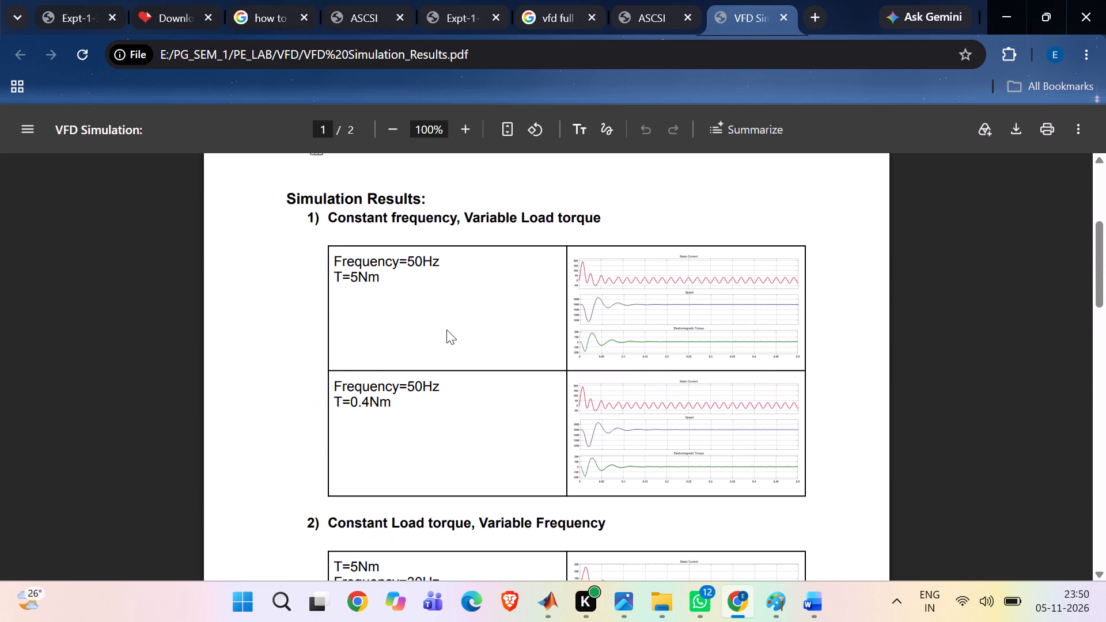
pyautogui.scroll(-1, 446, 329)
pyautogui.scroll(7, 446, 329)
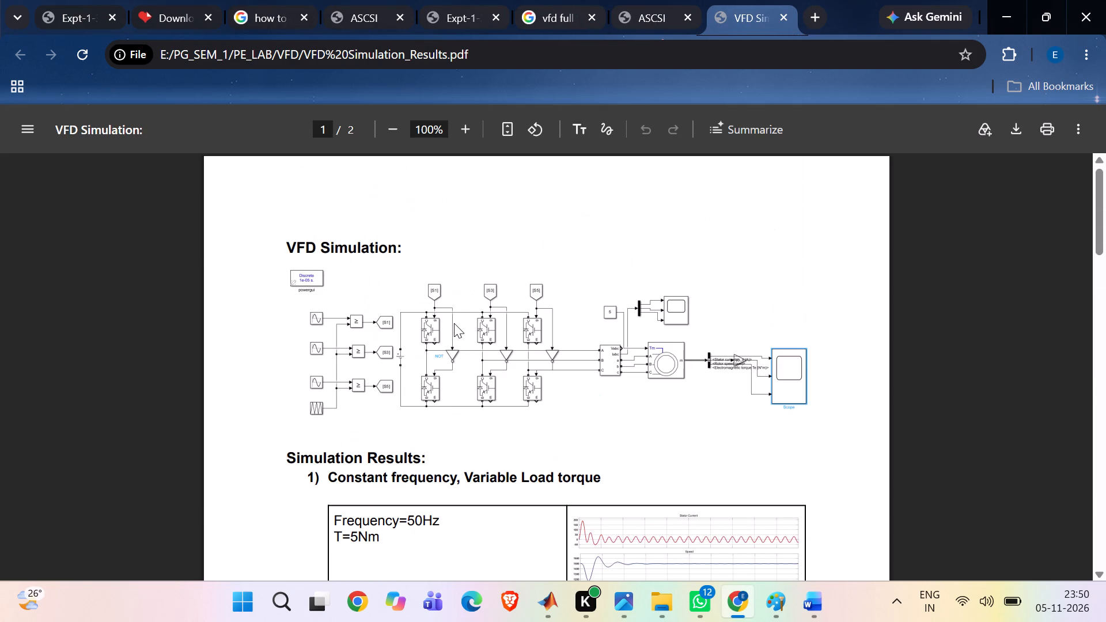
pyautogui.scroll(-3, 454, 323)
pyautogui.scroll(3, 454, 323)
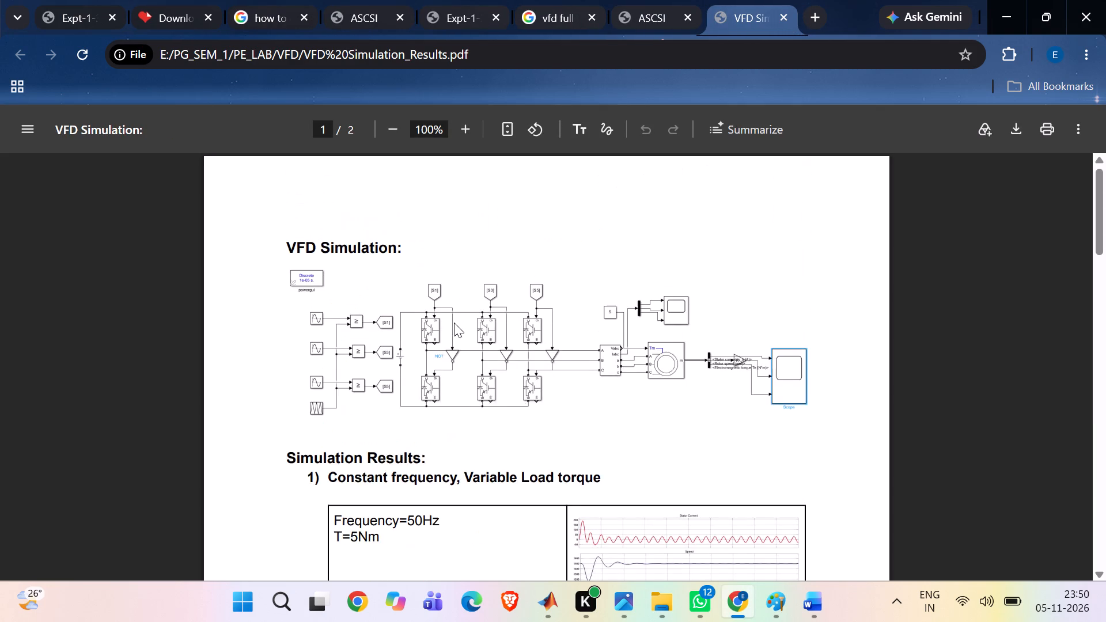
pyautogui.scroll(-12, 454, 323)
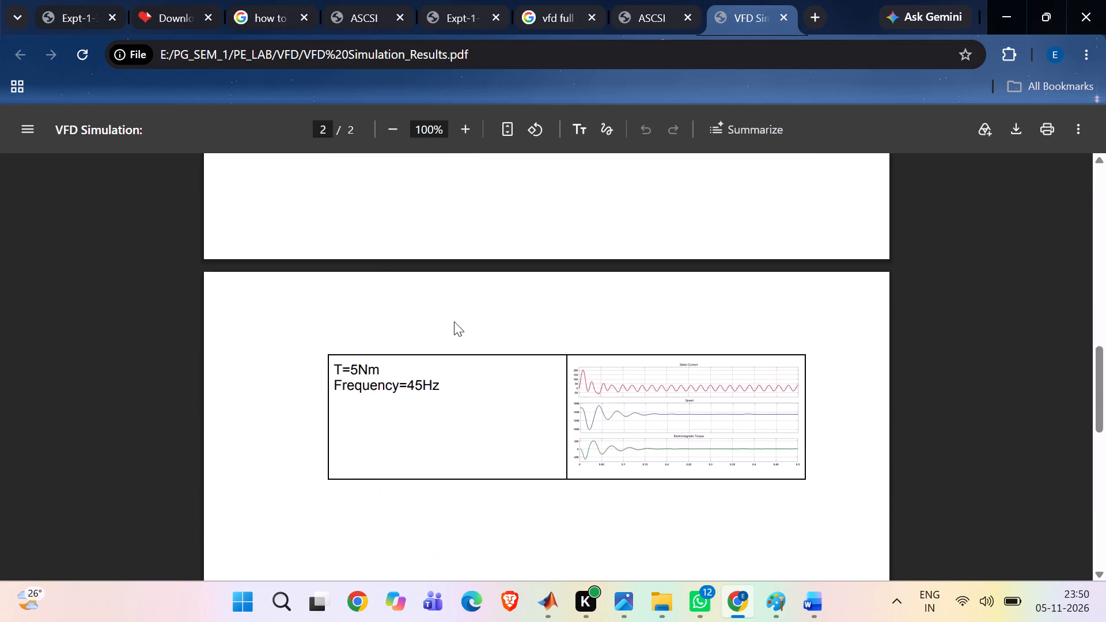
pyautogui.scroll(-2, 454, 321)
pyautogui.scroll(9, 454, 321)
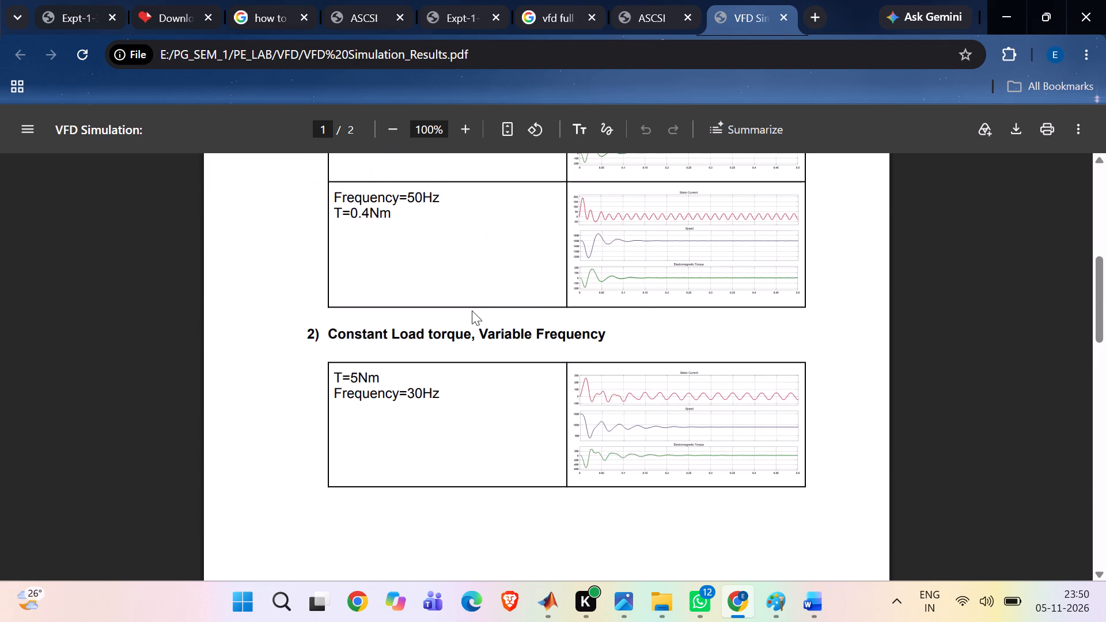
pyautogui.scroll(1, 472, 310)
pyautogui.scroll(-3, 472, 310)
pyautogui.scroll(8, 472, 310)
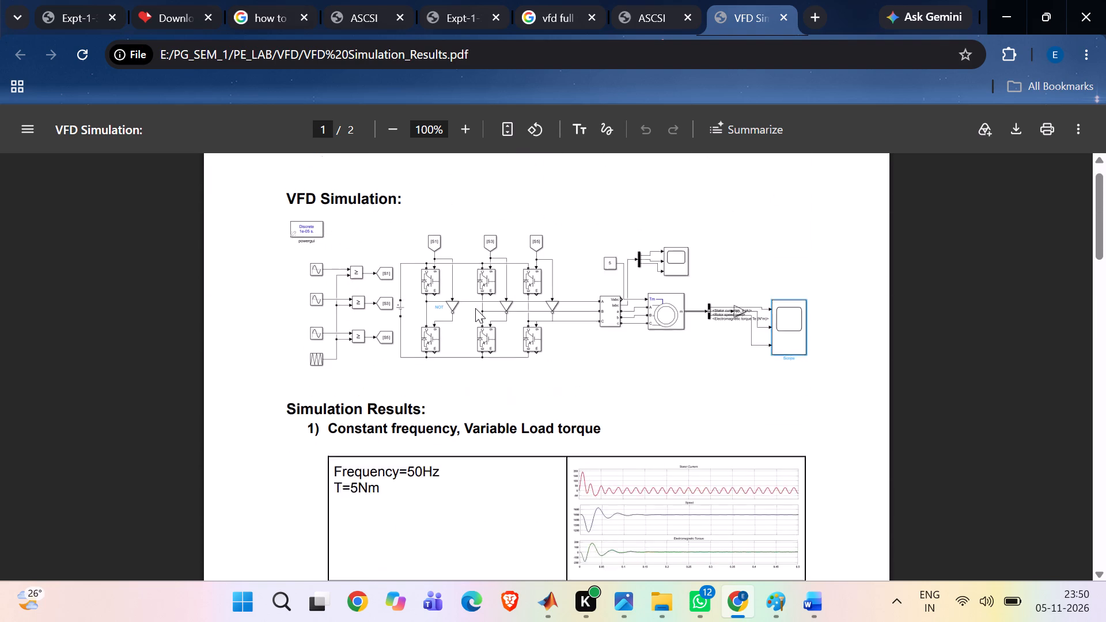
pyautogui.scroll(3, 475, 308)
pyautogui.scroll(-10, 475, 308)
pyautogui.scroll(5, 475, 308)
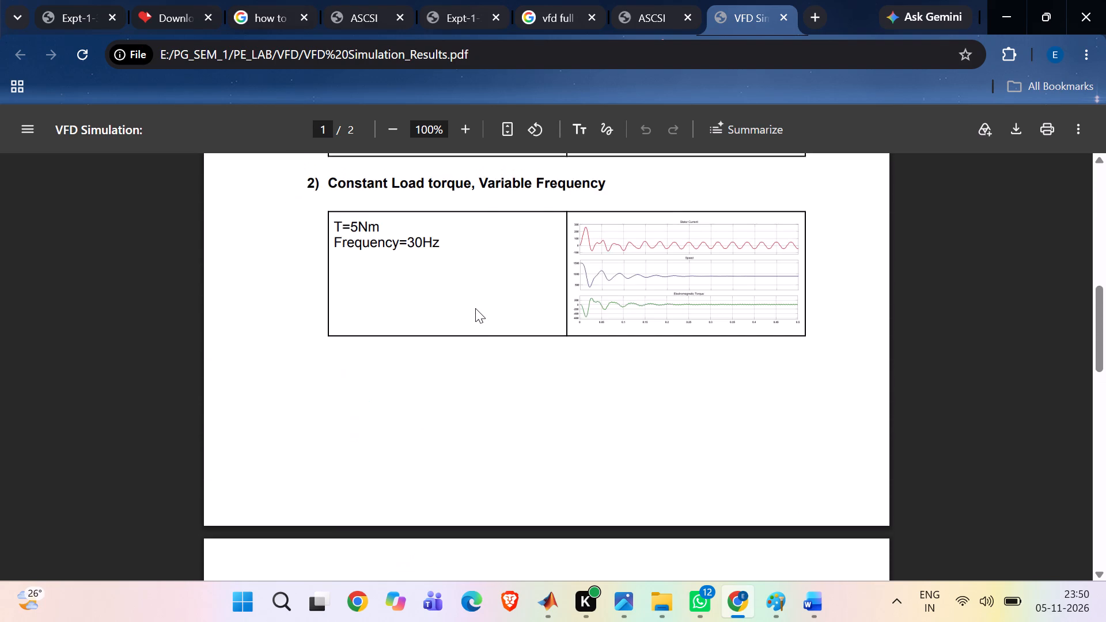
pyautogui.scroll(7, 475, 308)
pyautogui.scroll(-2, 475, 308)
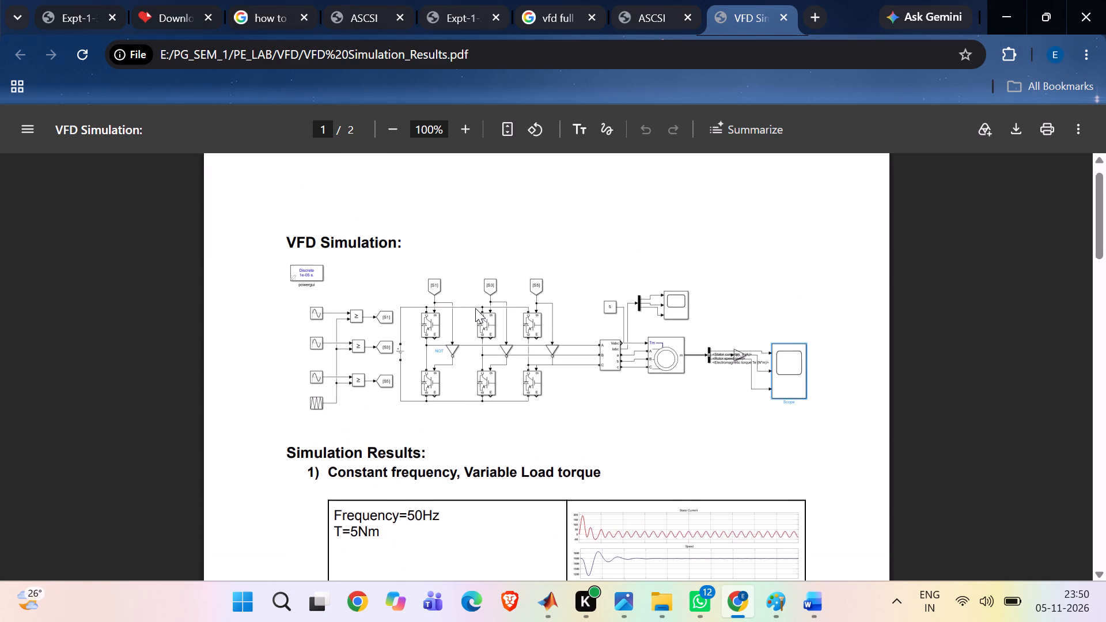
pyautogui.scroll(3, 475, 309)
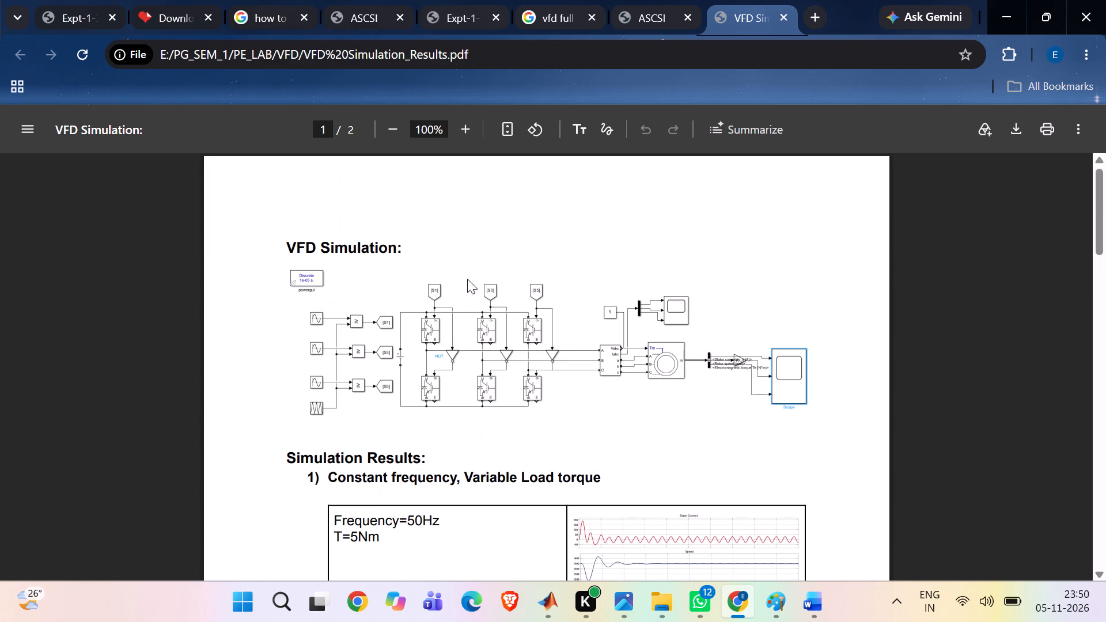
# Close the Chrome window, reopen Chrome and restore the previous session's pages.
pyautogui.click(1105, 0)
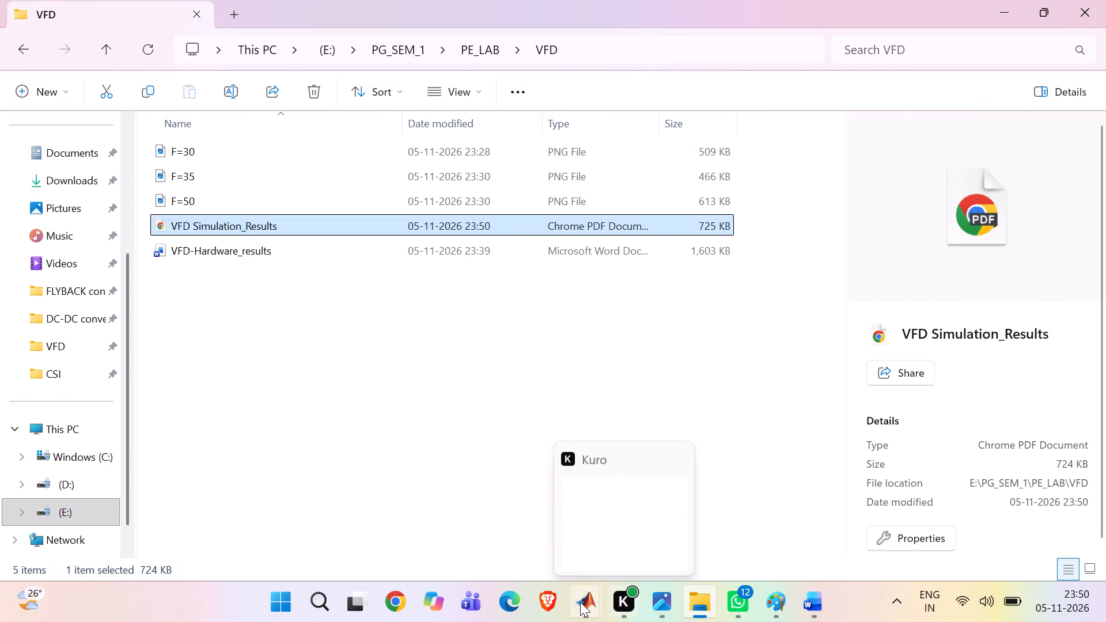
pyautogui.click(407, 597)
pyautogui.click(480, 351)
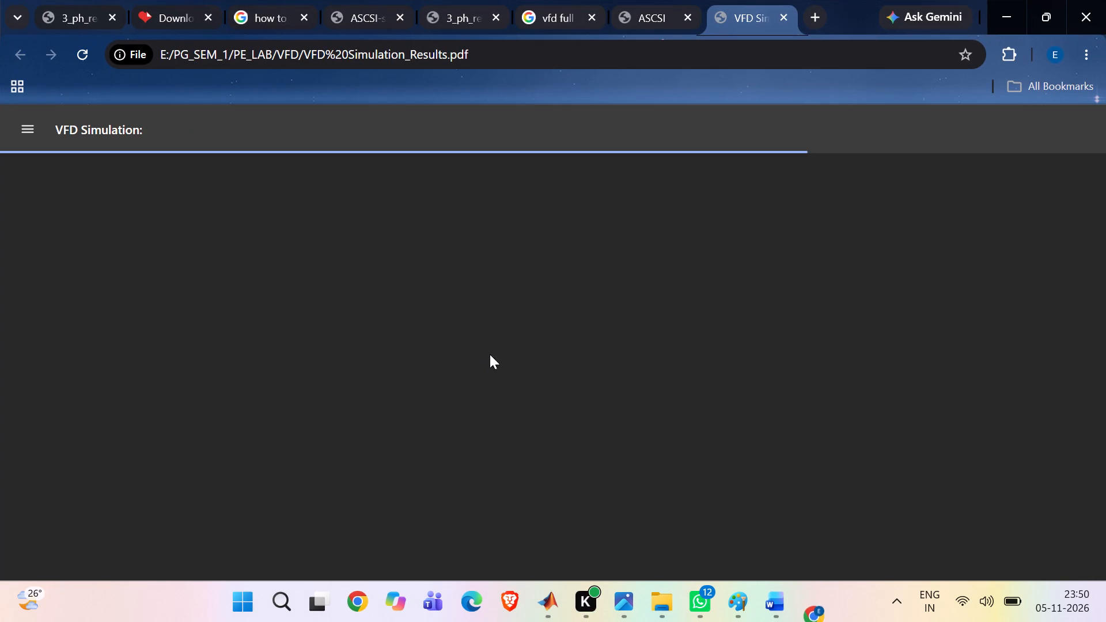
# Return to the iLovePDF download page and bring up its PDF conversion options.
pyautogui.click(158, 28)
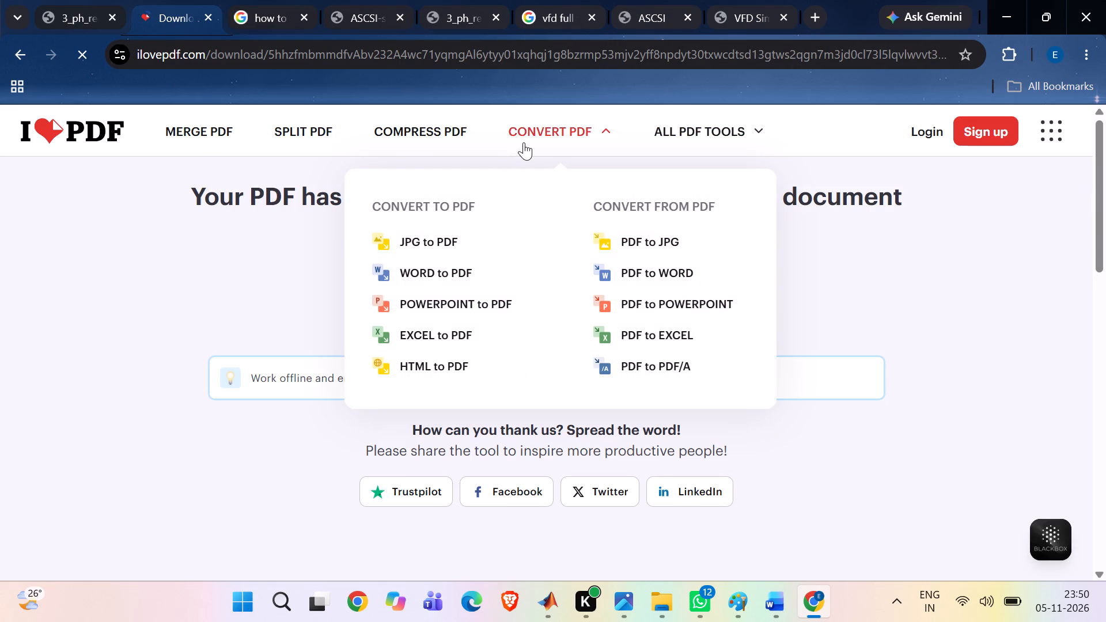
# Choose the PDF to Word conversion on the iLovePDF site.
pyautogui.click(624, 268)
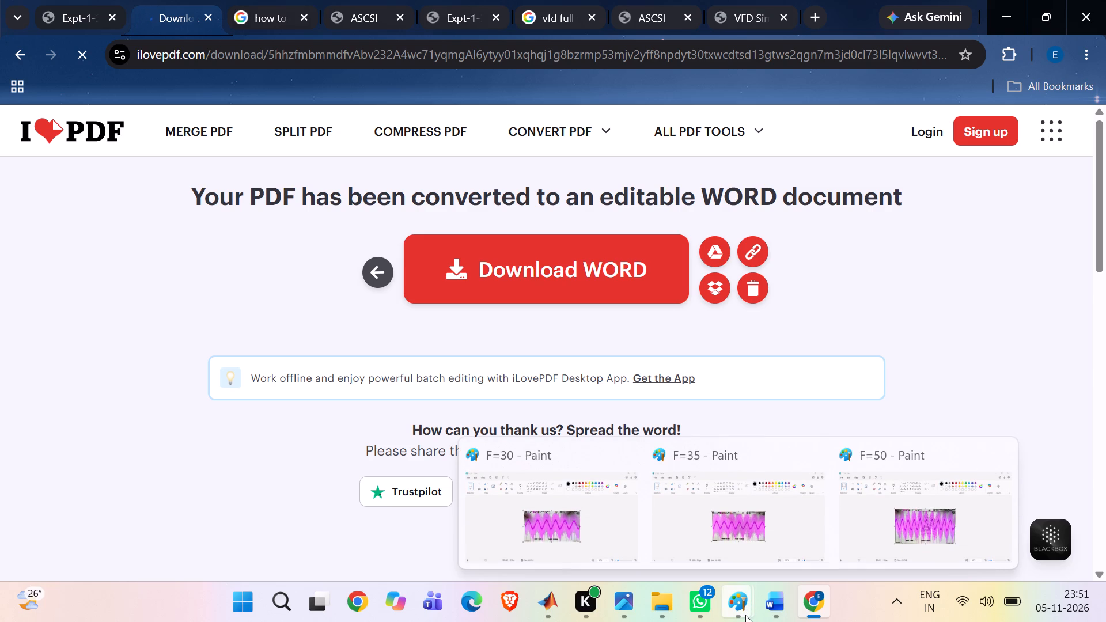
# Switch to the Paint window containing the F=30 waveform image.
pyautogui.click(592, 536)
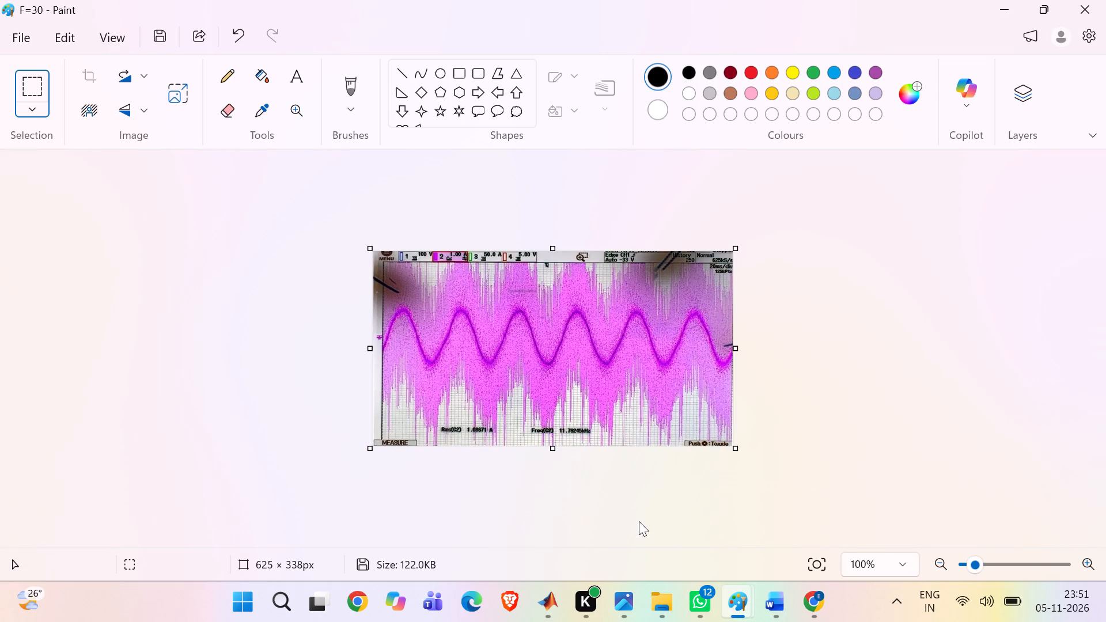
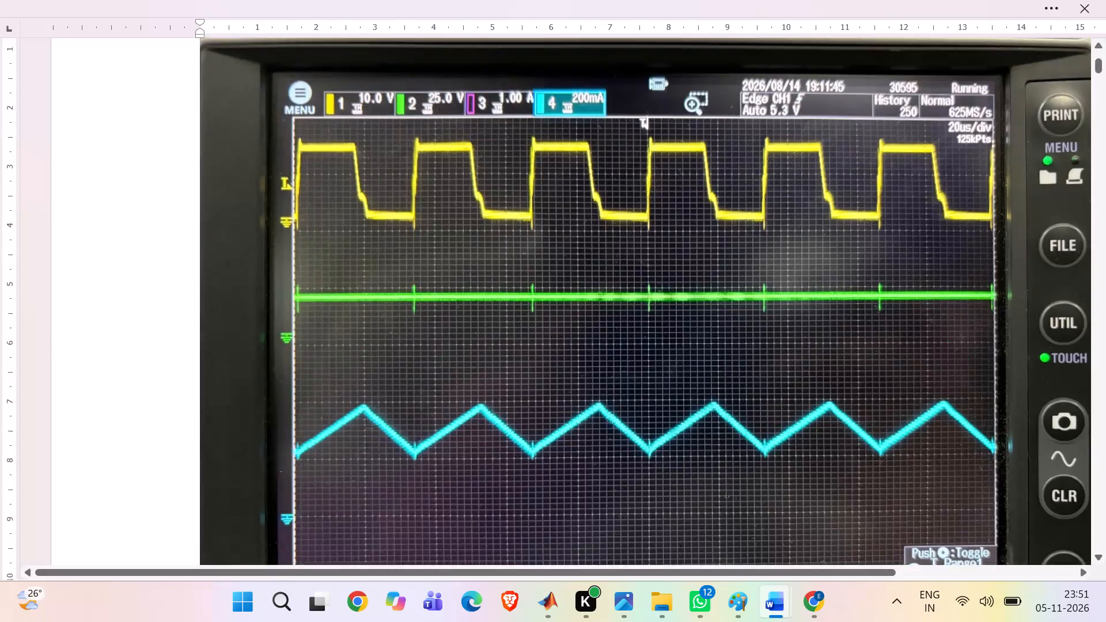
# Examine the oscilloscope photos in the Word results document, focusing on the VFD section's waveforms and their frequency and torque captions.
pyautogui.scroll(-20, 678, 411)
pyautogui.scroll(-1, 678, 411)
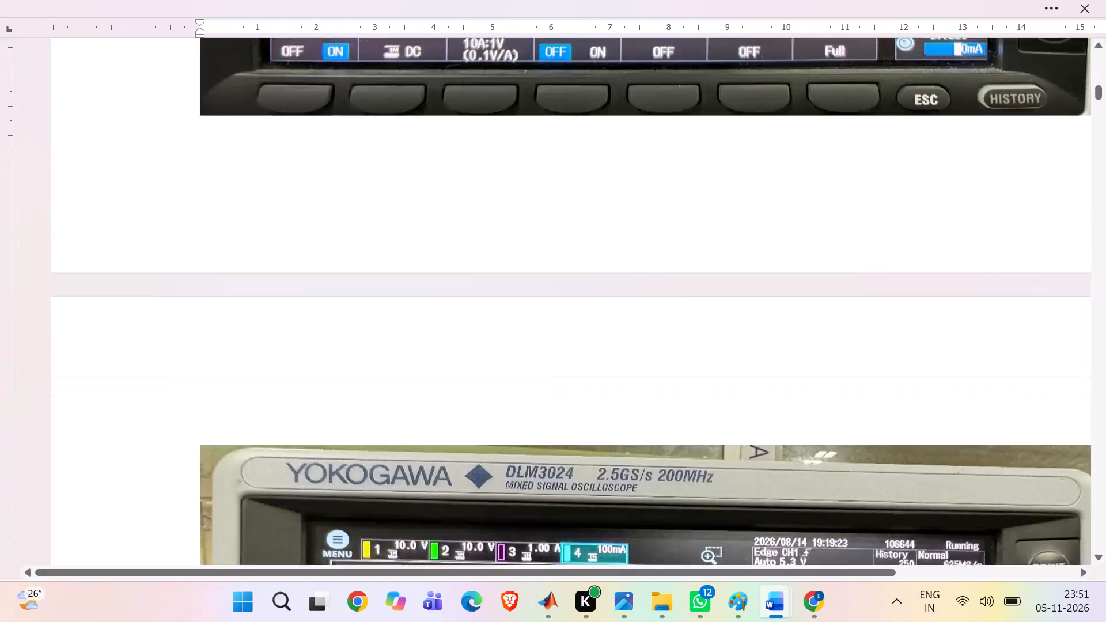
pyautogui.scroll(-4, 683, 430)
pyautogui.scroll(-18, 683, 430)
pyautogui.scroll(-9, 683, 430)
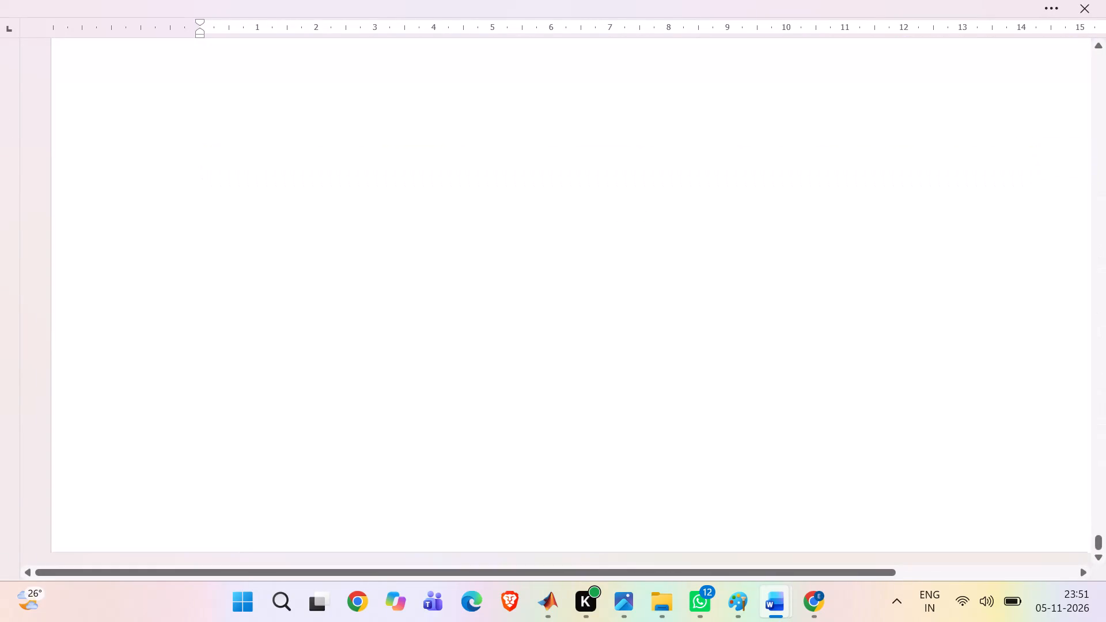
pyautogui.scroll(-4, 683, 430)
pyautogui.scroll(3, 683, 430)
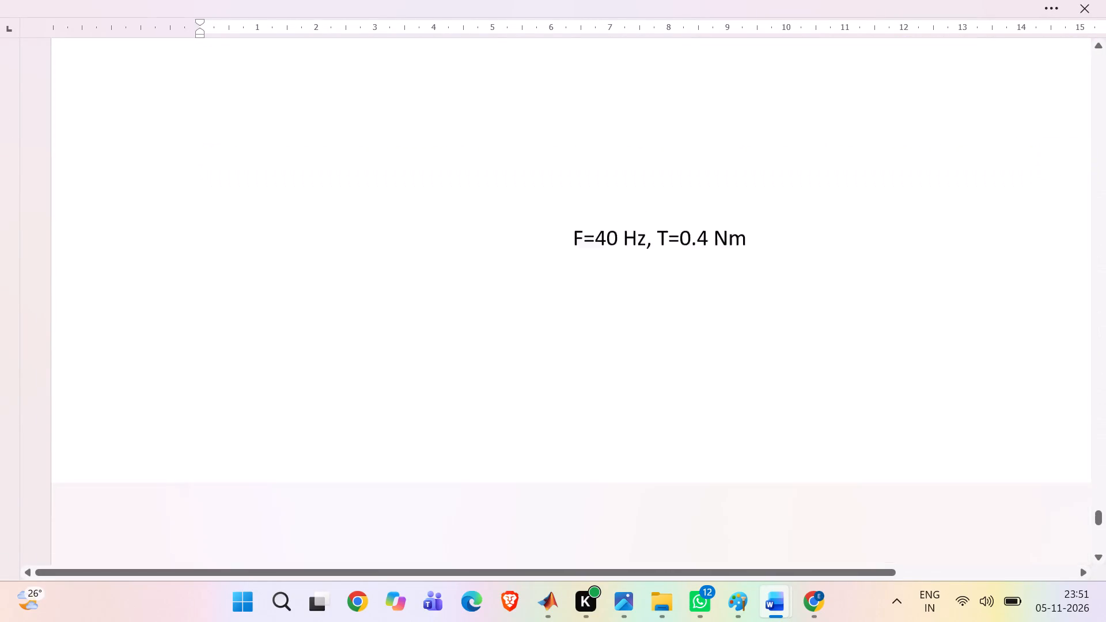
pyautogui.scroll(5, 683, 430)
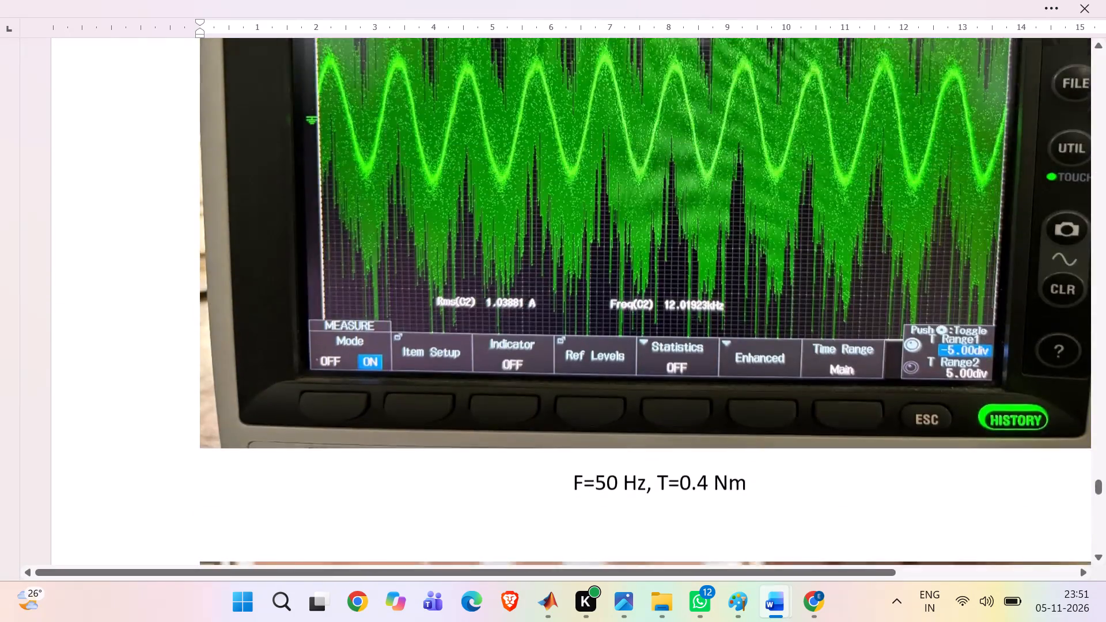
pyautogui.scroll(4, 683, 430)
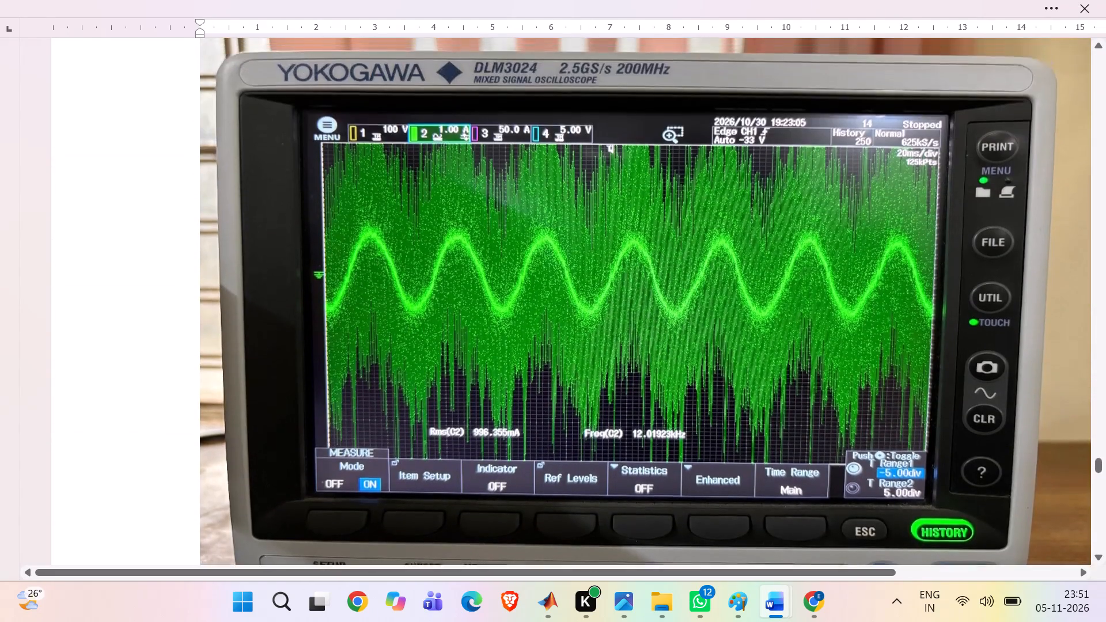
pyautogui.scroll(2, 683, 430)
pyautogui.scroll(-1, 683, 430)
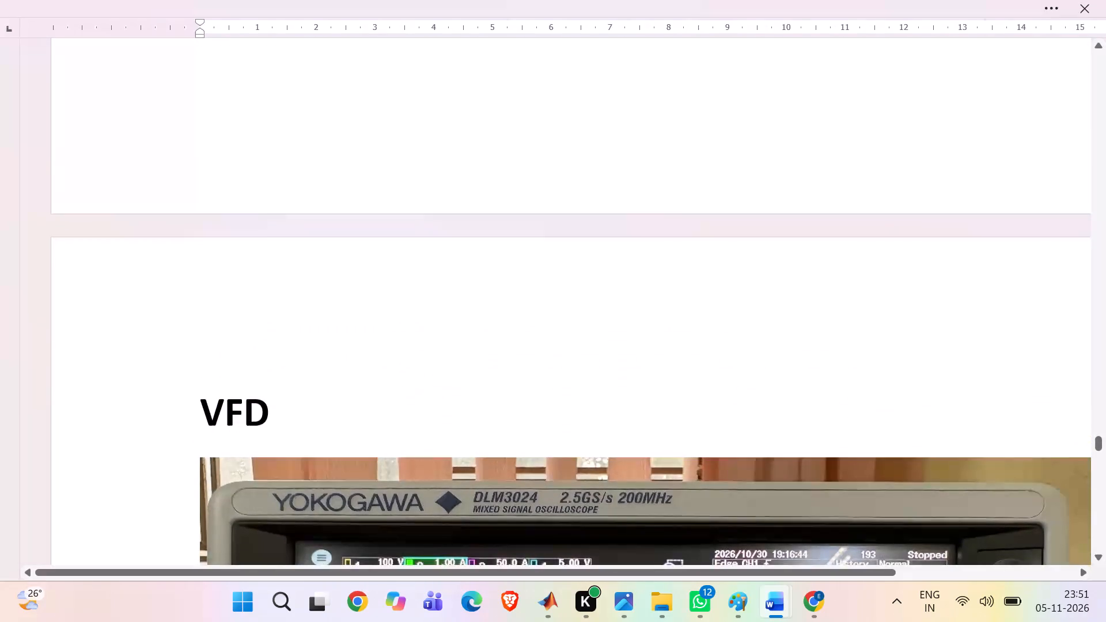
pyautogui.scroll(-1, 683, 430)
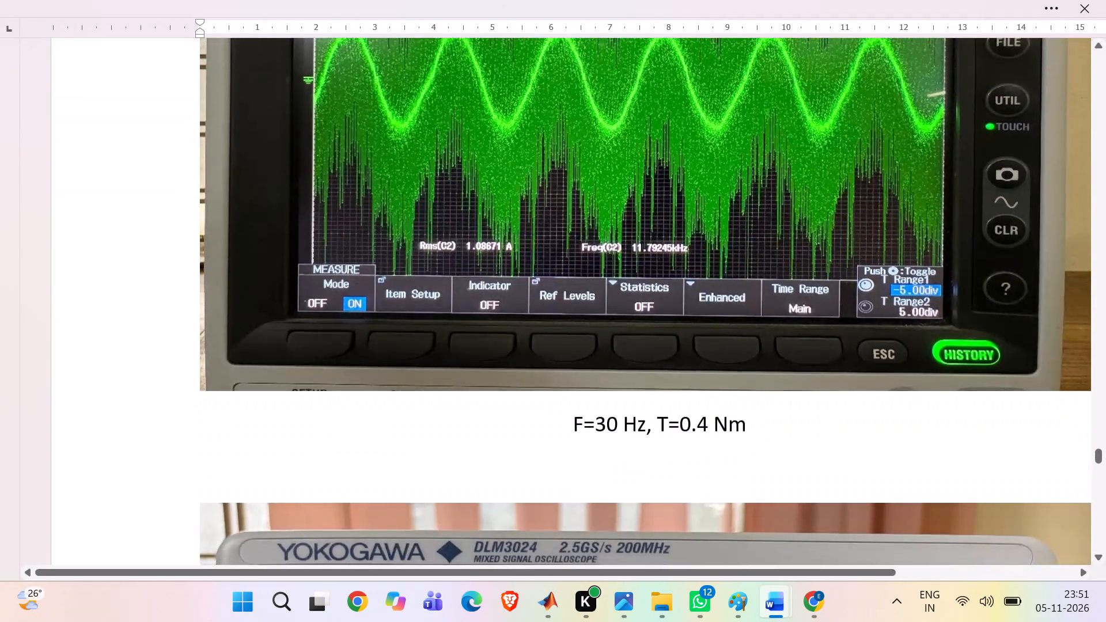
pyautogui.scroll(-4, 683, 430)
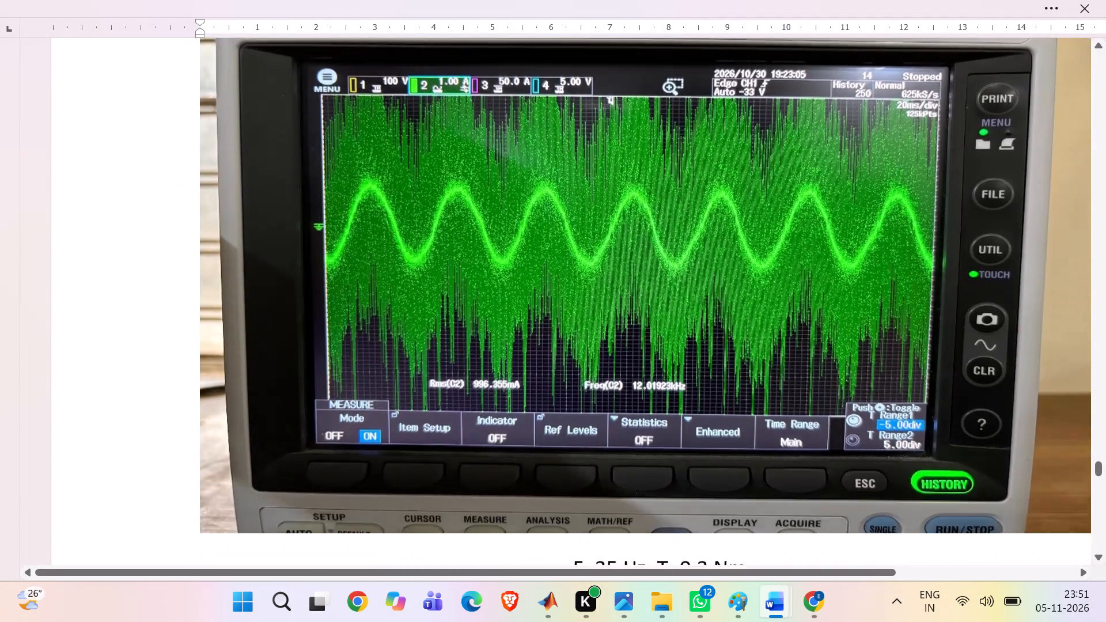
pyautogui.scroll(-4, 683, 430)
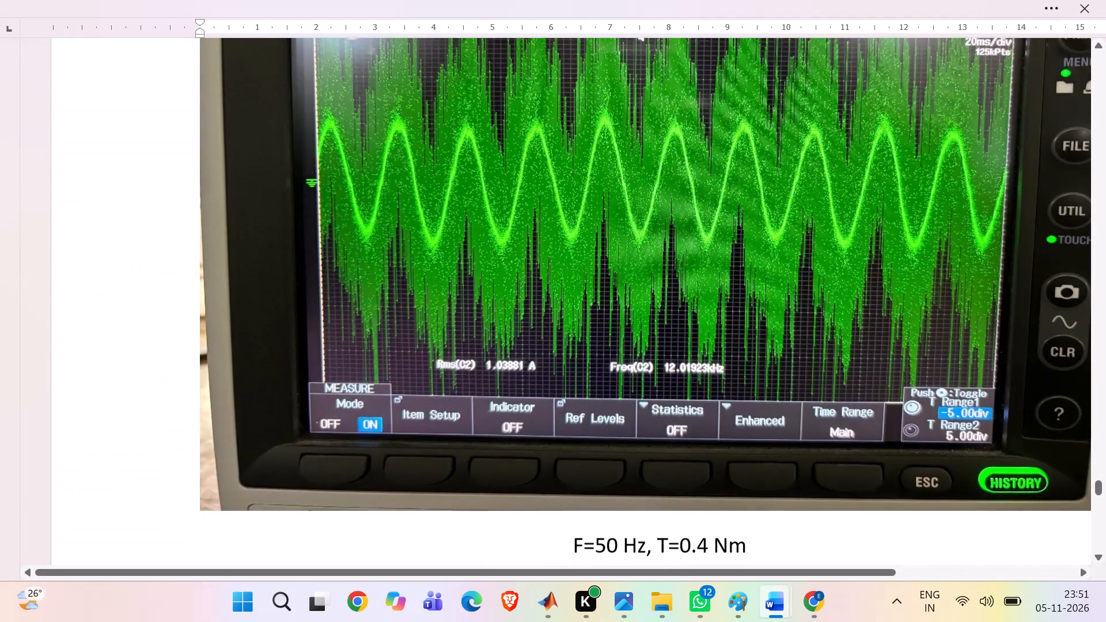
pyautogui.scroll(-2, 683, 430)
pyautogui.scroll(1, 683, 430)
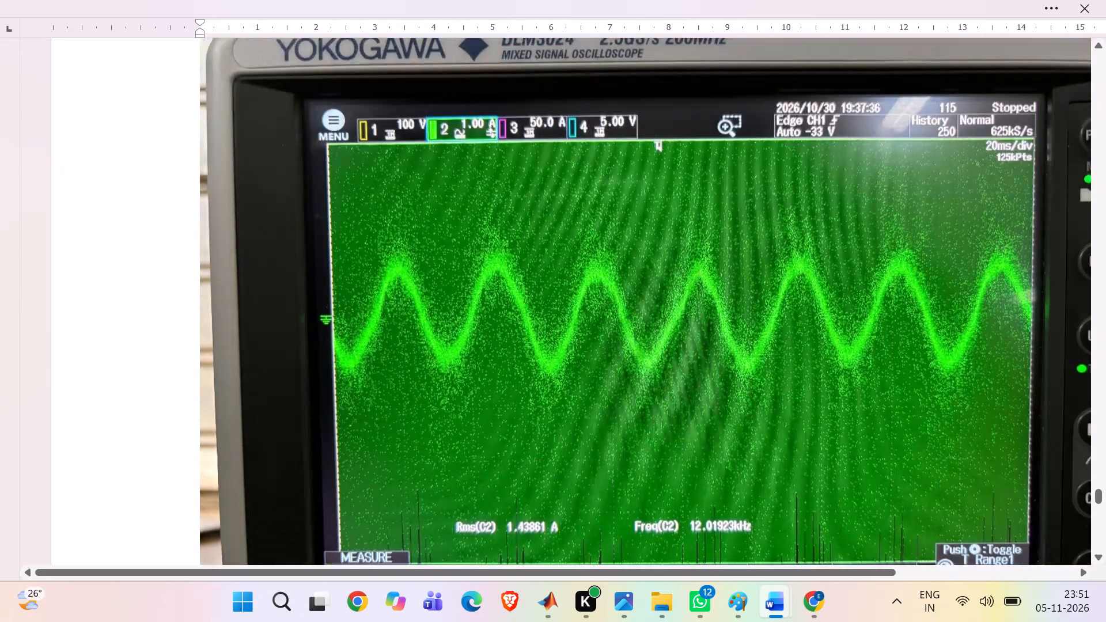
pyautogui.scroll(2, 683, 430)
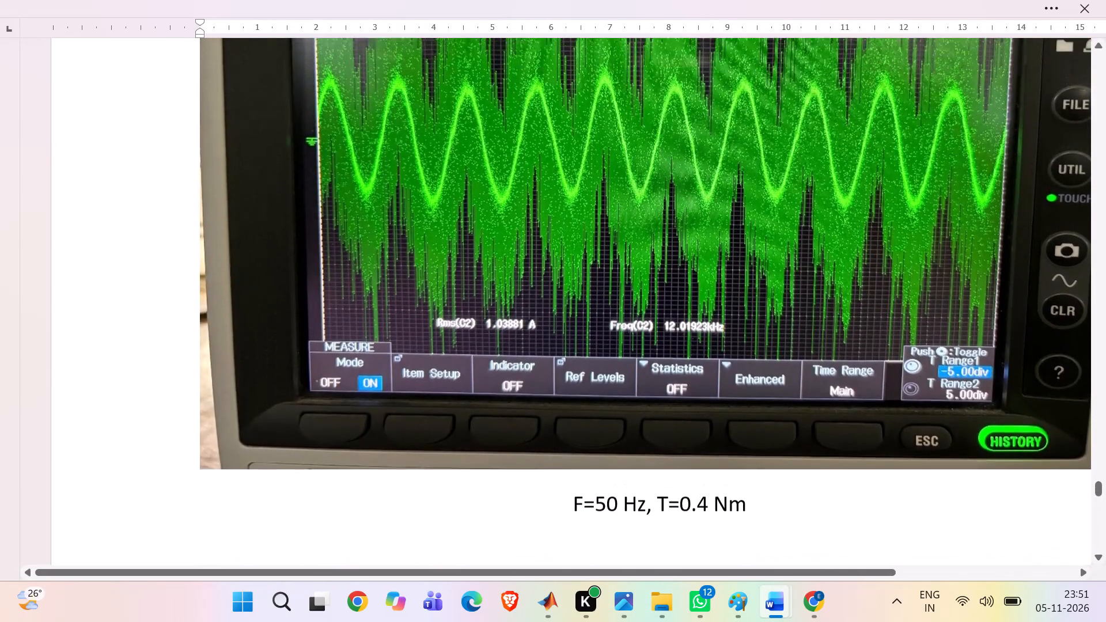
# Examine the oscilloscope current waveform photos and their frequency and torque captions near the end of the Word hardware results document.
pyautogui.scroll(1, 683, 430)
pyautogui.scroll(-4, 683, 430)
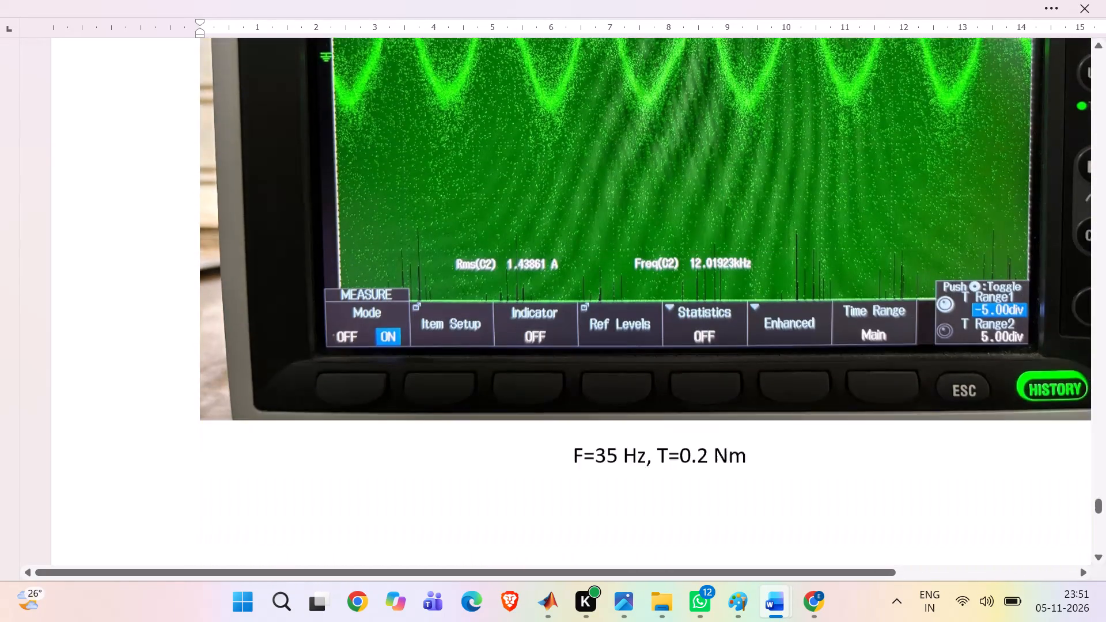
pyautogui.scroll(-4, 683, 430)
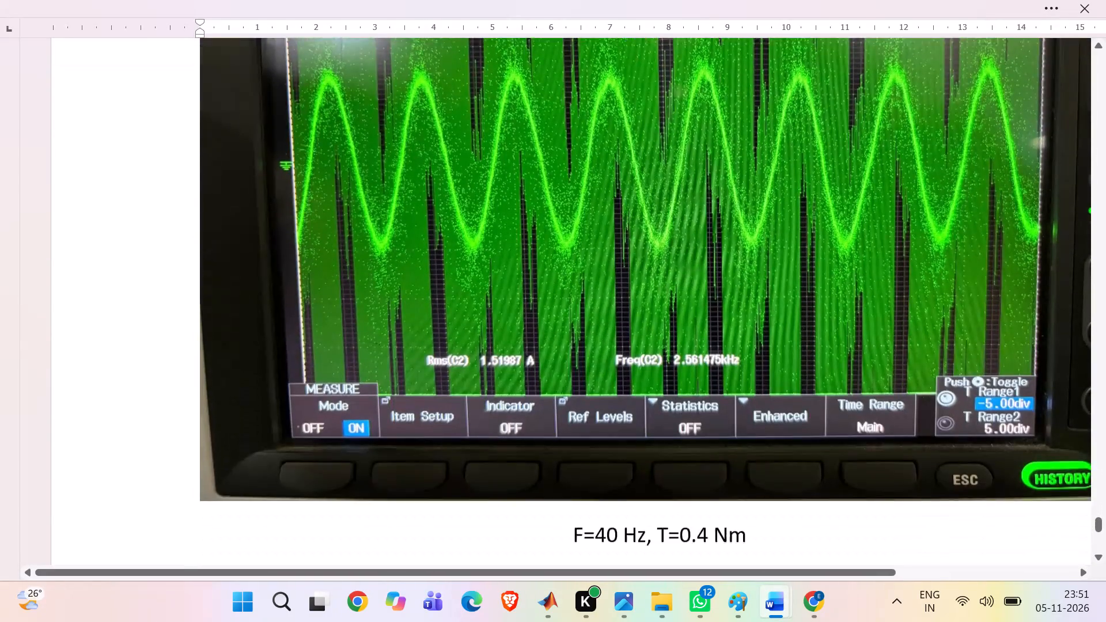
pyautogui.scroll(-1, 683, 430)
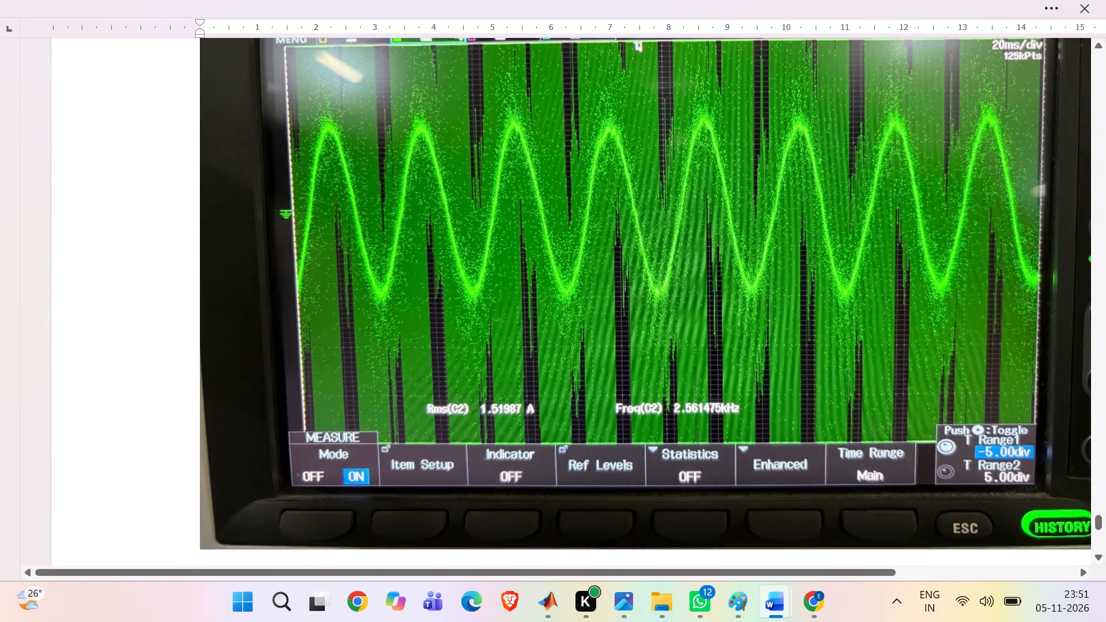
pyautogui.scroll(-3, 683, 430)
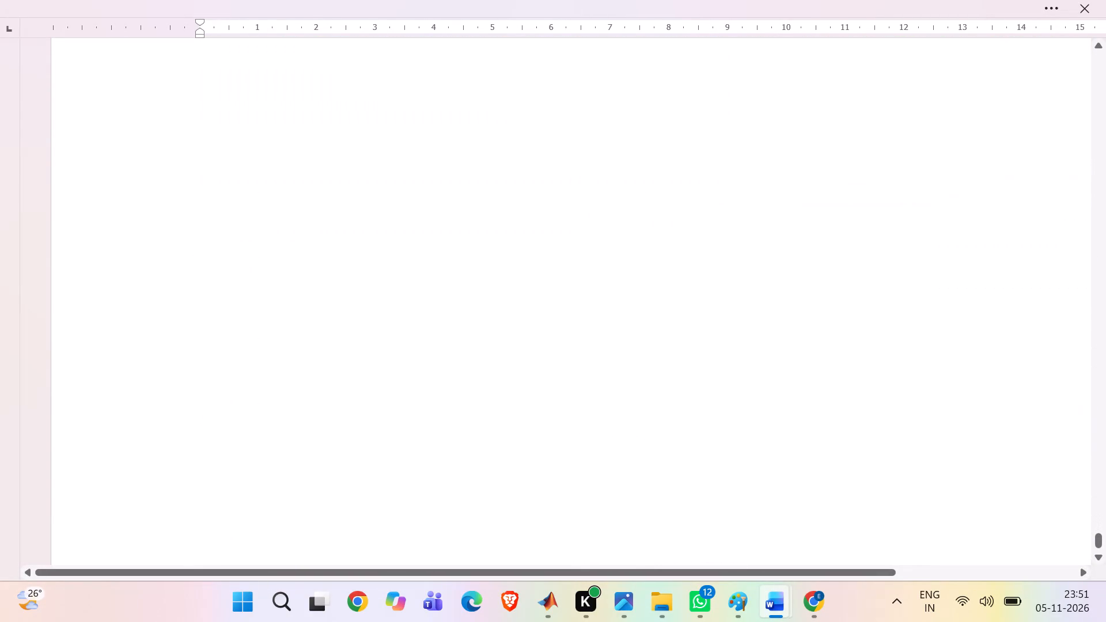
pyautogui.scroll(-5, 683, 430)
pyautogui.scroll(7, 683, 430)
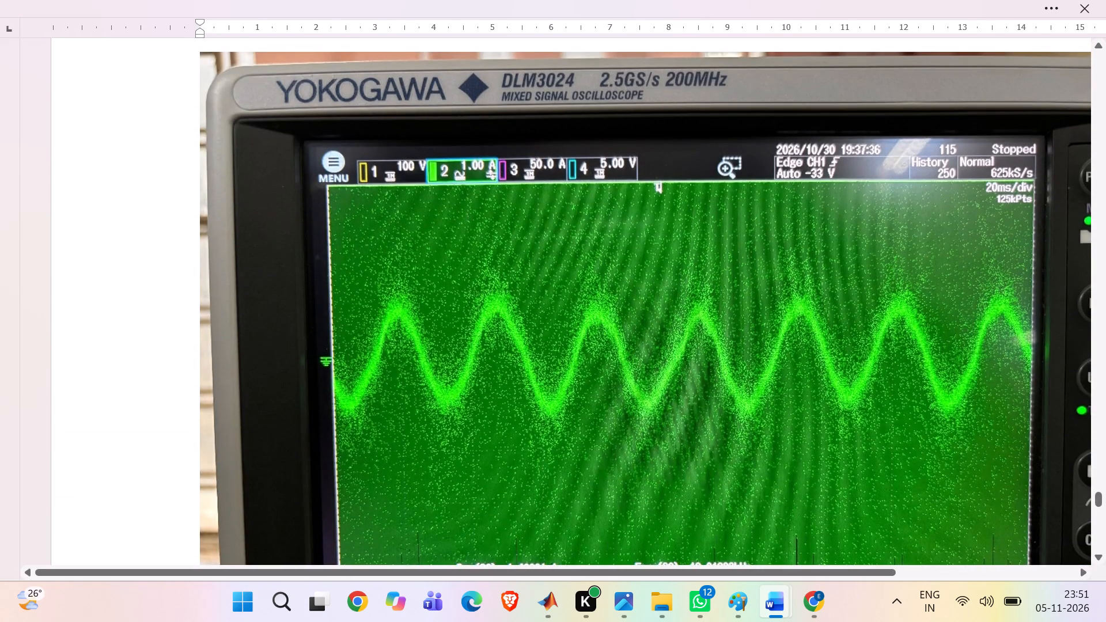
pyautogui.scroll(4, 683, 430)
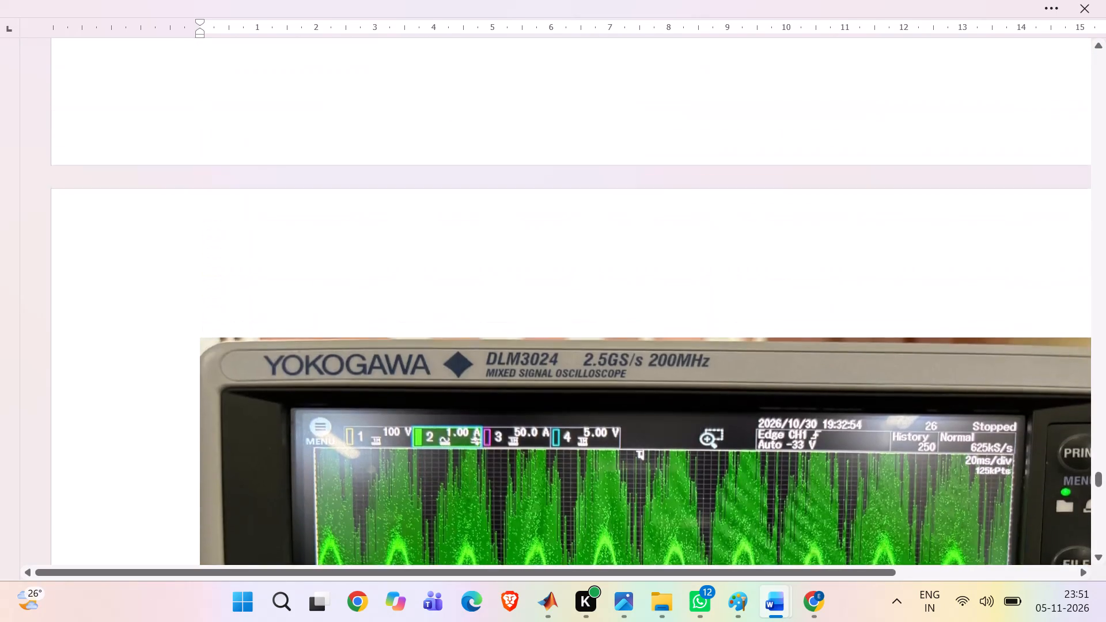
pyautogui.scroll(2, 683, 430)
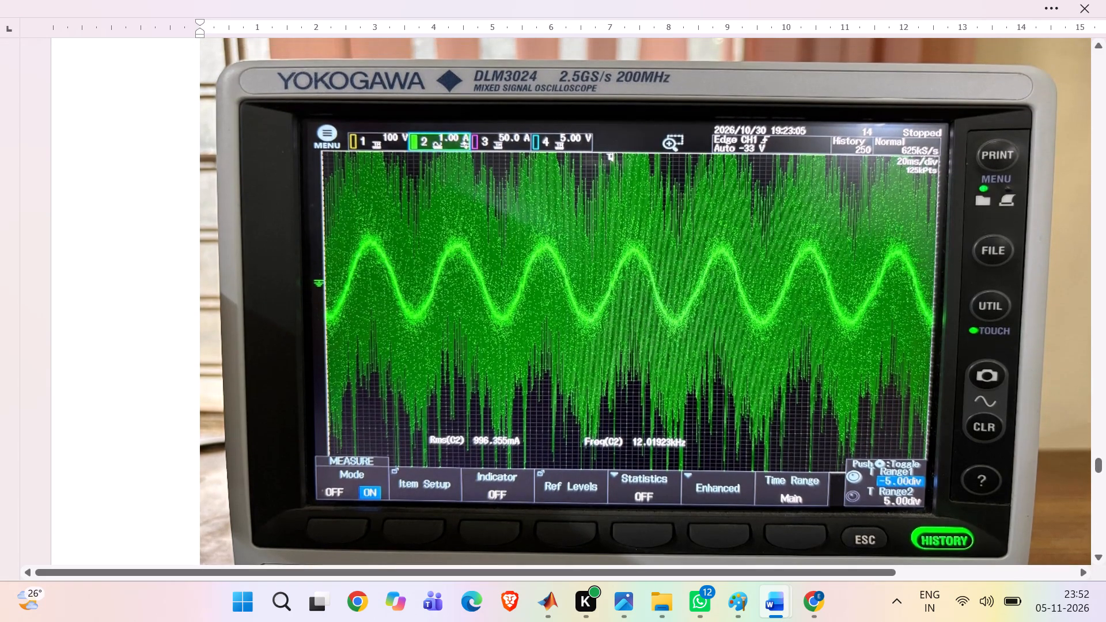
# Capture a rectangular snip of the oscilloscope's waveform display from the photo captioned F=35 Hz, T=0.3 Nm, and check its caption.
pyautogui.press('Print')
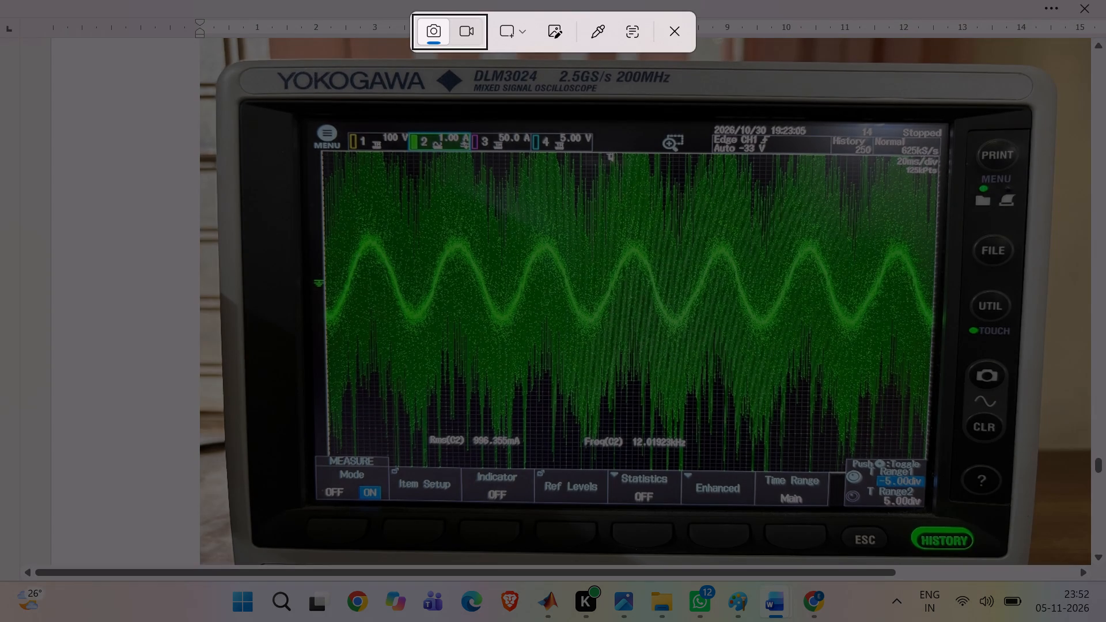
pyautogui.moveTo(323, 130); pyautogui.dragTo(624, 398)
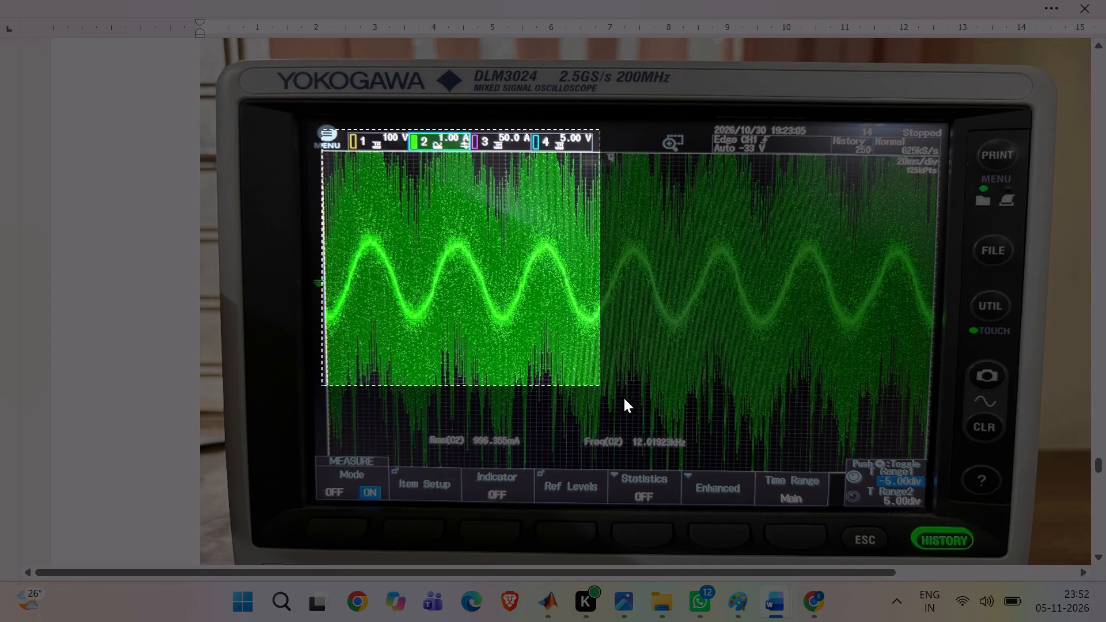
pyautogui.moveTo(624, 398); pyautogui.dragTo(898, 475)
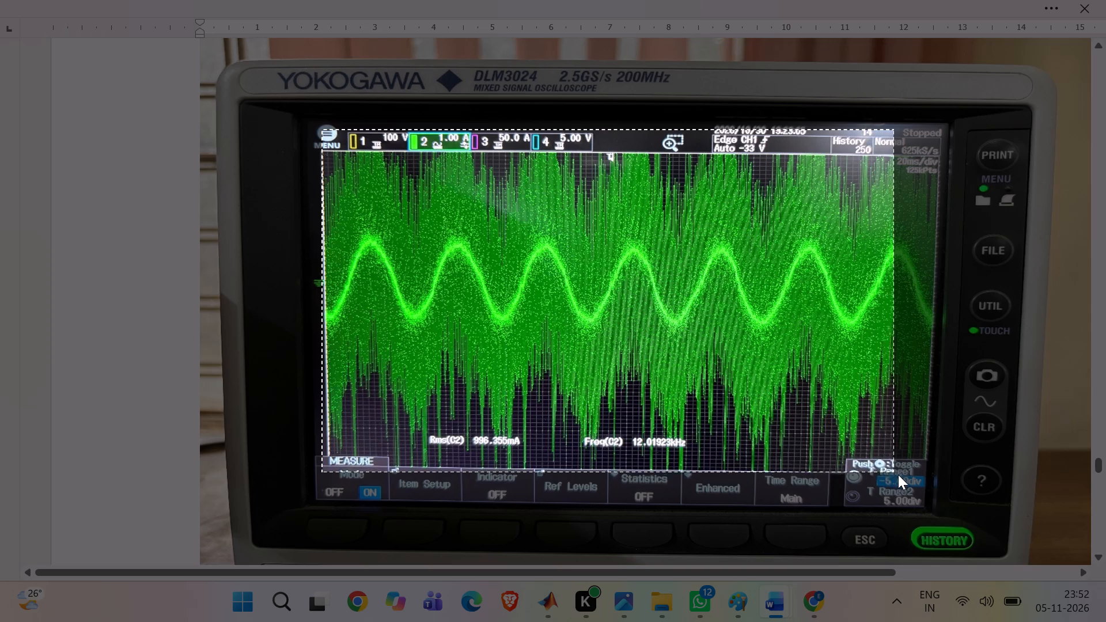
pyautogui.moveTo(898, 475); pyautogui.dragTo(931, 473)
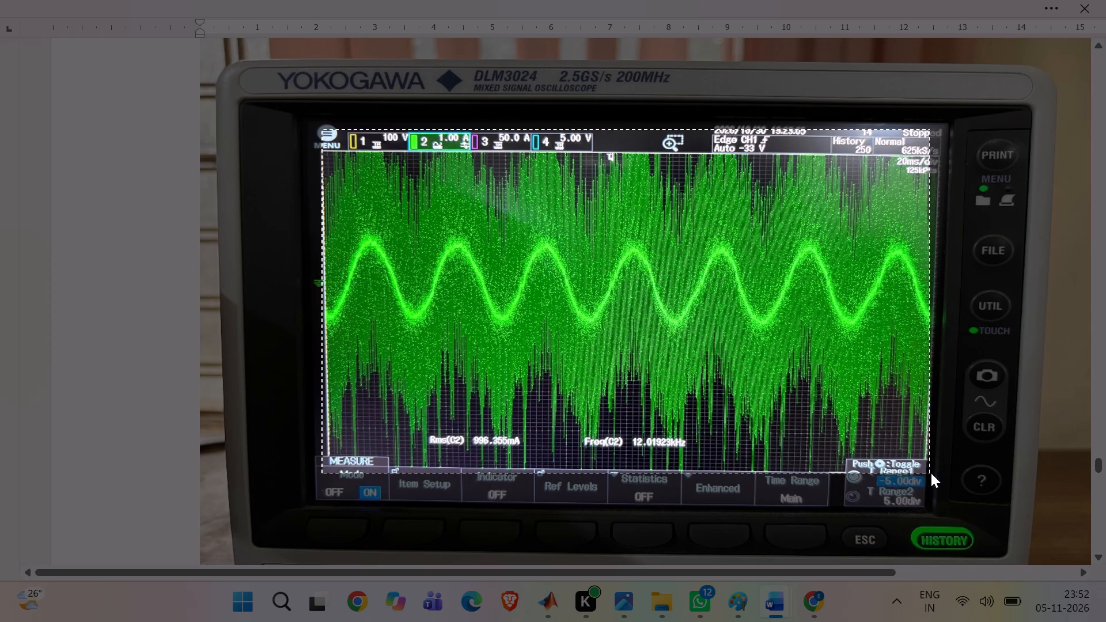
pyautogui.moveTo(931, 473); pyautogui.dragTo(928, 471)
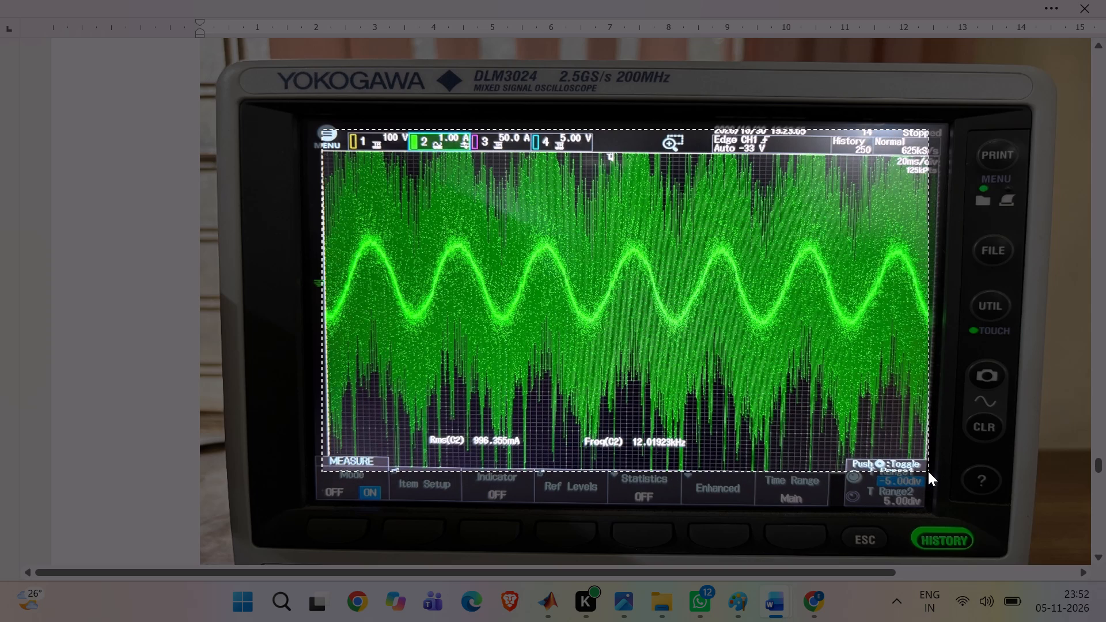
pyautogui.moveTo(928, 471); pyautogui.dragTo(930, 472)
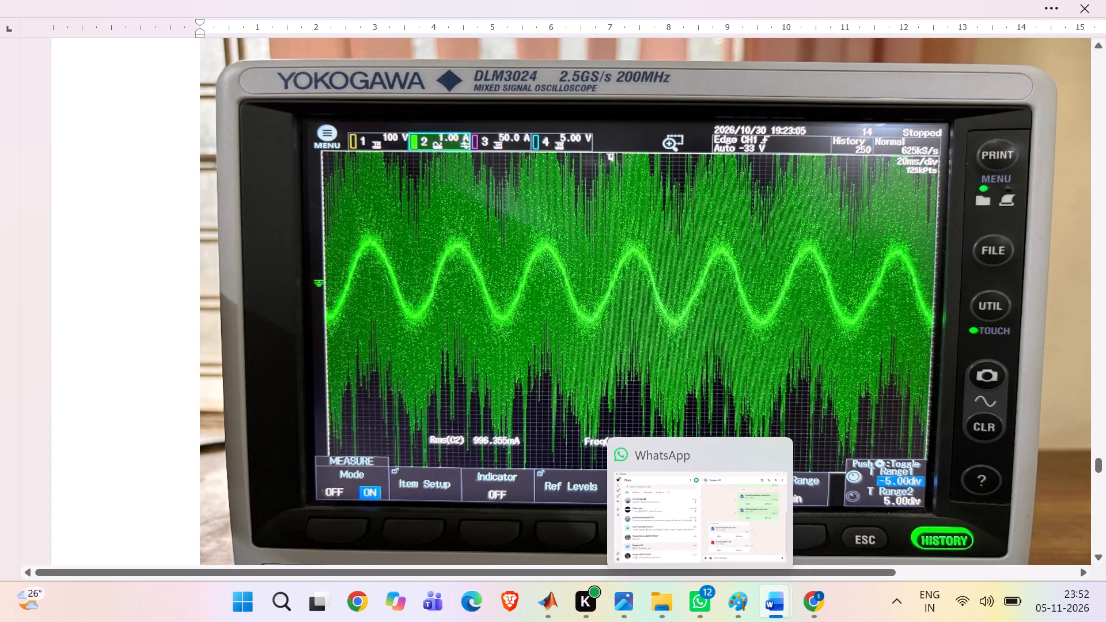
pyautogui.scroll(-1, 662, 343)
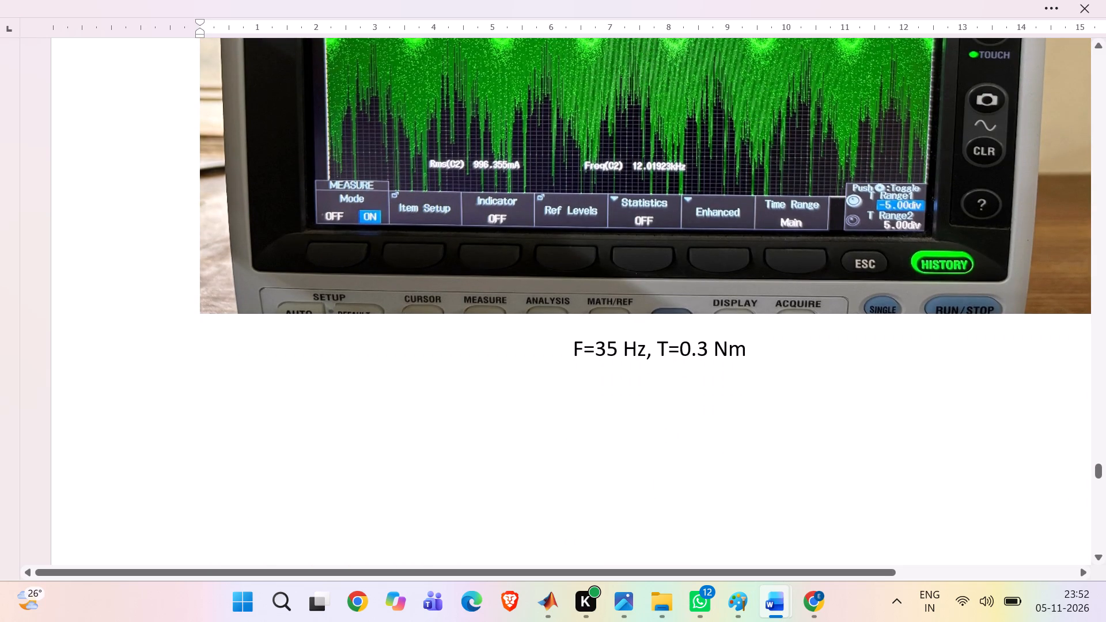
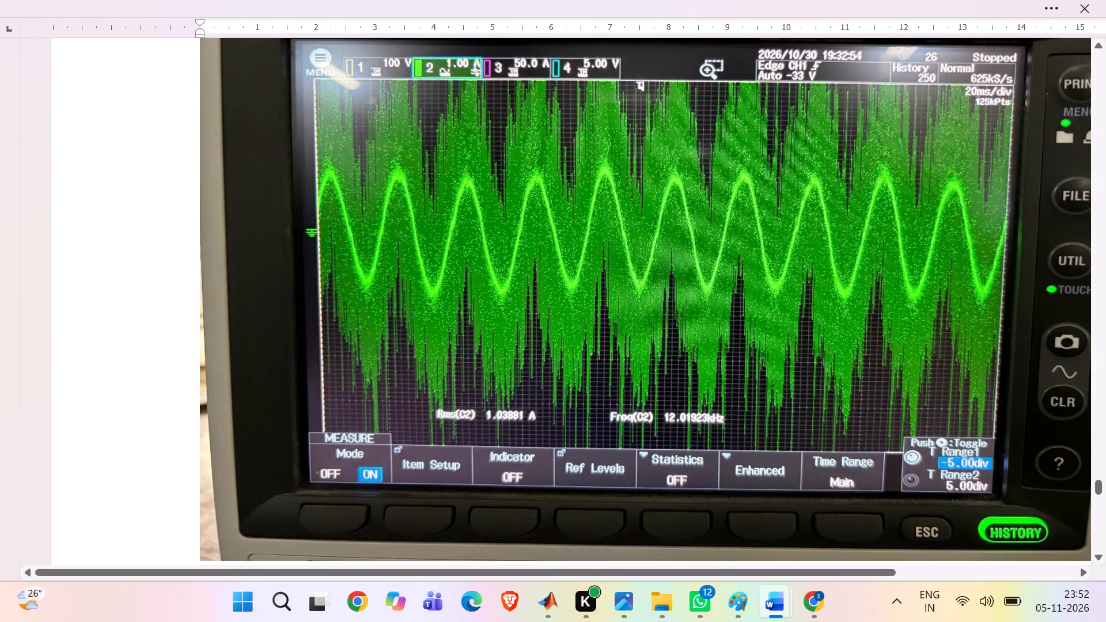
# Start a screen snip of the green oscilloscope current waveform photo in the Word hardware results document.
pyautogui.press('Print')
pyautogui.press('BackSpace')
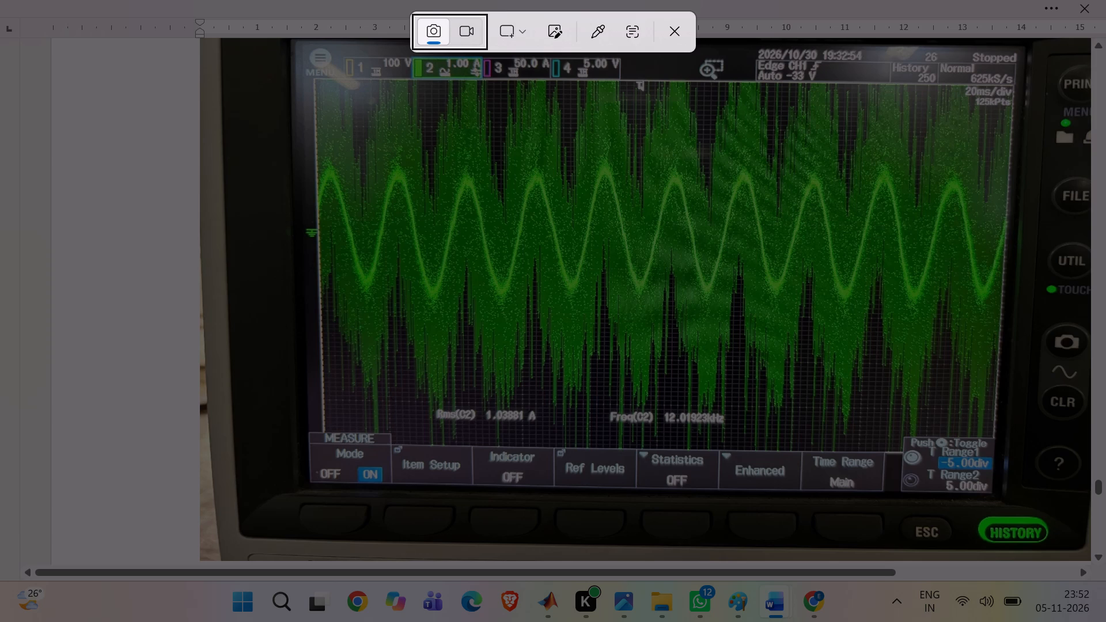
# Capture a rectangular screenshot of the green current waveform area on the oscilloscope photo, including the RMS and frequency readouts.
pyautogui.moveTo(317, 60); pyautogui.dragTo(715, 403)
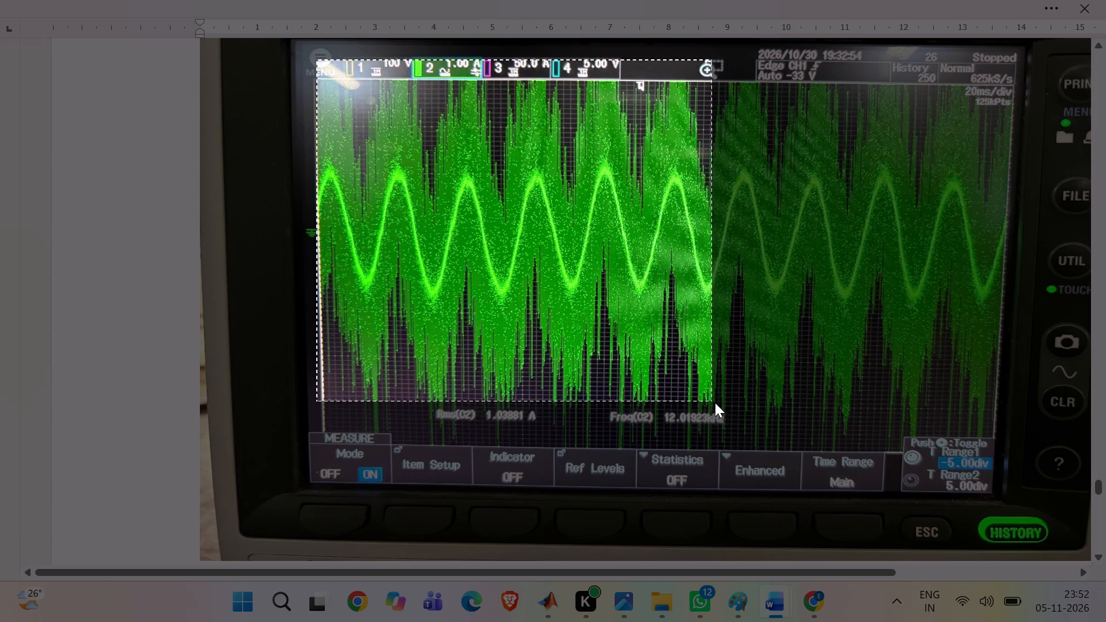
pyautogui.moveTo(715, 403); pyautogui.dragTo(948, 430)
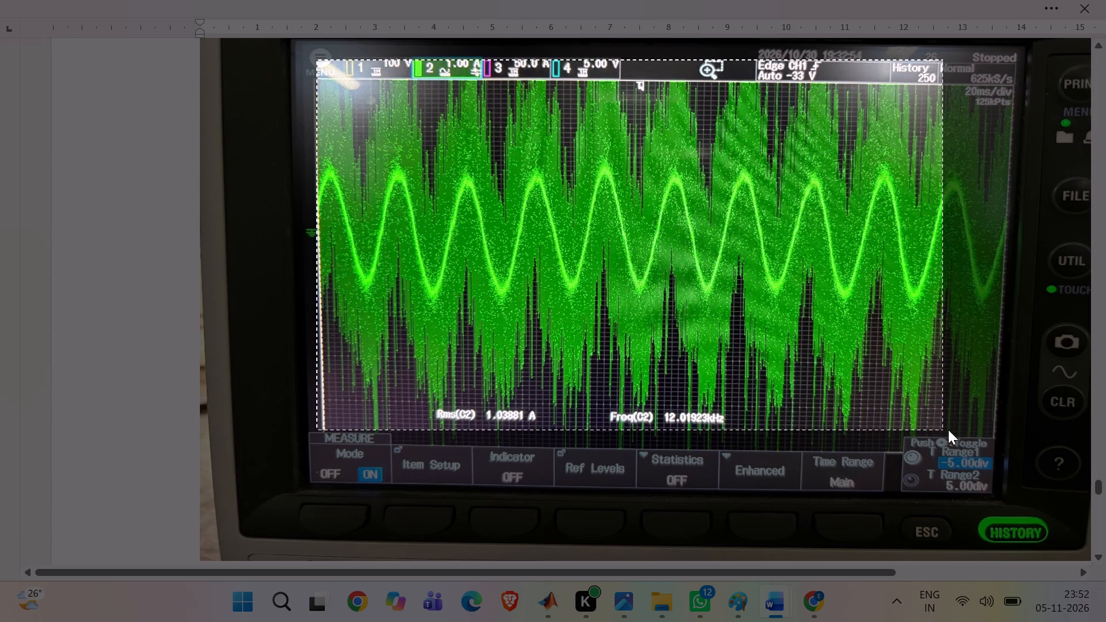
pyautogui.moveTo(948, 430); pyautogui.dragTo(1044, 453)
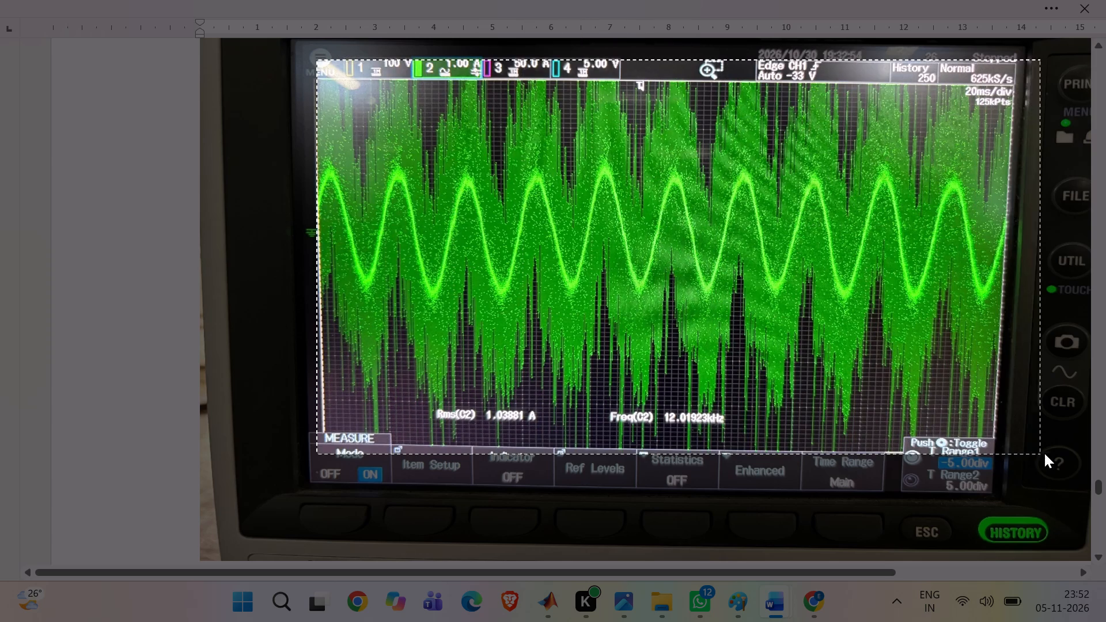
pyautogui.moveTo(1044, 453); pyautogui.dragTo(1001, 449)
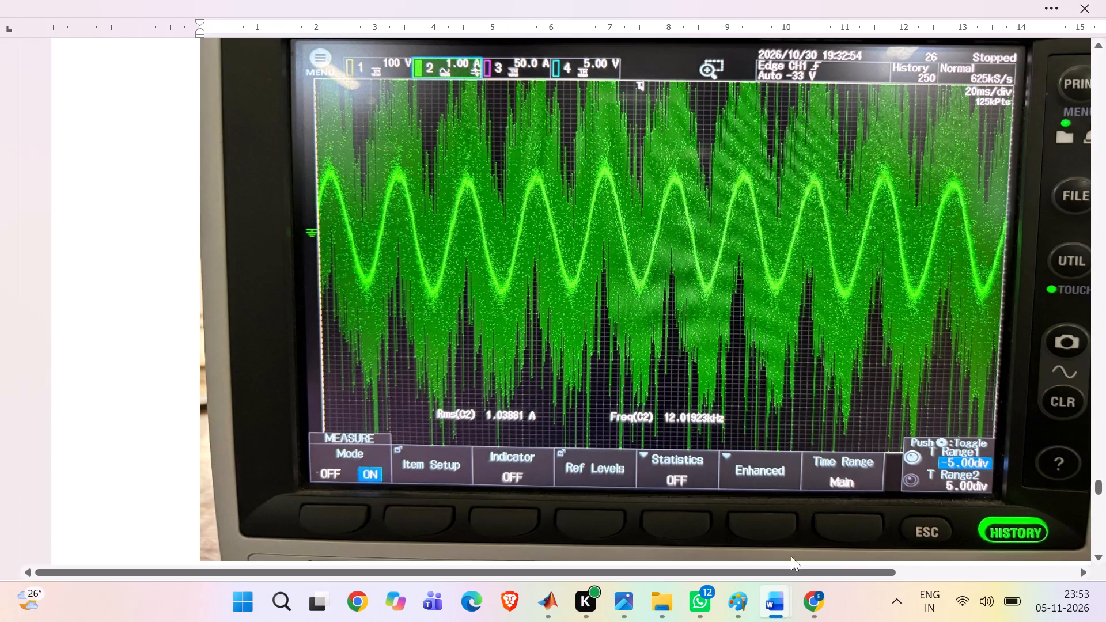
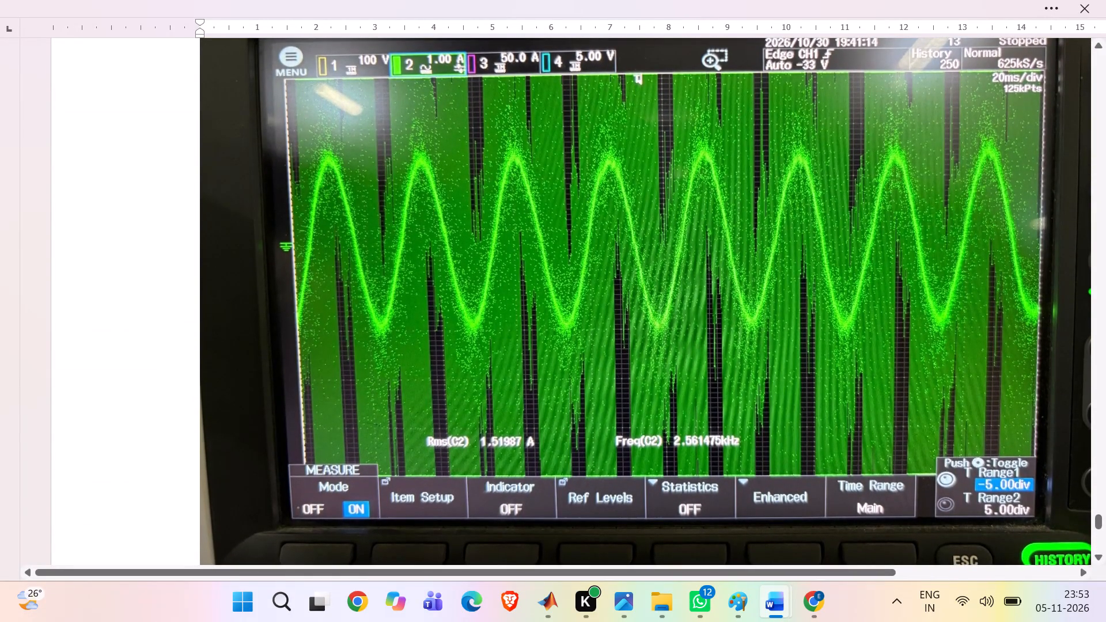
# Capture a rectangular screenshot of the full-width green current waveform, with RMS and frequency readouts, from the photo captioned F=40 Hz, T=0.4 Nm.
pyautogui.press('Print')
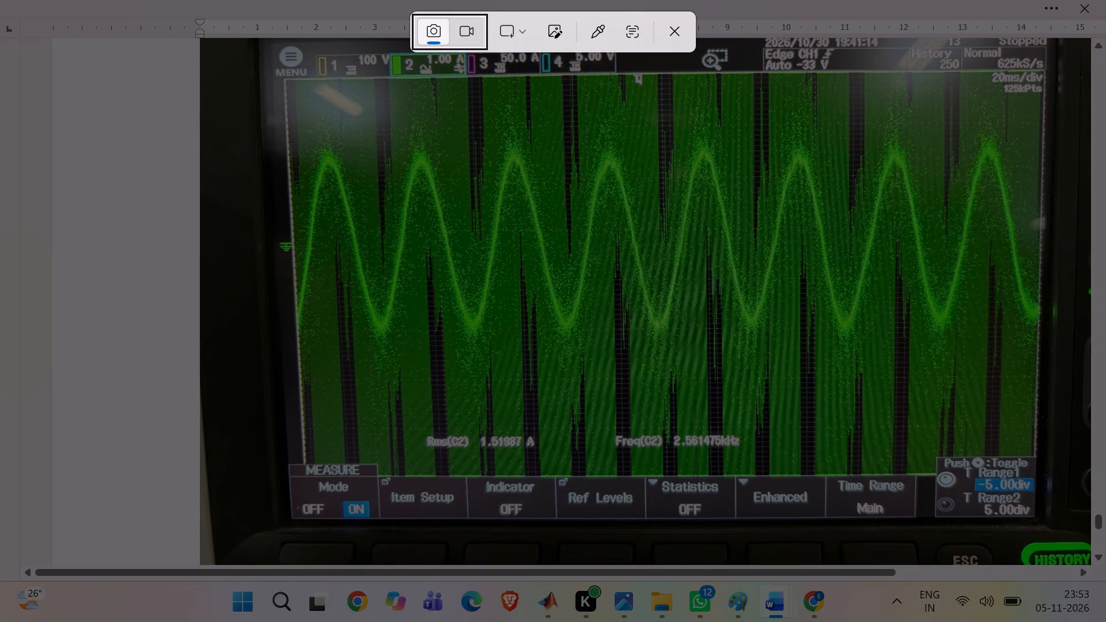
pyautogui.moveTo(282, 79); pyautogui.dragTo(840, 468)
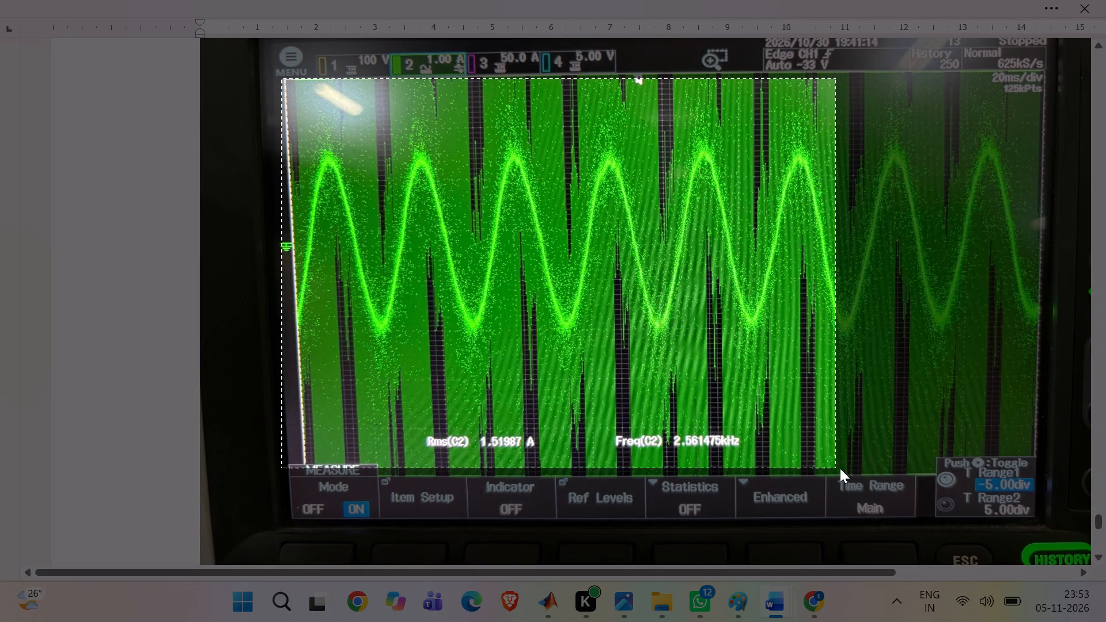
pyautogui.moveTo(840, 468); pyautogui.dragTo(1049, 470)
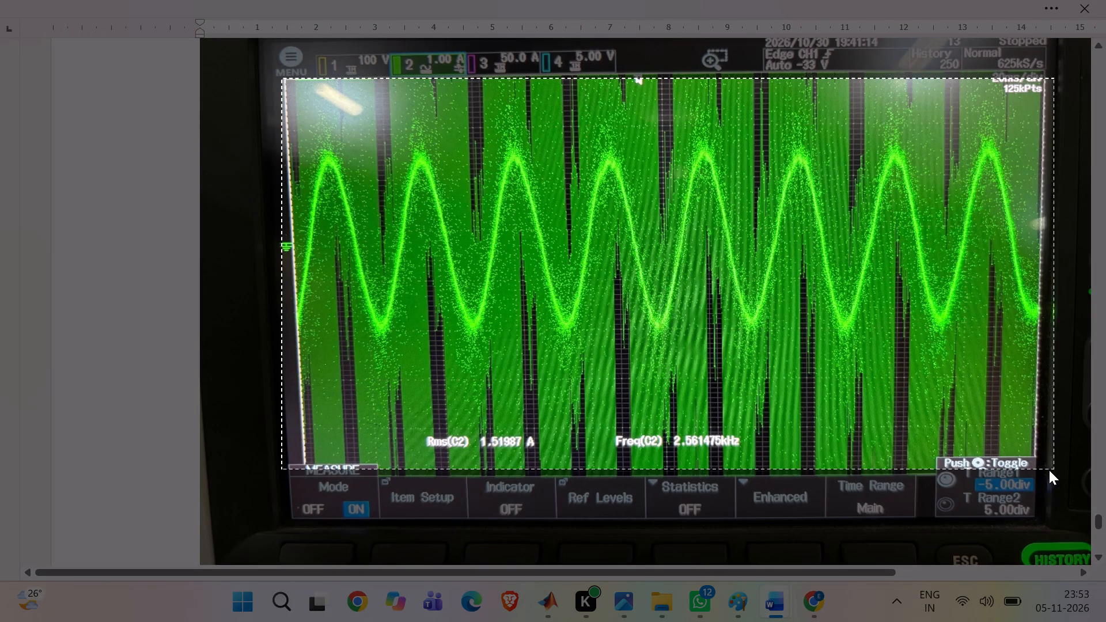
pyautogui.moveTo(1049, 470); pyautogui.dragTo(1039, 471)
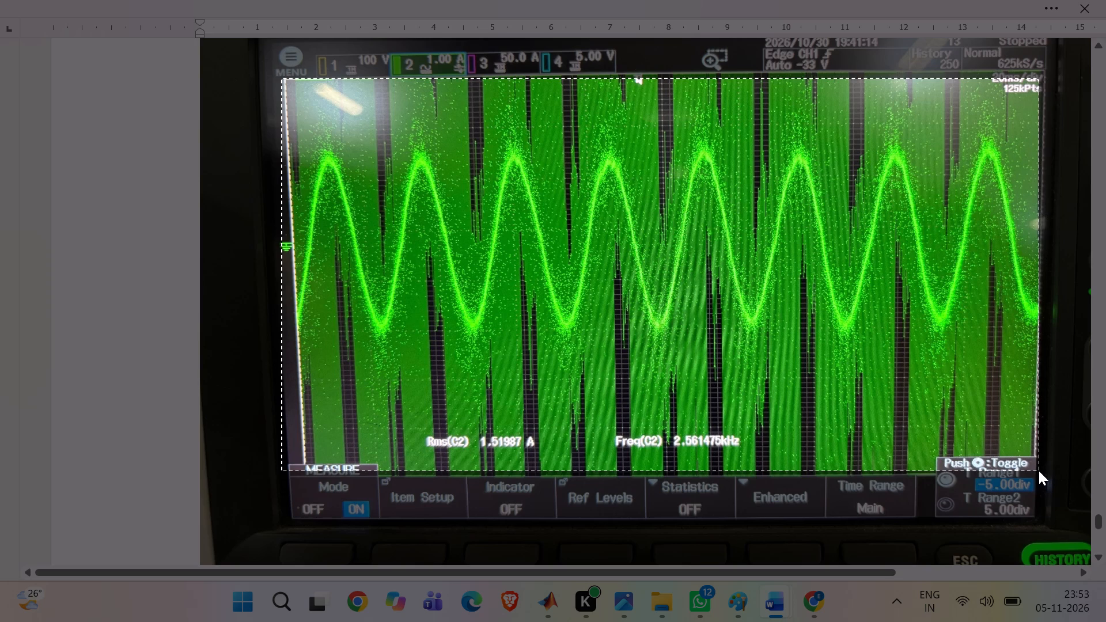
pyautogui.moveTo(1039, 471); pyautogui.dragTo(1040, 471)
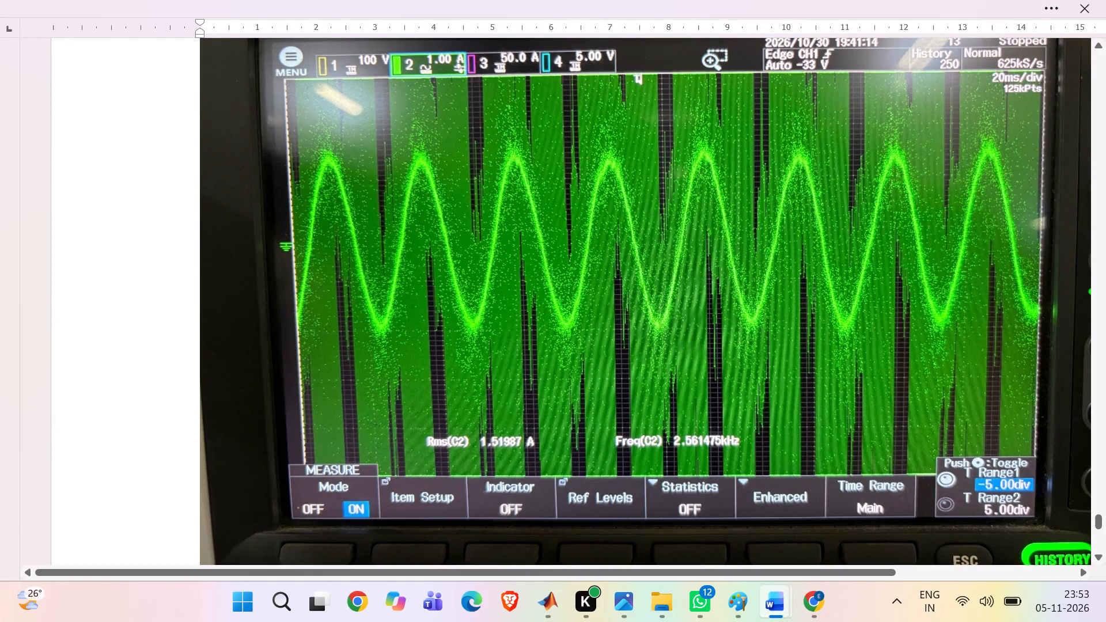
pyautogui.scroll(-1, 783, 481)
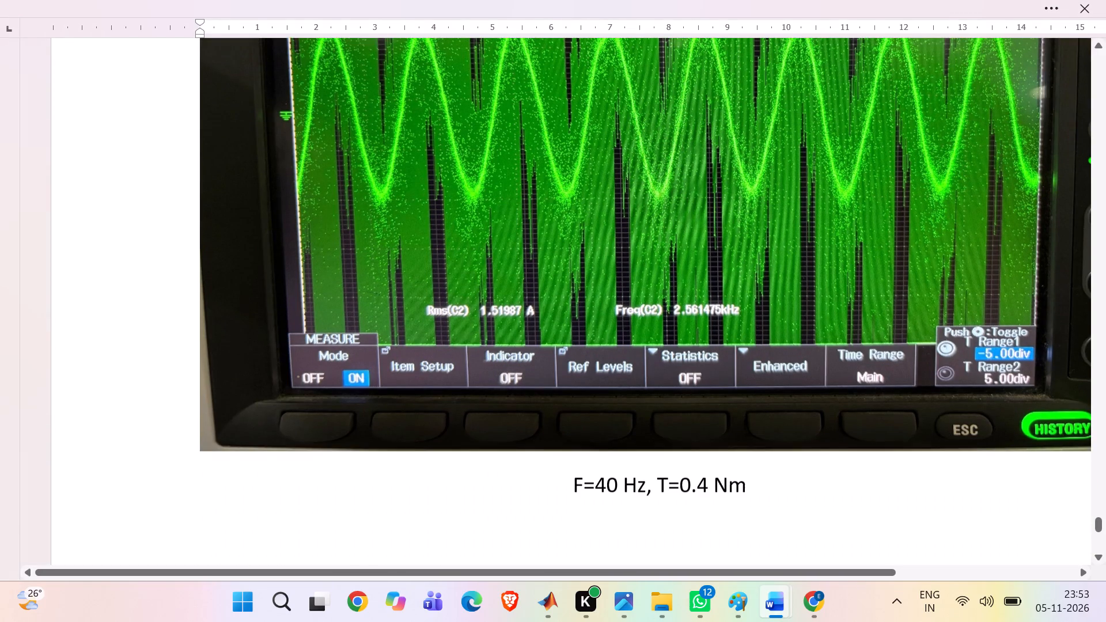
pyautogui.scroll(-1, 783, 481)
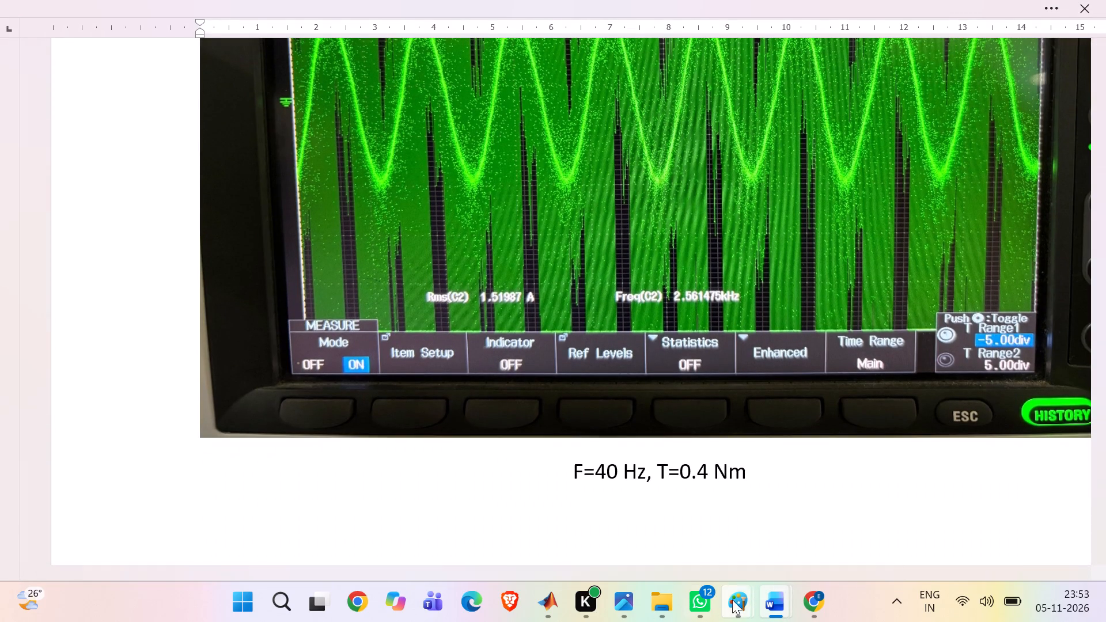
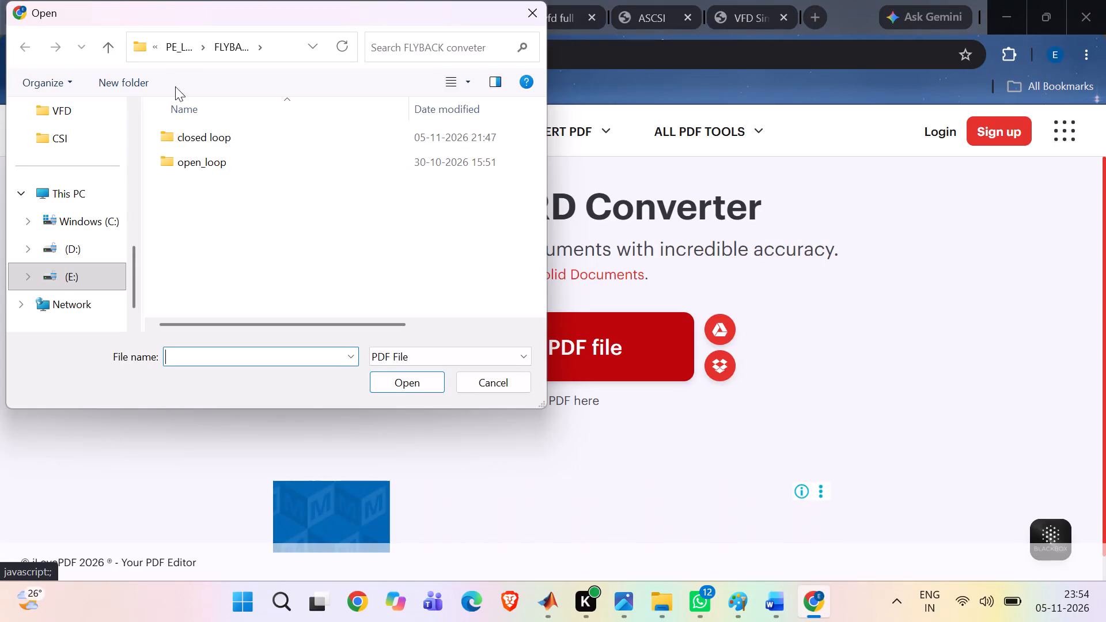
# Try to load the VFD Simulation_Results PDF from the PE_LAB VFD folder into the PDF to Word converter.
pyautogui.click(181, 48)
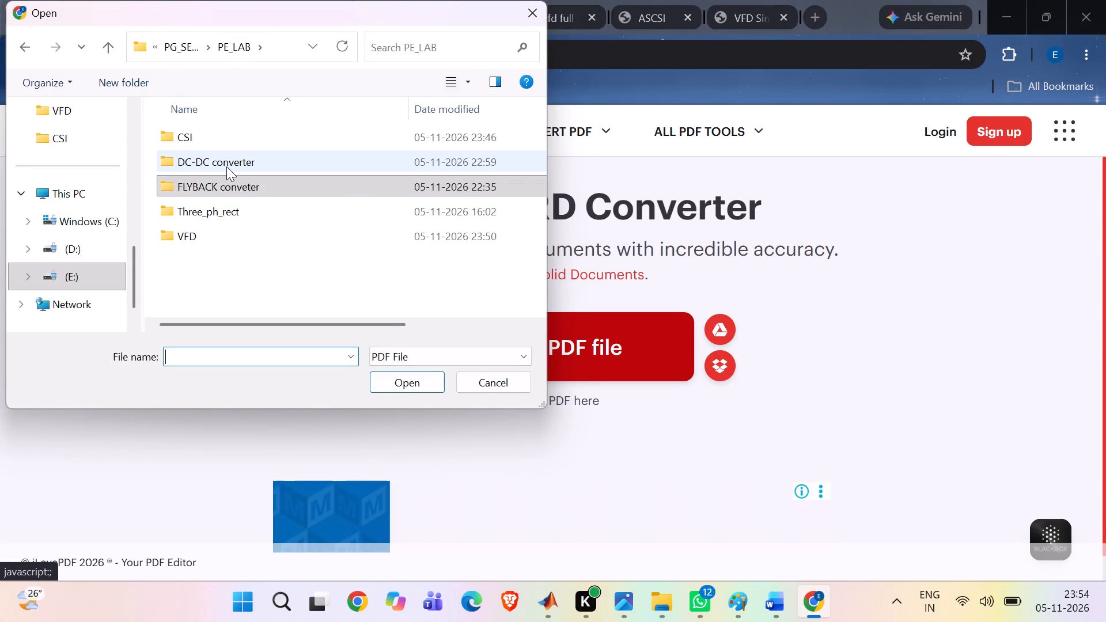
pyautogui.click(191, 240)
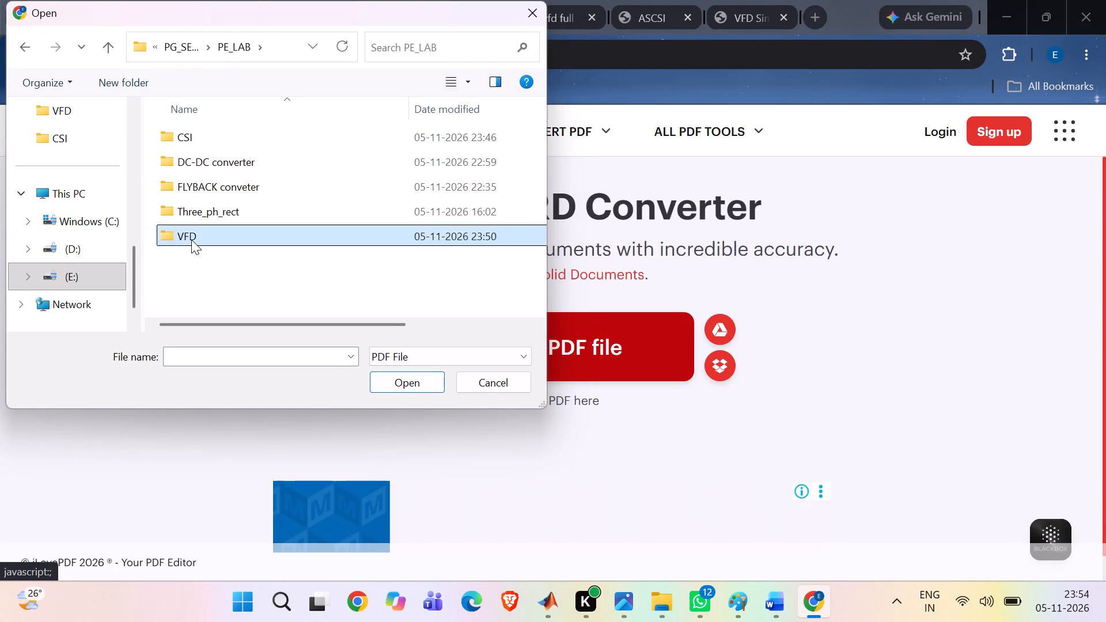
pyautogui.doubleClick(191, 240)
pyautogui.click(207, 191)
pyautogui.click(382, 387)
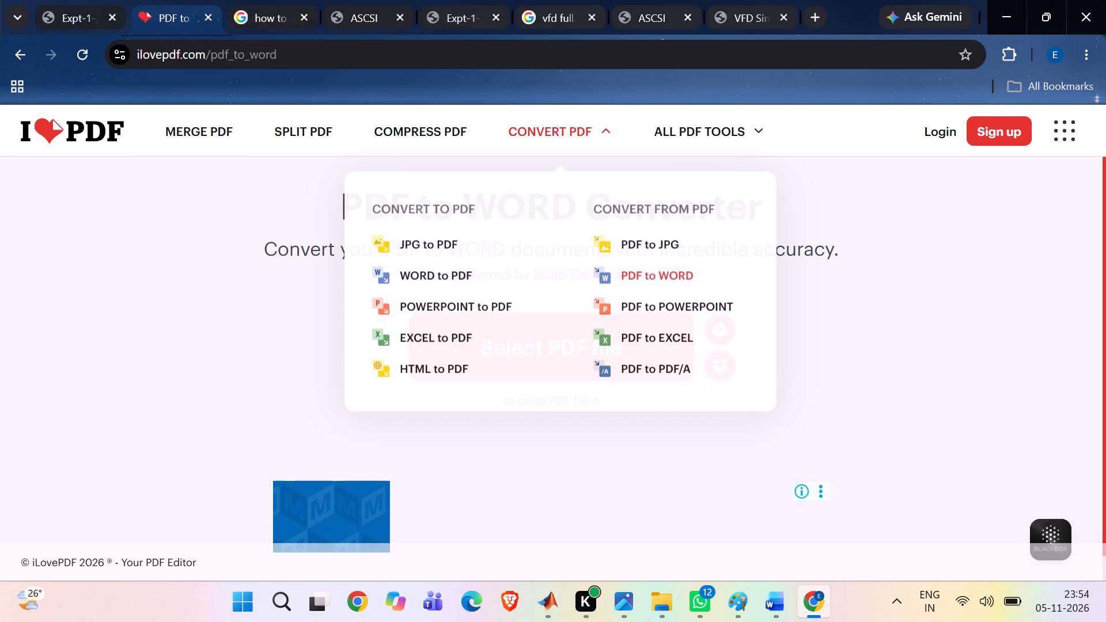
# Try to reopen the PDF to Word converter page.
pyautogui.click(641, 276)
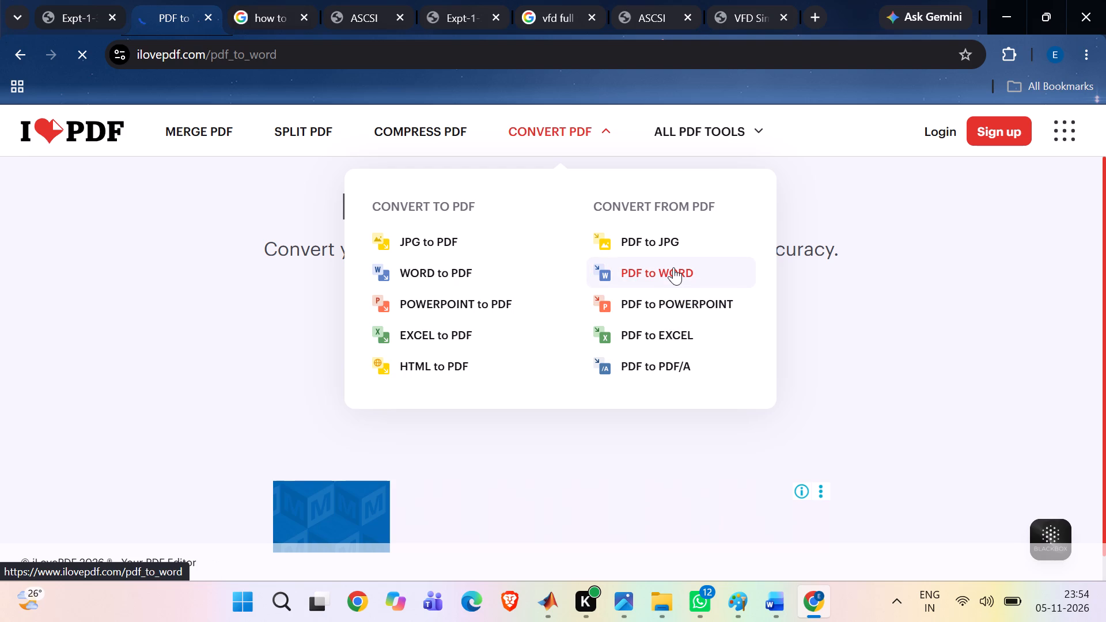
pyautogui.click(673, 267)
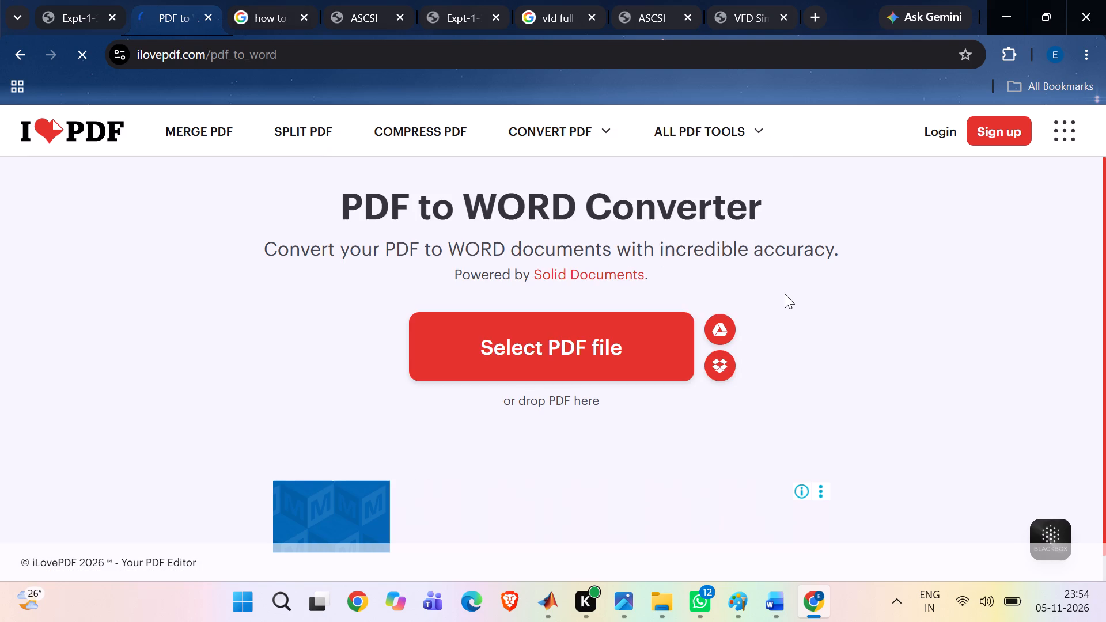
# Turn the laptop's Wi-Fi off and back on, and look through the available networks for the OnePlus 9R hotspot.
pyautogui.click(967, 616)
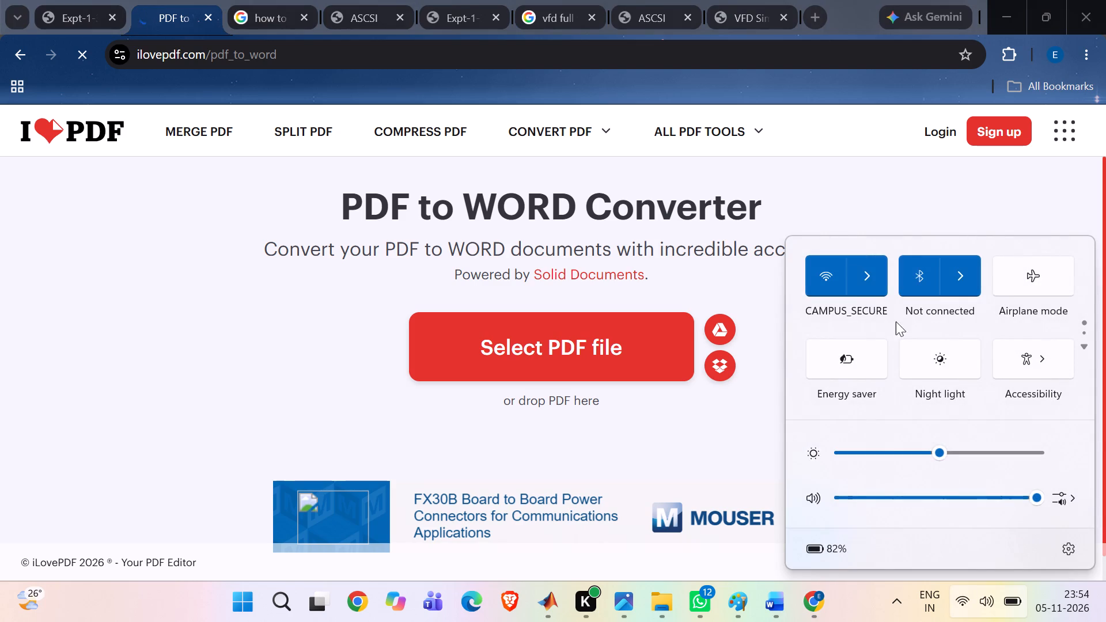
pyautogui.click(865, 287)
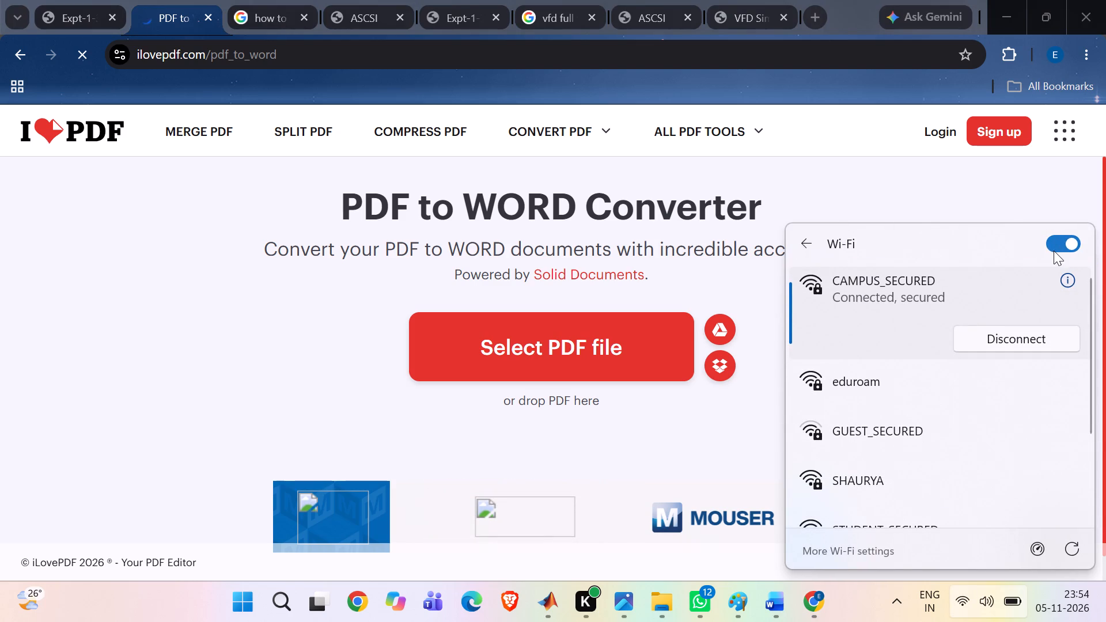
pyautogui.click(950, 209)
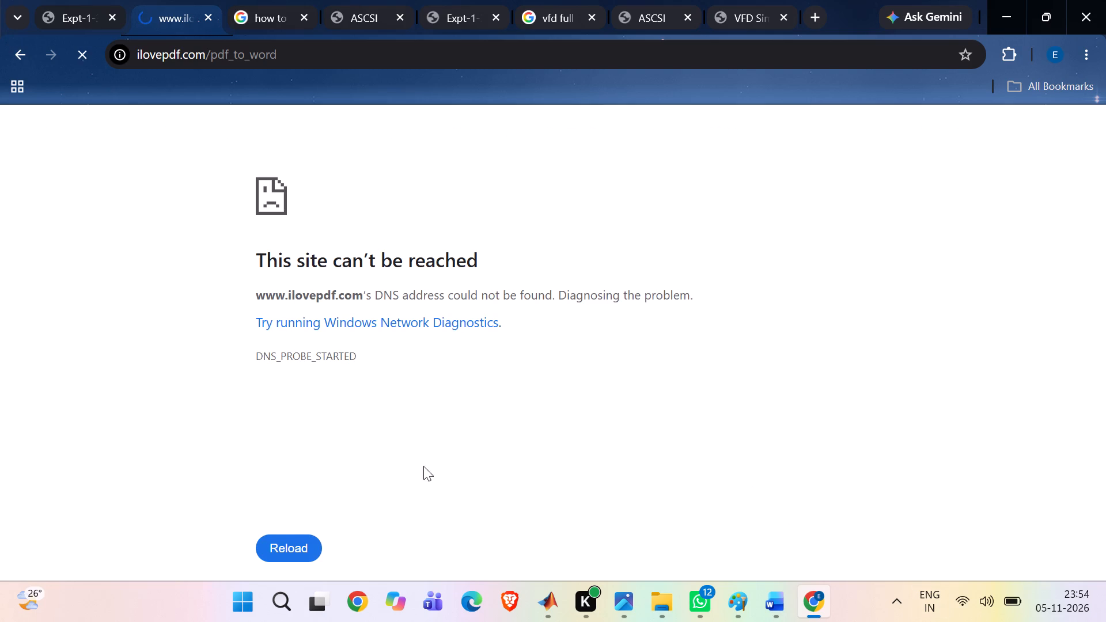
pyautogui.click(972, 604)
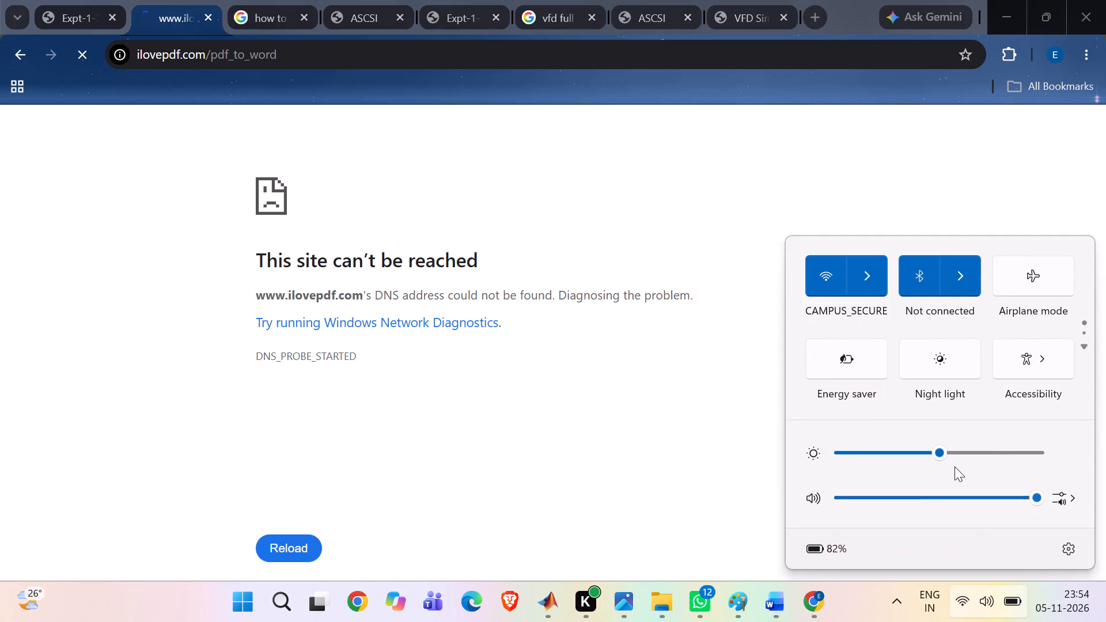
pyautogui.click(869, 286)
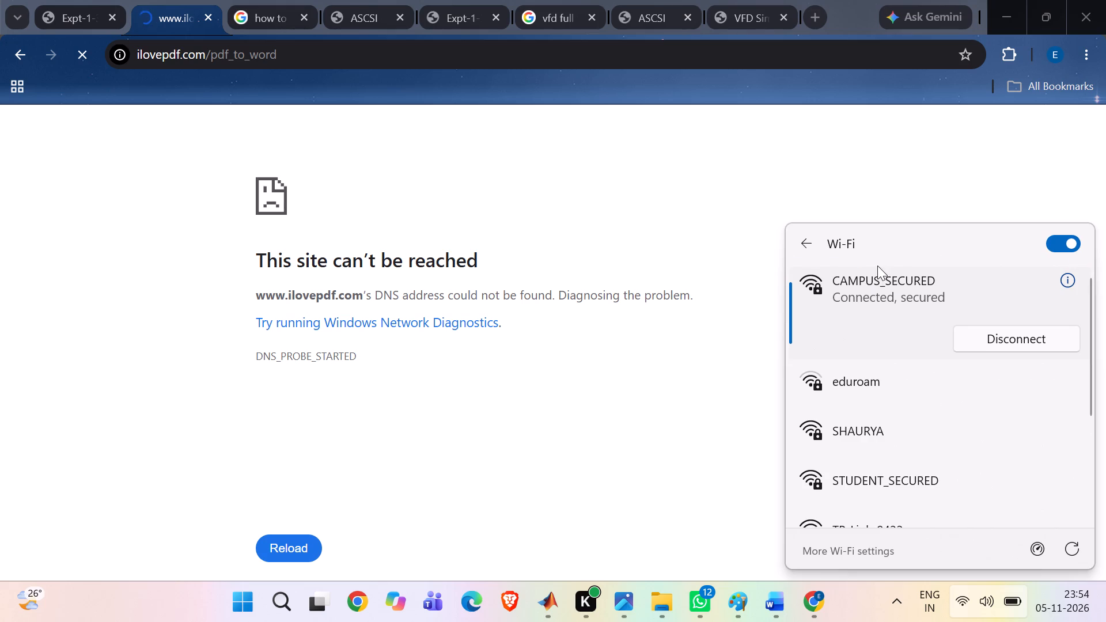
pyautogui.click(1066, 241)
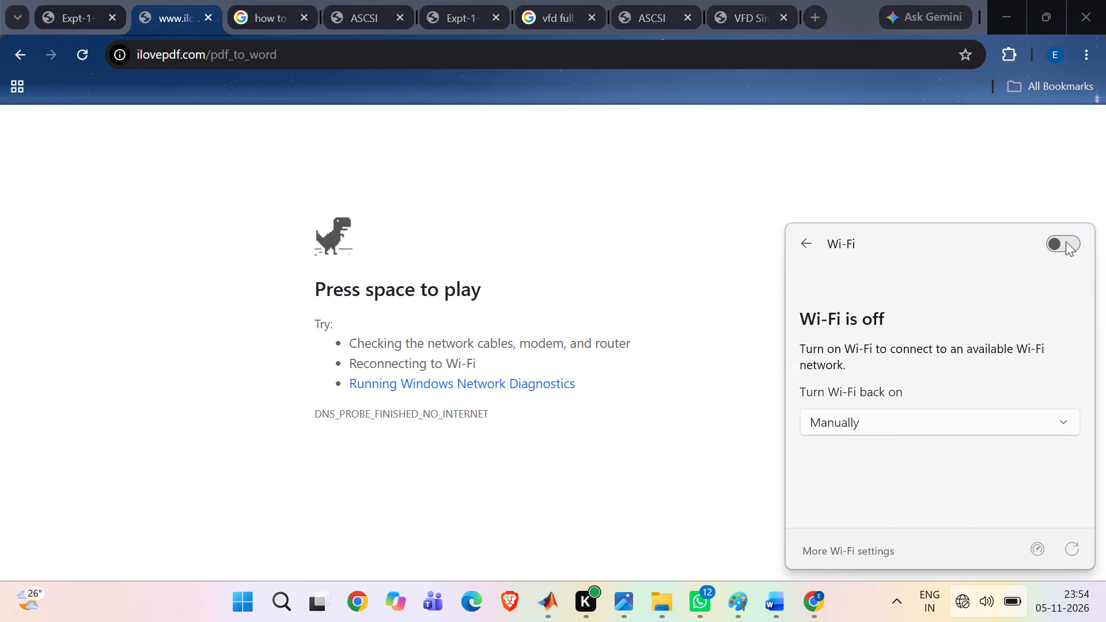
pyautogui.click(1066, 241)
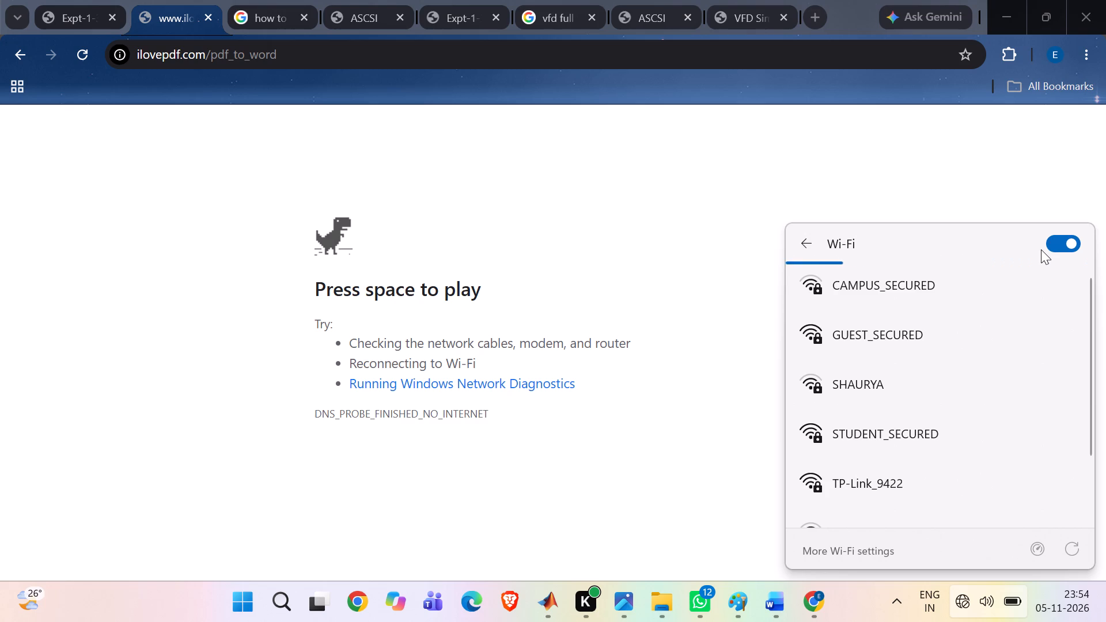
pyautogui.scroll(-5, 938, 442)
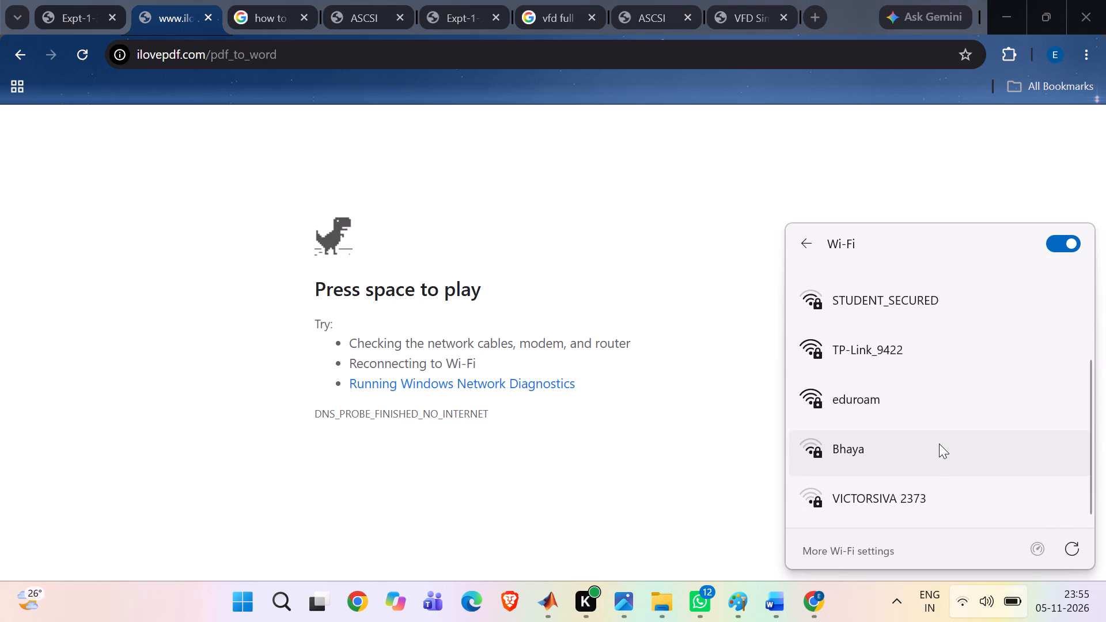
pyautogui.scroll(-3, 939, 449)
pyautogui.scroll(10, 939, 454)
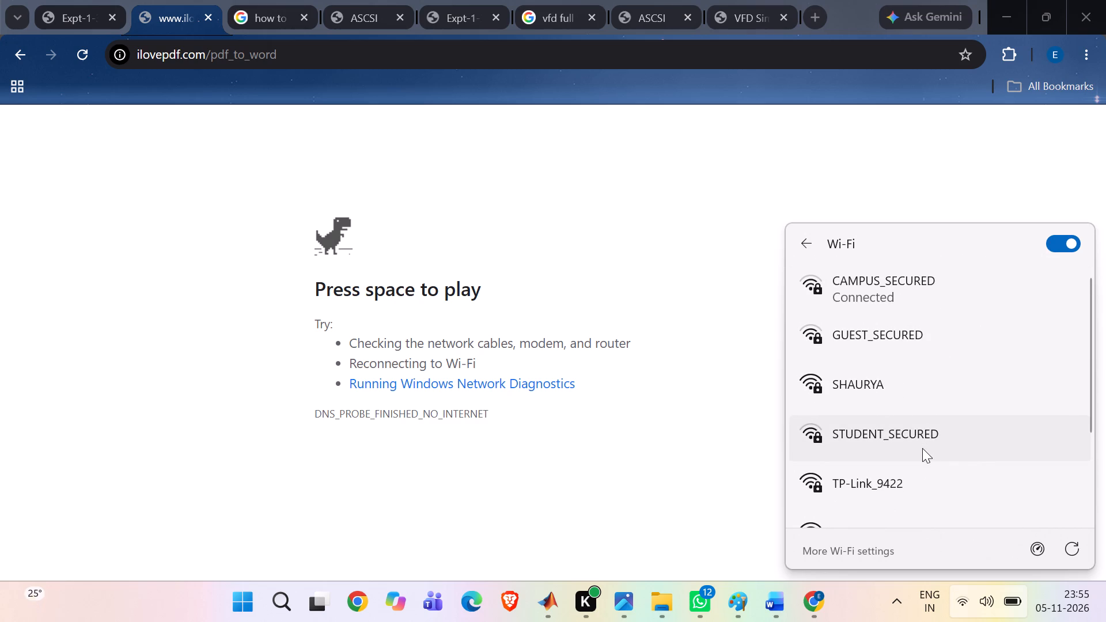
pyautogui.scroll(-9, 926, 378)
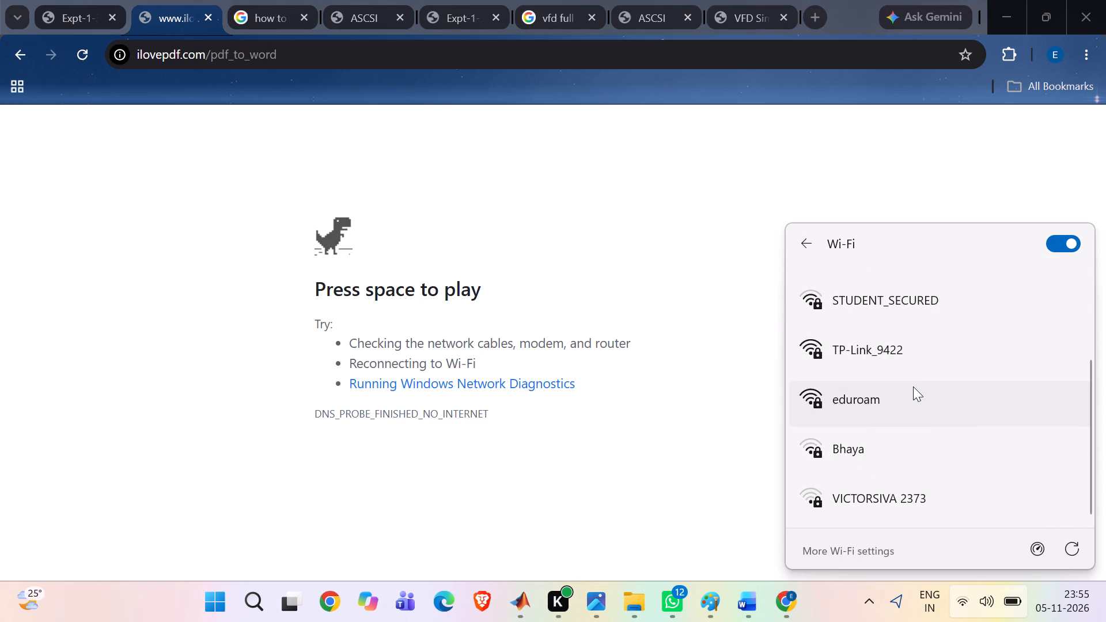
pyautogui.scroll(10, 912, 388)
# Turn Wi-Fi off and on again to switch the laptop to the OnePlus 9R network.
pyautogui.click(1053, 247)
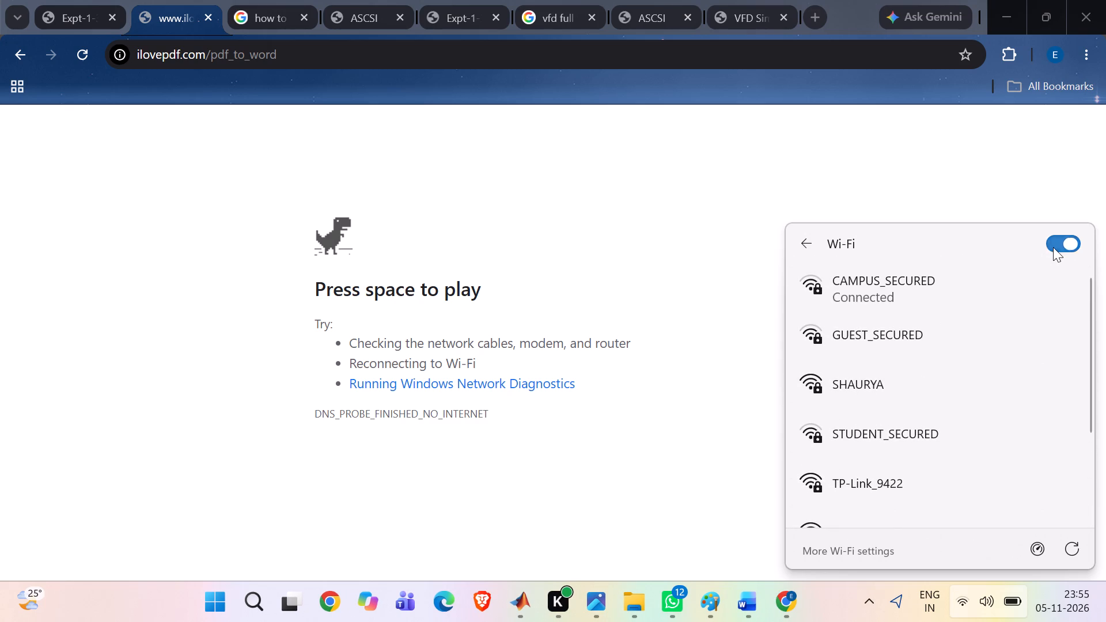
pyautogui.click(1053, 247)
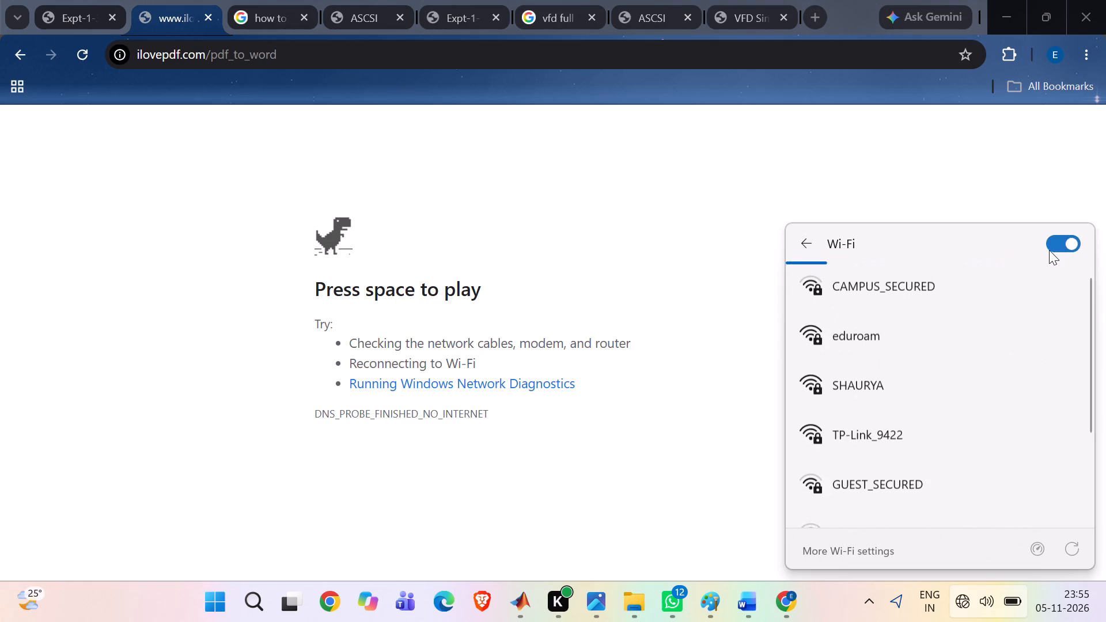
pyautogui.scroll(-7, 860, 357)
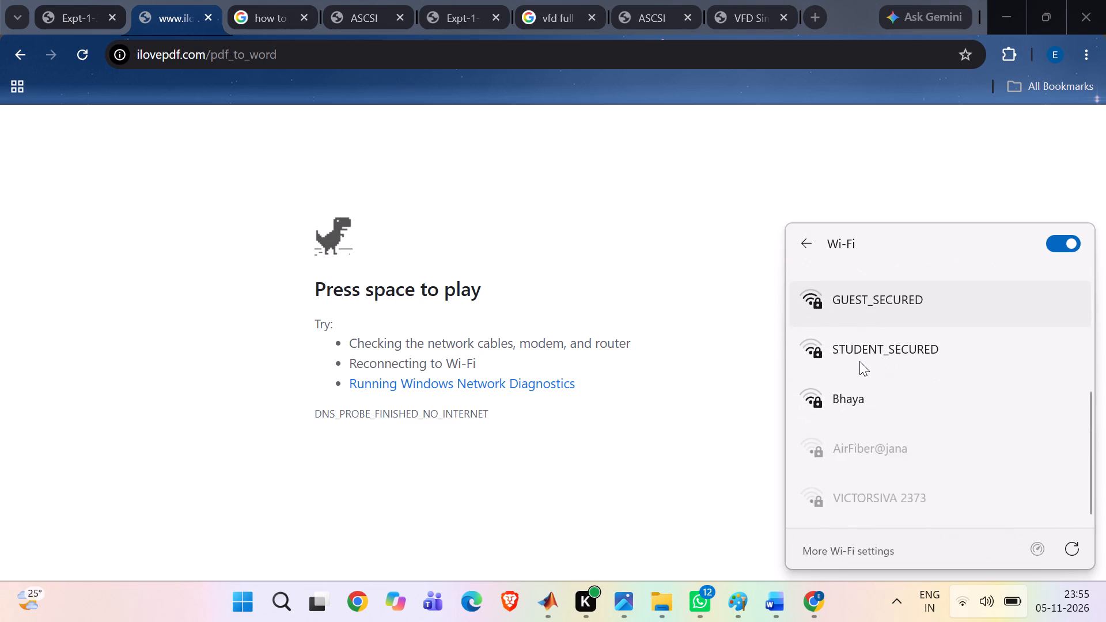
pyautogui.scroll(4, 859, 361)
pyautogui.scroll(-12, 859, 361)
pyautogui.scroll(3, 858, 370)
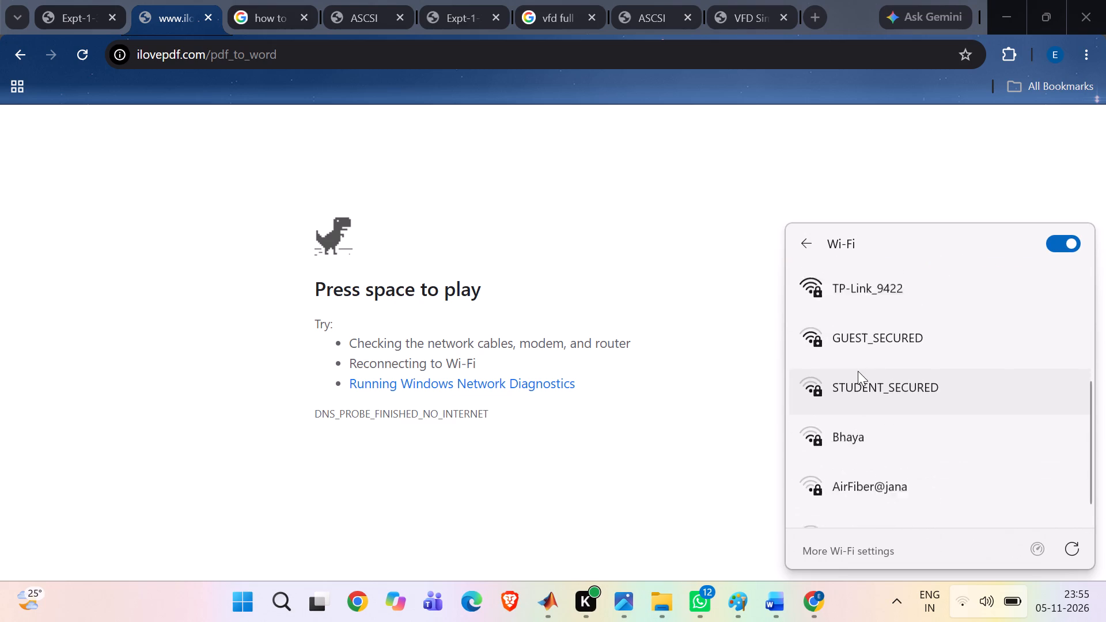
pyautogui.scroll(10, 858, 371)
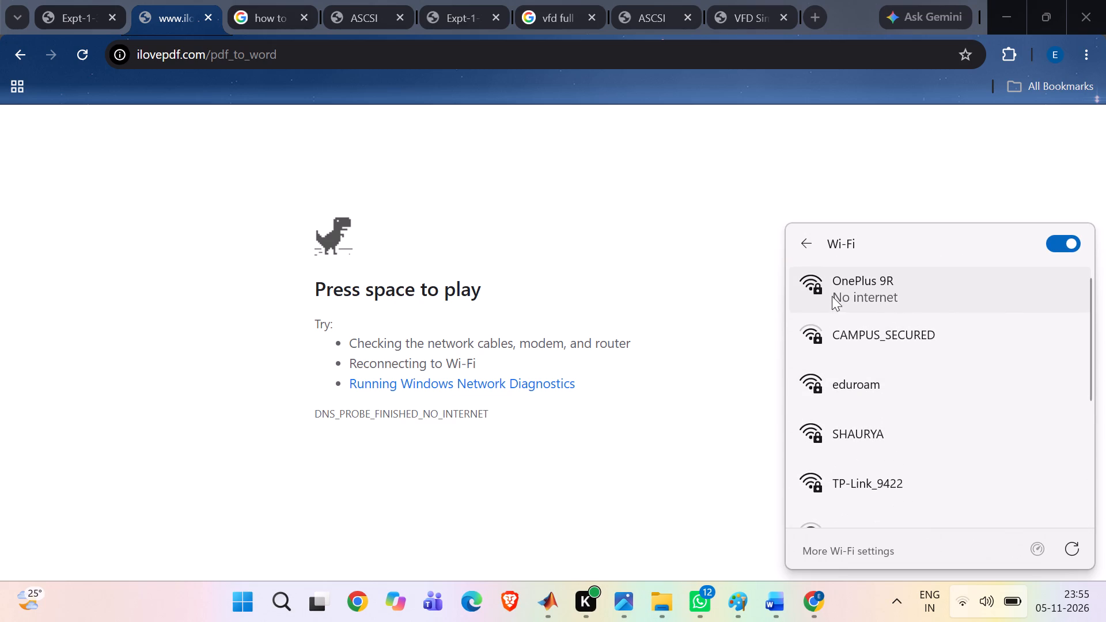
pyautogui.click(699, 294)
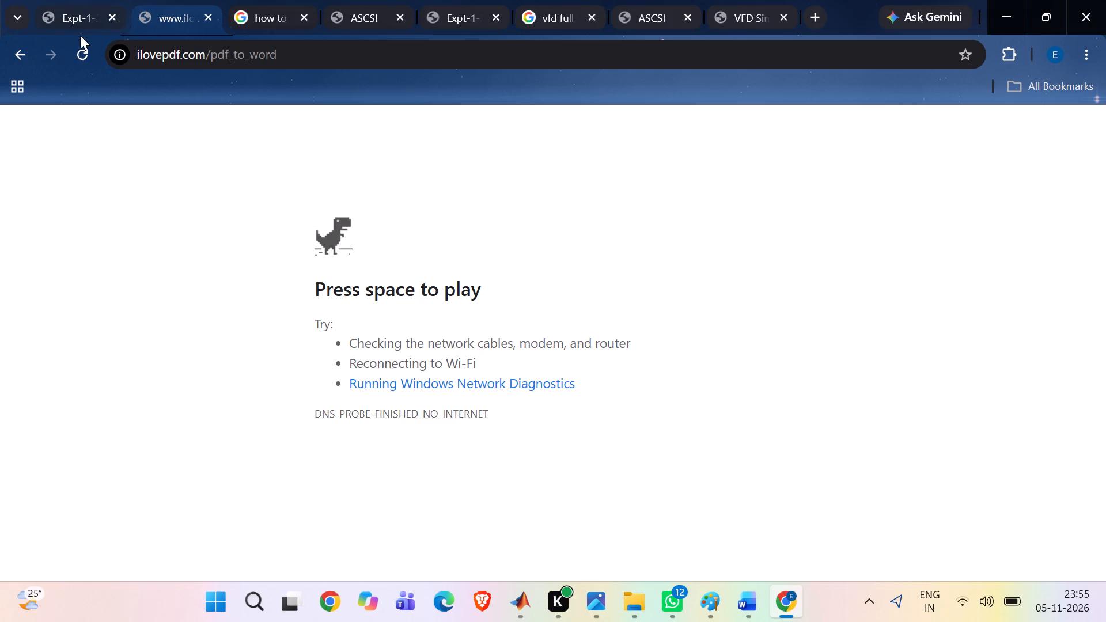
# Reload the PDF to Word converter and convert VFD Simulation_Results from the VFD folder to Word with No OCR.
pyautogui.click(88, 54)
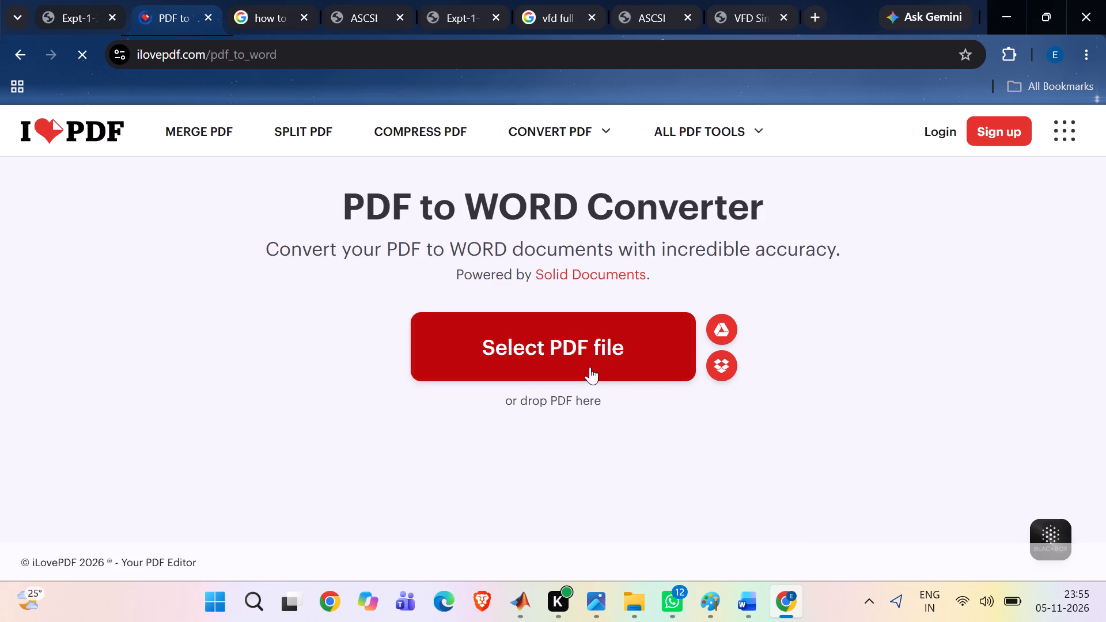
pyautogui.click(574, 353)
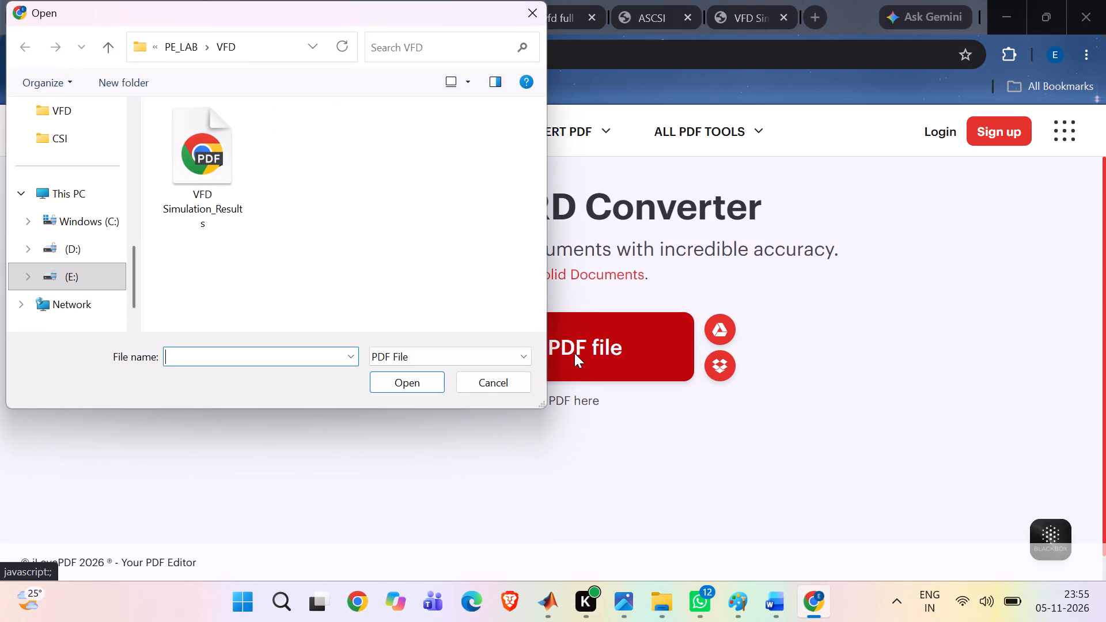
pyautogui.click(227, 187)
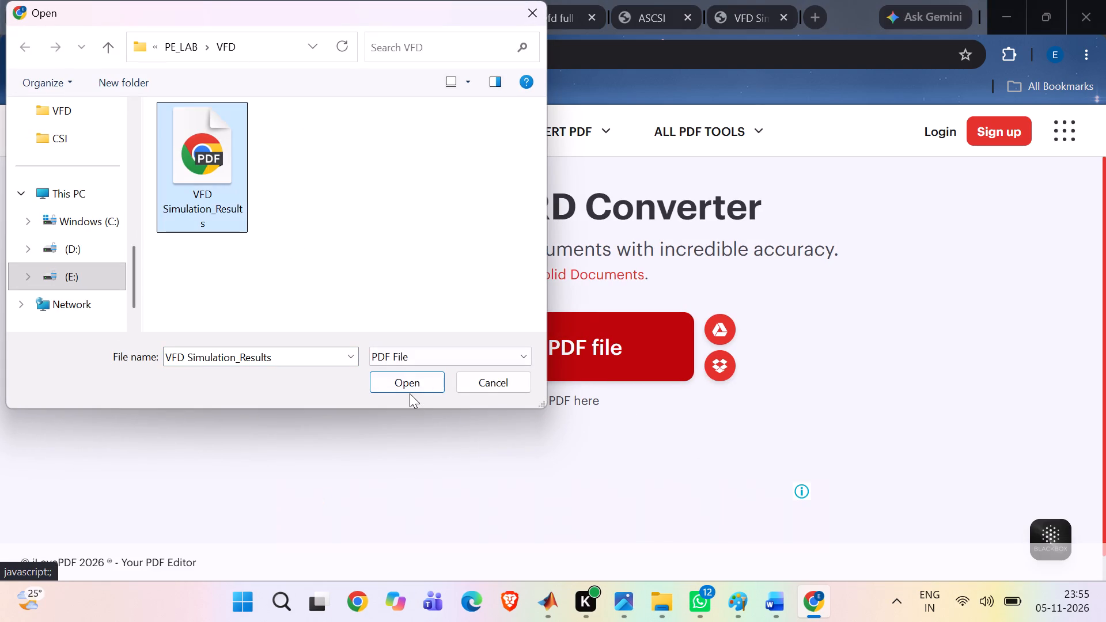
pyautogui.click(407, 385)
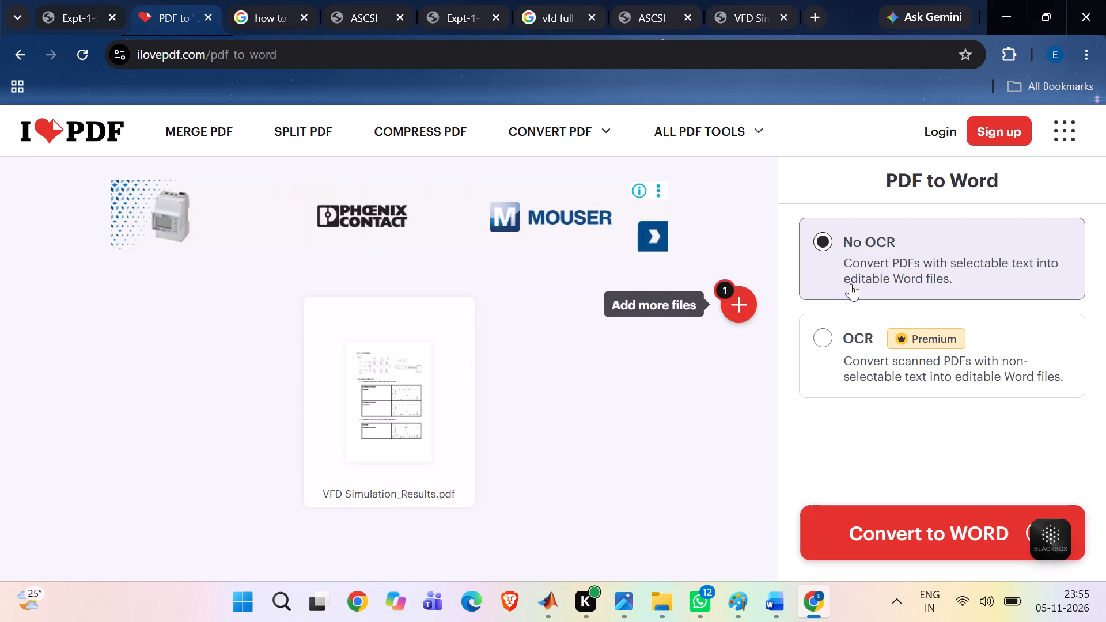
pyautogui.click(908, 539)
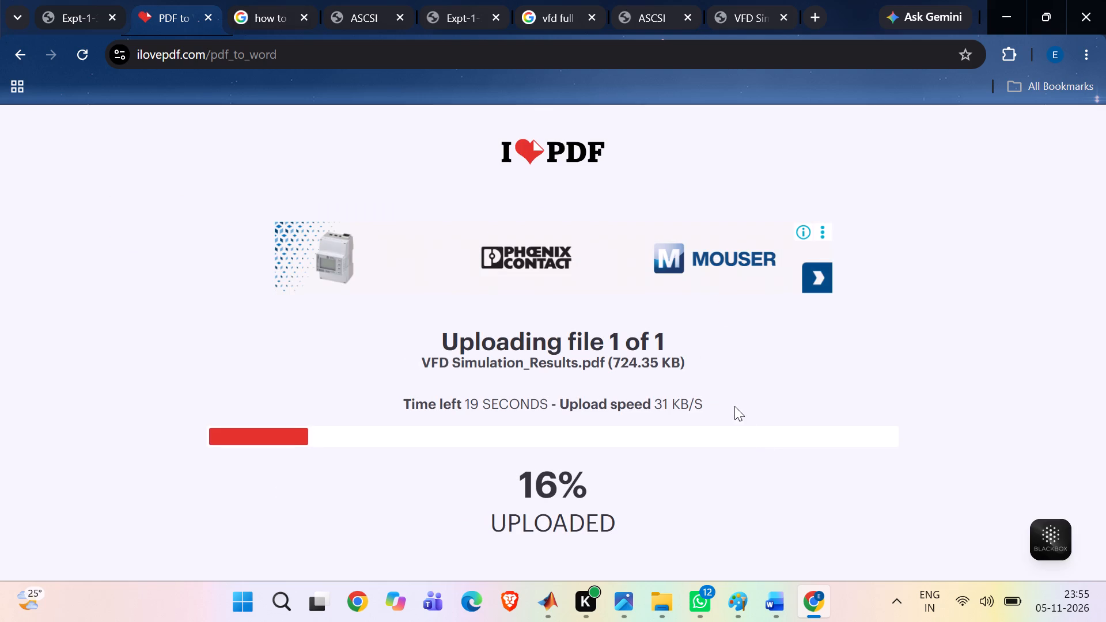
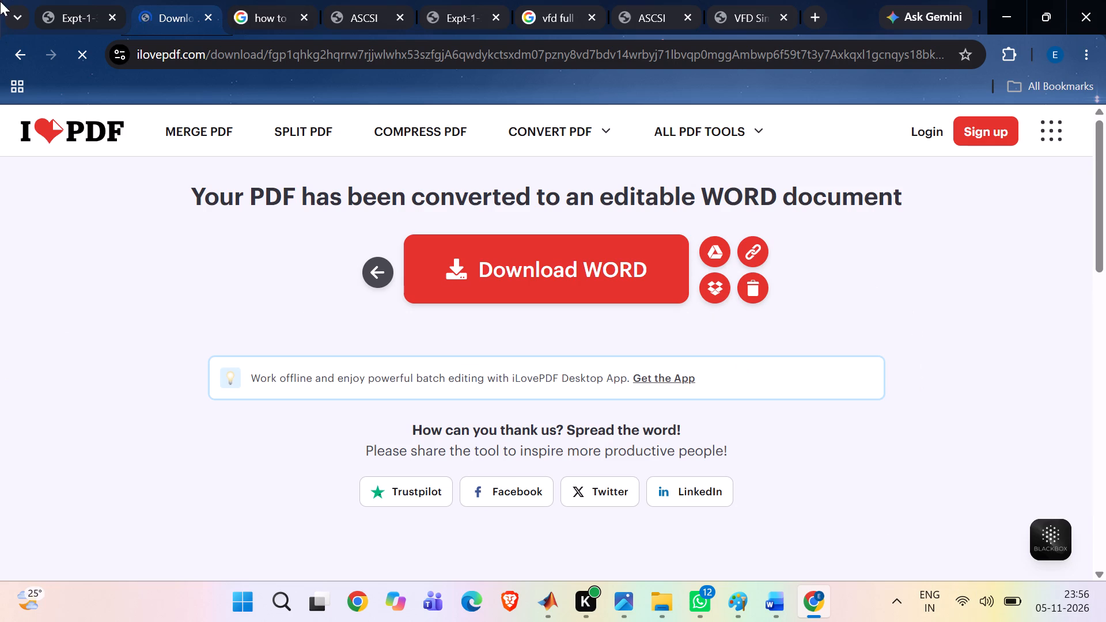
# Download the converted Word document of the VFD simulation results.
pyautogui.click(480, 259)
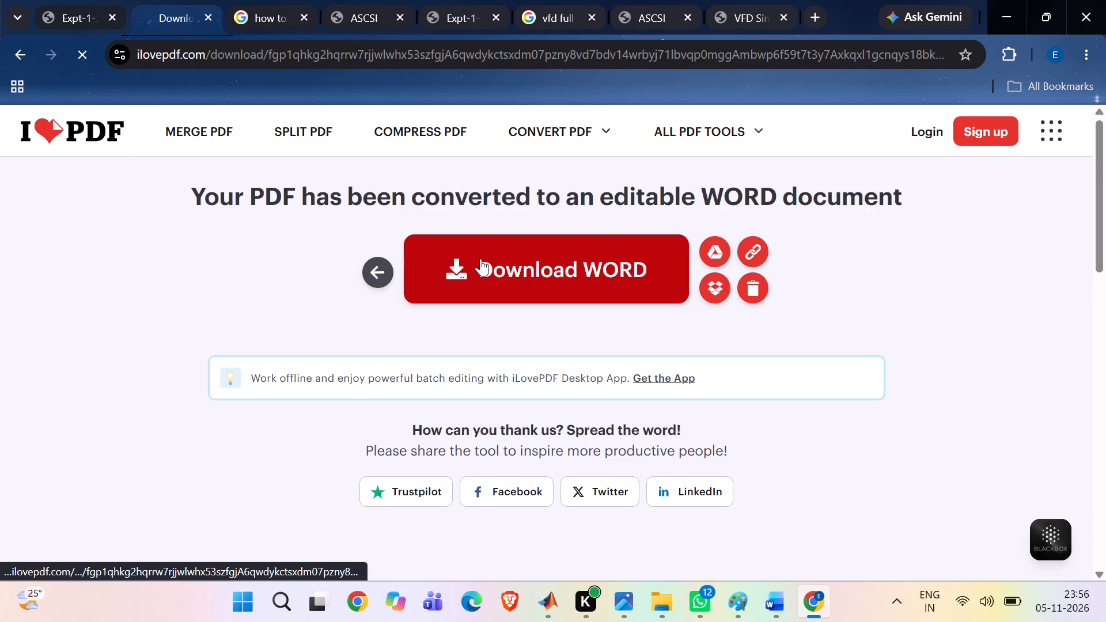
# Check the browser's download history for the converted VFD Word file, then return to the iLovePDF download page.
pyautogui.click(1080, 52)
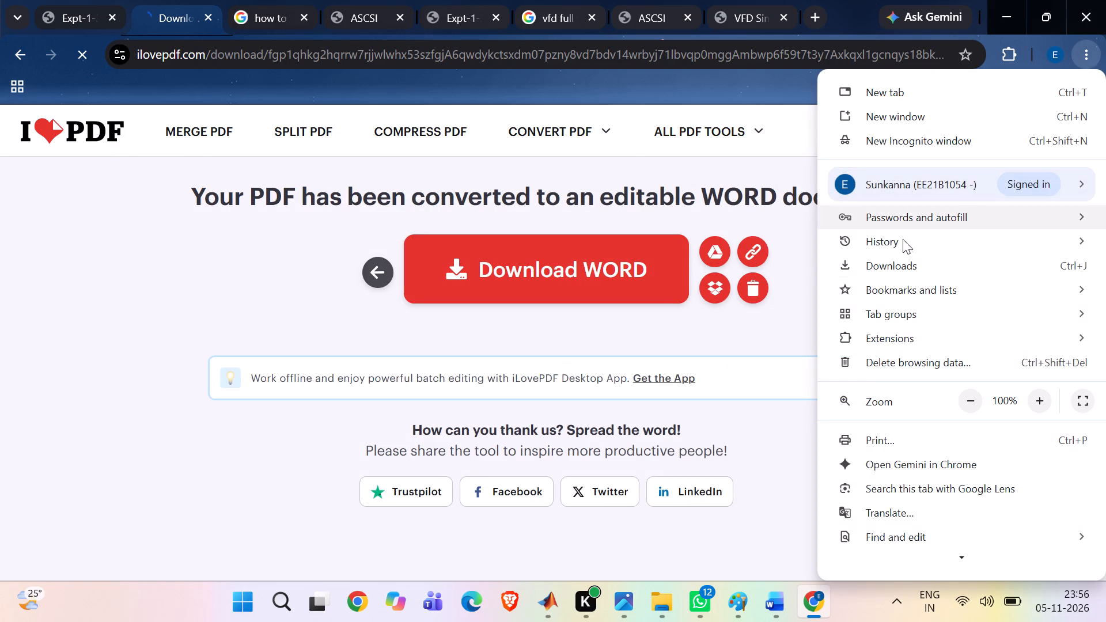
pyautogui.click(888, 259)
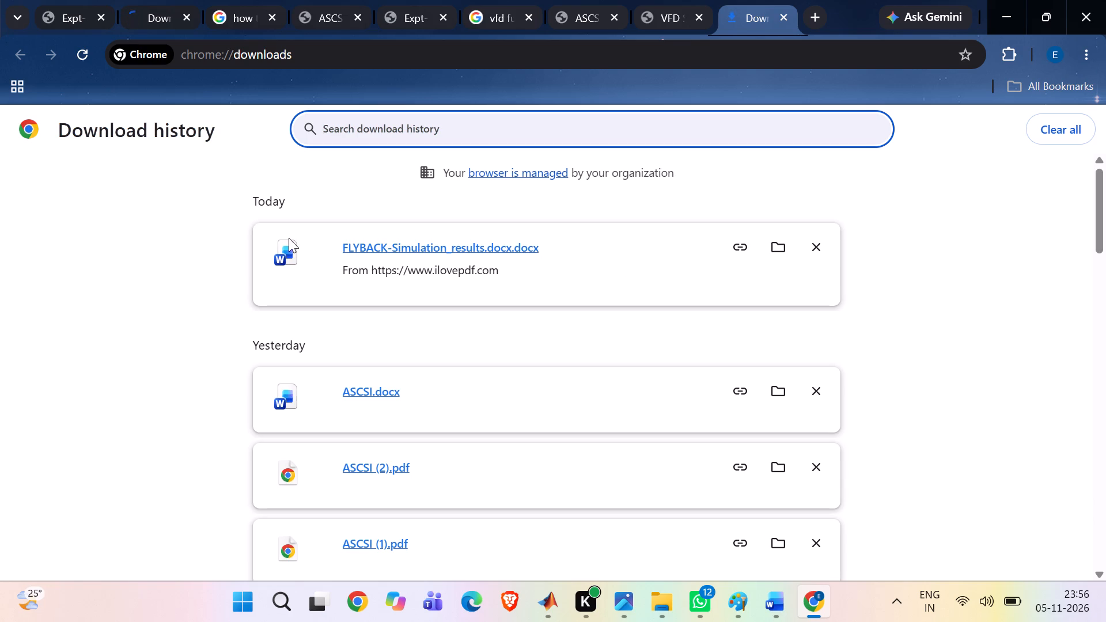
pyautogui.scroll(3, 287, 238)
pyautogui.click(162, 25)
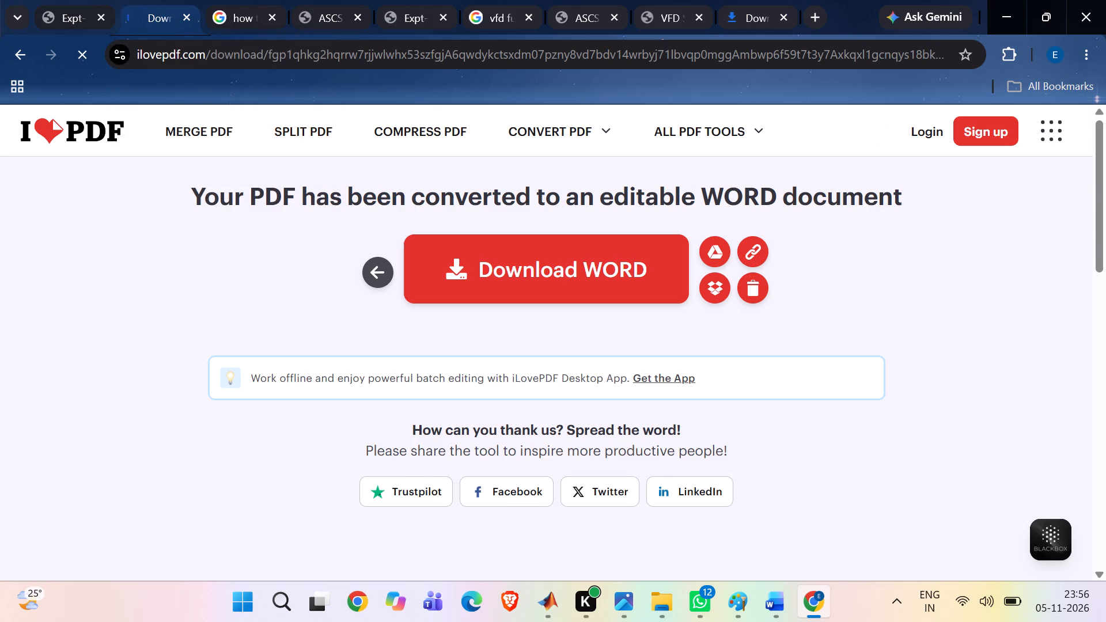
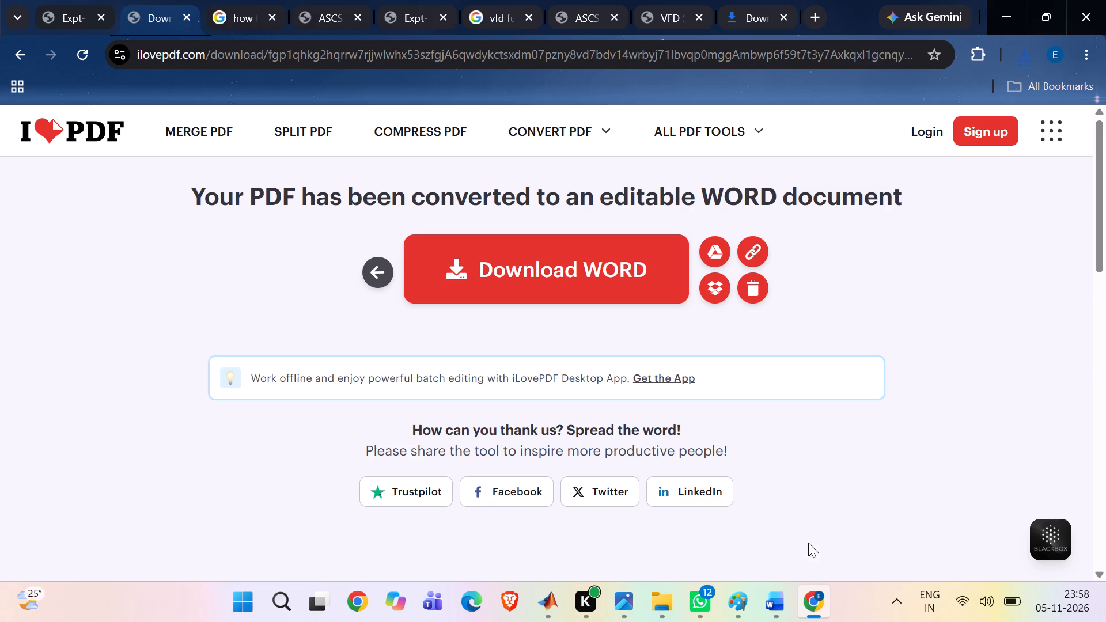
# Switch to the File Explorer window showing the VFD folder in PE_LAB to locate the converted VFD Word document.
pyautogui.click(664, 613)
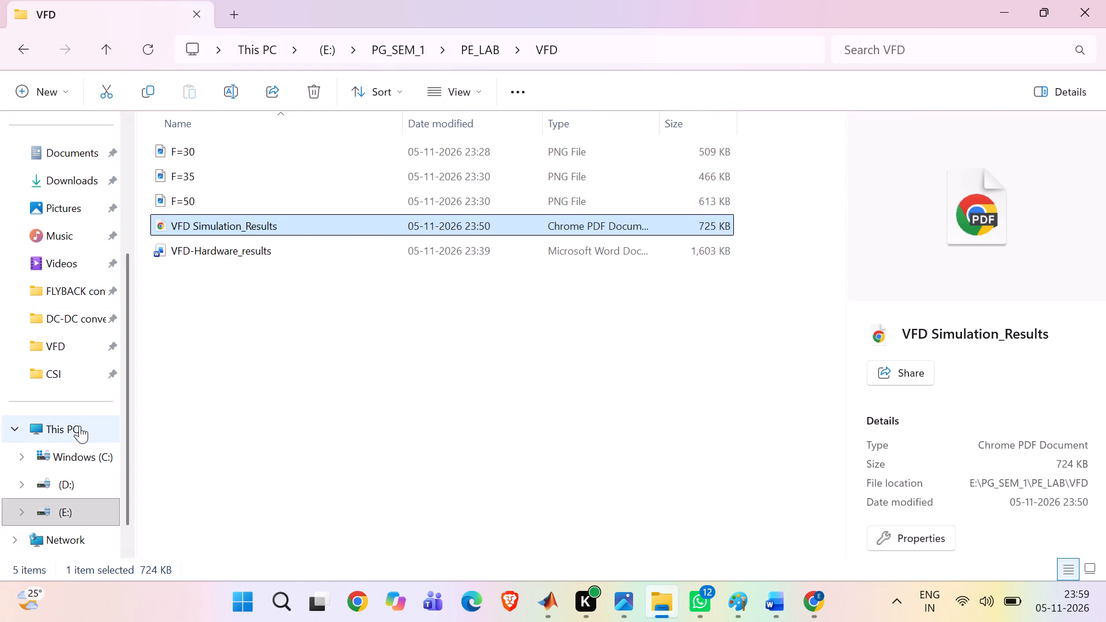
# Open FLYBACK-Simulation_results.docx from the Downloads folder, review its heading, circuit diagram and waveform cases, and close it.
pyautogui.click(76, 193)
pyautogui.click(218, 179)
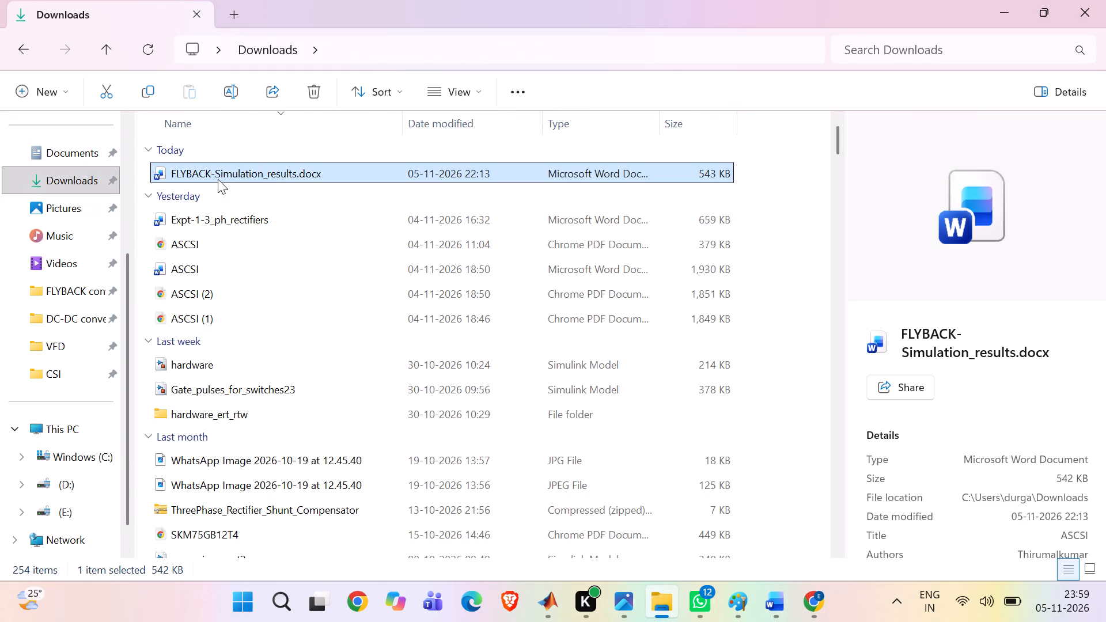
pyautogui.doubleClick(218, 179)
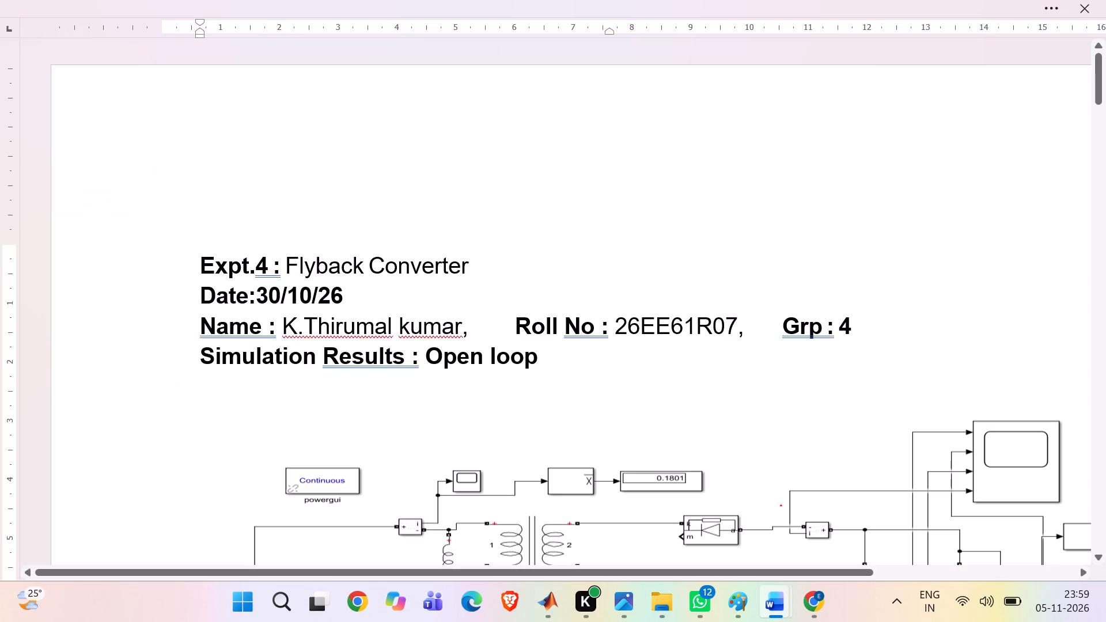
pyautogui.click(1052, 0)
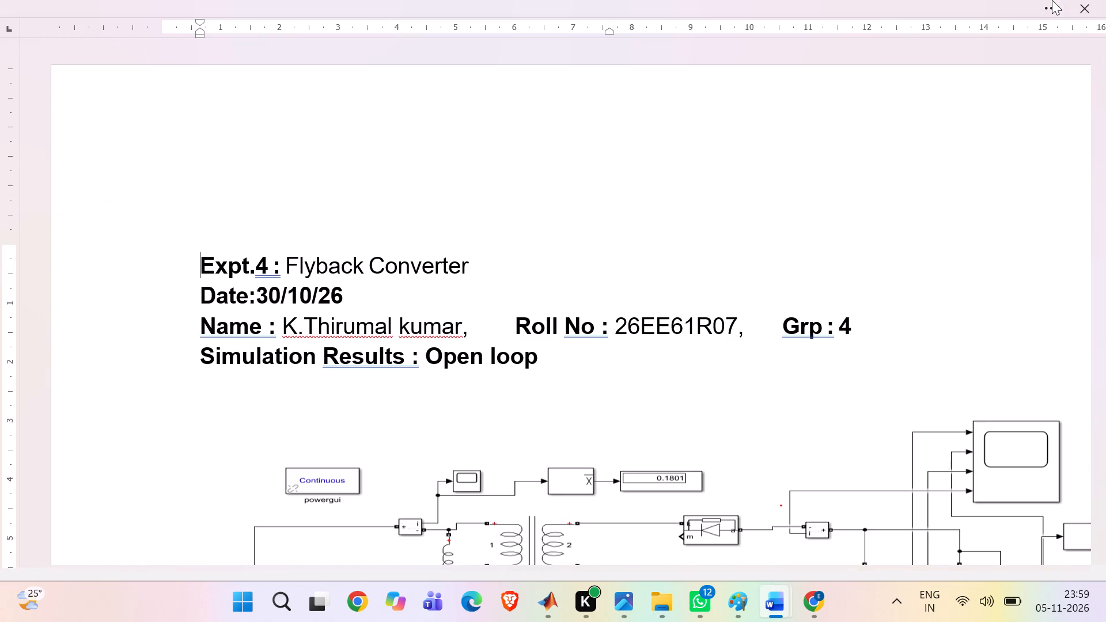
pyautogui.scroll(-5, 911, 264)
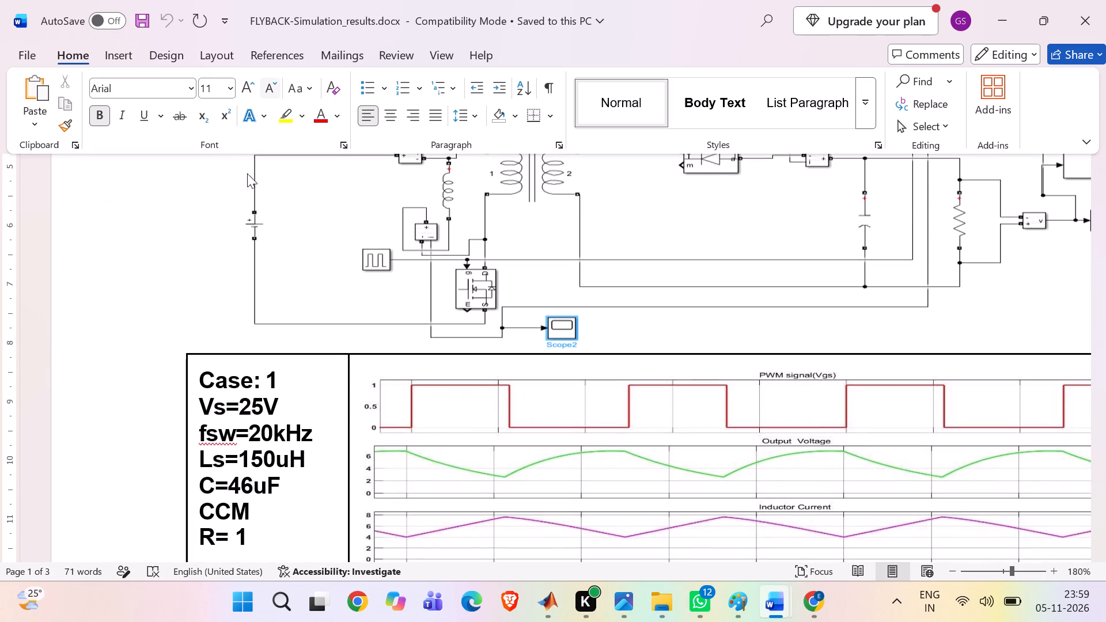
pyautogui.scroll(2, 198, 218)
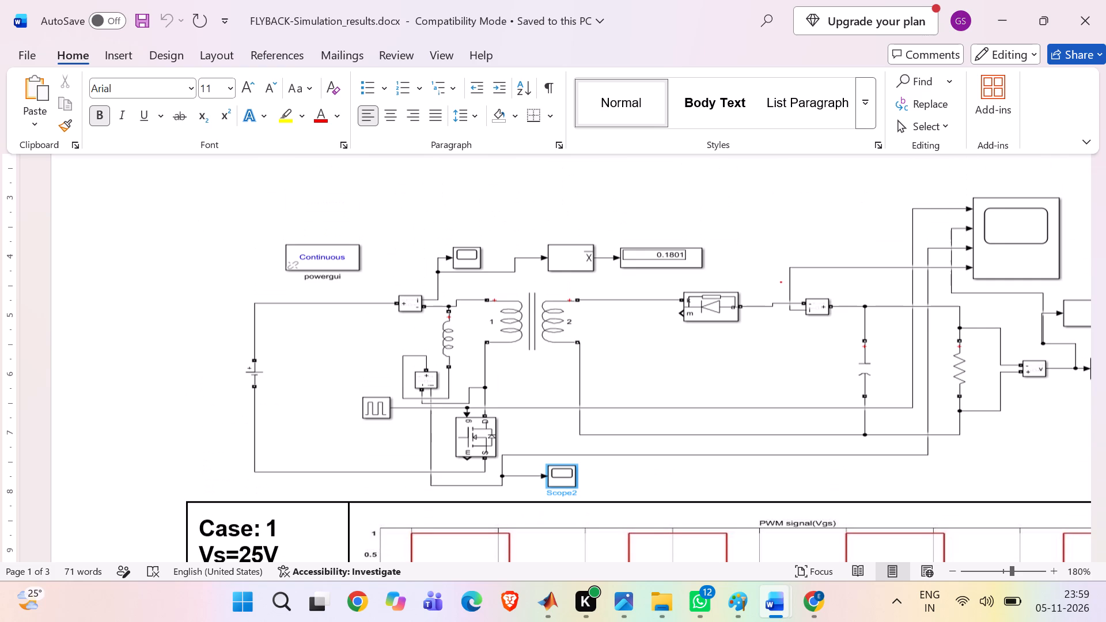
pyautogui.keyDown('ctrl'); pyautogui.scroll(-6, 198, 218); pyautogui.keyUp('ctrl')
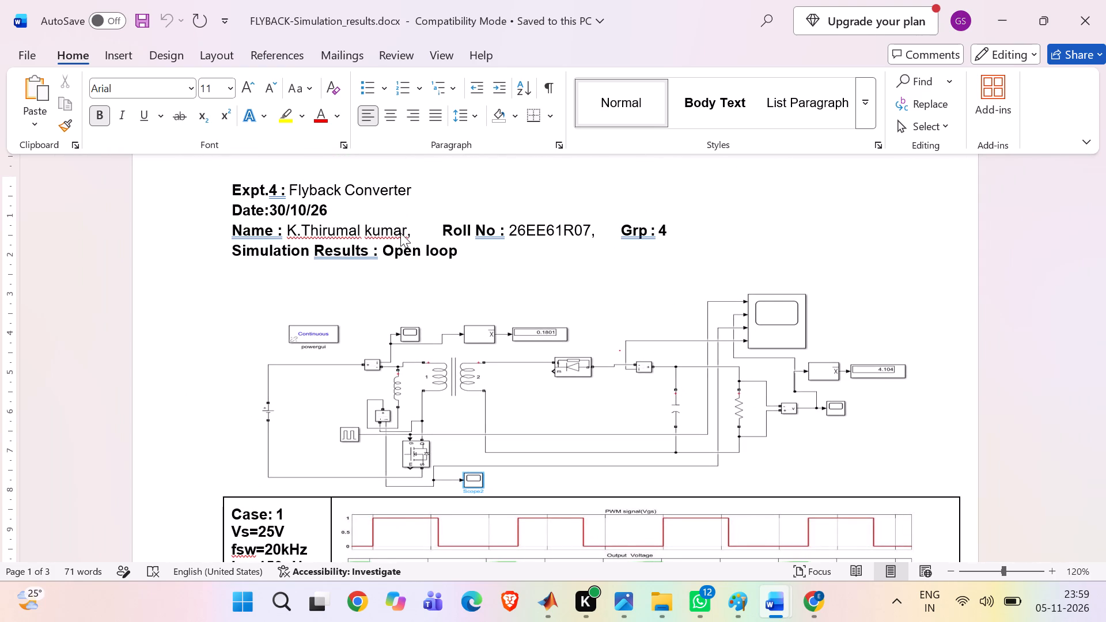
pyautogui.scroll(-2, 400, 233)
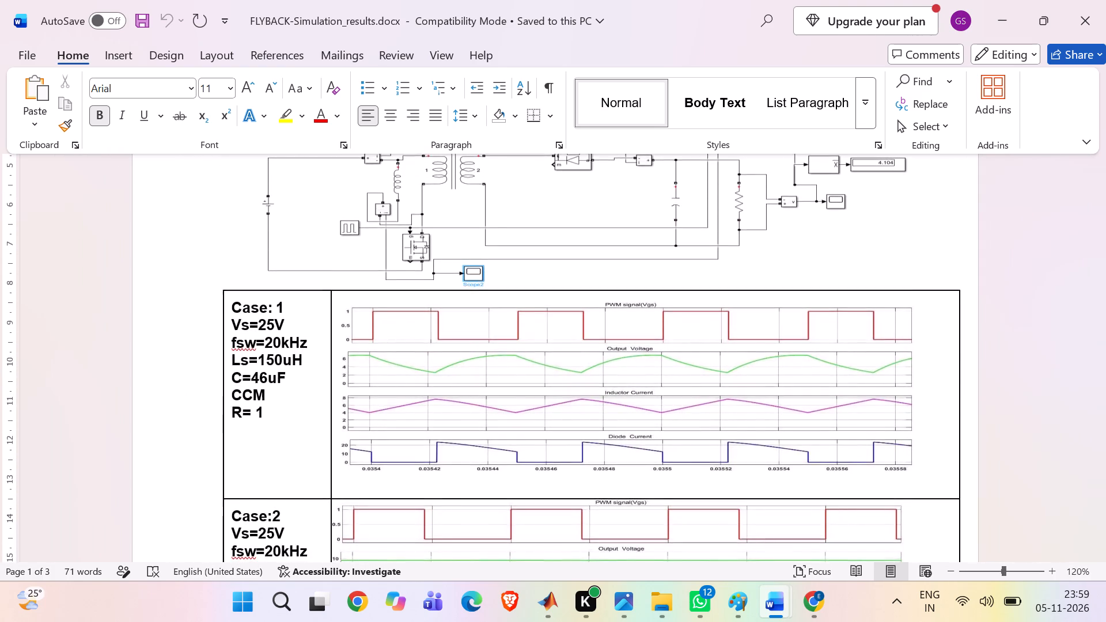
pyautogui.scroll(-4, 400, 233)
pyautogui.scroll(4, 400, 233)
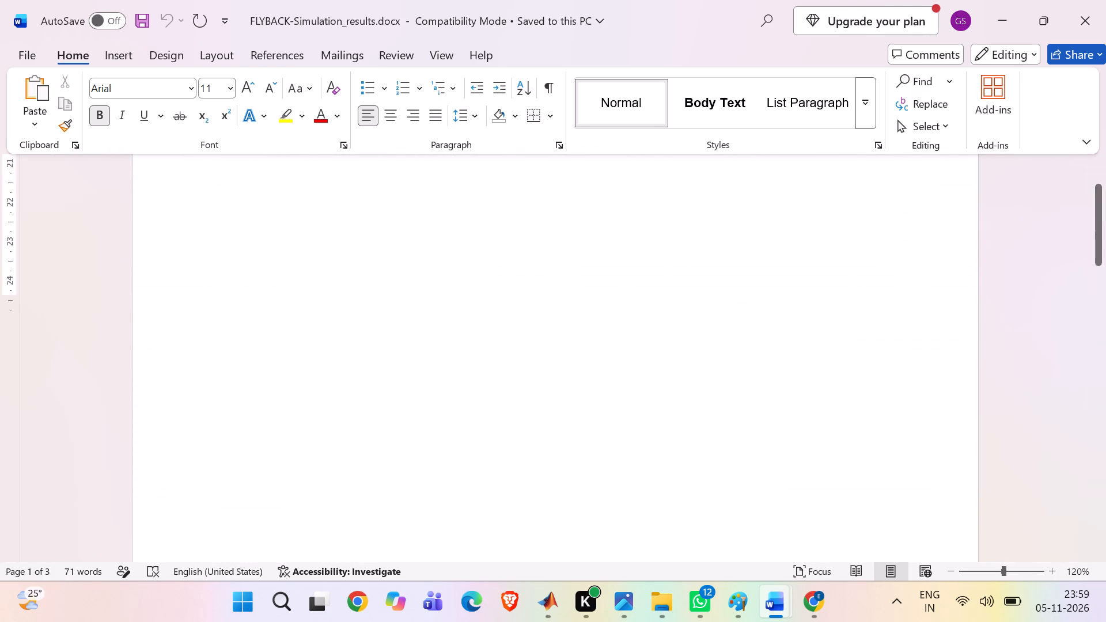
pyautogui.scroll(11, 400, 233)
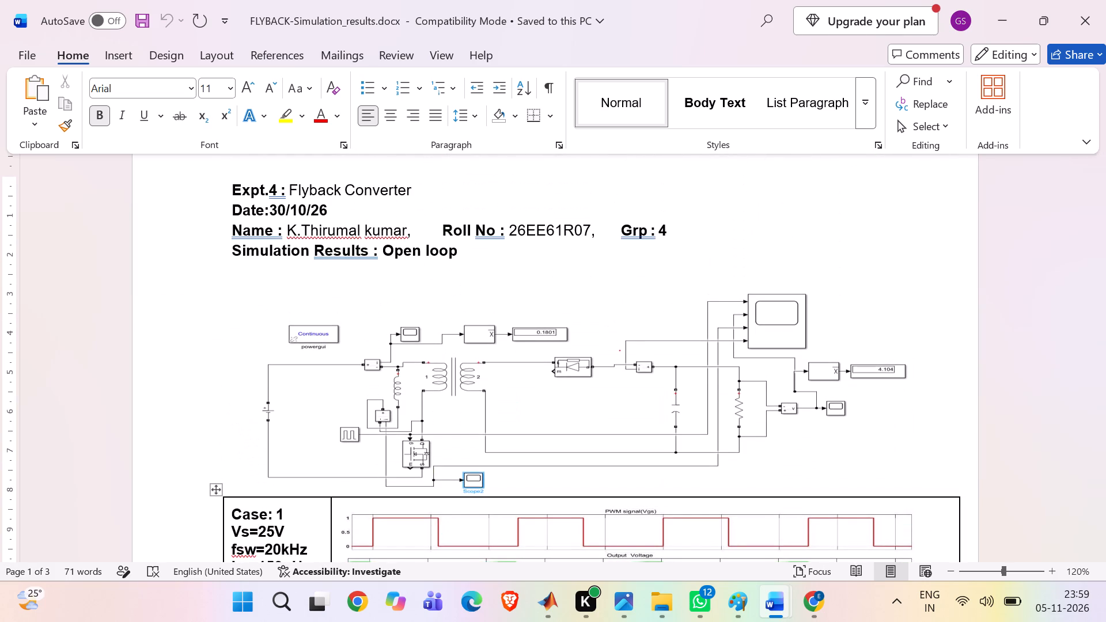
pyautogui.click(1069, 16)
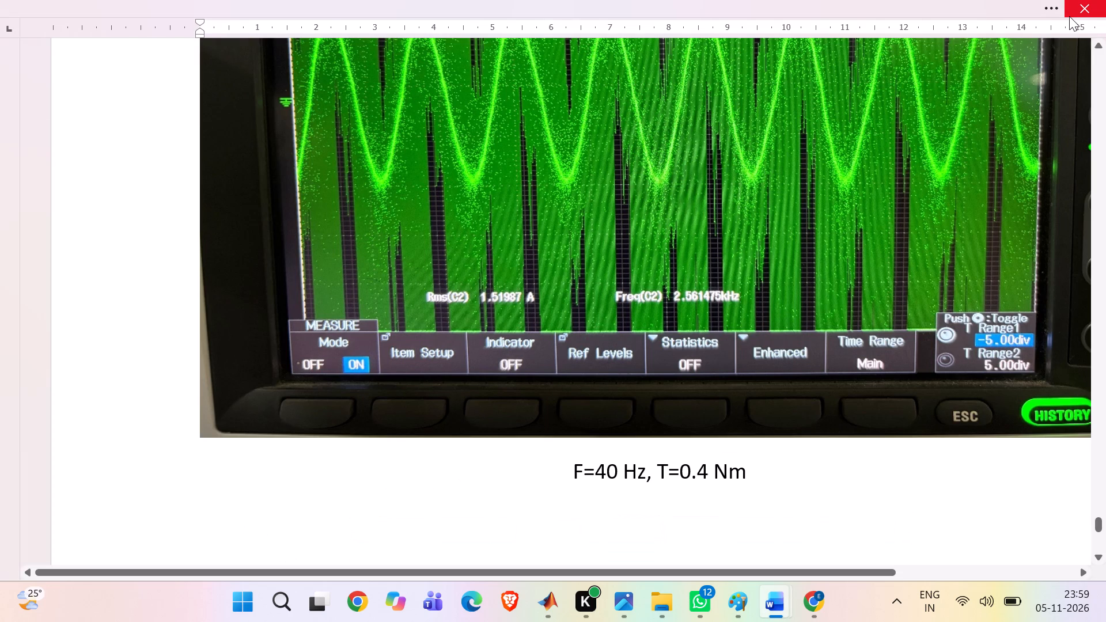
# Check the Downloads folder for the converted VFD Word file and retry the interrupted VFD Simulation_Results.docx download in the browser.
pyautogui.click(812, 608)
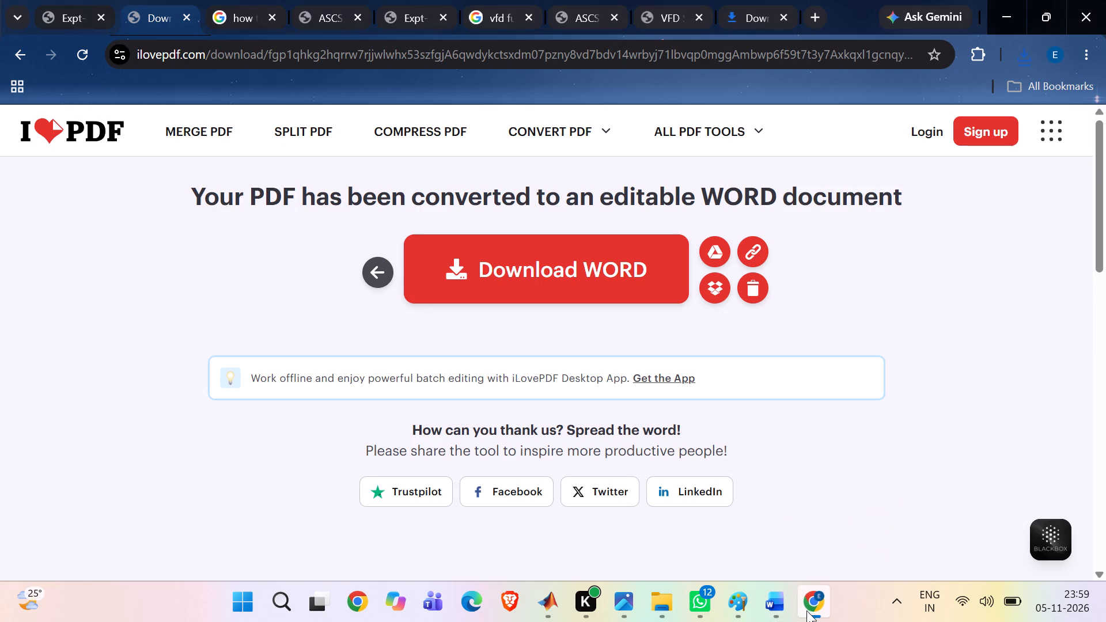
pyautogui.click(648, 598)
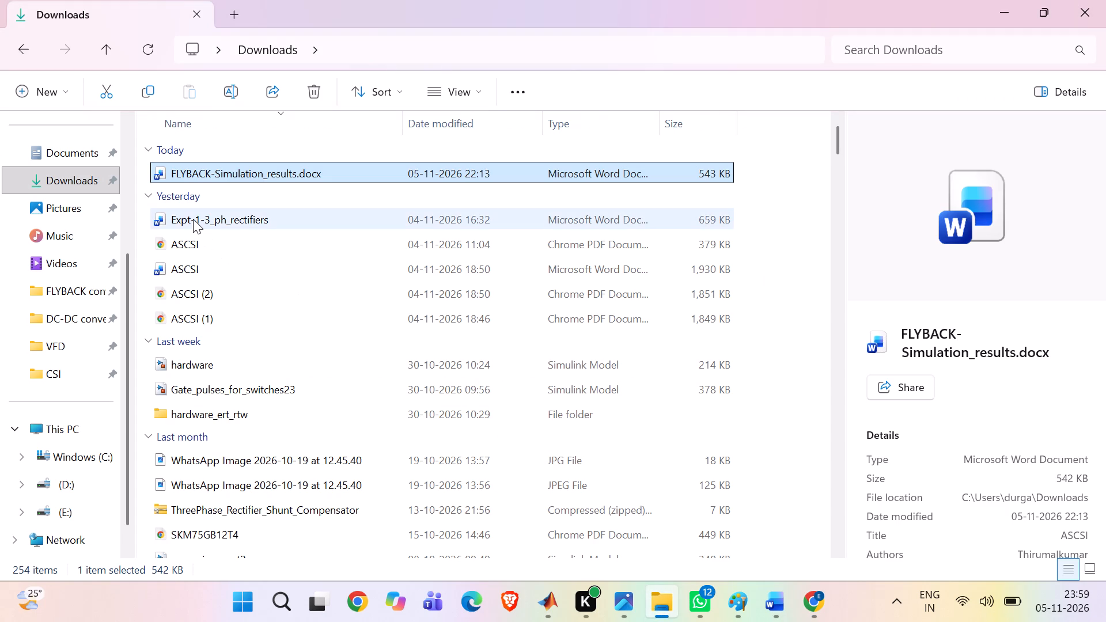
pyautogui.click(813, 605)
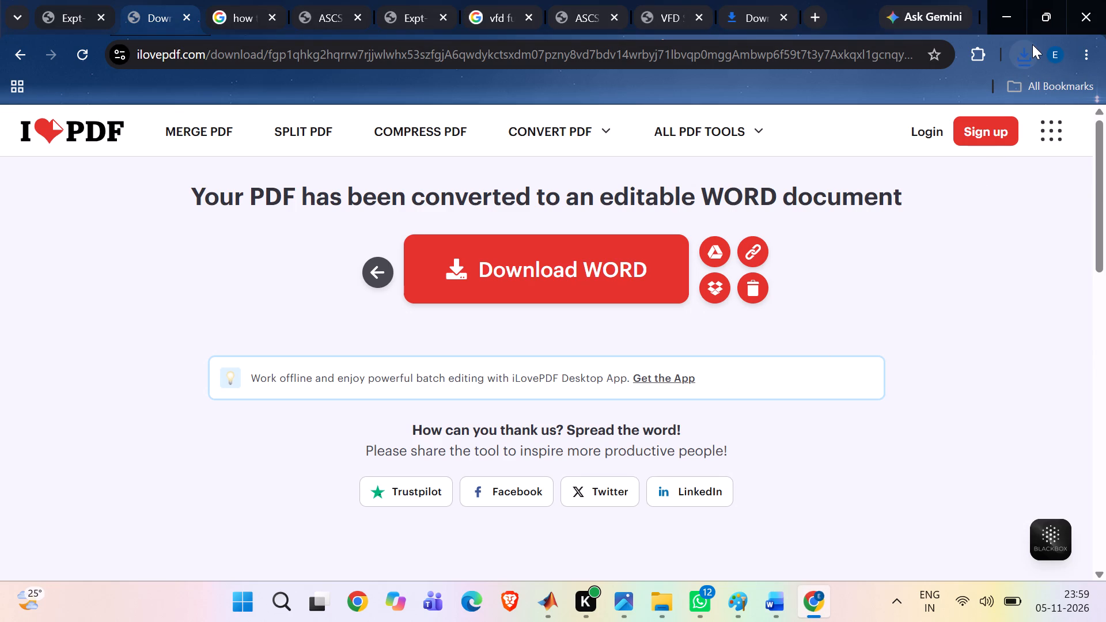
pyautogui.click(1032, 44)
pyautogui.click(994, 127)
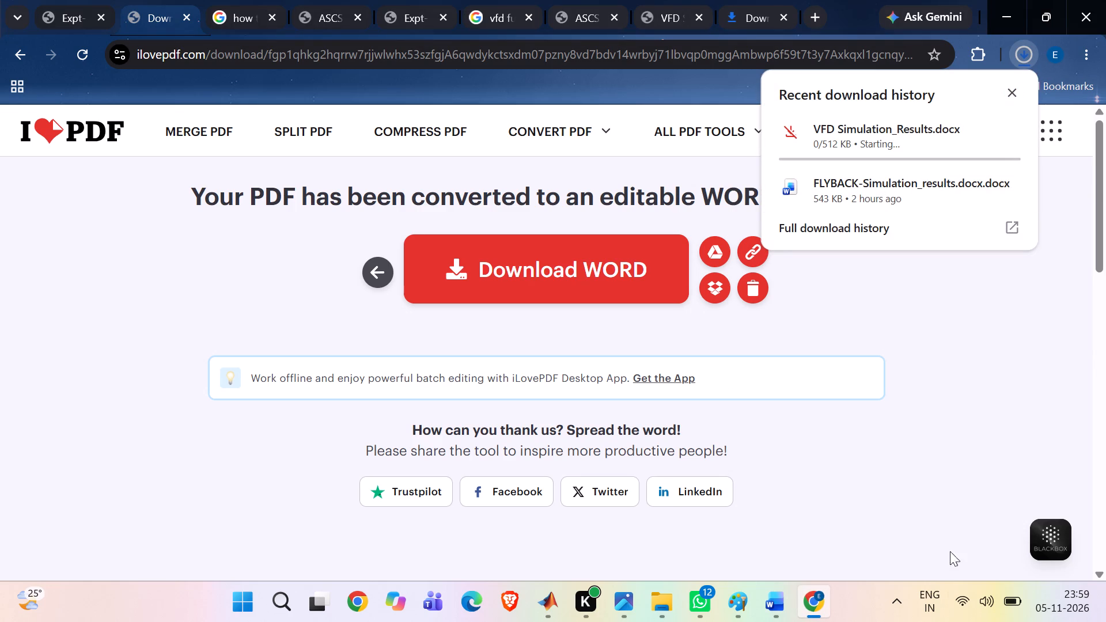
# Switch the computer's Wi-Fi connection to the CAMPUS_SECURED network, keeping automatic connection enabled.
pyautogui.click(965, 590)
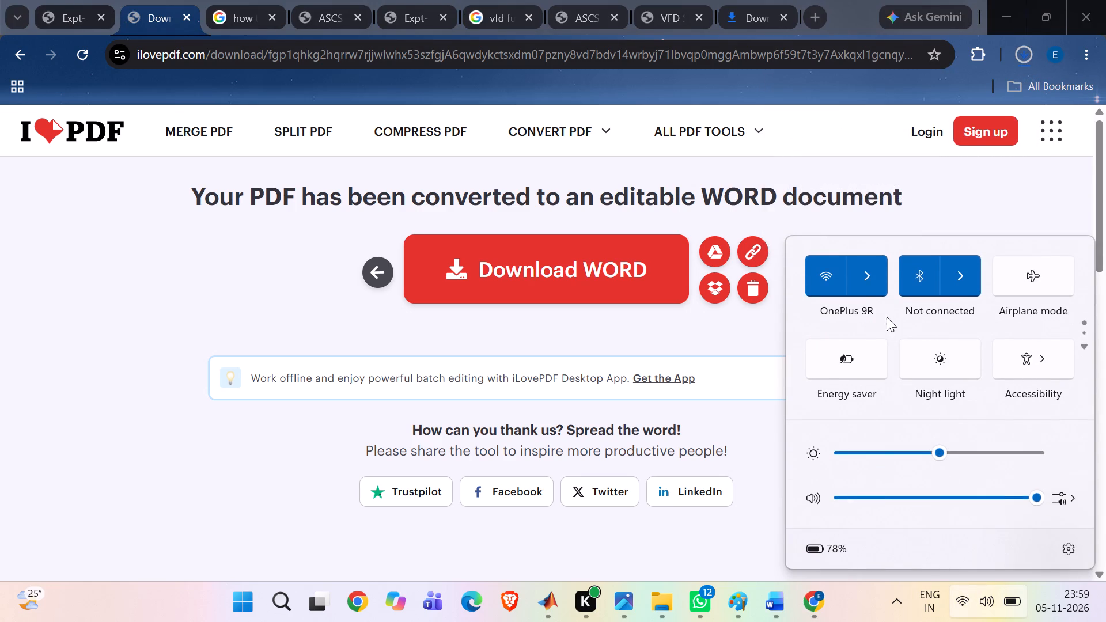
pyautogui.click(866, 286)
pyautogui.click(899, 390)
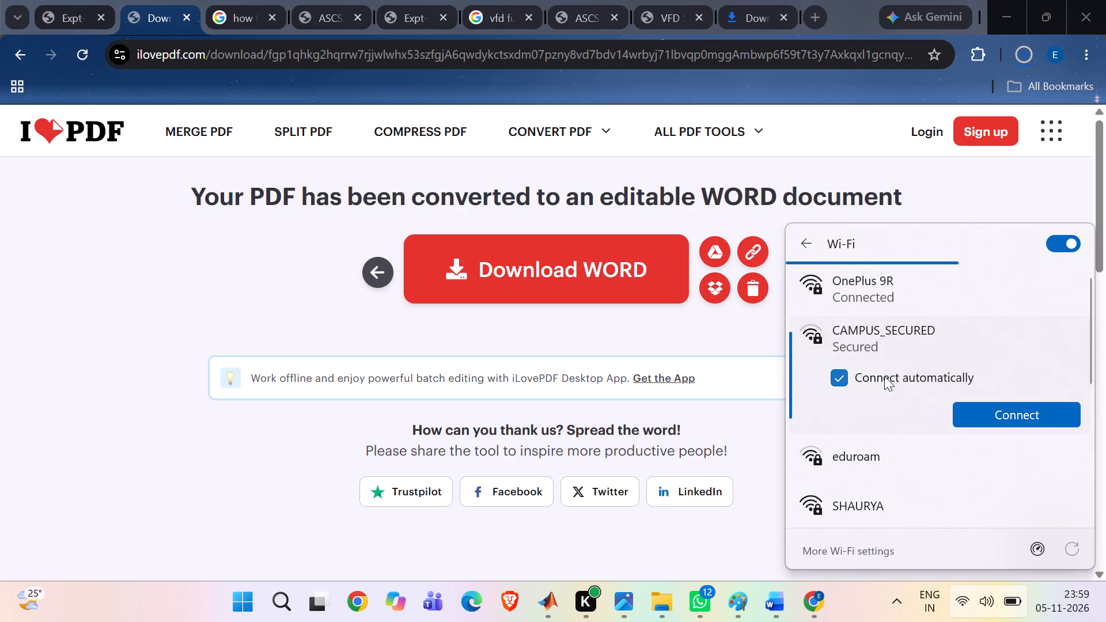
pyautogui.click(1006, 415)
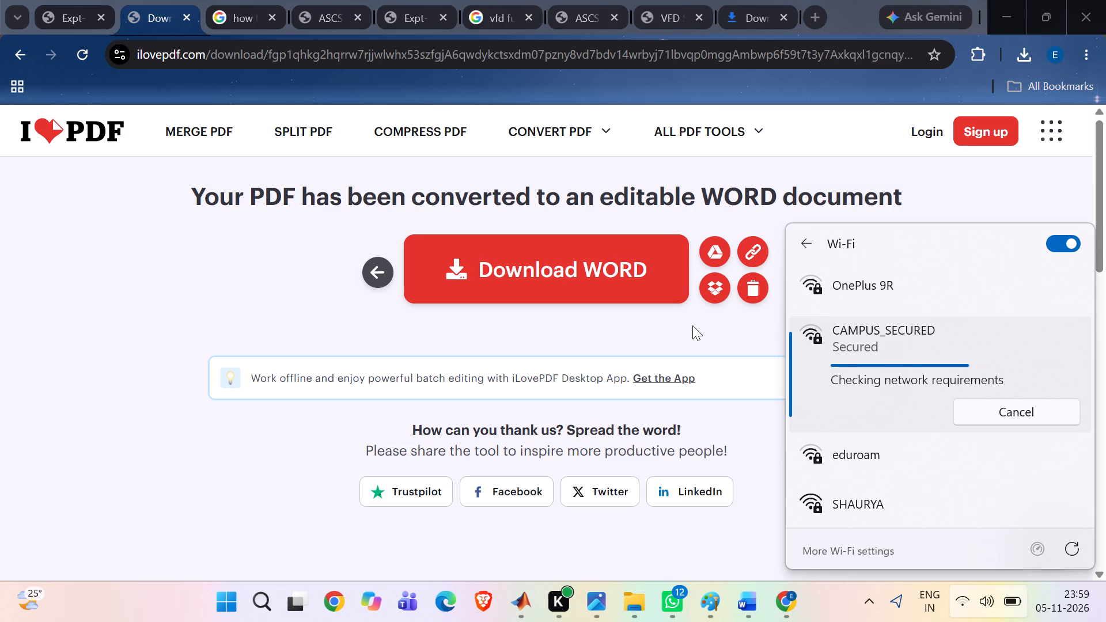
pyautogui.click(692, 325)
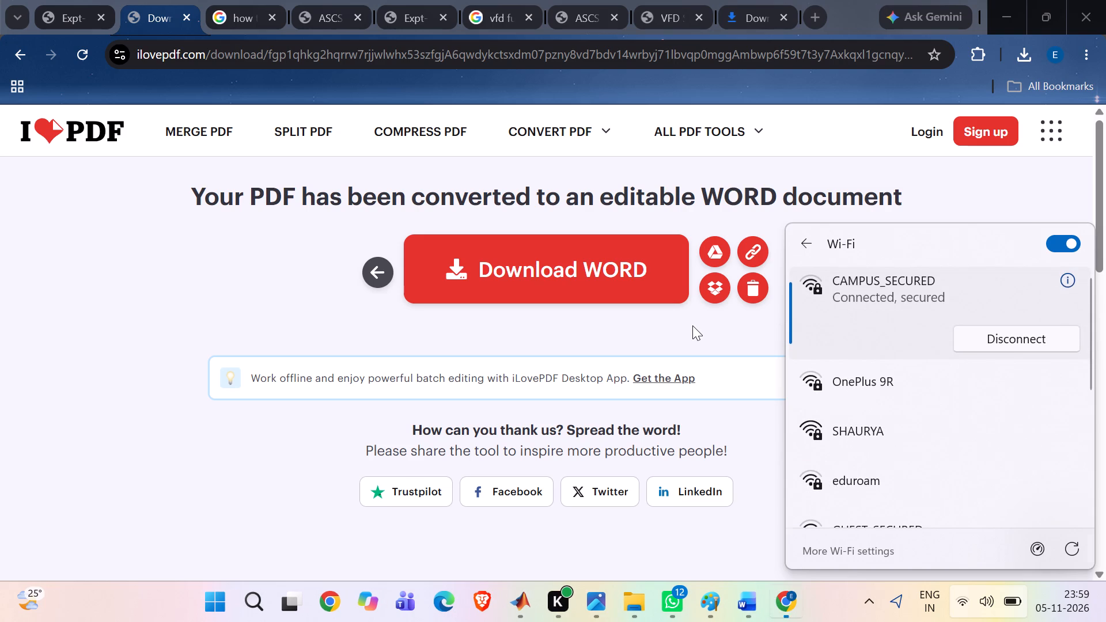
# Download the converted VFD simulation results Word document again from the iLovePDF page.
pyautogui.click(494, 259)
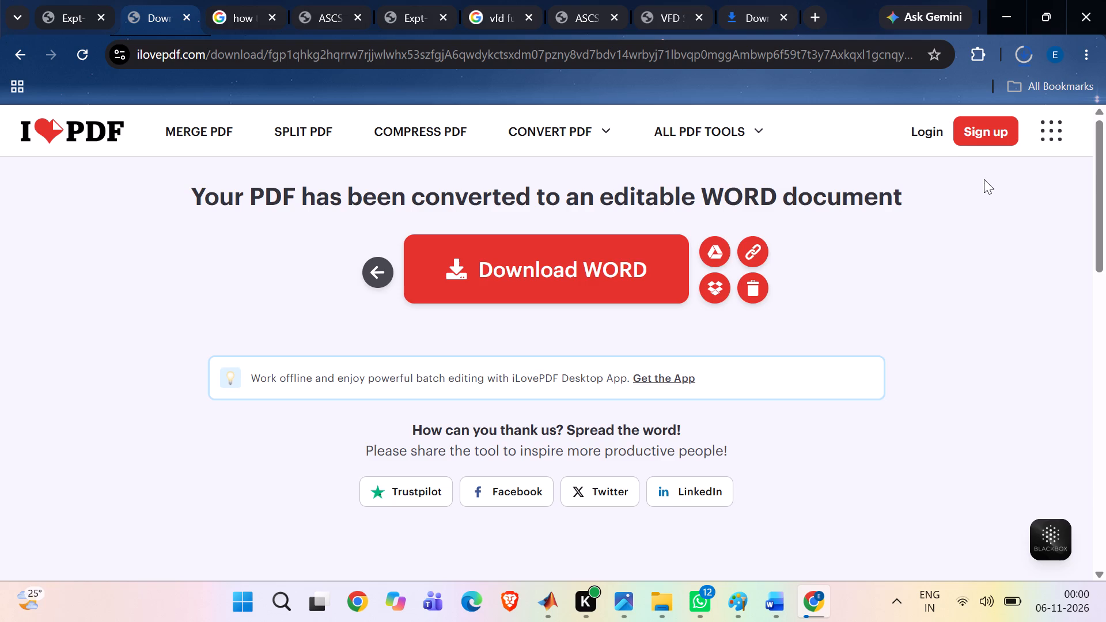
# Cancel the older, interrupted VFD Simulation_Results.docx entry in the recent downloads, keeping the newer download, and close the list.
pyautogui.click(1022, 61)
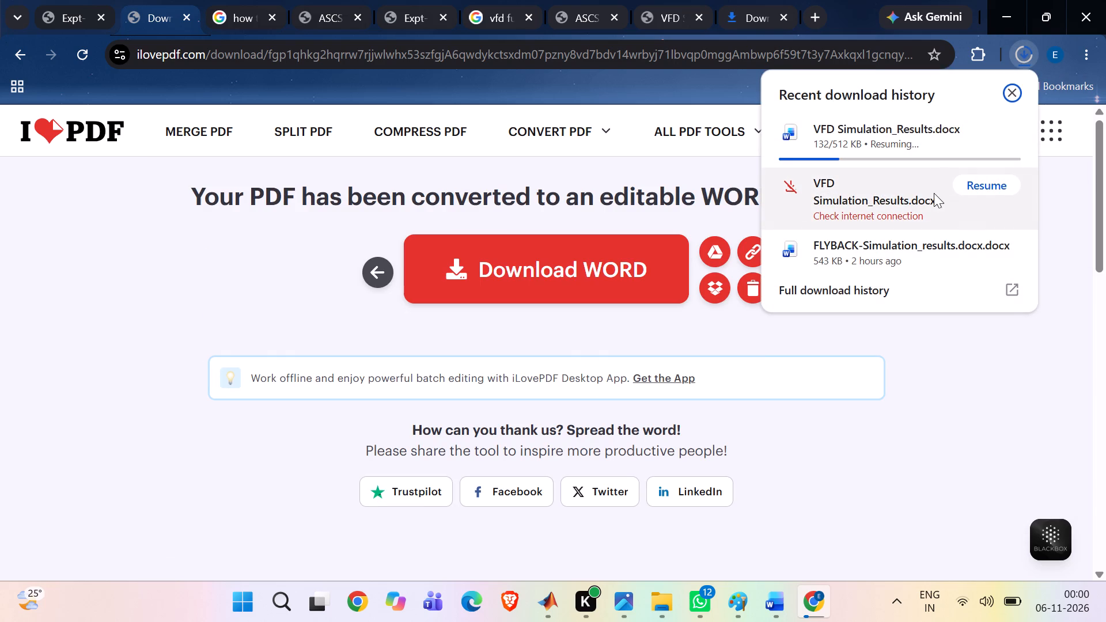
pyautogui.rightClick(854, 197)
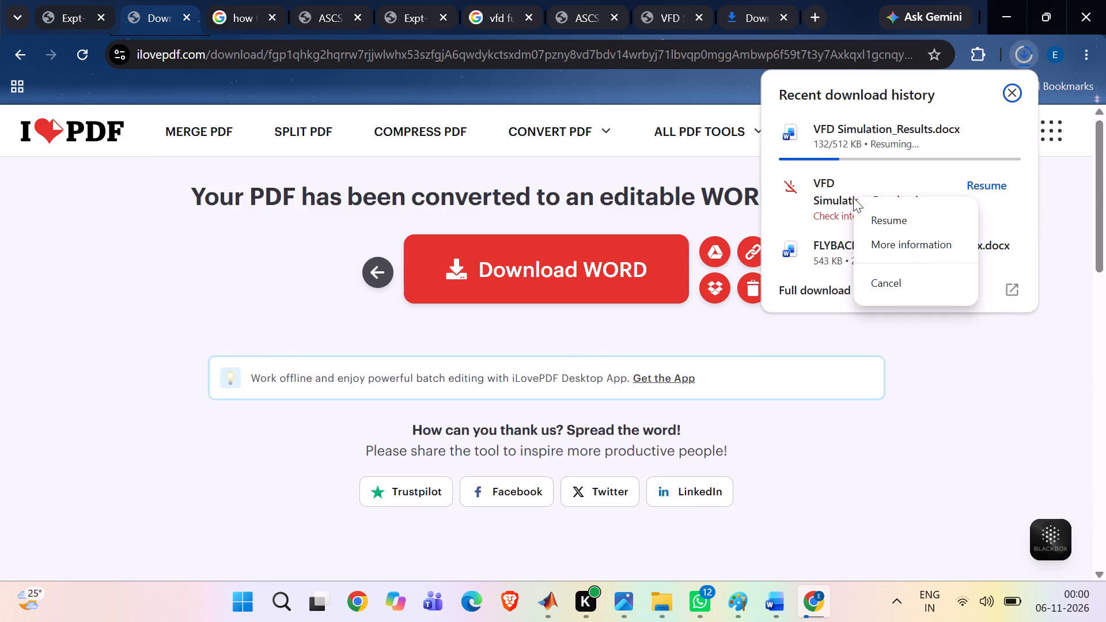
pyautogui.click(907, 286)
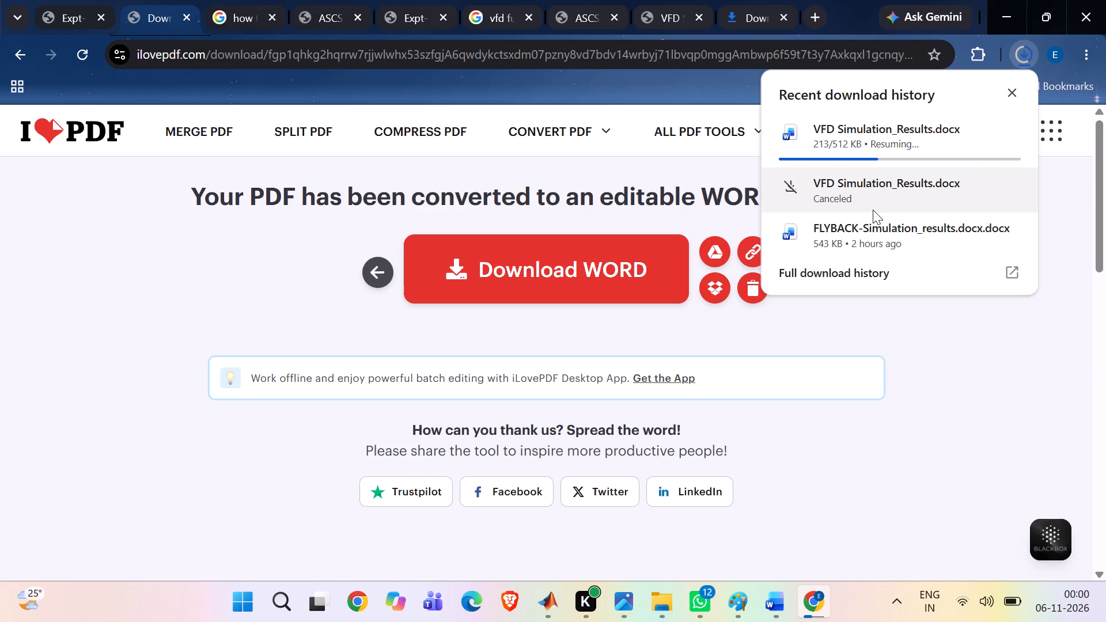
pyautogui.click(987, 326)
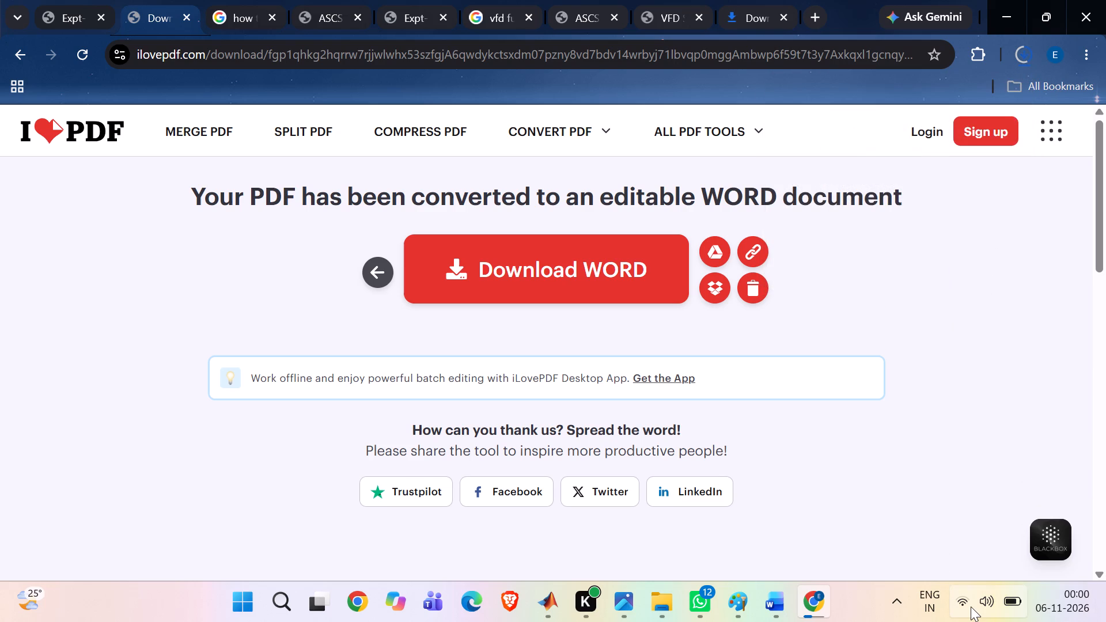
# Check the progress of the remaining VFD Simulation_Results.docx download.
pyautogui.click(1032, 54)
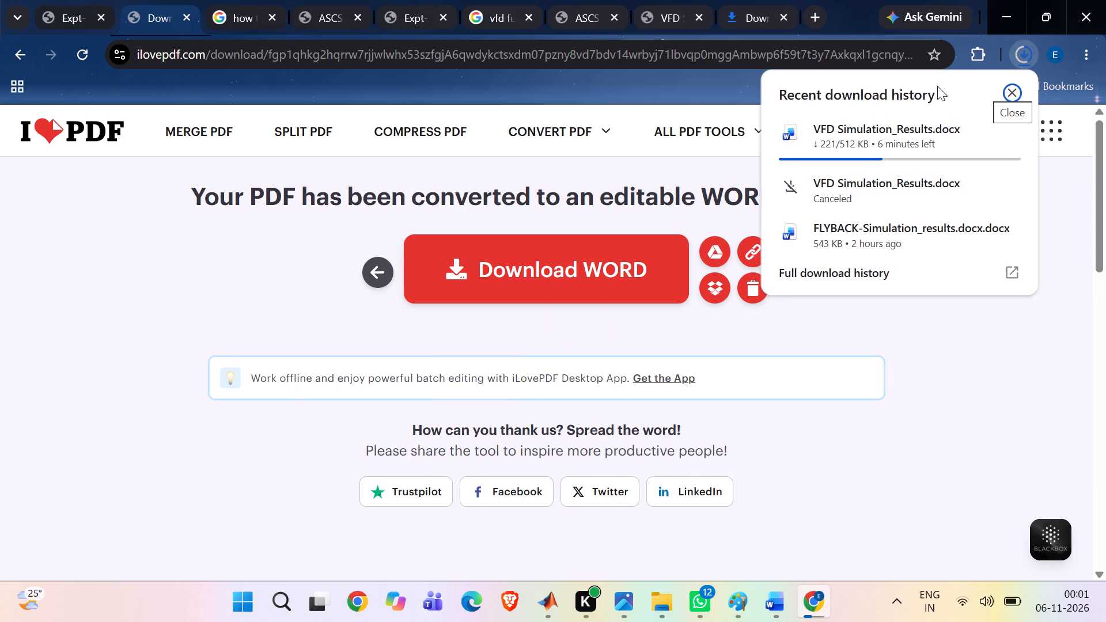
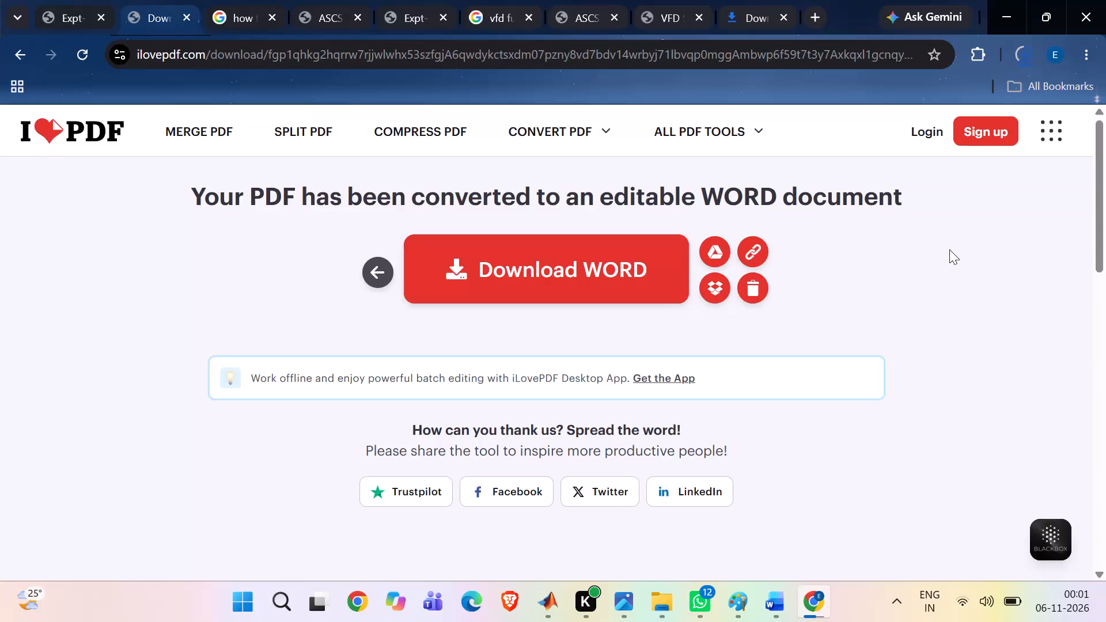
# Check the download progress of VFD Simulation_Results.docx again.
pyautogui.click(1027, 63)
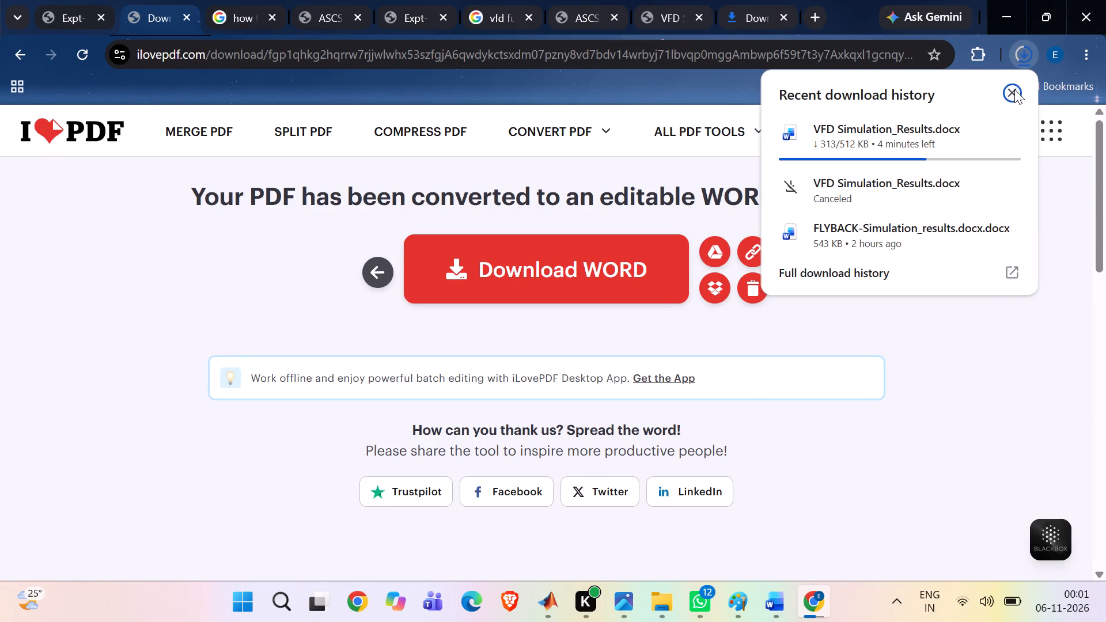
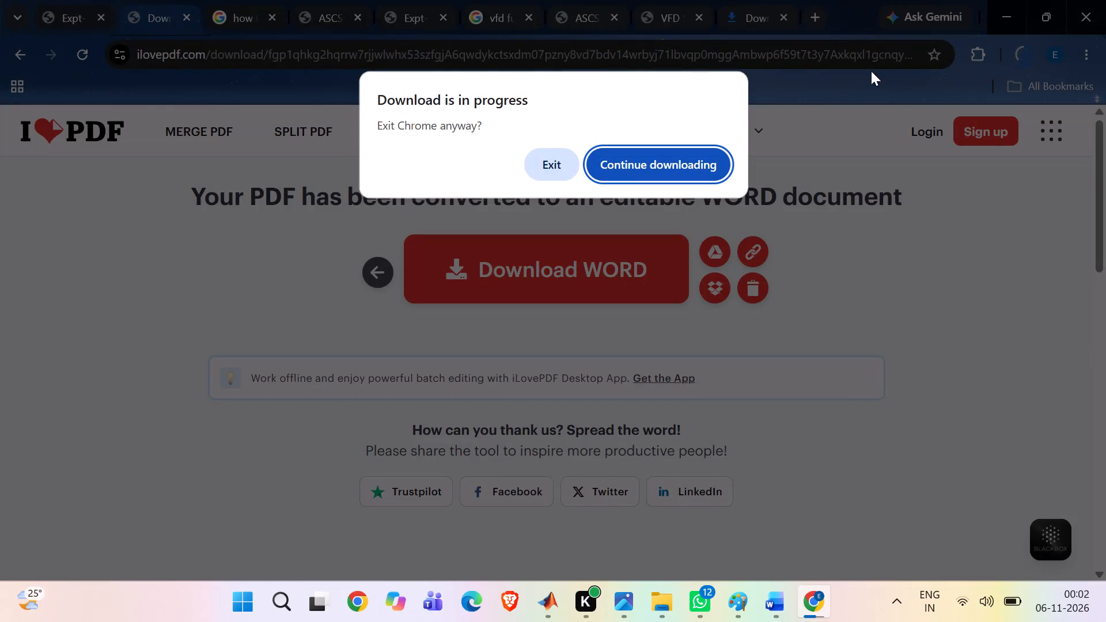
# Keep the browser open and let the VFD Simulation_Results.docx download continue.
pyautogui.click(684, 165)
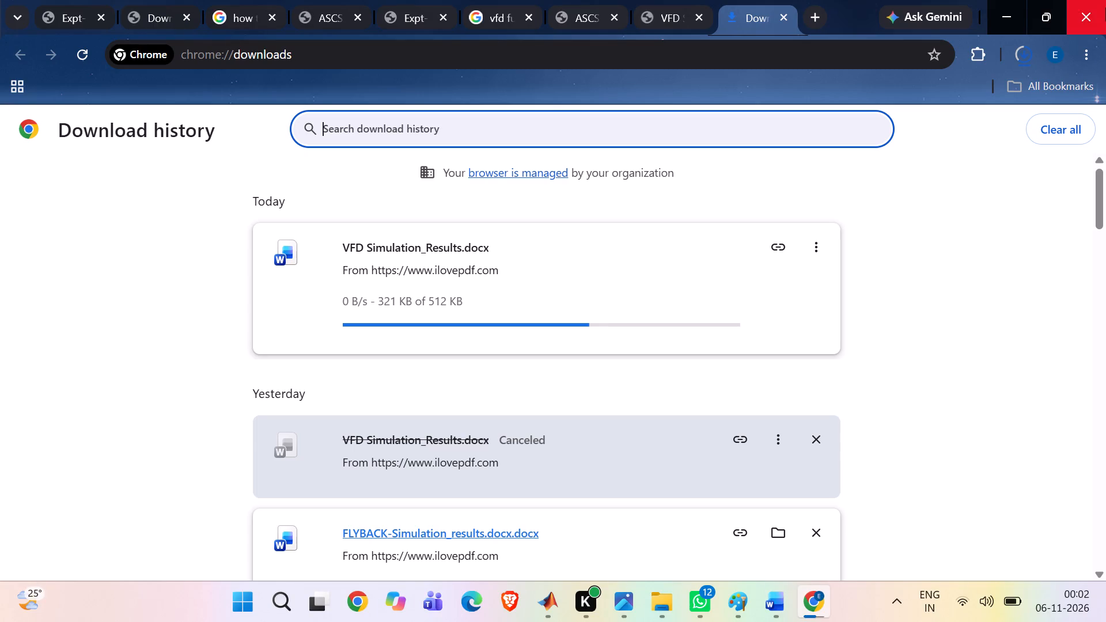
pyautogui.click(981, 2)
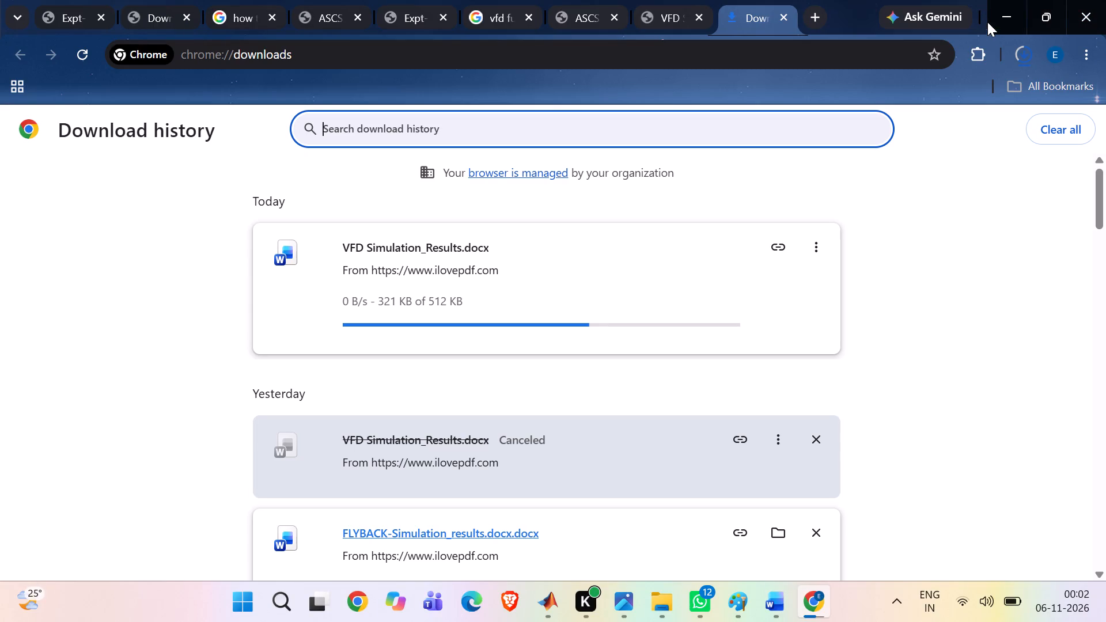
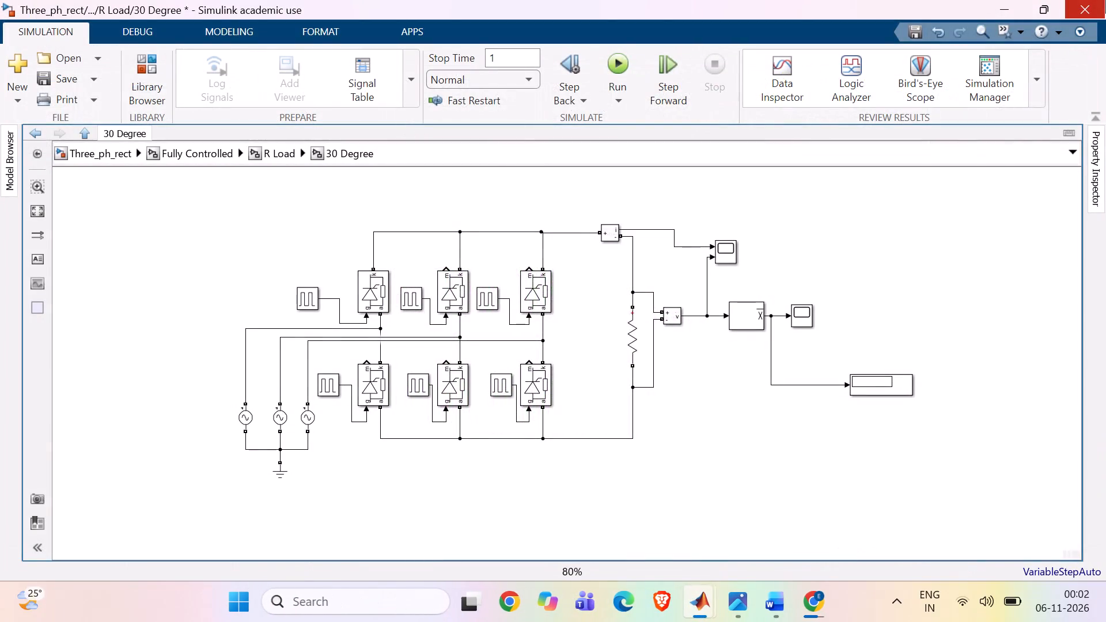
# Close the Three_ph_rect Simulink model and save its changes.
pyautogui.click(1105, 0)
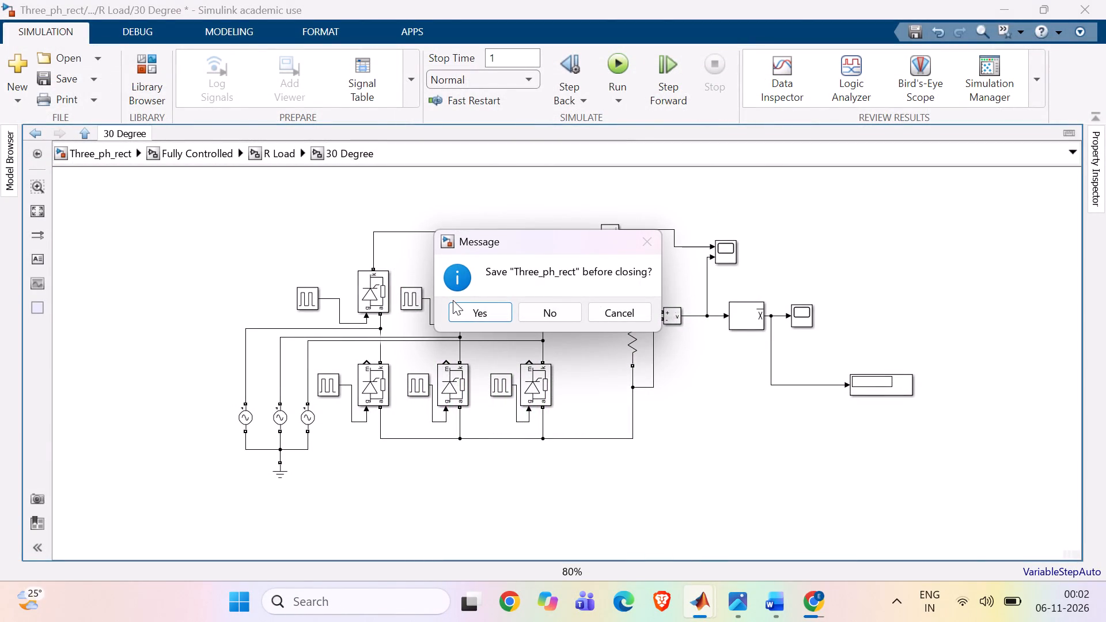
pyautogui.click(457, 309)
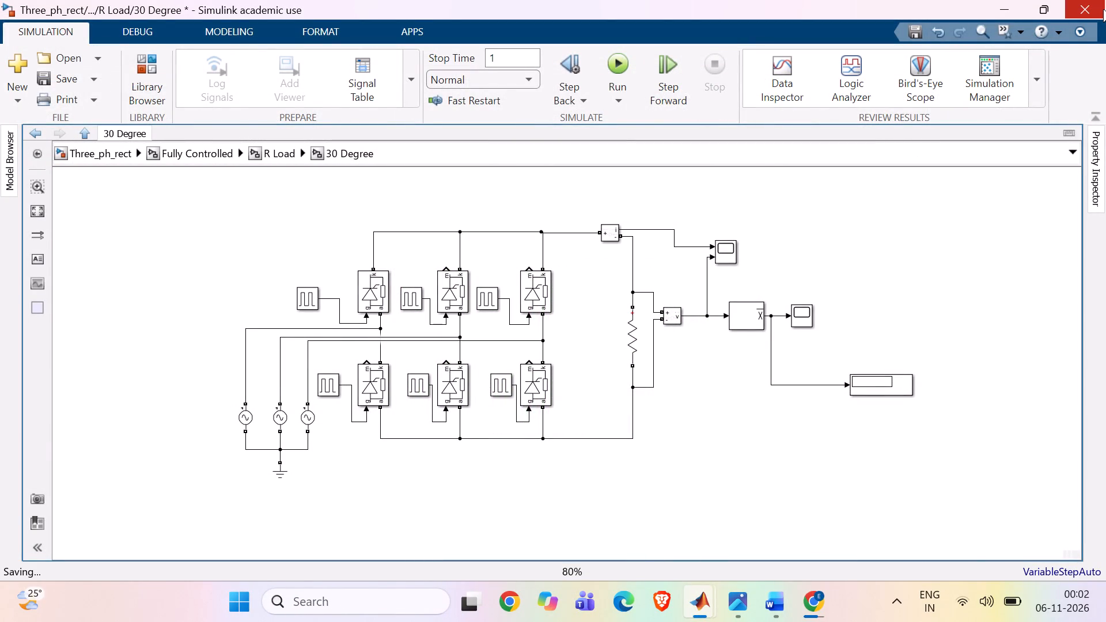
pyautogui.click(1103, 9)
pyautogui.tripleClick(1103, 9)
pyautogui.click(1103, 9)
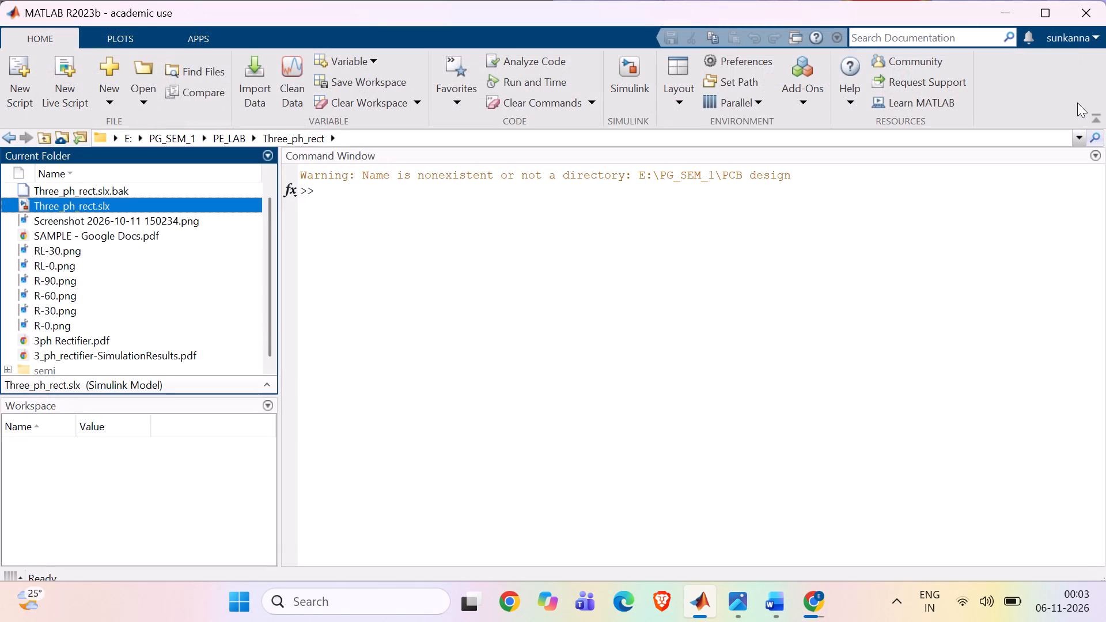
# Close the main MATLAB R2023b window to exit the program.
pyautogui.click(1100, 1)
pyautogui.click(1093, 9)
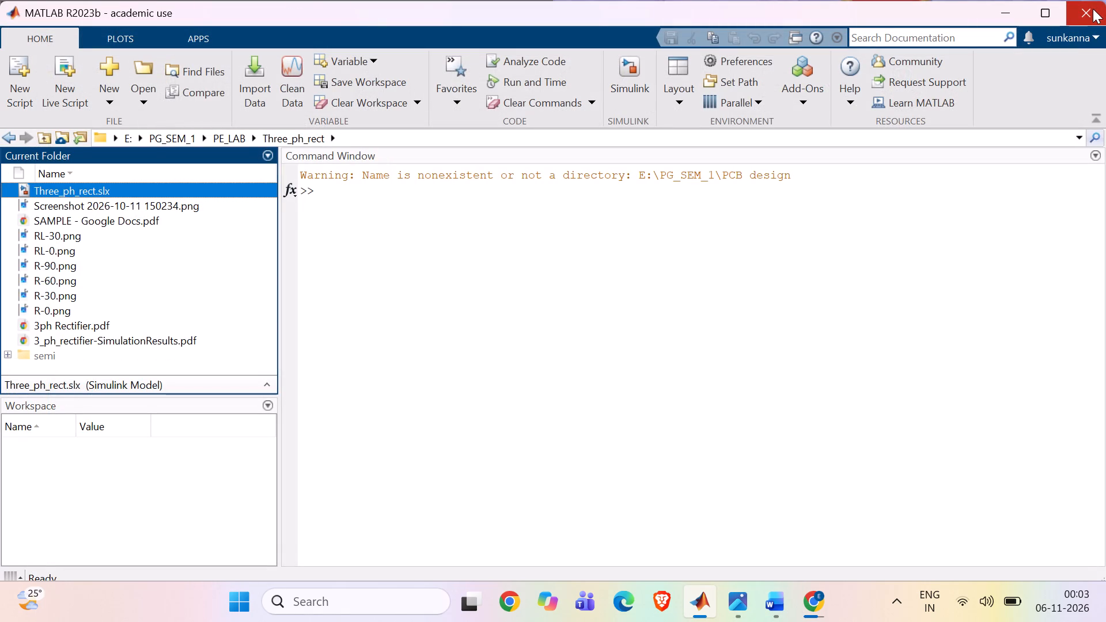
pyautogui.click(1093, 9)
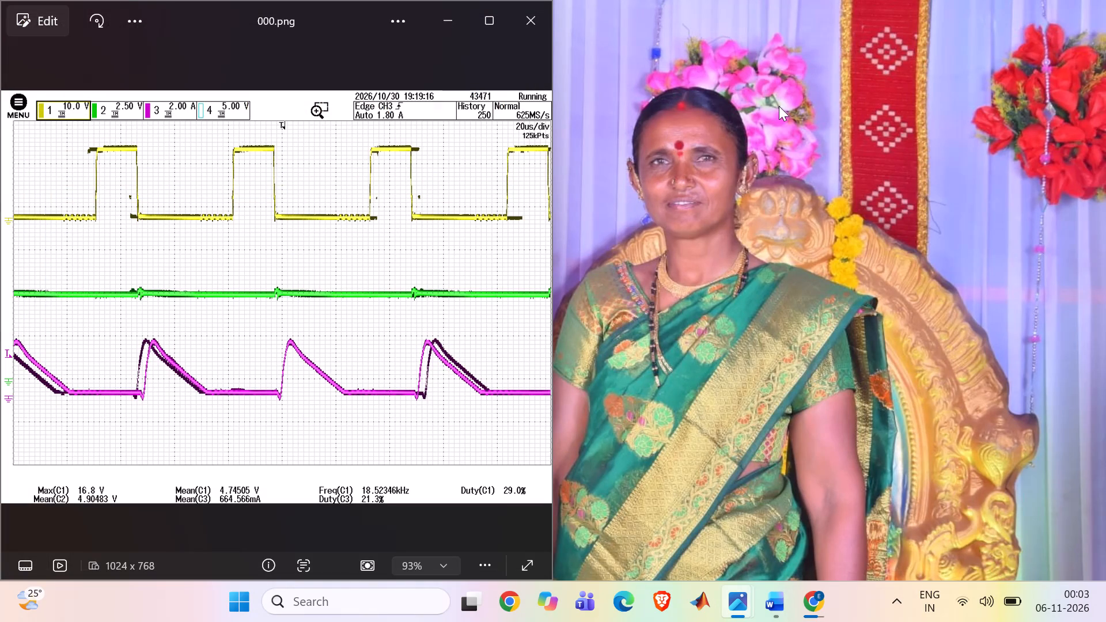
# Close the 000.png oscilloscope image in the photo viewer.
pyautogui.doubleClick(527, 28)
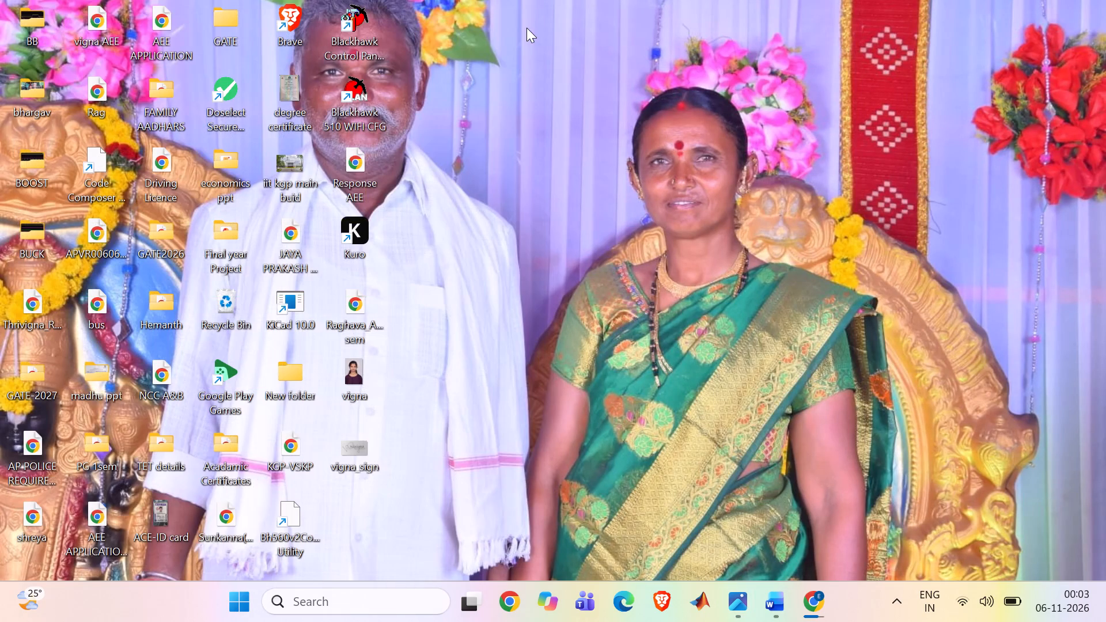
# Restart the computer.
pyautogui.click(232, 600)
pyautogui.click(679, 527)
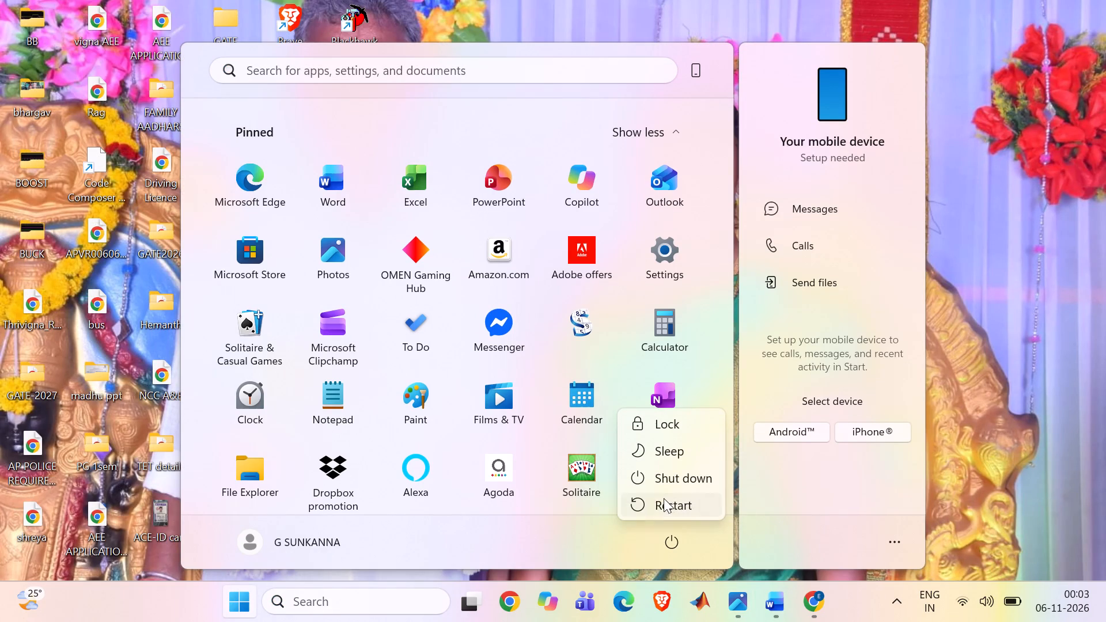
pyautogui.click(655, 500)
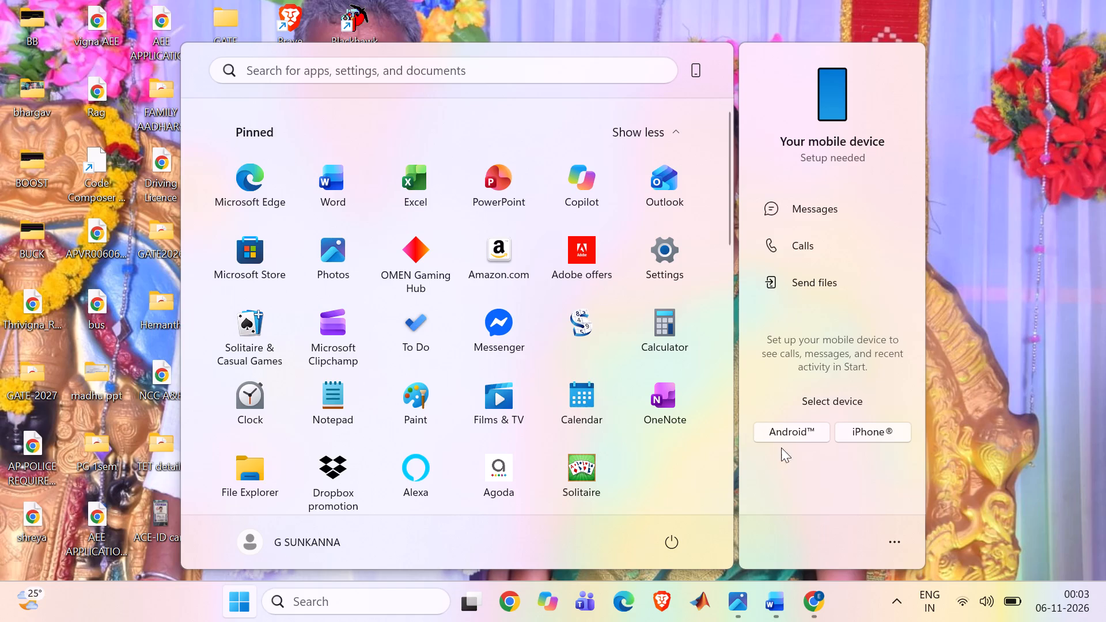